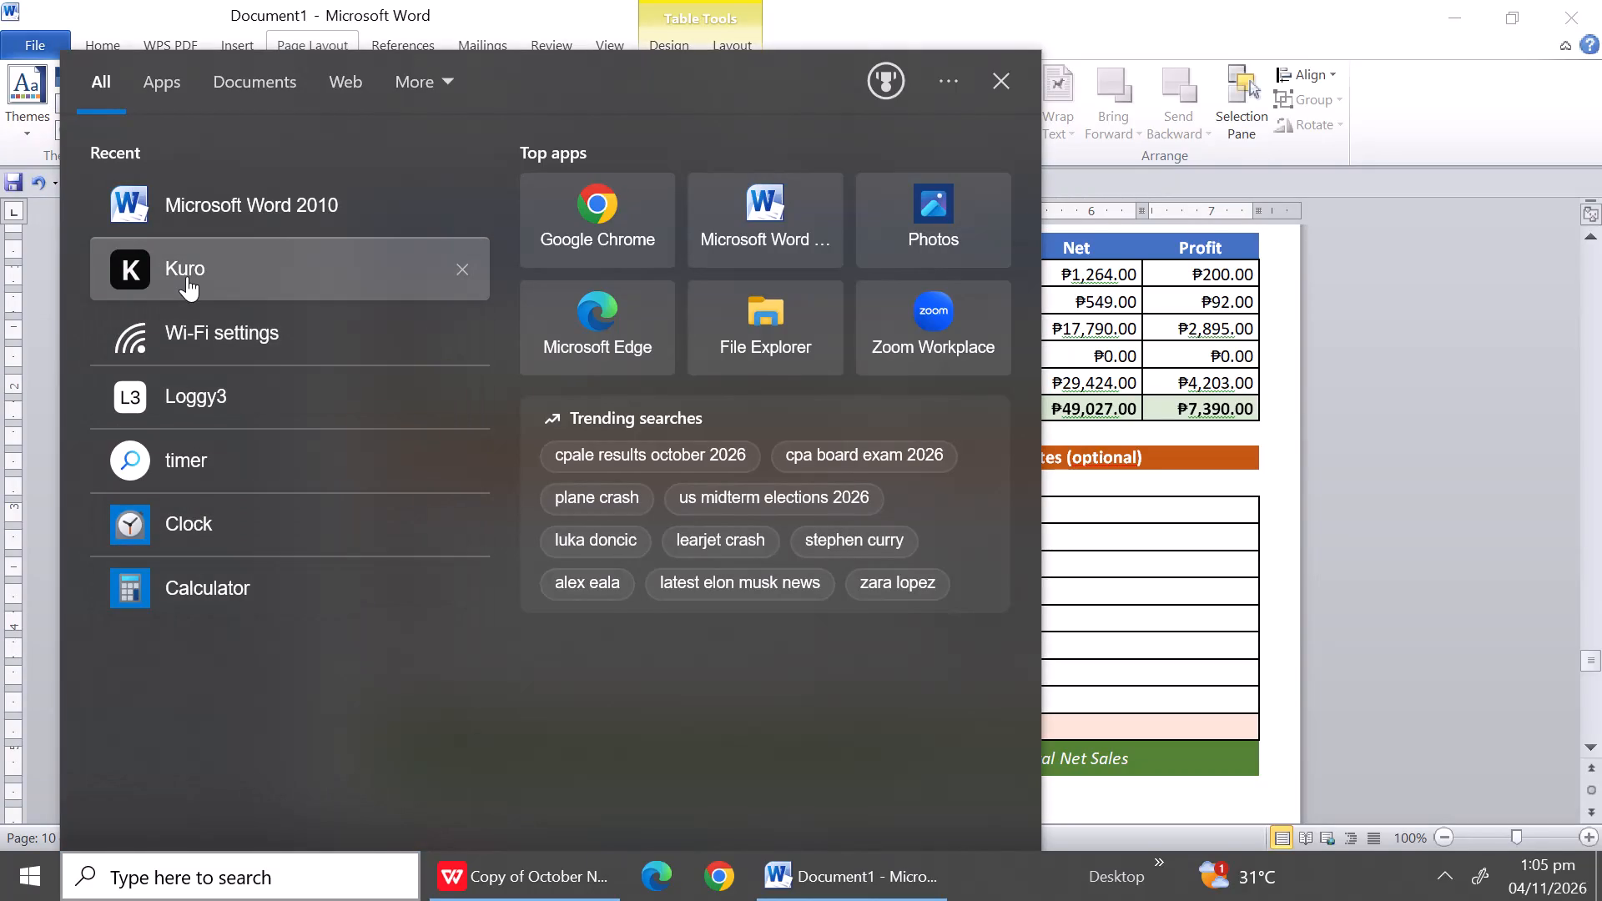
Launch the Kuro app from the recent search entries.
left_click(187, 276)
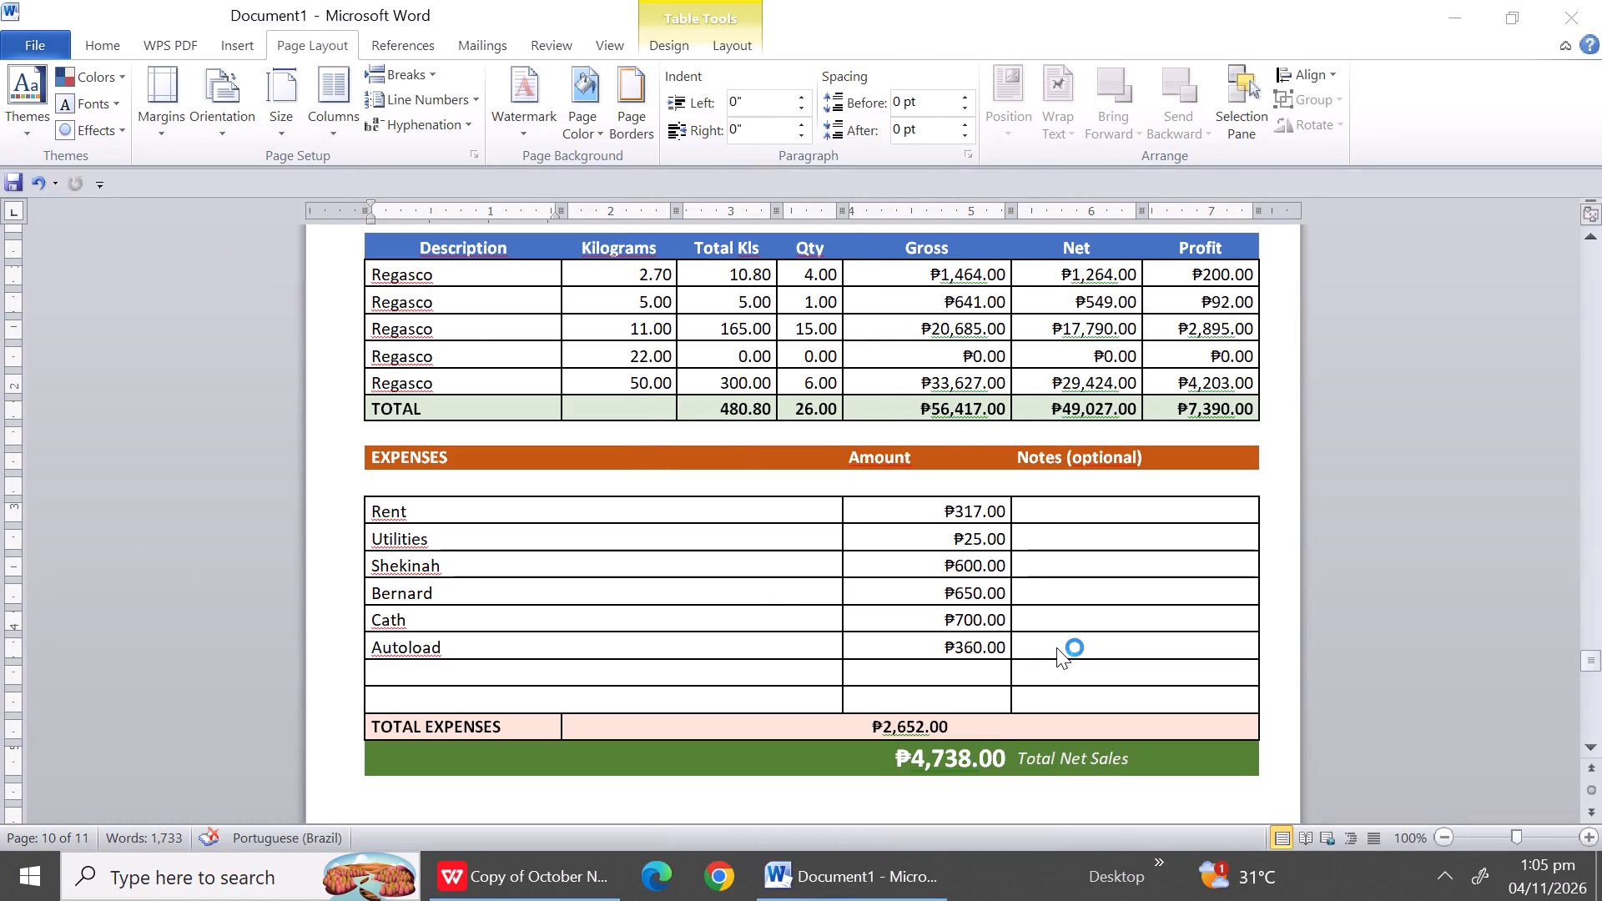
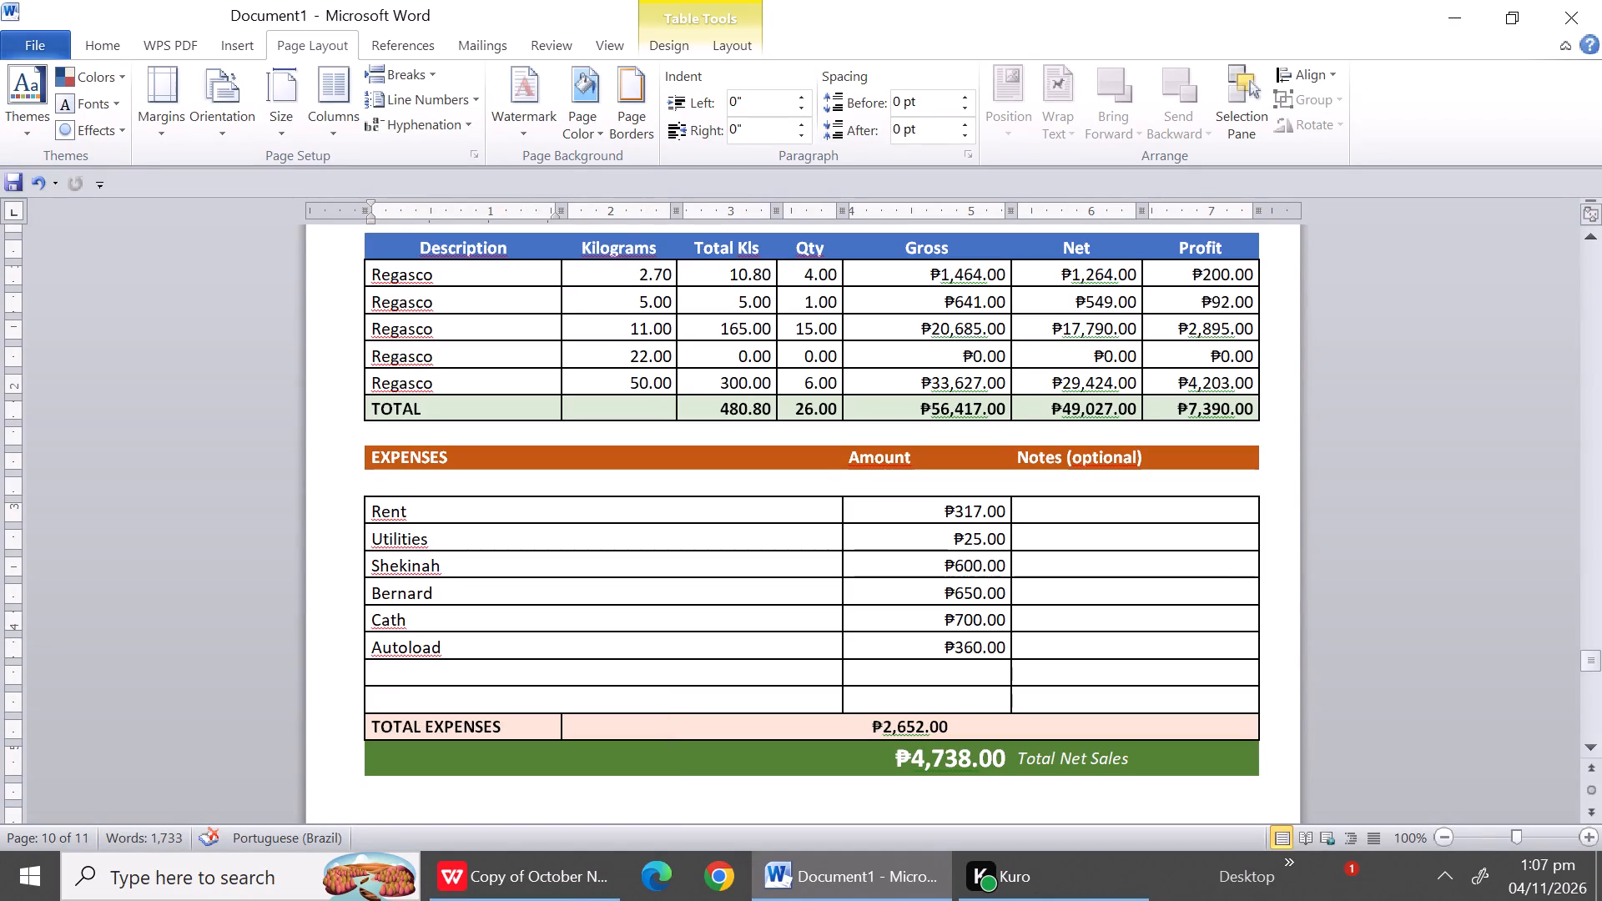
Delete the two entire empty rows between Autoload and TOTAL EXPENSES in the expenses table.
scroll(472, 673, "up", 1)
left_click_drag(472, 673, 476, 704)
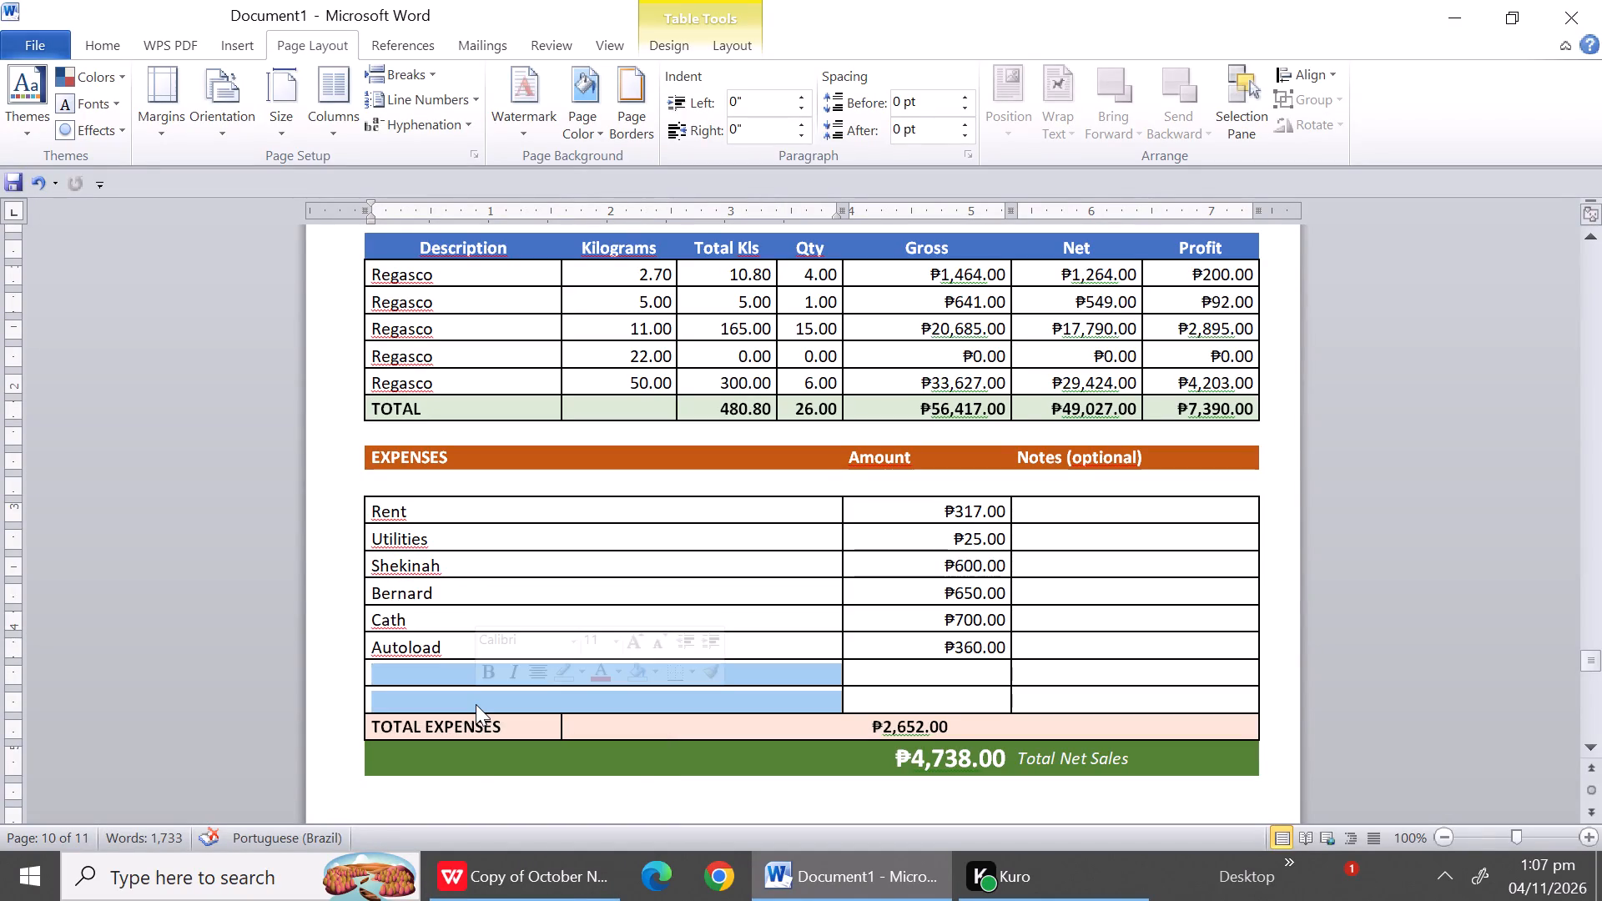
right_click(476, 704)
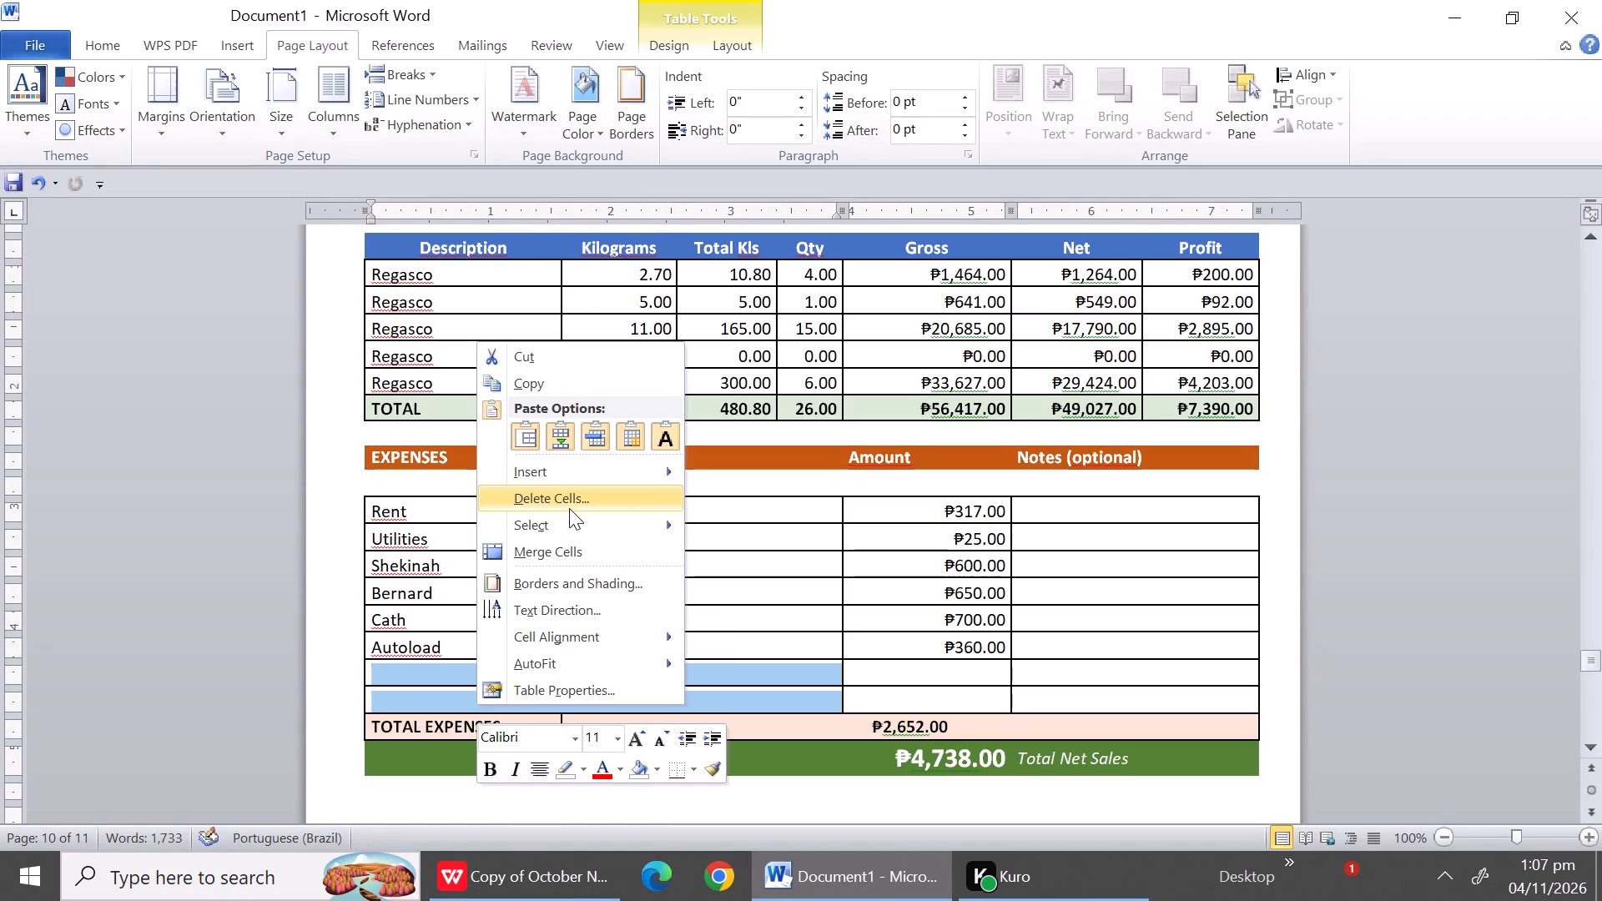
left_click(567, 502)
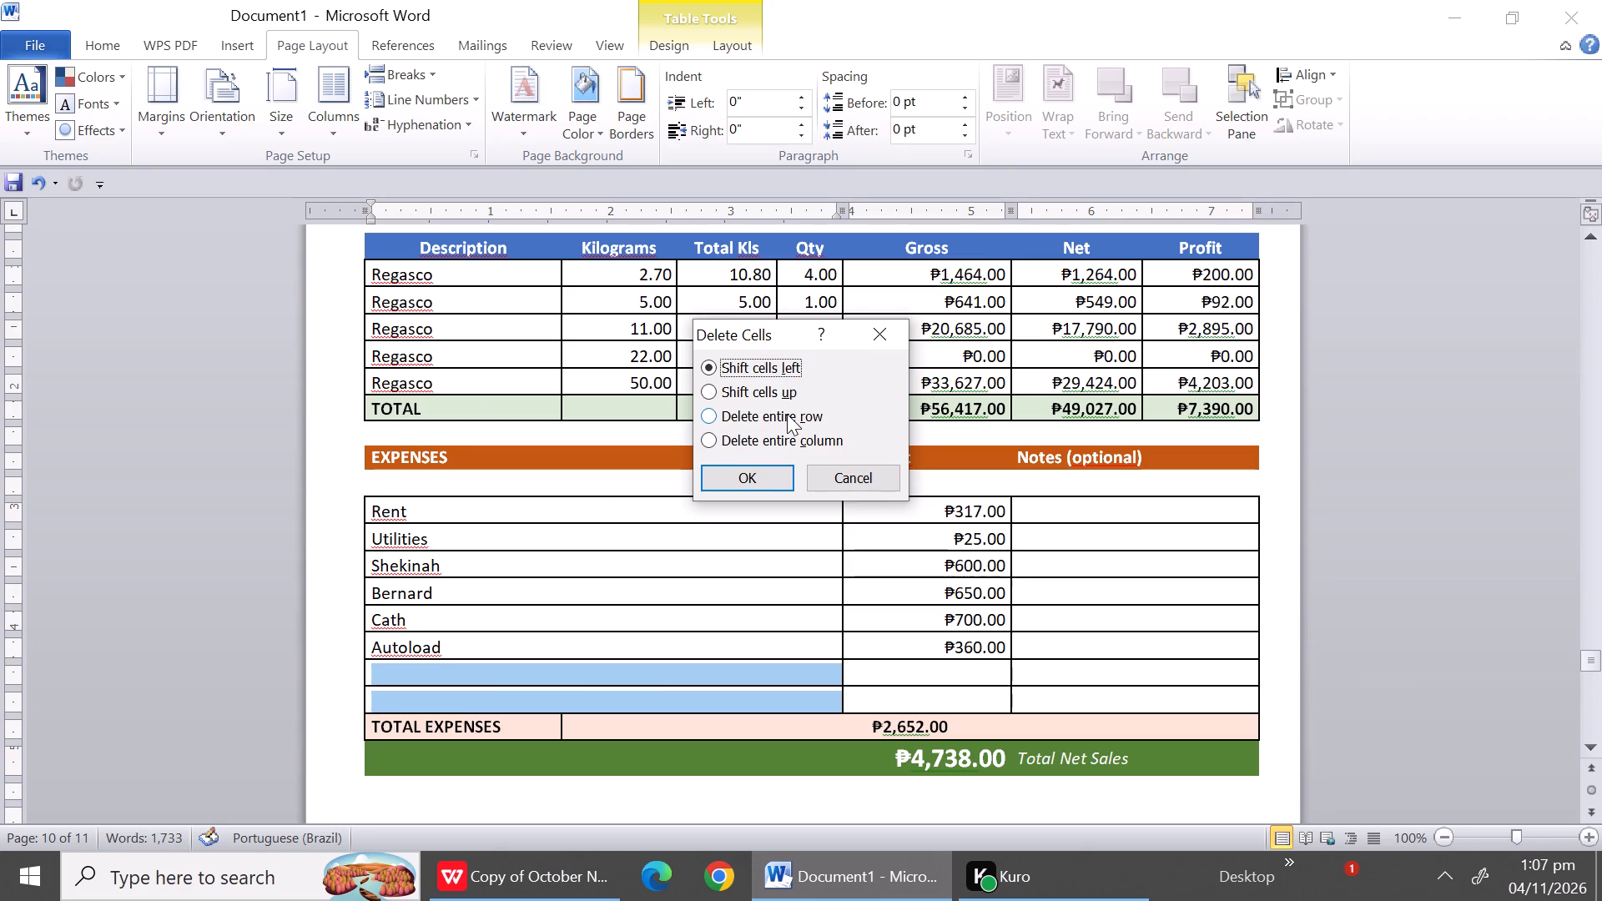
left_click(787, 414)
left_click(773, 481)
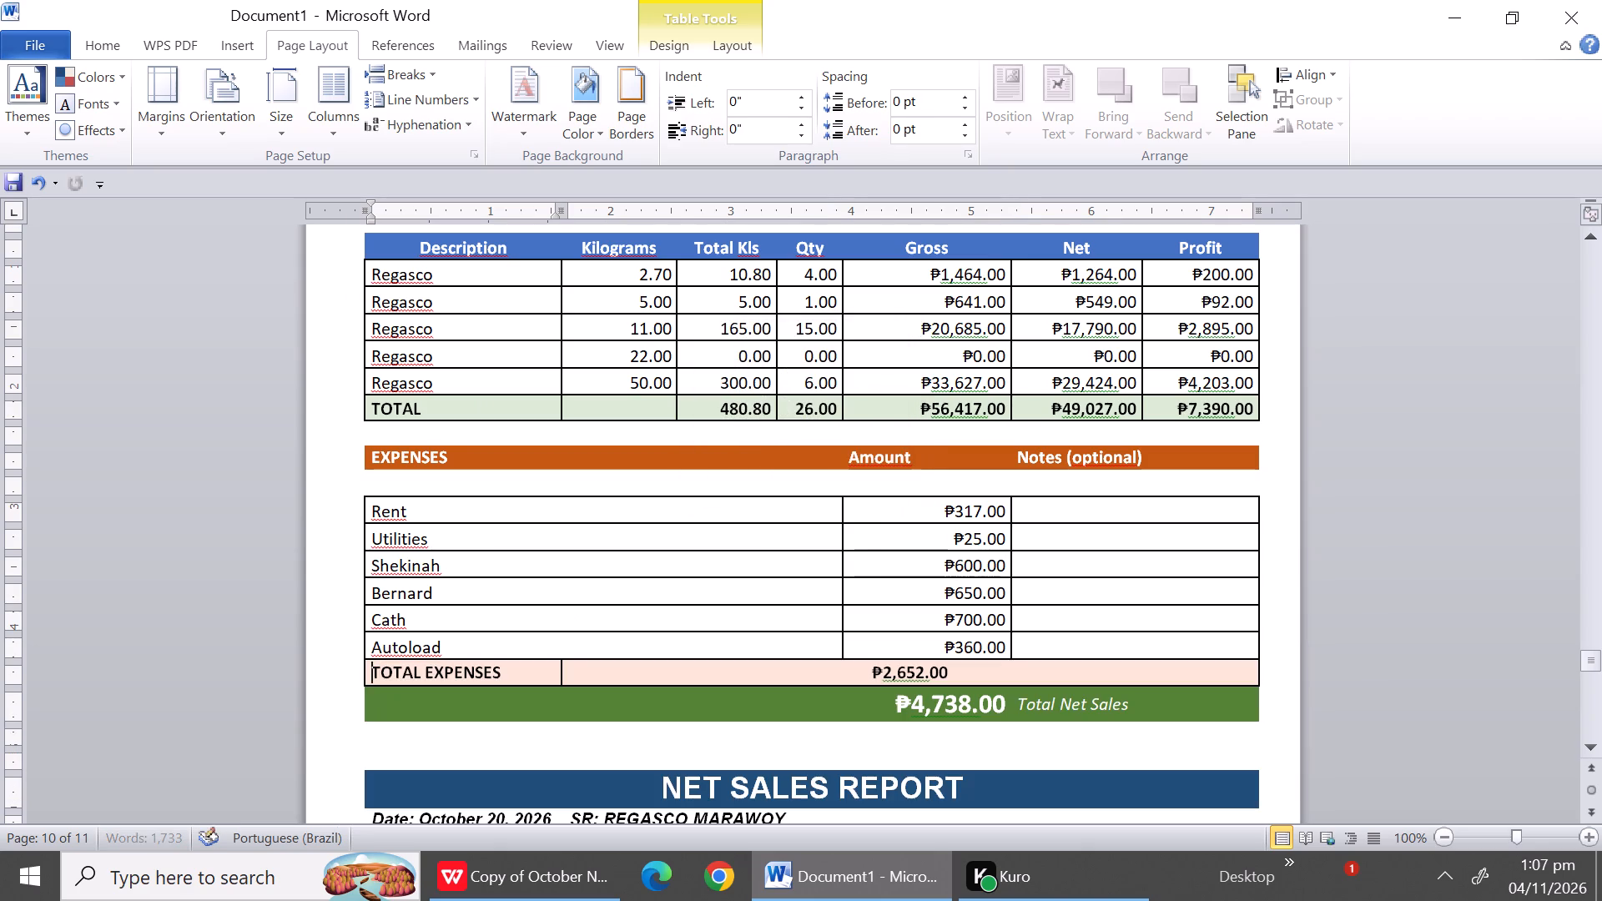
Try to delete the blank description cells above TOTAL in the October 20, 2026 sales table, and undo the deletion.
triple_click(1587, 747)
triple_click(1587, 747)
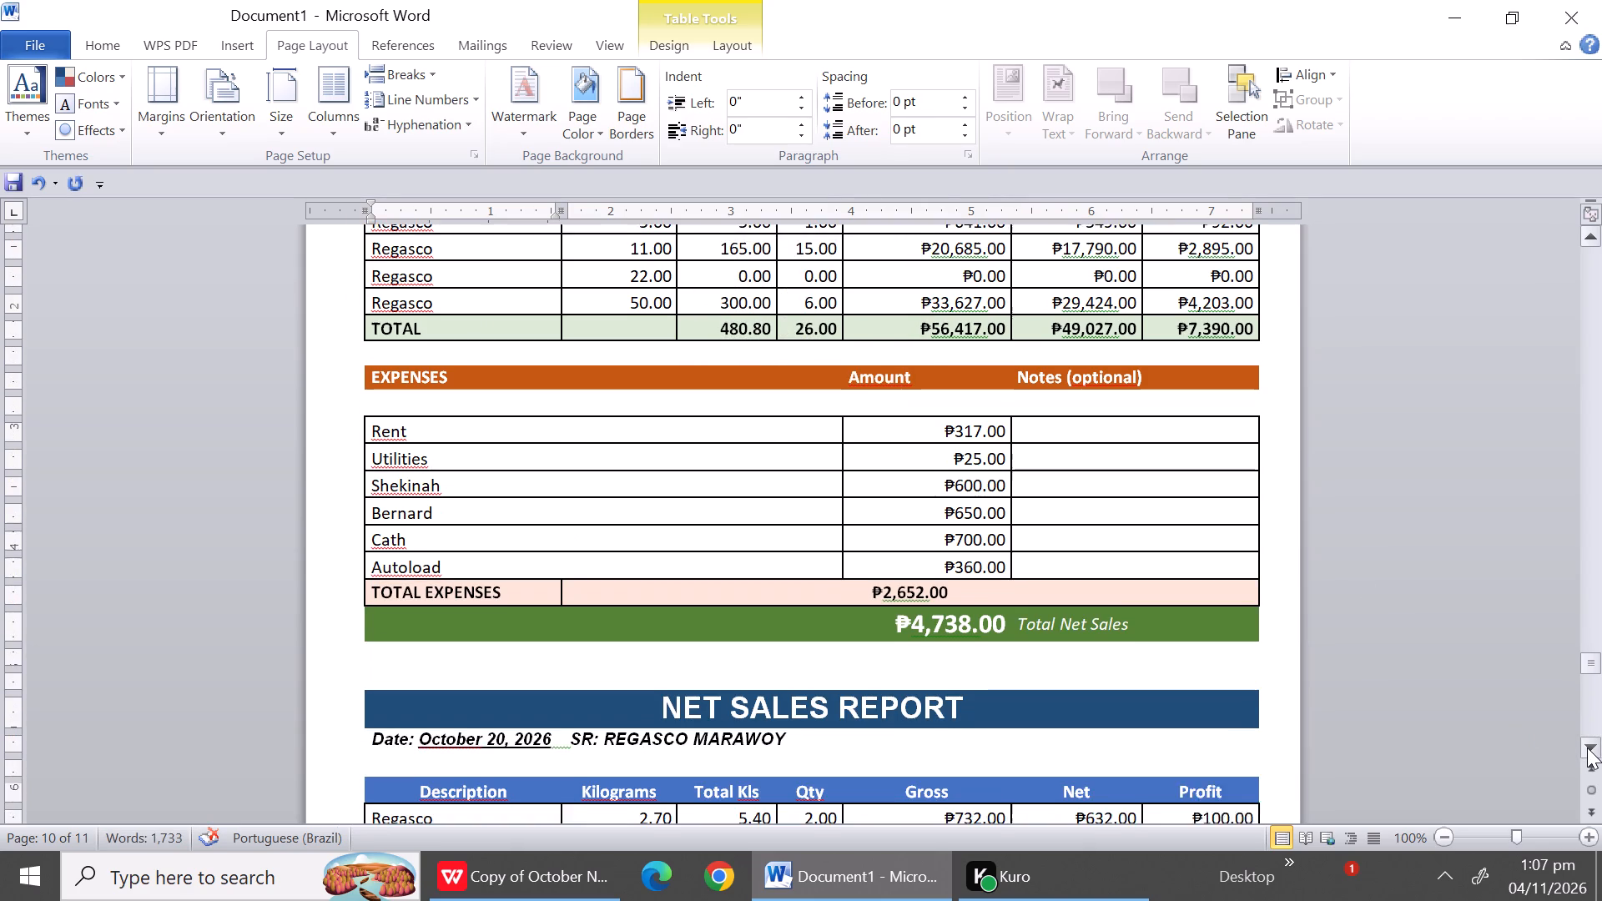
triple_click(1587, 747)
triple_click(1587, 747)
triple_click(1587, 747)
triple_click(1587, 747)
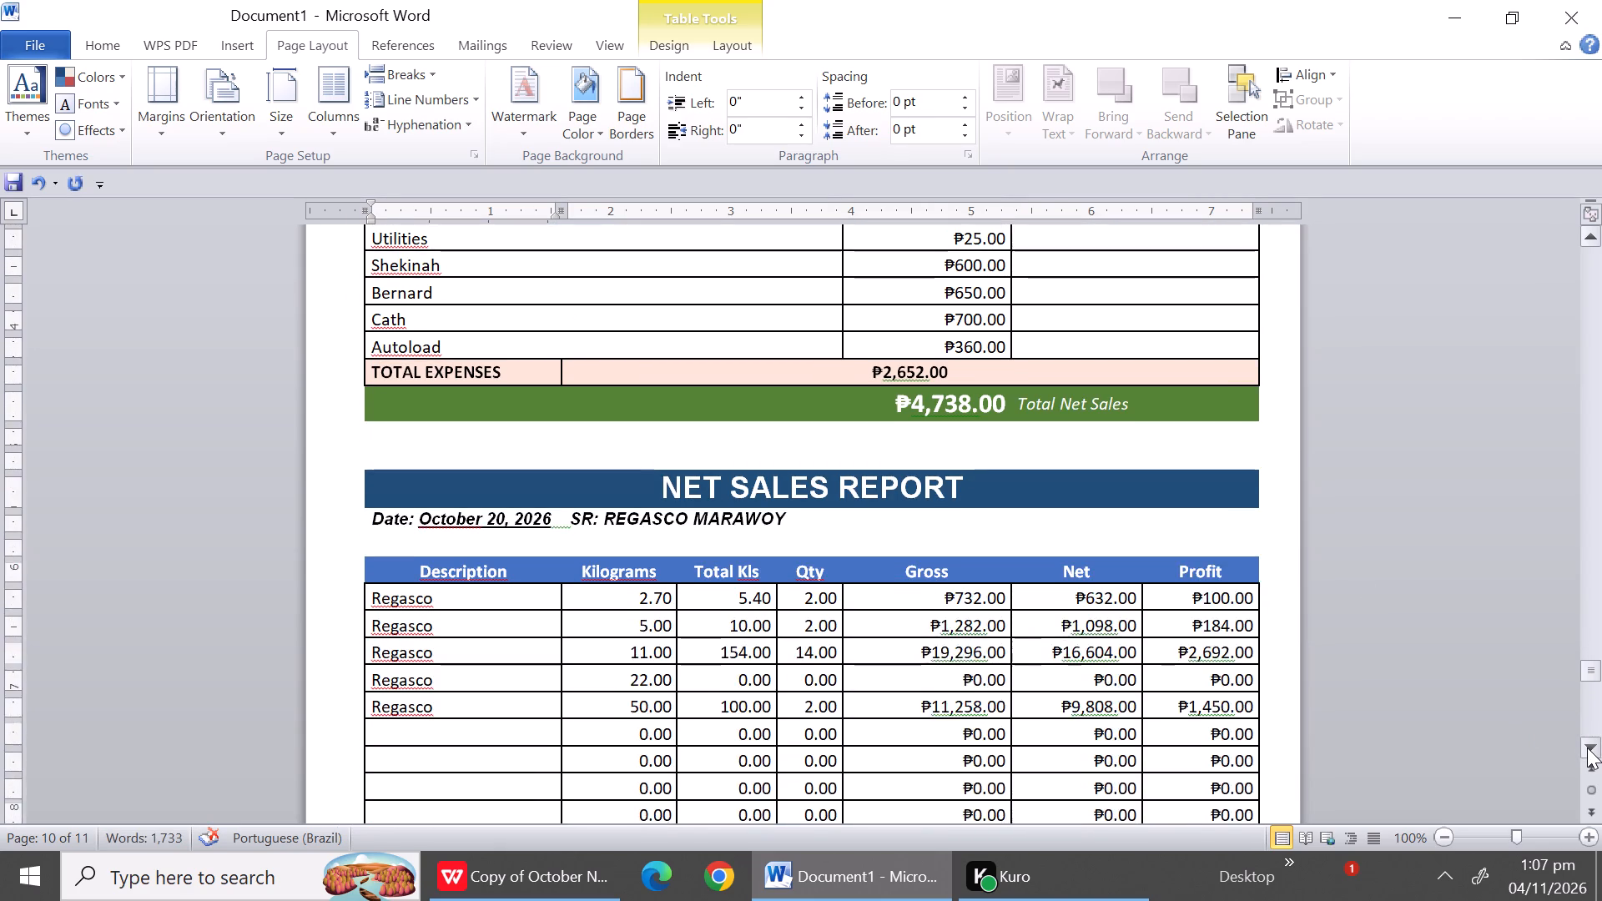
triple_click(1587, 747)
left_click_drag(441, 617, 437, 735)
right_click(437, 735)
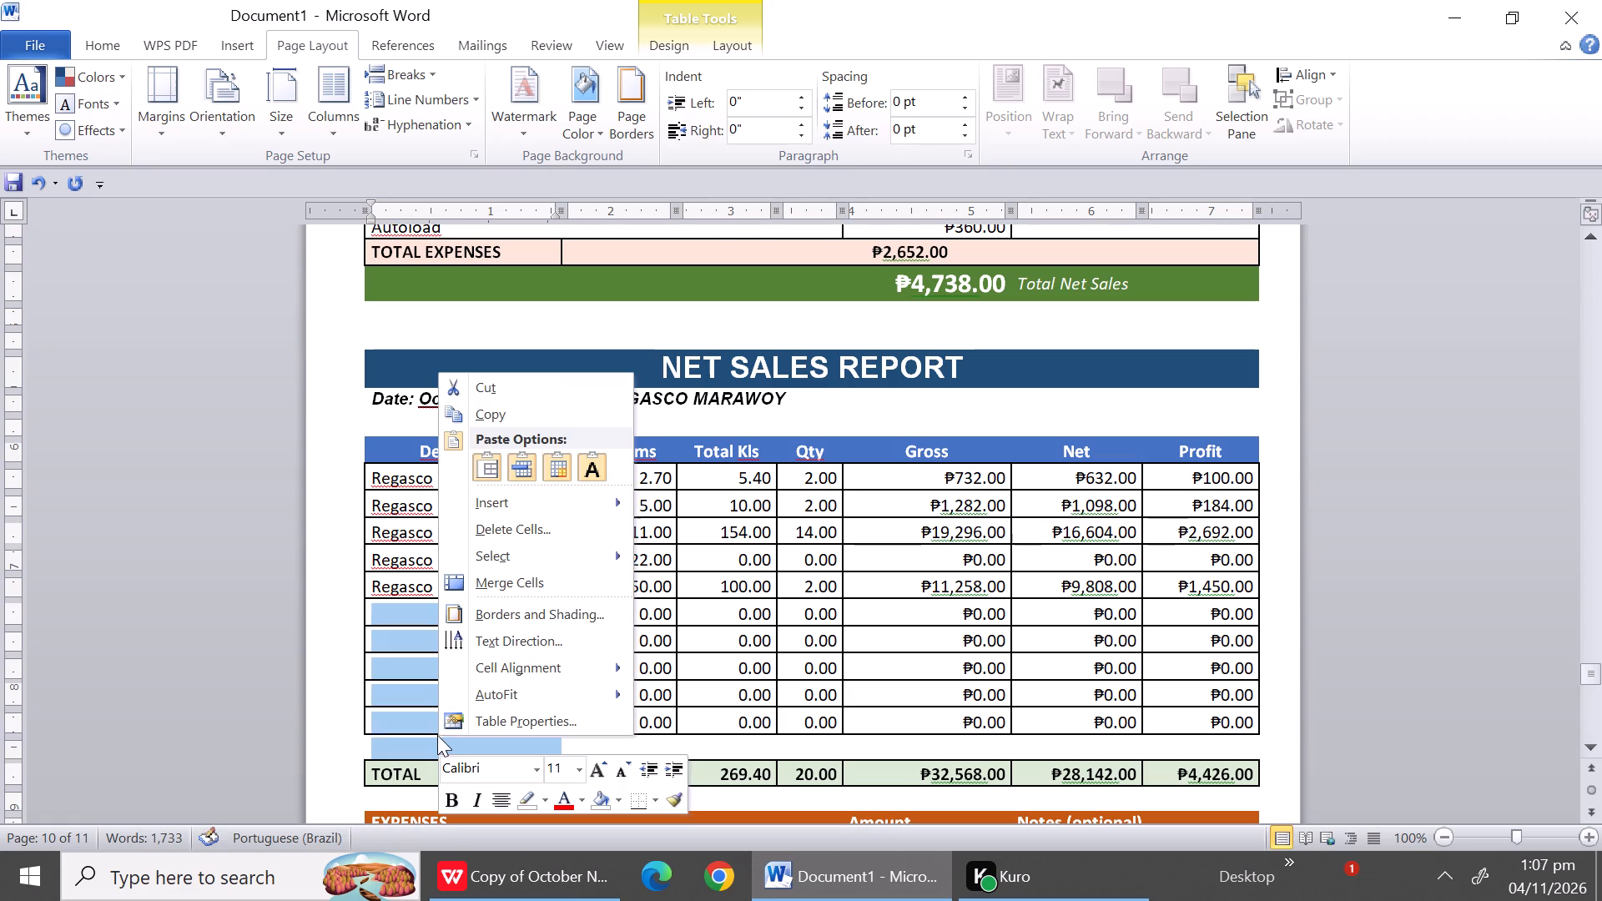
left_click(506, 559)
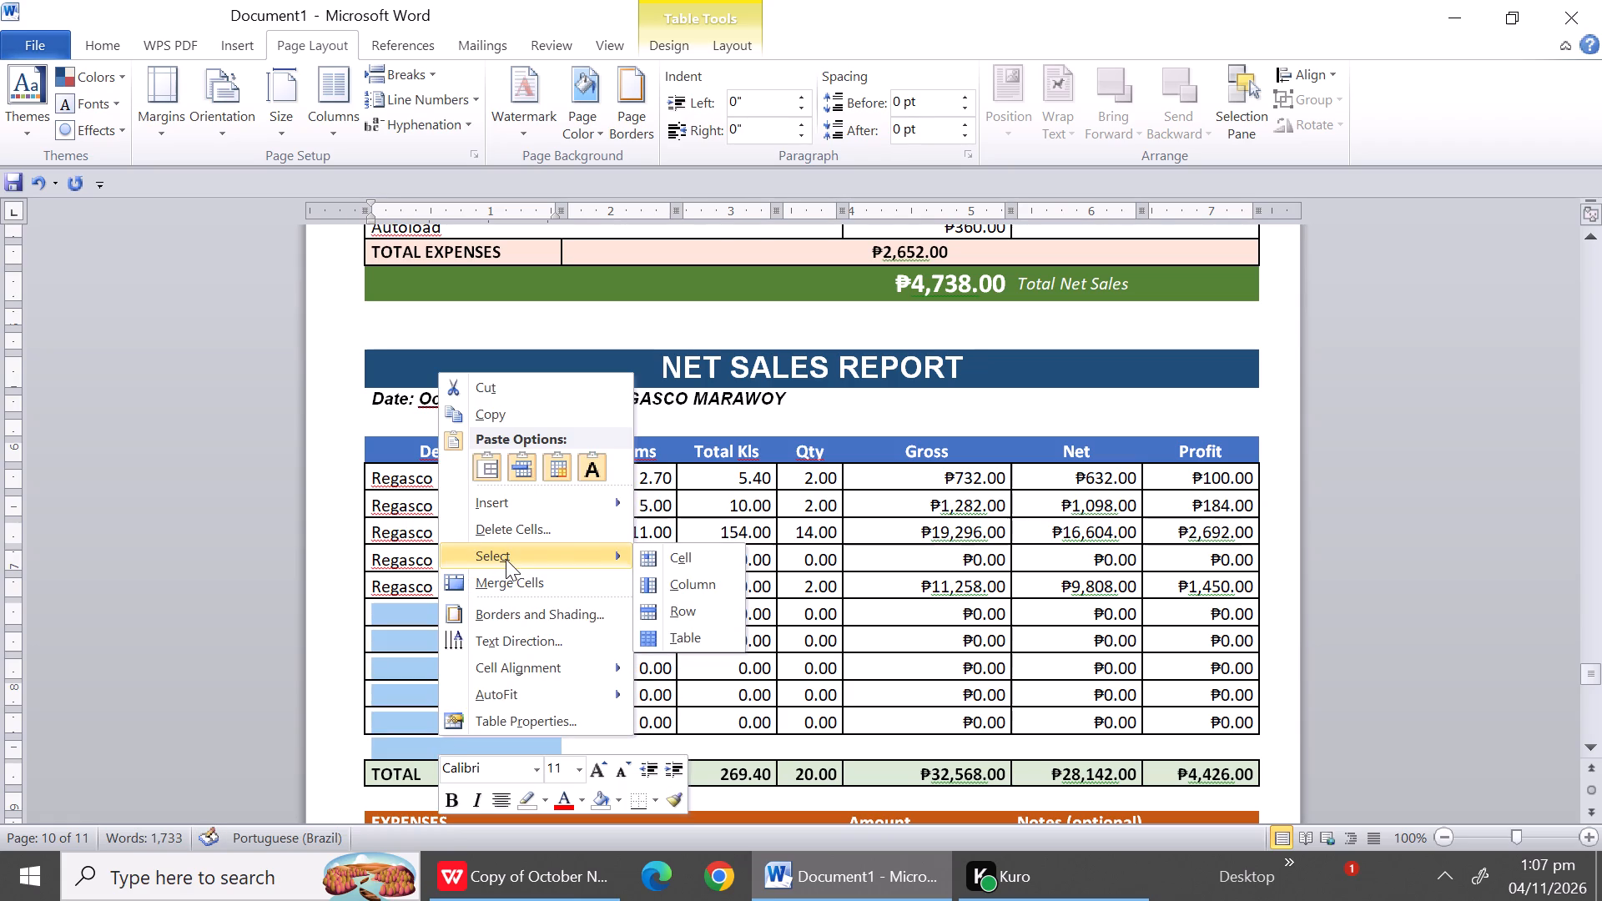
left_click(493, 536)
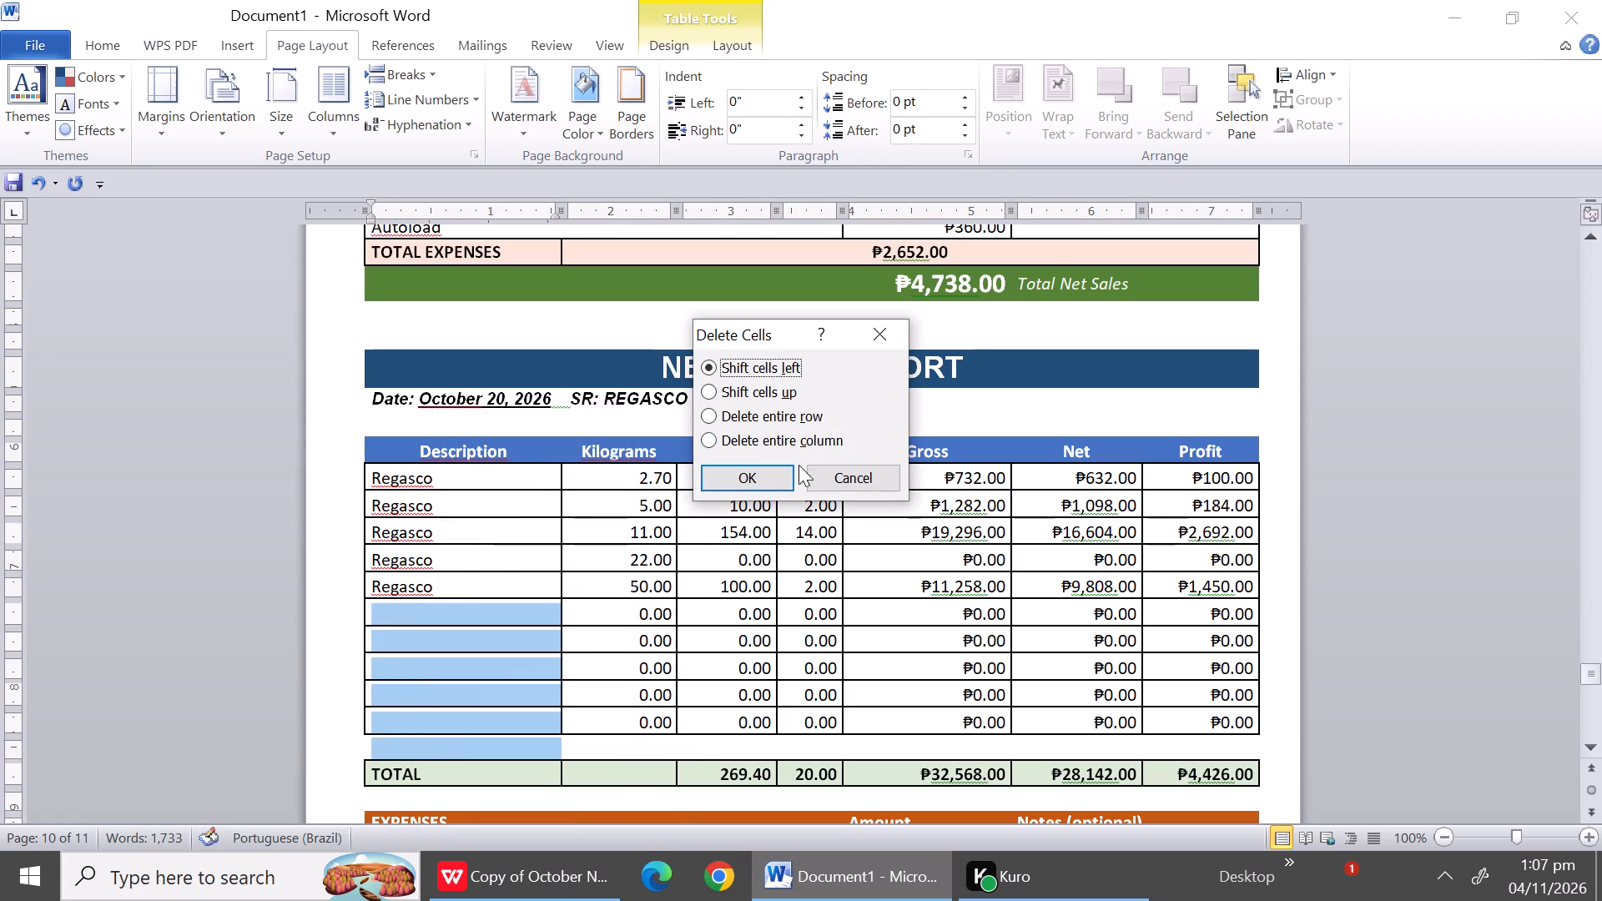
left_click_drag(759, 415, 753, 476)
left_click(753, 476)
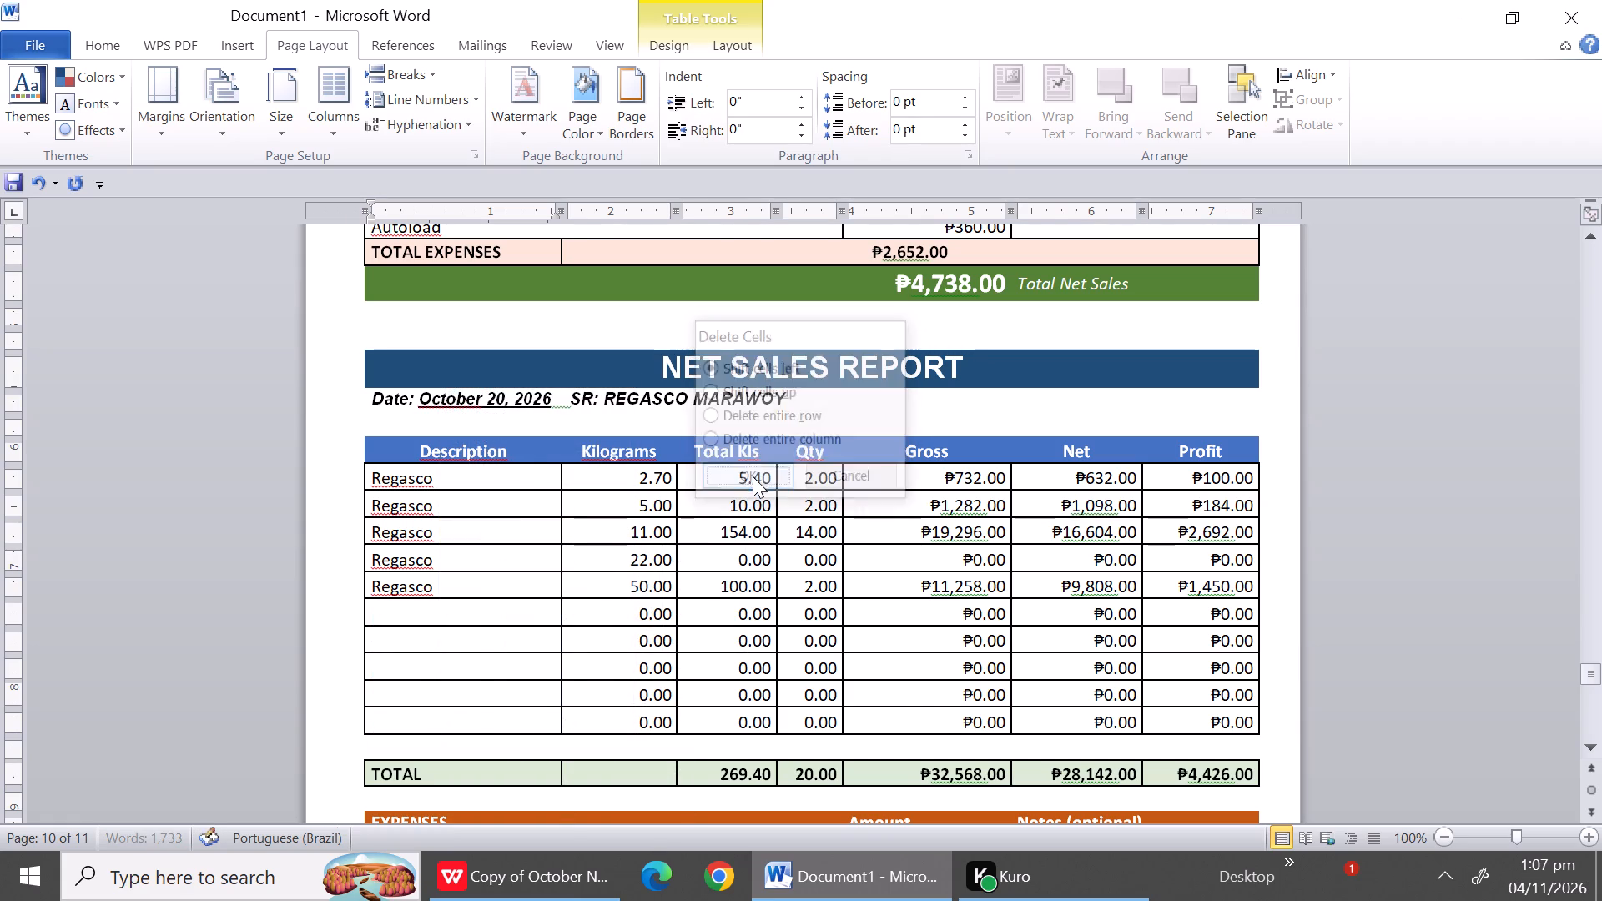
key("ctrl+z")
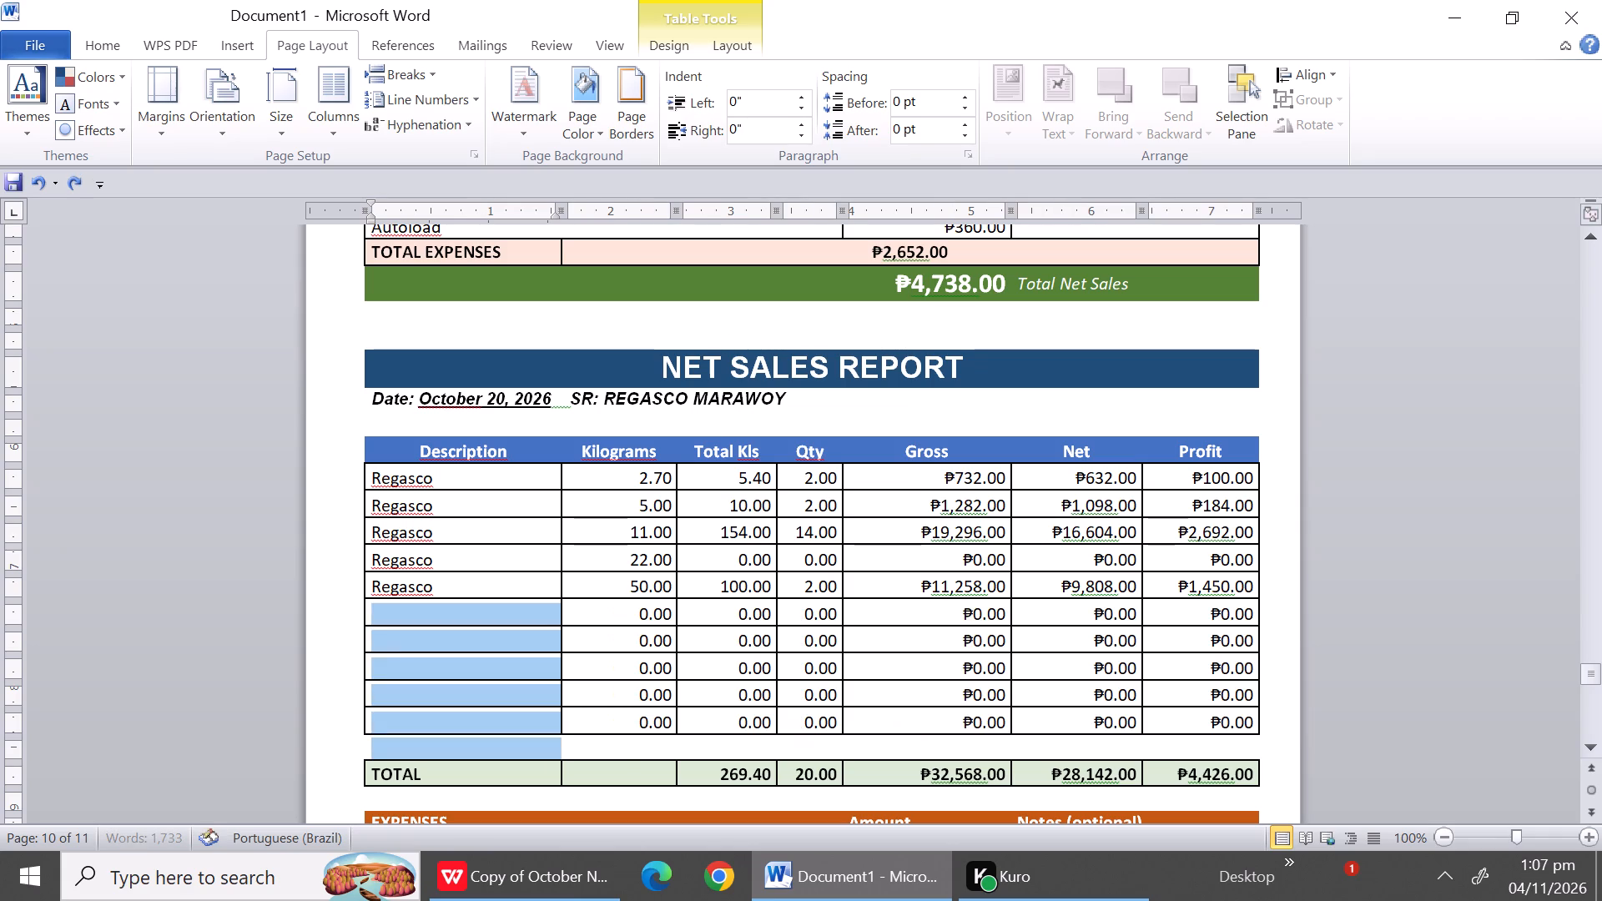
Delete the selected blank rows above TOTAL in the October 20, 2026 sales table as entire rows.
right_click(390, 639)
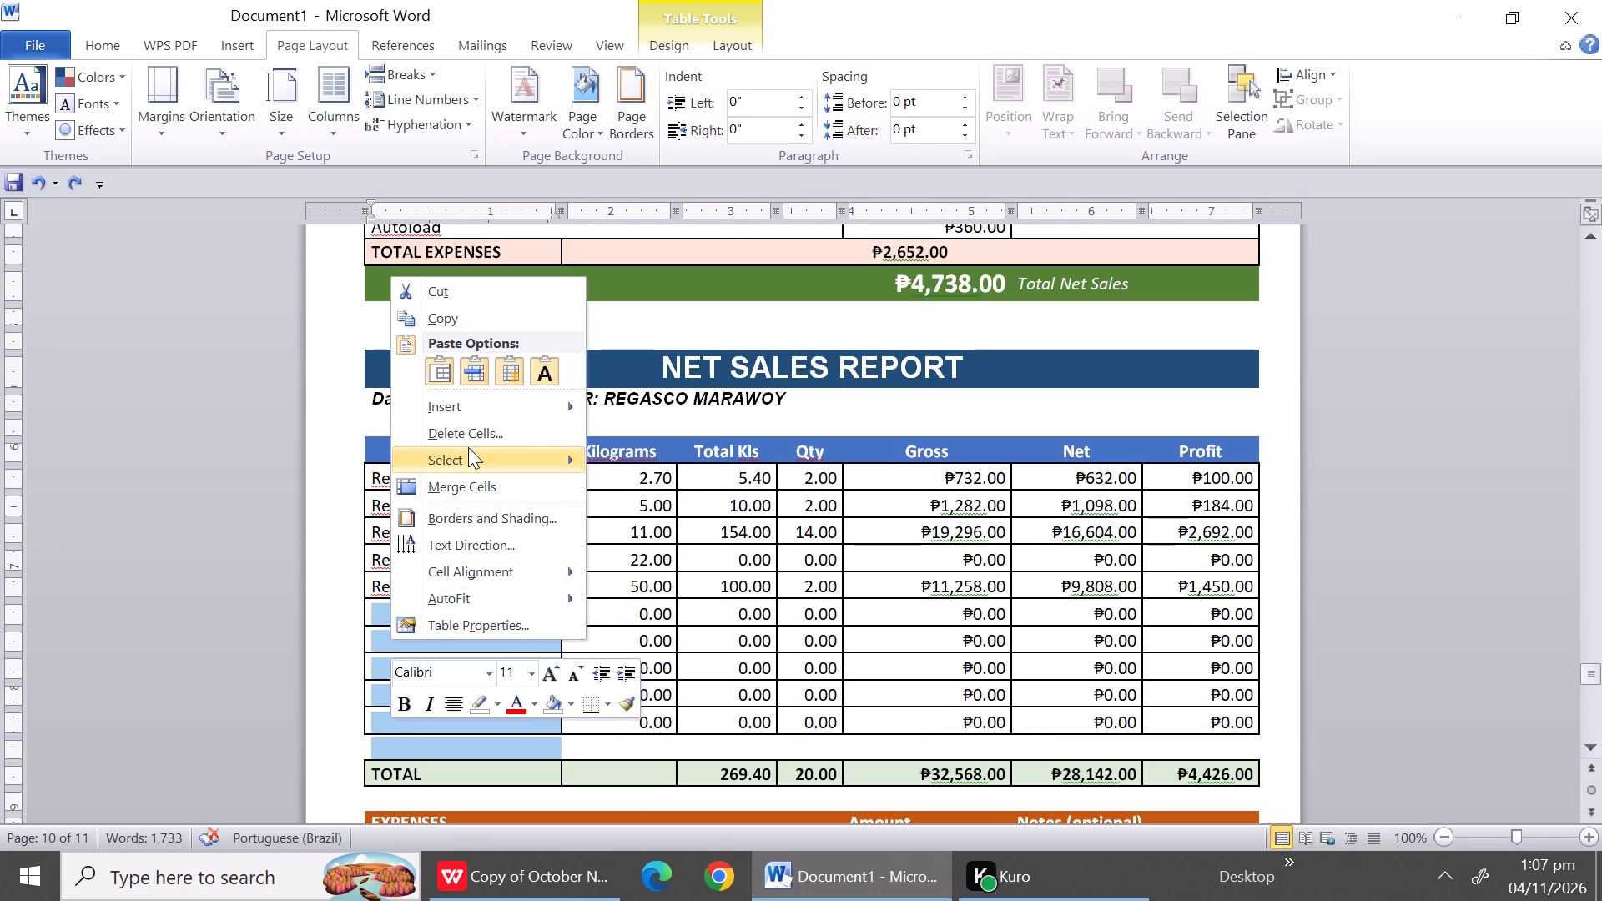
left_click(464, 438)
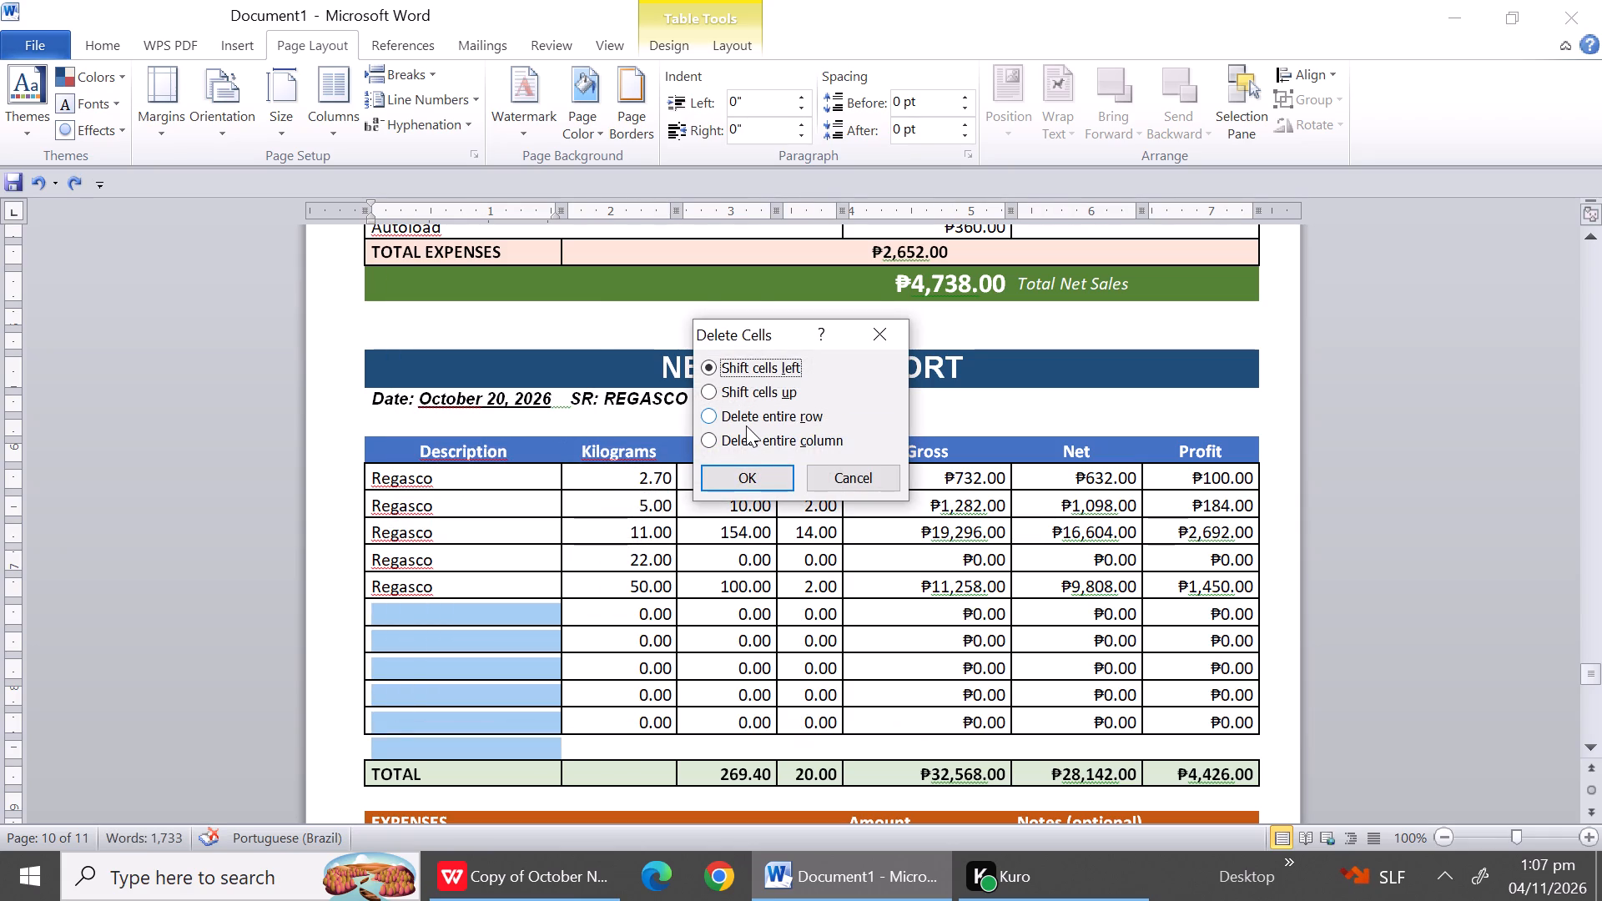
left_click(746, 425)
left_click(745, 480)
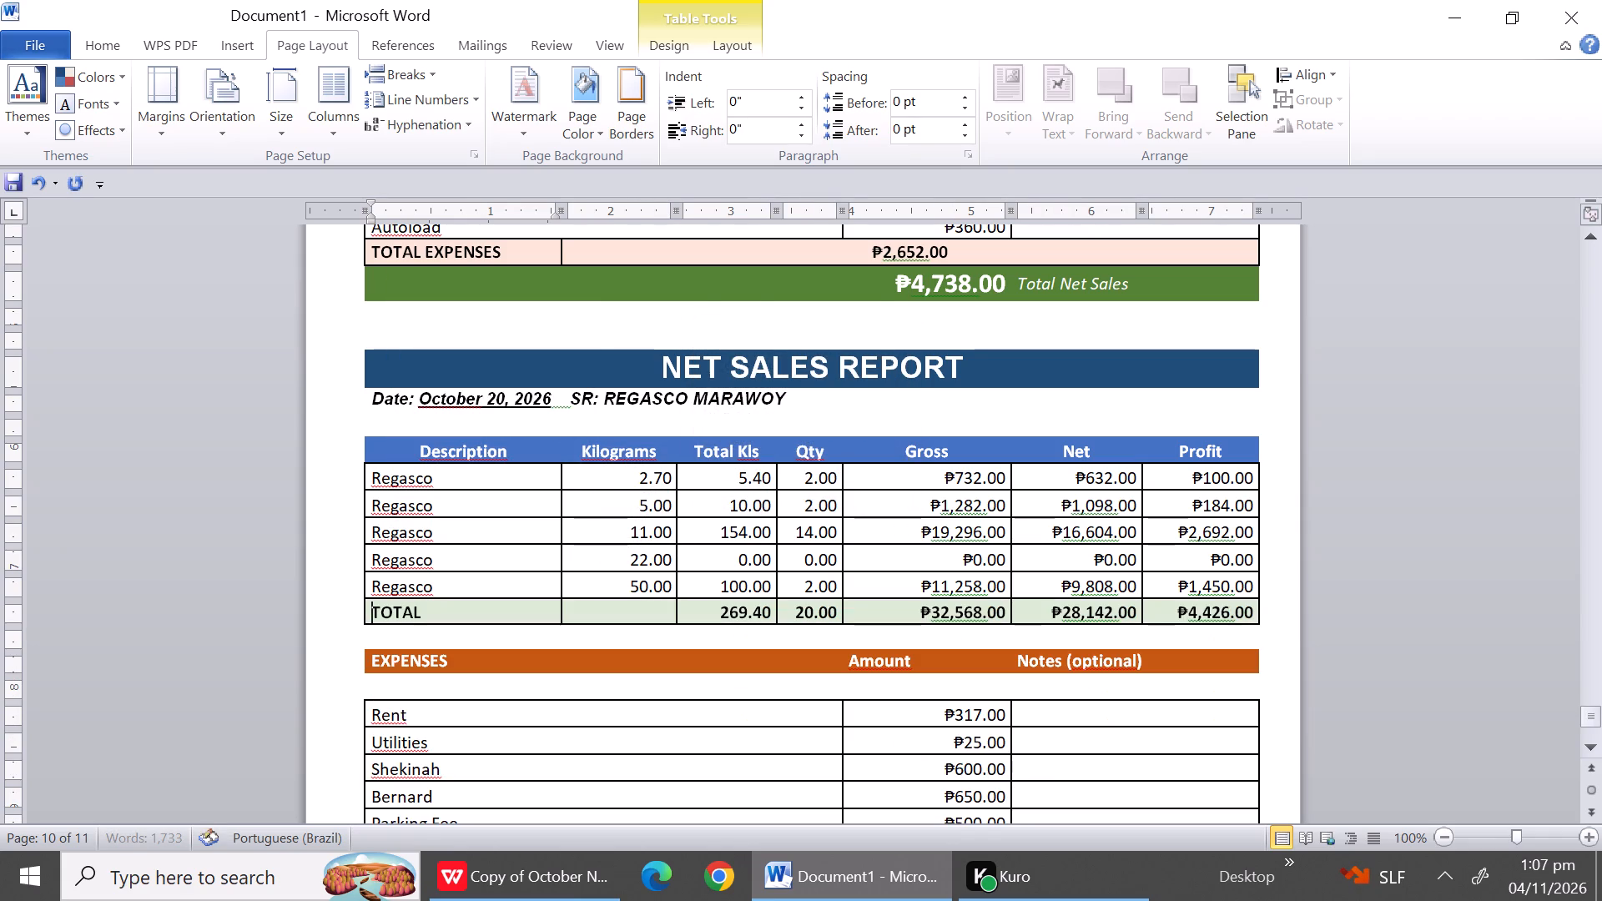
Add a new empty paragraph after the October 20, 2026 report at the end of the document.
triple_click(1593, 757)
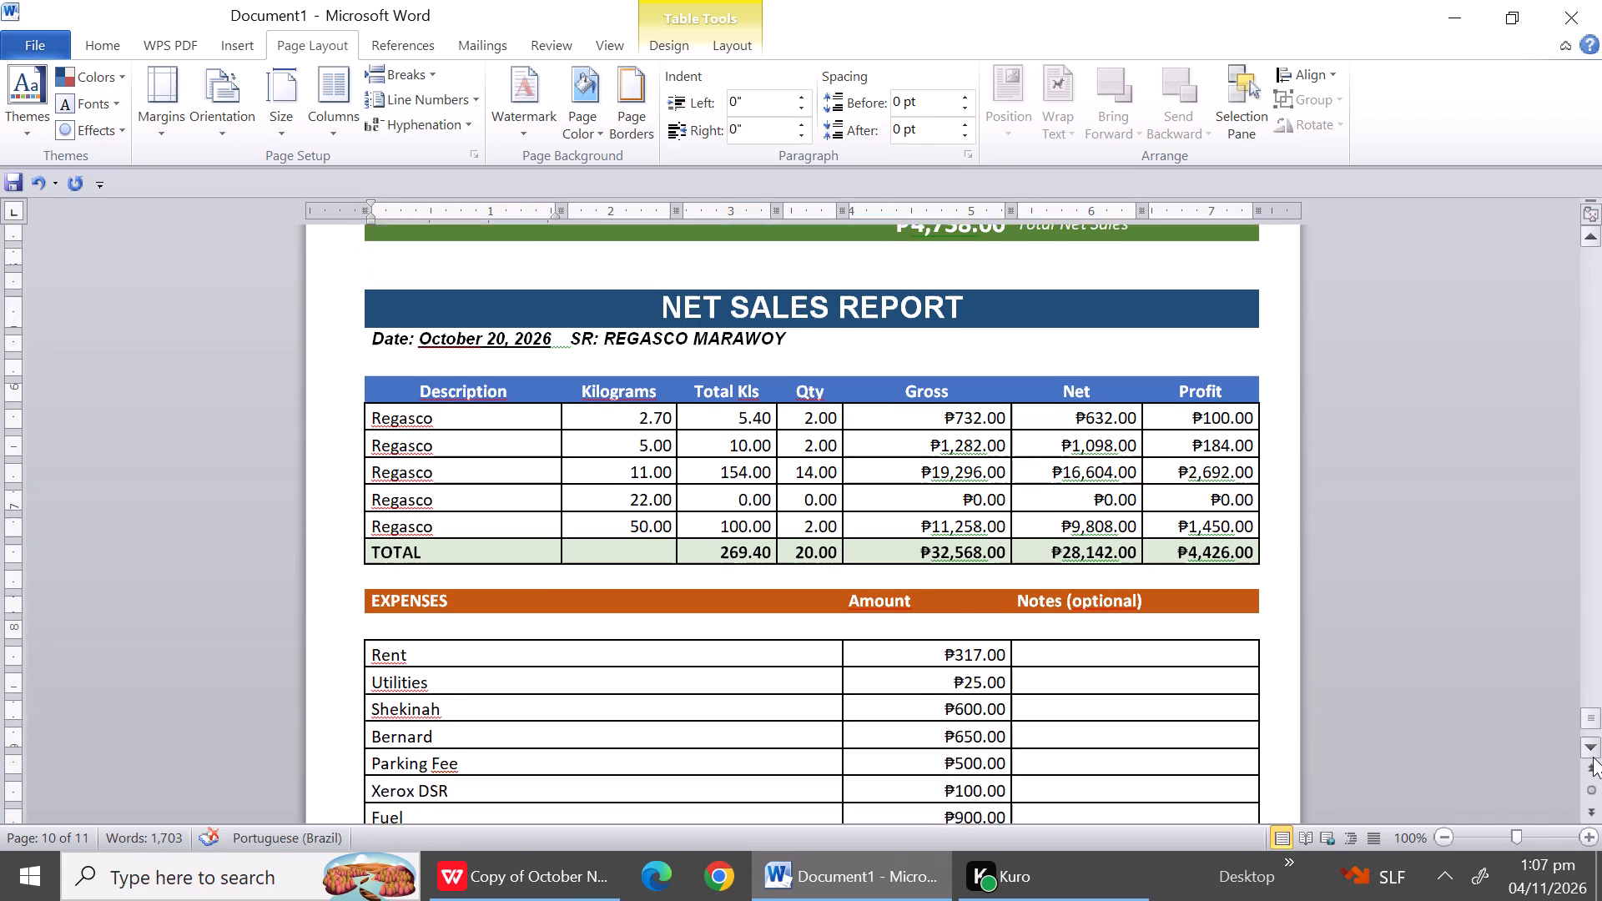
triple_click(1593, 757)
triple_click(1593, 757)
triple_click(1593, 757)
triple_click(1593, 757)
left_click(1593, 757)
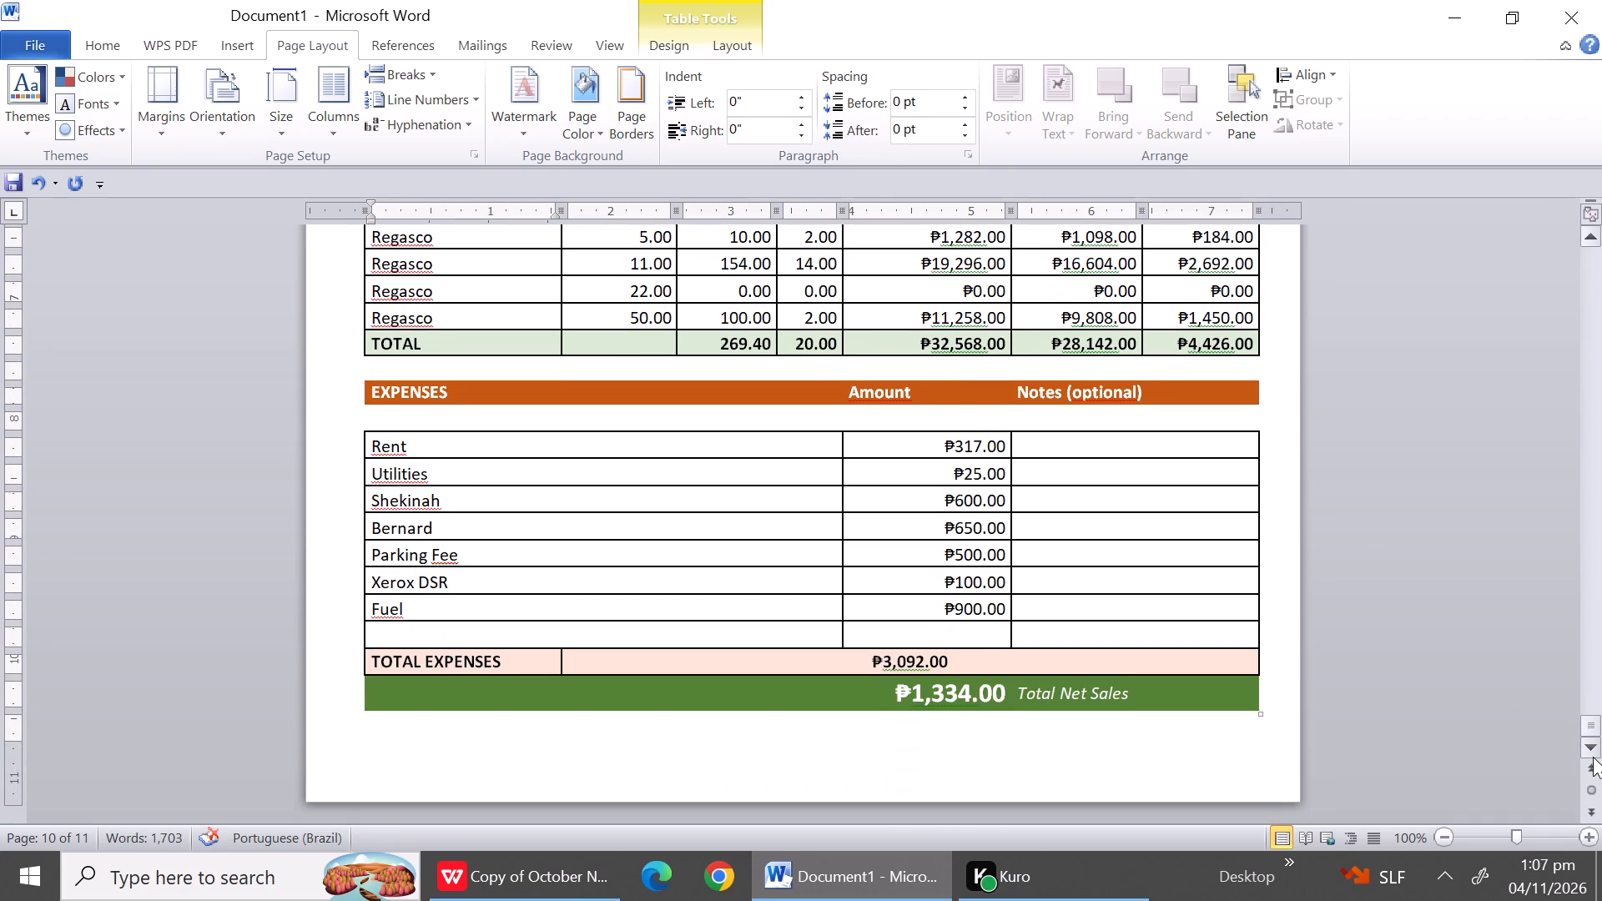
left_click(803, 789)
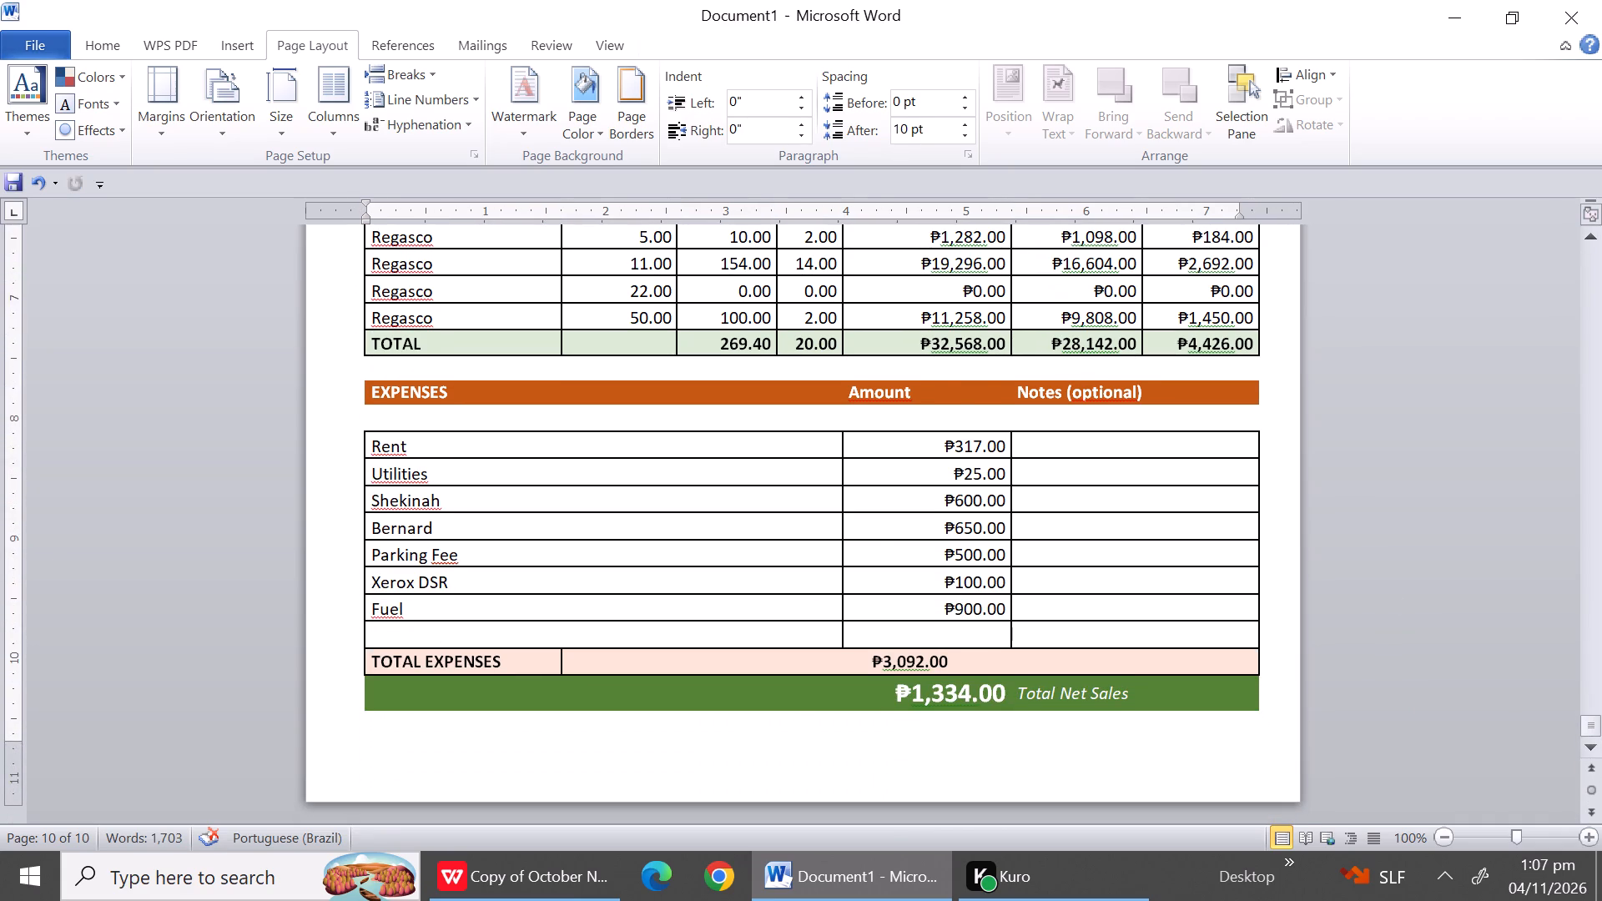
key("Return")
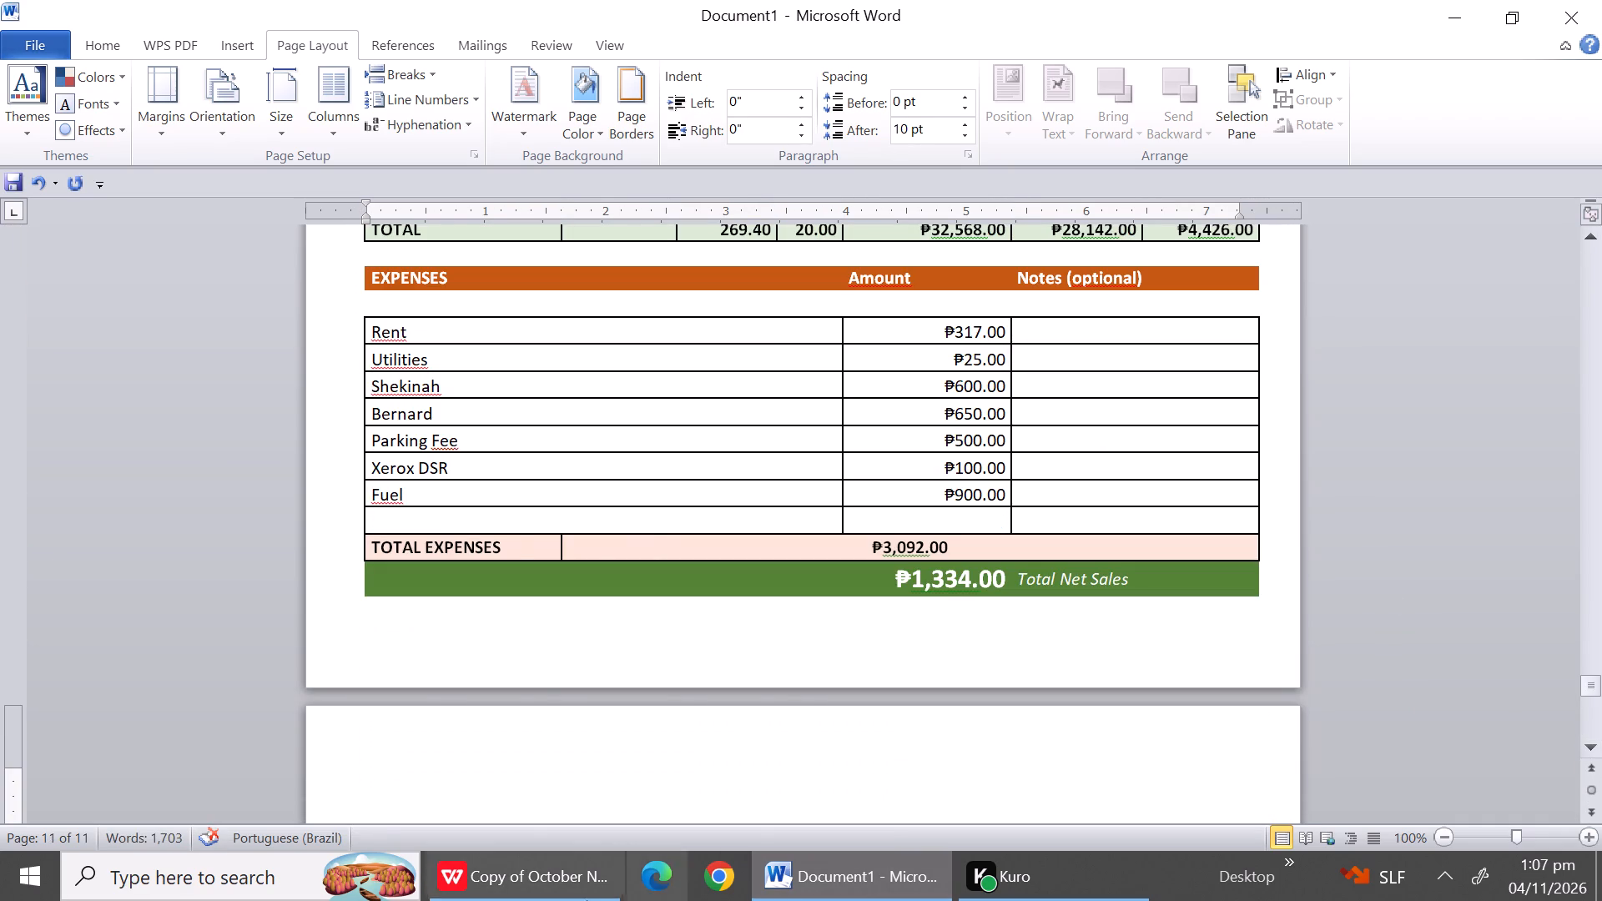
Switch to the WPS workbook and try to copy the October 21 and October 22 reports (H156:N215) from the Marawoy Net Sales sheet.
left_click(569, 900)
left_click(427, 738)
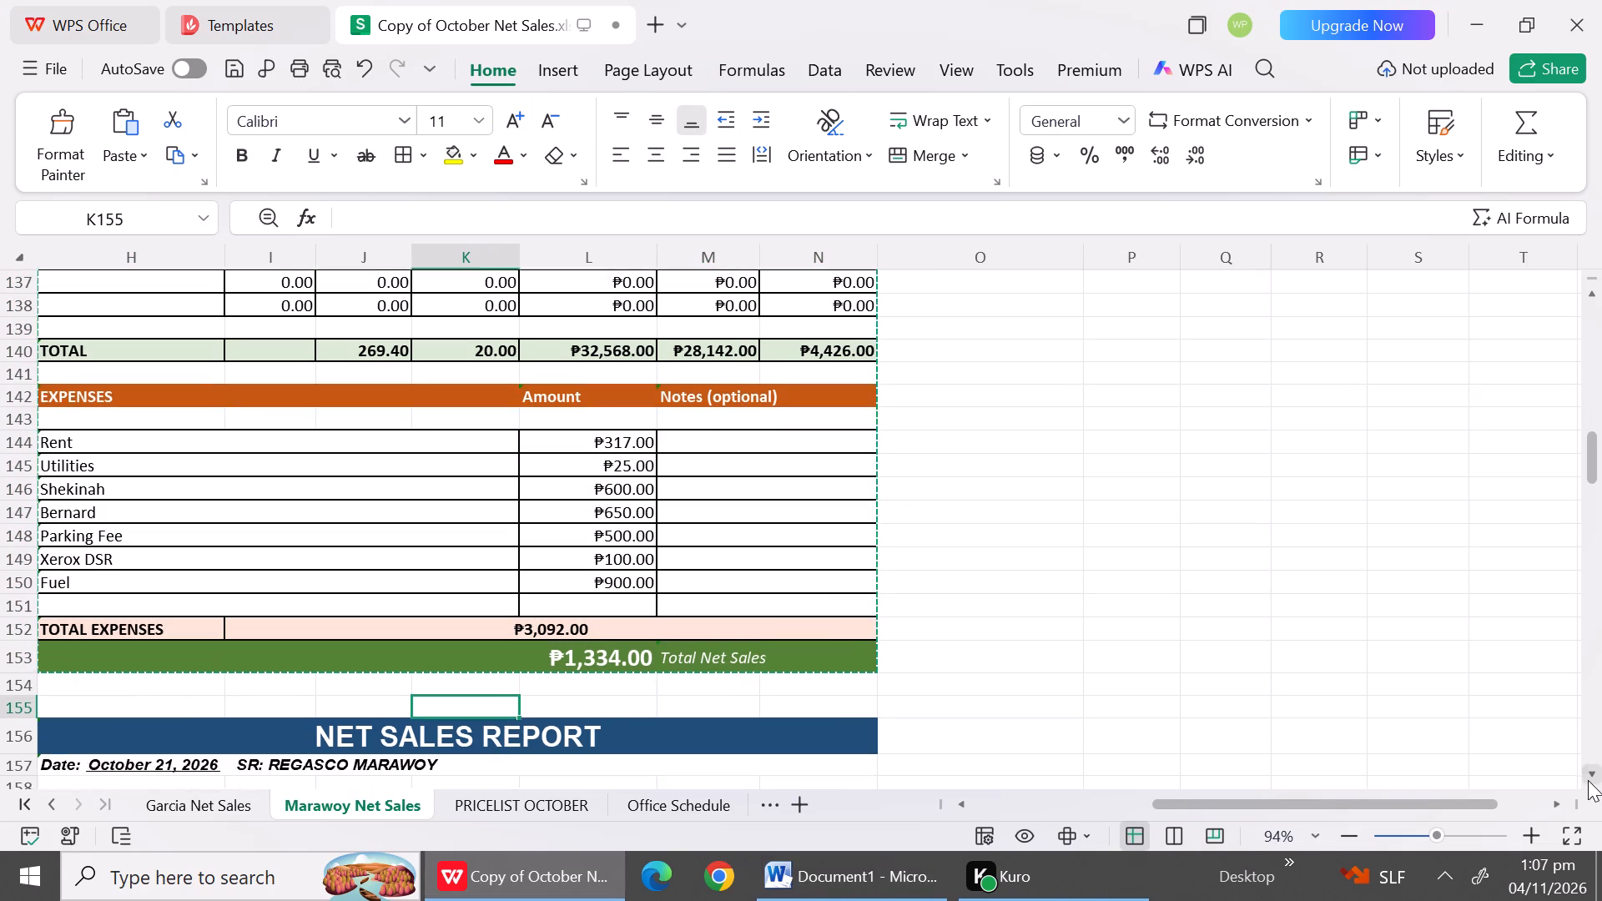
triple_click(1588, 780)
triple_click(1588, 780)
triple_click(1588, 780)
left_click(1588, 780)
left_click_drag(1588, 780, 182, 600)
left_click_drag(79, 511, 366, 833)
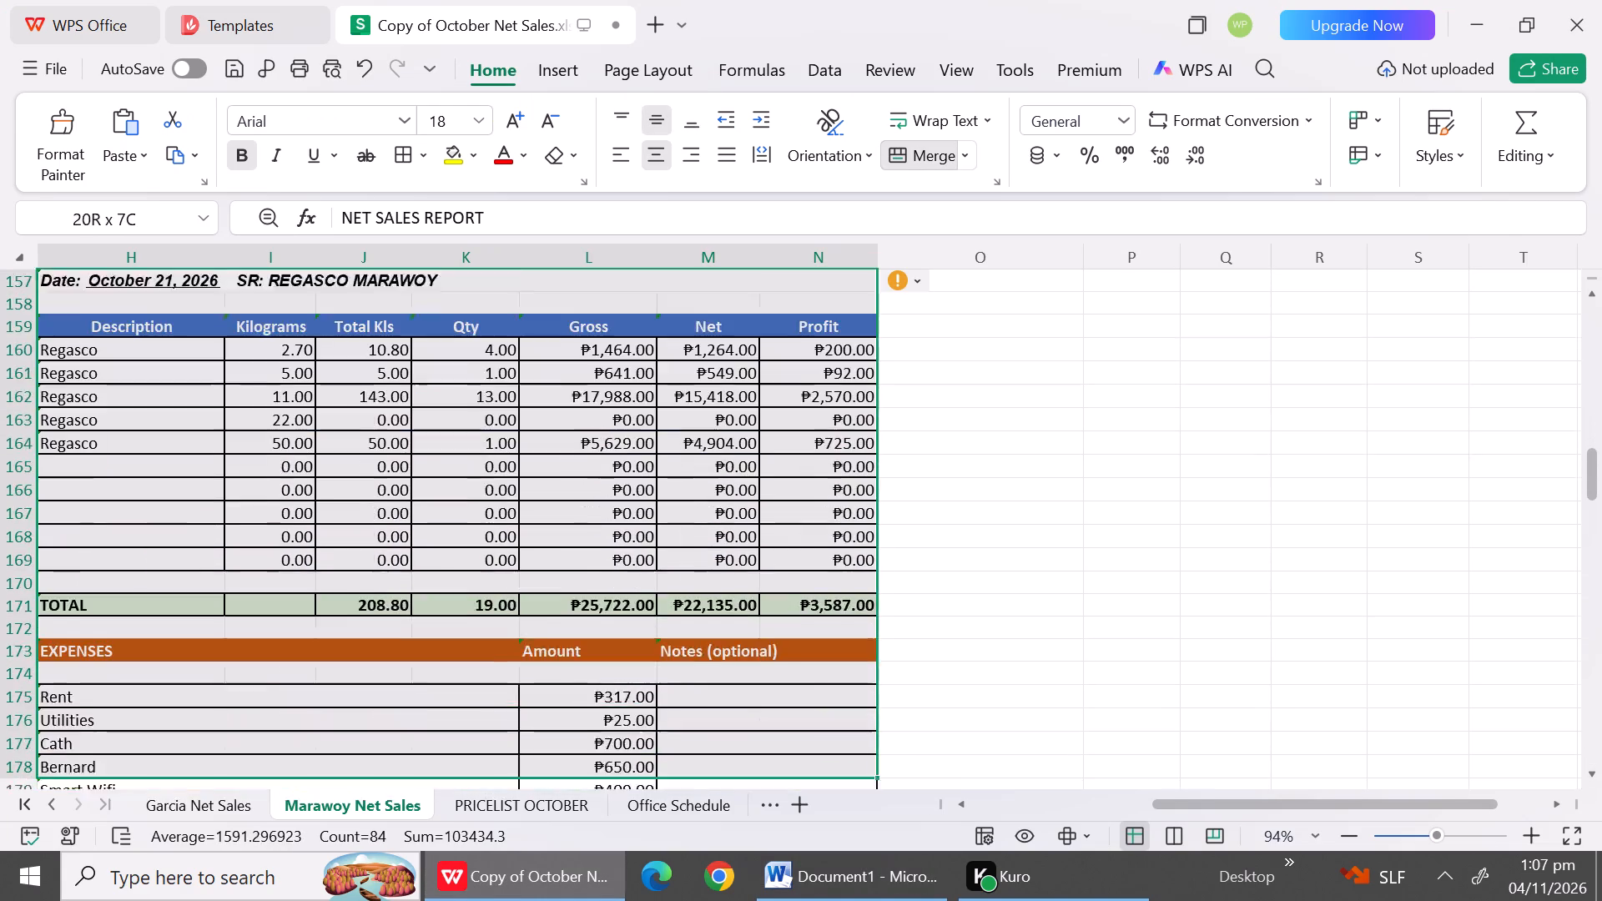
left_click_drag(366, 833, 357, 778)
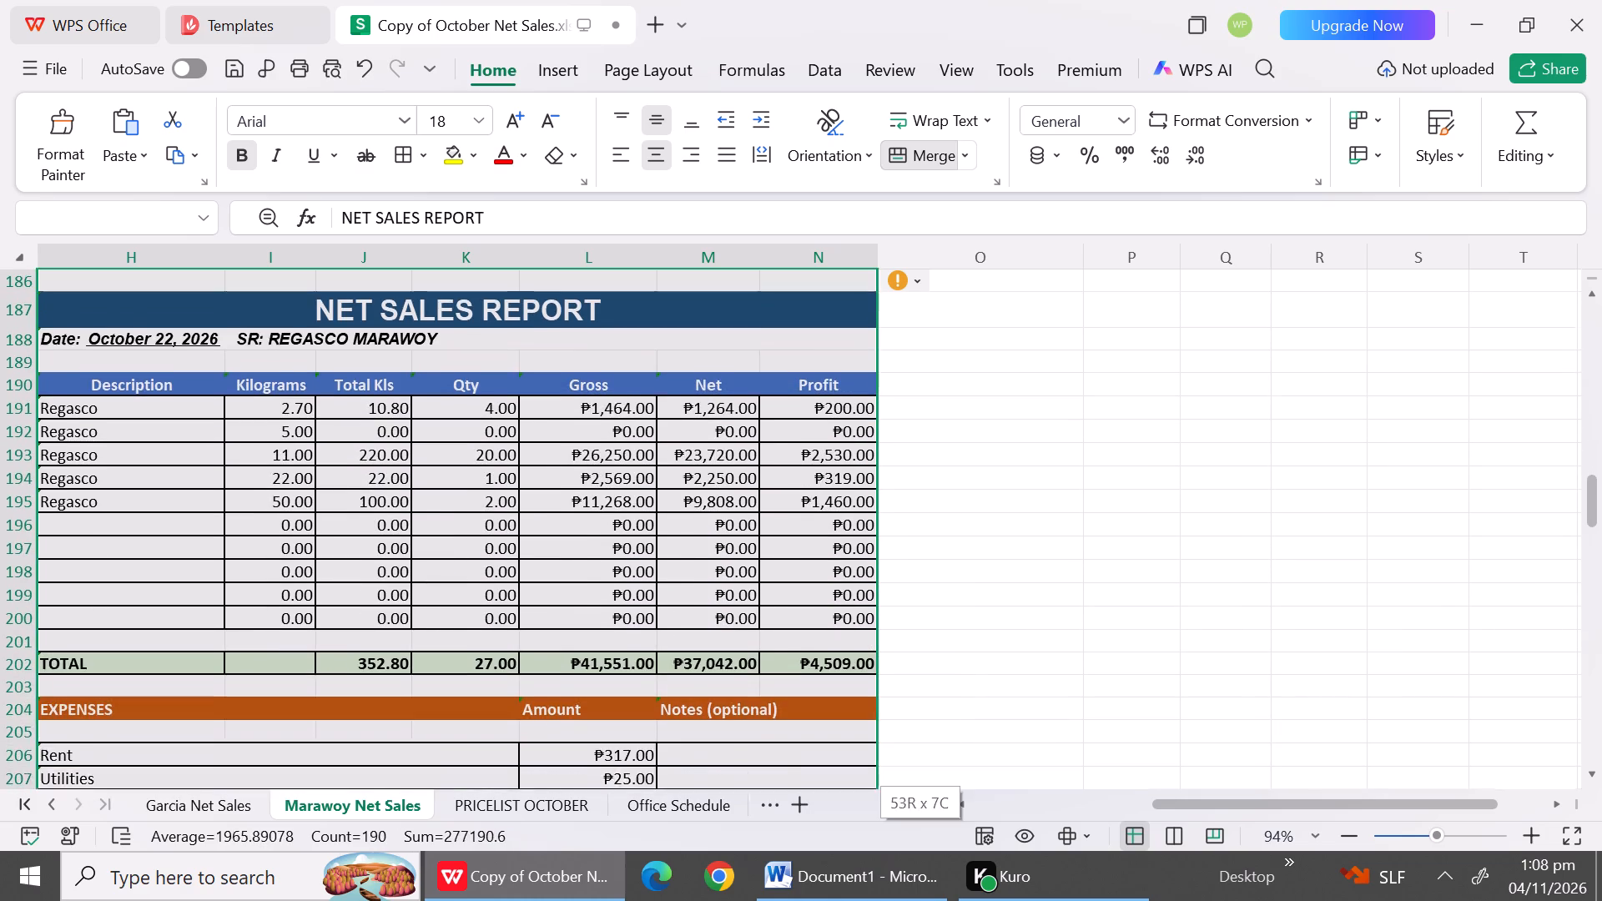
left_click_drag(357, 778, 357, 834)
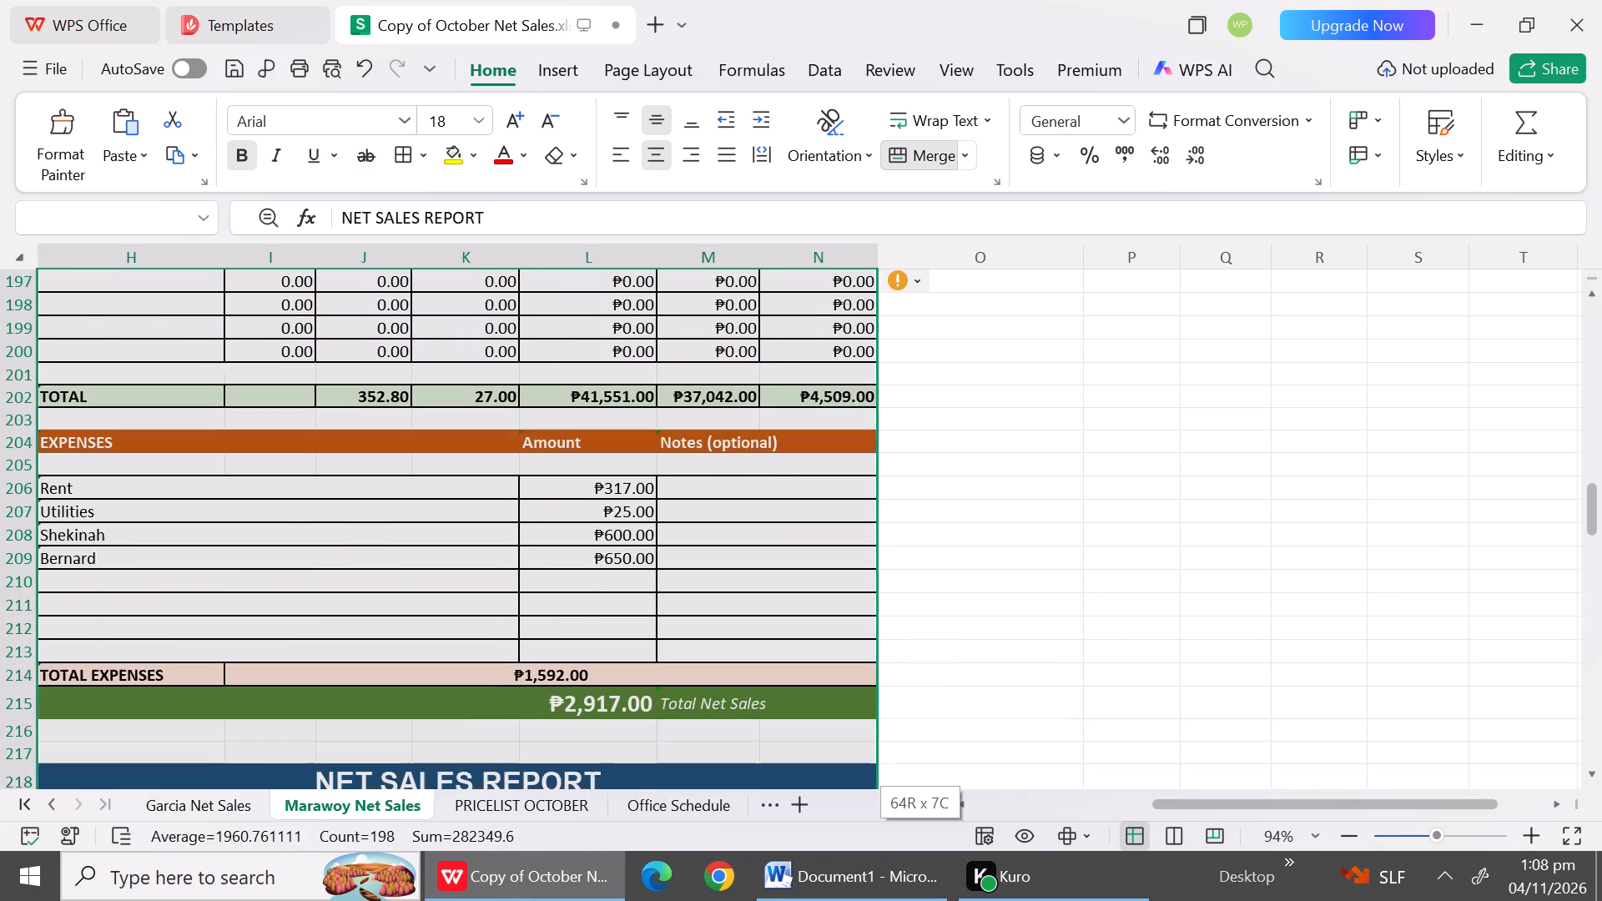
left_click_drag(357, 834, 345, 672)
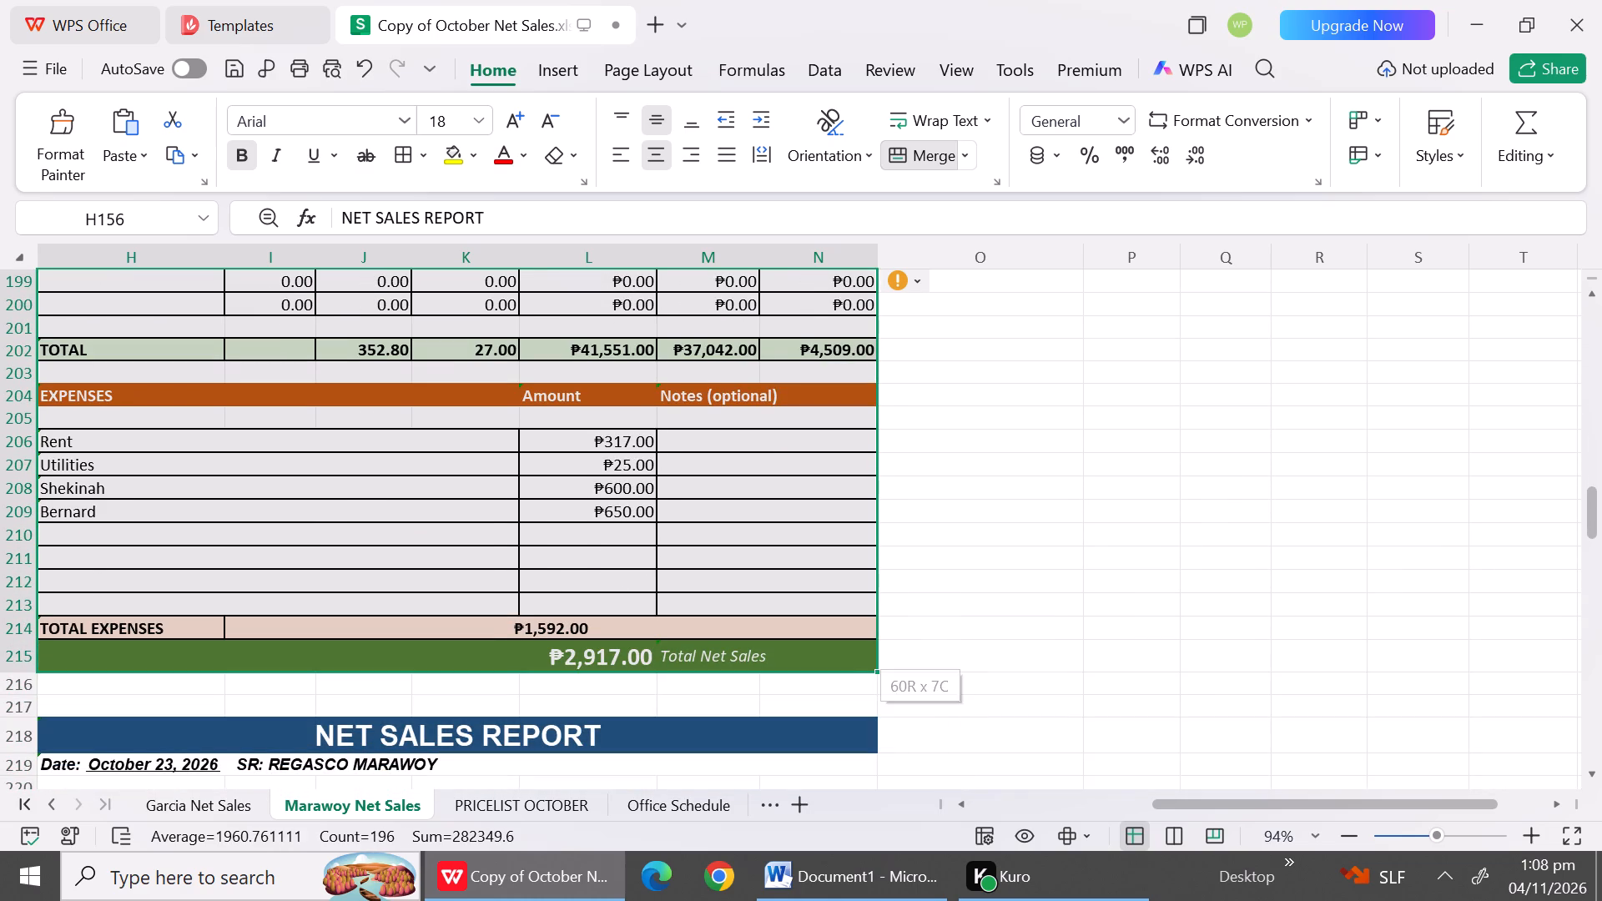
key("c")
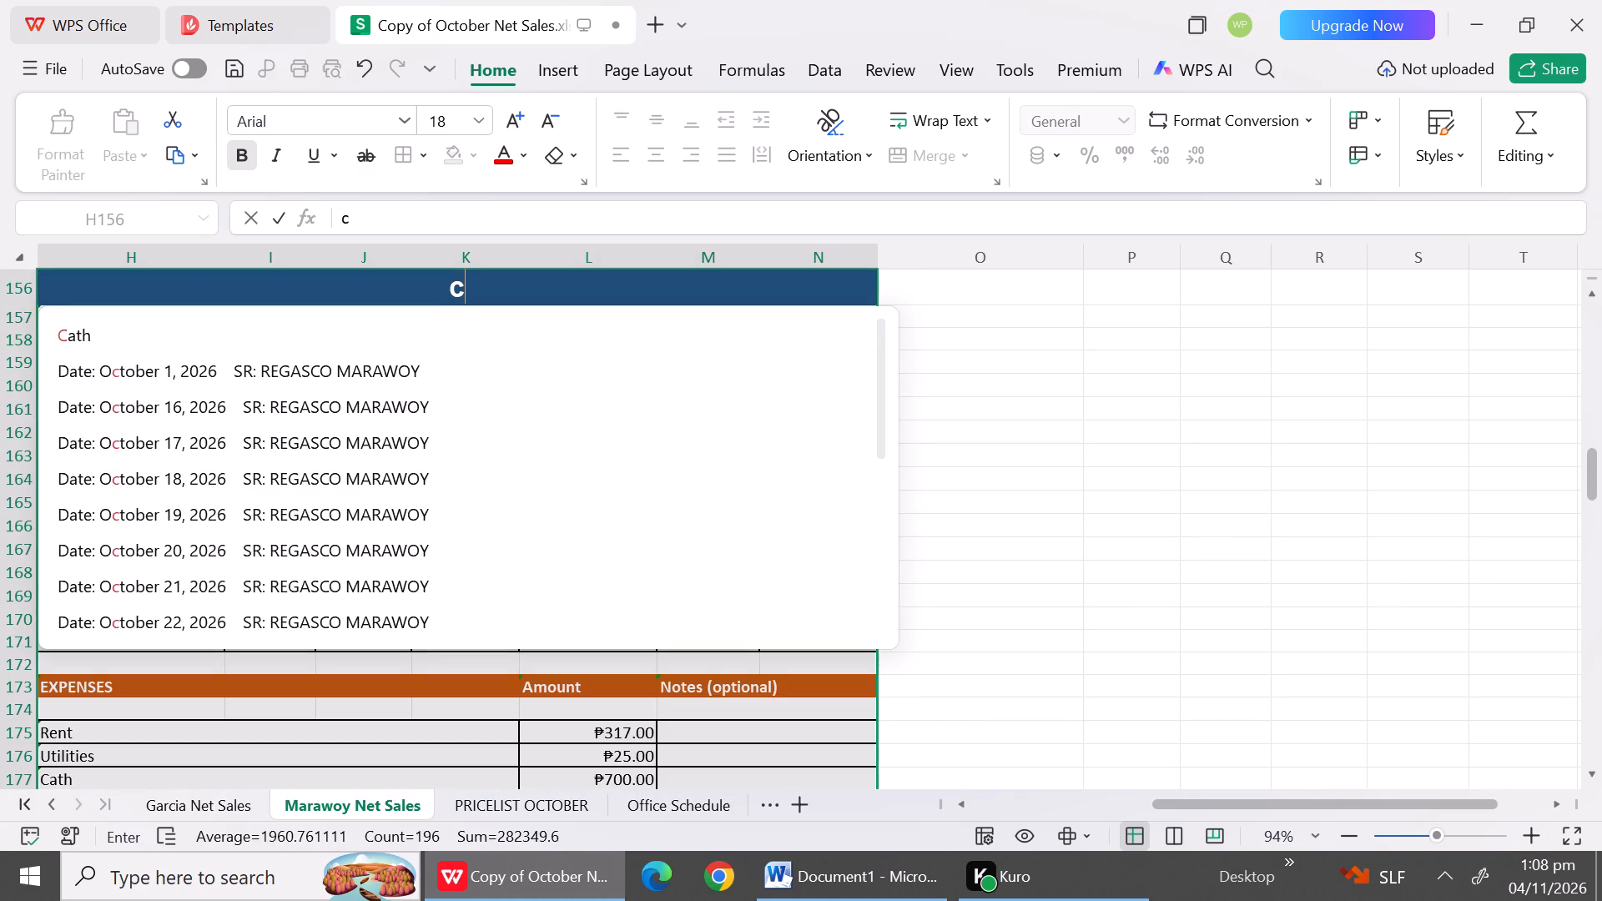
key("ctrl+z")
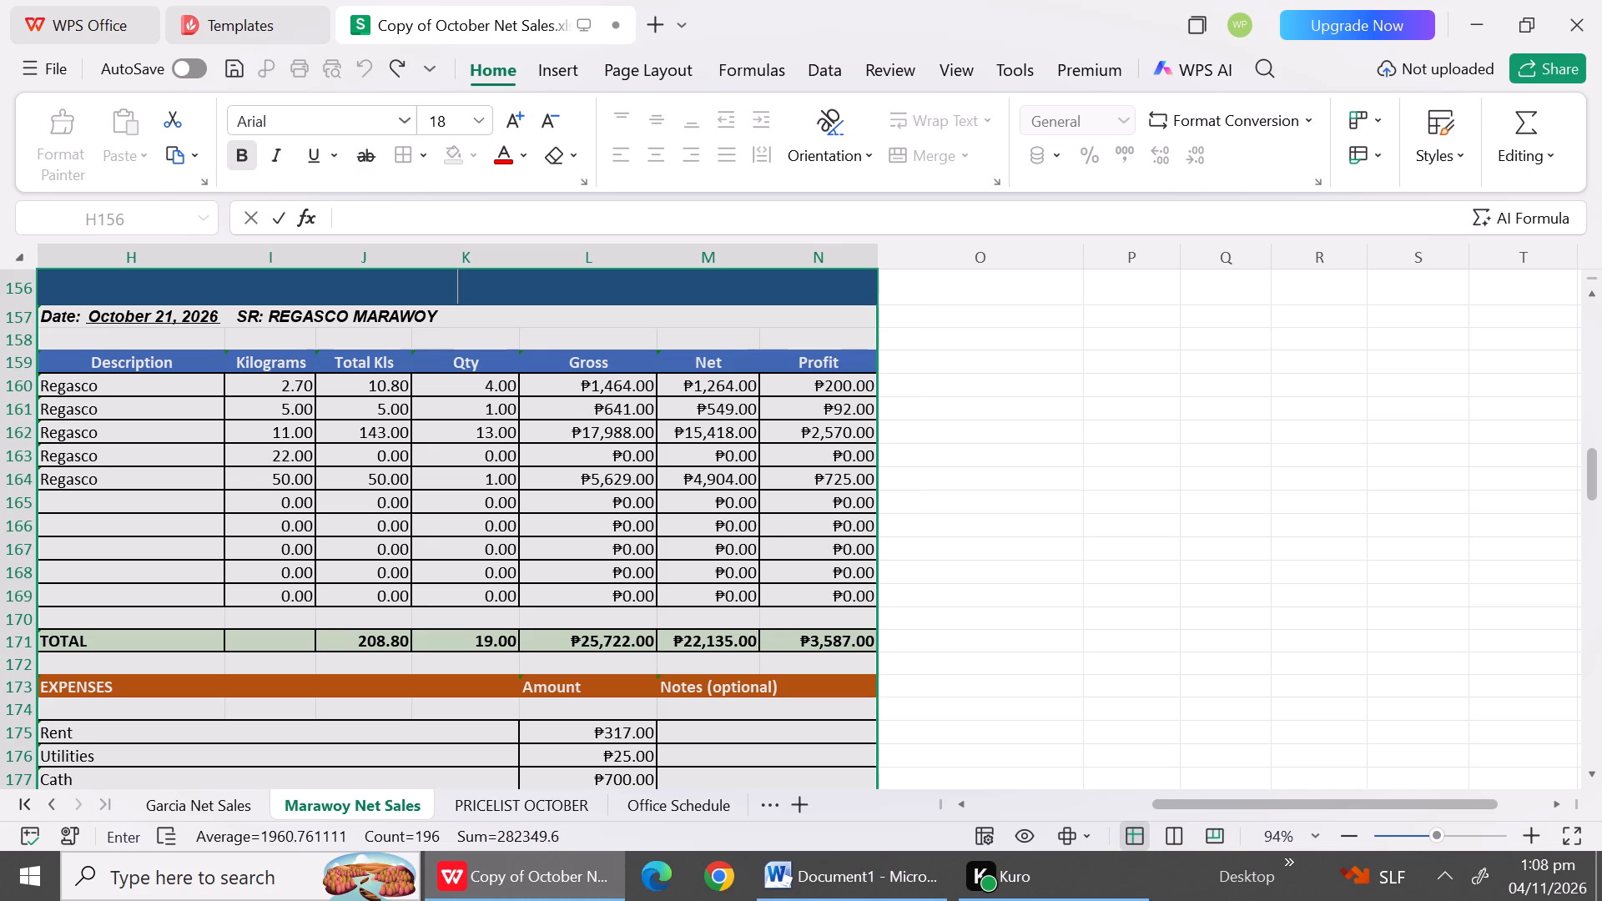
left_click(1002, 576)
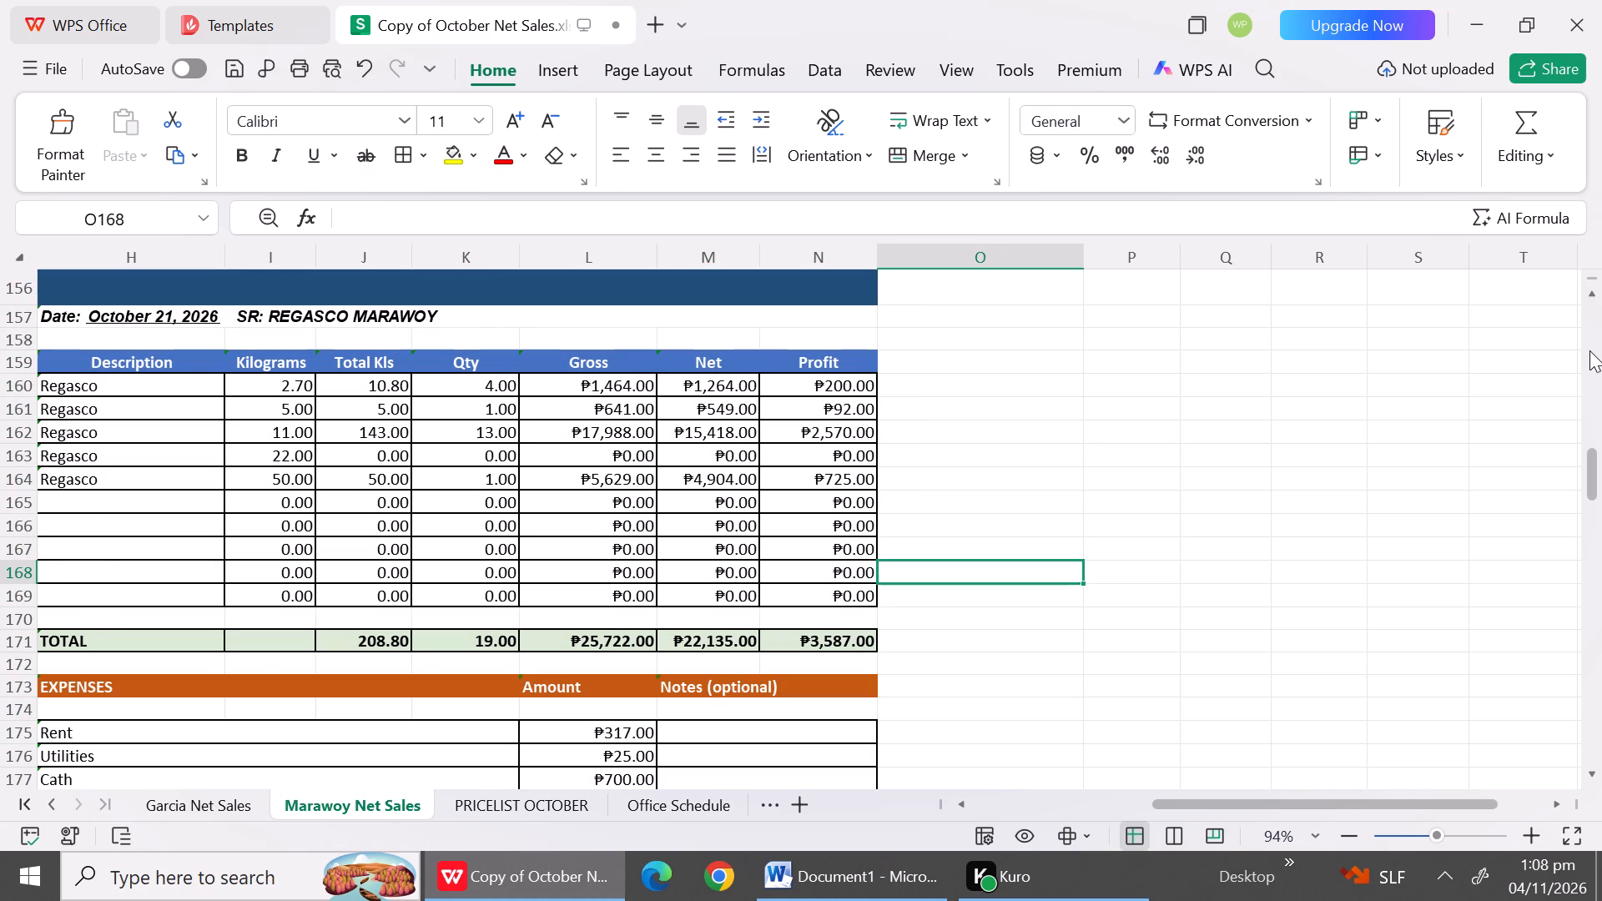
Copy the October 20 and October 21 net sales reports (H125:N184) from the Marawoy Net Sales sheet.
left_click(1594, 350)
left_click(1594, 350)
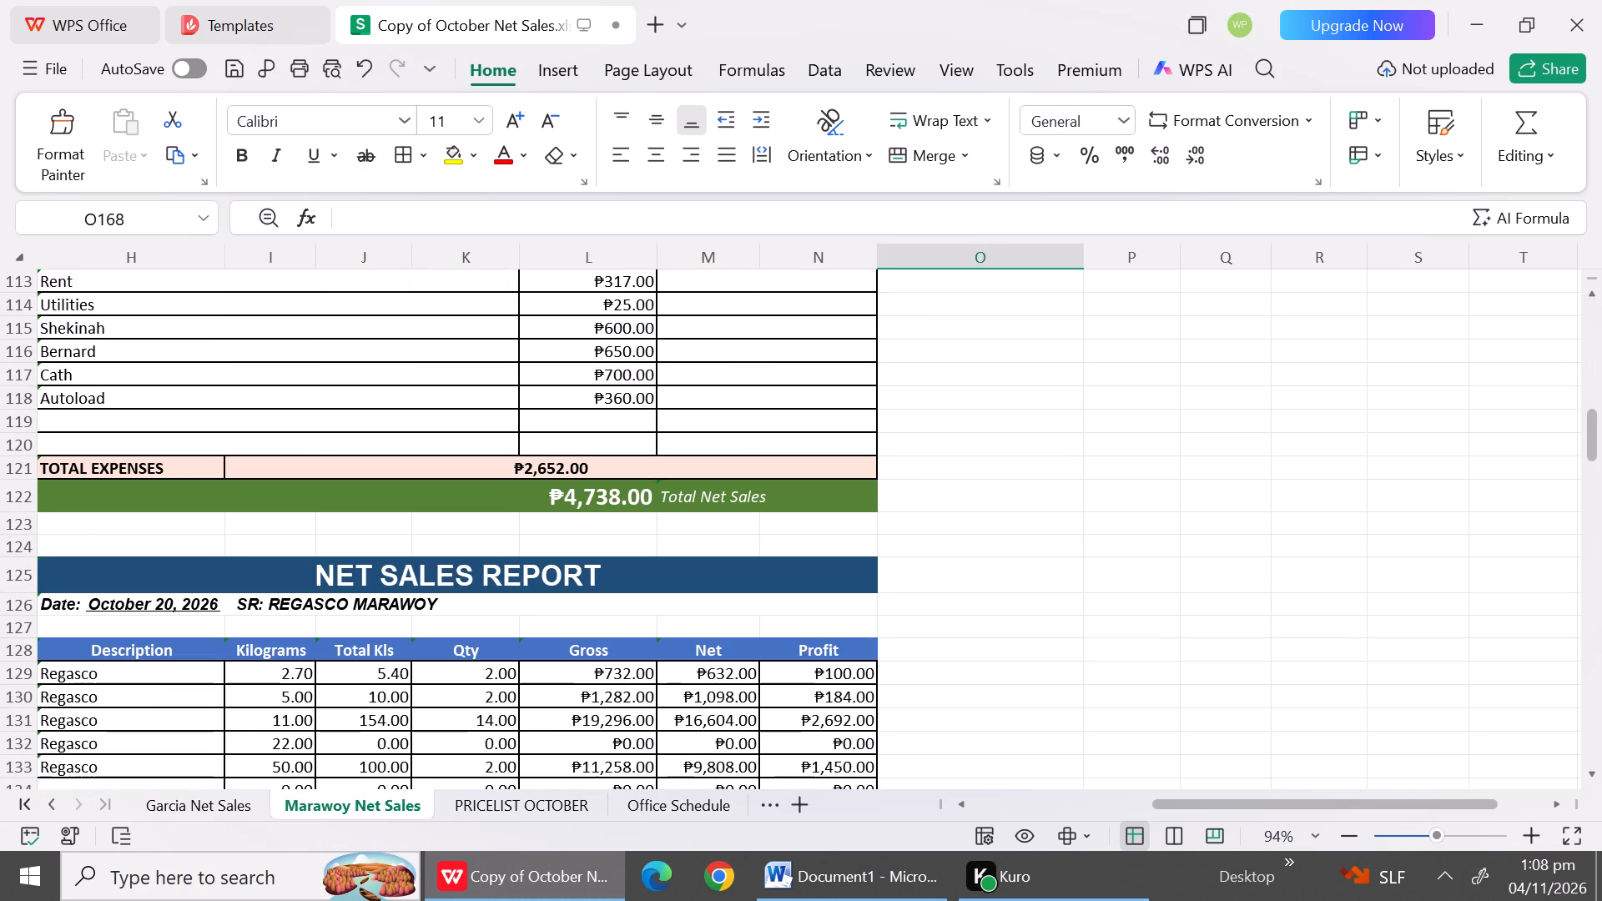
left_click_drag(61, 576, 488, 878)
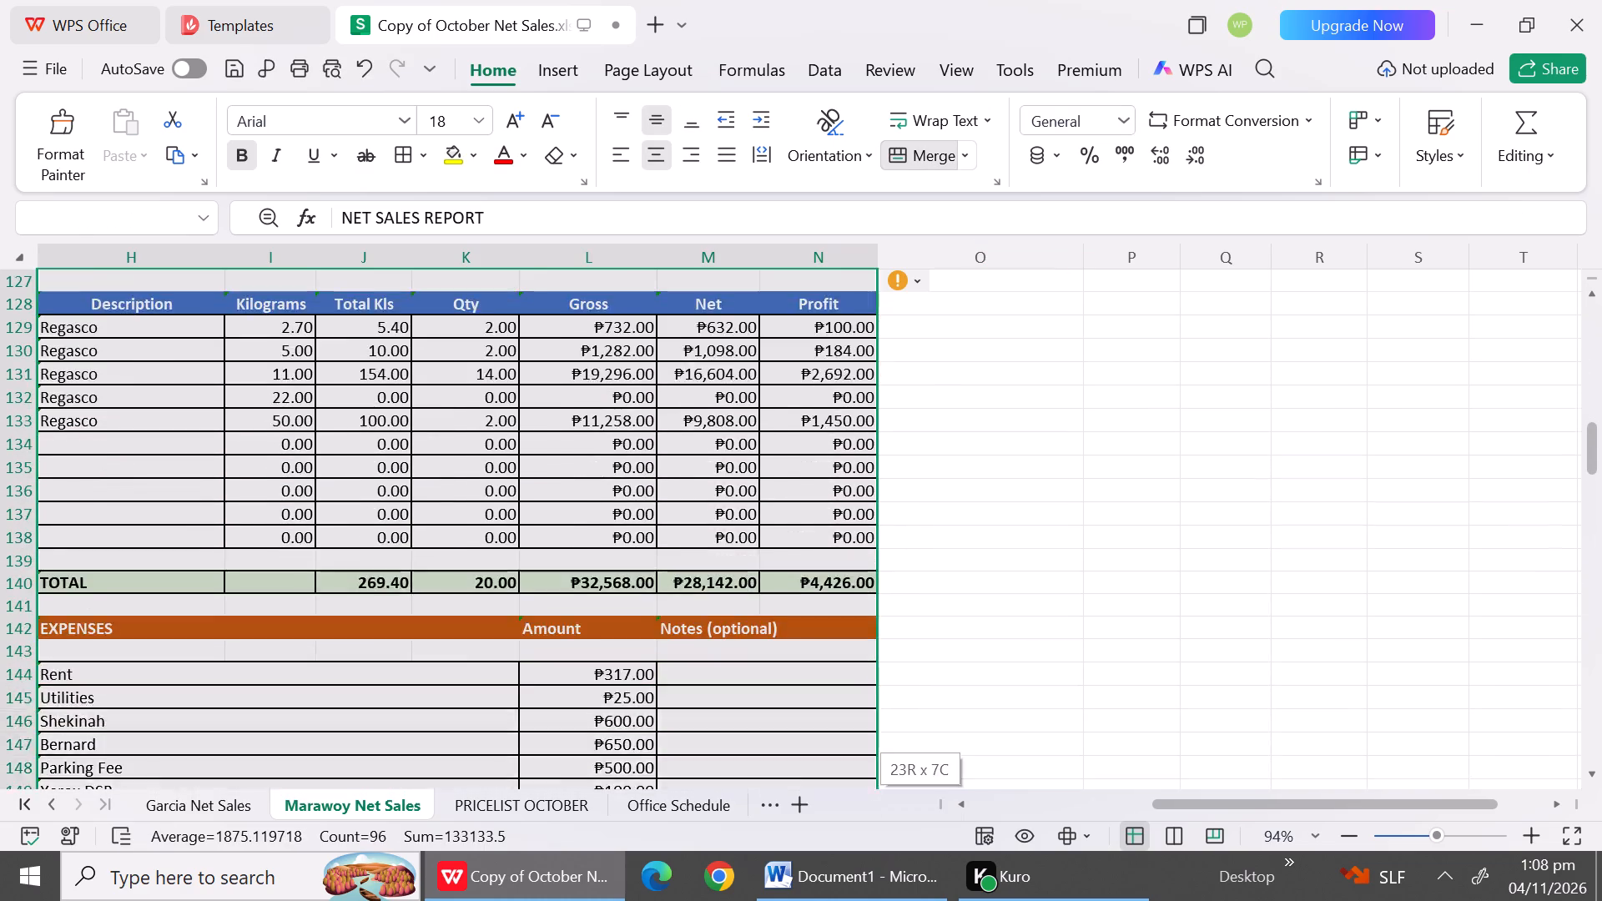
left_click_drag(488, 878, 515, 589)
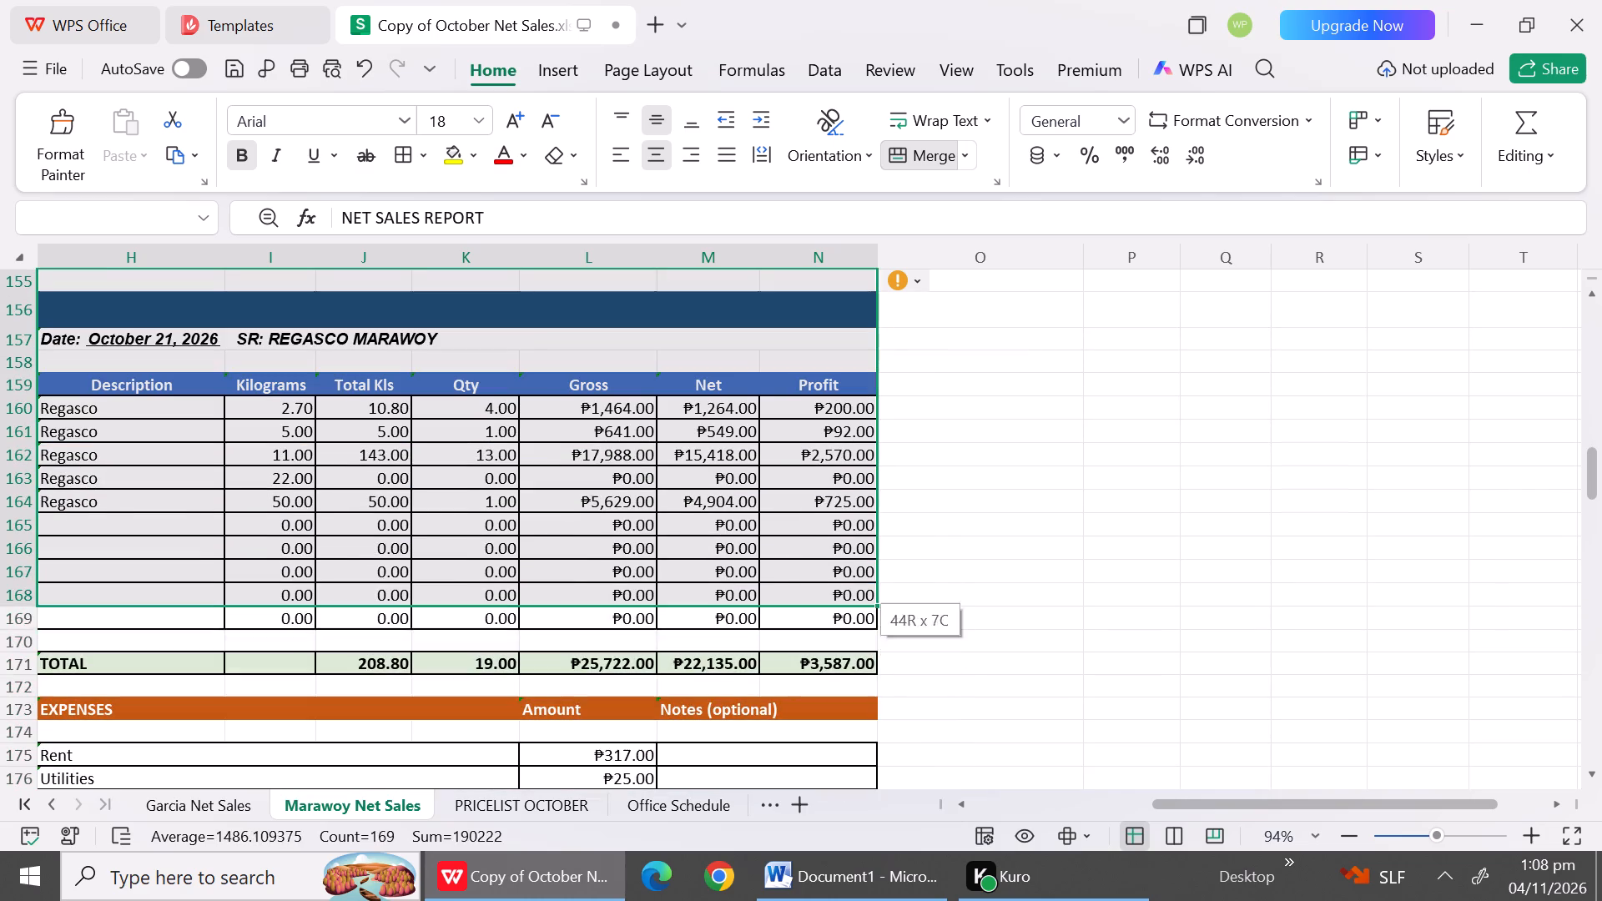
left_click_drag(515, 589, 539, 843)
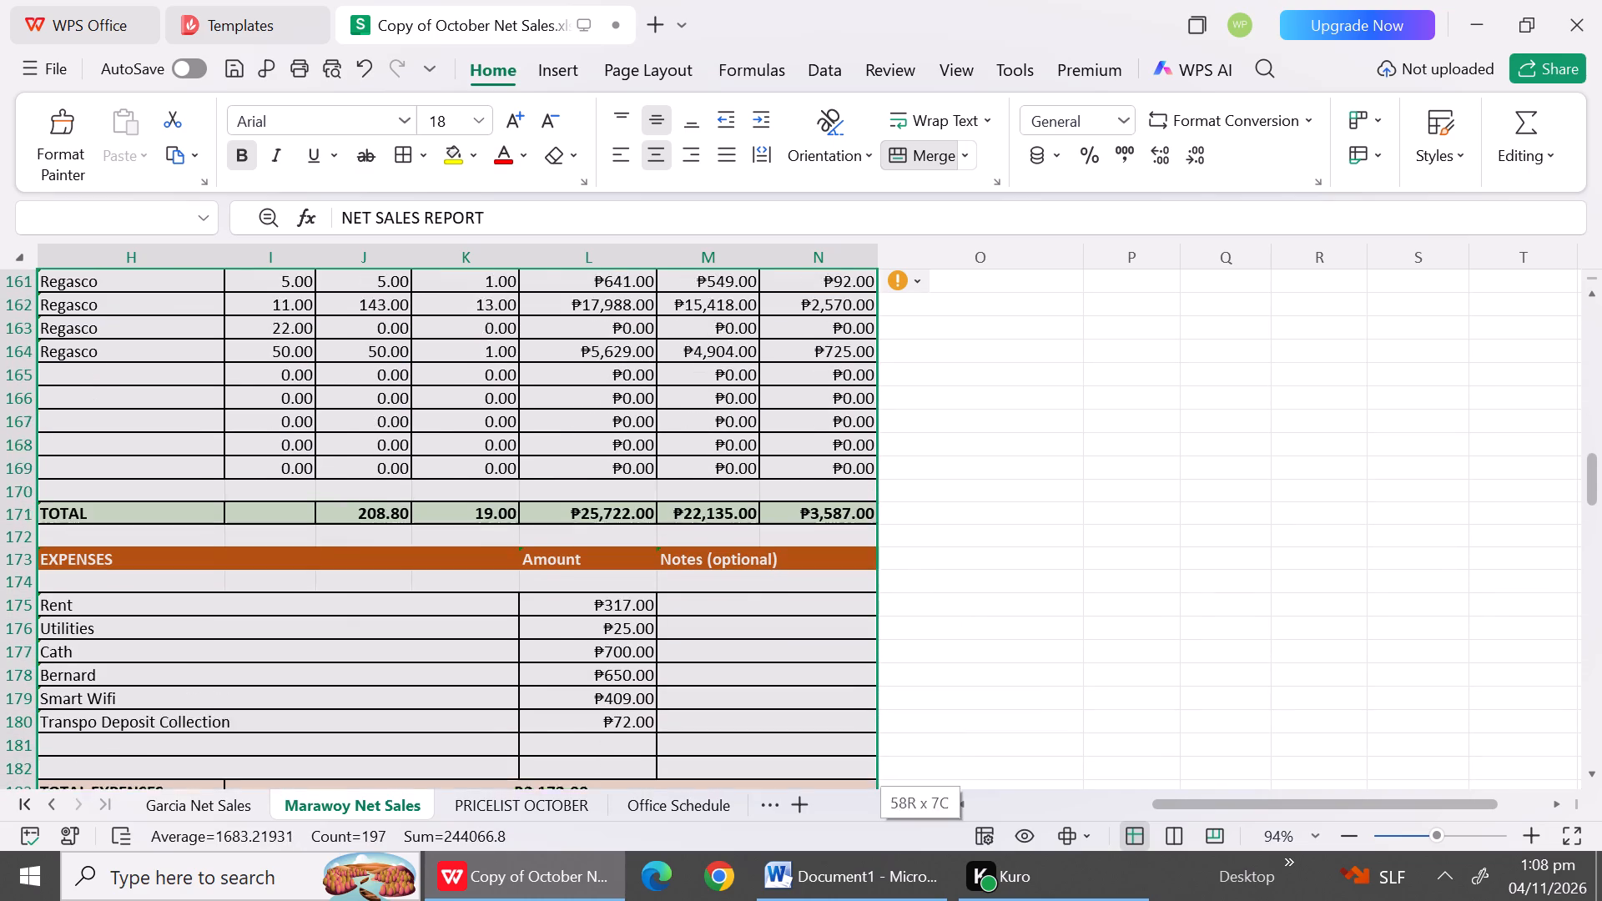
left_click_drag(539, 843, 536, 737)
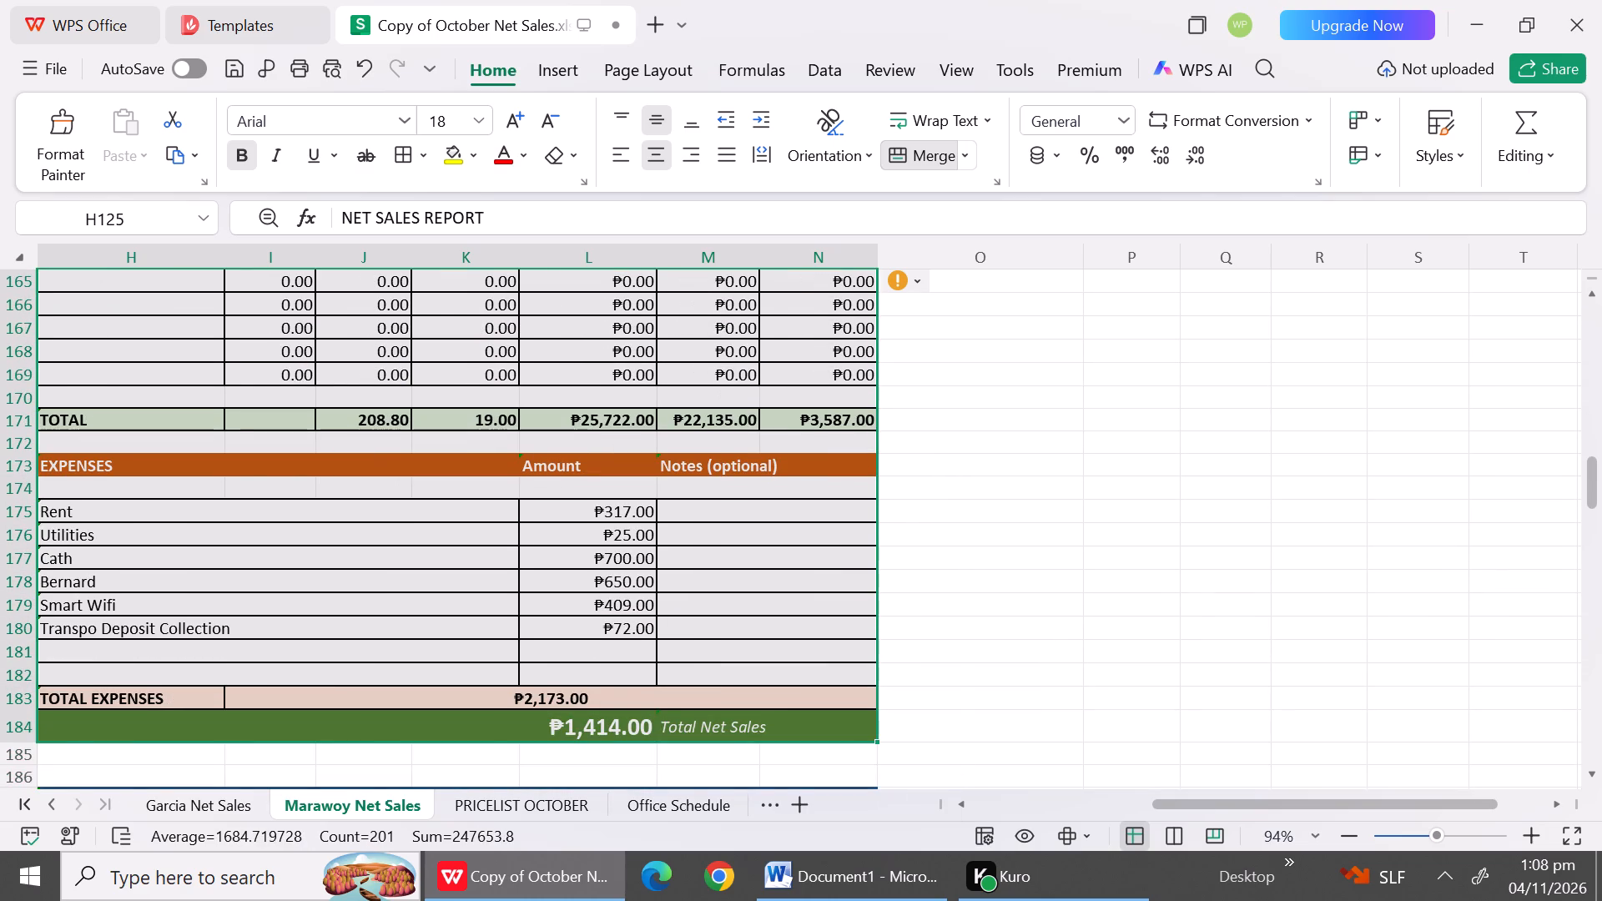
key("ctrl+c")
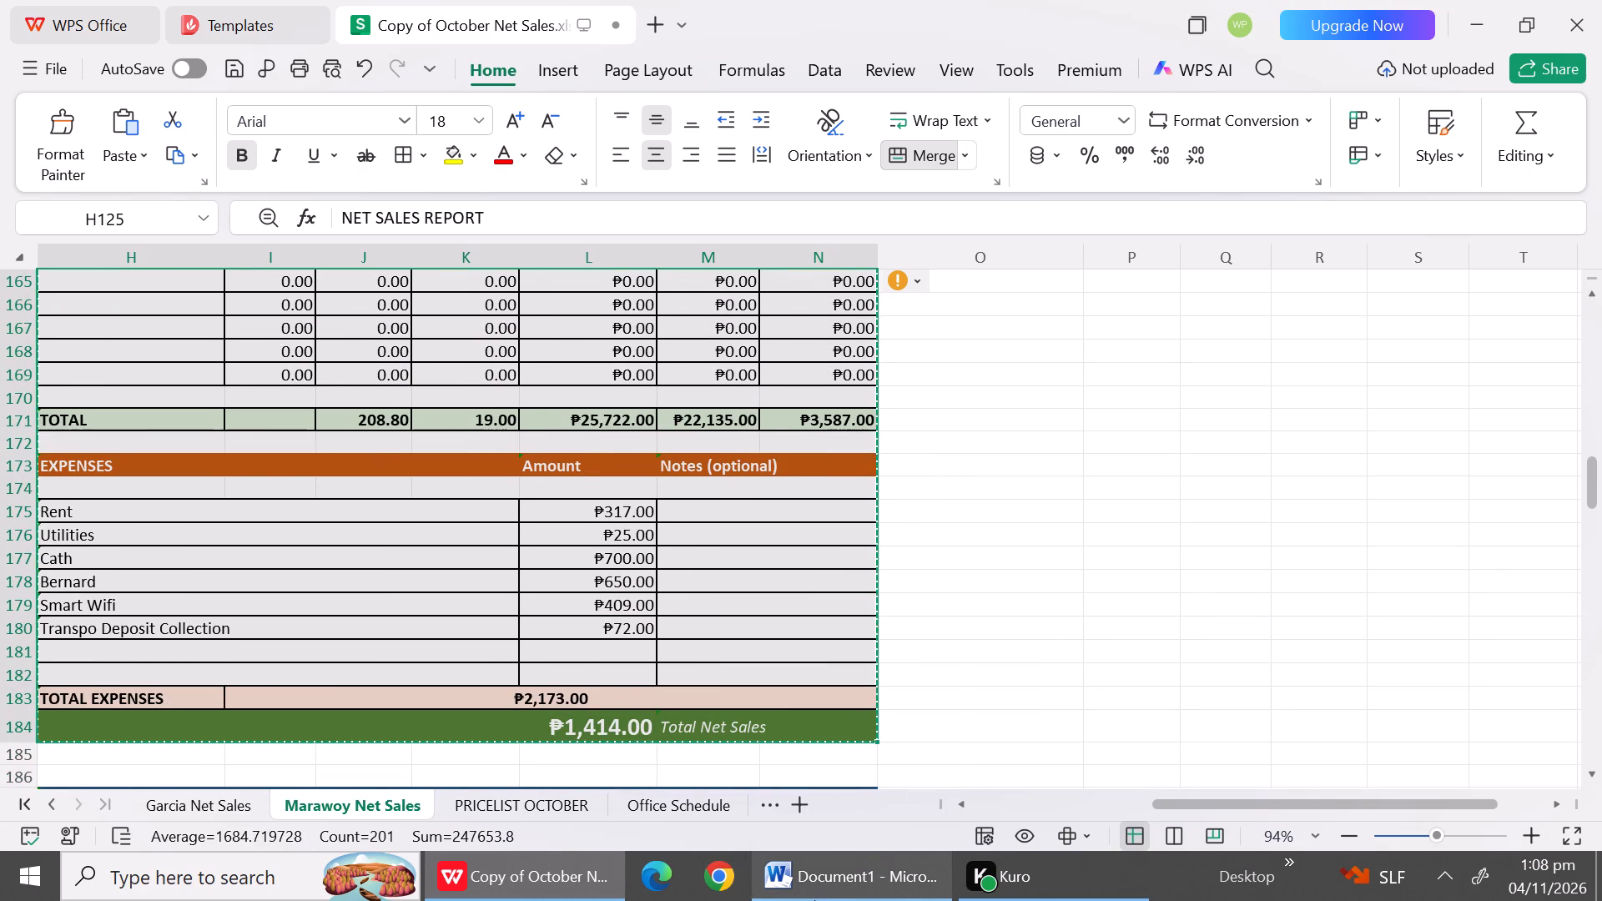
Switch to the Word document and check which report date comes last before the empty final page.
left_click(814, 900)
left_click(1588, 401)
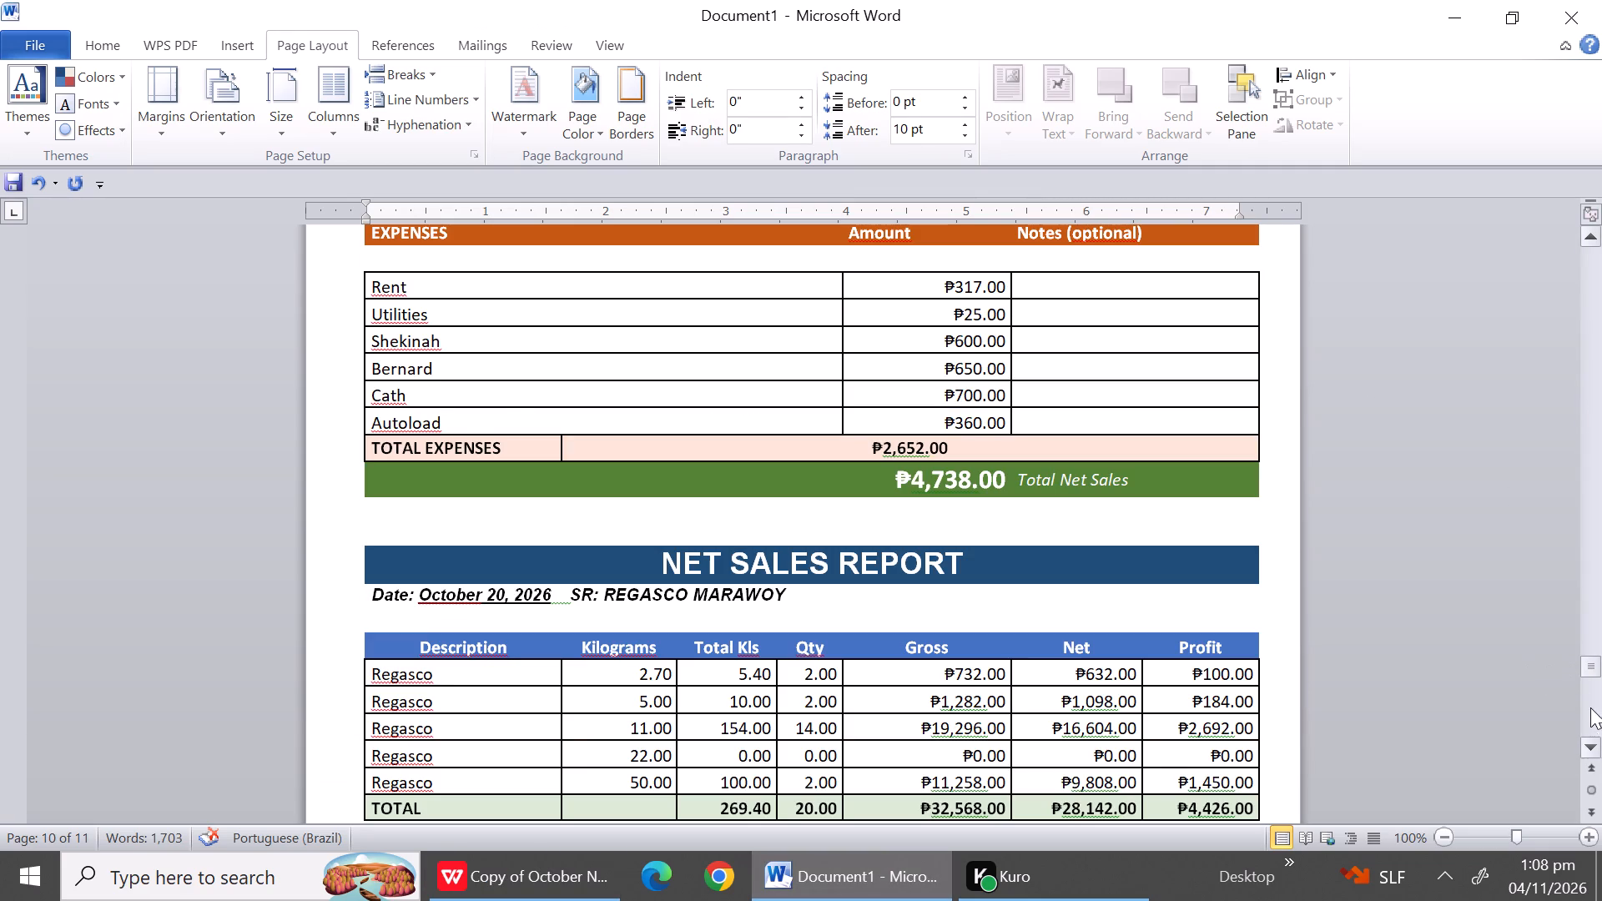
left_click(1597, 712)
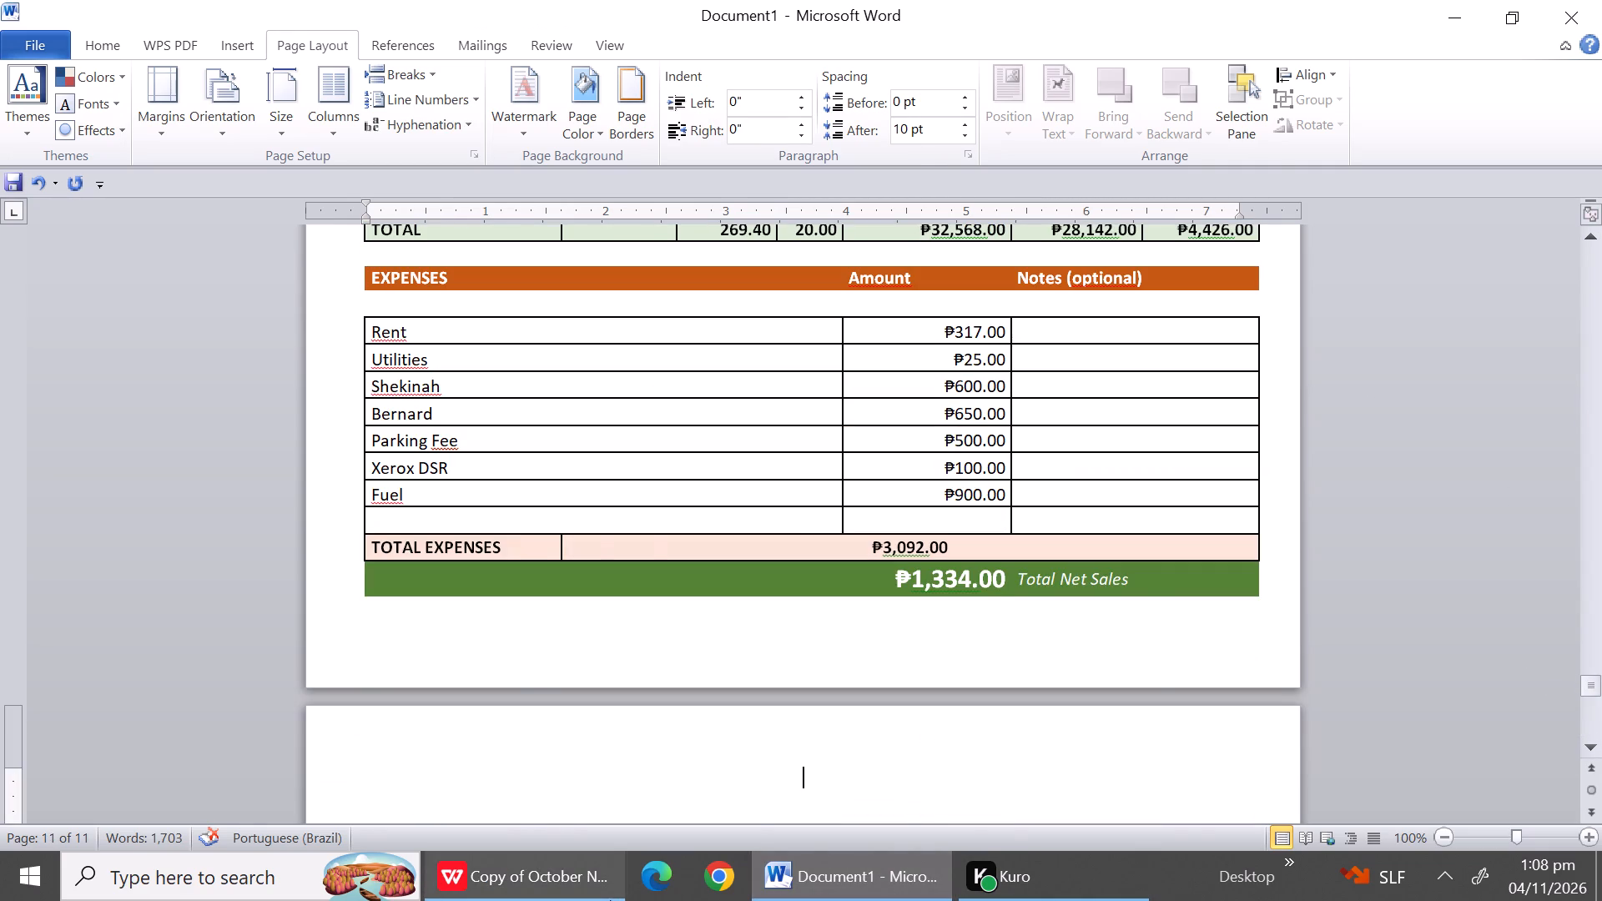
Switch to the WPS workbook and copy the October 21 and October 22 reports (H156:N215) from the Marawoy Net Sales sheet.
left_click(610, 900)
left_click(931, 619)
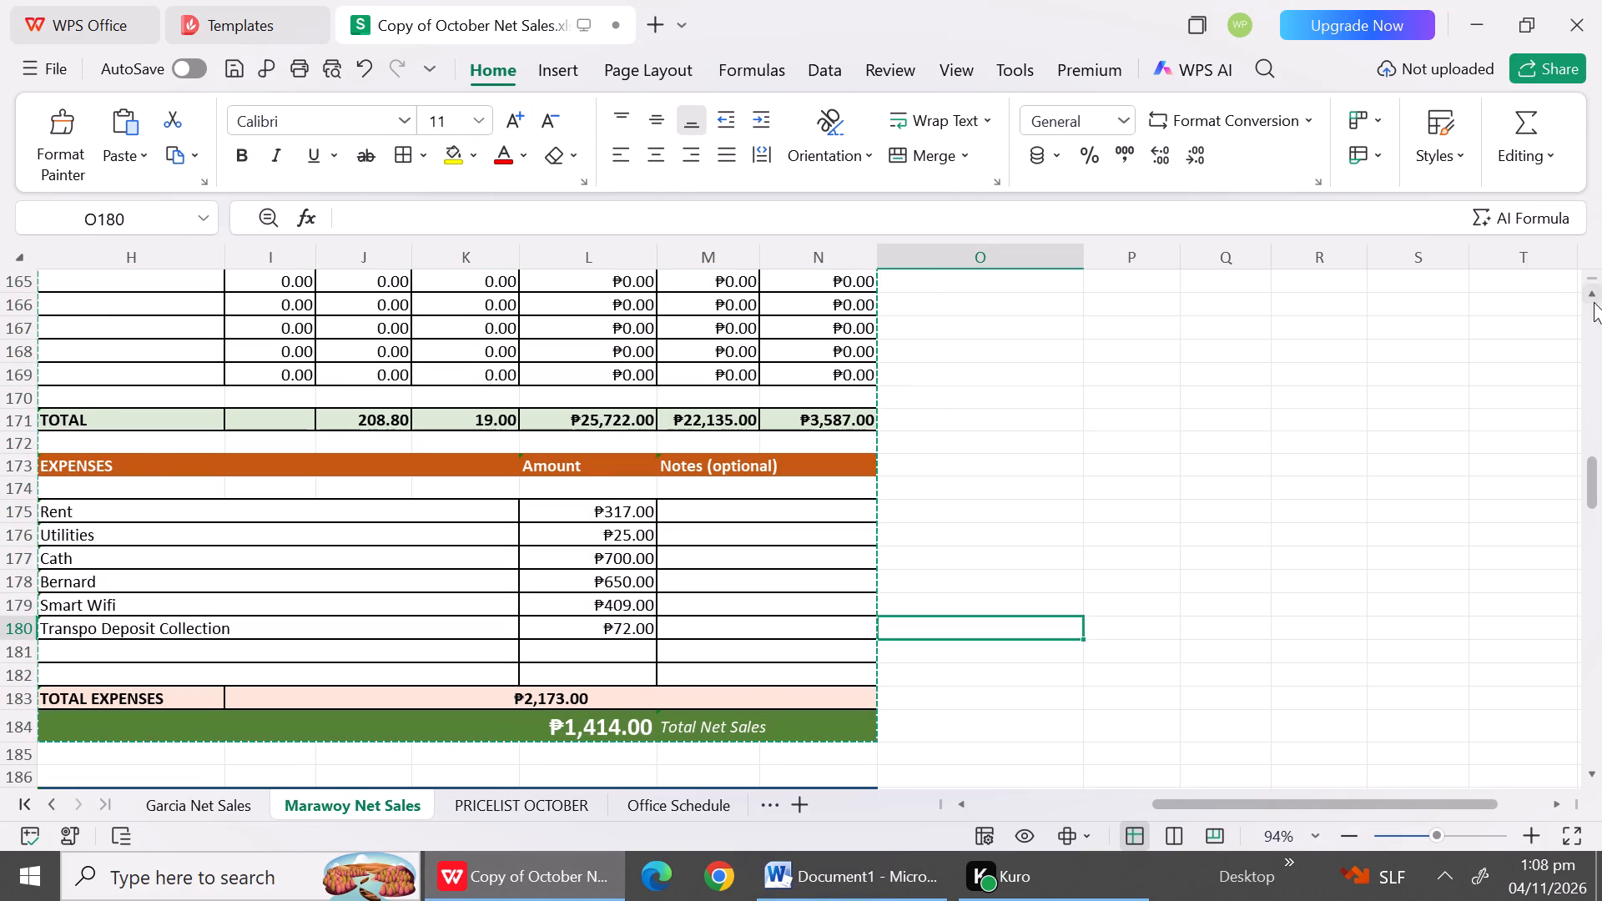
left_click(1599, 337)
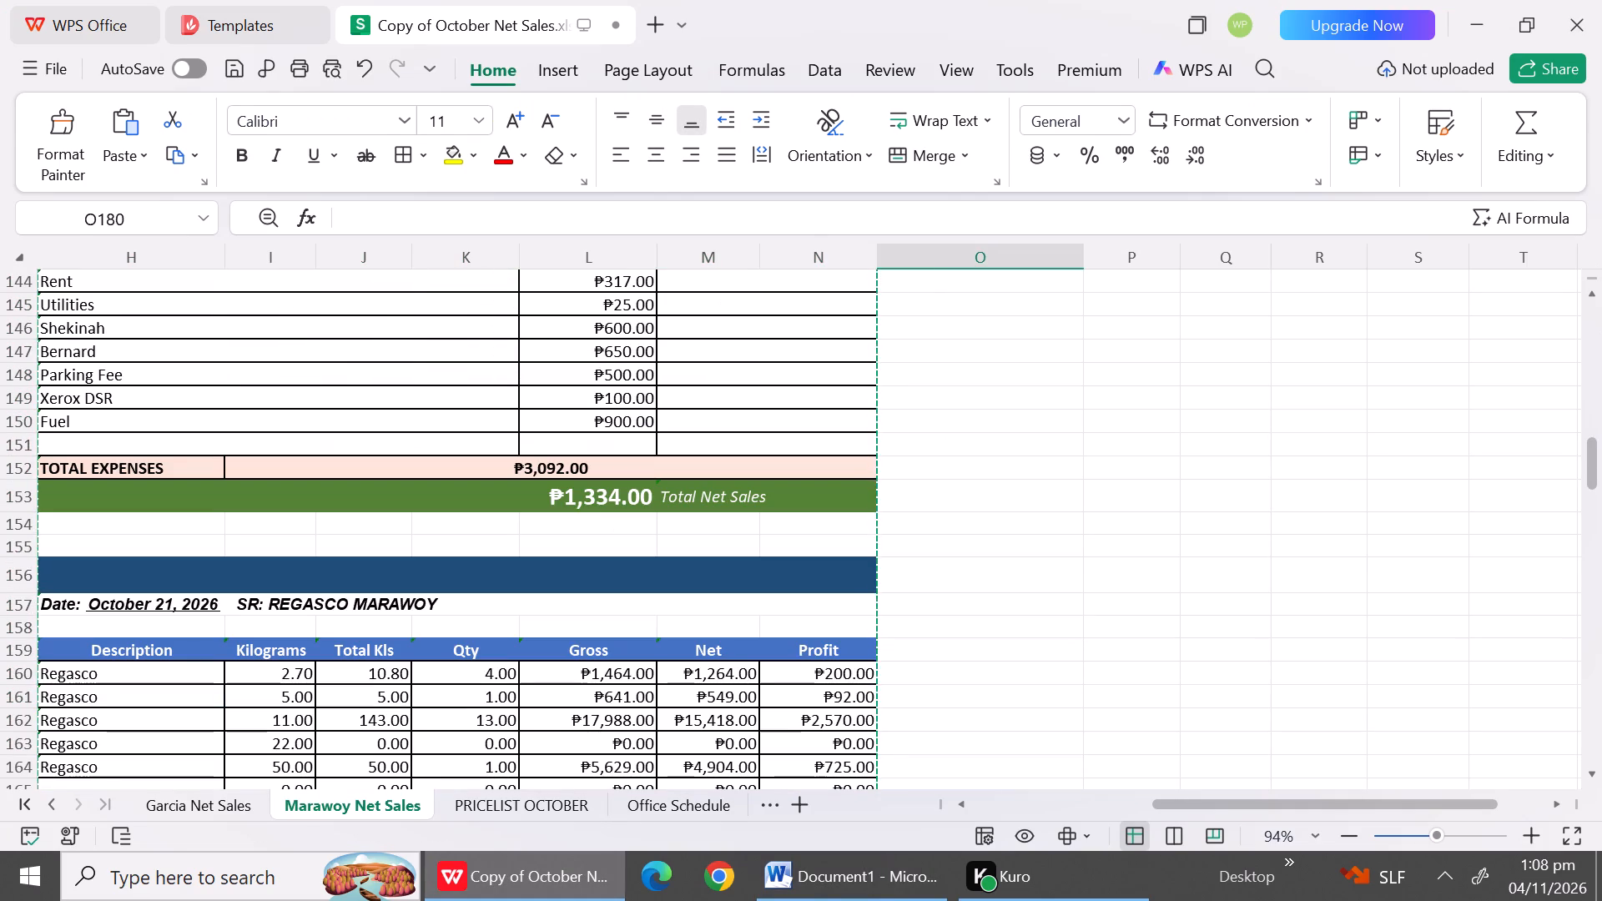
left_click_drag(75, 573, 483, 900)
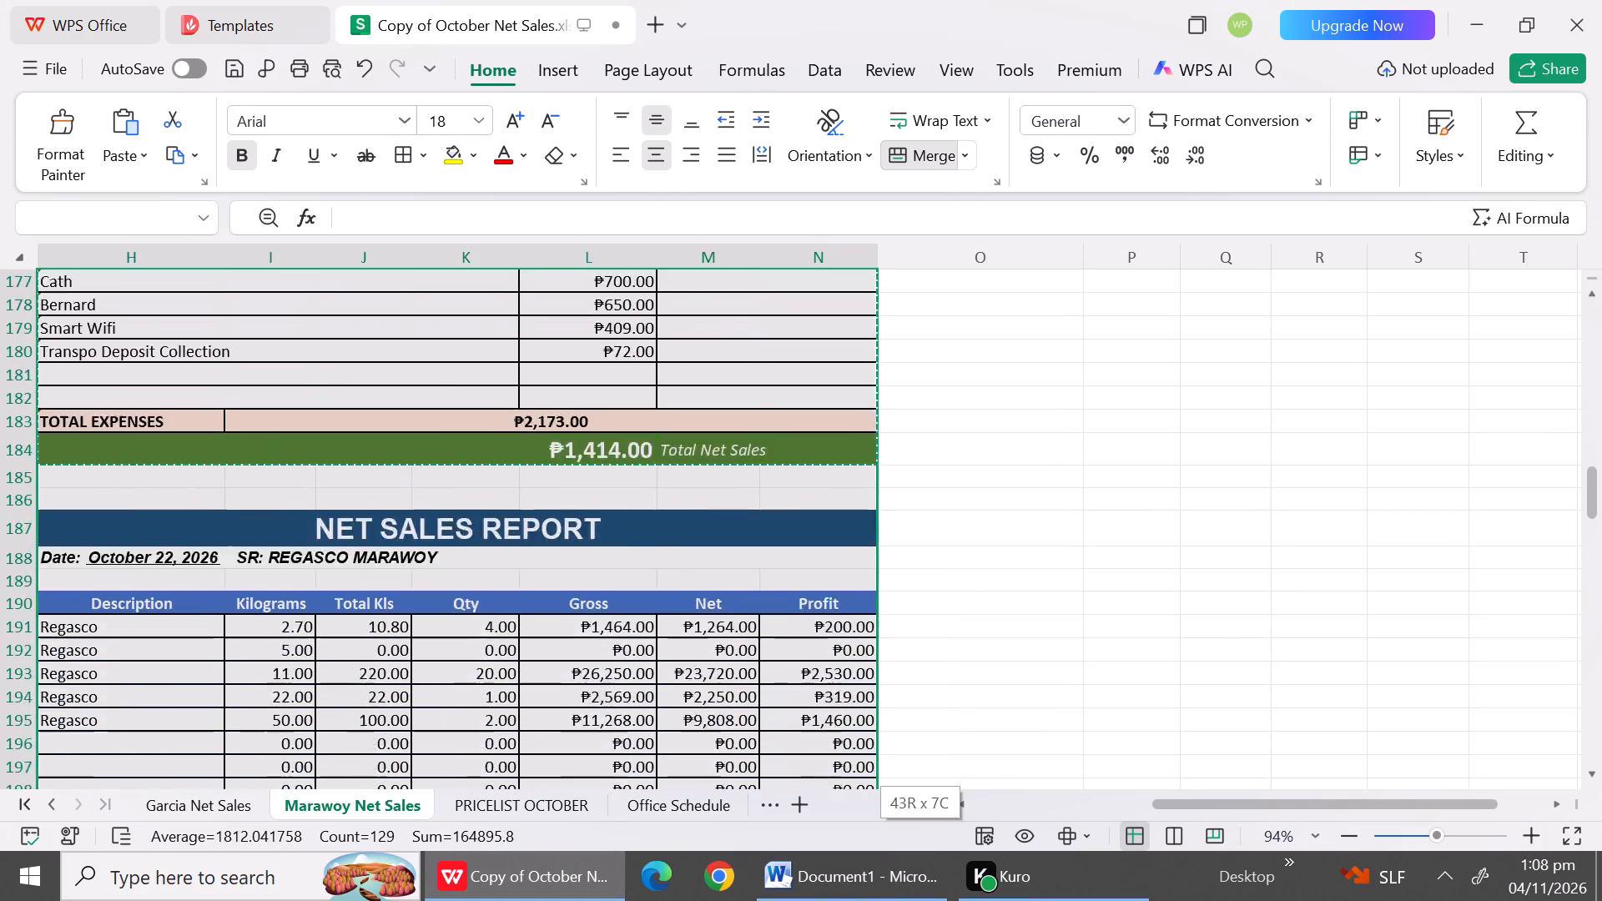
left_click_drag(483, 900, 466, 837)
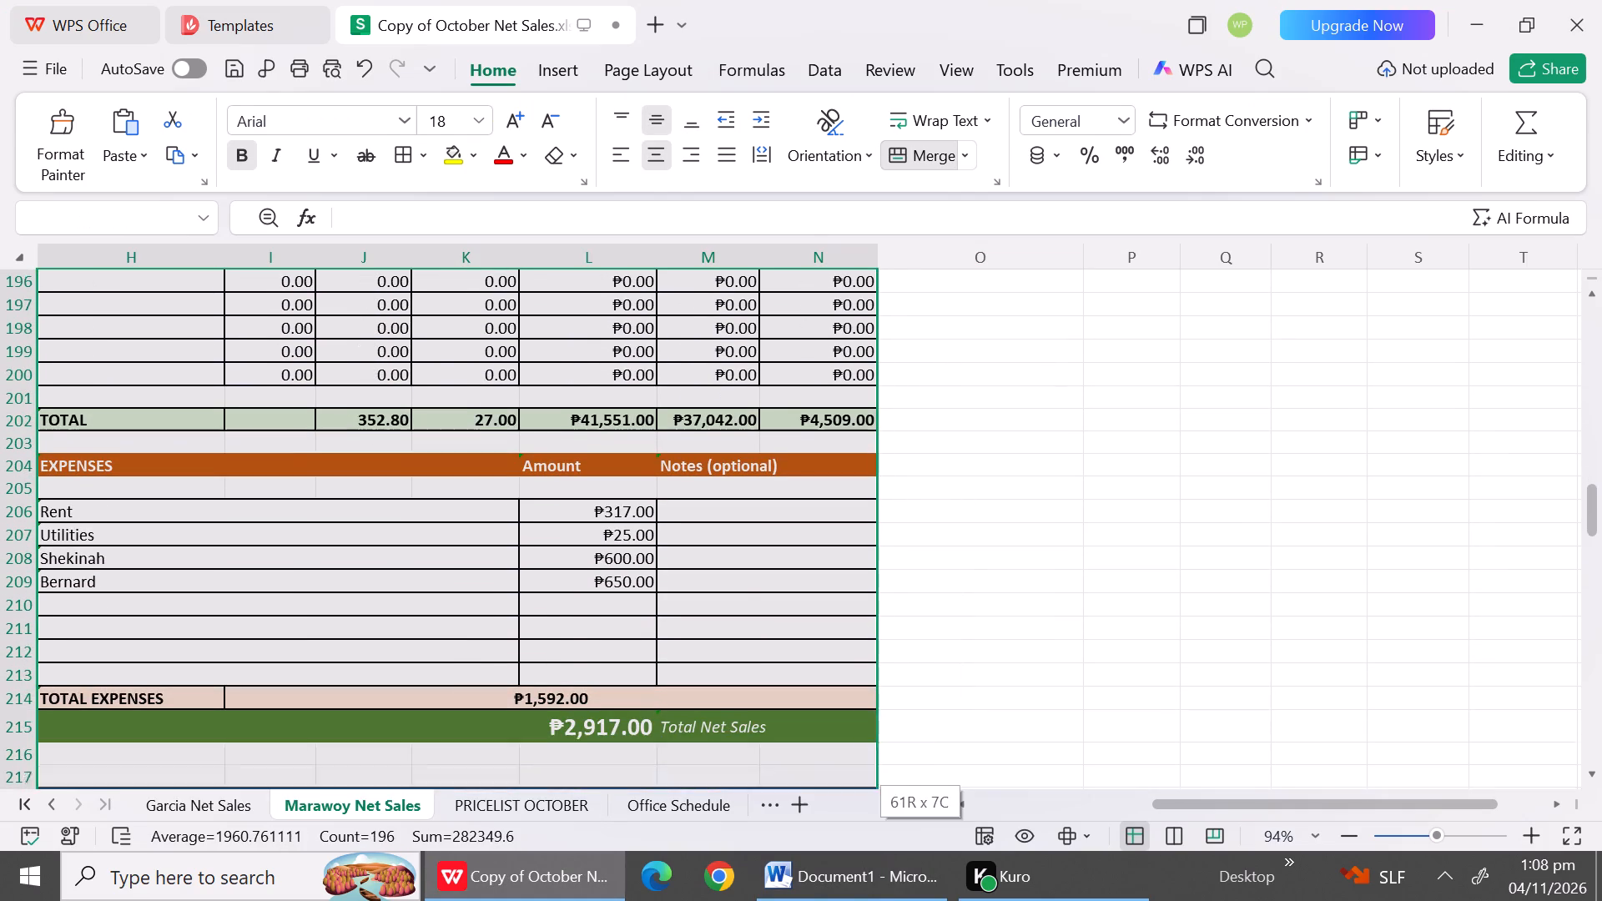
left_click_drag(466, 837, 444, 691)
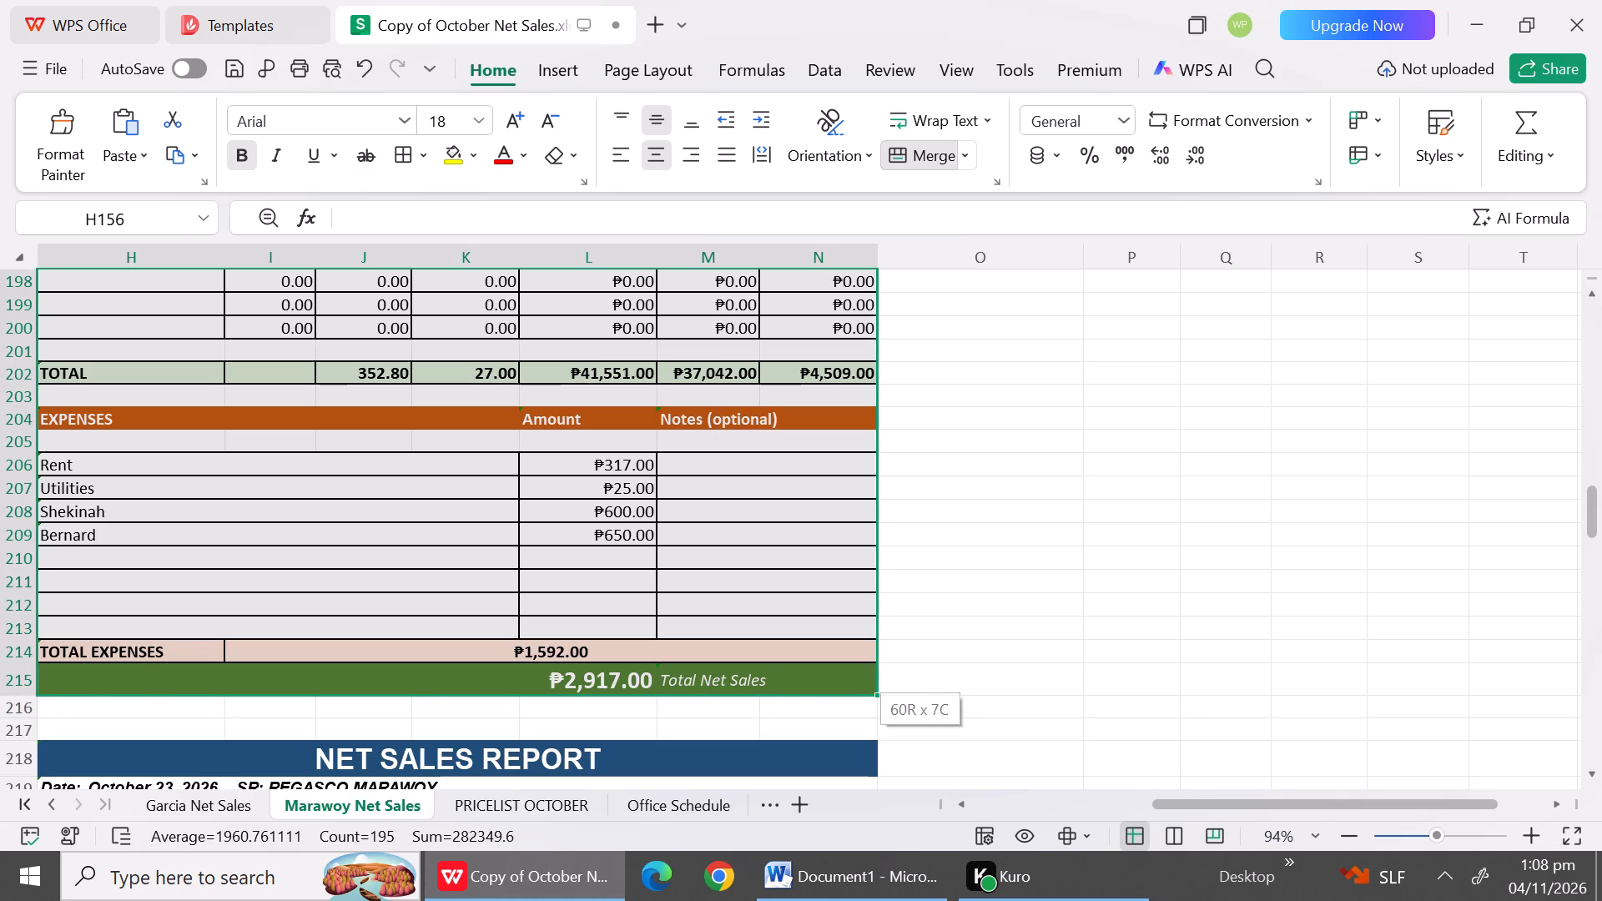
key("ctrl+c")
Switch to the Word document and paste the copied October 21 and October 22 reports on the empty last page.
left_click(836, 900)
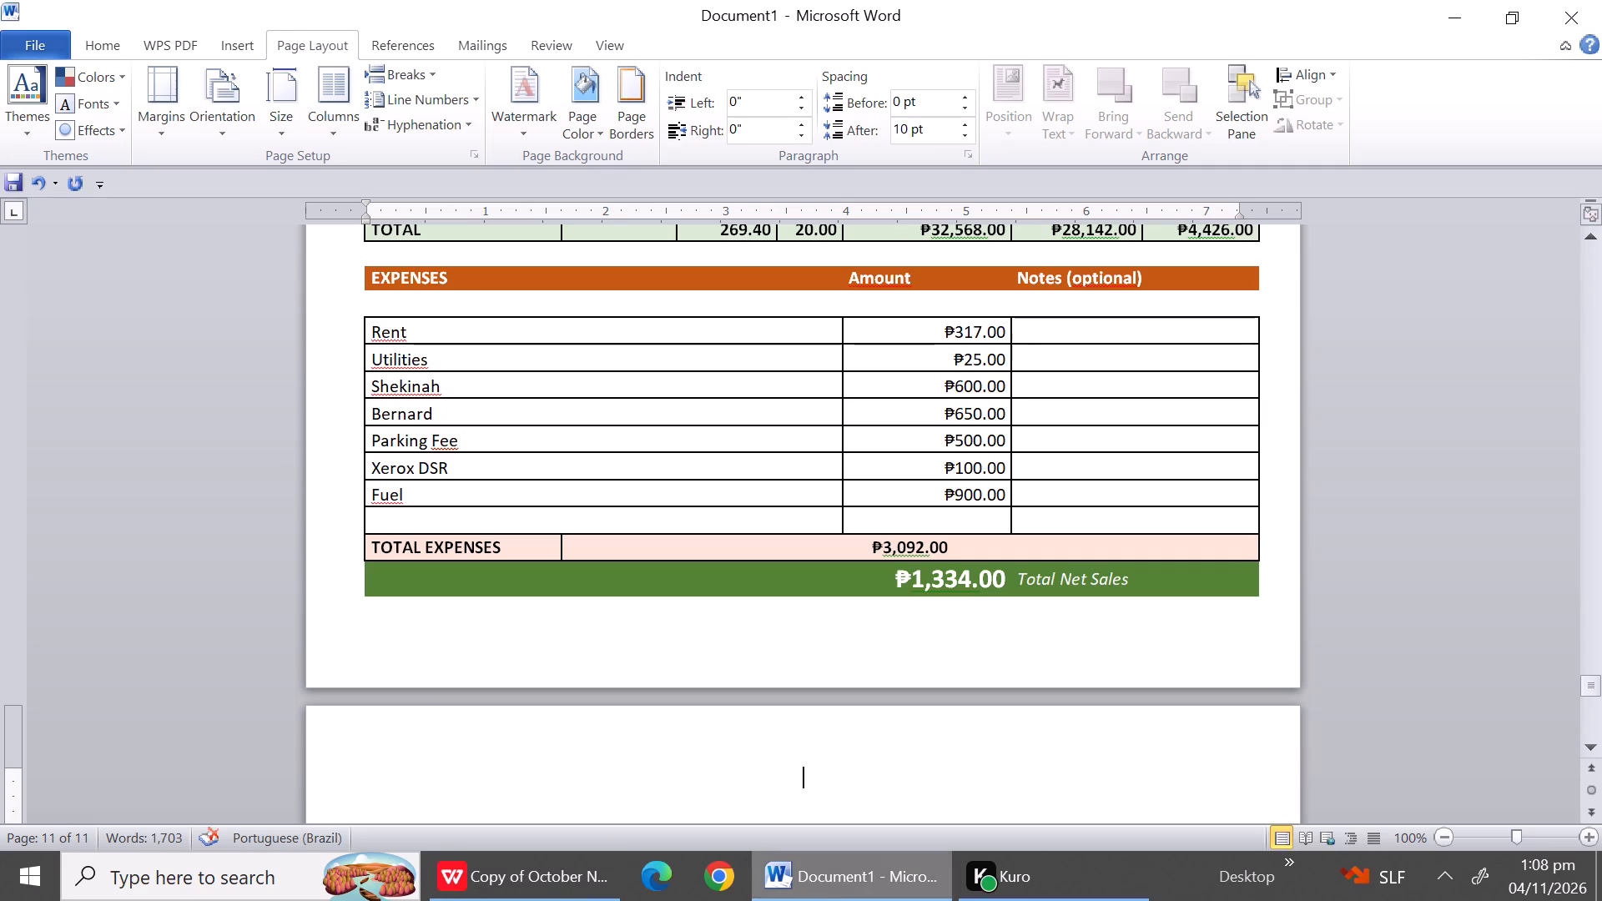
key("ctrl+v")
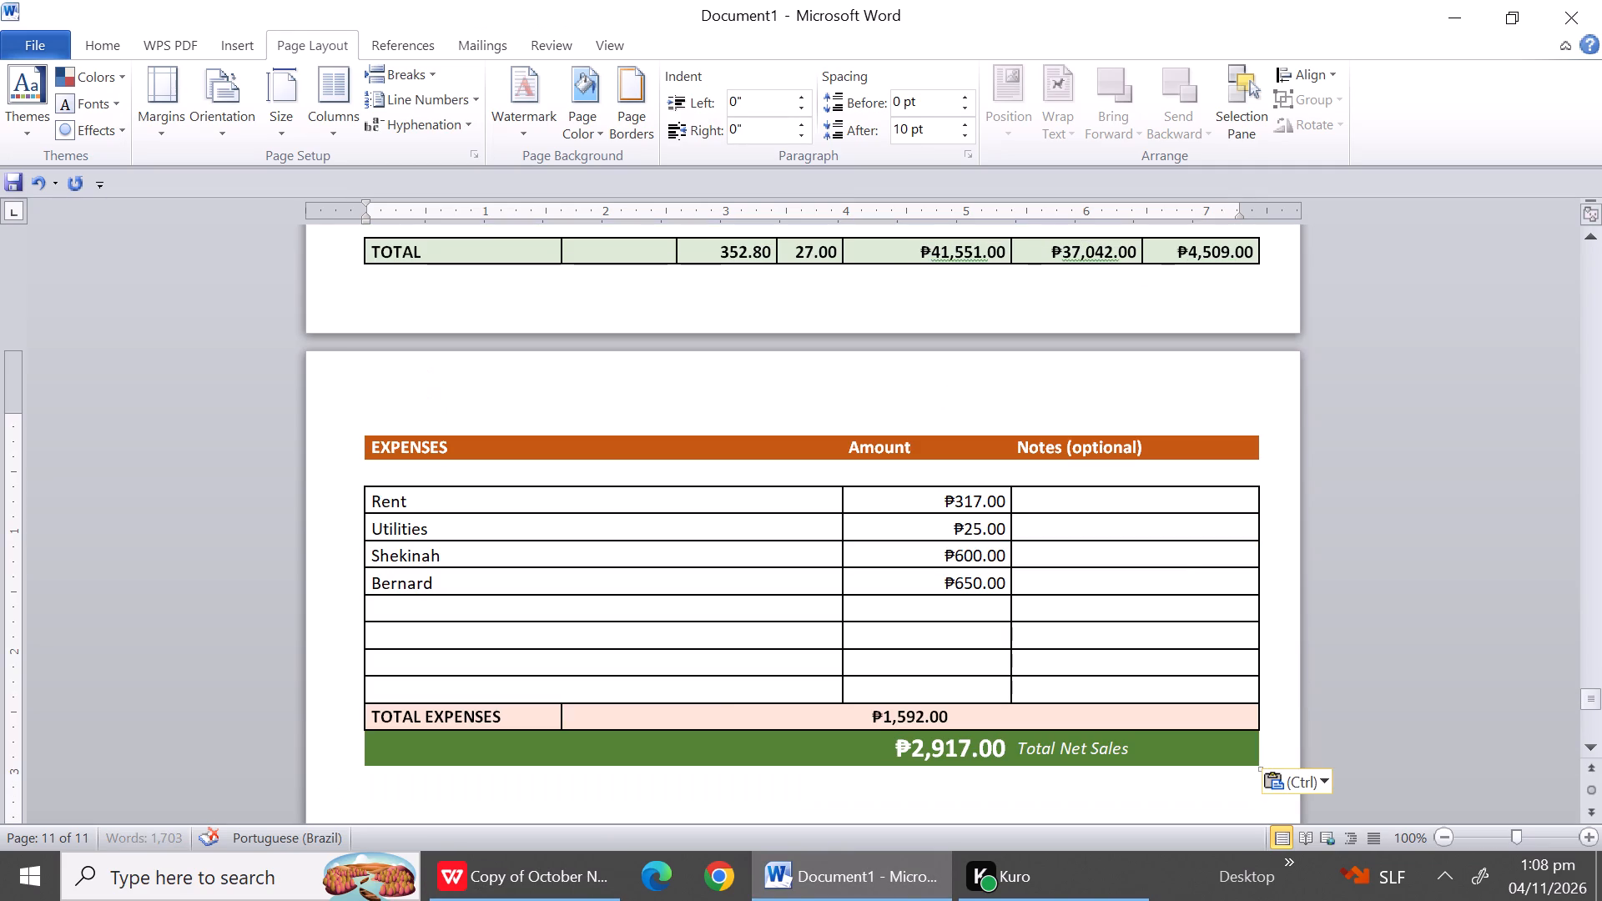
Delete the four entire blank rows between Bernard and TOTAL EXPENSES in the October 22 expenses table.
left_click_drag(394, 606, 395, 613)
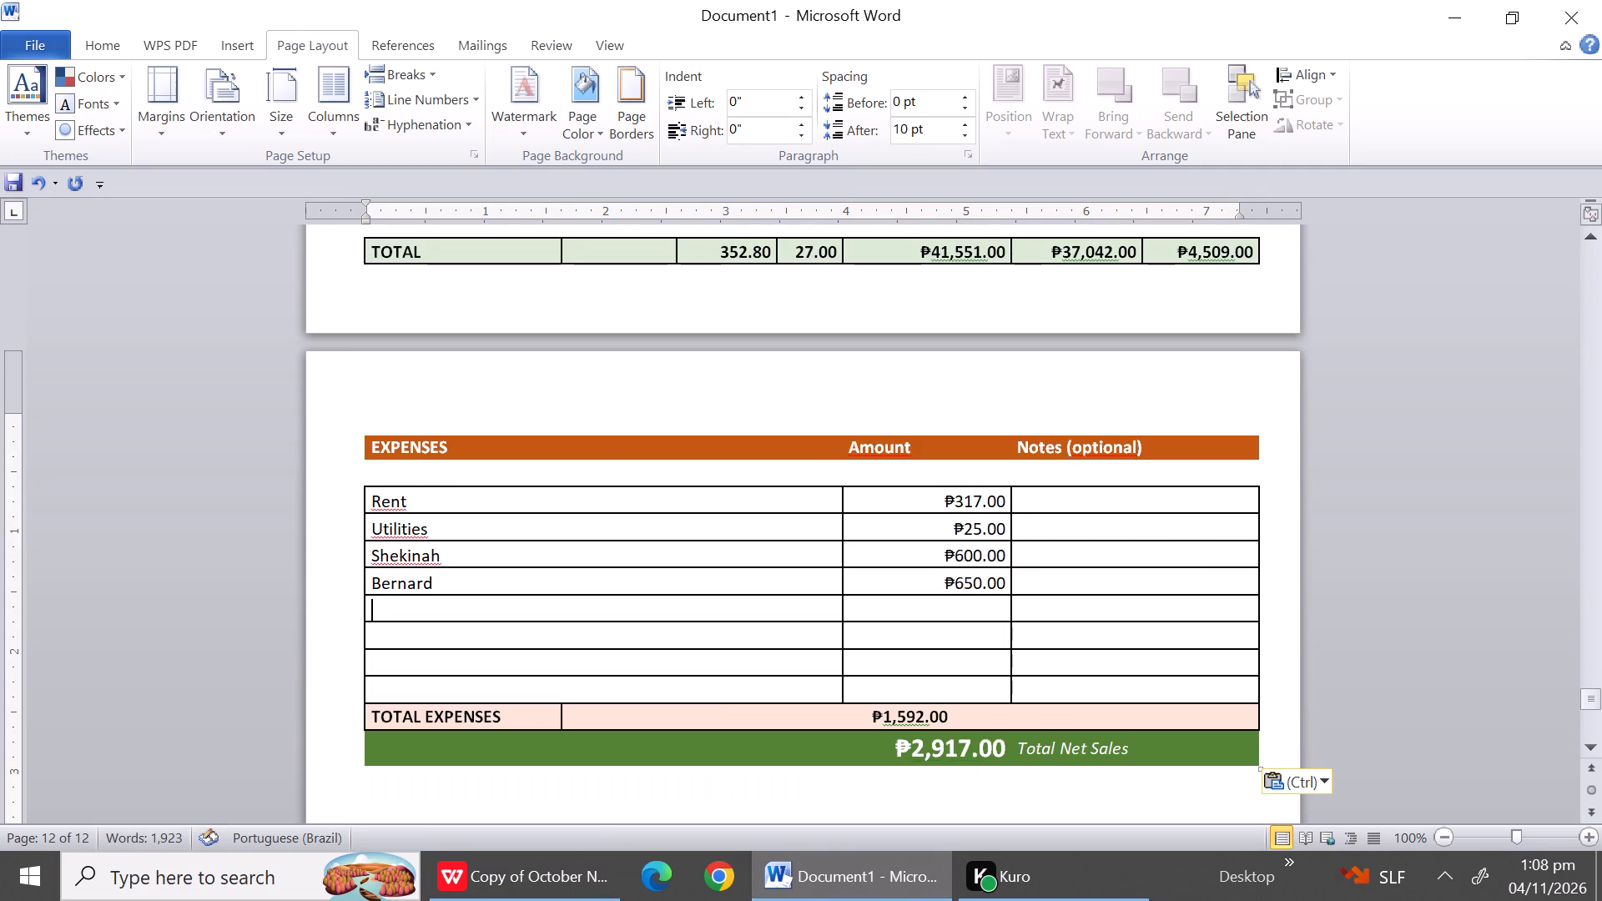
left_click_drag(395, 613, 397, 691)
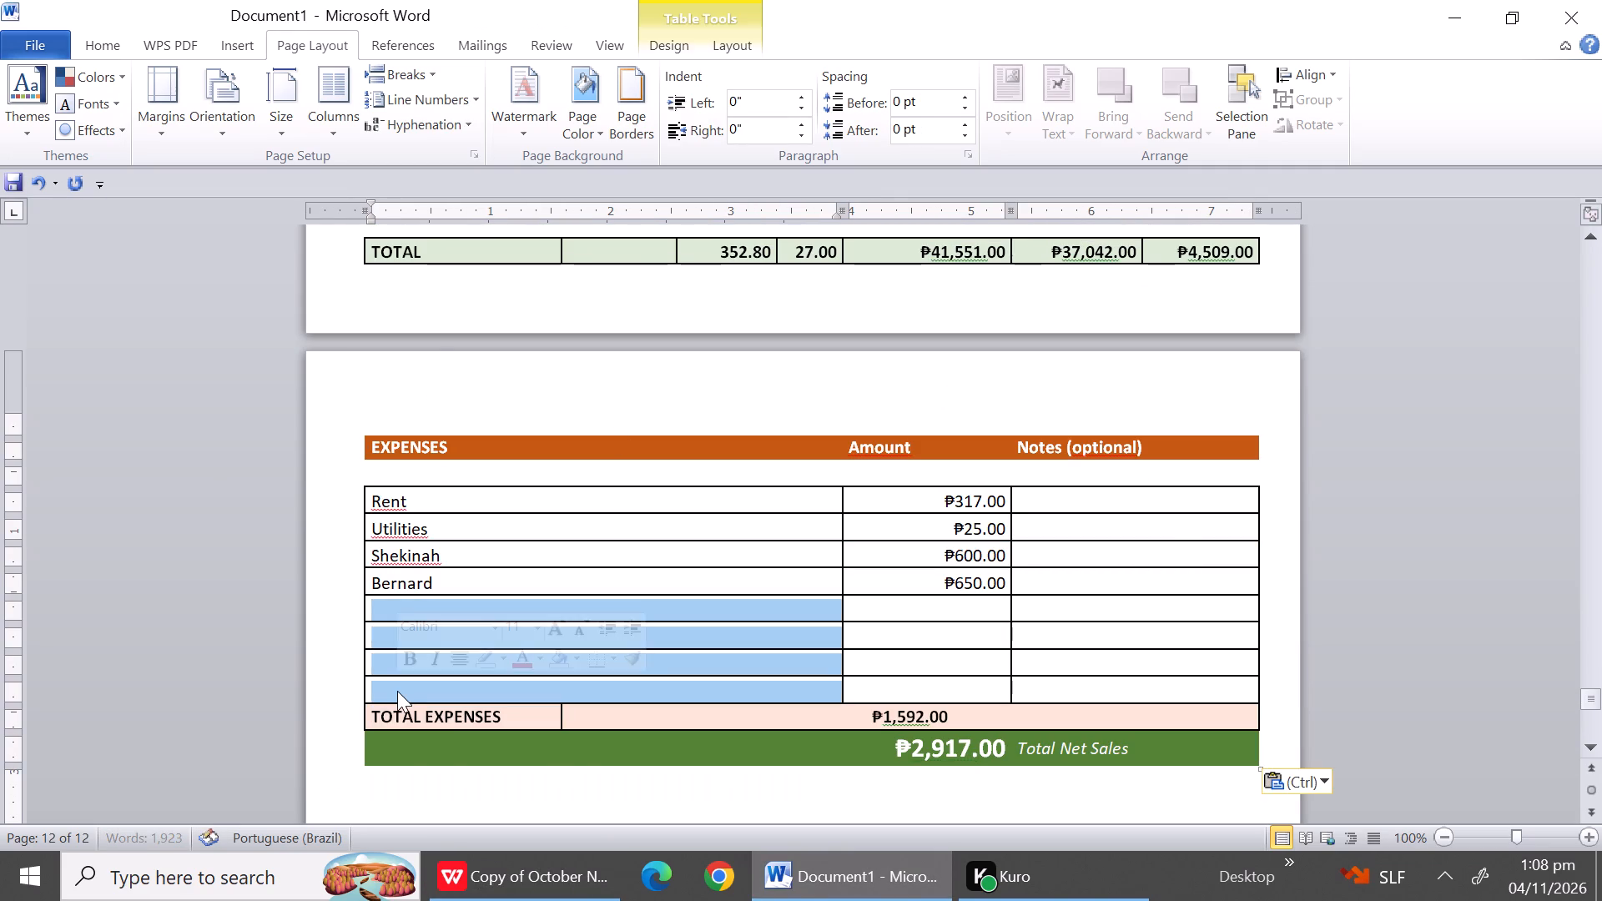
right_click(397, 691)
left_click(510, 488)
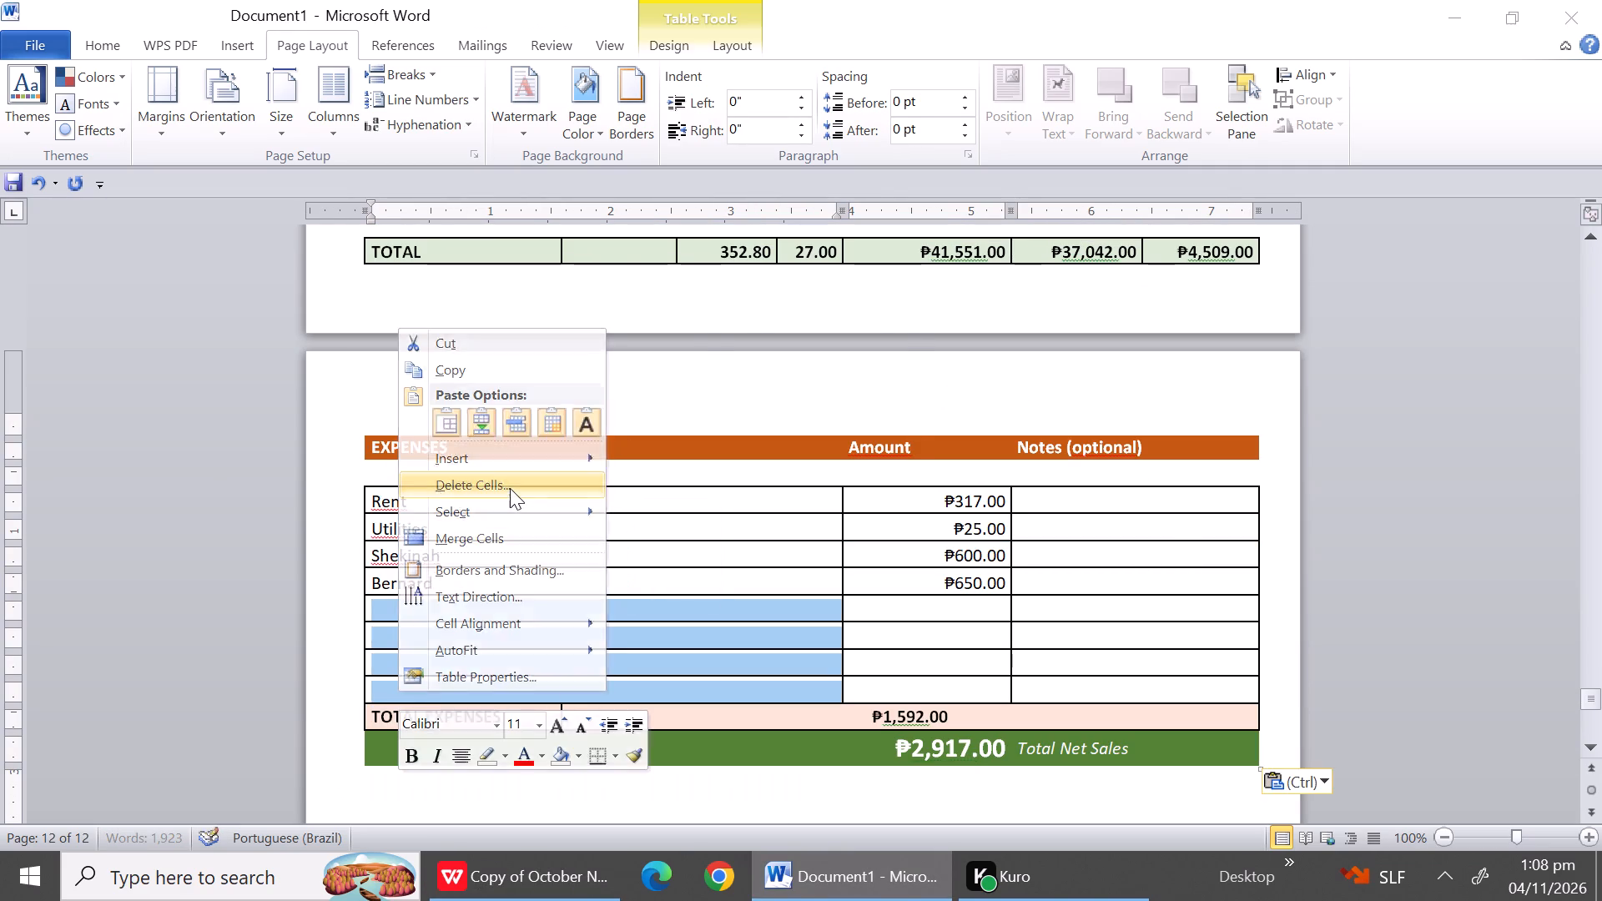
left_click(758, 410)
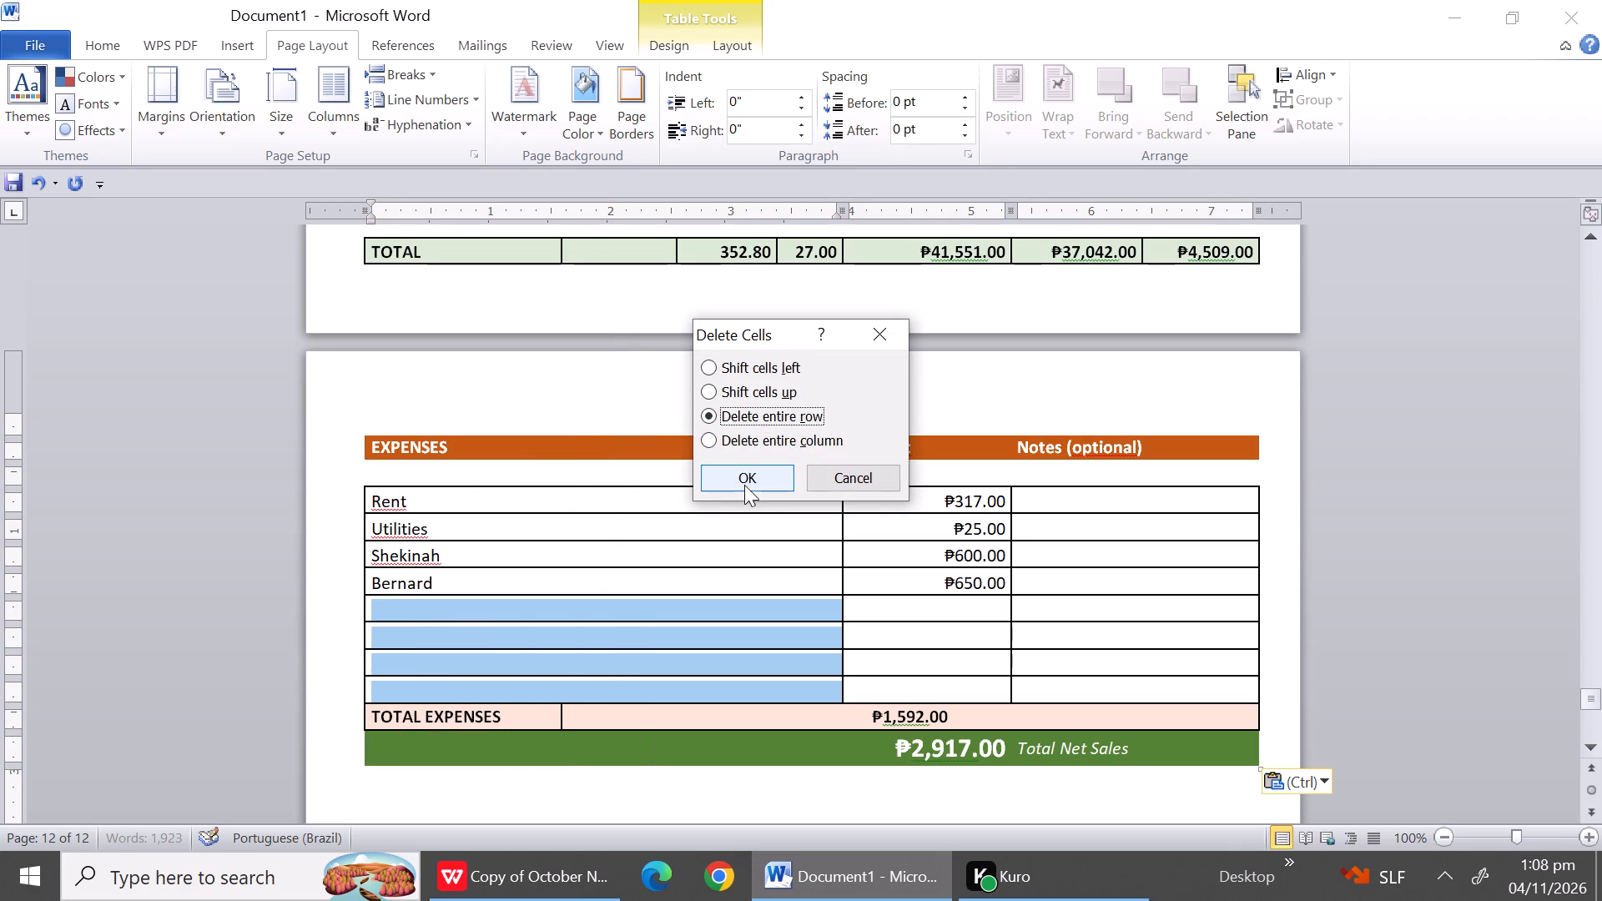
left_click(744, 483)
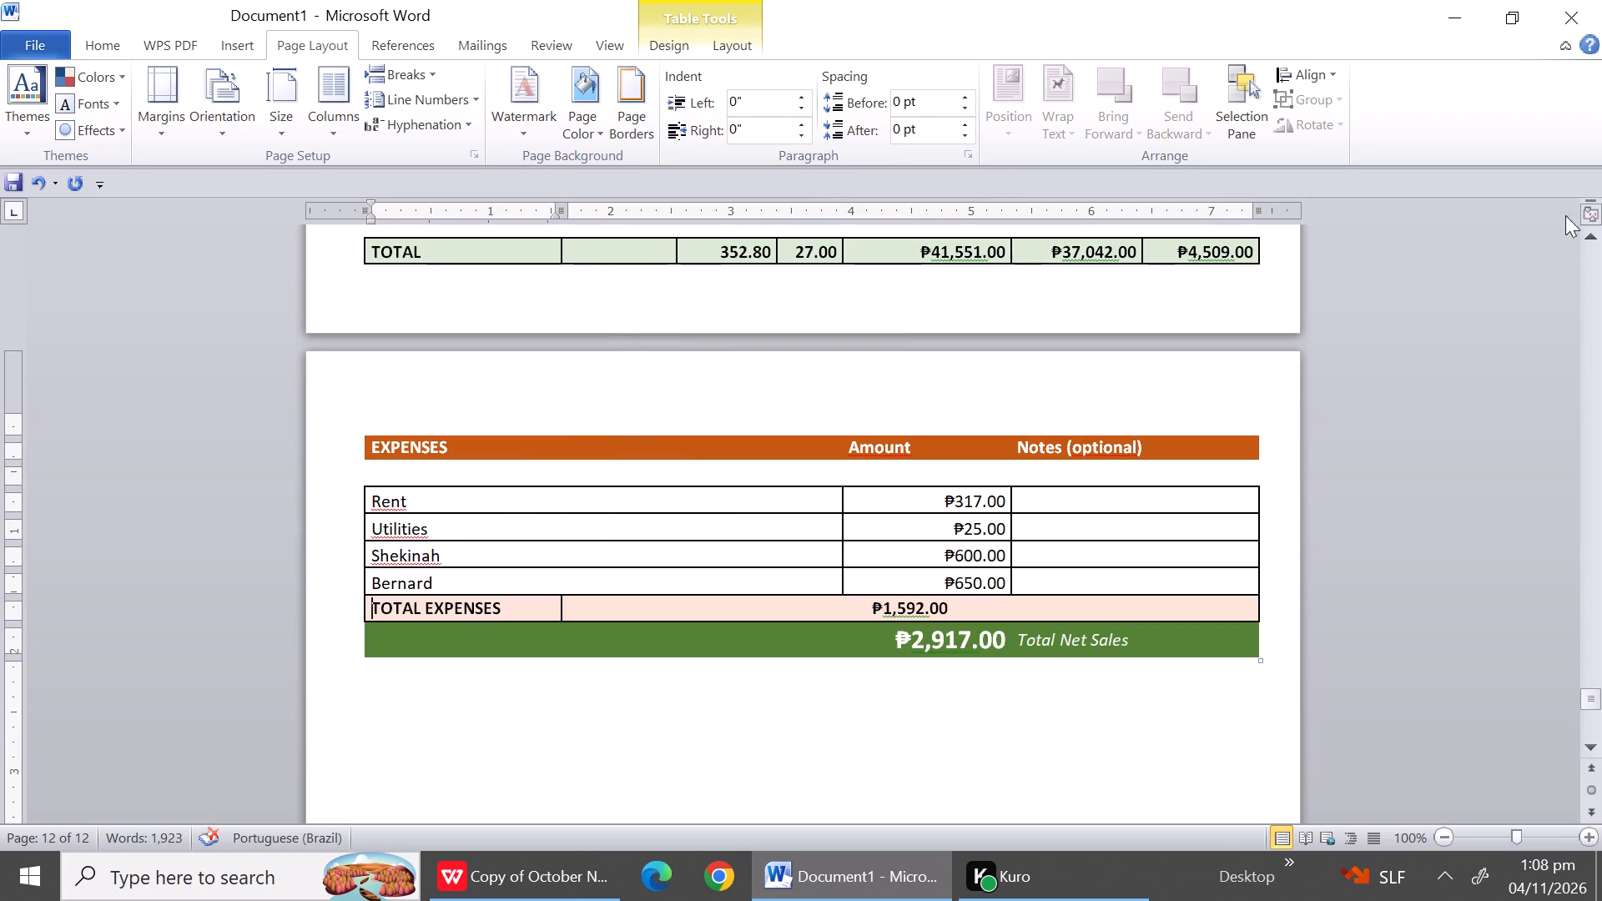
Delete the five entire unnamed zero-value rows and the blank spacer row above TOTAL in the October 22 sales table.
triple_click(1588, 234)
triple_click(1588, 234)
triple_click(1588, 234)
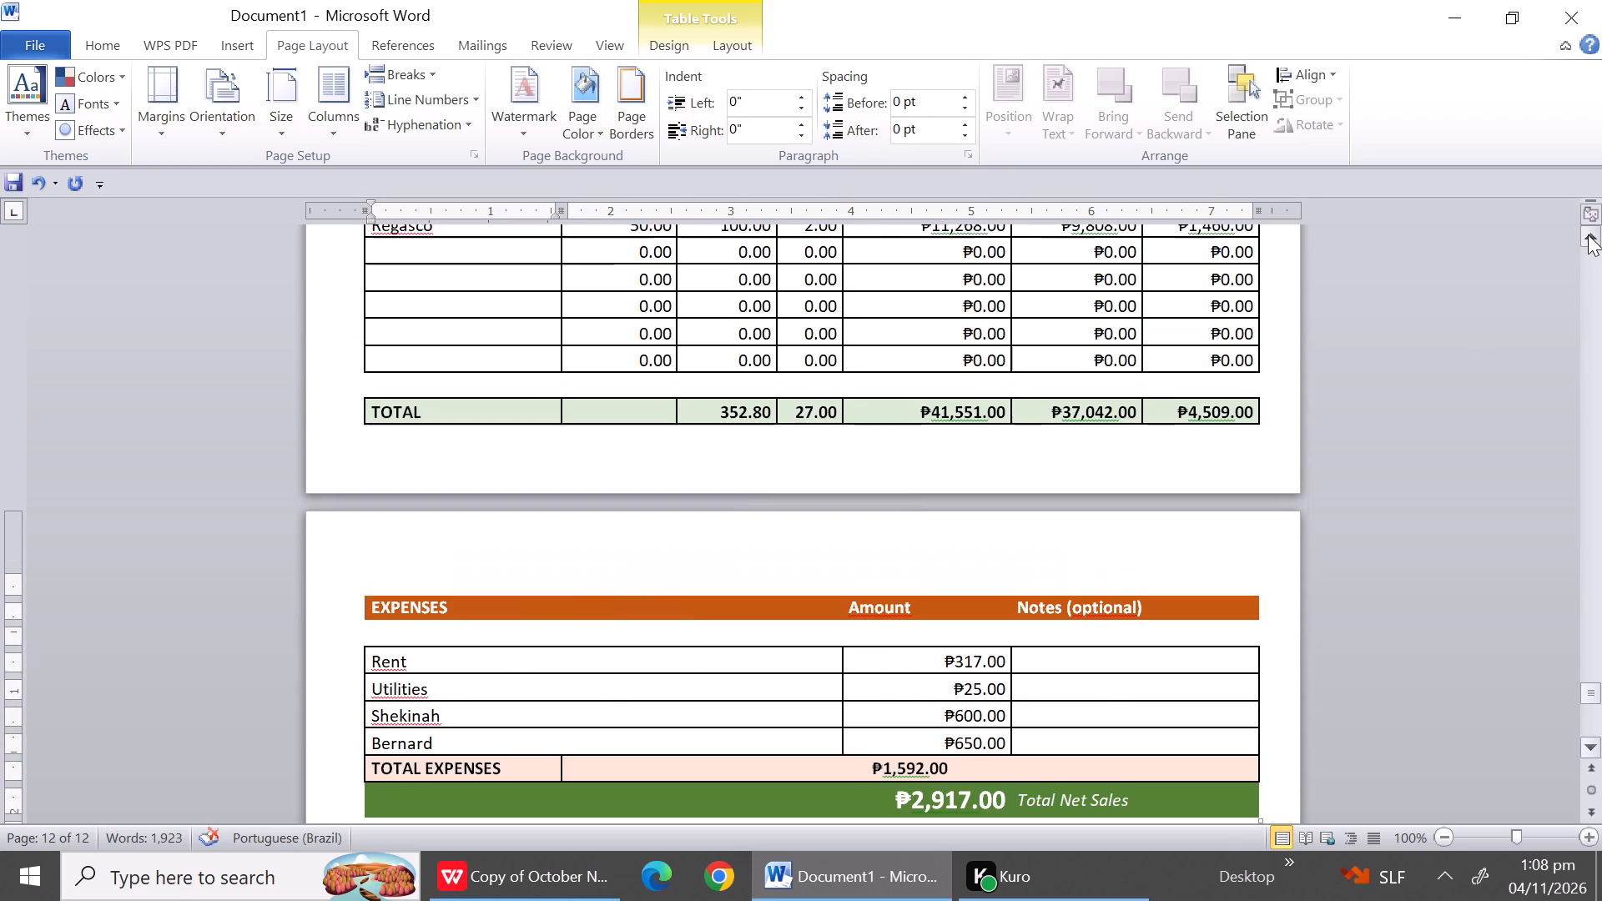
triple_click(1588, 234)
triple_click(1588, 234)
triple_click(1588, 234)
left_click(1588, 234)
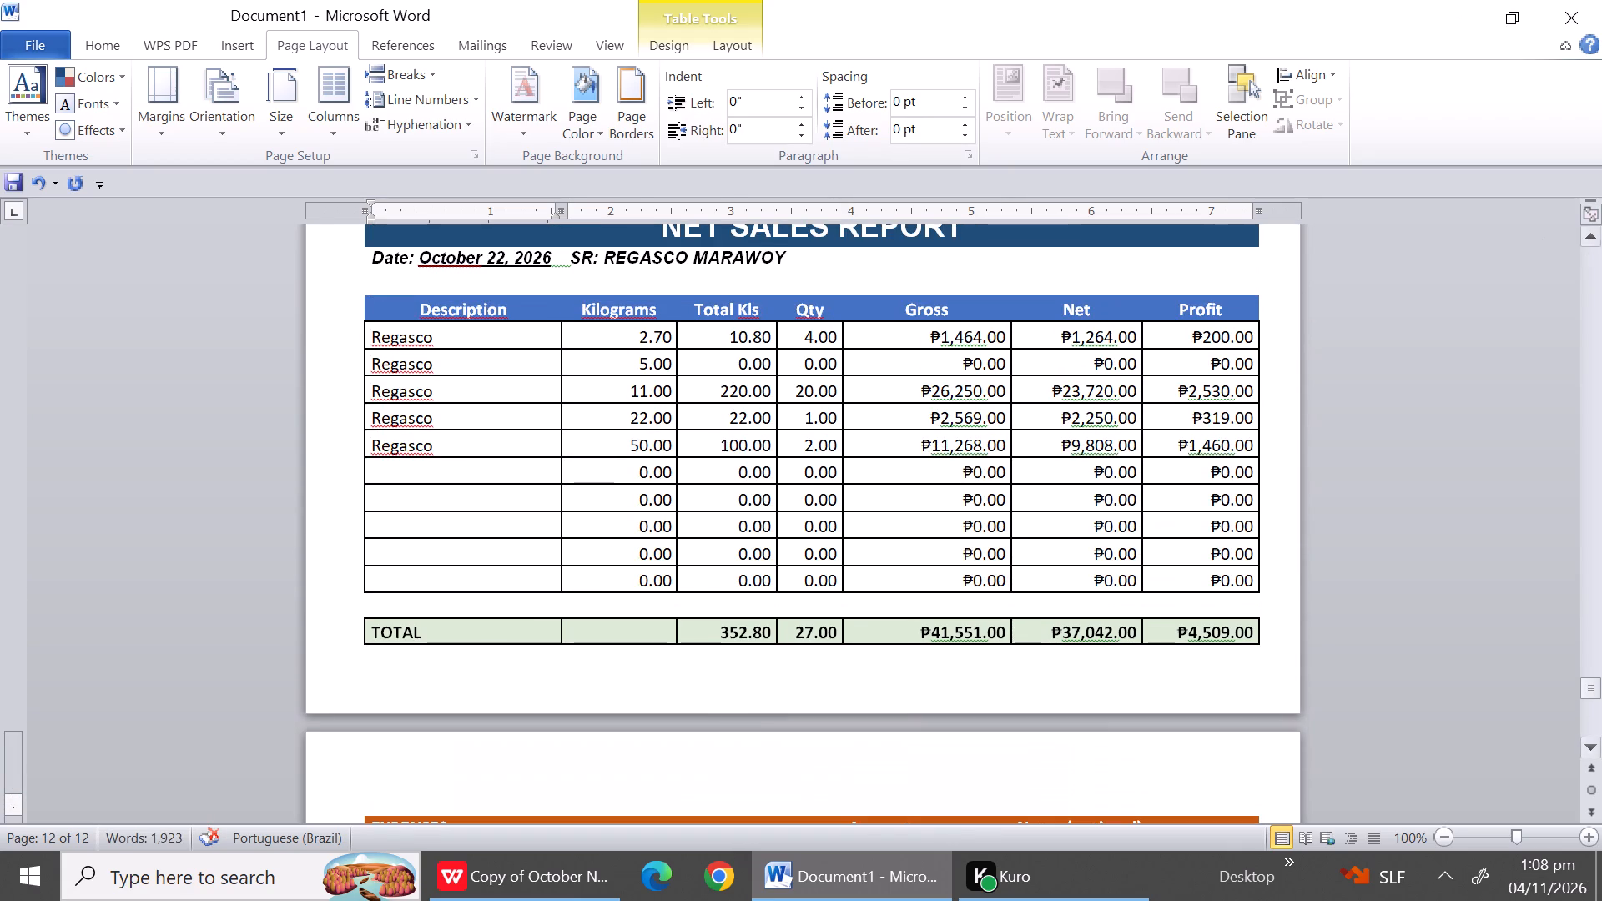
left_click_drag(441, 464, 439, 591)
right_click(439, 591)
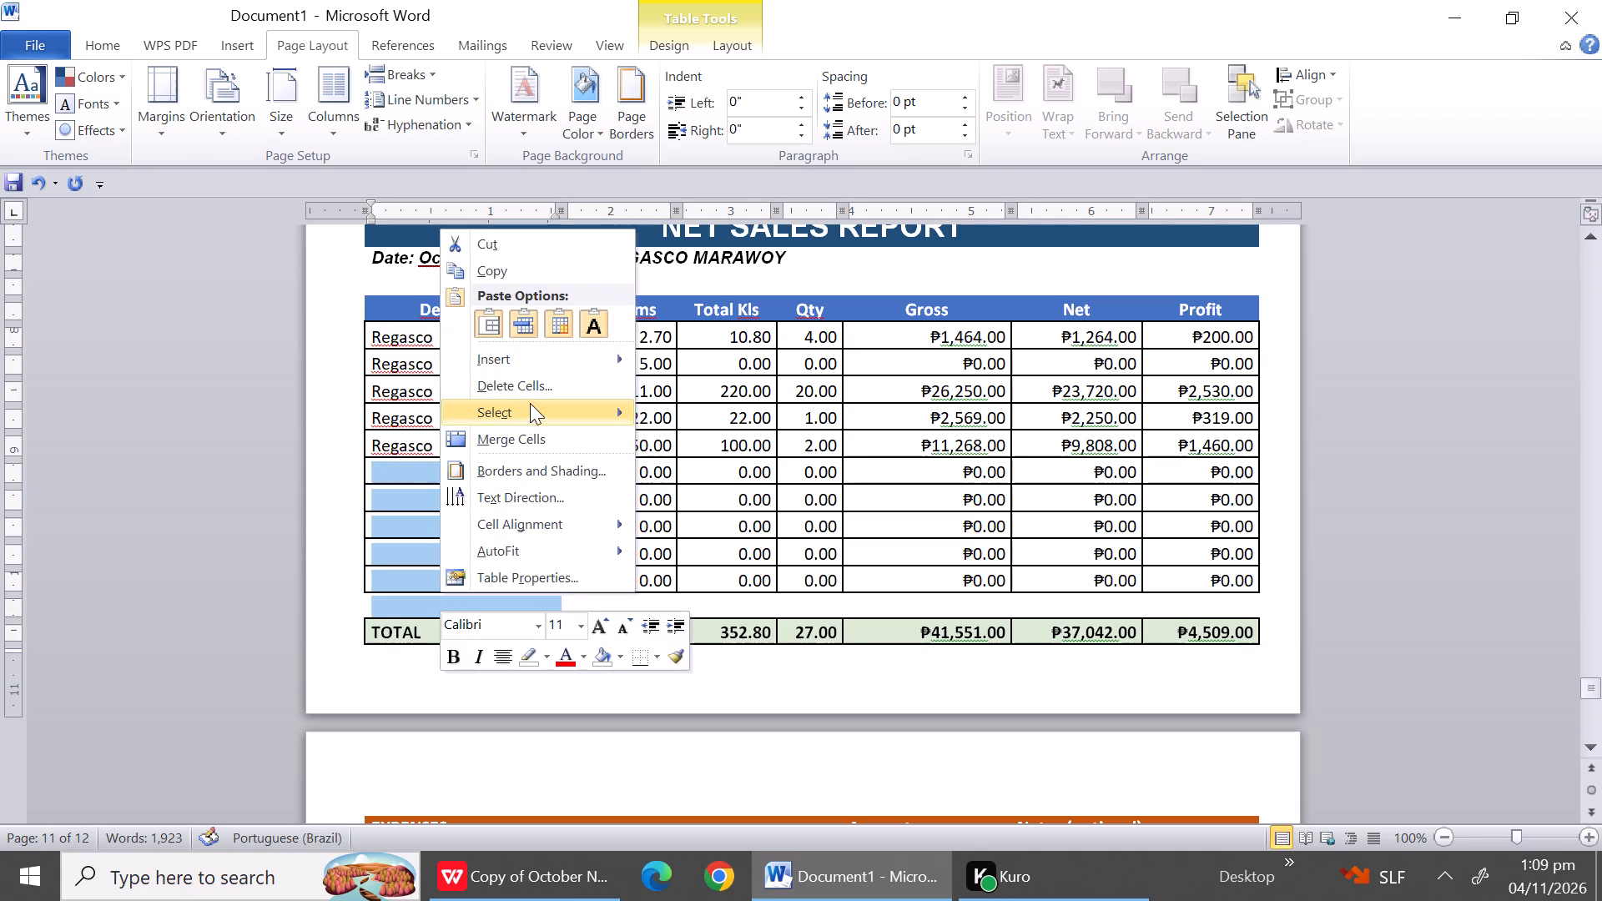
left_click(524, 392)
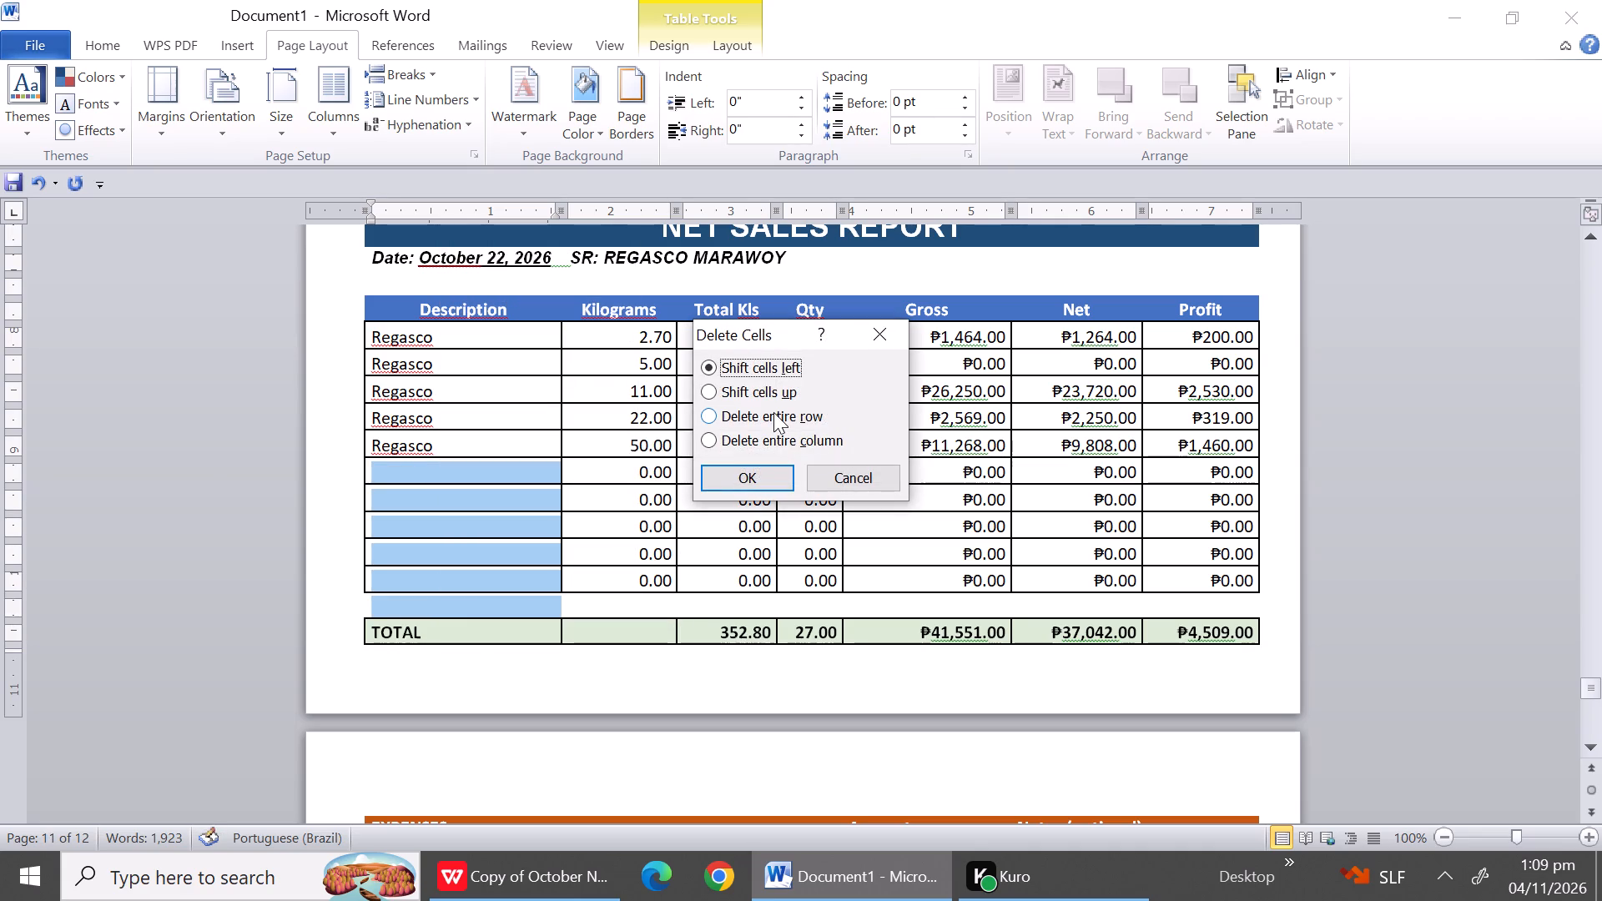
left_click(773, 412)
left_click(763, 471)
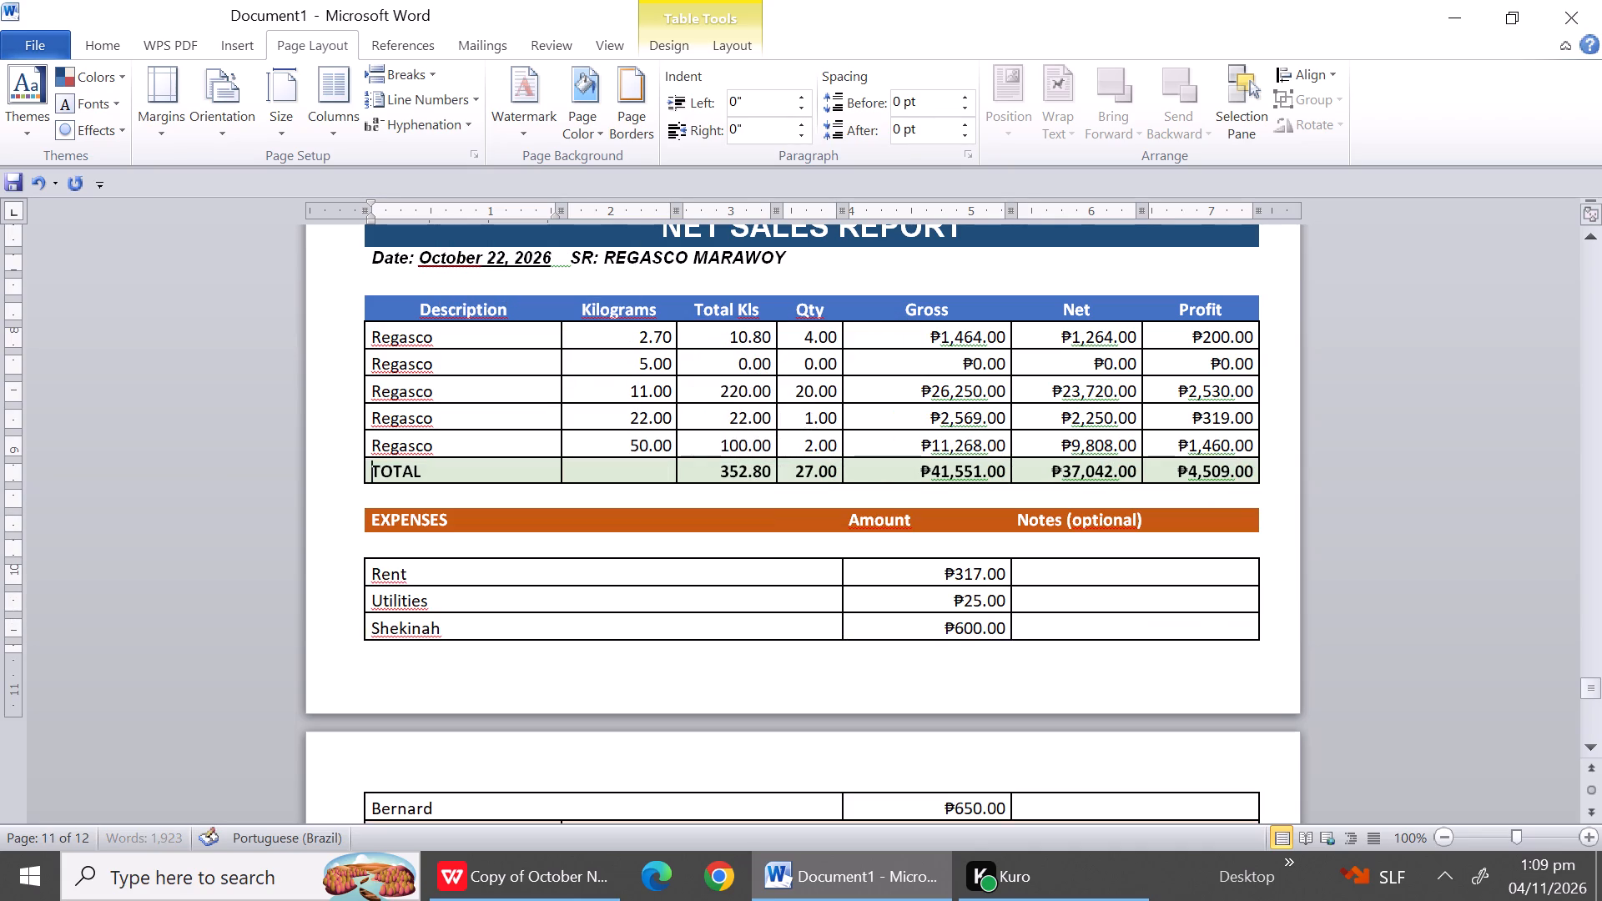
Delete the entire blank row between the date line and the column headings of the October 22 report.
triple_click(1594, 231)
triple_click(1594, 231)
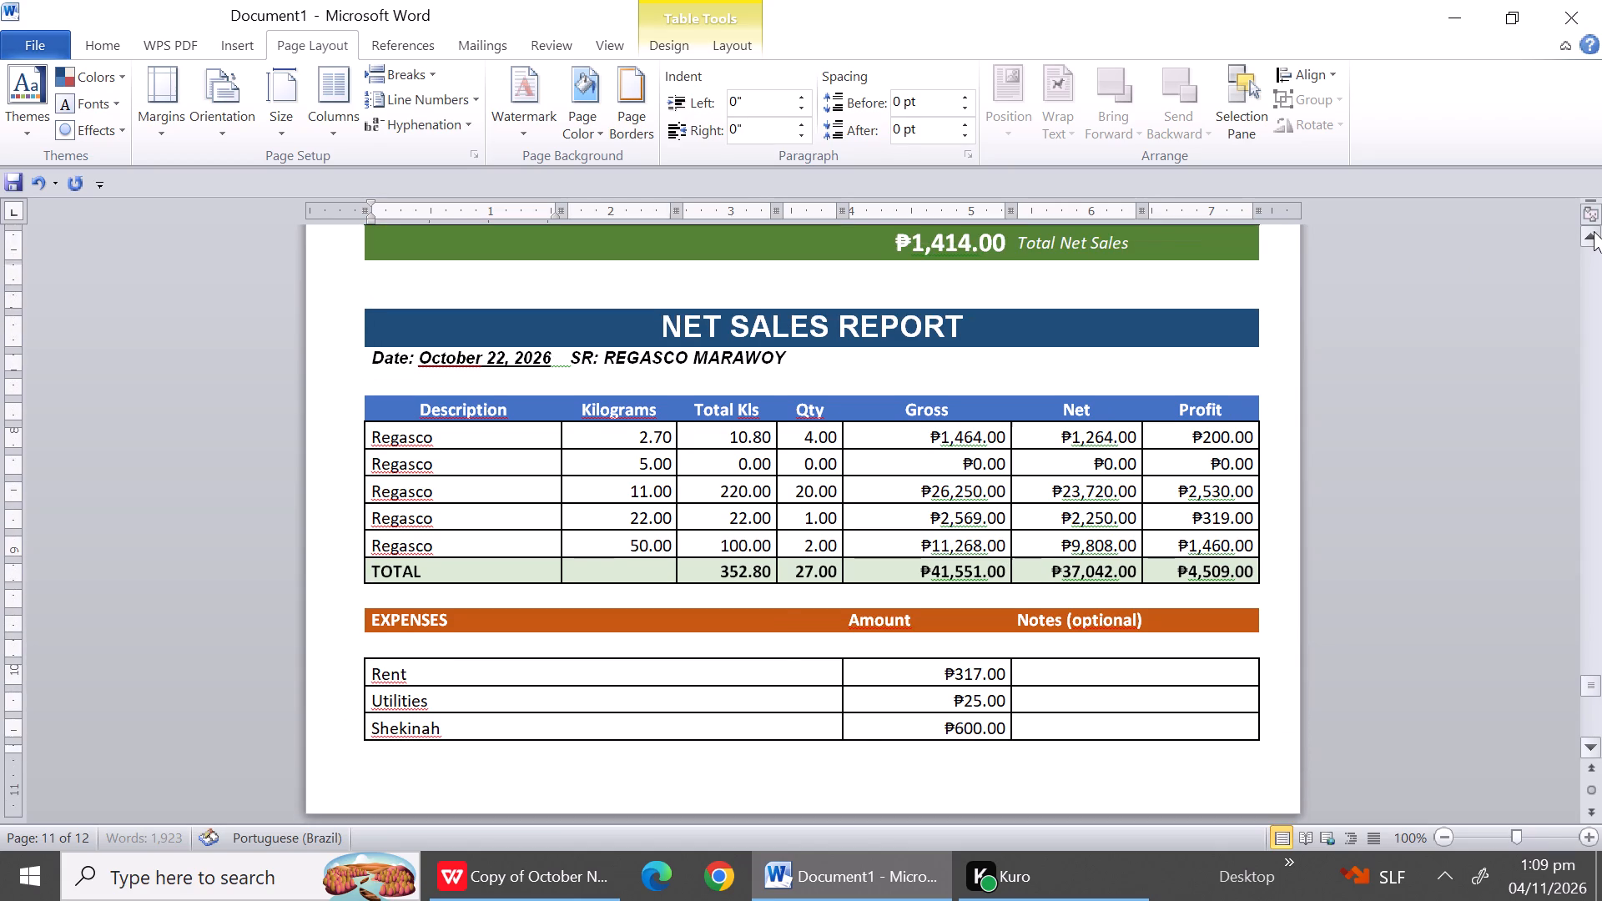
triple_click(1594, 231)
left_click(1594, 231)
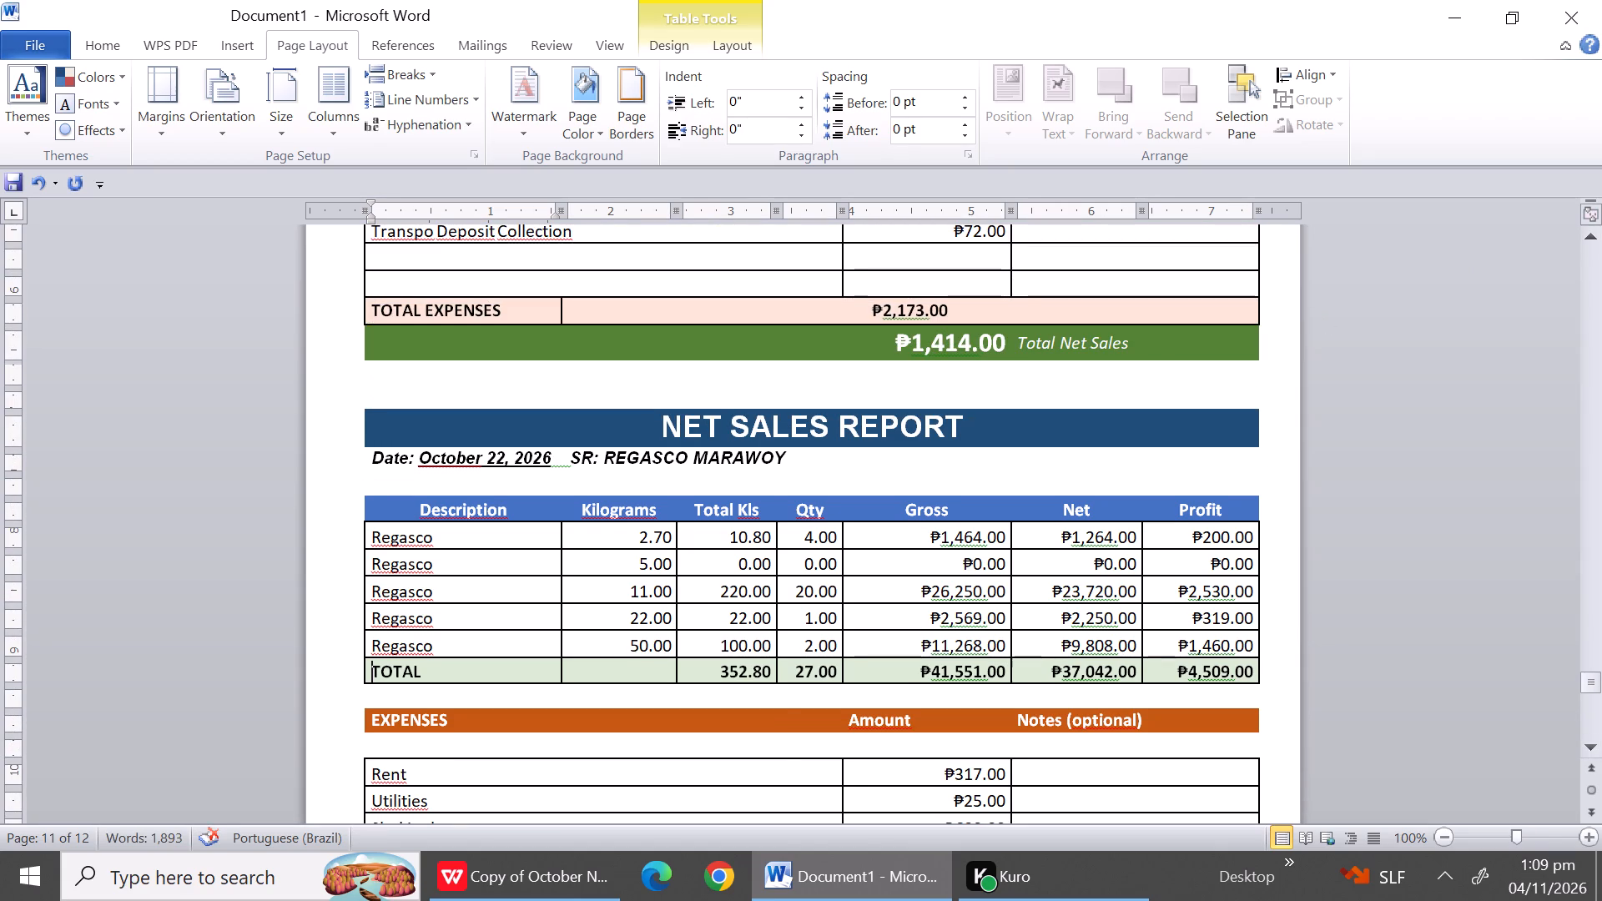
left_click(501, 484)
right_click(501, 484)
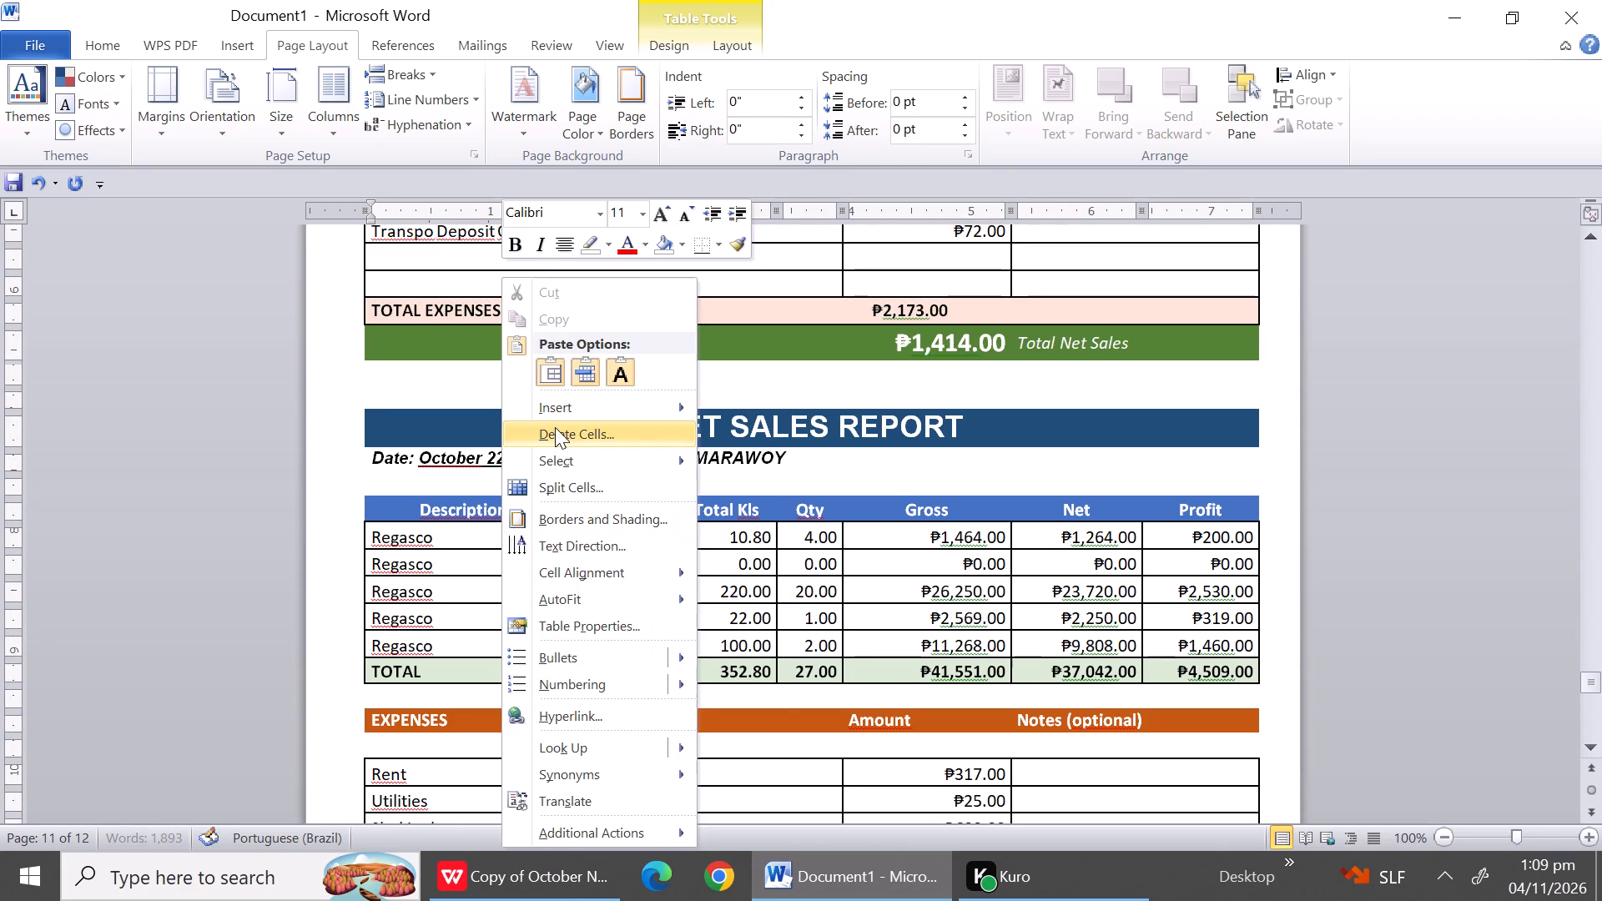
left_click(555, 427)
left_click(722, 410)
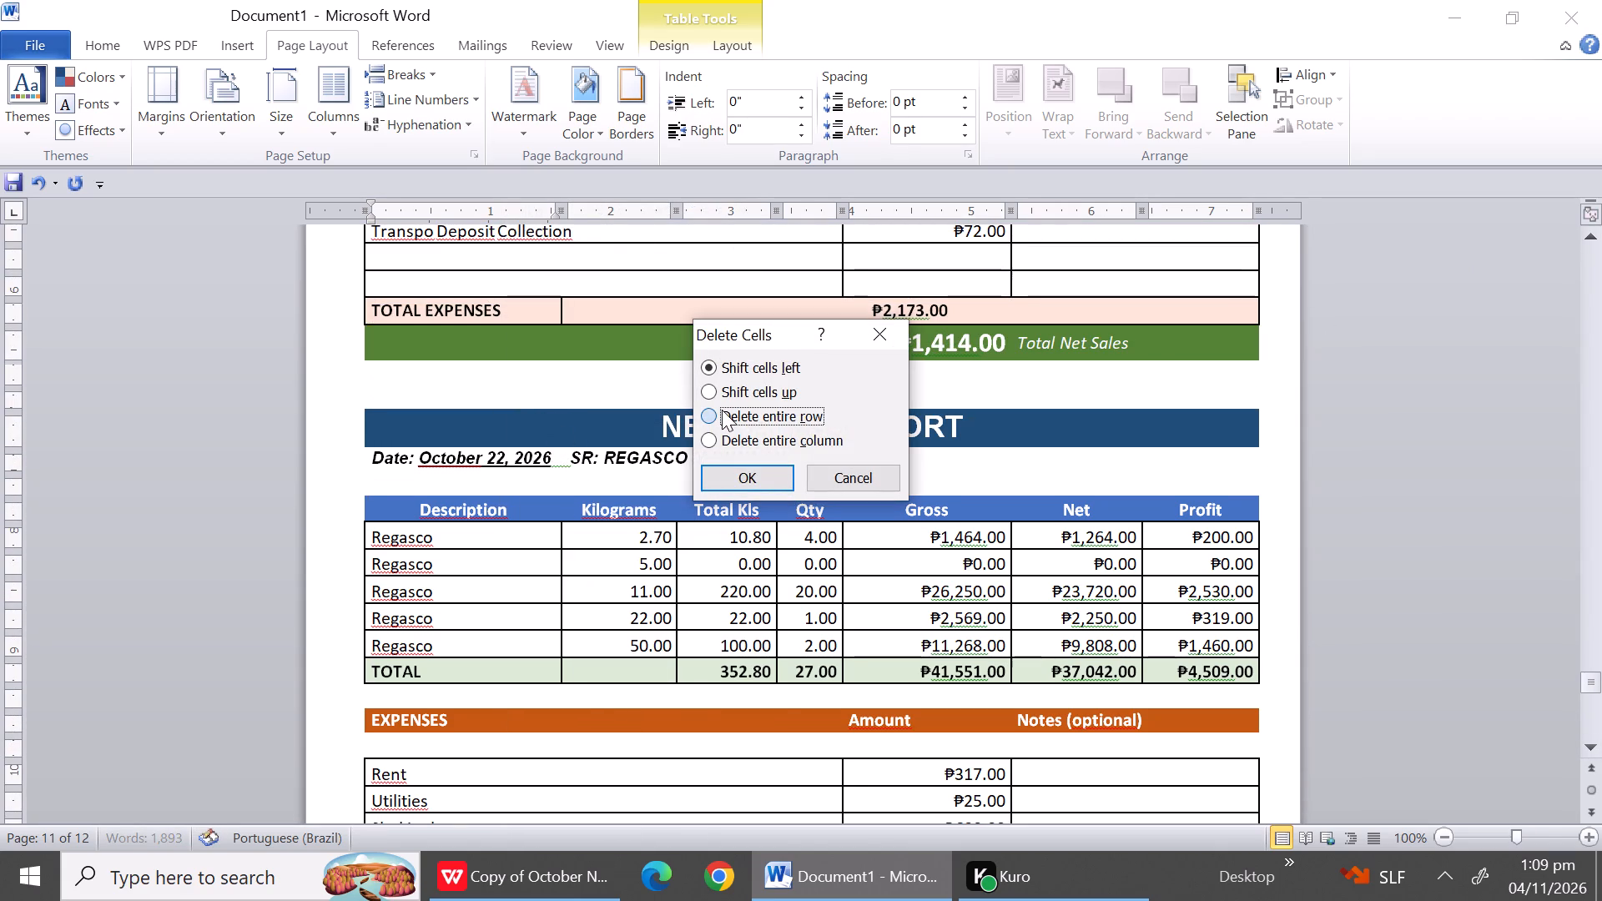
left_click(725, 481)
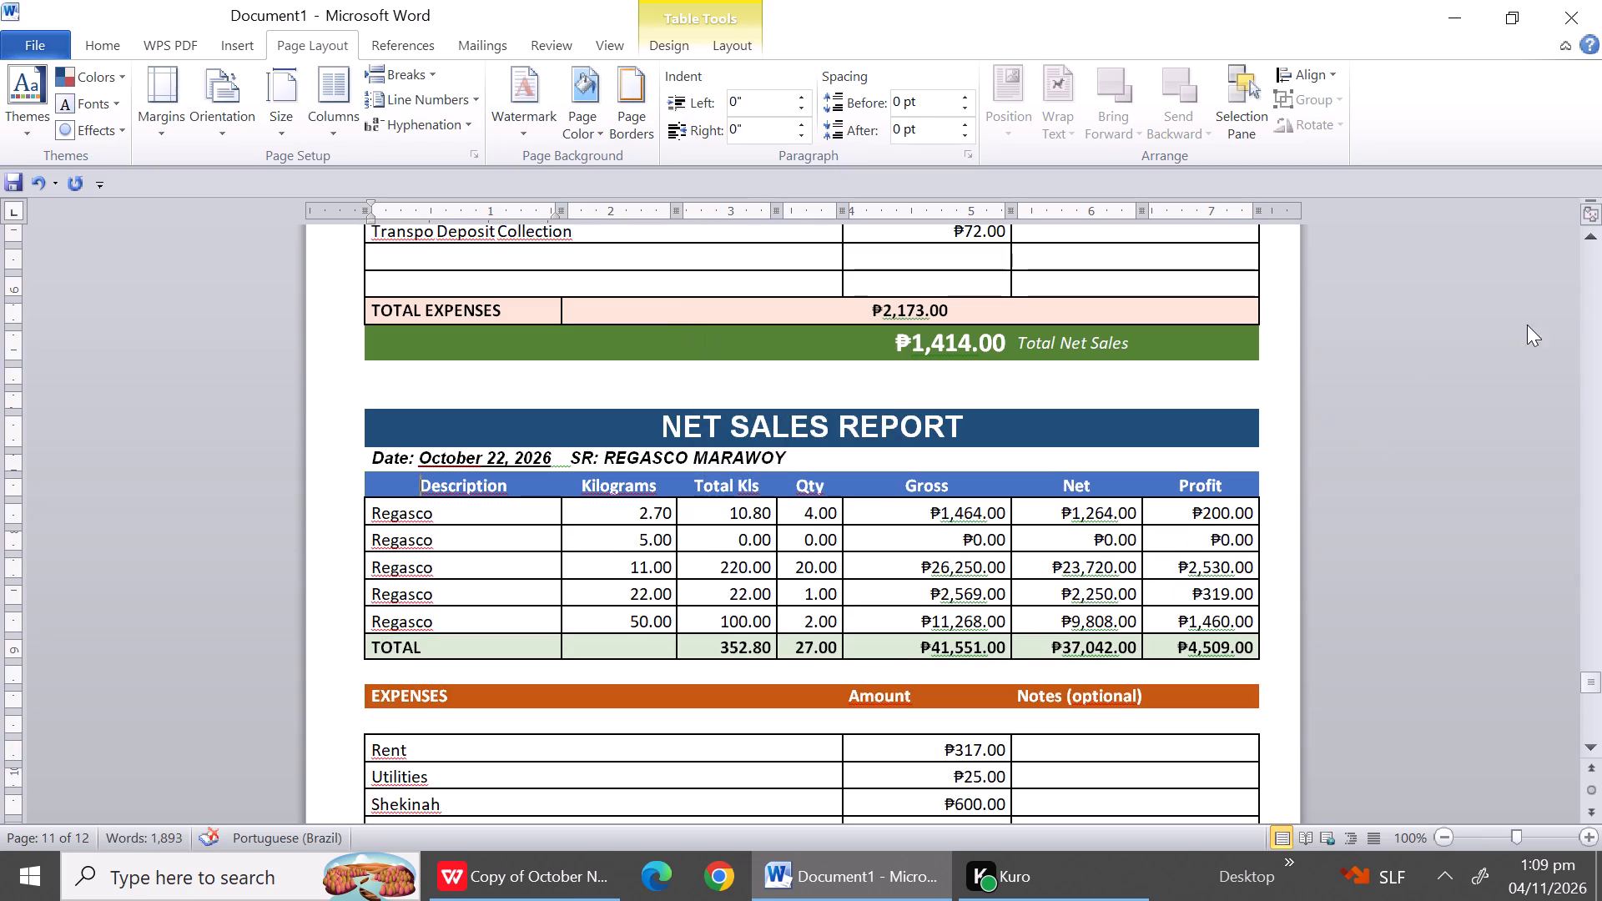
Delete the two entire blank rows between Transpo Deposit Collection and TOTAL EXPENSES in the October 21 expenses table.
triple_click(1599, 242)
triple_click(1599, 242)
triple_click(1599, 242)
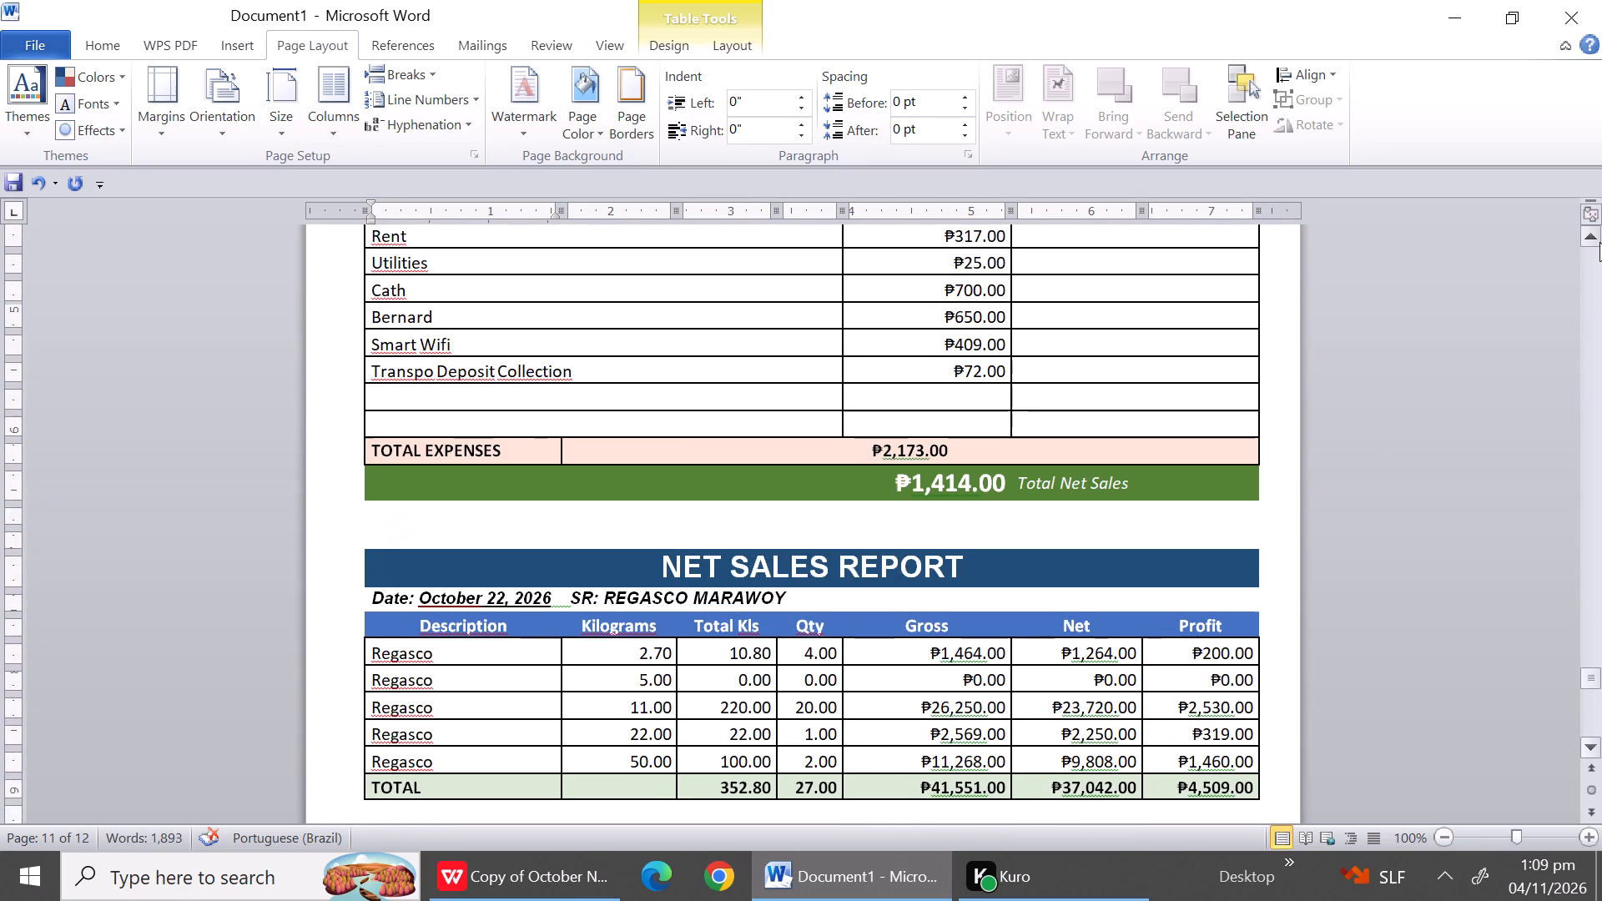
triple_click(1599, 242)
double_click(1599, 242)
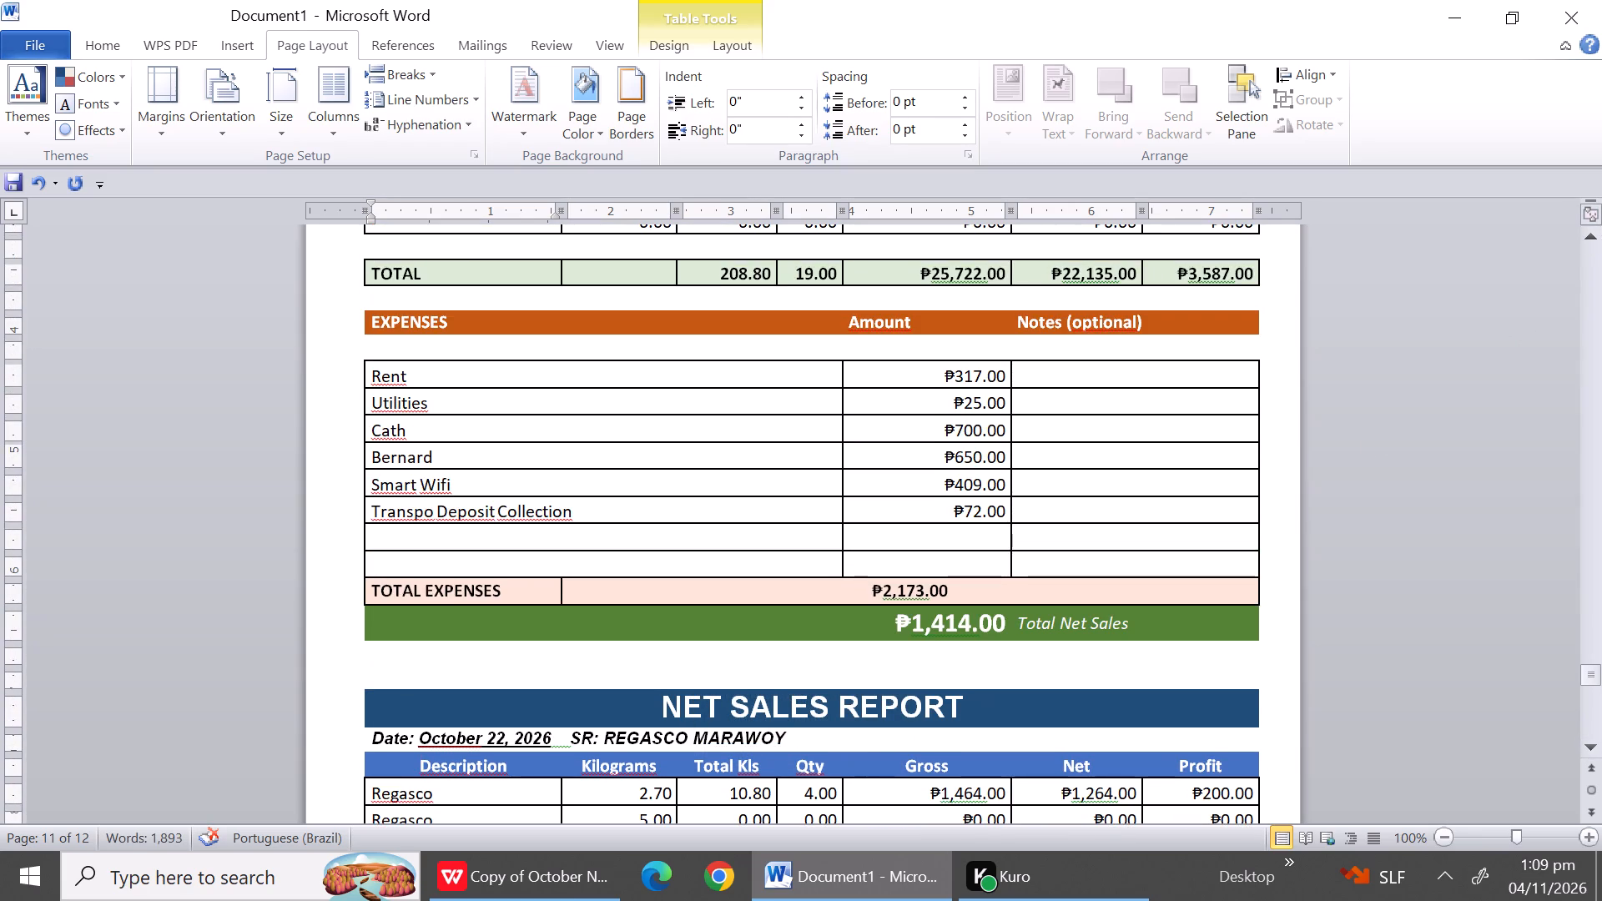
left_click(467, 551)
left_click_drag(461, 541, 461, 558)
right_click(461, 558)
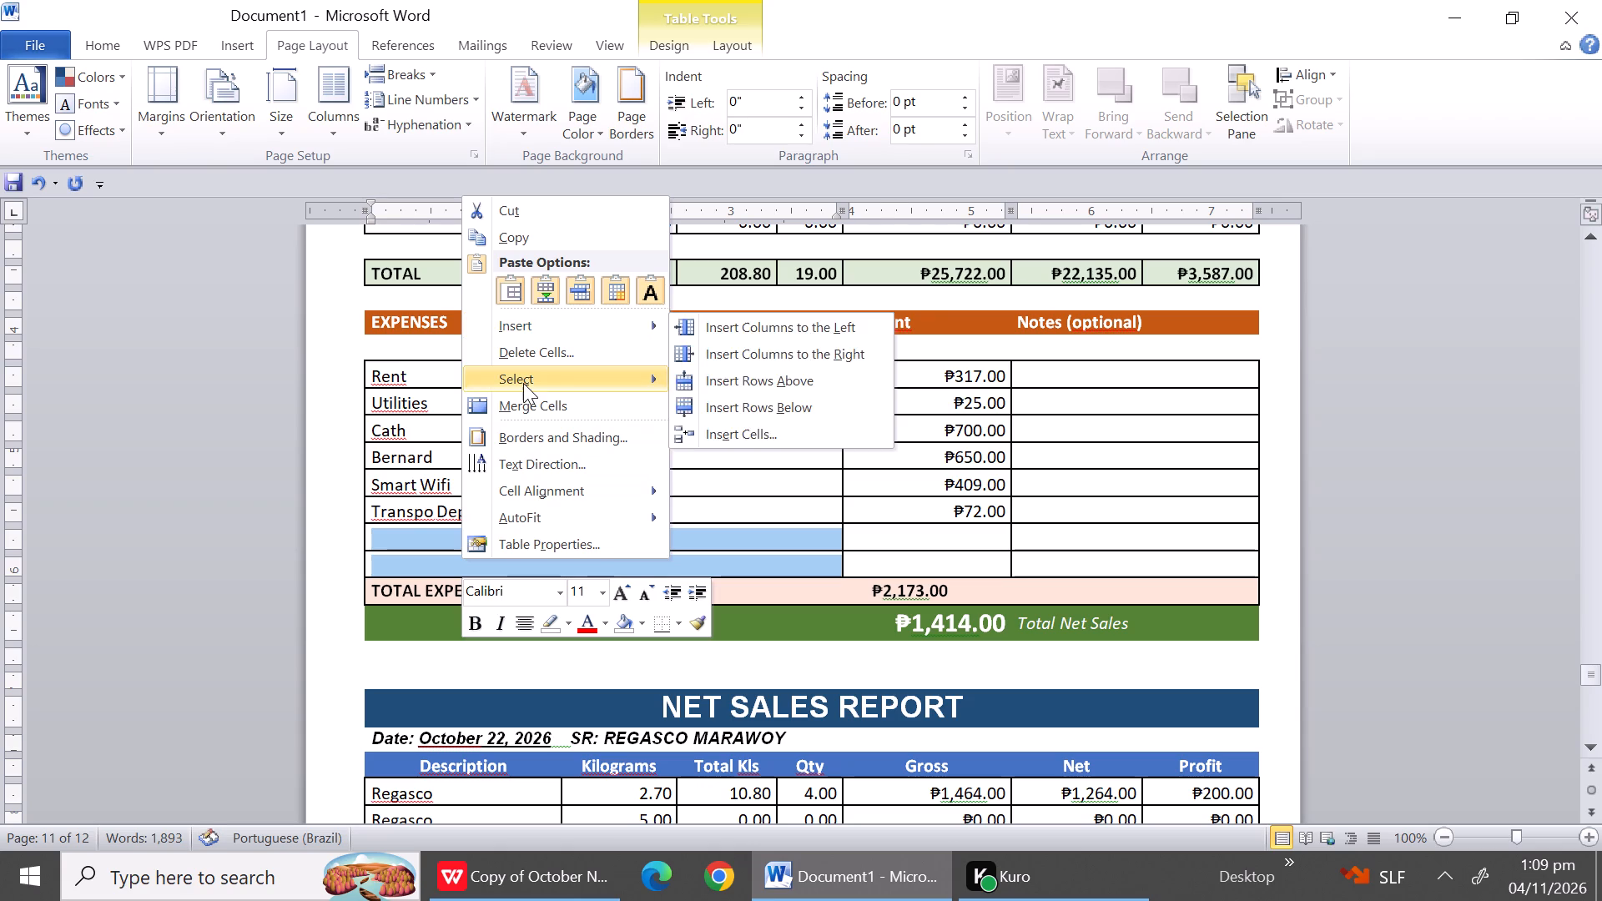
left_click(520, 347)
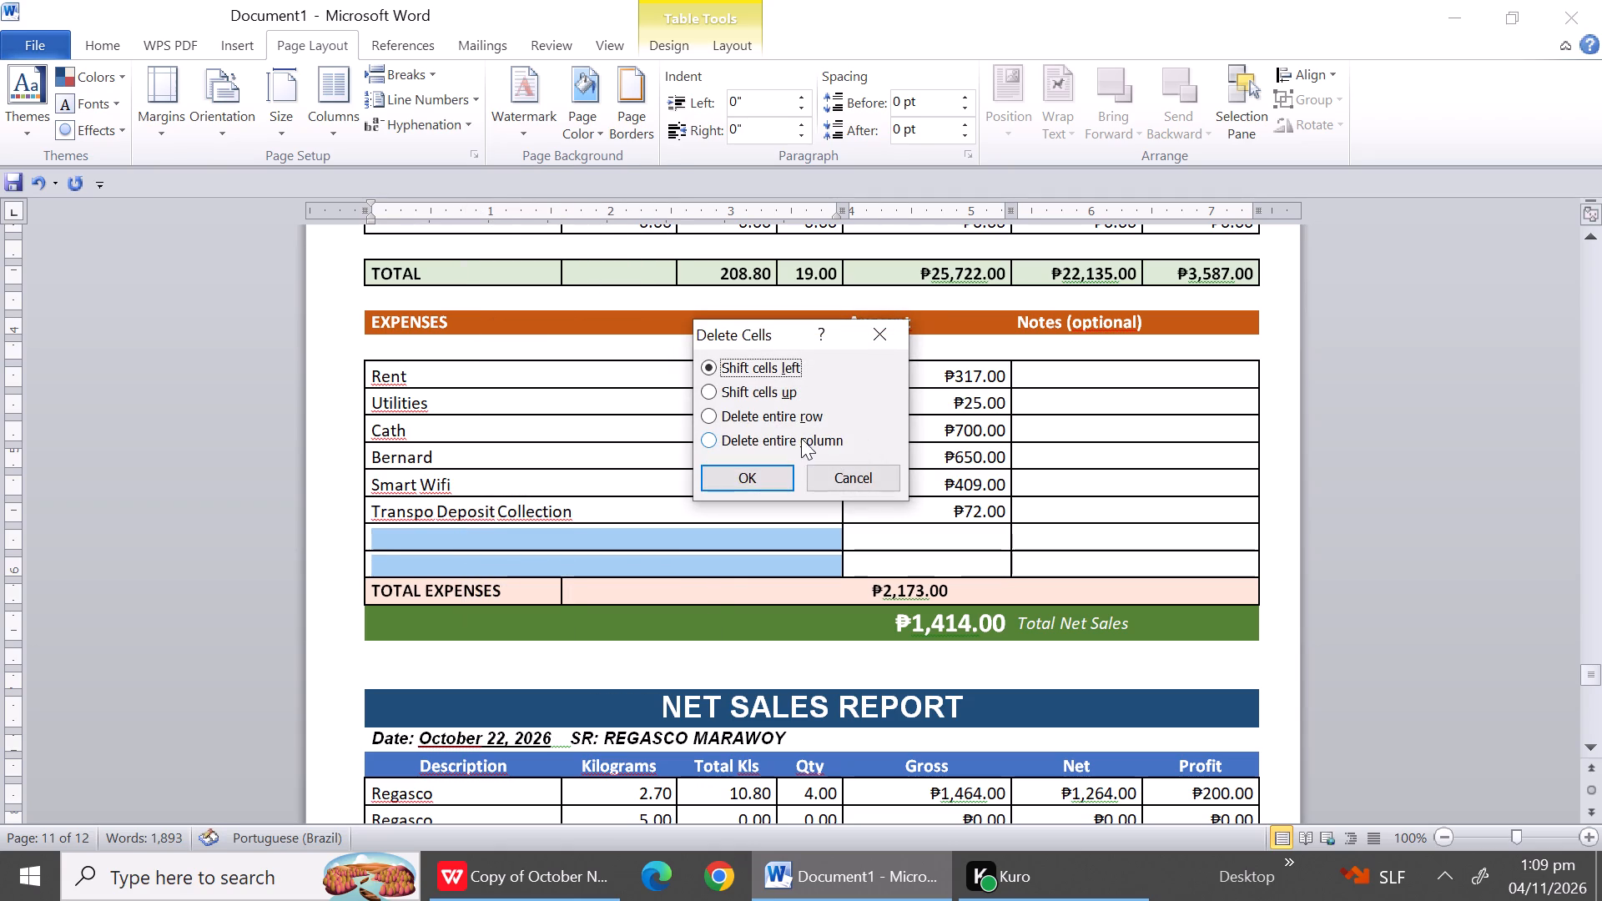
left_click(783, 424)
left_click(768, 481)
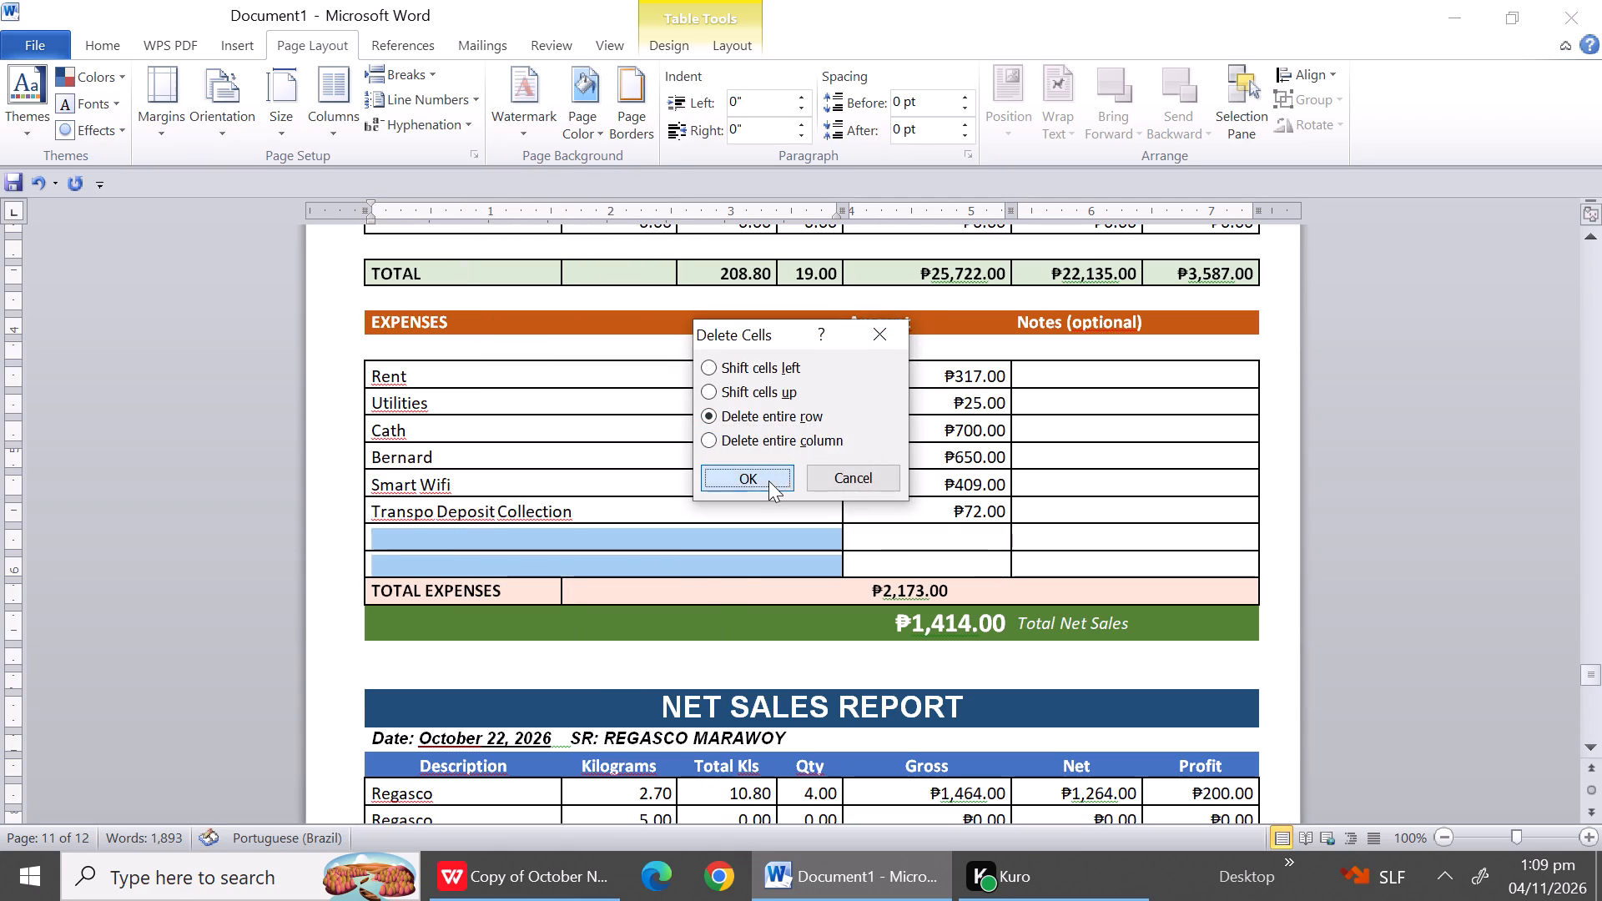
Delete the five entire unnamed zero-value rows and the blank spacer row above TOTAL in the October 21 sales table.
left_click(1585, 245)
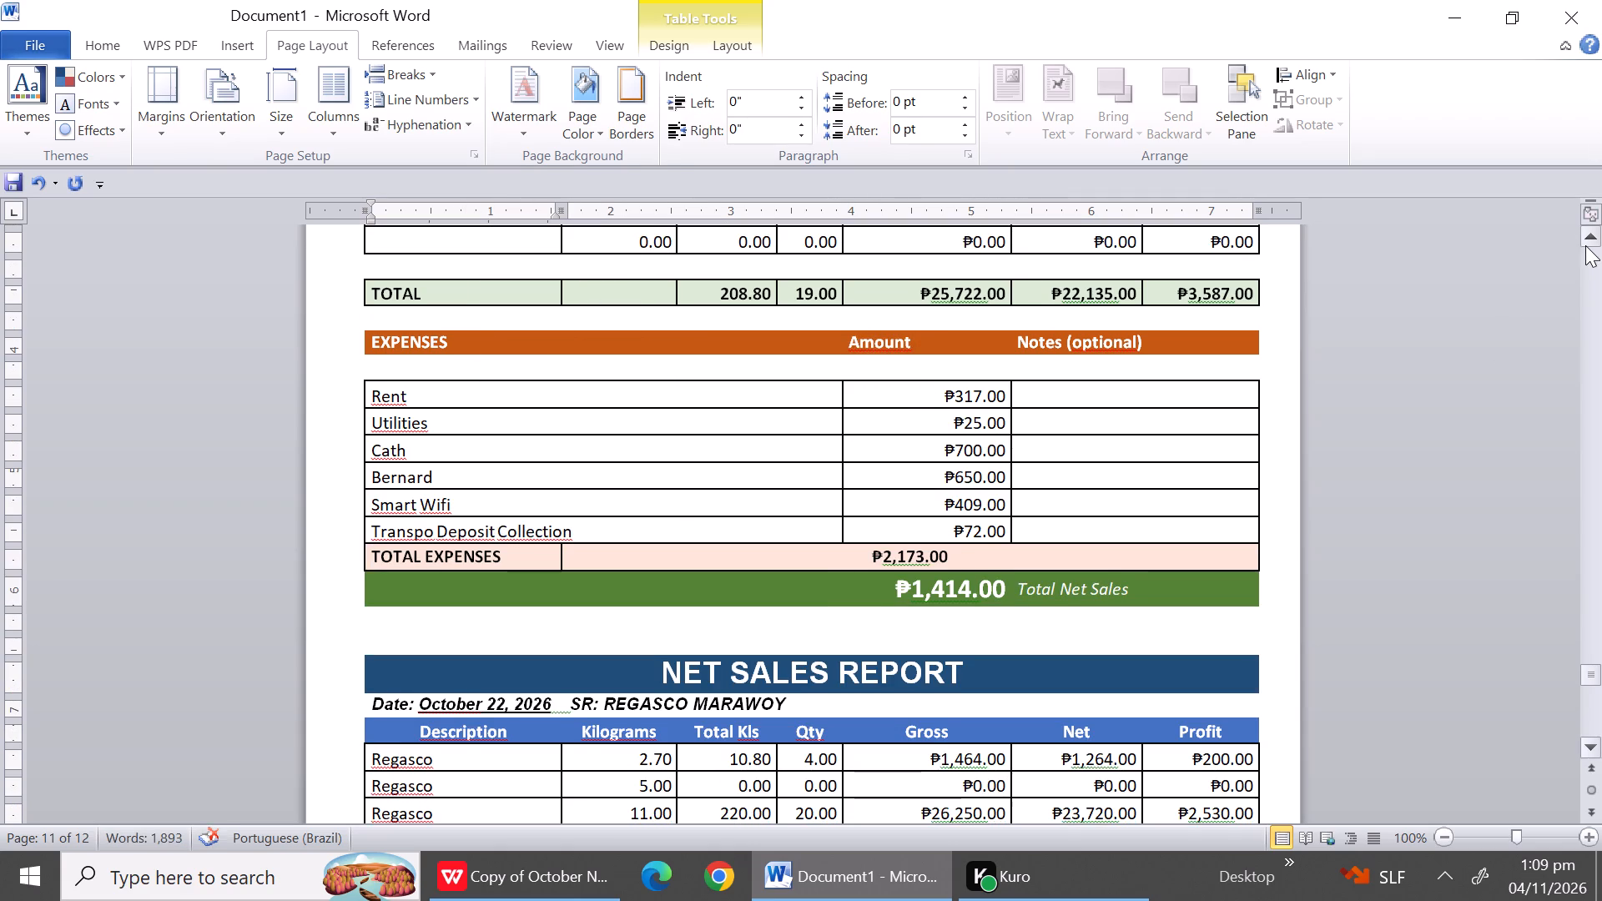
left_click(1585, 245)
triple_click(1585, 245)
triple_click(1585, 245)
triple_click(1585, 245)
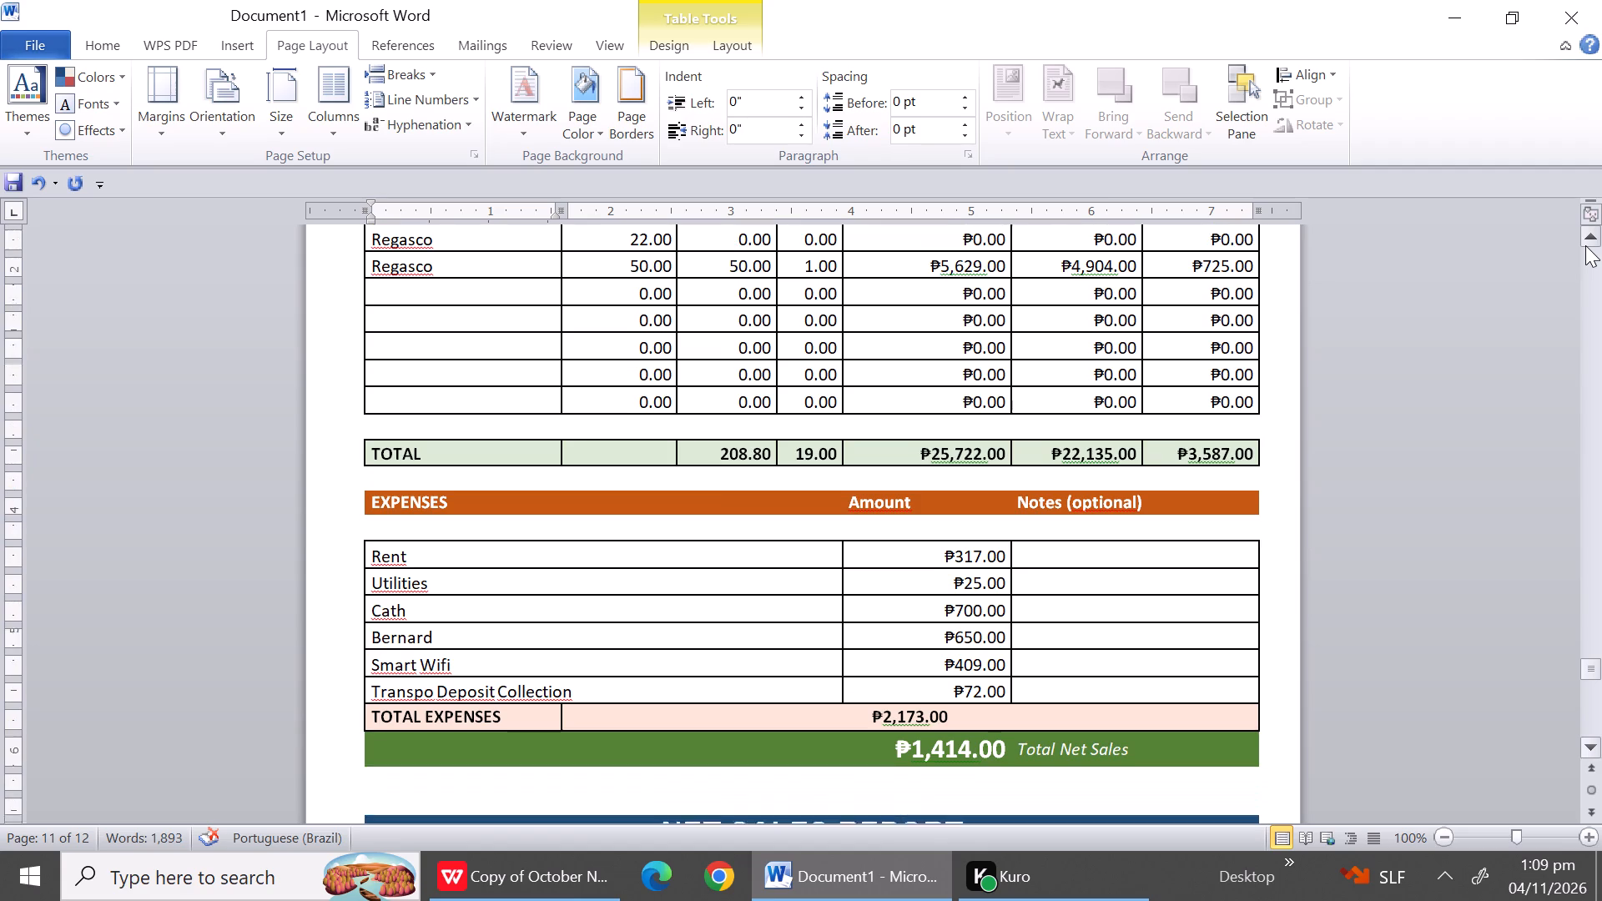
left_click_drag(1585, 245, 607, 420)
left_click_drag(407, 358, 403, 483)
right_click(403, 483)
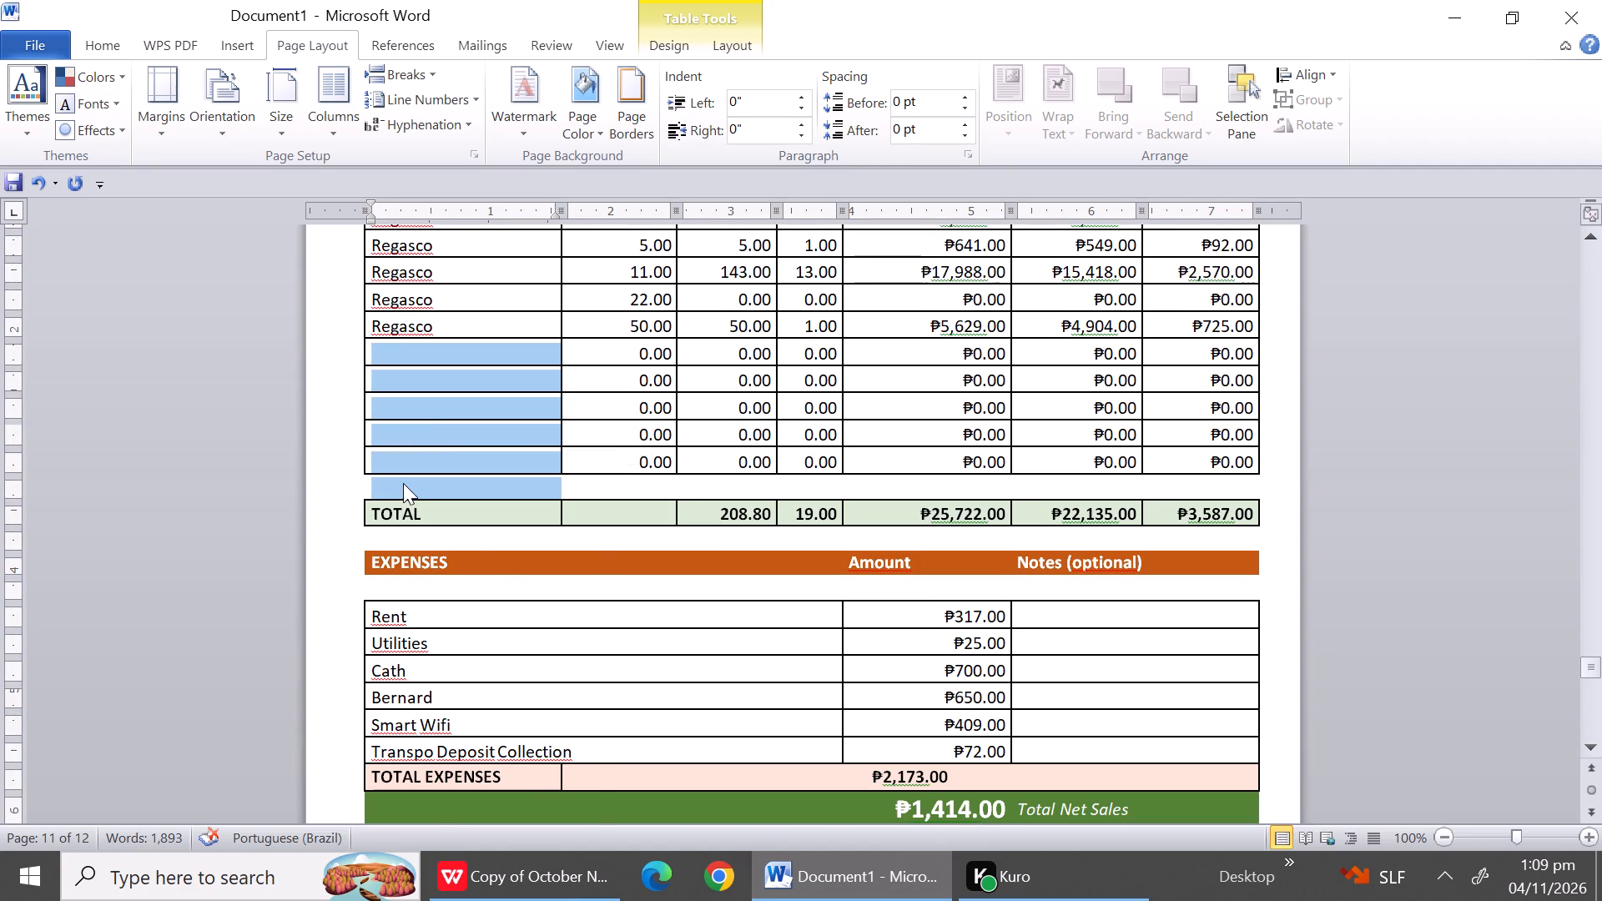
left_click(513, 630)
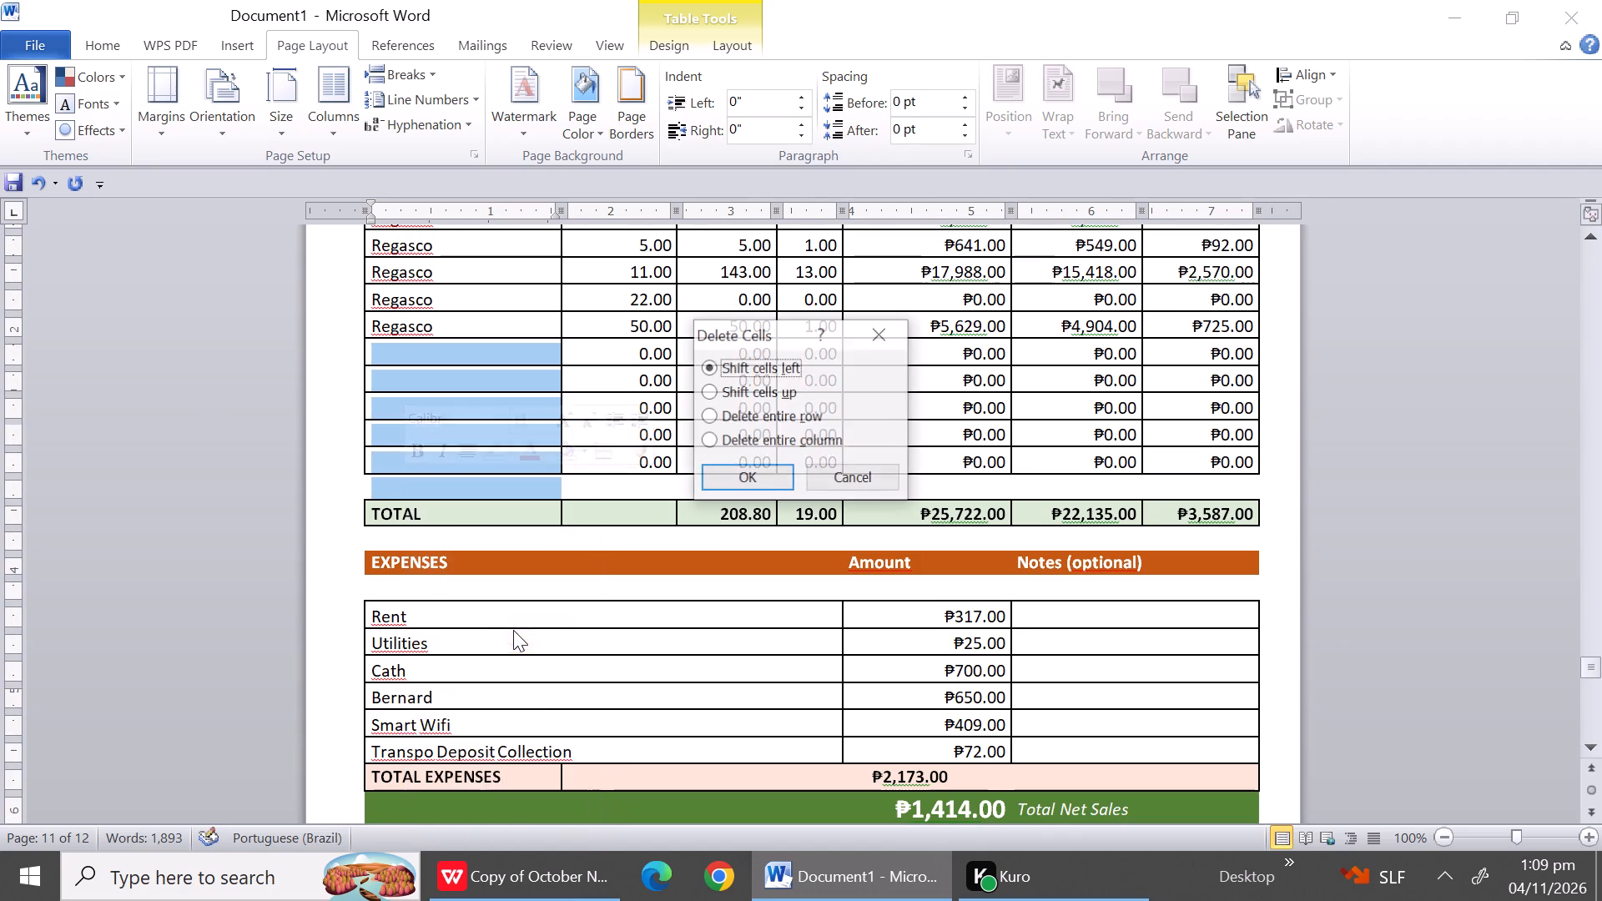
left_click(793, 415)
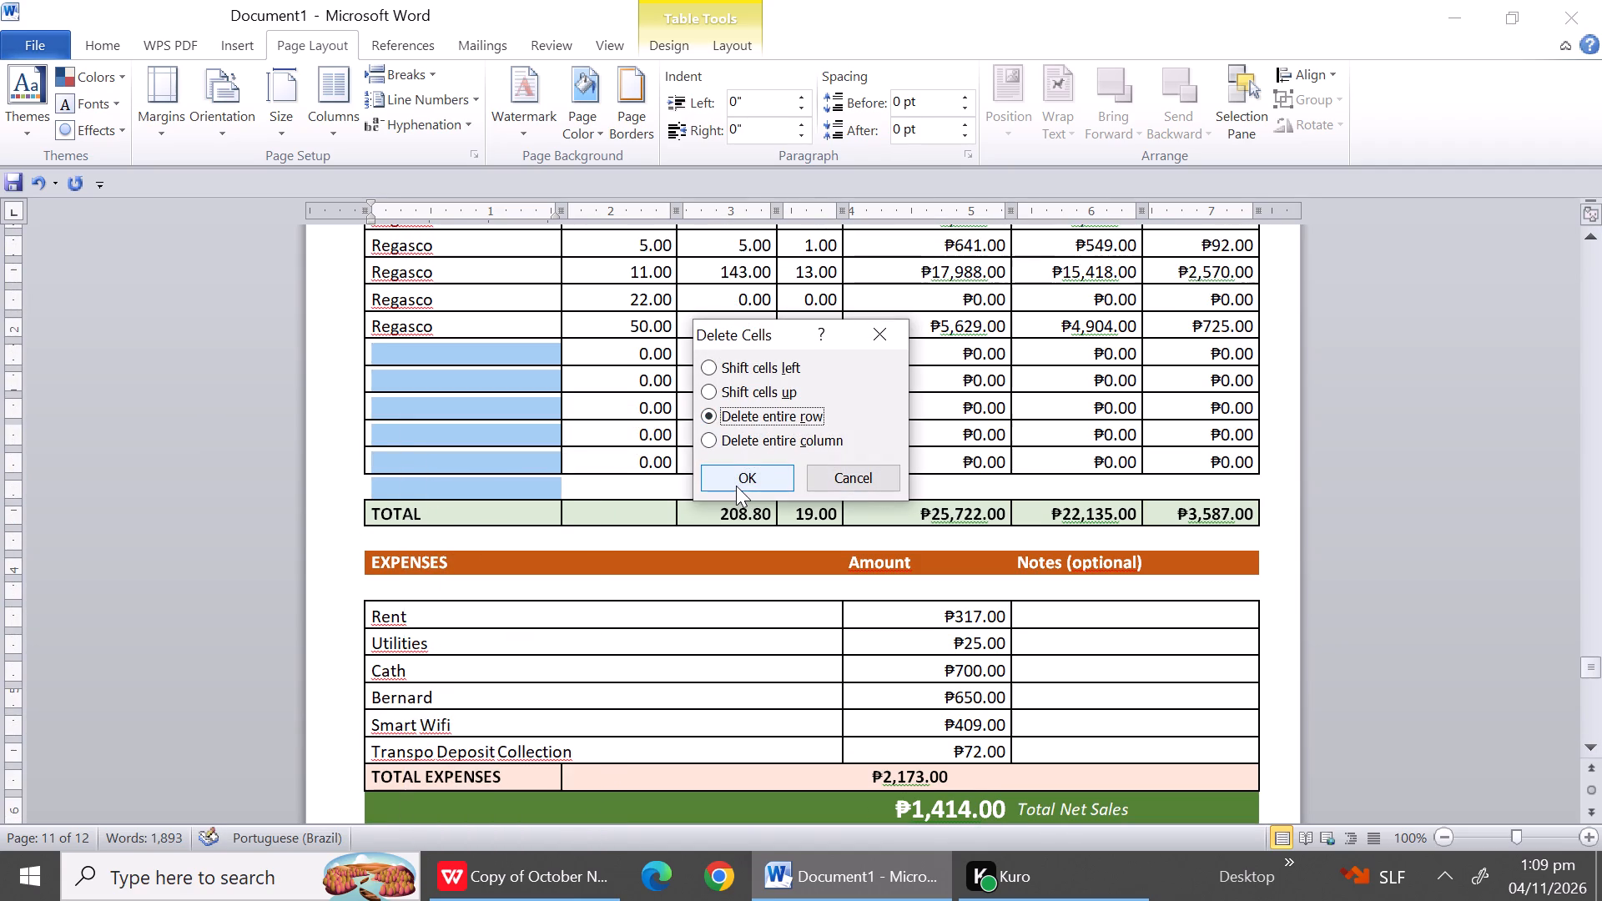
left_click(736, 486)
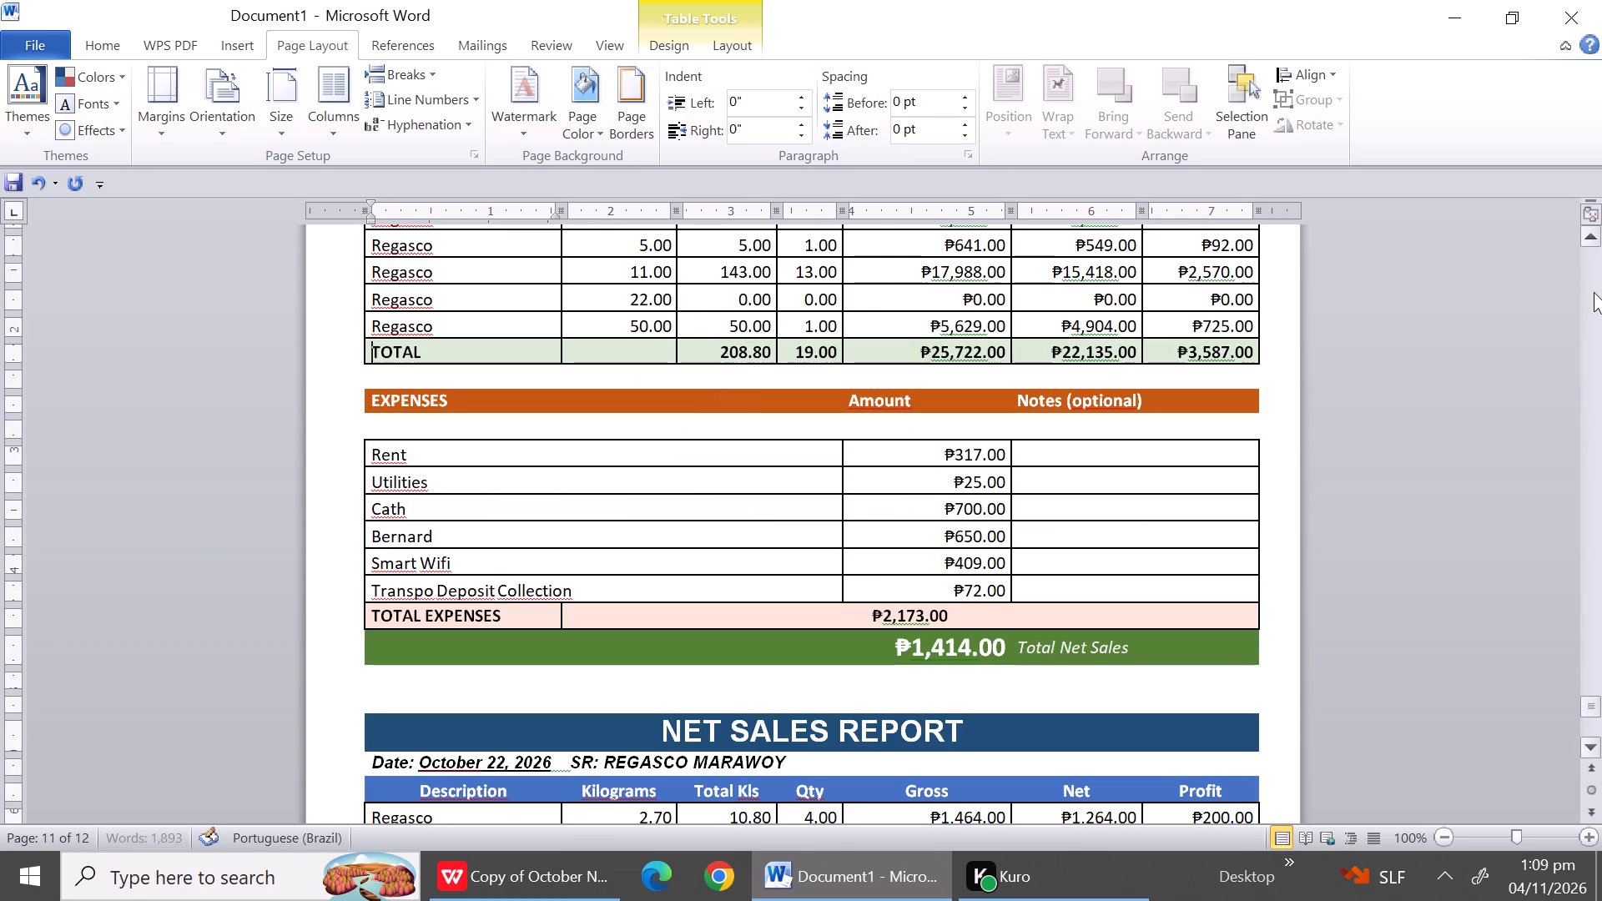
Delete the entire blank row between the date line and the column headings of the October 21 report.
left_click(1594, 278)
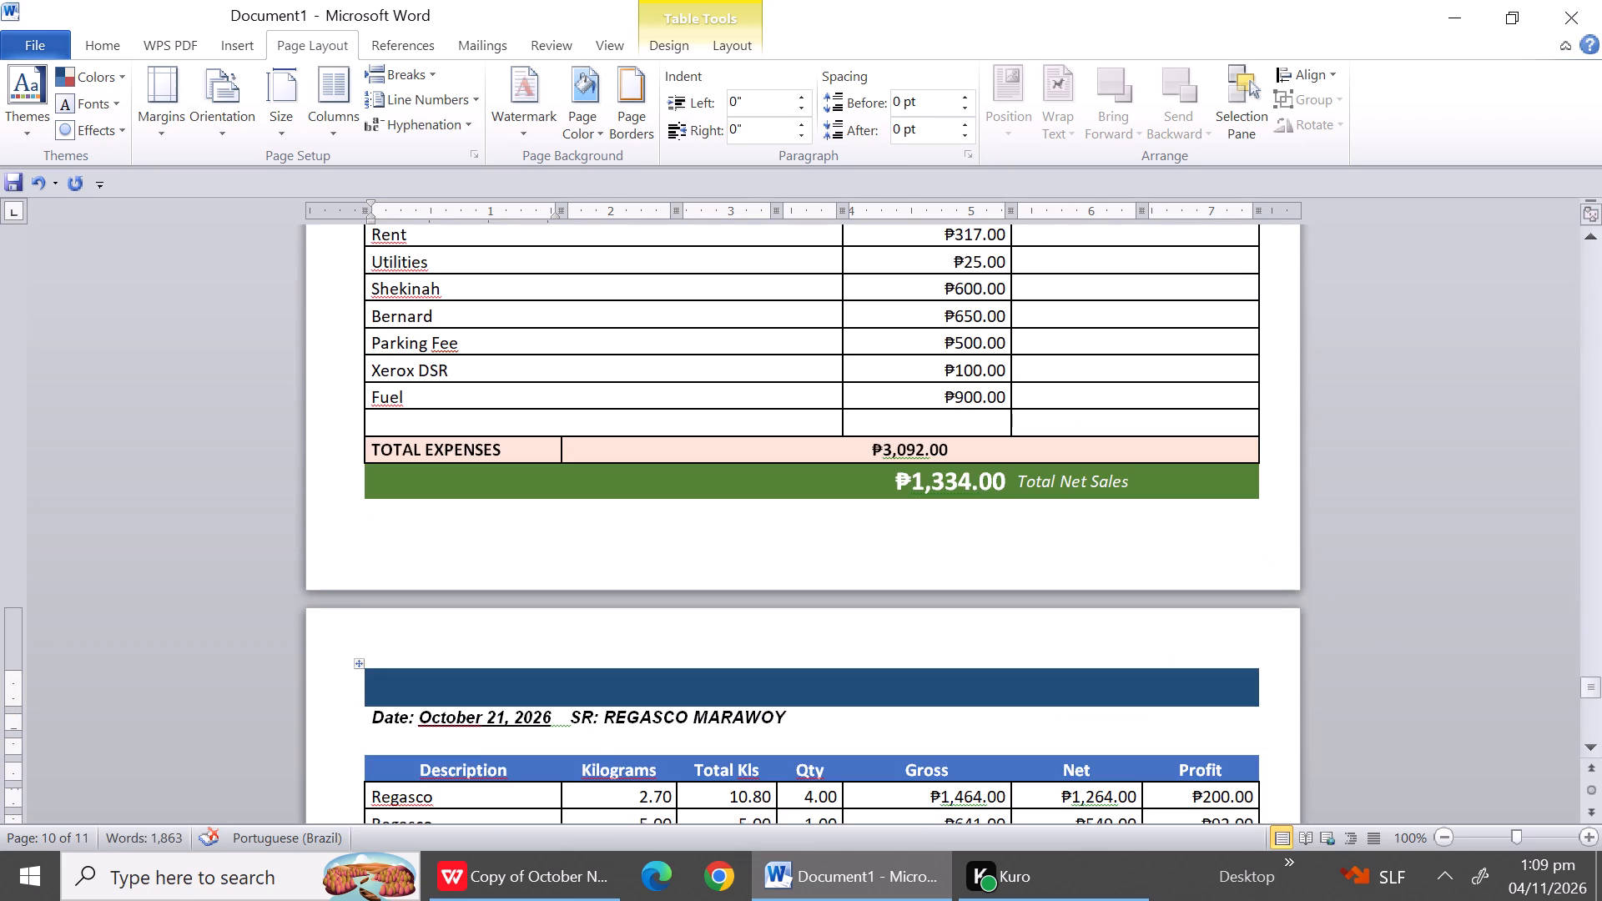
left_click(443, 742)
right_click(443, 742)
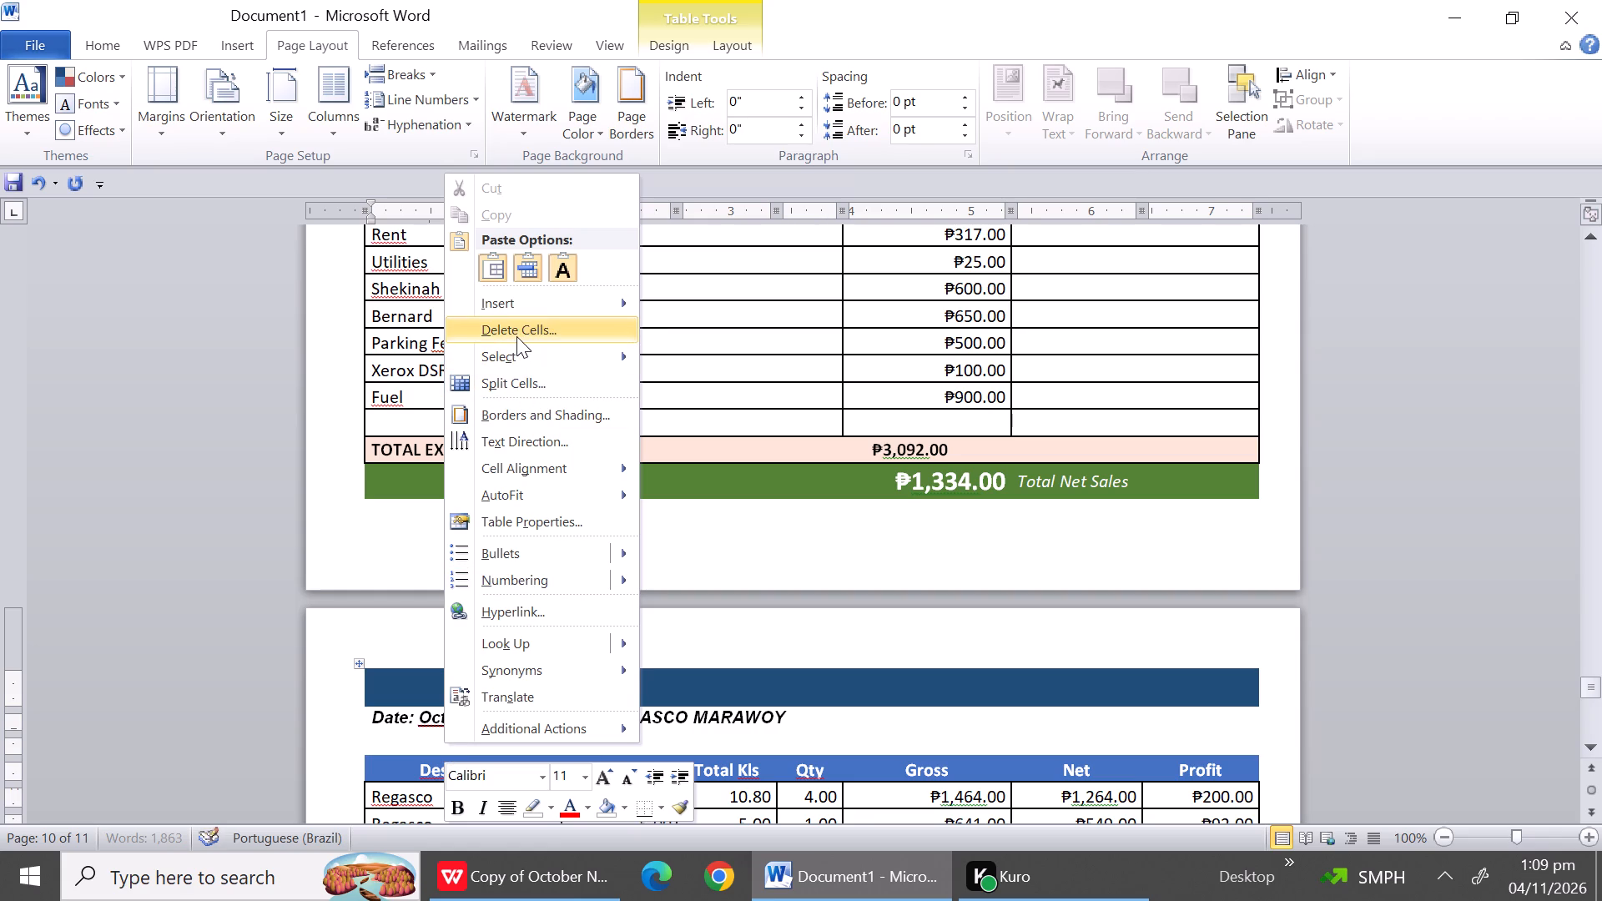
left_click(516, 336)
left_click(516, 336)
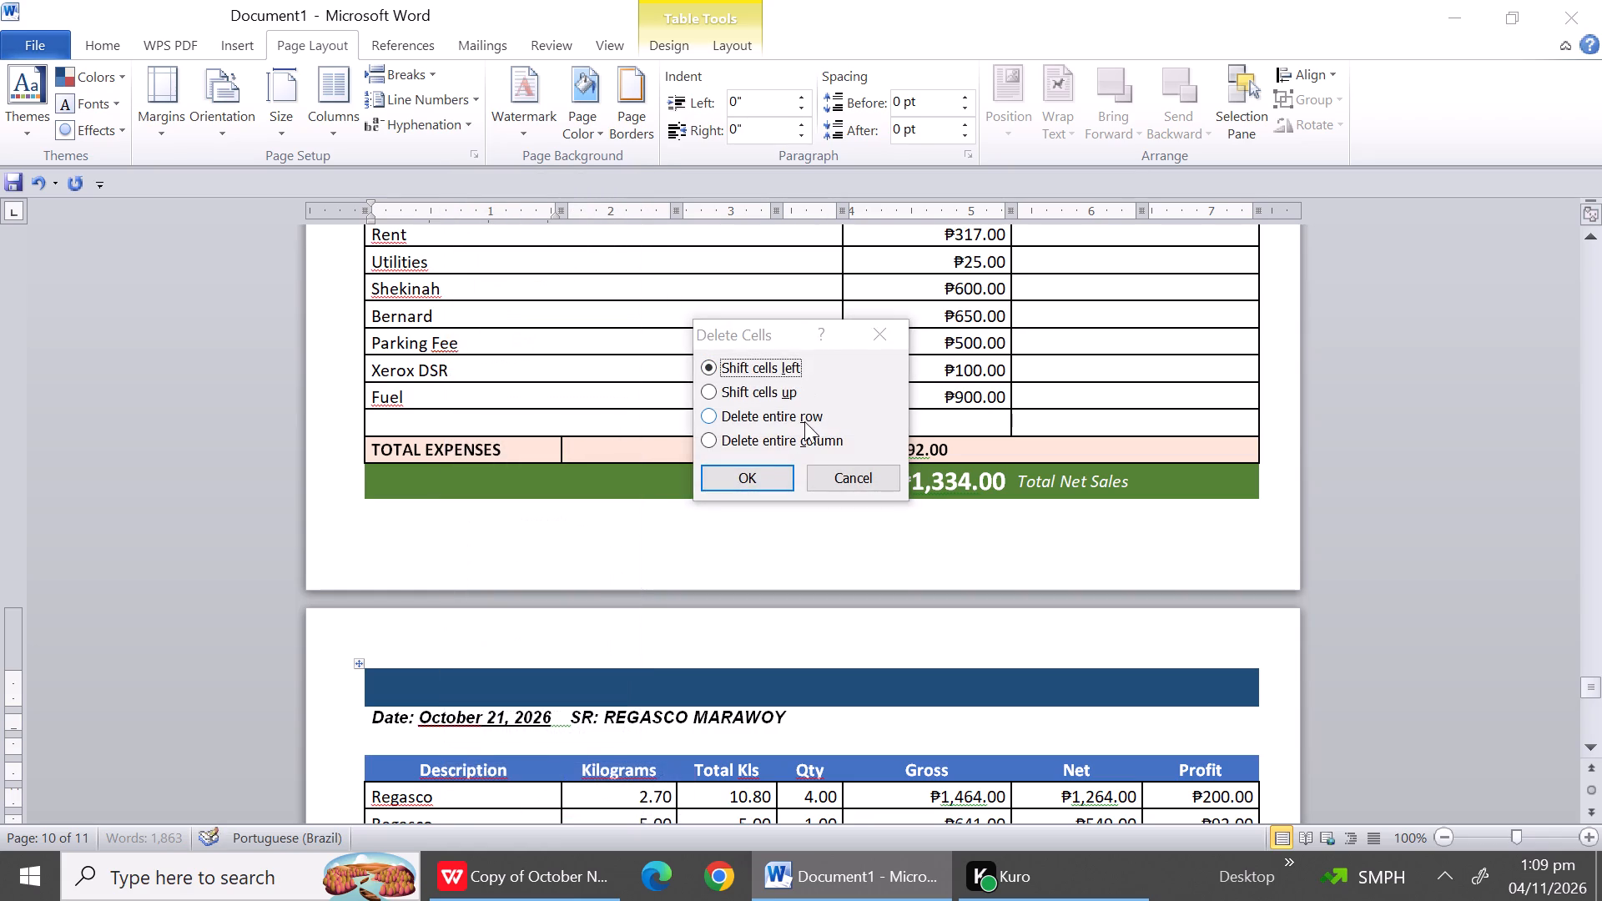
left_click(804, 421)
left_click(768, 460)
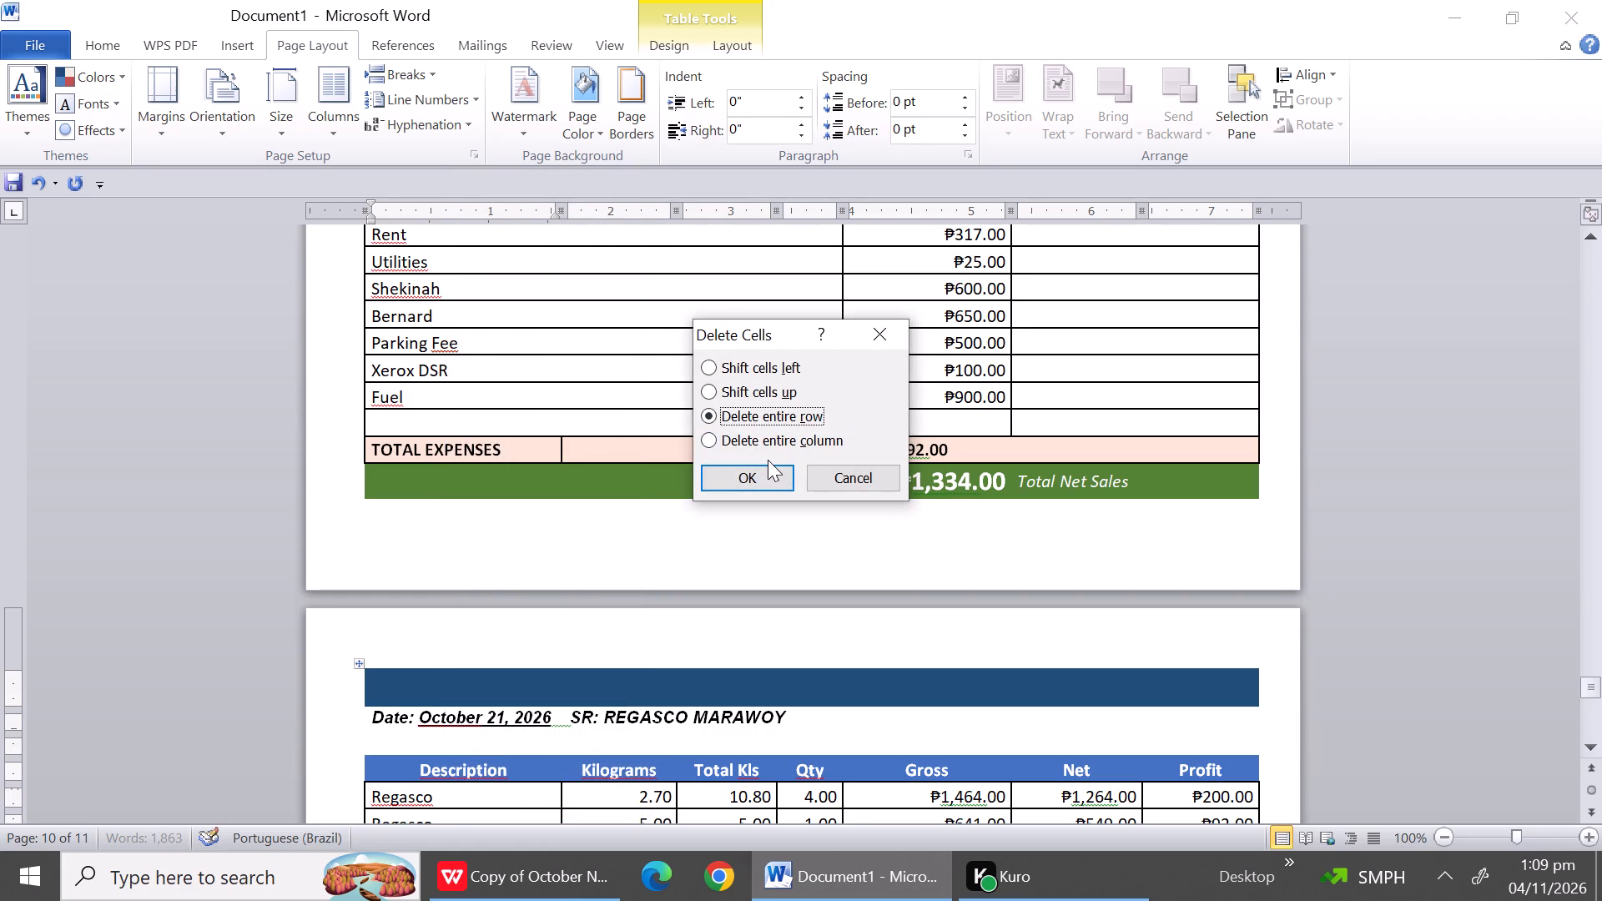
left_click(752, 478)
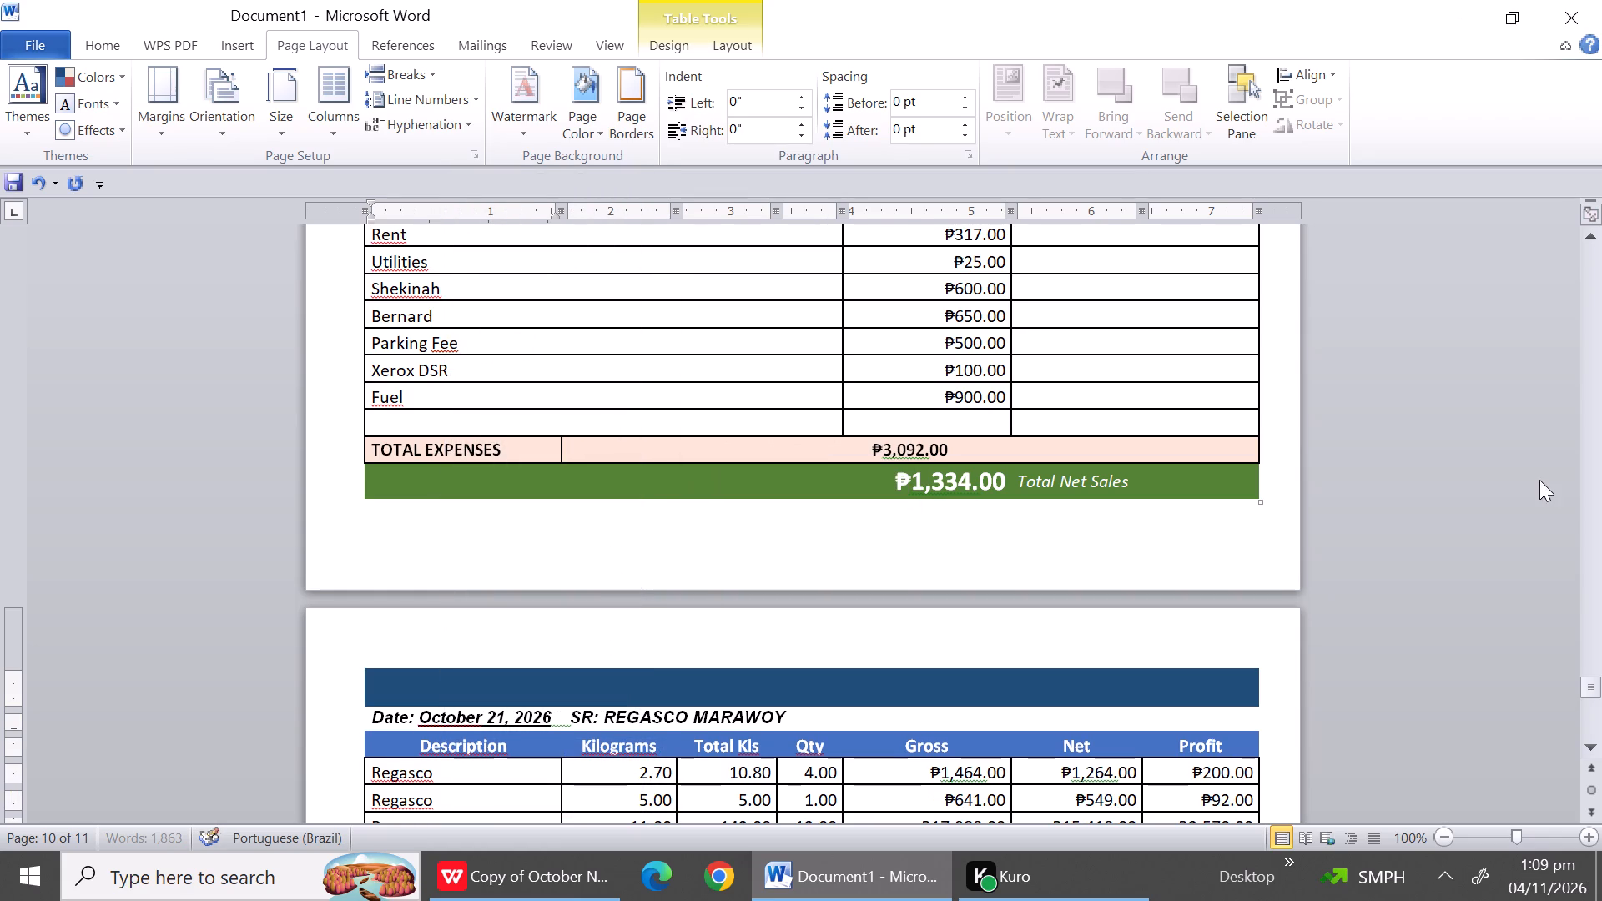
Switch to the WPS workbook and enter NET SALES REPORT in the empty title cell of the October 21 Marawoy report.
left_click(1591, 333)
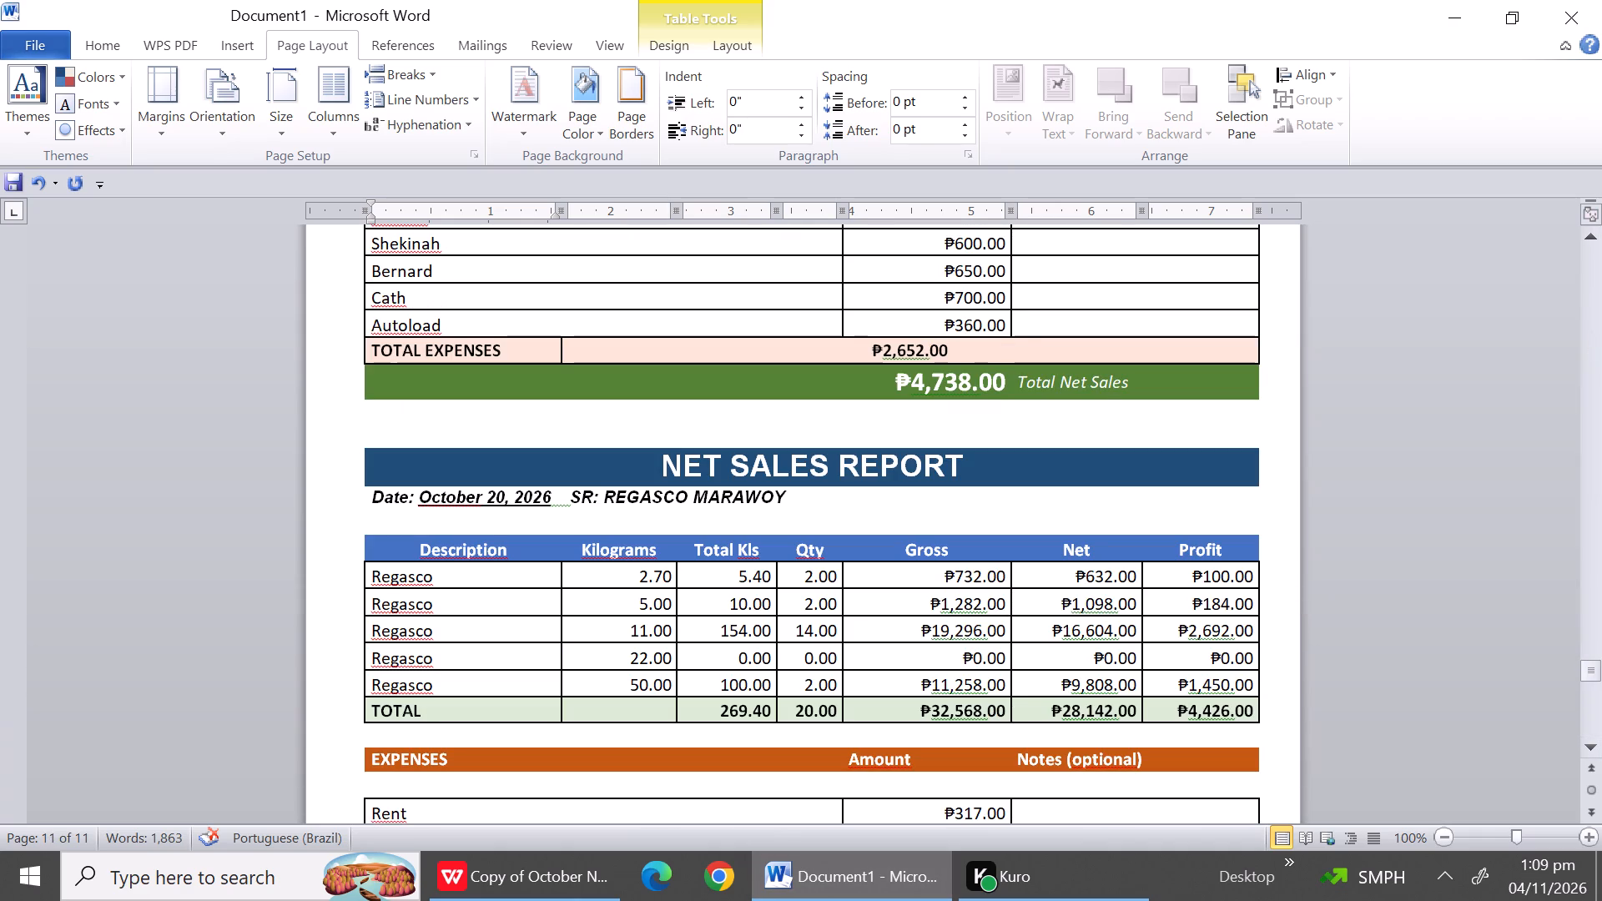
triple_click(1594, 745)
triple_click(1594, 745)
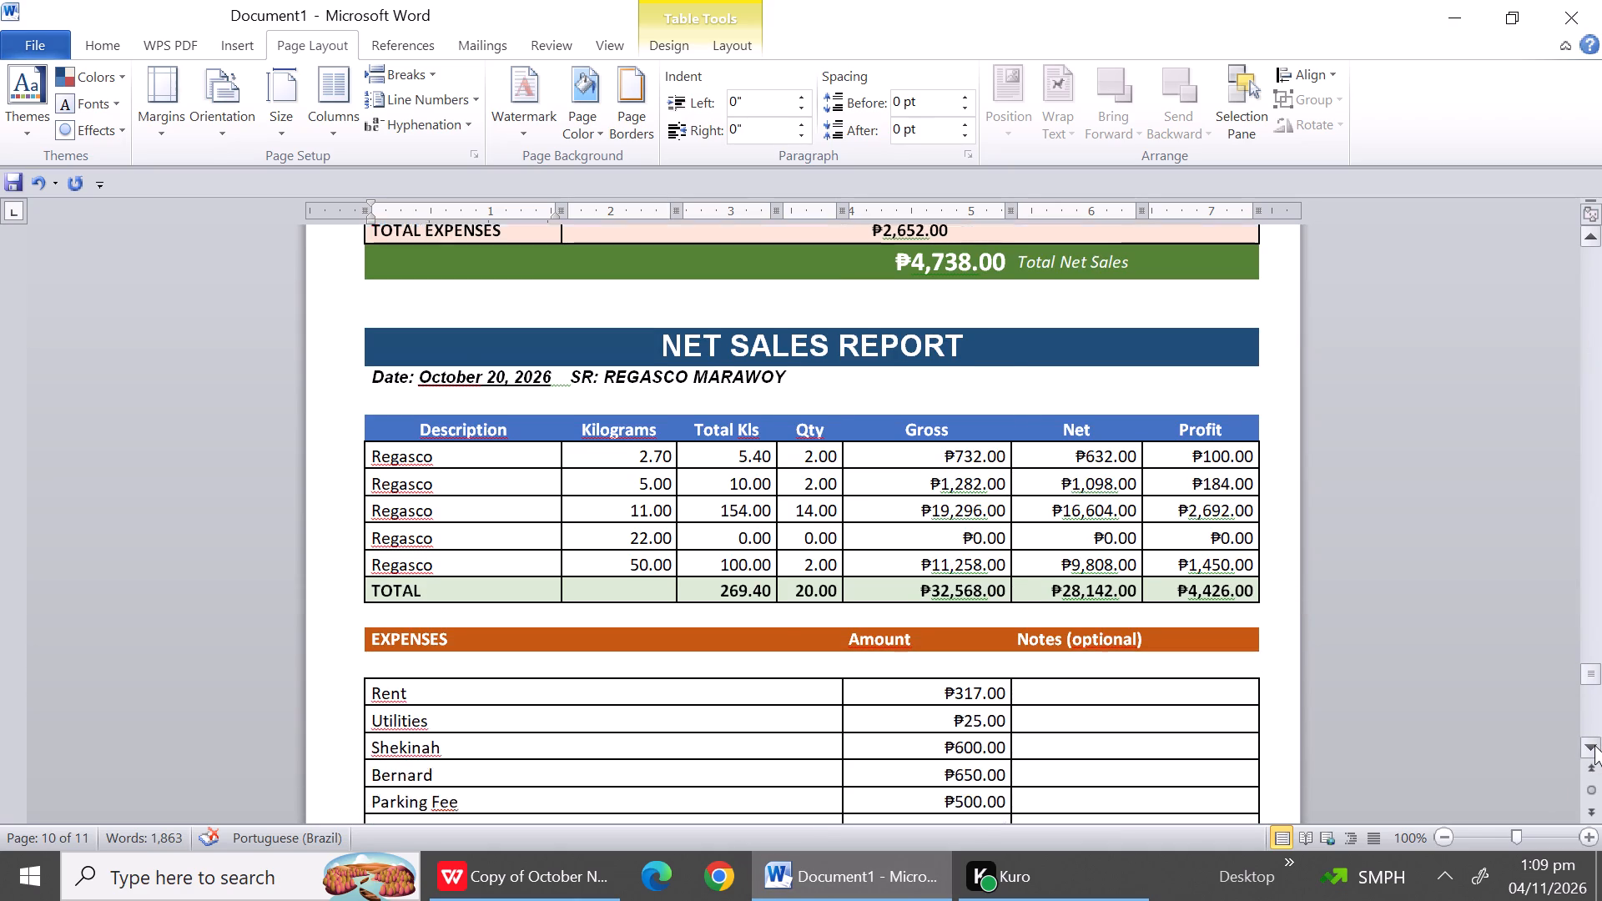
triple_click(1594, 745)
left_click_drag(1594, 745, 595, 900)
left_click(595, 900)
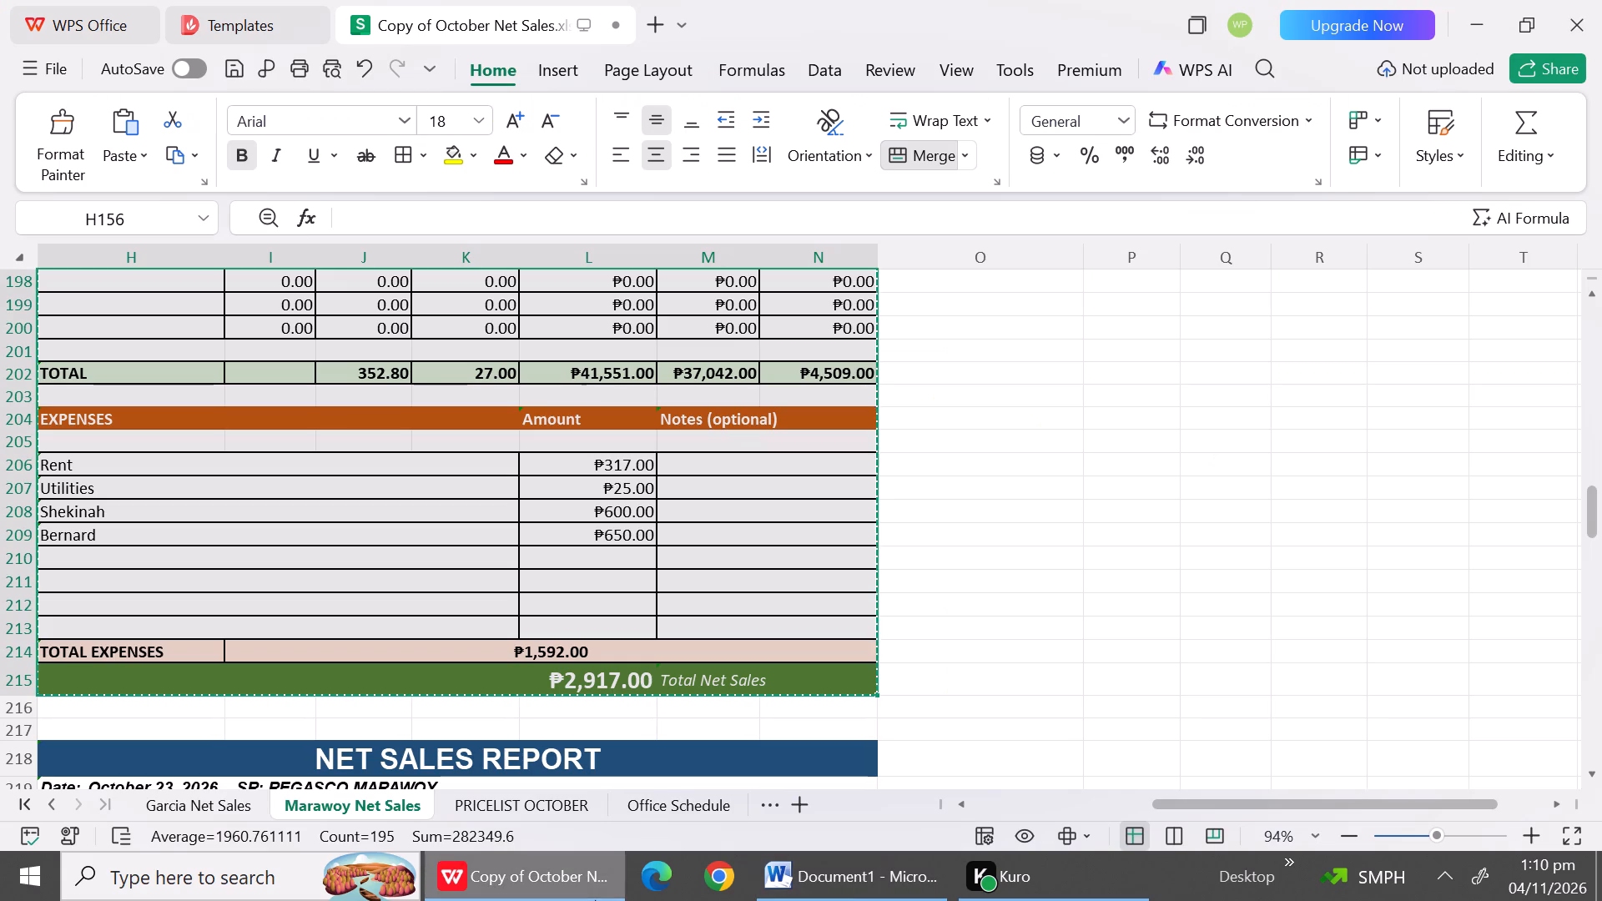
left_click(1589, 334)
left_click(1589, 334)
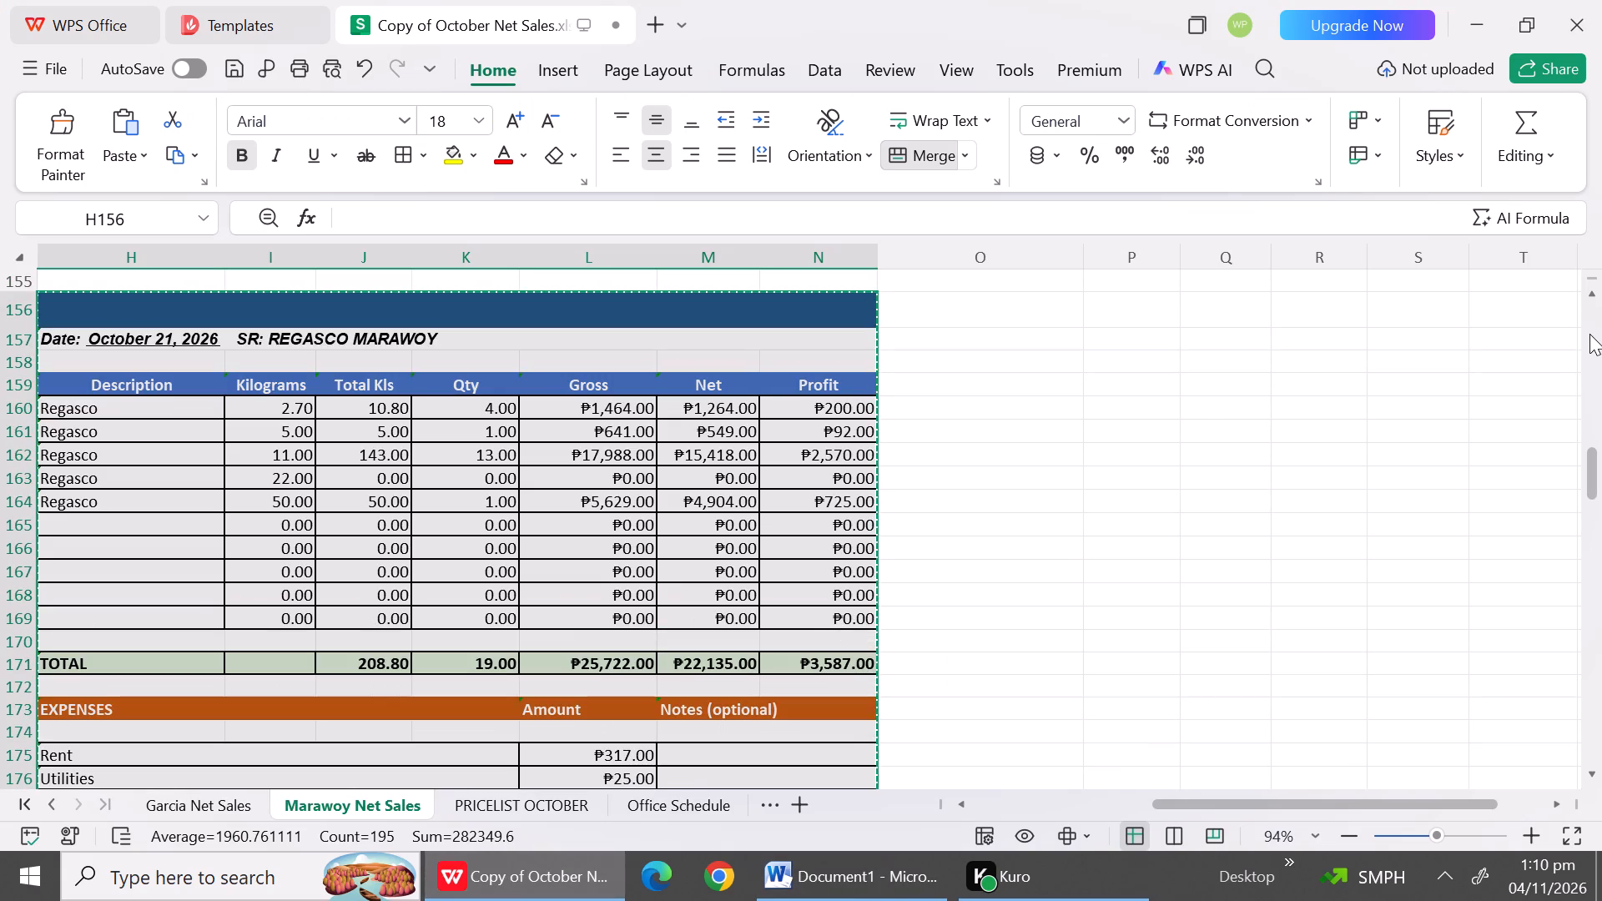
left_click(1589, 334)
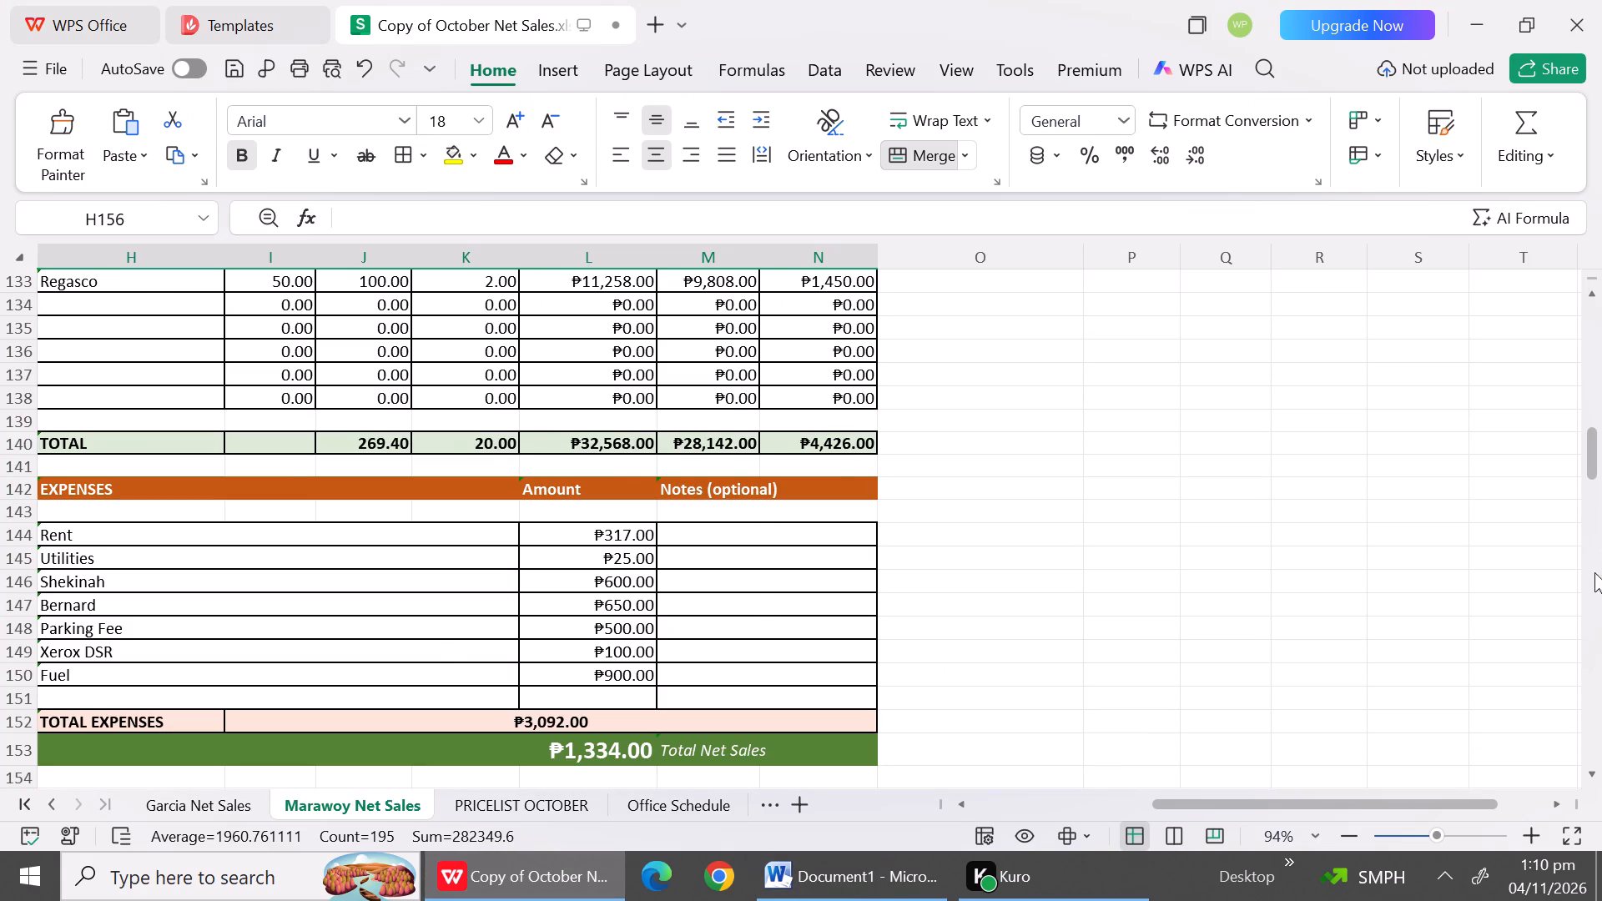
left_click(1598, 582)
left_click(1289, 544)
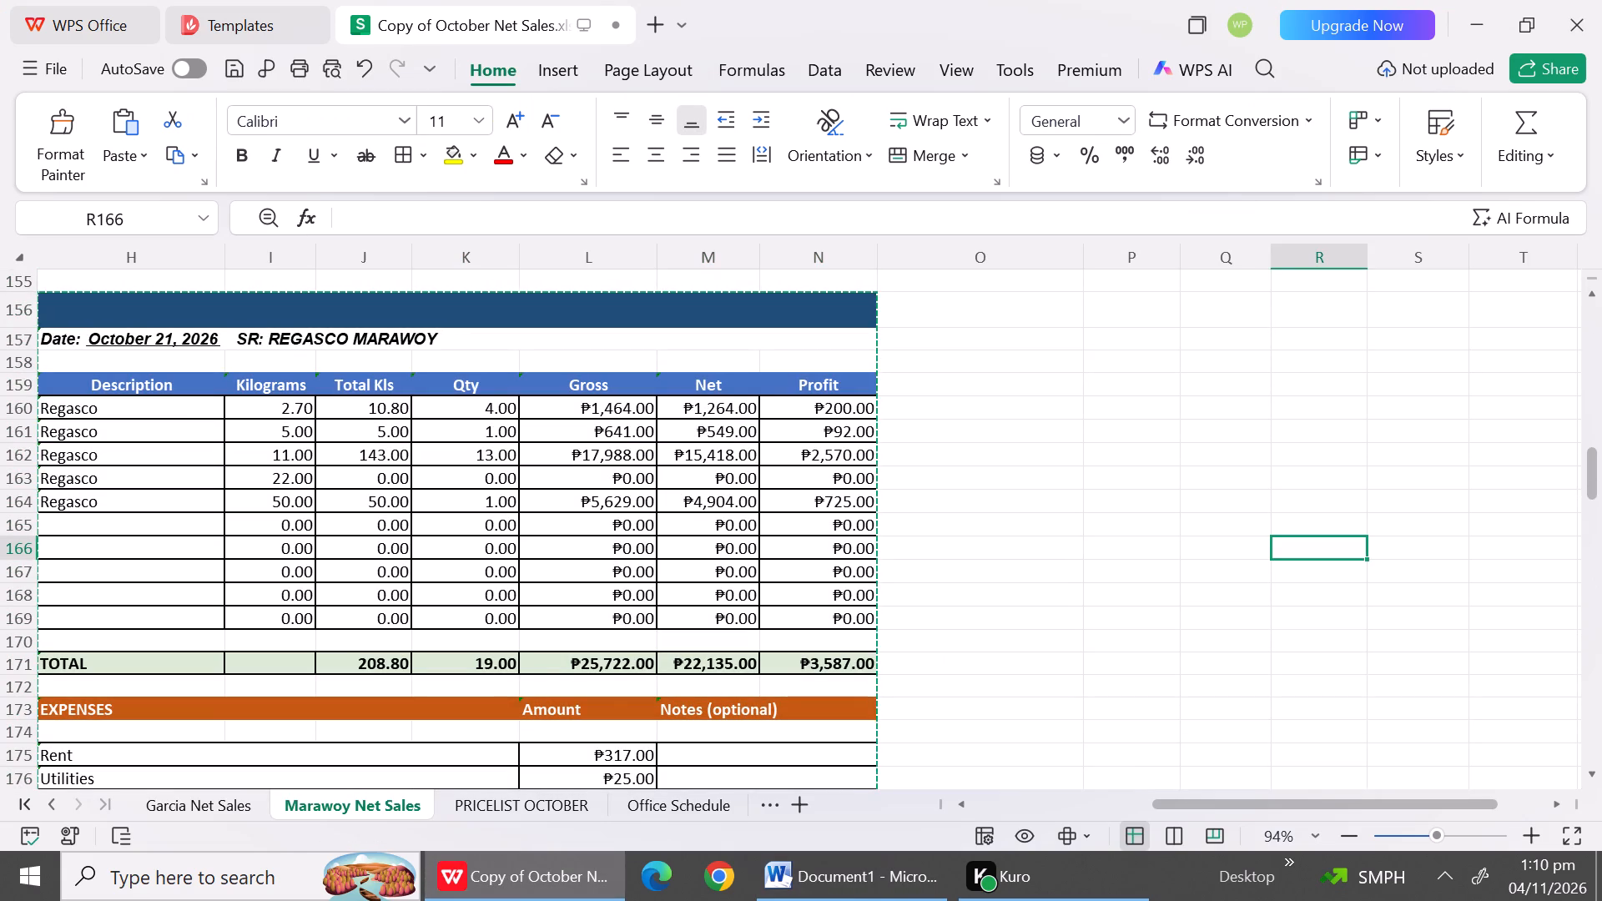
left_click(496, 314)
double_click(496, 314)
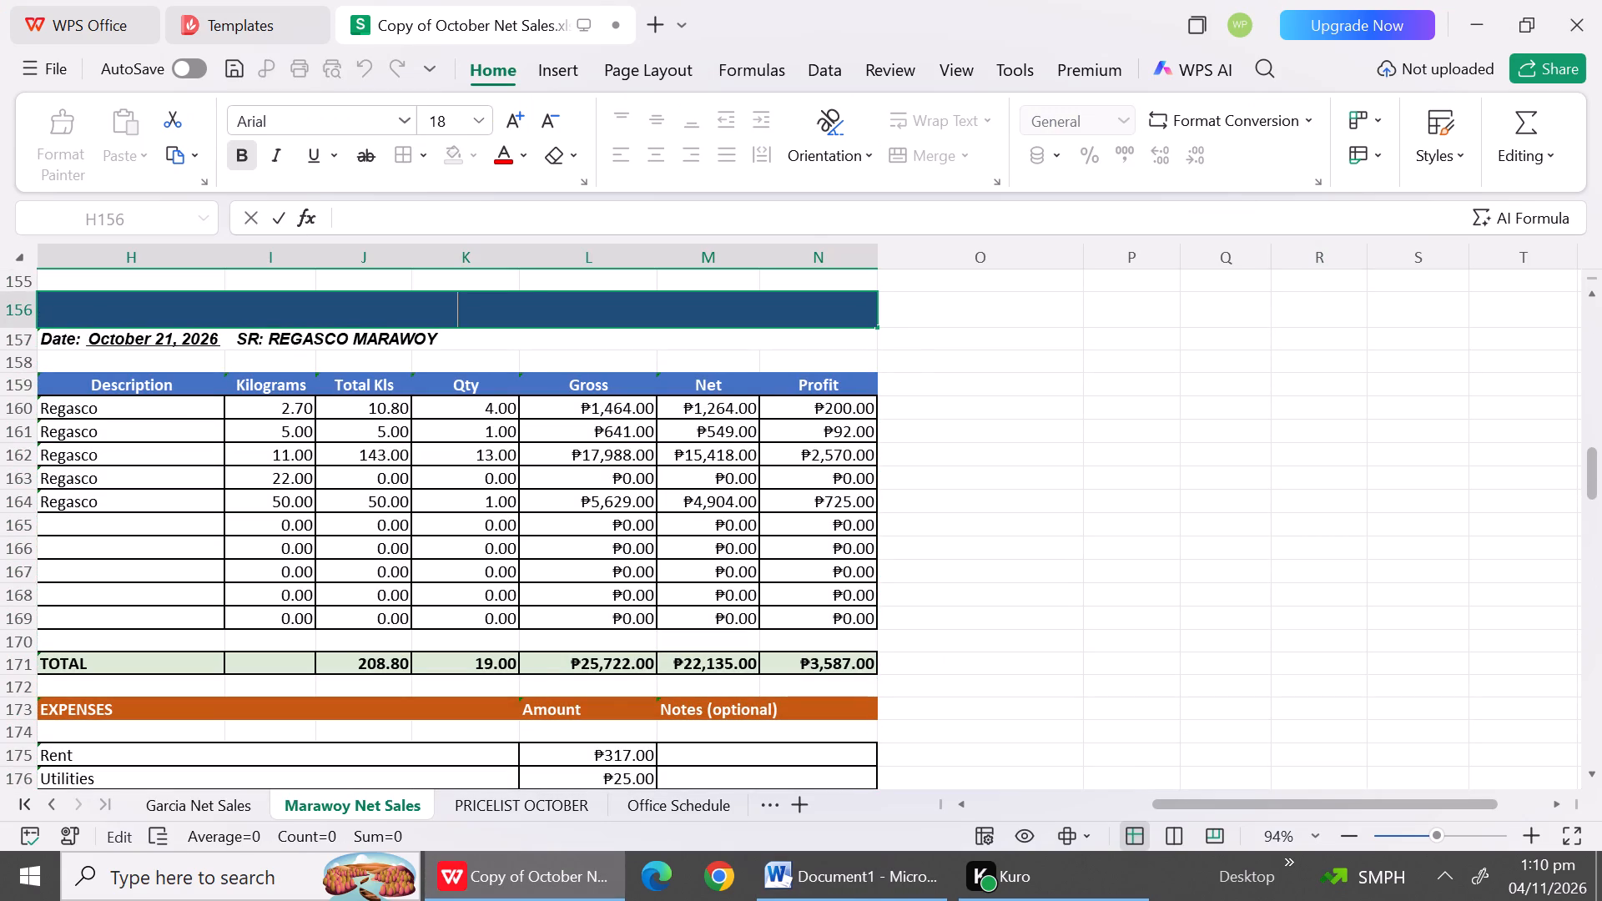
key("shift+n")
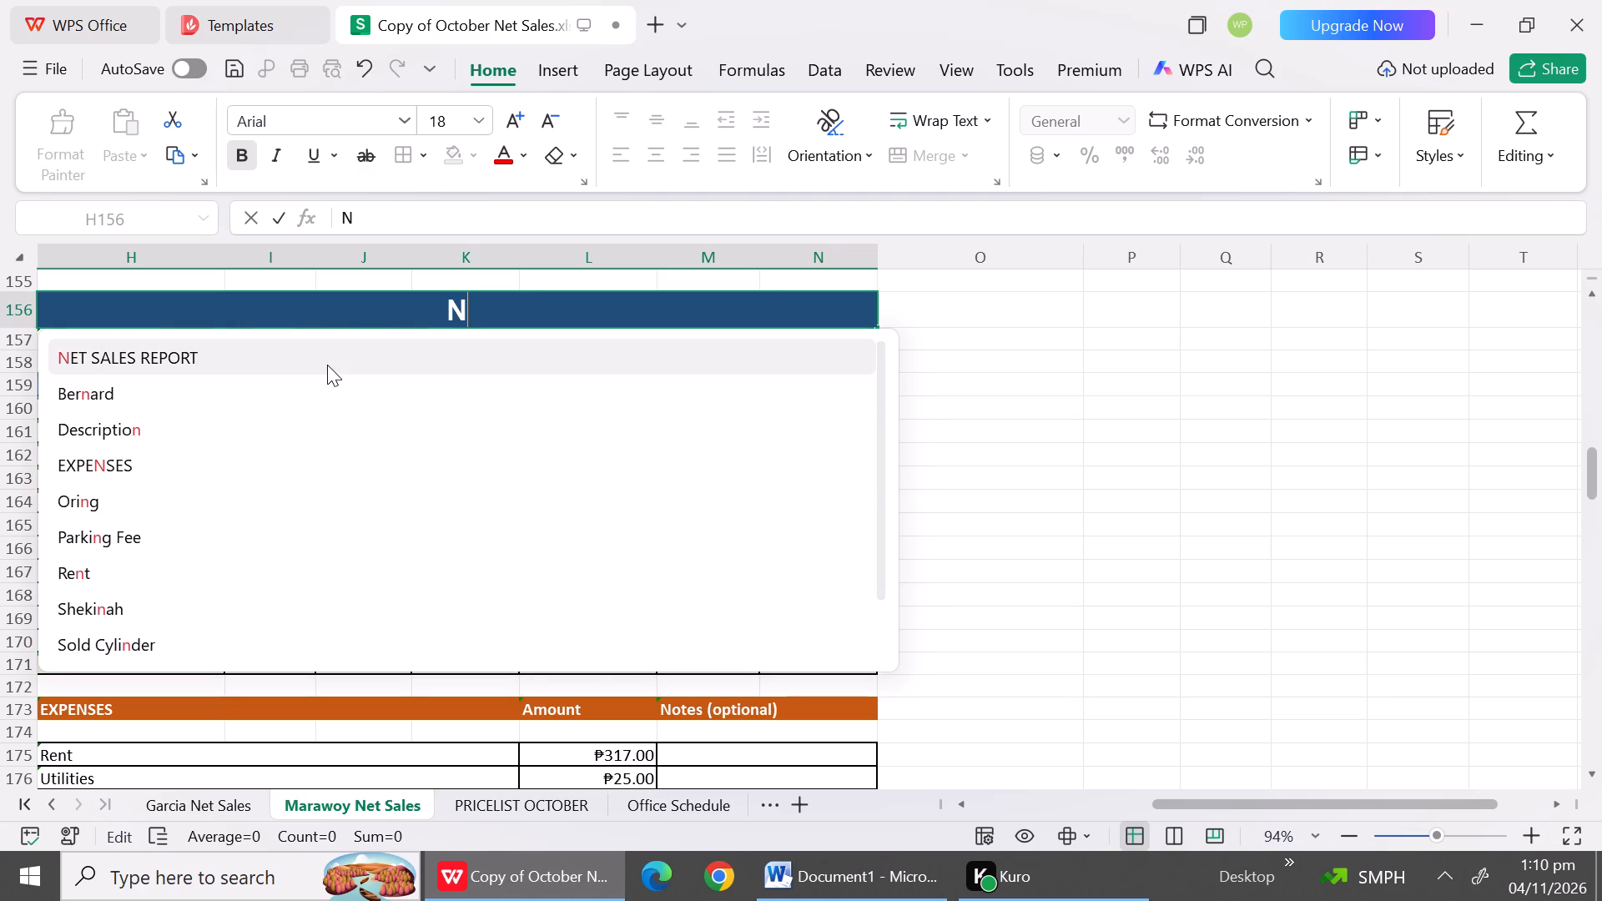
left_click(327, 365)
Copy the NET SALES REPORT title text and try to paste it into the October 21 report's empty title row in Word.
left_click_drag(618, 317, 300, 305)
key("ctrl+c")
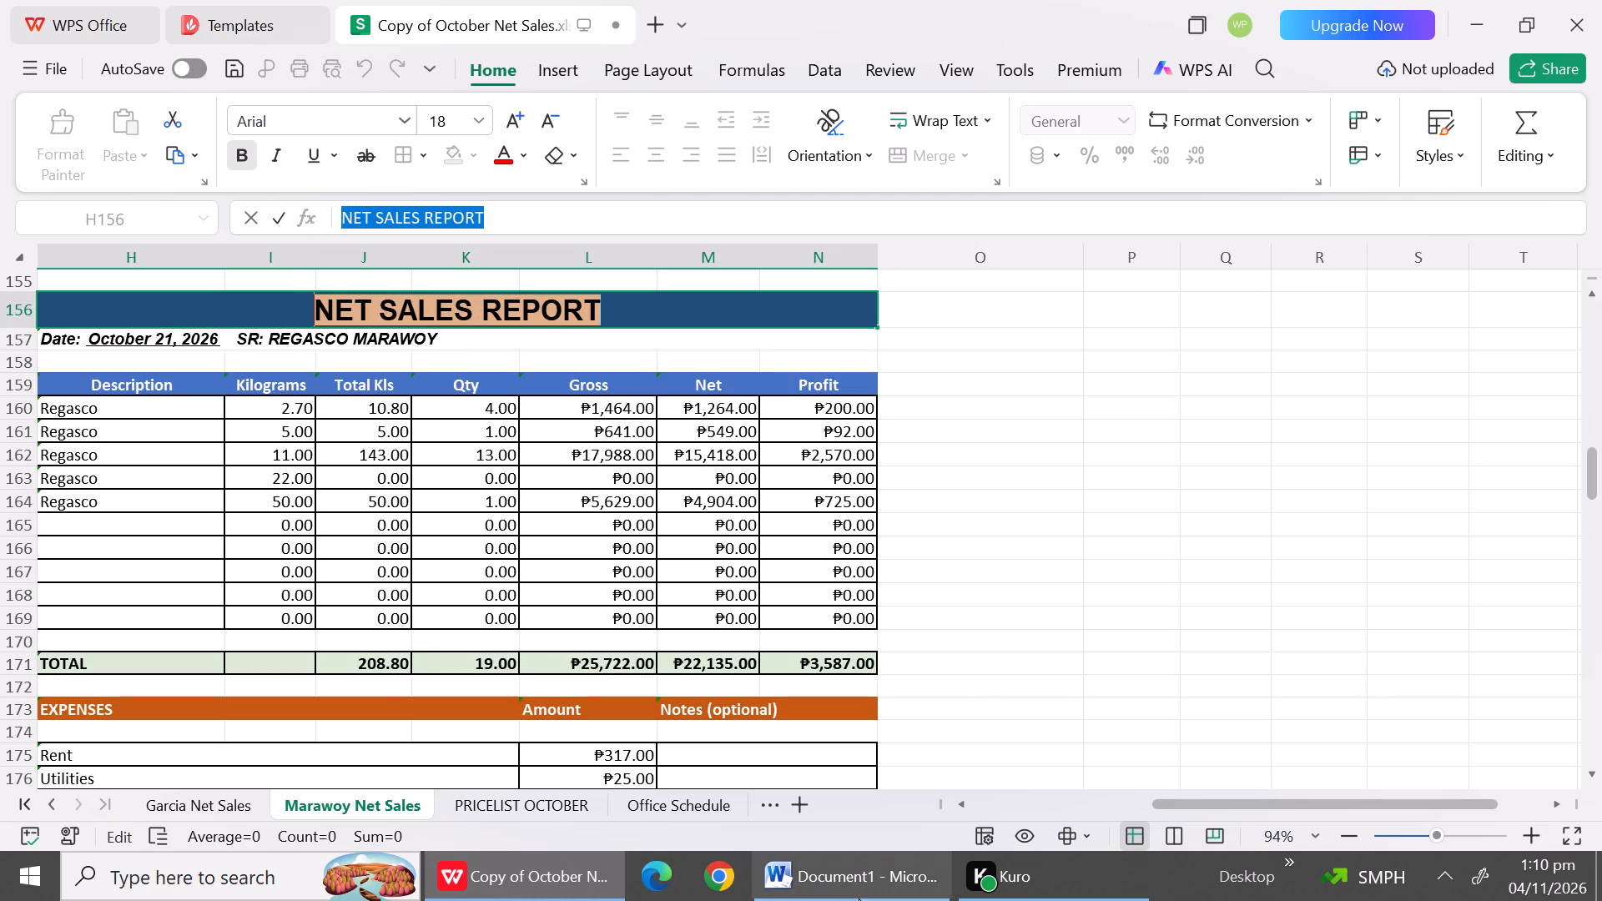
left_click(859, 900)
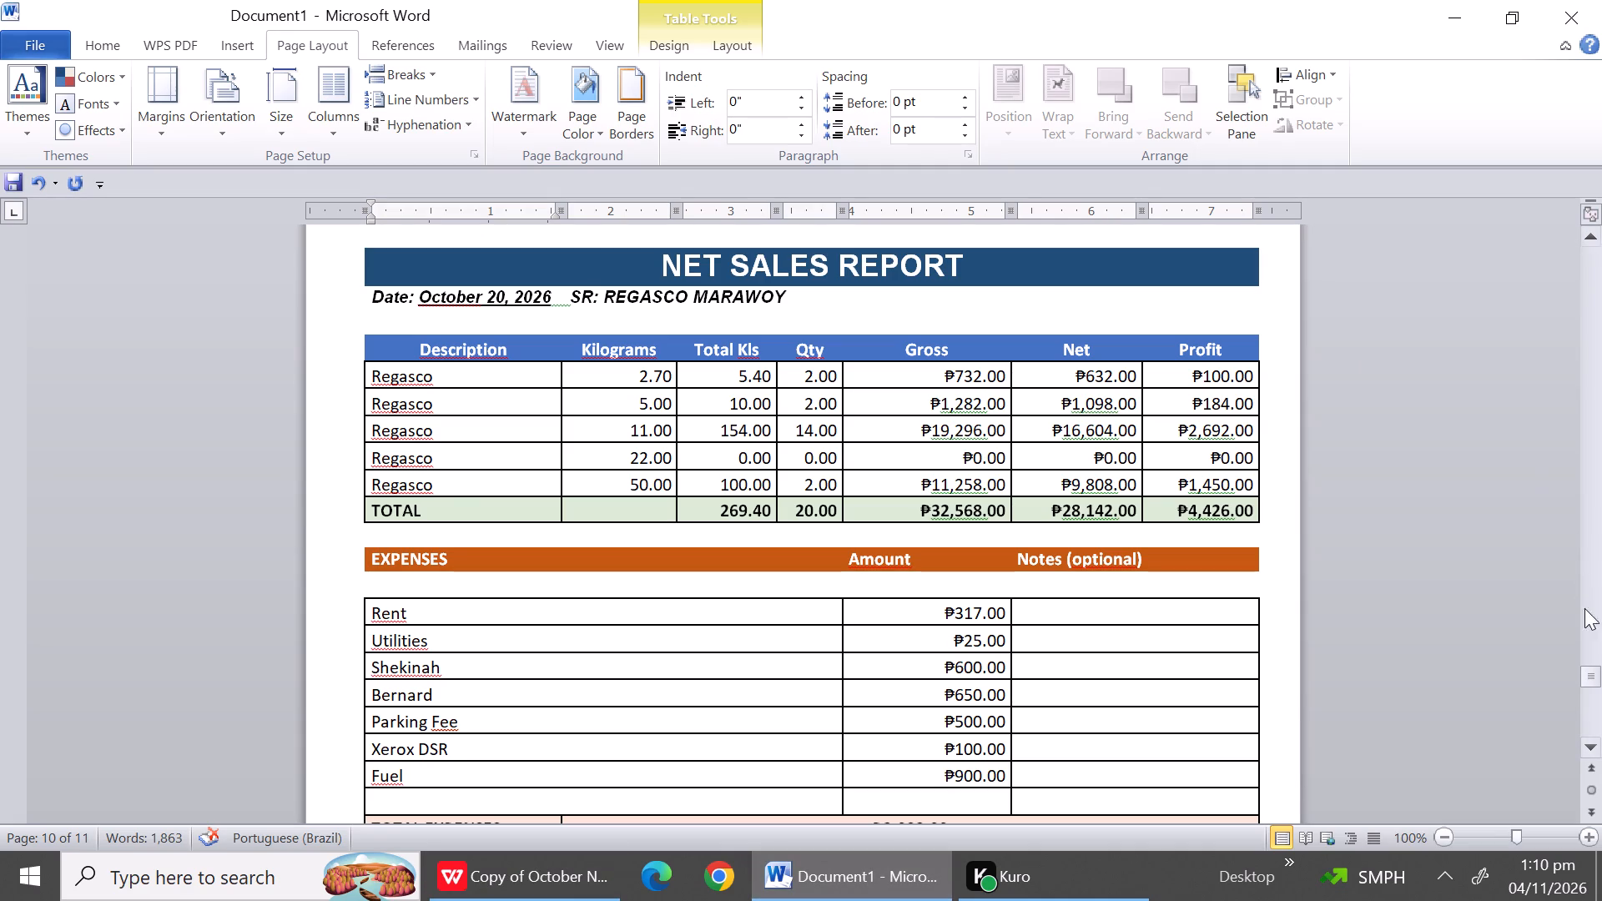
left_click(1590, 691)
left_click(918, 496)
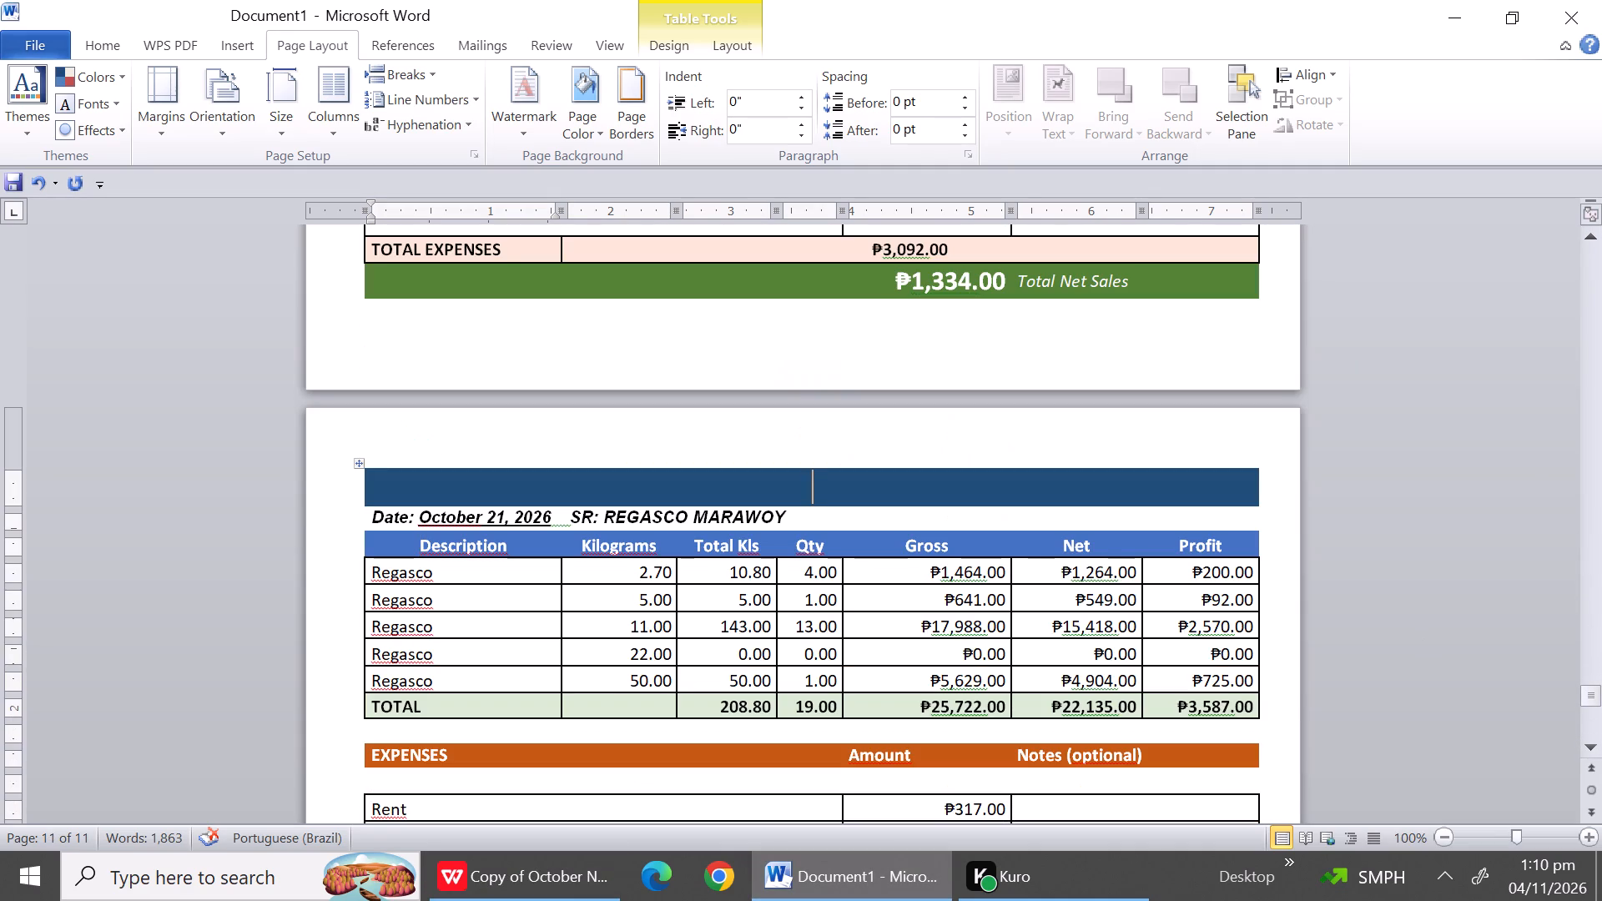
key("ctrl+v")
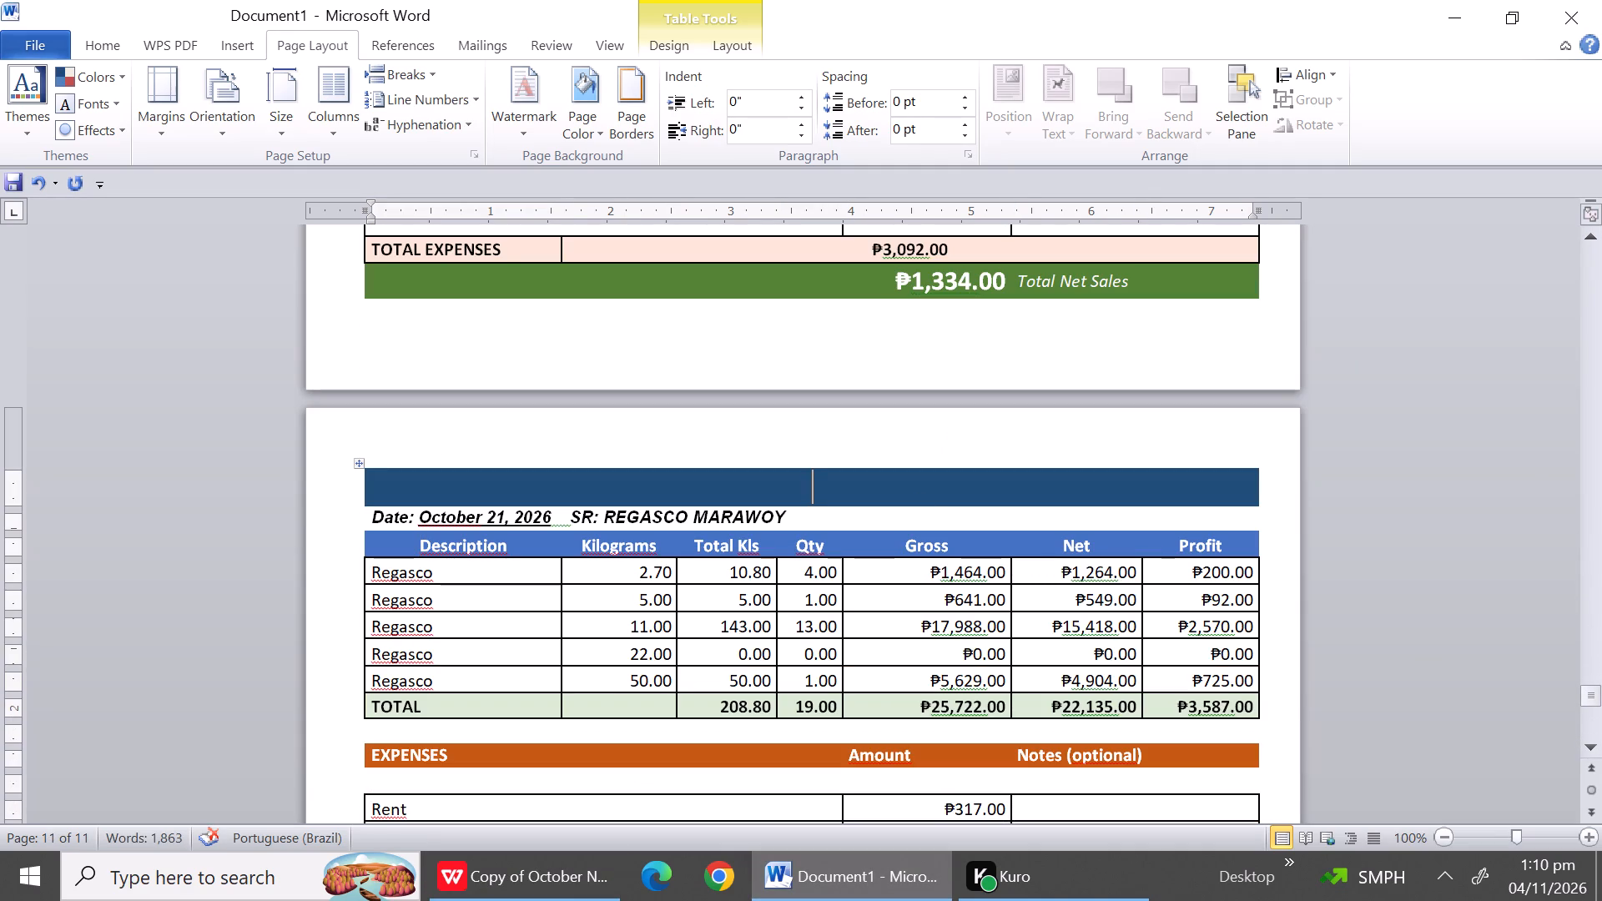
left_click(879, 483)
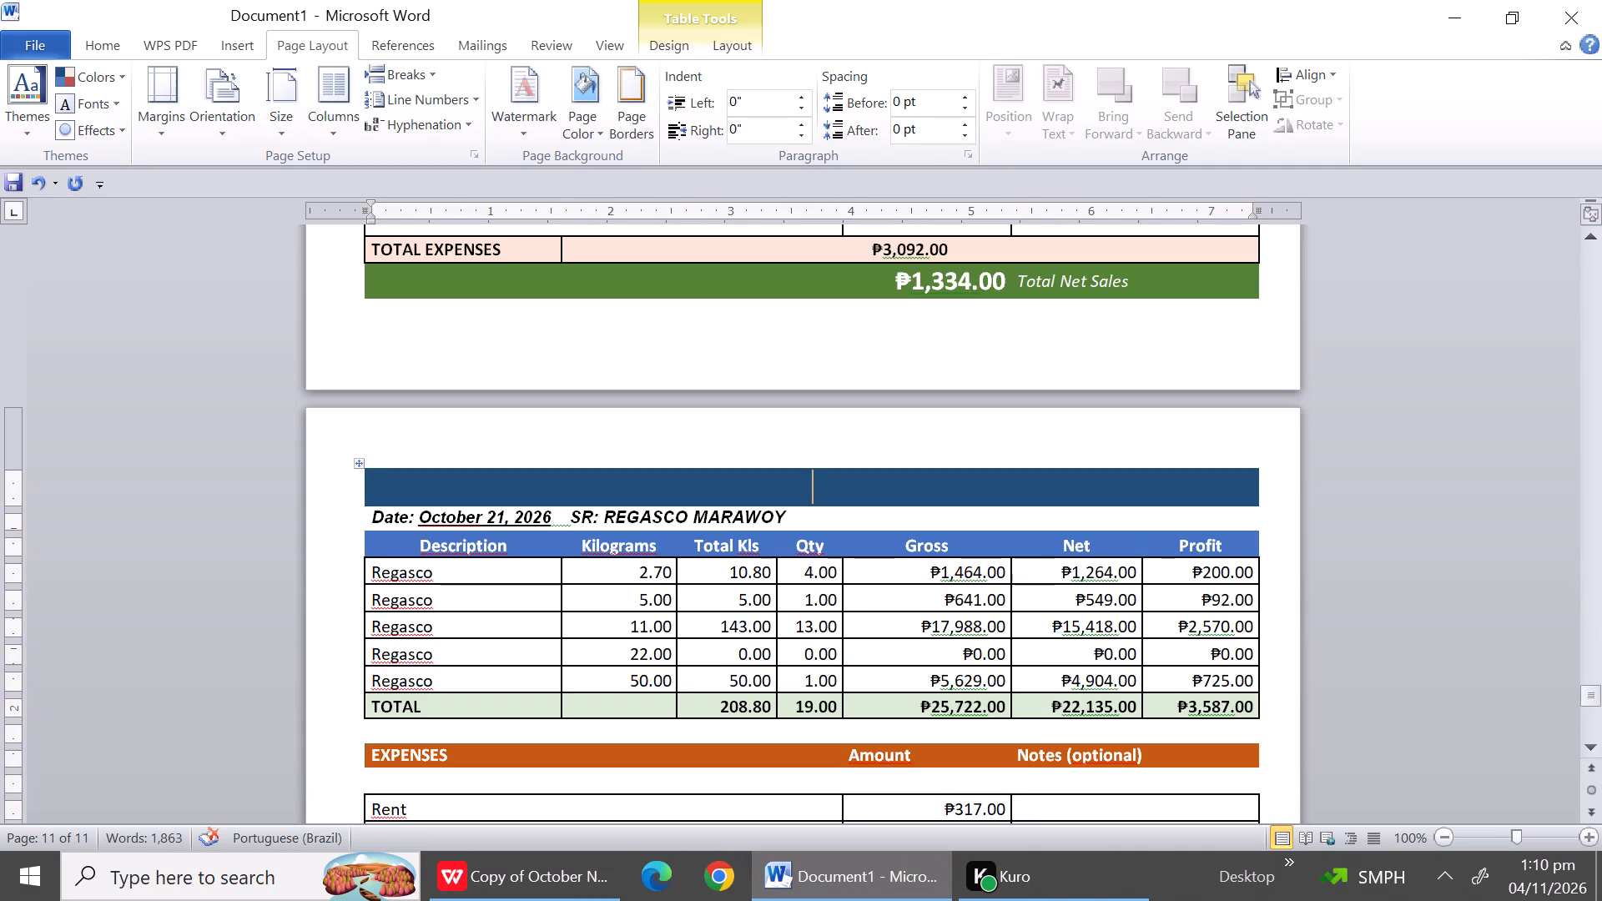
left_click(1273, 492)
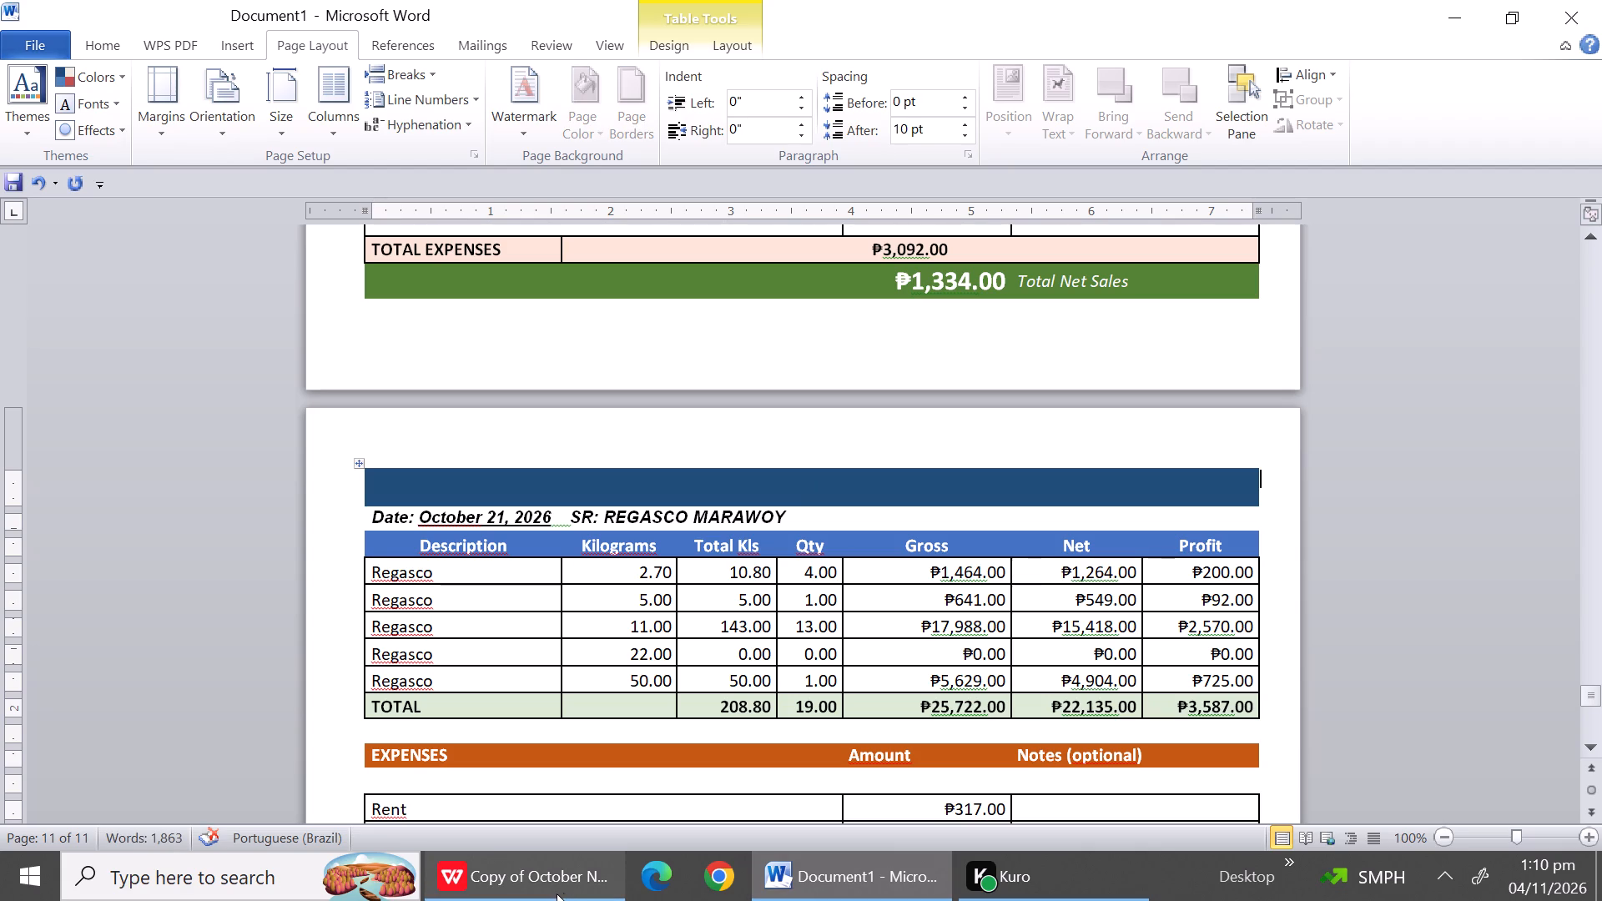
Switch back to the WPS workbook and finish editing the October 21 report's title cell.
left_click(553, 893)
left_click(552, 885)
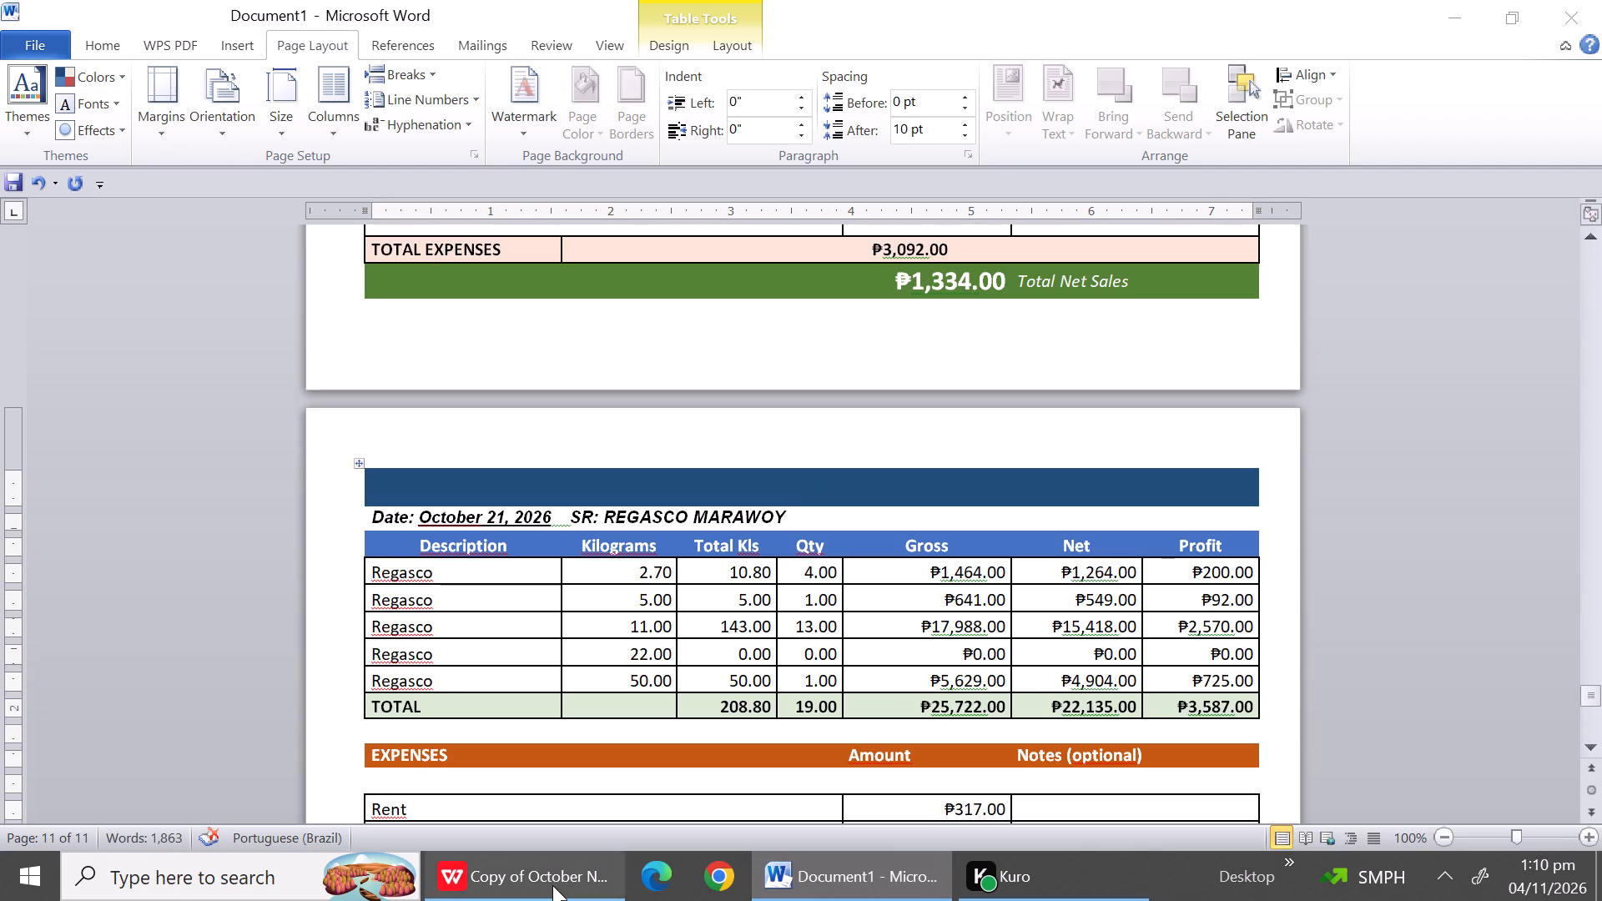
double_click(552, 885)
left_click(556, 882)
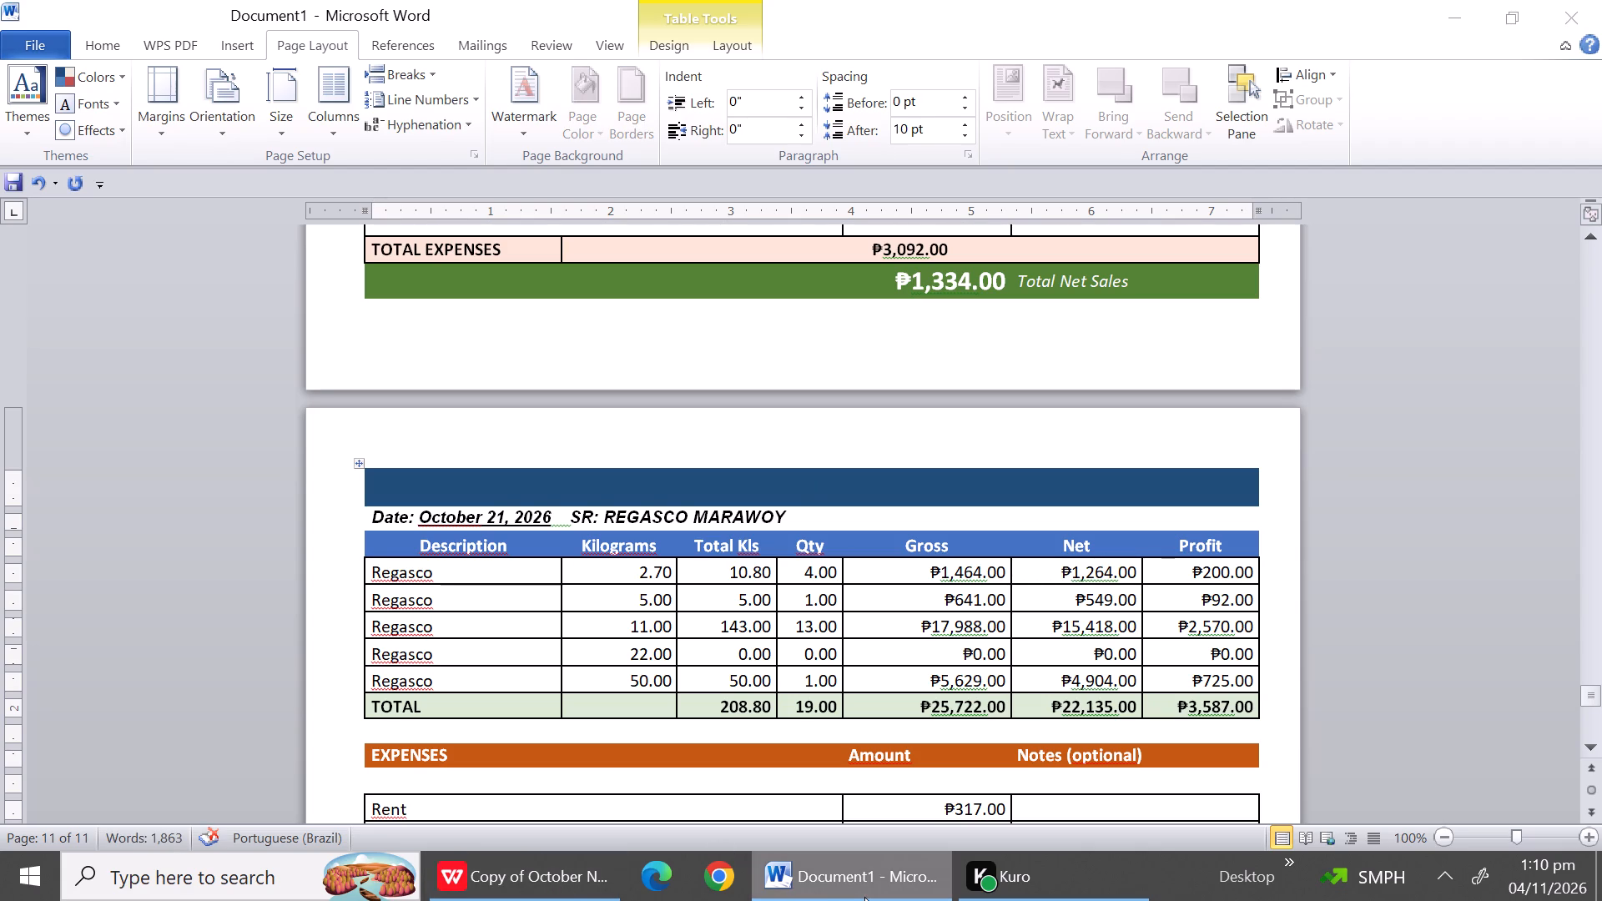
left_click(864, 897)
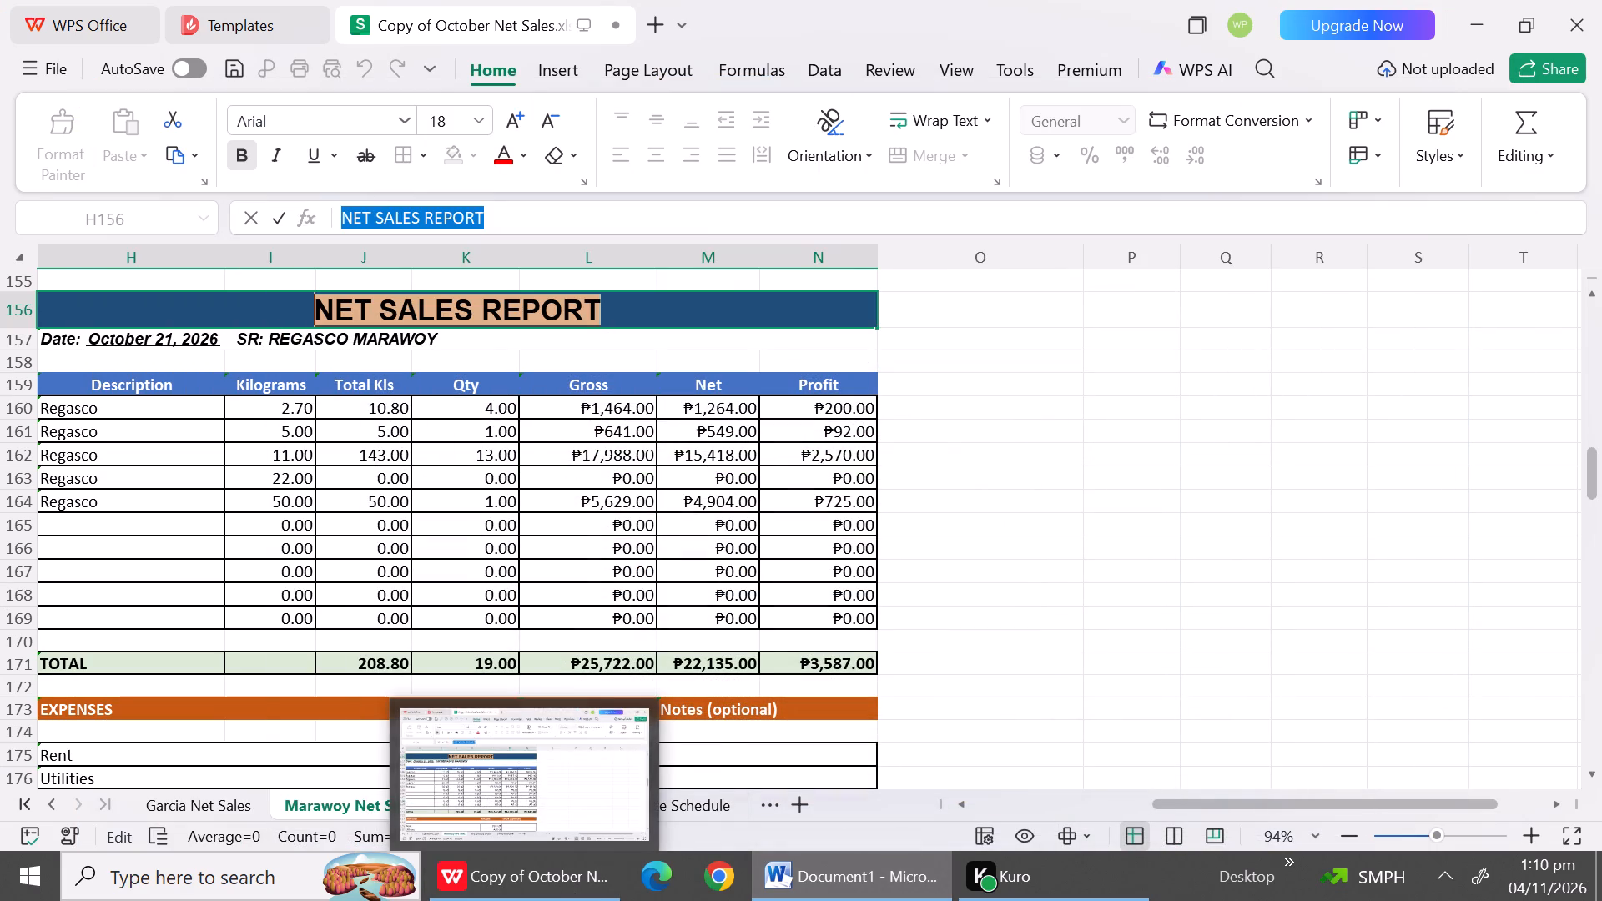
left_click(769, 341)
left_click(954, 319)
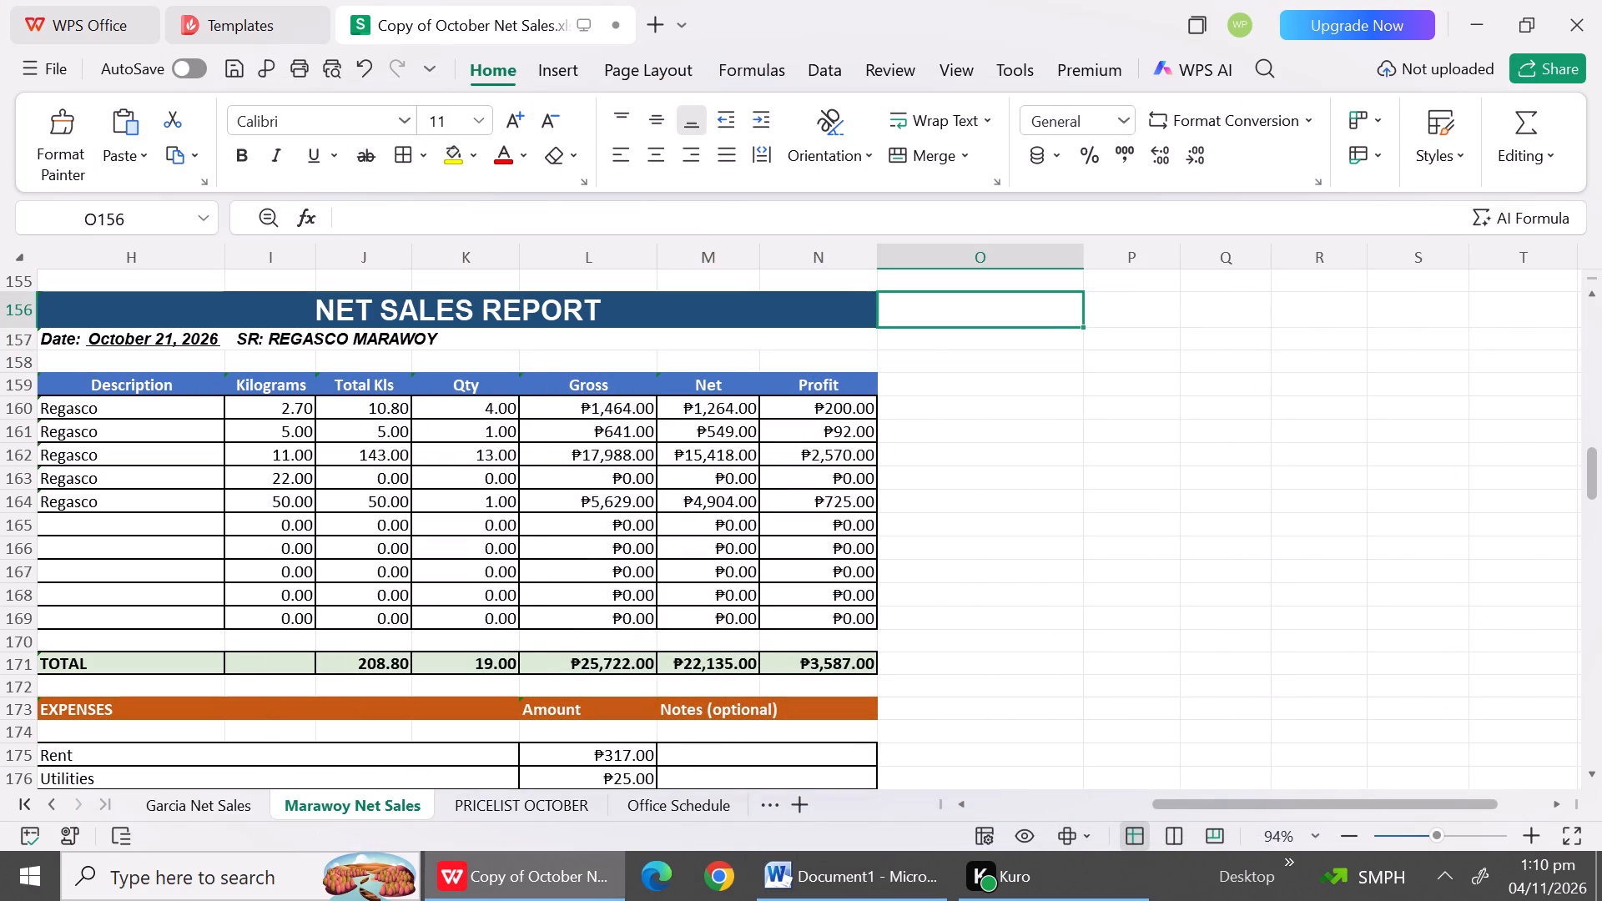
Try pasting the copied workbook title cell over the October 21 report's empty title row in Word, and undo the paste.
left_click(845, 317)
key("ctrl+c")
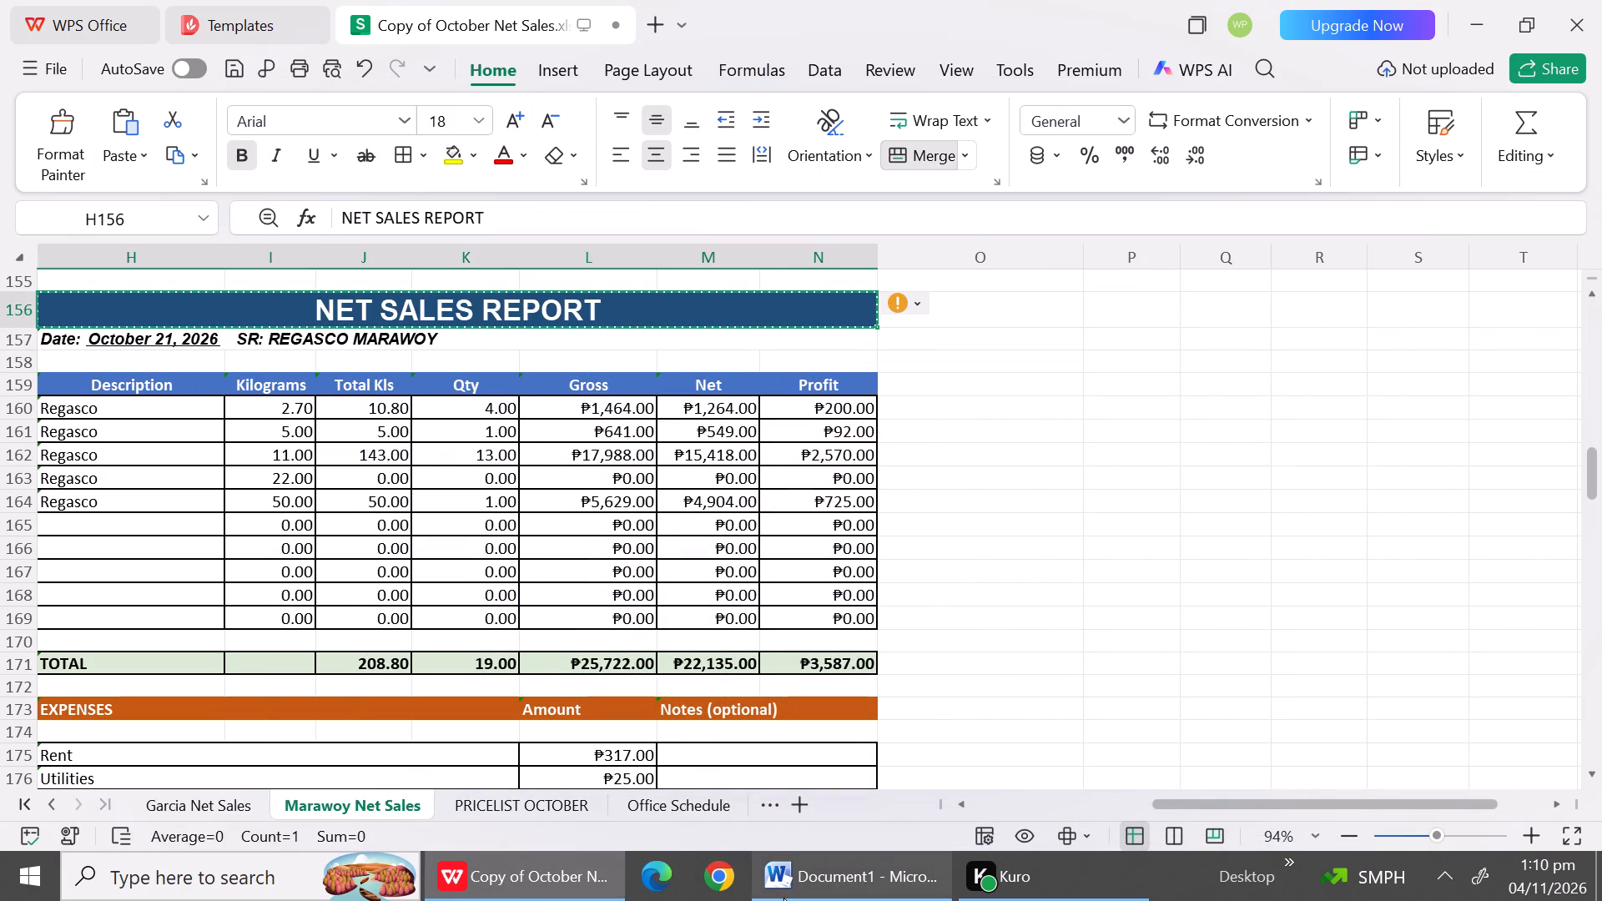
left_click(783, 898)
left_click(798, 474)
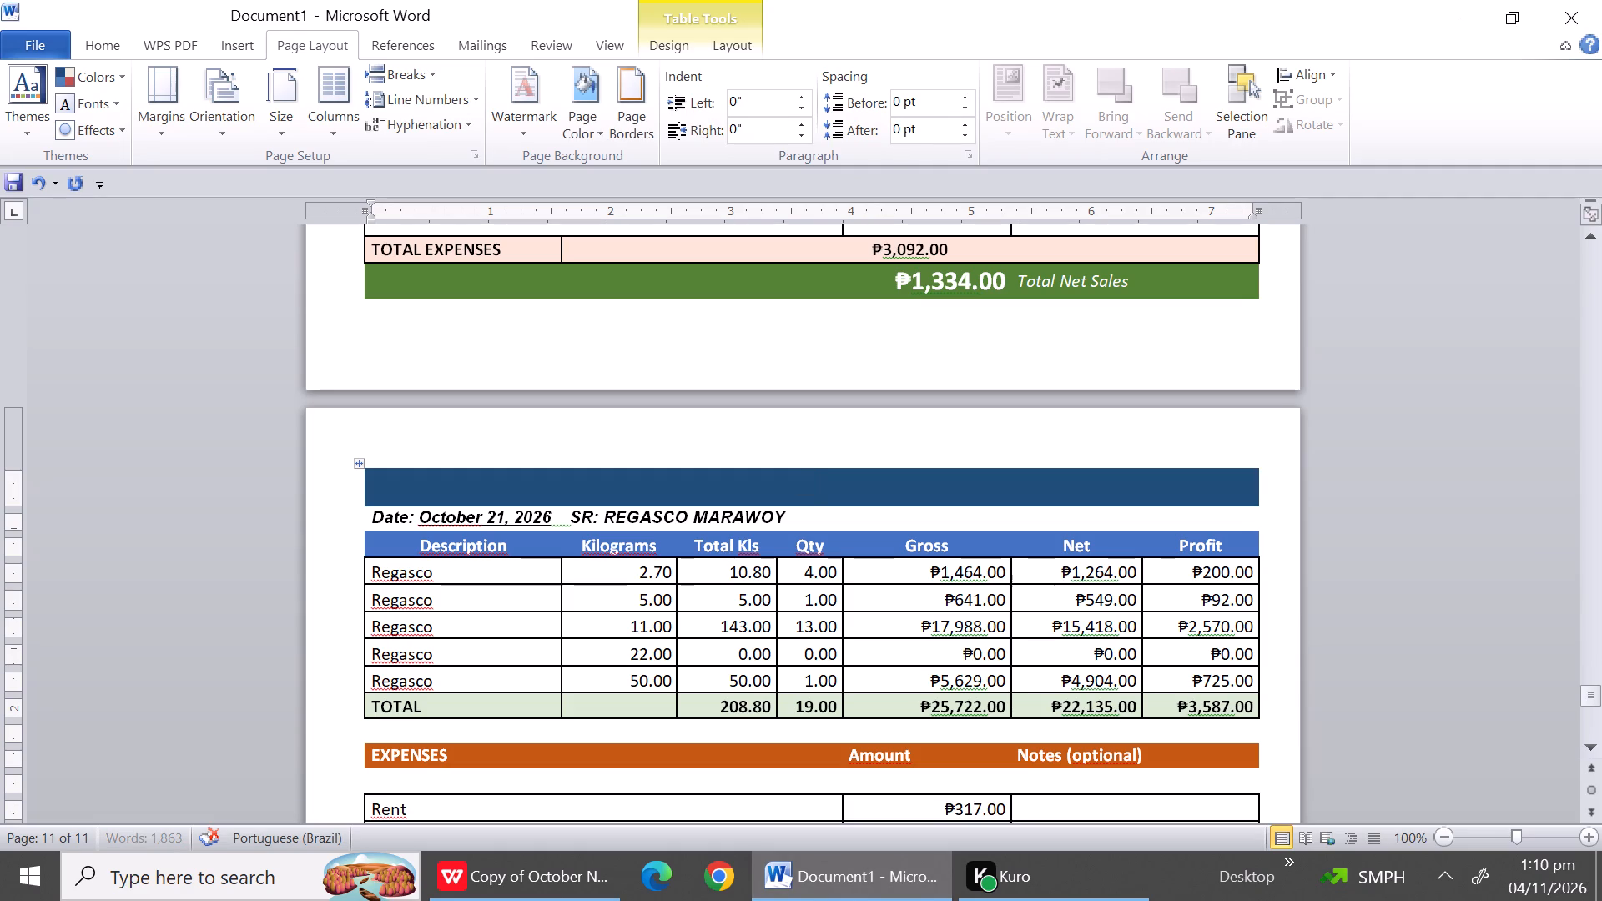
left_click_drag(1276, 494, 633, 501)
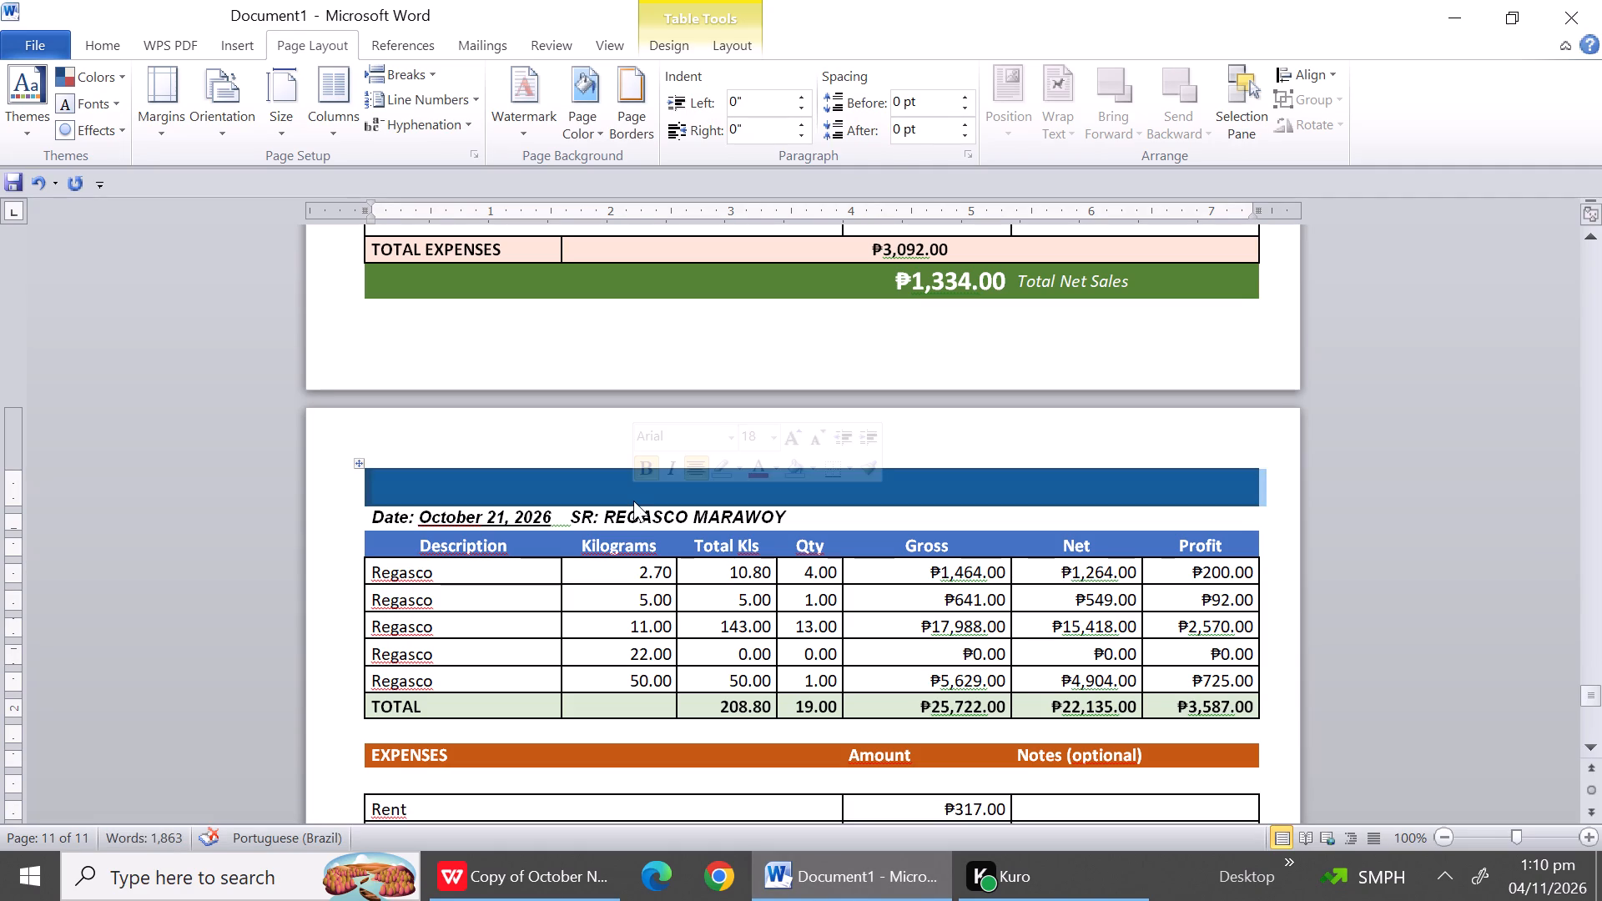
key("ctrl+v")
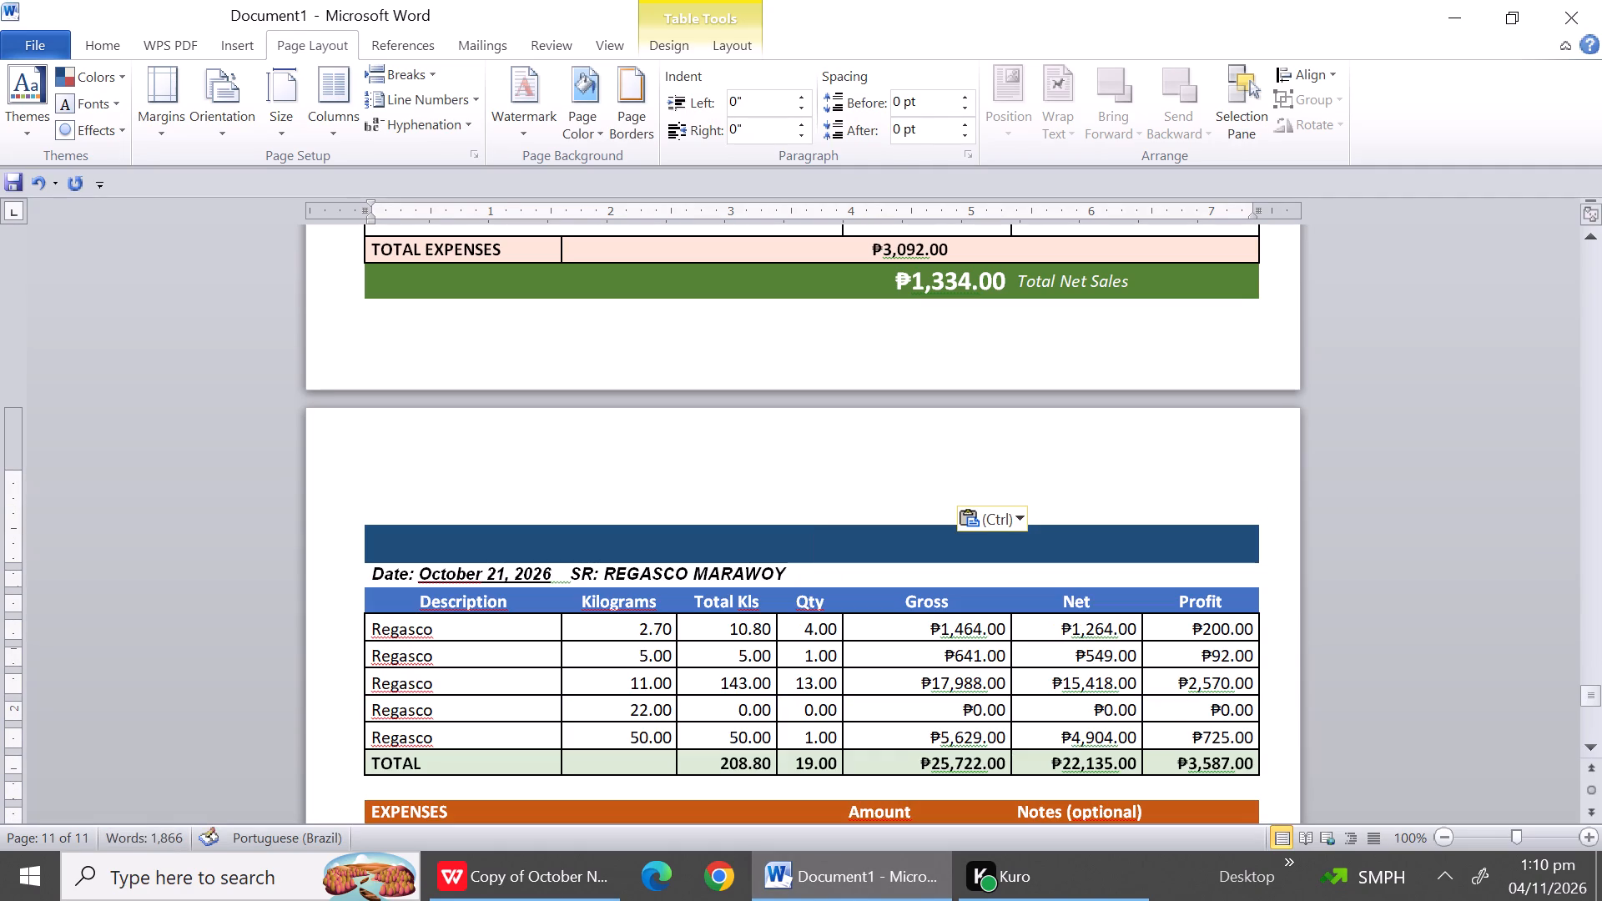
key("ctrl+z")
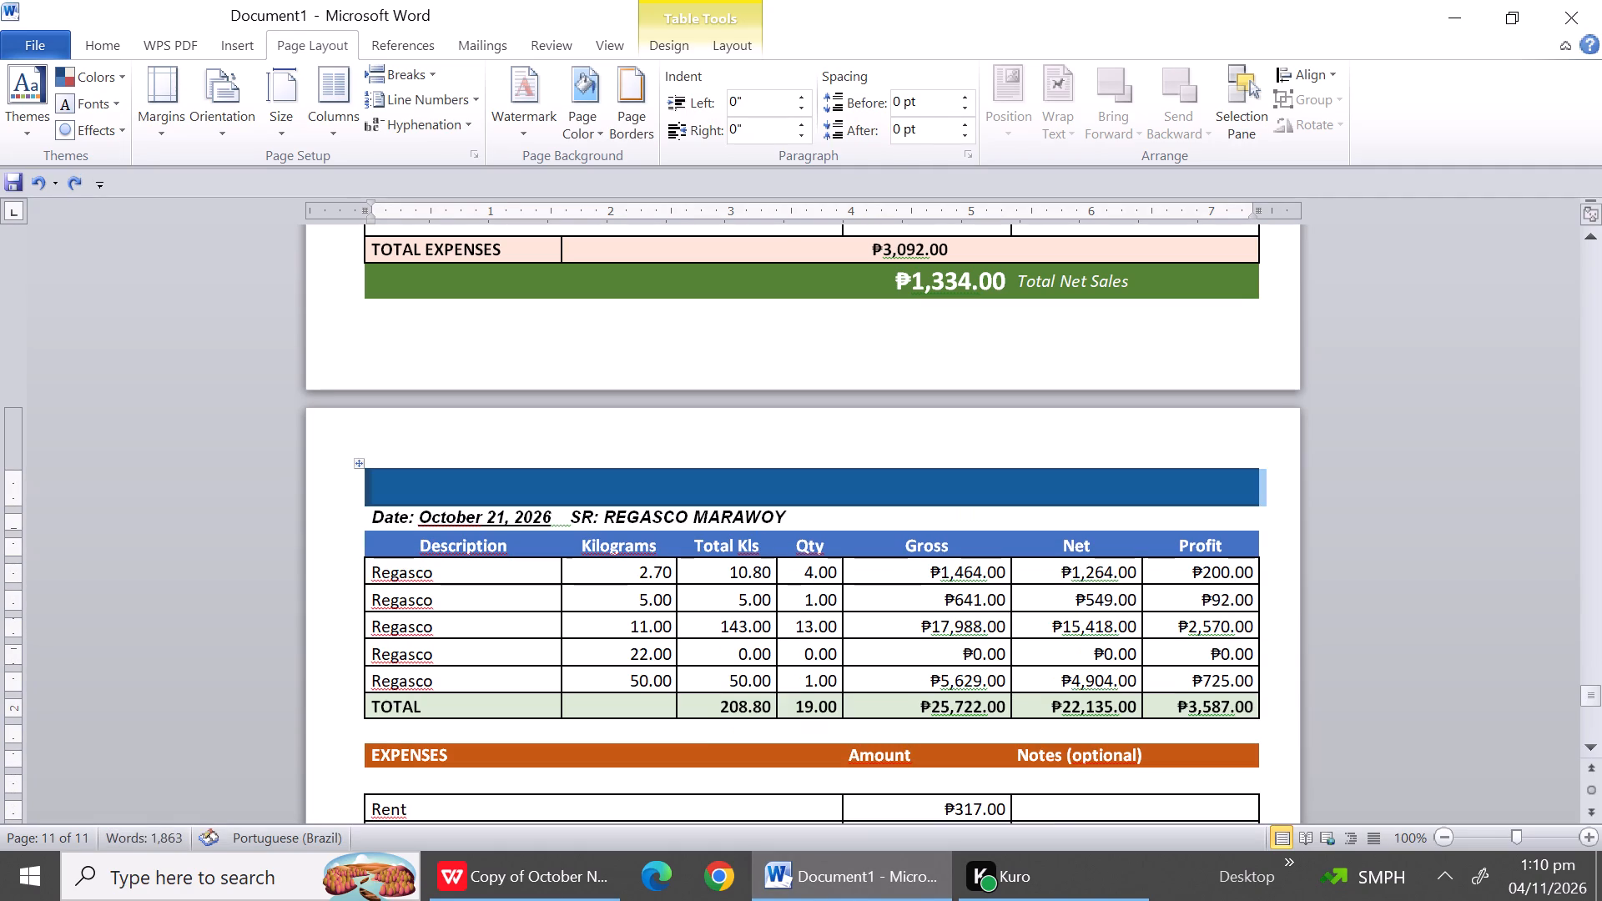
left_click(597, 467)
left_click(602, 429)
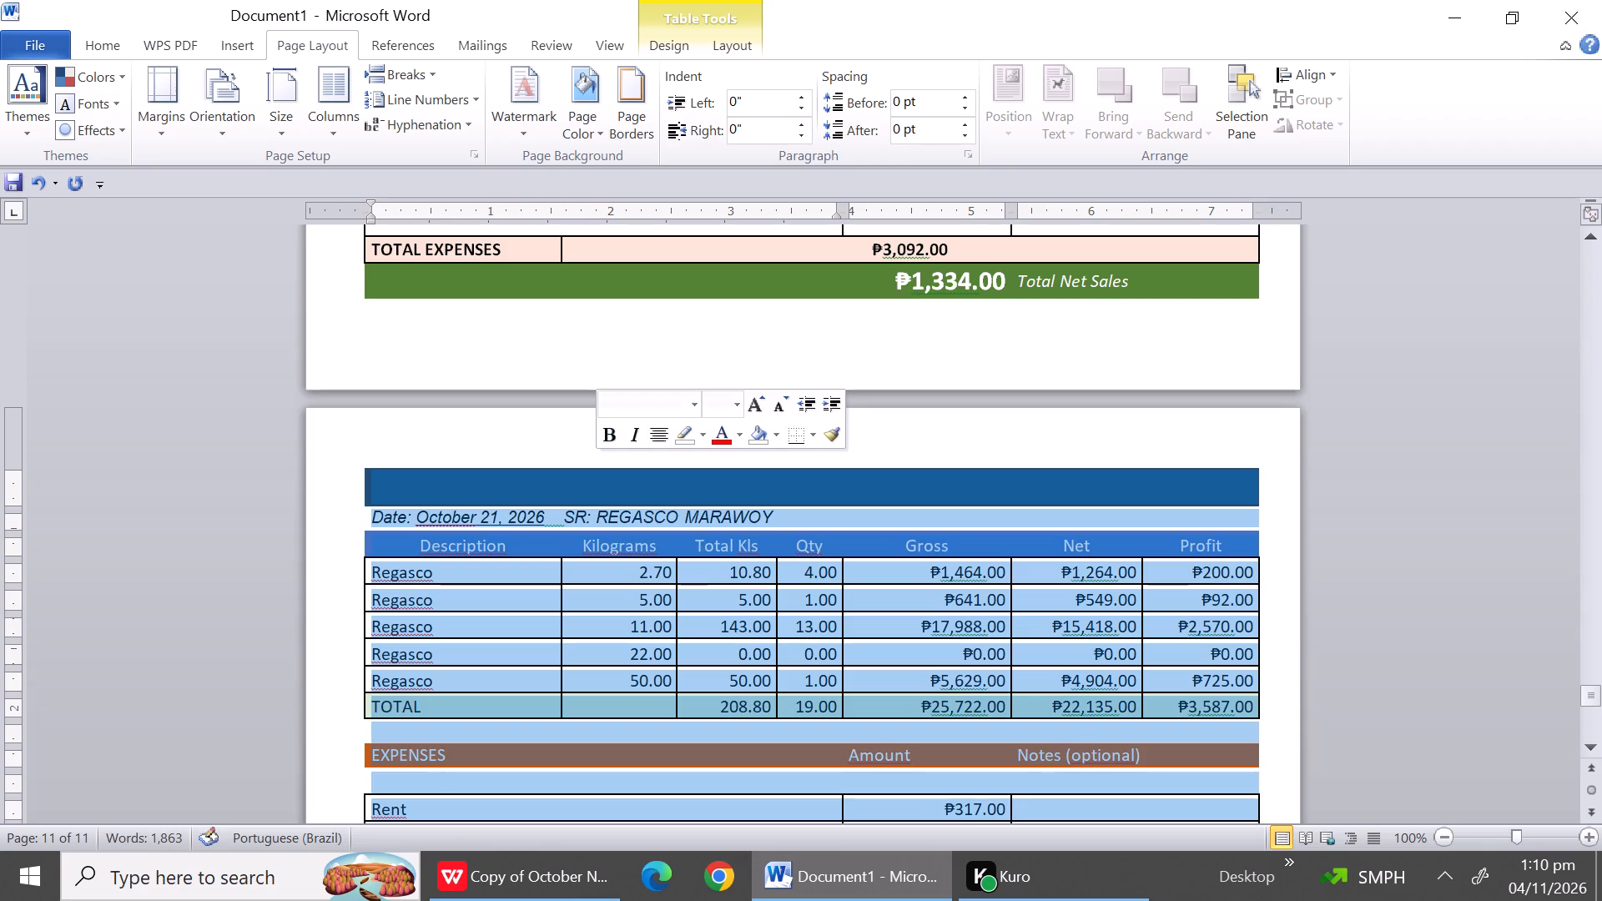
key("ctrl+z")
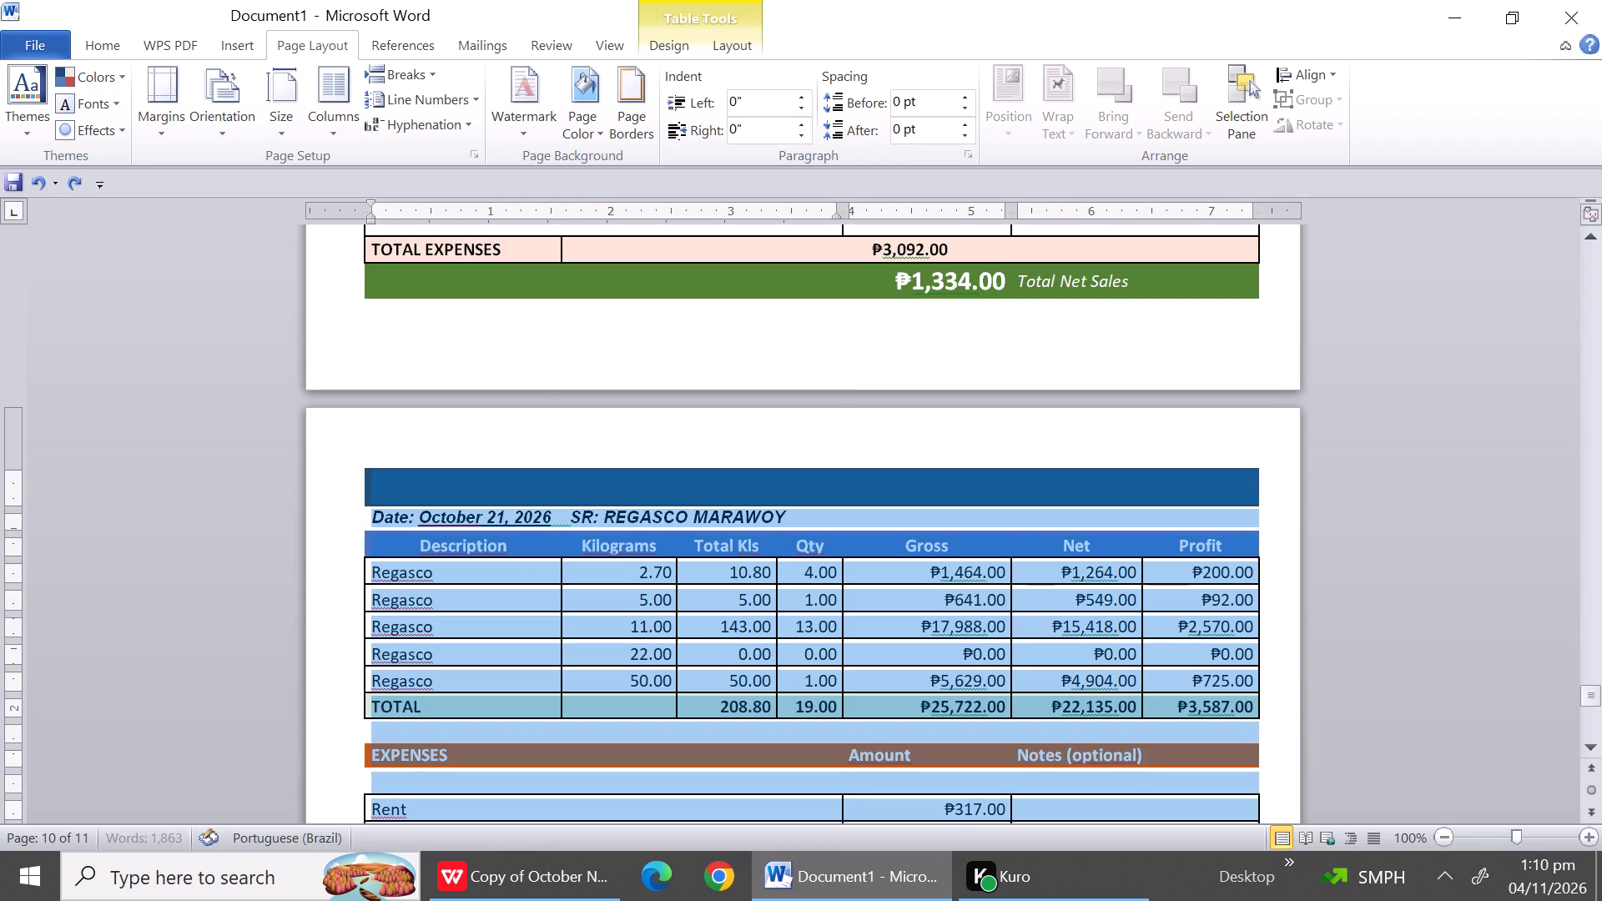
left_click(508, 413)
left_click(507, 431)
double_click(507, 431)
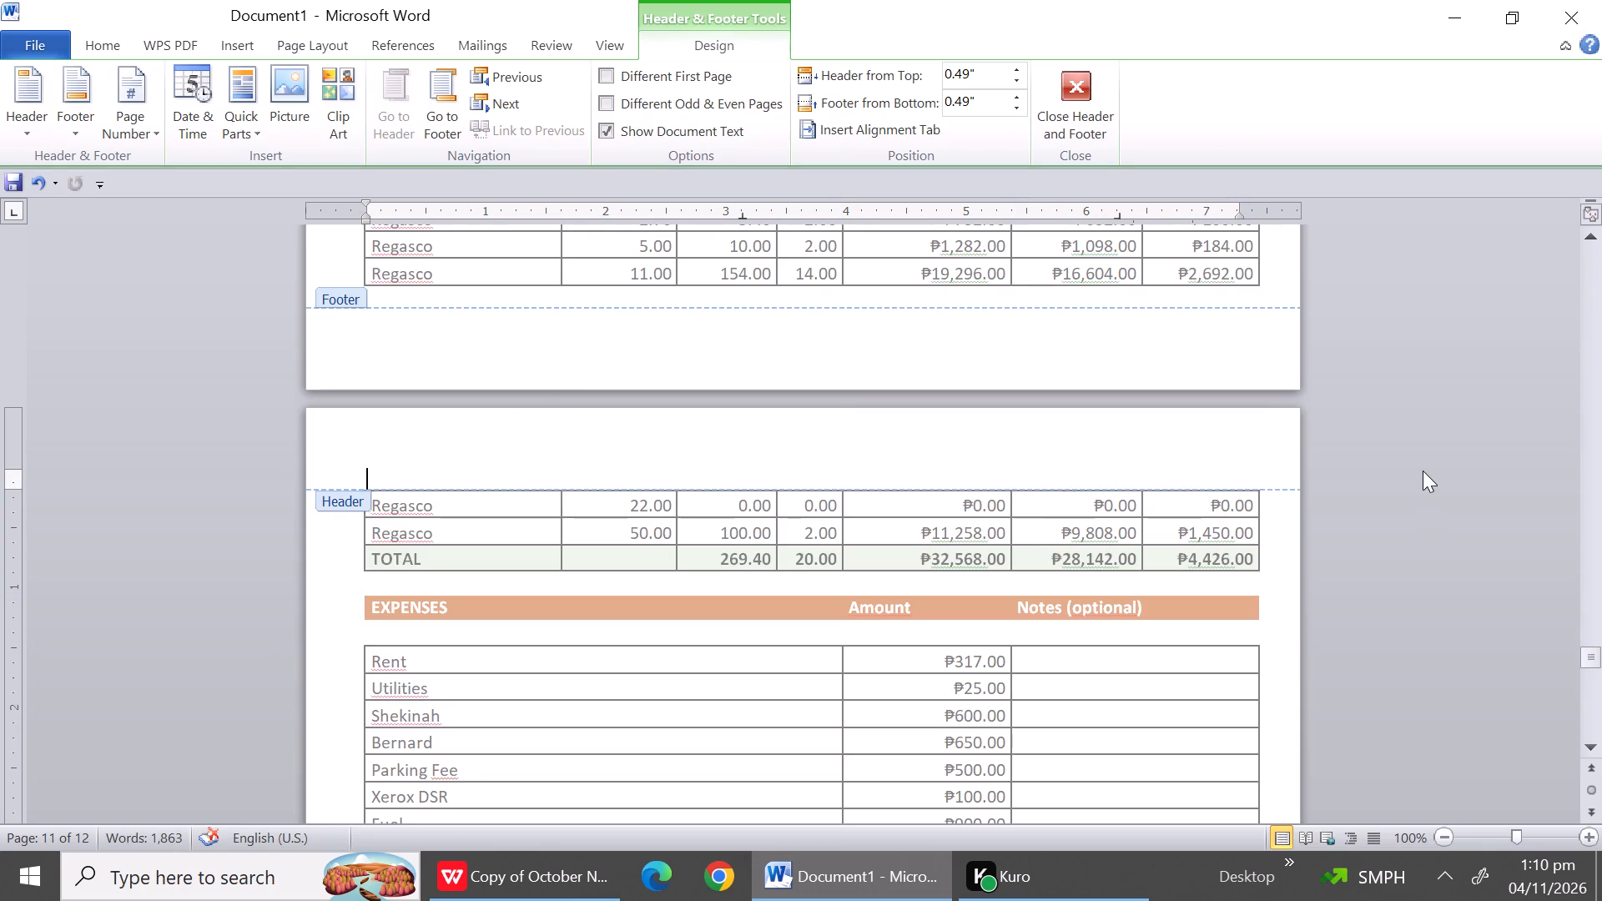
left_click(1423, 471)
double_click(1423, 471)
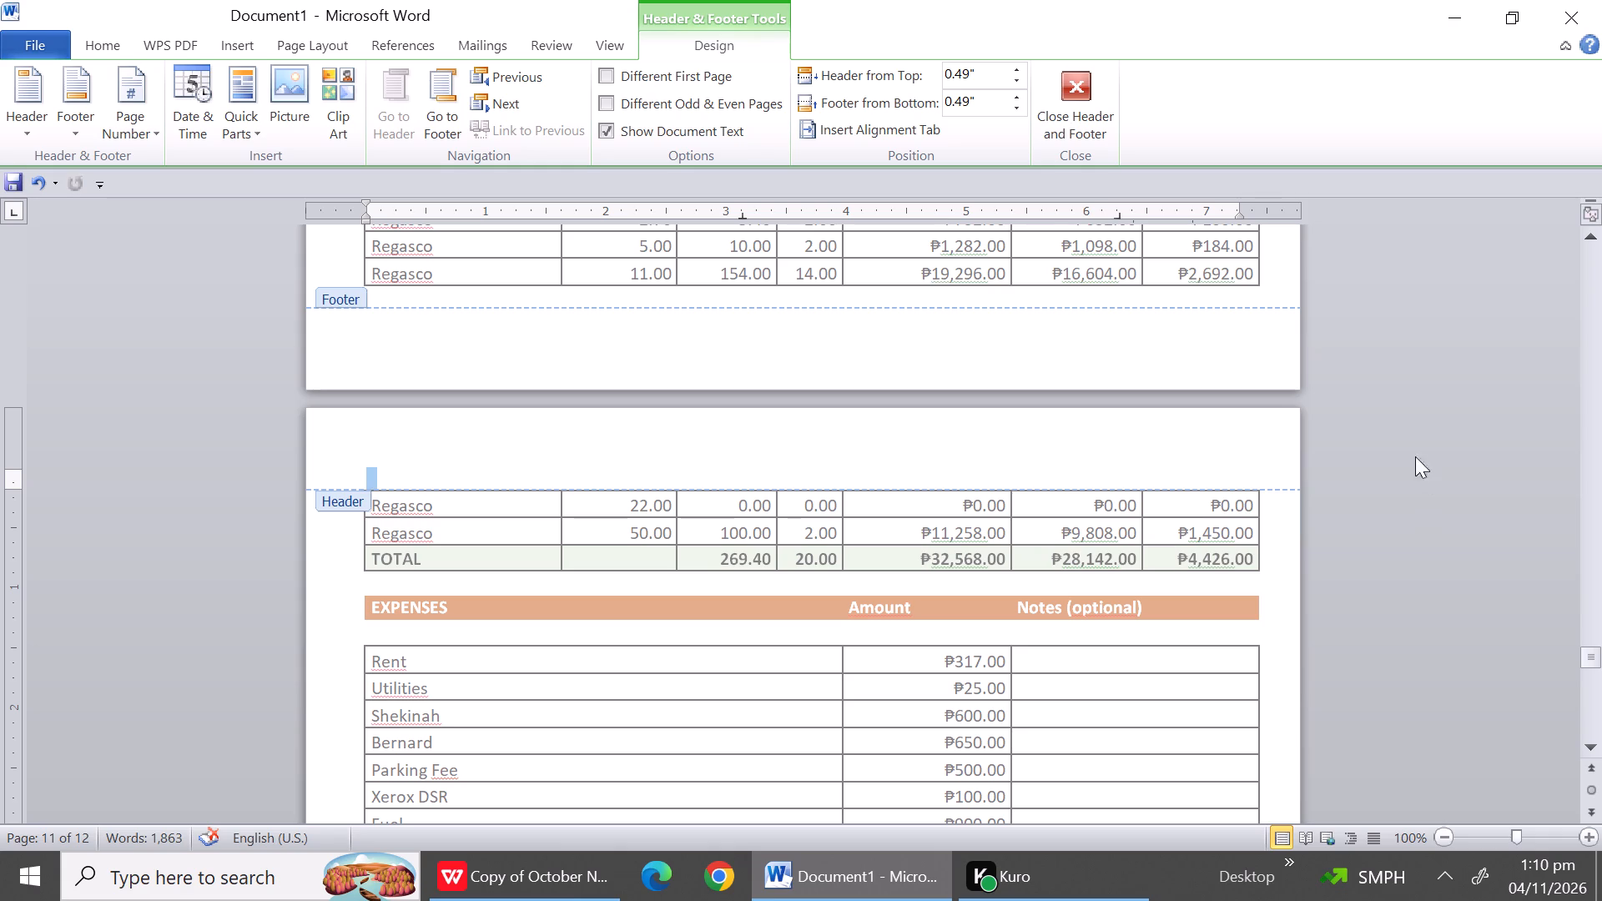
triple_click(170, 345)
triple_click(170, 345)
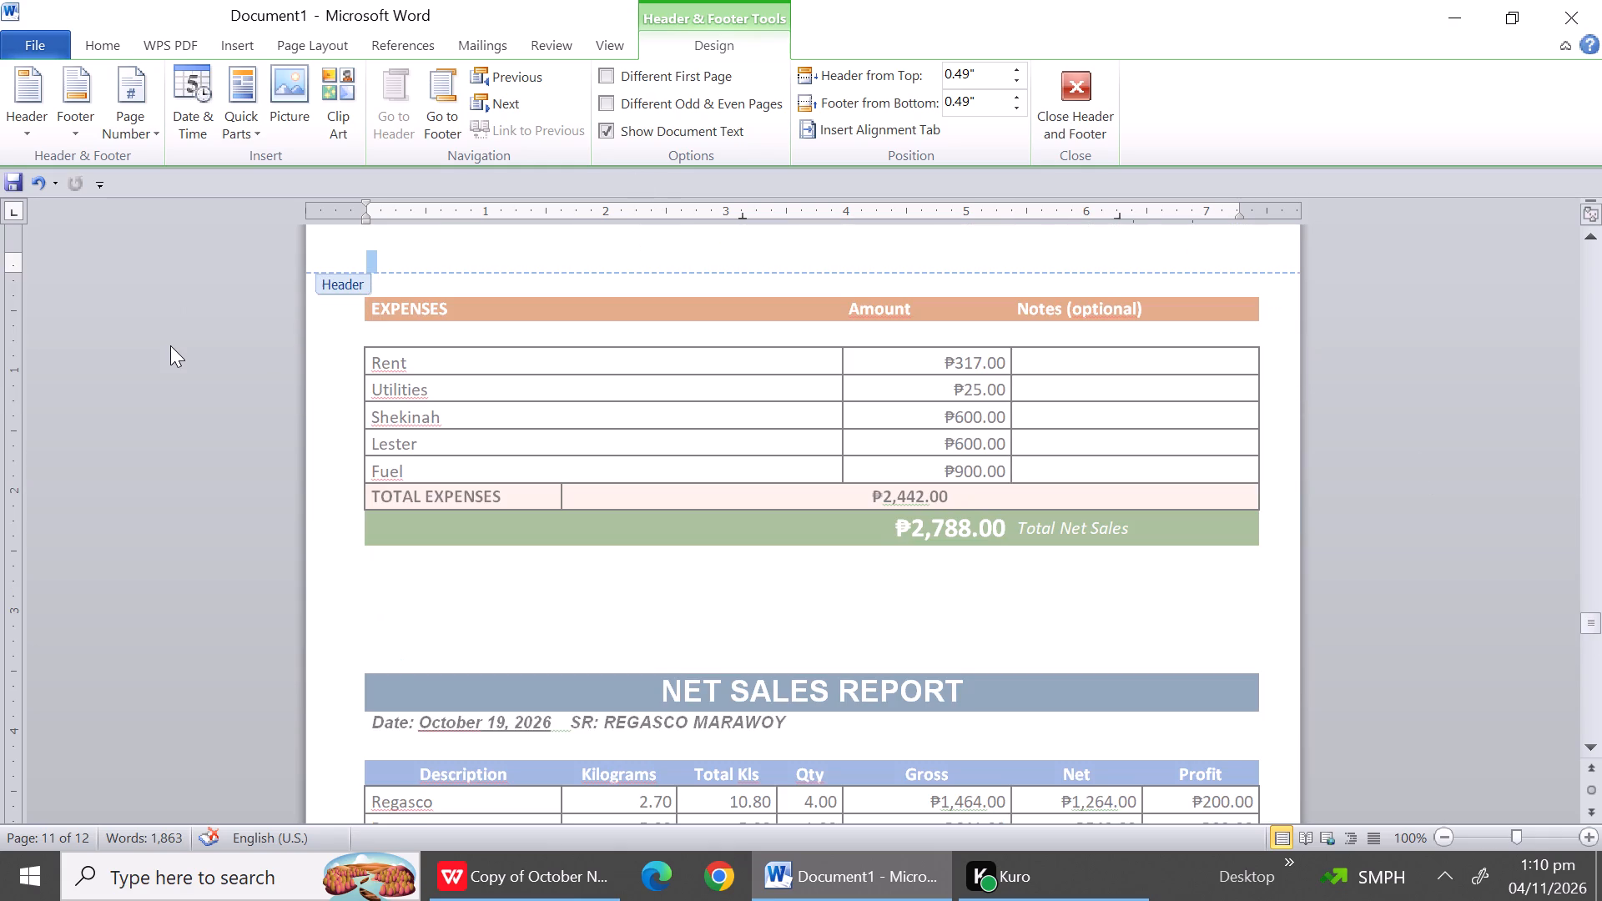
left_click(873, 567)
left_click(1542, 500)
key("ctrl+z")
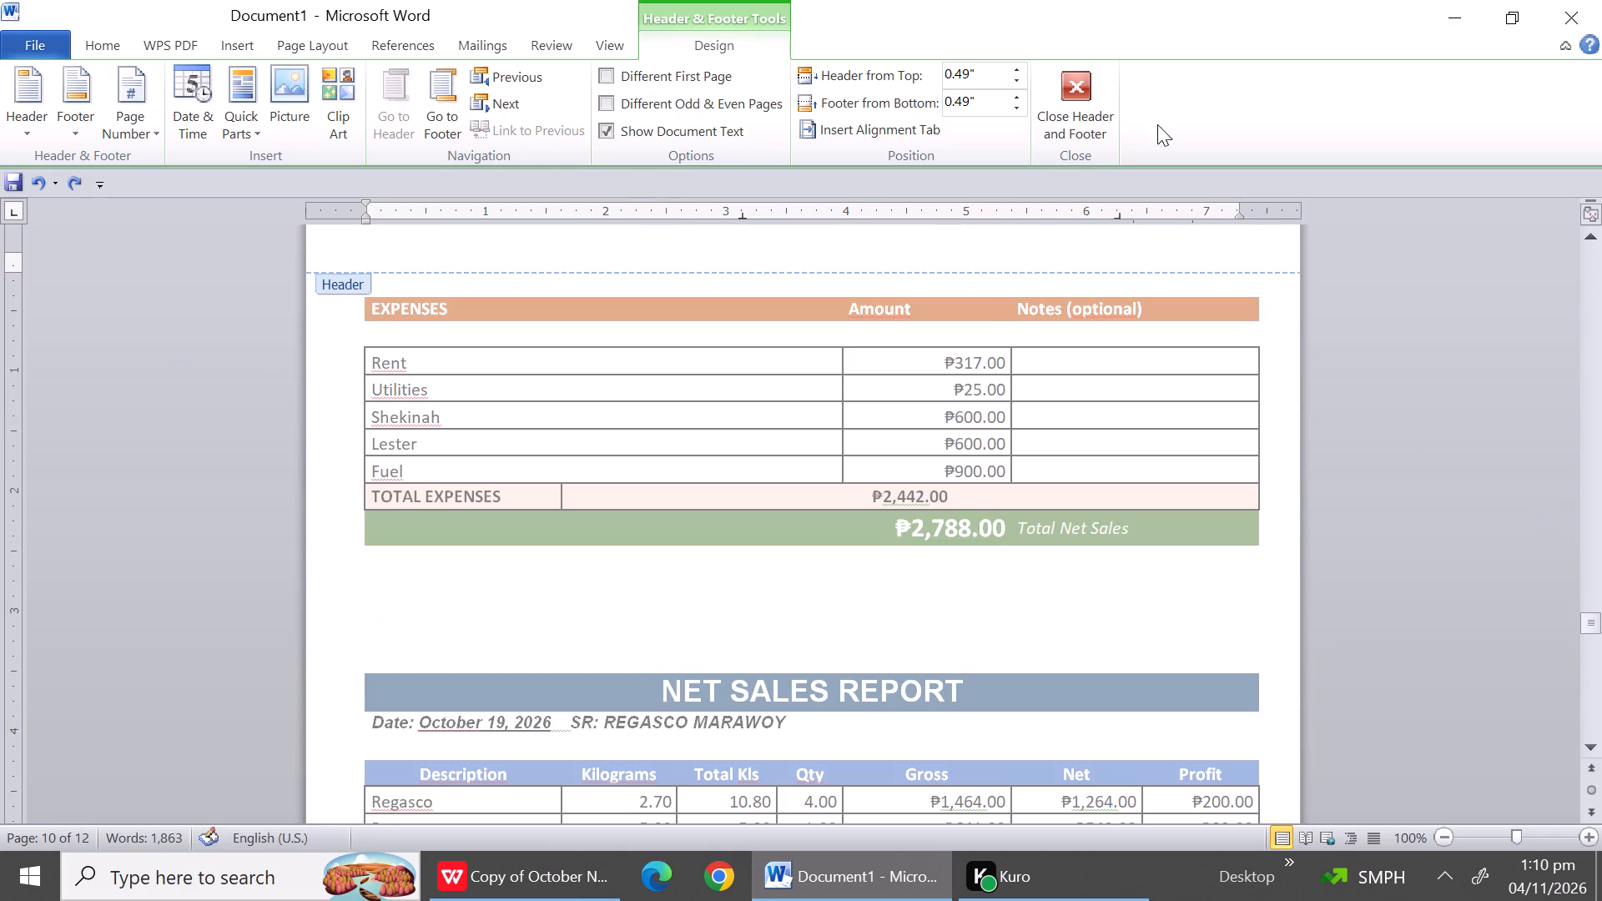
Leave header editing and return to the document body.
left_click(104, 42)
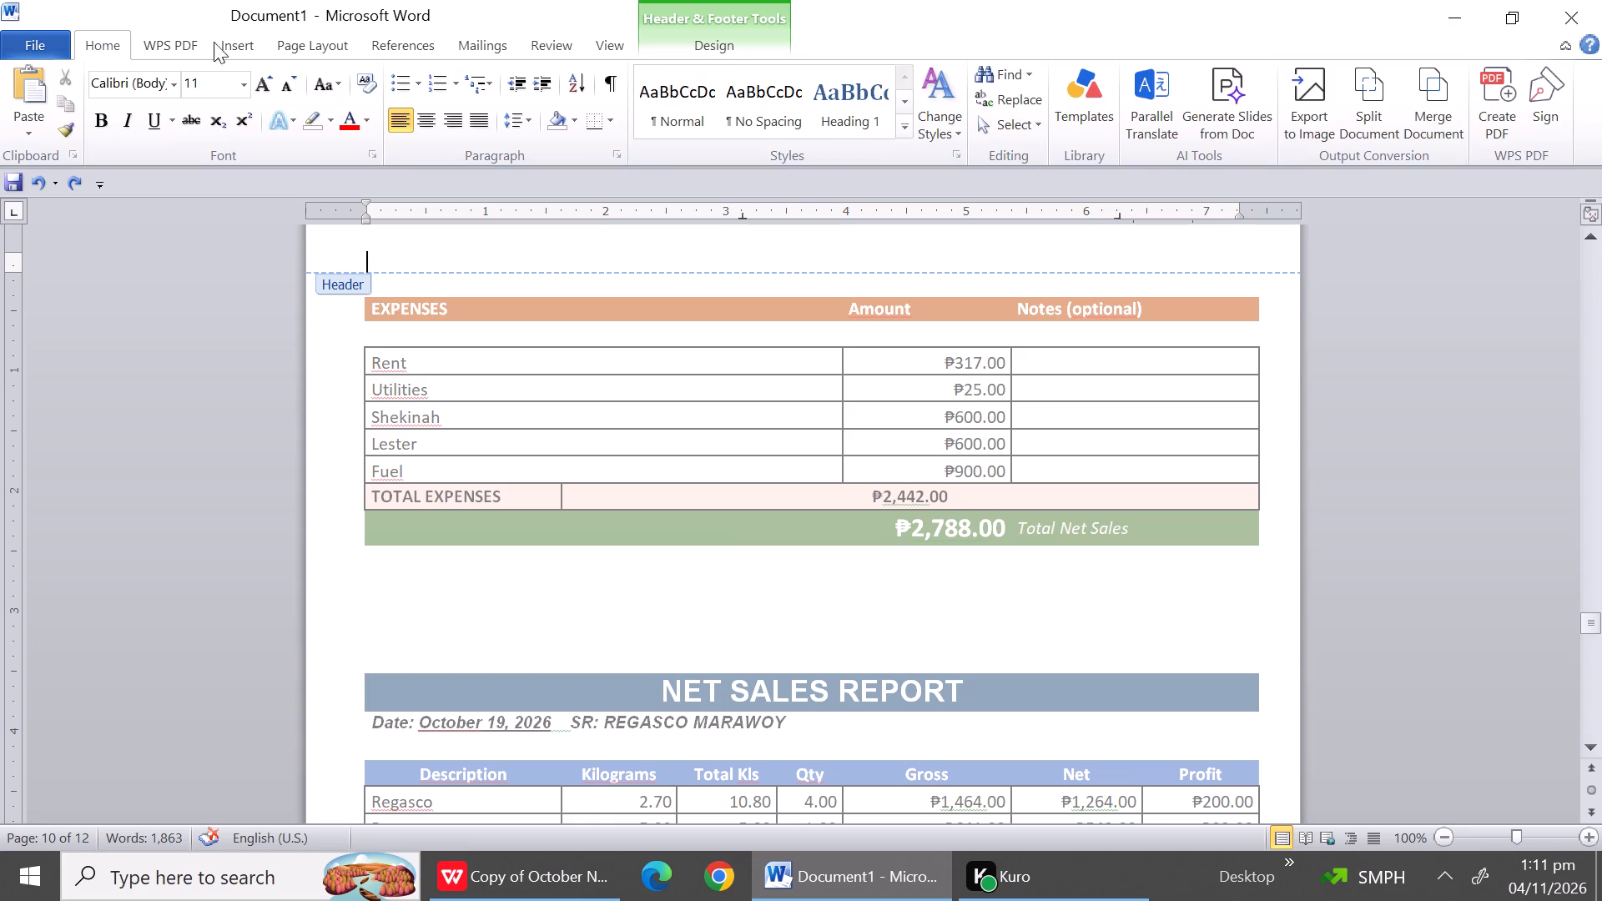
left_click(719, 553)
left_click(1264, 648)
left_click(1158, 613)
left_click(887, 693)
key("BackSpace")
double_click(325, 285)
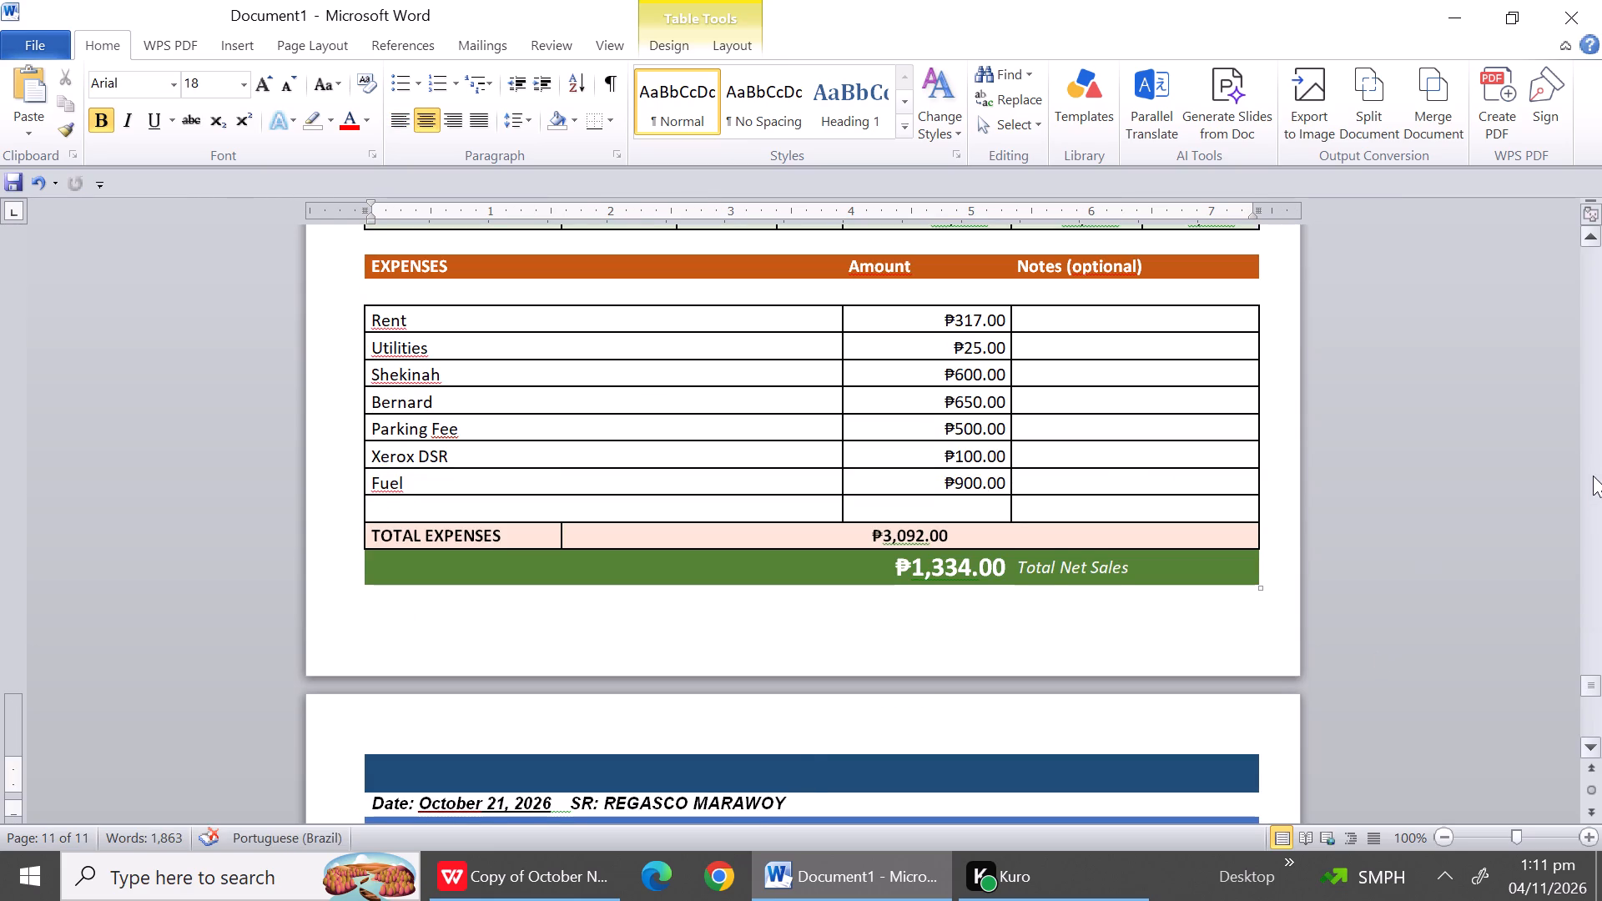
Review the October 19 and October 20 reports in the document, down to the October 21 report.
left_click(1593, 476)
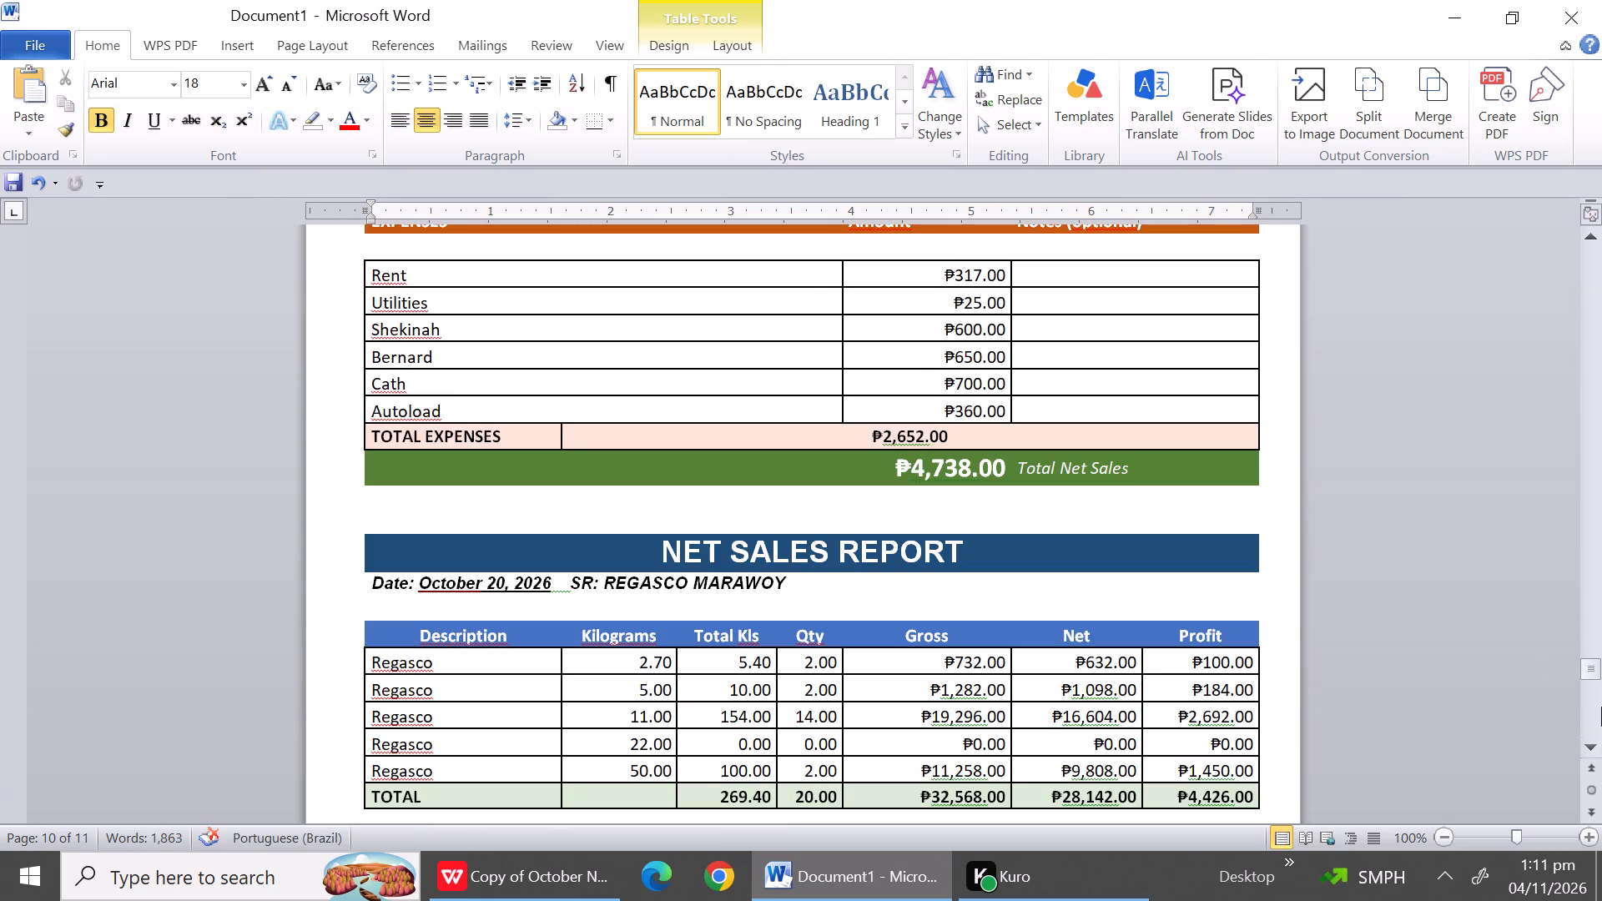
triple_click(1592, 737)
triple_click(1592, 737)
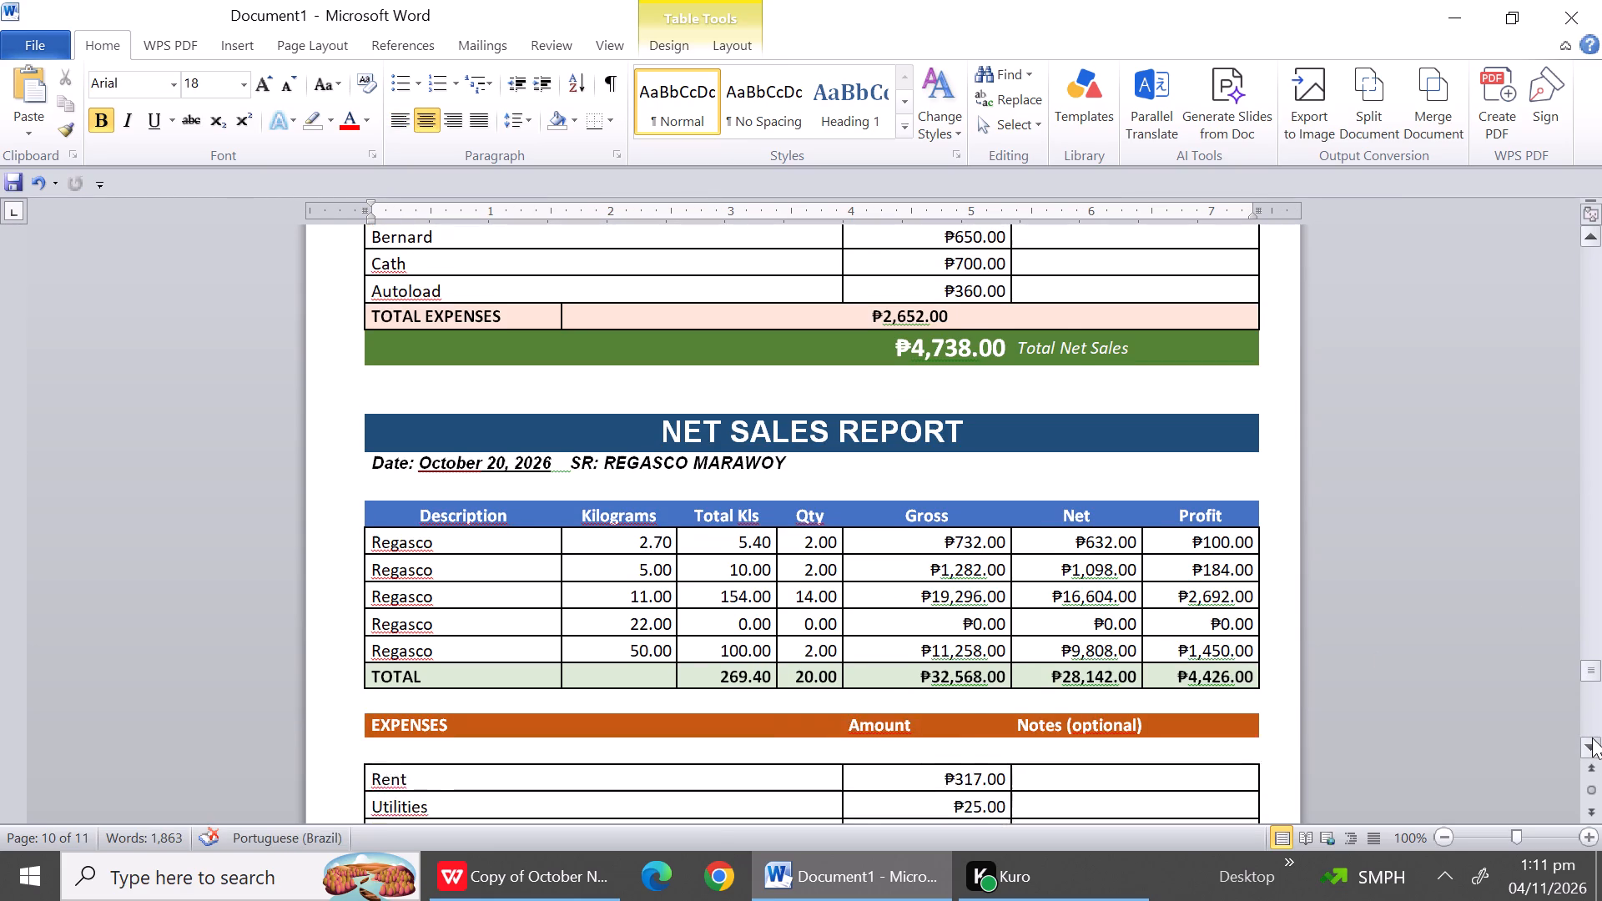
triple_click(1592, 737)
triple_click(1592, 737)
left_click(1592, 737)
left_click_drag(1592, 737, 1589, 525)
left_click(1589, 525)
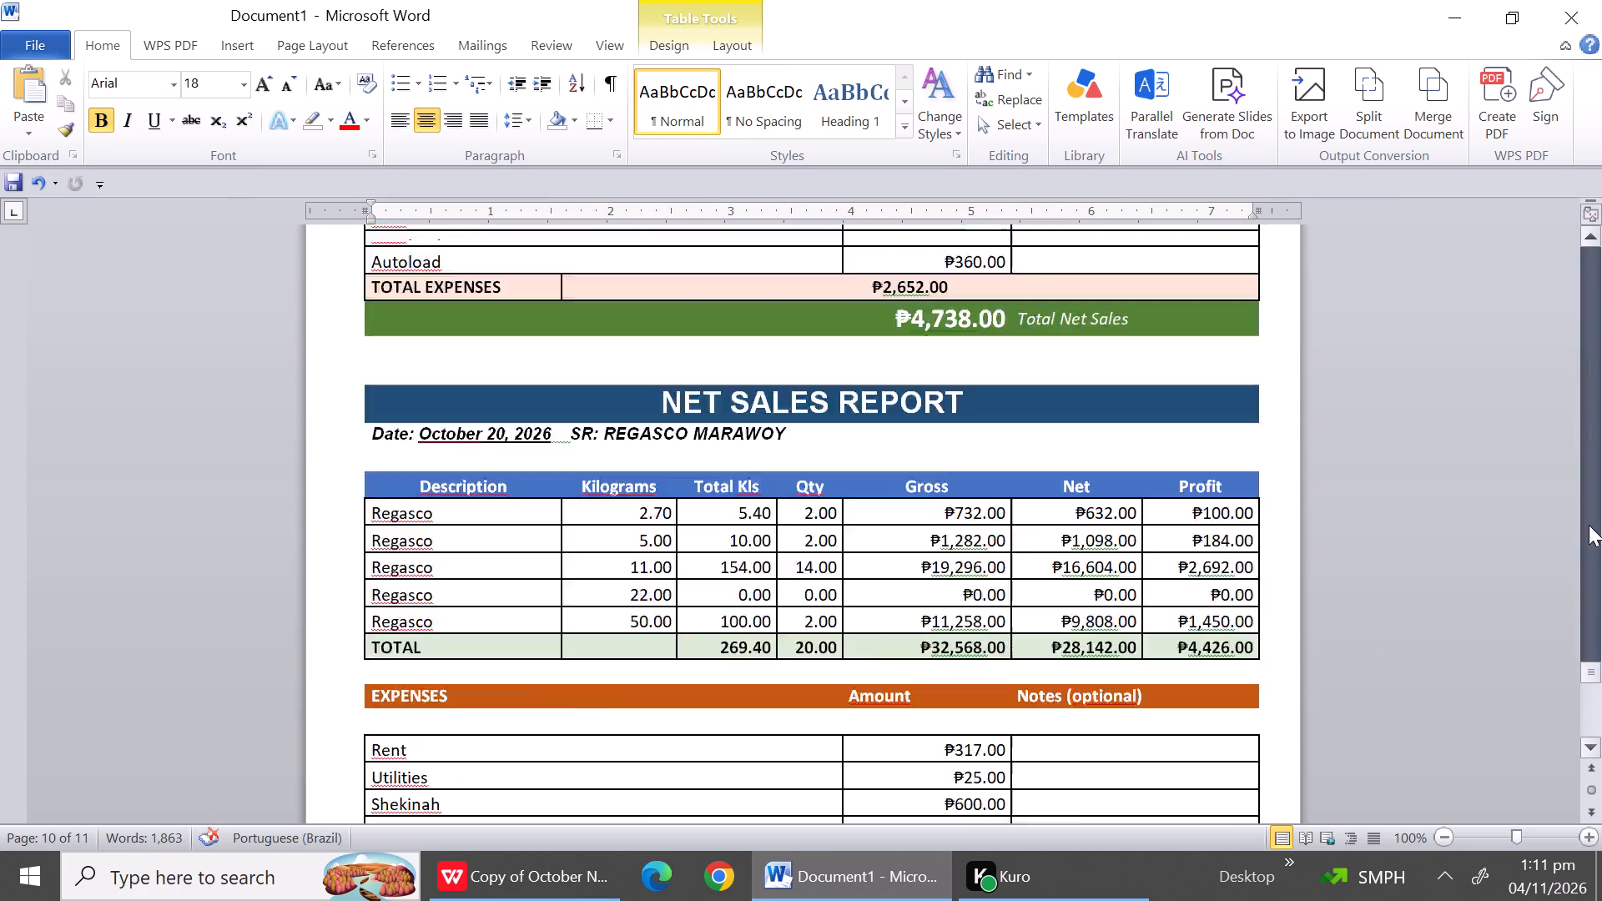
left_click(1586, 508)
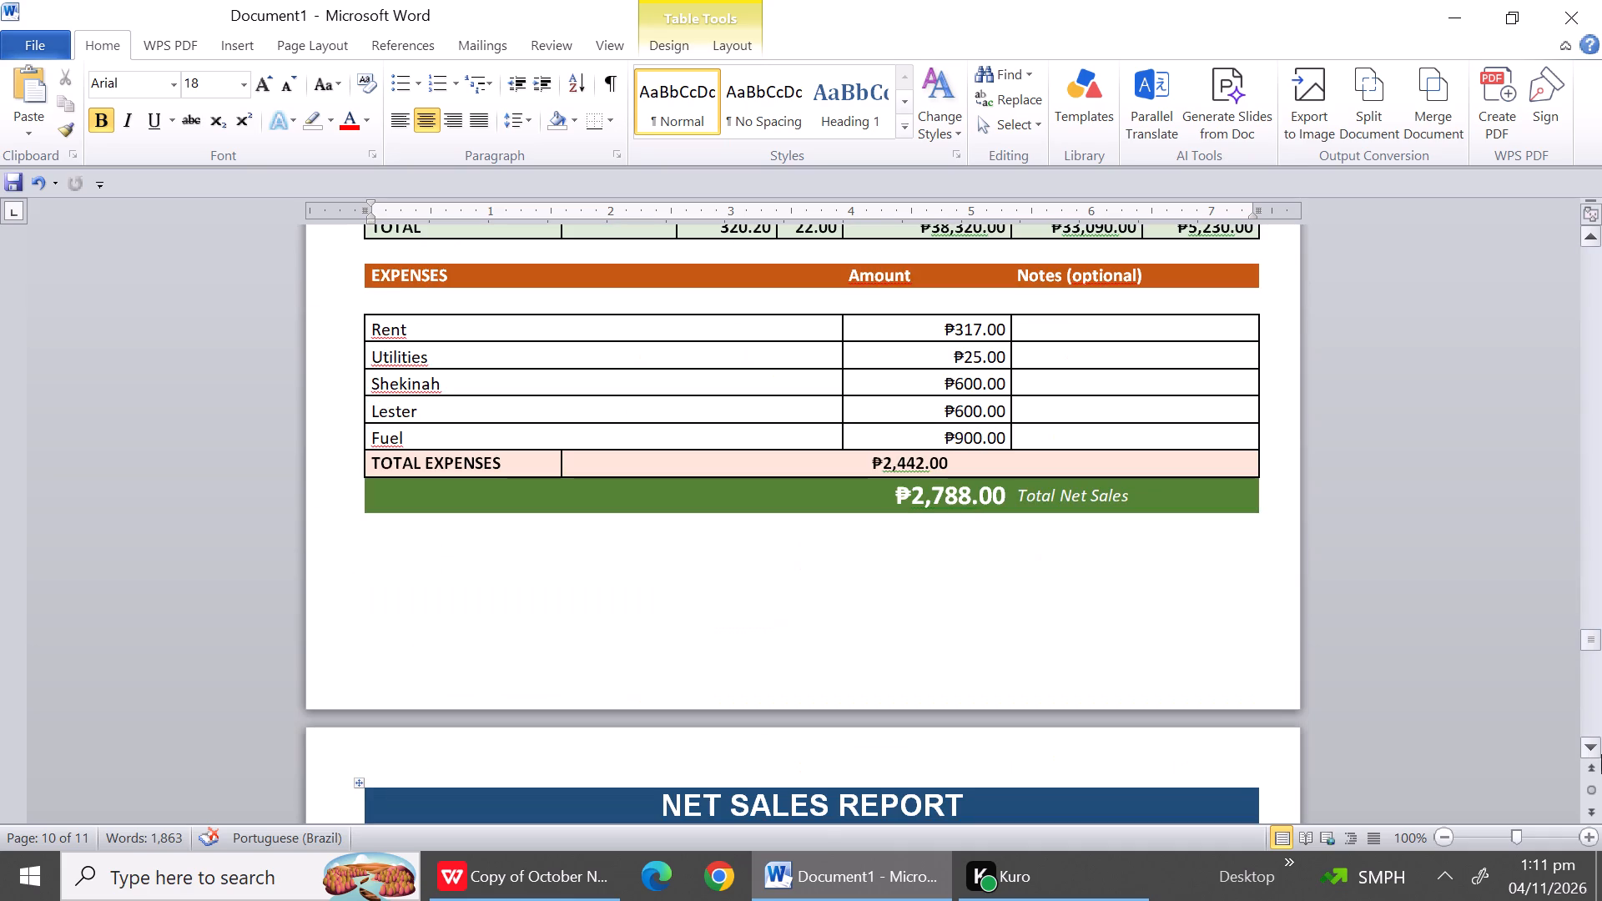
triple_click(1592, 737)
triple_click(1592, 737)
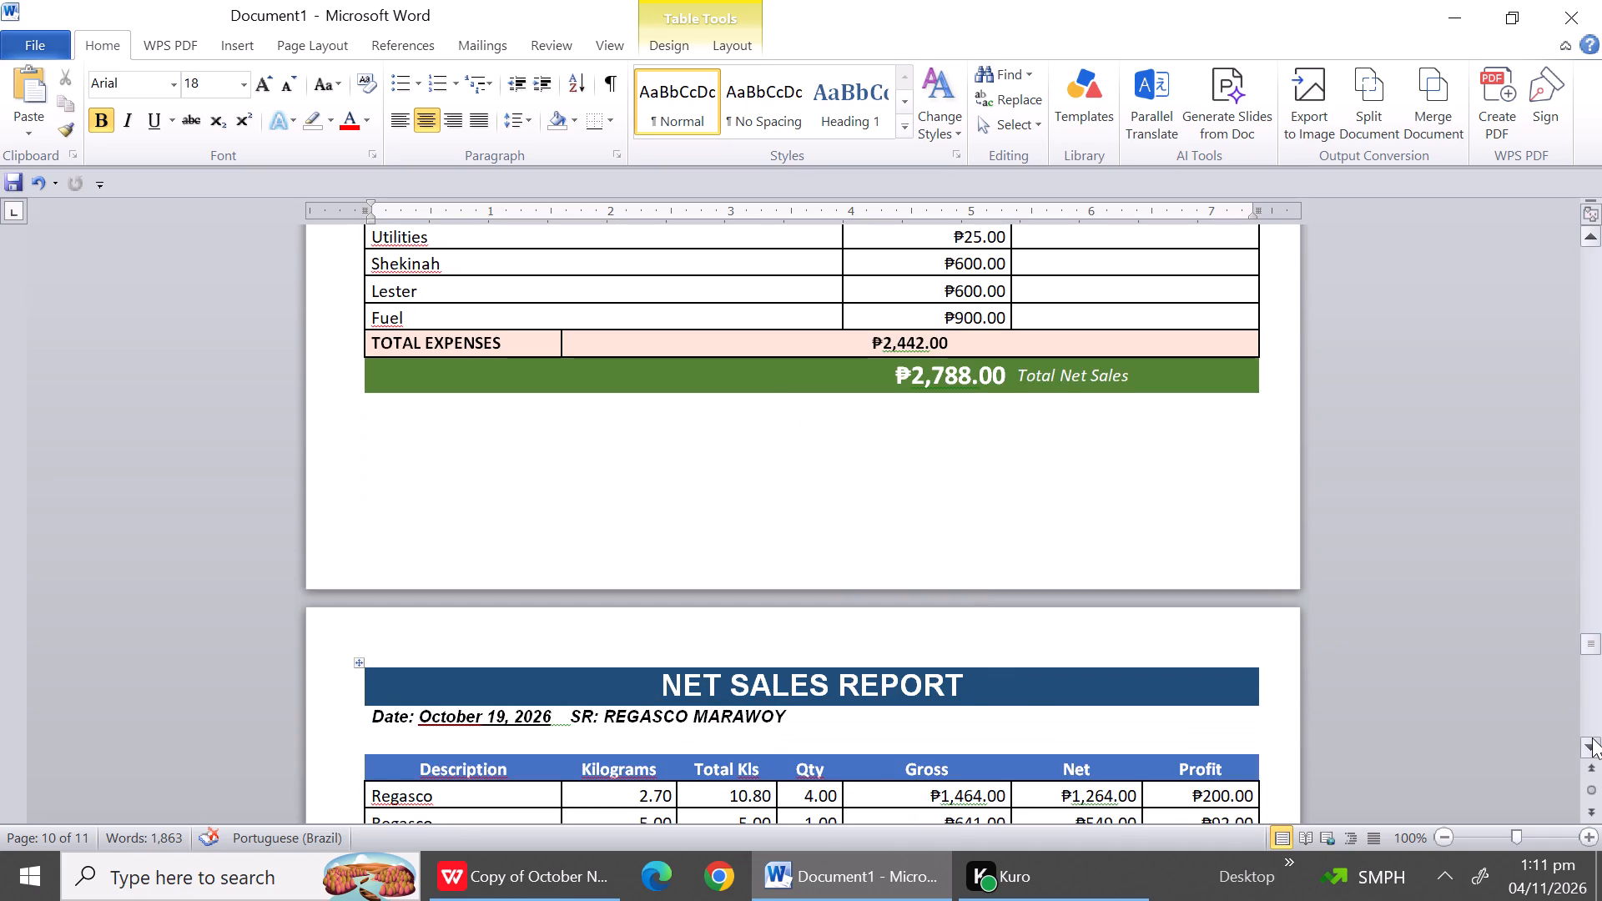
triple_click(1592, 737)
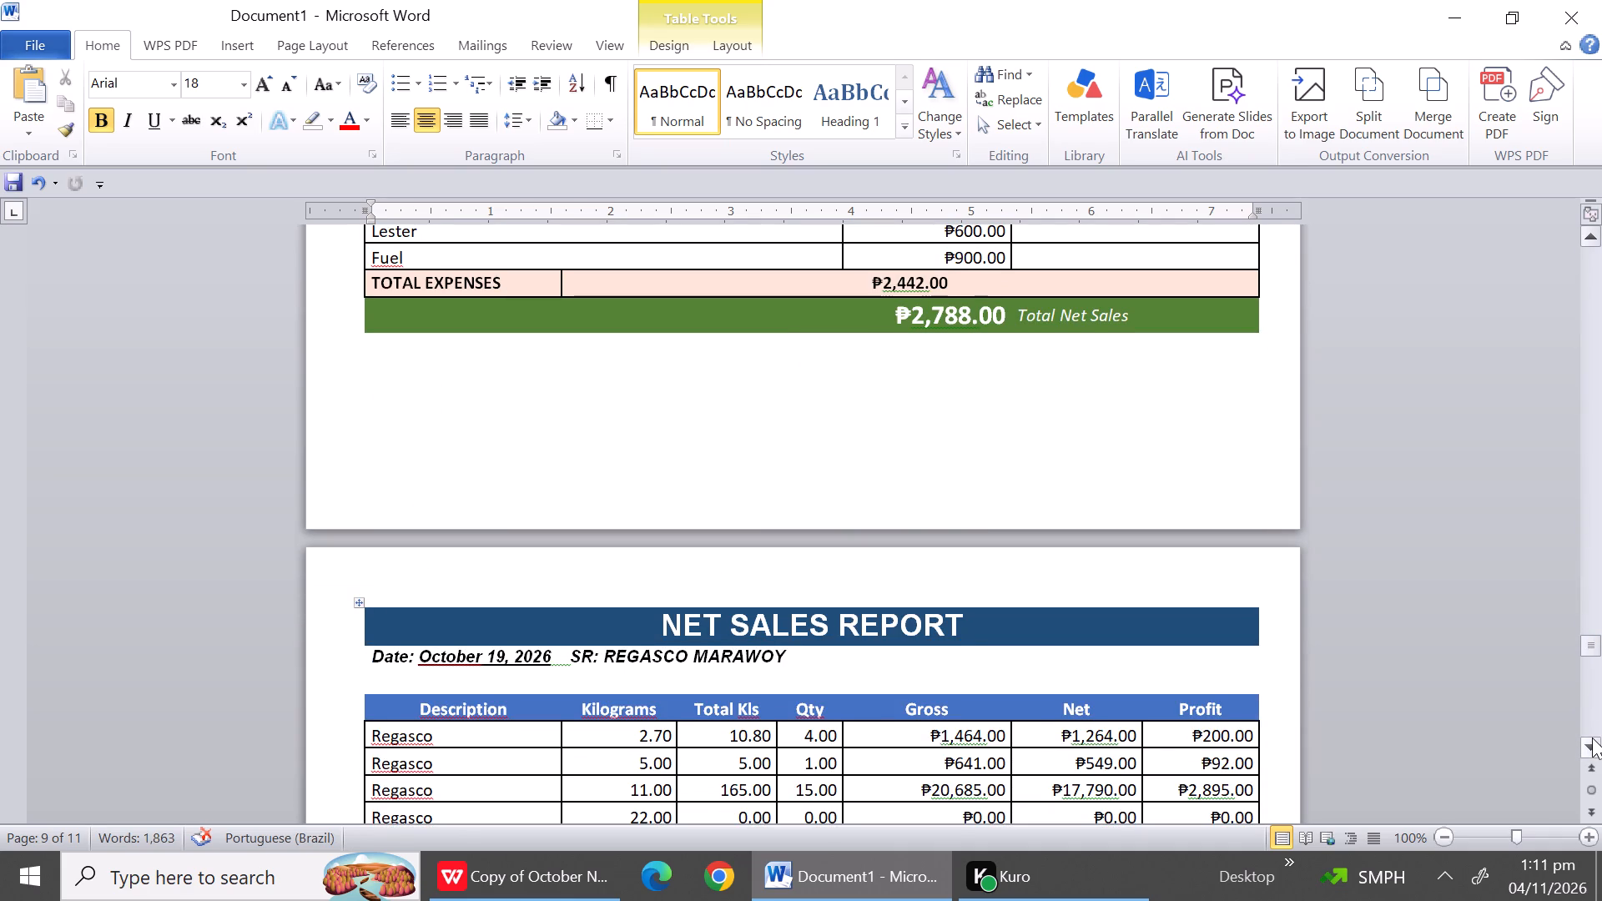
triple_click(1592, 737)
triple_click(1592, 737)
triple_click(1592, 737)
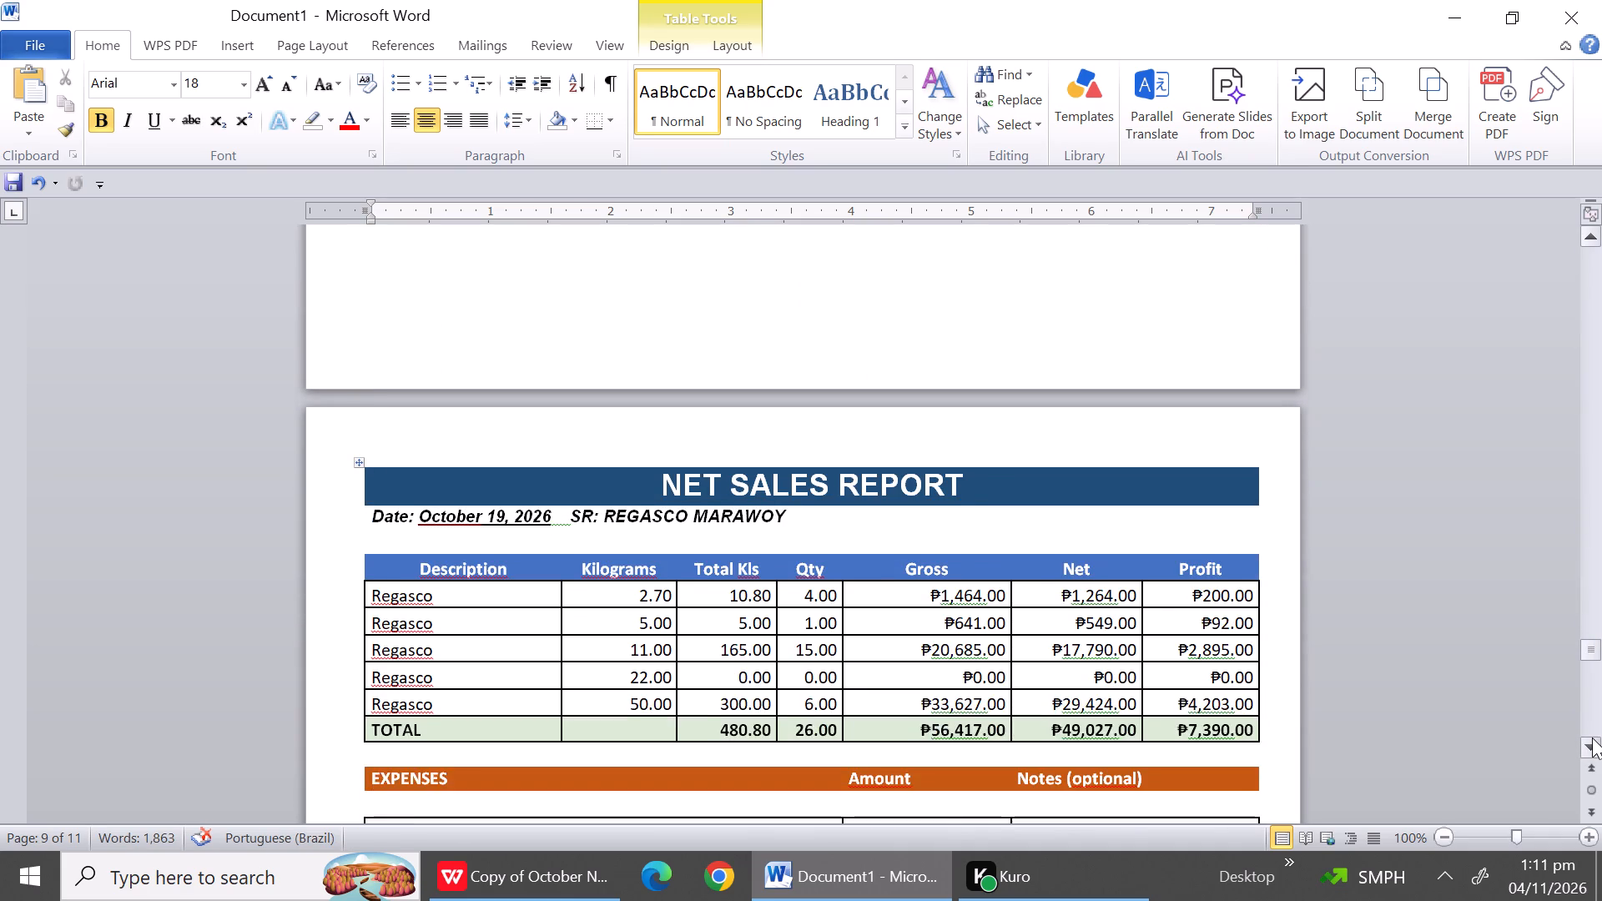
triple_click(1592, 737)
triple_click(1592, 737)
triple_click(1592, 737)
triple_click(1592, 737)
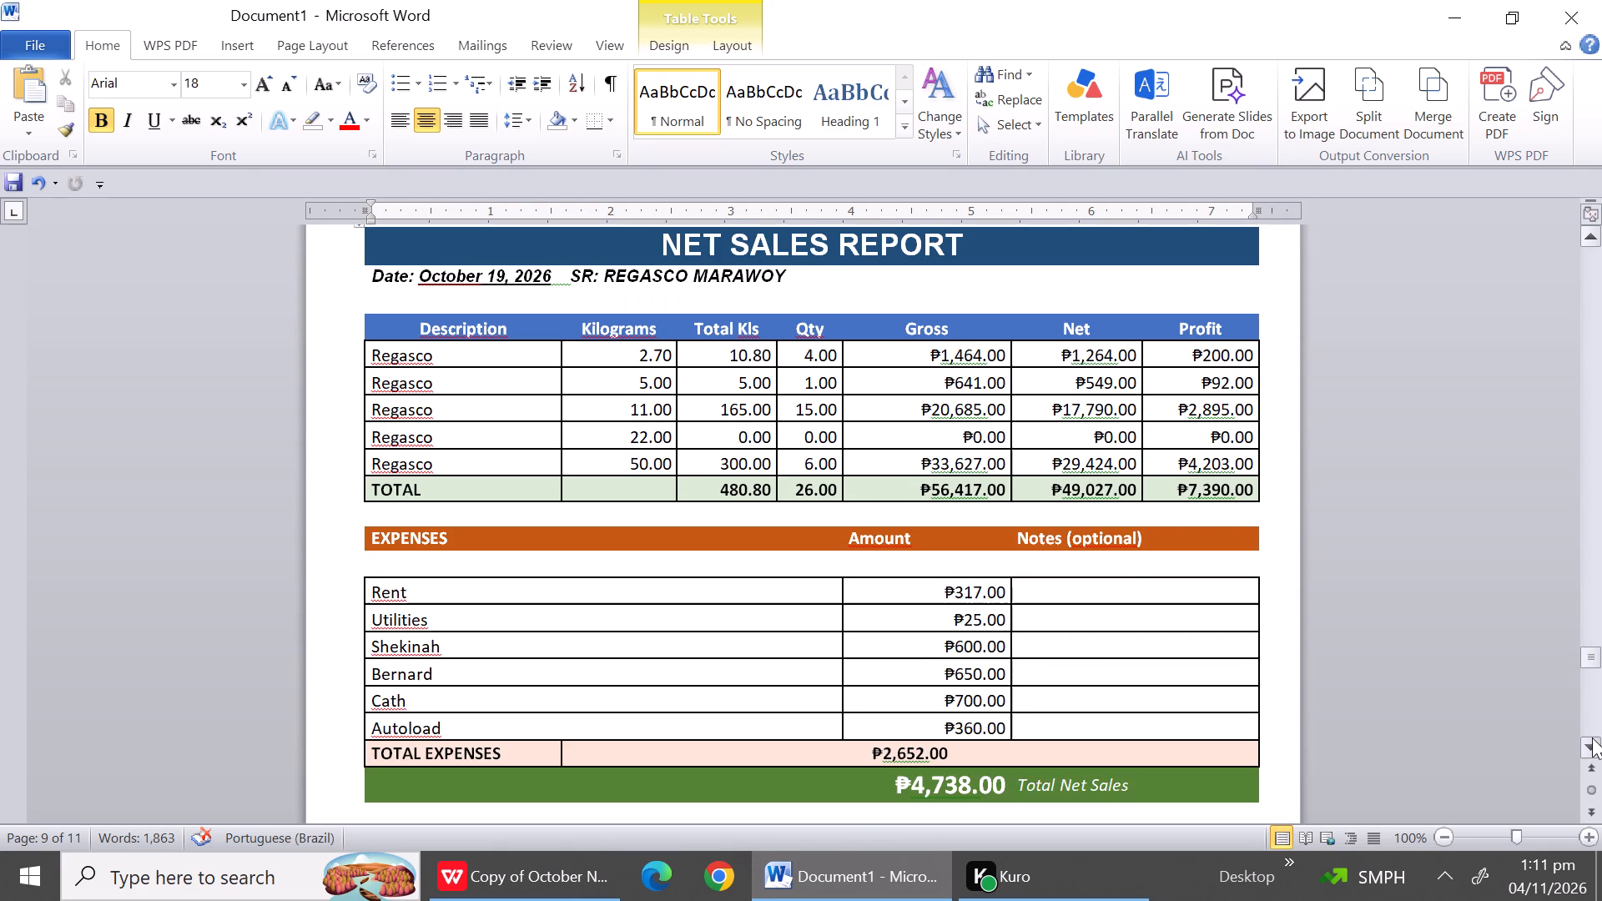
triple_click(1592, 737)
triple_click(1592, 737)
triple_click(1592, 737)
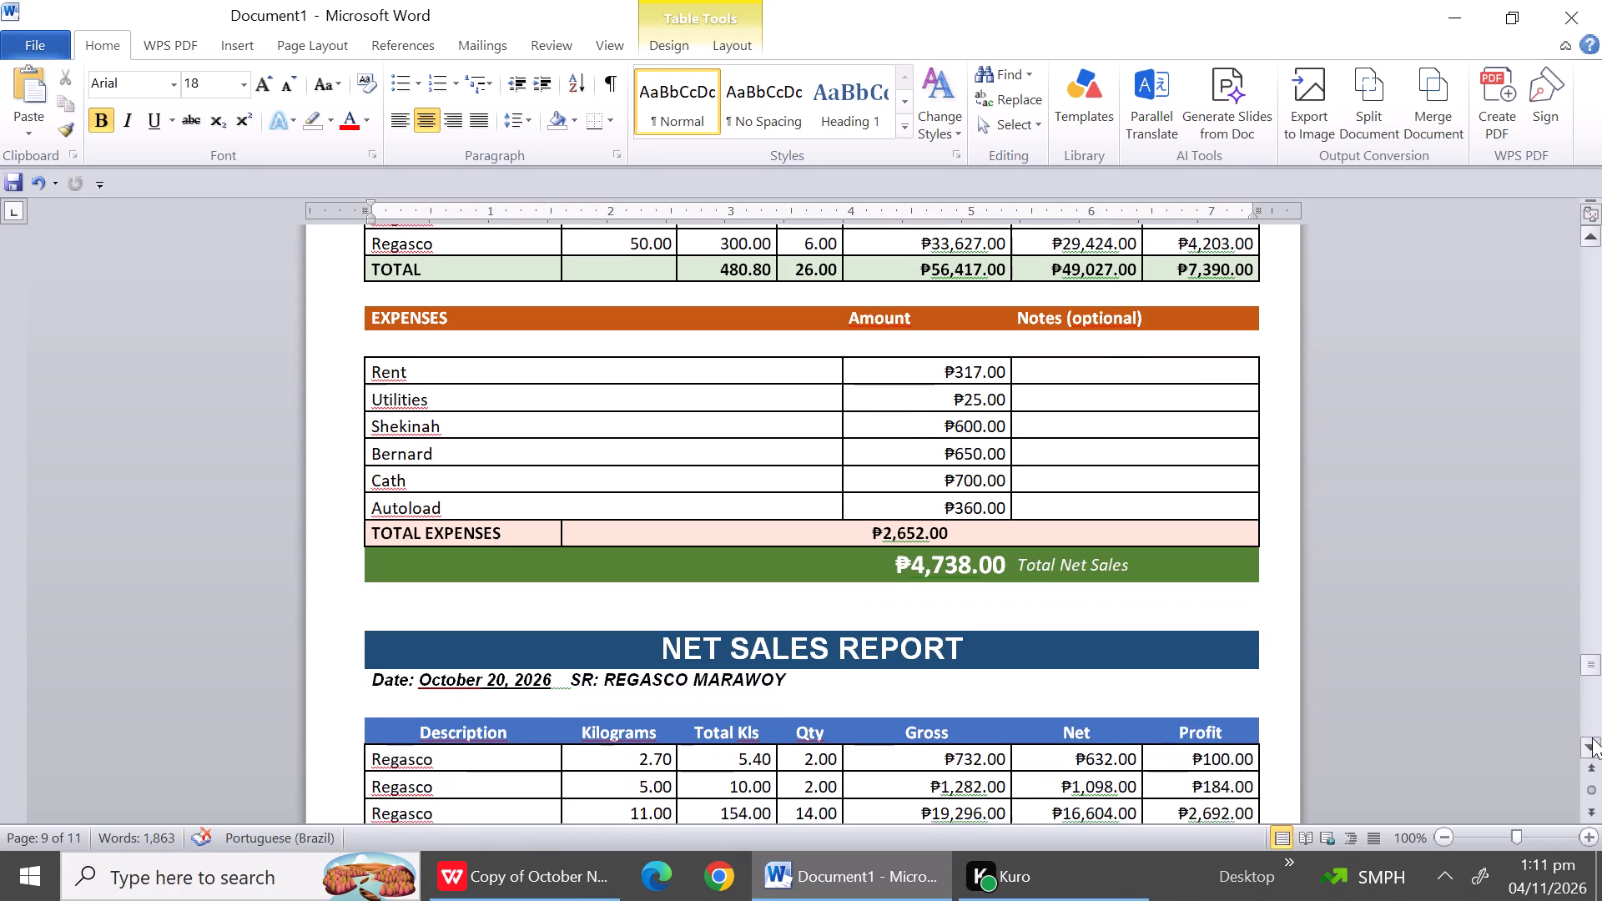
left_click(1592, 737)
triple_click(1592, 737)
triple_click(1592, 737)
triple_click(1592, 737)
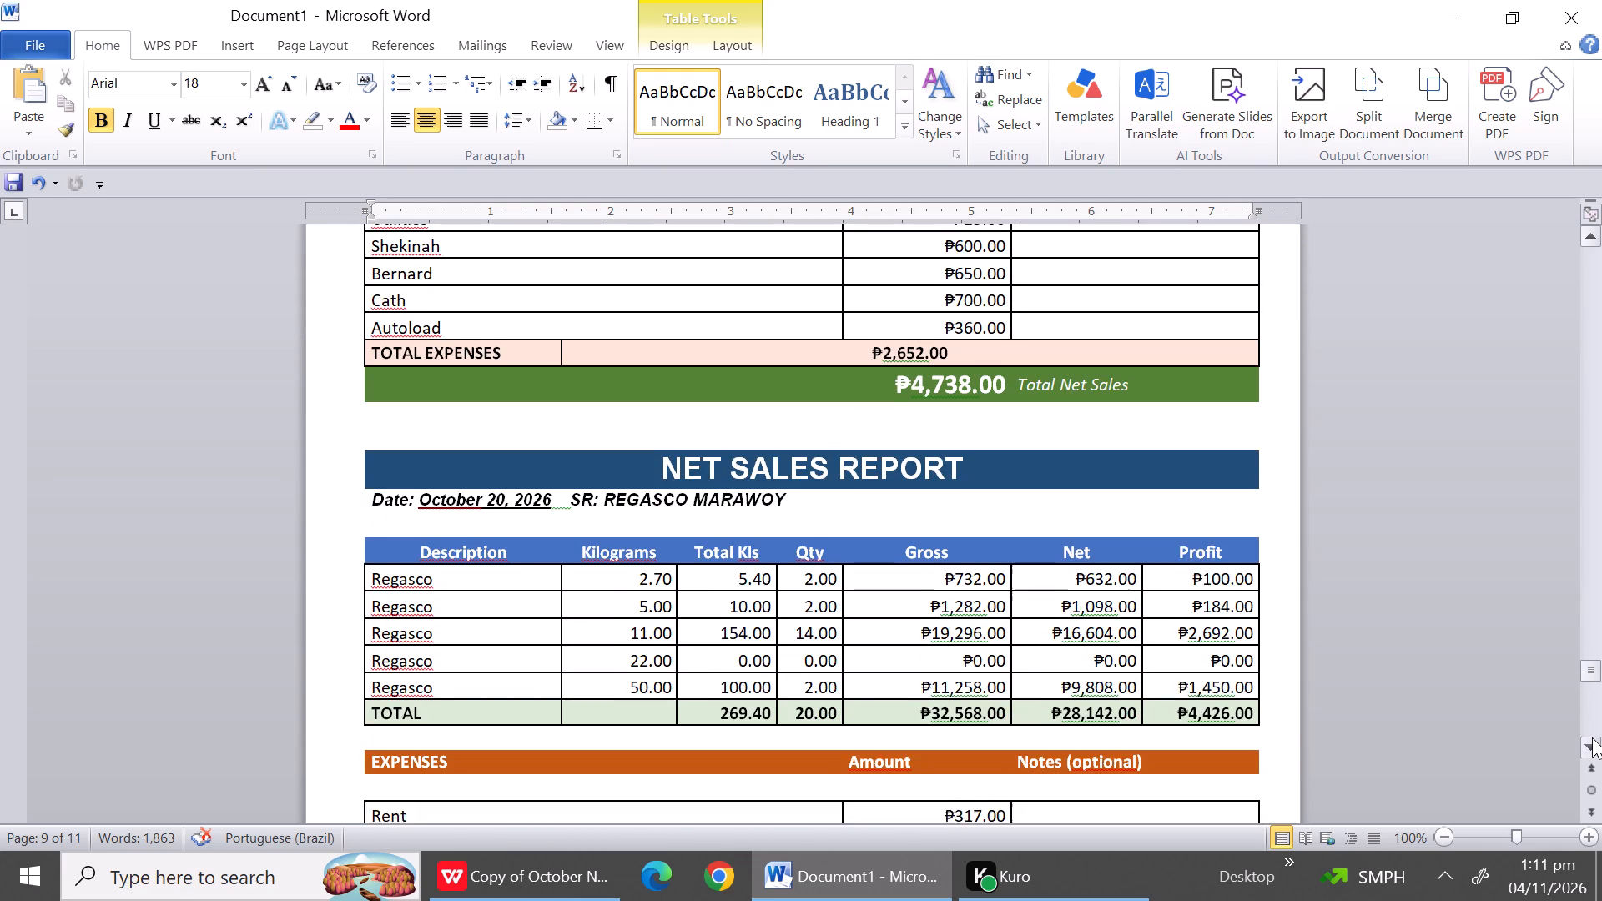
triple_click(1592, 737)
triple_click(1592, 737)
left_click(1592, 737)
left_click_drag(1592, 737, 1589, 723)
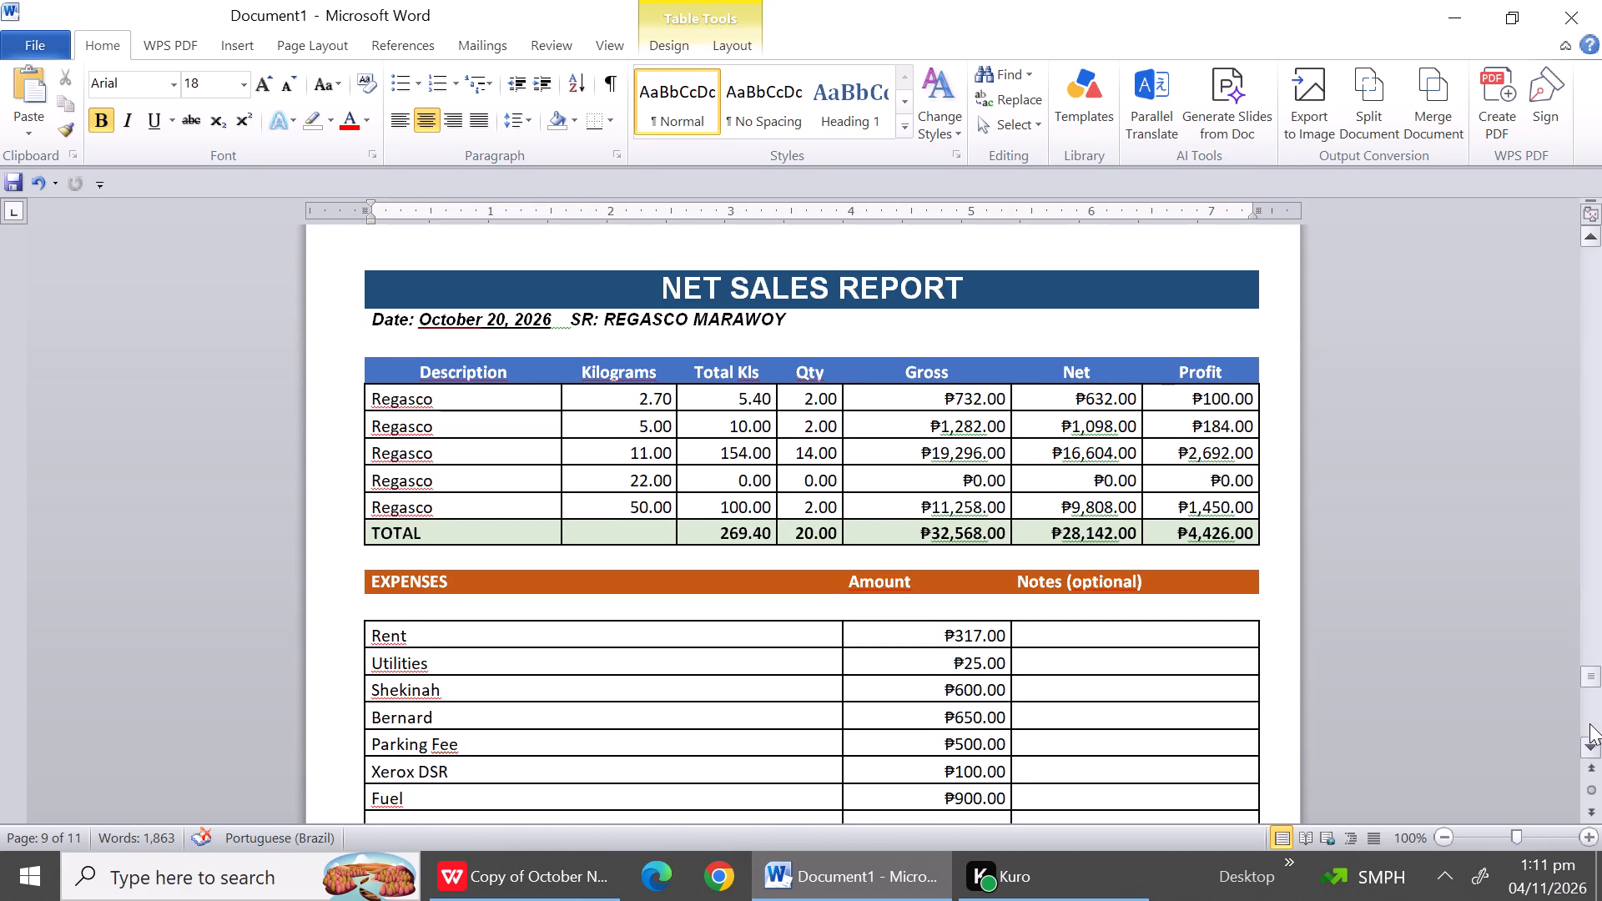
left_click_drag(1589, 723, 1587, 716)
left_click(1587, 716)
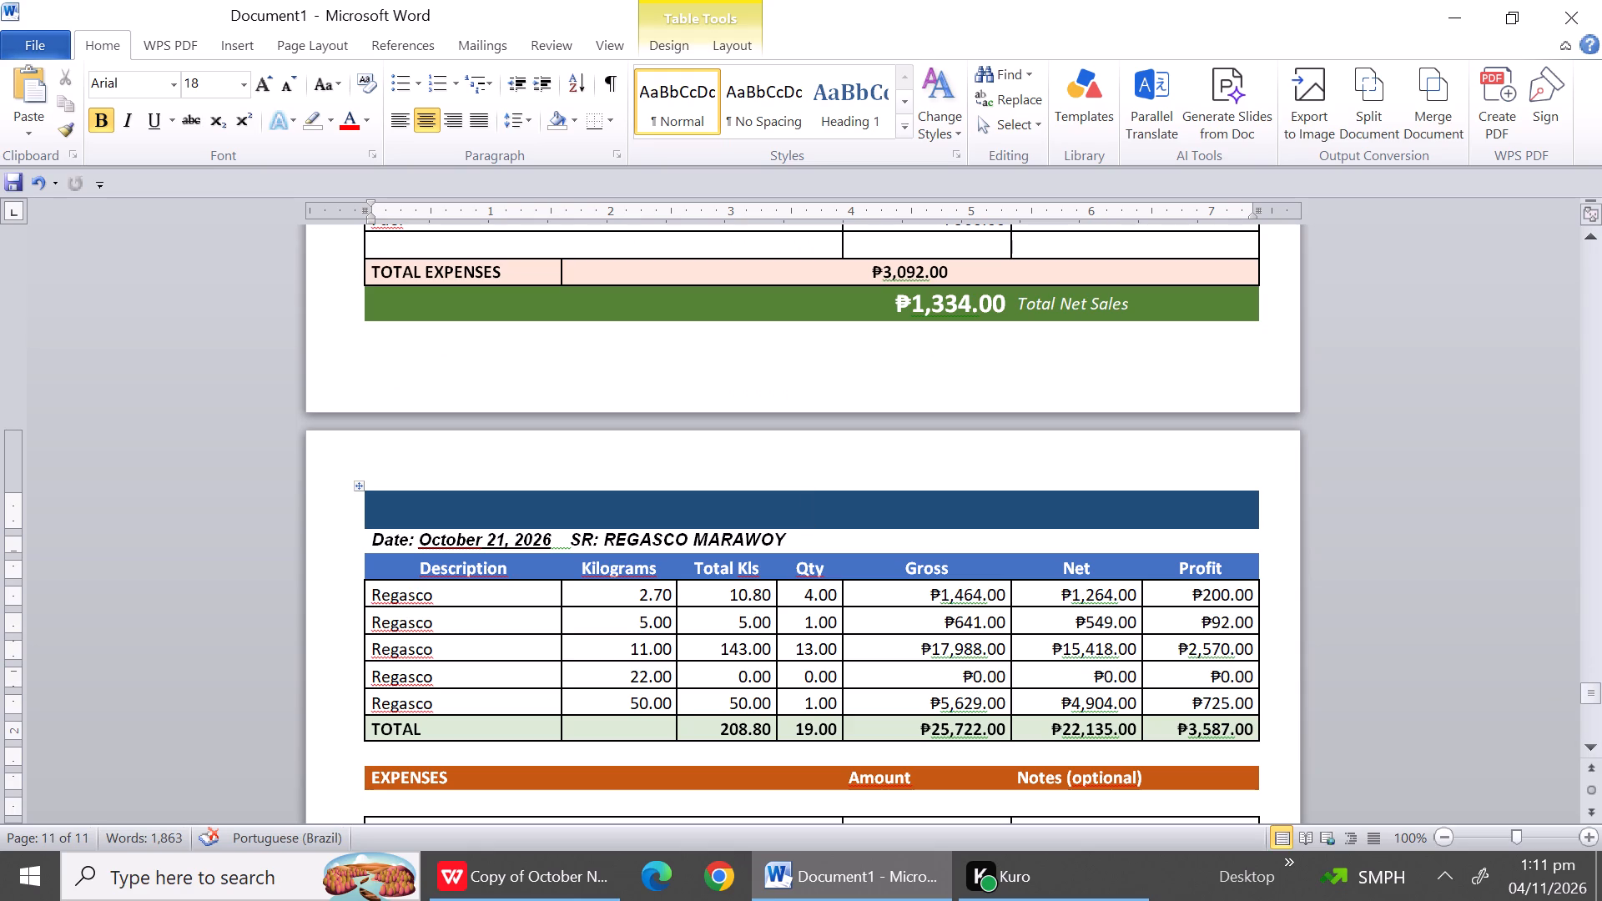
Delete the untitled October 21 report and the report following it, through the final Total Net Sales row.
left_click_drag(374, 471, 560, 900)
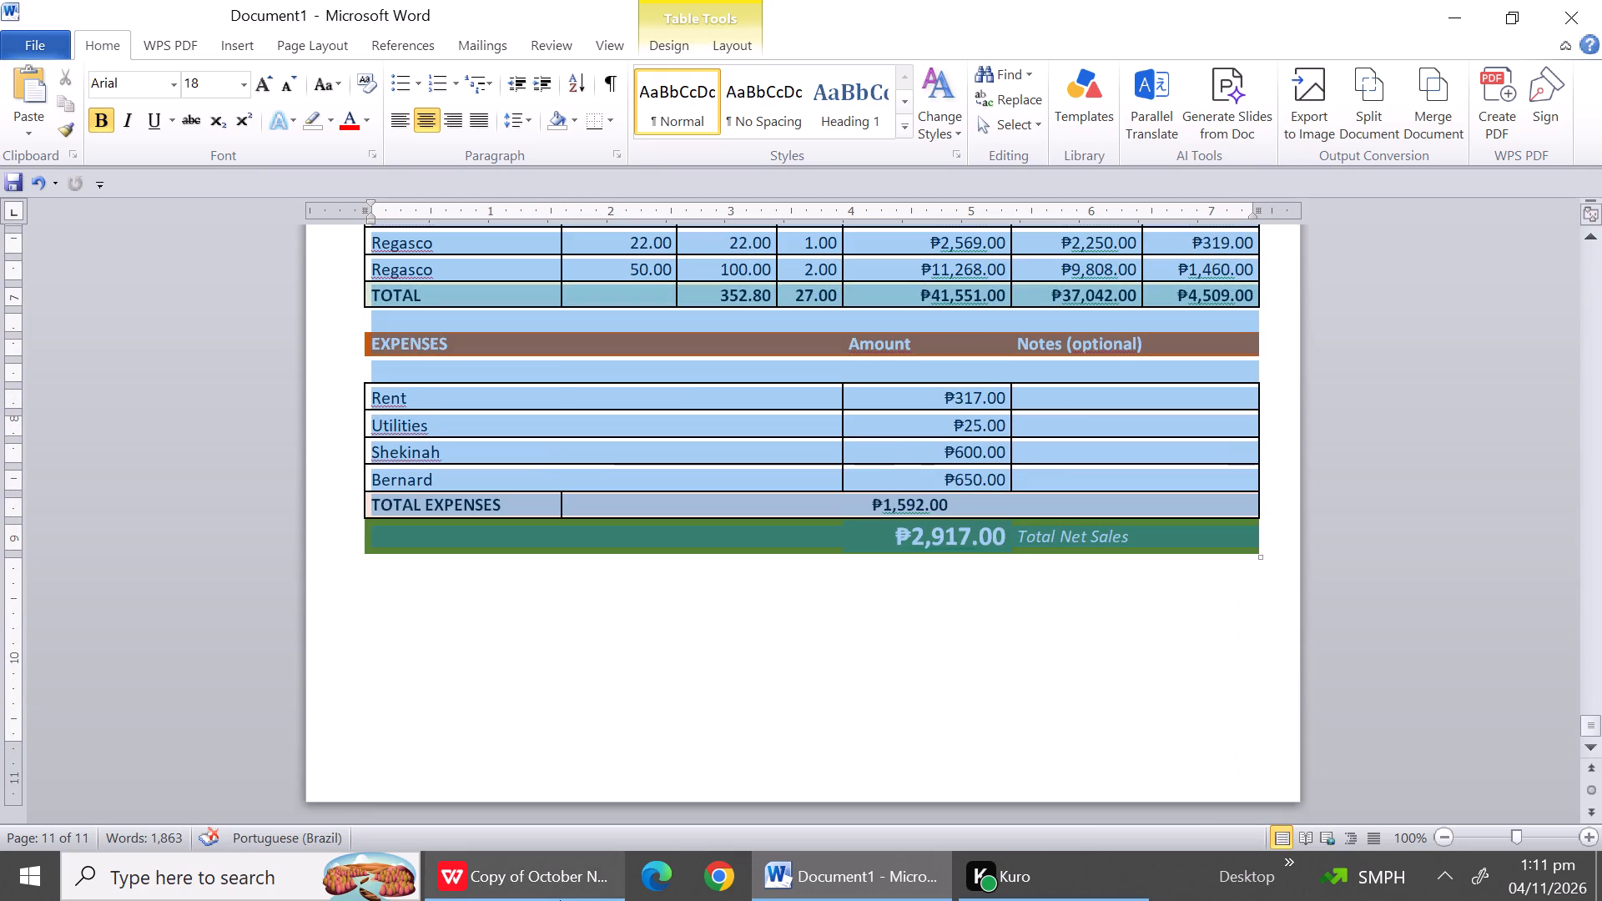
key("BackSpace")
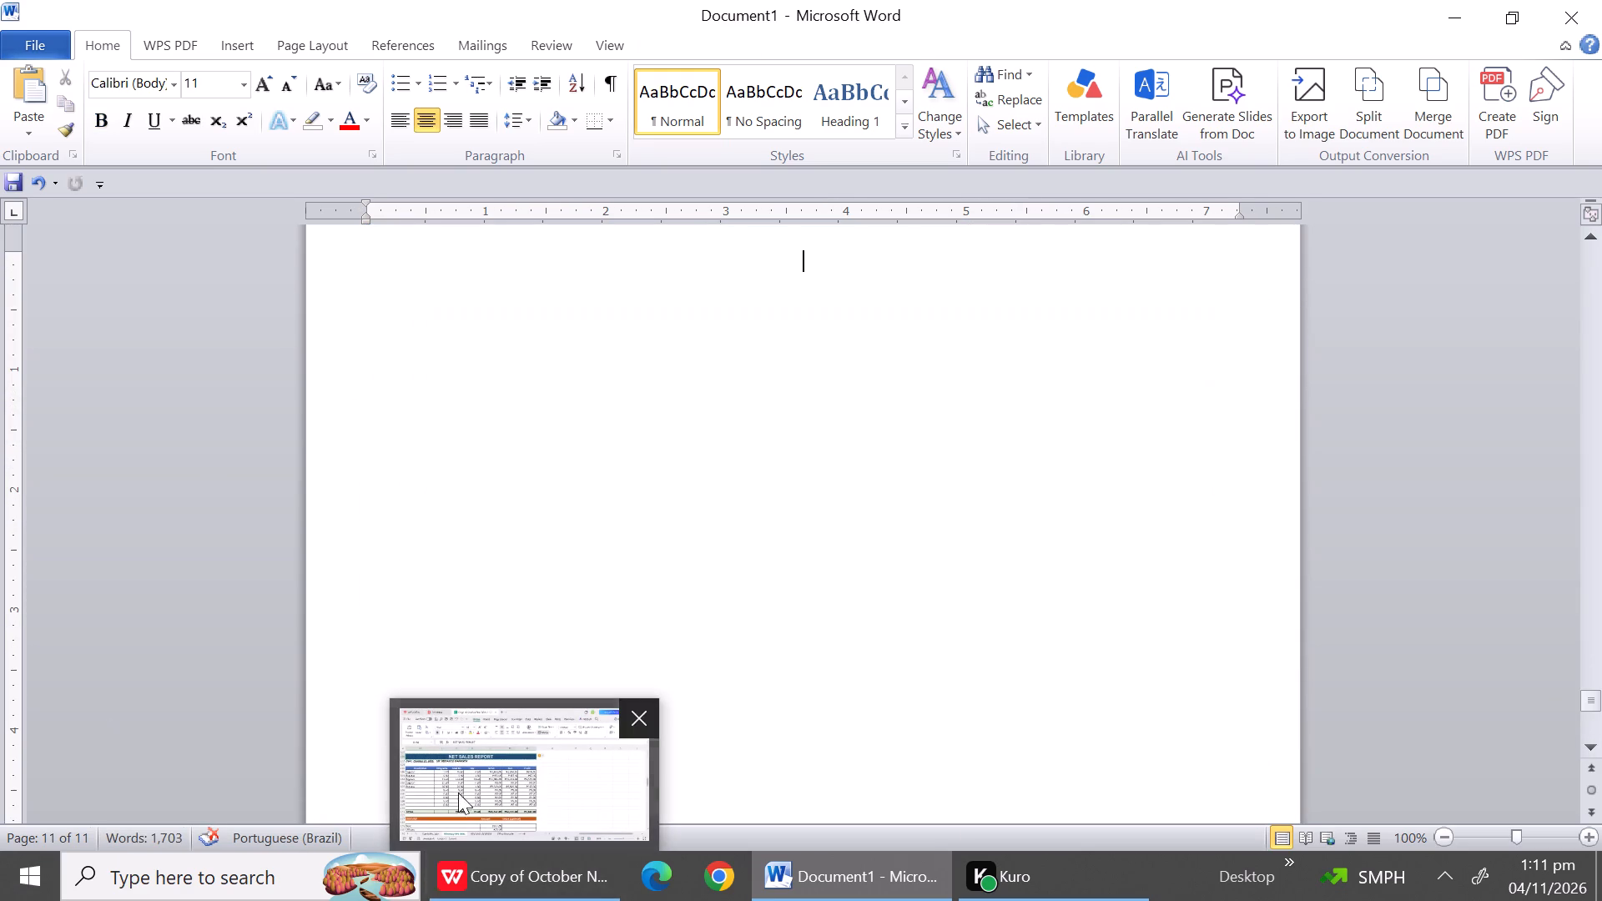
Switch to the WPS workbook and copy the October 21 Marawoy report and the one below it, cells H156 to N215.
left_click(542, 877)
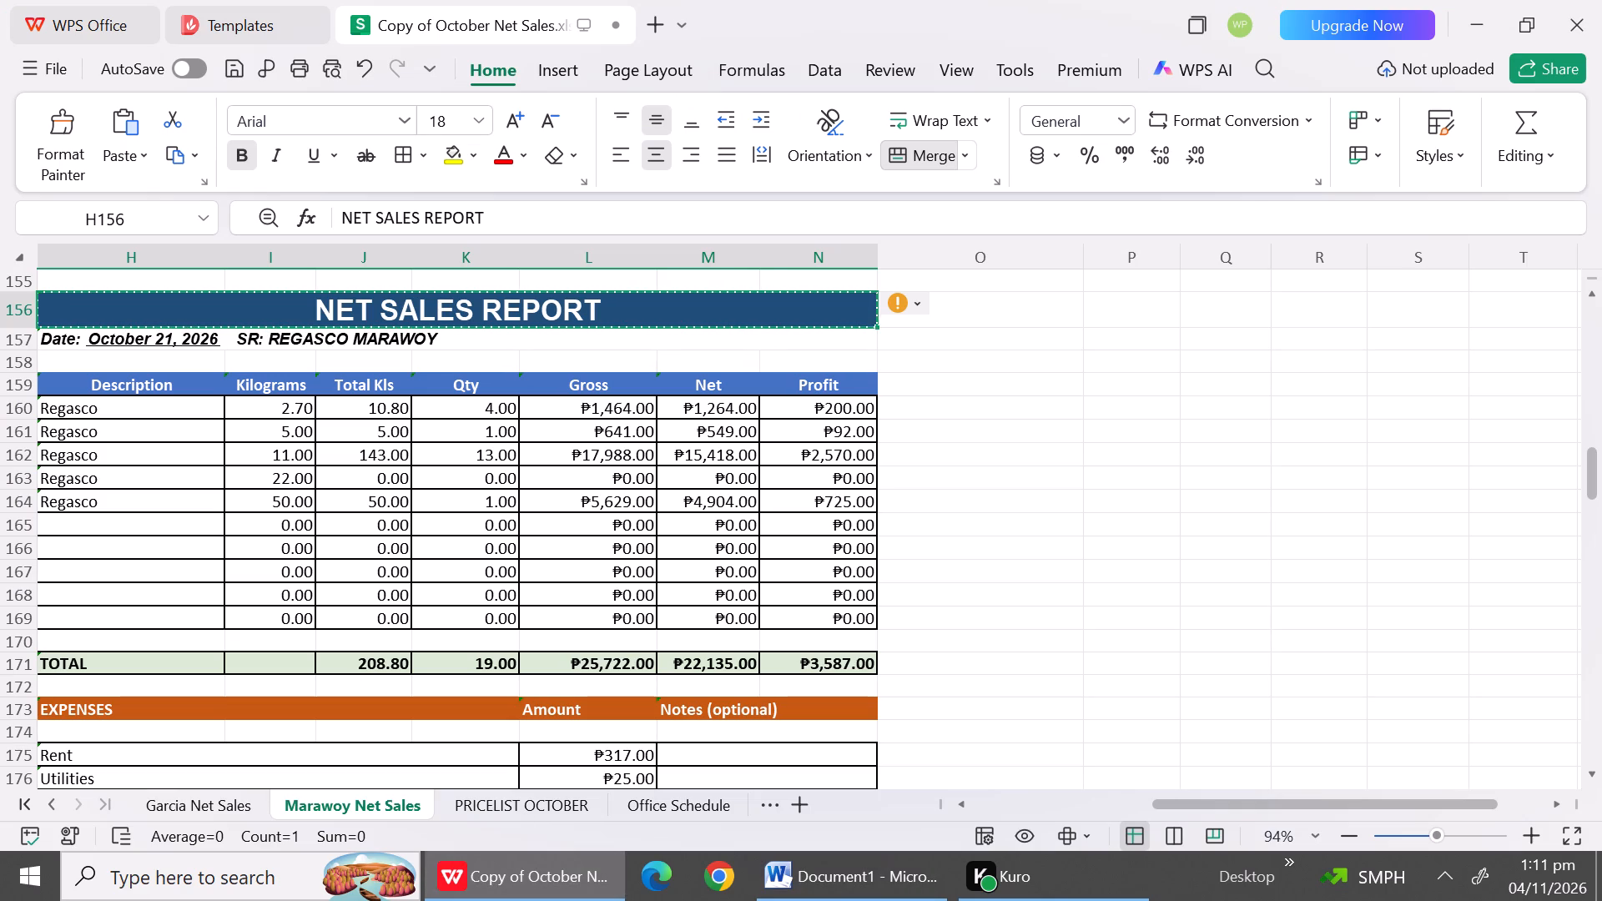
left_click(66, 272)
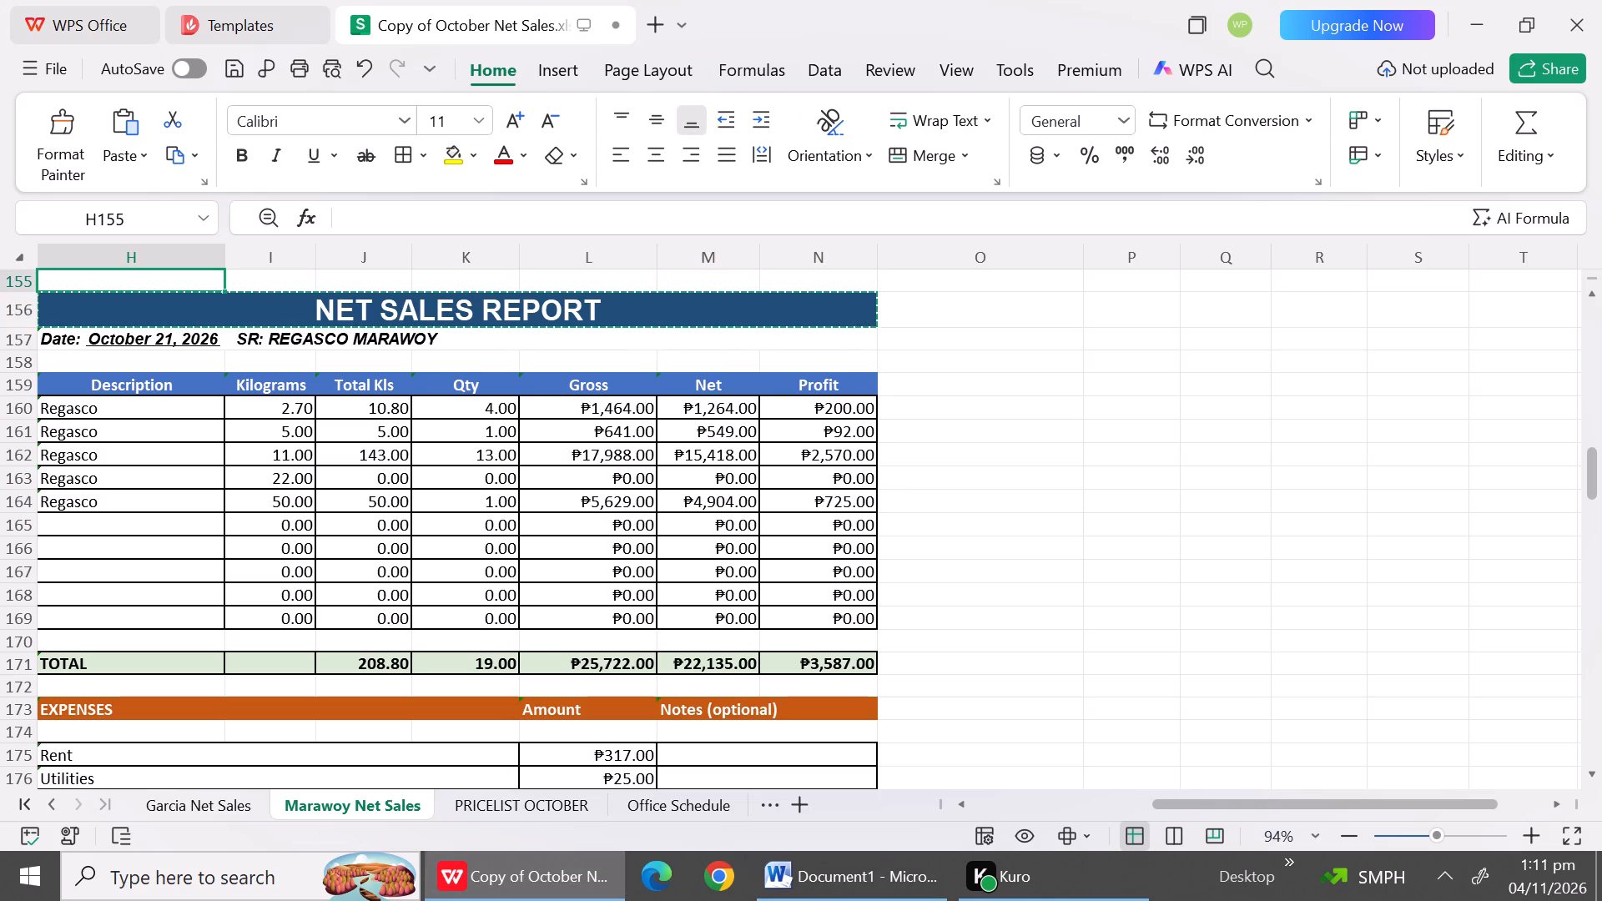
left_click_drag(53, 306, 300, 900)
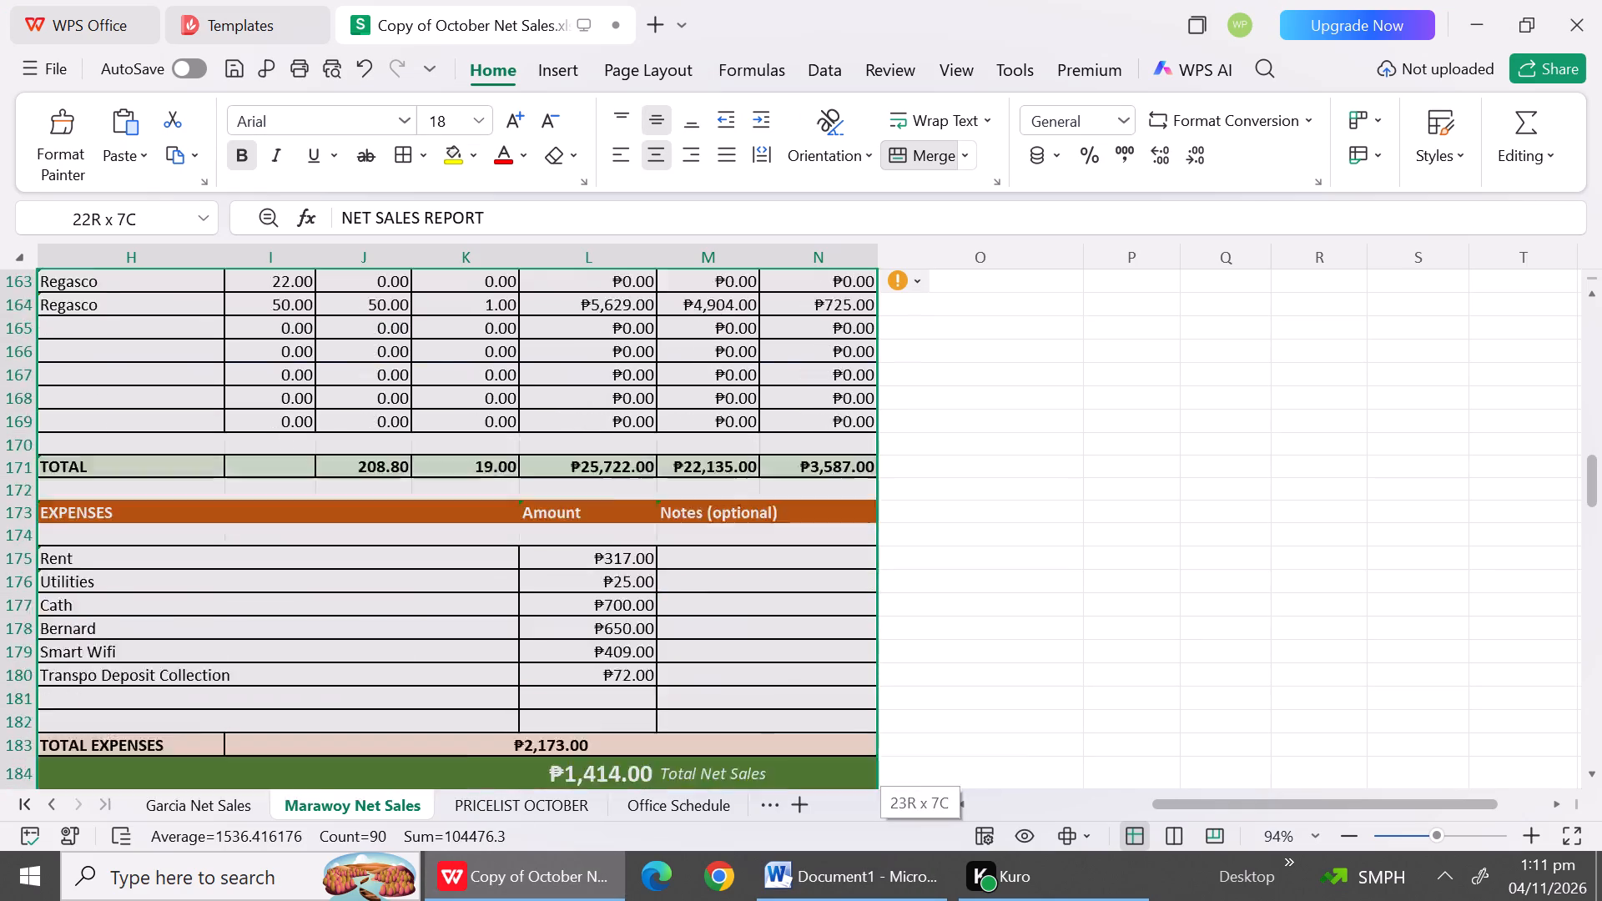
left_click_drag(300, 900, 298, 482)
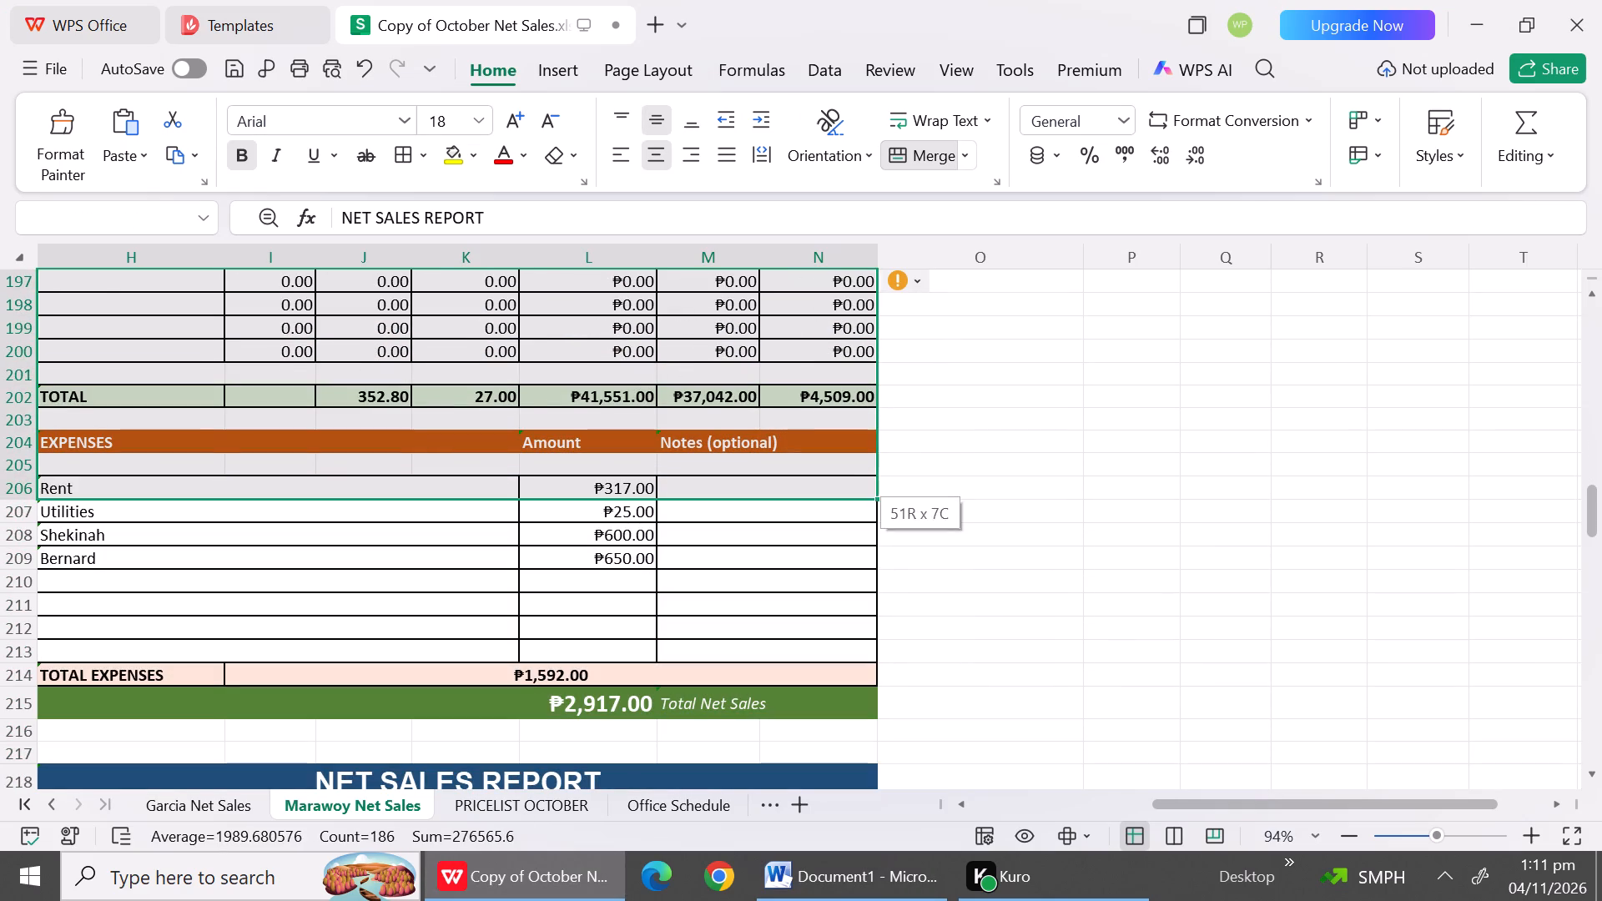
left_click_drag(298, 482, 319, 715)
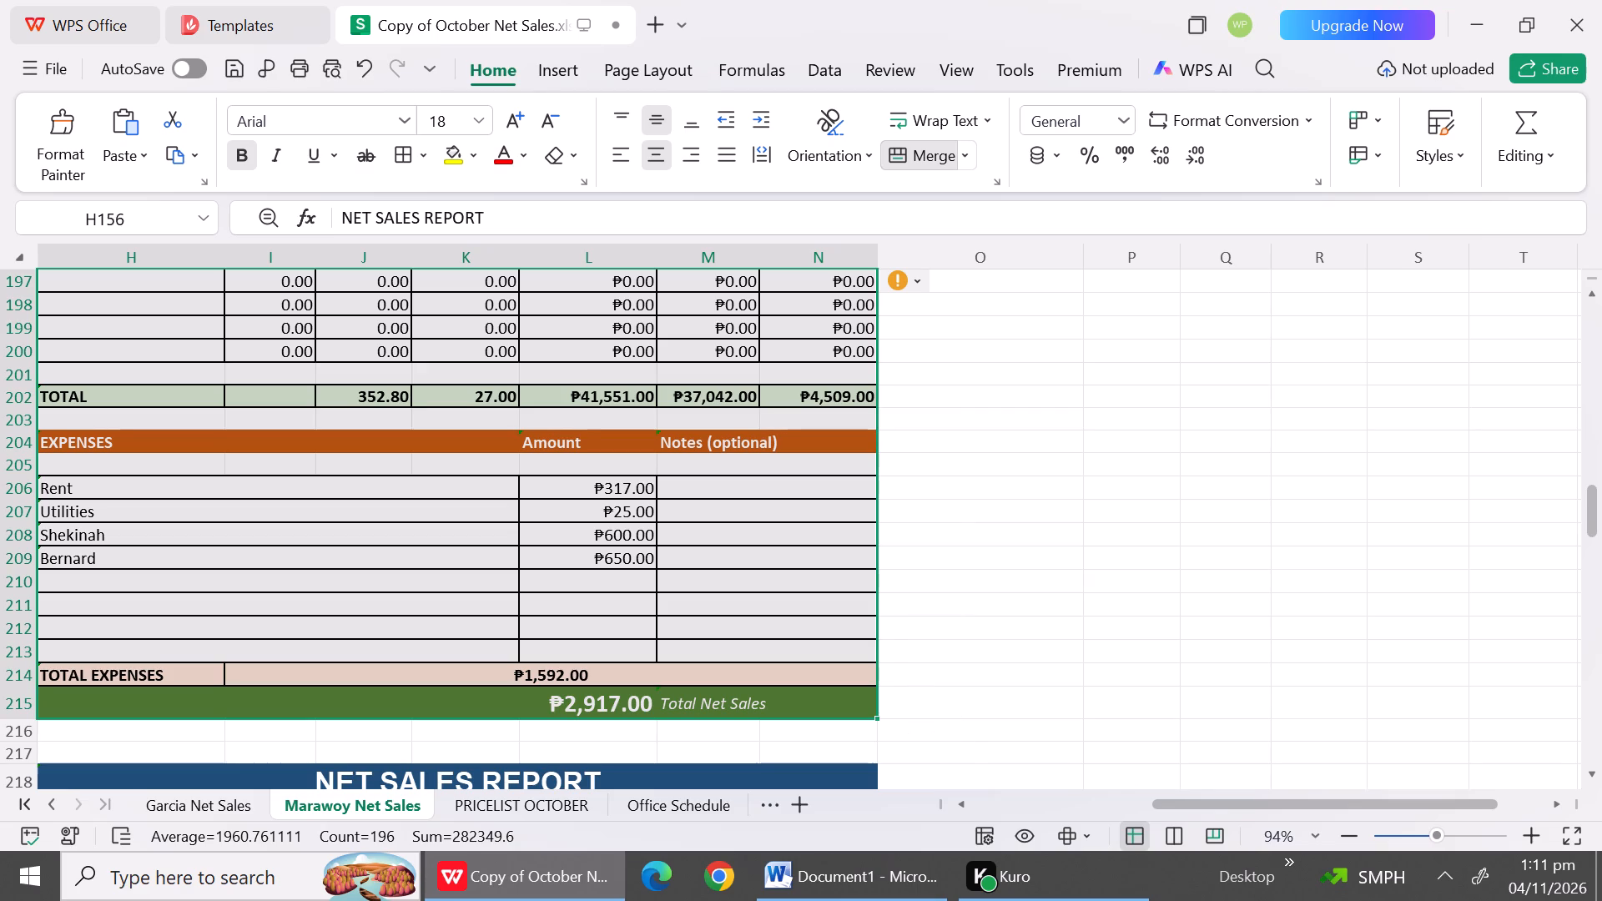
key("ctrl+c")
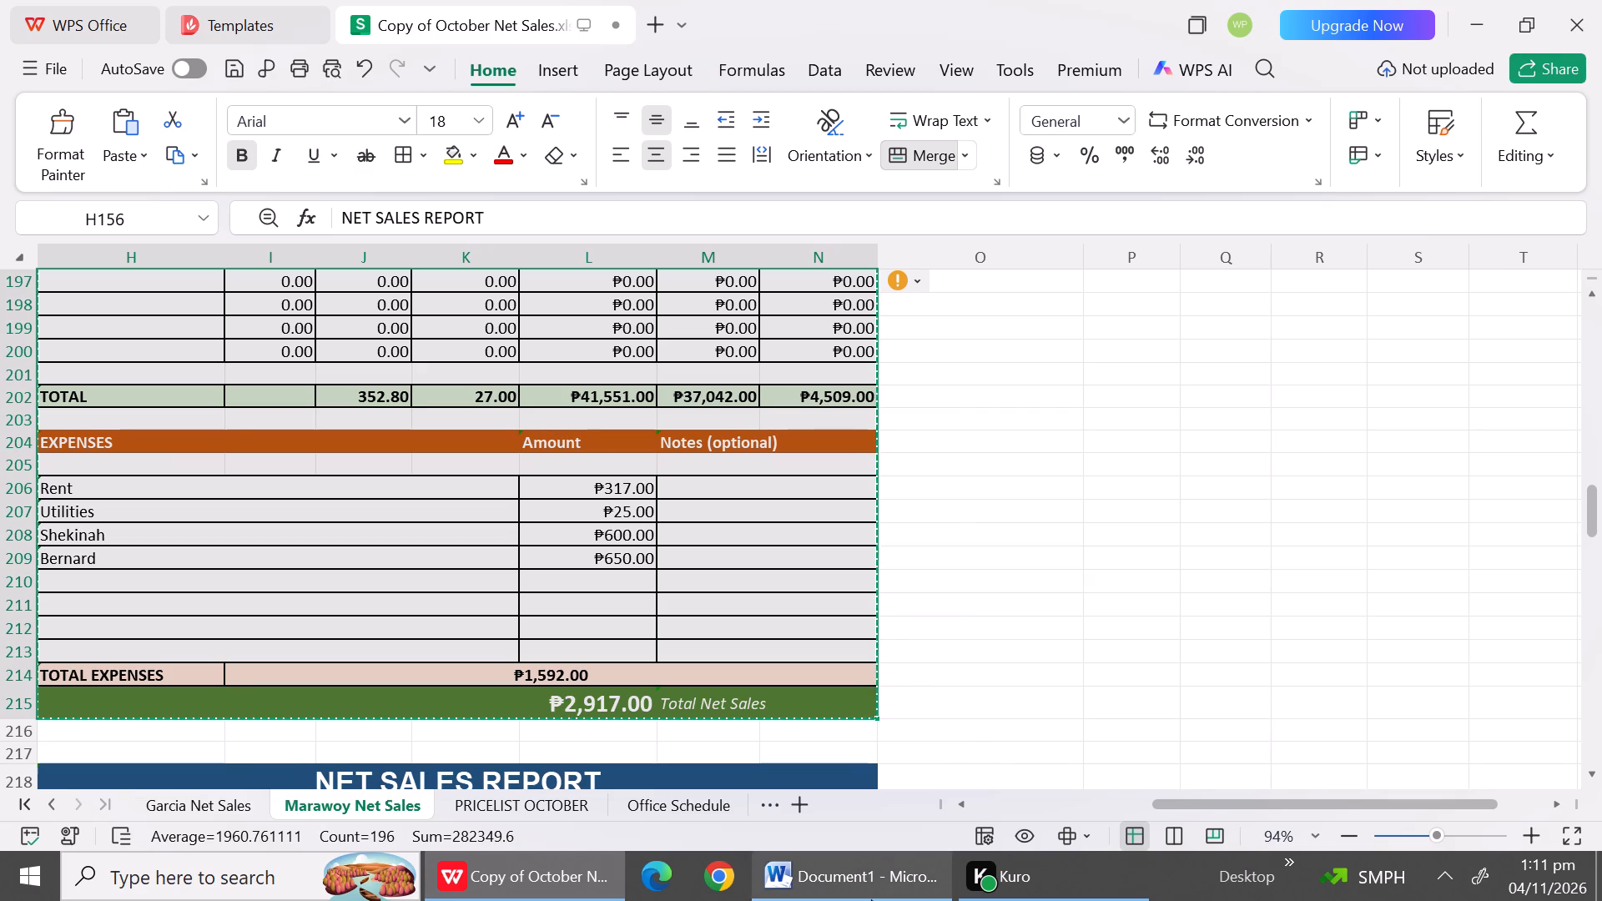
Switch to Word and paste the copied reports onto the blank page after the October 20 report.
left_click(869, 898)
left_click(1594, 348)
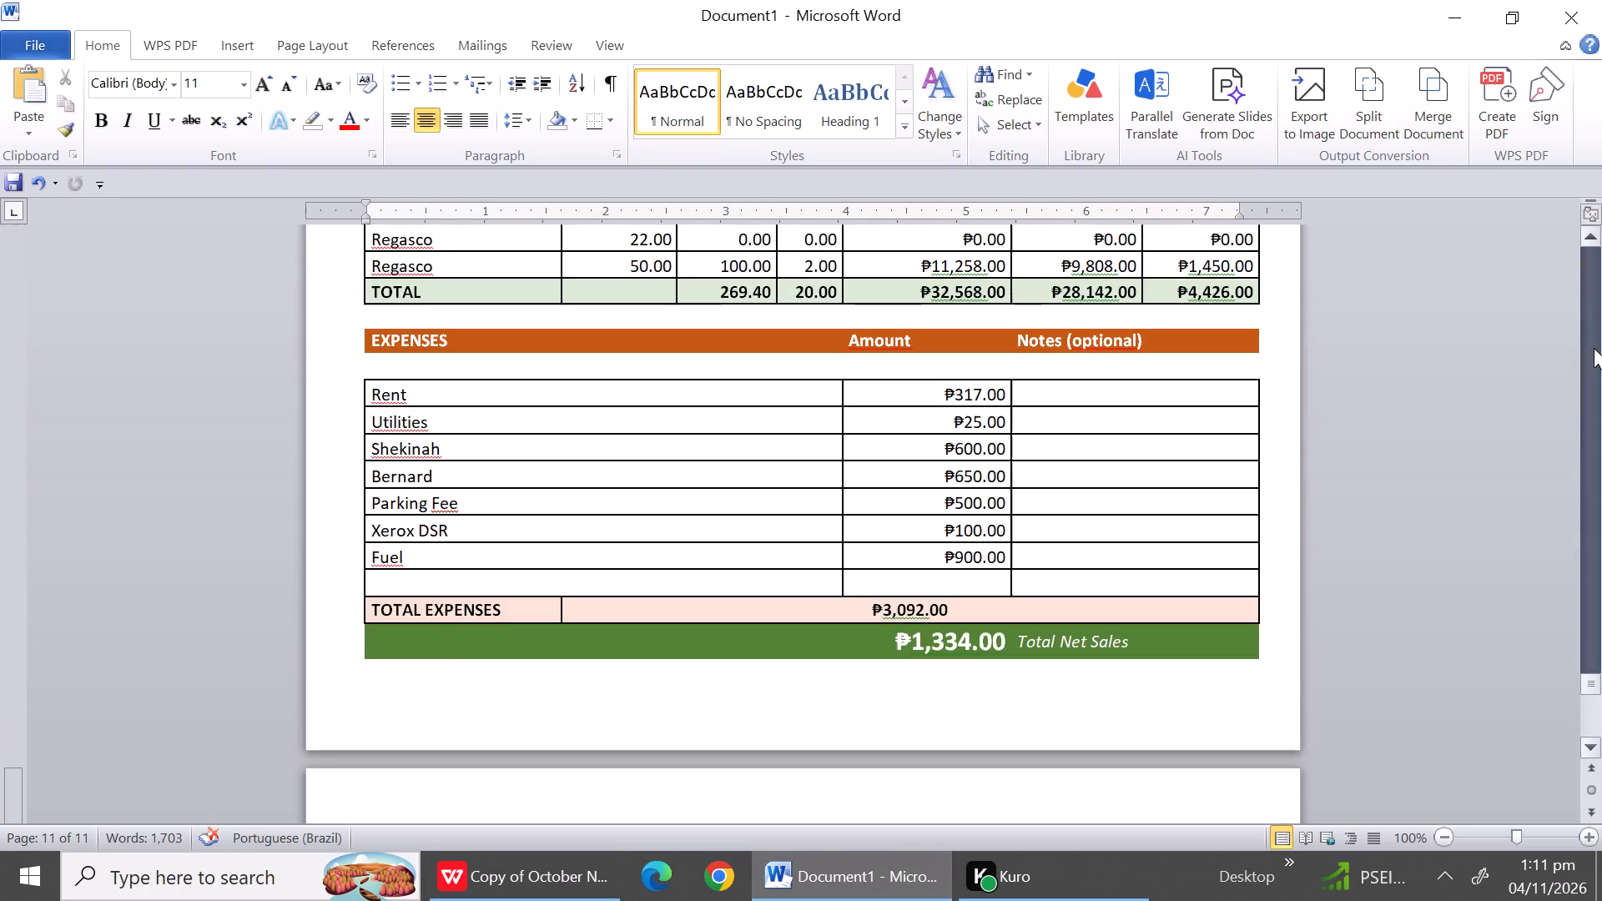
left_click(1594, 348)
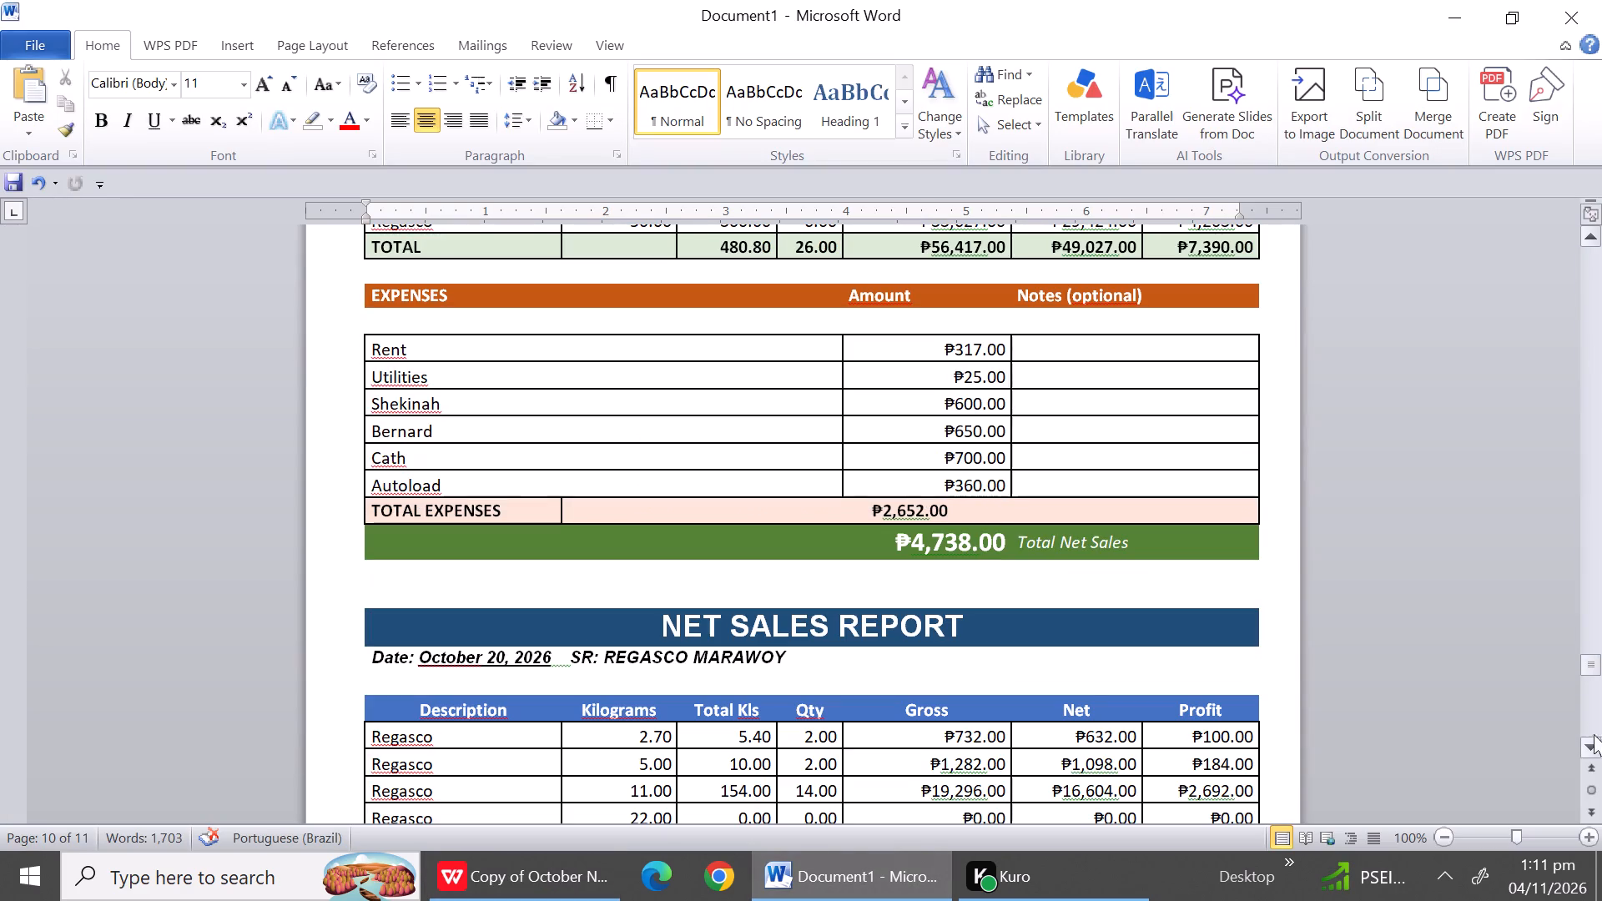
triple_click(1585, 715)
double_click(1585, 715)
left_click(1591, 261)
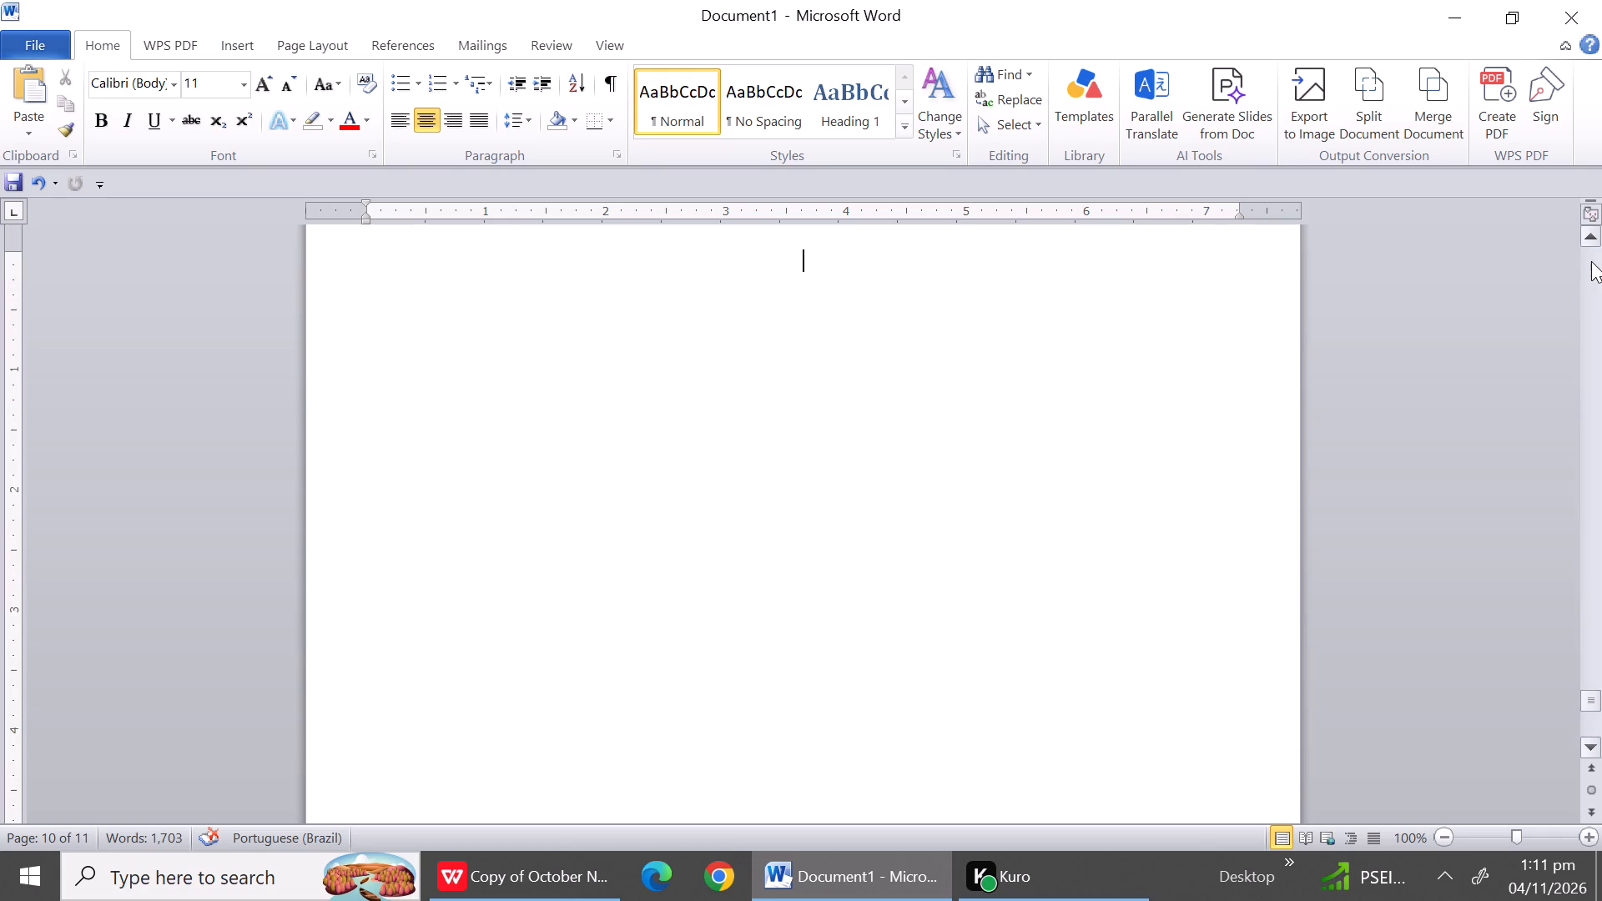
left_click(1591, 261)
left_click(789, 799)
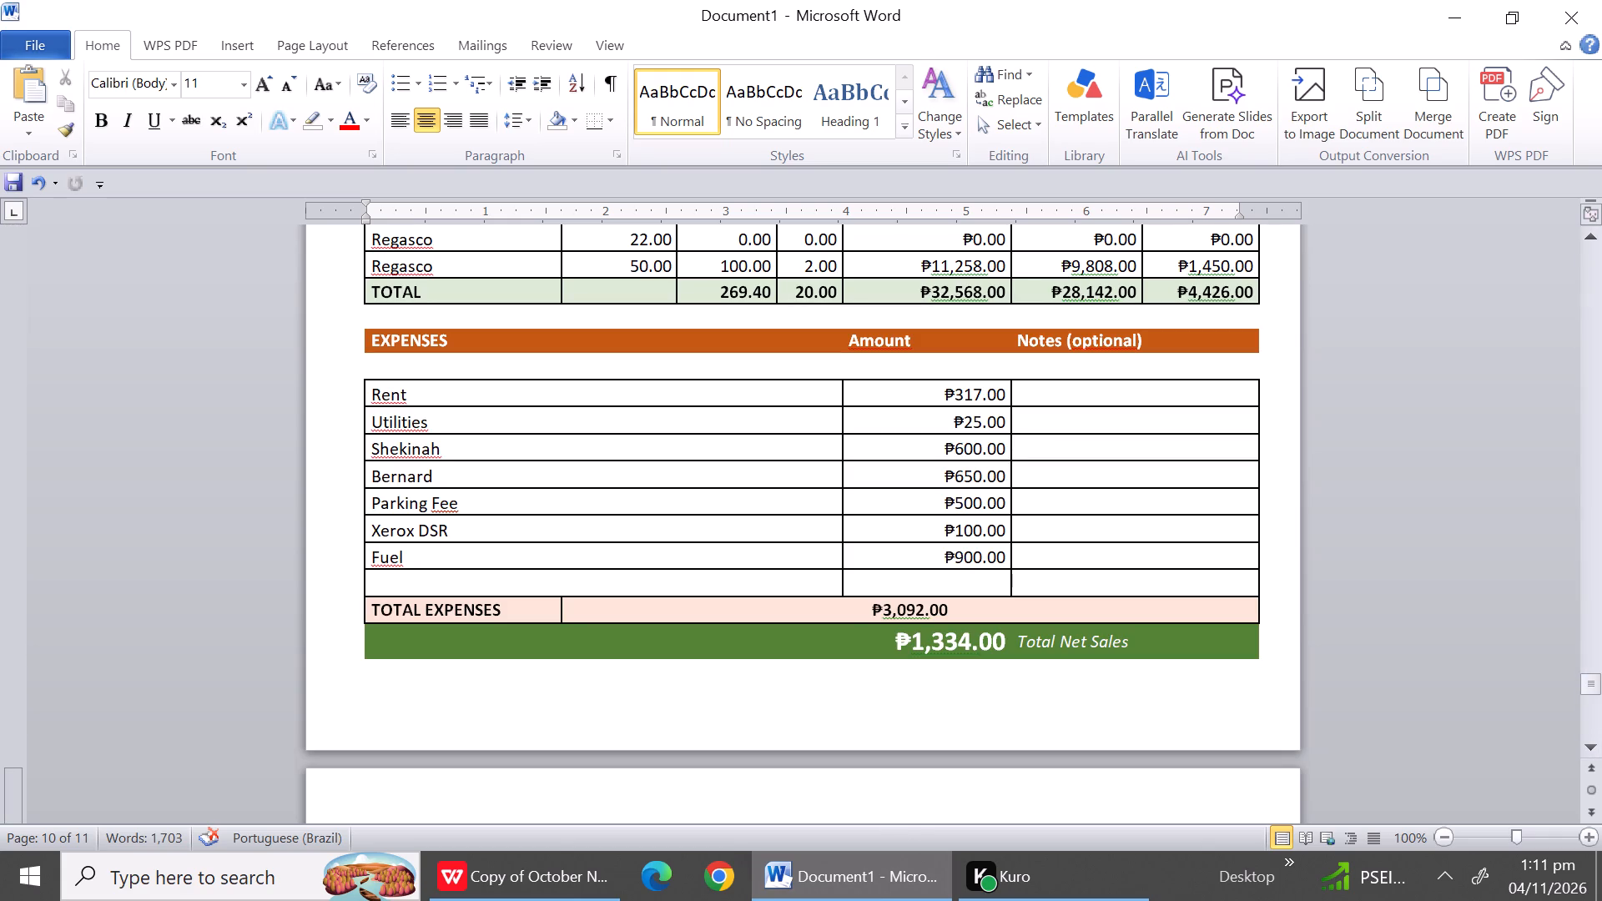
key("ctrl+v")
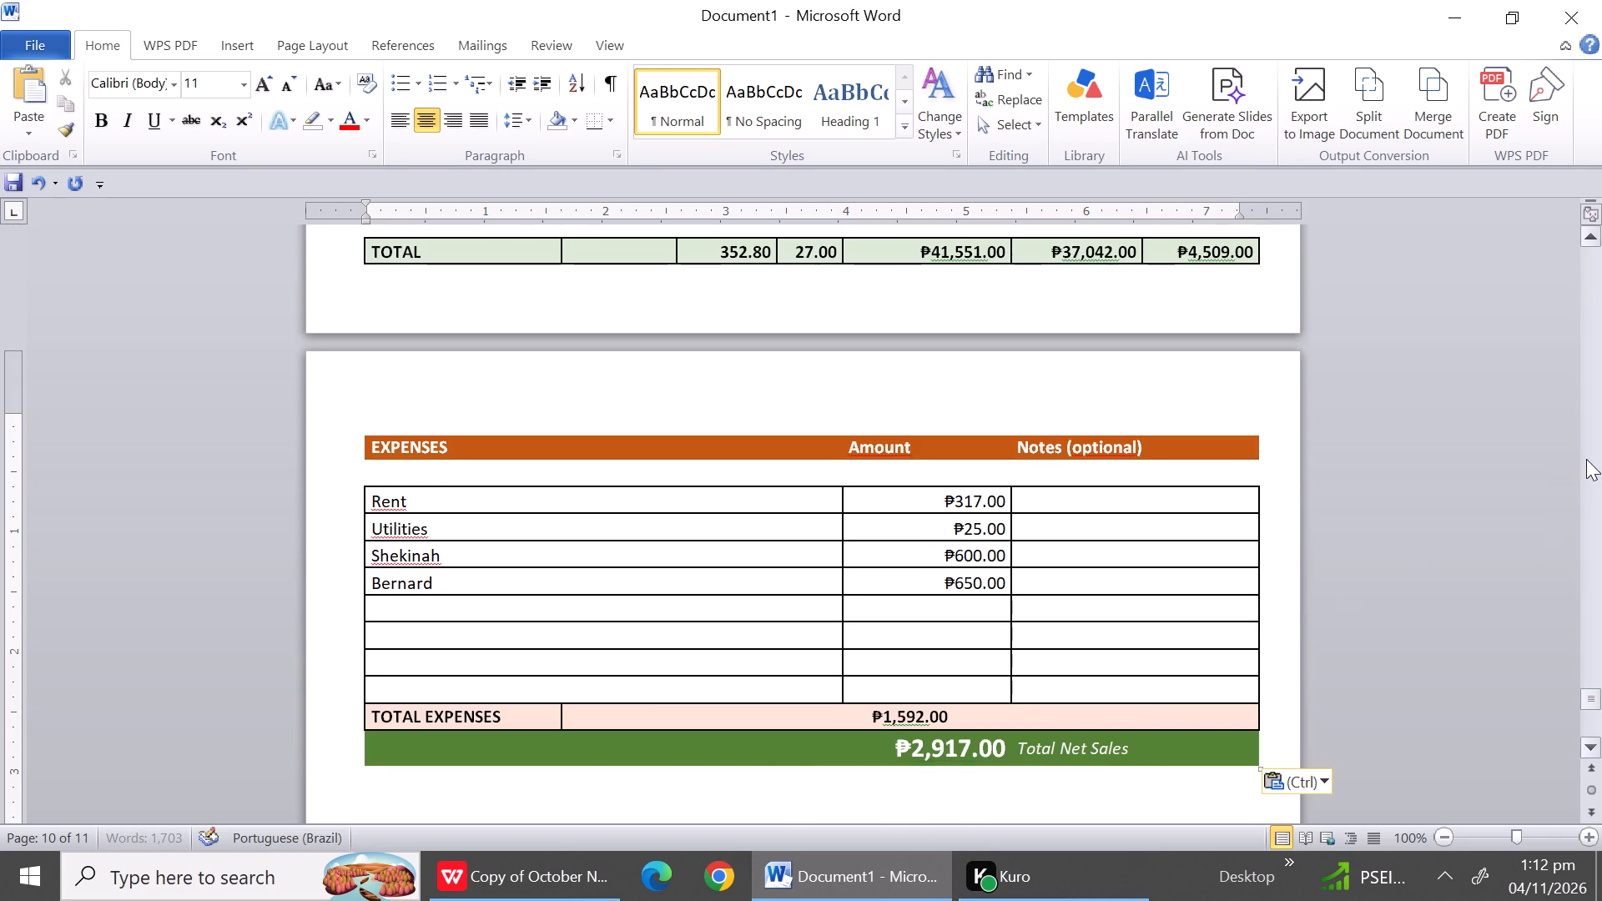
Delete the entire blank row between the date line and the column headings of the October 21 report.
left_click(1587, 459)
left_click(1587, 459)
left_click(1587, 459)
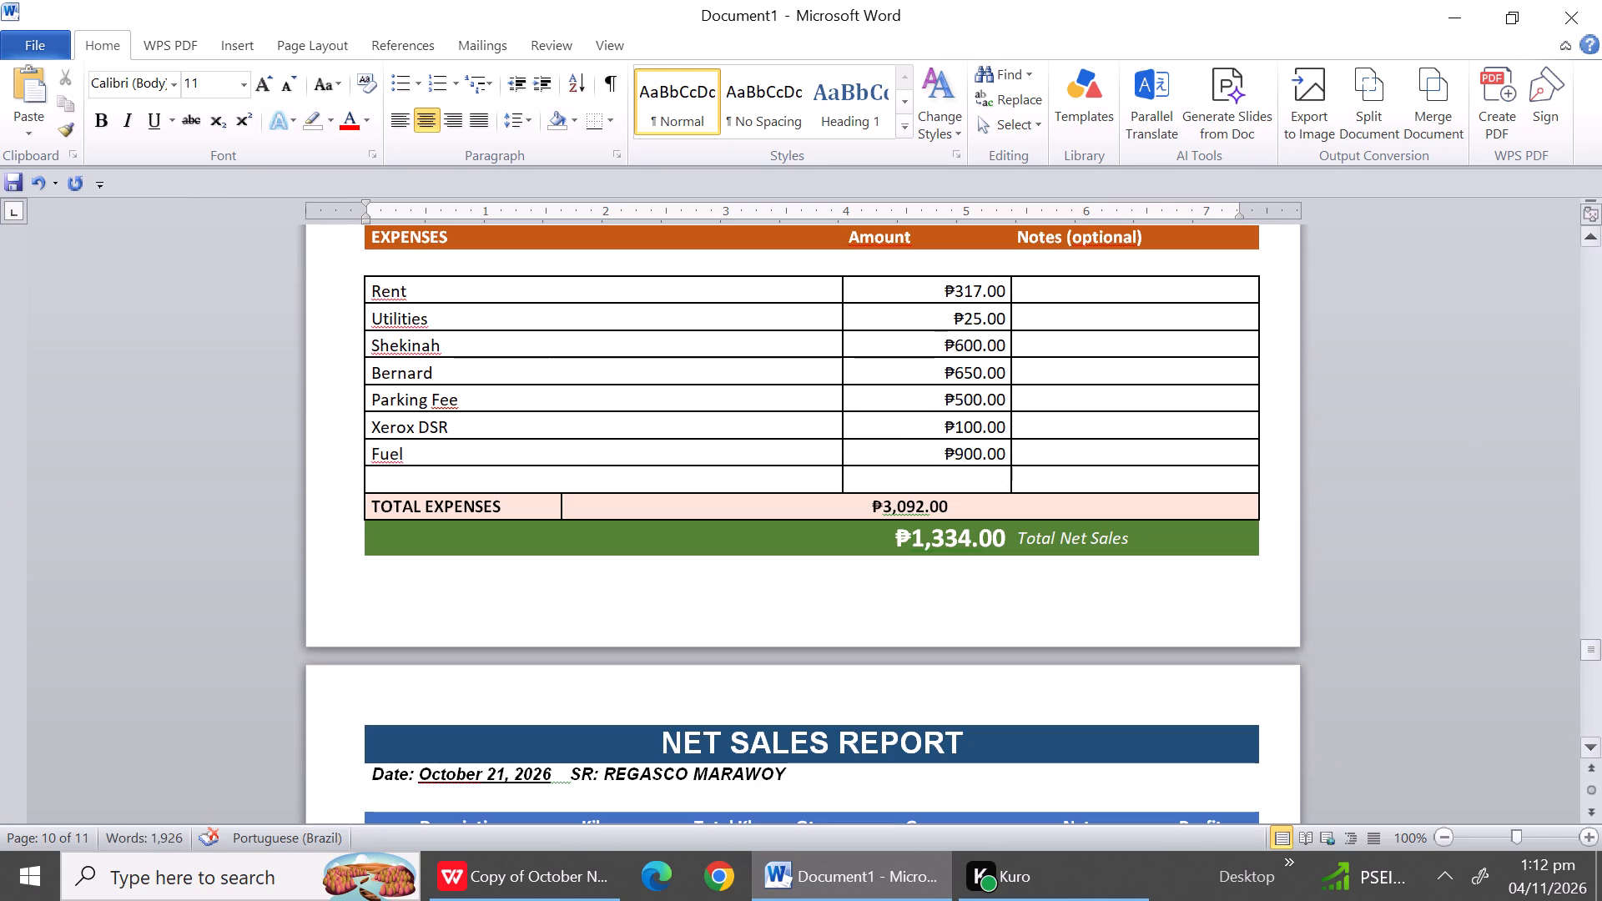
triple_click(1589, 751)
triple_click(1589, 751)
left_click(1589, 751)
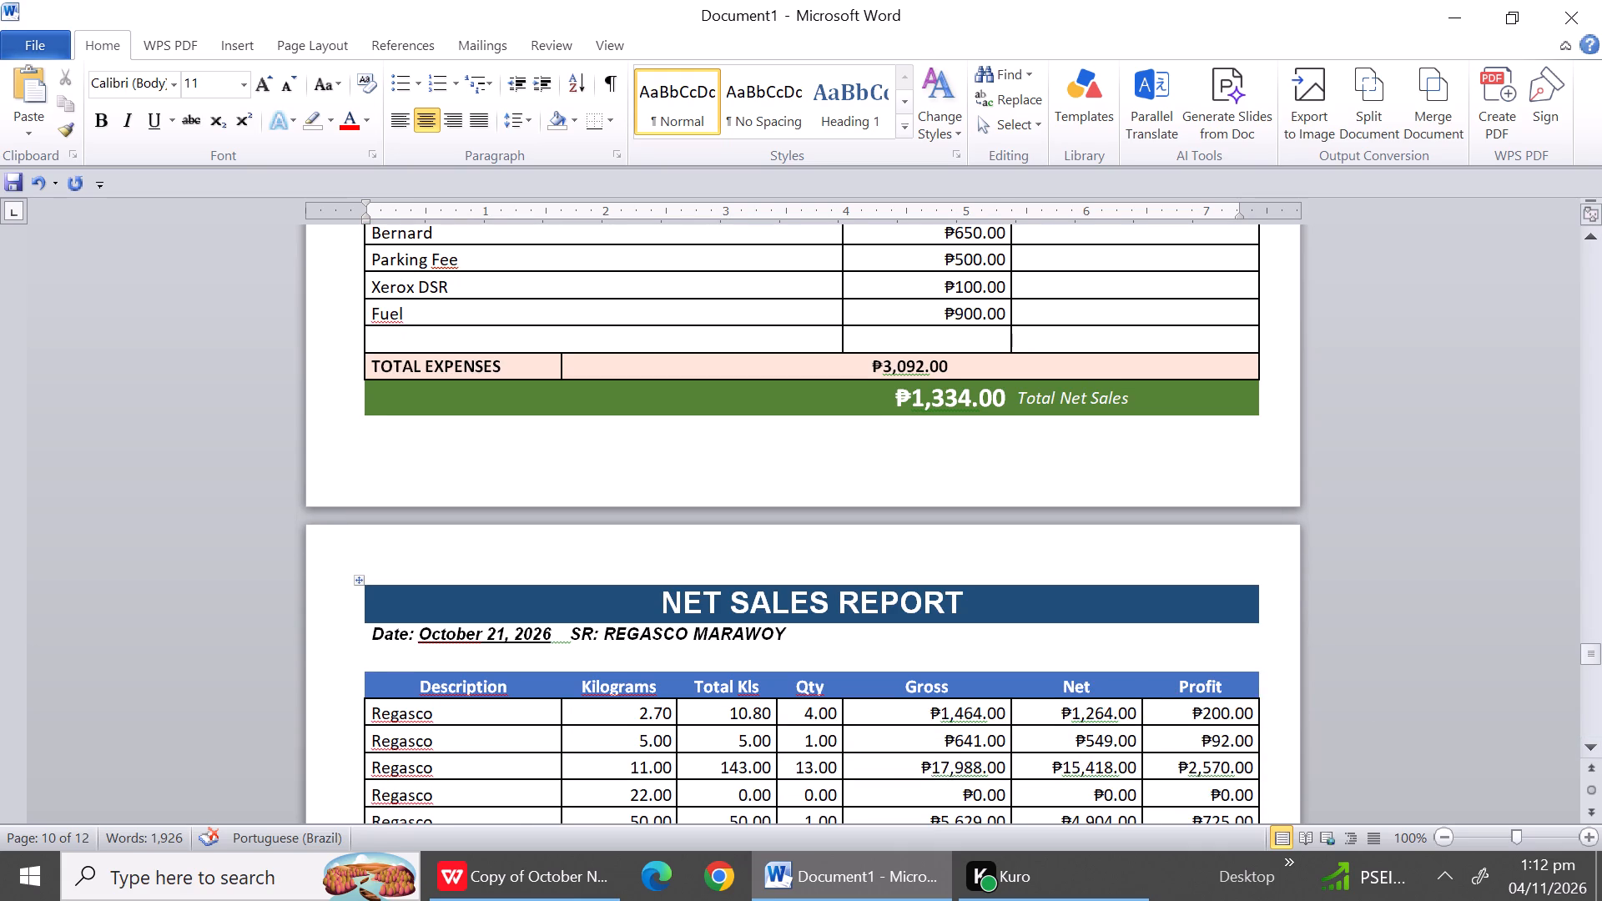
left_click(414, 657)
right_click(414, 657)
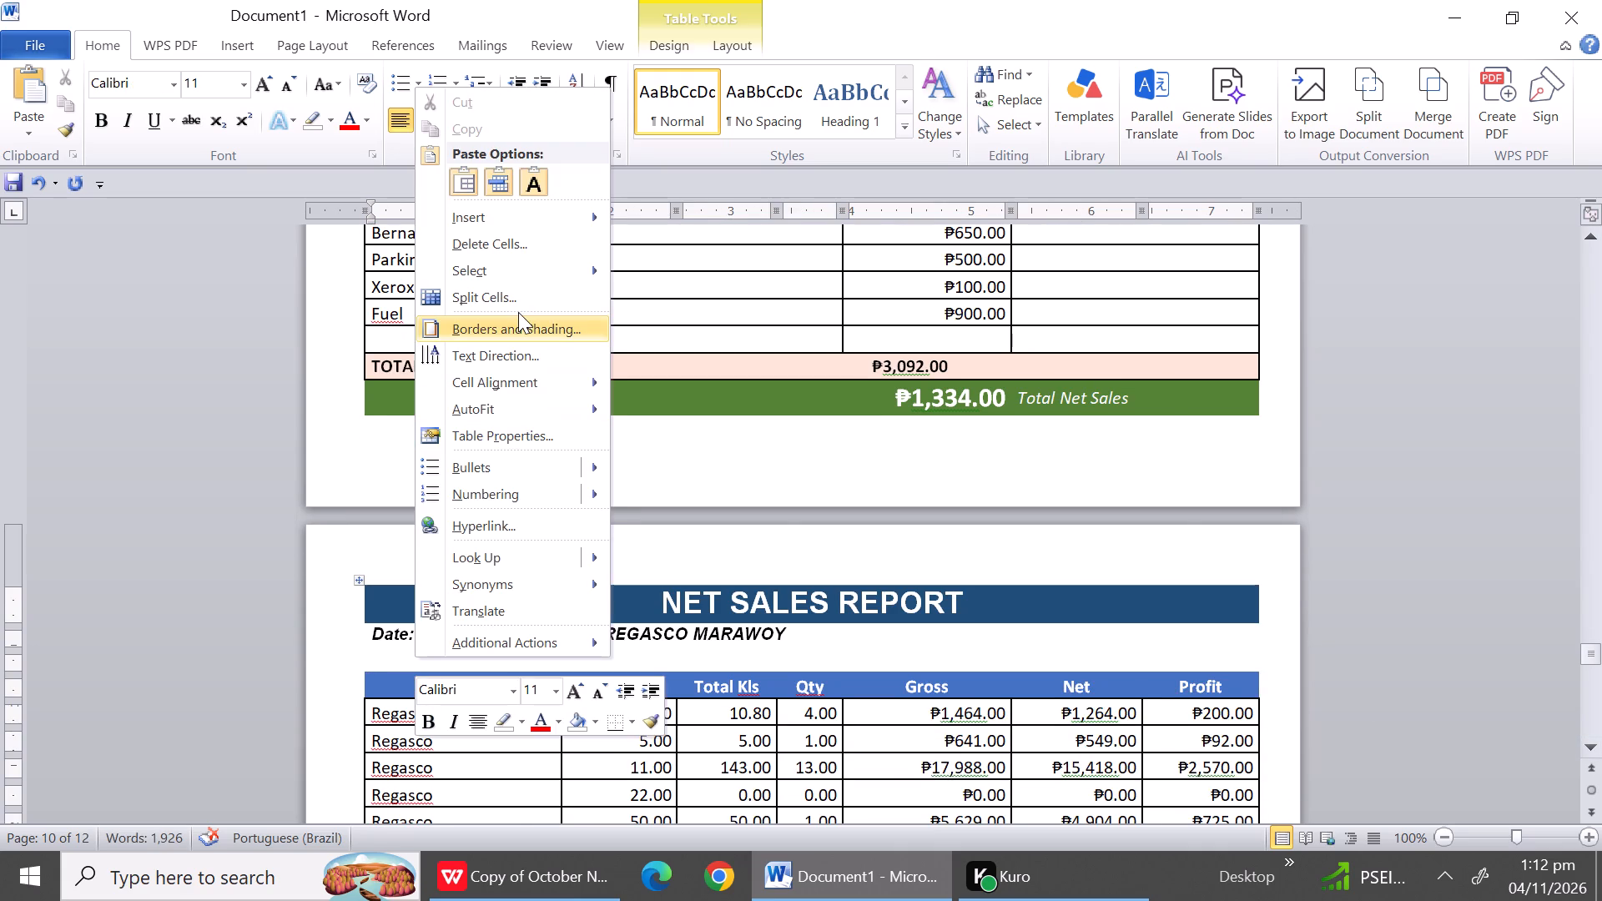
left_click(495, 249)
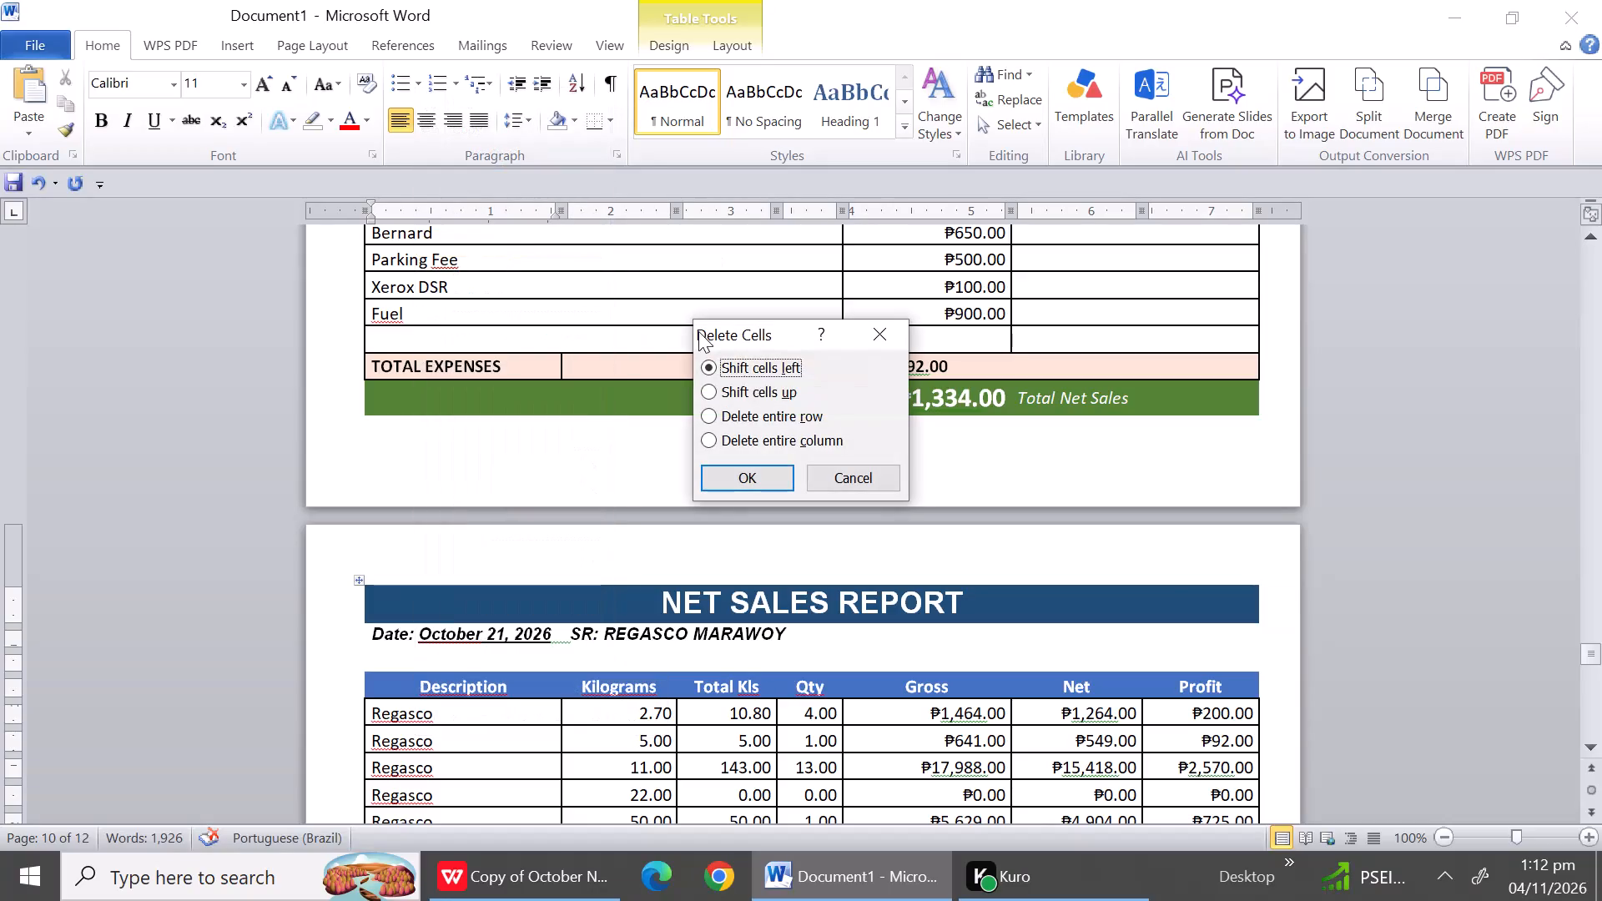
left_click(743, 422)
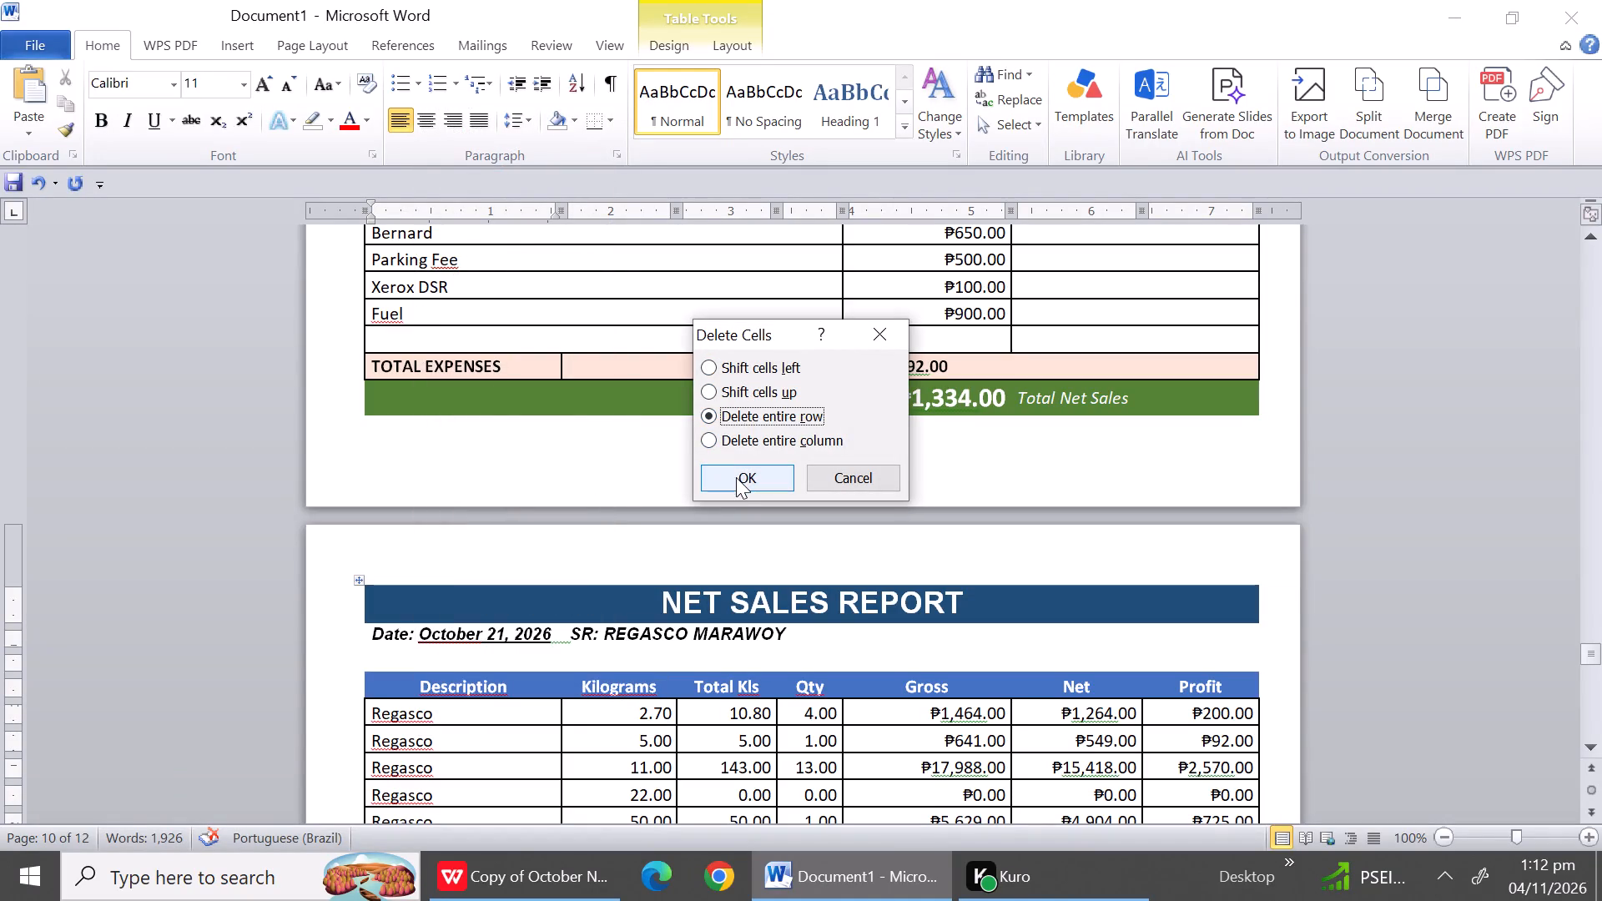
left_click(736, 477)
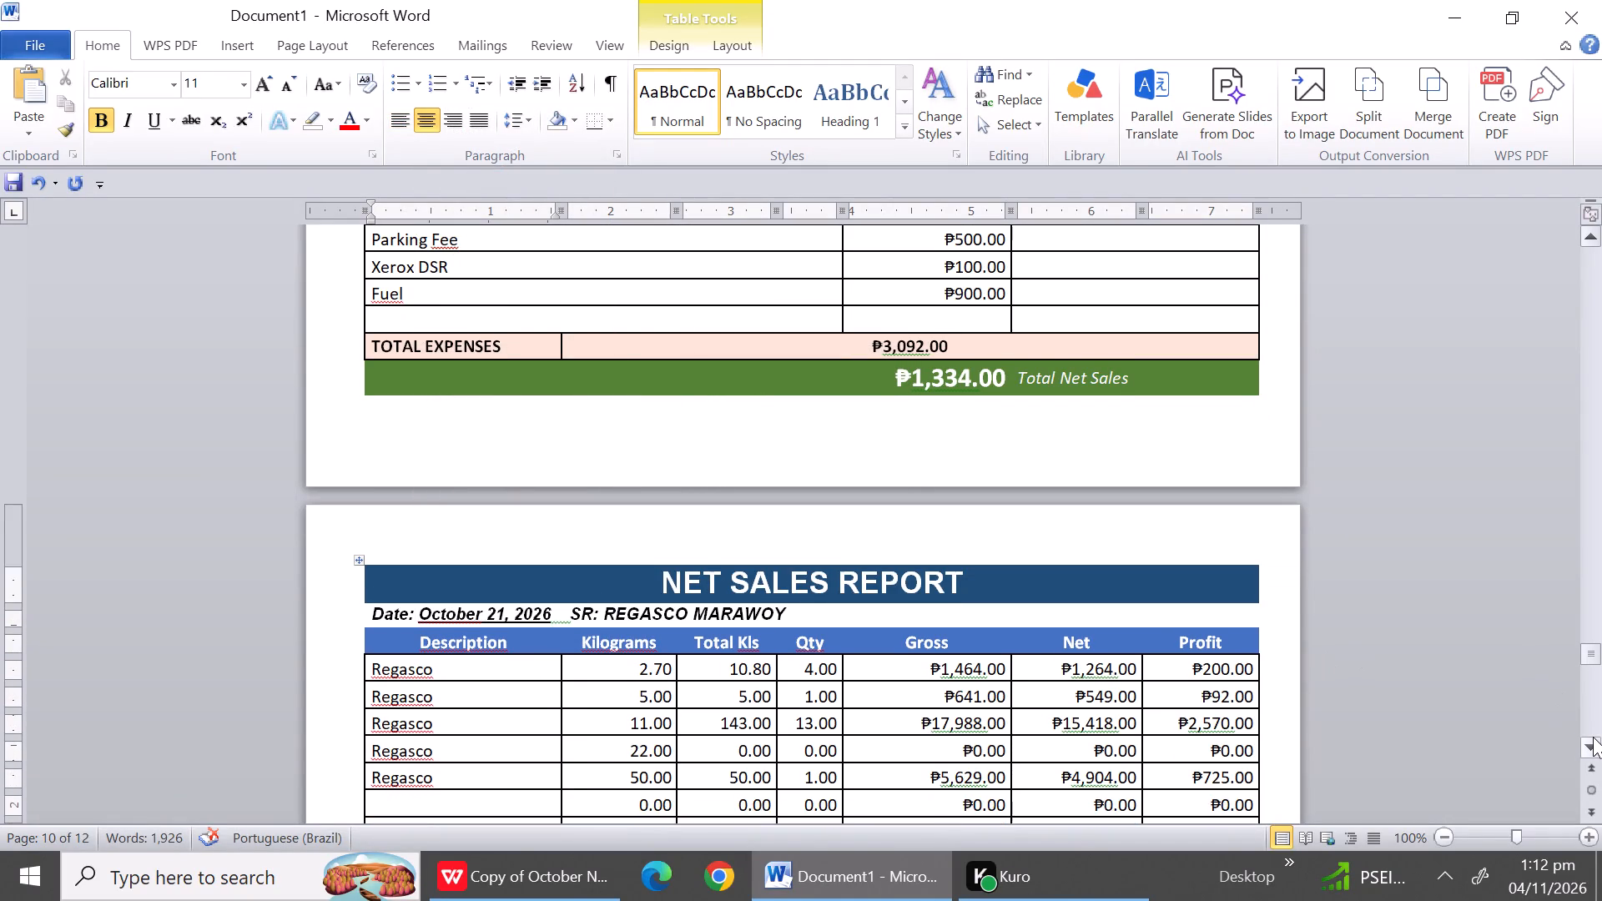
Delete the five zero-value rows and the blank row above TOTAL in the October 21 sales table as entire rows.
triple_click(1593, 737)
triple_click(1593, 737)
triple_click(1593, 737)
triple_click(1593, 737)
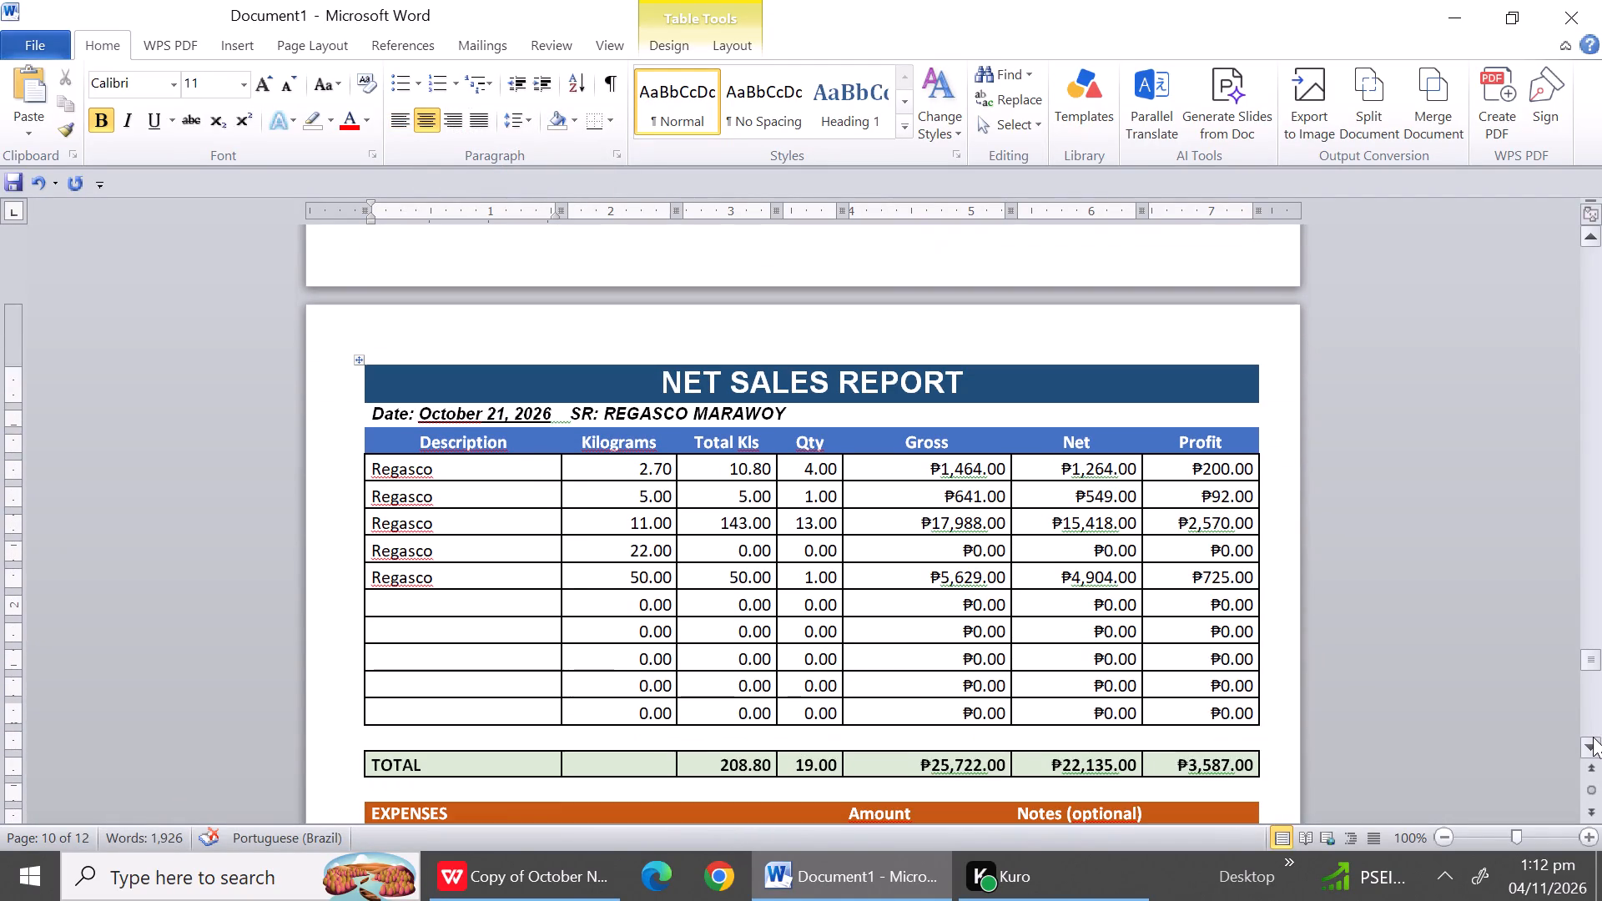
double_click(1593, 737)
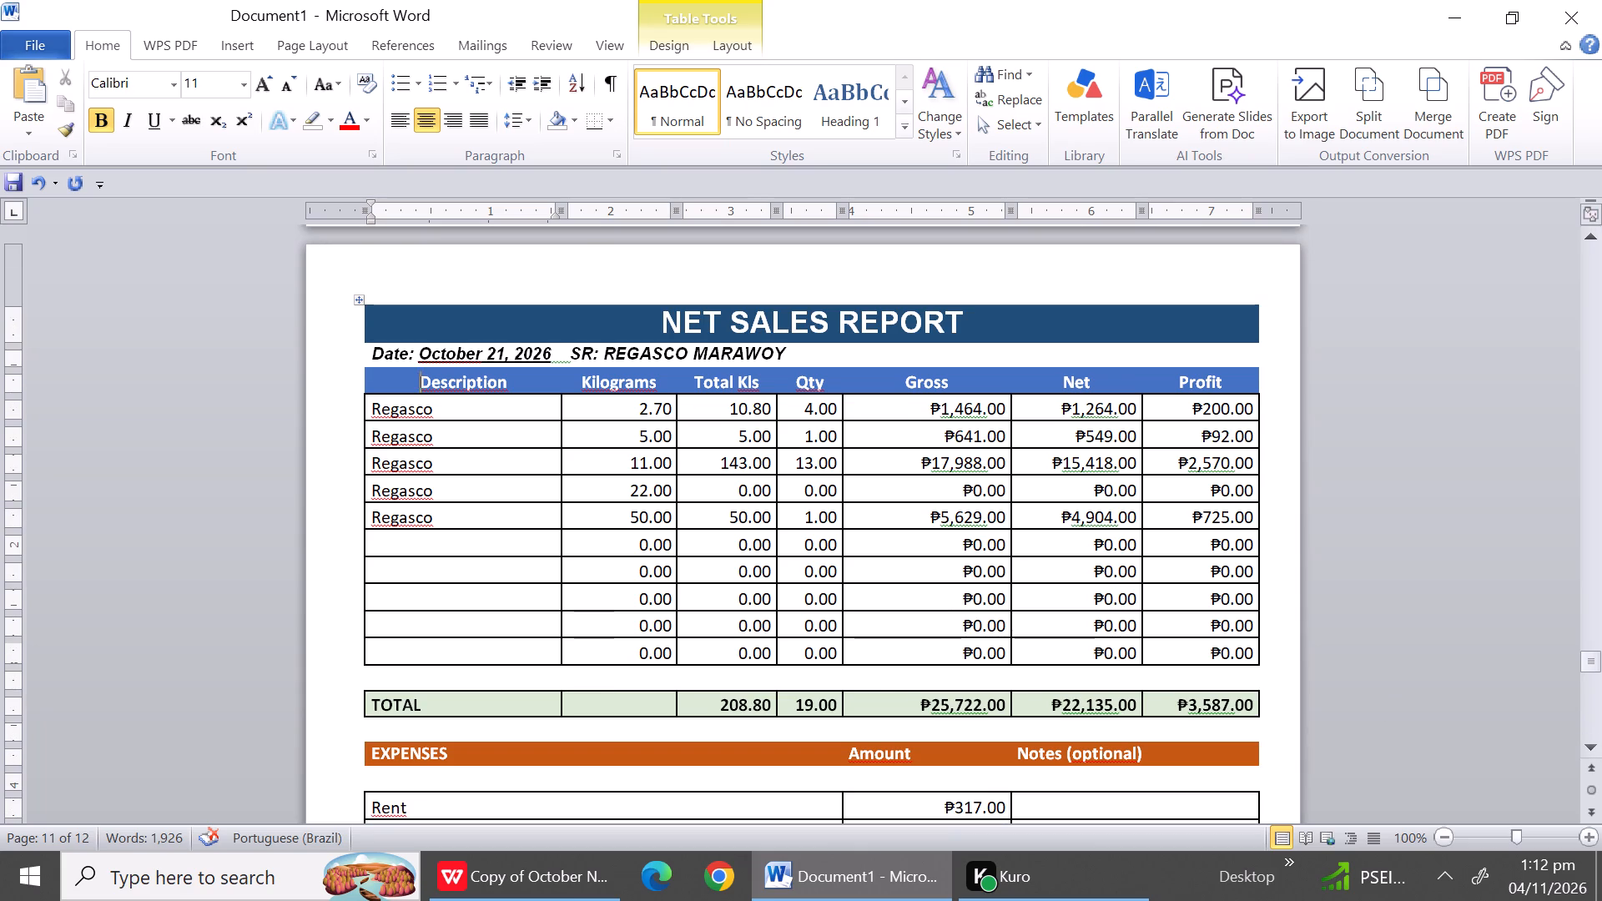
left_click_drag(414, 550, 413, 679)
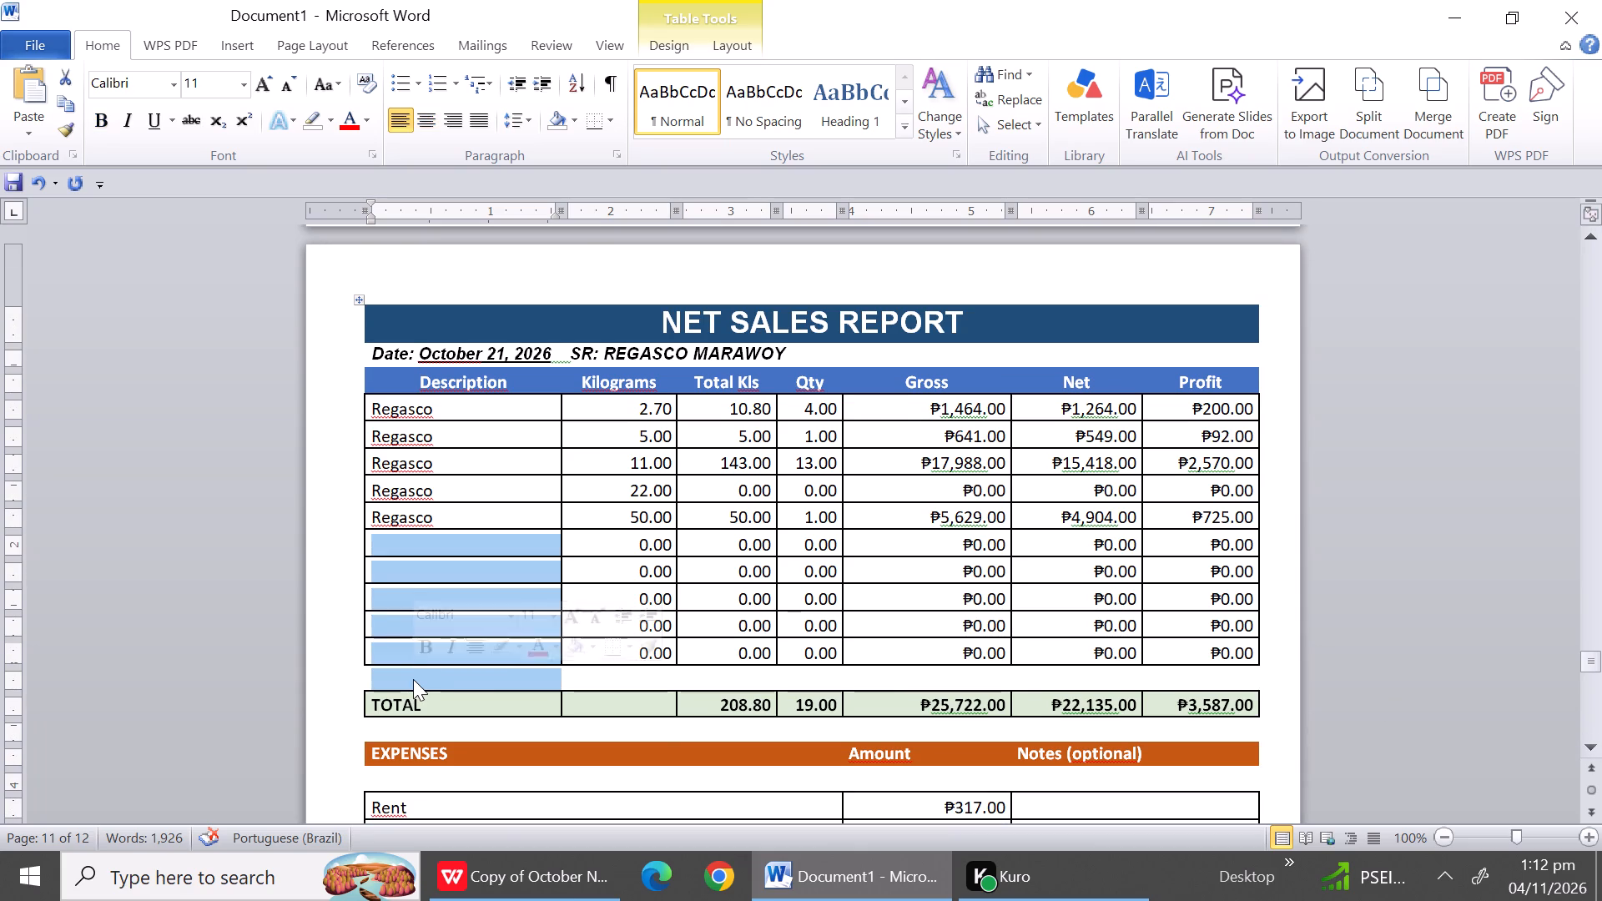
right_click(413, 679)
left_click(471, 471)
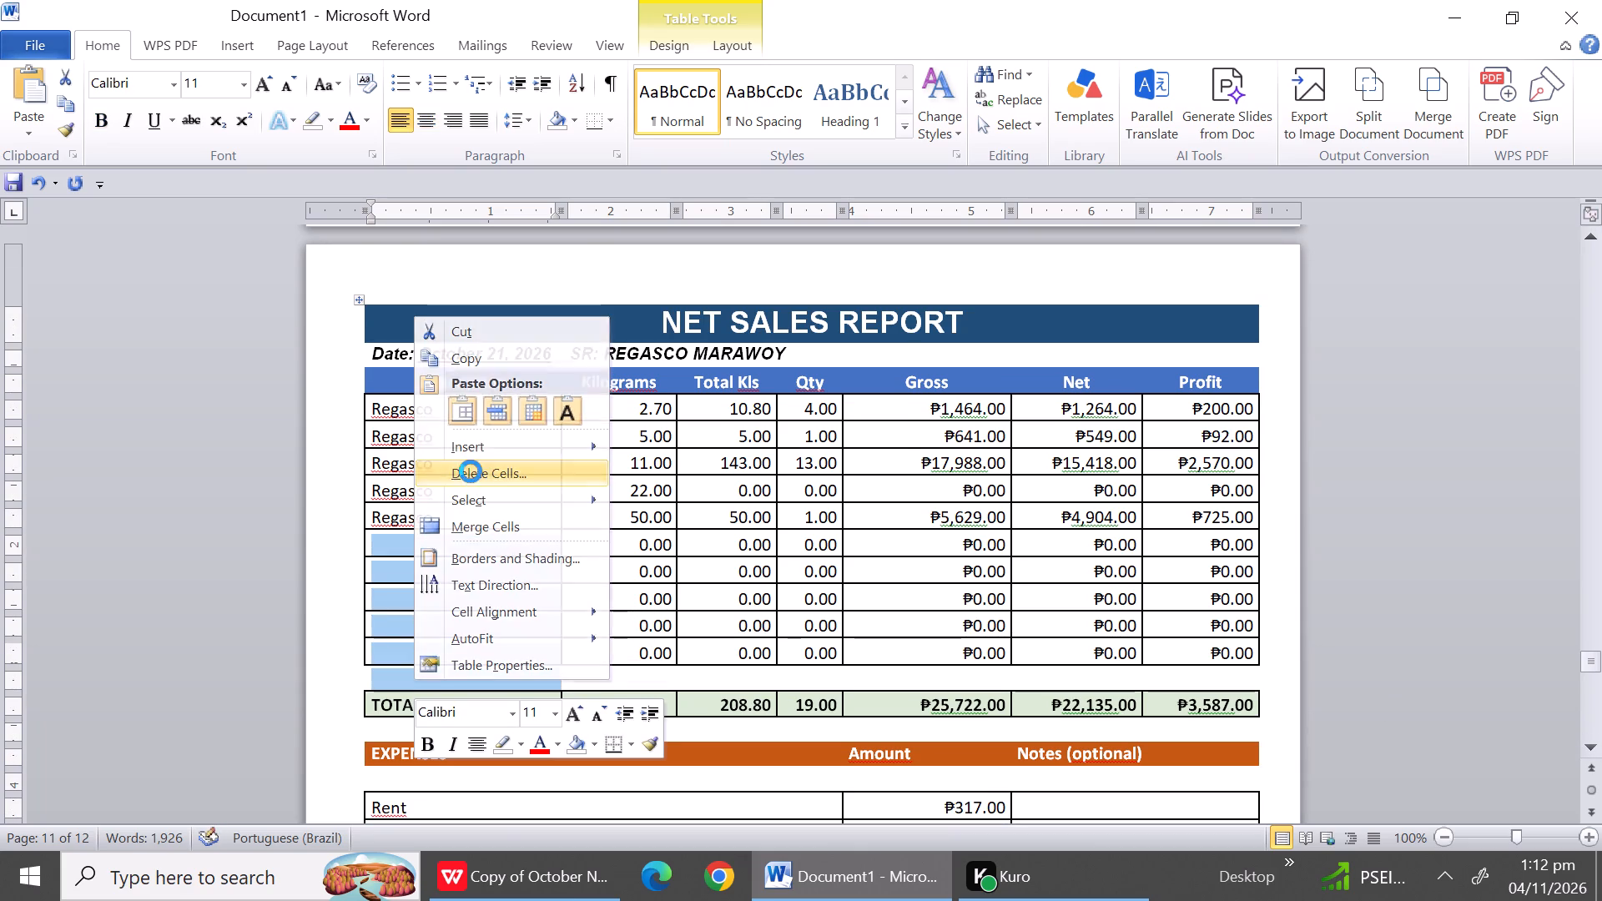
left_click(734, 420)
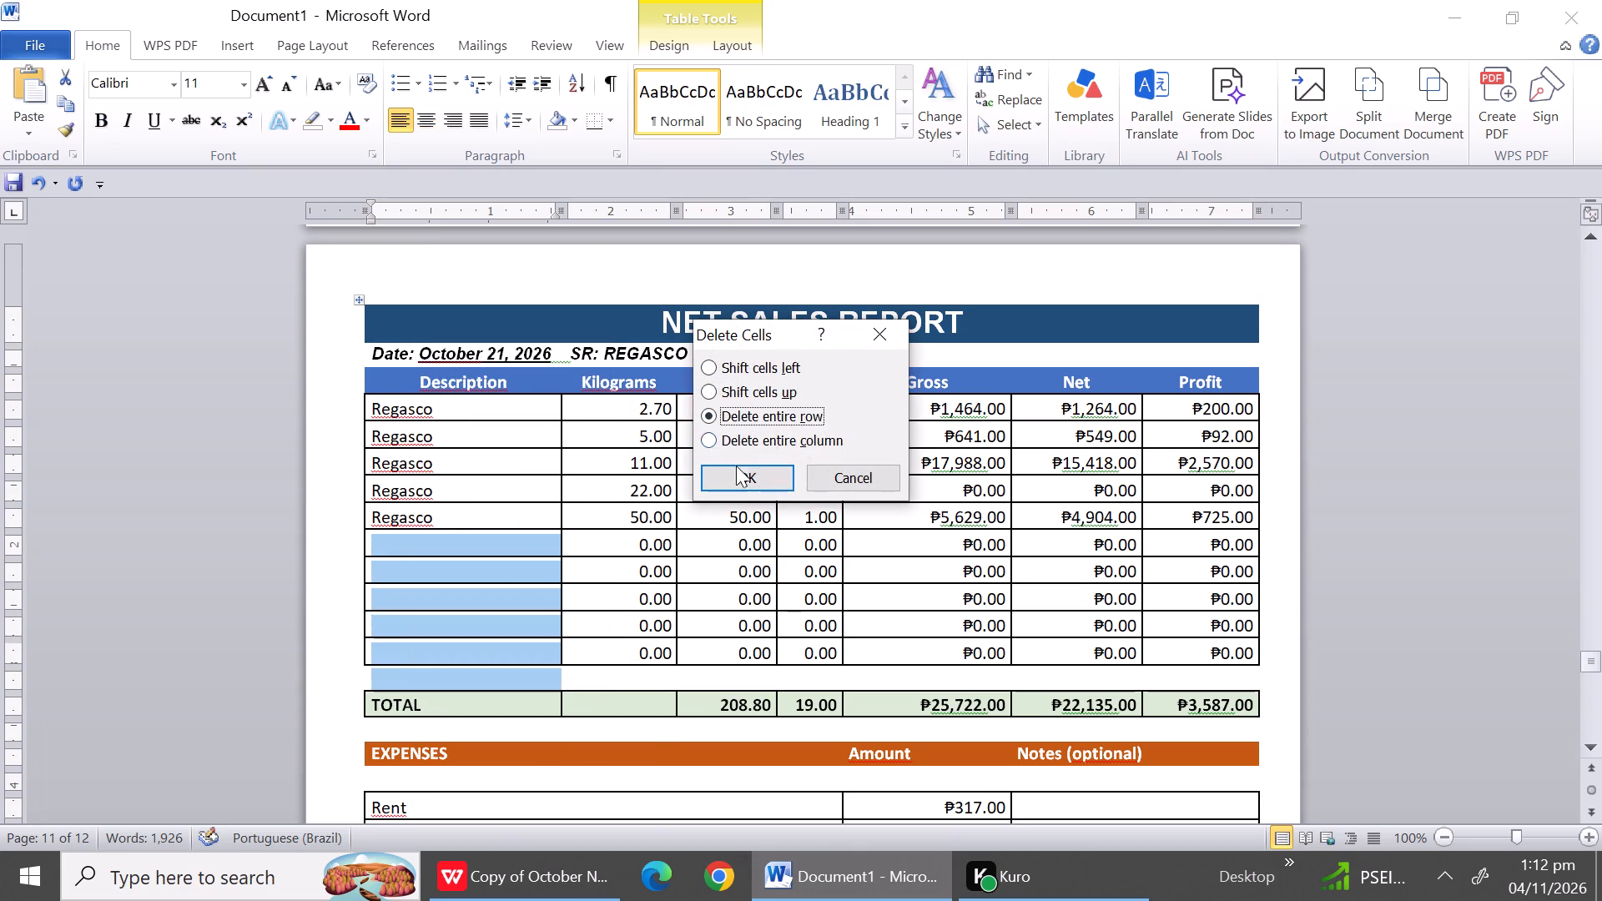
left_click(736, 474)
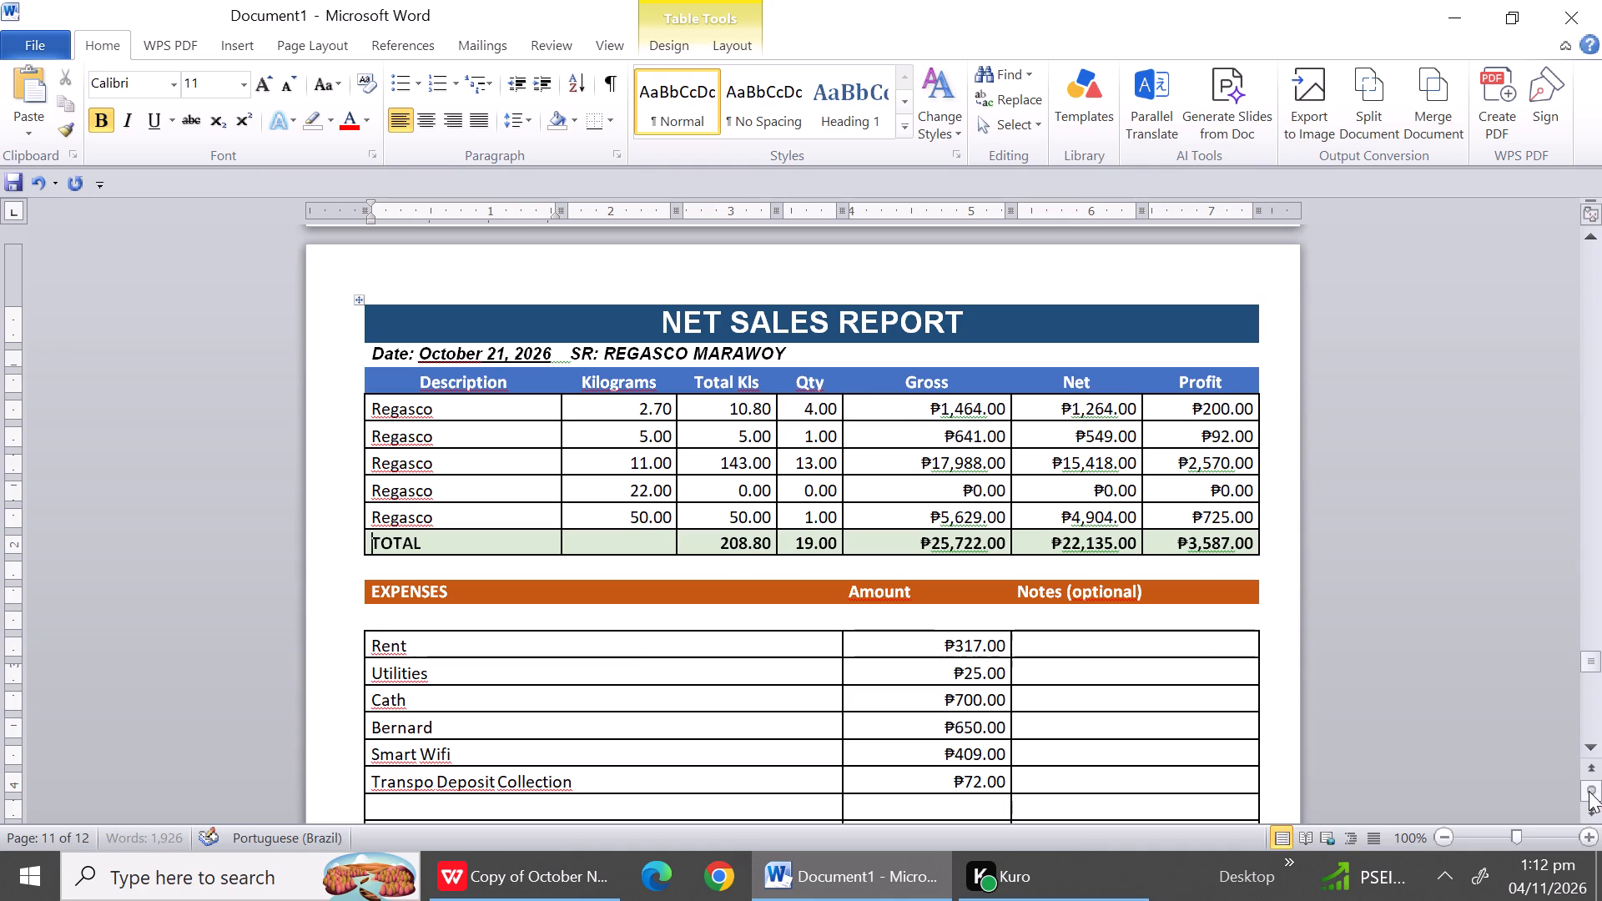
Delete the two blank expense rows between Transpo Deposit Collection and TOTAL EXPENSES in the October 21 report.
triple_click(1595, 751)
triple_click(1595, 751)
triple_click(1595, 751)
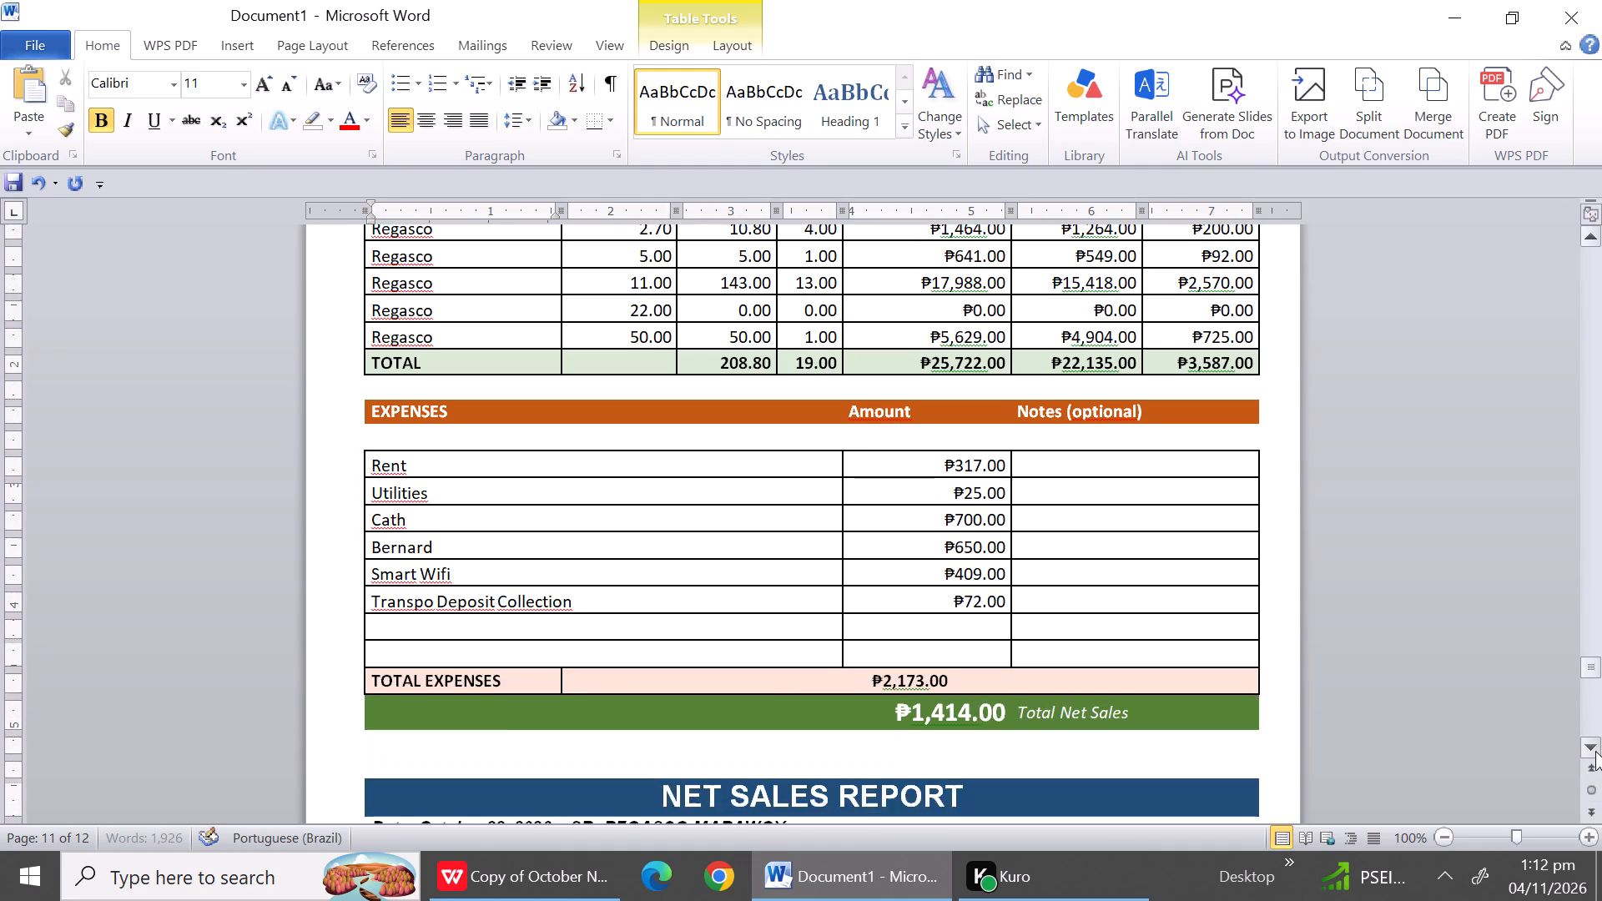
triple_click(1595, 751)
triple_click(1595, 751)
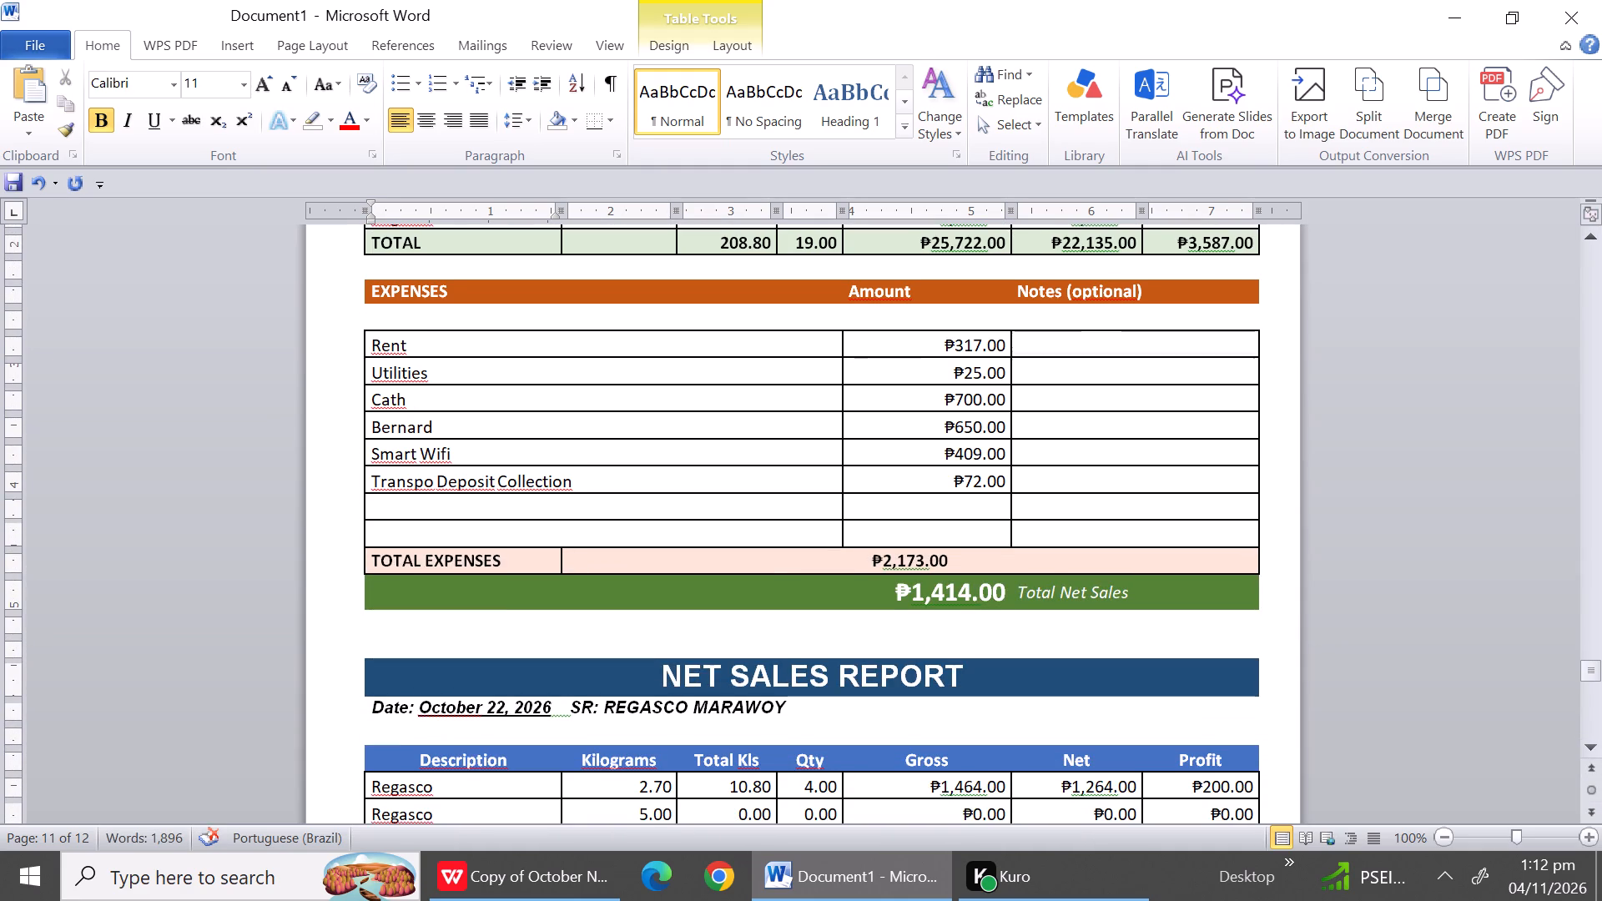
left_click_drag(463, 500, 463, 537)
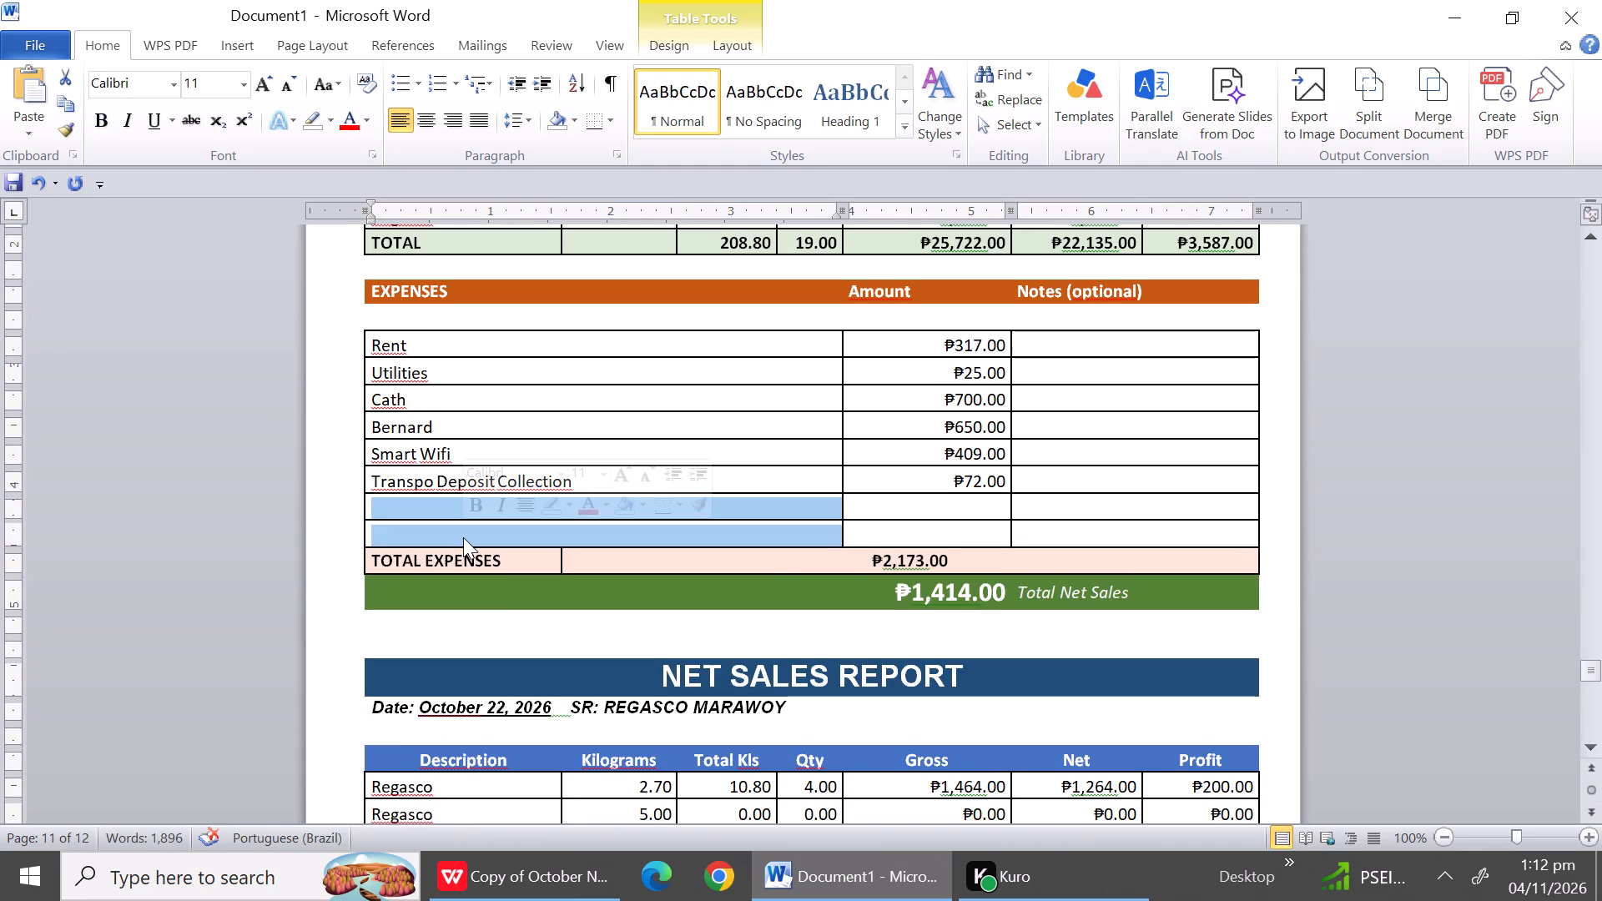
left_click(463, 537)
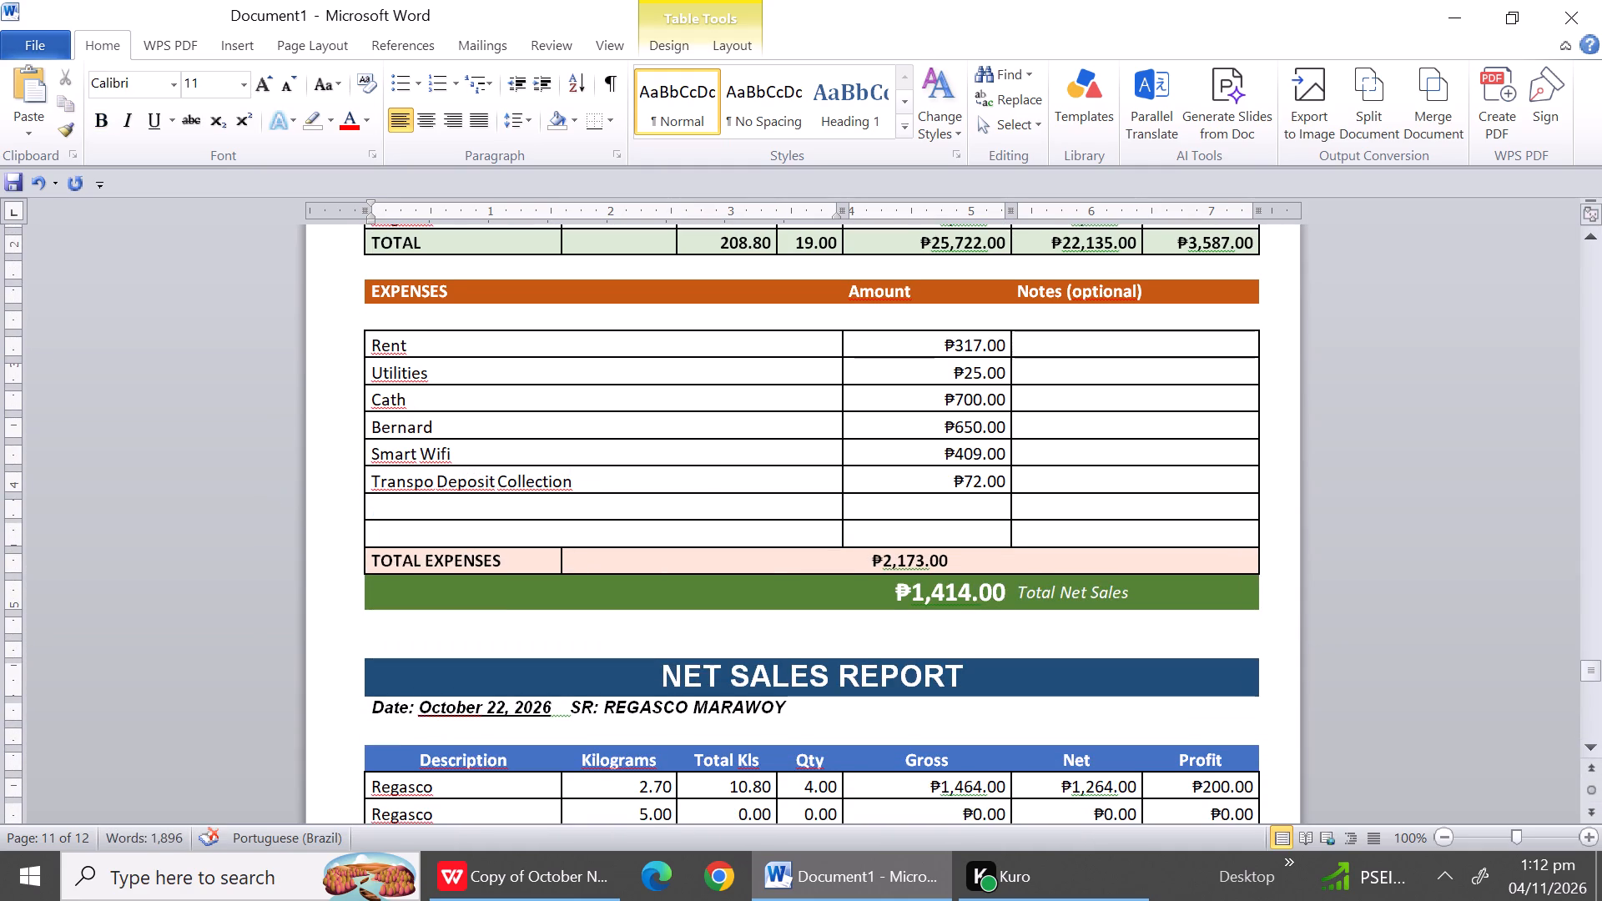
left_click(320, 491)
left_click(407, 509)
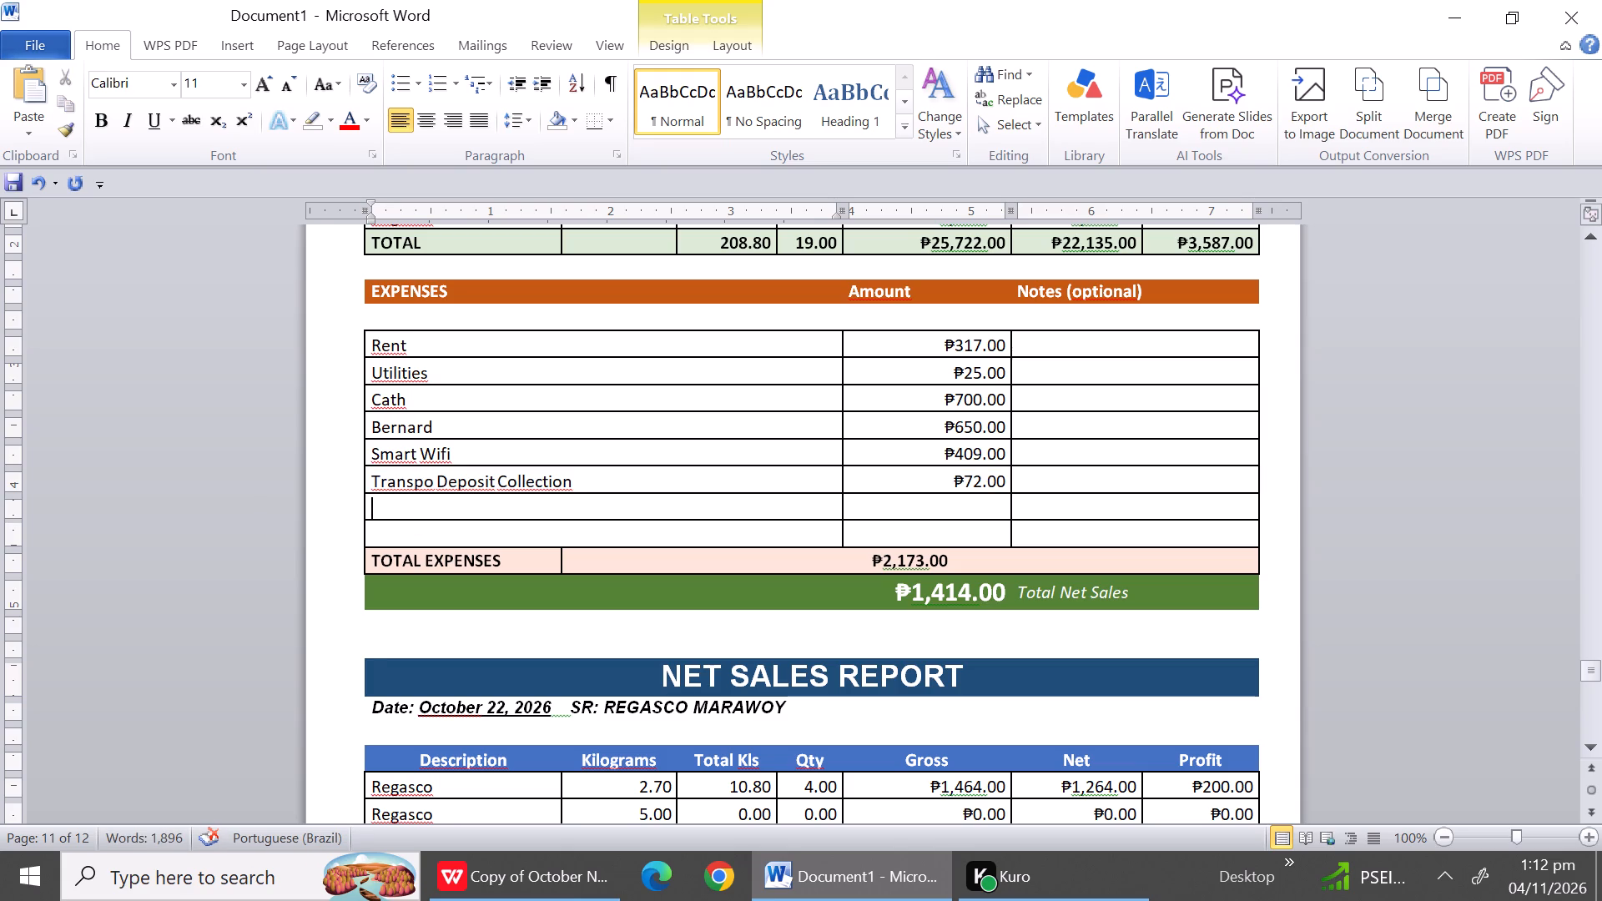
left_click(384, 638)
left_click_drag(376, 510, 376, 515)
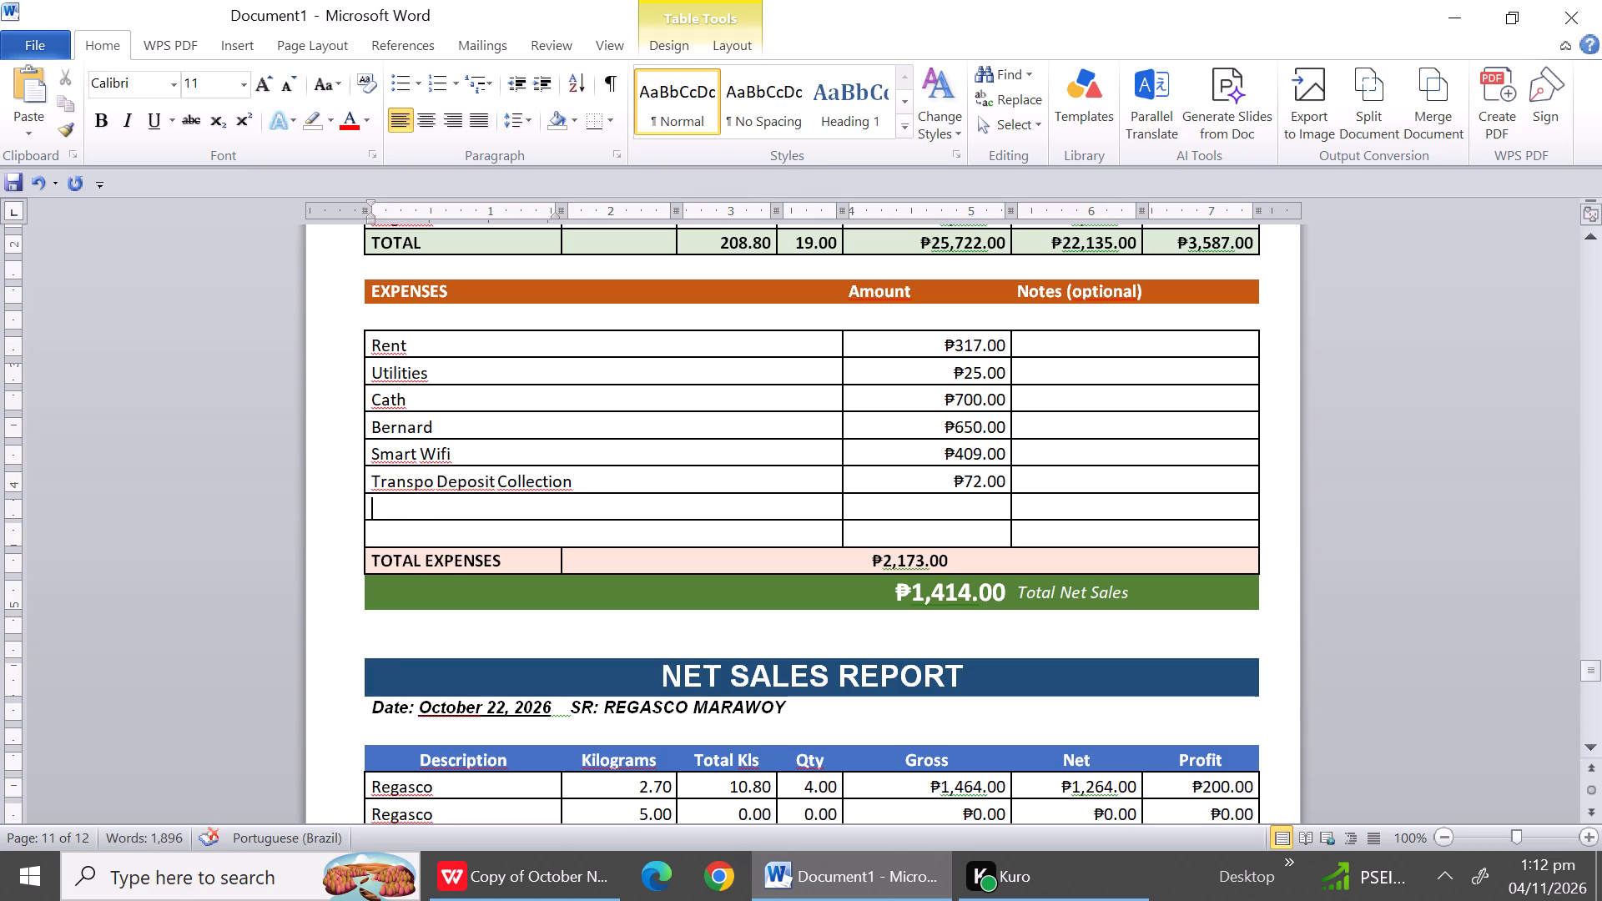
left_click_drag(376, 515, 376, 546)
right_click(376, 546)
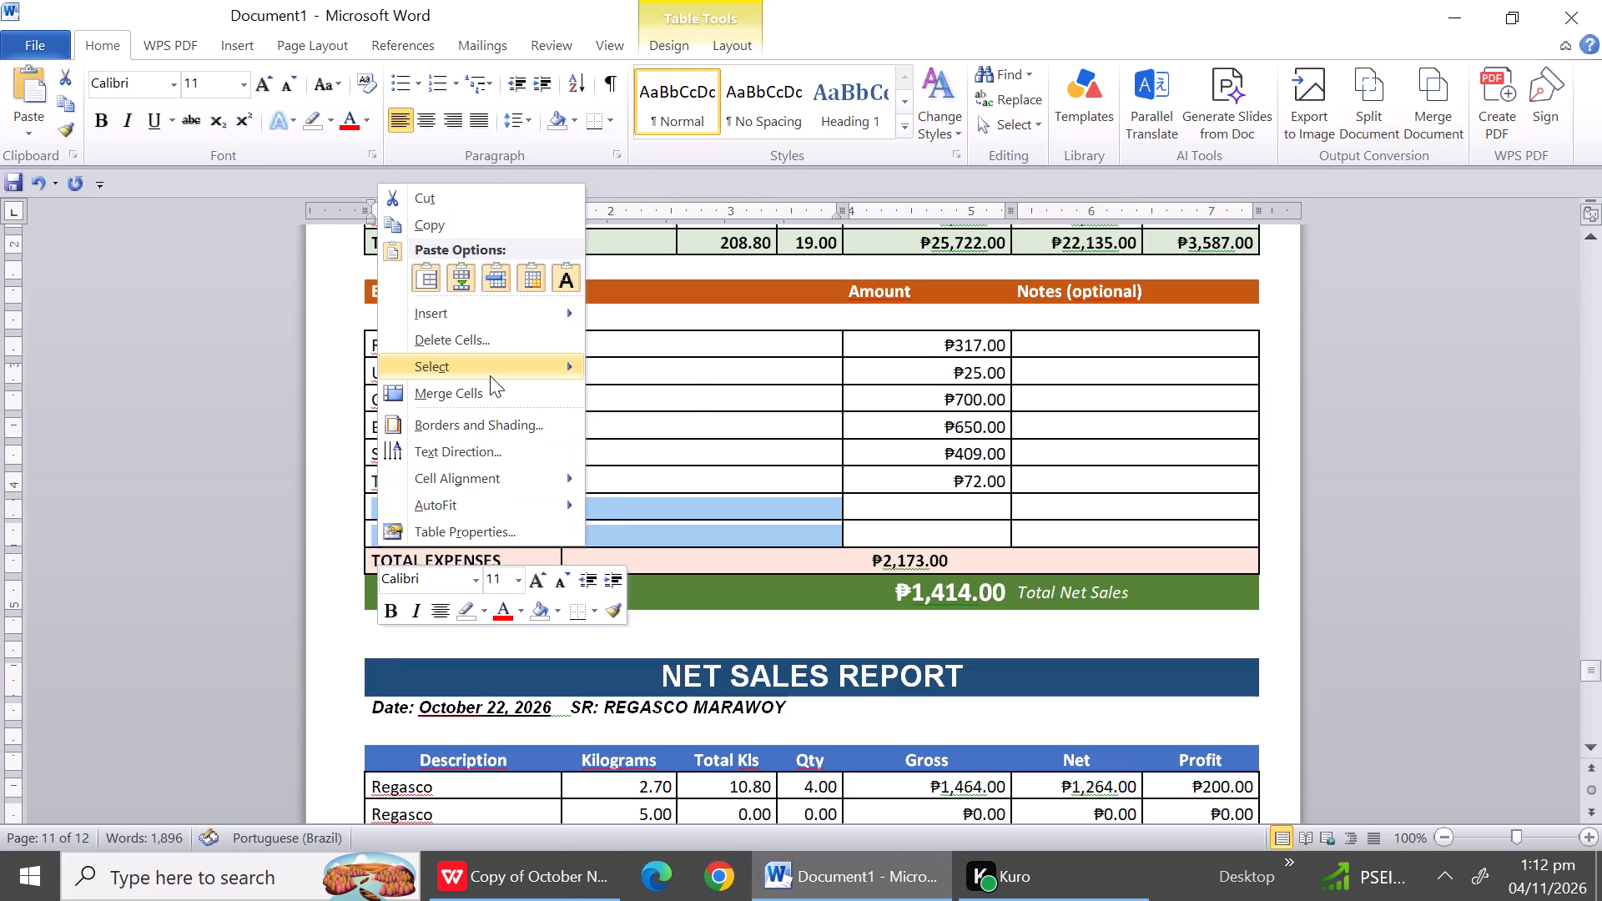
left_click(479, 350)
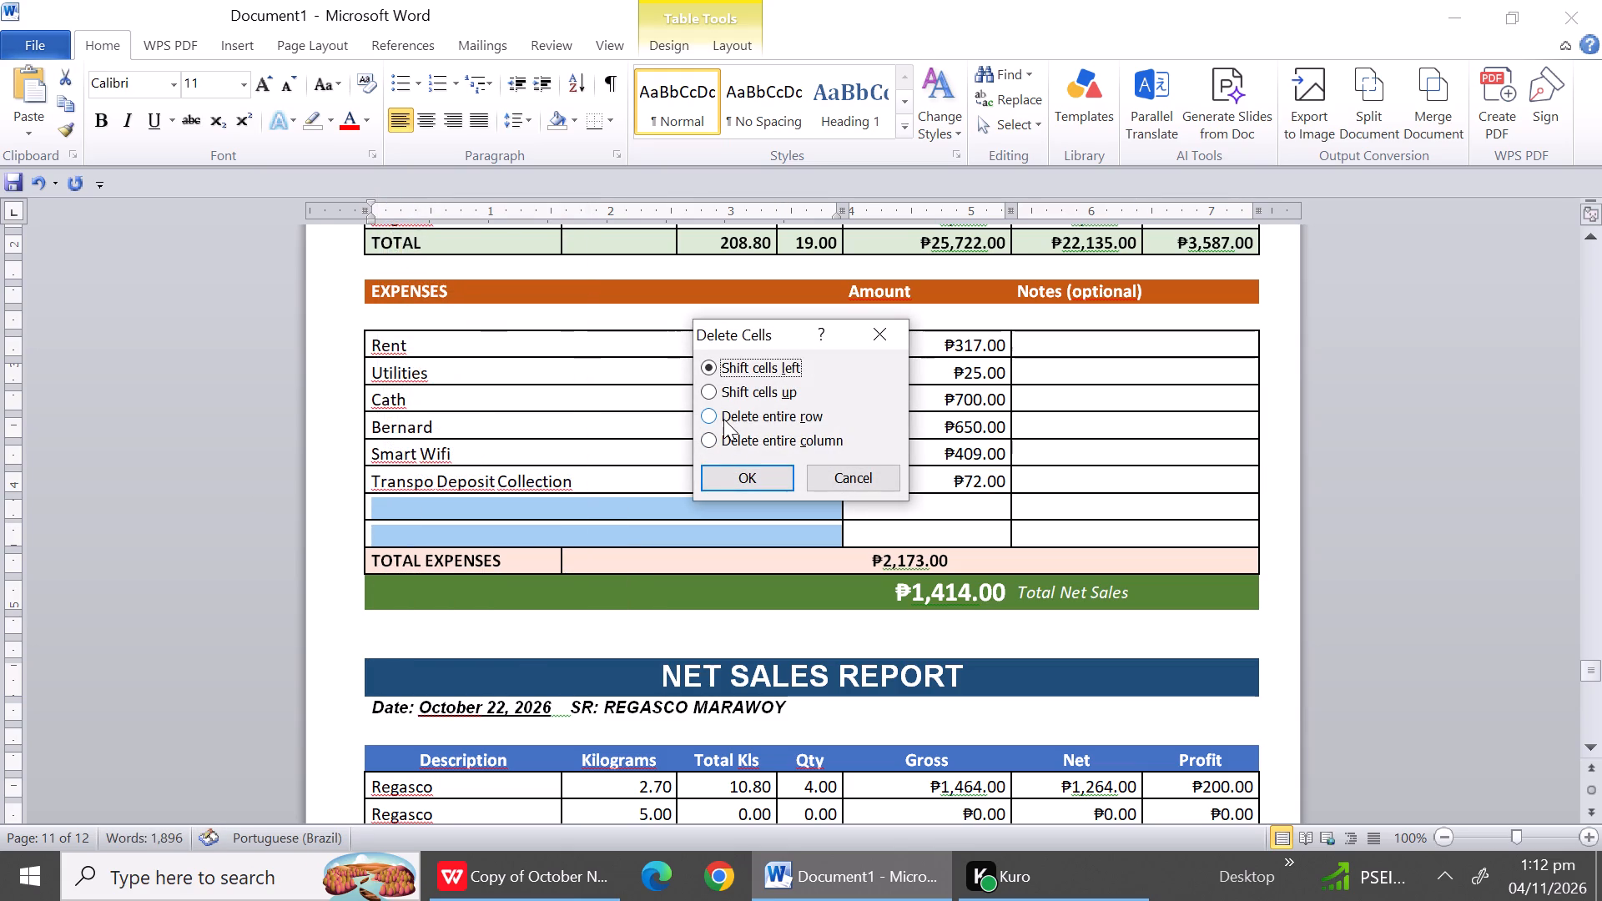
left_click(723, 419)
left_click(733, 479)
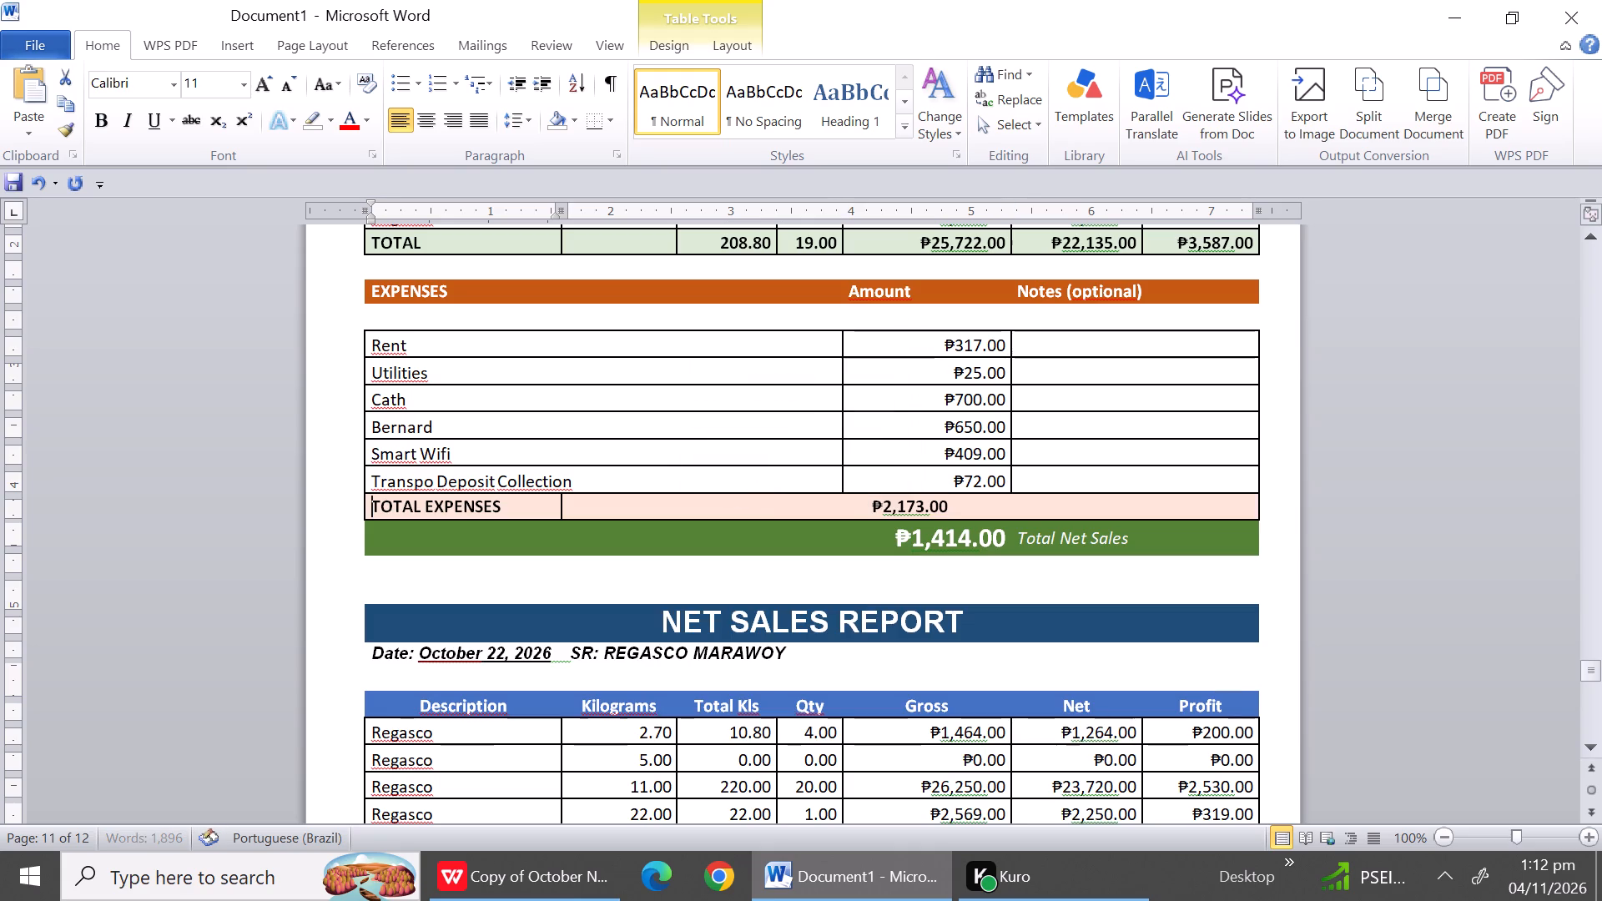
Delete the entire blank row between the date line and the column headings of the October 22 report.
left_click(506, 581)
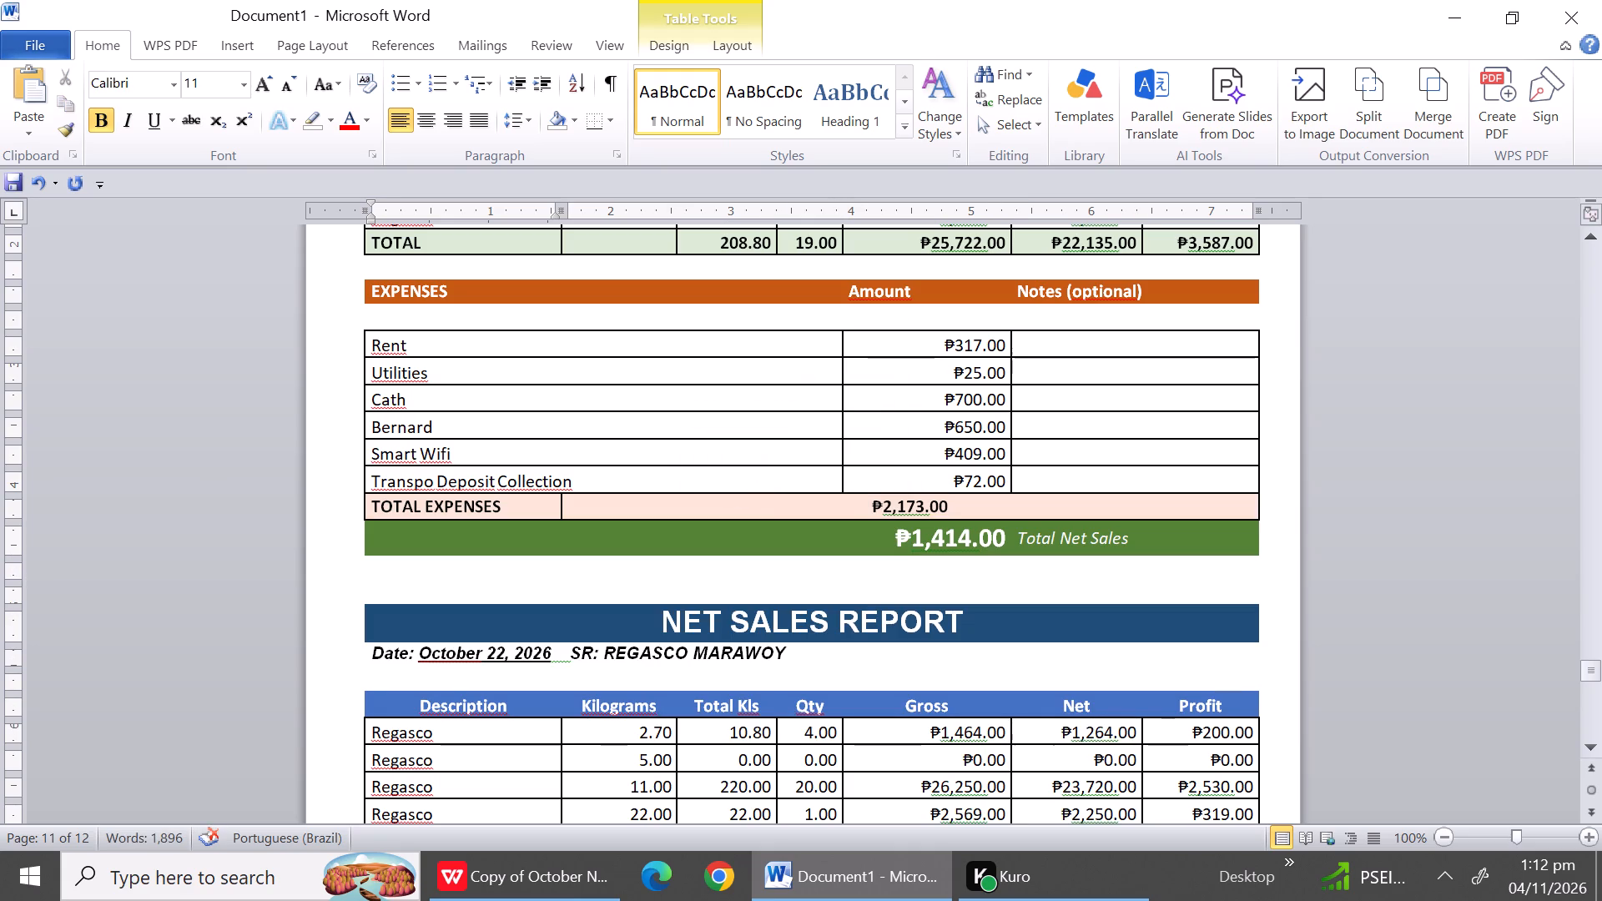
left_click(445, 682)
right_click(445, 682)
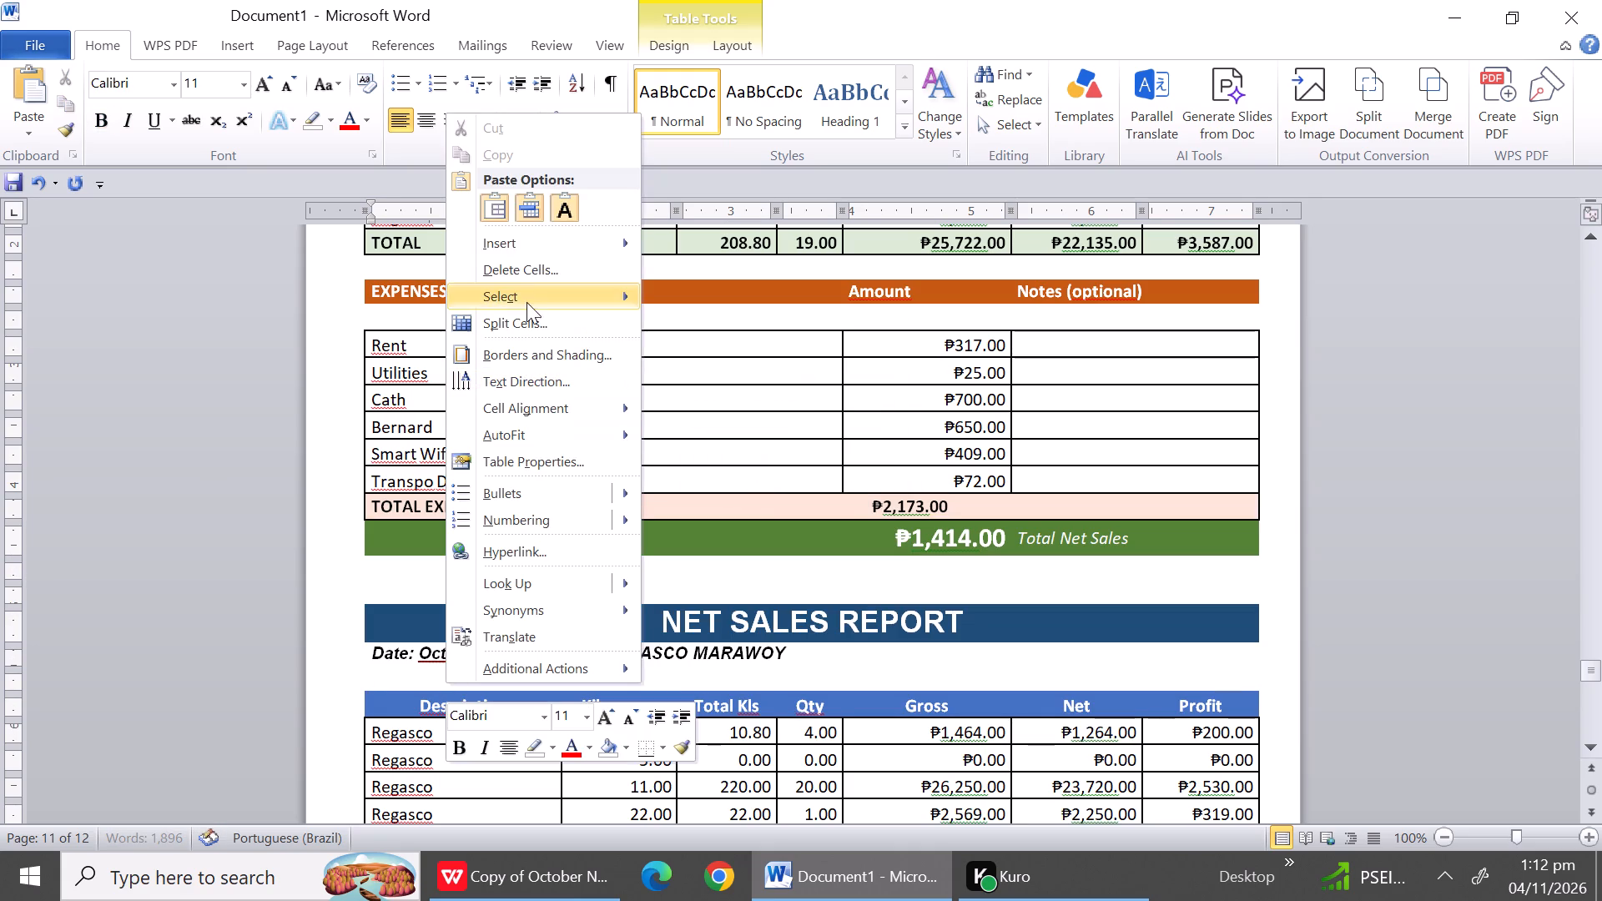
left_click(511, 259)
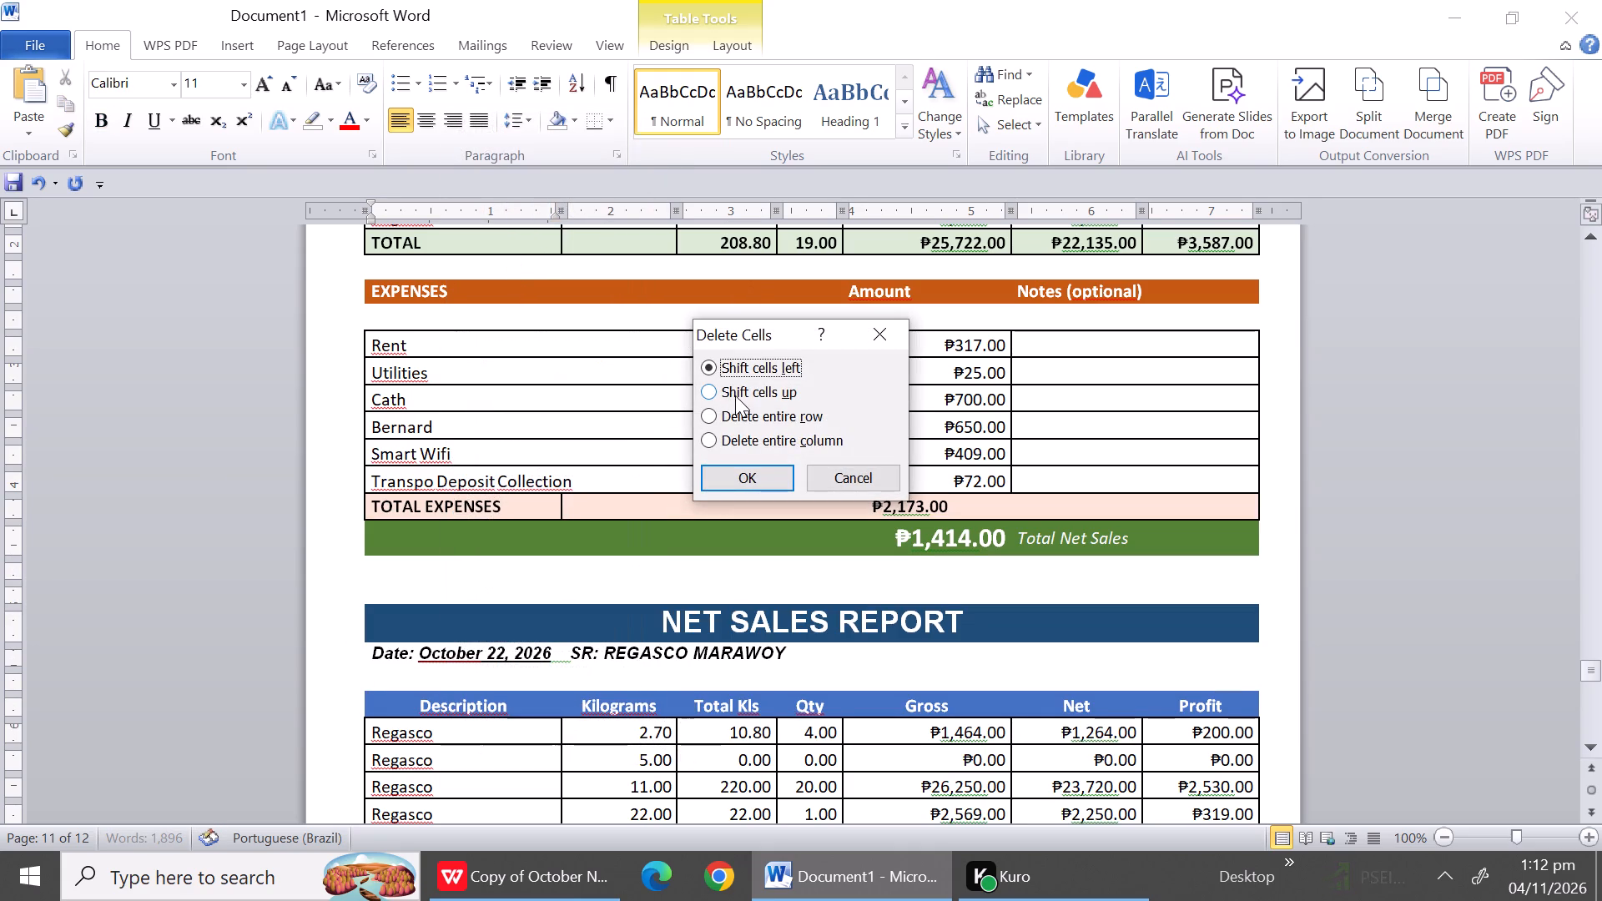
left_click(742, 415)
left_click(733, 482)
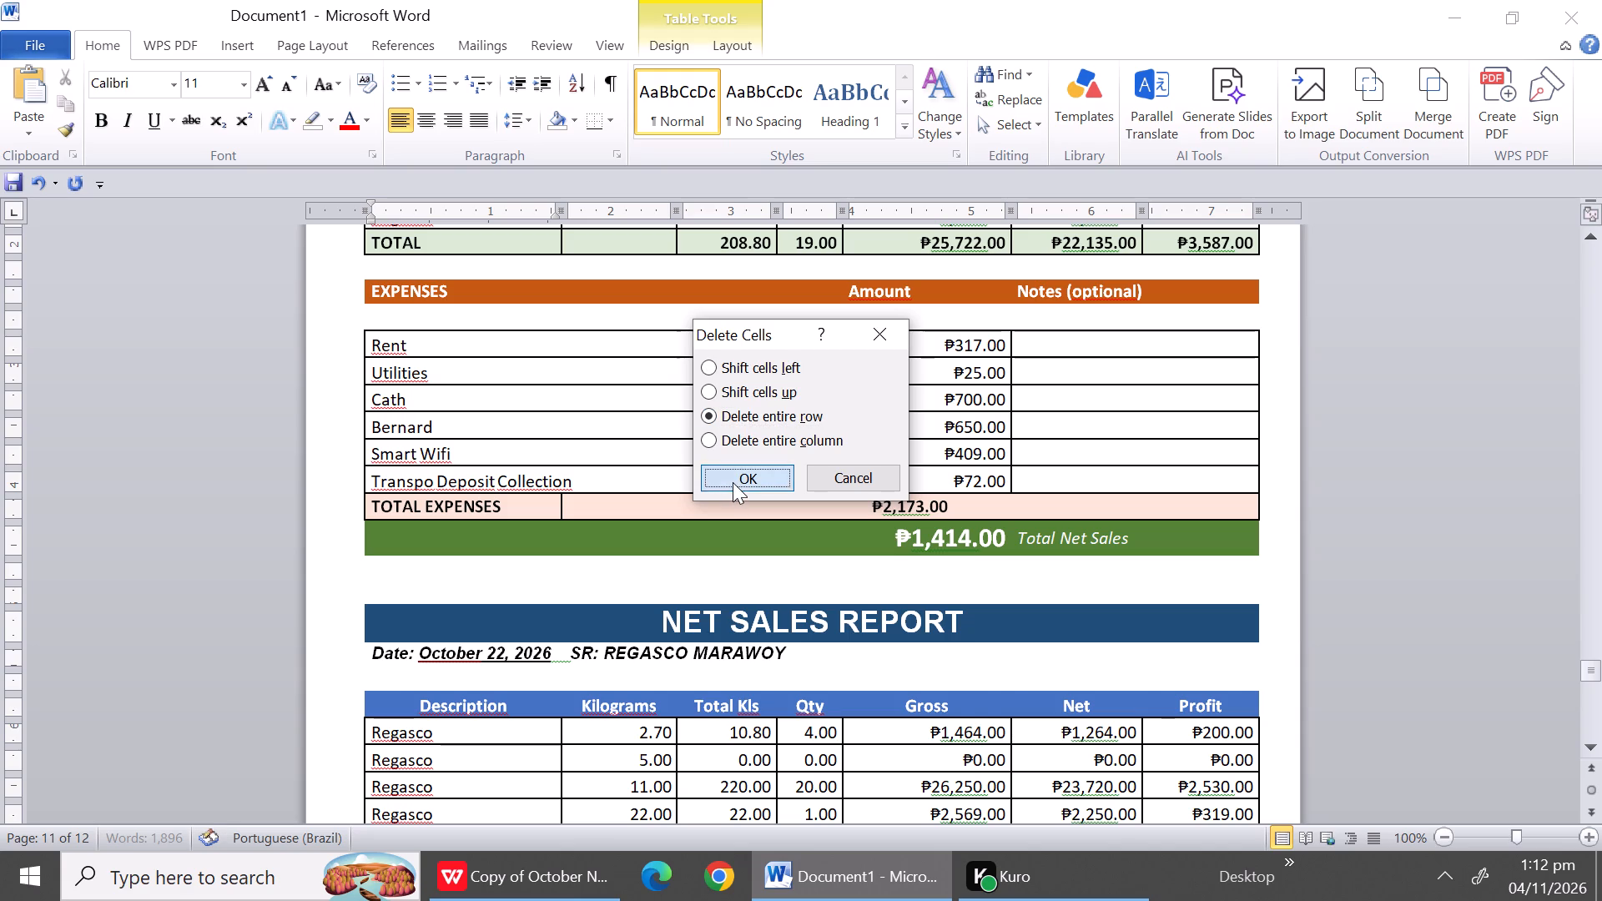
Delete the five zero-value rows and the blank row above TOTAL in the October 22 sales table as entire rows.
triple_click(1591, 751)
triple_click(1591, 751)
triple_click(1591, 751)
triple_click(1591, 751)
triple_click(1591, 751)
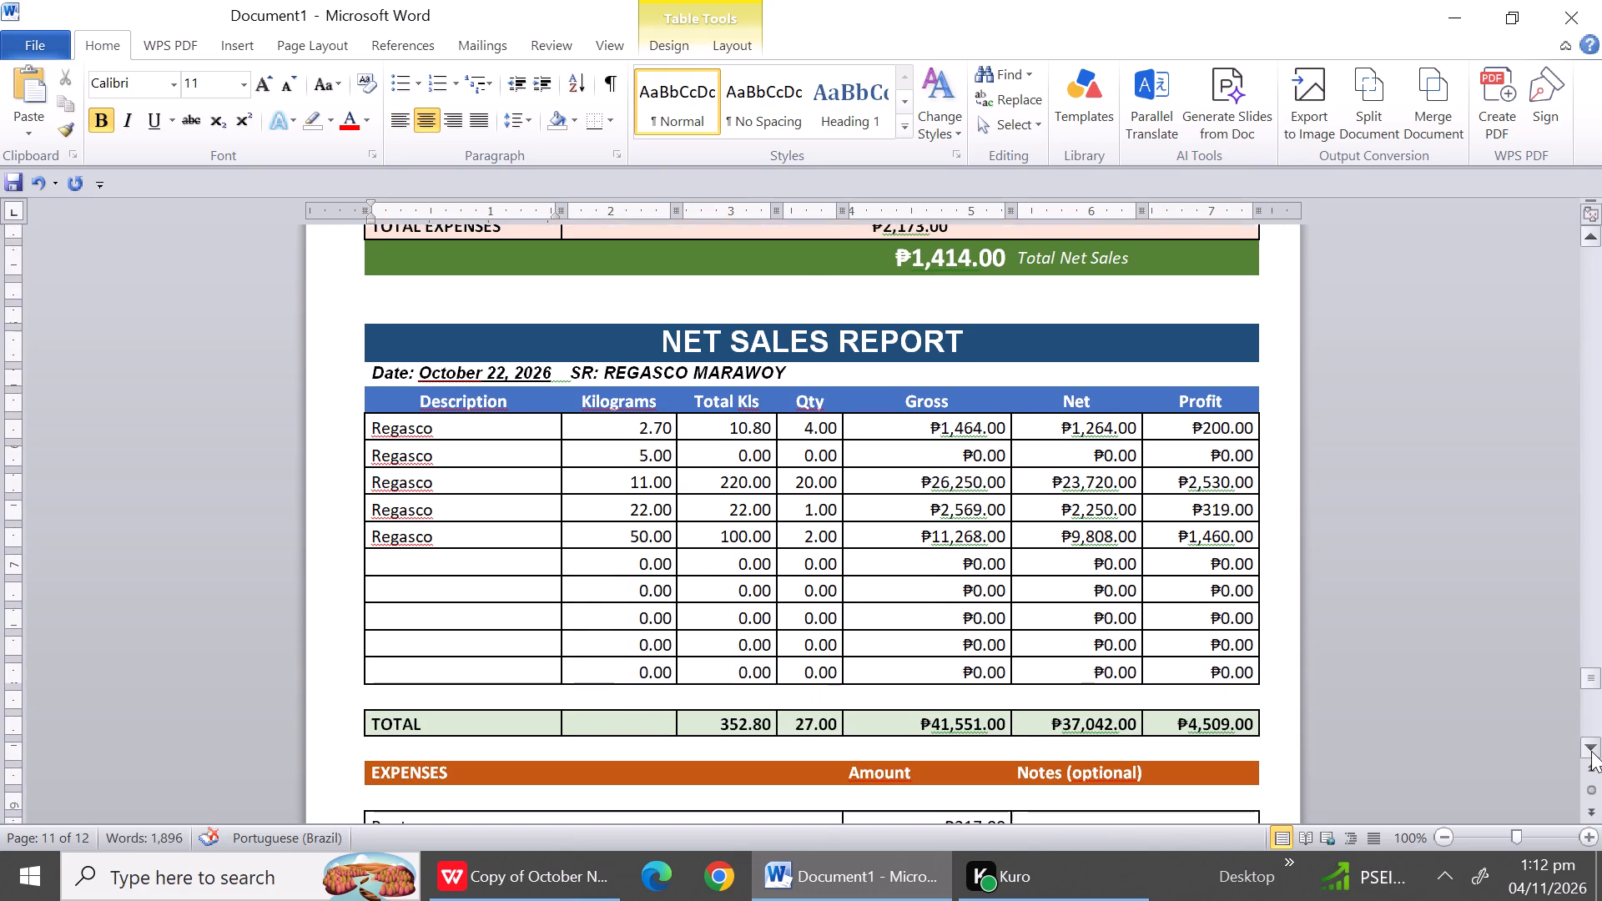
double_click(1591, 751)
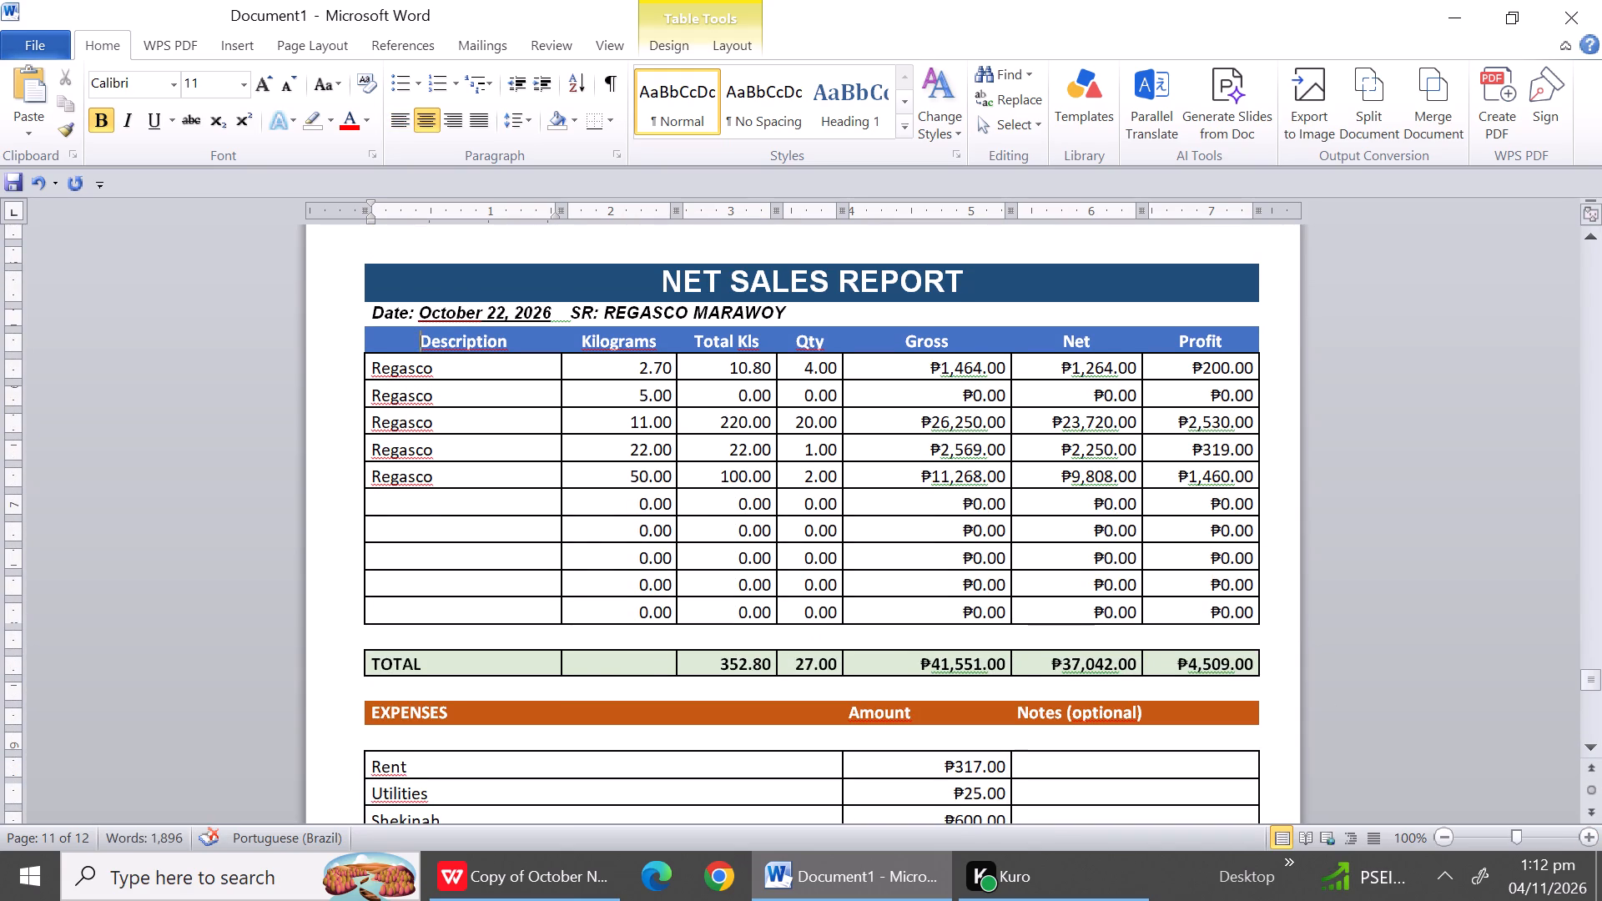
left_click_drag(386, 505, 399, 631)
right_click(399, 631)
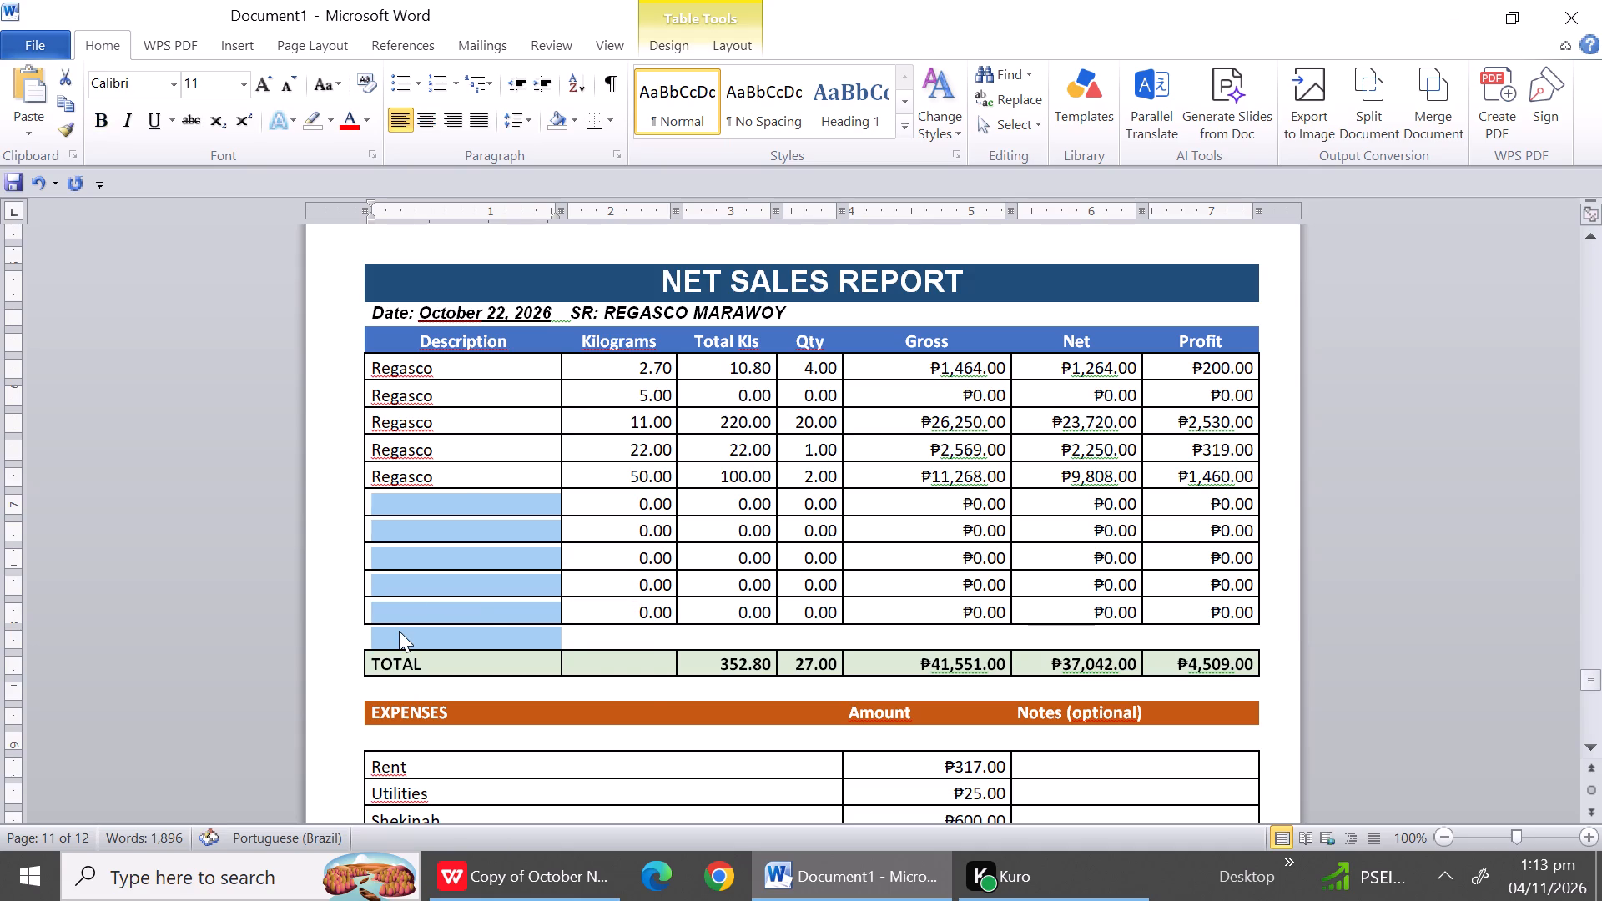
left_click(481, 428)
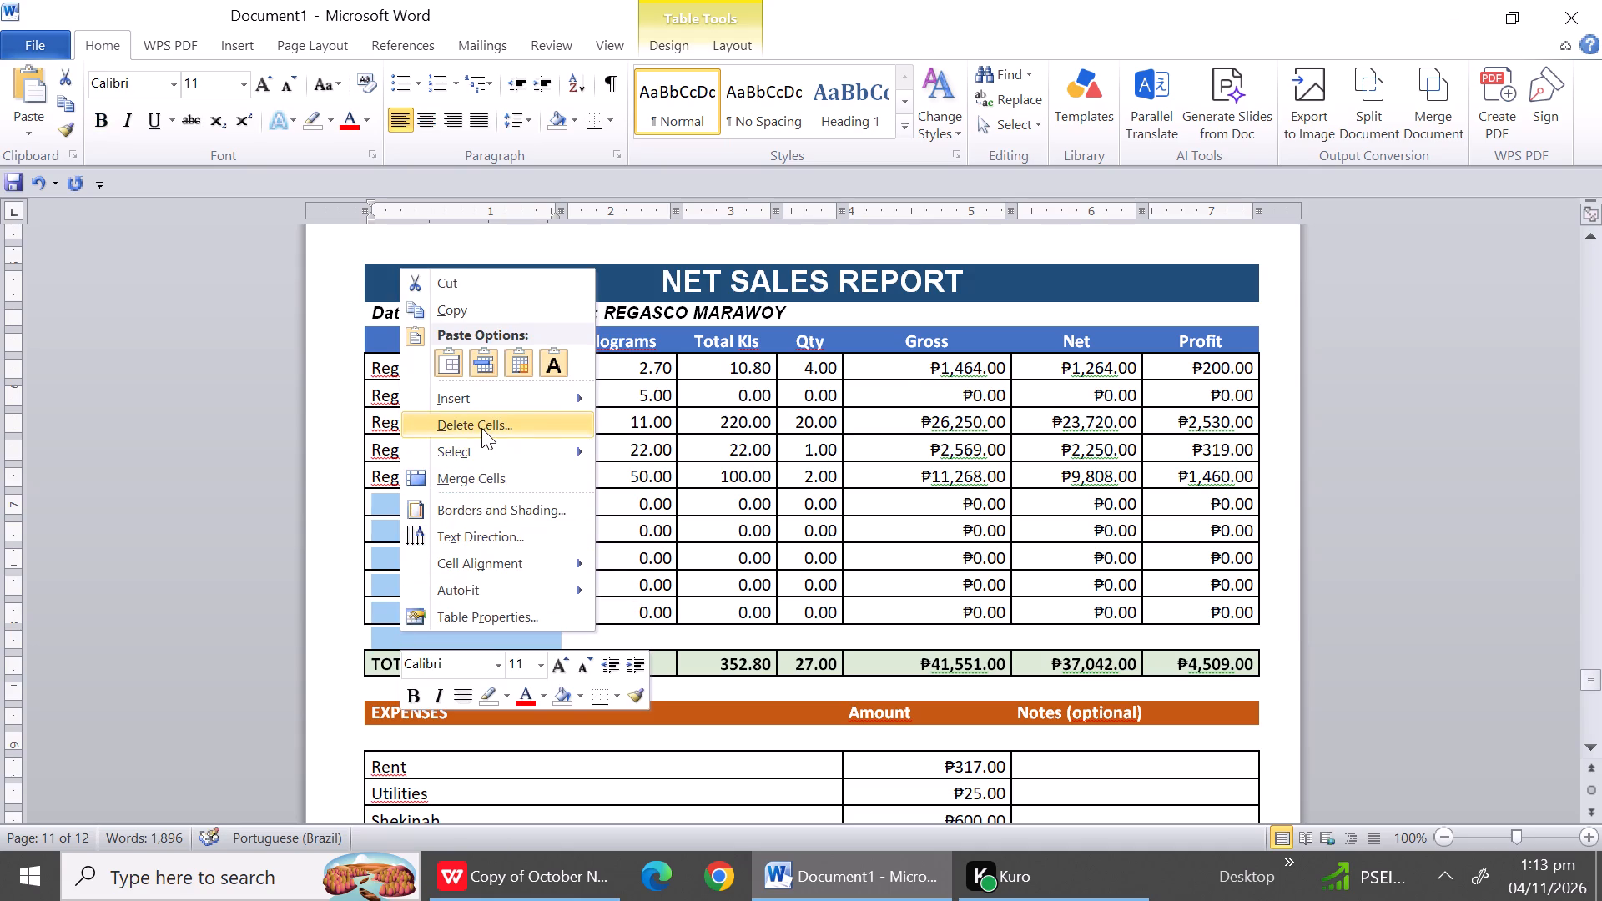
left_click(728, 418)
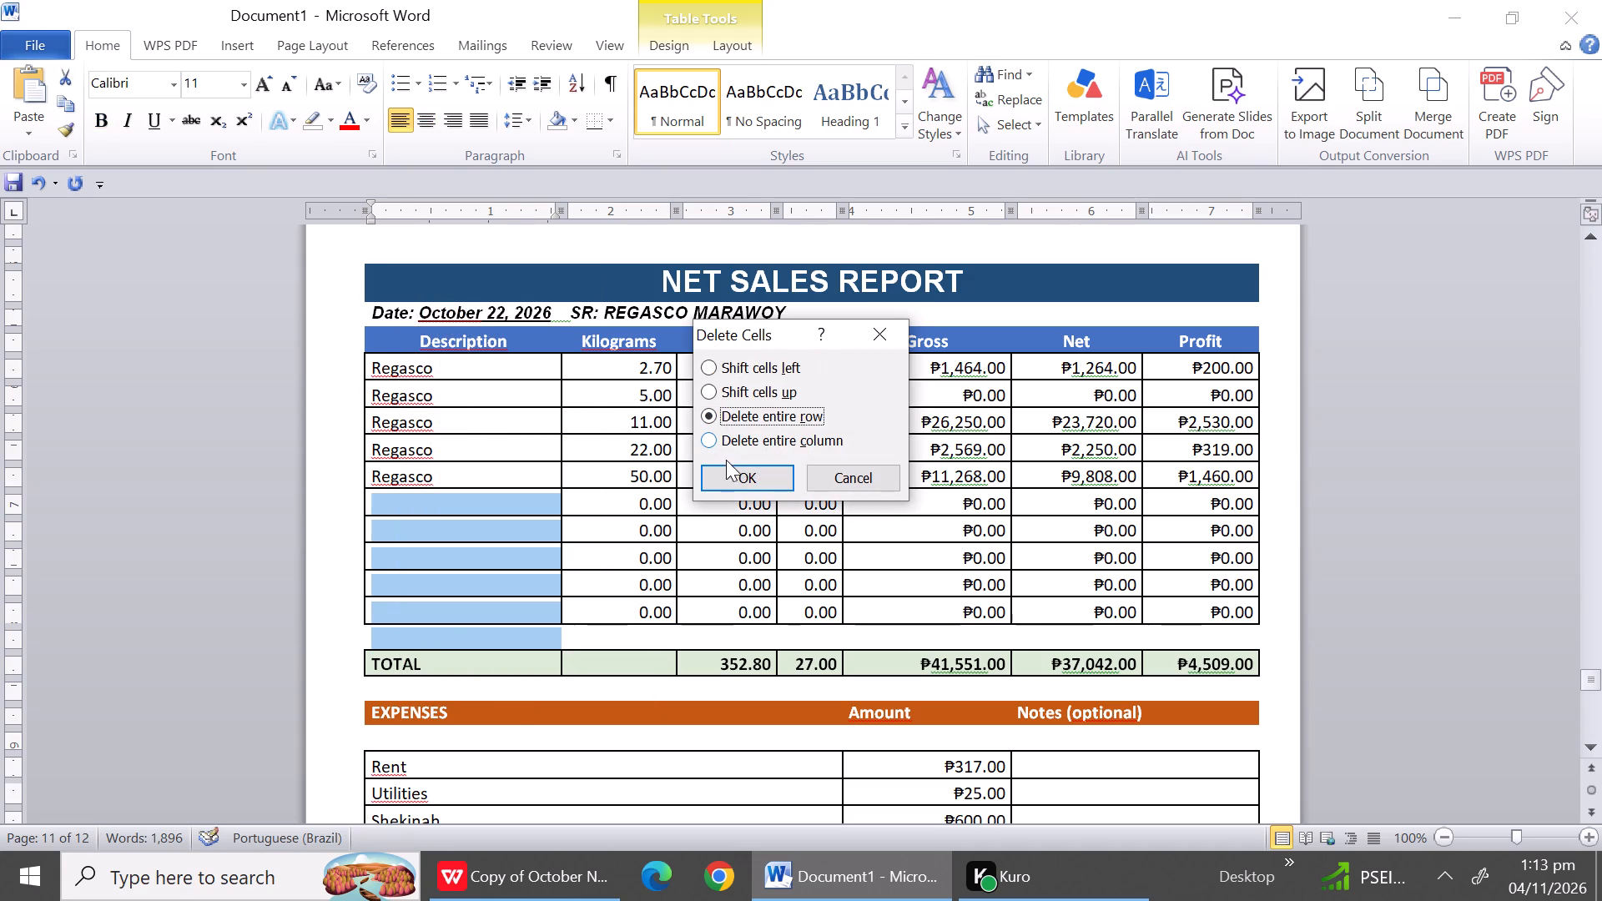
left_click(728, 476)
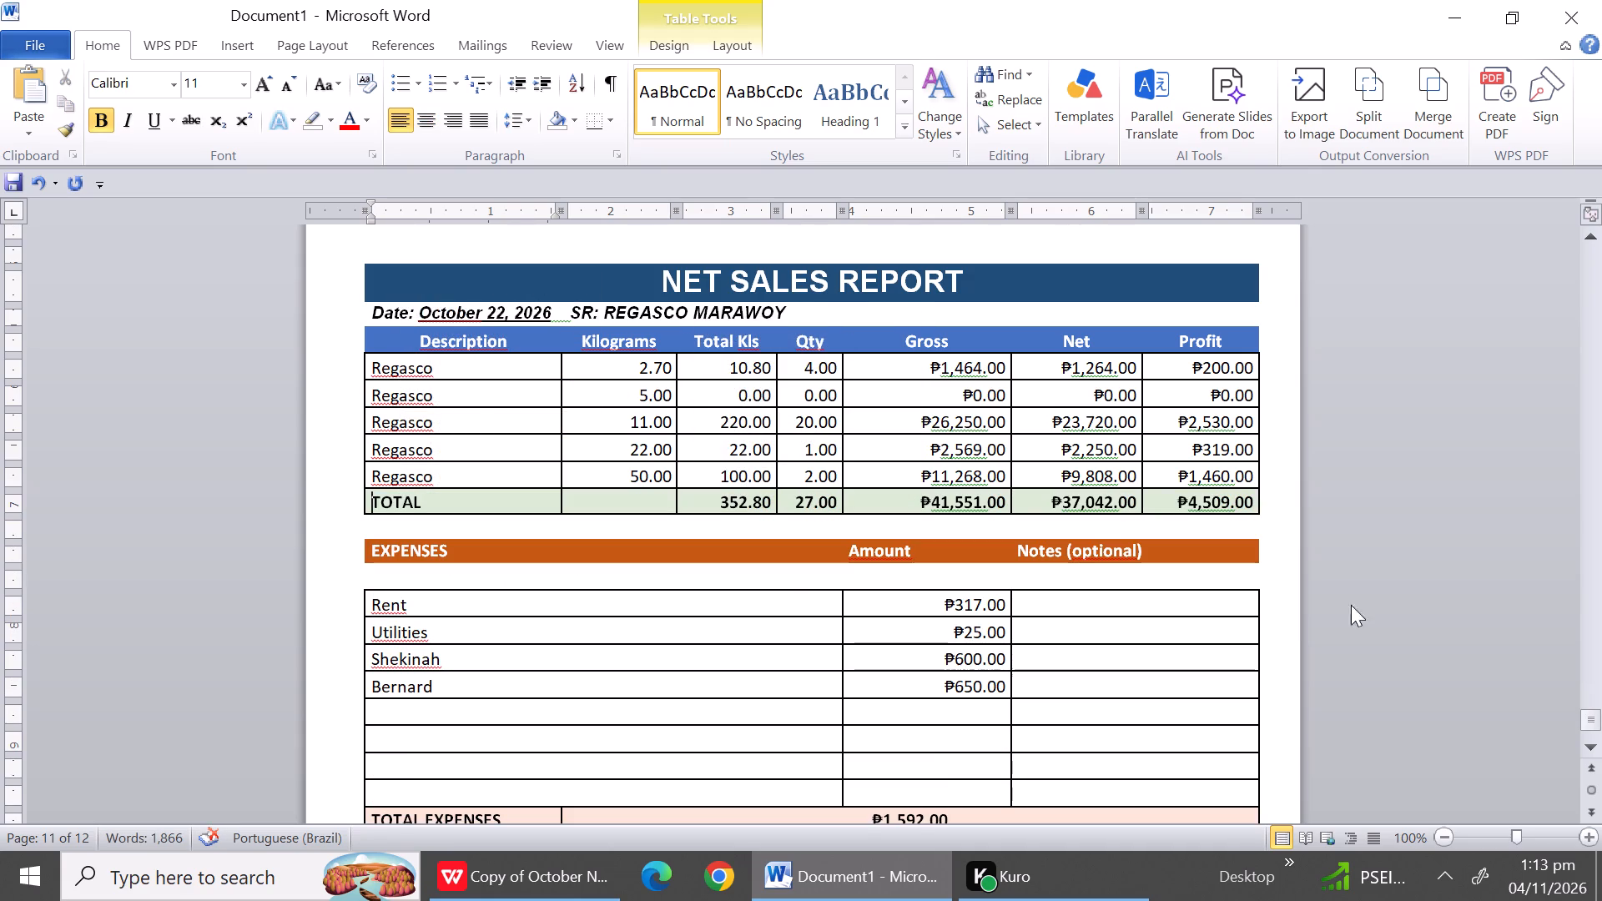
Delete the four blank expense rows between Bernard and TOTAL EXPENSES in the October 22 report.
triple_click(1594, 752)
triple_click(1594, 752)
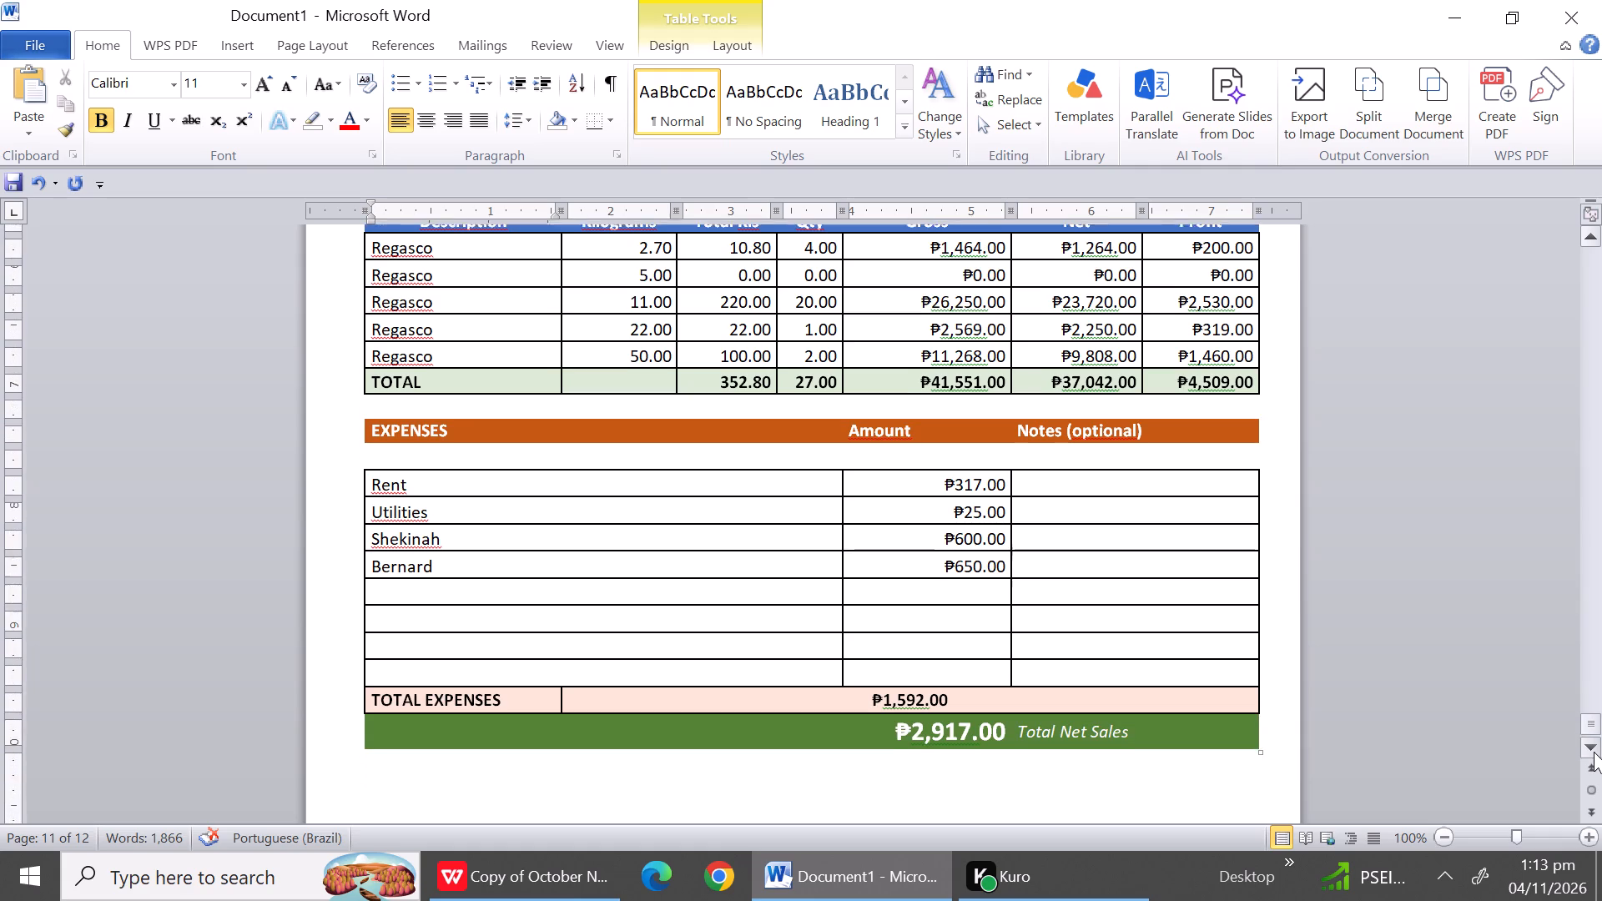
left_click(1594, 752)
left_click_drag(470, 563, 462, 632)
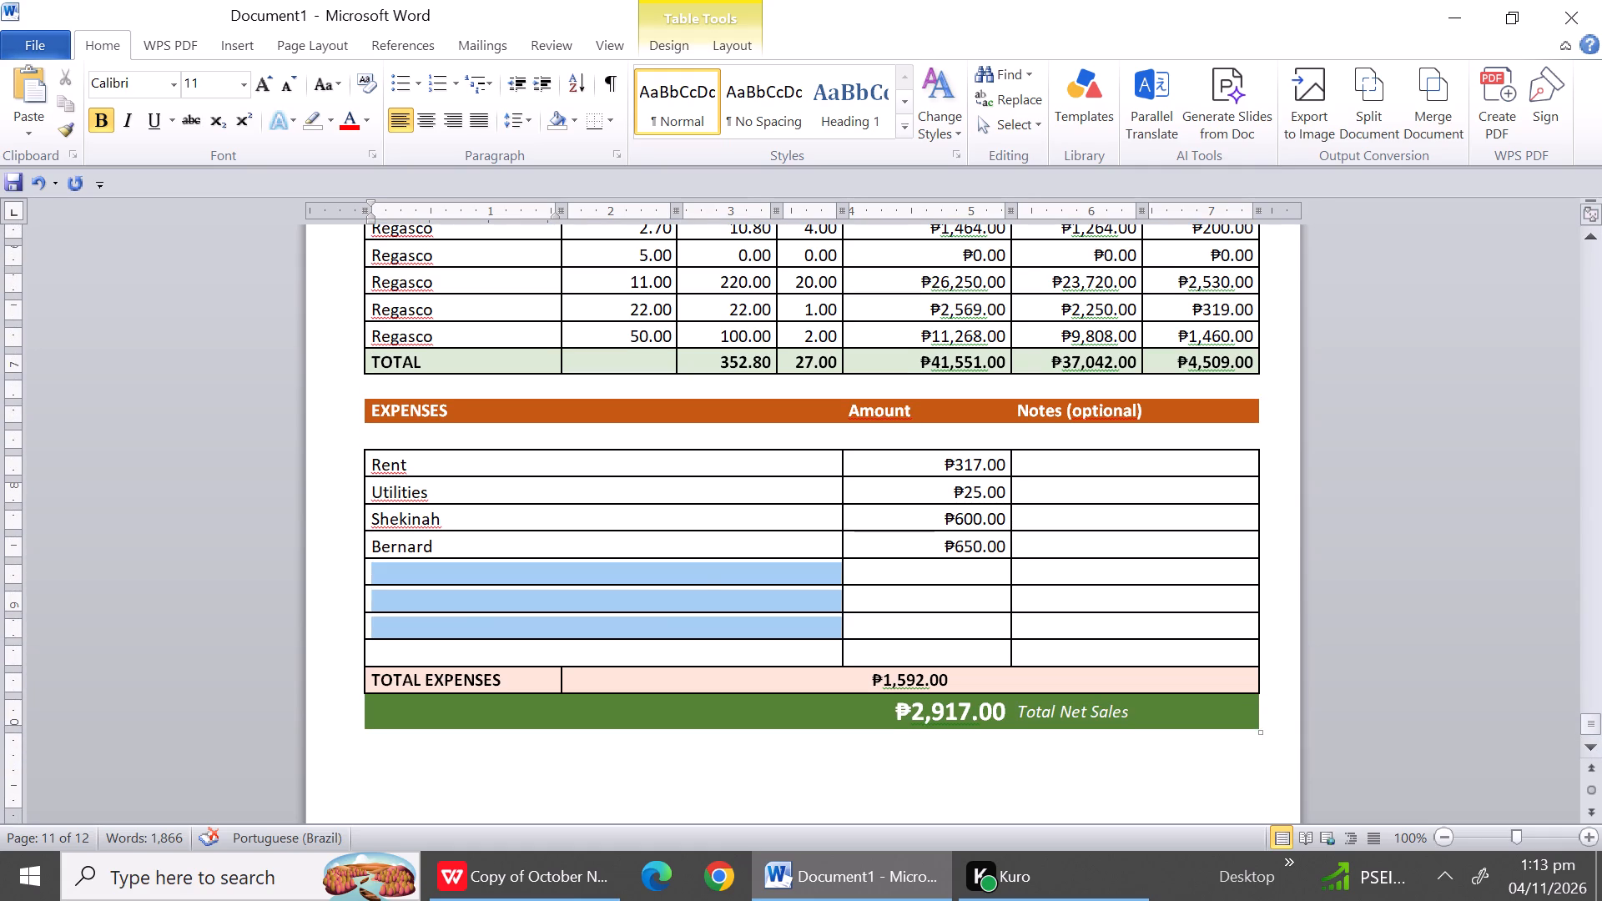
left_click_drag(462, 632, 461, 651)
right_click(461, 651)
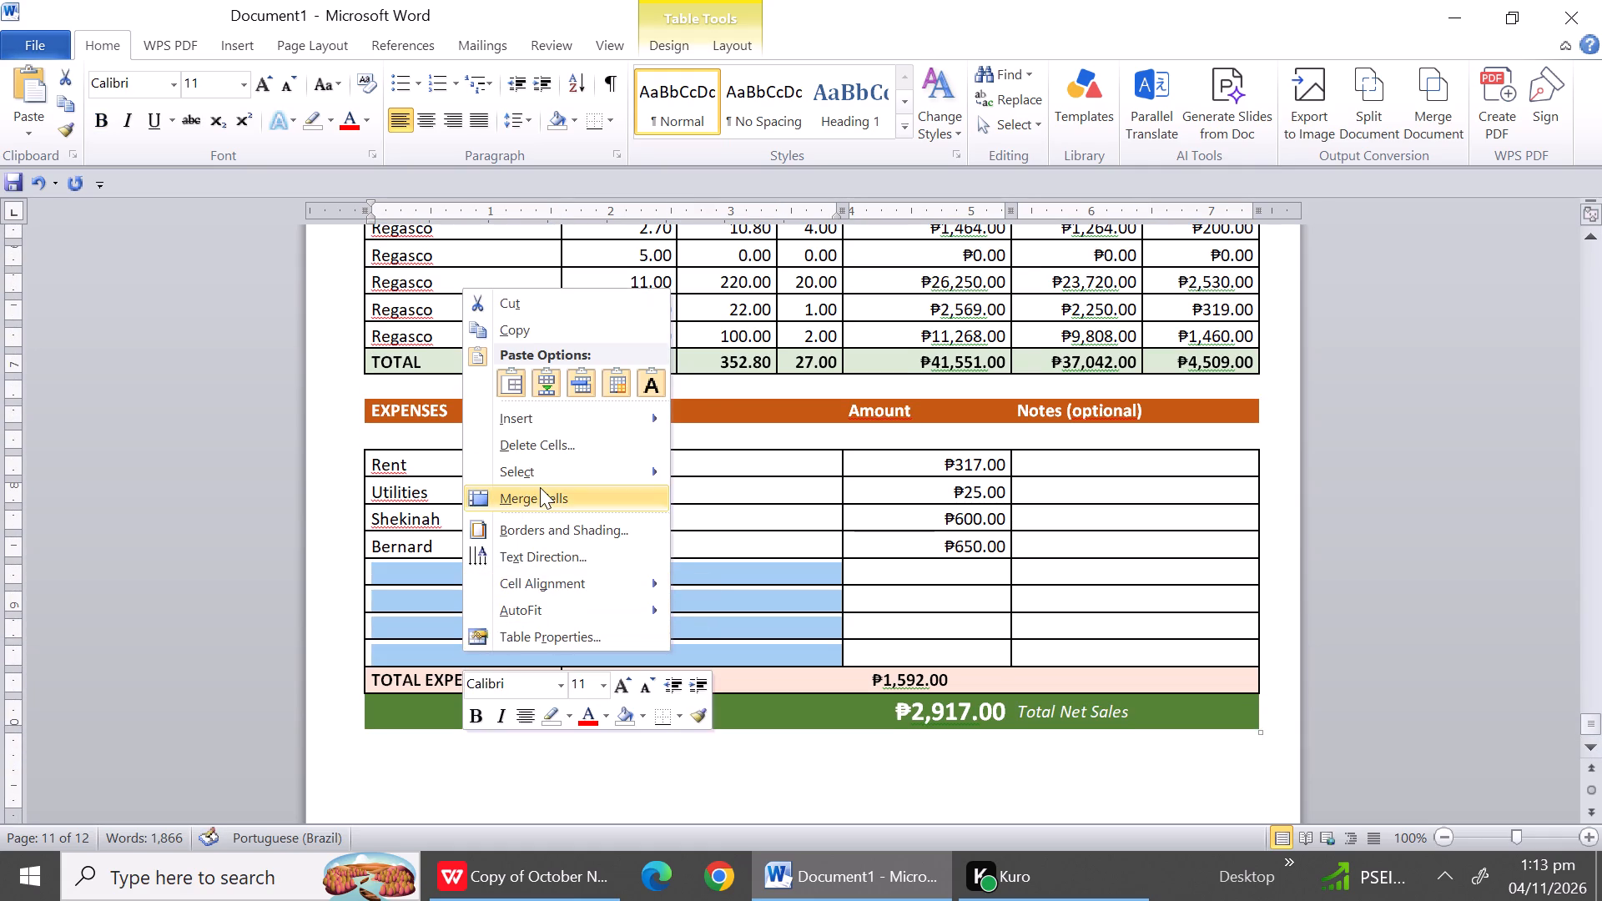
left_click(531, 444)
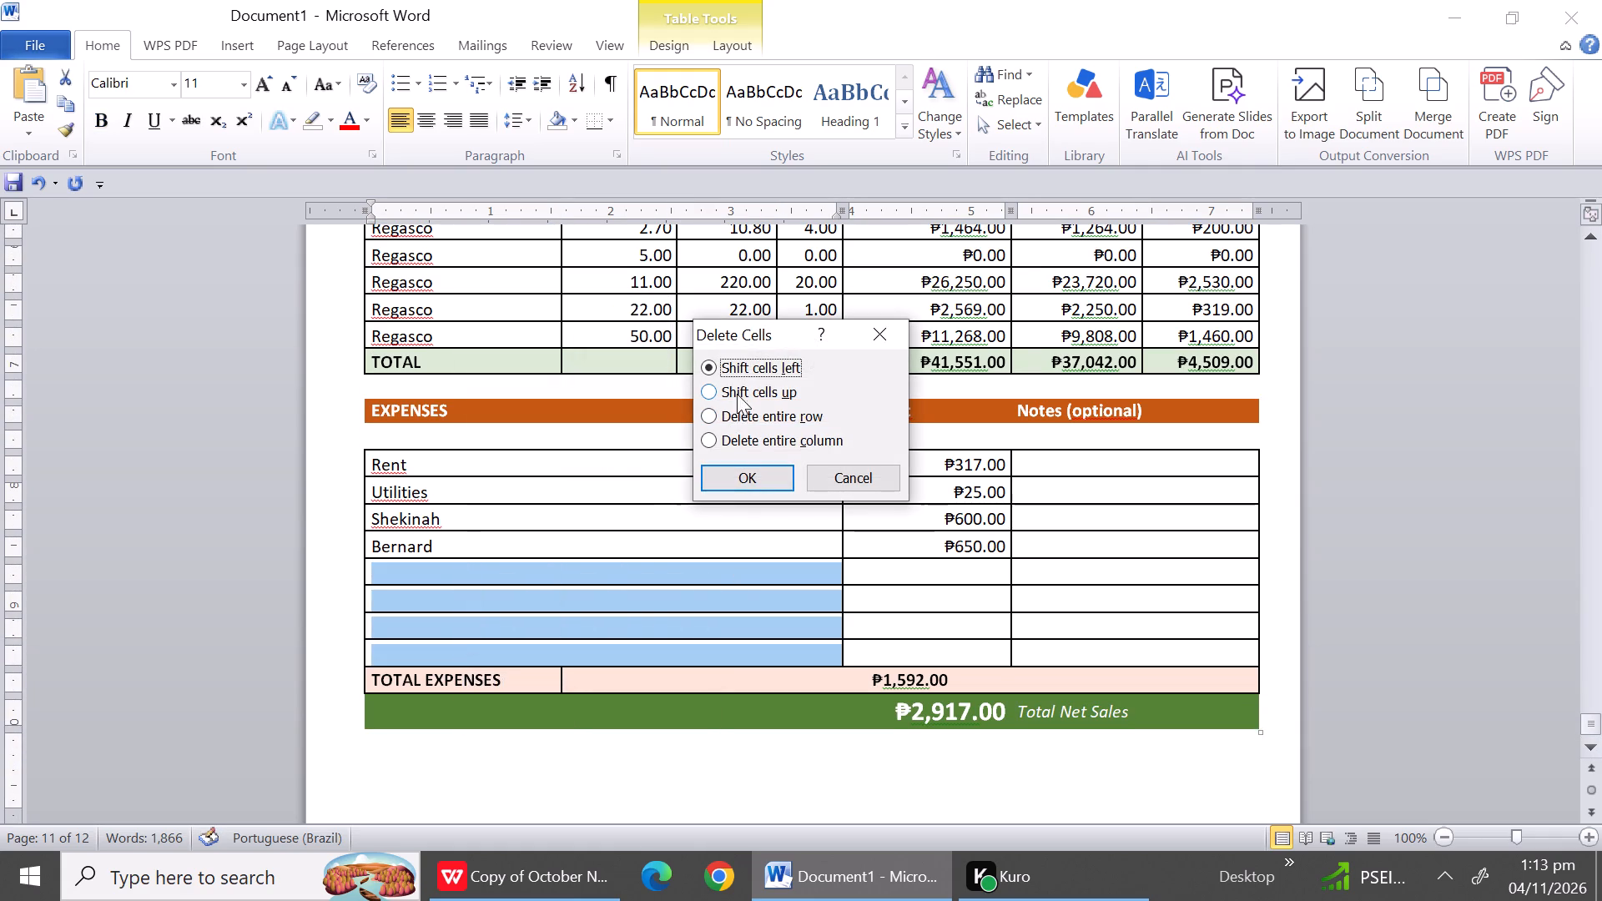
left_click(743, 411)
left_click(739, 468)
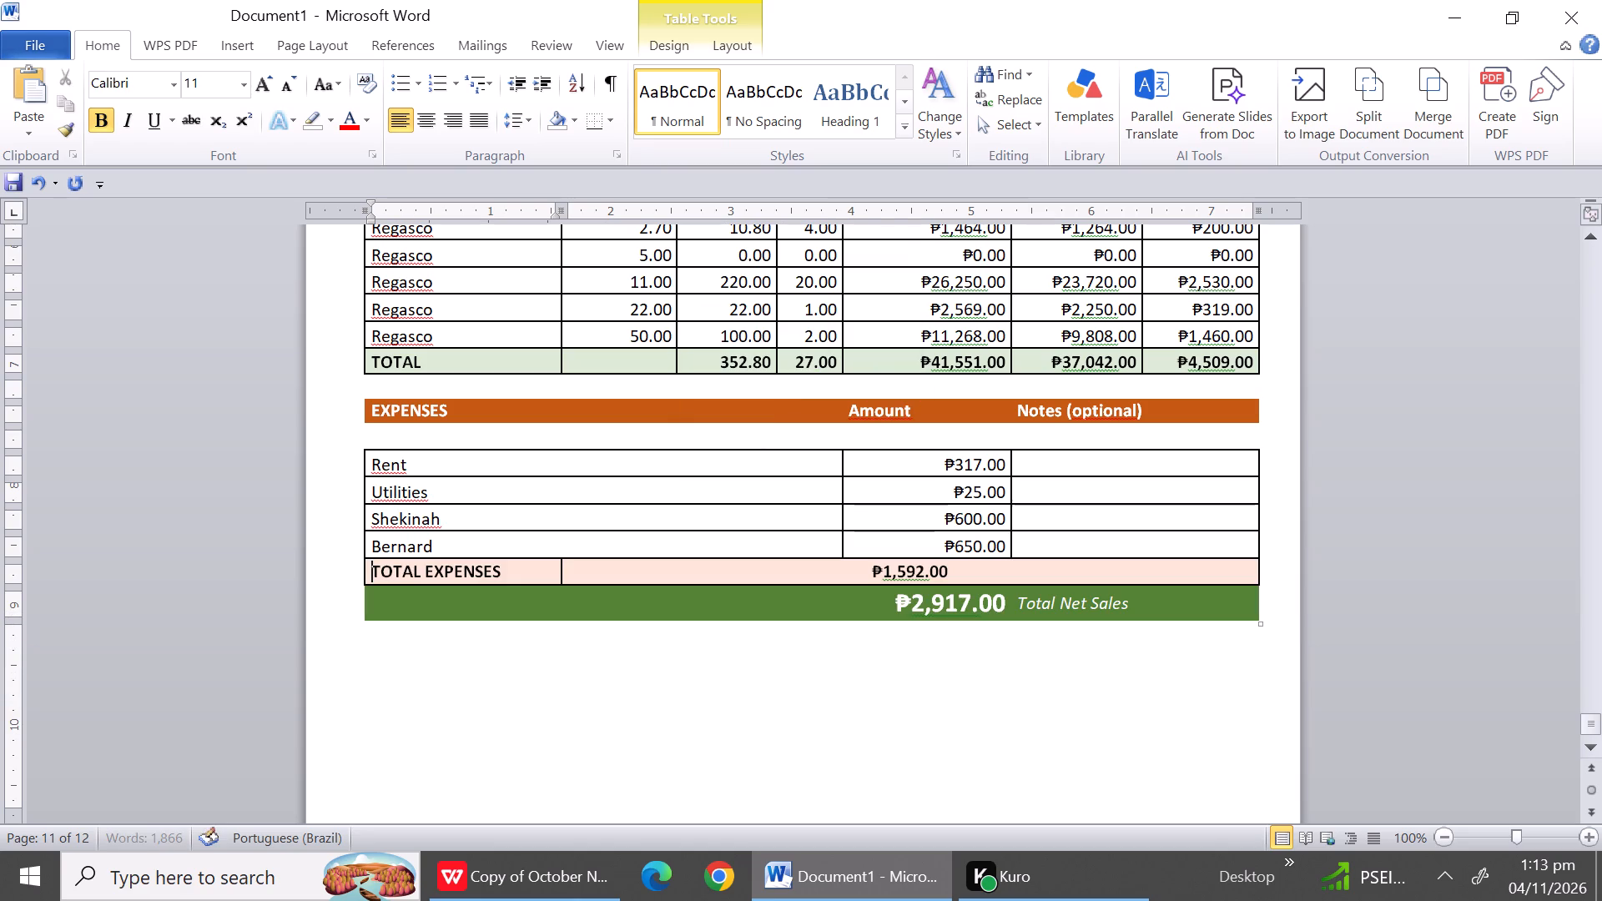
Insert blank lines below the October 22 report's Total Net Sales row until a new page starts.
left_click(665, 729)
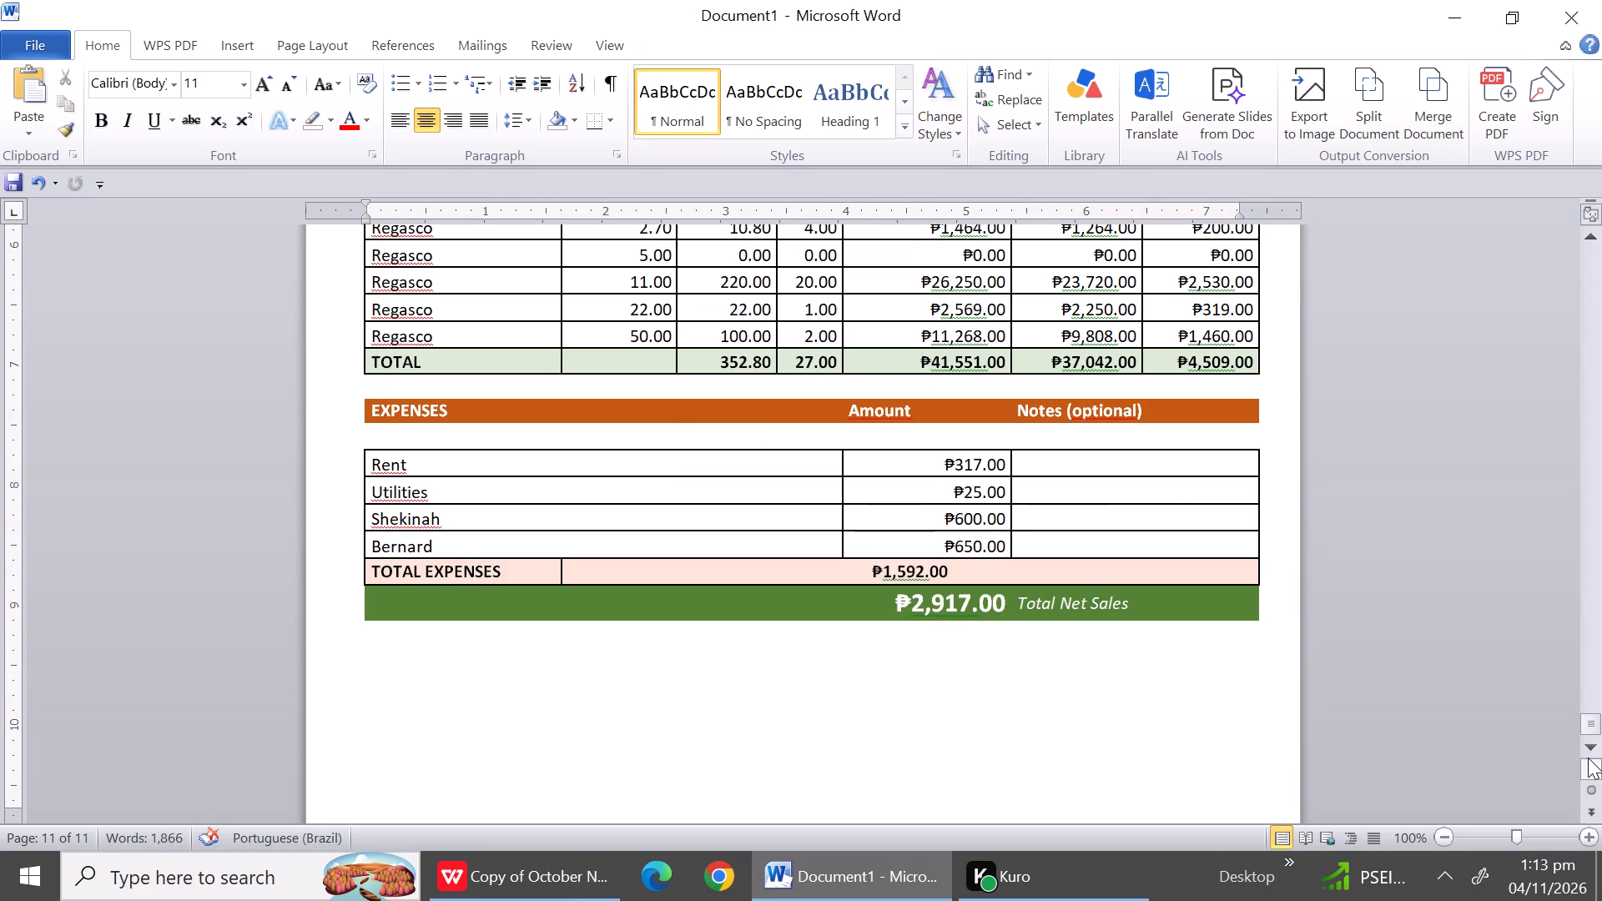
triple_click(1588, 758)
triple_click(1588, 758)
left_click(1588, 758)
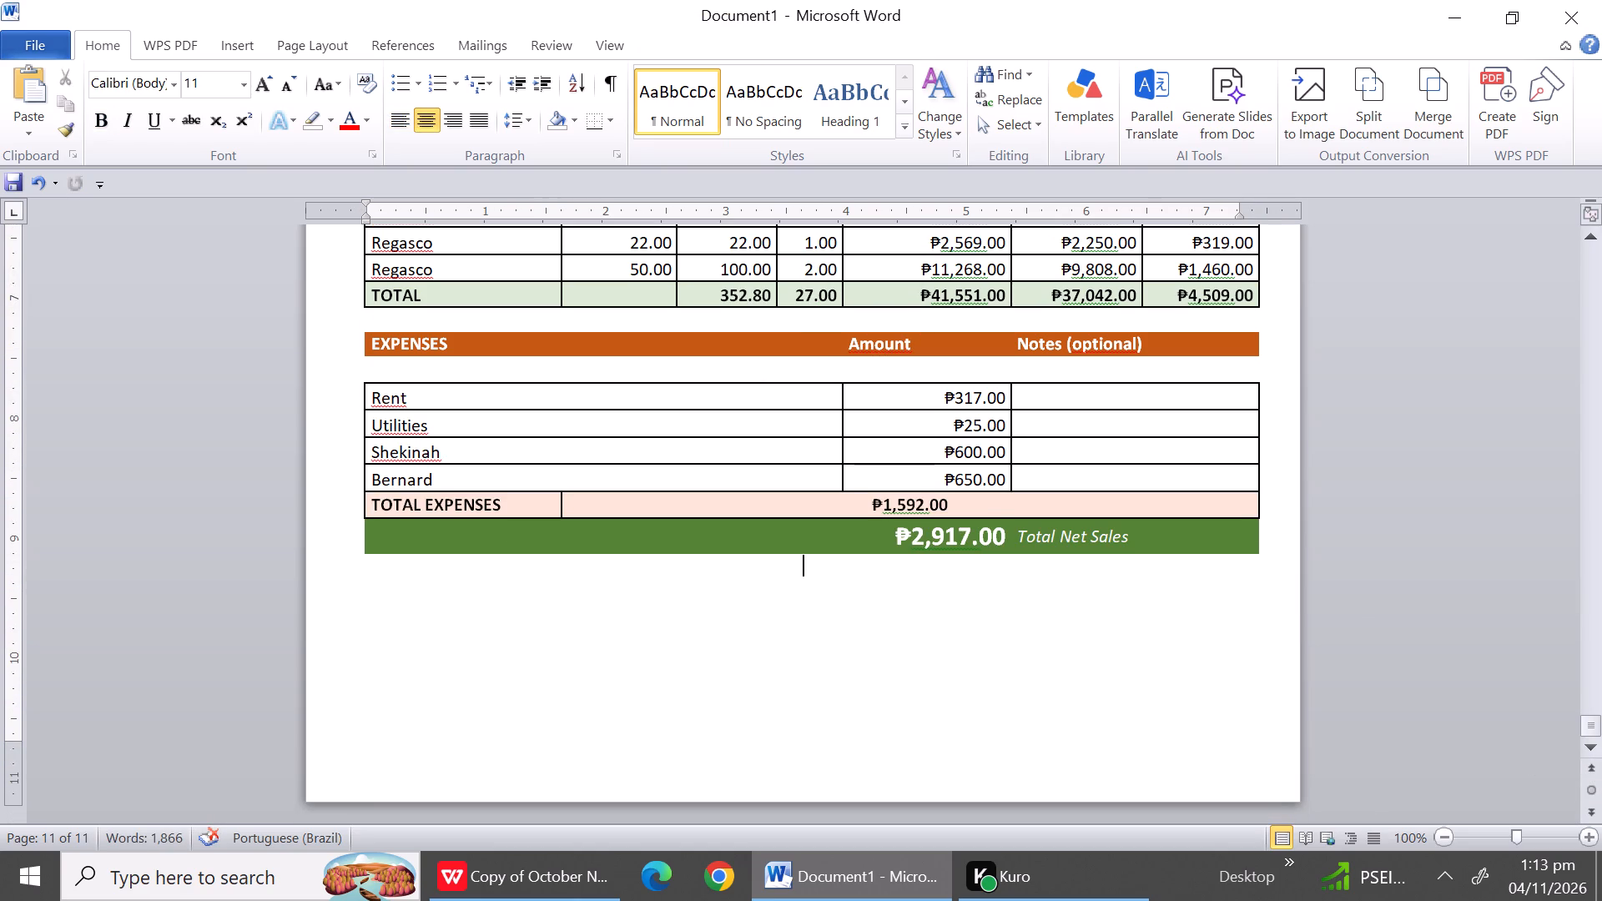
key("Return")
key("Return")
key("Return")
key("Return")
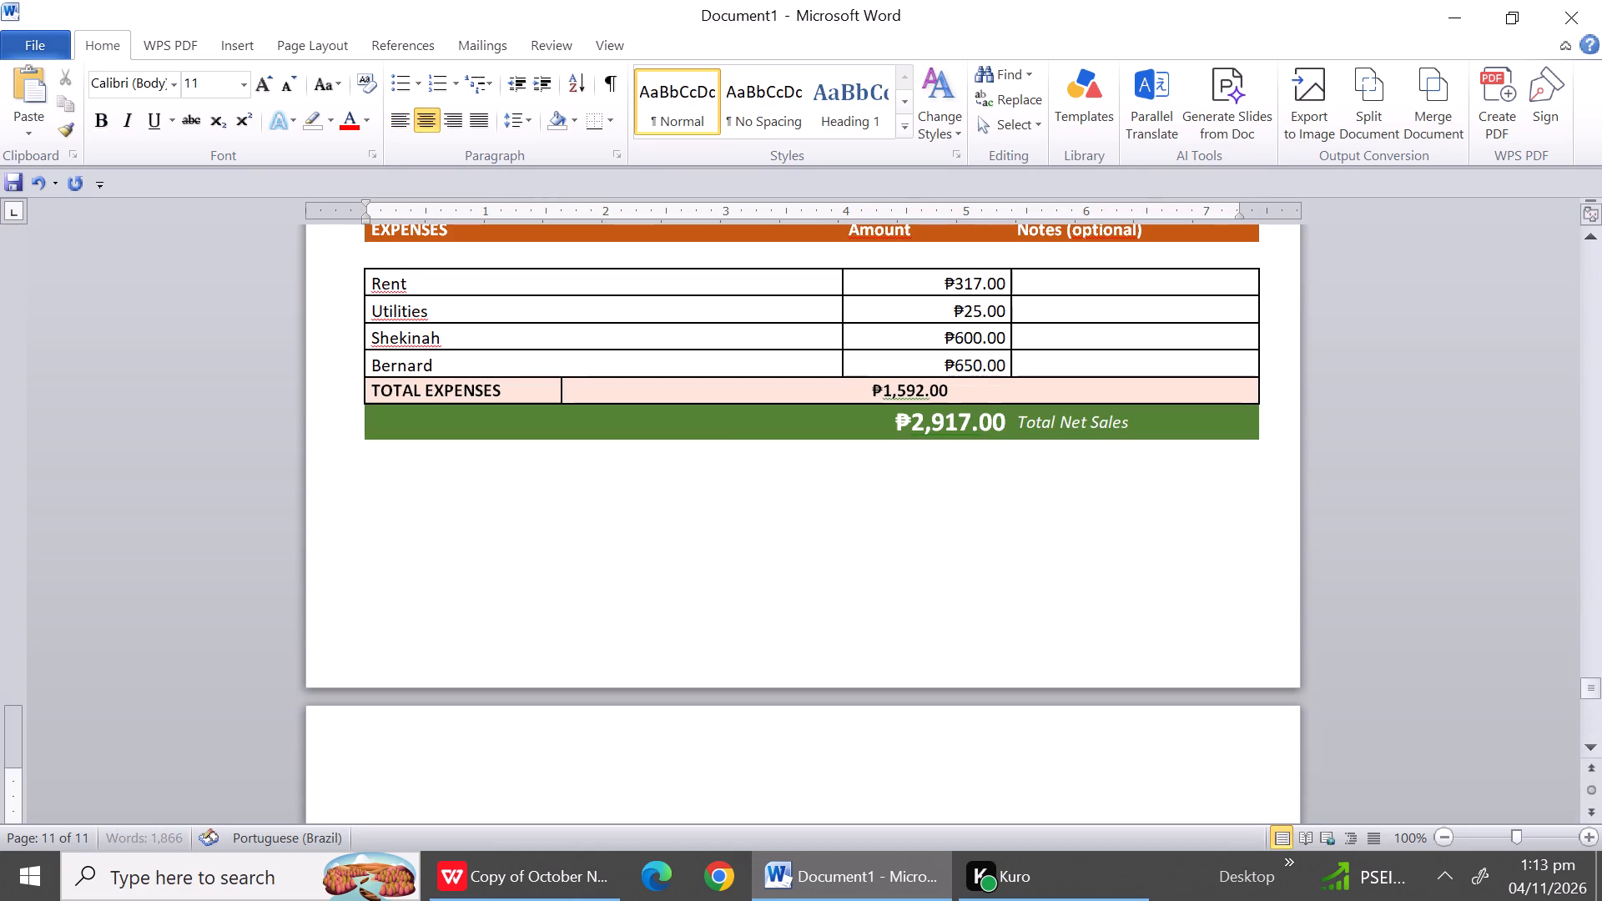
Switch to the WPS workbook and copy the October 23 and October 24 reports together, from title through Total Net Sales (rows 218 to 277).
left_click(529, 896)
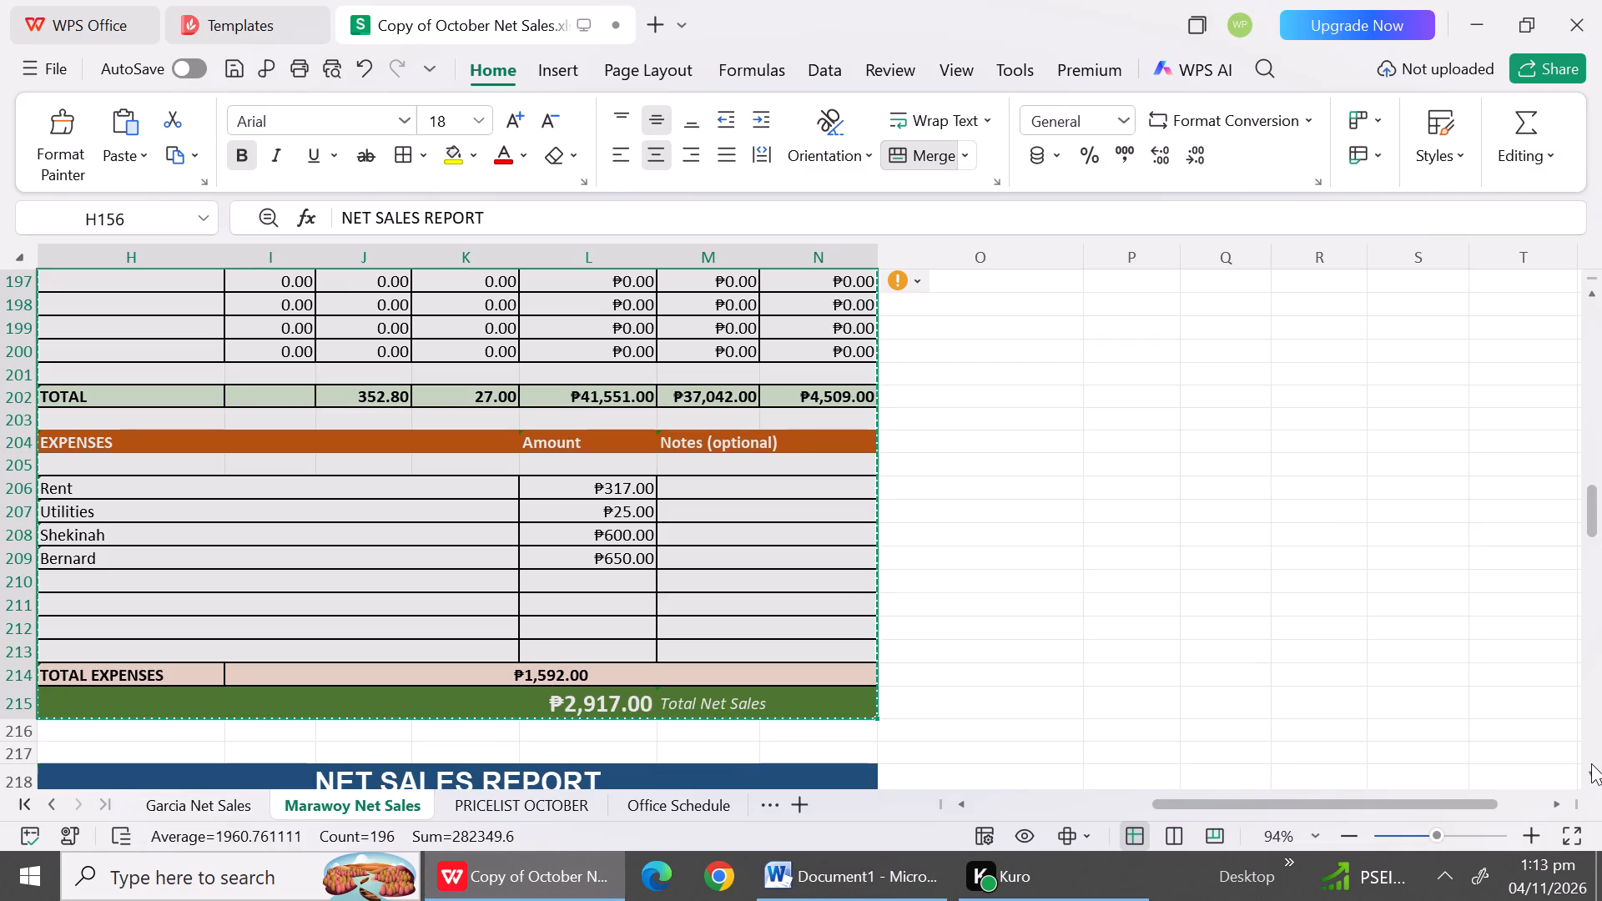
triple_click(1591, 763)
left_click(1591, 763)
triple_click(1592, 773)
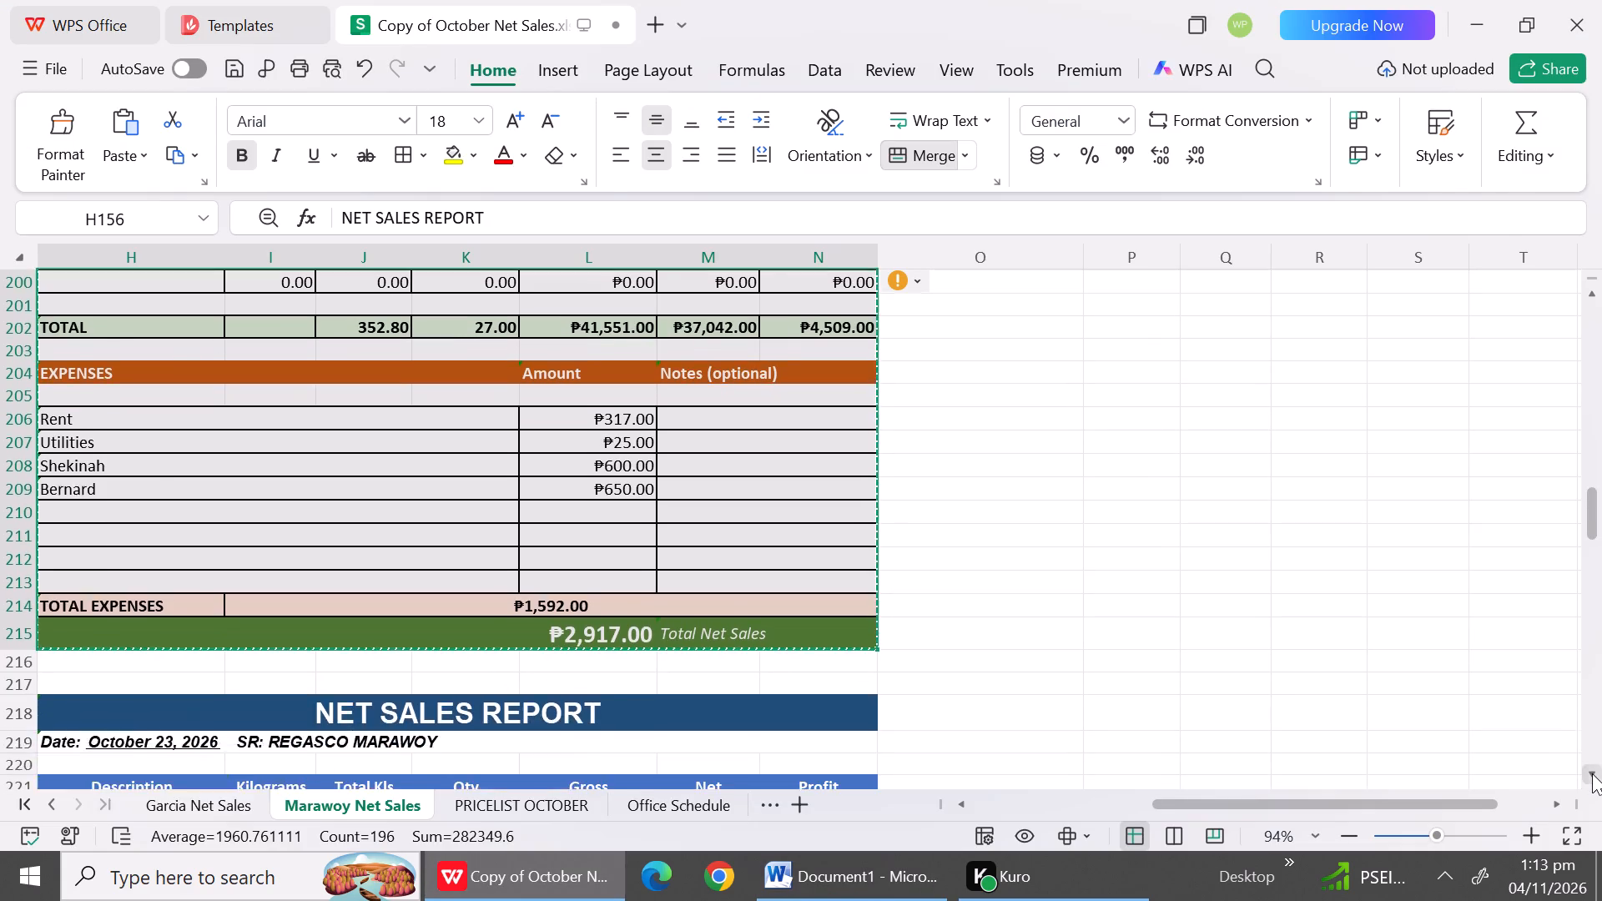
triple_click(1592, 773)
triple_click(1592, 773)
triple_click(1592, 773)
triple_click(1592, 773)
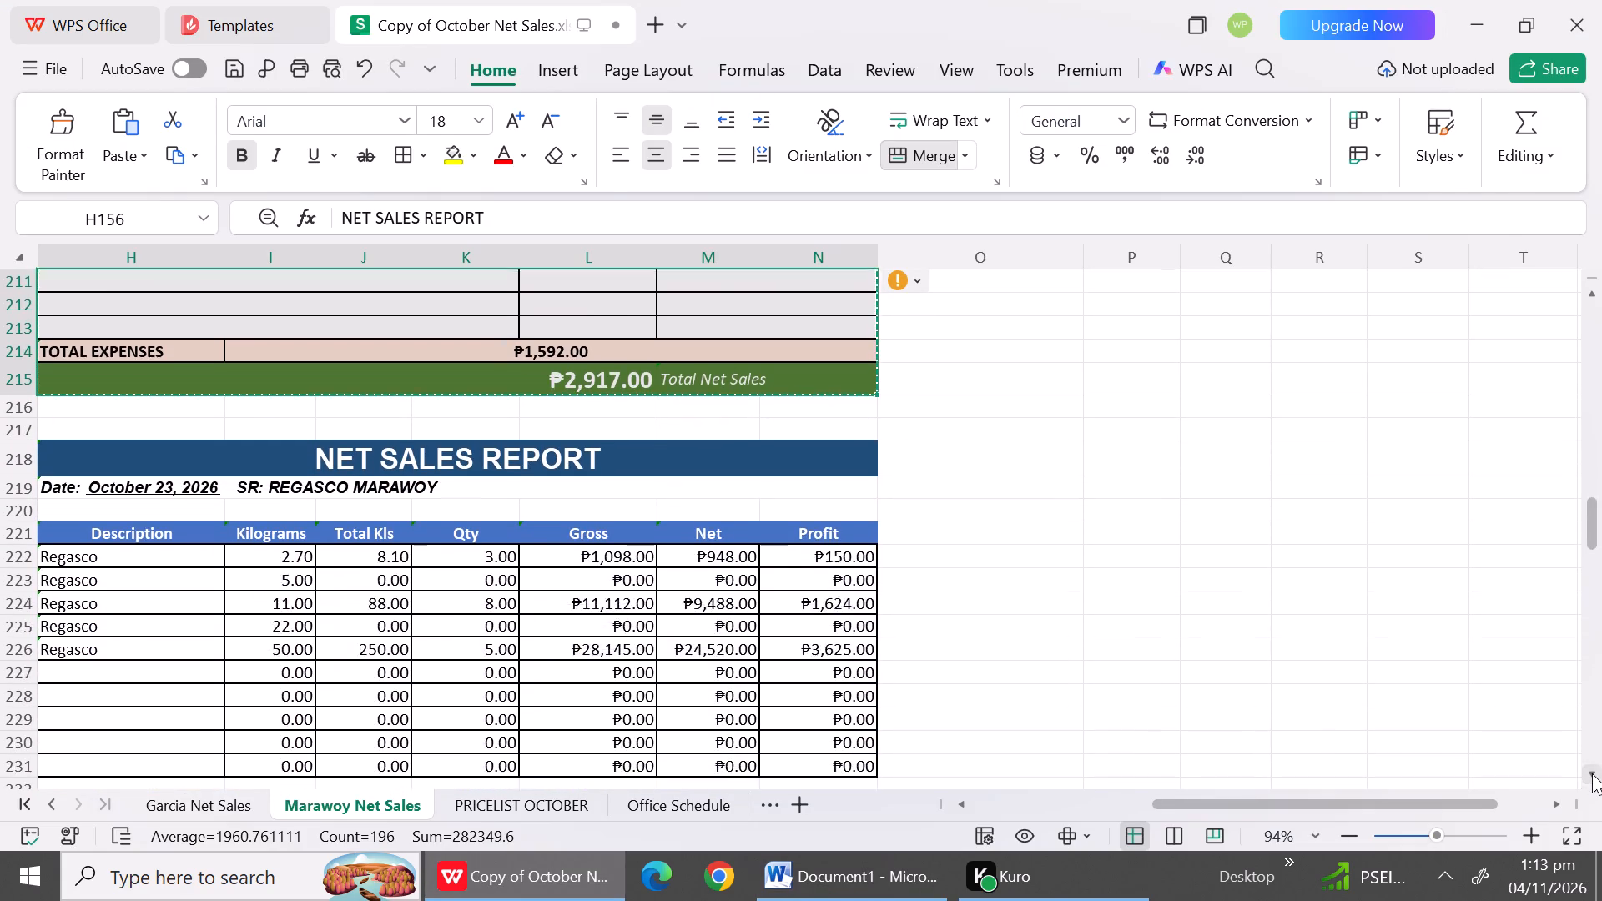
double_click(1592, 773)
left_click(1592, 773)
left_click(1592, 773)
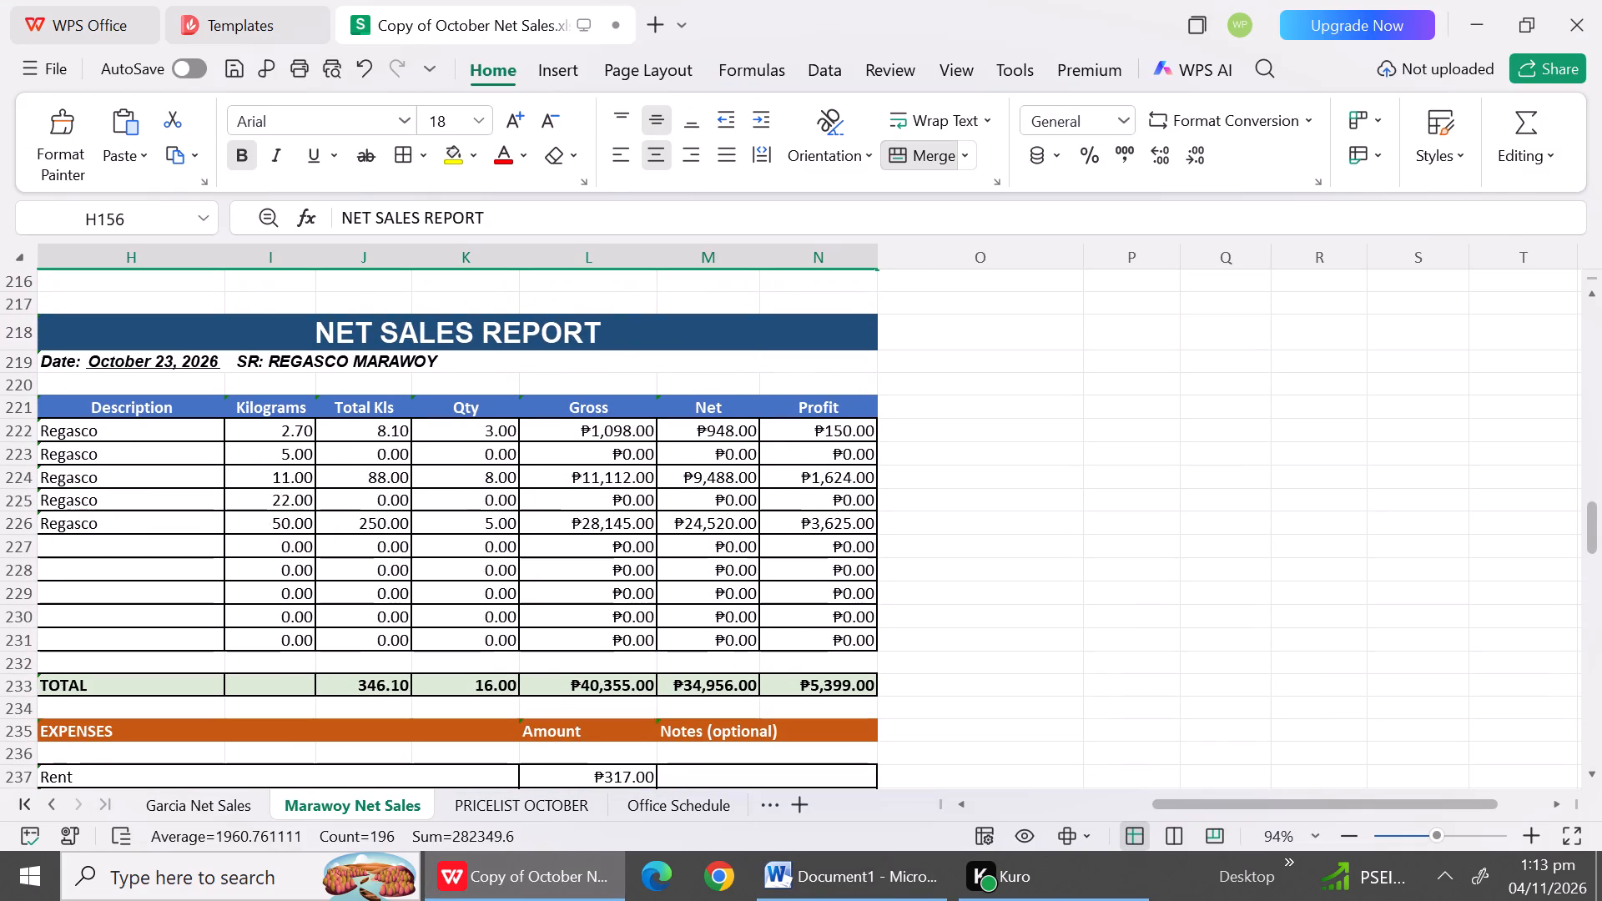
left_click_drag(83, 325, 438, 897)
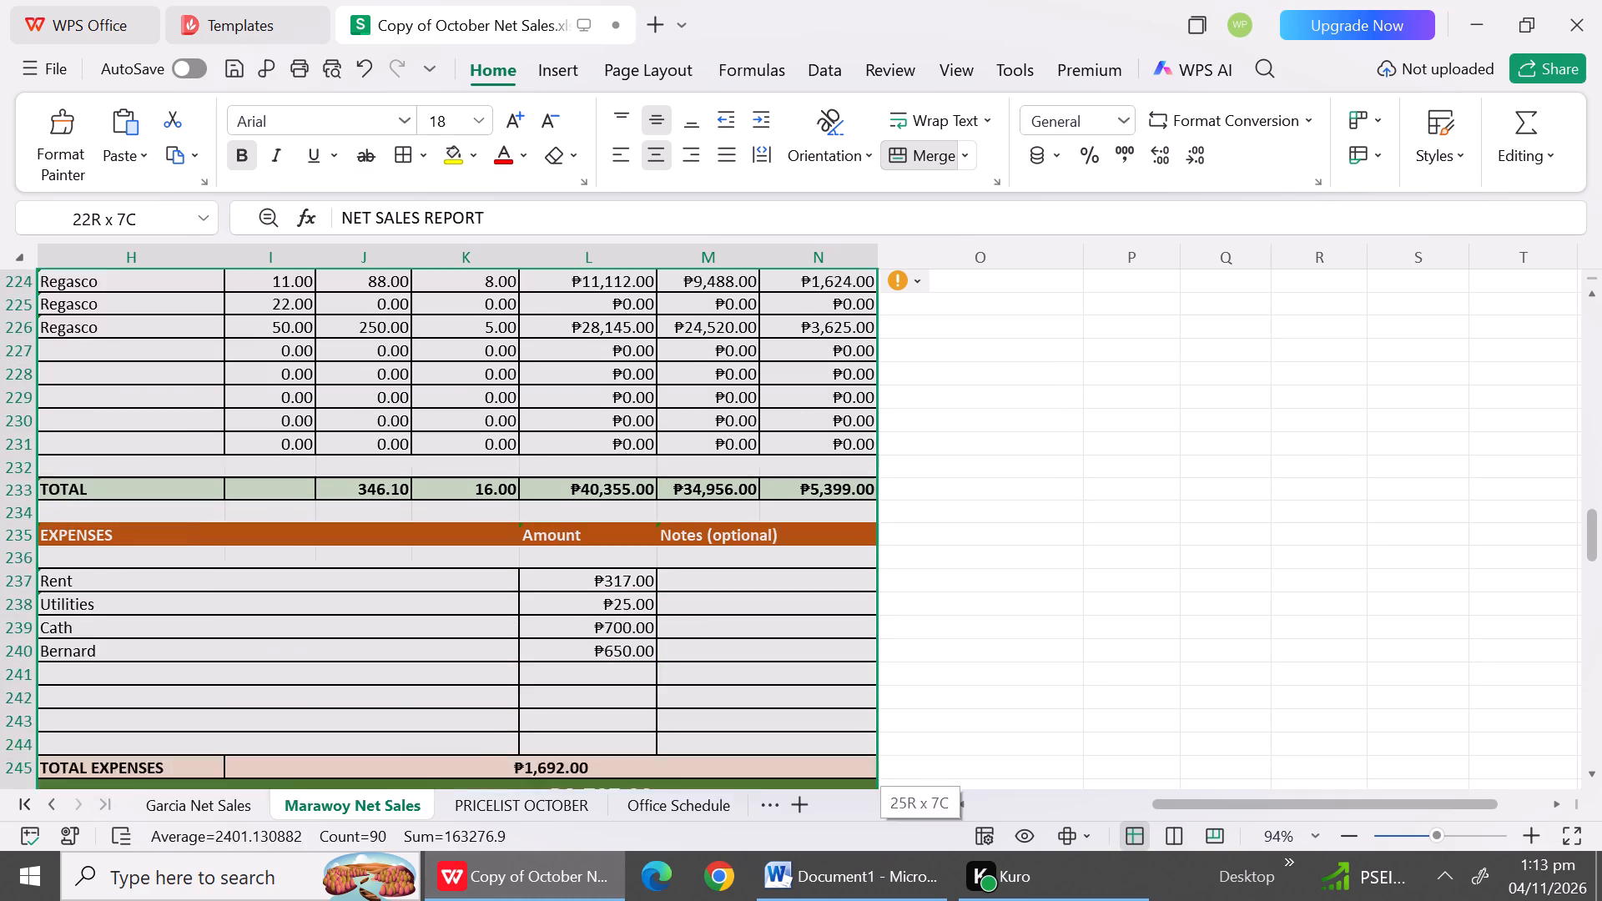
left_click_drag(438, 897, 422, 665)
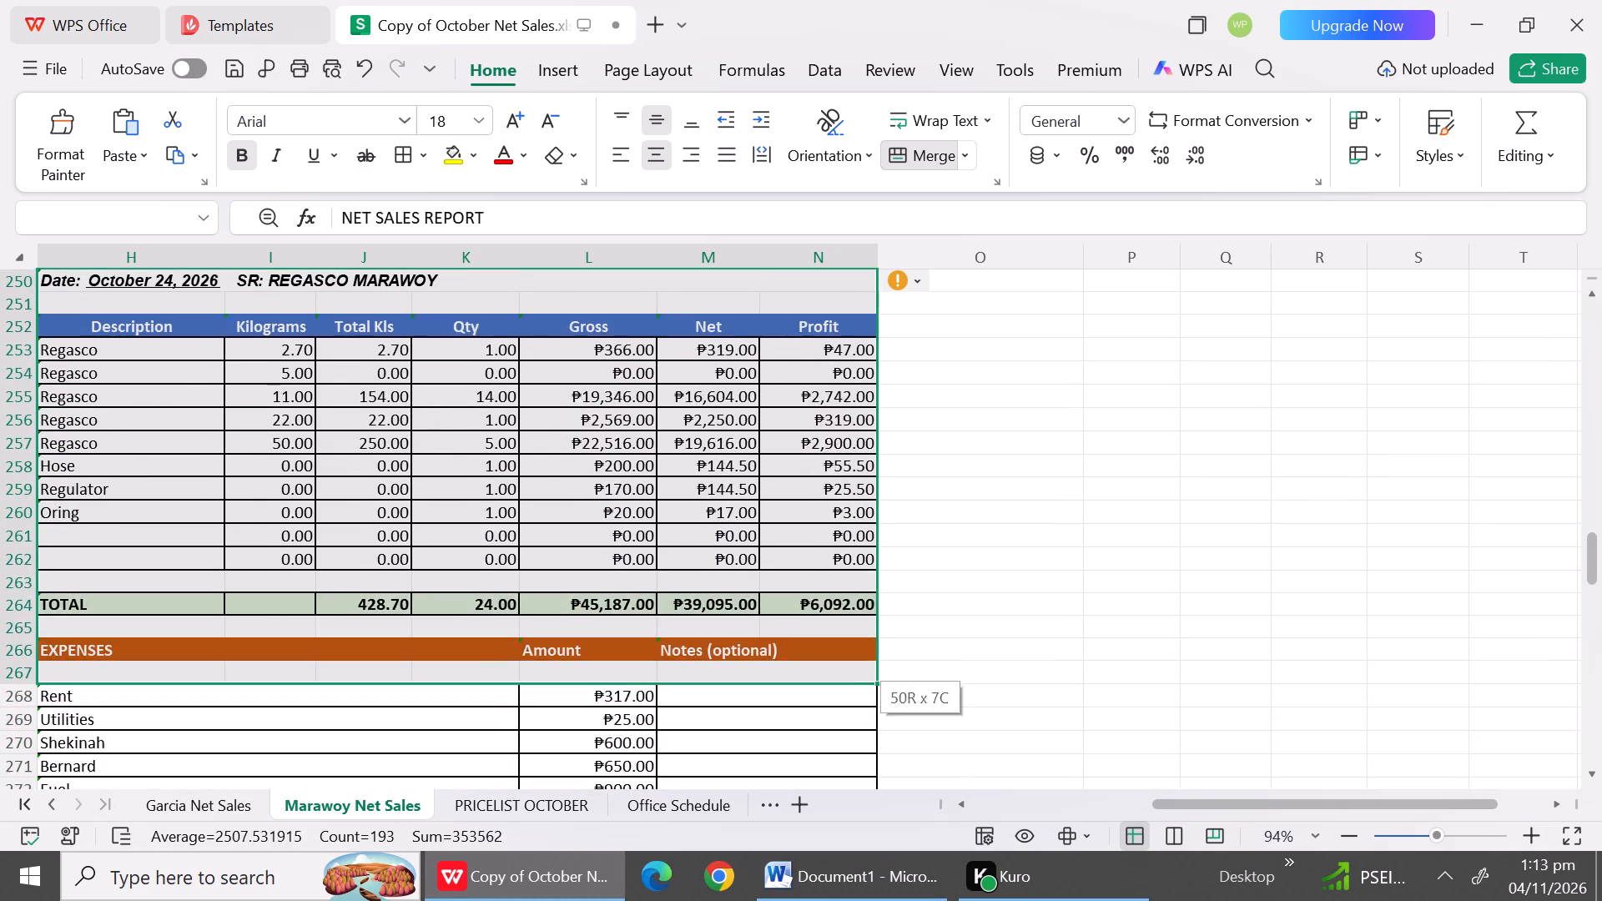
left_click_drag(422, 665, 431, 649)
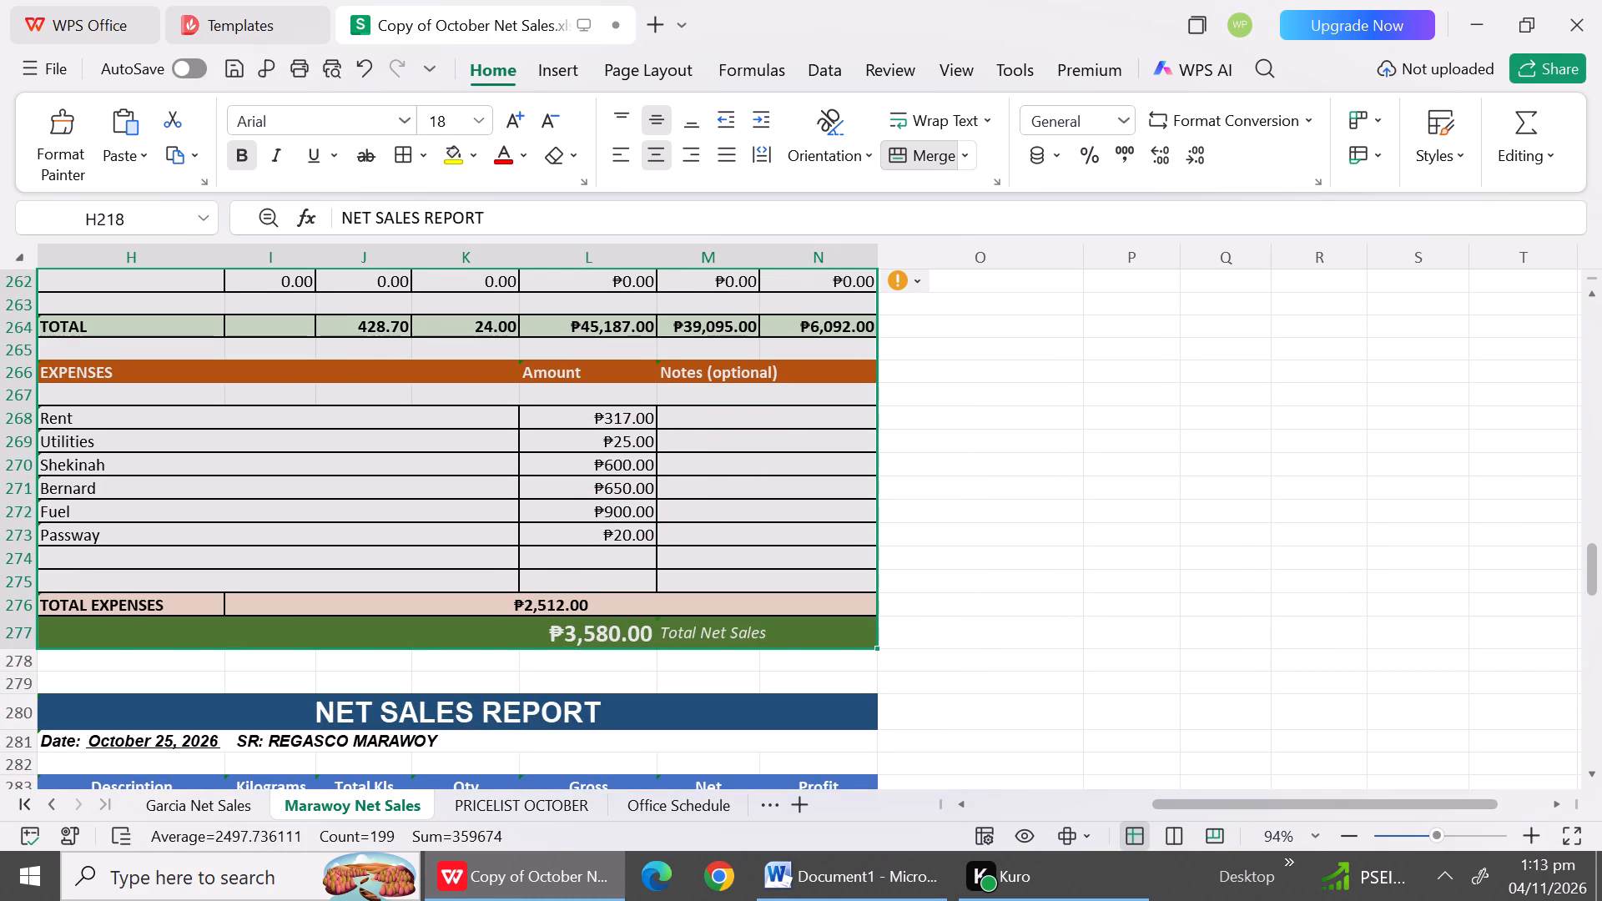
key("ctrl+c")
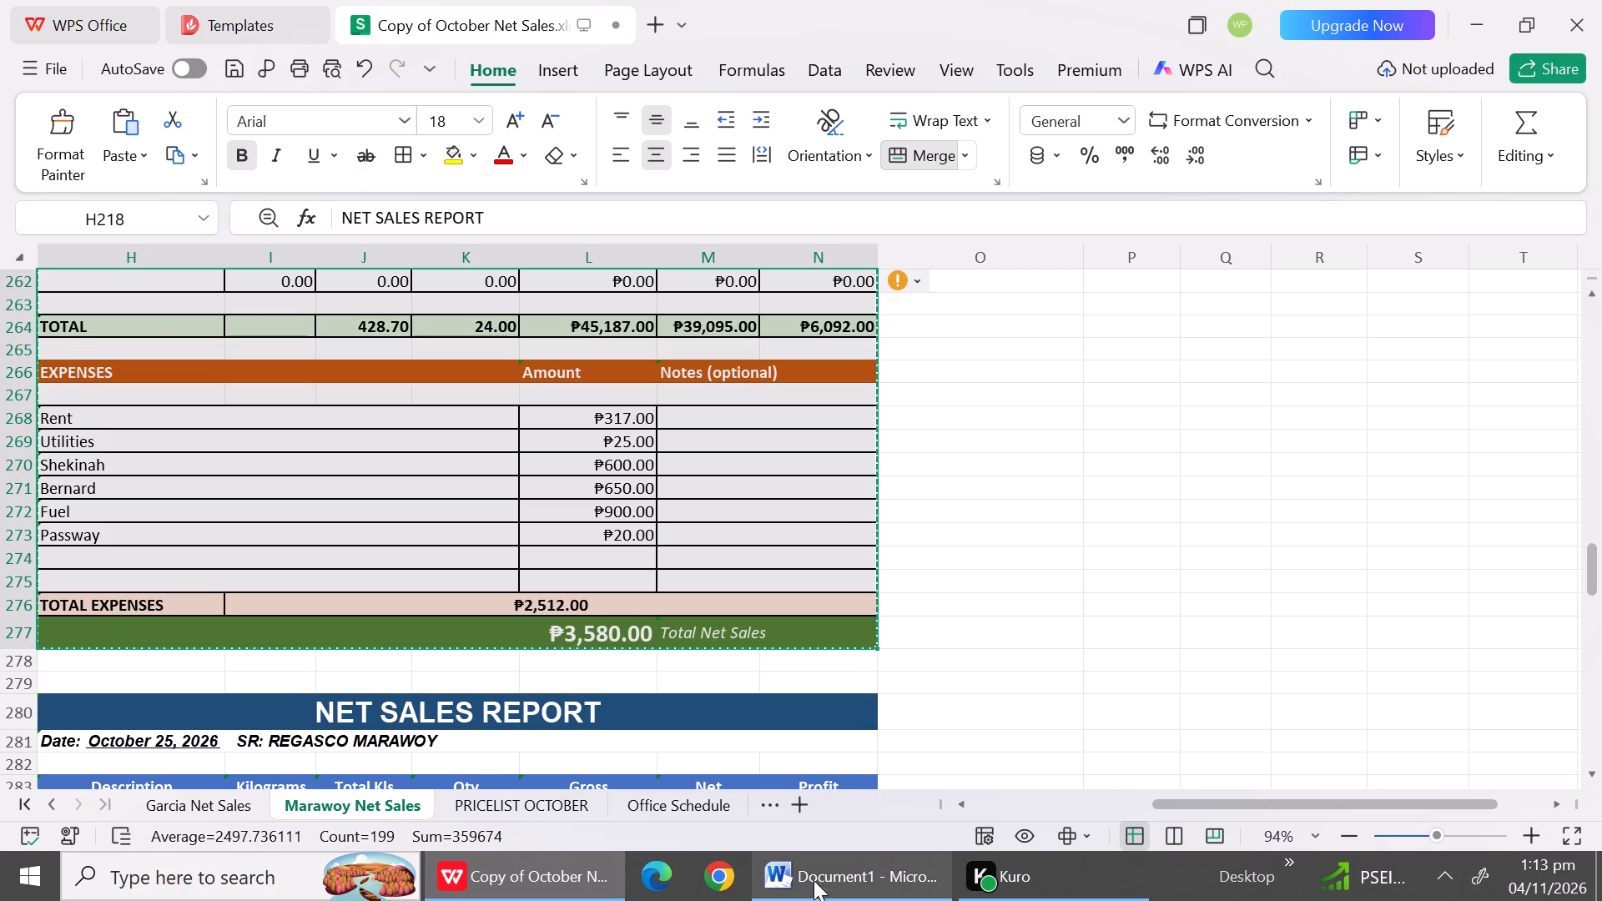
Switch to the Word document and paste the copied reports on the new page after the October 22 report.
left_click(851, 888)
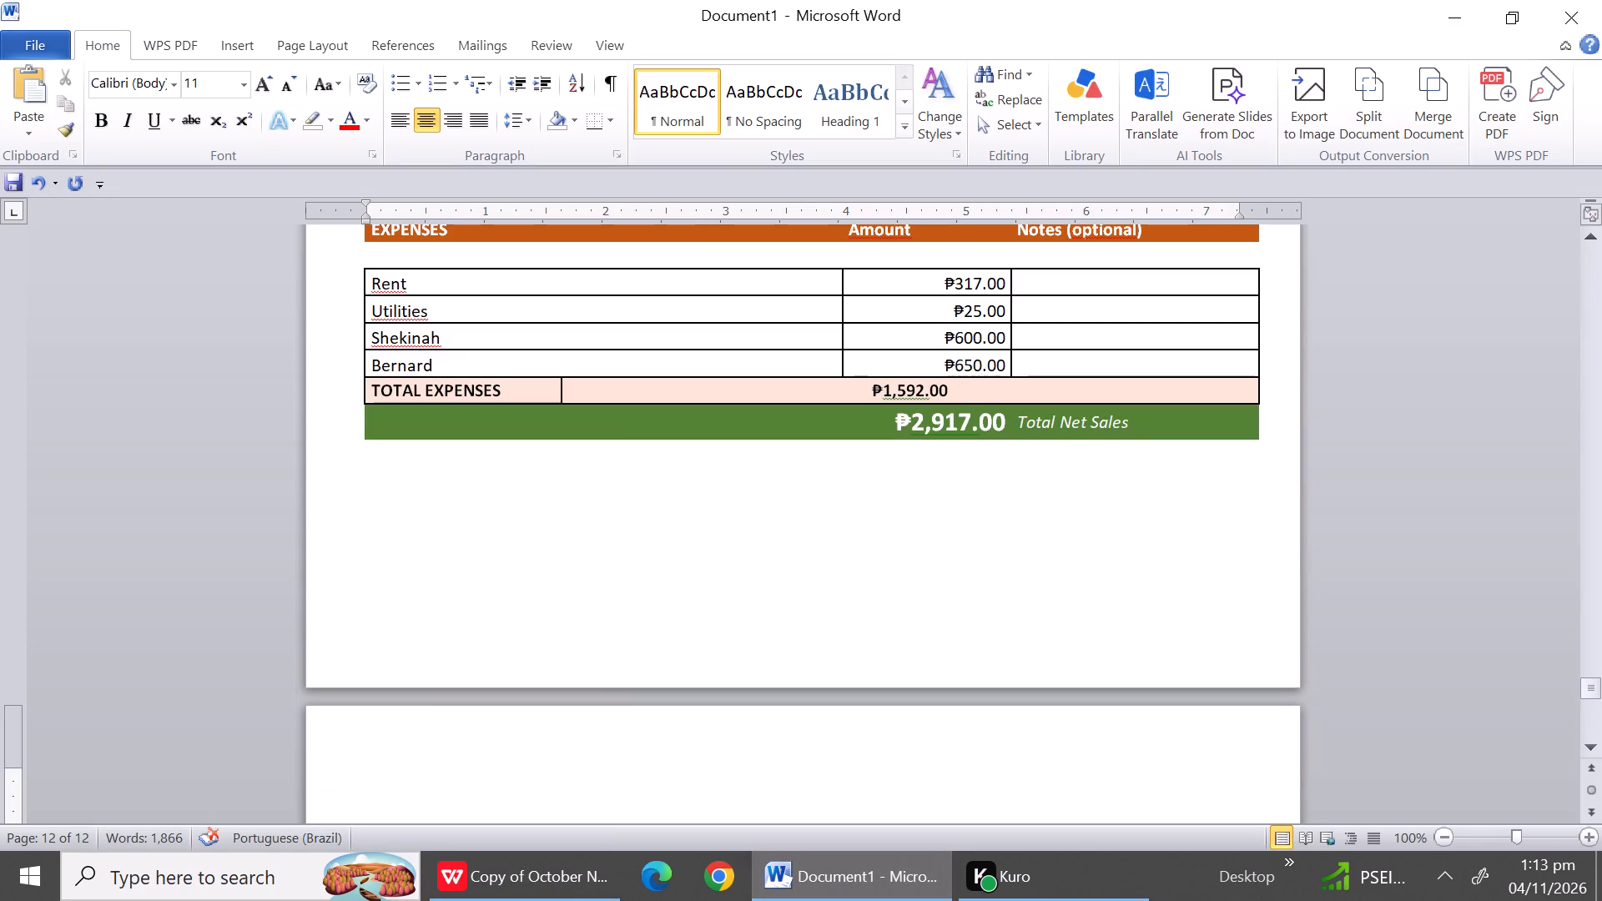
key("ctrl+v")
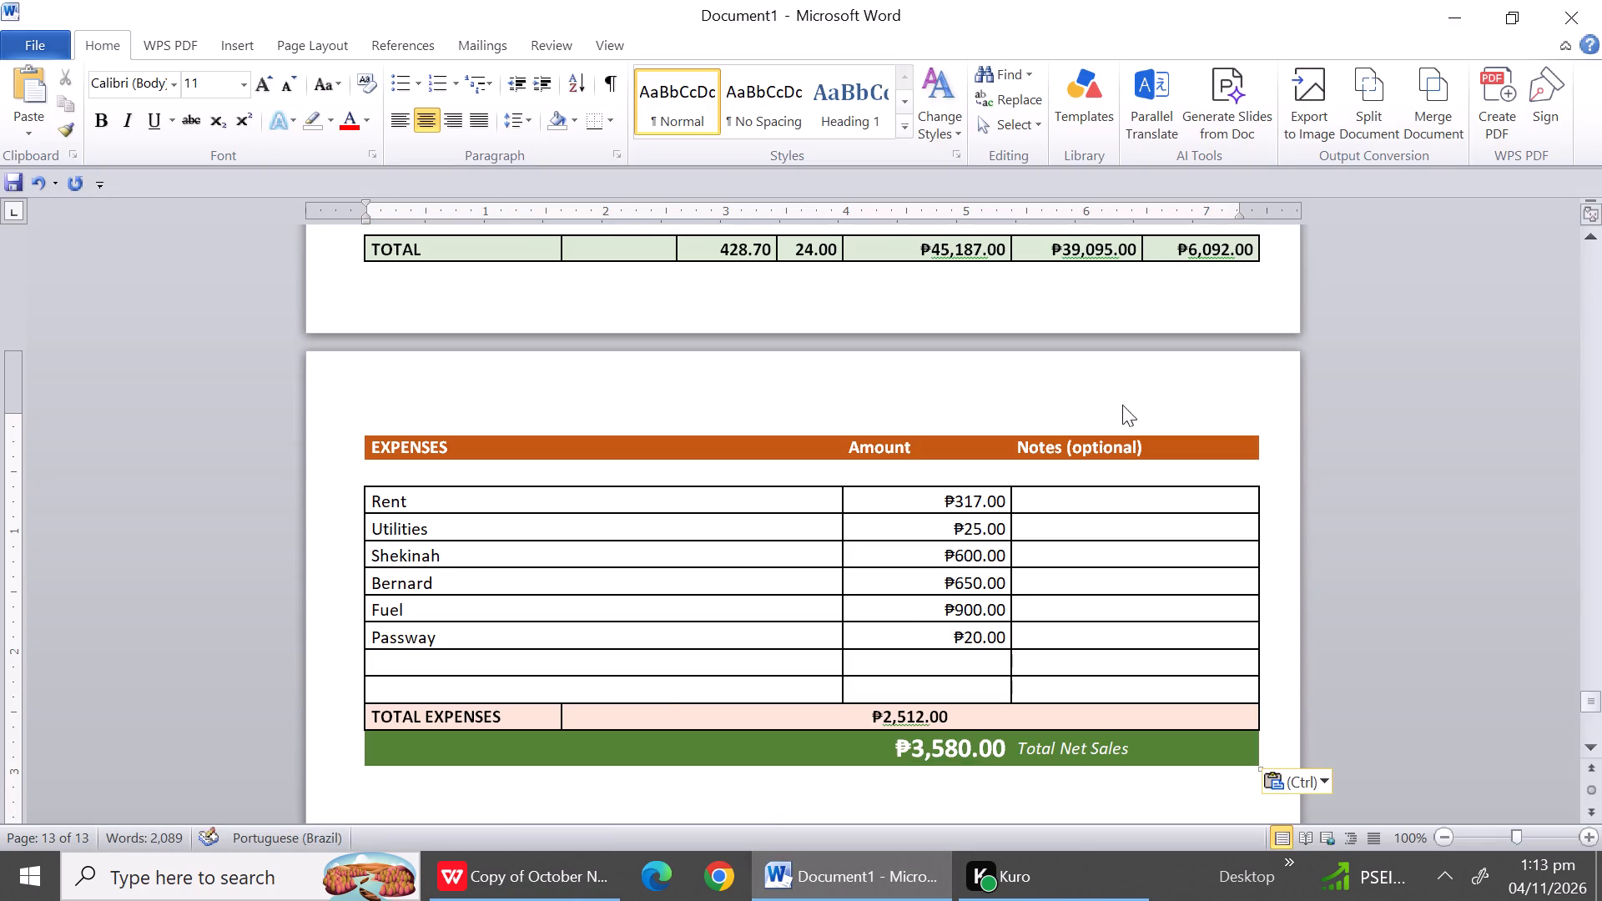
Delete the entire blank row between the date line and the column headings of the October 23 report.
left_click(1587, 361)
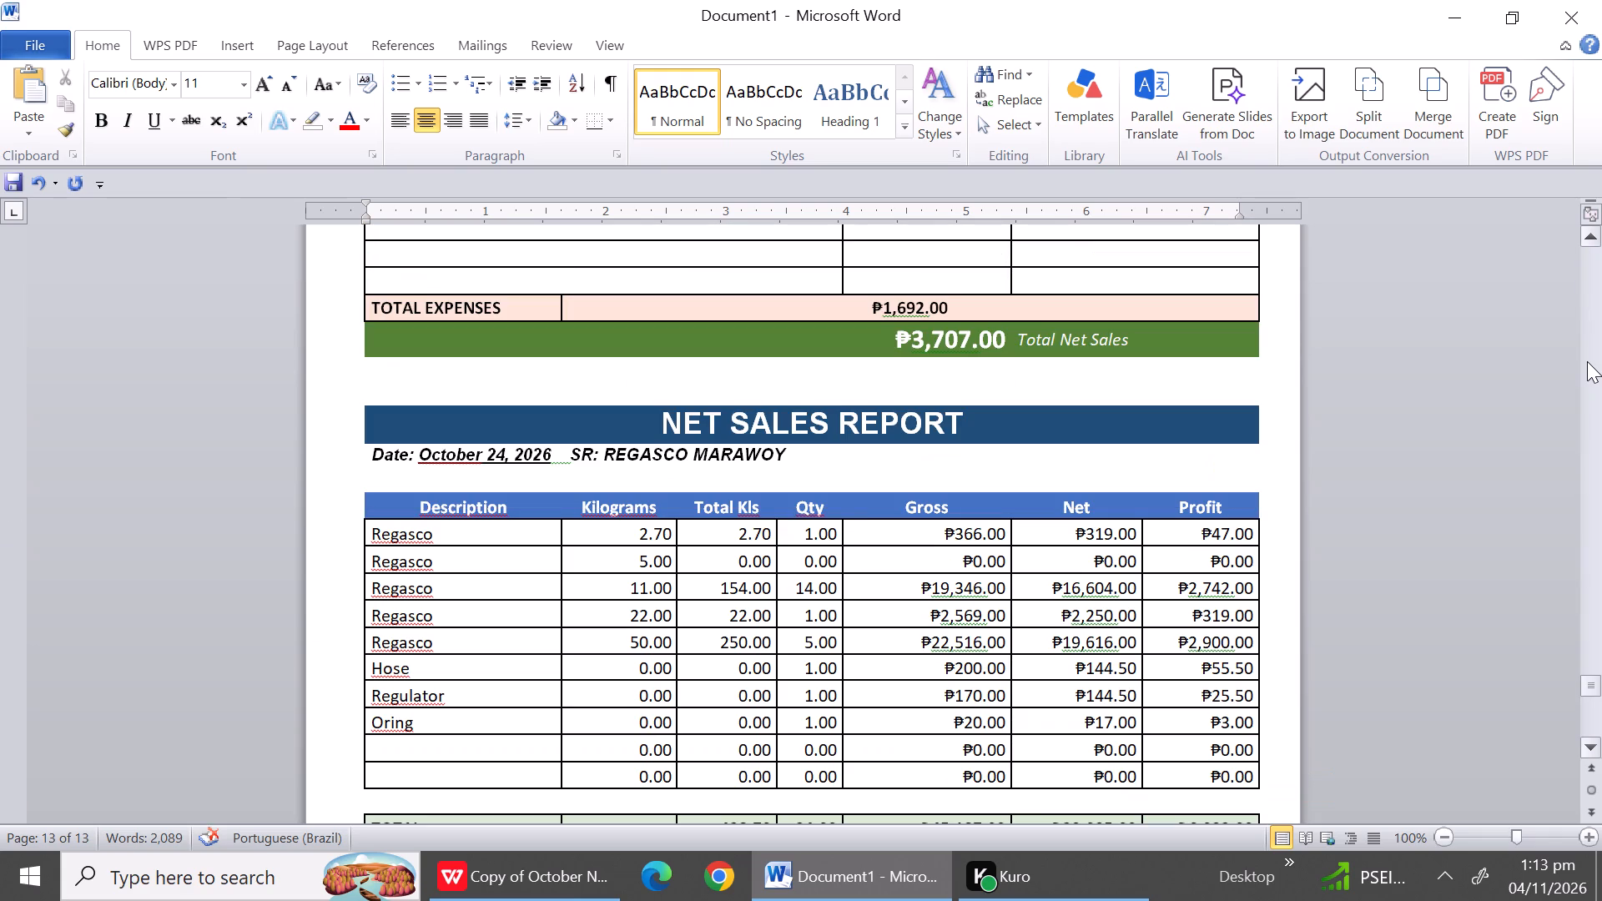
left_click(1587, 361)
left_click(1587, 361)
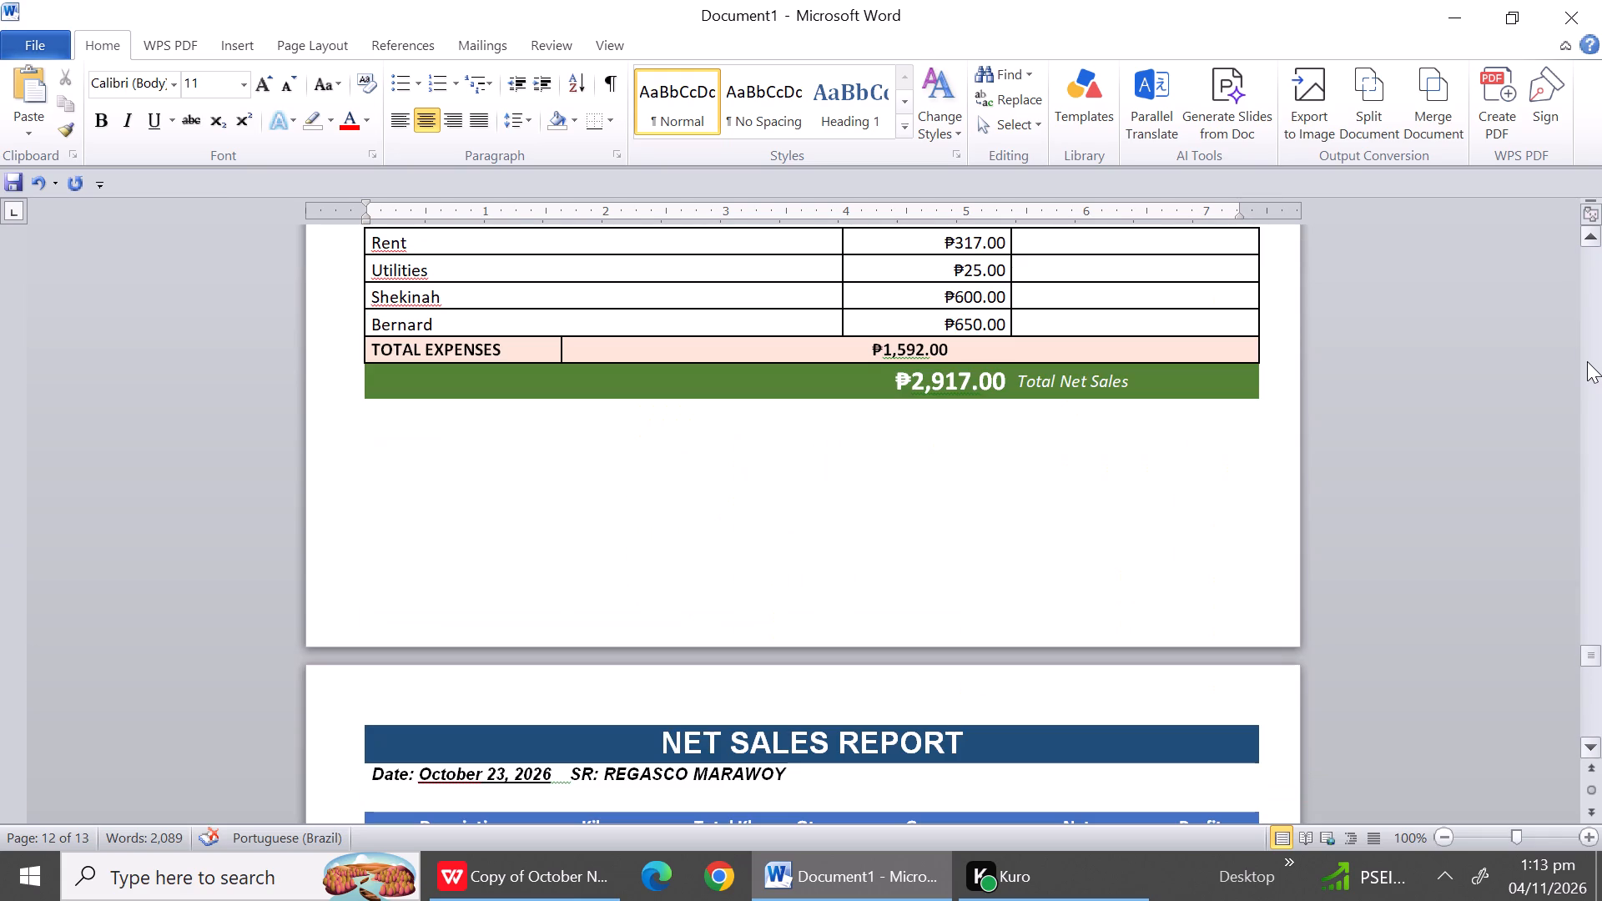
double_click(1587, 361)
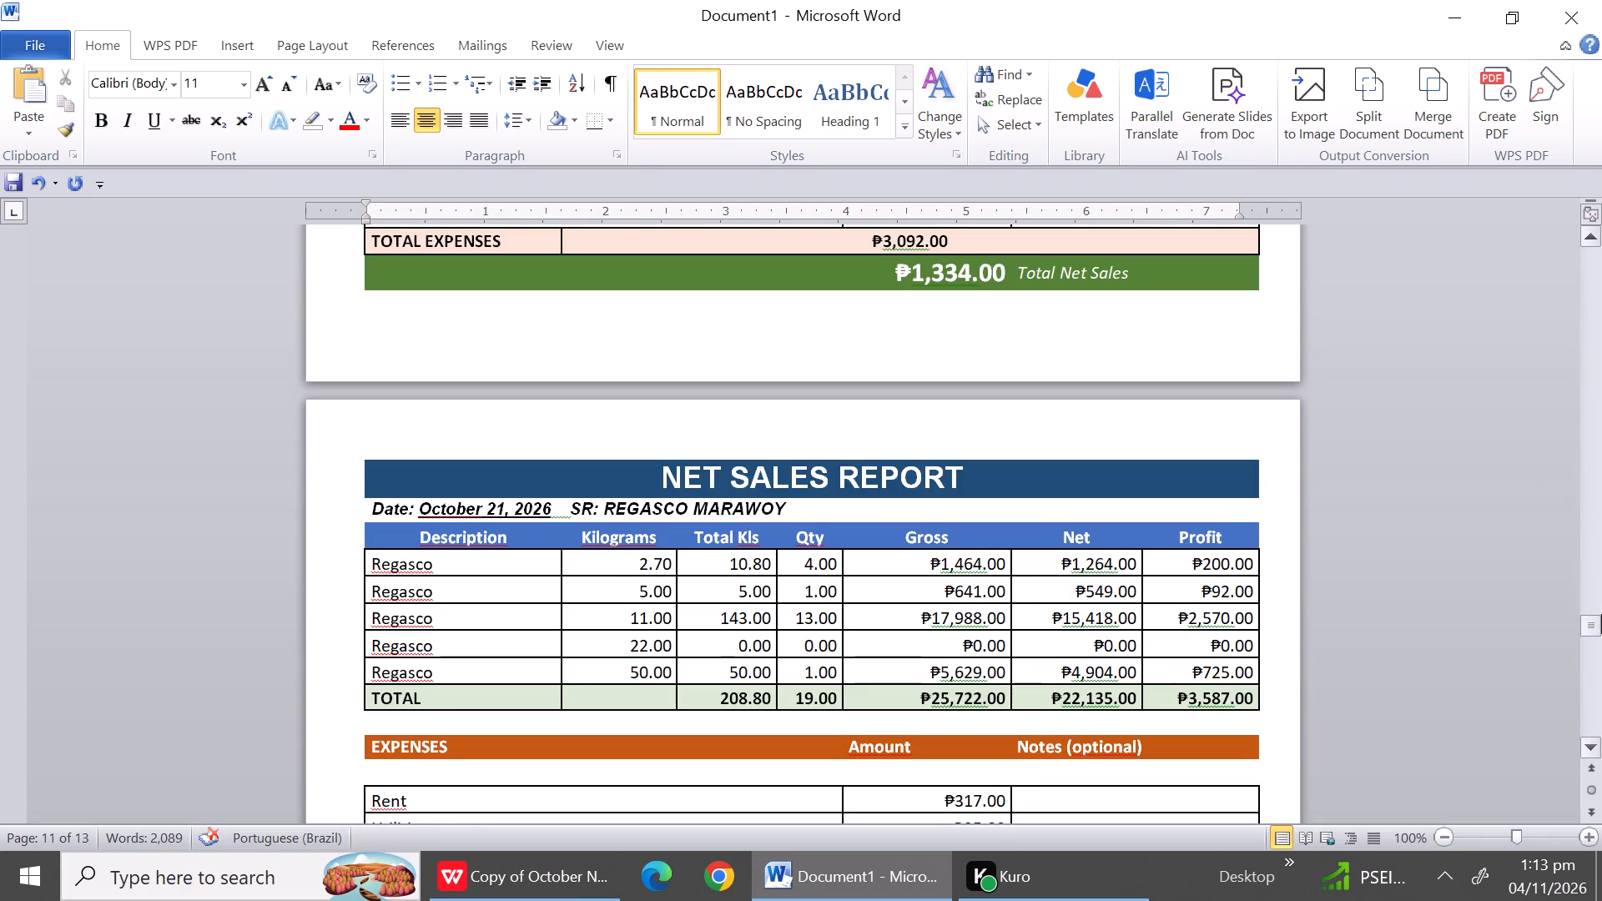
left_click(1593, 695)
left_click(1593, 695)
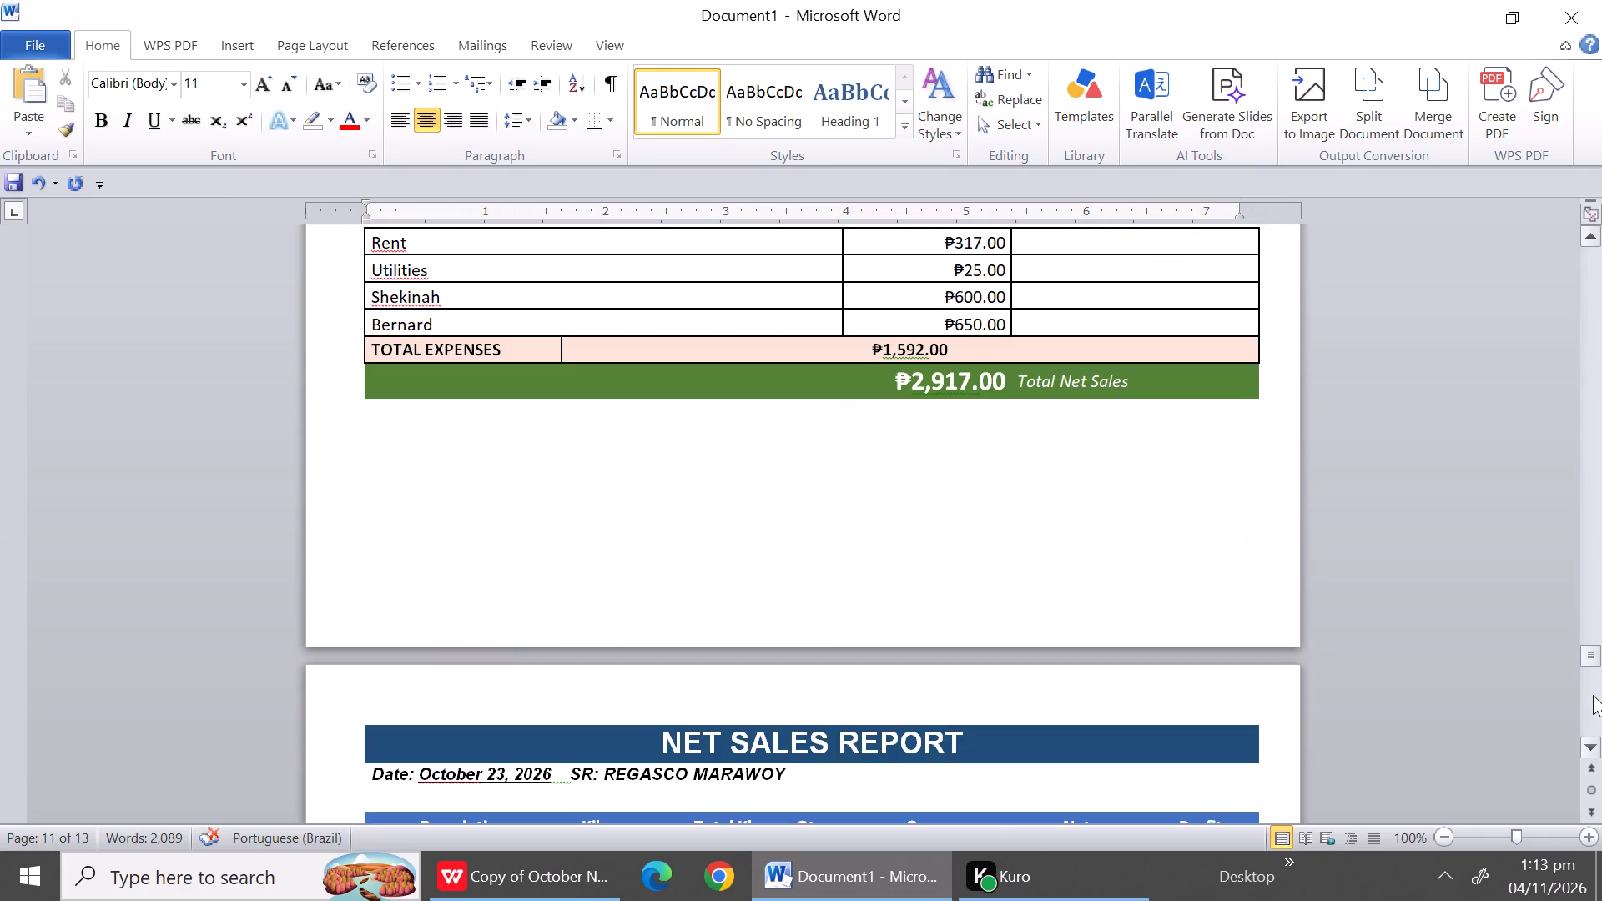
triple_click(1594, 747)
triple_click(1594, 747)
triple_click(1594, 747)
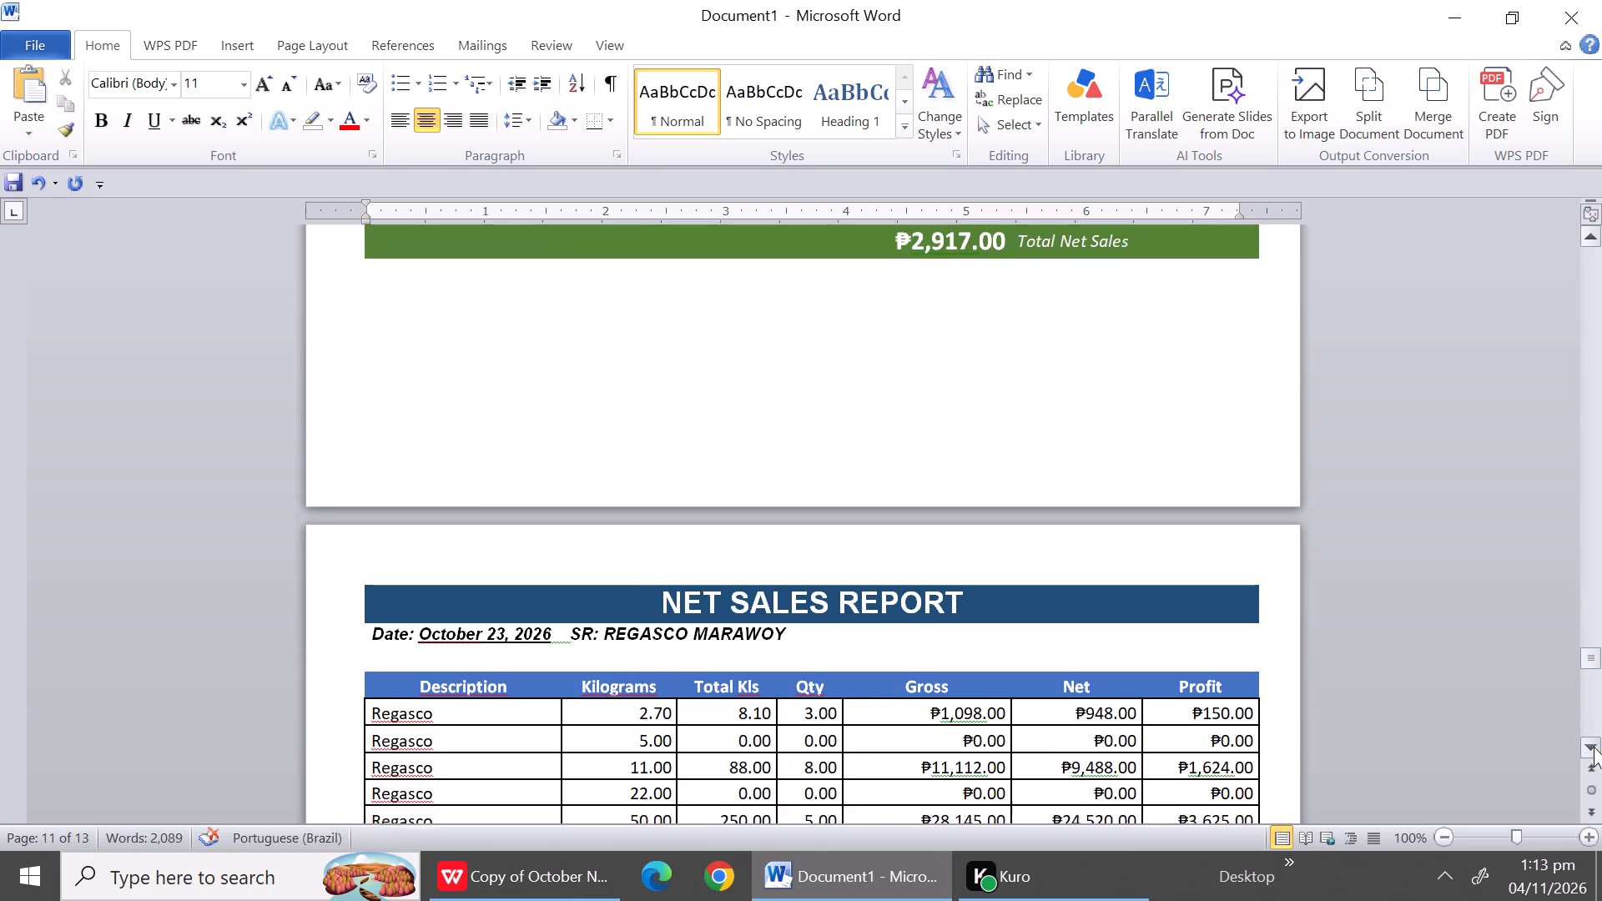
triple_click(1594, 747)
double_click(1594, 747)
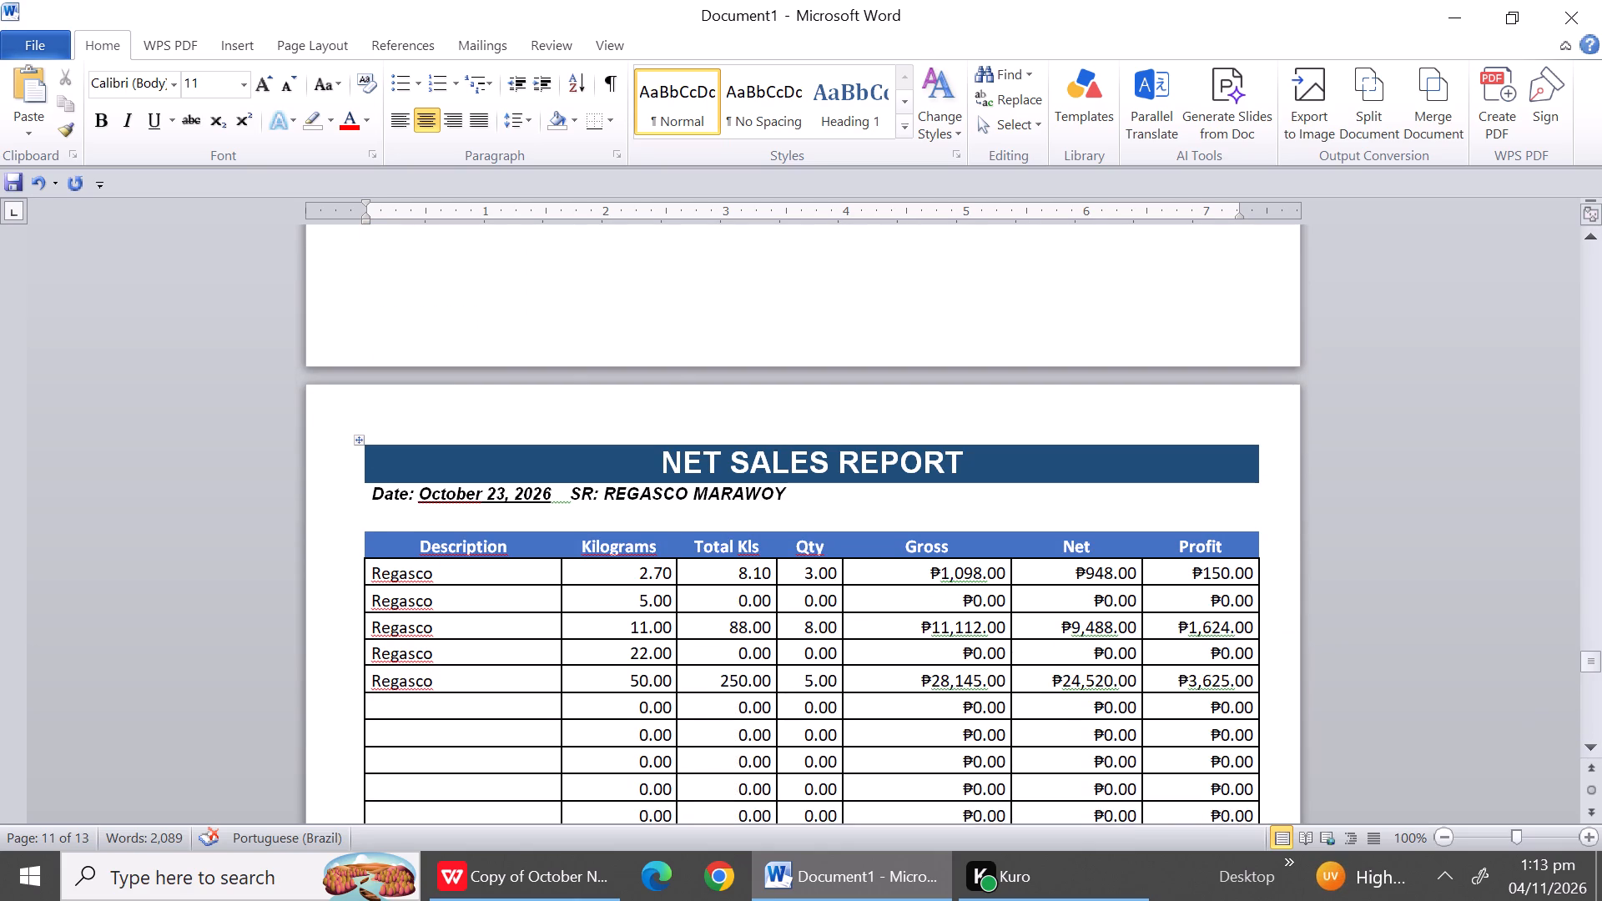
left_click(483, 524)
right_click(483, 524)
left_click(580, 432)
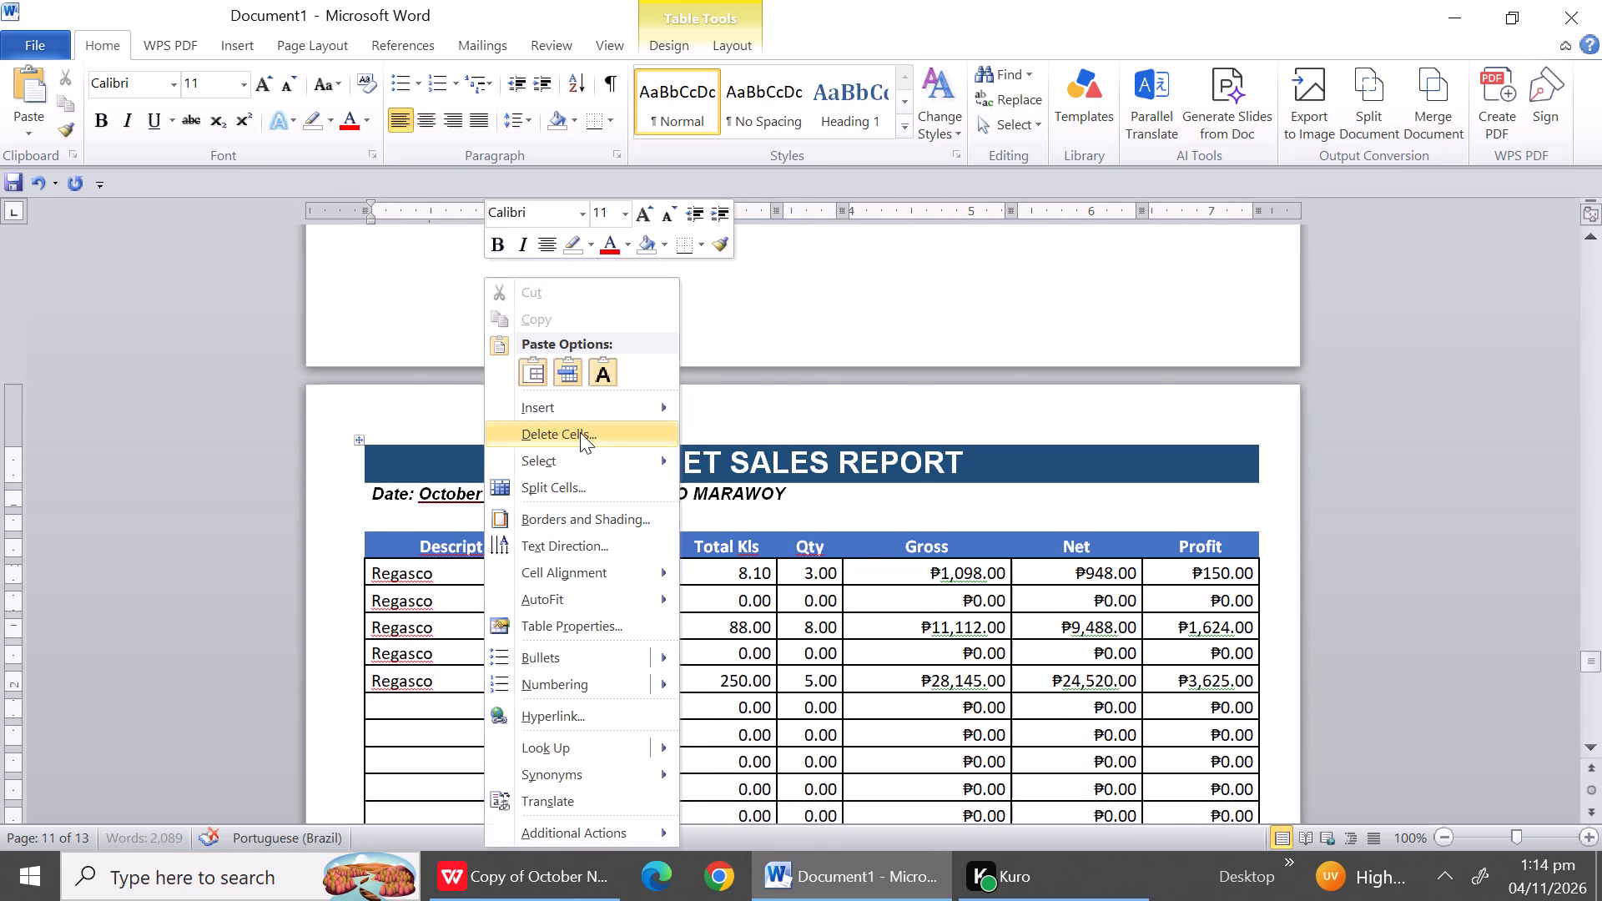
left_click(748, 423)
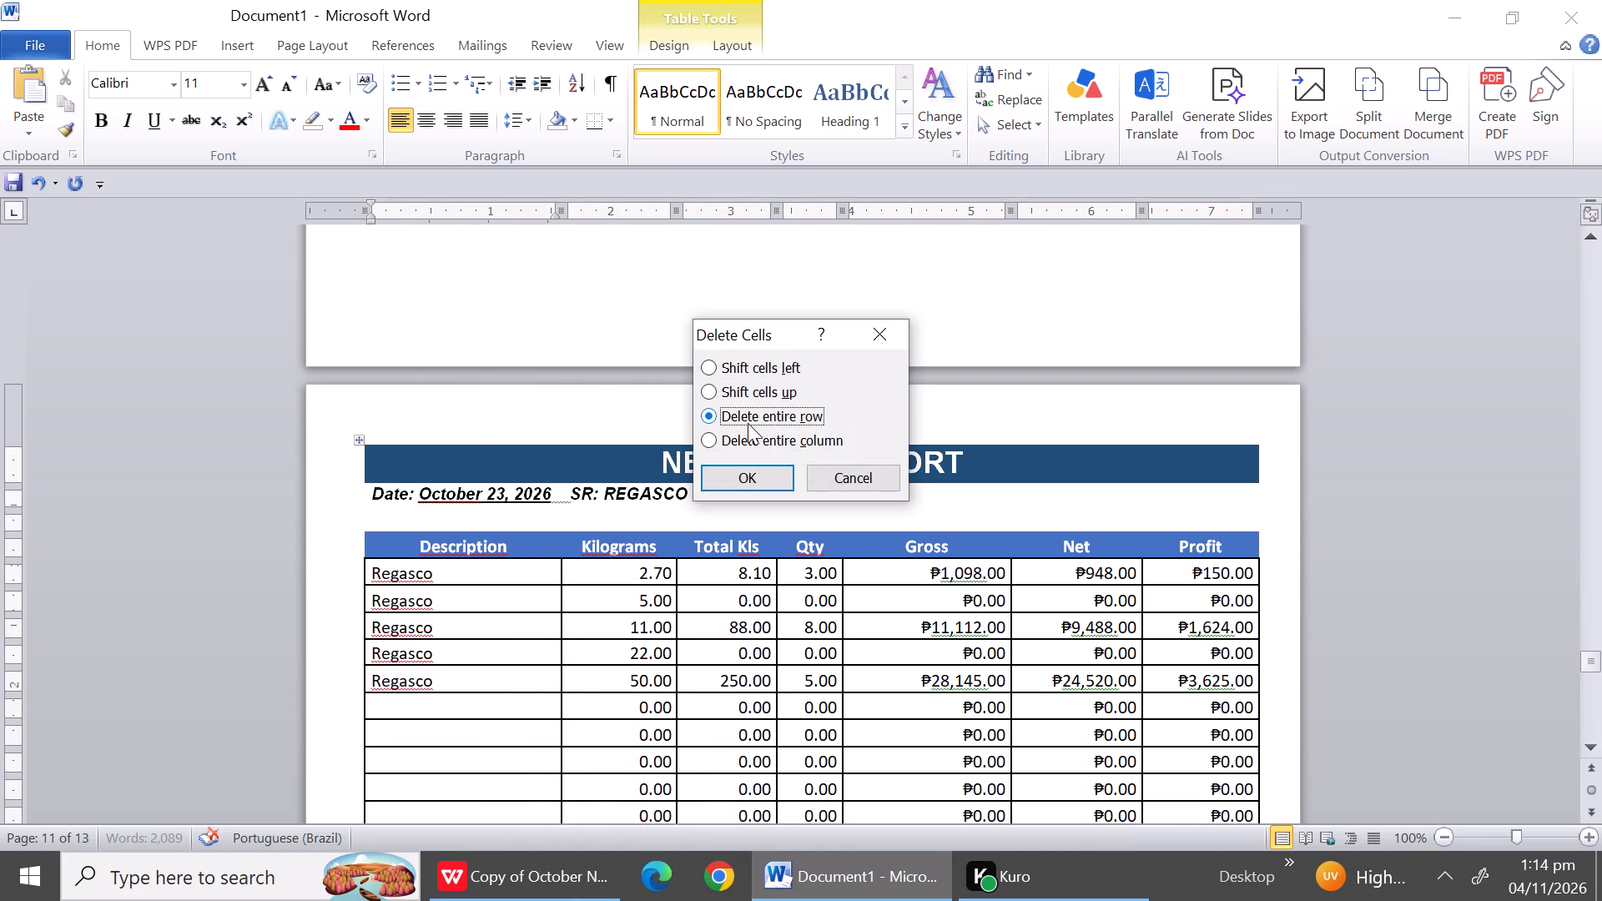
left_click(761, 477)
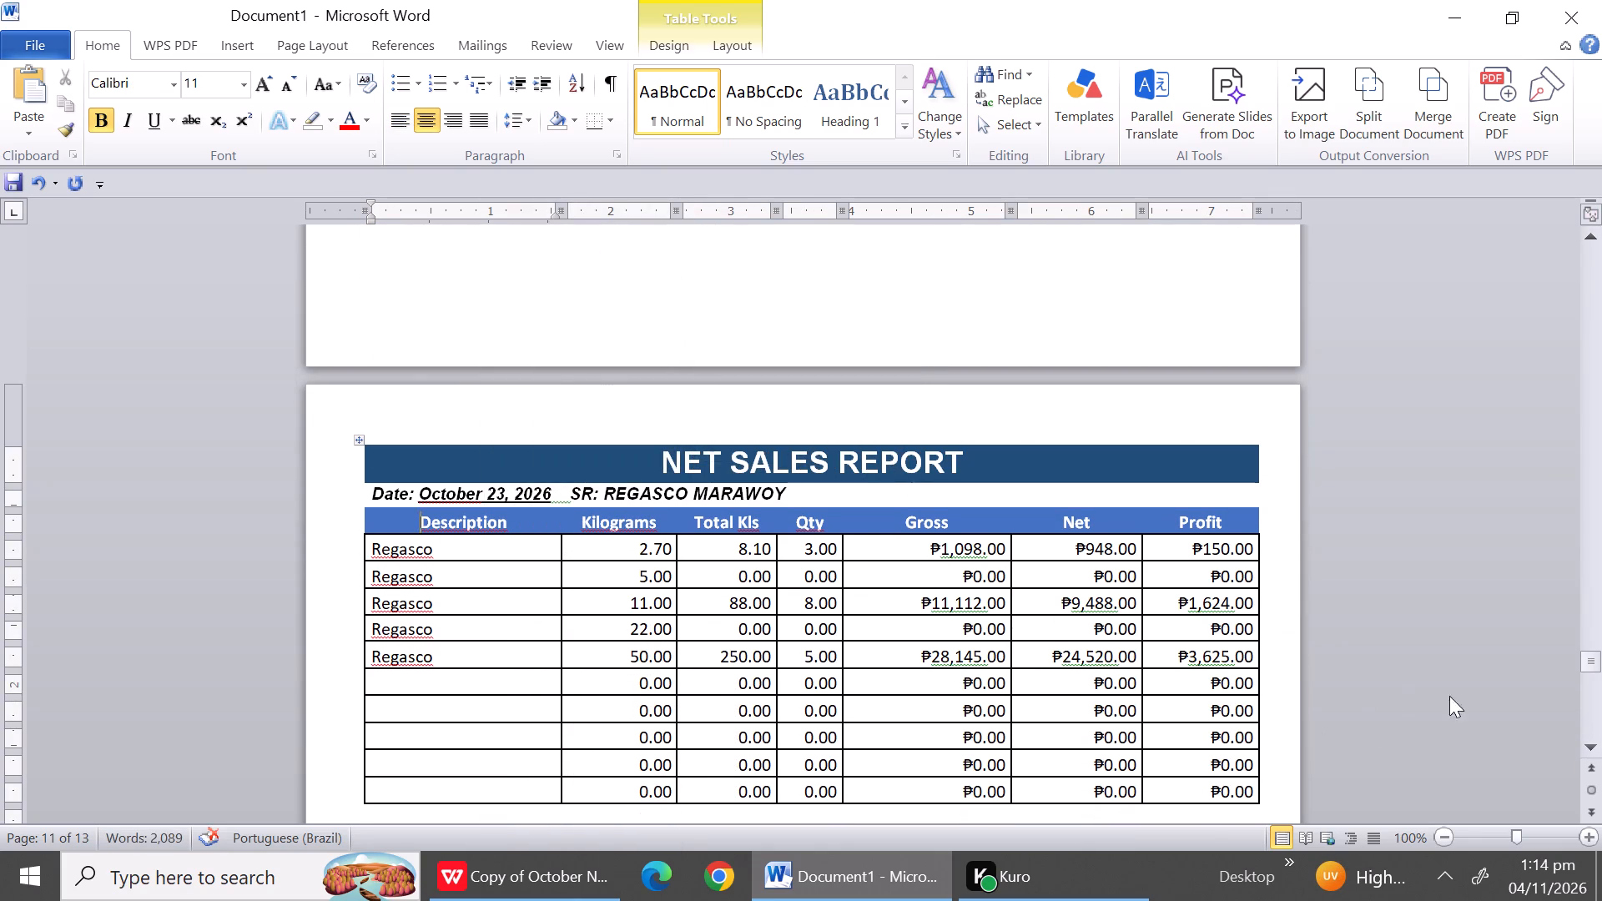
Delete the five zero-value rows without a description and the blank row above TOTAL in the October 23 sales table as entire rows.
triple_click(1589, 743)
triple_click(1589, 743)
double_click(1589, 743)
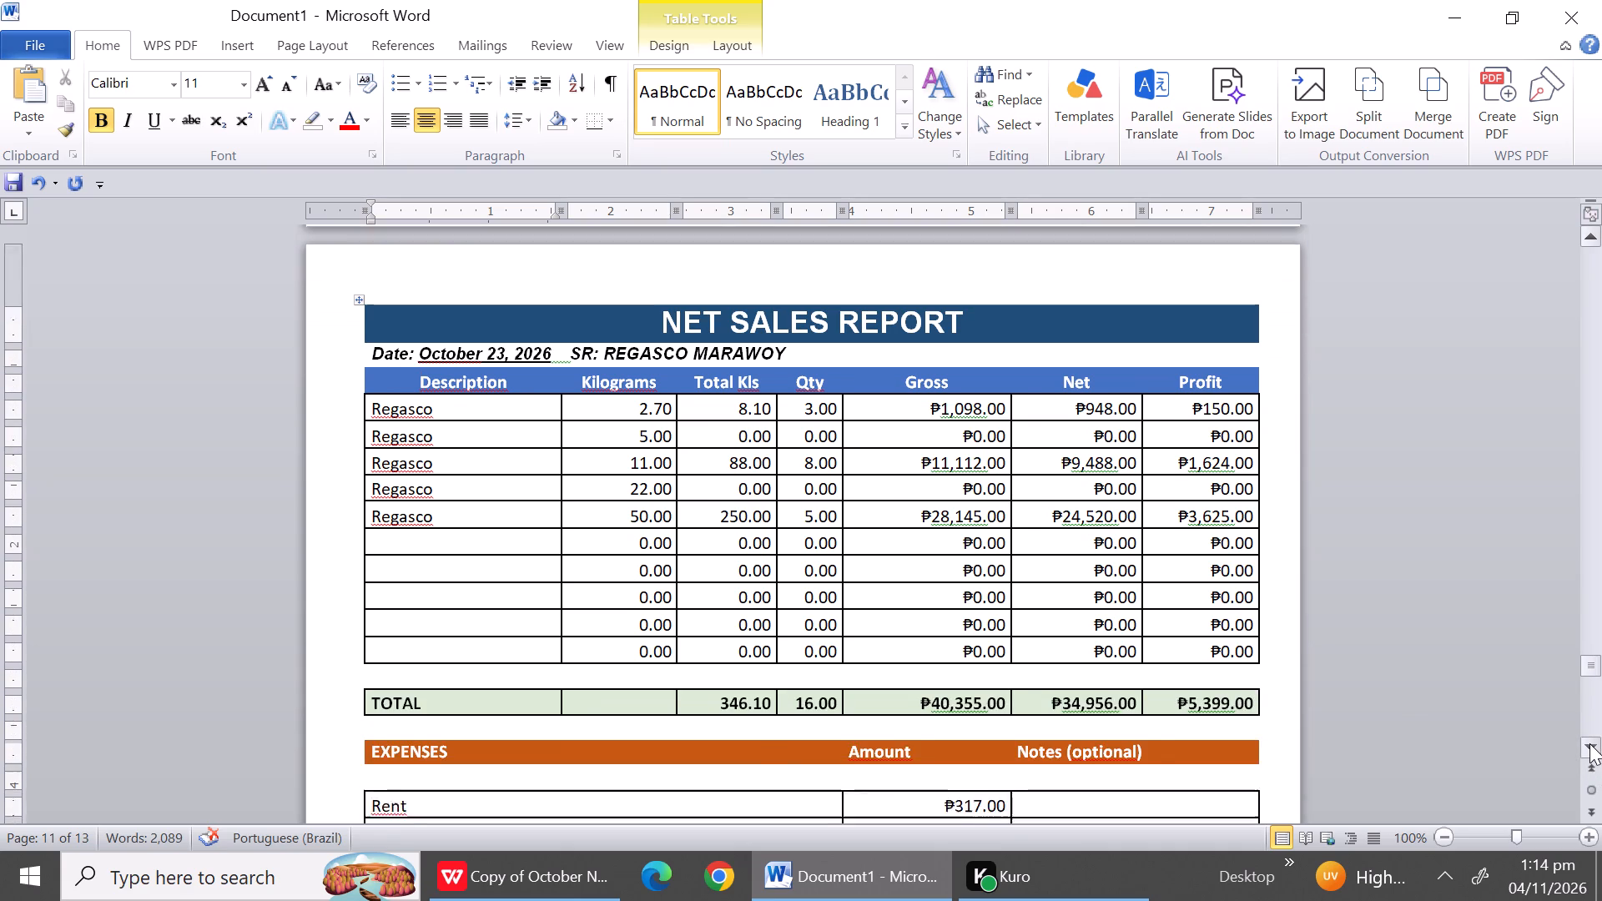
left_click_drag(446, 529, 446, 637)
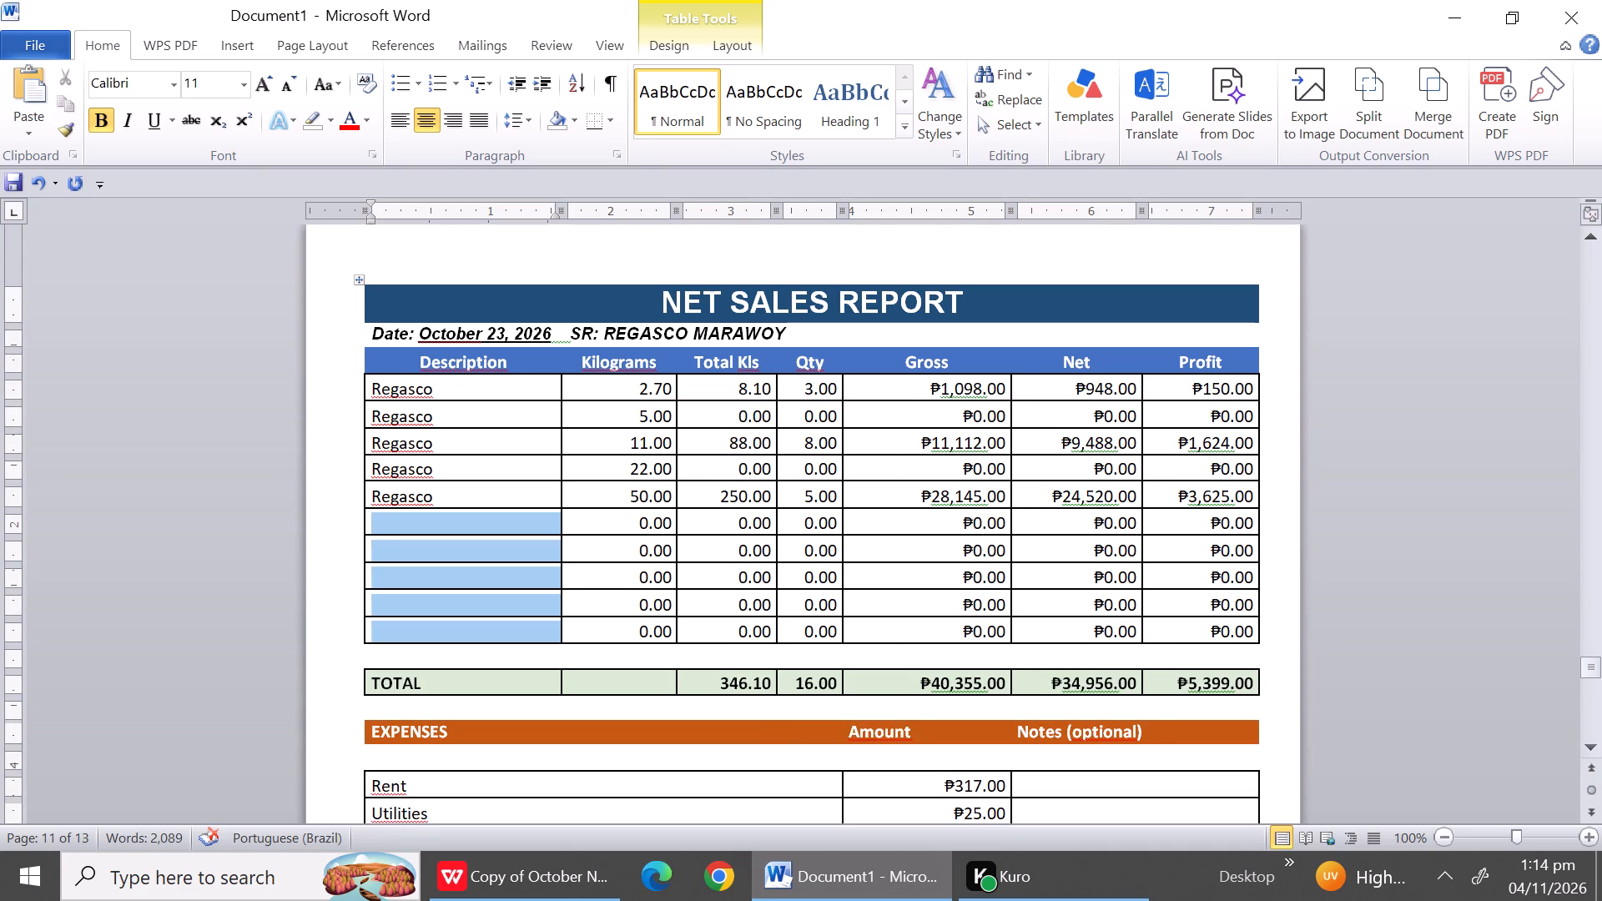
left_click_drag(446, 637, 446, 644)
right_click(446, 644)
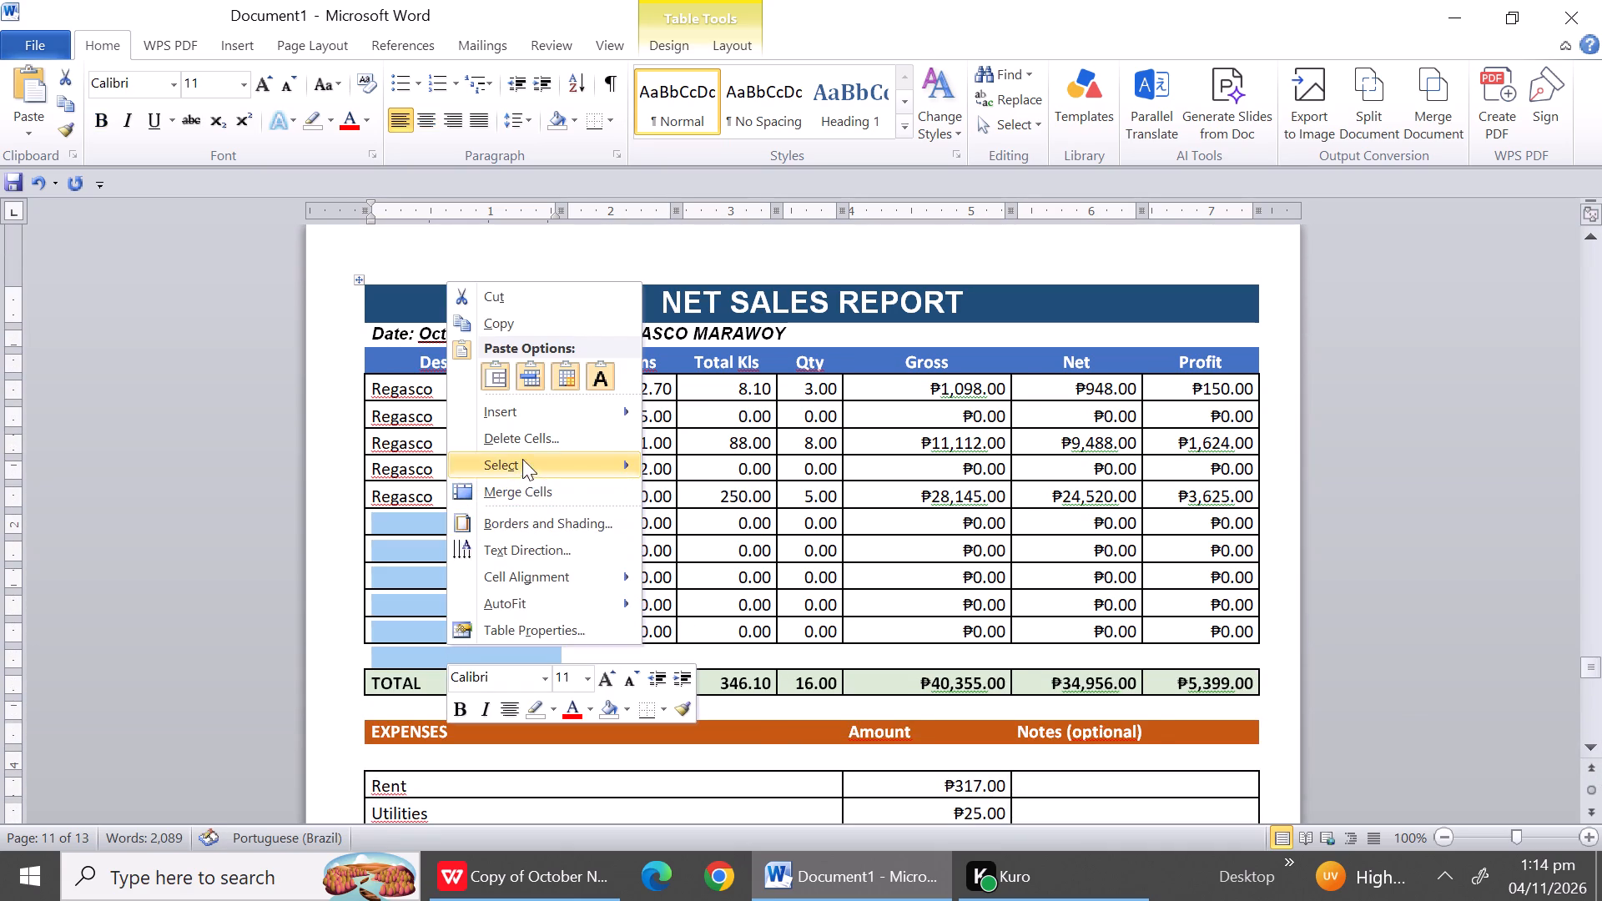
left_click(517, 447)
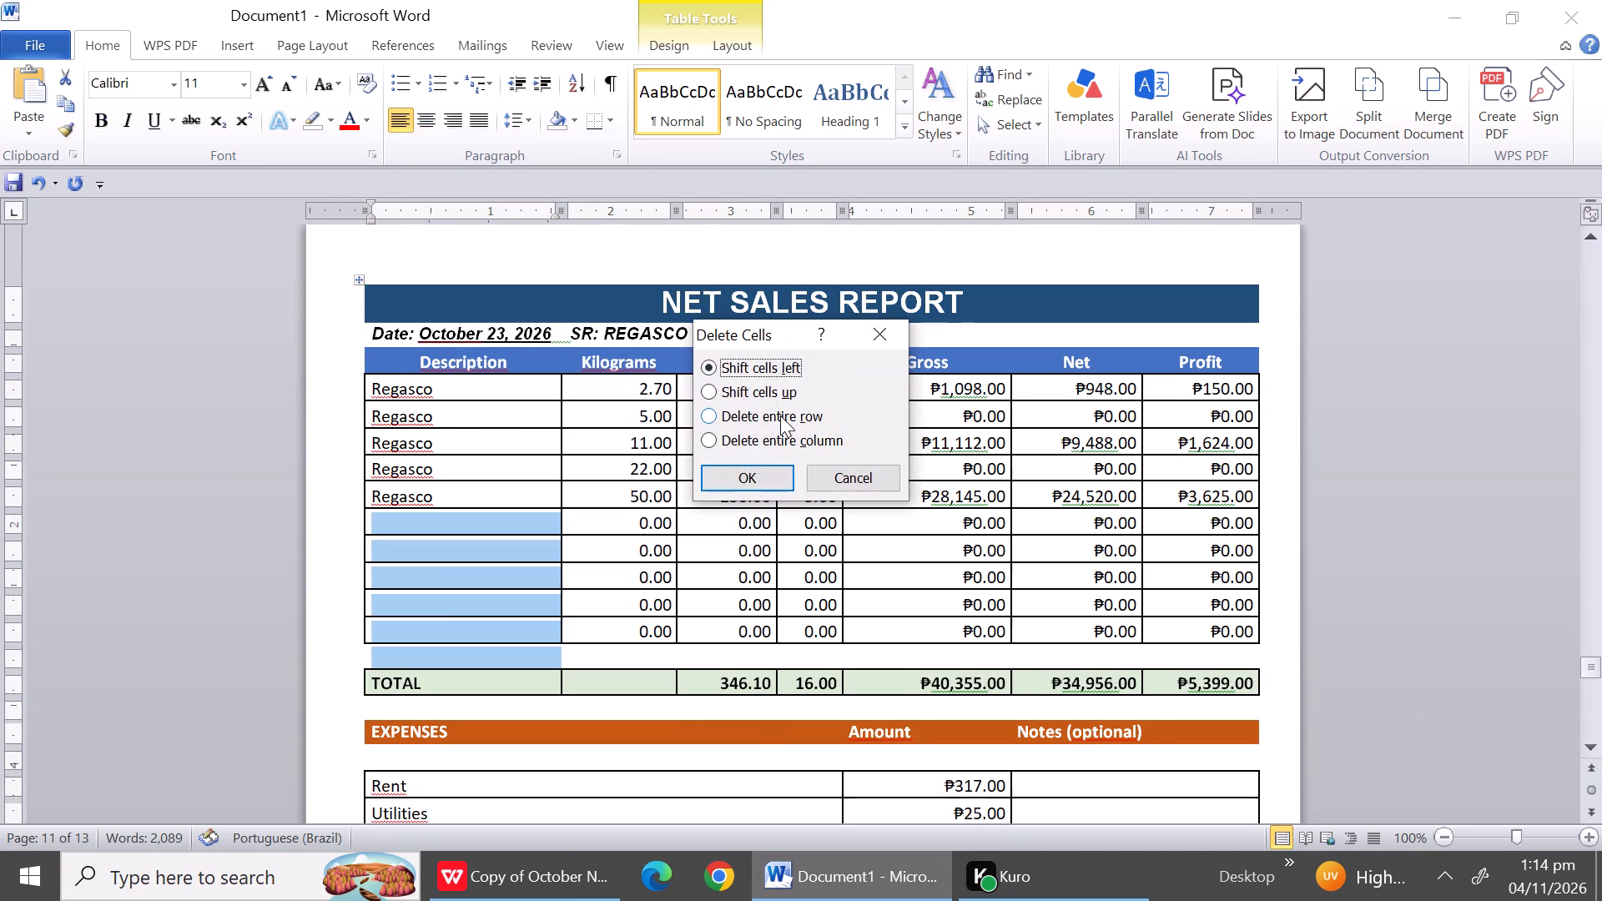
left_click(780, 415)
left_click(753, 474)
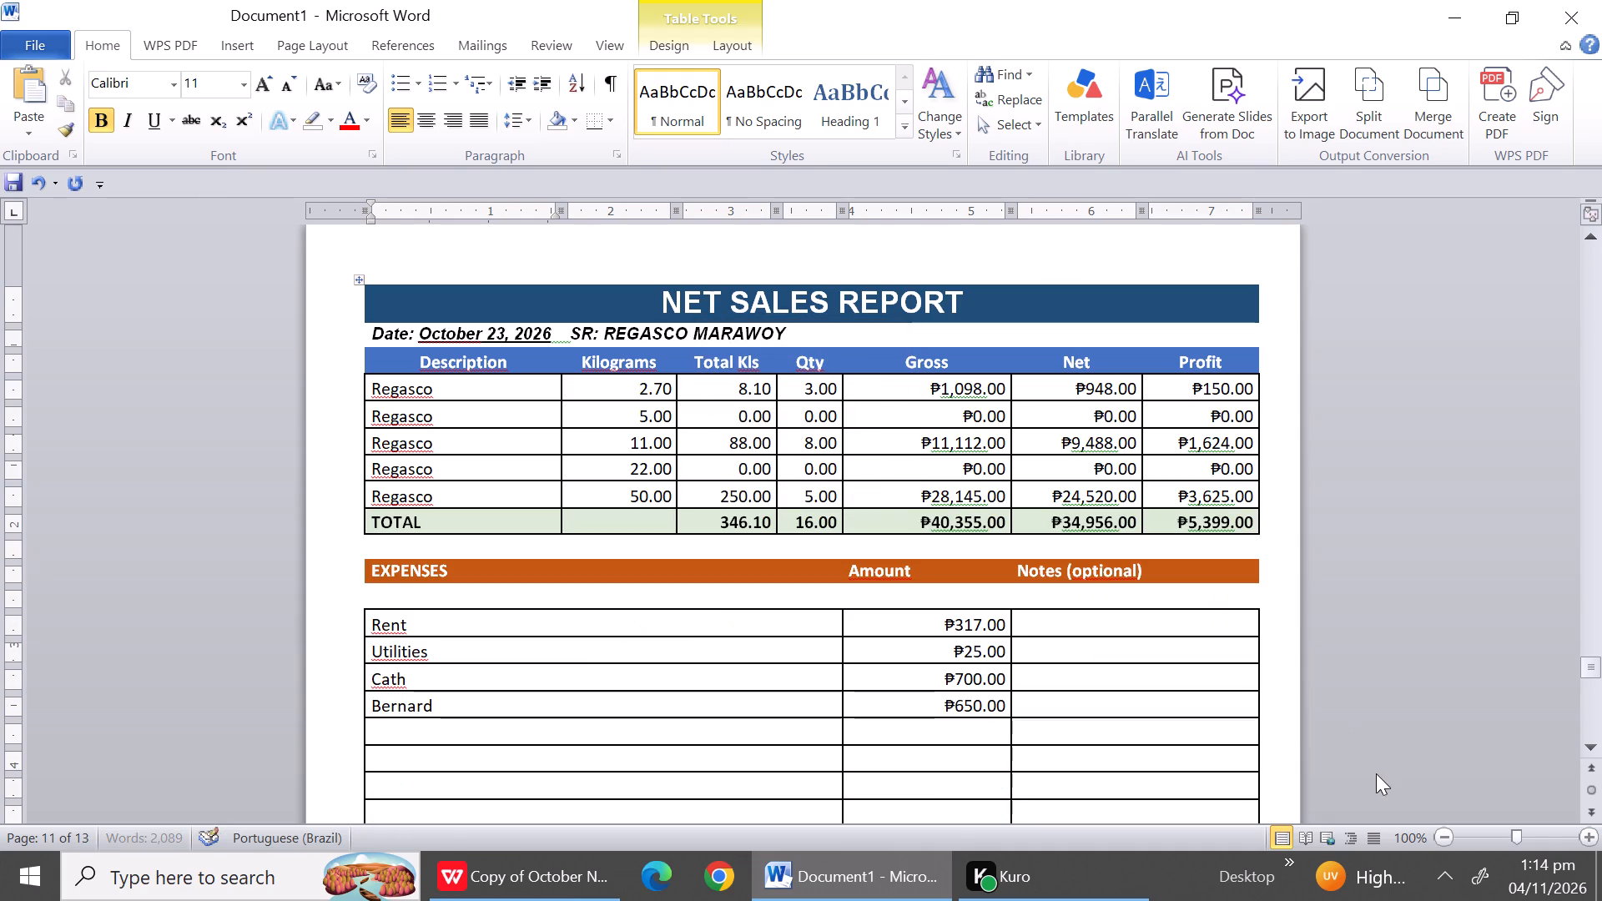
Delete the four blank expense rows between Bernard and TOTAL EXPENSES in the October 23 report as entire rows.
triple_click(1594, 753)
triple_click(1594, 753)
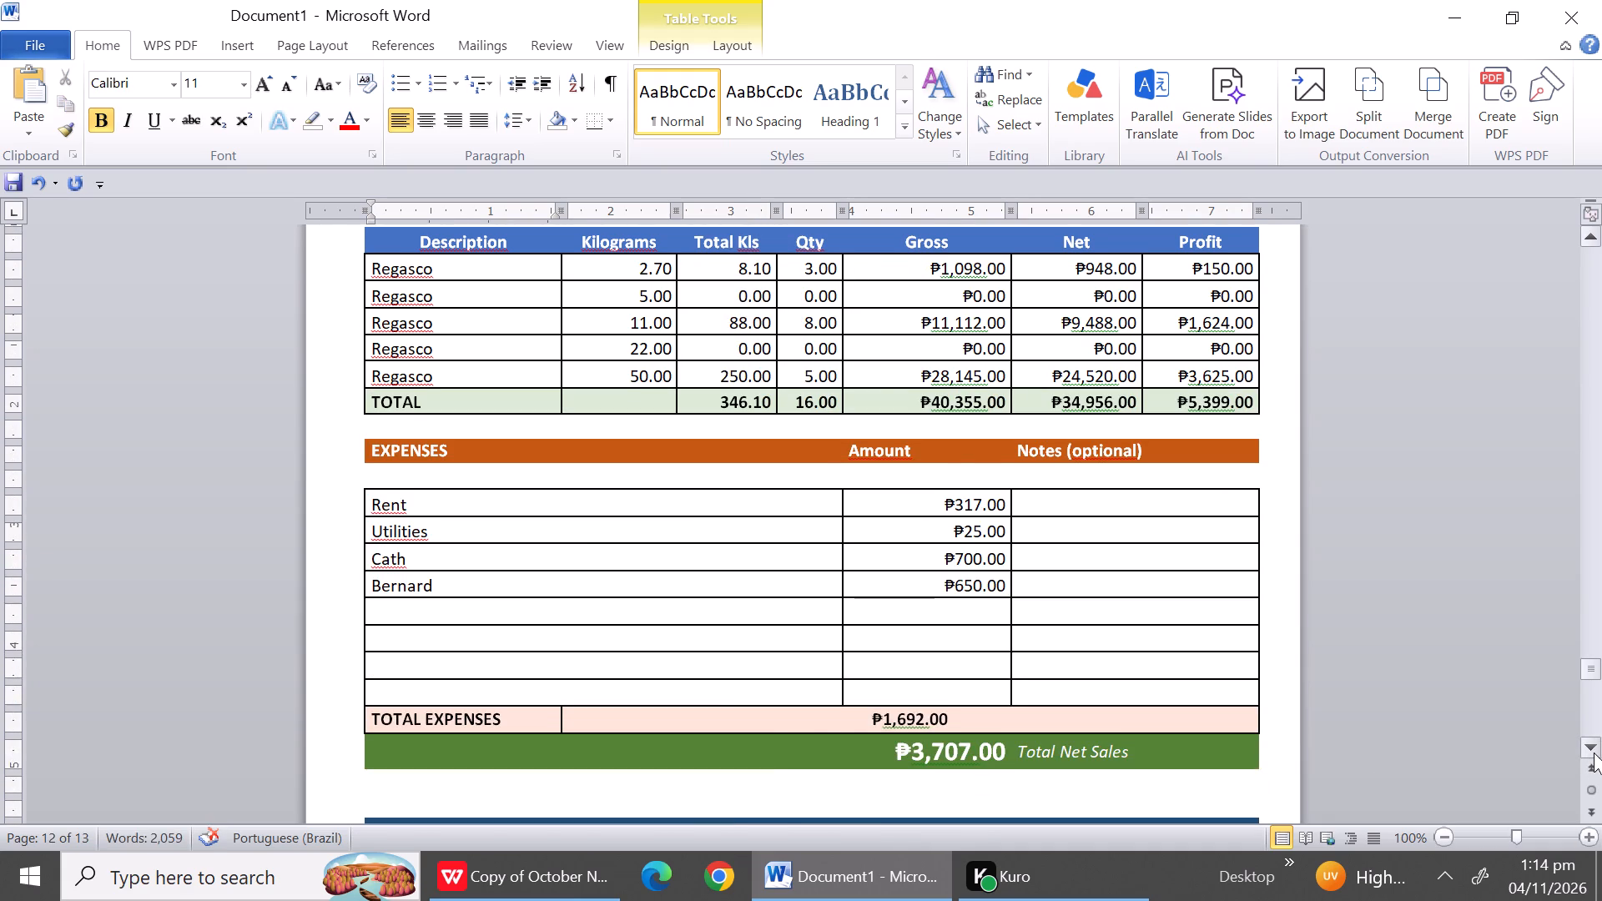
triple_click(1594, 753)
left_click_drag(465, 551, 451, 618)
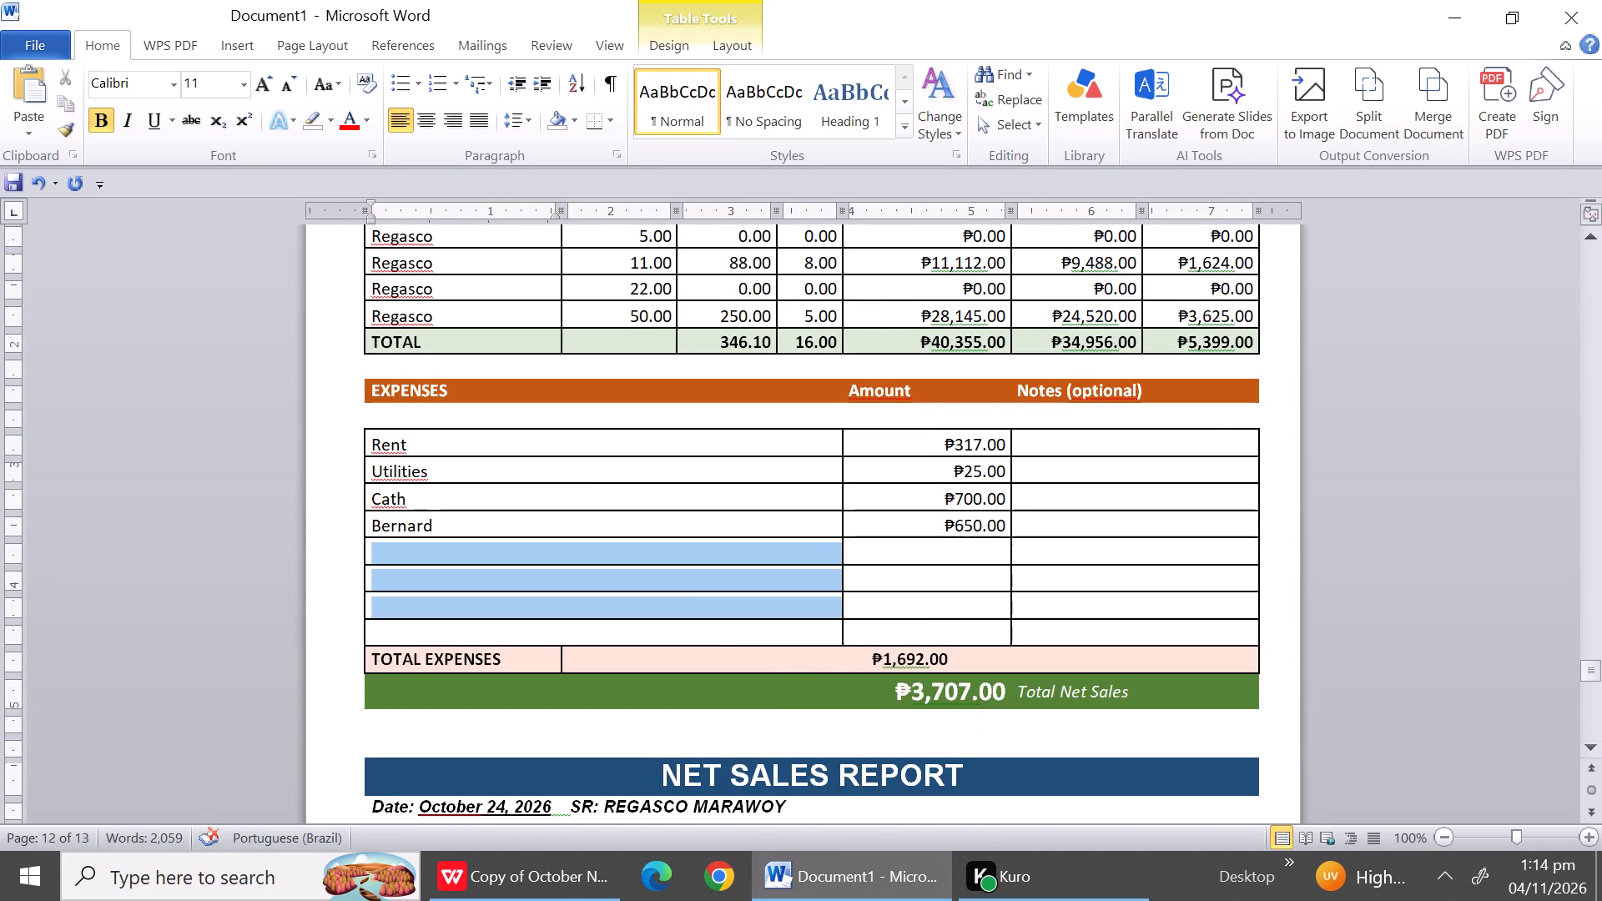
left_click_drag(451, 618, 451, 619)
right_click(451, 619)
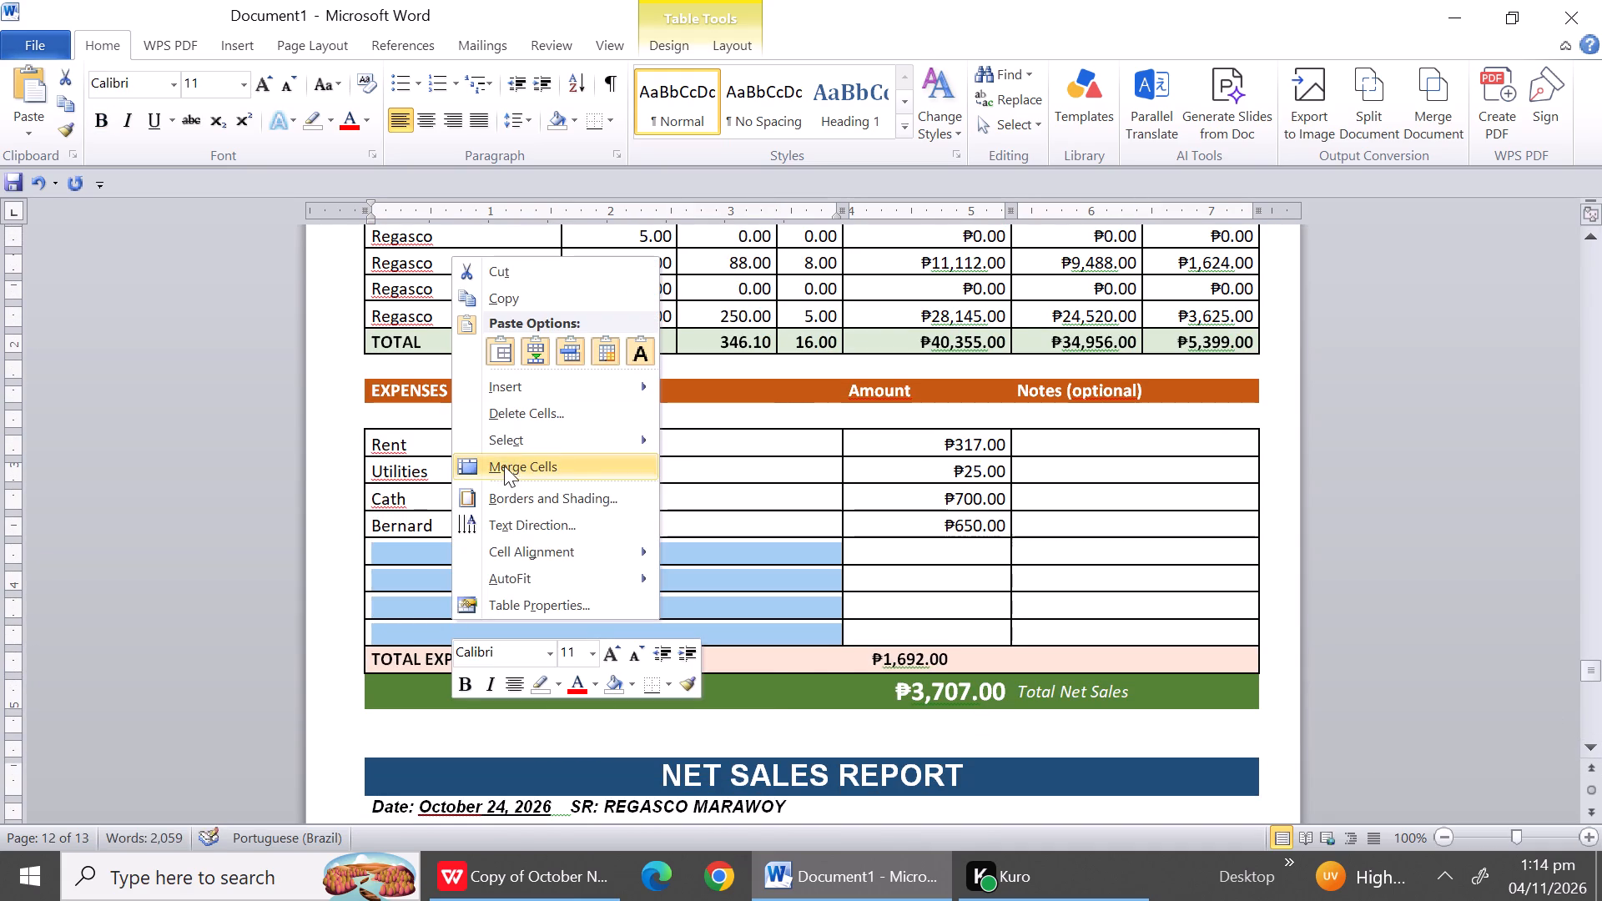
left_click(503, 420)
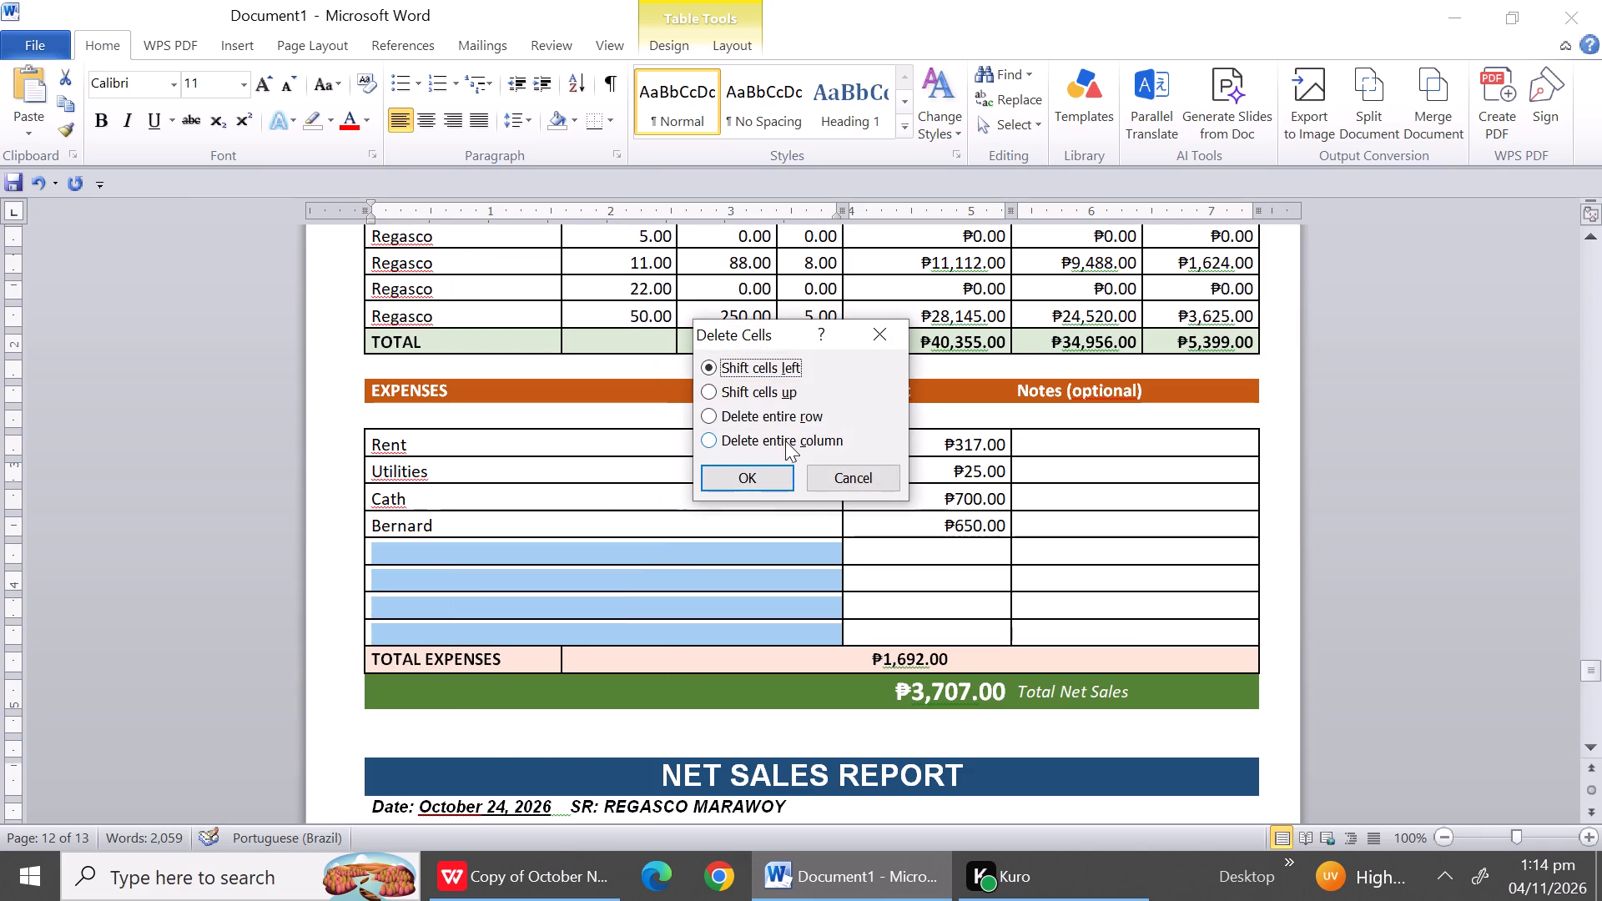
left_click(780, 425)
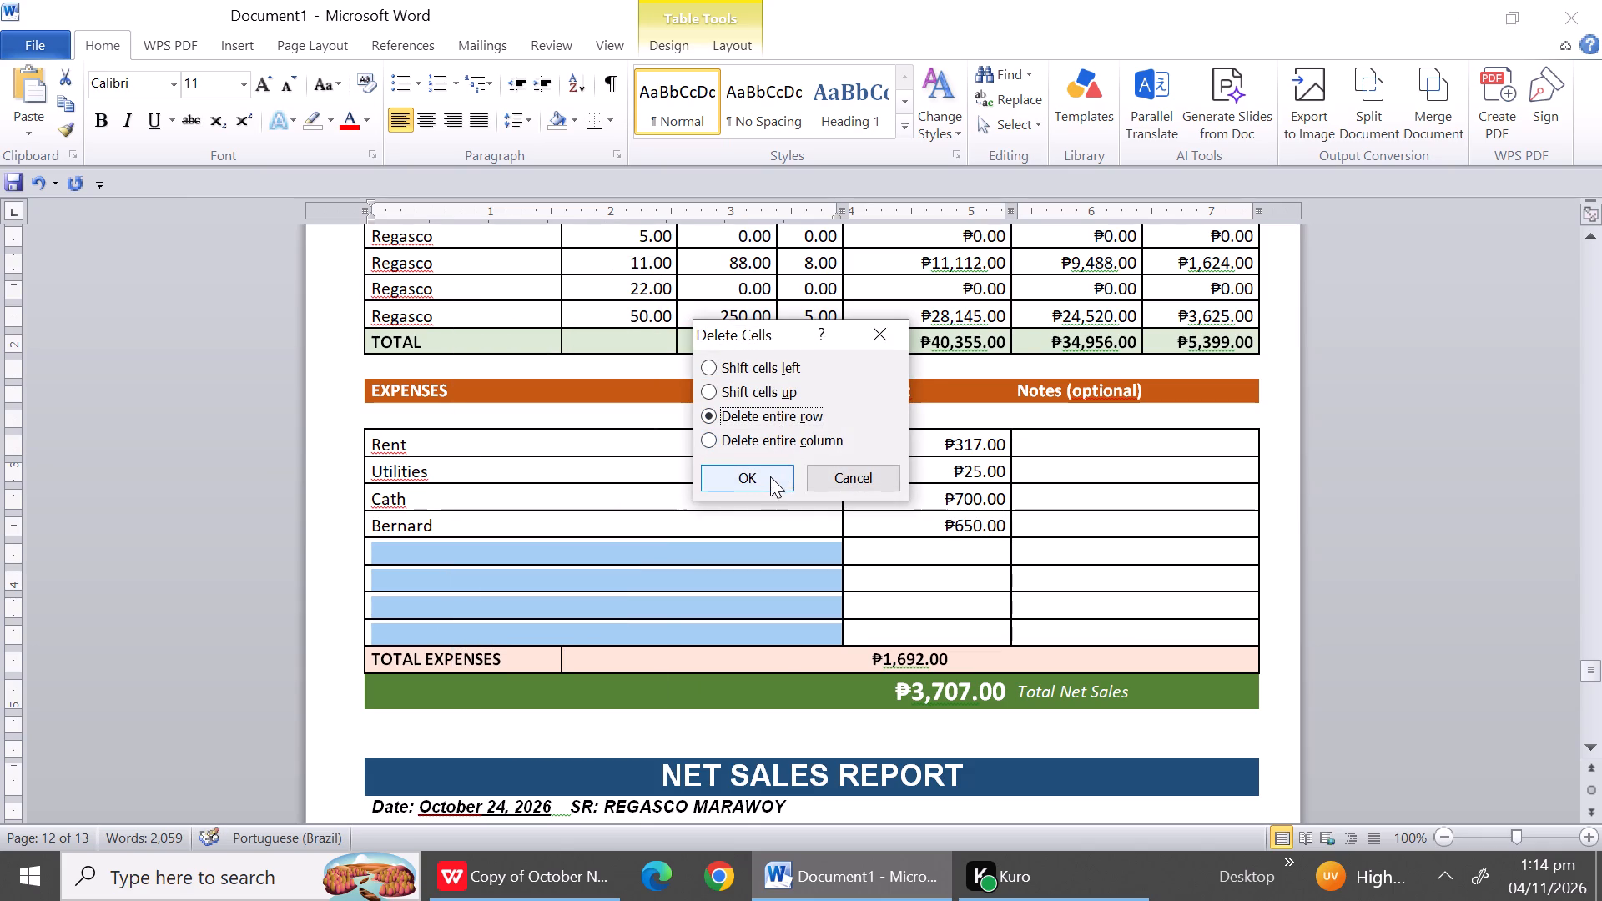
left_click(770, 476)
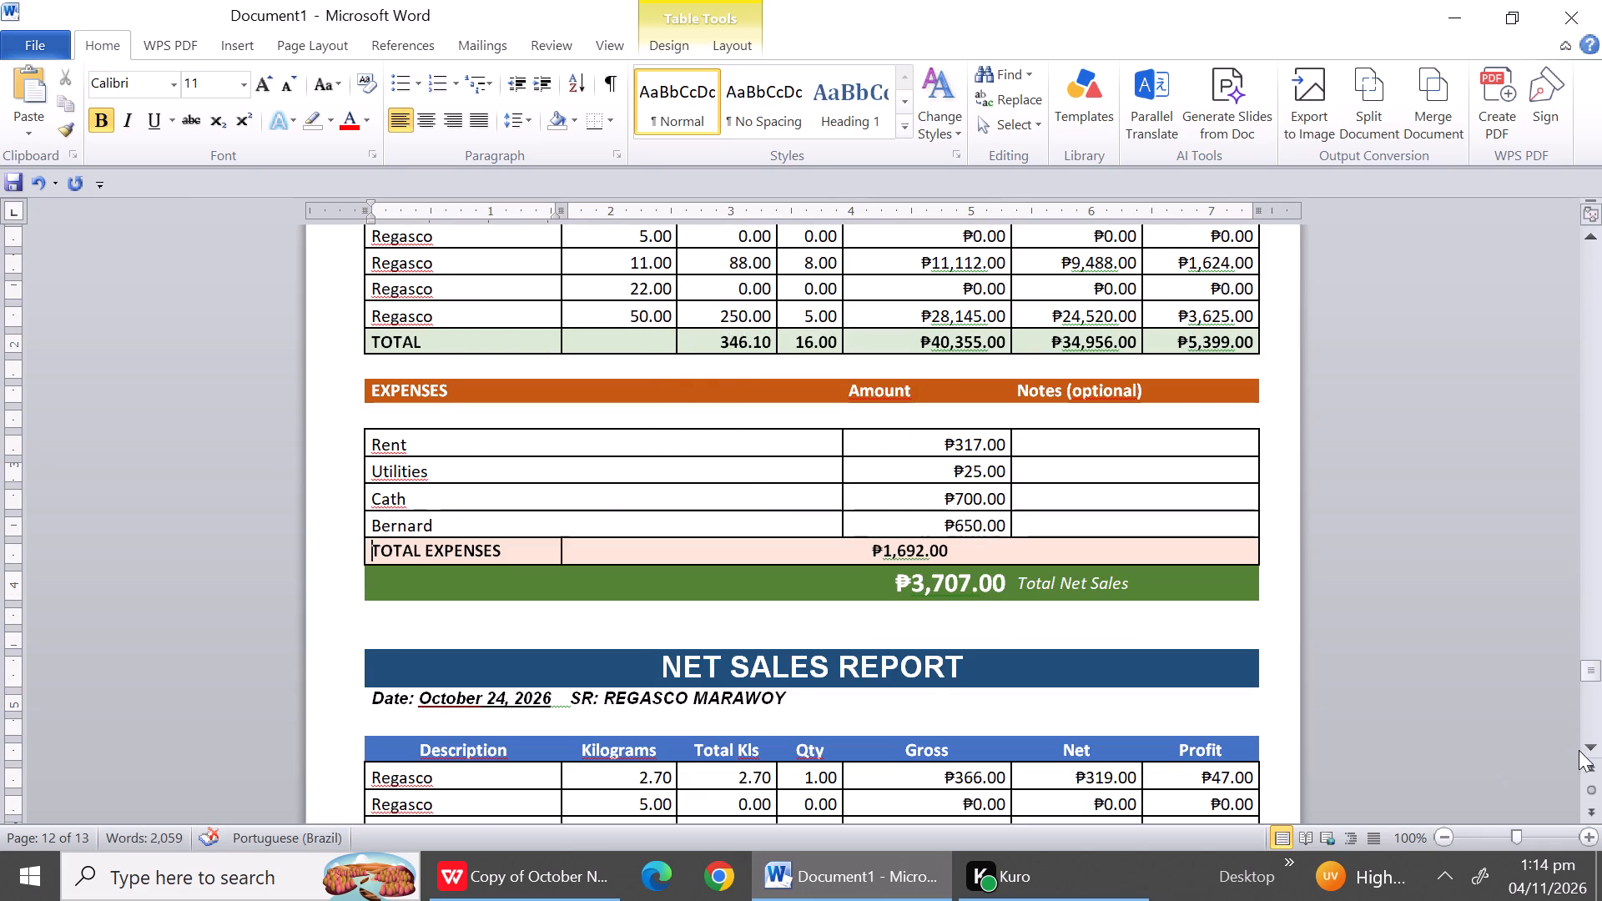
Delete the entire blank row between the date line and the column headings of the October 24 report.
triple_click(1584, 750)
triple_click(1584, 750)
triple_click(1584, 750)
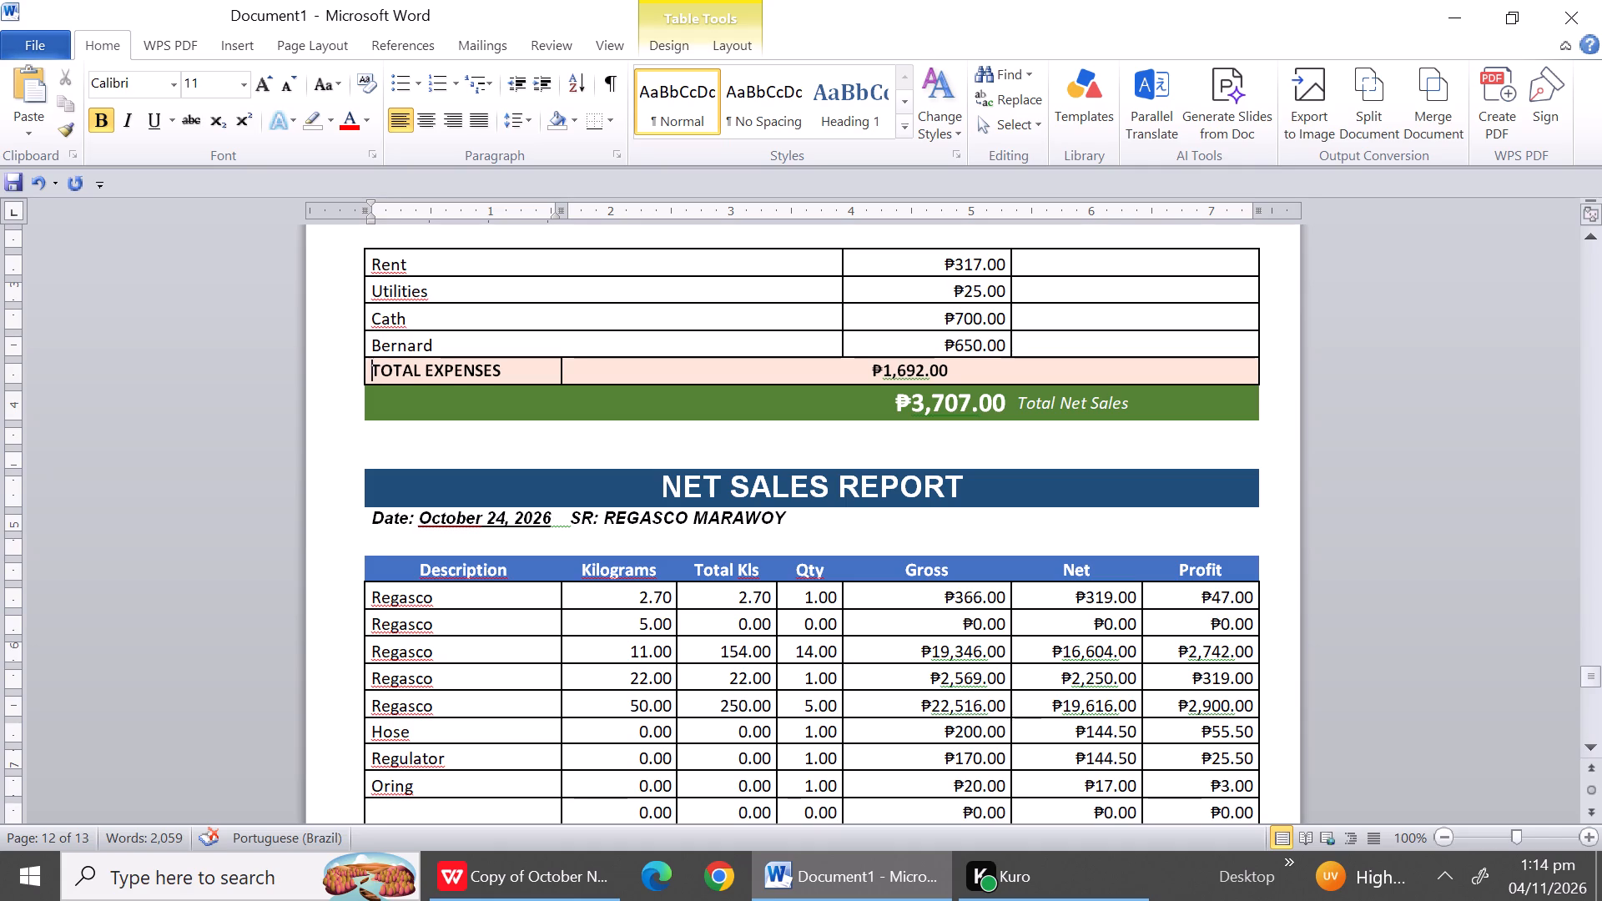
left_click(474, 551)
right_click(474, 551)
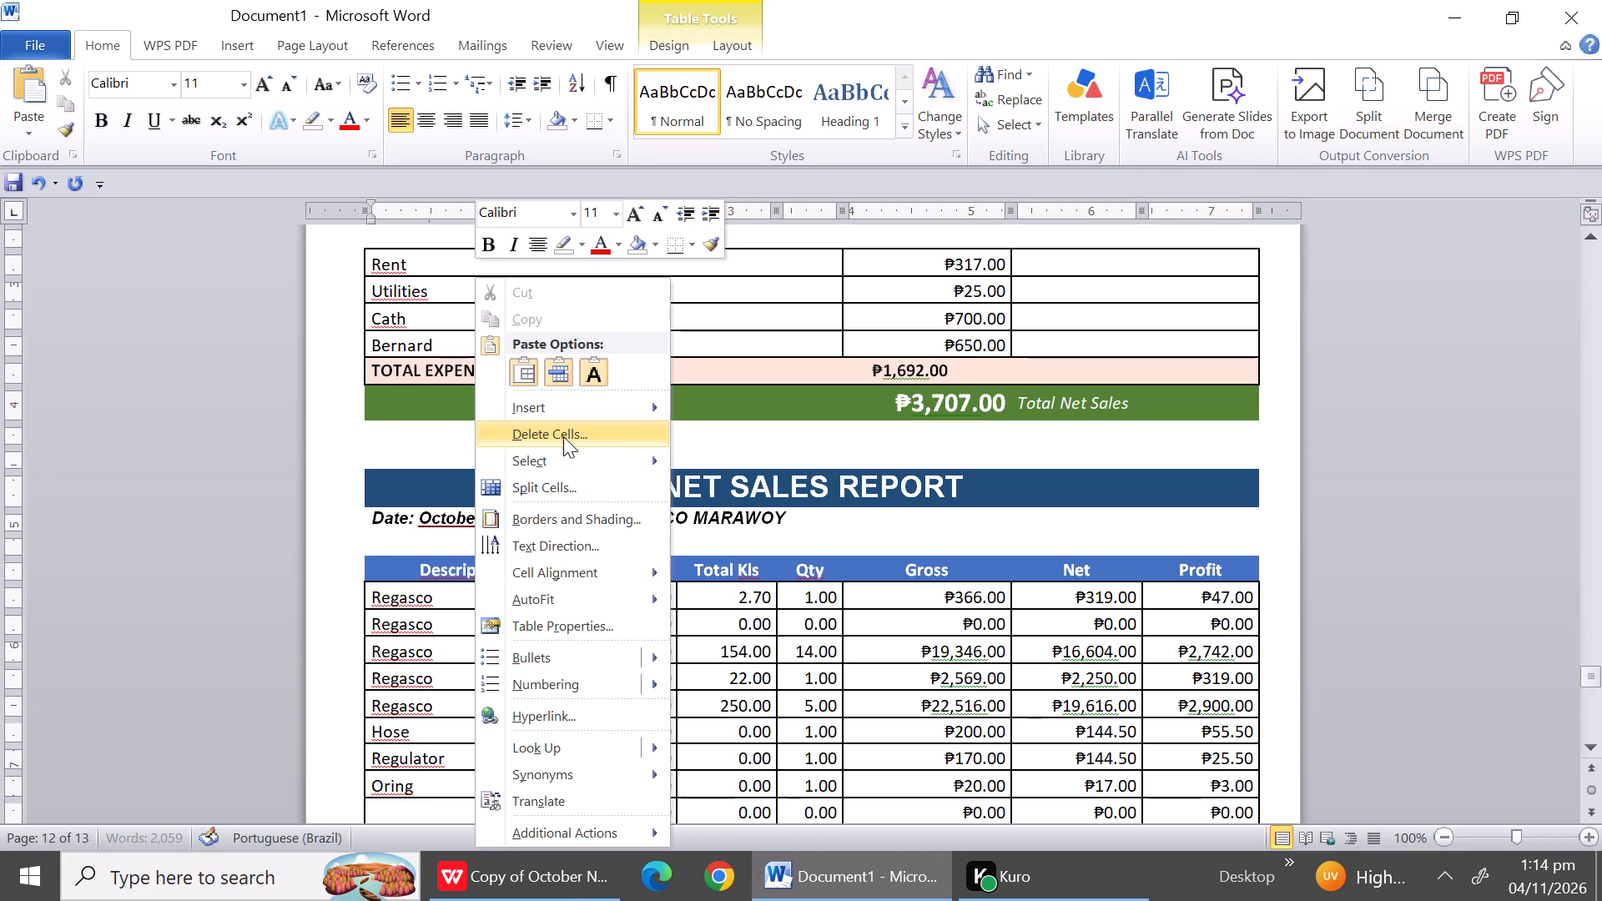
left_click(563, 433)
left_click_drag(757, 419, 761, 470)
left_click(761, 470)
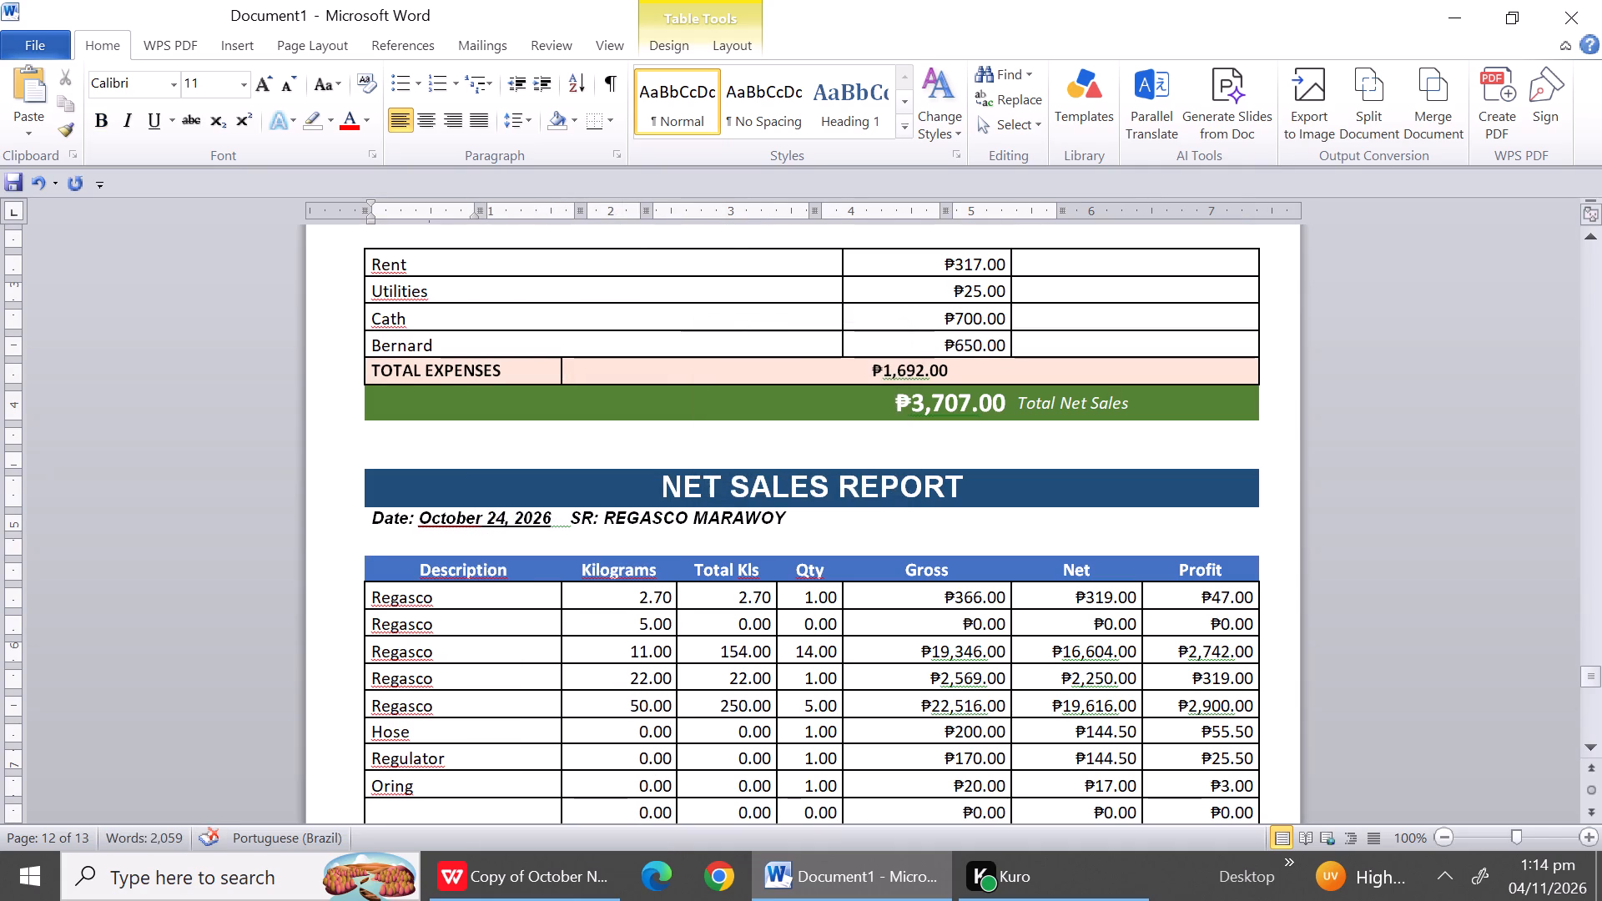
right_click(531, 545)
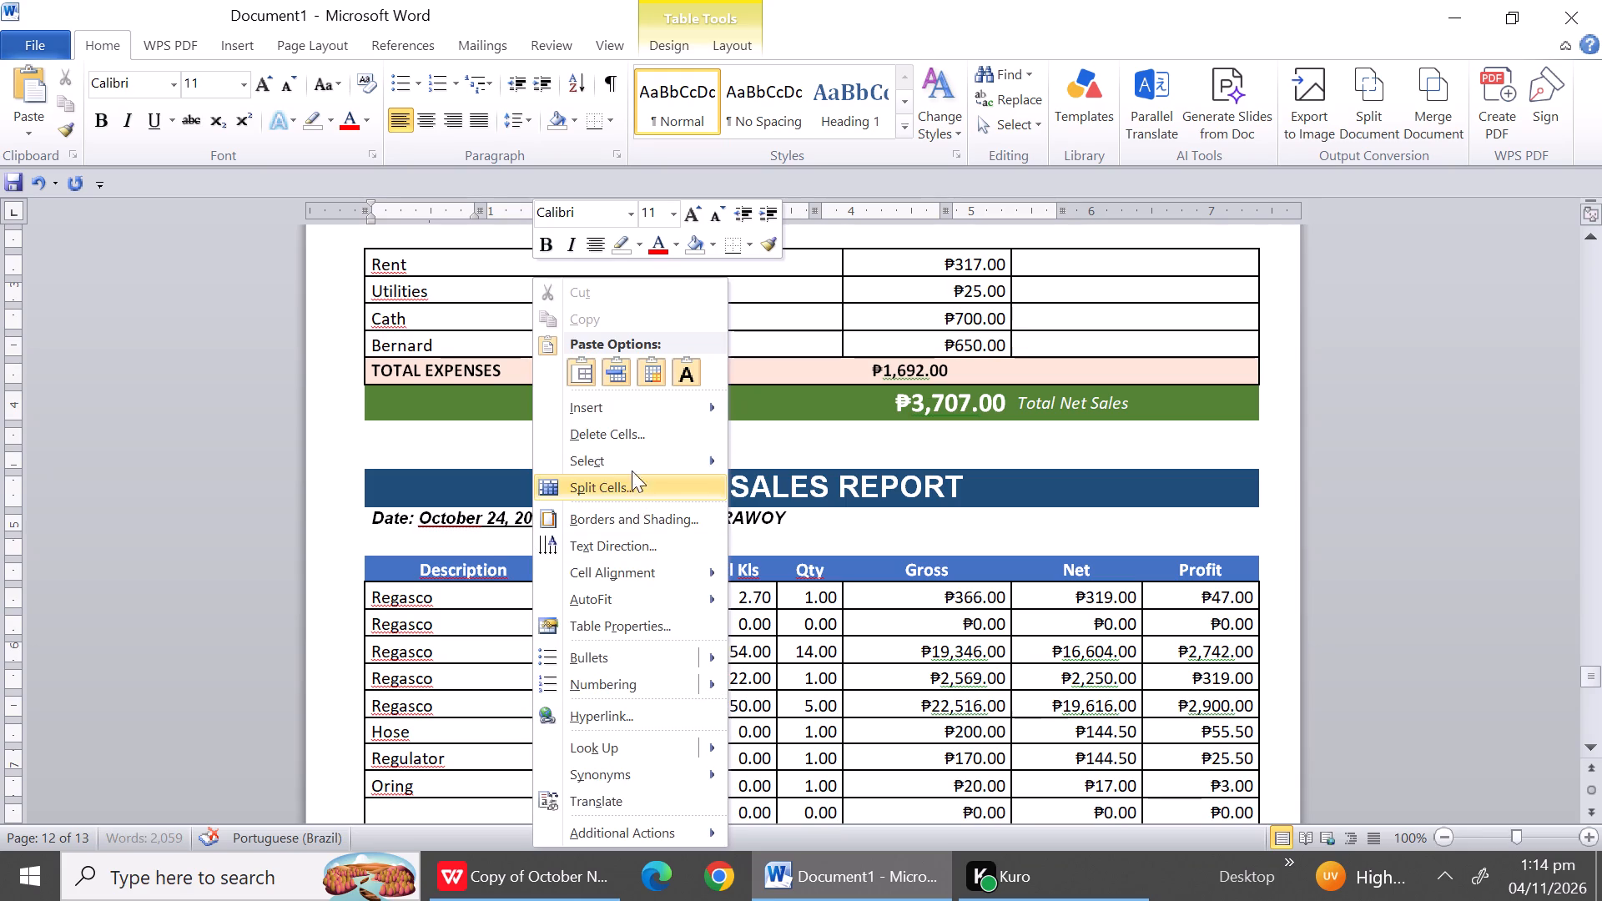
left_click(629, 445)
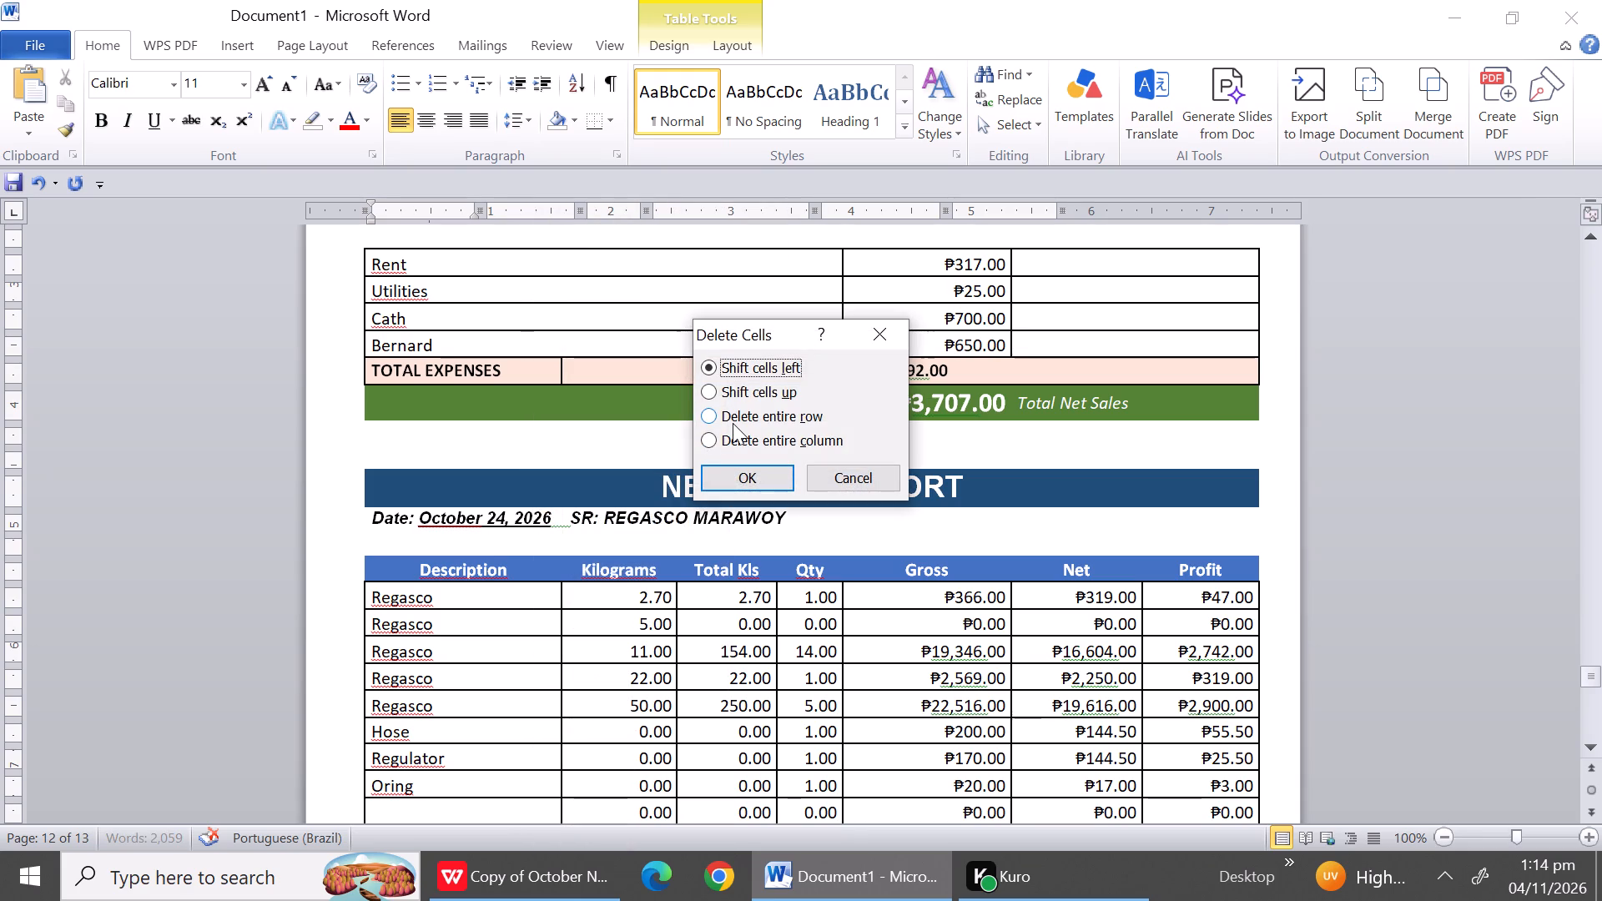
left_click(733, 423)
left_click(734, 484)
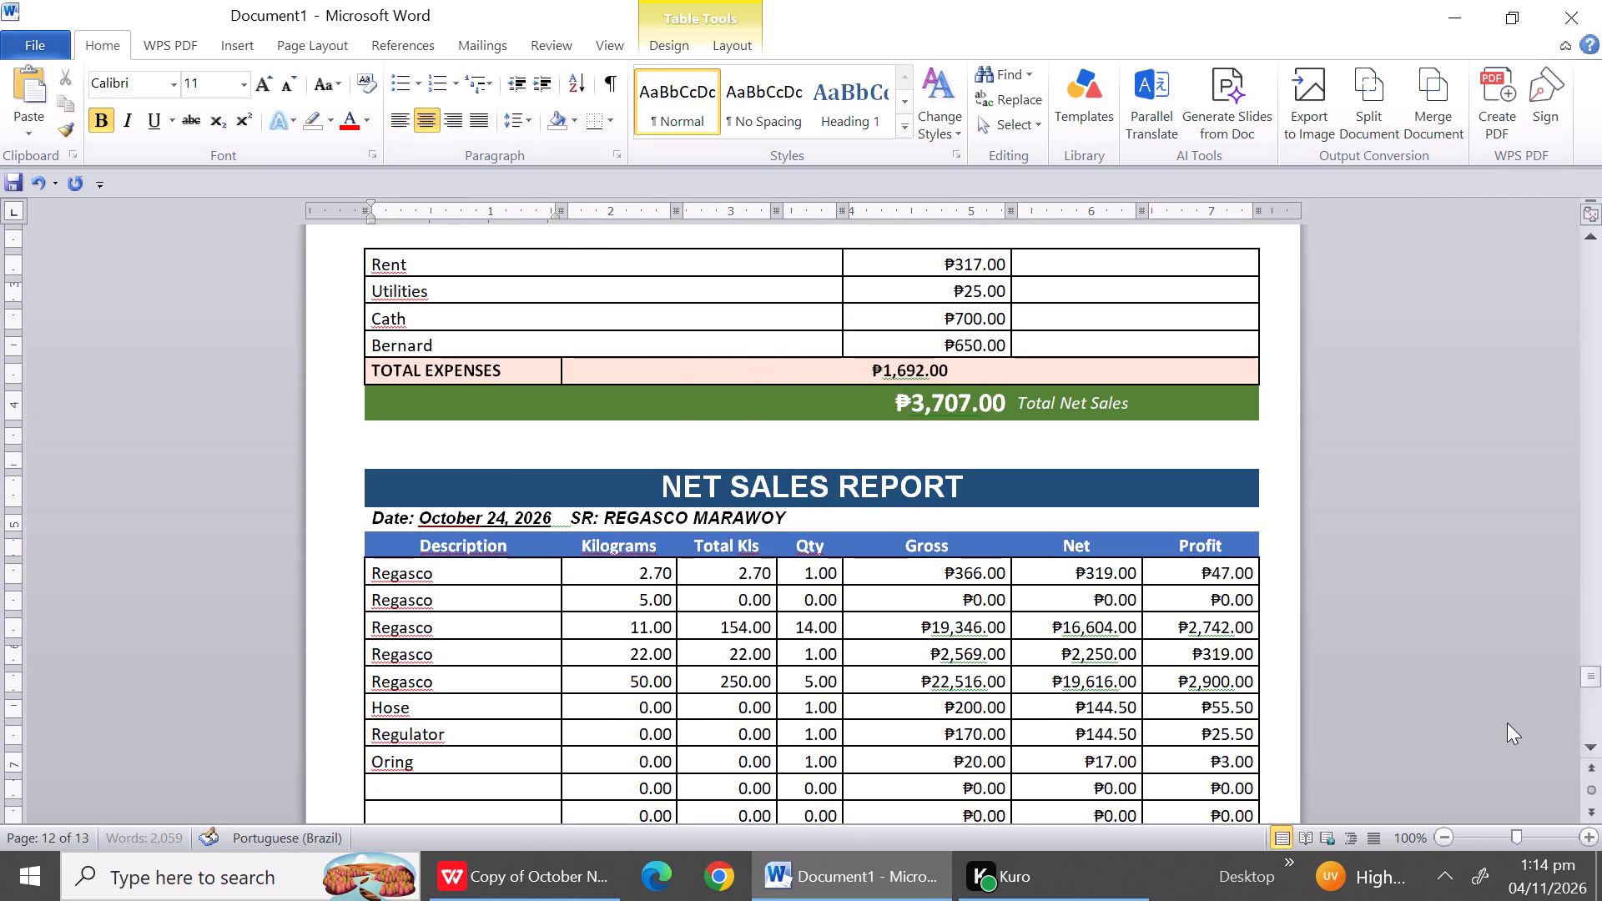
Delete the two zero-value rows without a description and the blank row above TOTAL in the October 24 sales table as entire rows.
triple_click(1590, 747)
triple_click(1590, 747)
triple_click(1590, 747)
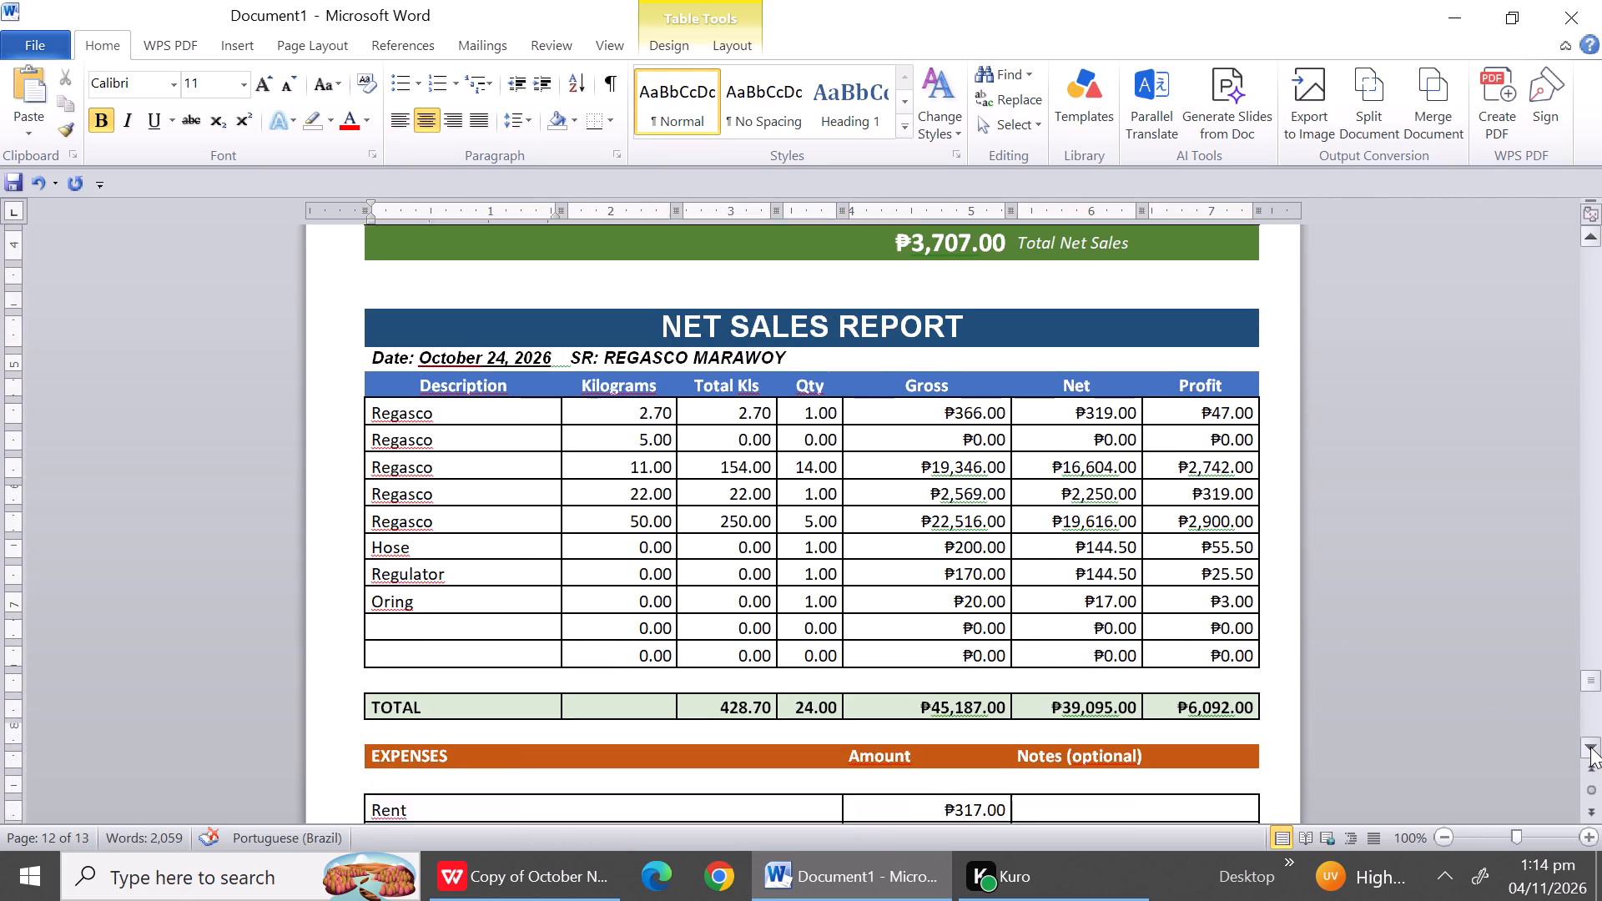
triple_click(1590, 747)
left_click(1590, 747)
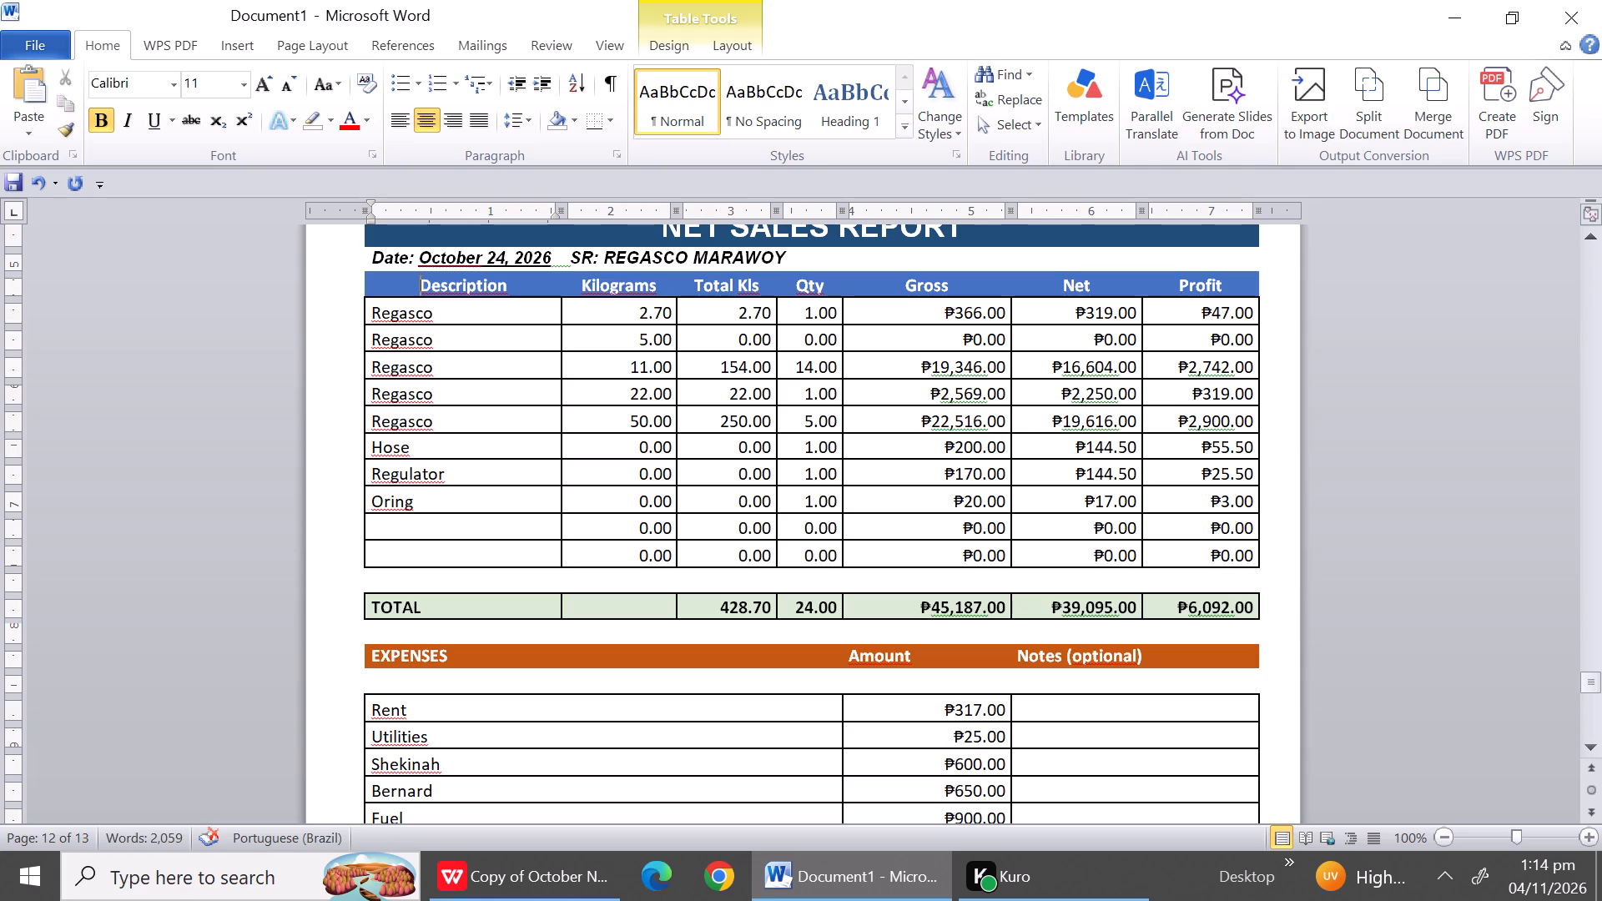
left_click_drag(408, 530, 408, 574)
right_click(408, 574)
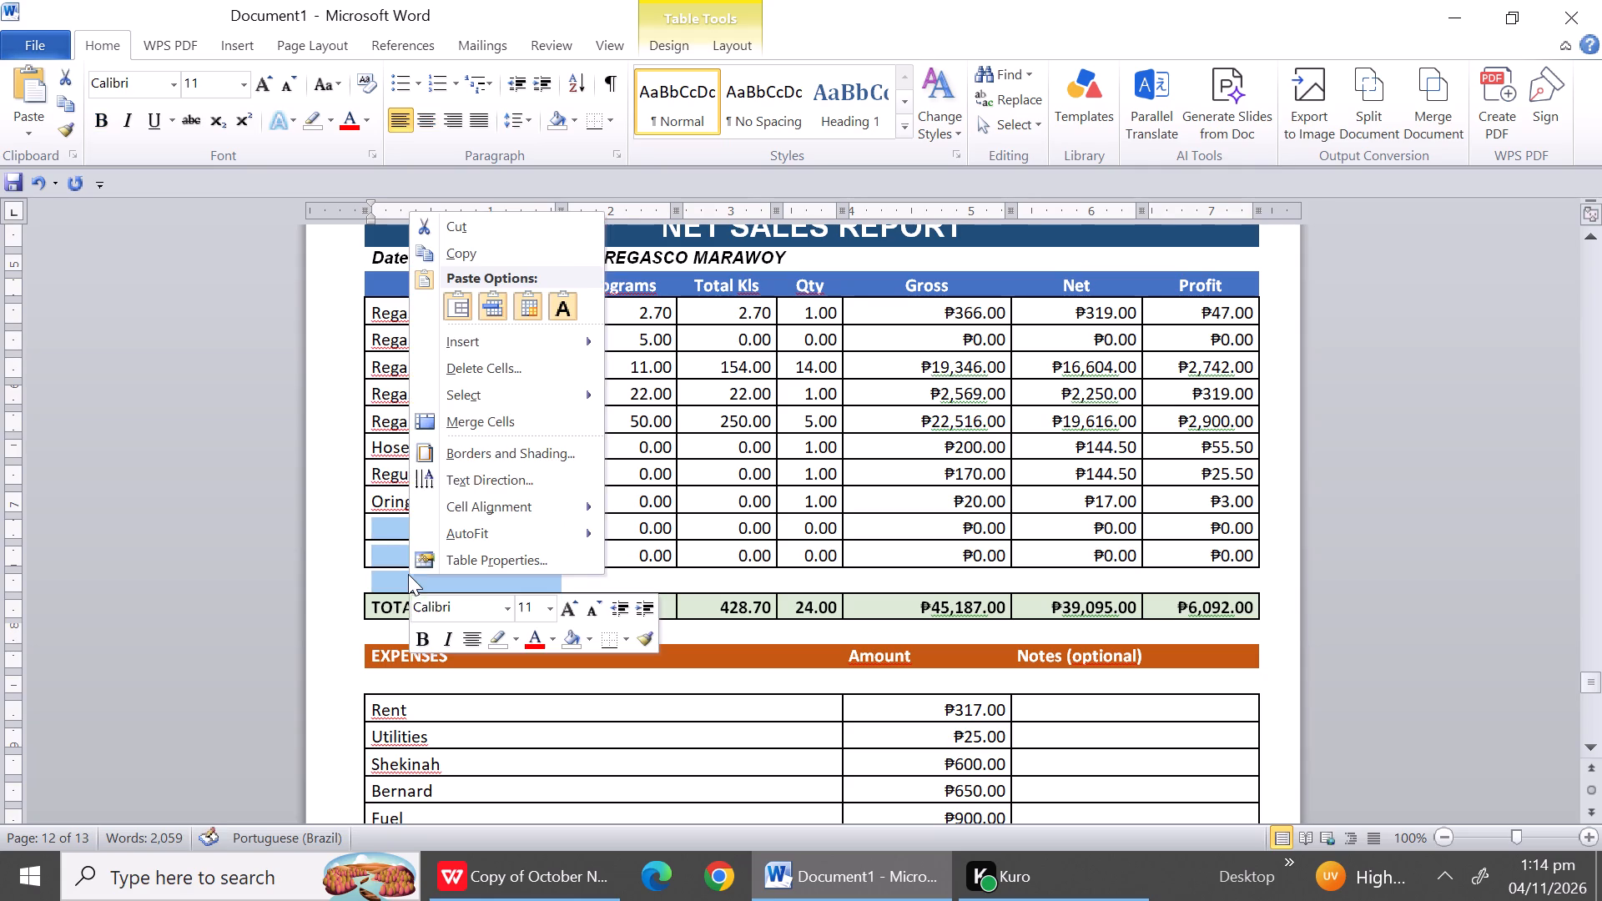
left_click(480, 371)
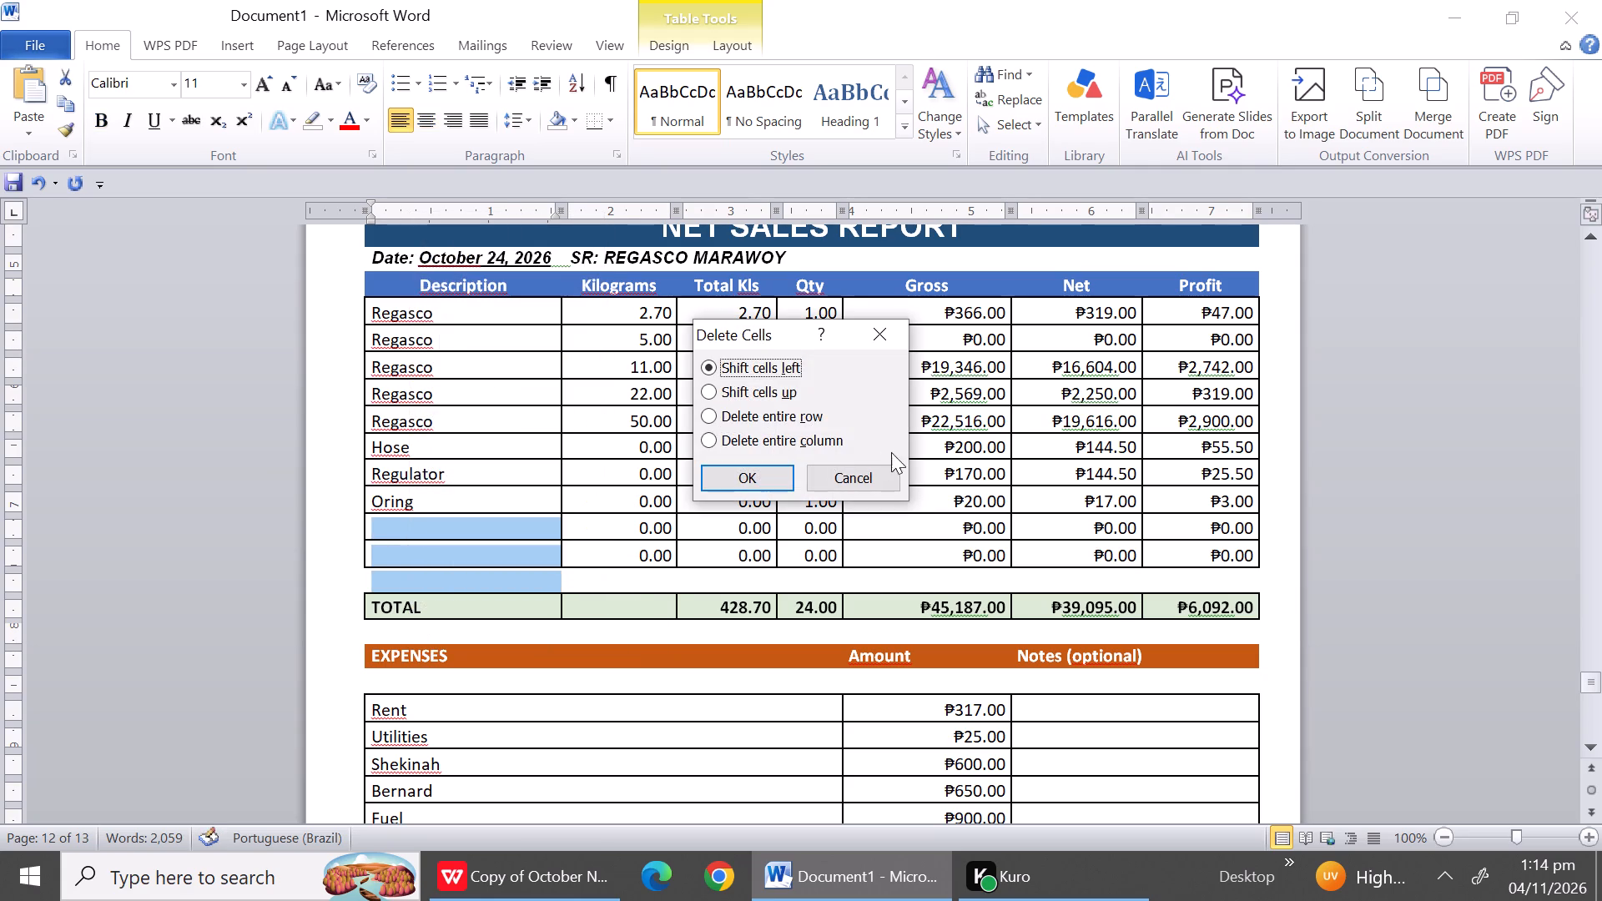
left_click(804, 423)
left_click(748, 475)
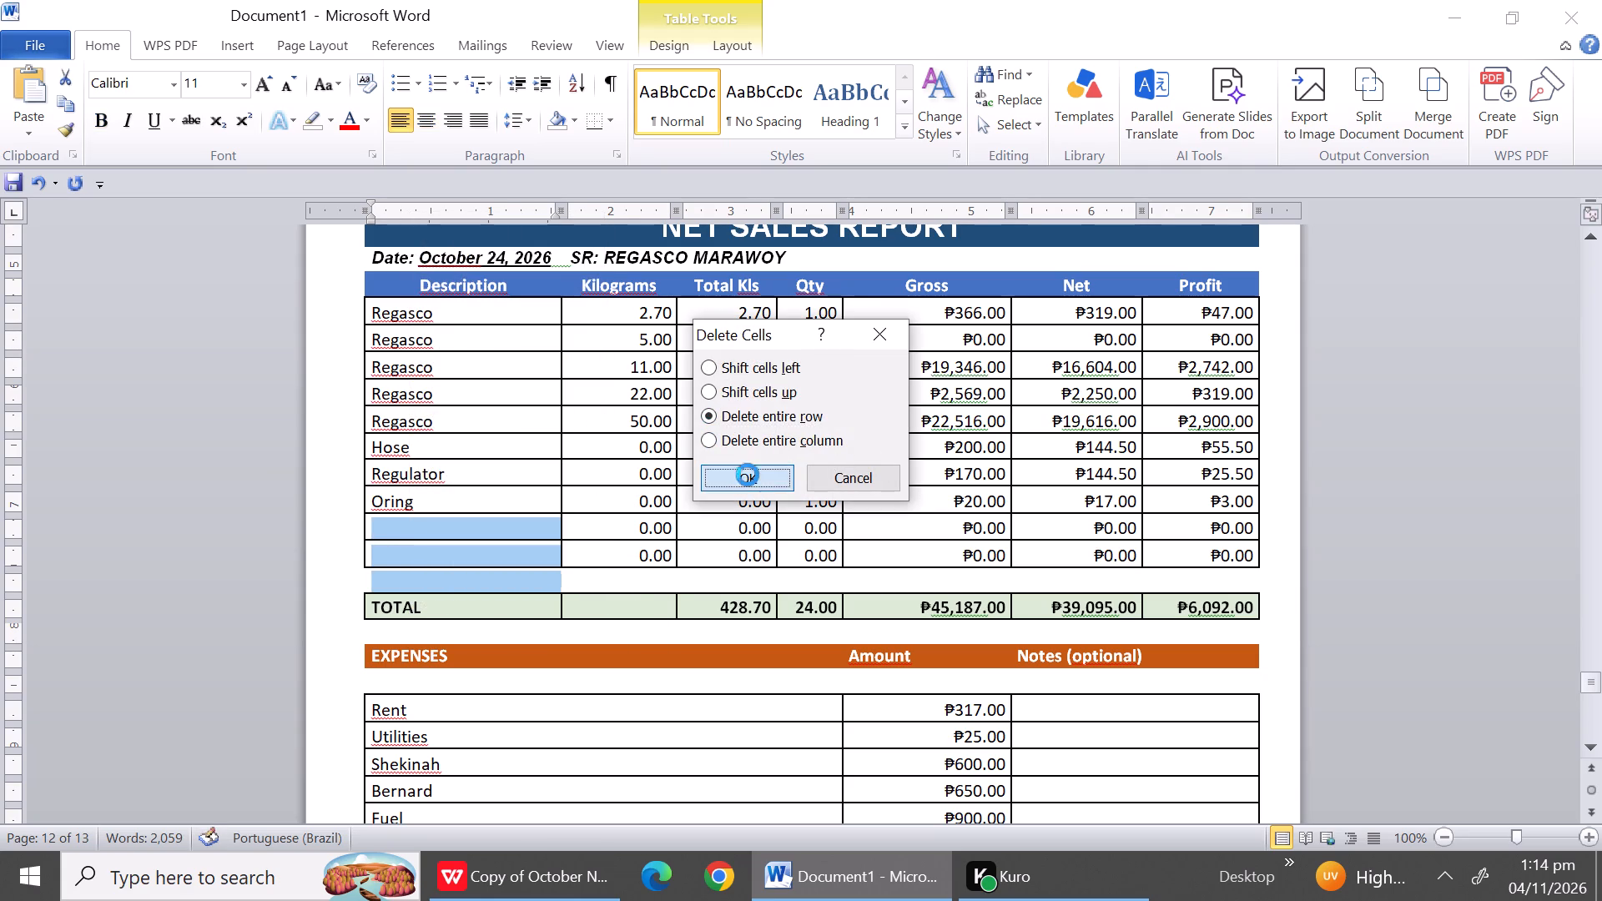
Delete the two blank expense rows between Passway and TOTAL EXPENSES in the October 24 report as entire rows.
triple_click(1587, 753)
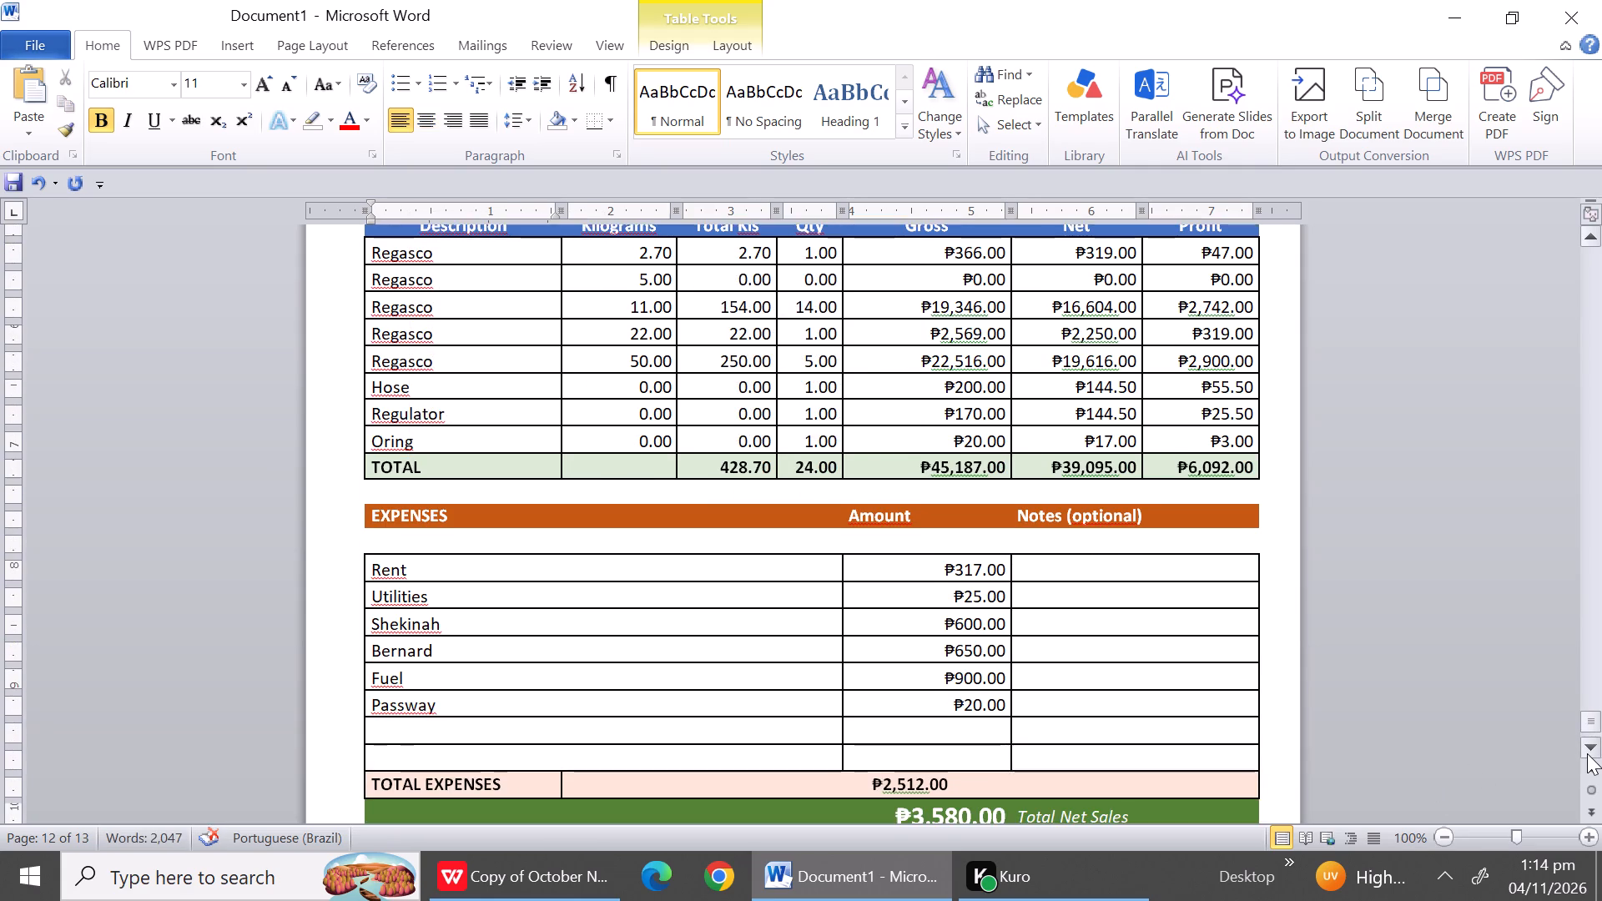
triple_click(1587, 753)
triple_click(1587, 753)
left_click(1587, 753)
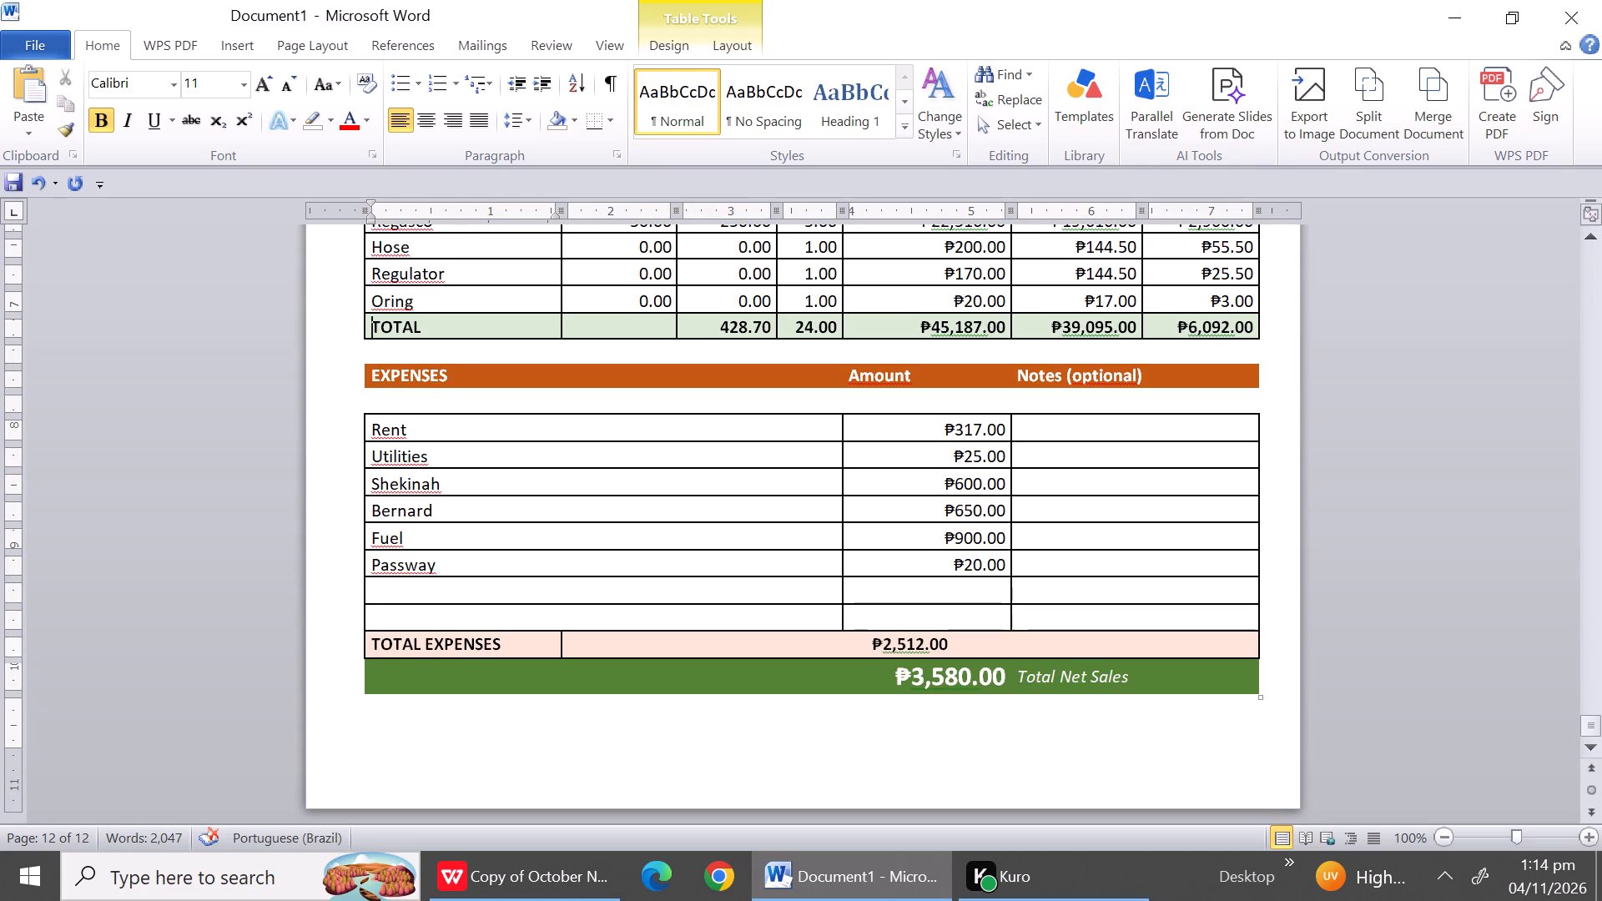
left_click_drag(420, 590, 412, 622)
right_click(412, 622)
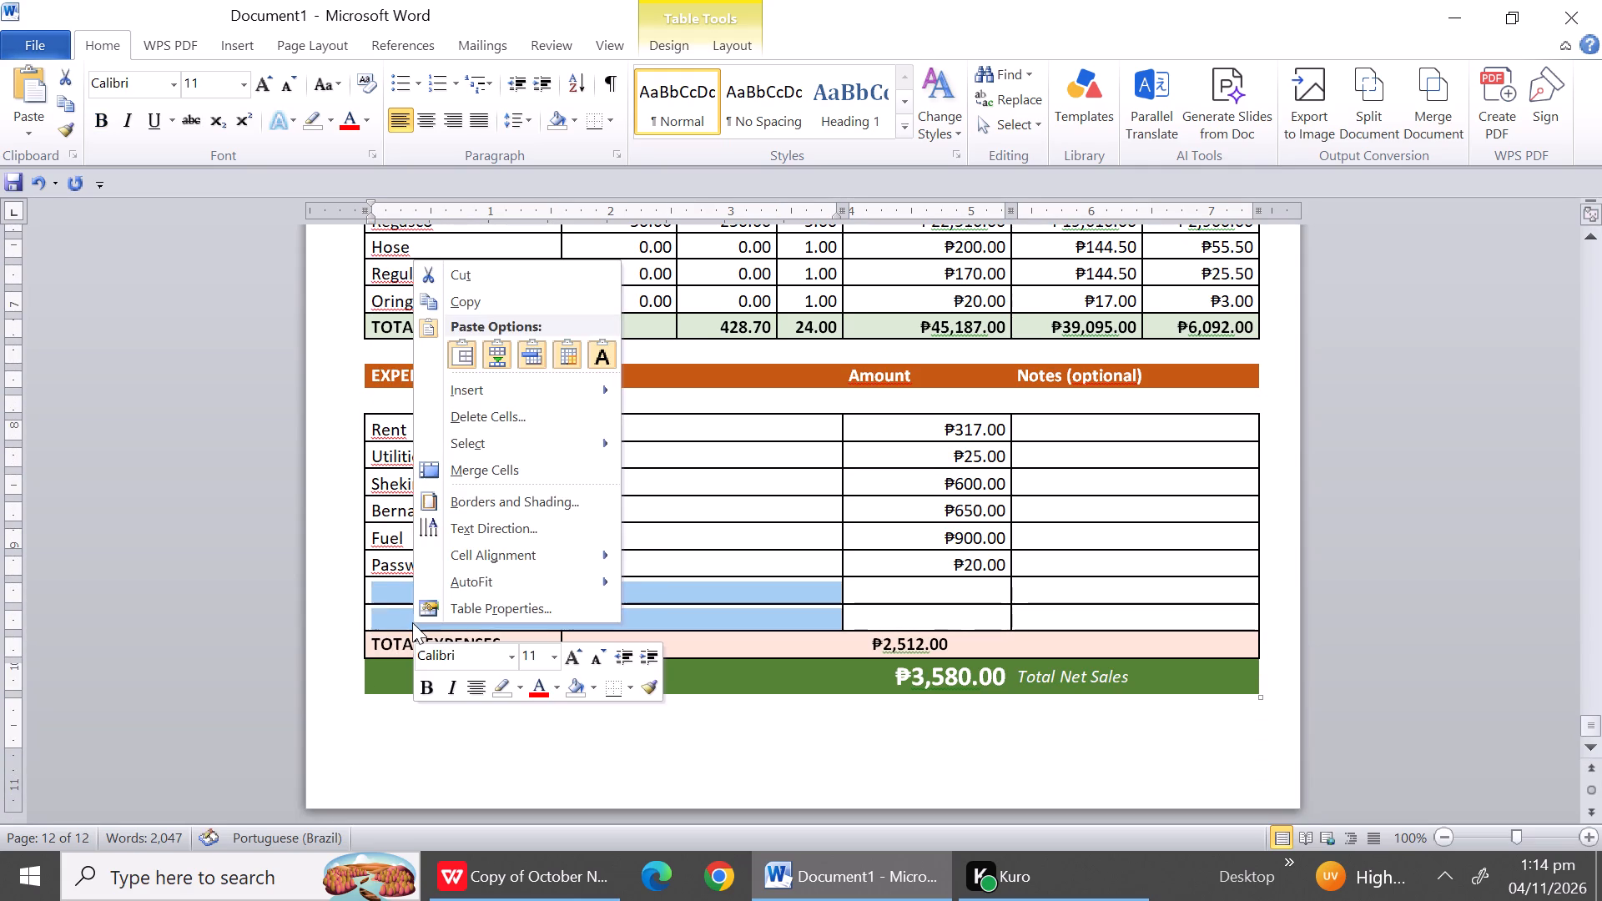
left_click(511, 416)
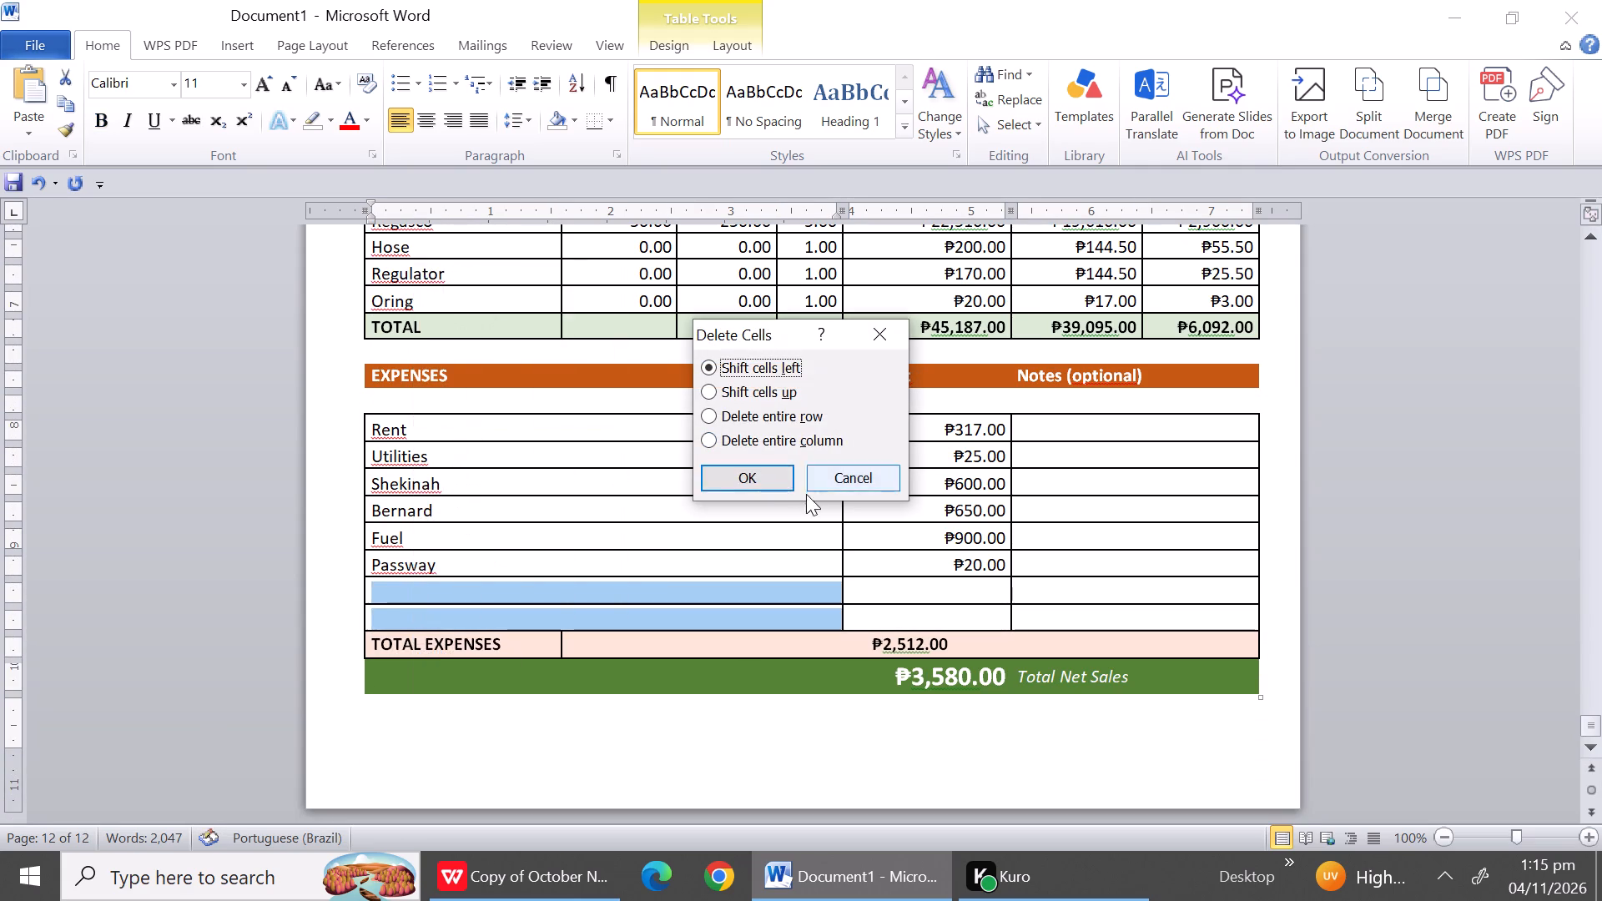
left_click(760, 425)
left_click(758, 472)
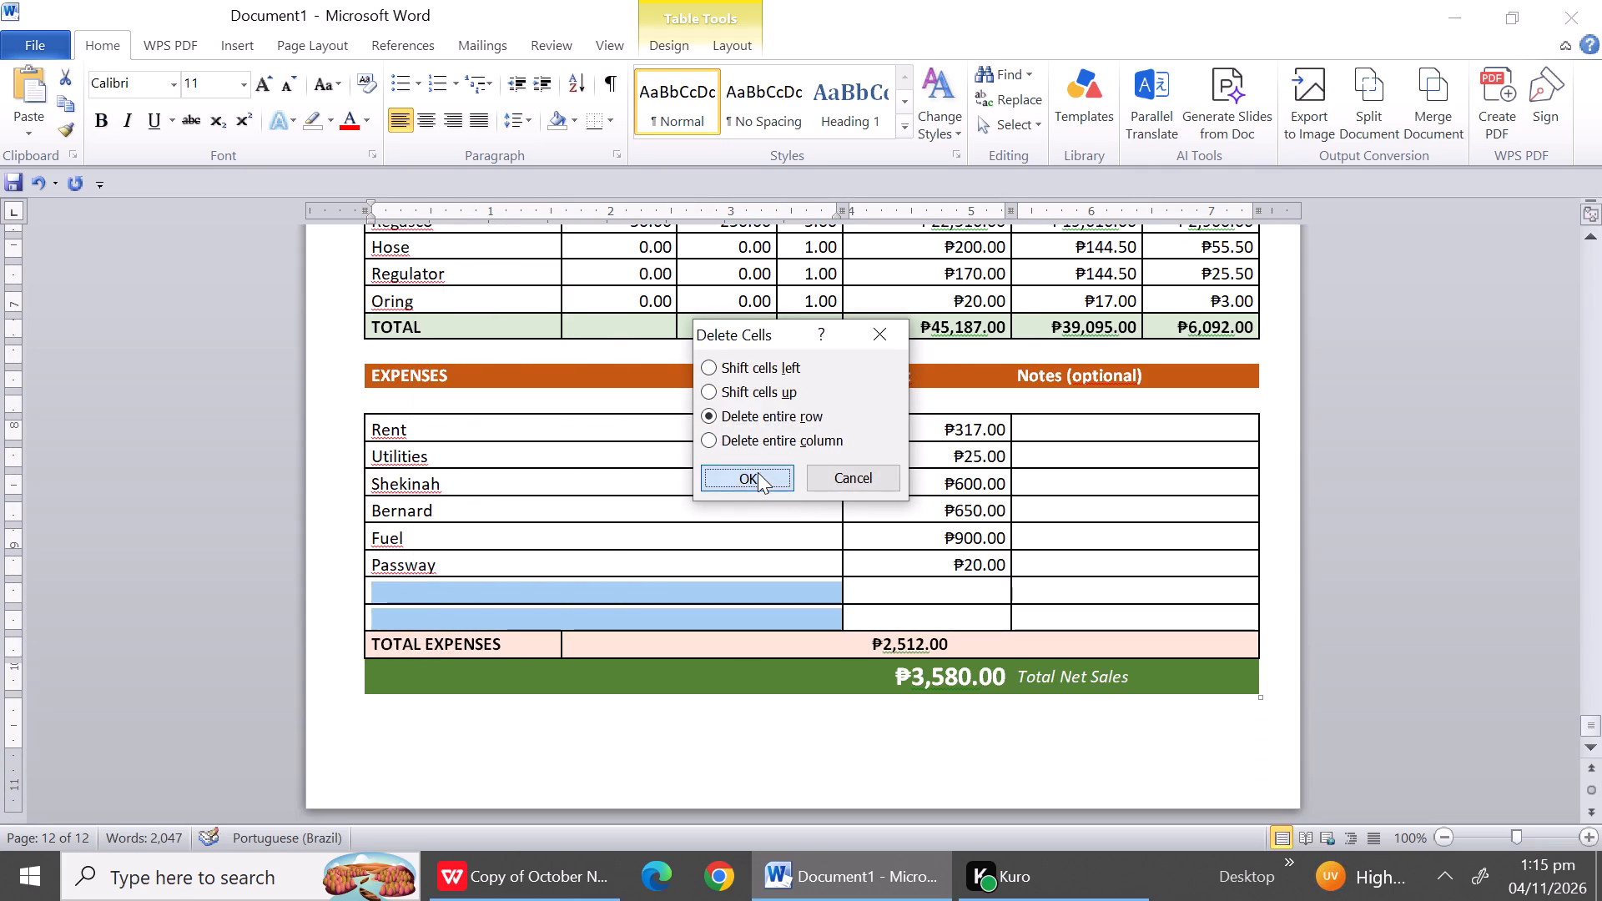
Add three line breaks below the October 24 report so that the insertion point moves to a new page.
triple_click(1590, 748)
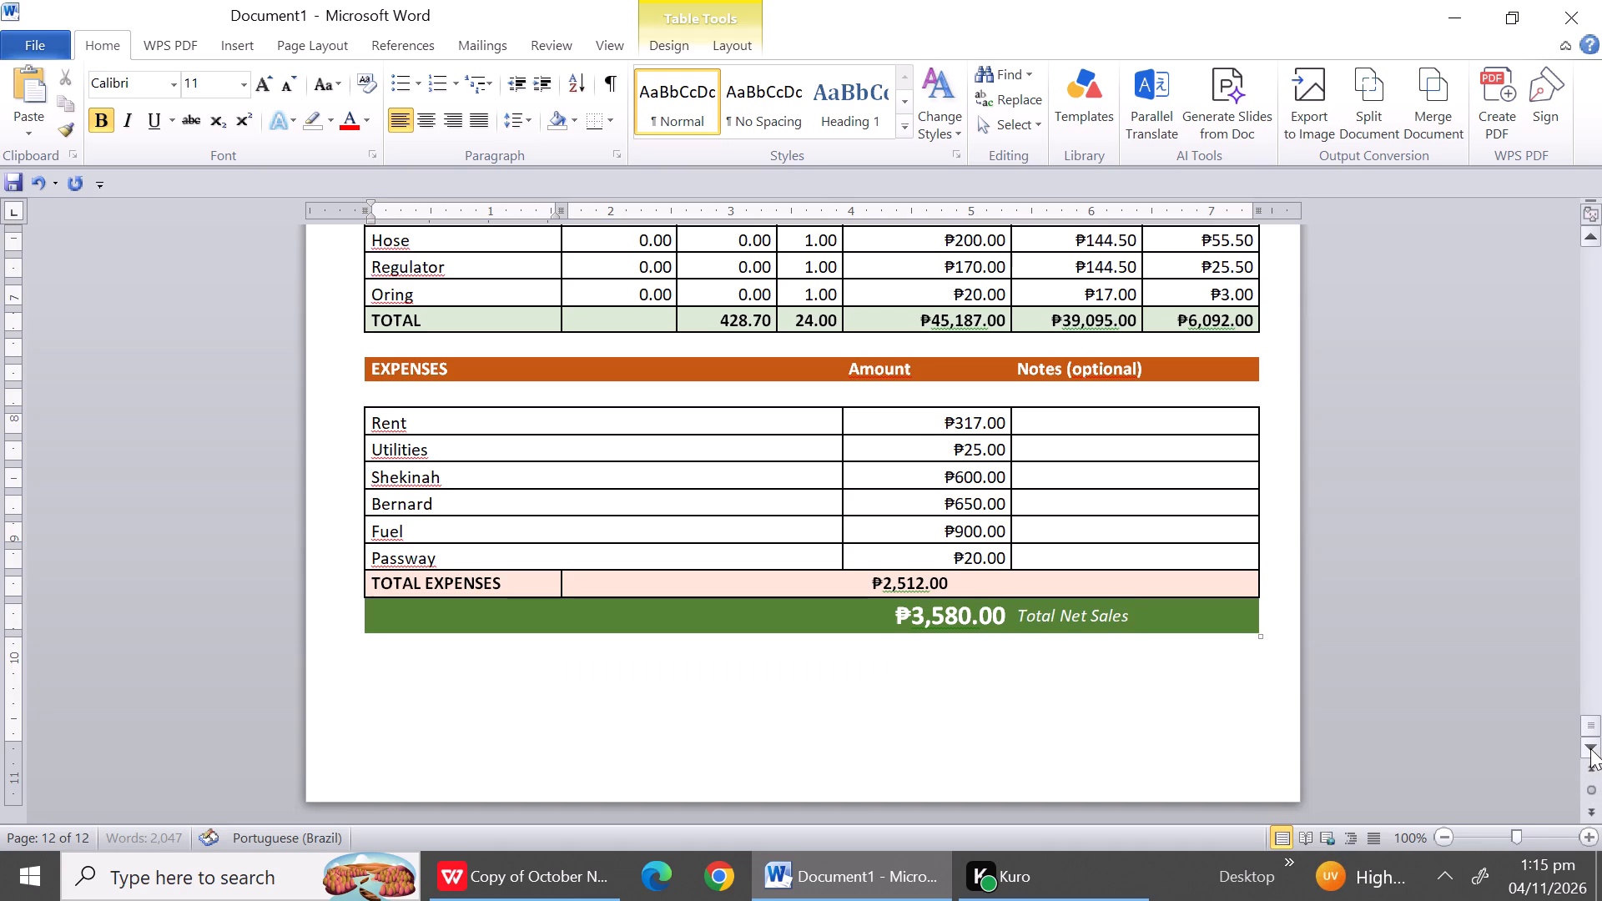
left_click(1590, 748)
left_click(791, 739)
key("Return")
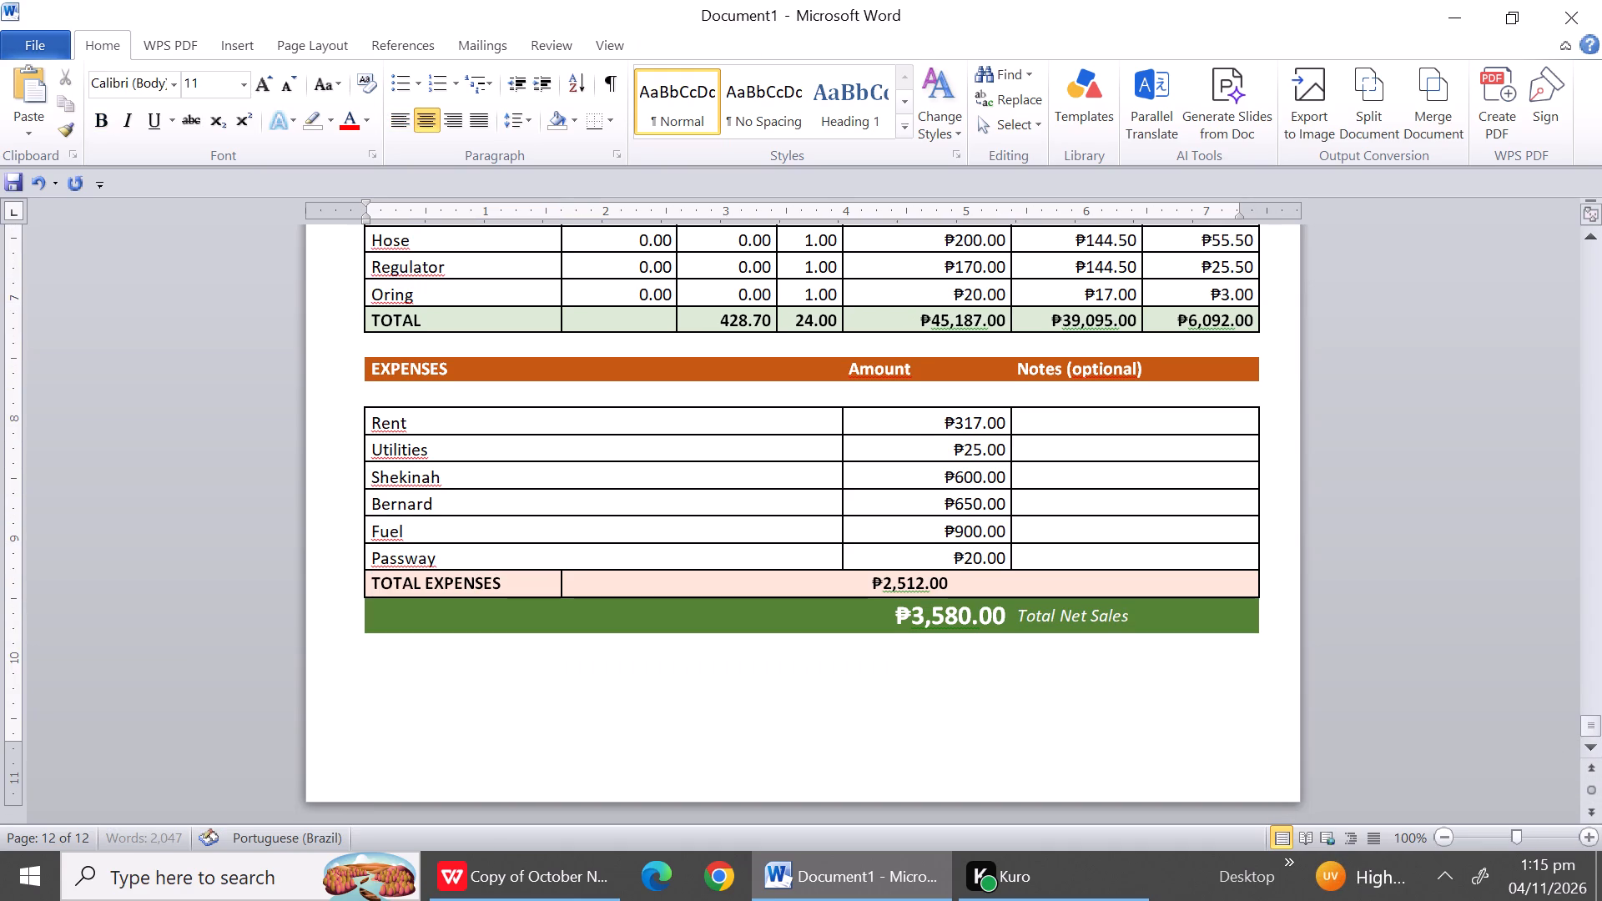
key("Return")
key("Return")
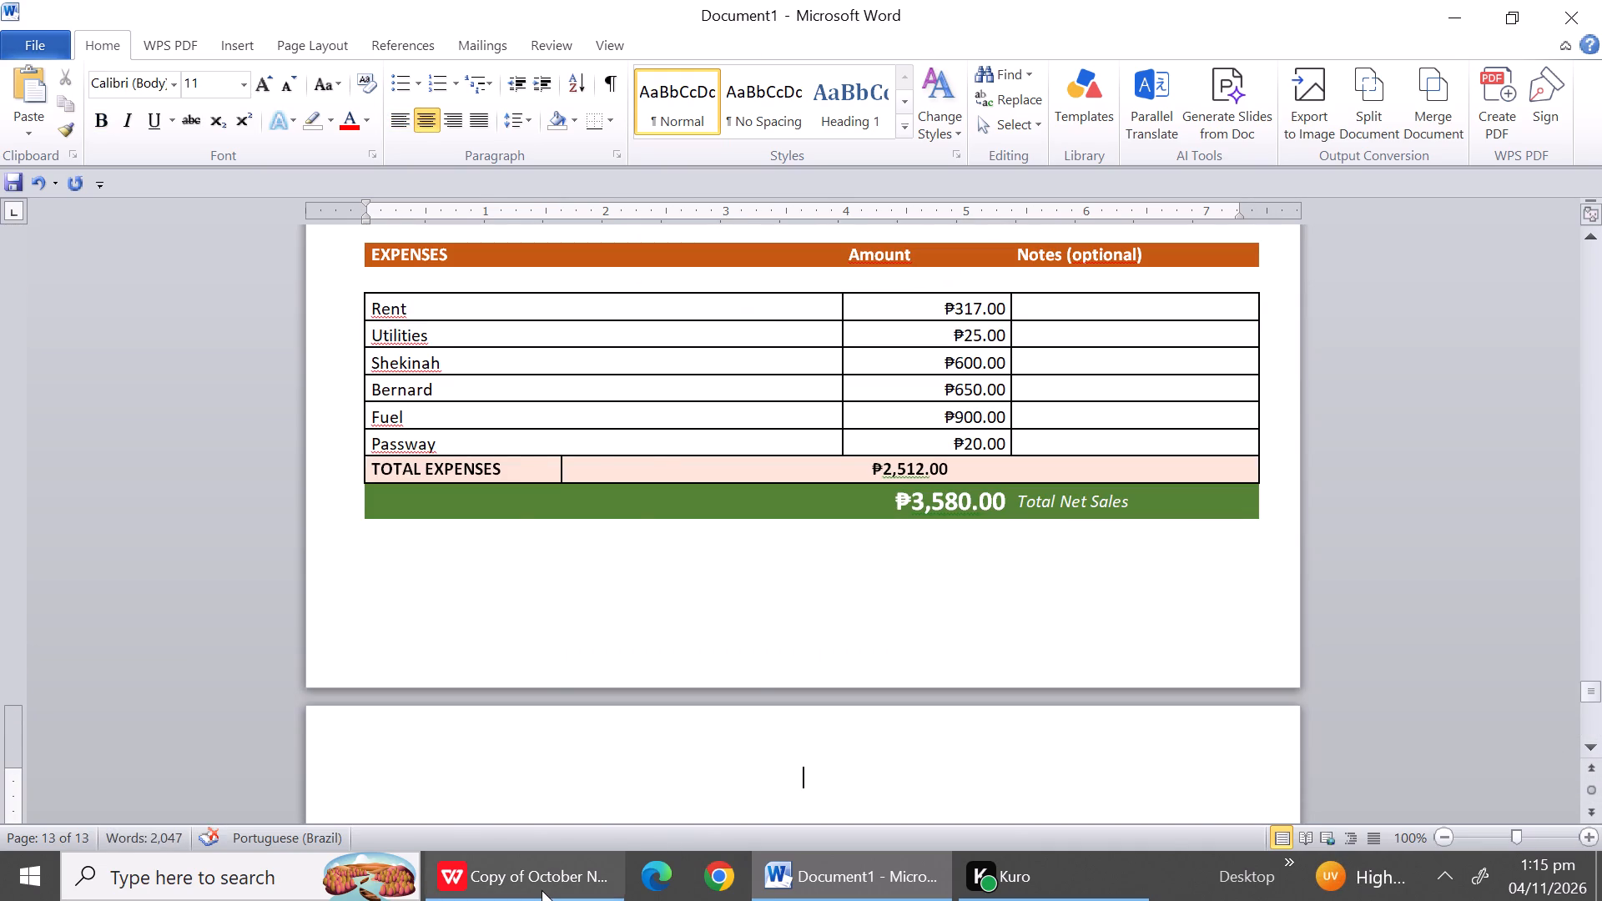
Switch to the WPS workbook and copy the October 25 and October 26 Marawoy reports, from row 280 through row 339 in columns H to N.
left_click(542, 890)
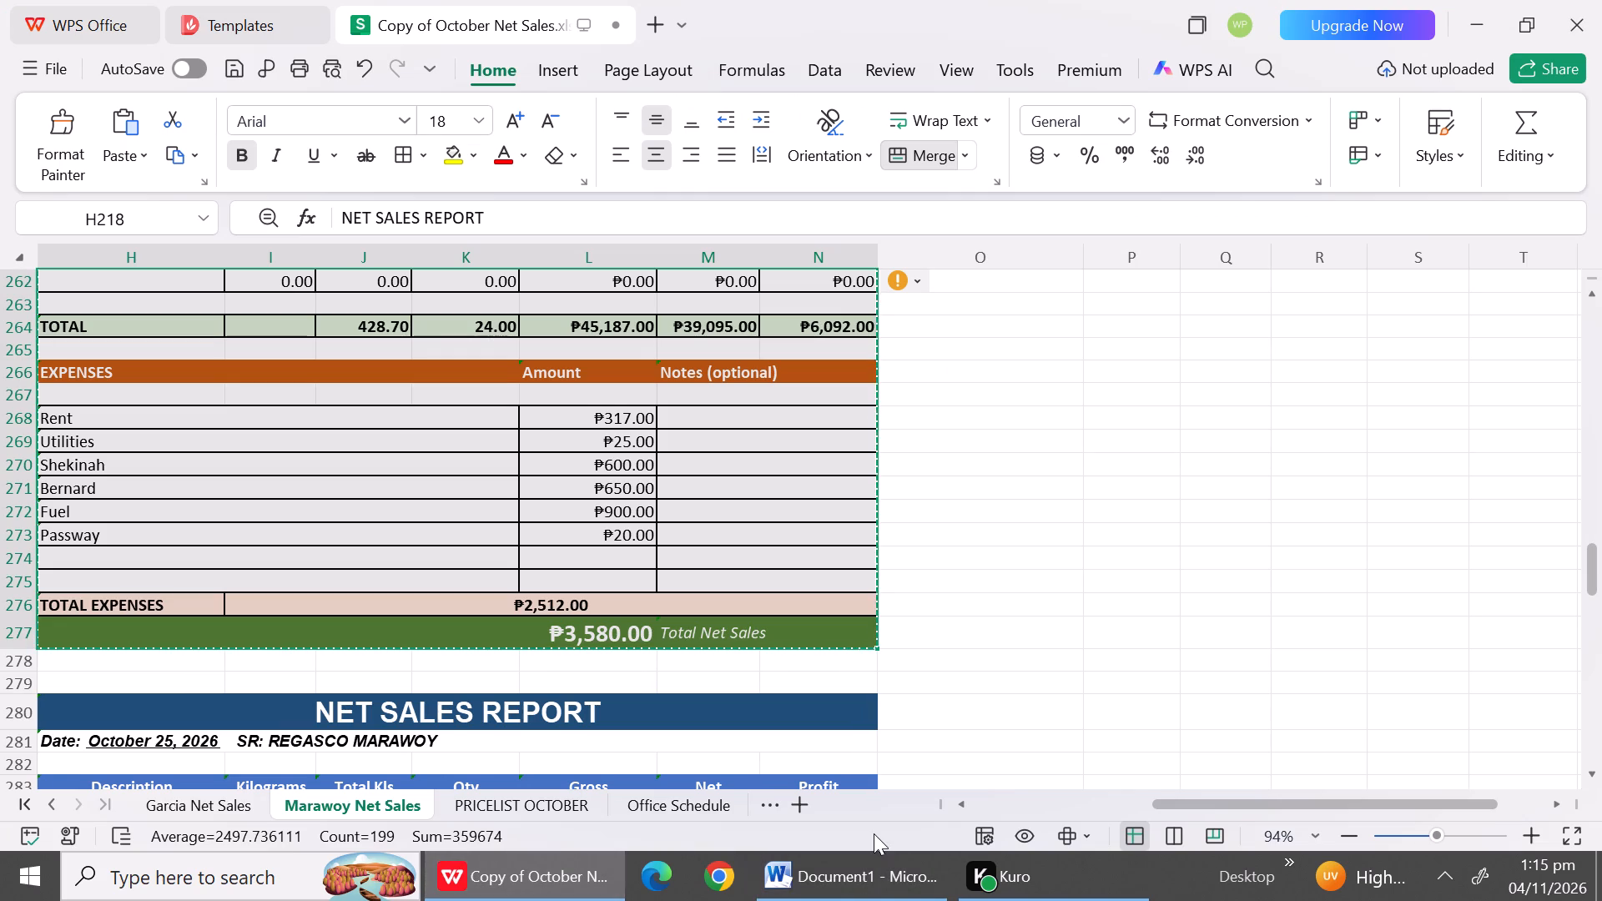
triple_click(1590, 770)
triple_click(1590, 770)
triple_click(1590, 770)
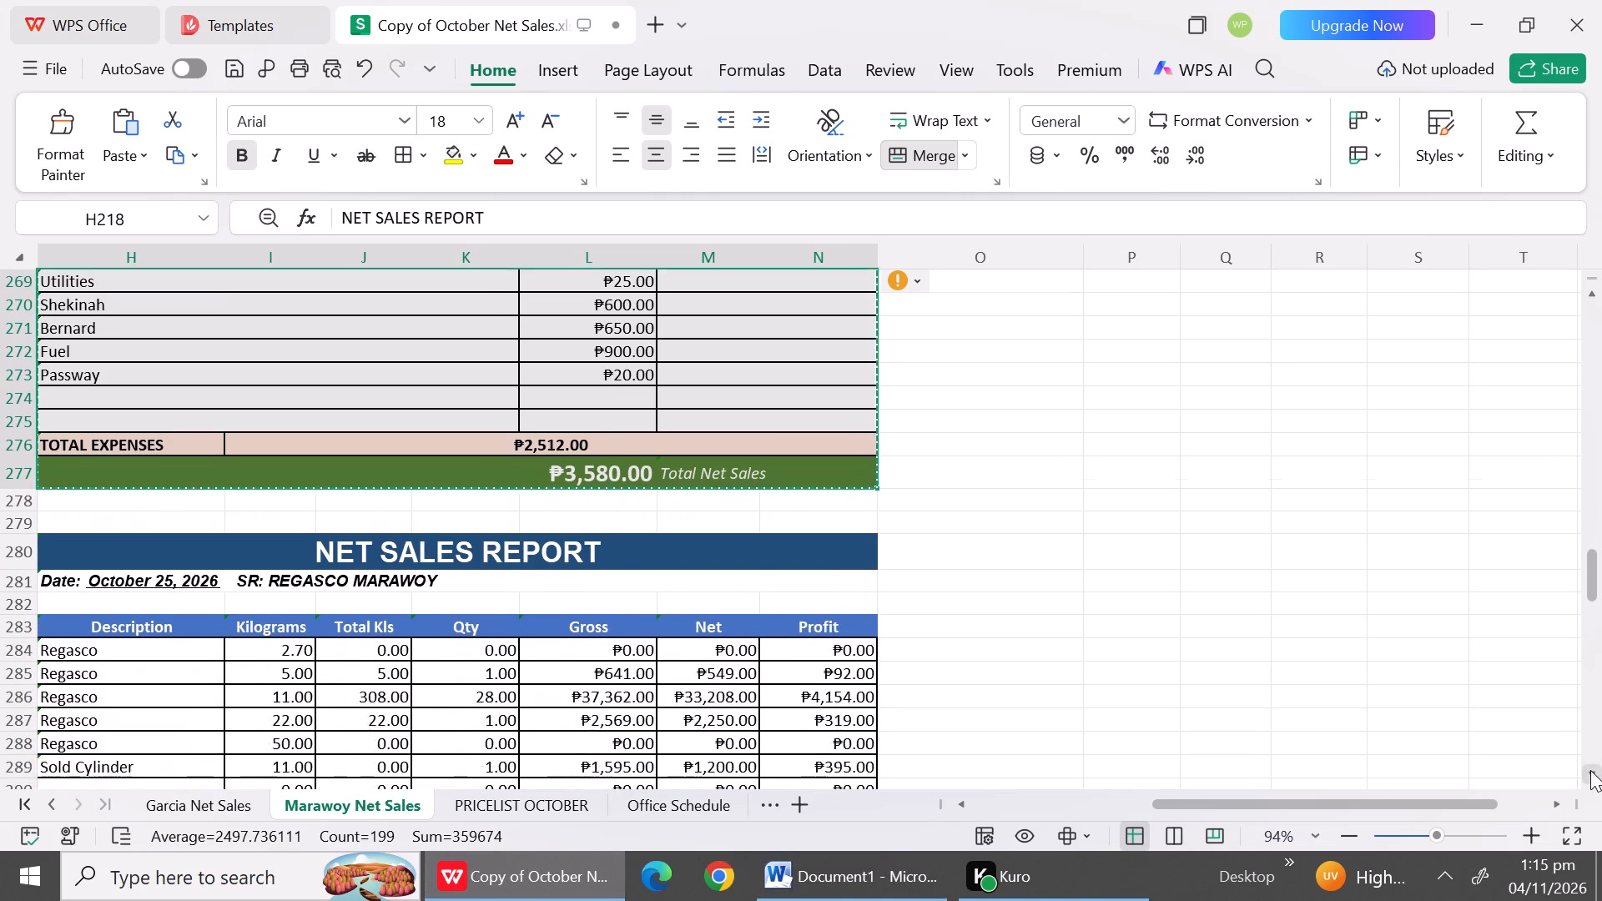
double_click(1590, 770)
left_click(1590, 770)
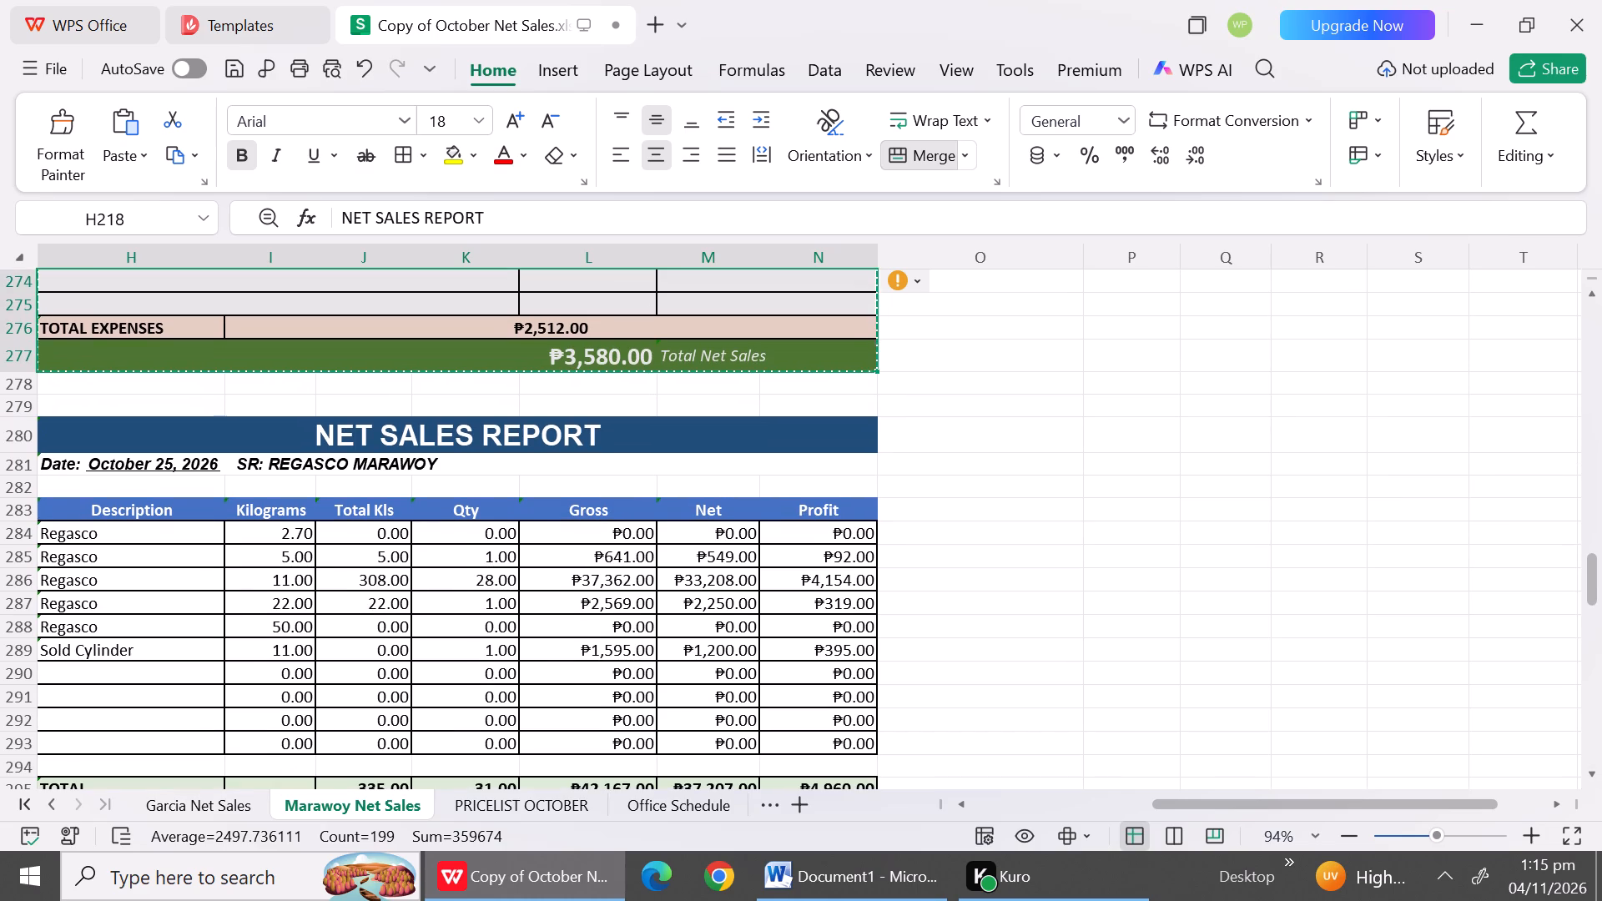
left_click_drag(60, 435, 360, 804)
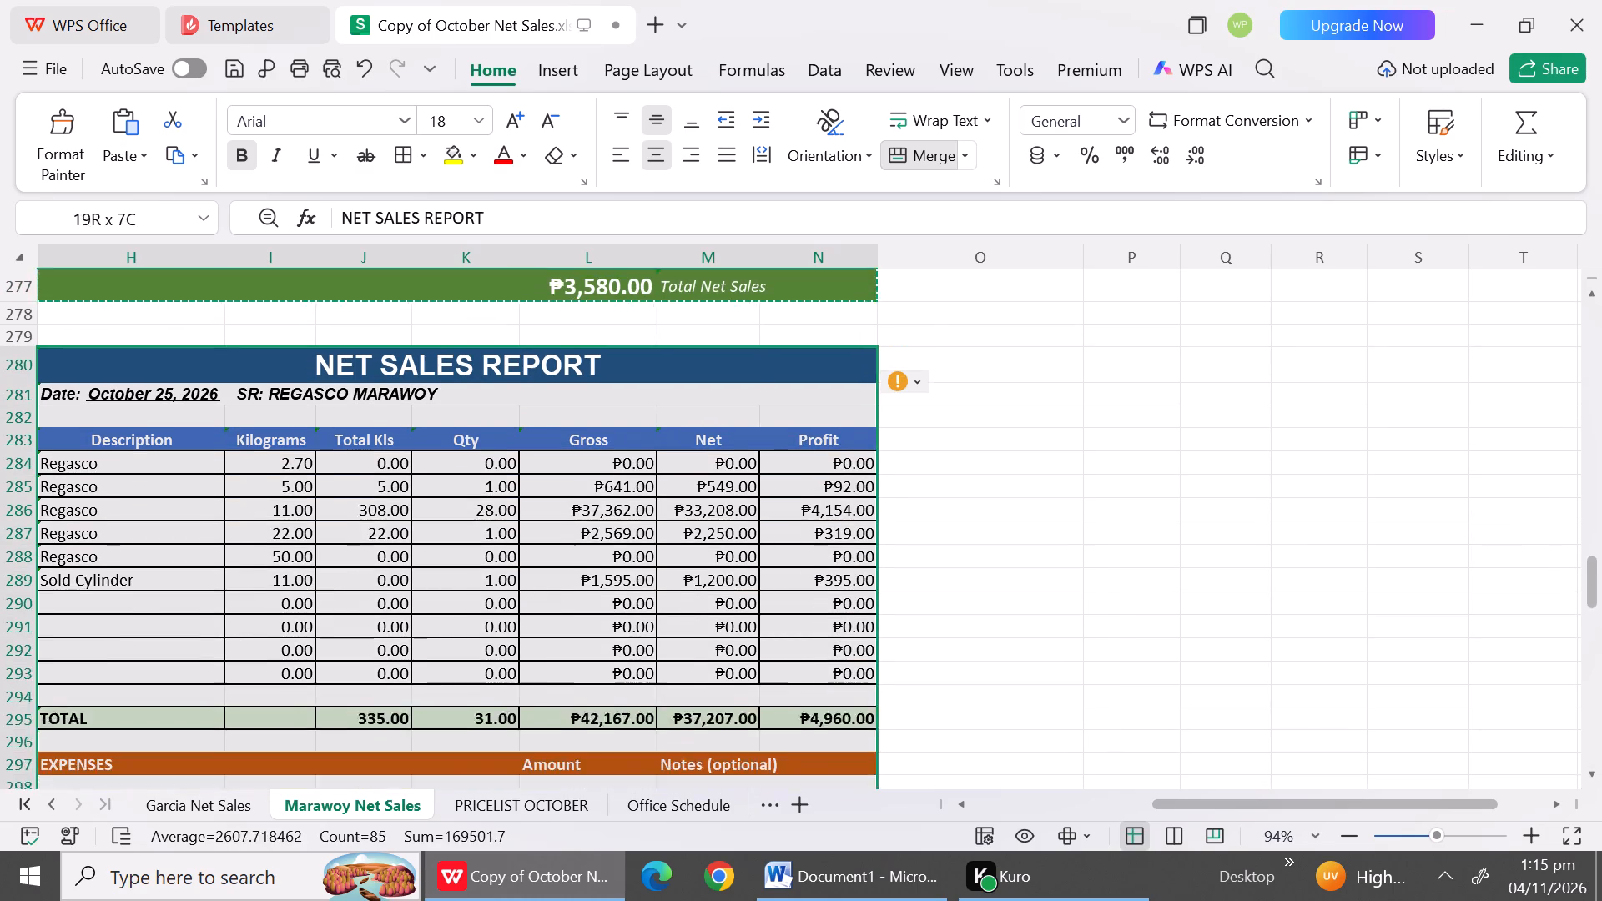
left_click_drag(360, 804, 386, 785)
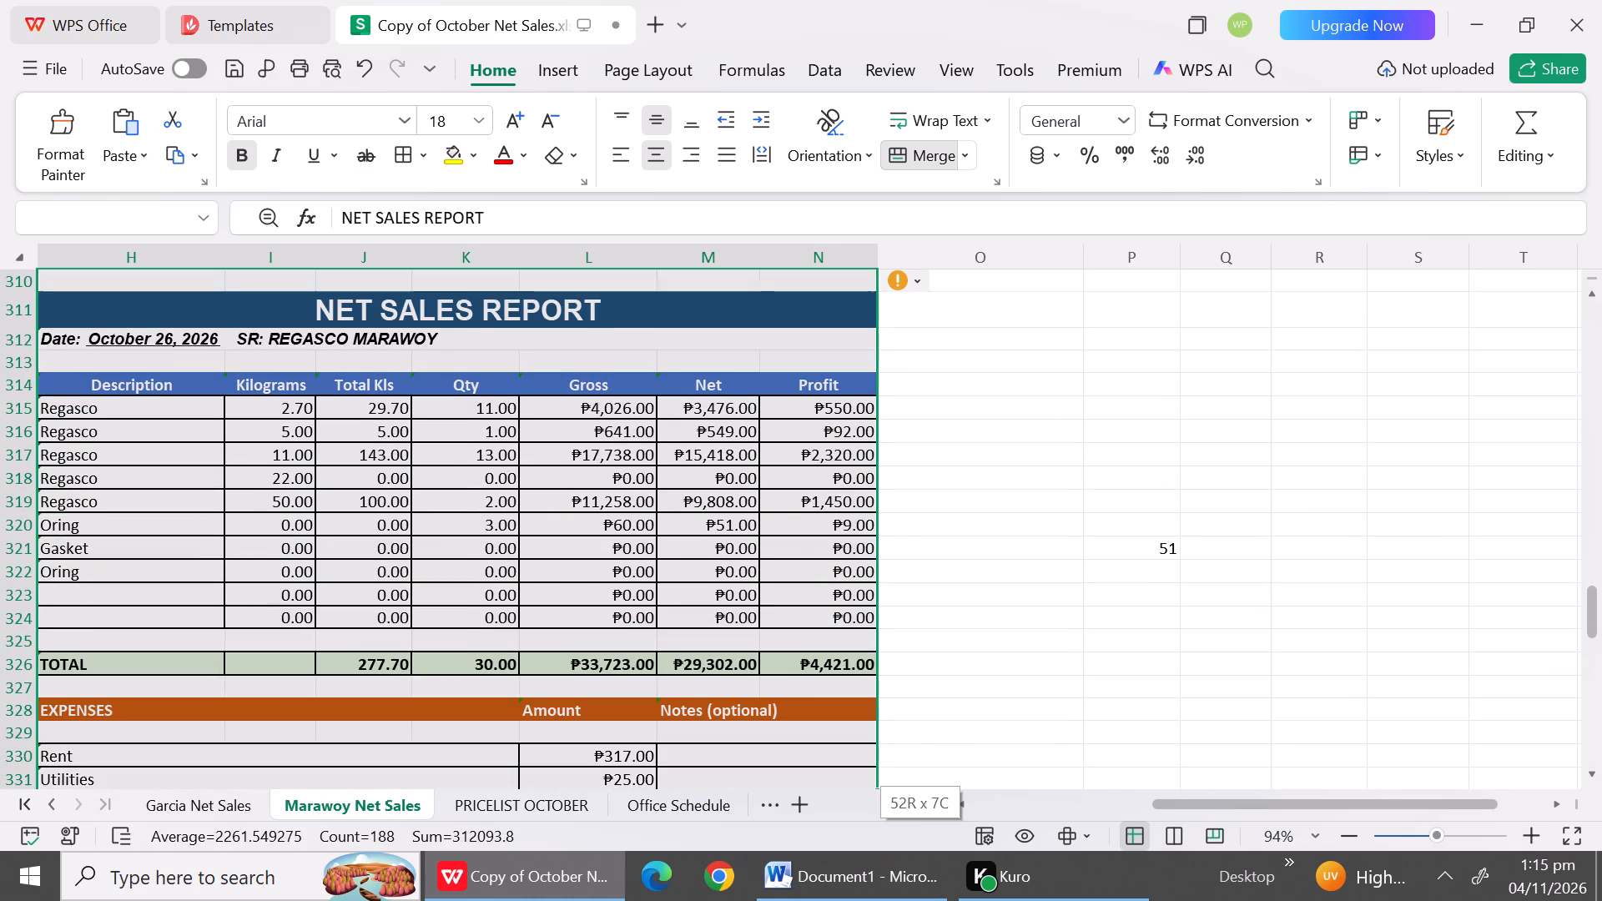
left_click_drag(386, 785, 367, 572)
key("ctrl+c")
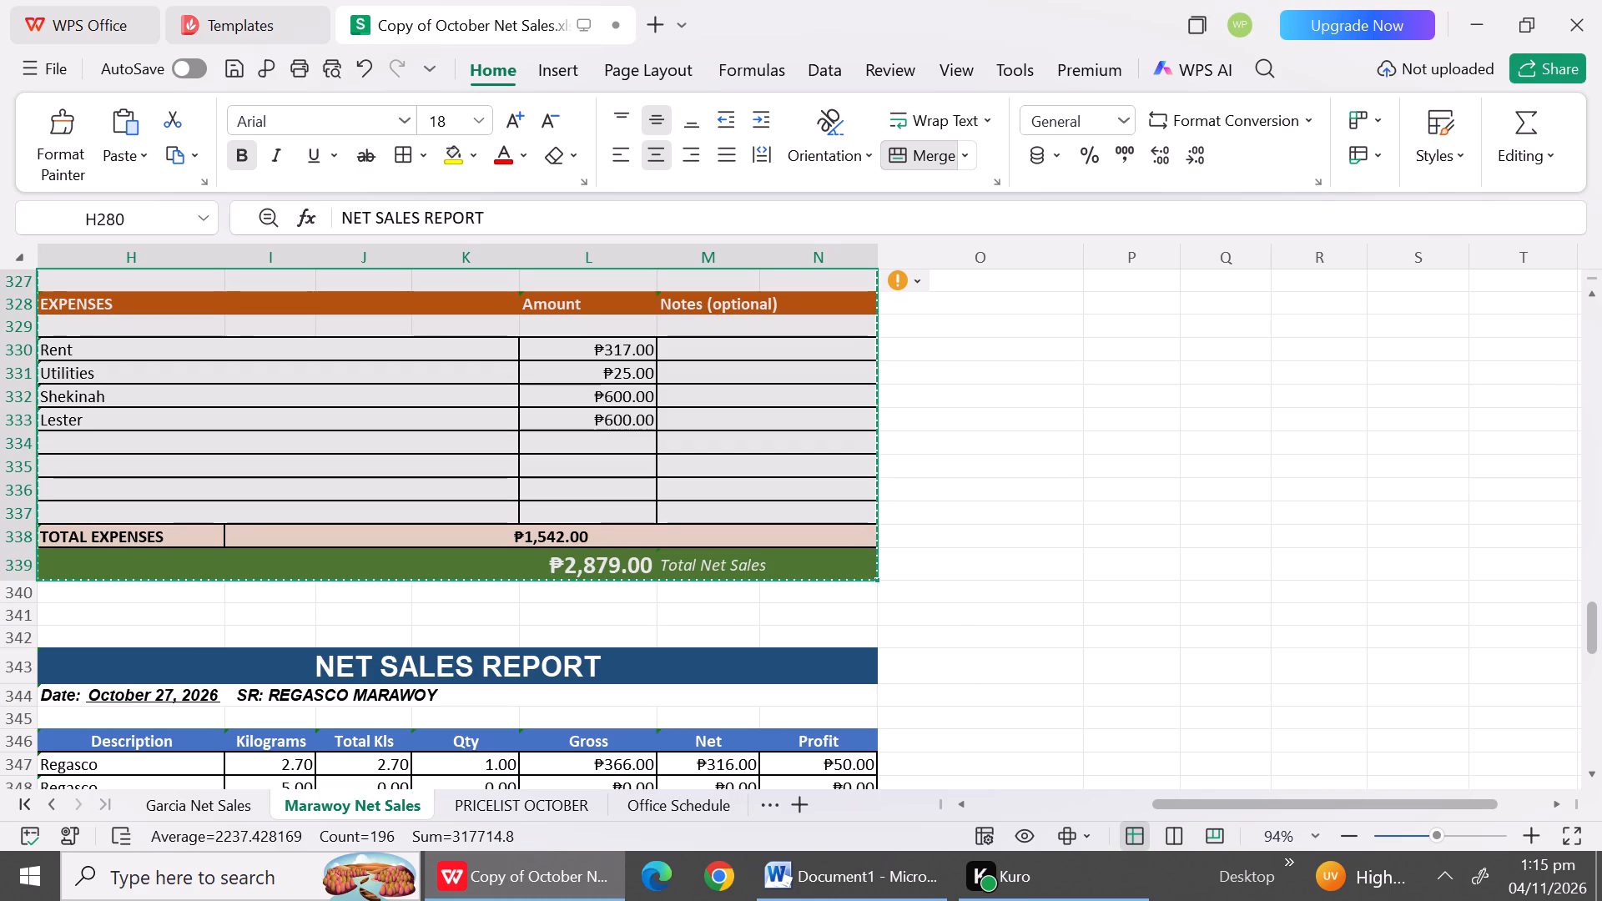
Switch to the Word document and paste the copied reports on the new page after the October 24 report.
left_click(837, 883)
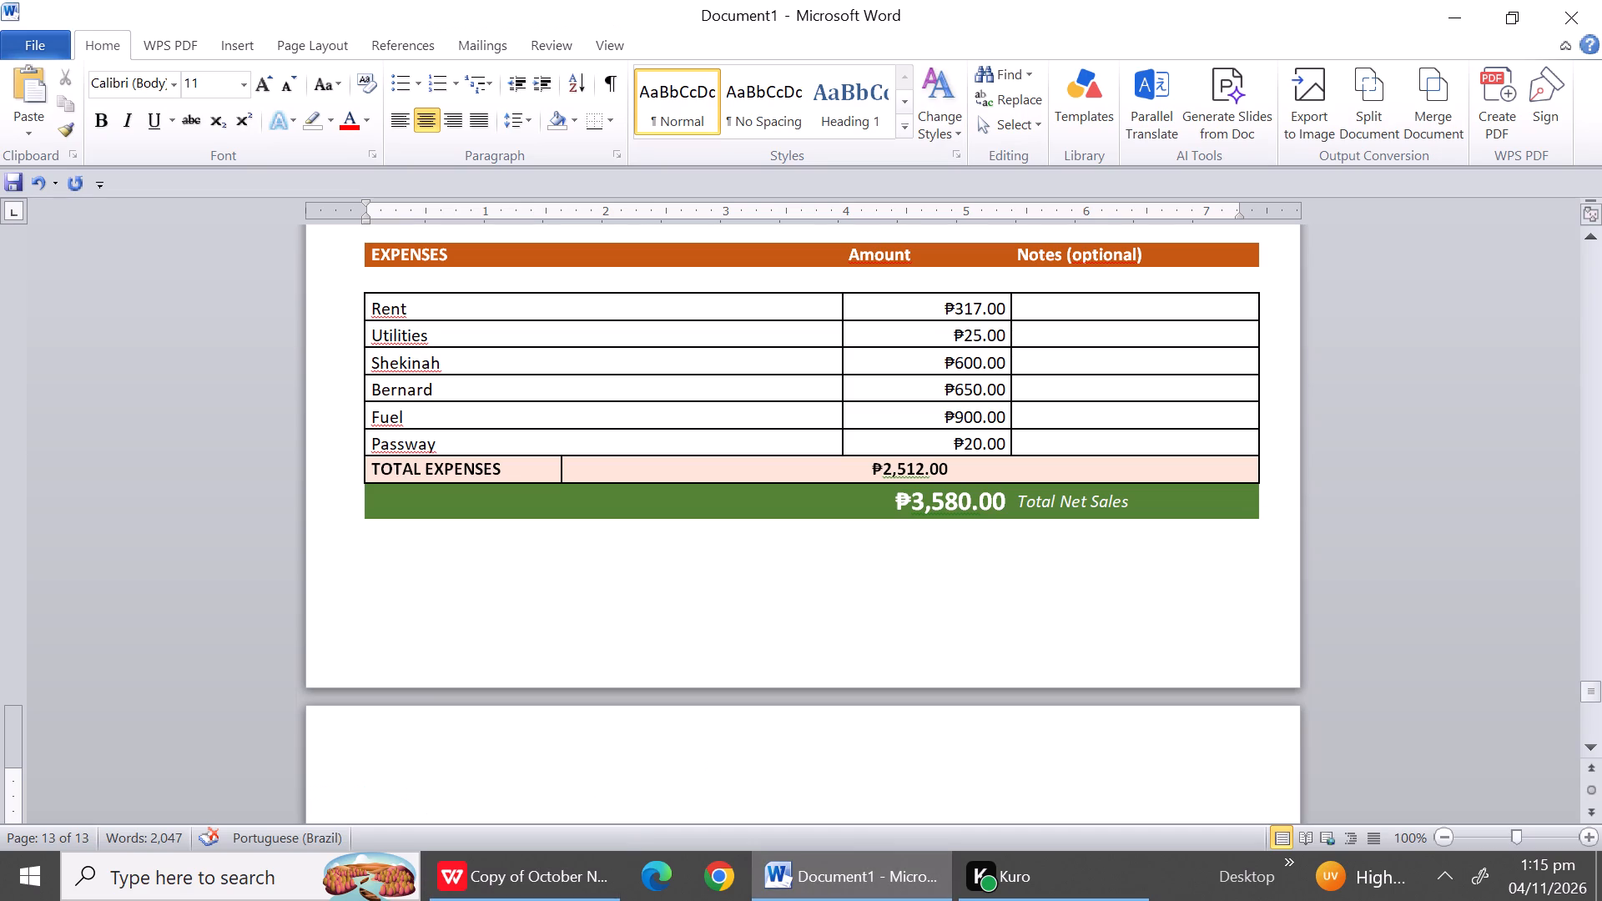
key("ctrl+v")
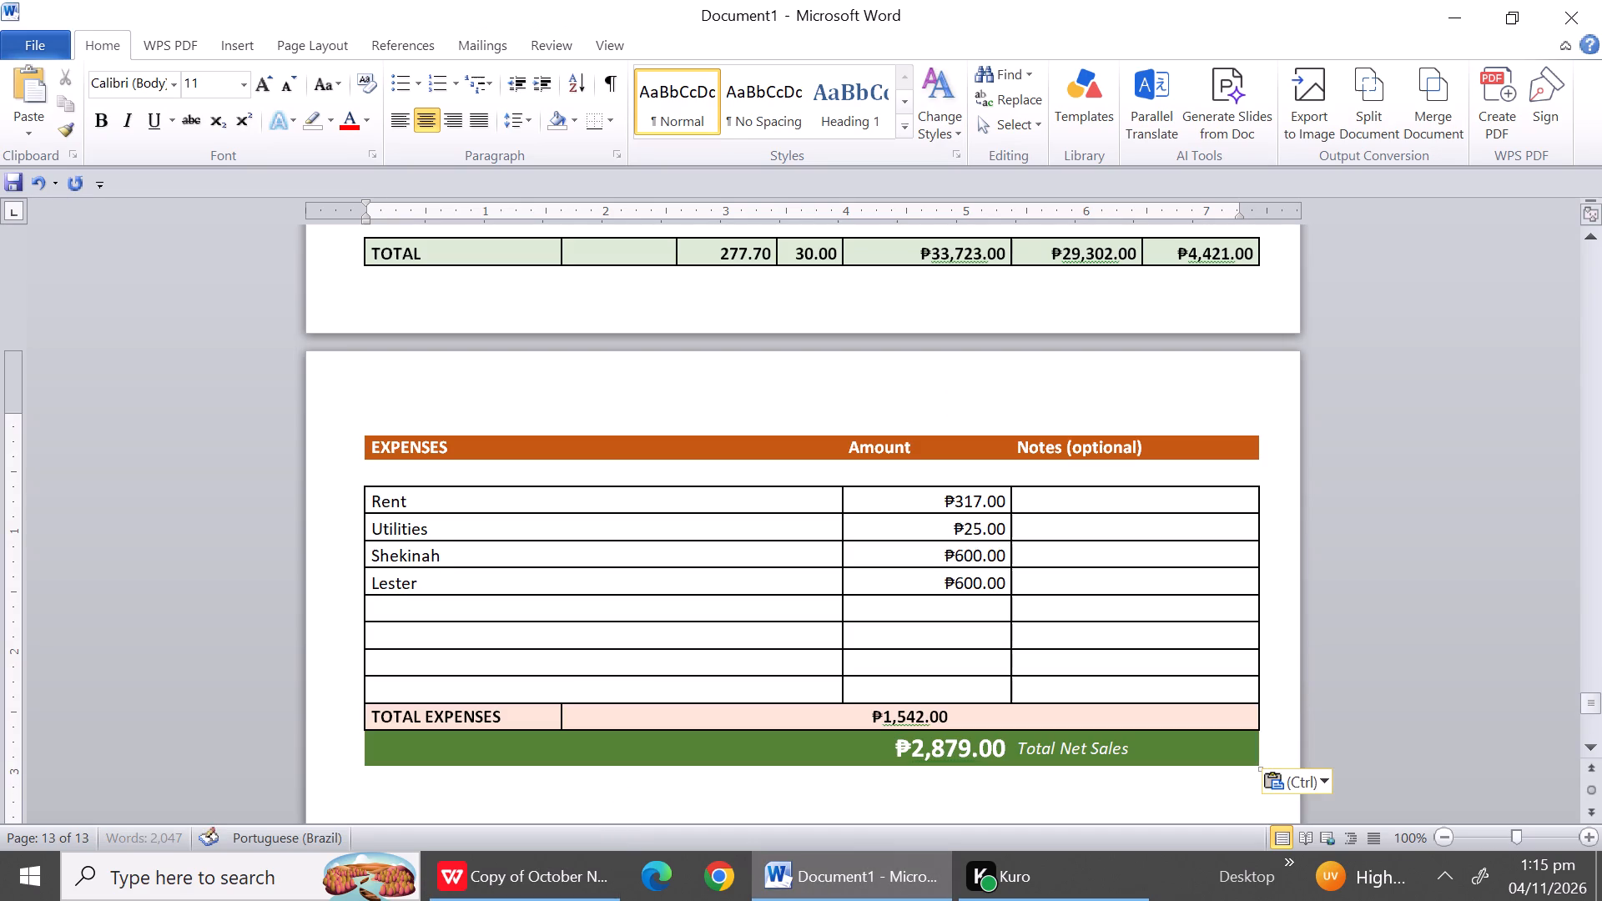
Delete the entire blank row between the date line and the column headings of the October 25 report.
left_click(1587, 436)
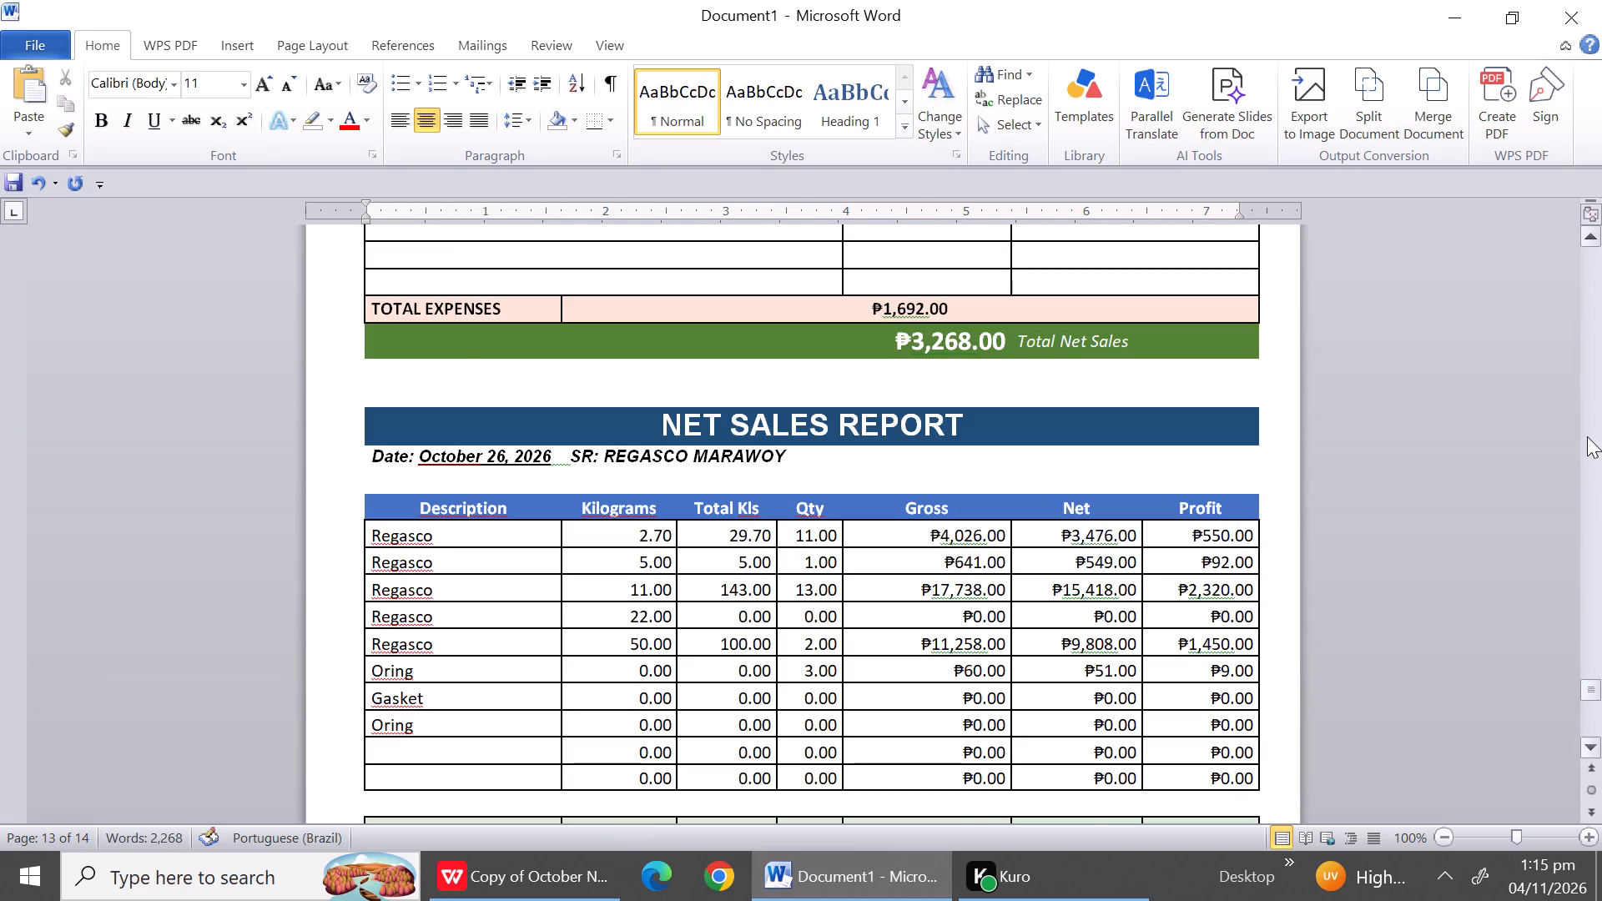
left_click(1587, 436)
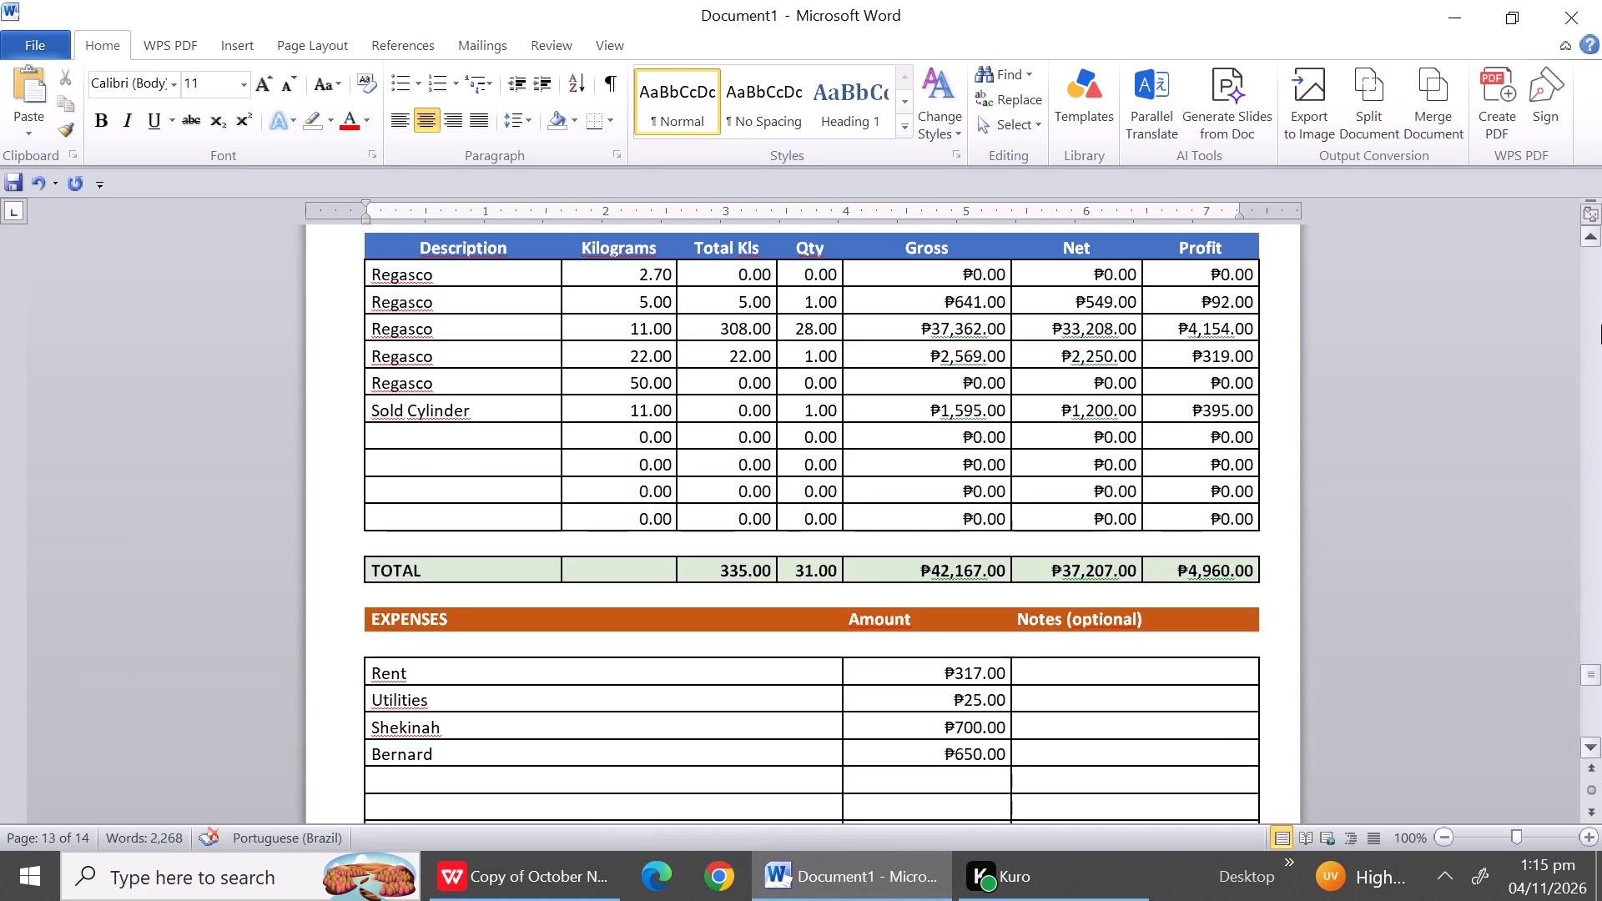
left_click(1601, 325)
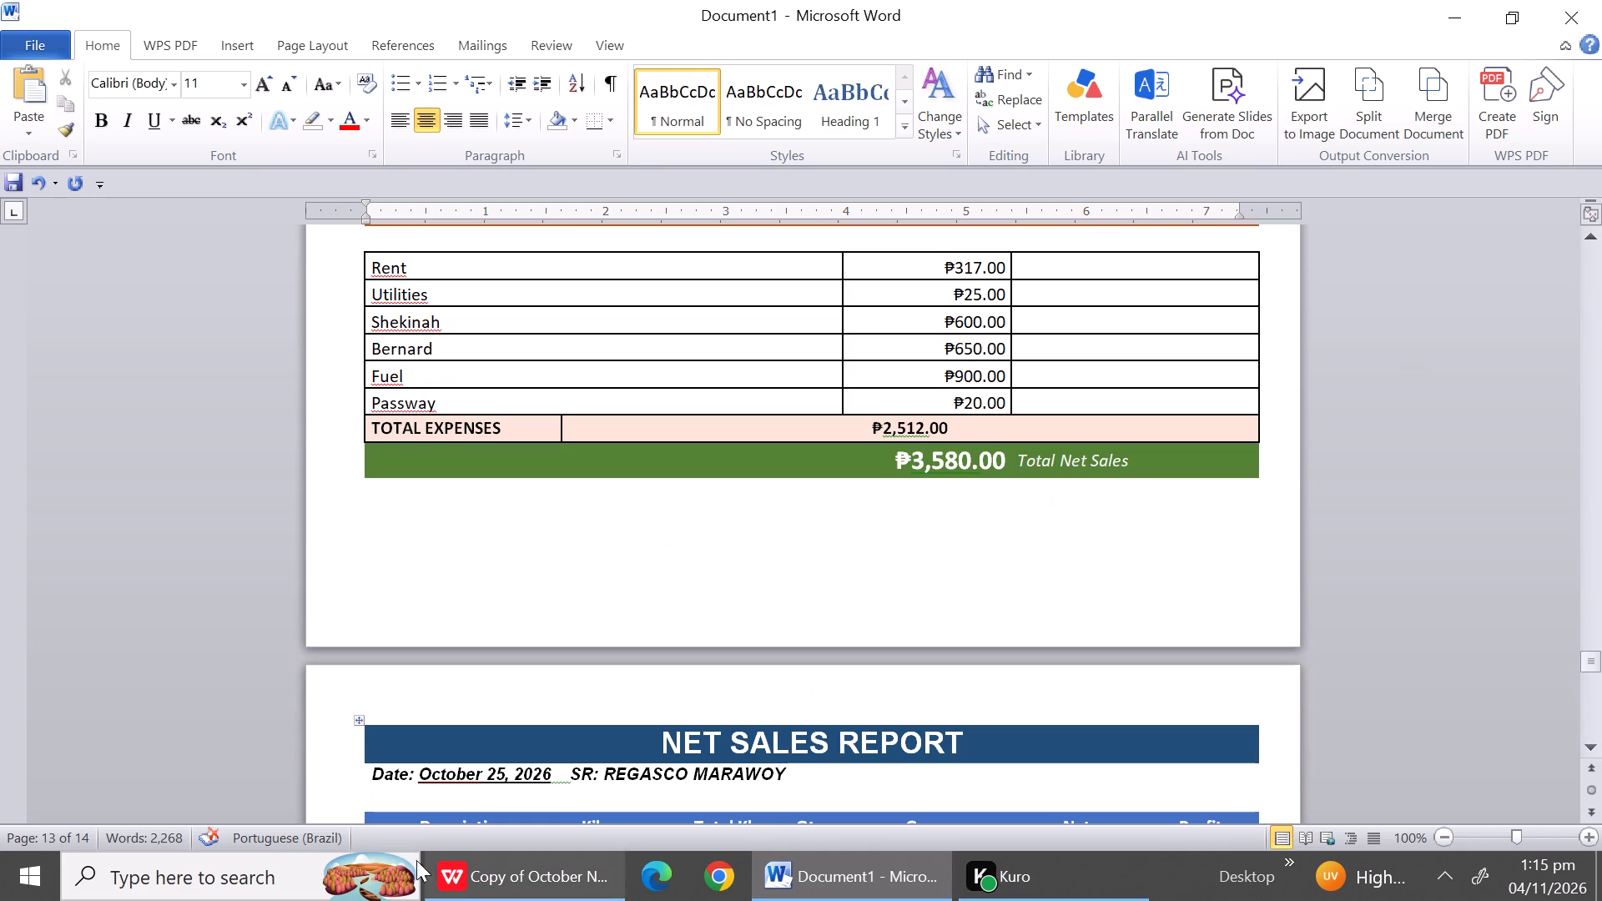
left_click(362, 798)
left_click(375, 797)
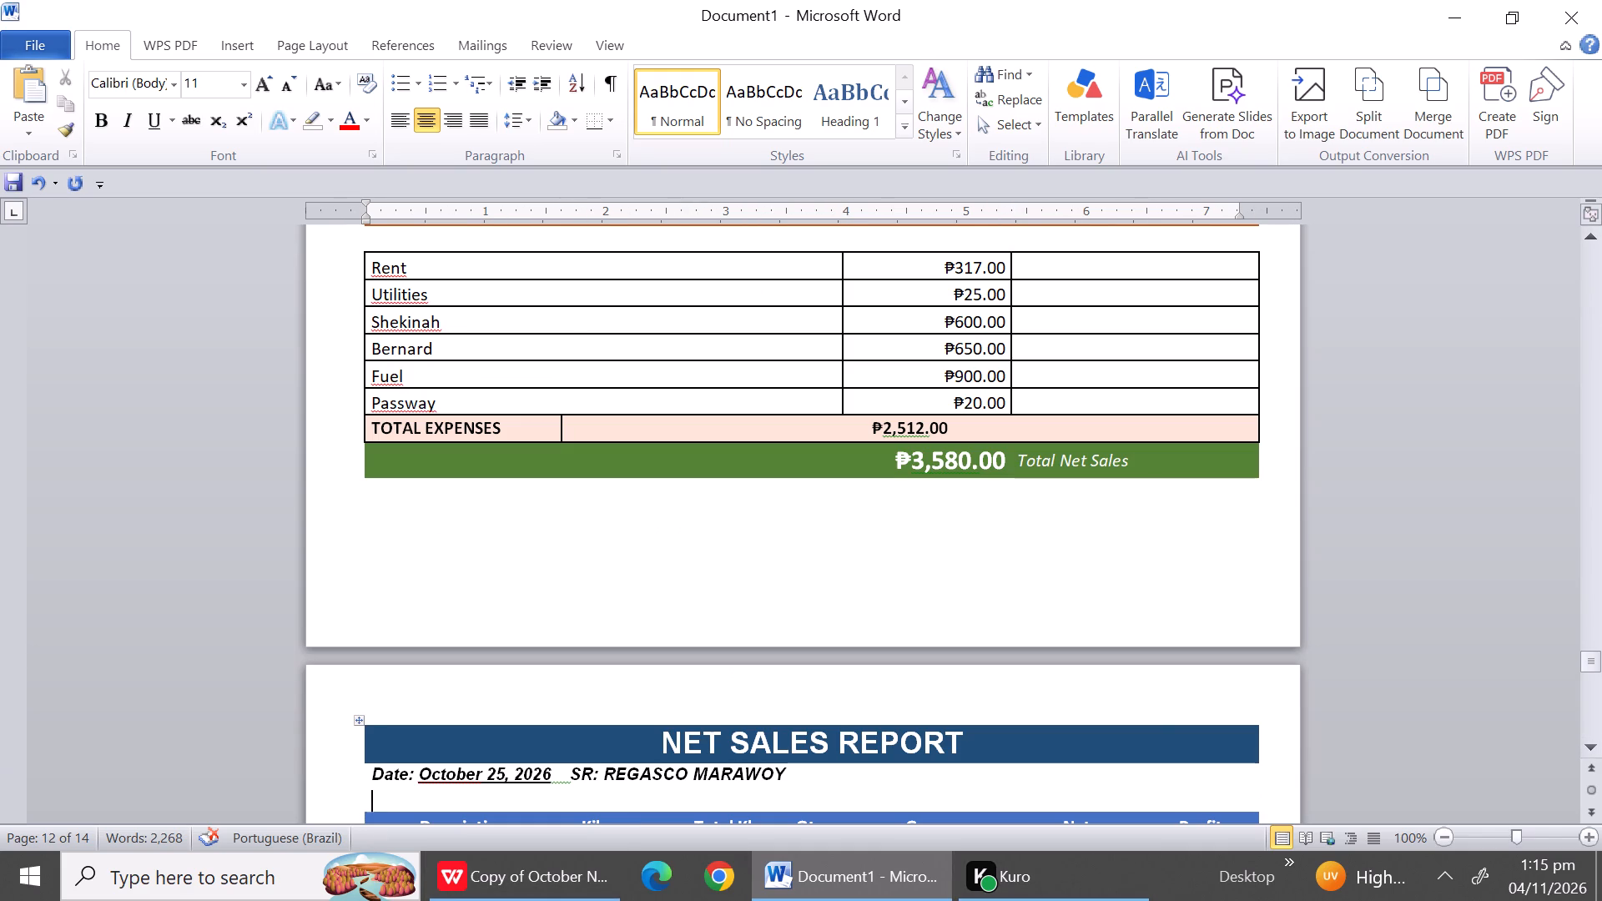
right_click(375, 797)
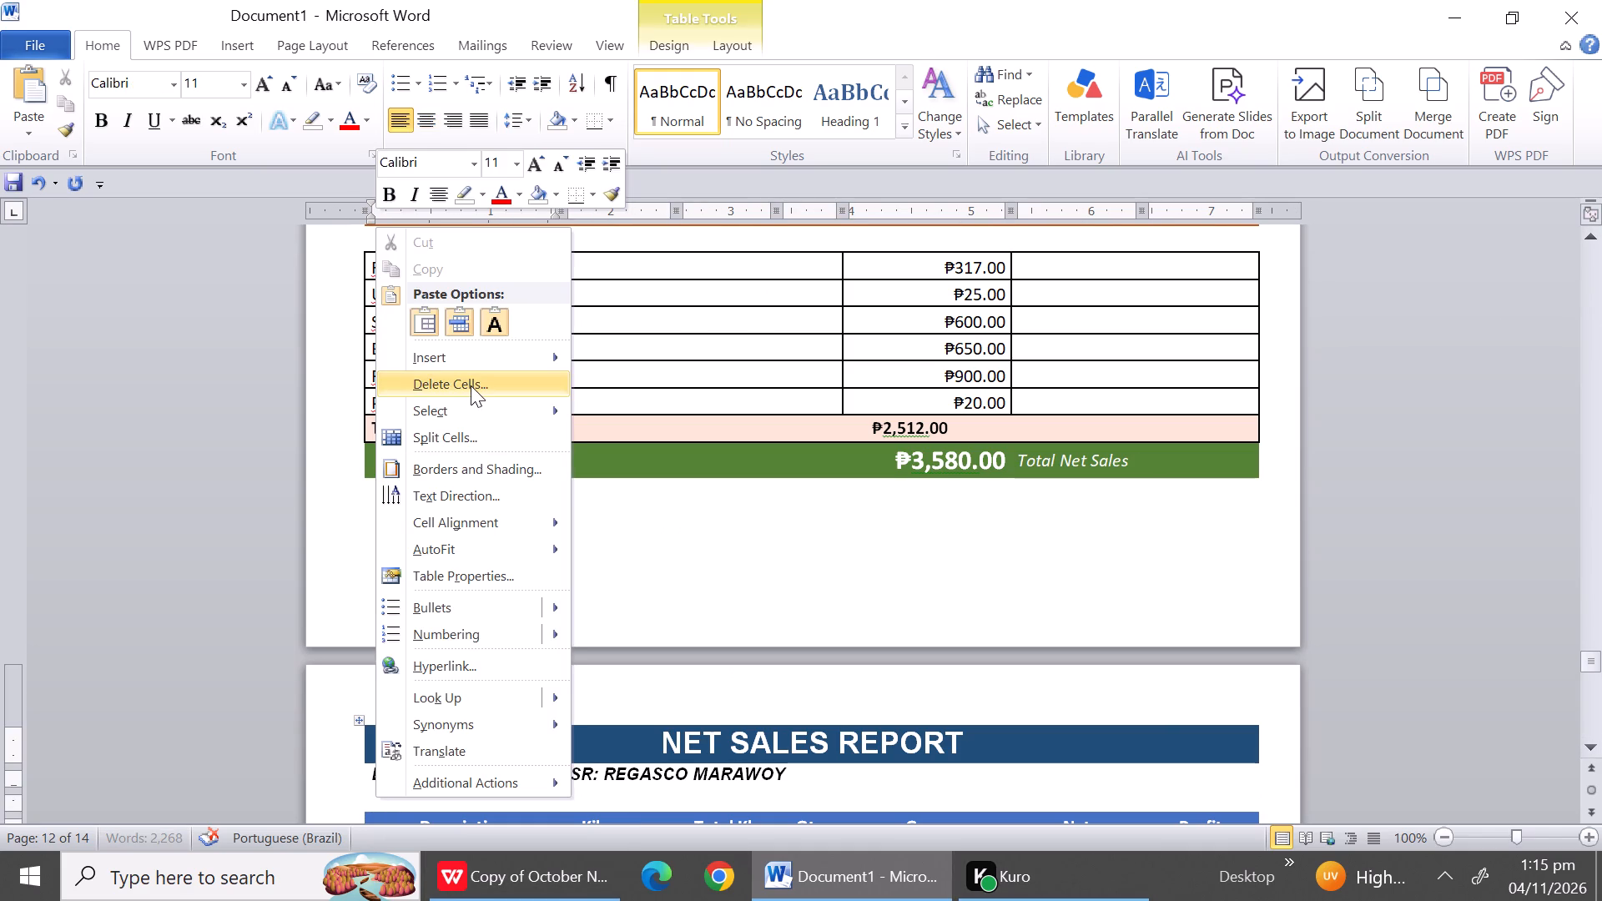
left_click(471, 385)
left_click(765, 412)
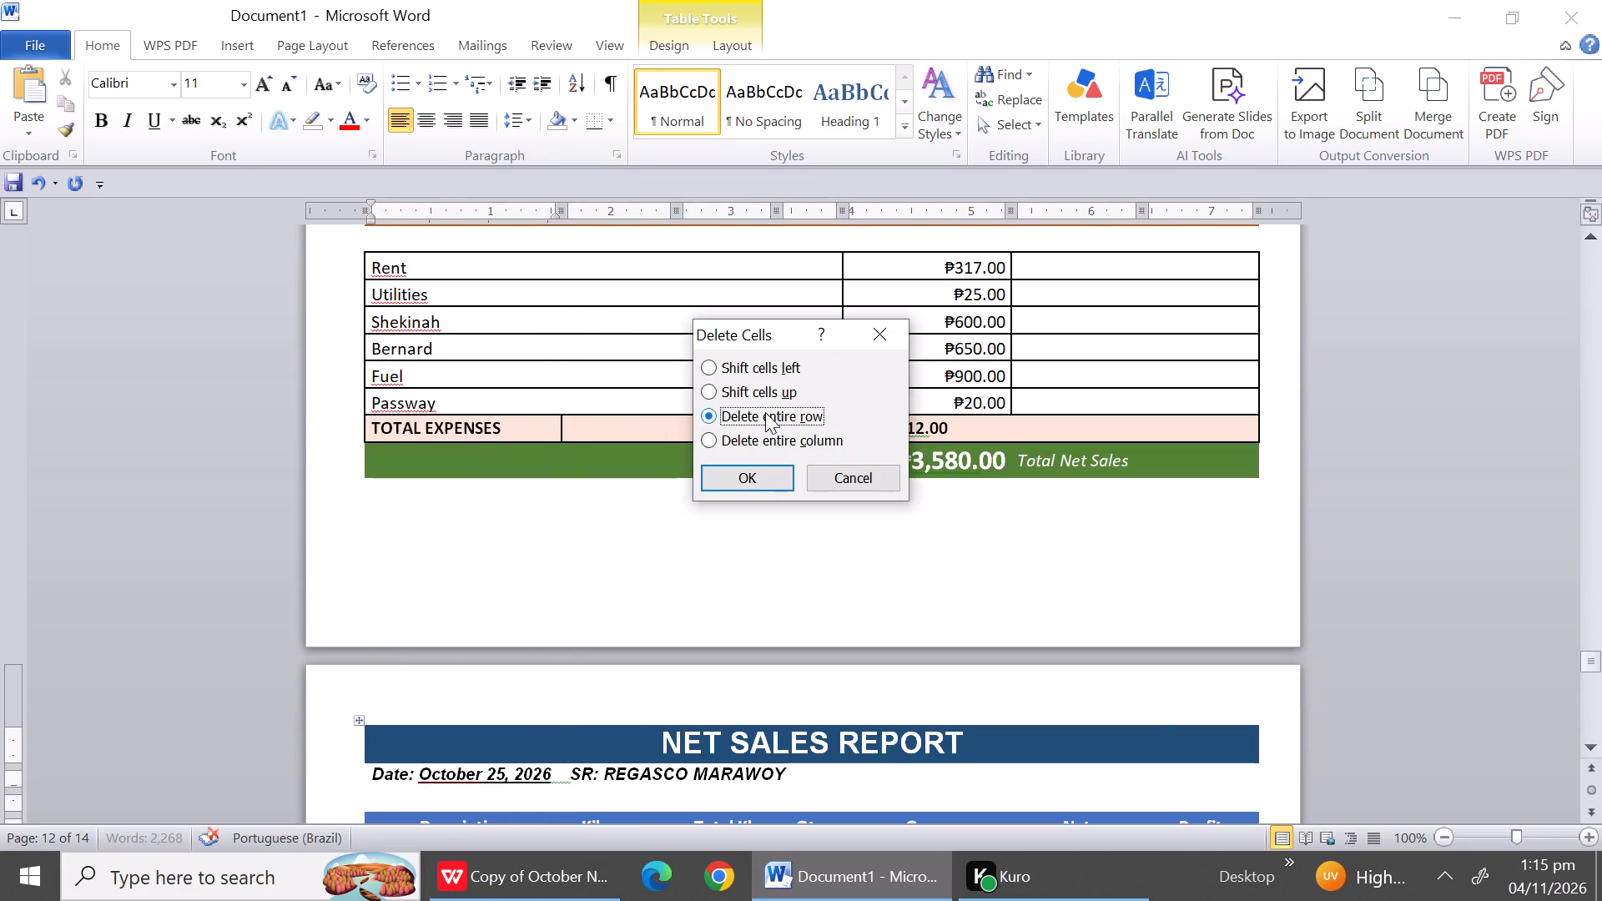
left_click(749, 487)
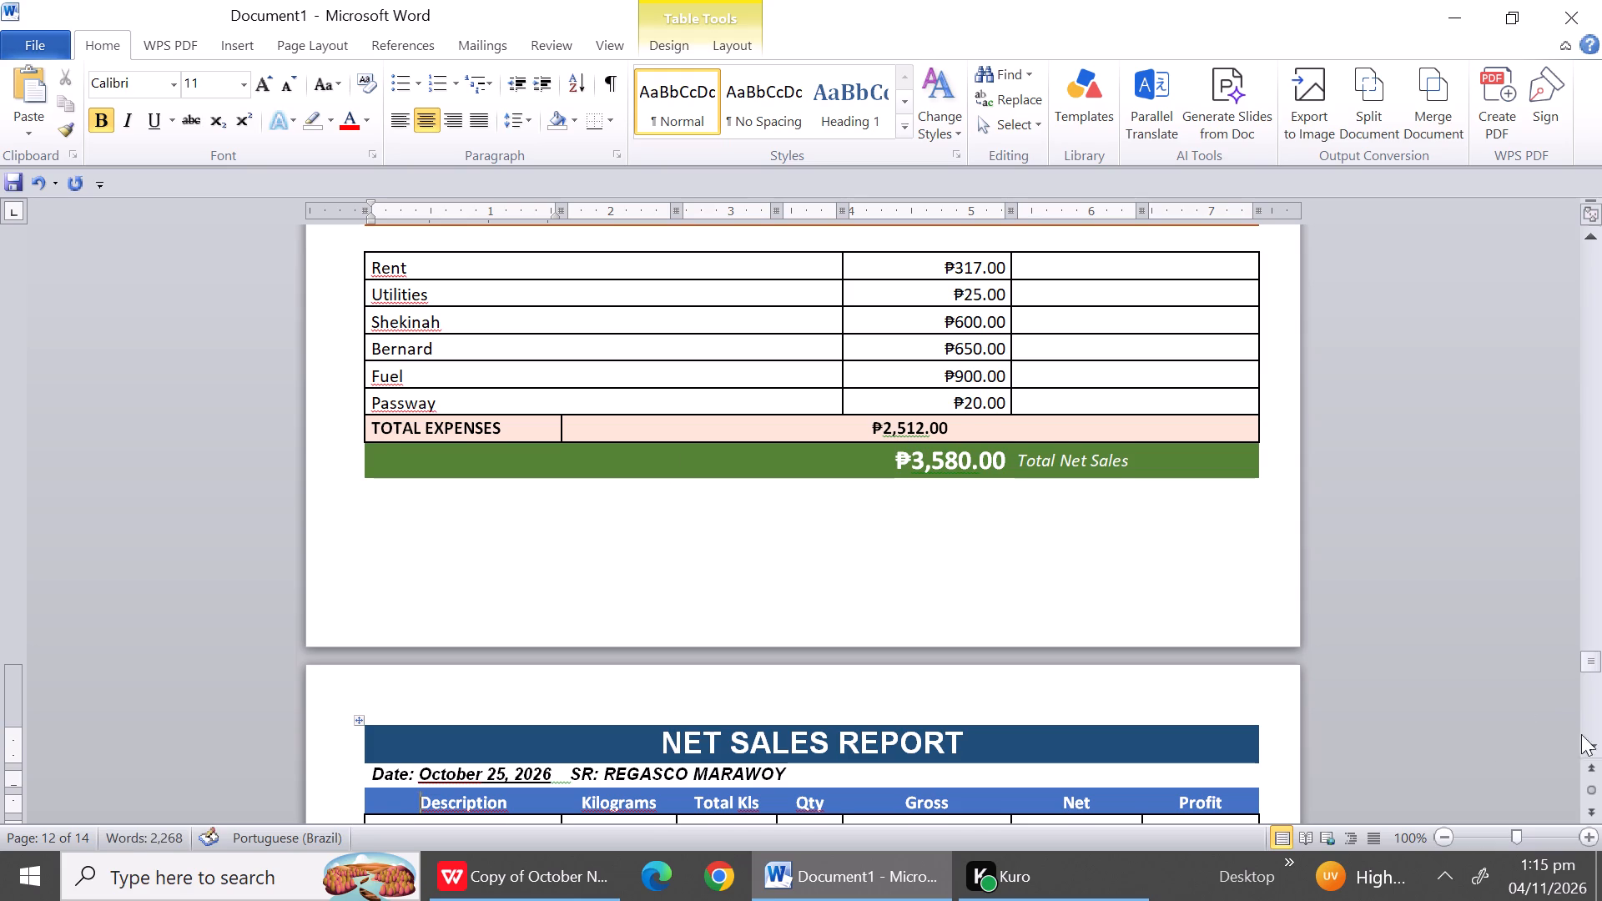
Delete the four unused zero-value rows and the blank row between Sold Cylinder and TOTAL in the October 25 report.
triple_click(1591, 747)
triple_click(1591, 747)
triple_click(1591, 747)
triple_click(1591, 747)
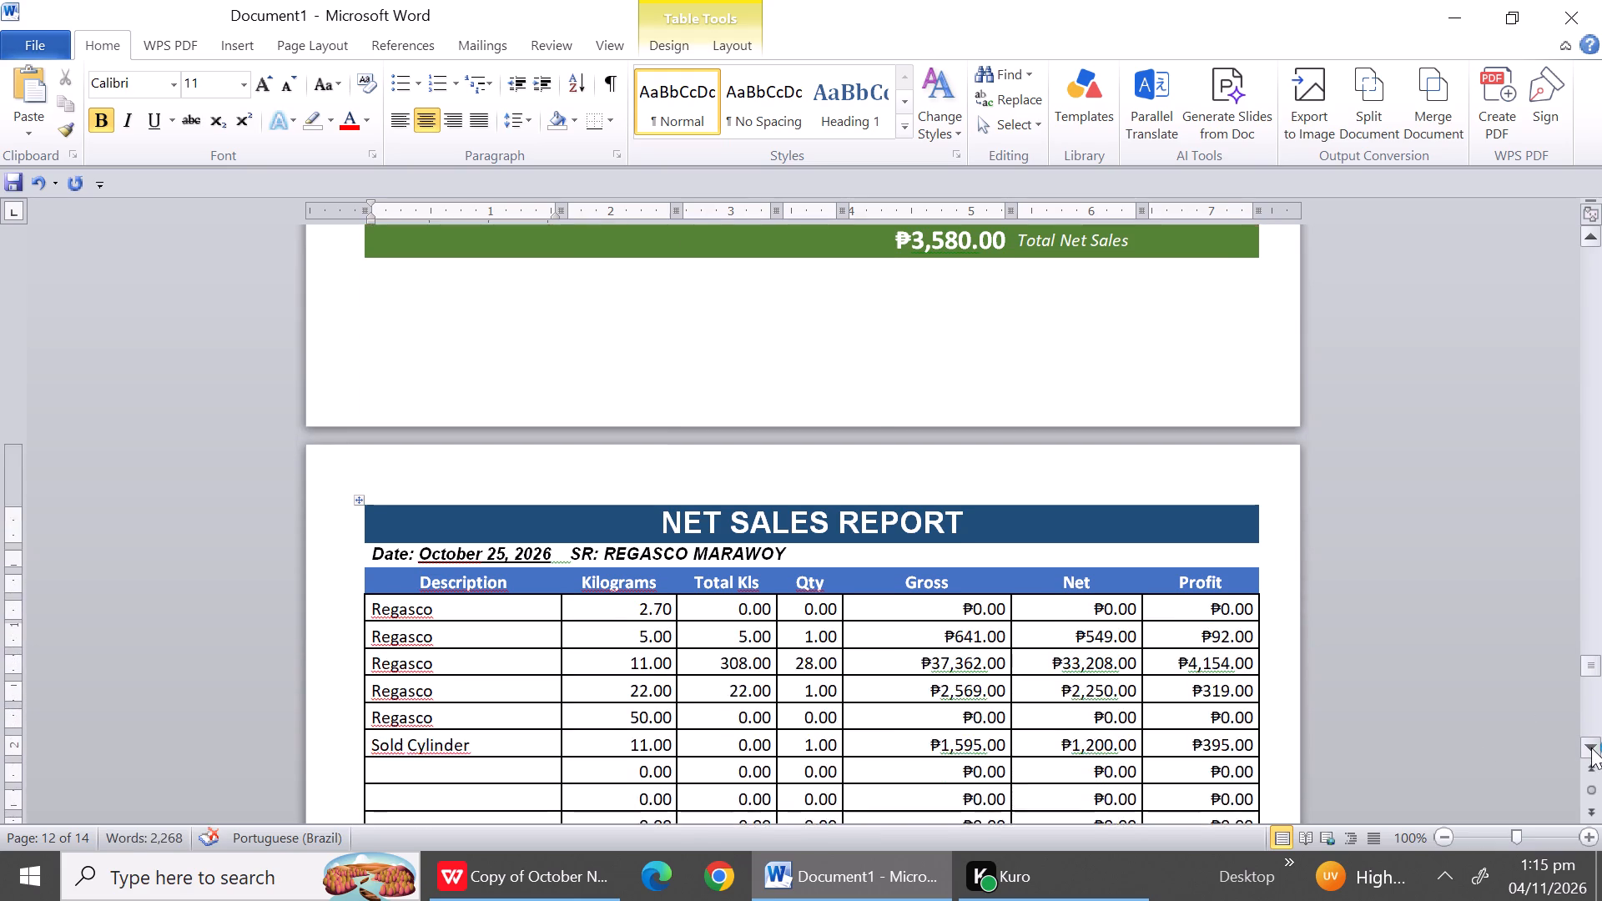
triple_click(1591, 747)
triple_click(1591, 747)
triple_click(1591, 747)
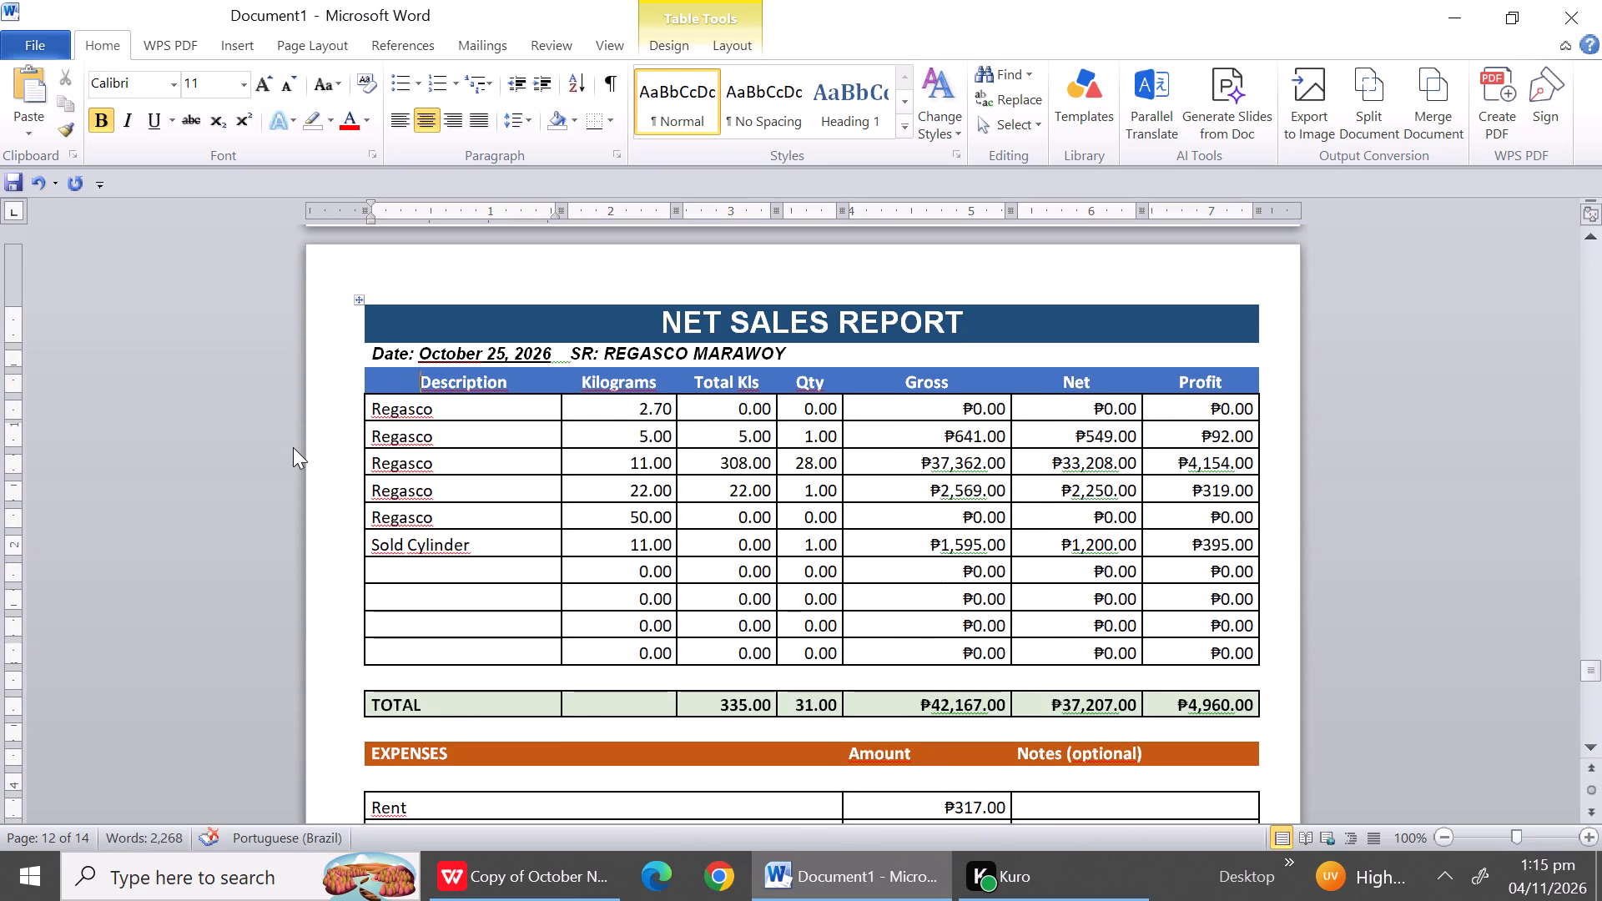
left_click_drag(402, 576, 403, 672)
right_click(403, 672)
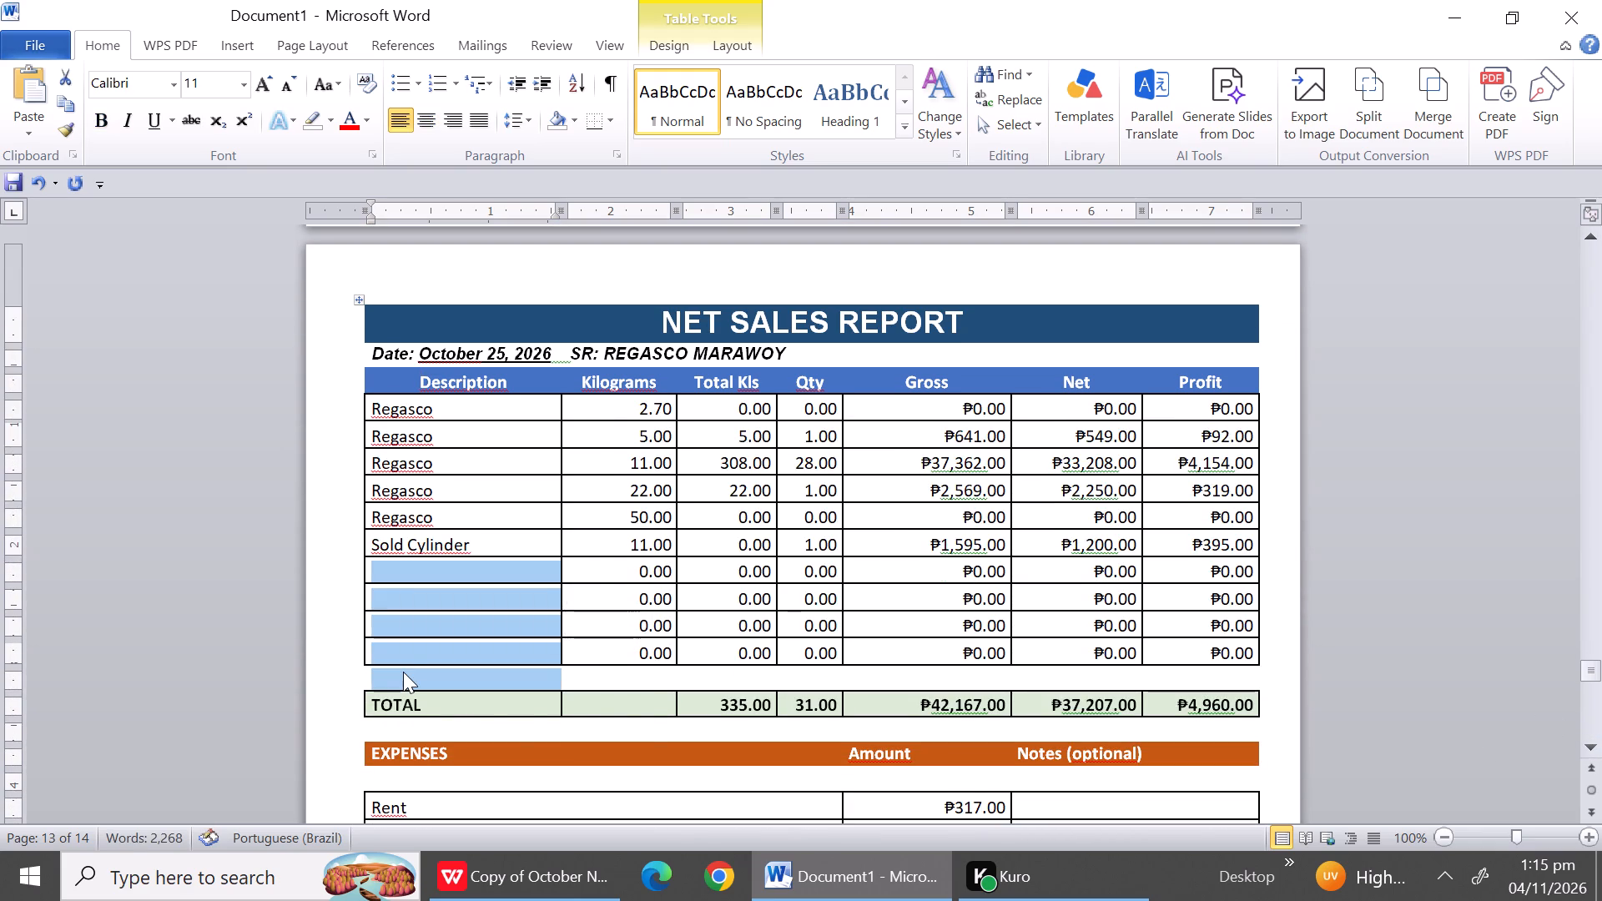
left_click(464, 474)
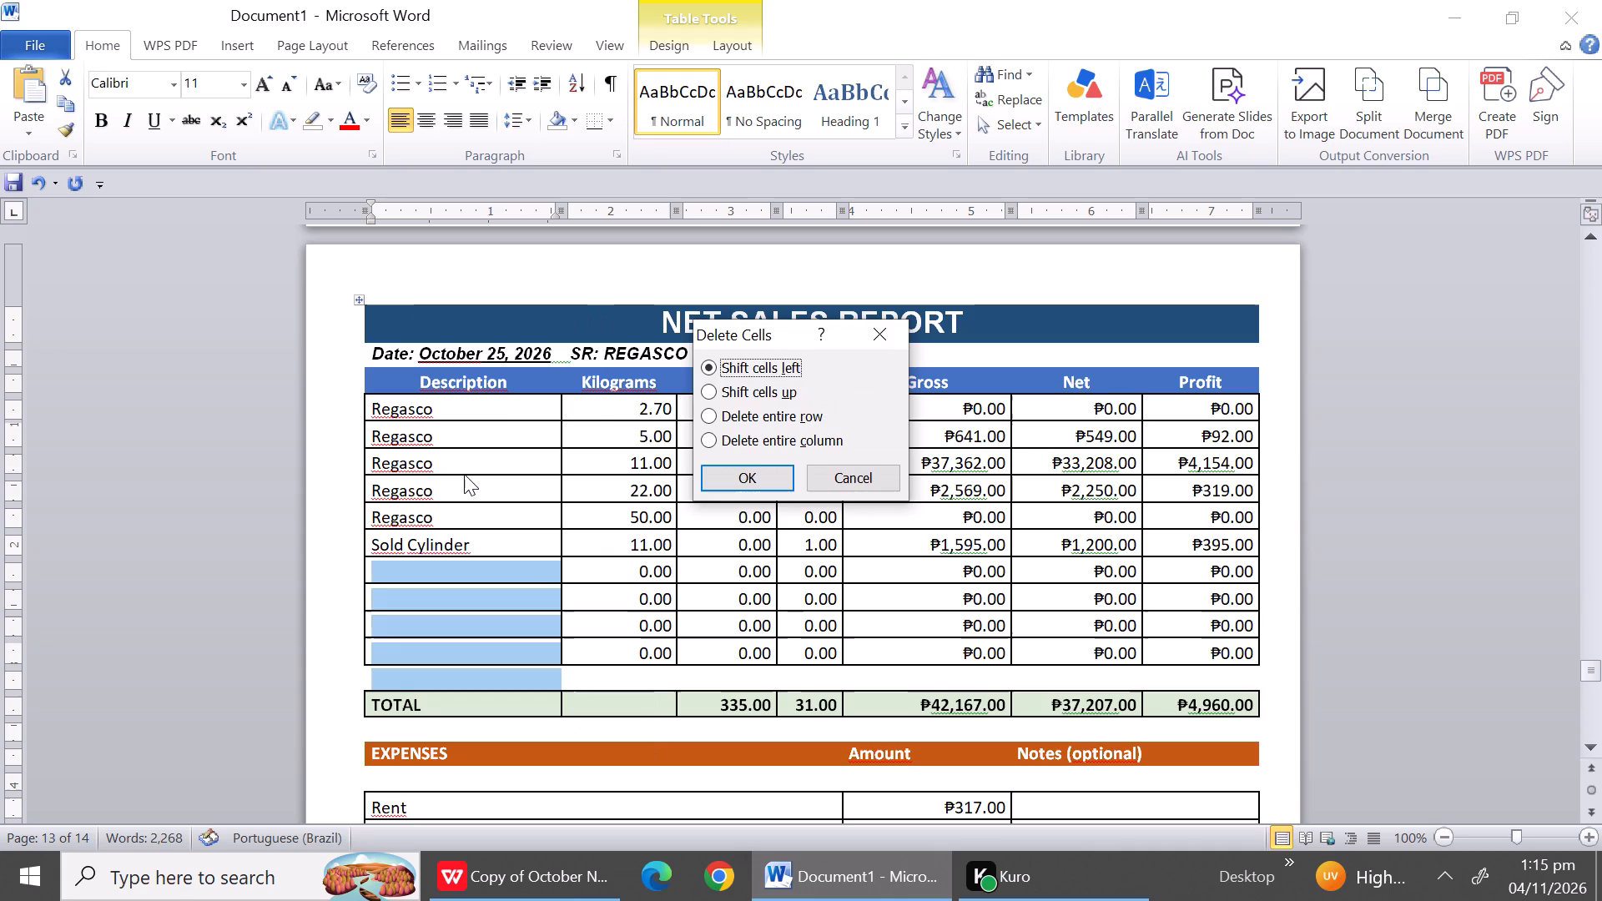
left_click(741, 418)
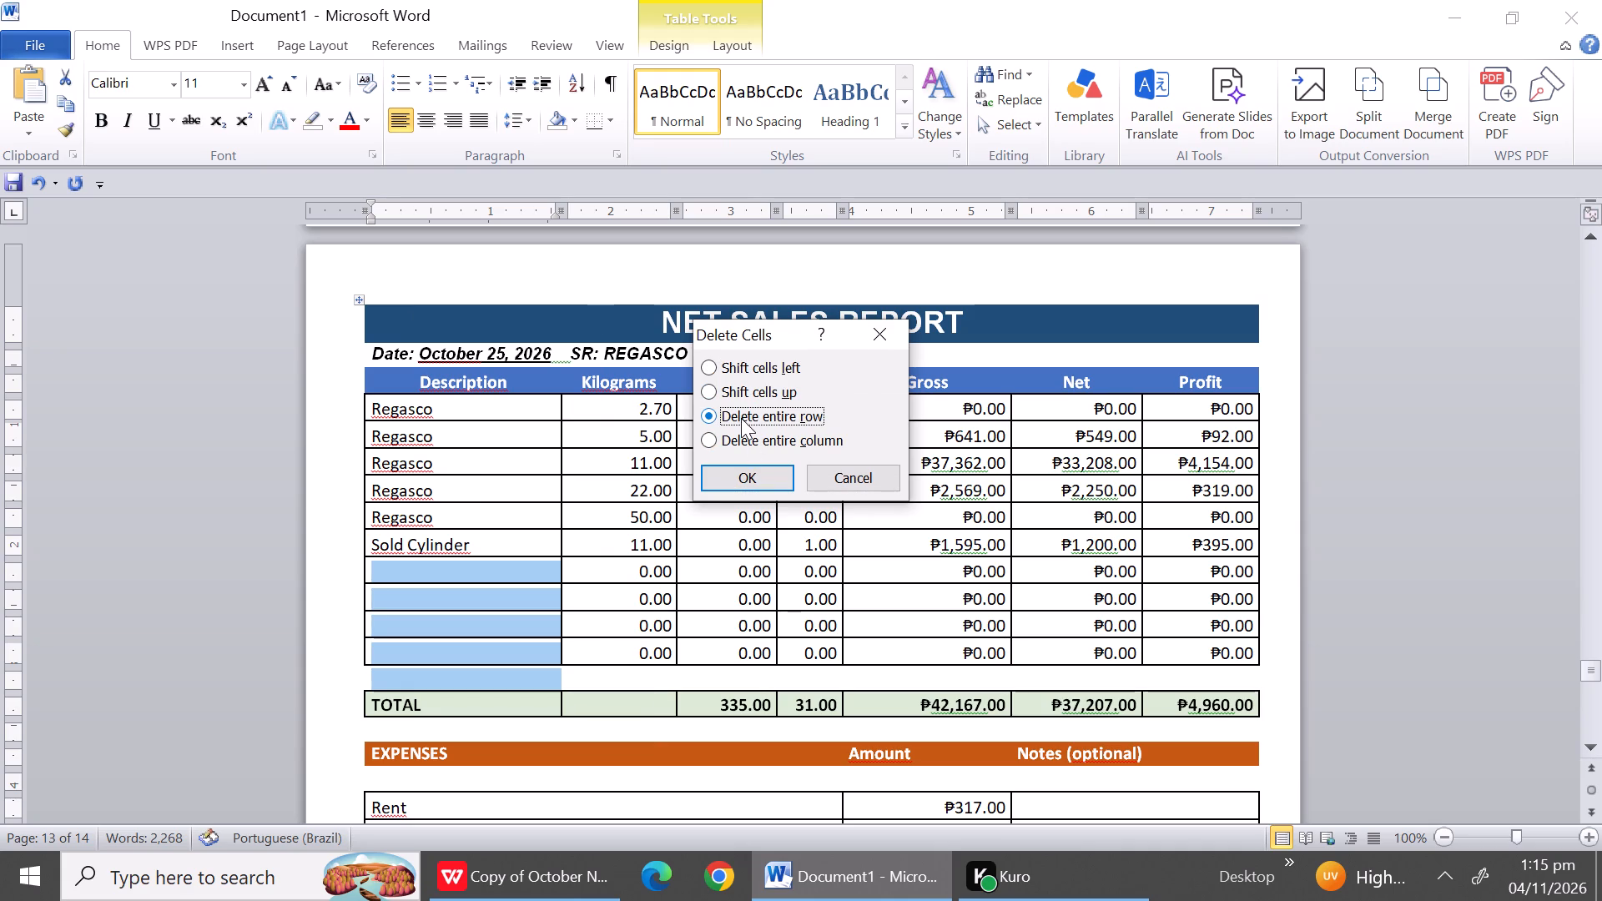
left_click(742, 481)
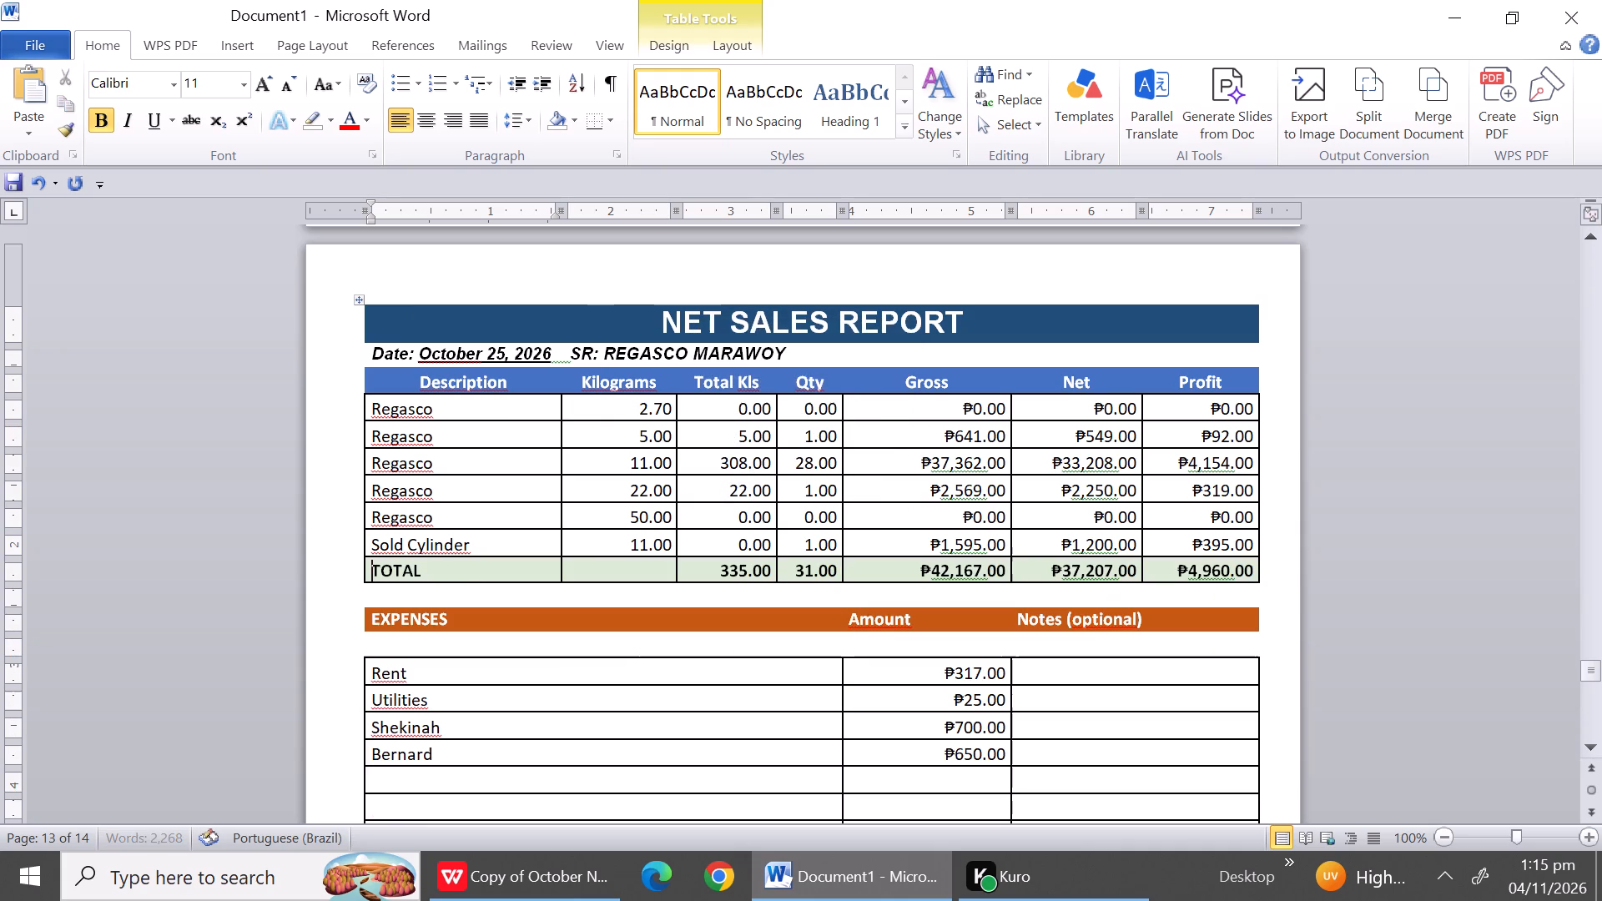
Delete the four entire blank expense rows between Bernard and TOTAL EXPENSES in the October 25 report.
triple_click(1588, 747)
triple_click(1588, 747)
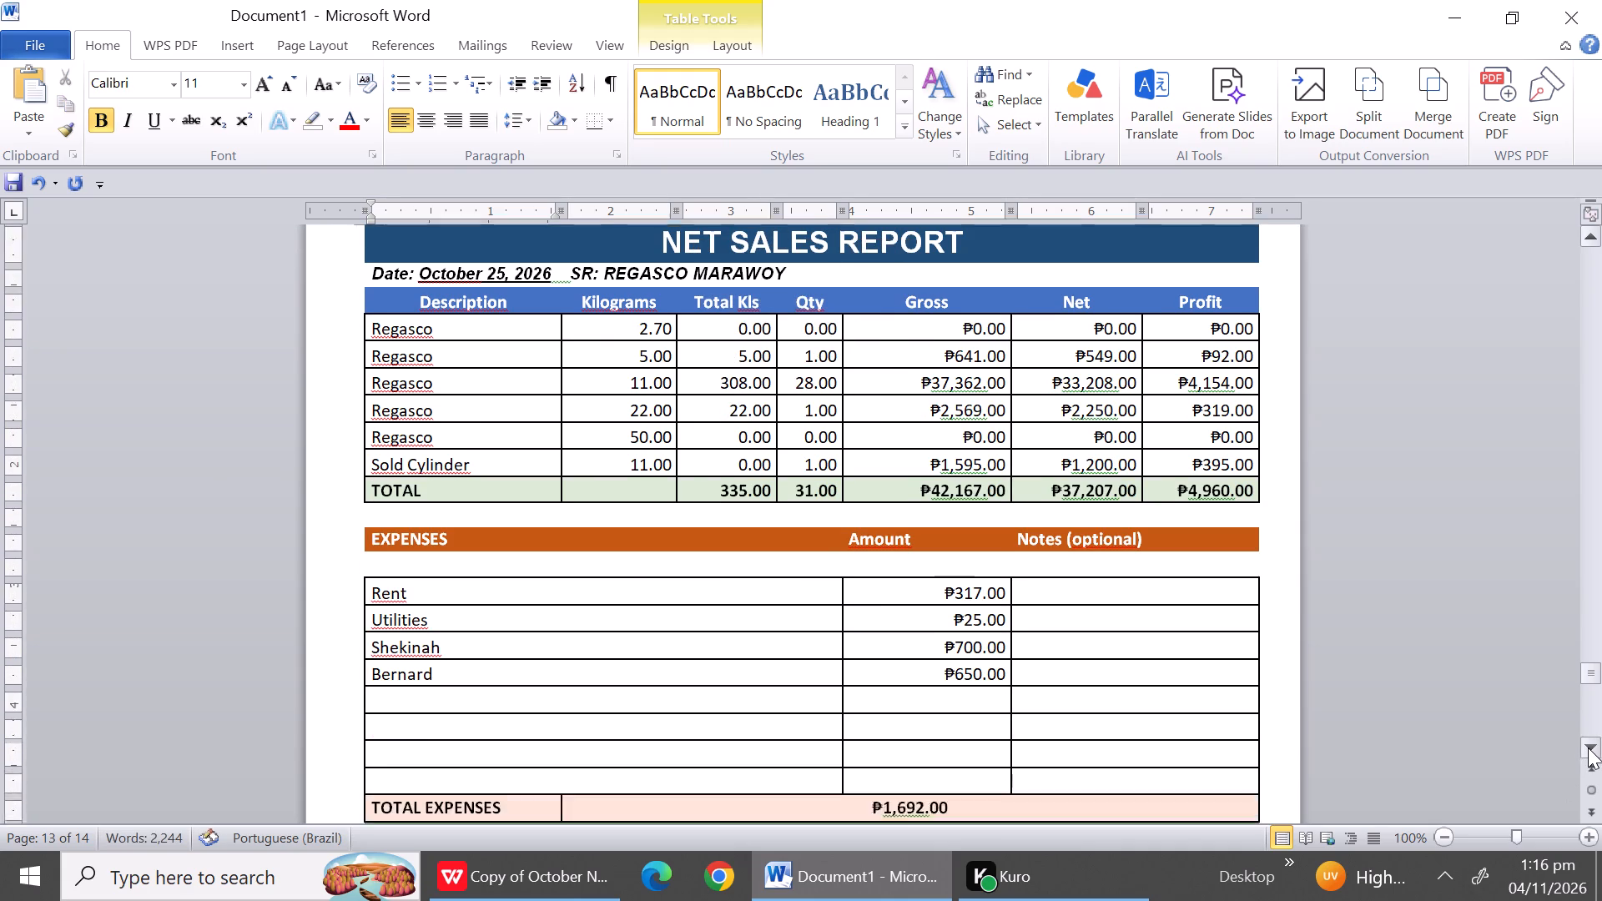
triple_click(1588, 747)
double_click(1588, 747)
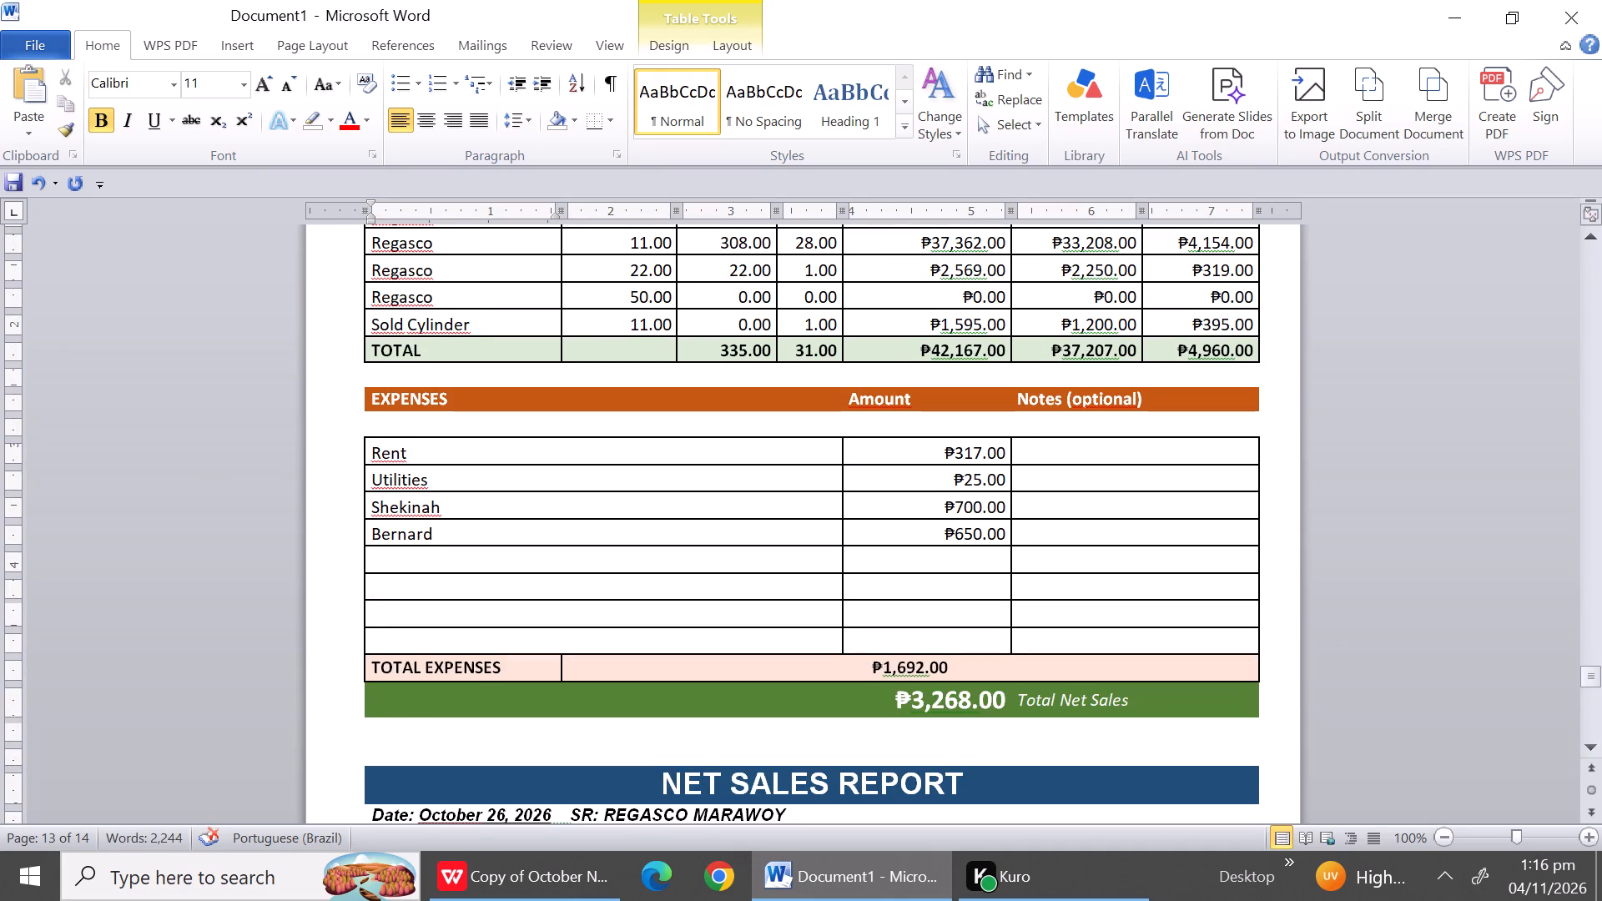
left_click_drag(484, 556, 484, 637)
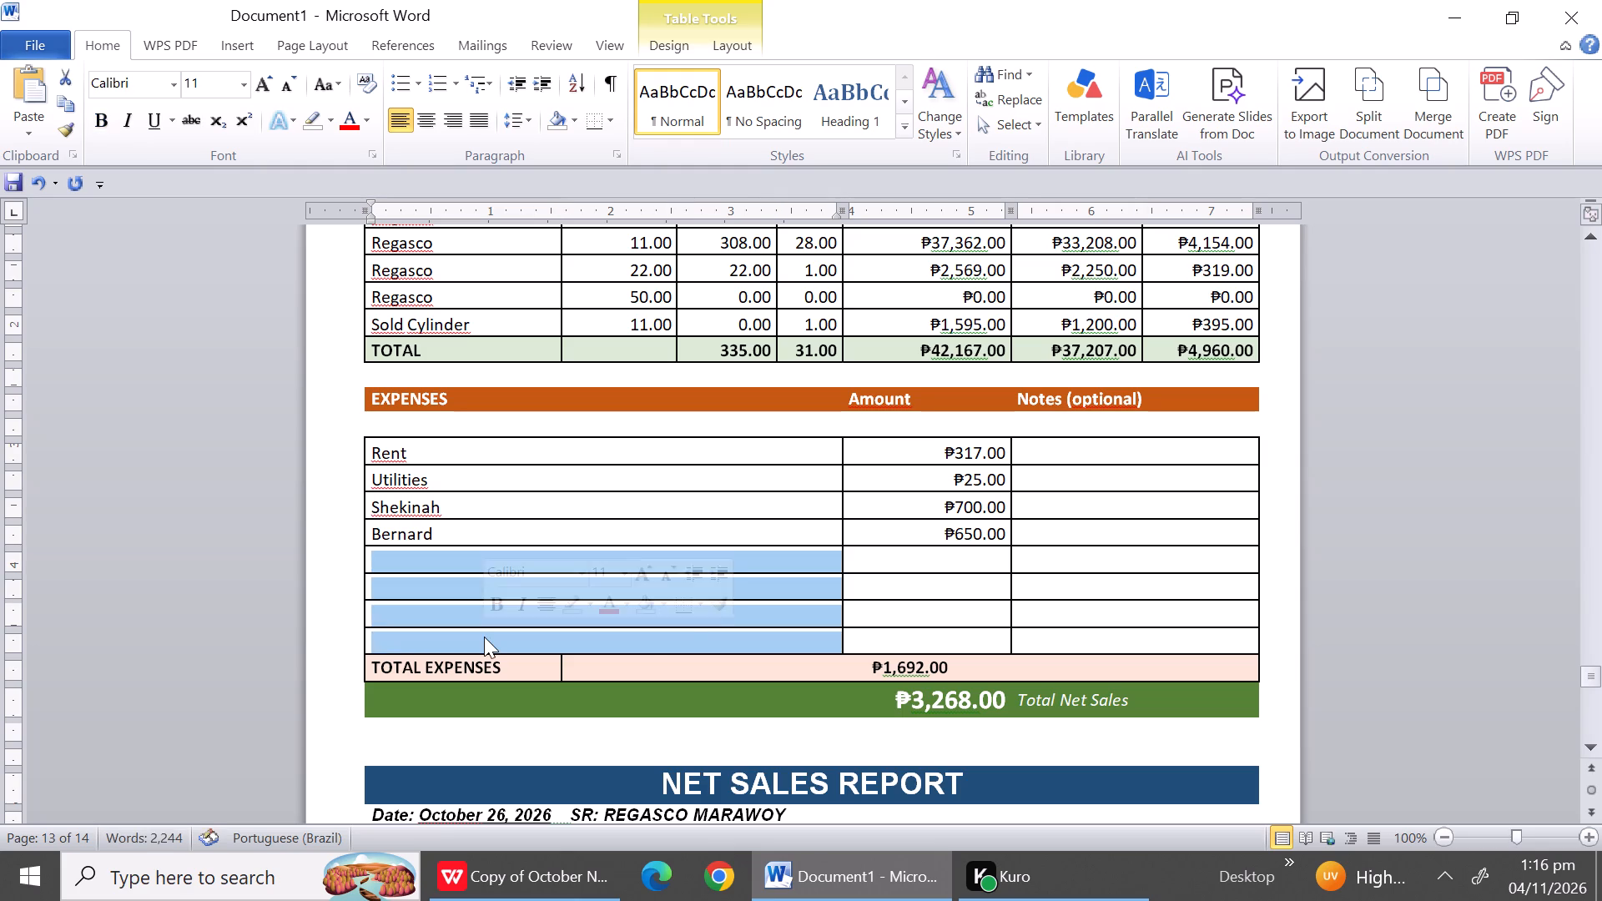
right_click(484, 637)
left_click(562, 440)
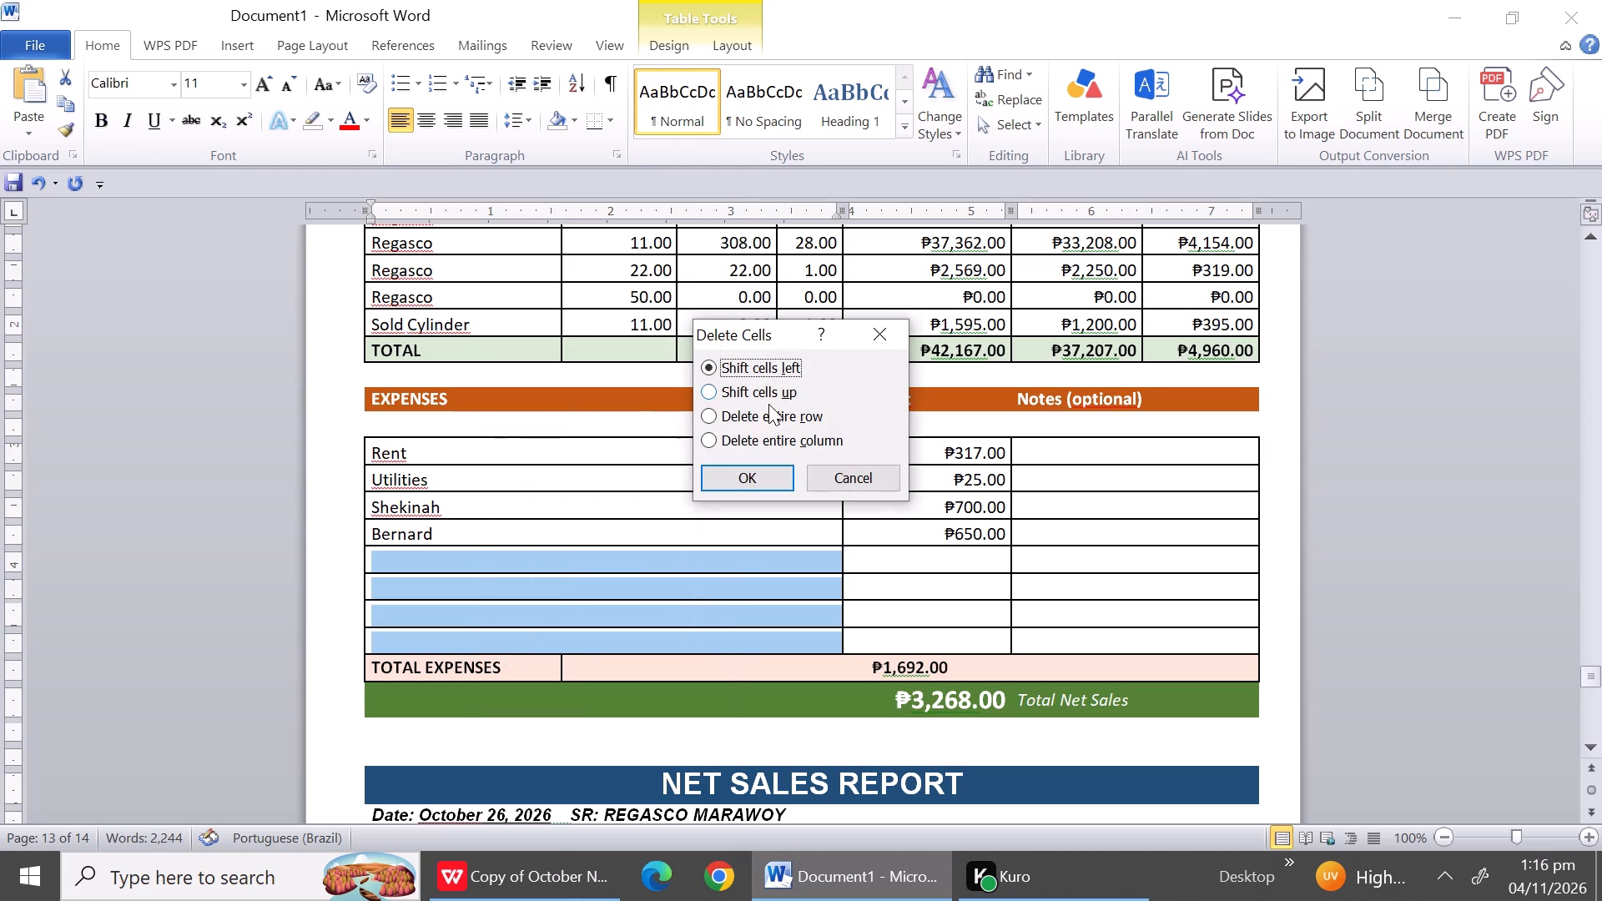
left_click(770, 418)
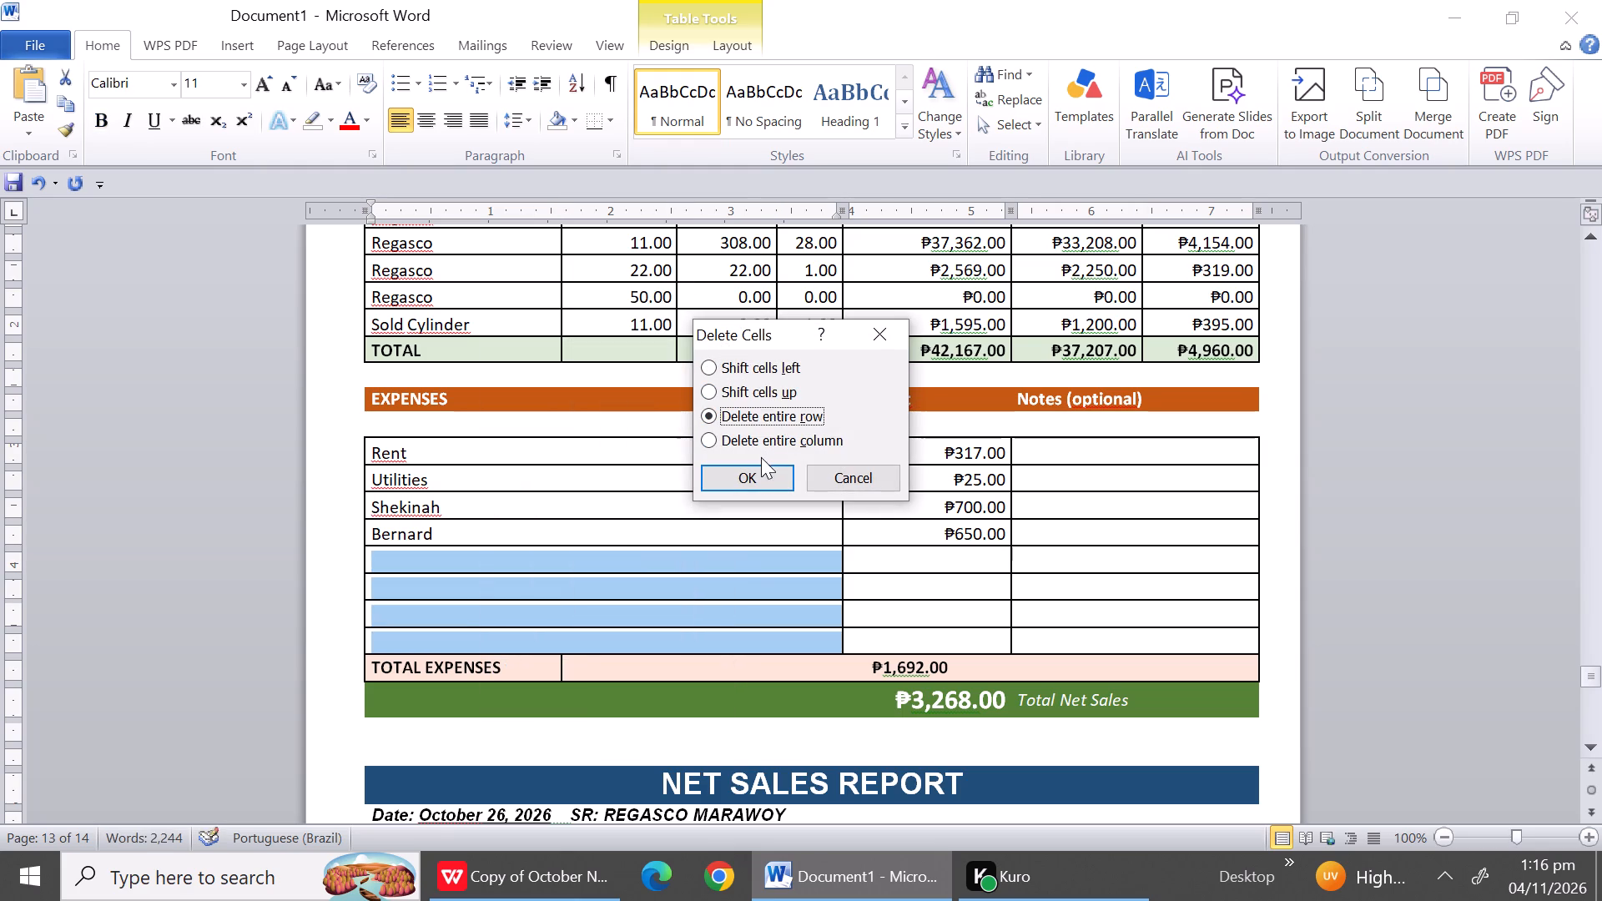
left_click(759, 471)
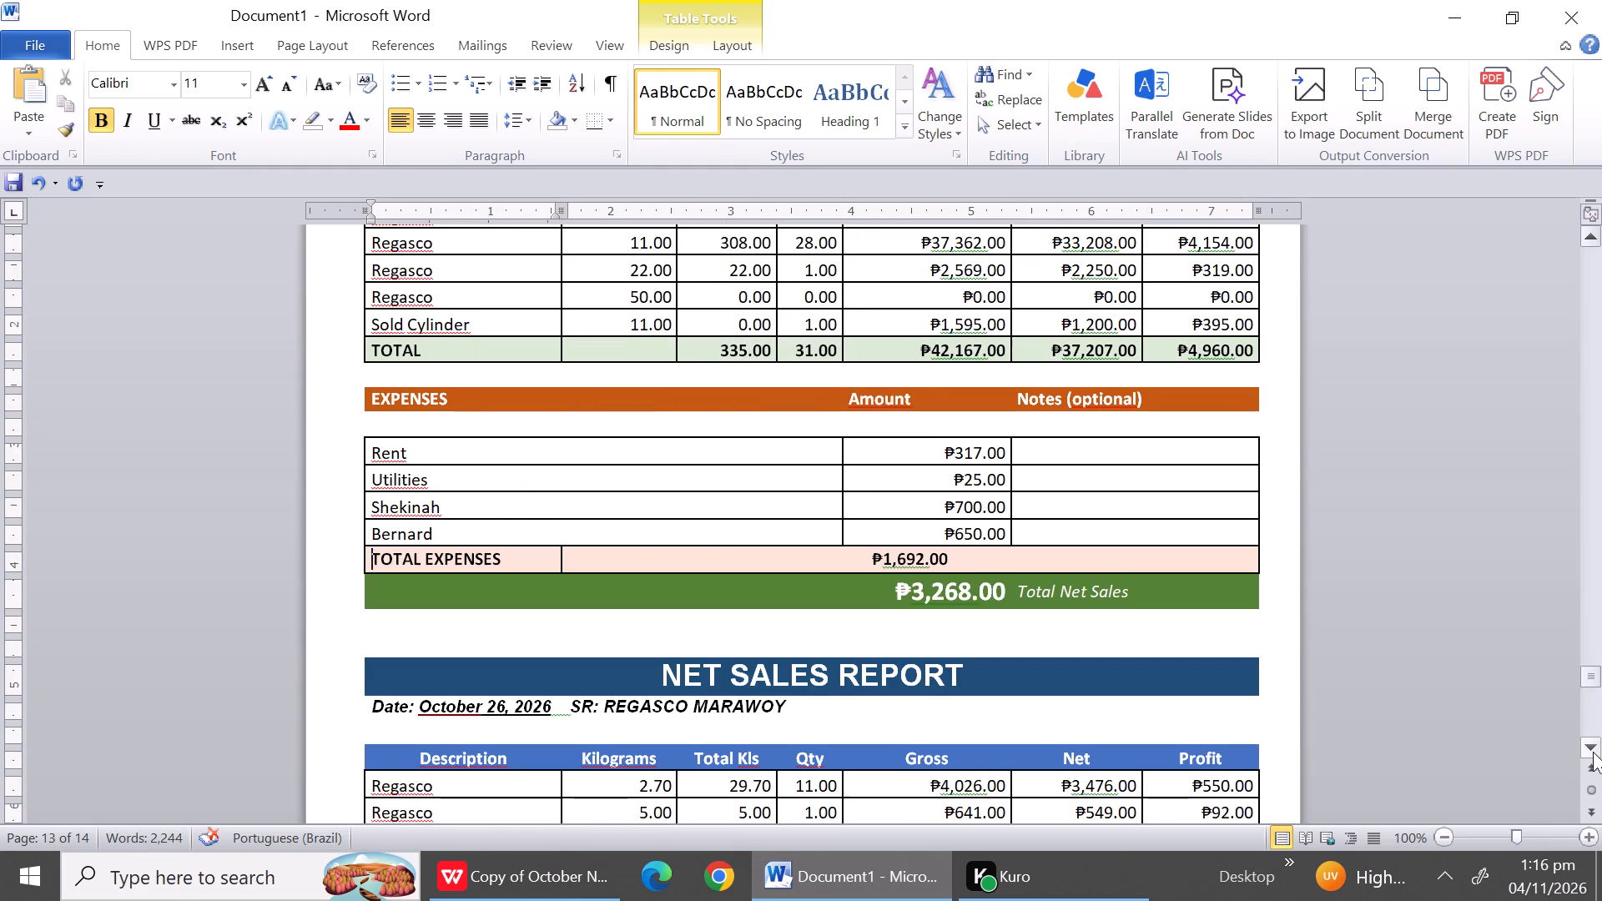
Delete the entire blank row between the date line and the column headings of the October 26 report.
triple_click(1593, 752)
triple_click(1593, 752)
triple_click(1593, 752)
triple_click(1593, 752)
left_click(1593, 752)
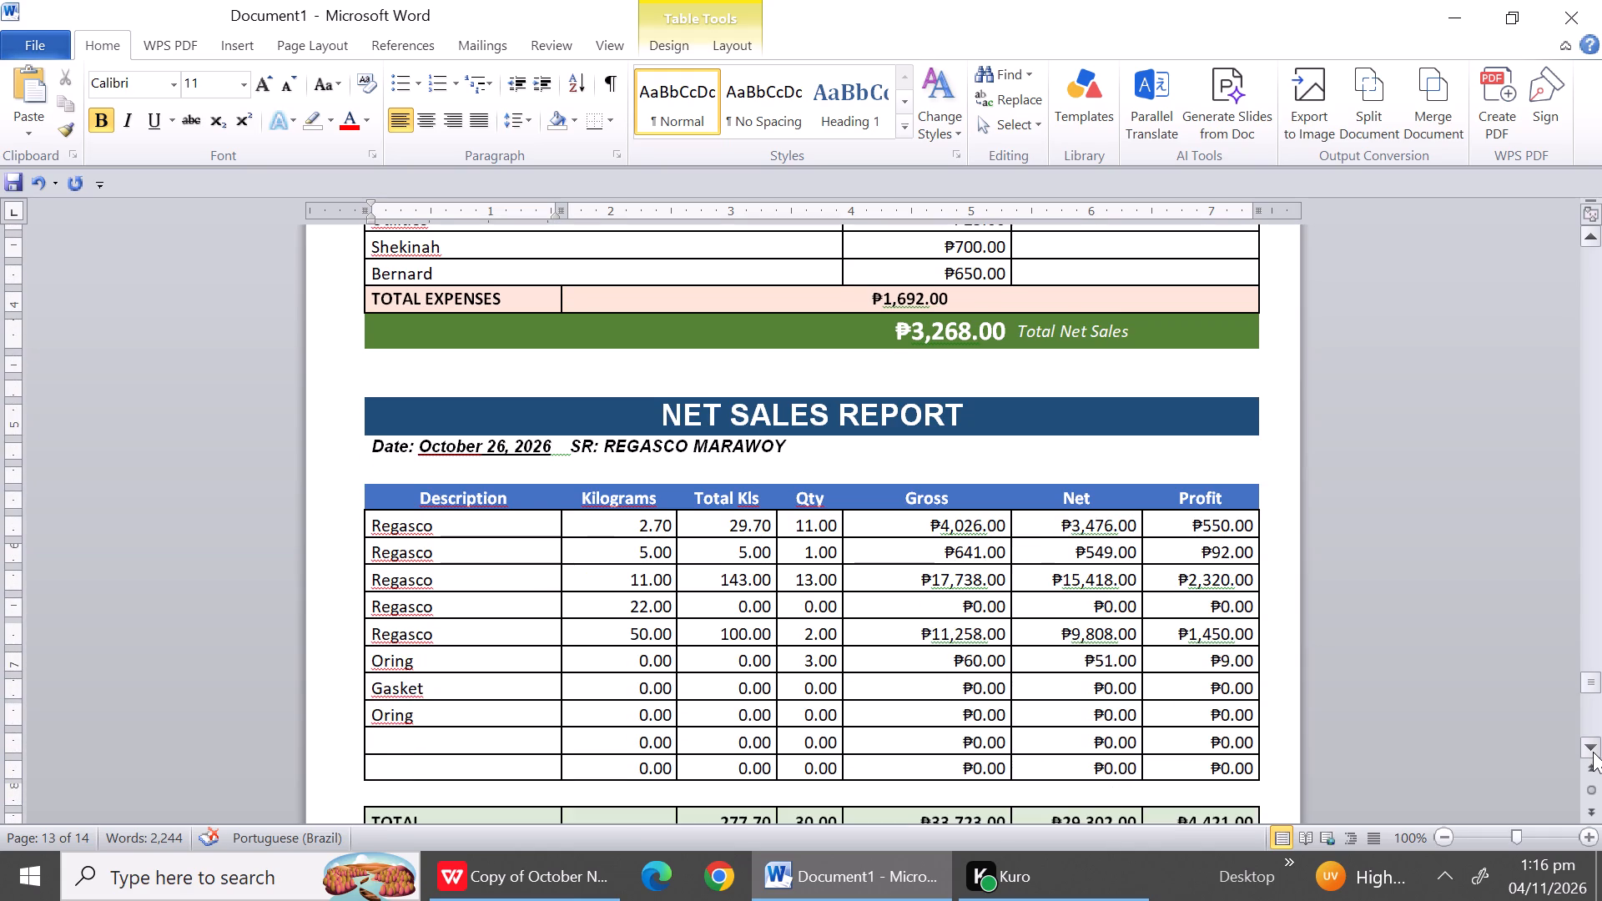
left_click(430, 471)
right_click(430, 471)
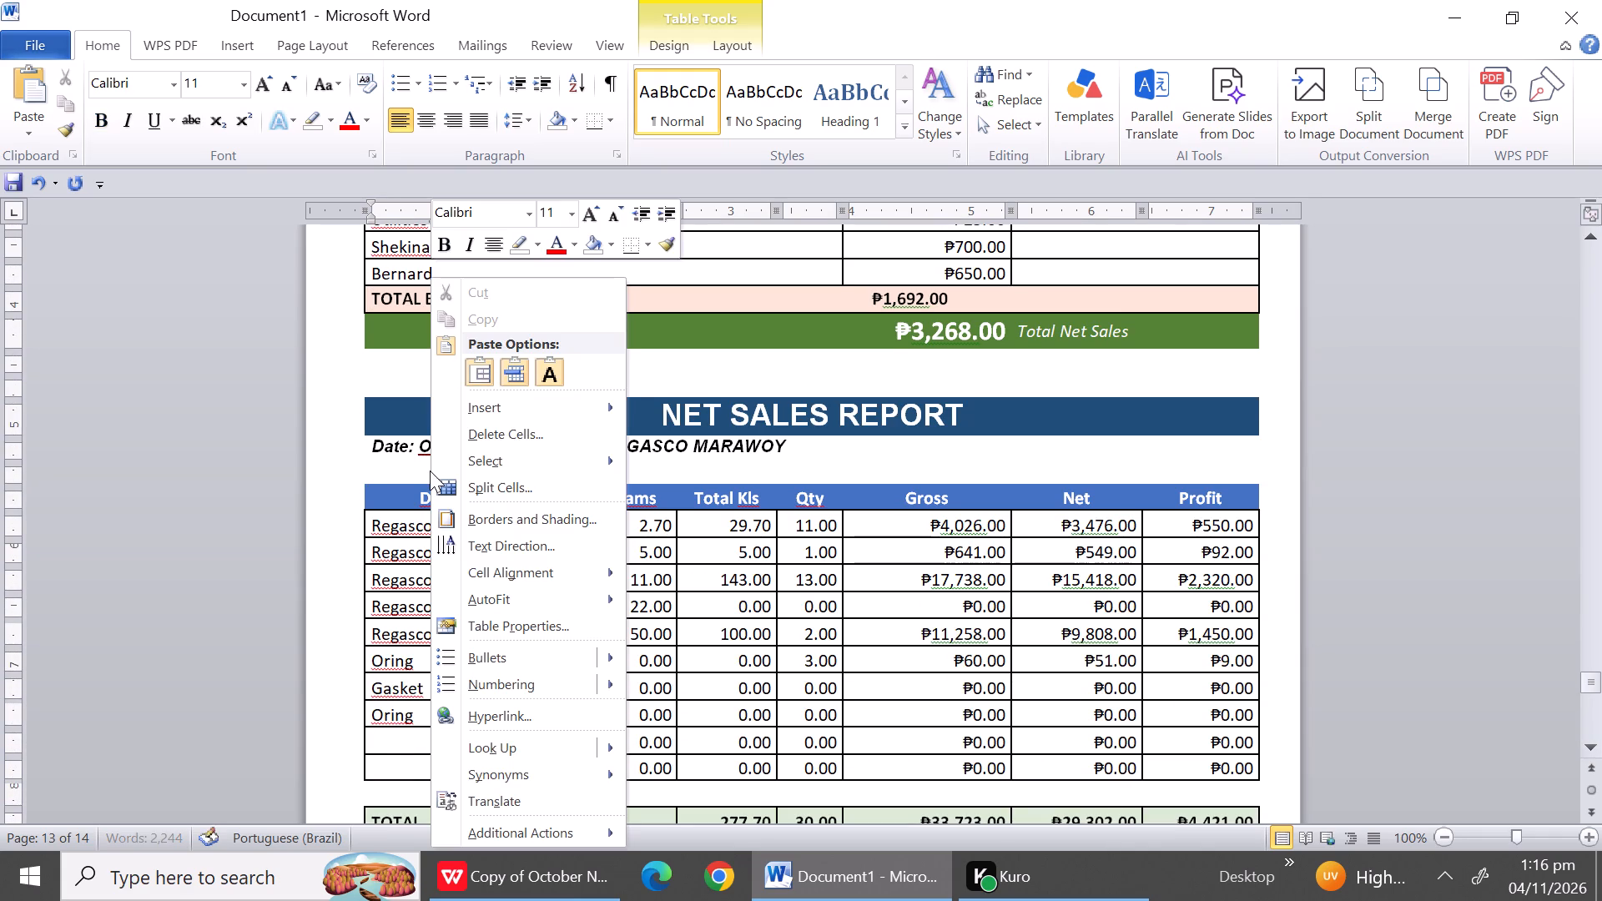
left_click(511, 440)
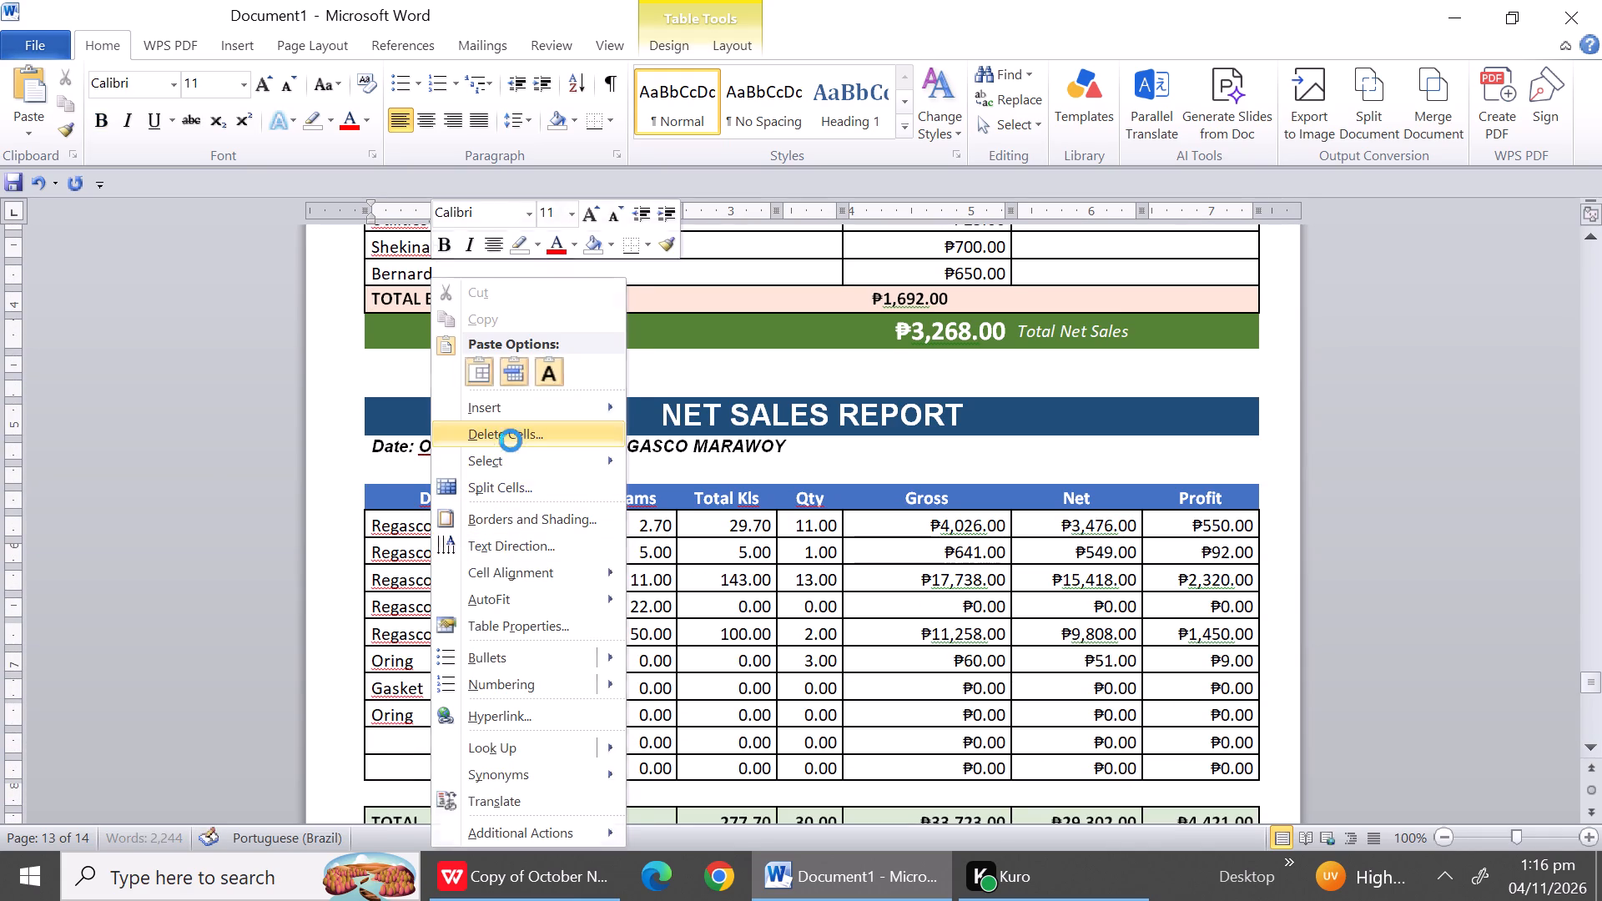
left_click(779, 417)
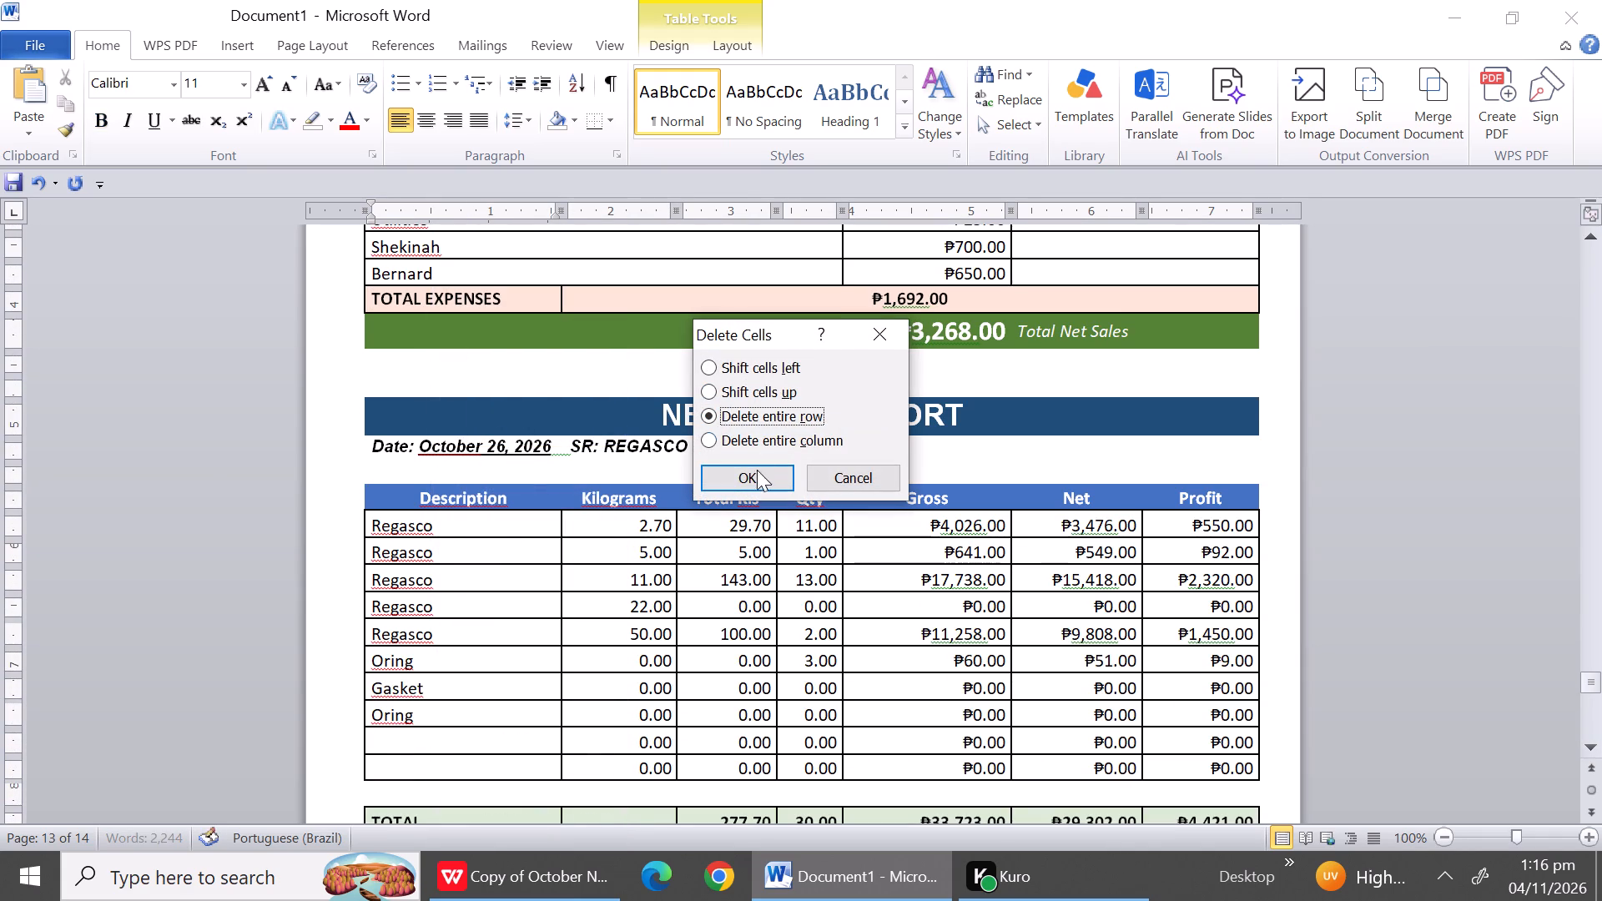
left_click(757, 471)
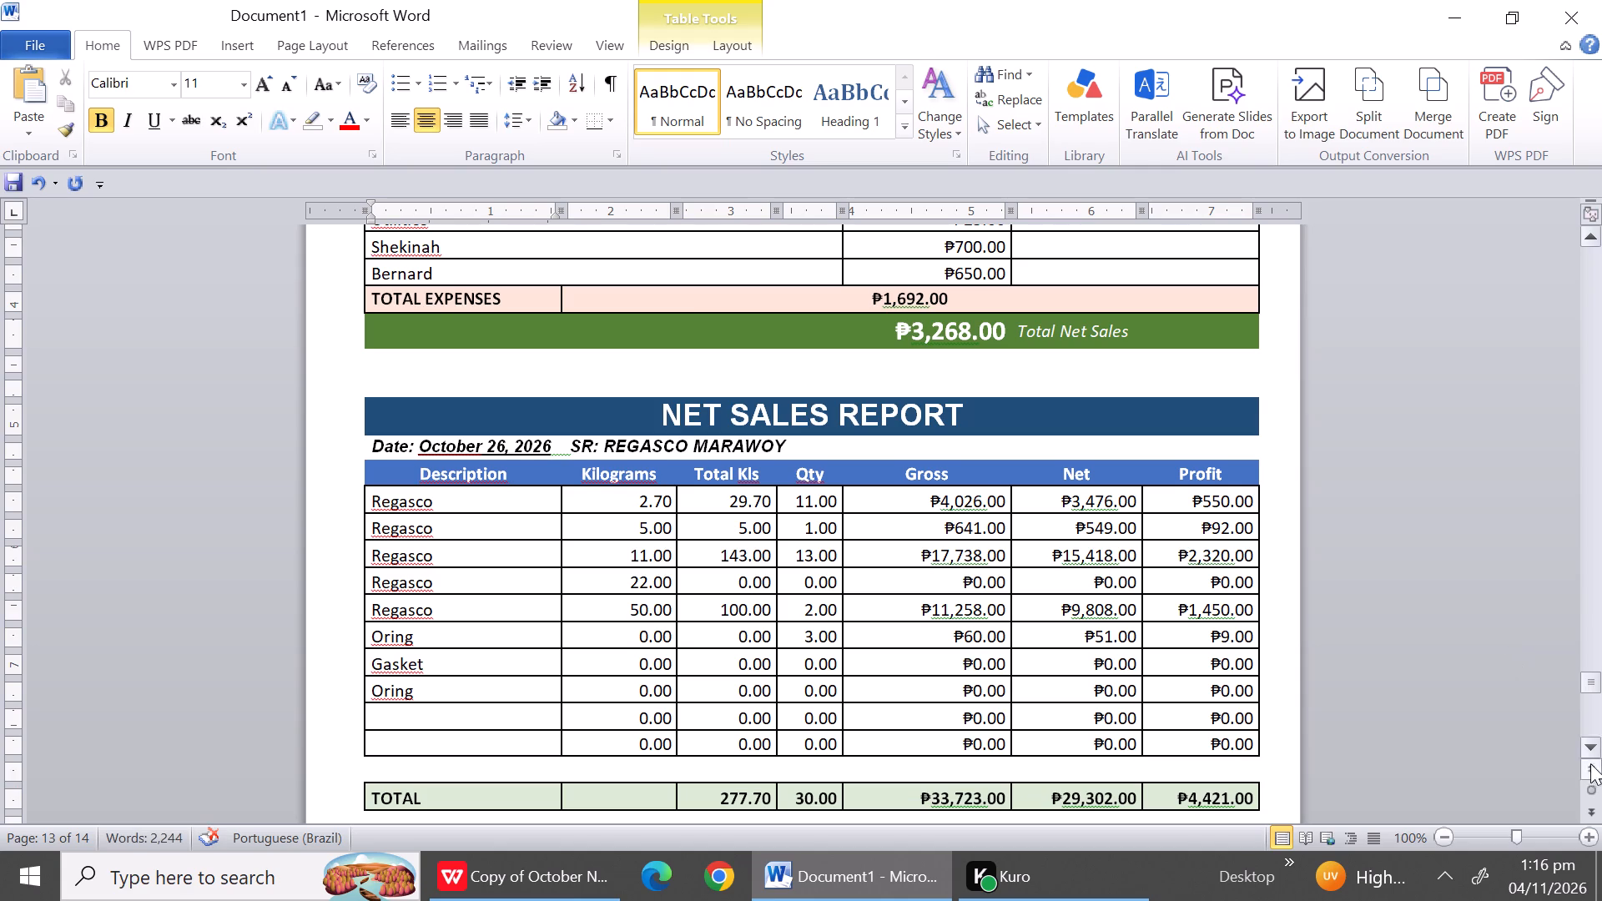
Delete the two unlabelled zero-value rows and the blank row between the last Oring row and TOTAL in the October 26 report.
triple_click(1589, 741)
triple_click(1589, 741)
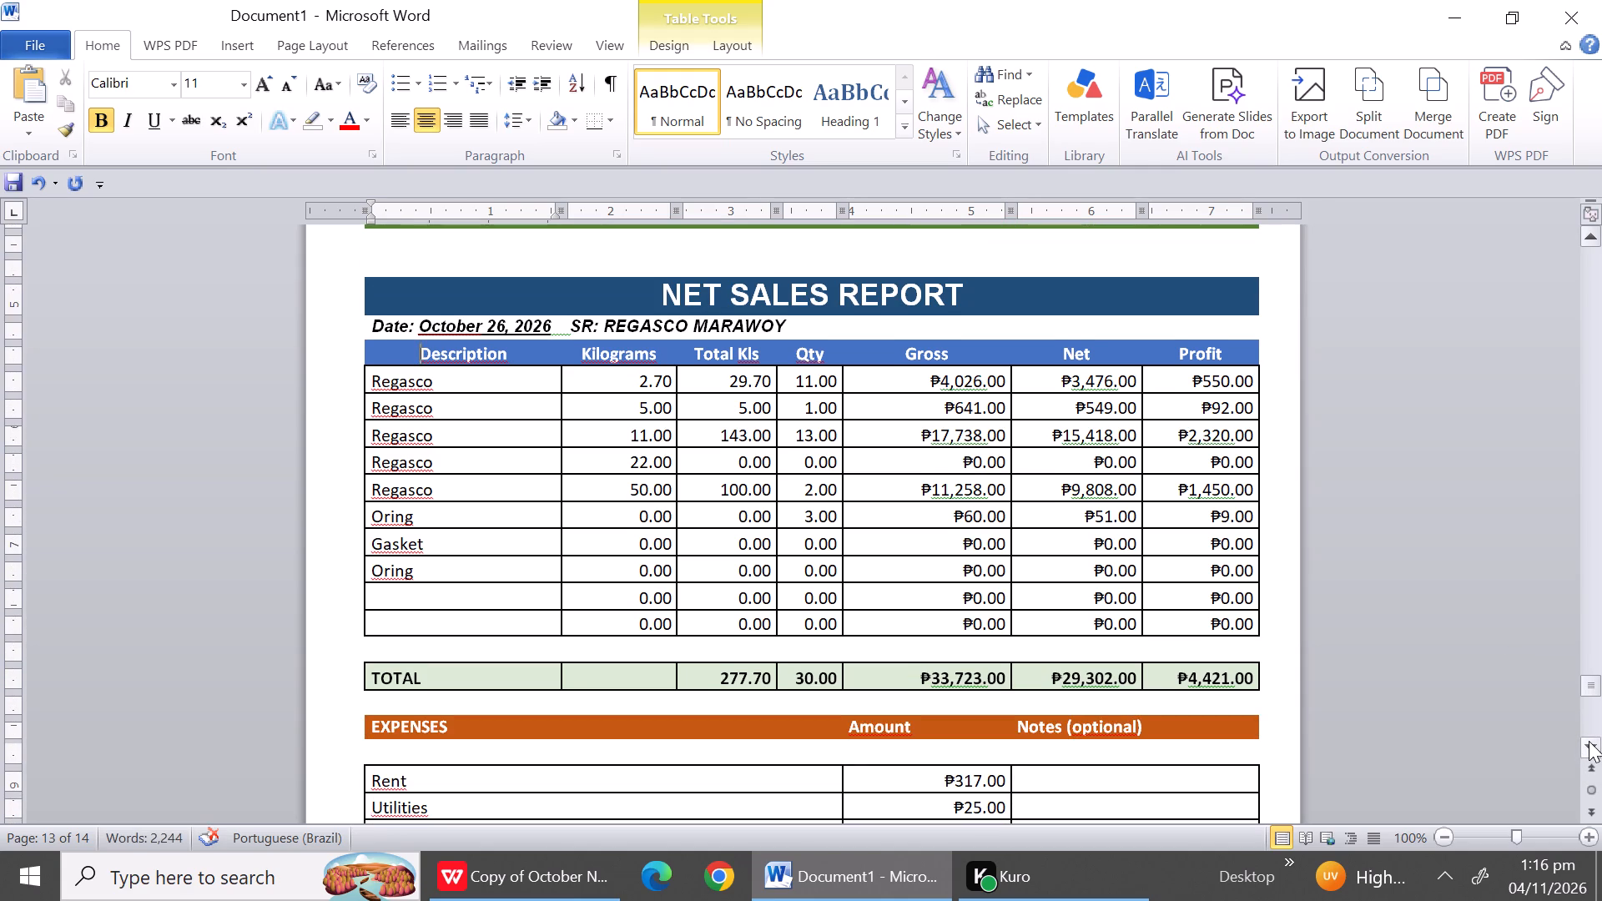
double_click(1589, 741)
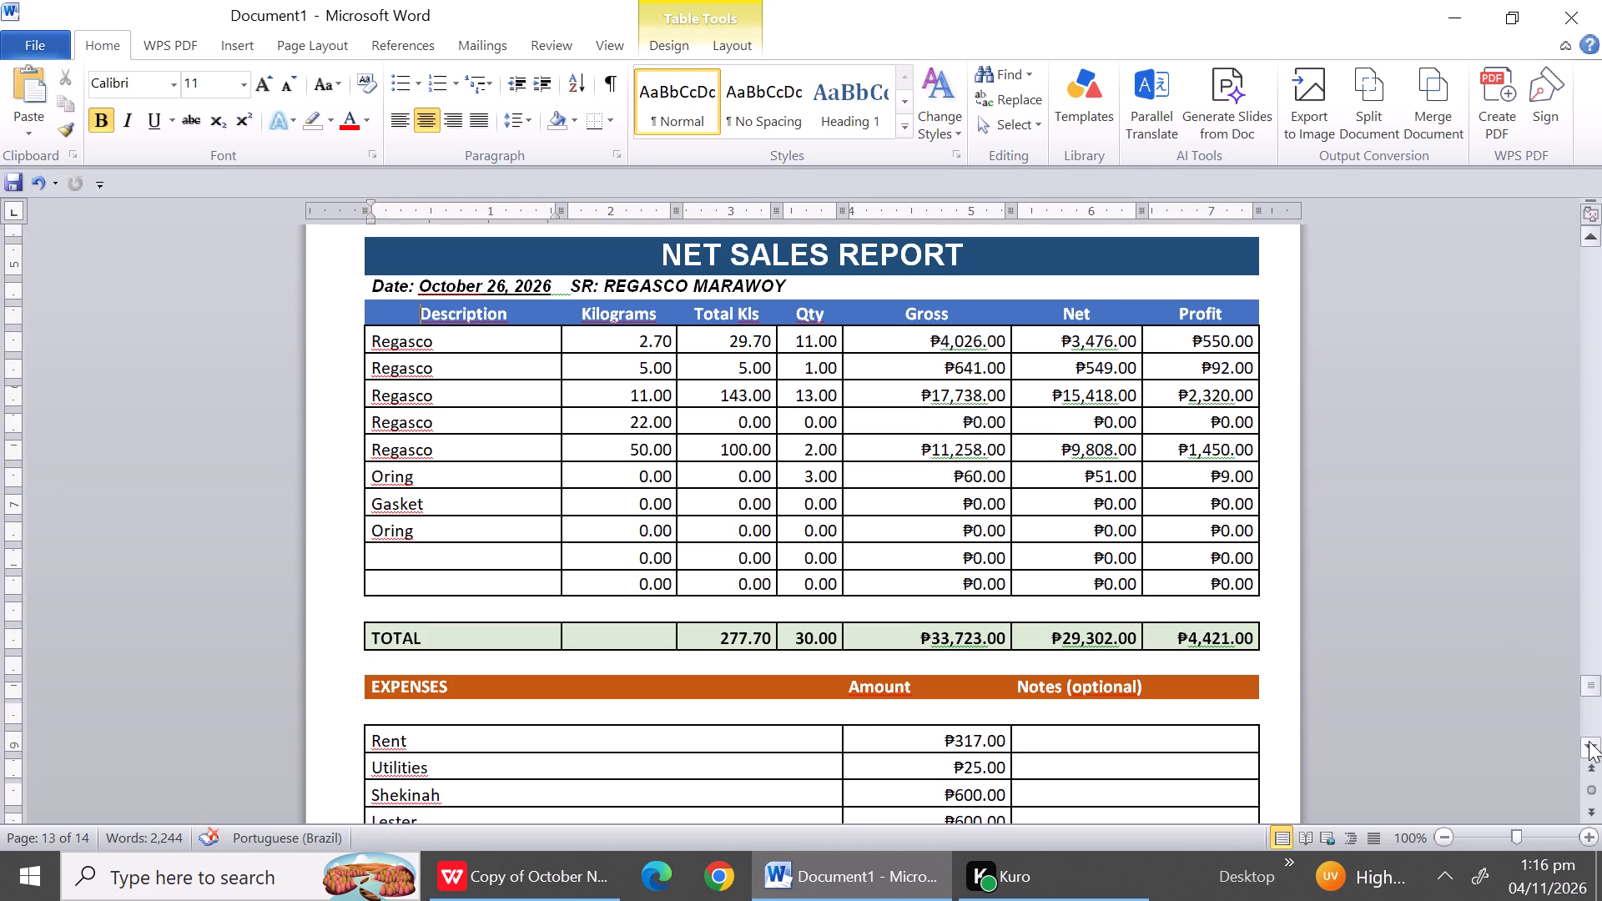
double_click(1589, 741)
left_click_drag(392, 528, 390, 563)
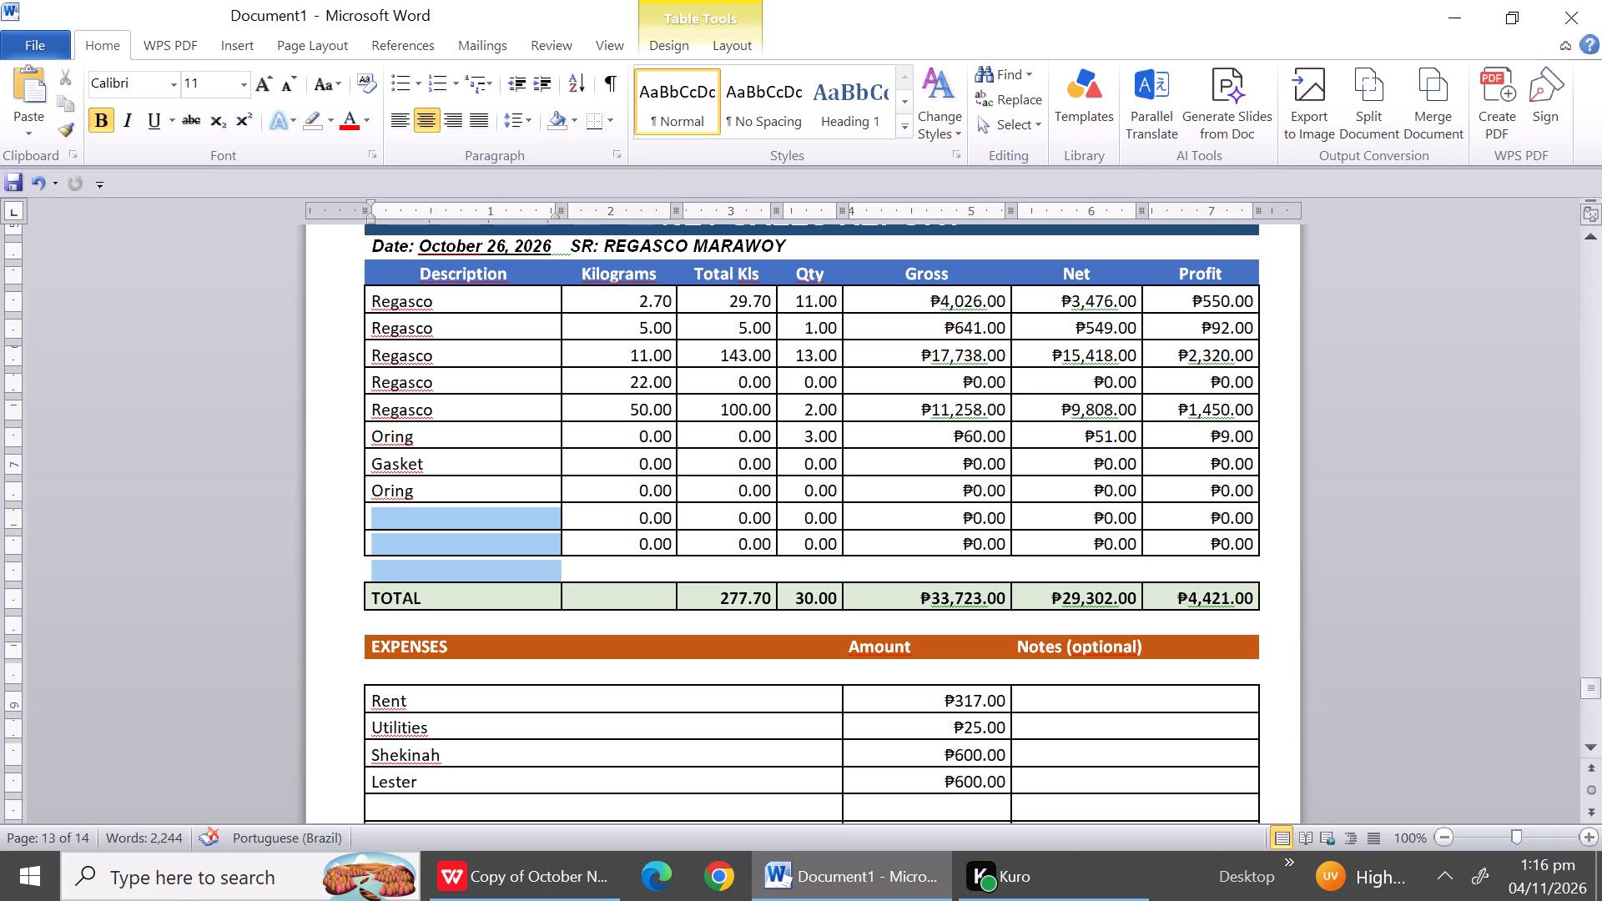
left_click_drag(390, 563, 389, 564)
right_click(389, 564)
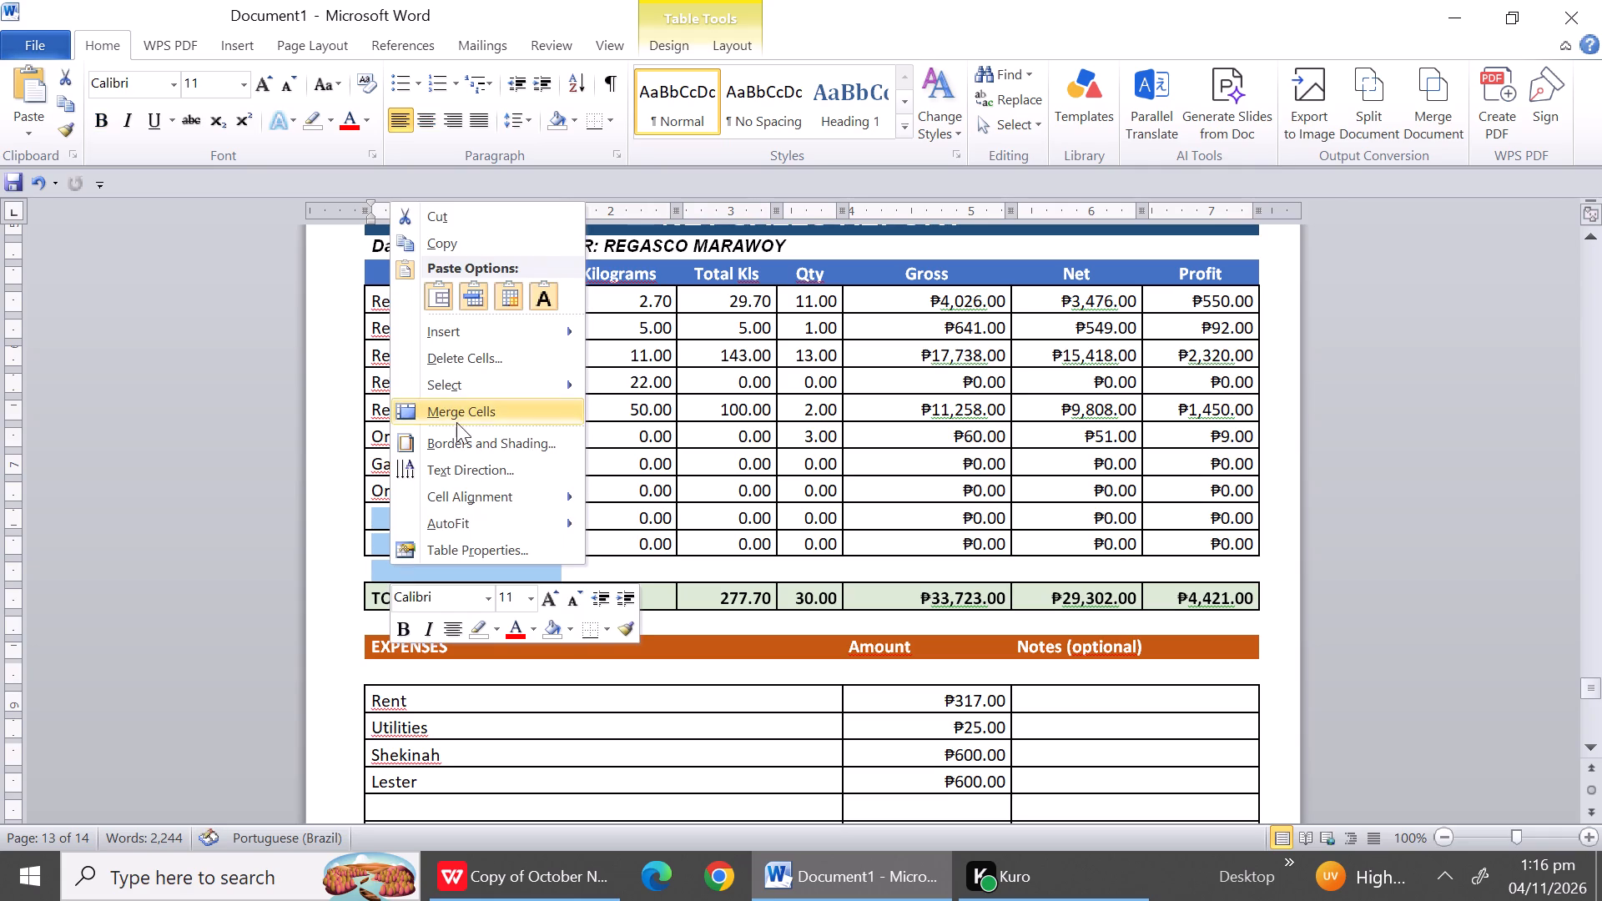
left_click(445, 365)
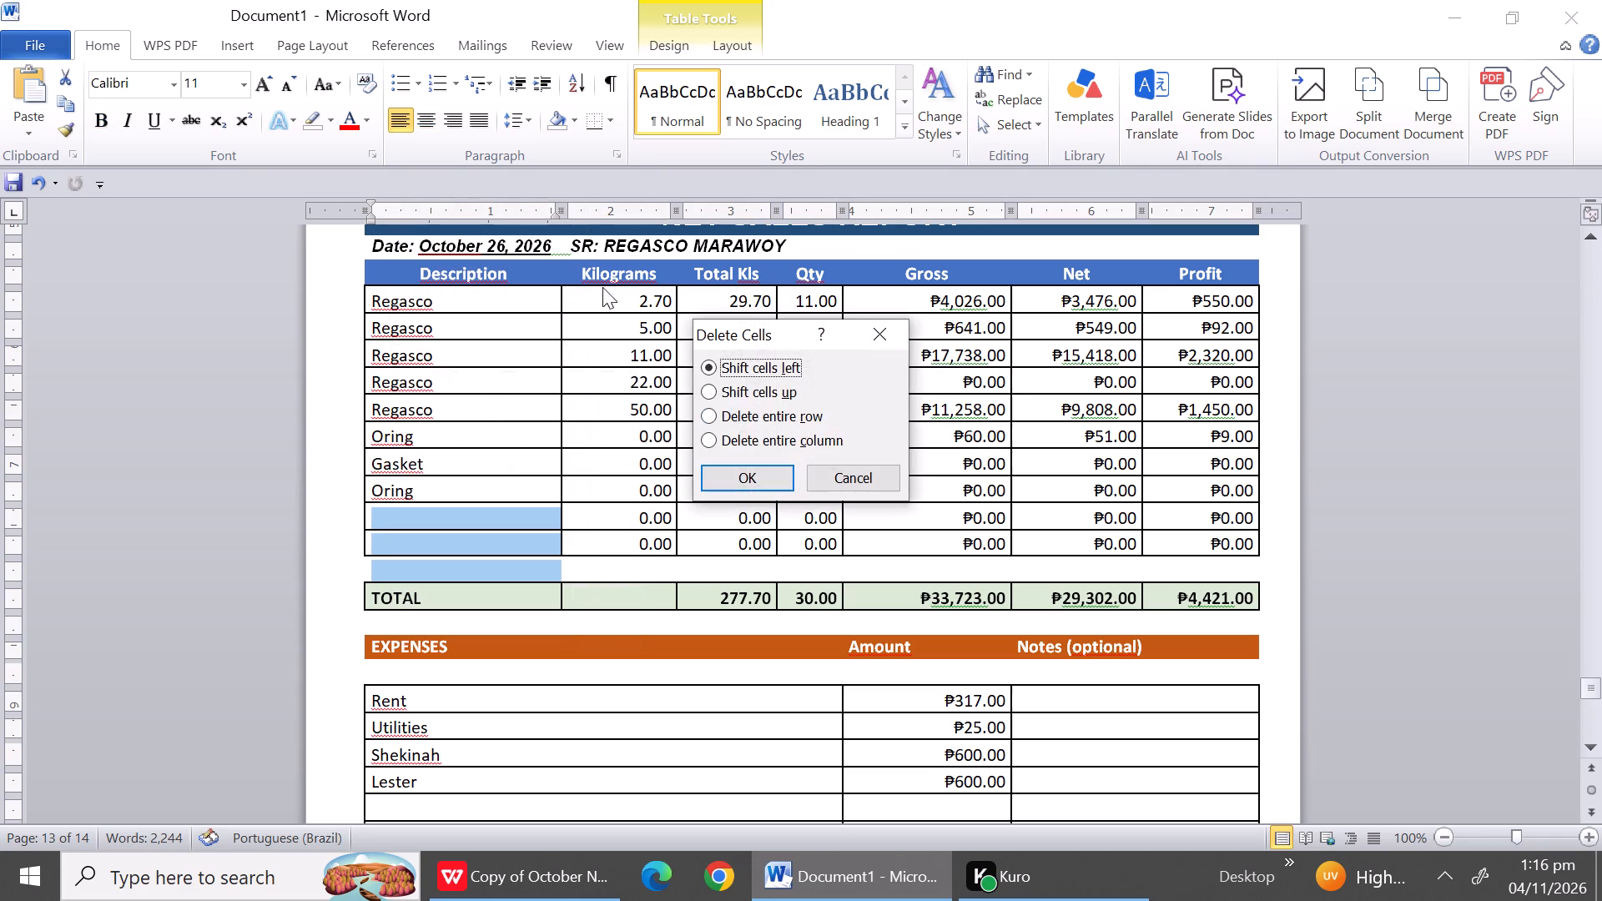
left_click(735, 428)
left_click(726, 419)
left_click(727, 472)
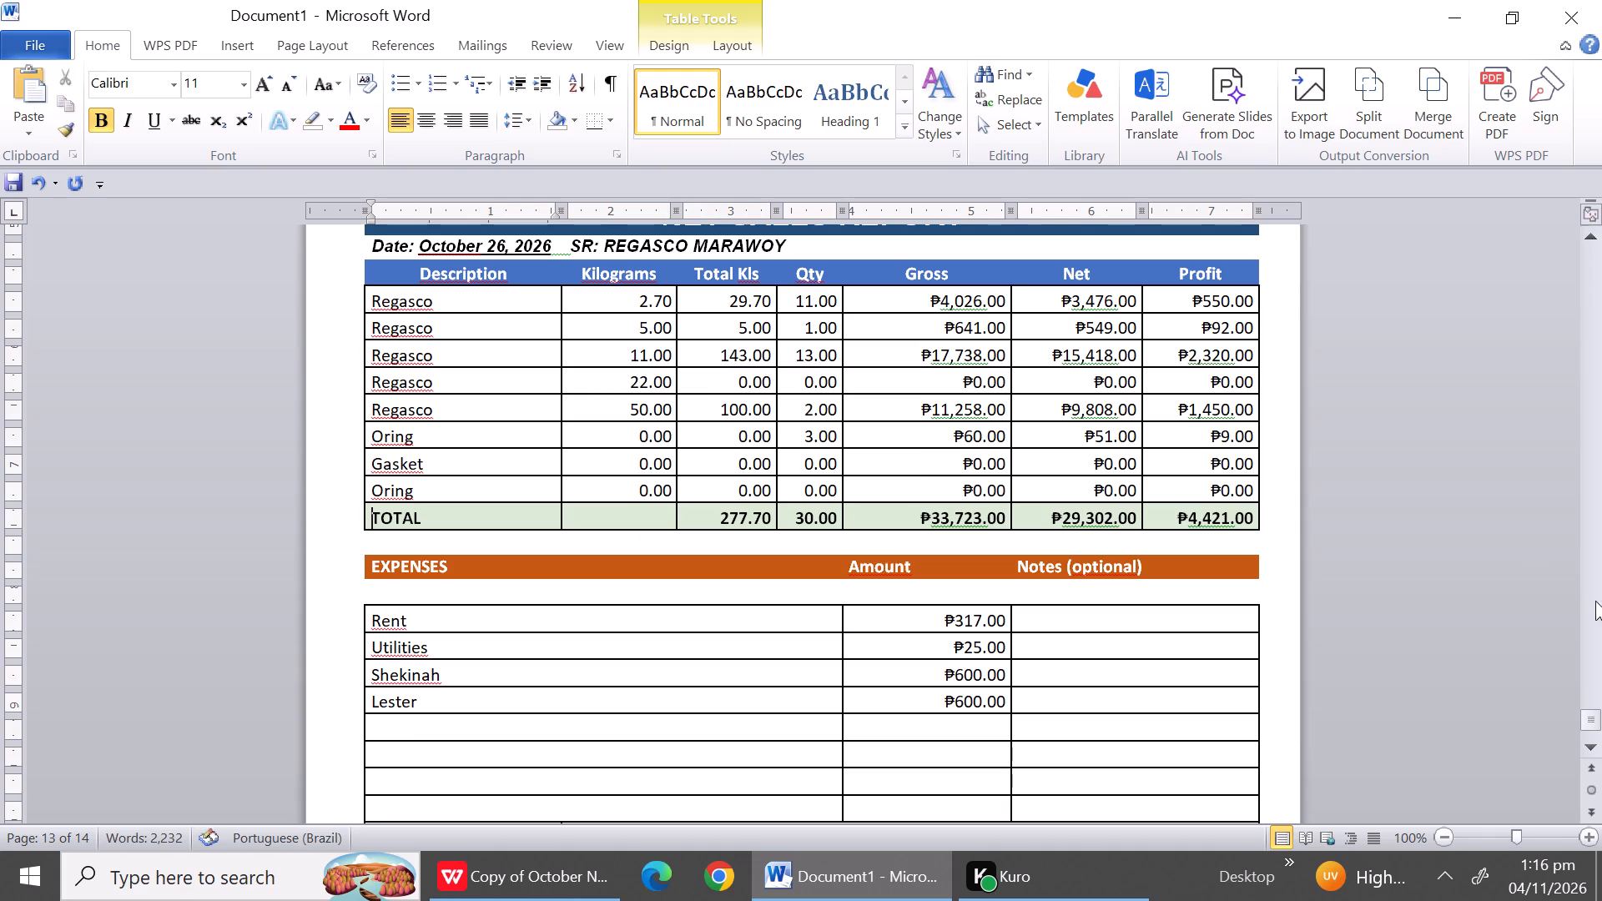
Delete the four entire blank expense rows between Lester and TOTAL EXPENSES in the October 26 report.
triple_click(1585, 760)
triple_click(1585, 760)
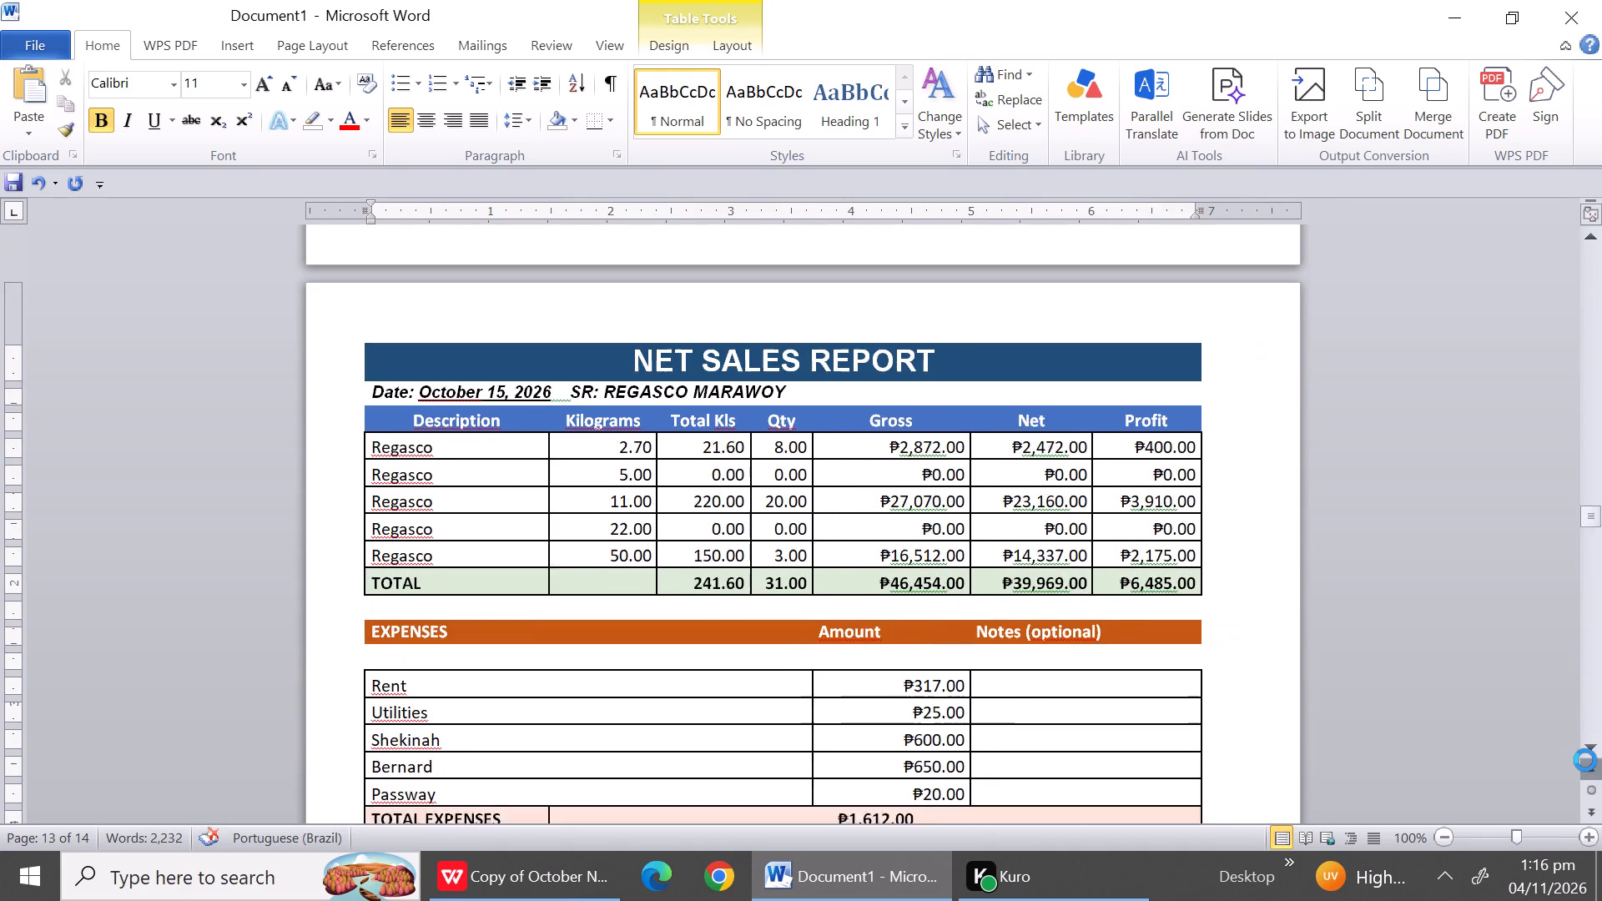
triple_click(1592, 743)
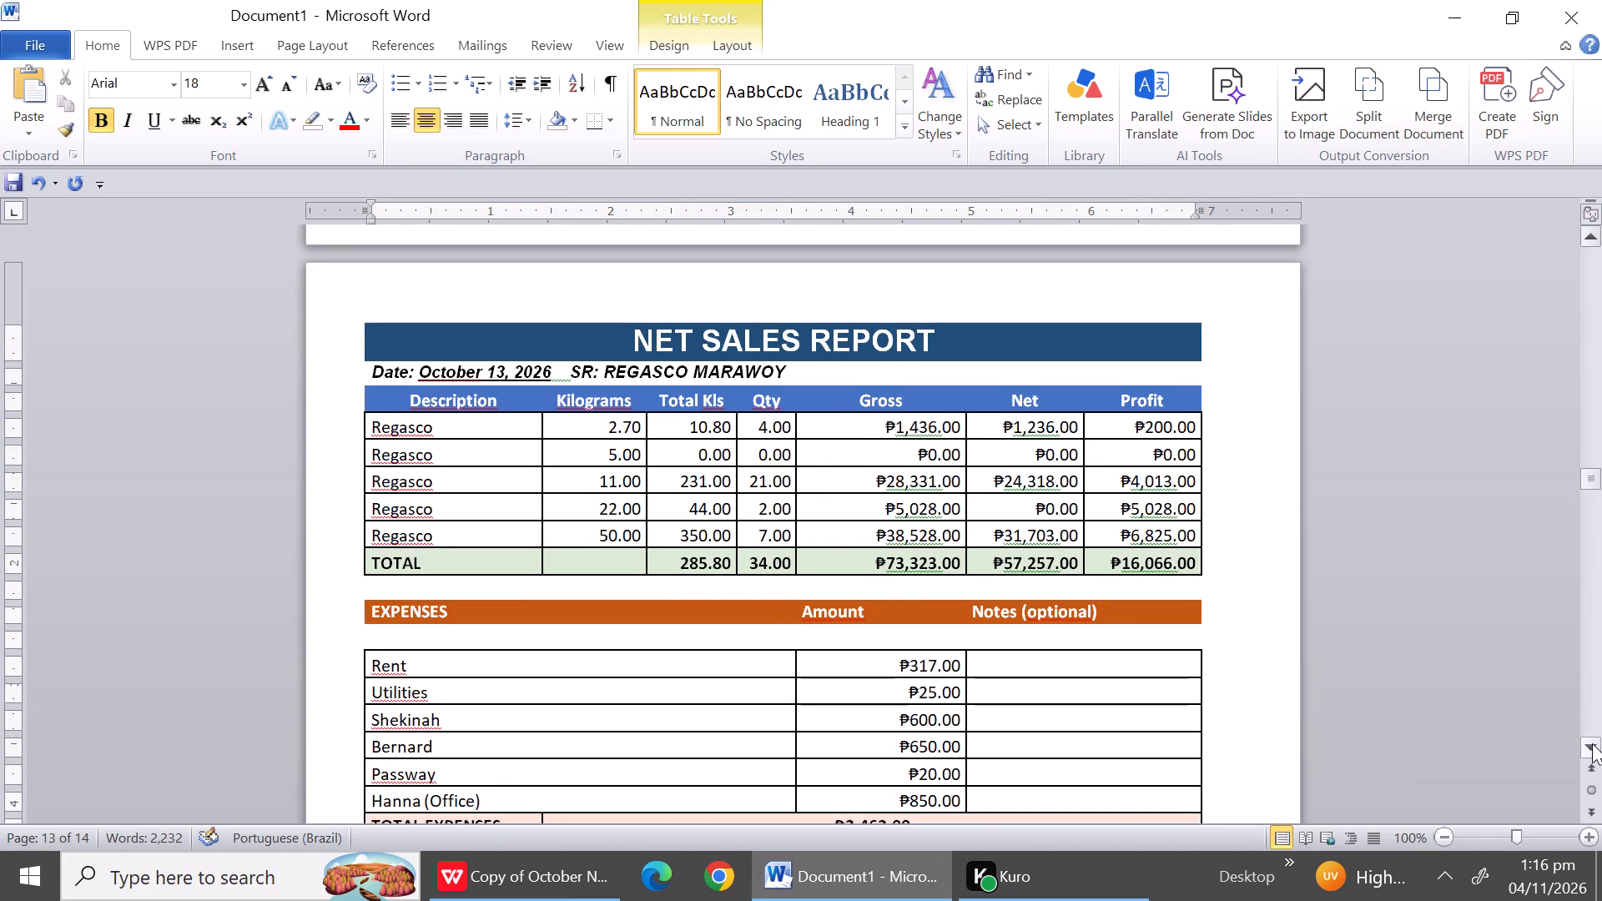
left_click_drag(1592, 743, 1591, 801)
left_click(1591, 801)
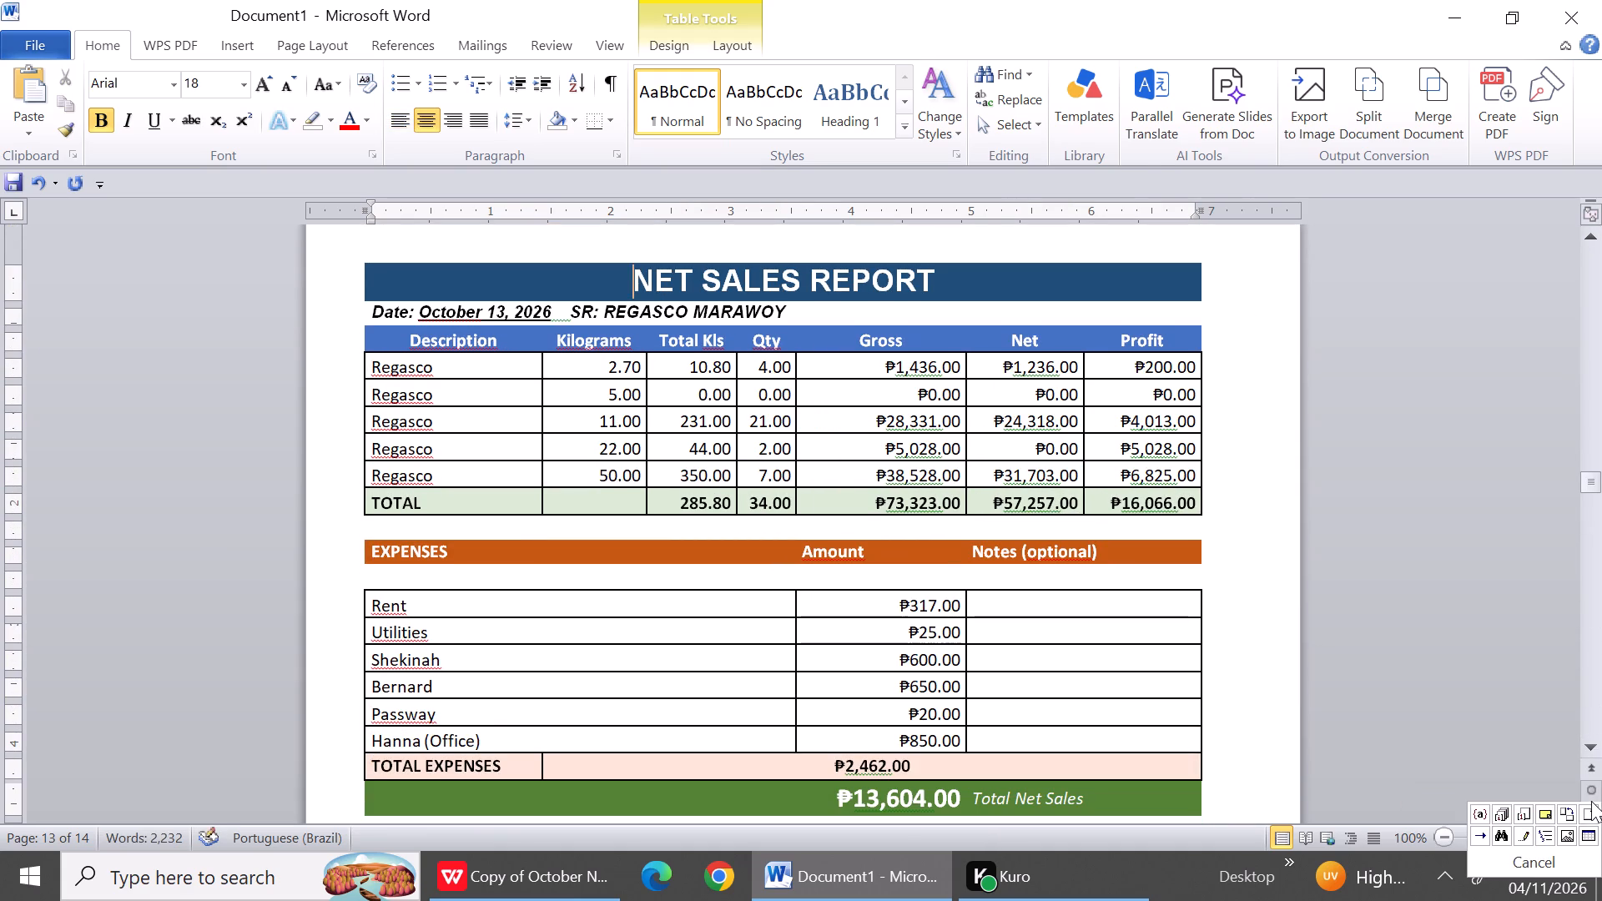
left_click(1485, 747)
triple_click(1586, 808)
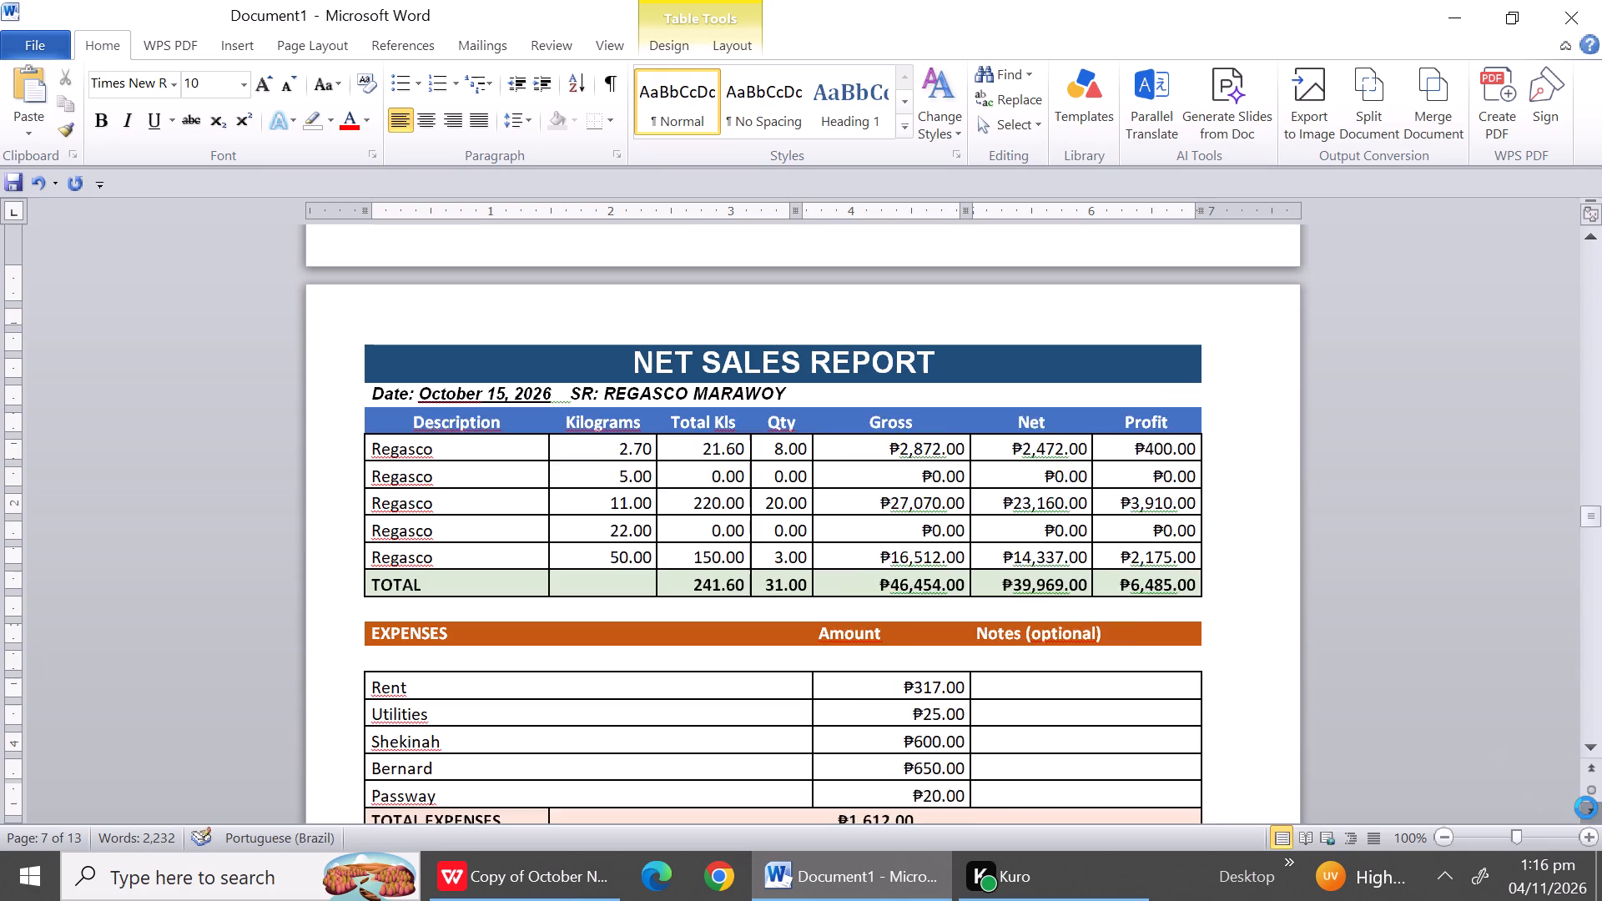
left_click(1586, 808)
triple_click(1586, 808)
triple_click(1586, 808)
triple_click(1586, 808)
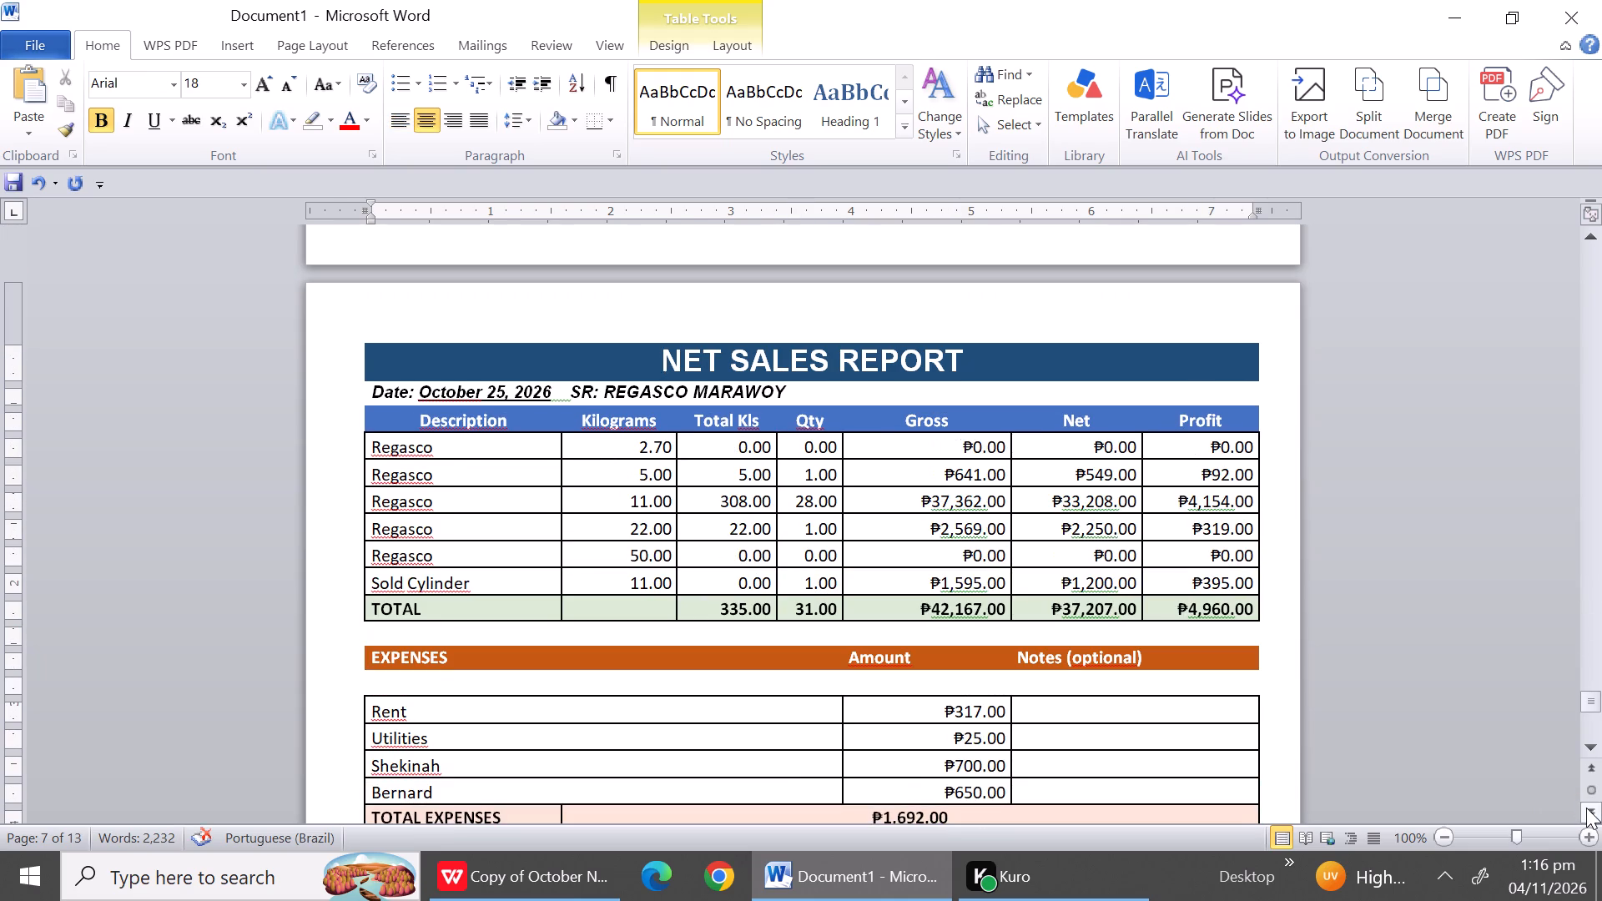
triple_click(1586, 808)
left_click_drag(1586, 808, 1590, 672)
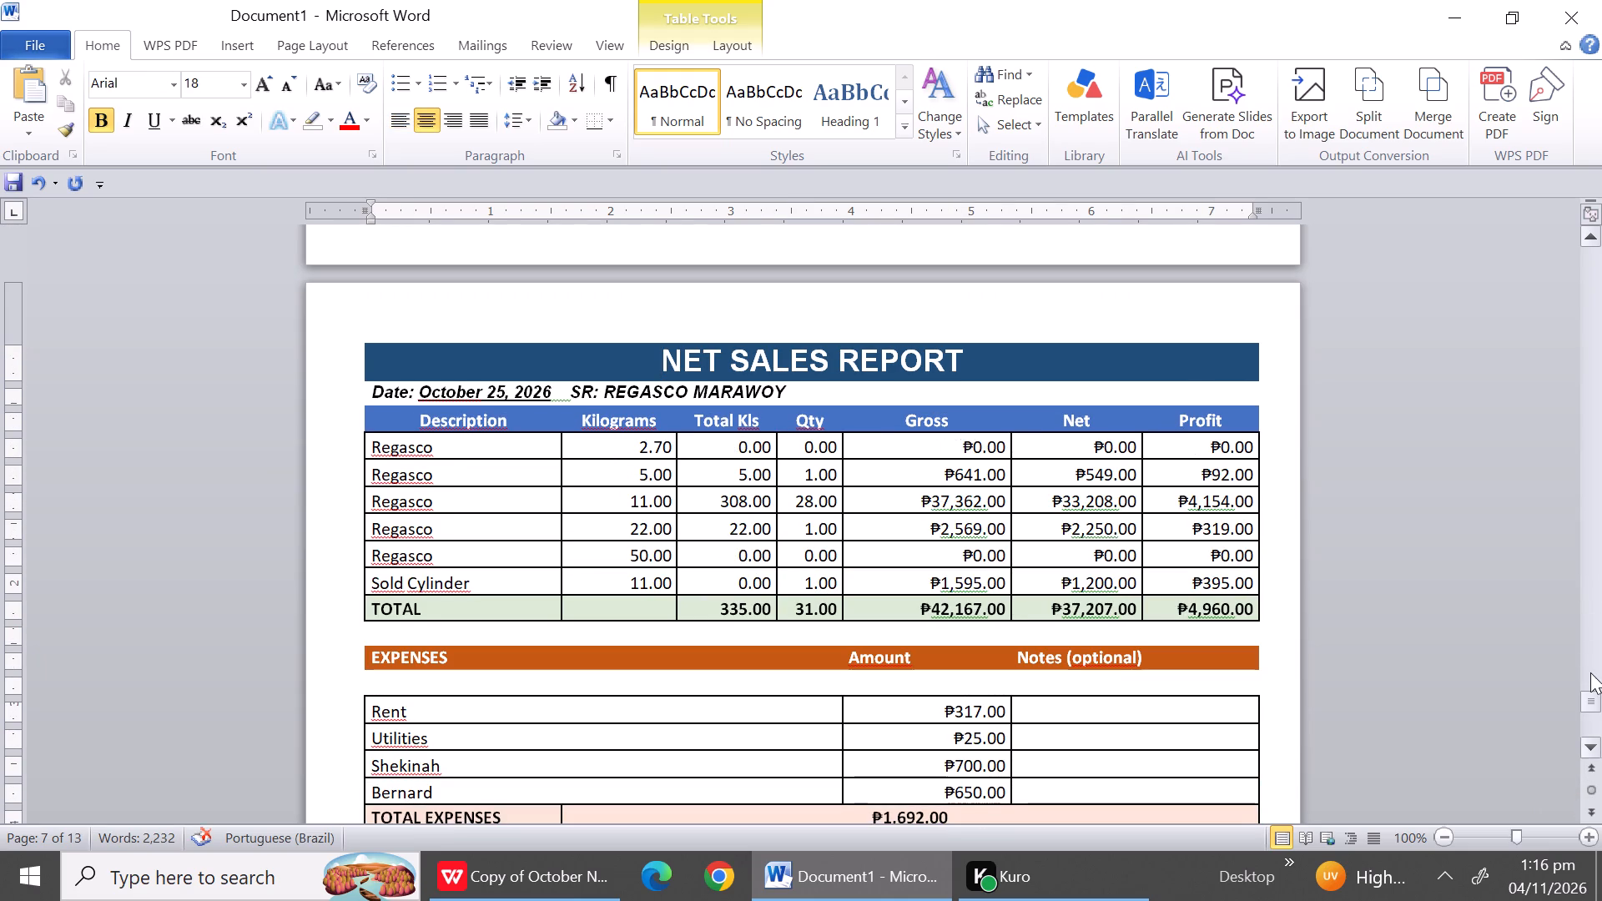
left_click(1588, 714)
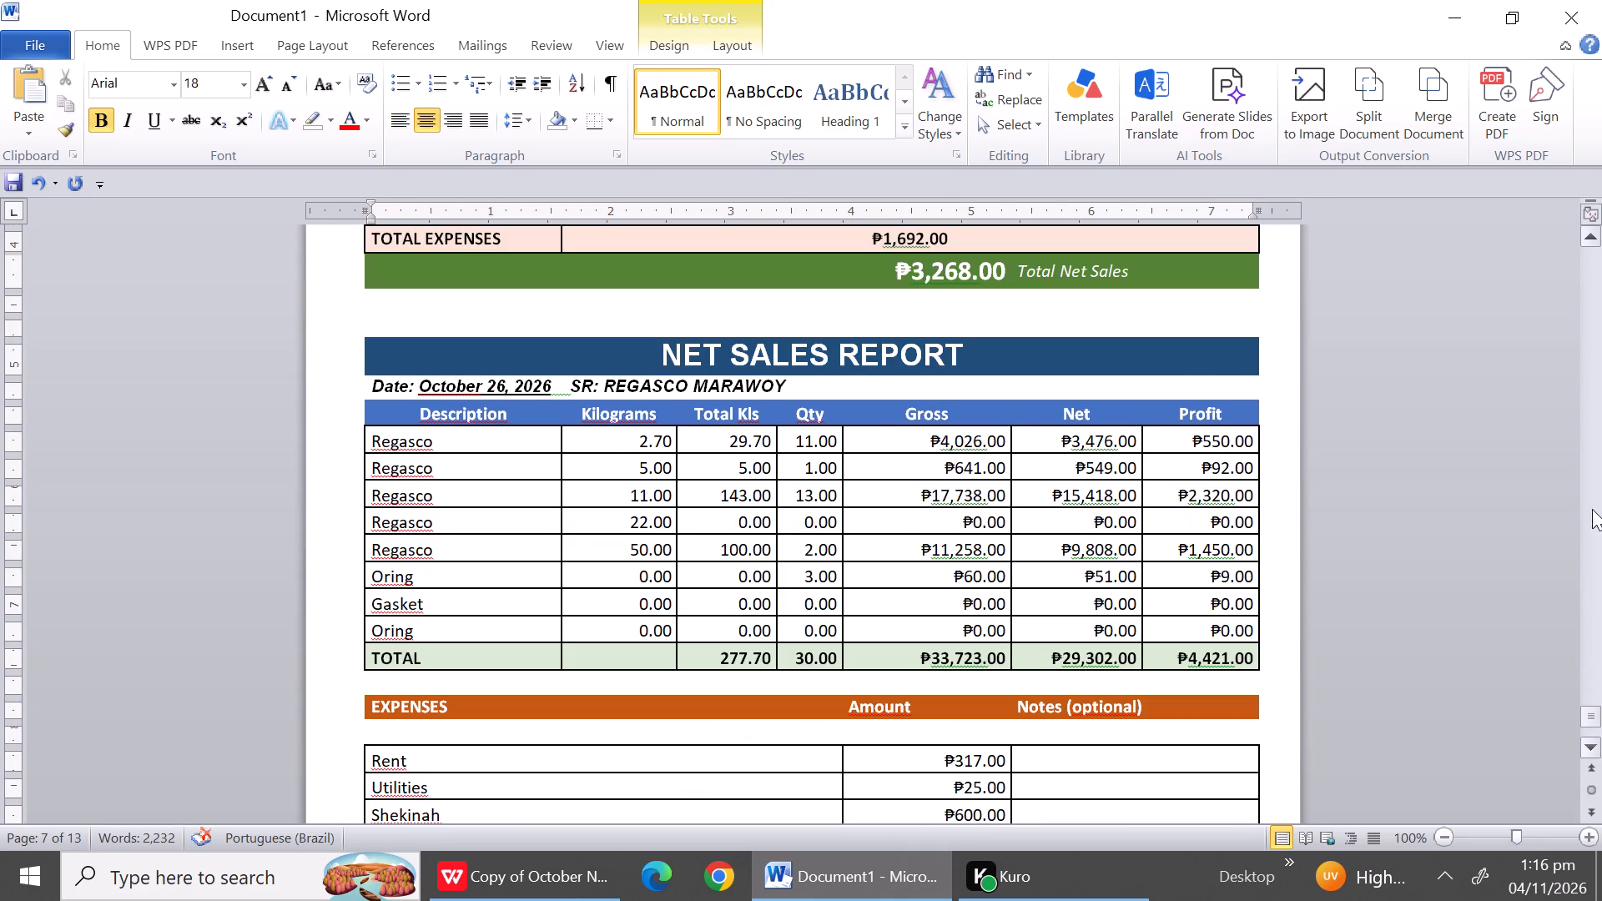
left_click(1586, 727)
left_click(1586, 732)
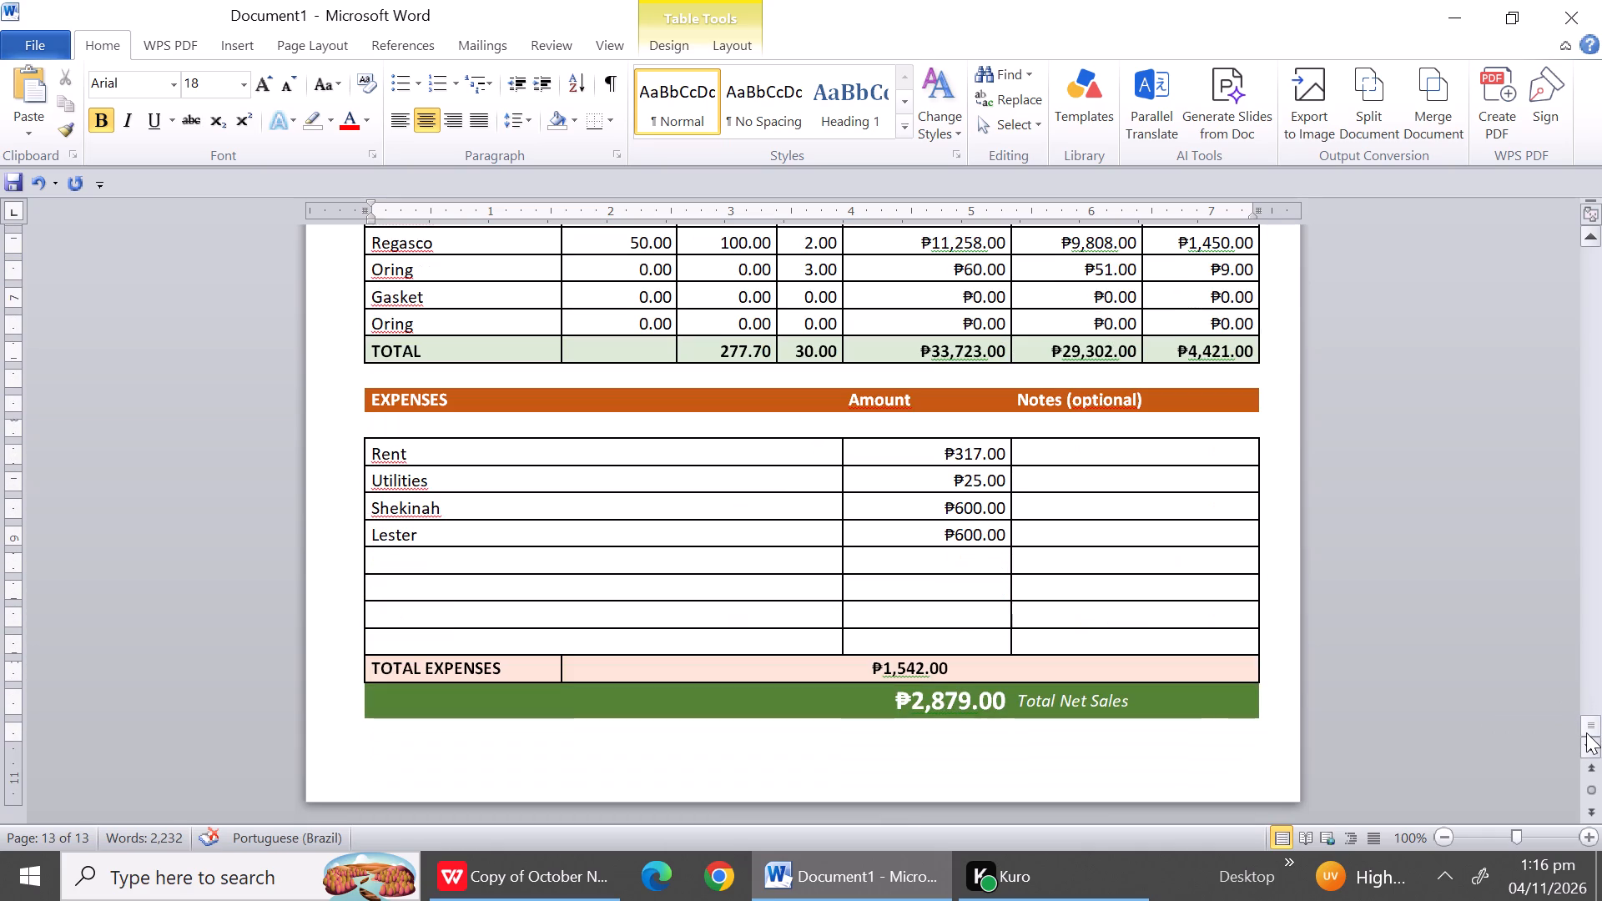
left_click_drag(437, 562, 436, 607)
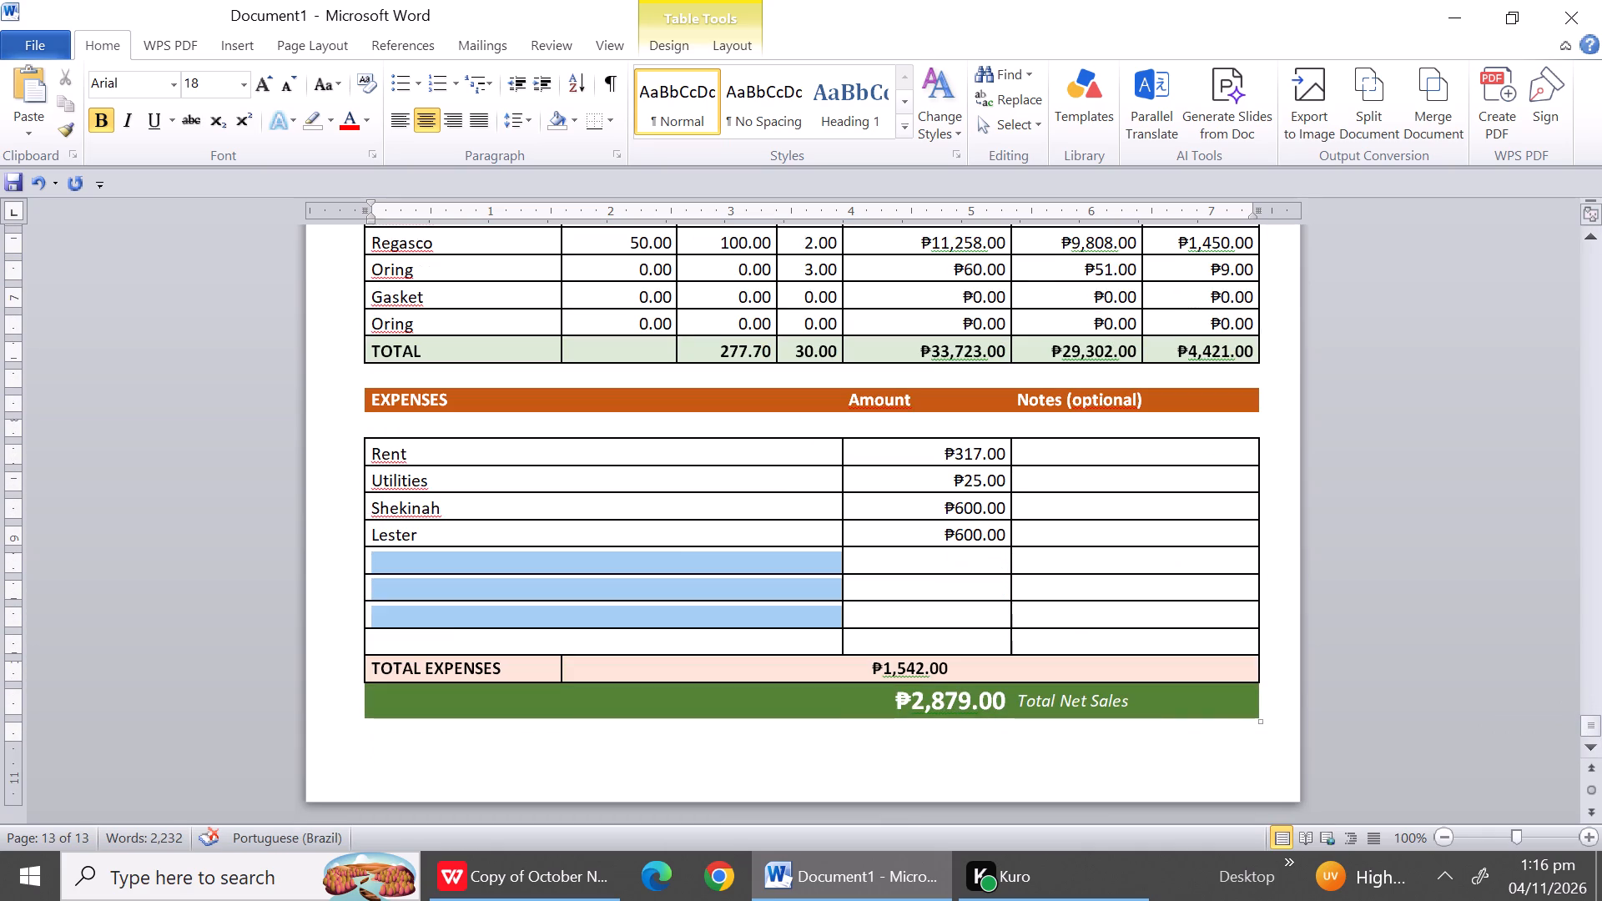
left_click_drag(436, 607, 436, 628)
right_click(436, 628)
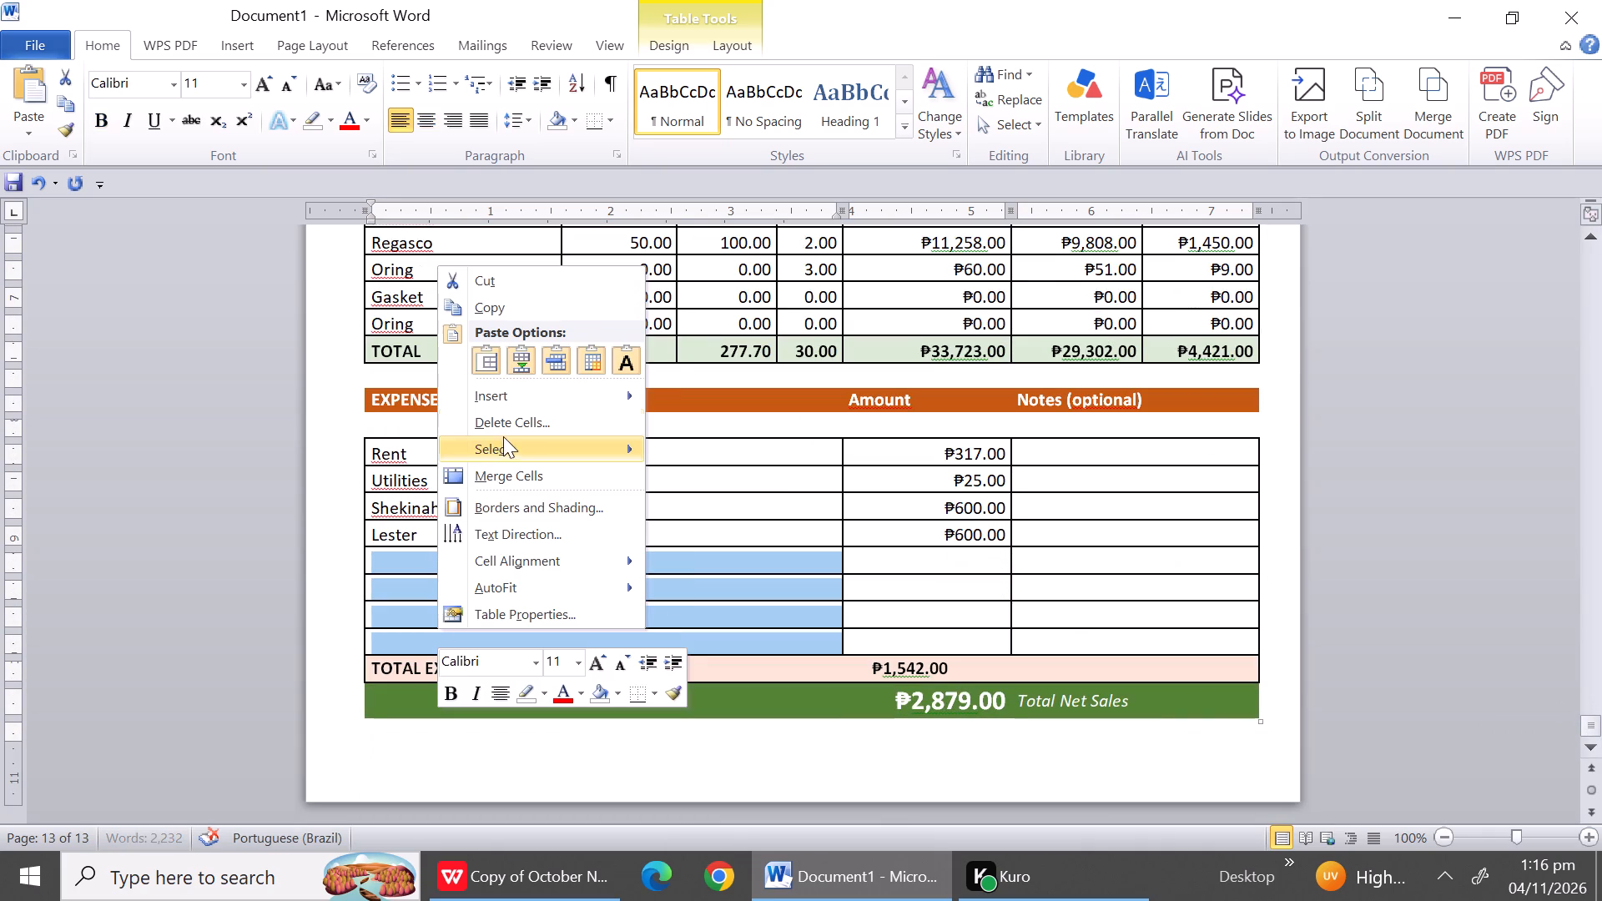
left_click(503, 427)
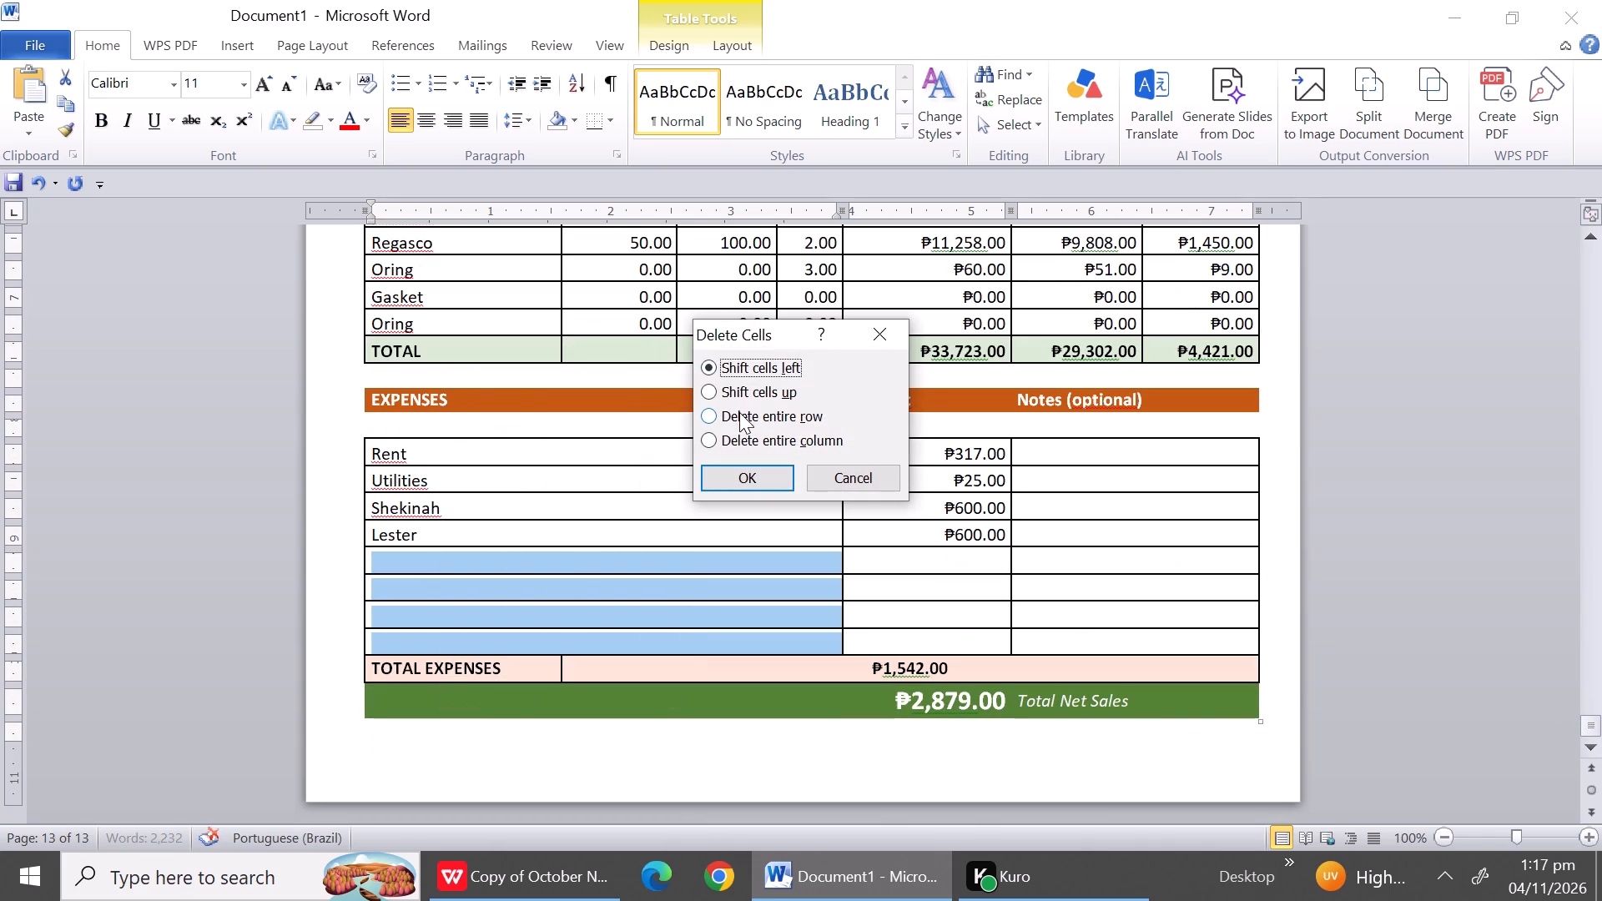
left_click(739, 412)
left_click(744, 476)
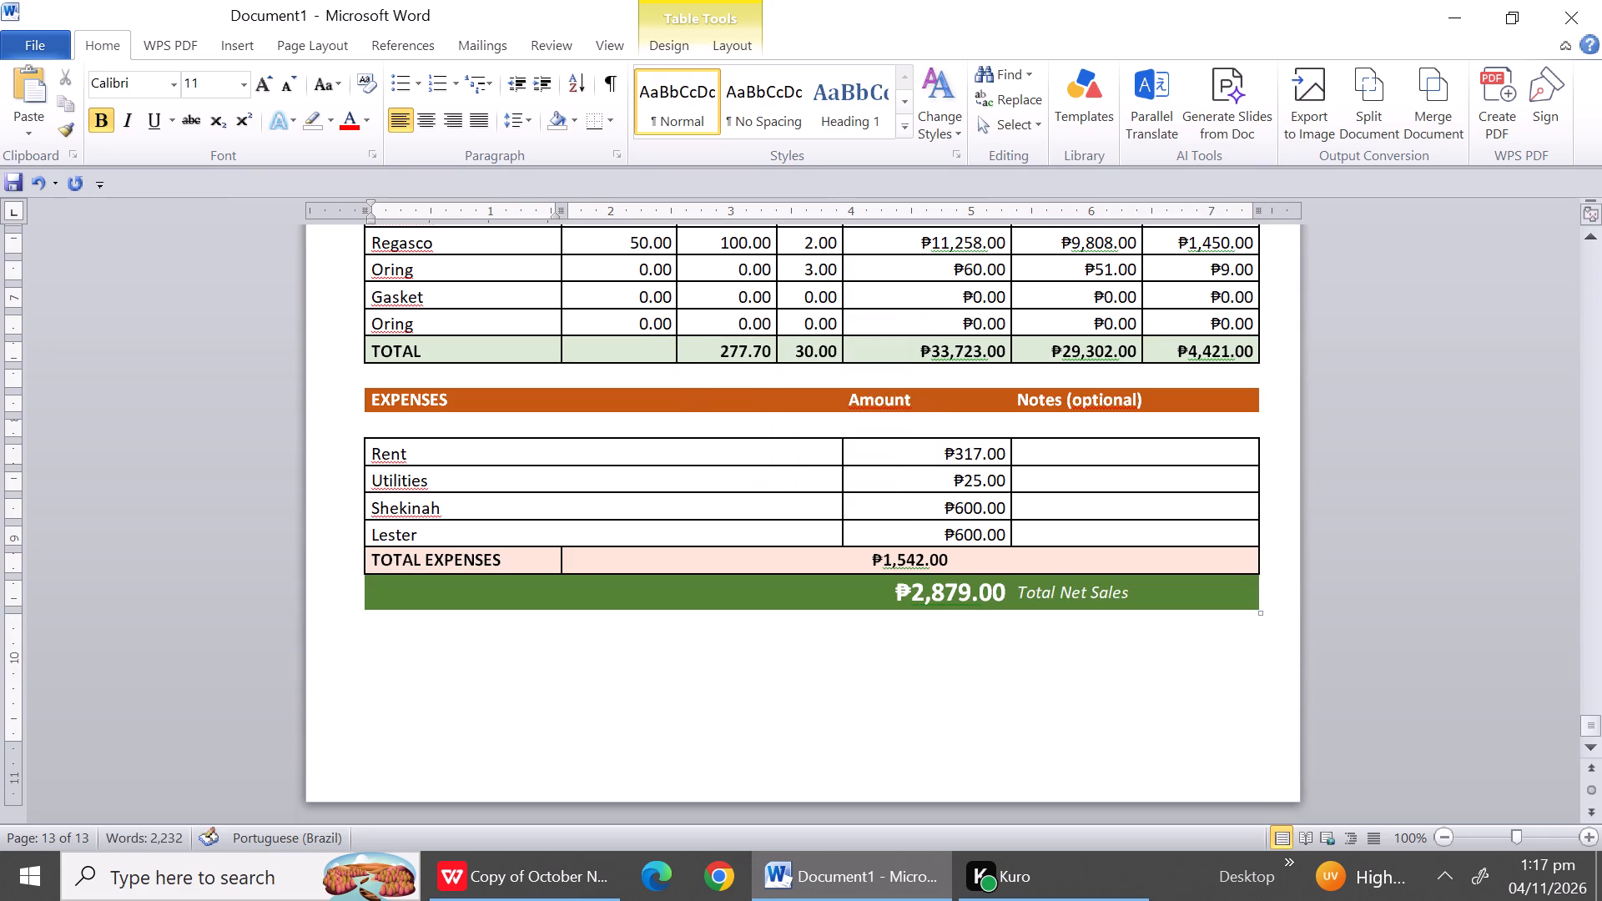
Review the cleaned-up October 24, 25 and 26 reports for leftover blank rows.
left_click(1600, 296)
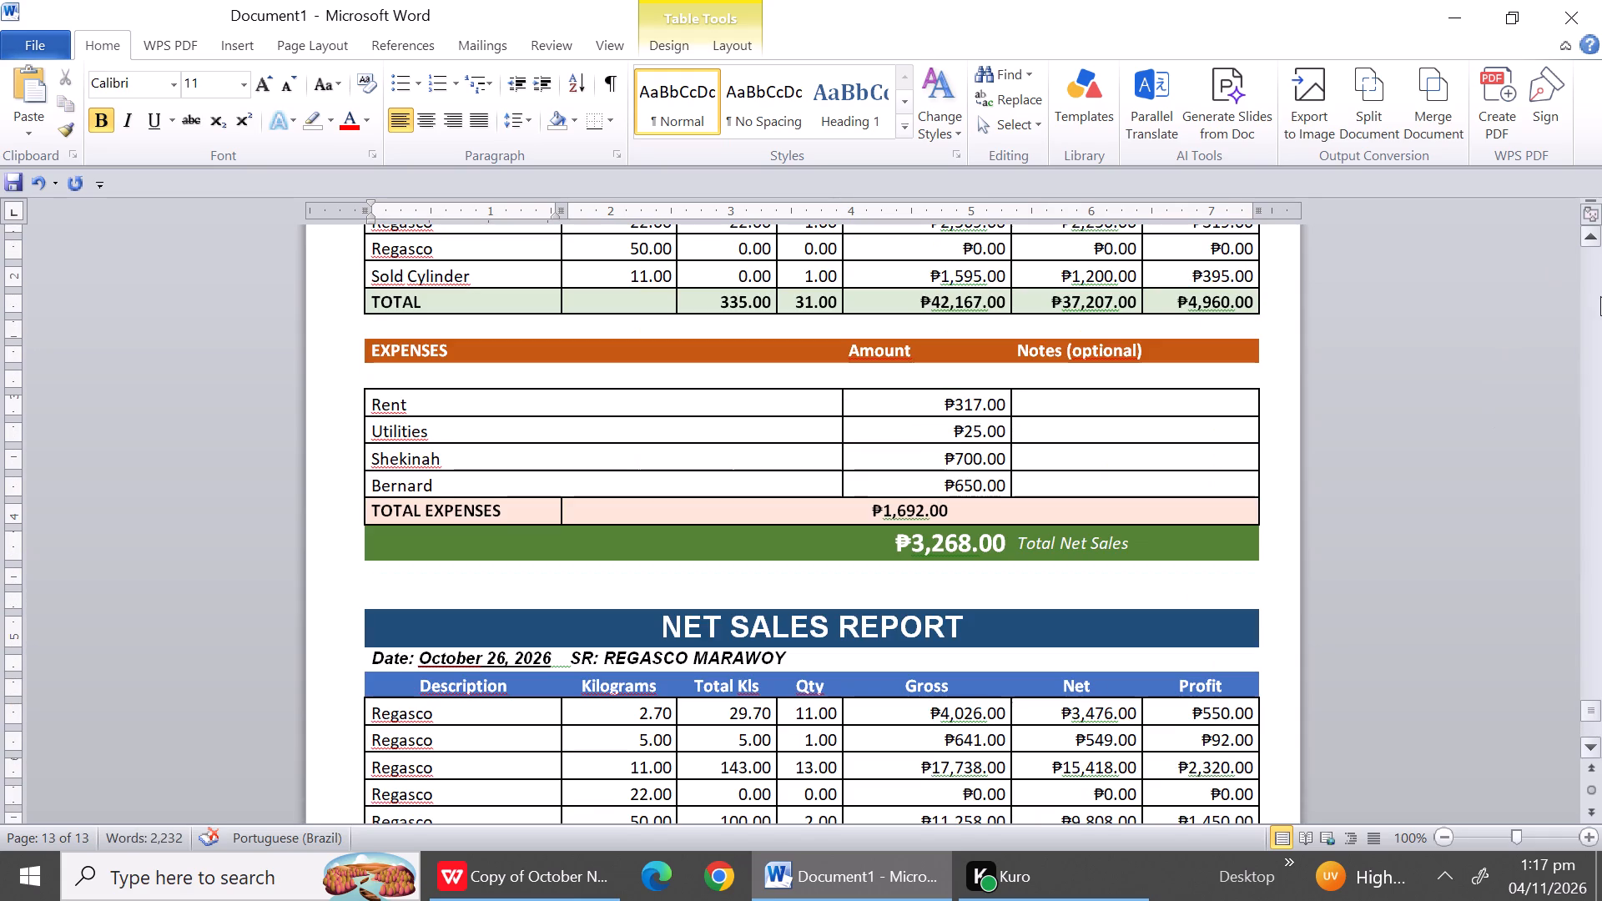
left_click(1600, 296)
left_click(1600, 296)
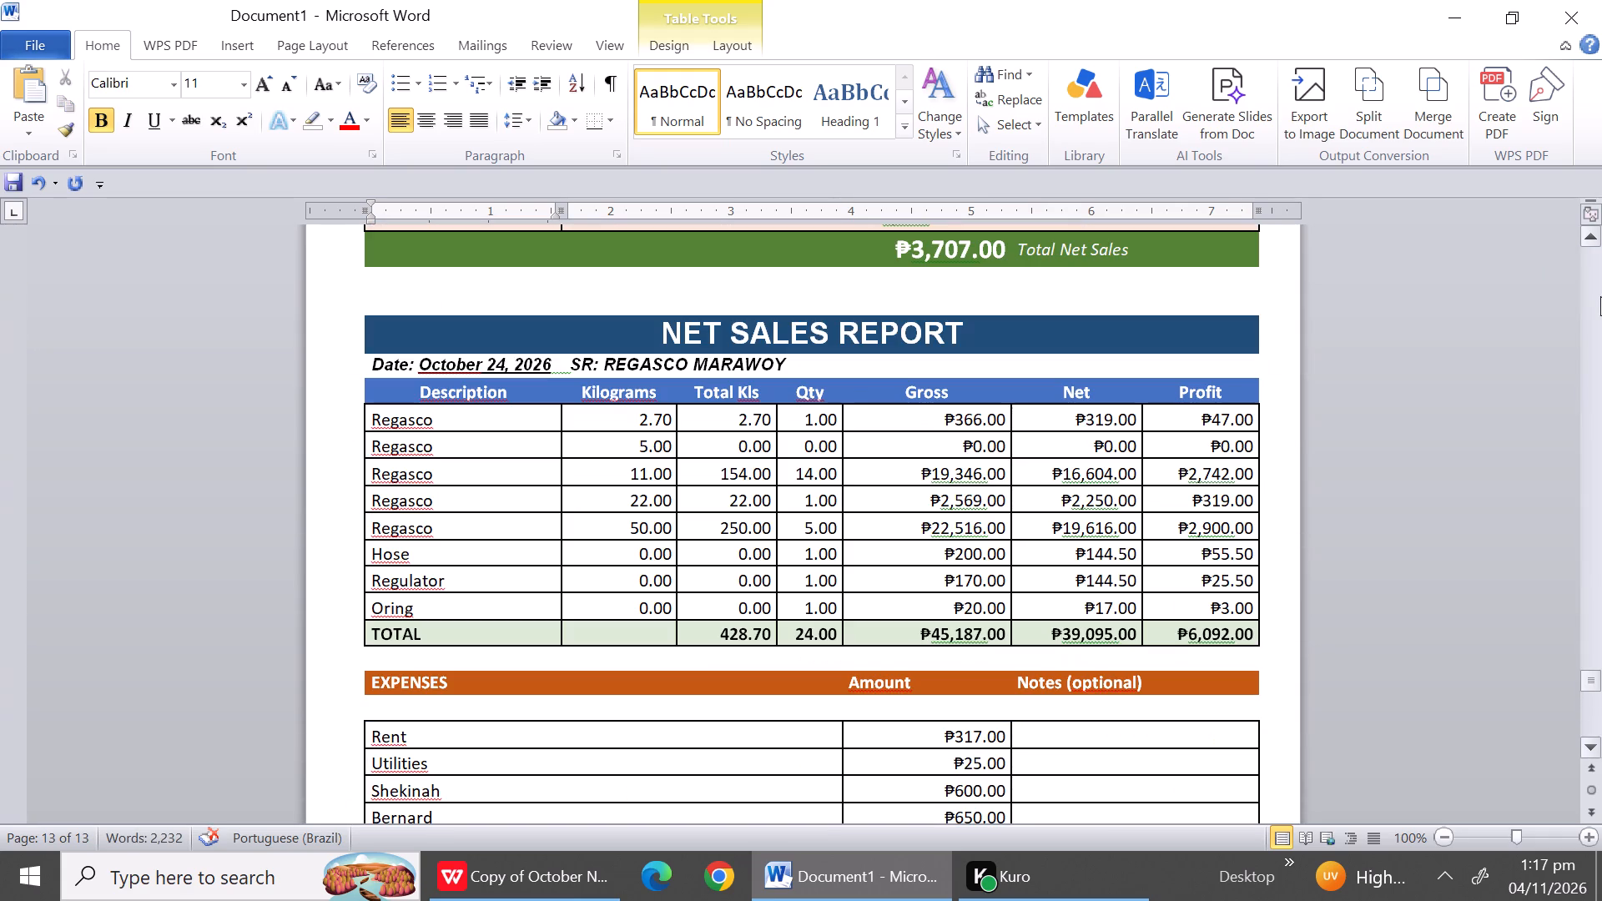
triple_click(1589, 716)
left_click(1589, 716)
triple_click(1592, 742)
triple_click(1592, 742)
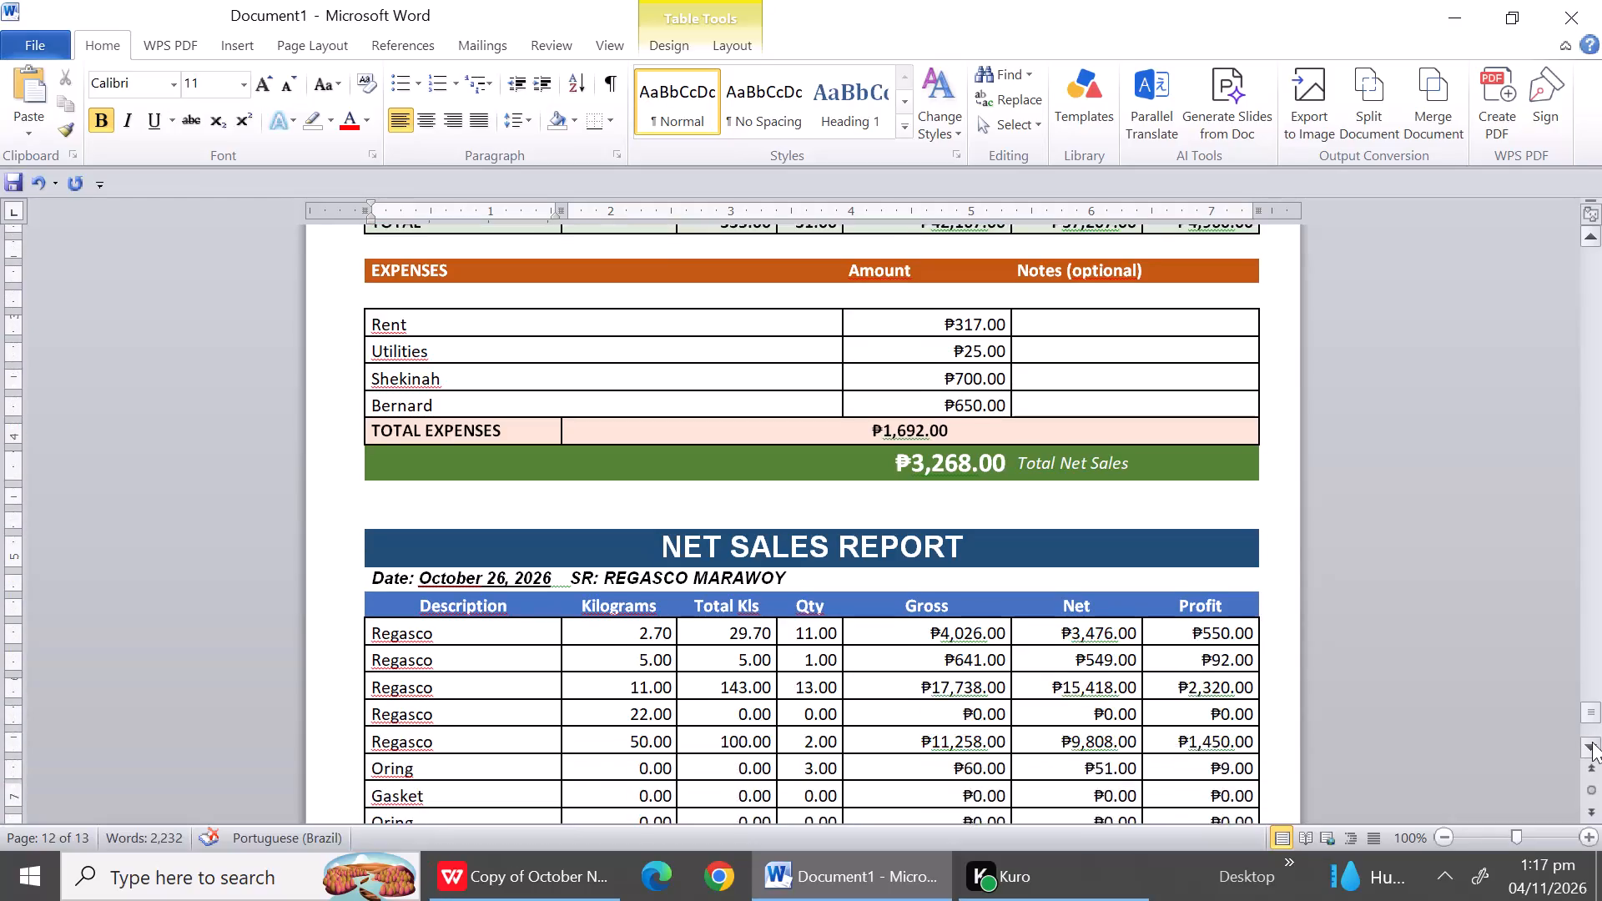
triple_click(1592, 742)
triple_click(1592, 742)
triple_click(1592, 742)
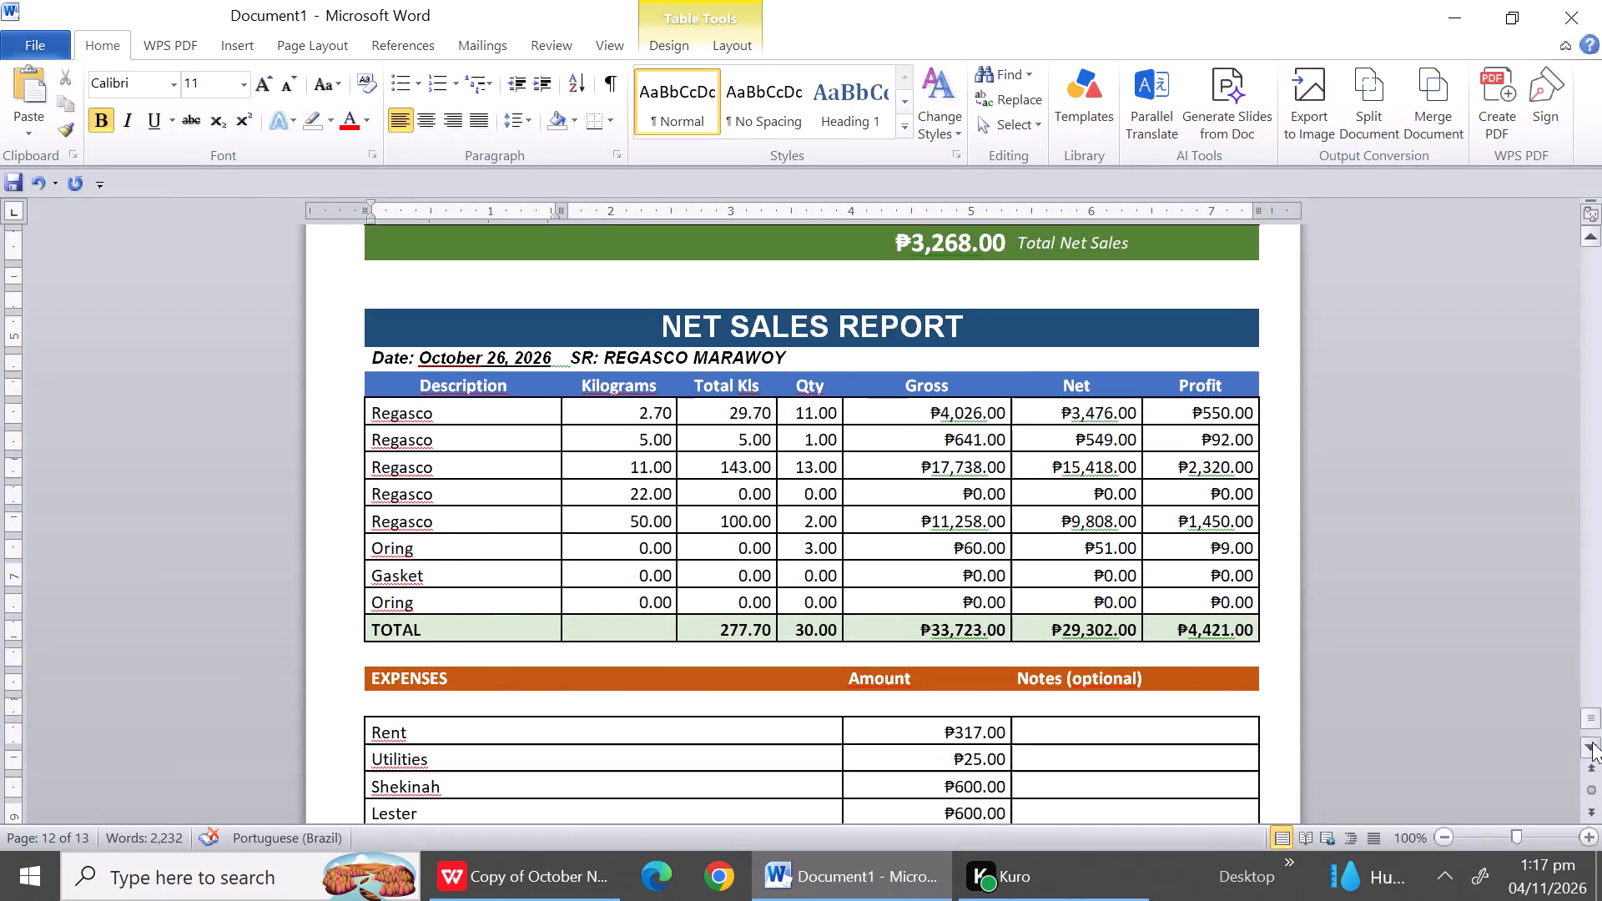
triple_click(1592, 742)
triple_click(1592, 742)
triple_click(1592, 742)
double_click(1592, 742)
Insert three blank lines below the October 26 report to carry the insertion point onto a new page.
left_click_drag(1592, 742, 796, 763)
left_click(796, 763)
key("Return")
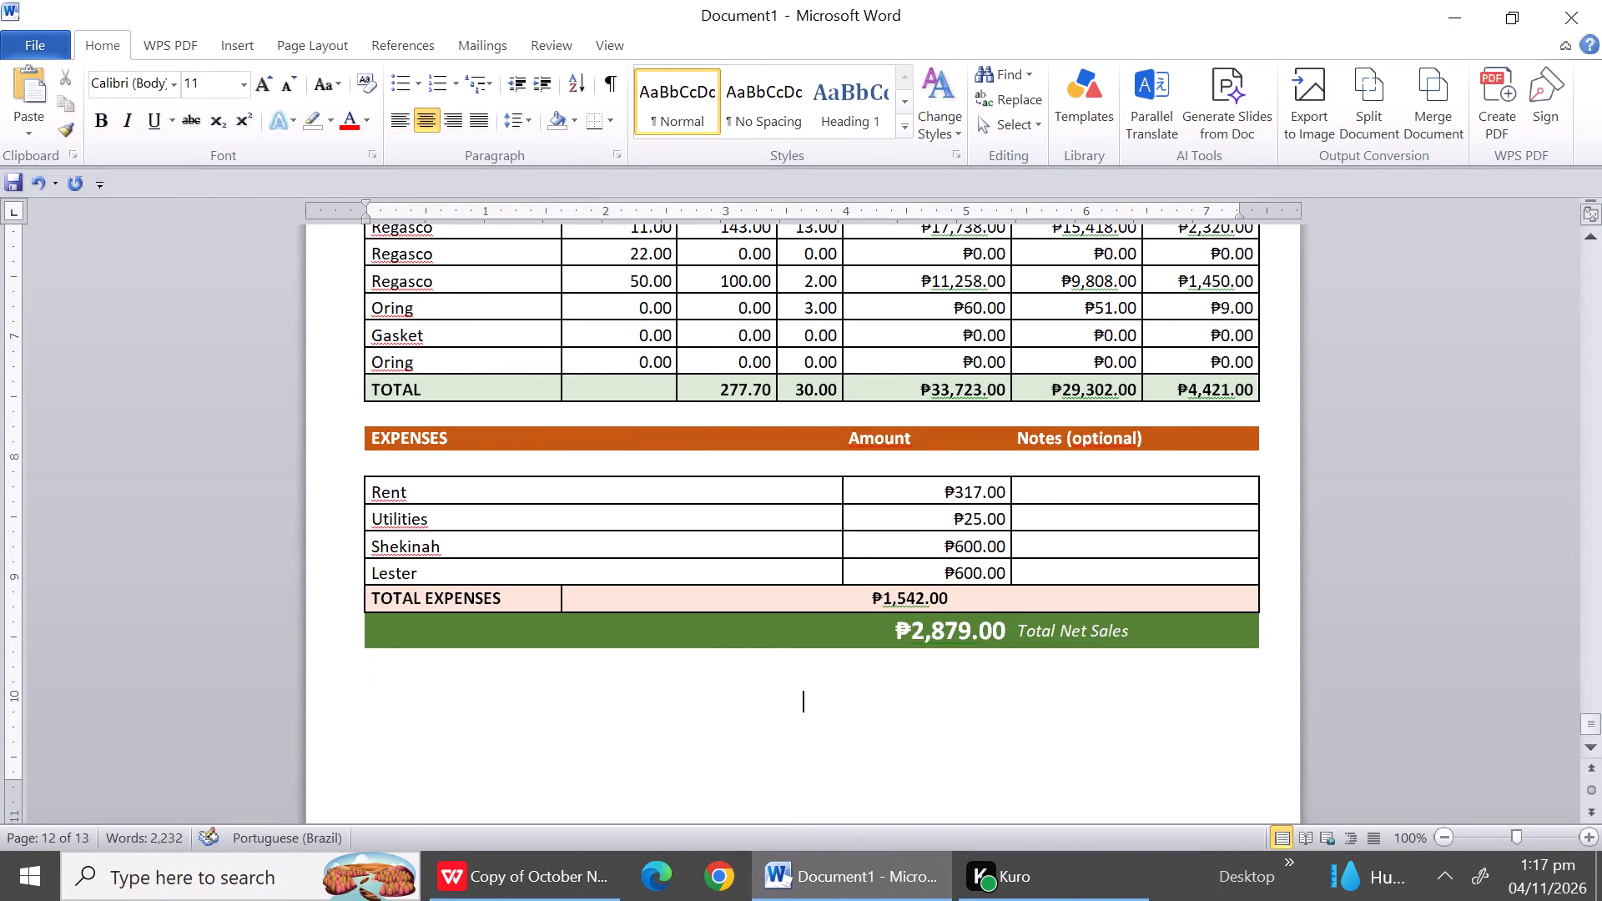
key("Return")
key("Return")
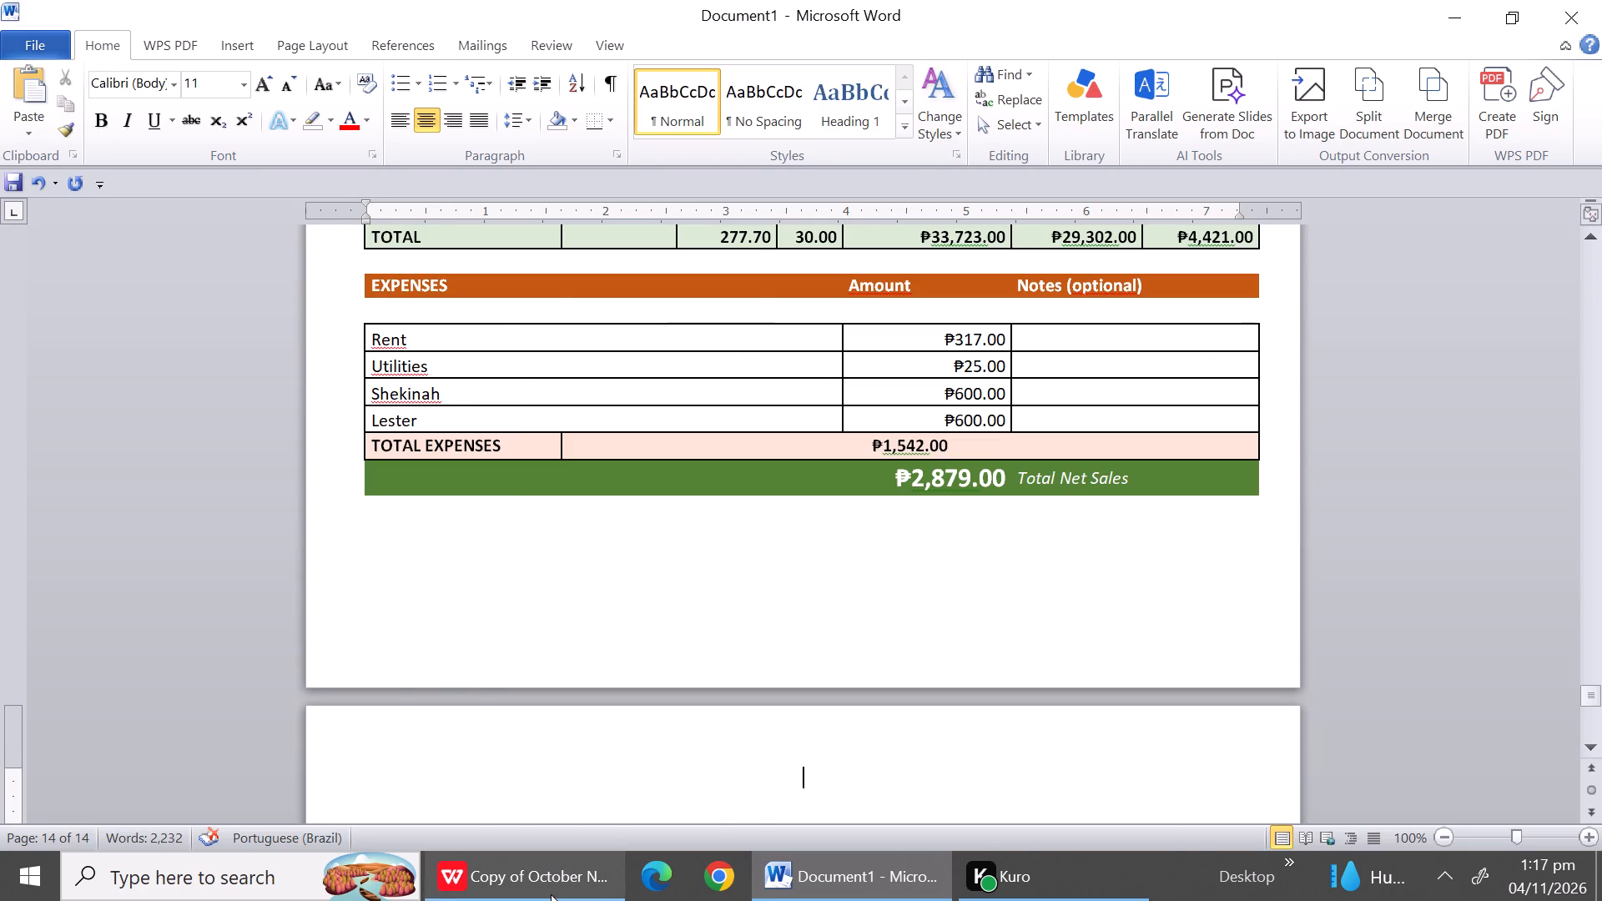
Switch to the WPS workbook and copy the October 27 and October 28 reports, H343 through N402, from the Marawoy Net Sales sheet.
left_click(551, 894)
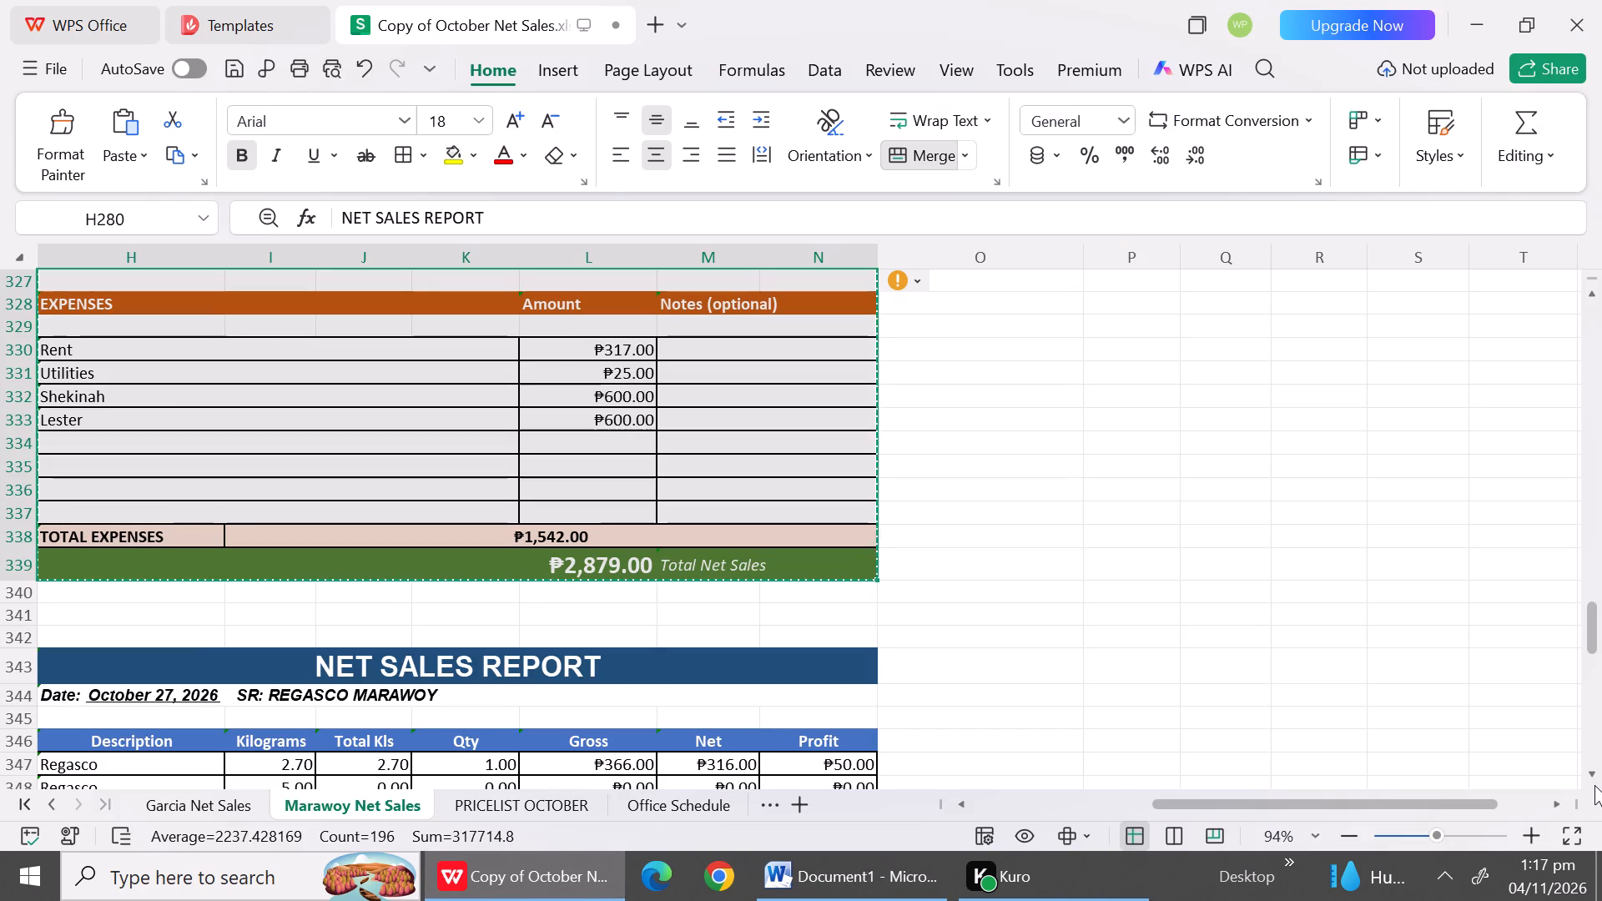
triple_click(1594, 785)
left_click_drag(1594, 785, 1588, 777)
triple_click(1588, 777)
triple_click(1588, 777)
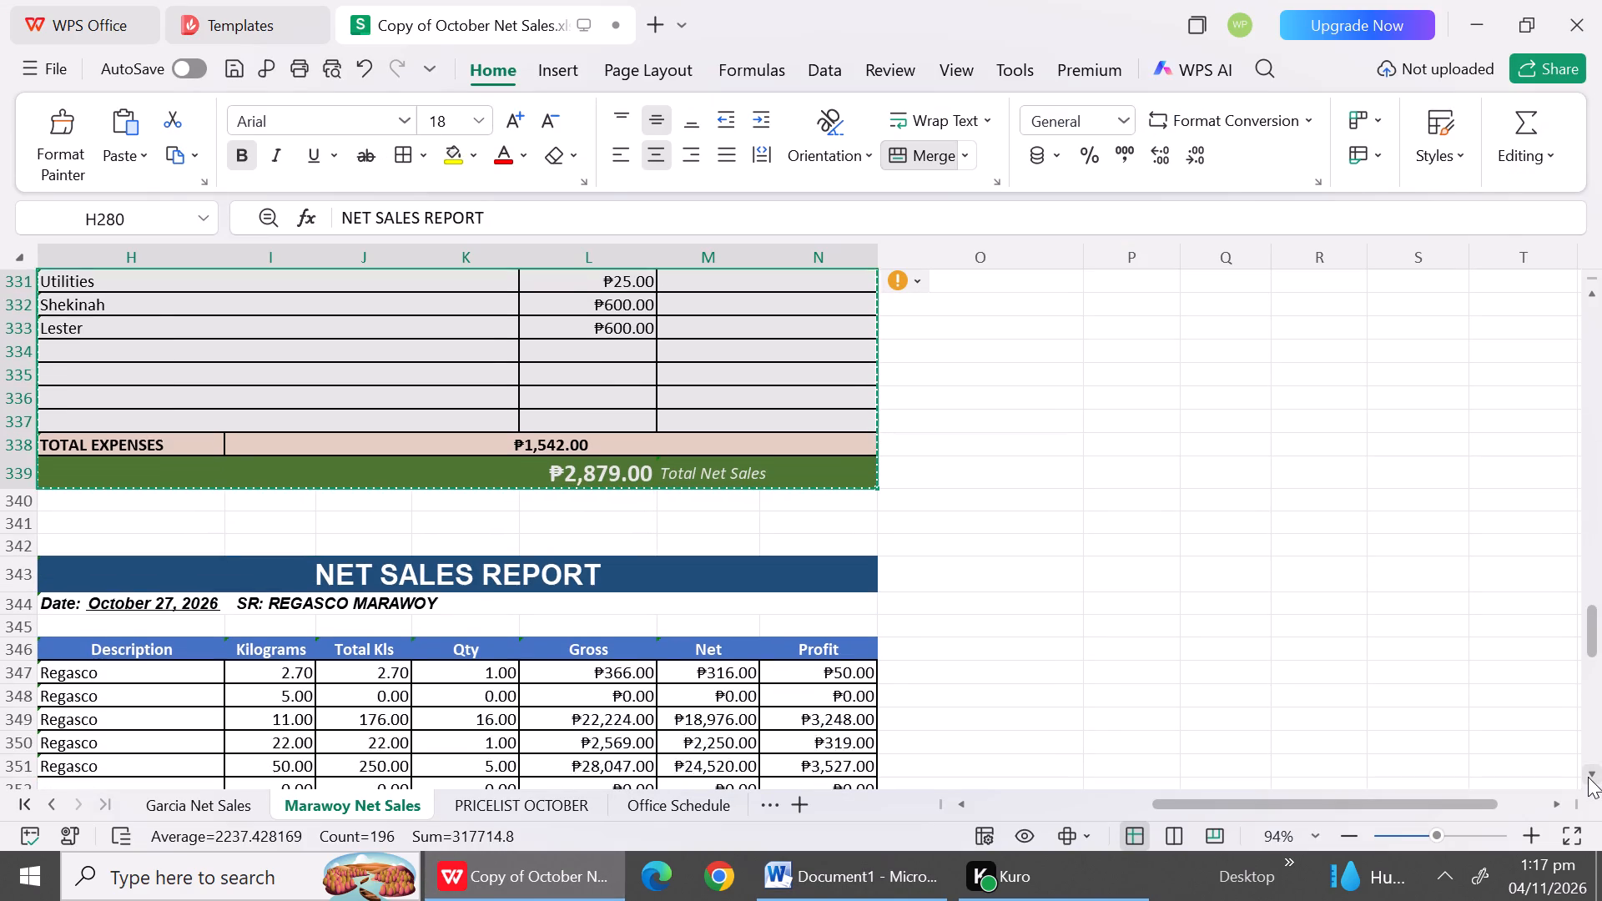
triple_click(1588, 777)
triple_click(1588, 777)
left_click(1588, 777)
left_click(1588, 777)
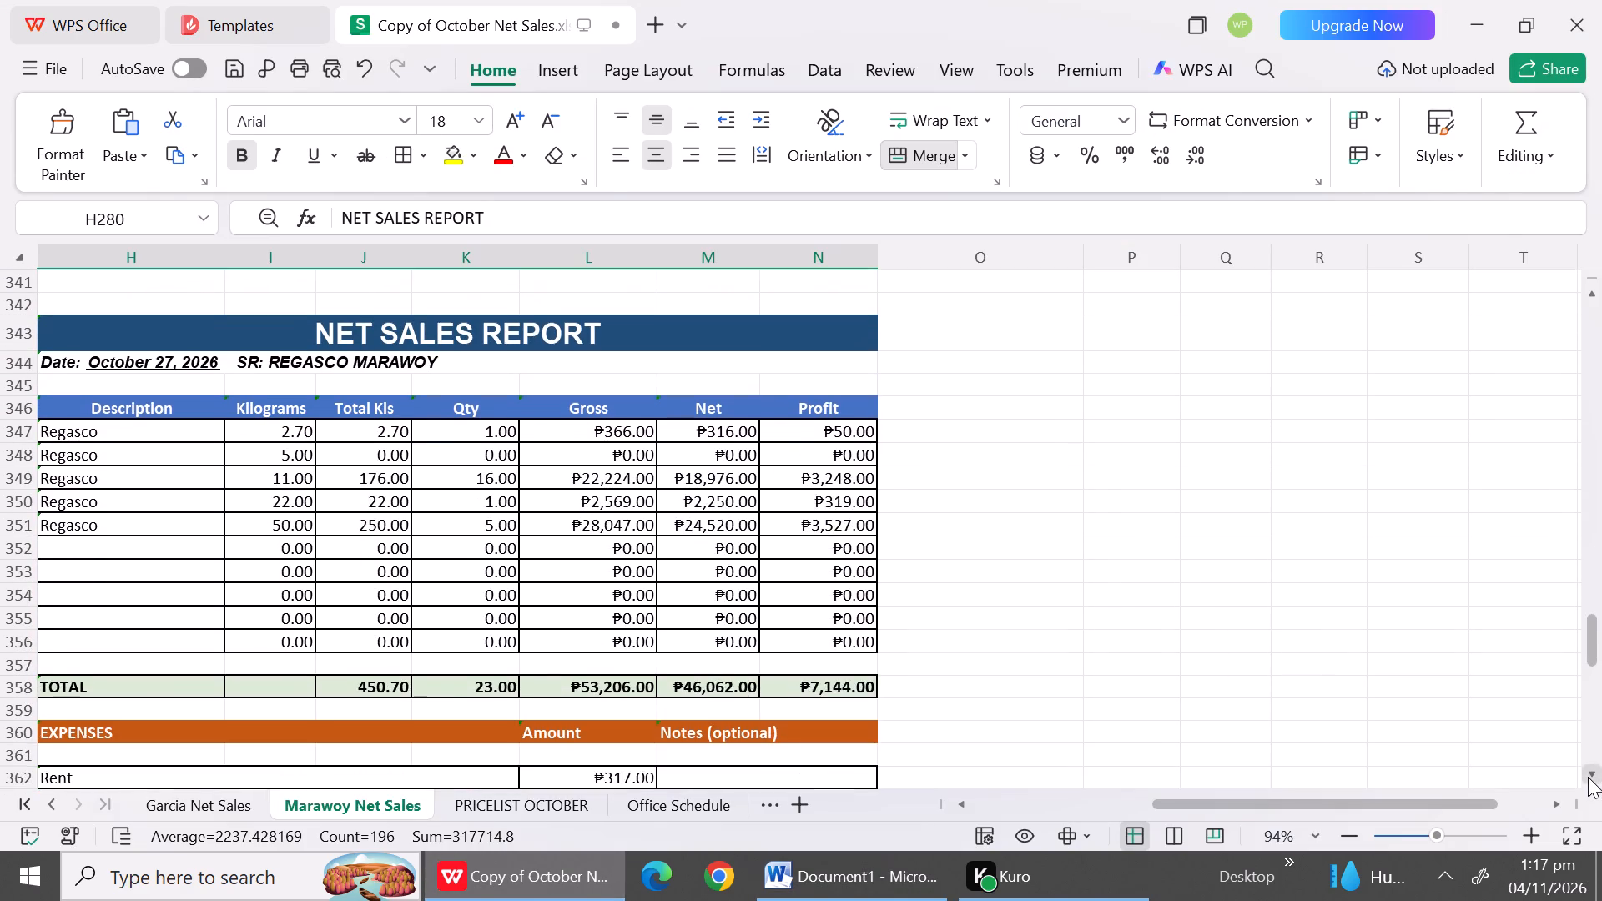
left_click_drag(1588, 777, 504, 624)
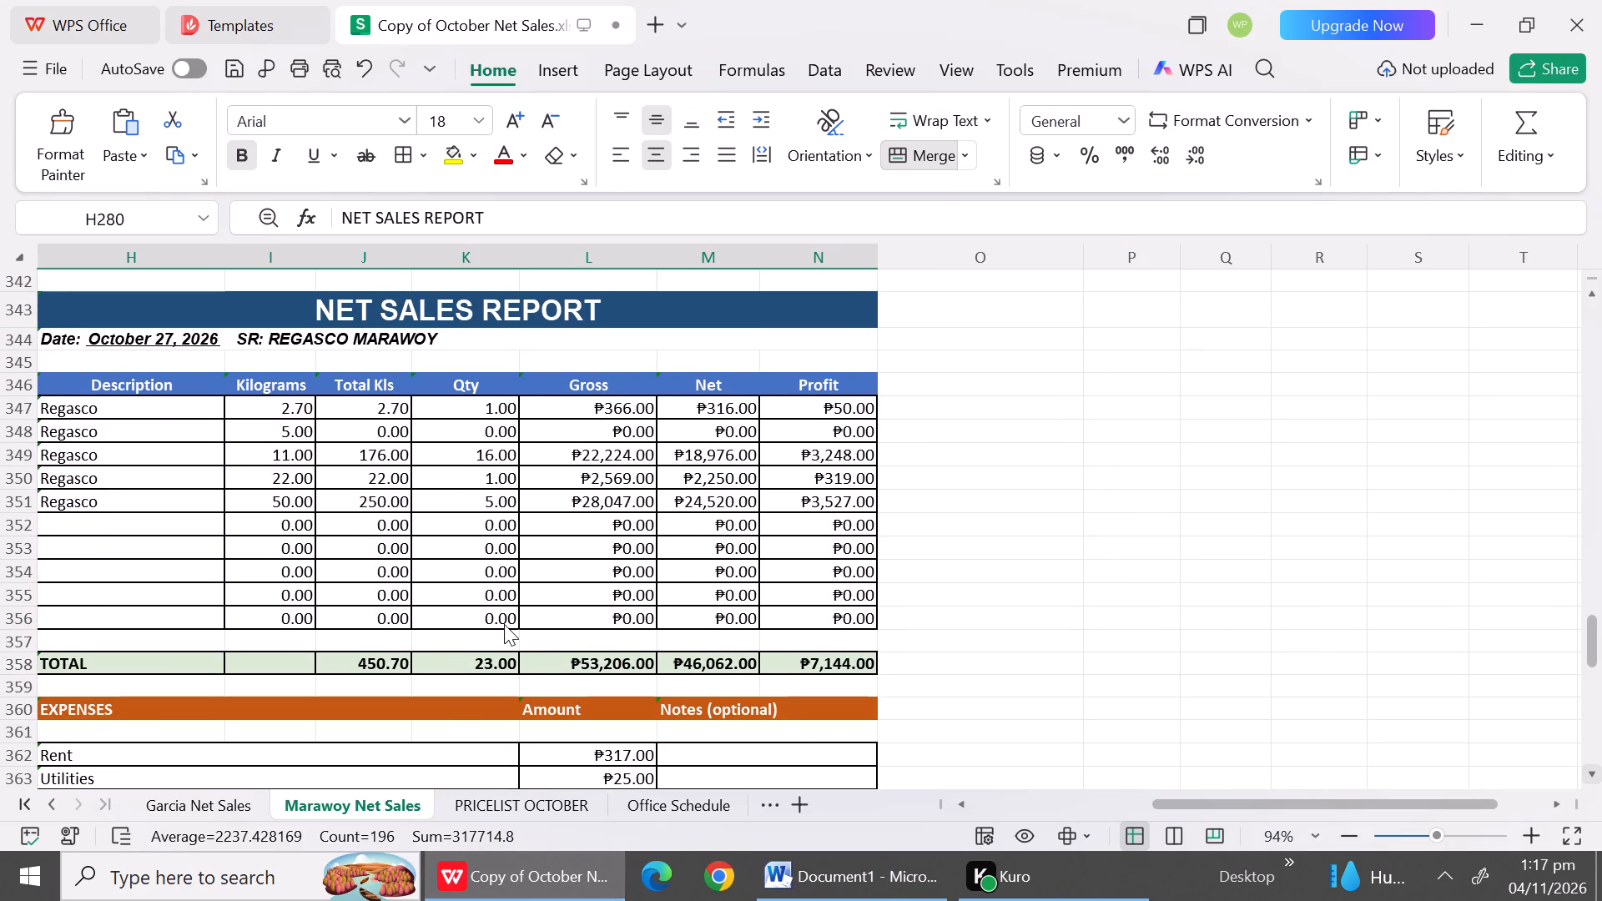
left_click_drag(504, 624, 623, 585)
left_click_drag(72, 310, 495, 430)
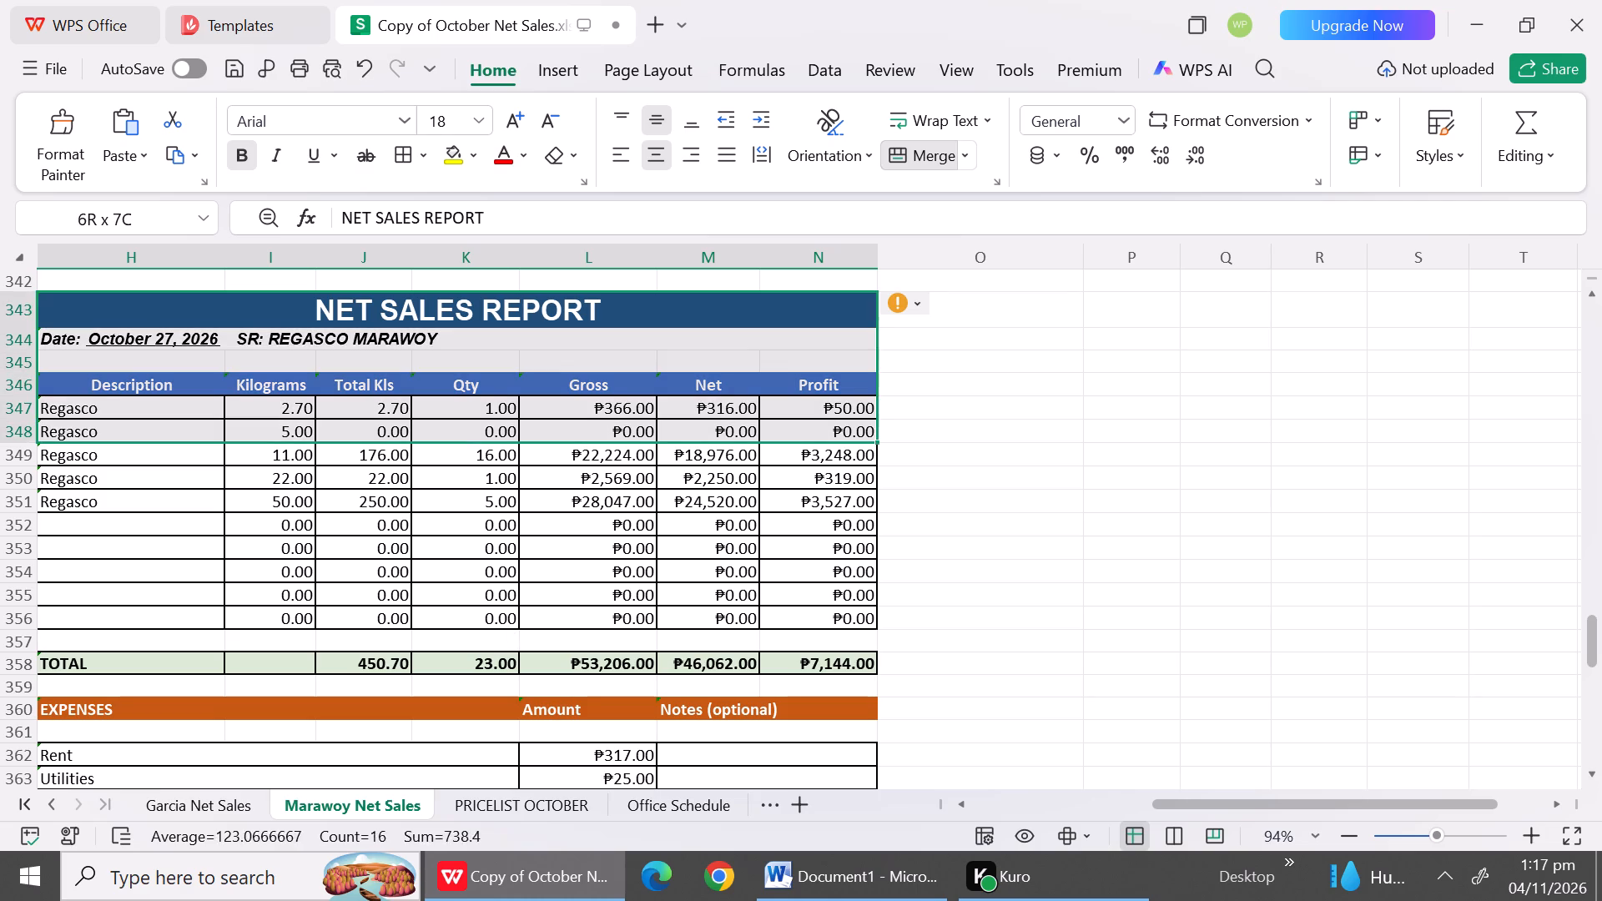
left_click_drag(495, 430, 520, 659)
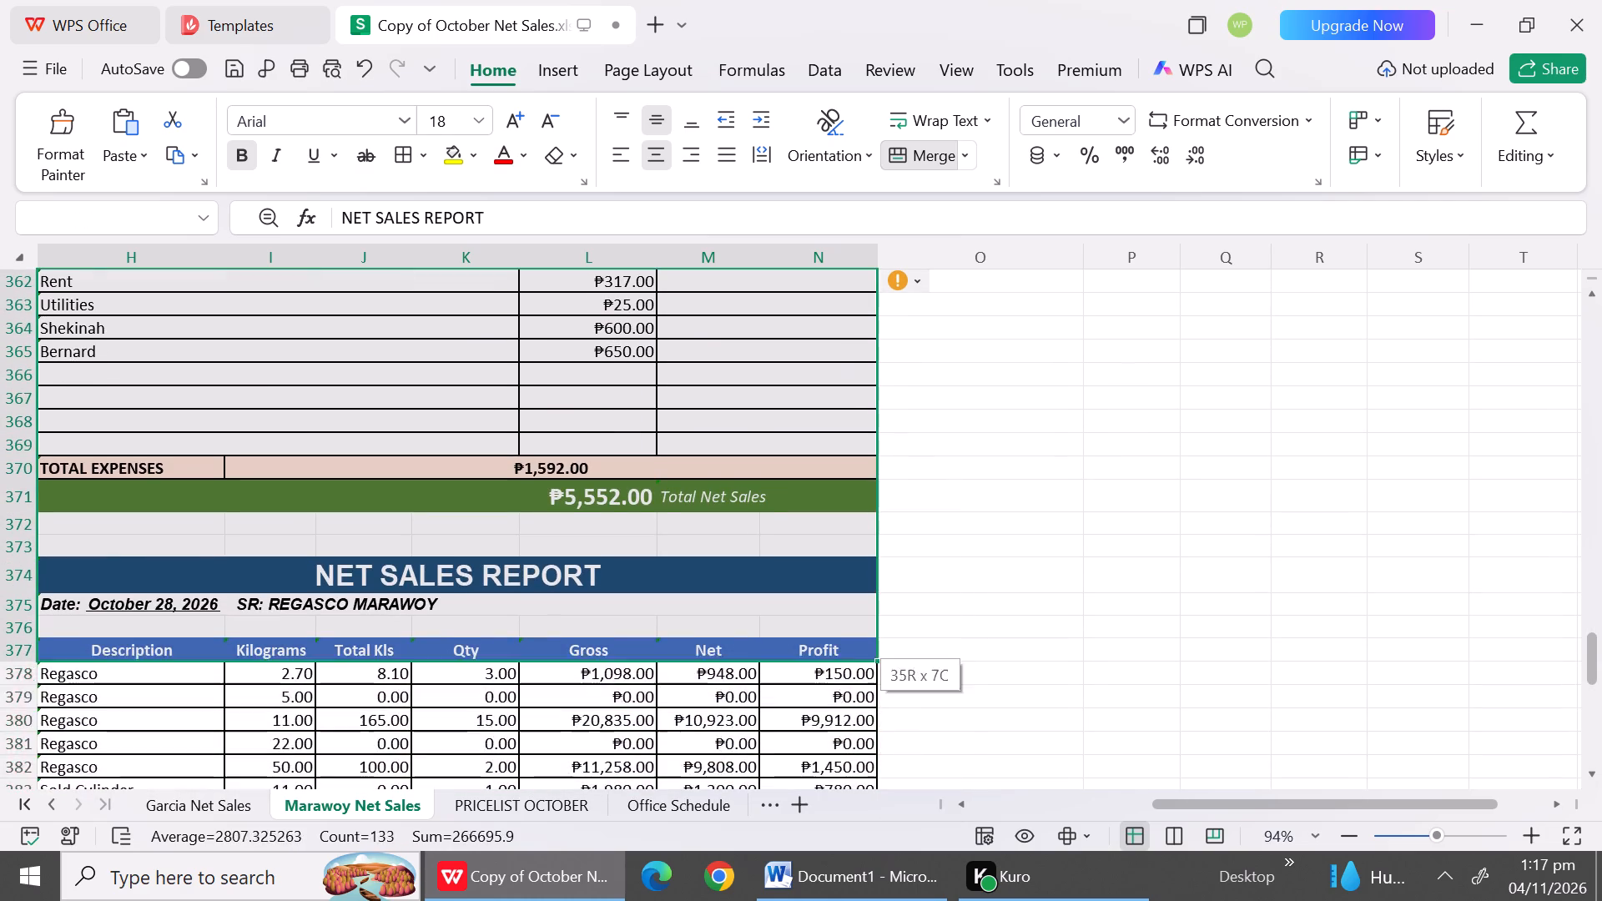
left_click_drag(520, 659, 538, 750)
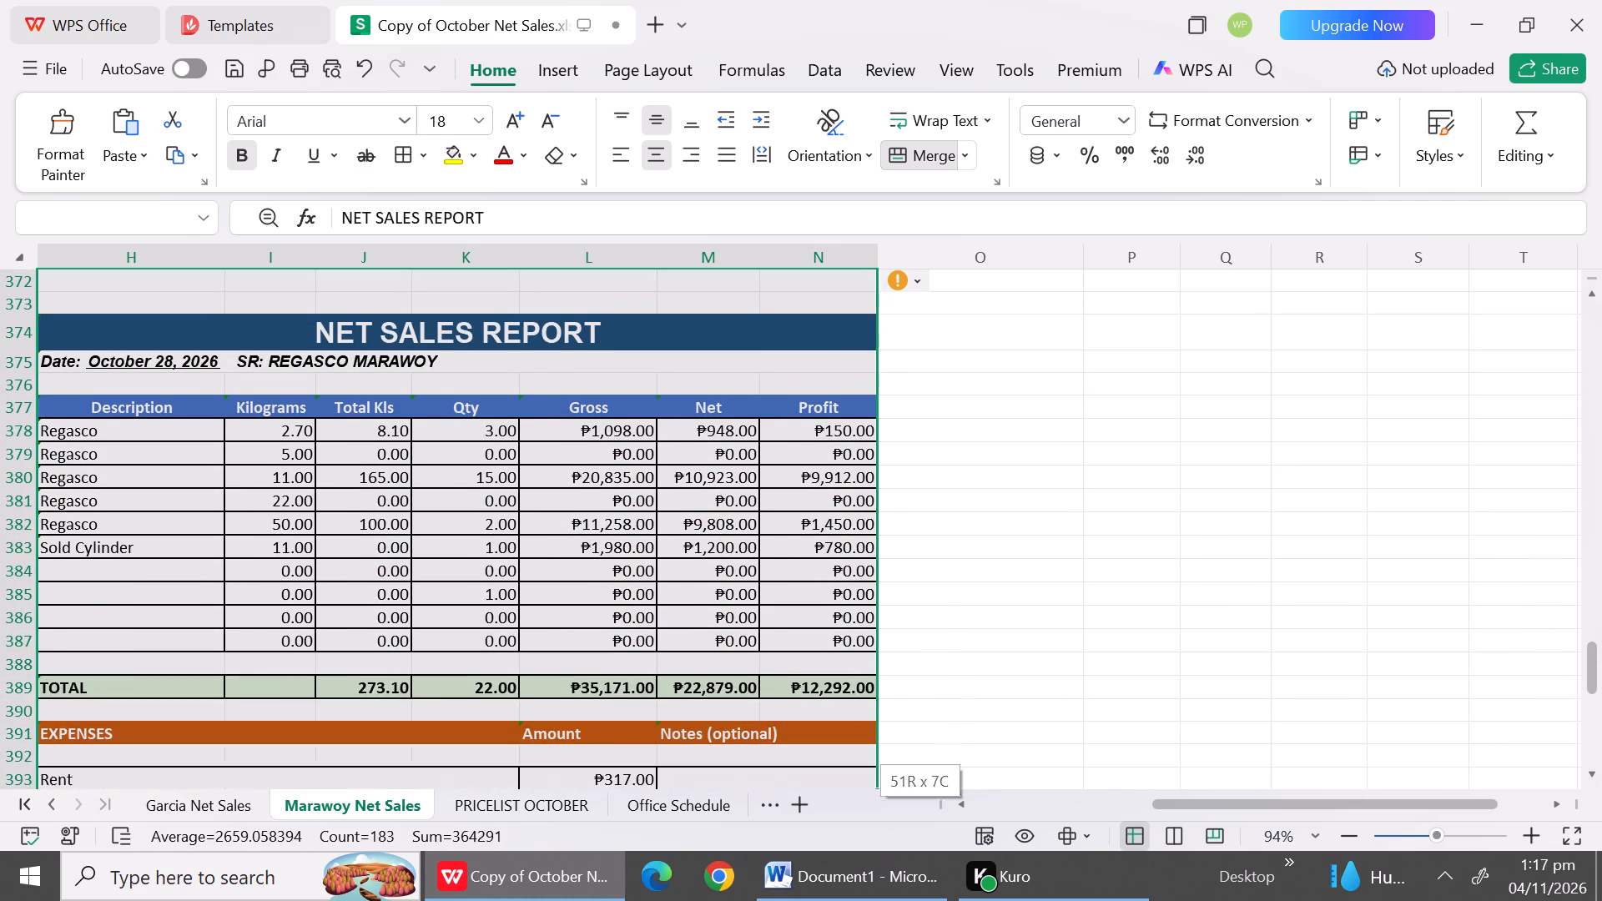
left_click_drag(538, 750, 542, 864)
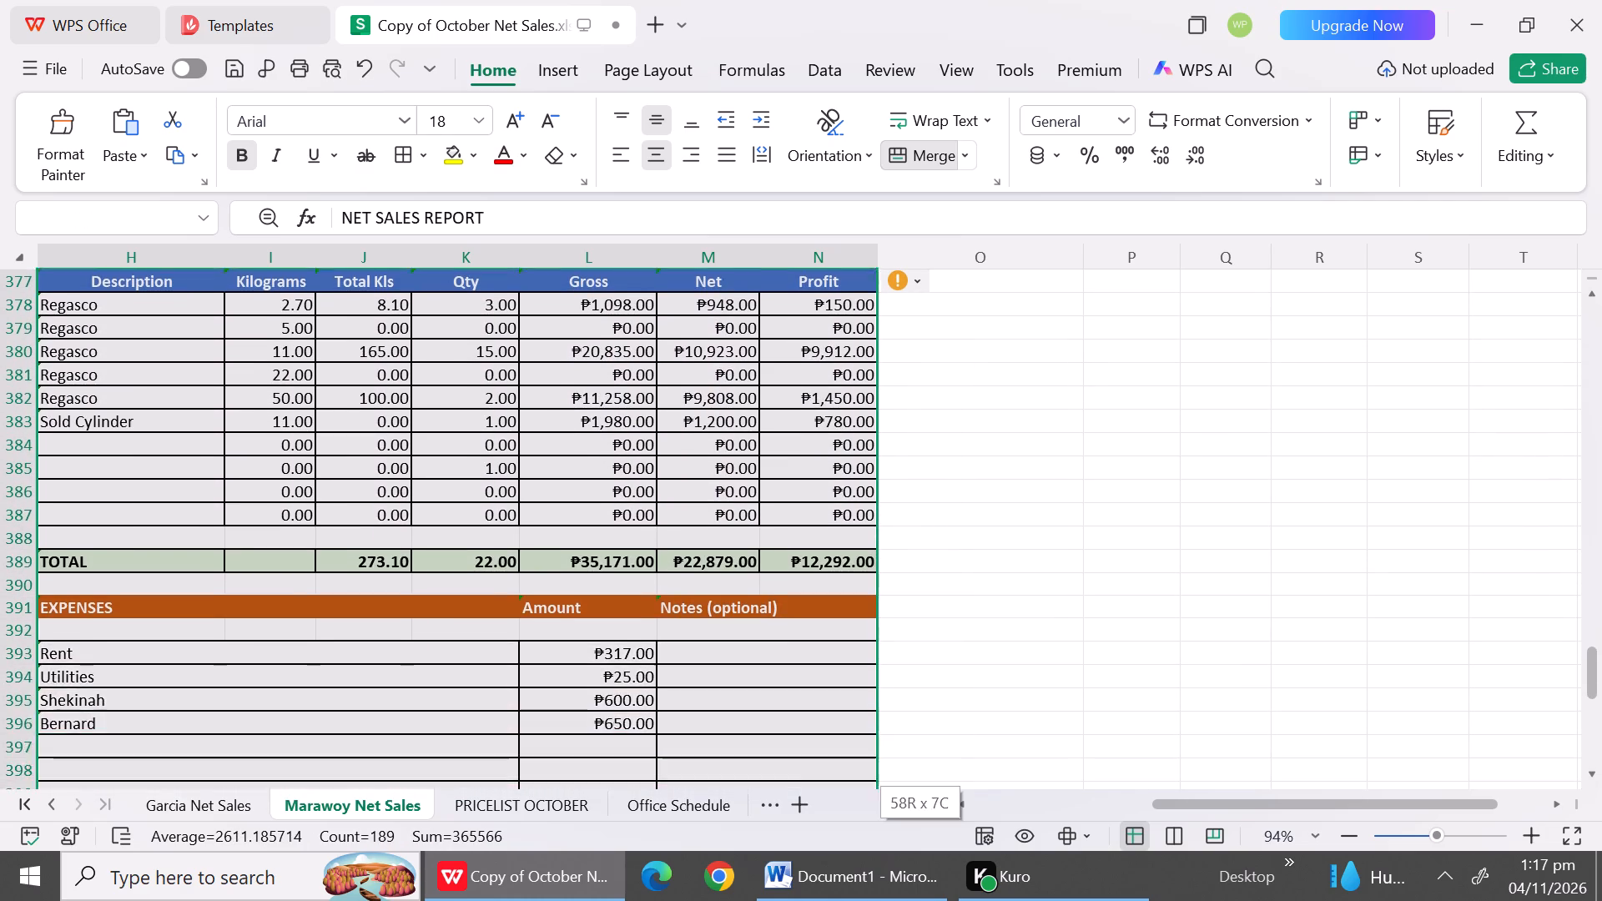
left_click_drag(542, 864, 526, 742)
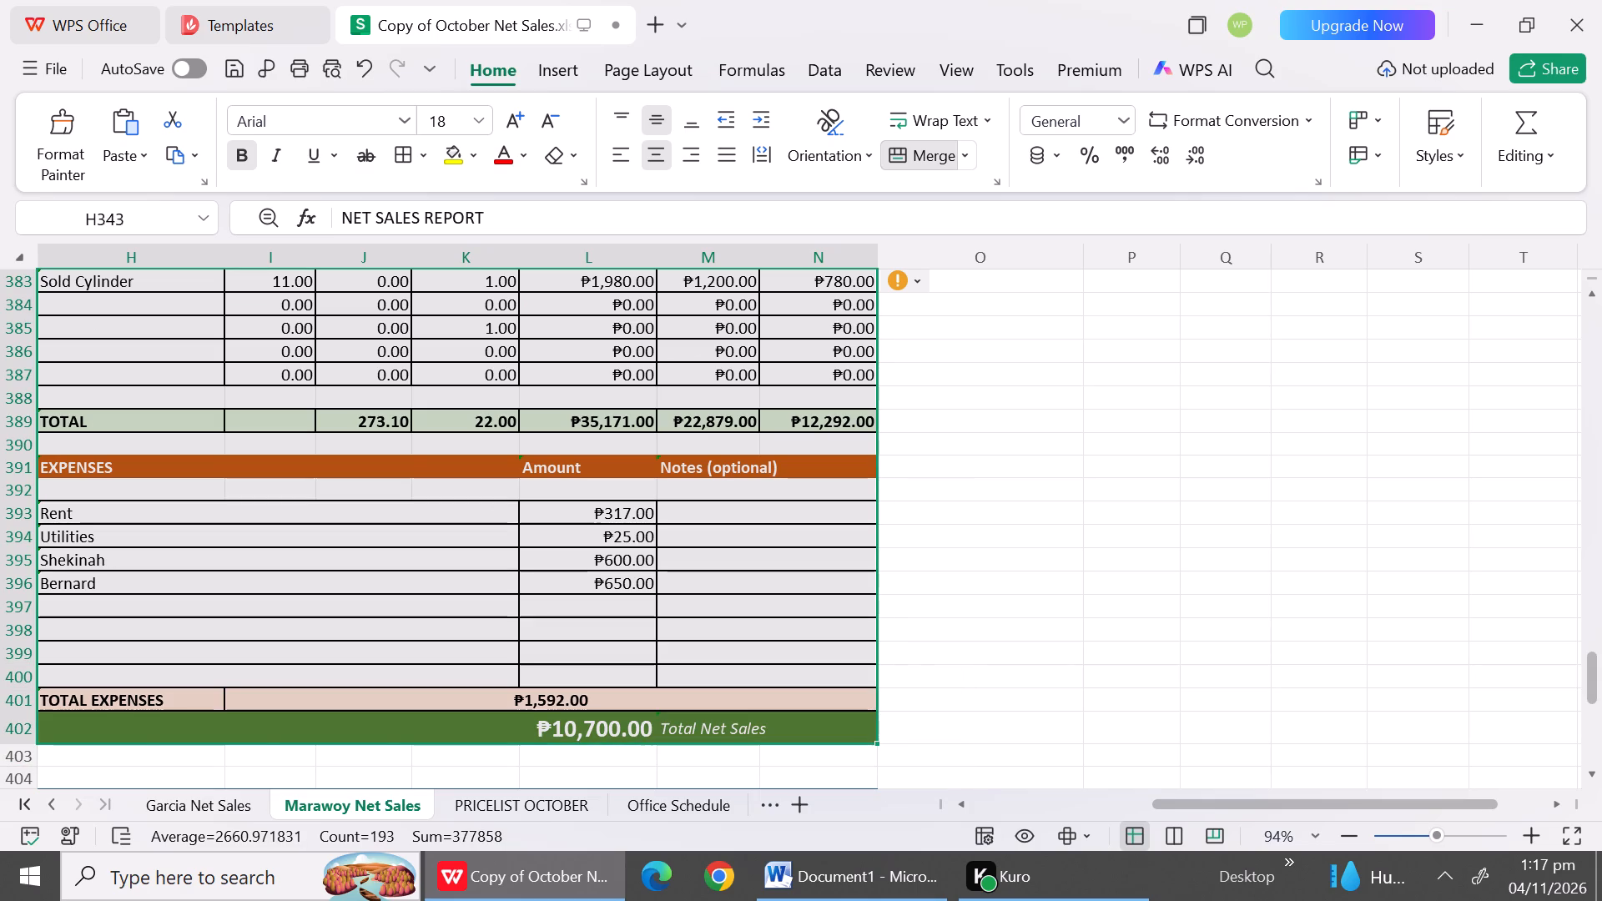
key("ctrl+c")
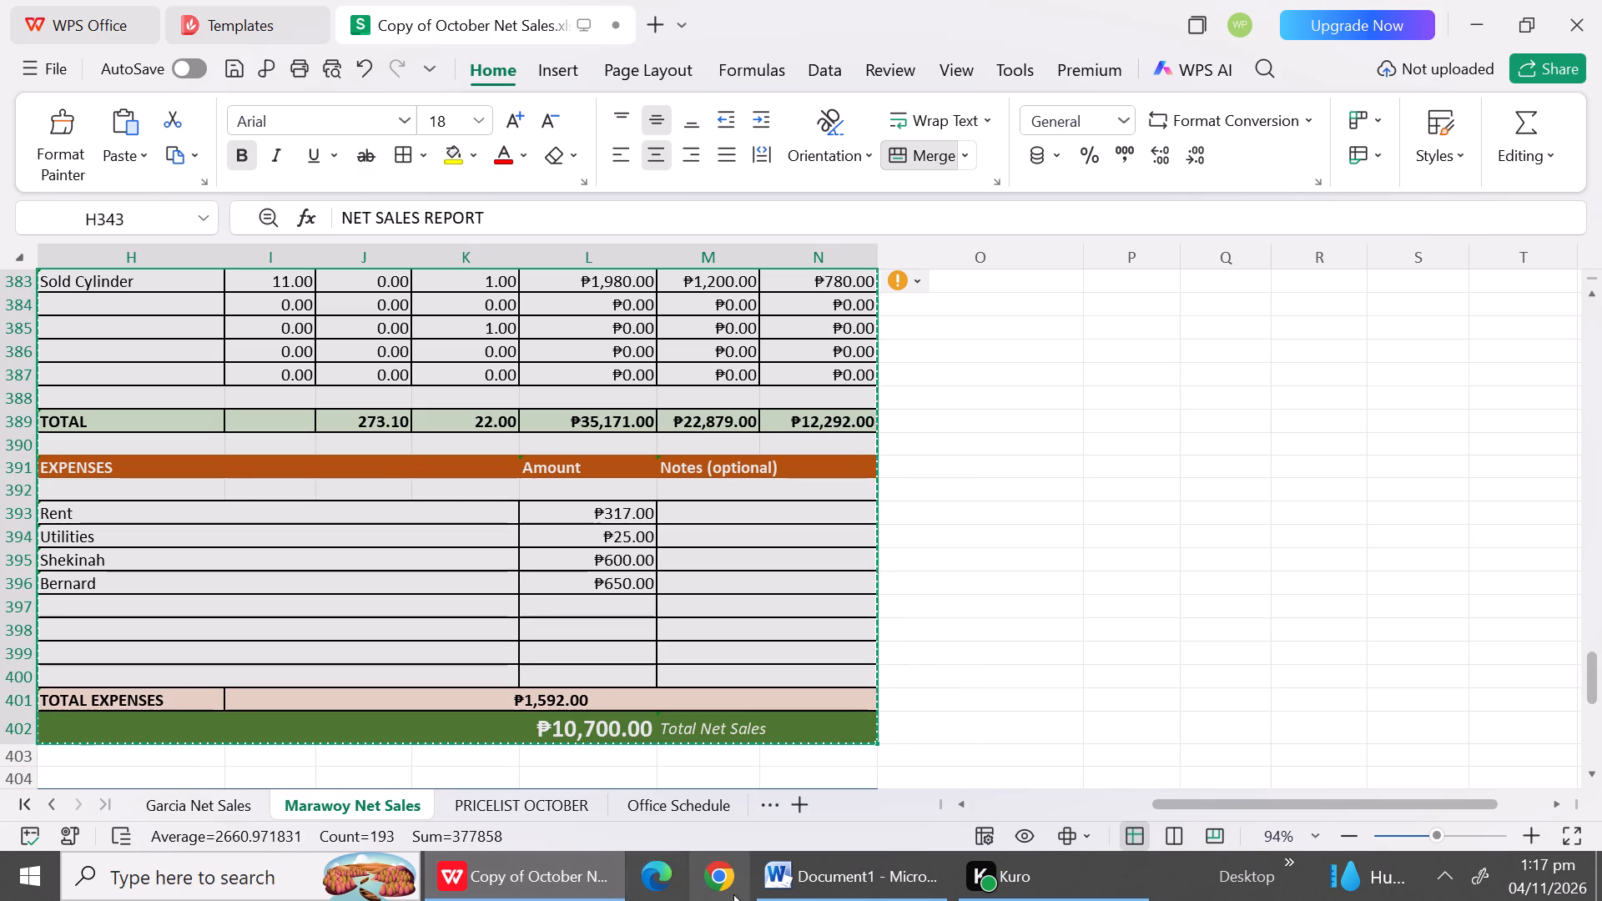
Switch to Word and paste the copied October 27 and October 28 reports on the new page.
left_click(798, 888)
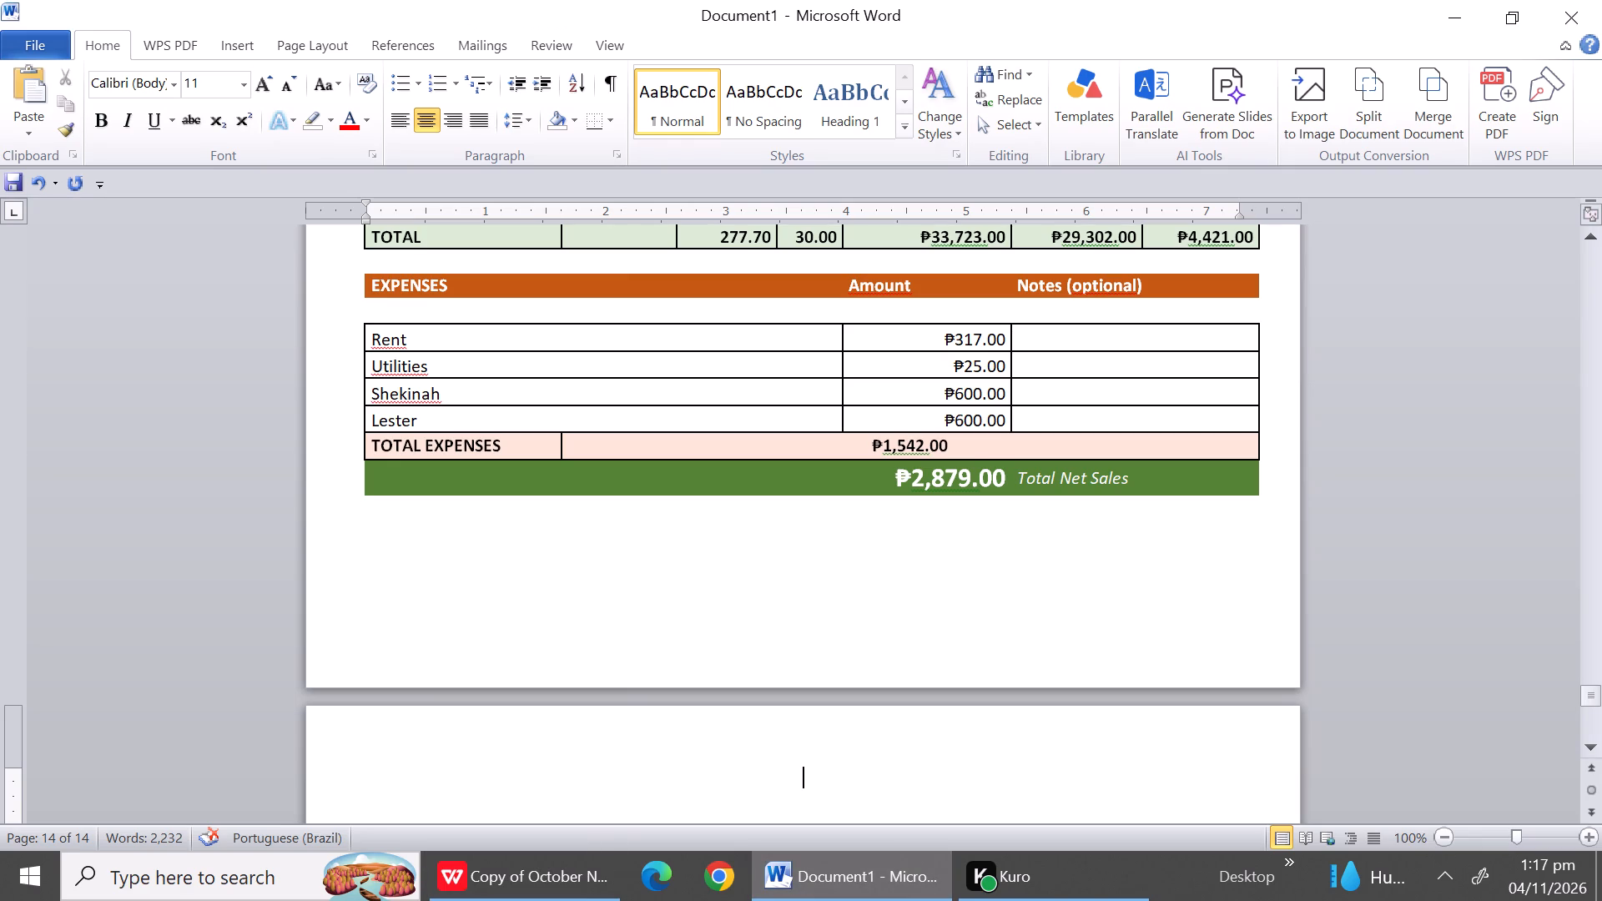
key("ctrl+v")
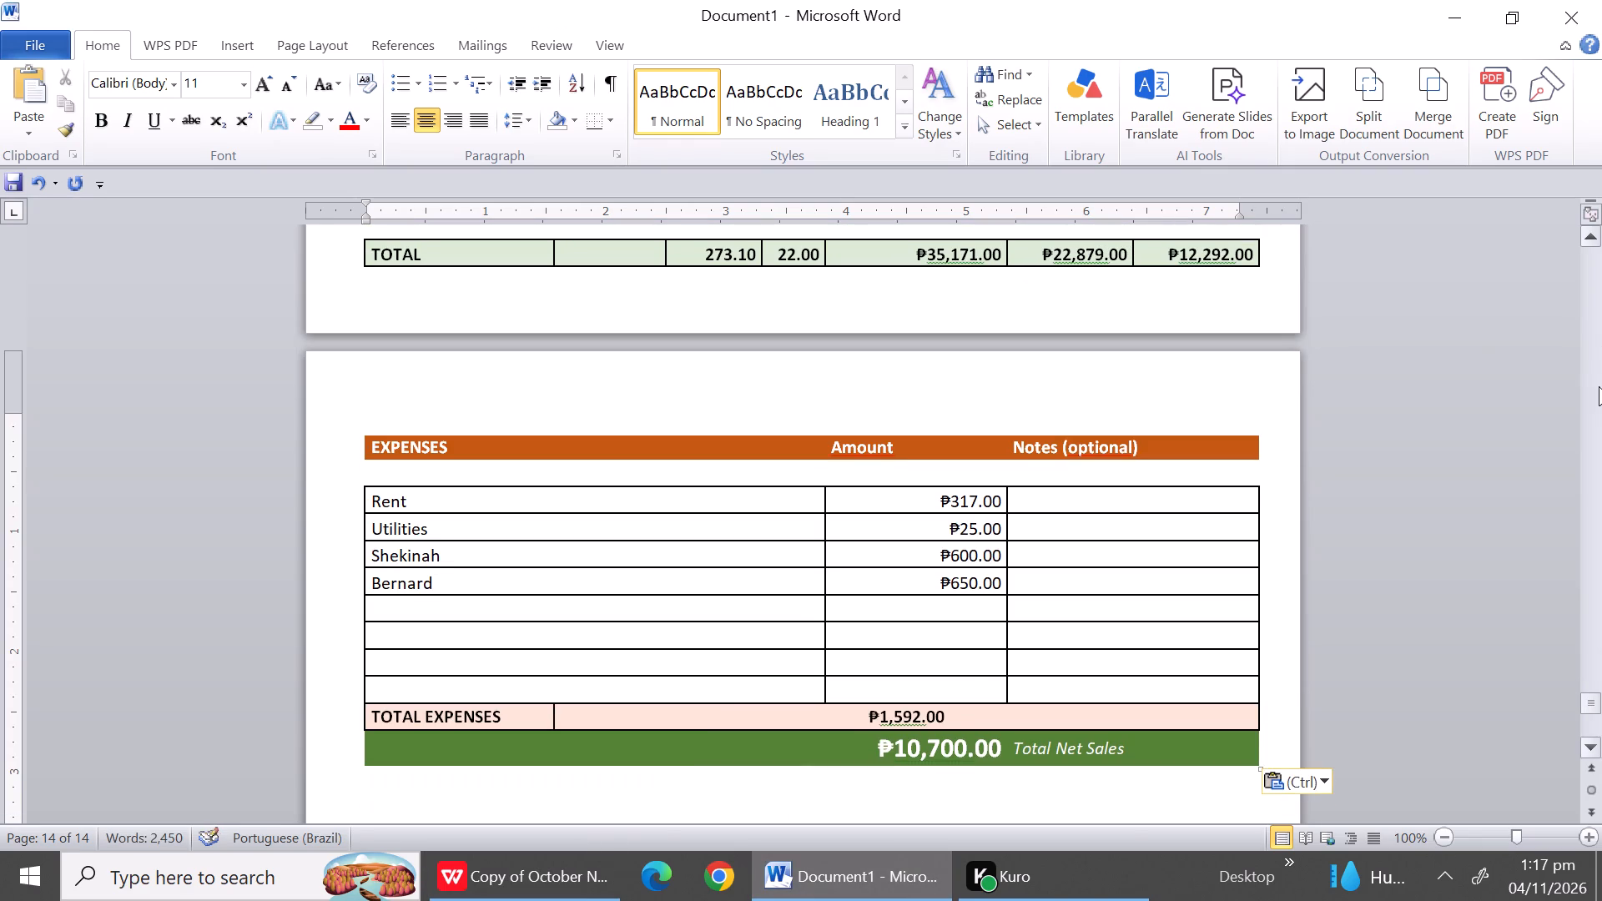
Delete the entire blank row between the date line and the column headings in the October 27 report.
left_click(1599, 386)
left_click(1599, 386)
left_click(1599, 386)
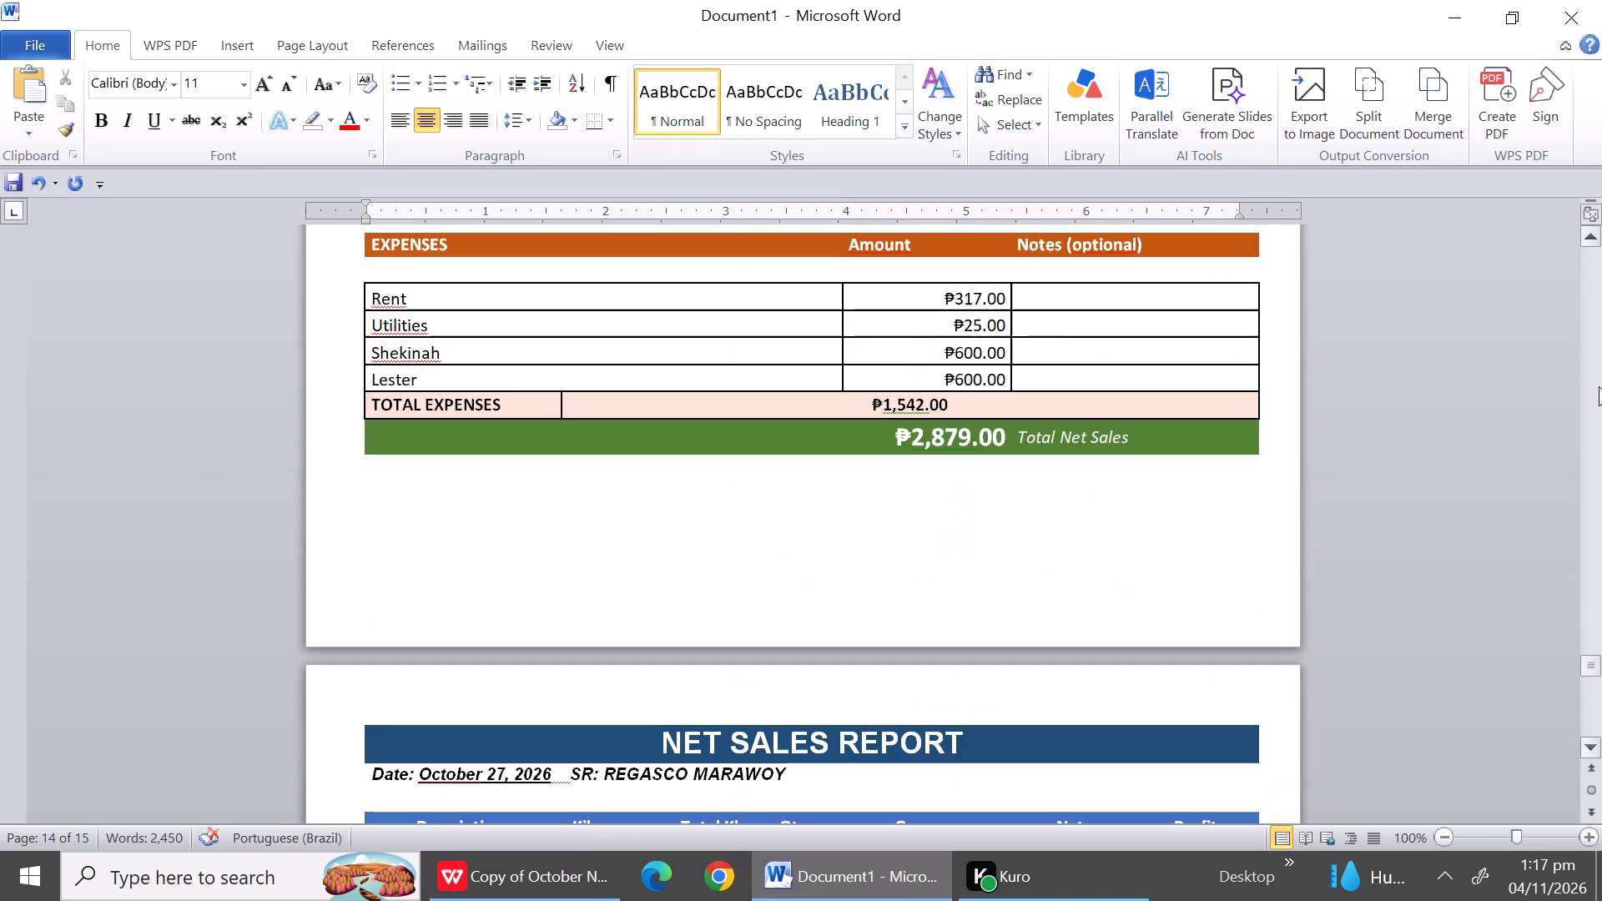
left_click(426, 804)
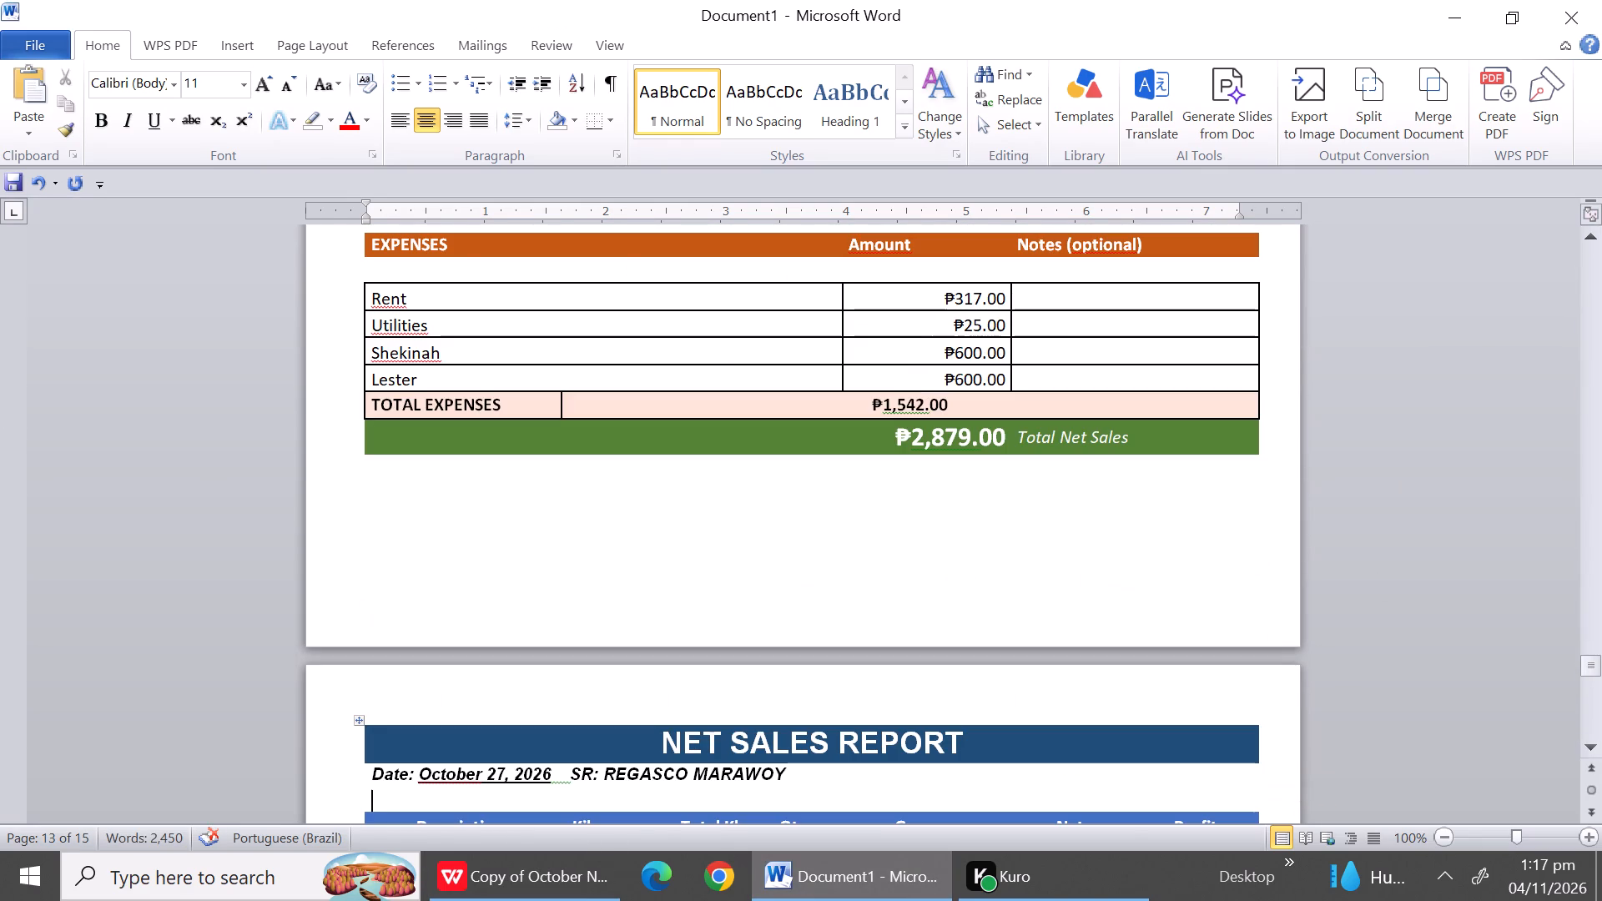
right_click(426, 804)
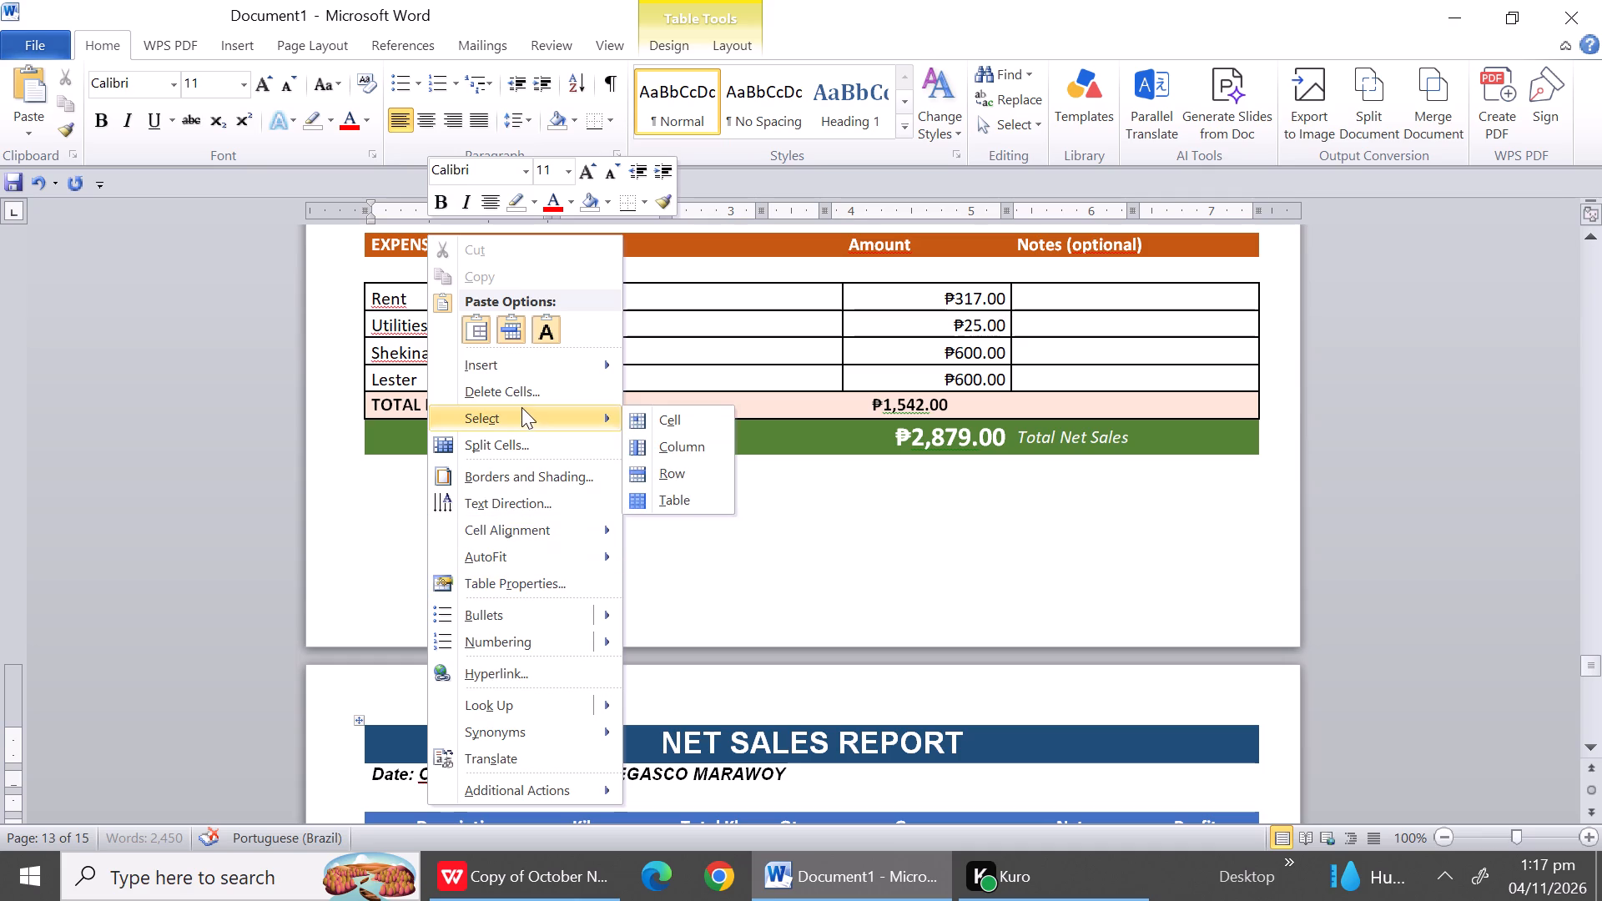
left_click(515, 395)
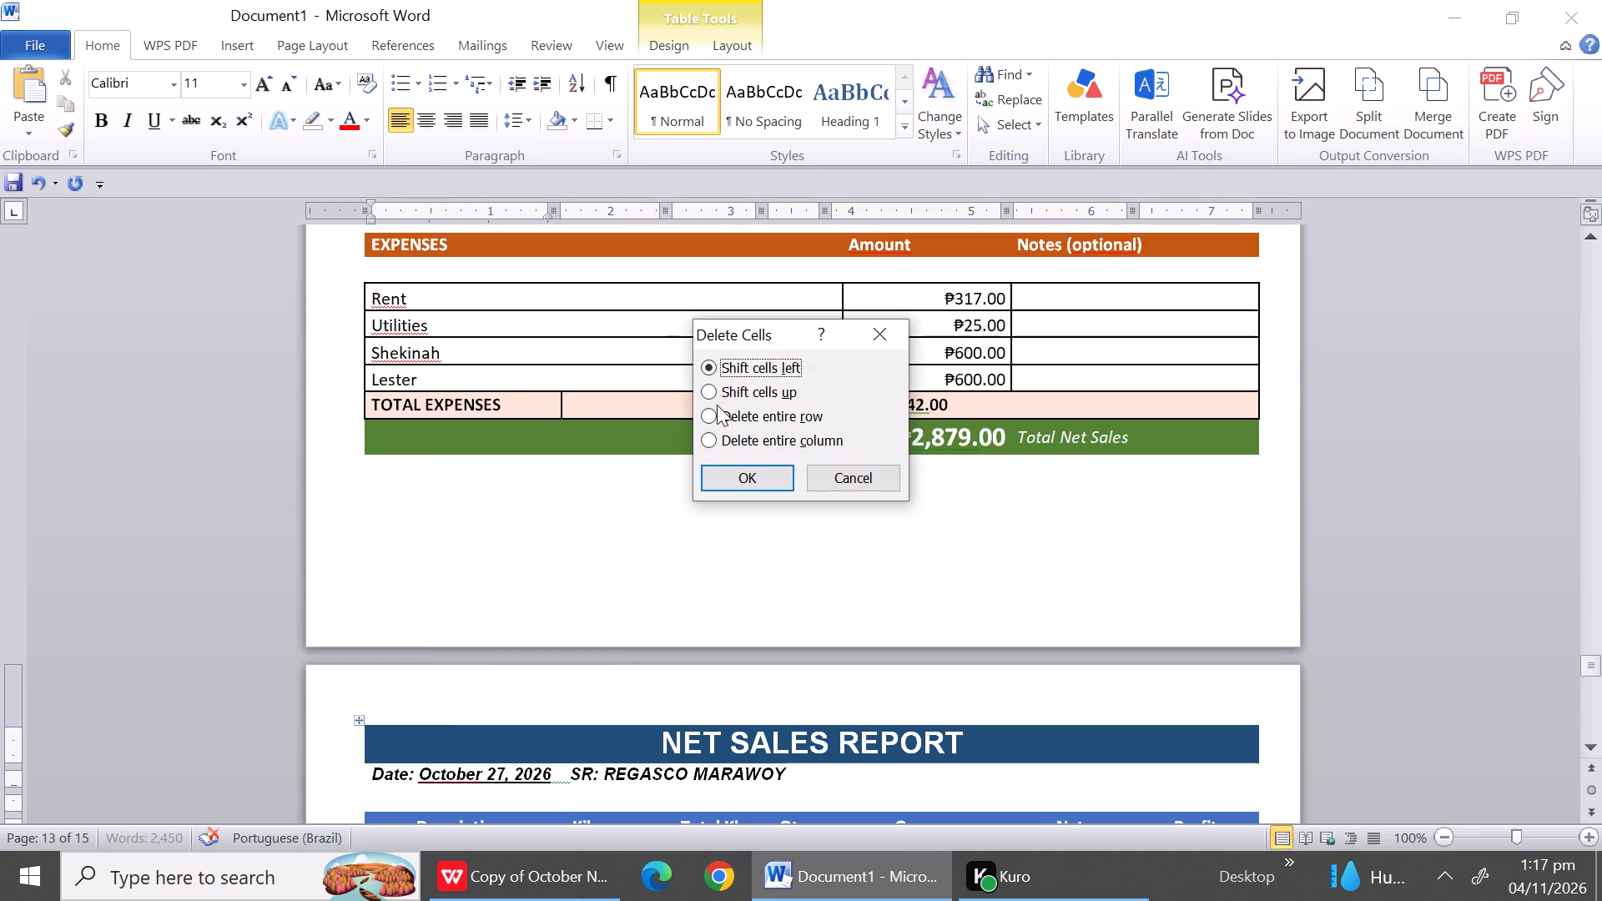
left_click(717, 405)
left_click(719, 422)
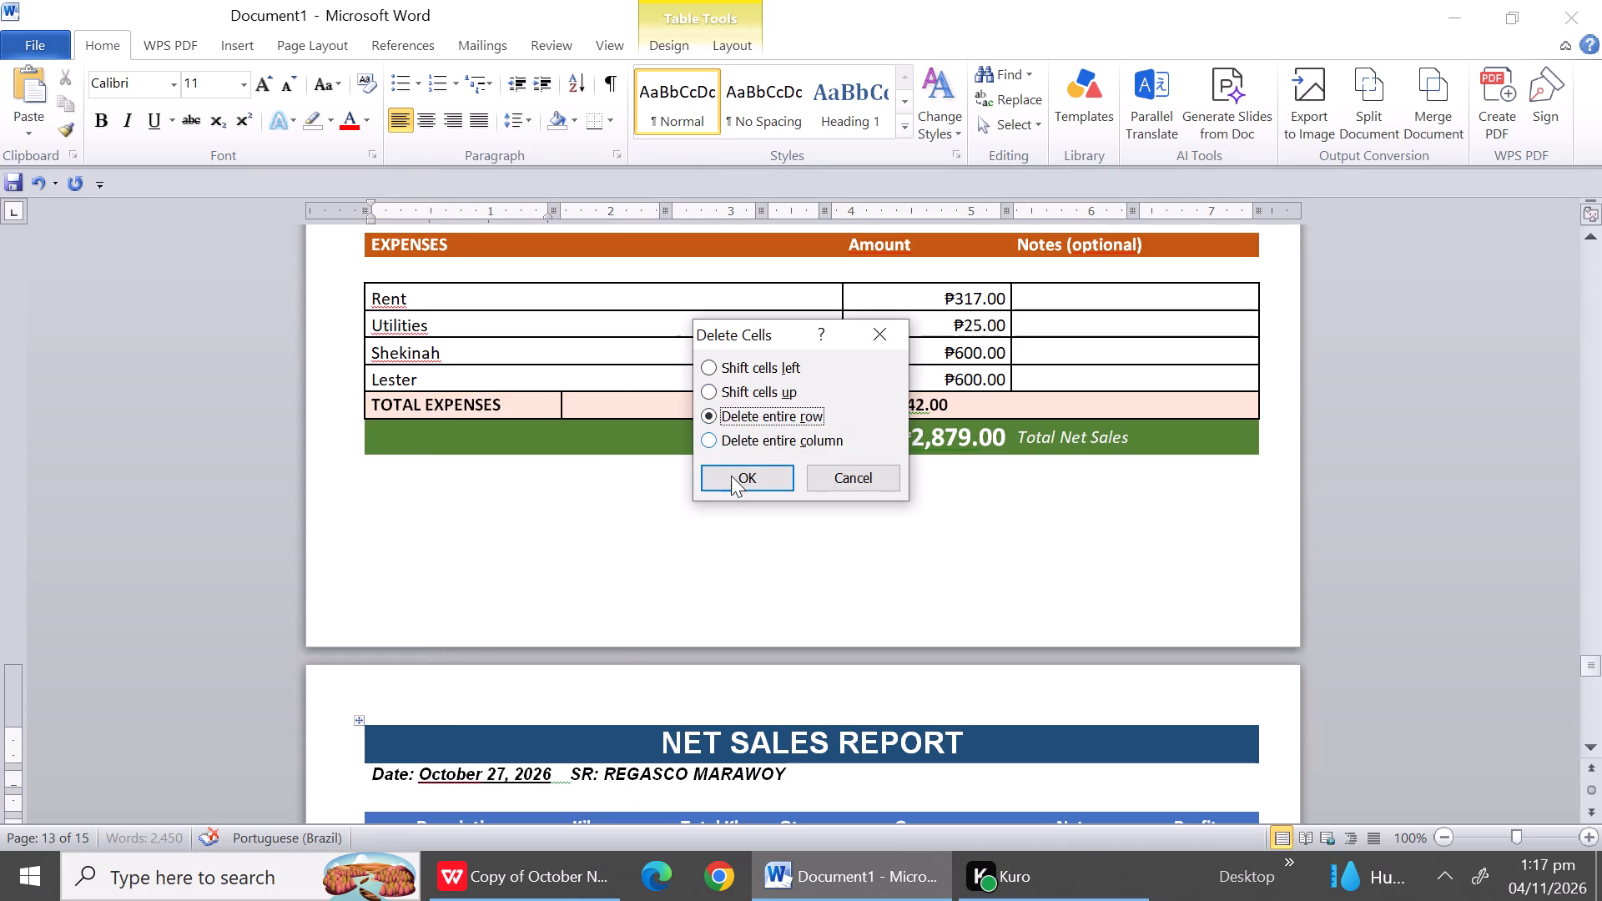
left_click(731, 476)
Delete the five unlabeled rows and the blank spacer row above TOTAL in the October 27 sales table.
triple_click(1601, 746)
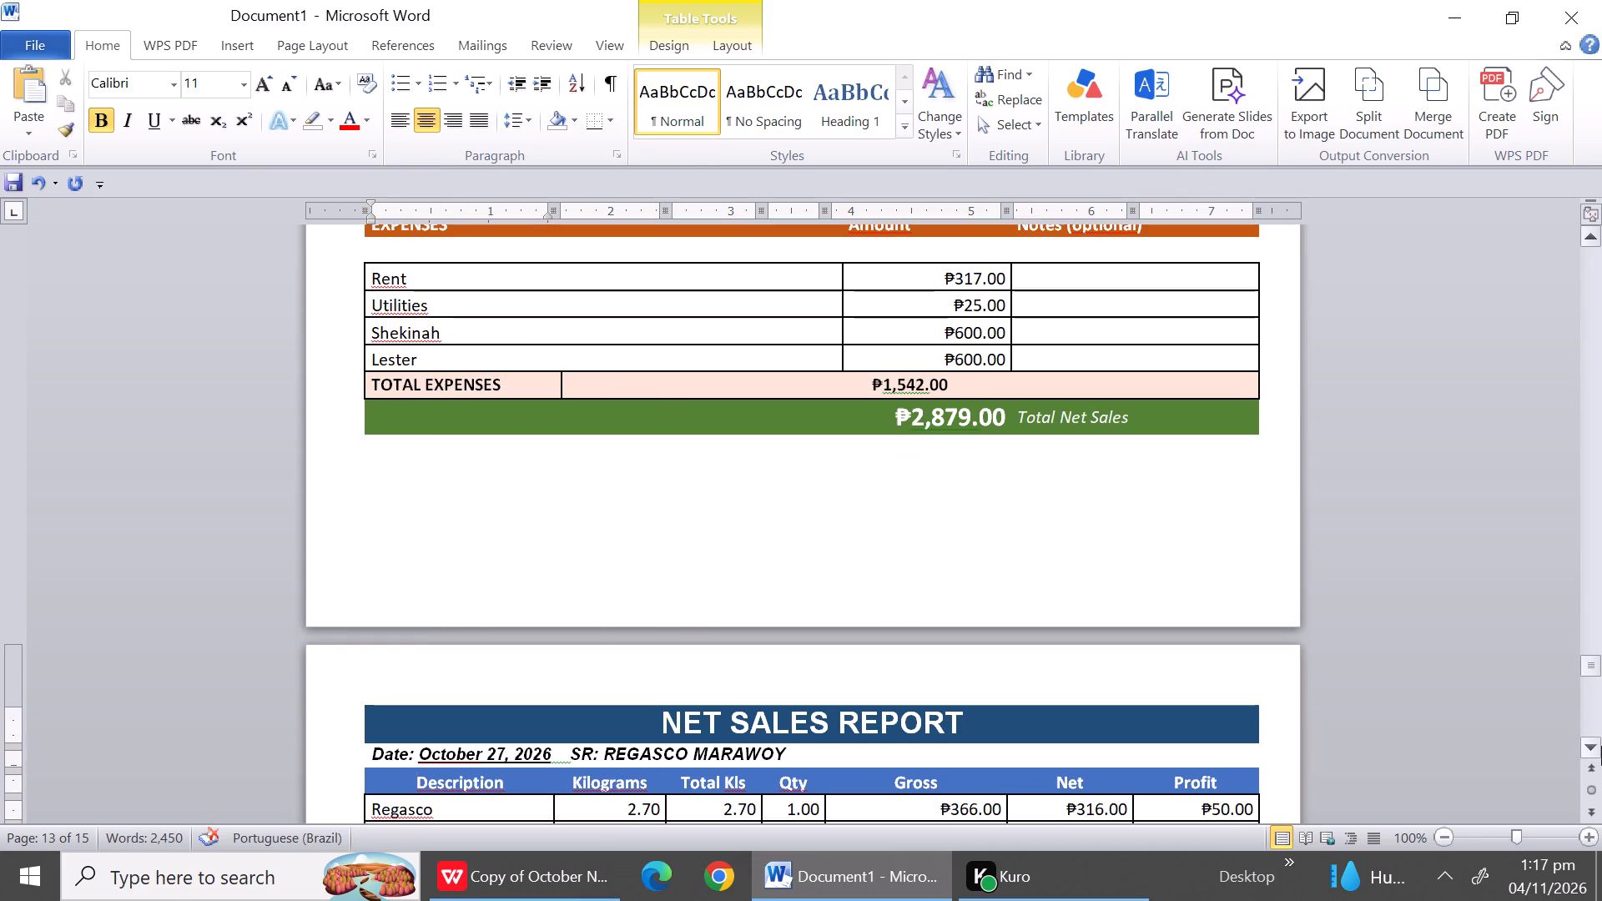
triple_click(1601, 746)
triple_click(1601, 746)
triple_click(1601, 746)
triple_click(1601, 746)
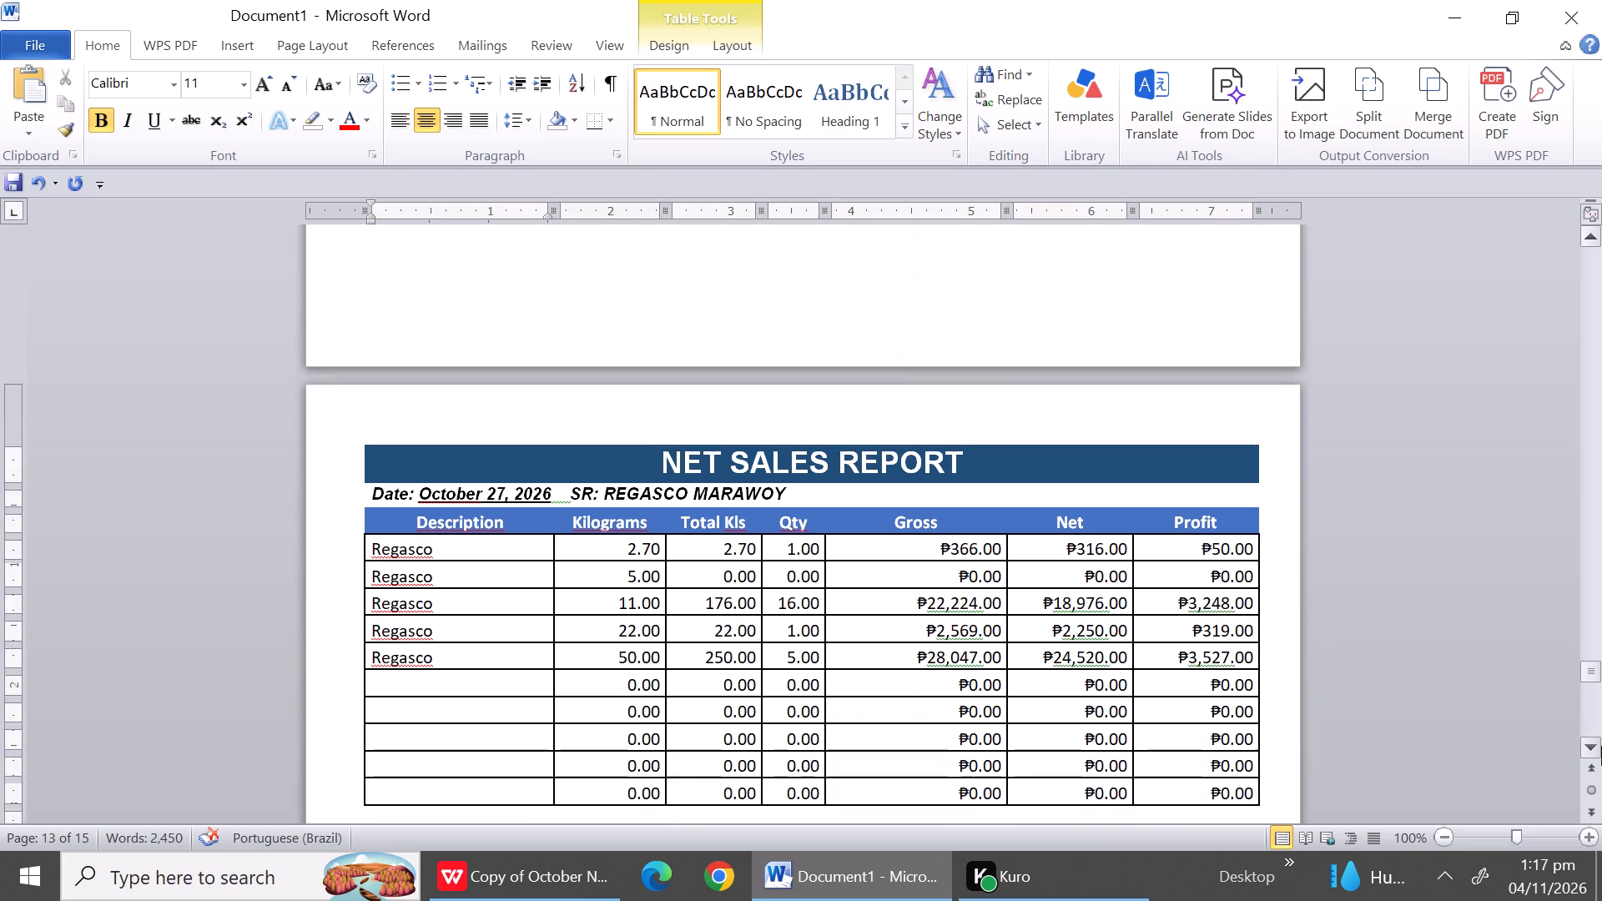
triple_click(1601, 746)
triple_click(1601, 746)
triple_click(1601, 746)
left_click(1601, 746)
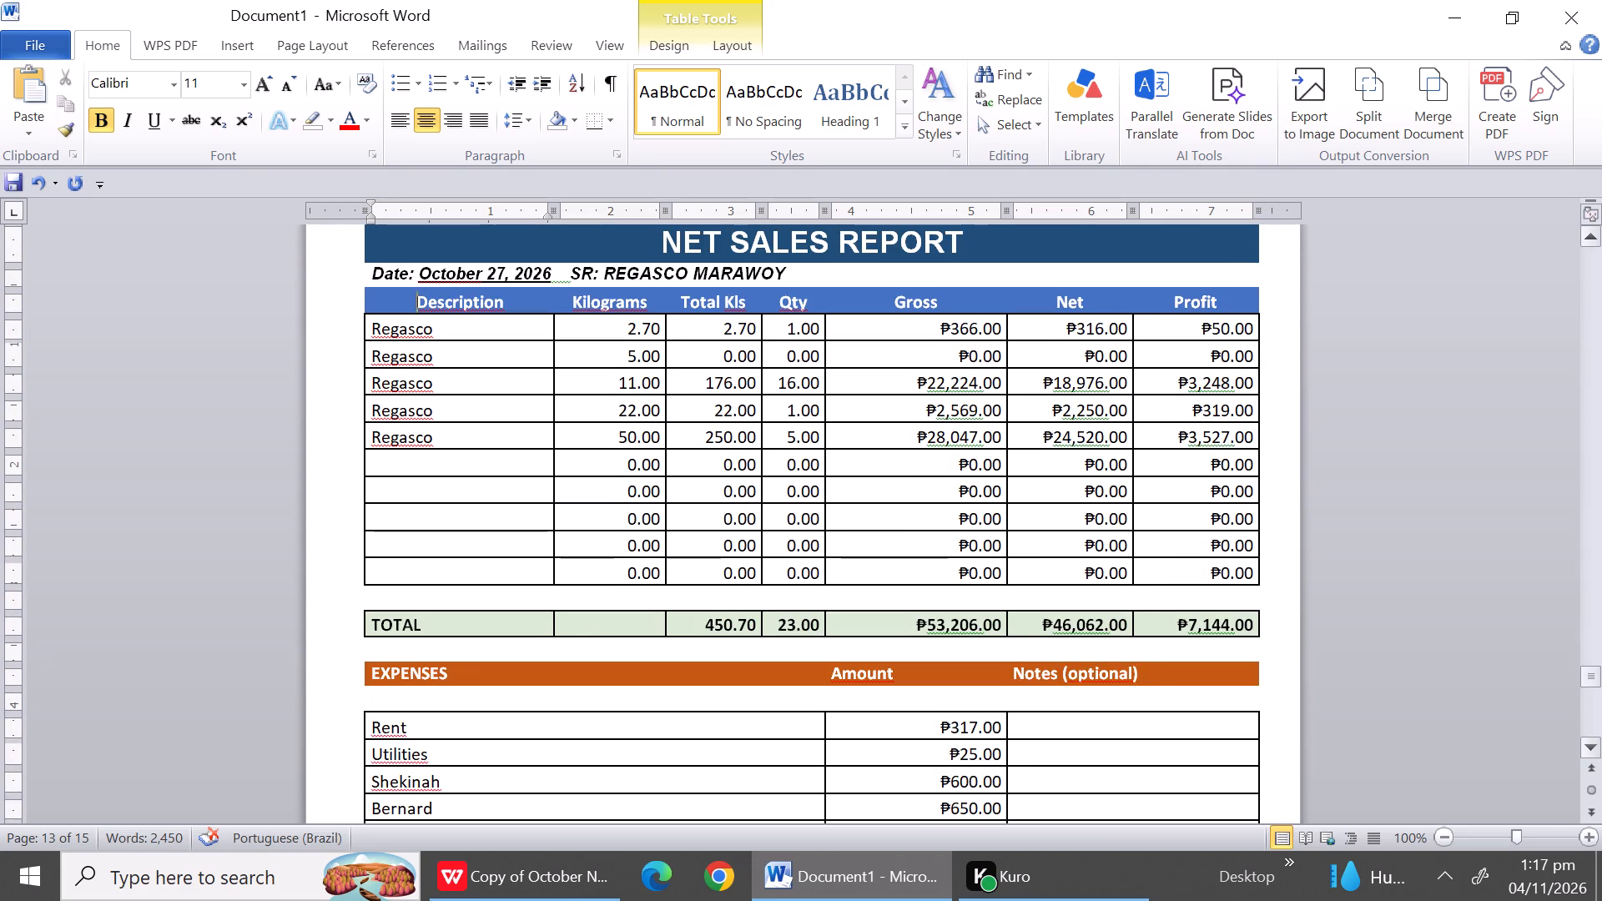
left_click_drag(411, 466, 411, 581)
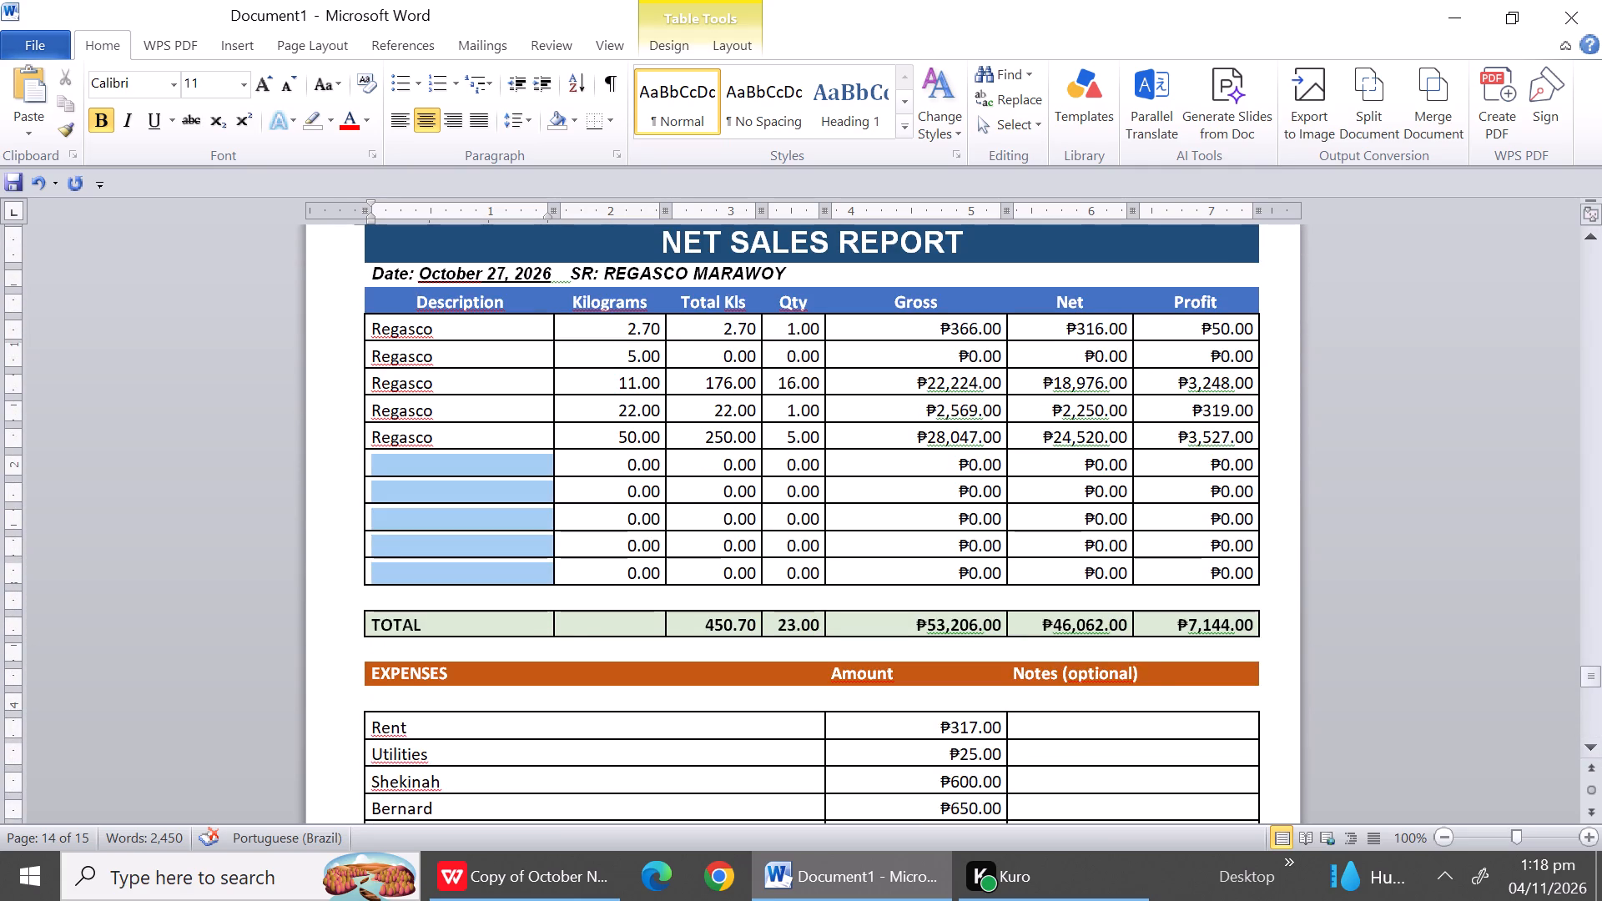
left_click_drag(411, 581, 411, 590)
right_click(411, 590)
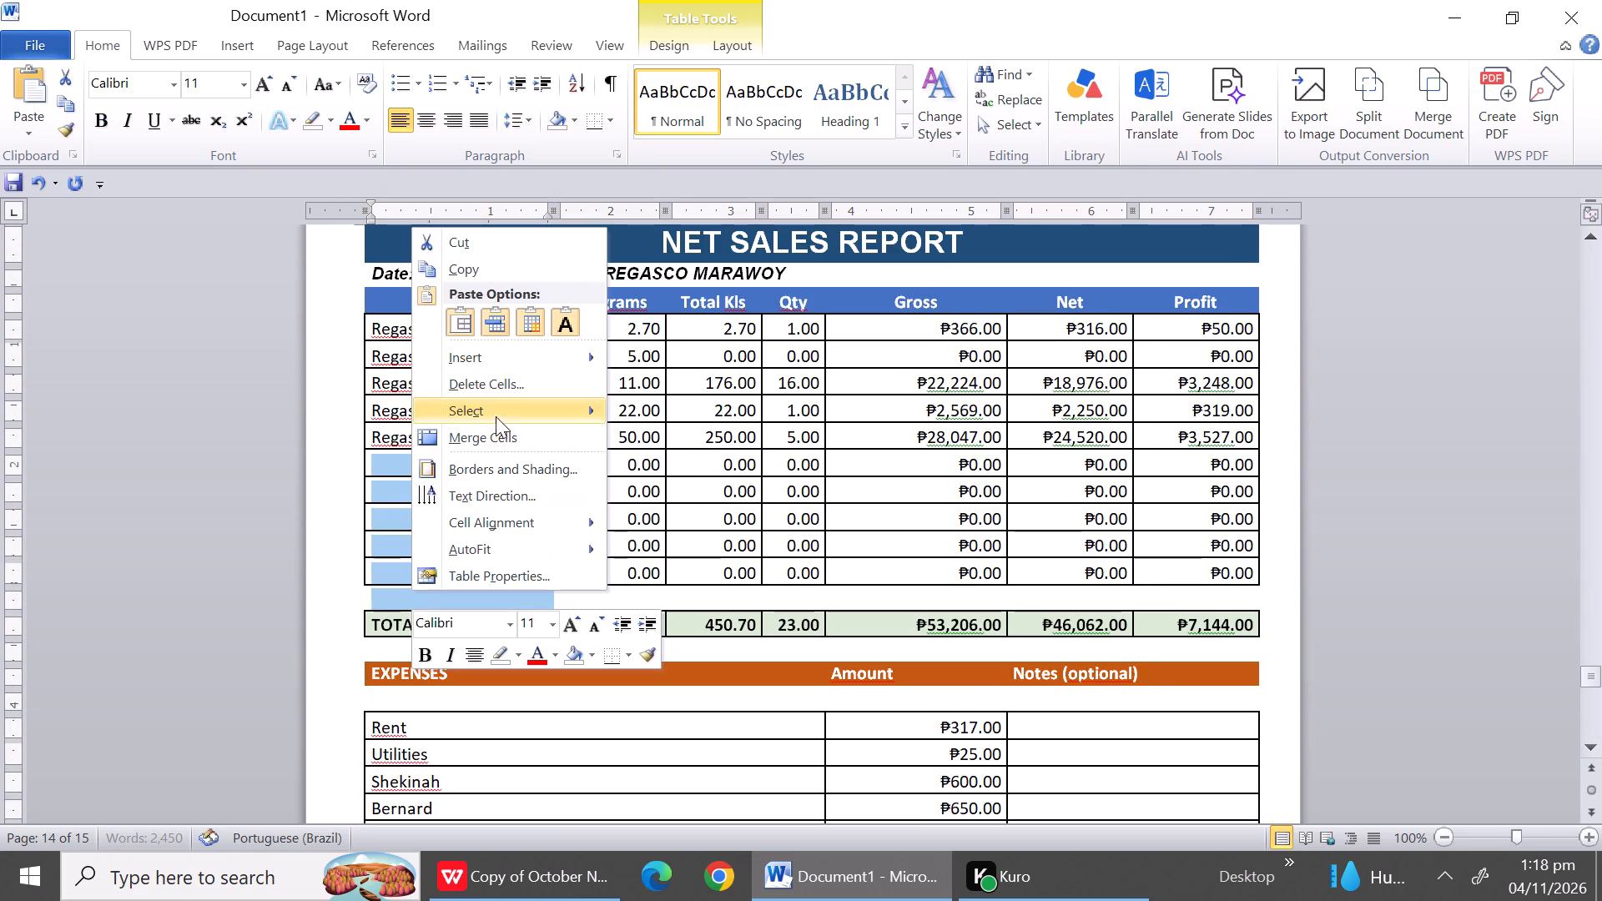
left_click(486, 386)
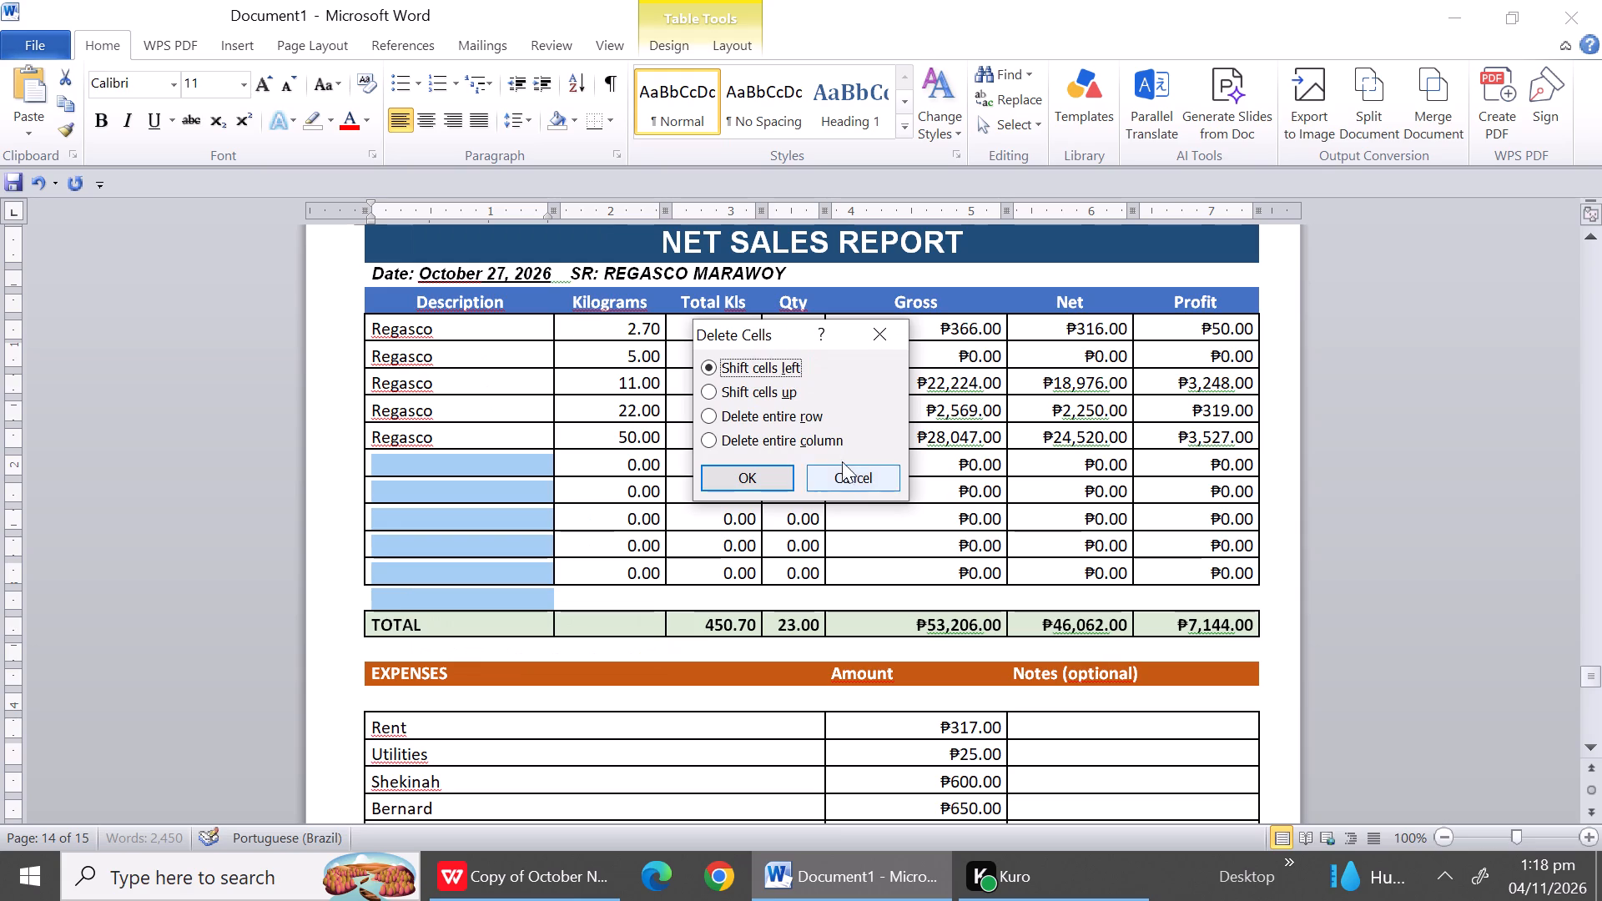
left_click(792, 421)
left_click(742, 485)
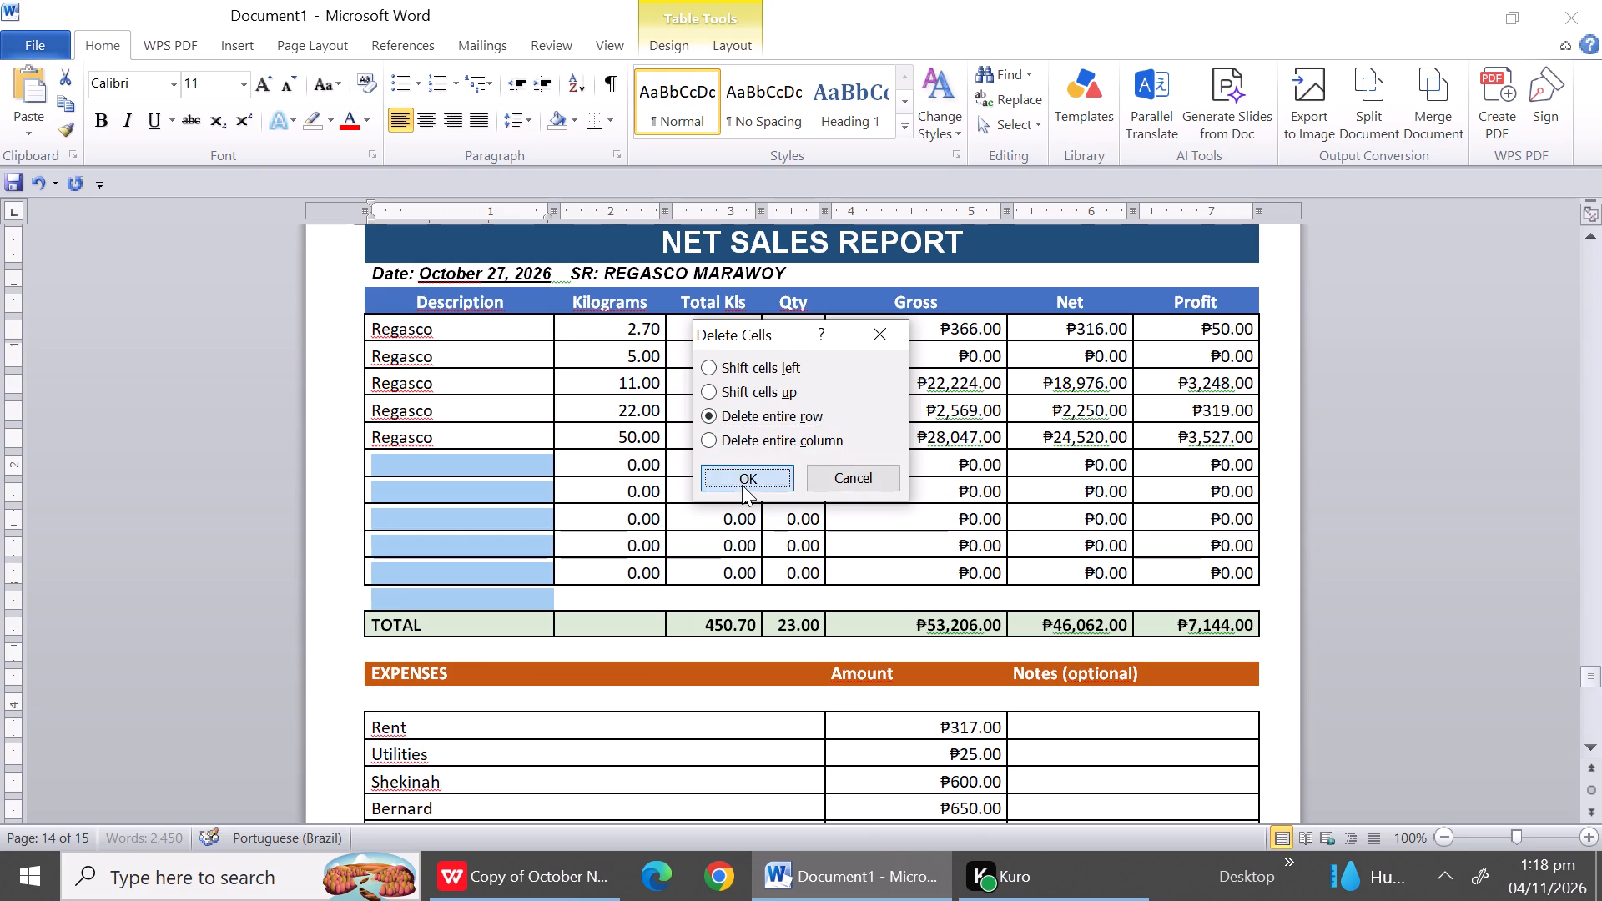
Delete the four blank expense rows between Bernard and TOTAL EXPENSES in the October 27 report.
double_click(1594, 753)
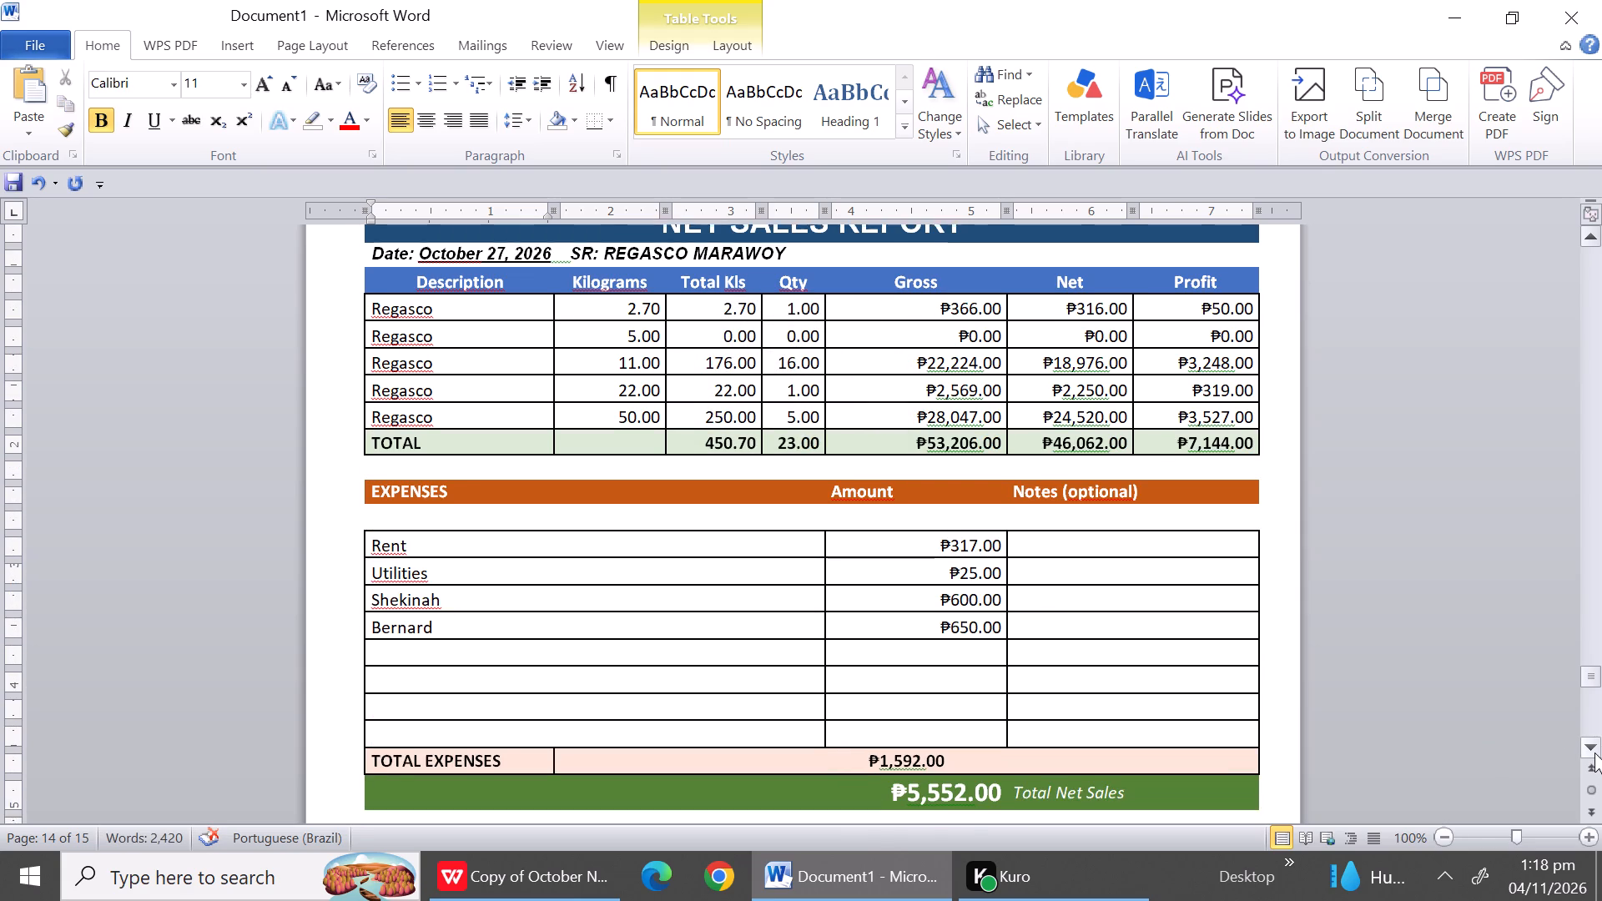
double_click(1594, 753)
triple_click(1594, 753)
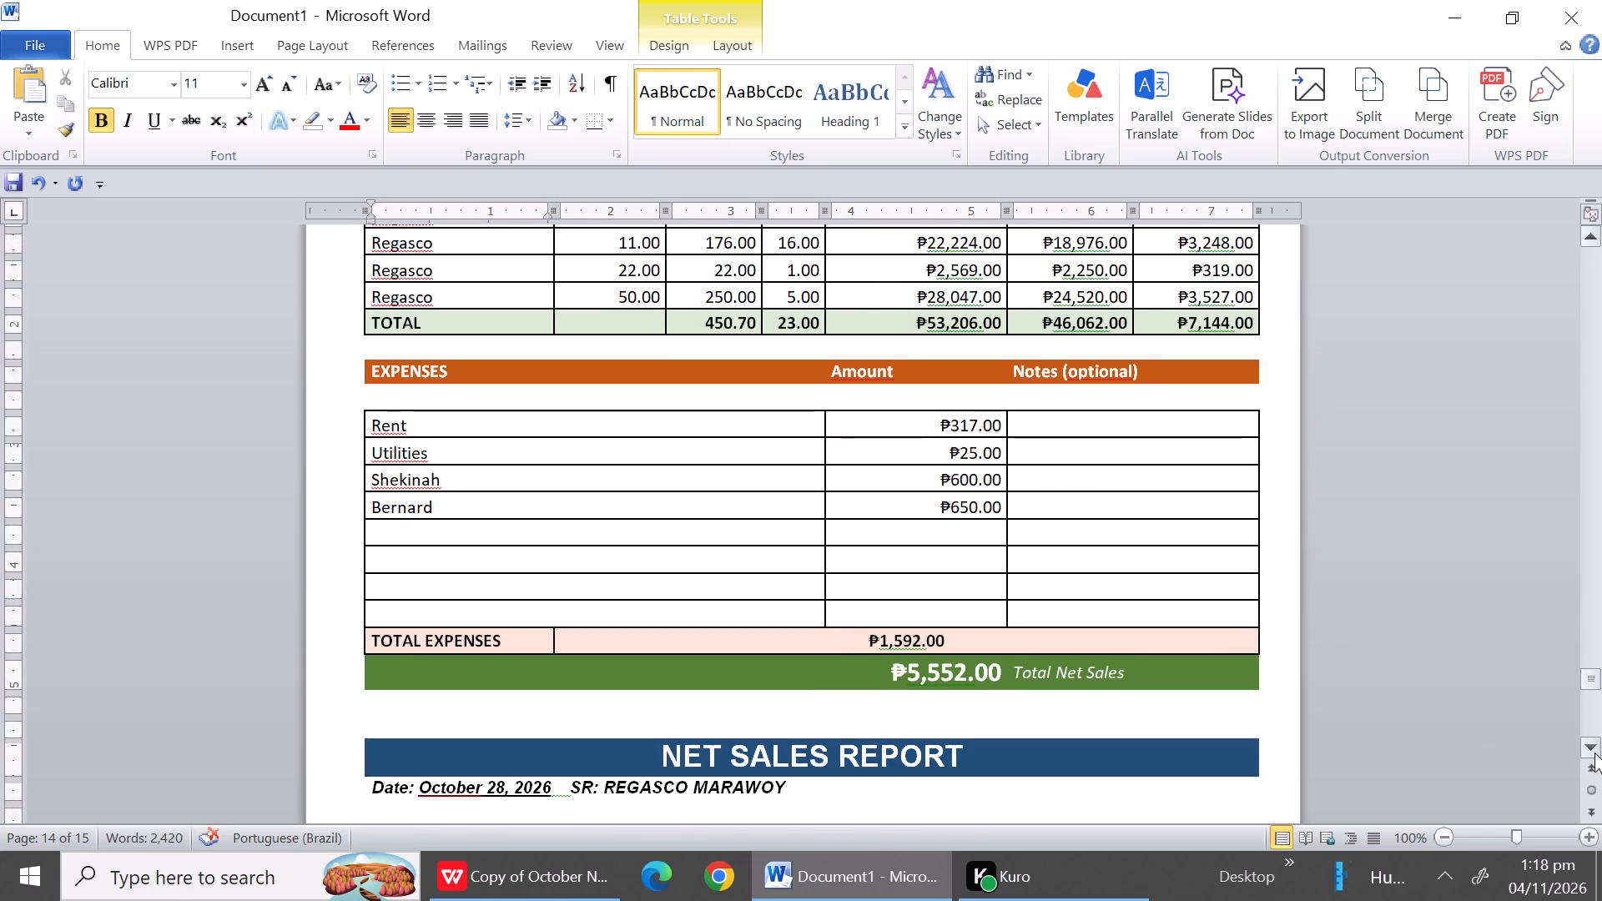
triple_click(1594, 753)
left_click(1594, 753)
left_click_drag(432, 450, 430, 496)
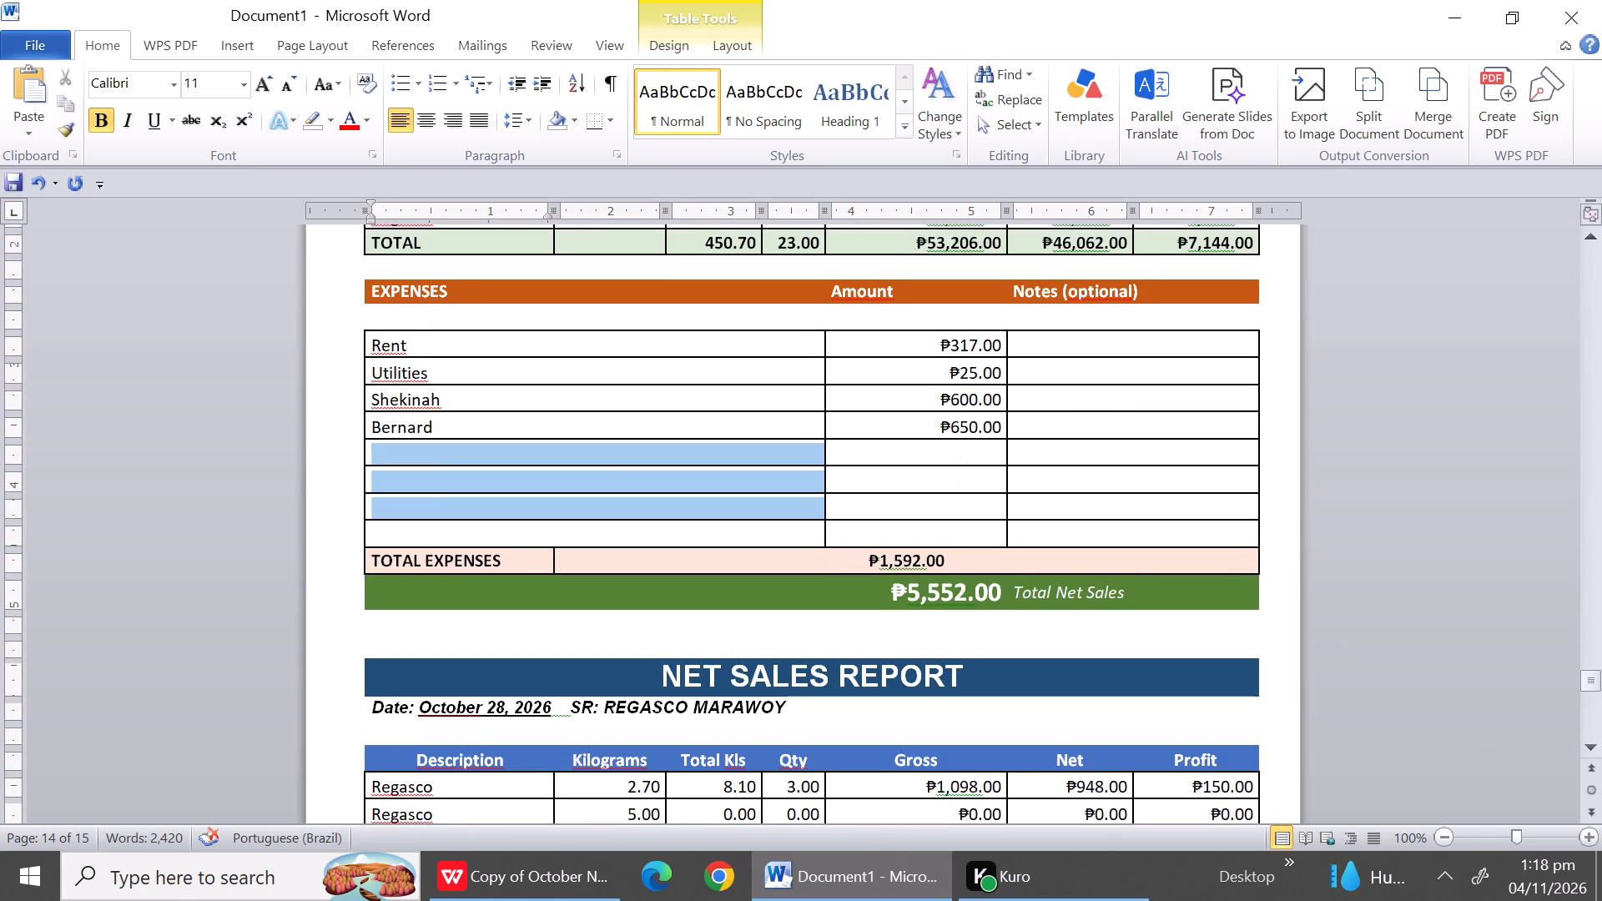
left_click_drag(430, 496, 430, 529)
right_click(430, 529)
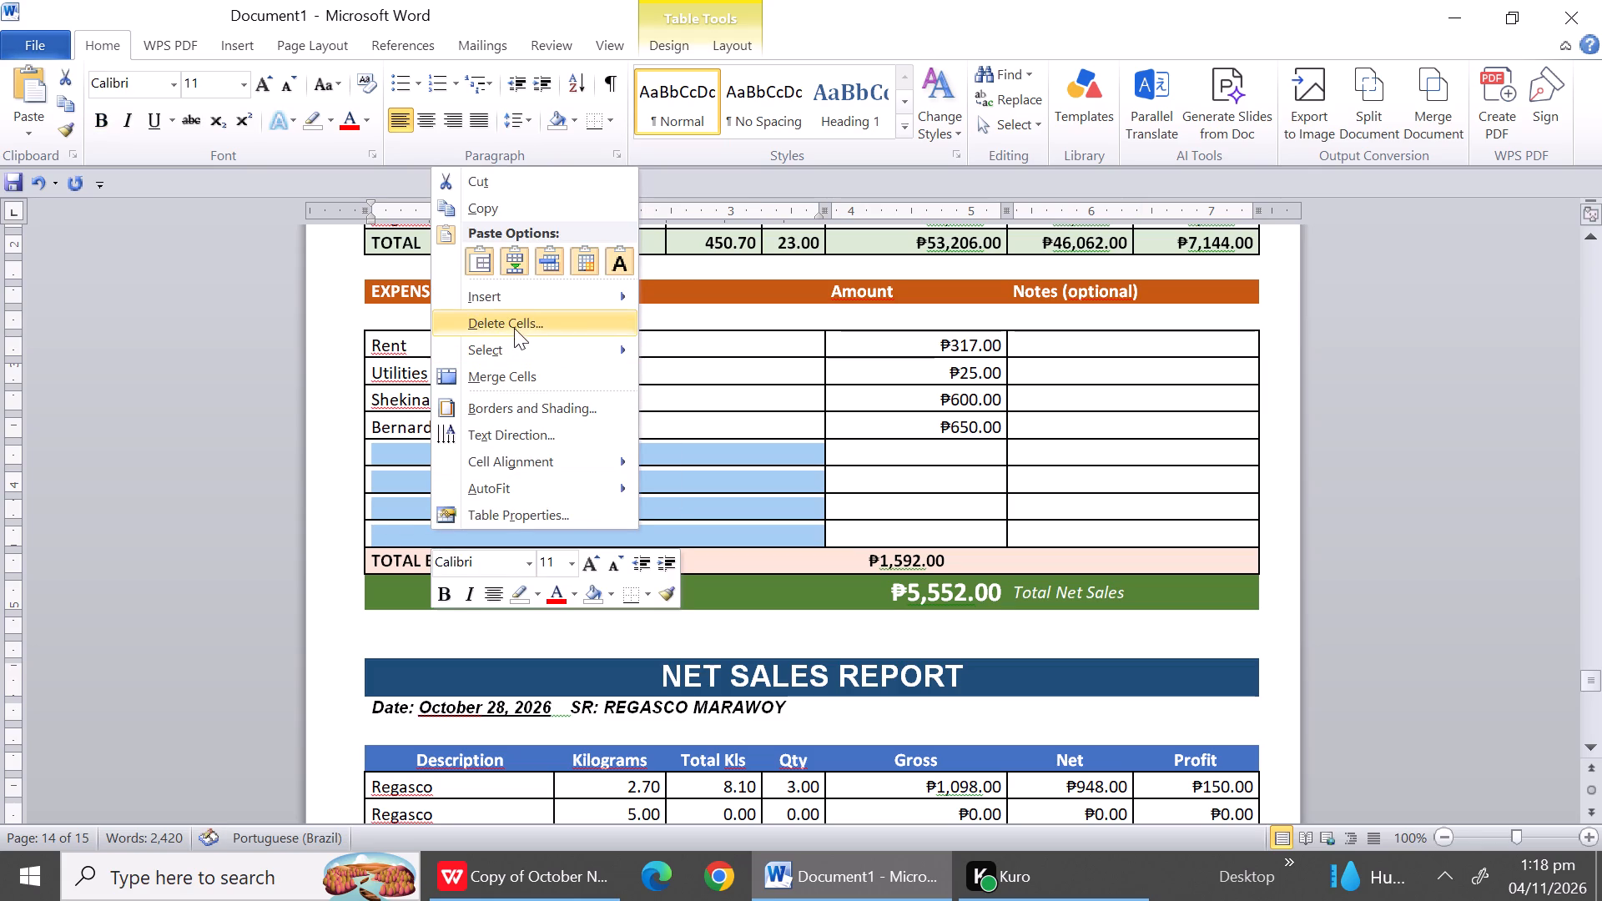
left_click(513, 319)
left_click(726, 423)
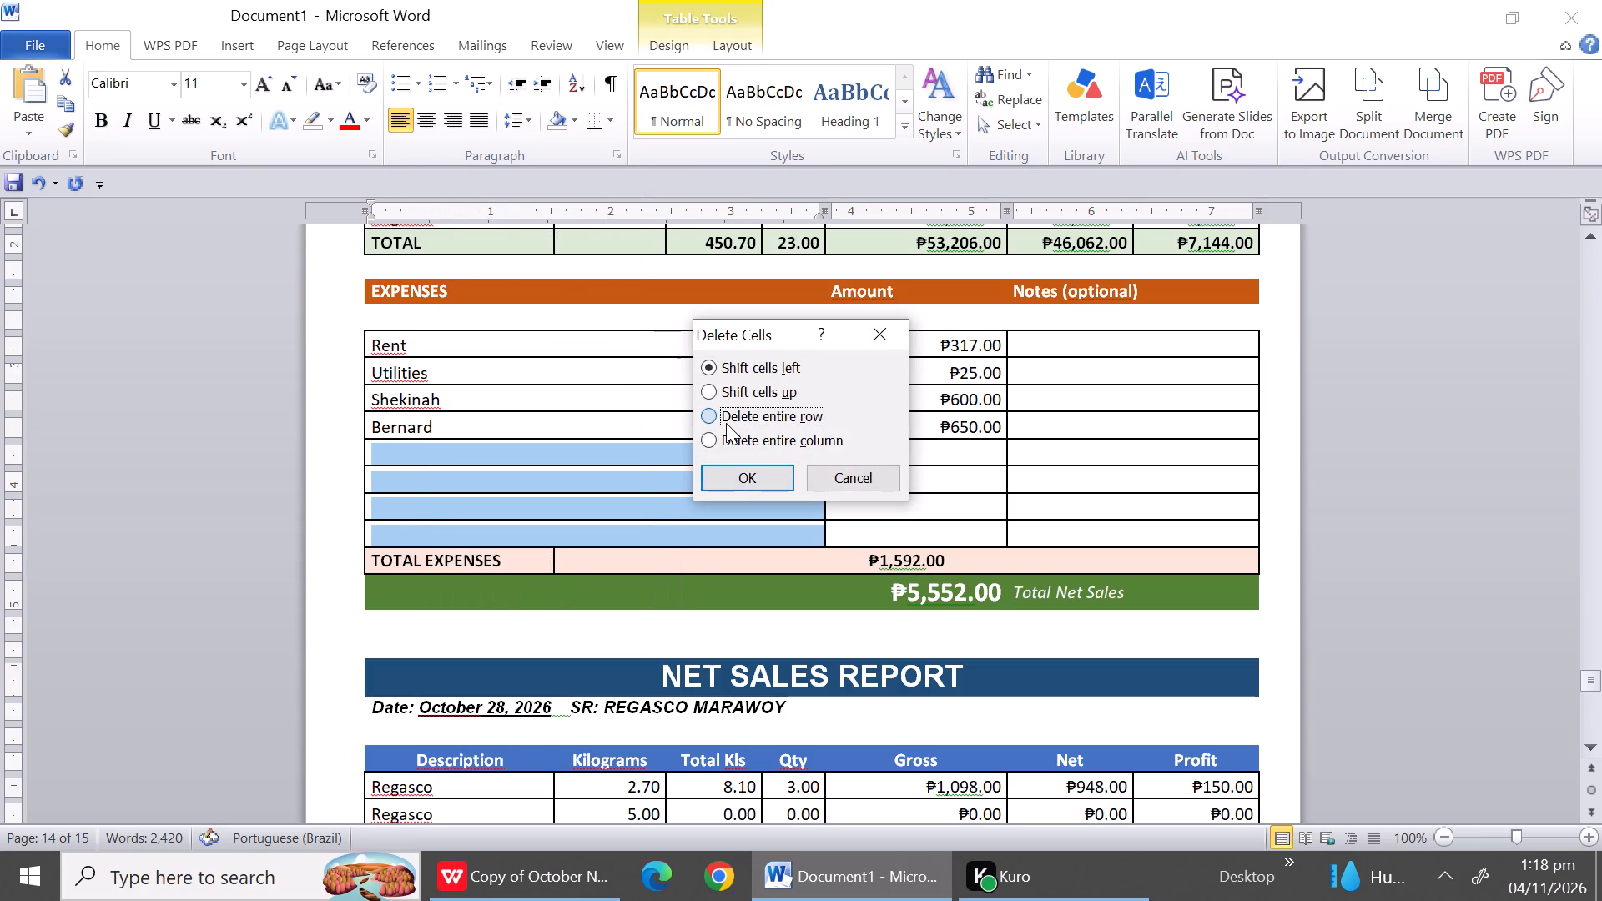
left_click(731, 474)
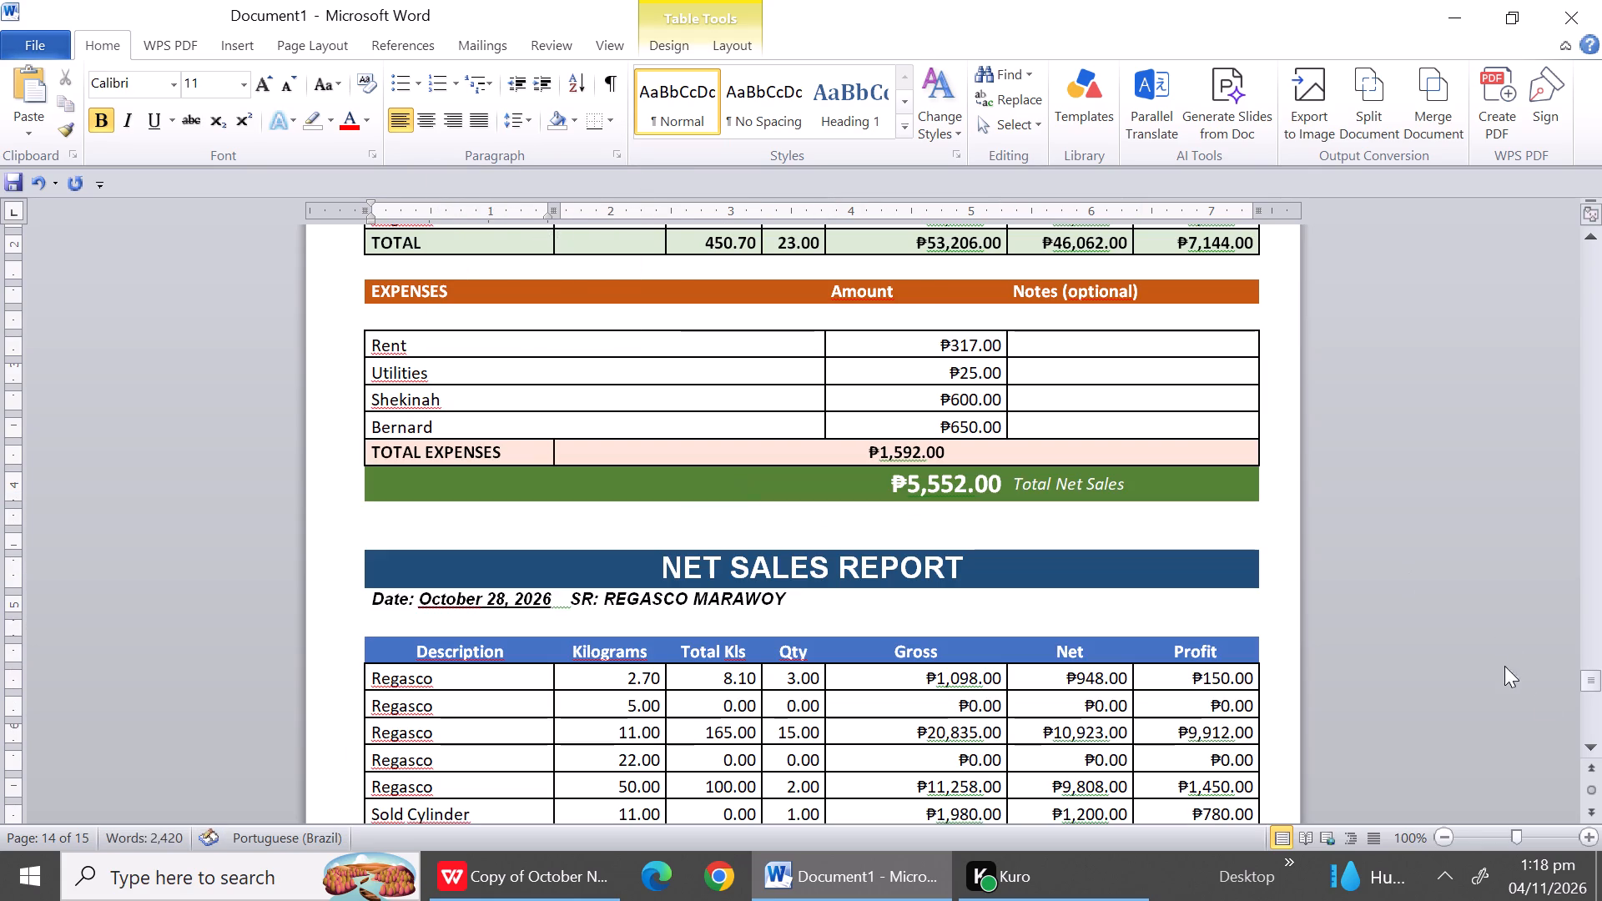
Delete the entire blank row between the date line and the column headings in the October 28 report.
triple_click(1590, 750)
triple_click(1590, 750)
triple_click(1590, 750)
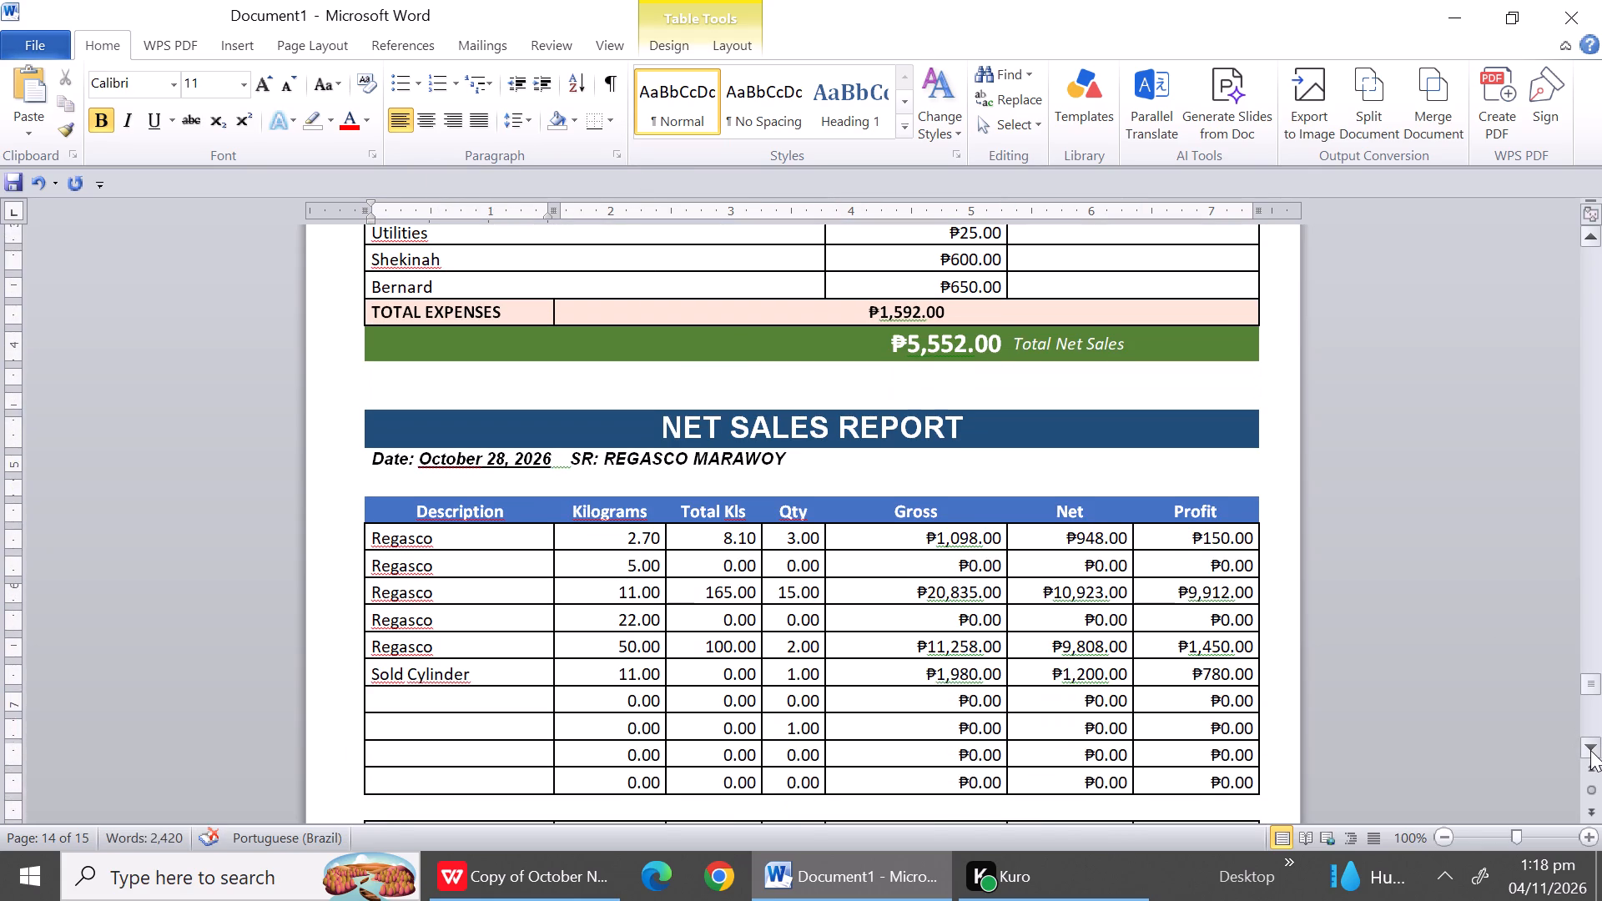
left_click(1590, 750)
left_click(424, 423)
right_click(424, 423)
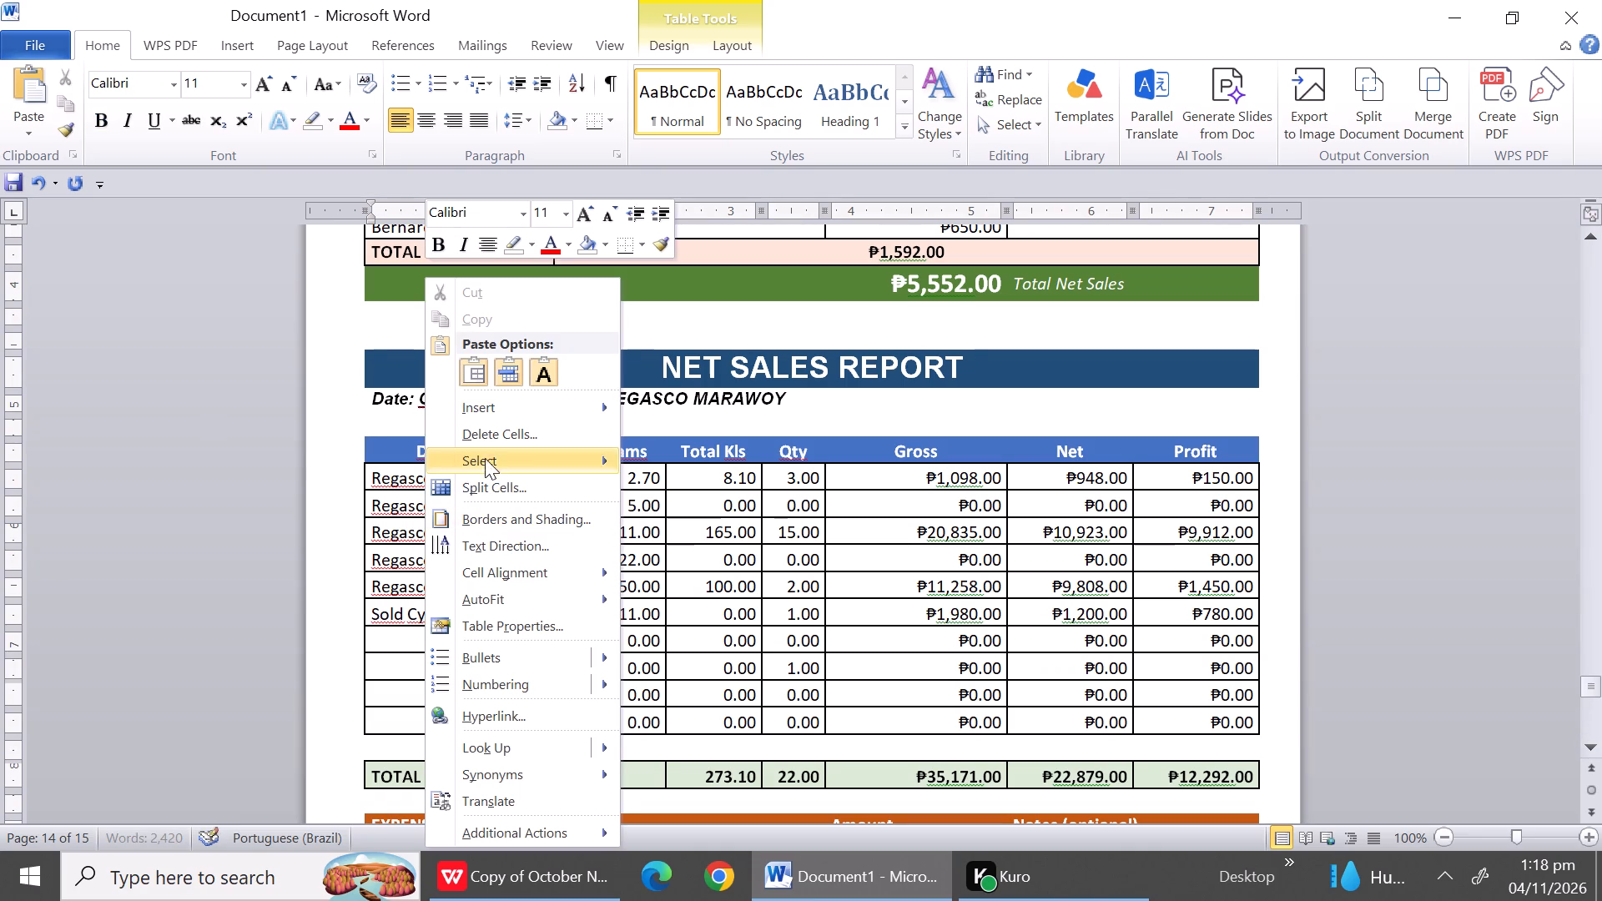
left_click(479, 435)
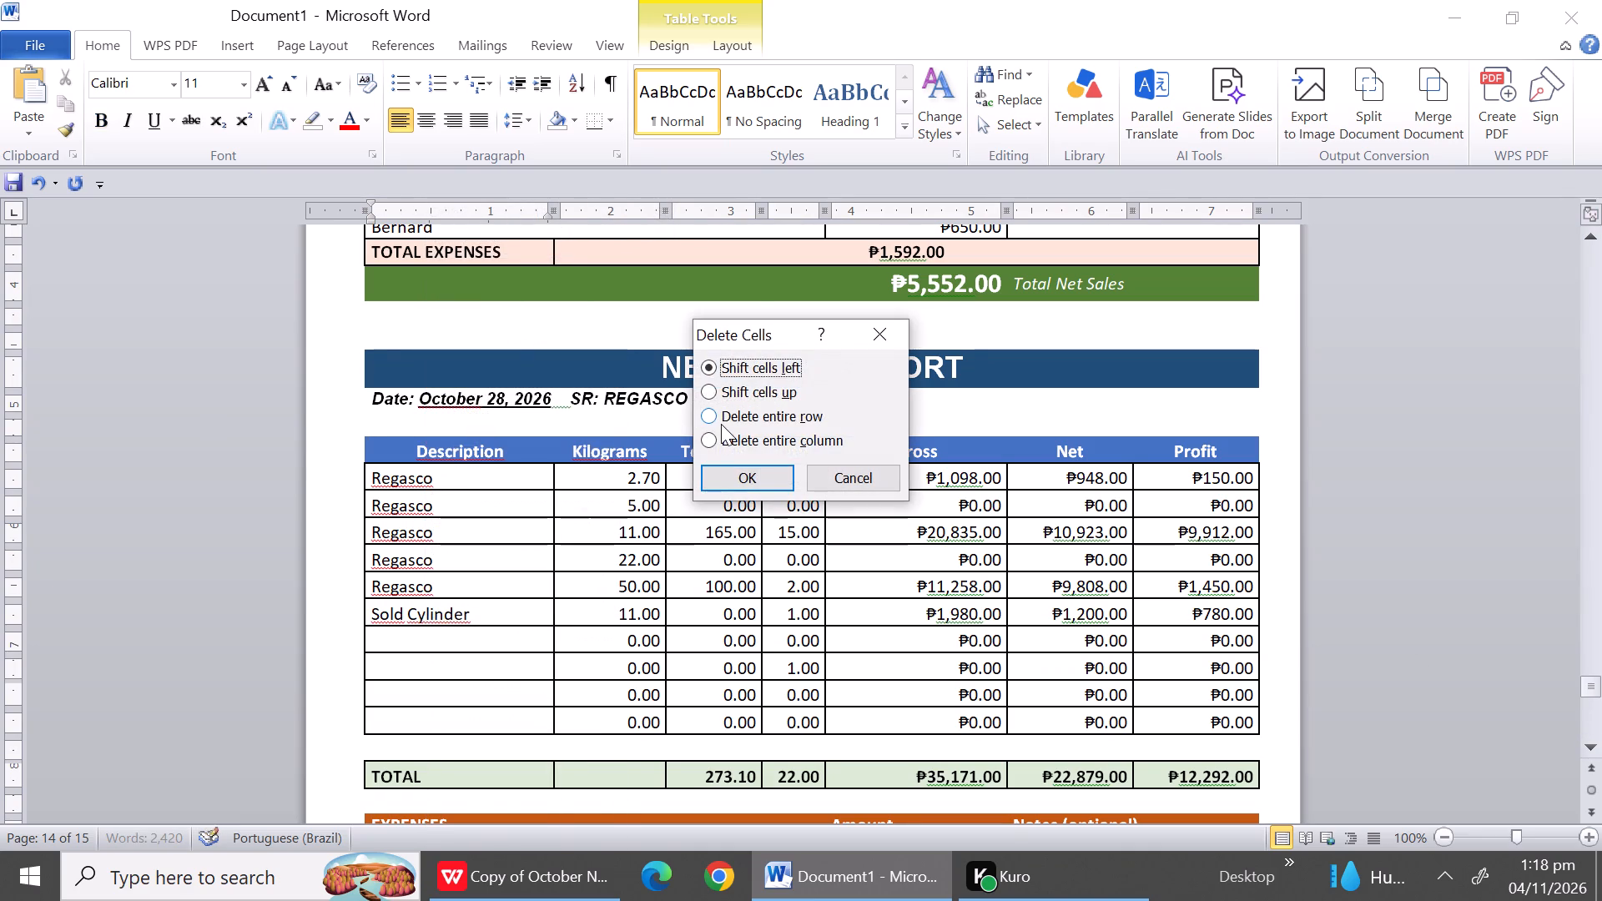
left_click(721, 424)
left_click(724, 474)
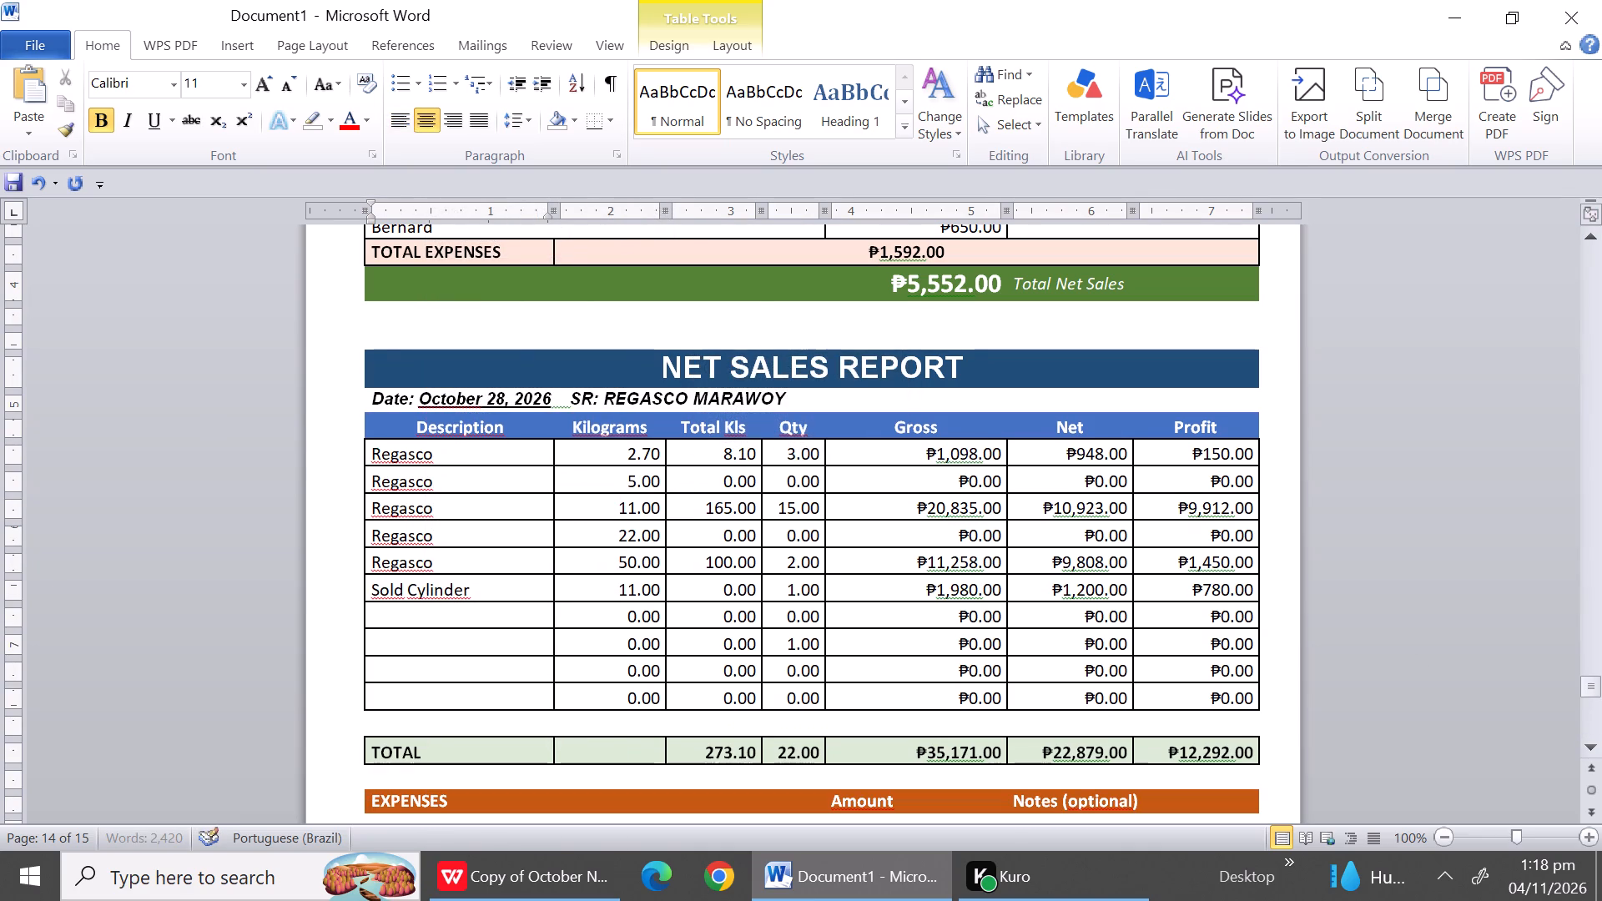
Delete the four unlabeled rows below Sold Cylinder and the blank spacer row above TOTAL in the October 28 sales table.
left_click_drag(420, 622, 408, 711)
right_click(408, 711)
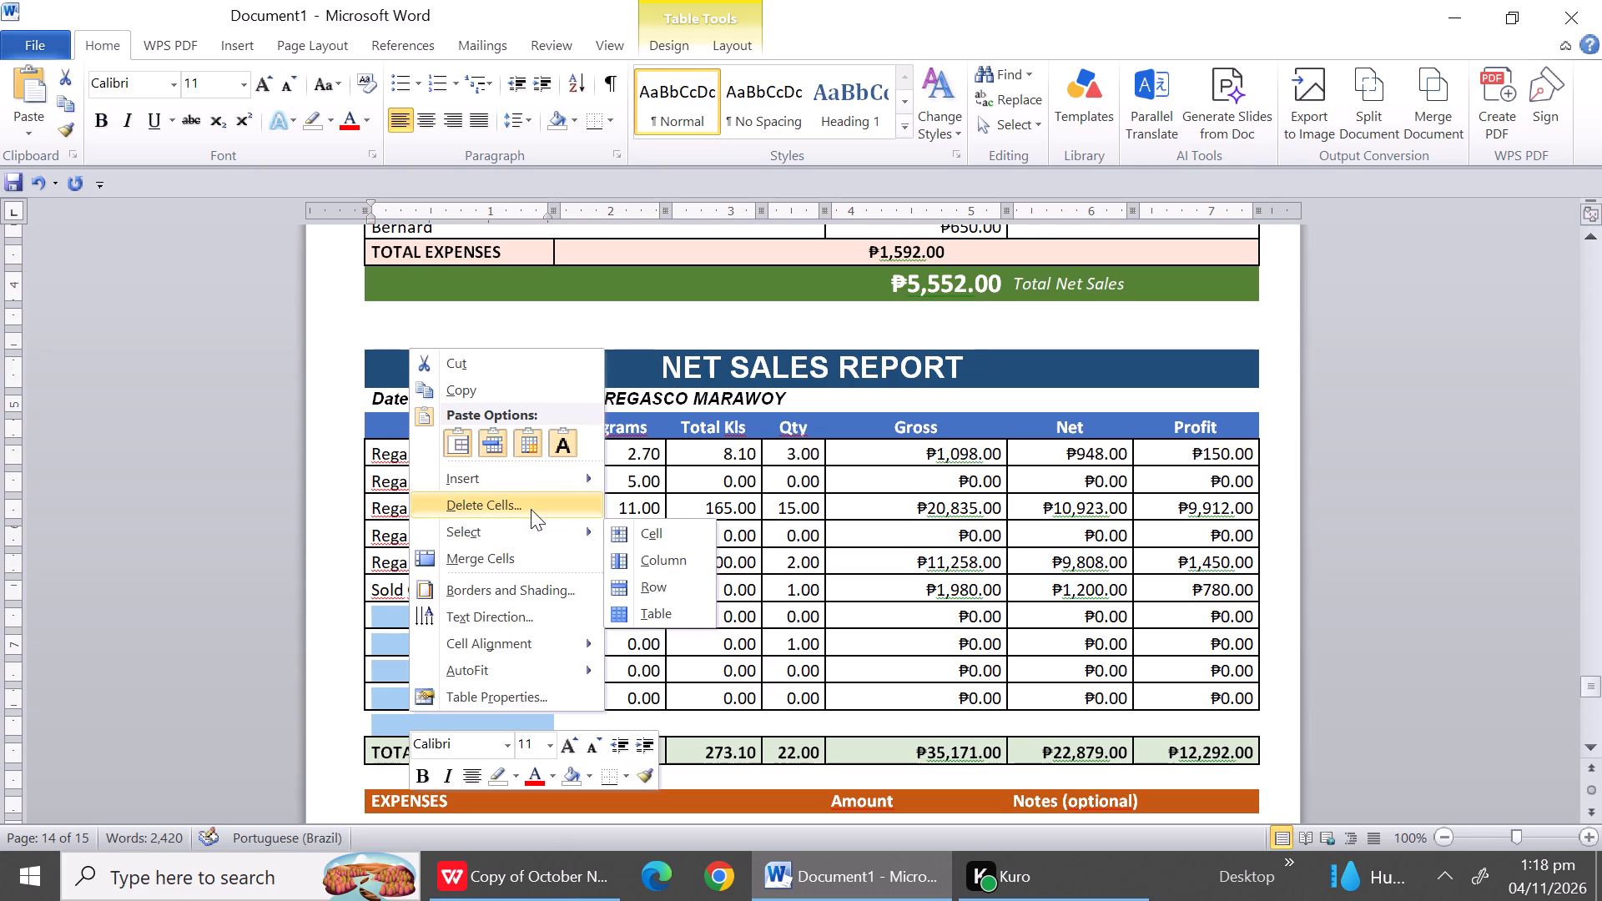
left_click(531, 509)
left_click(760, 415)
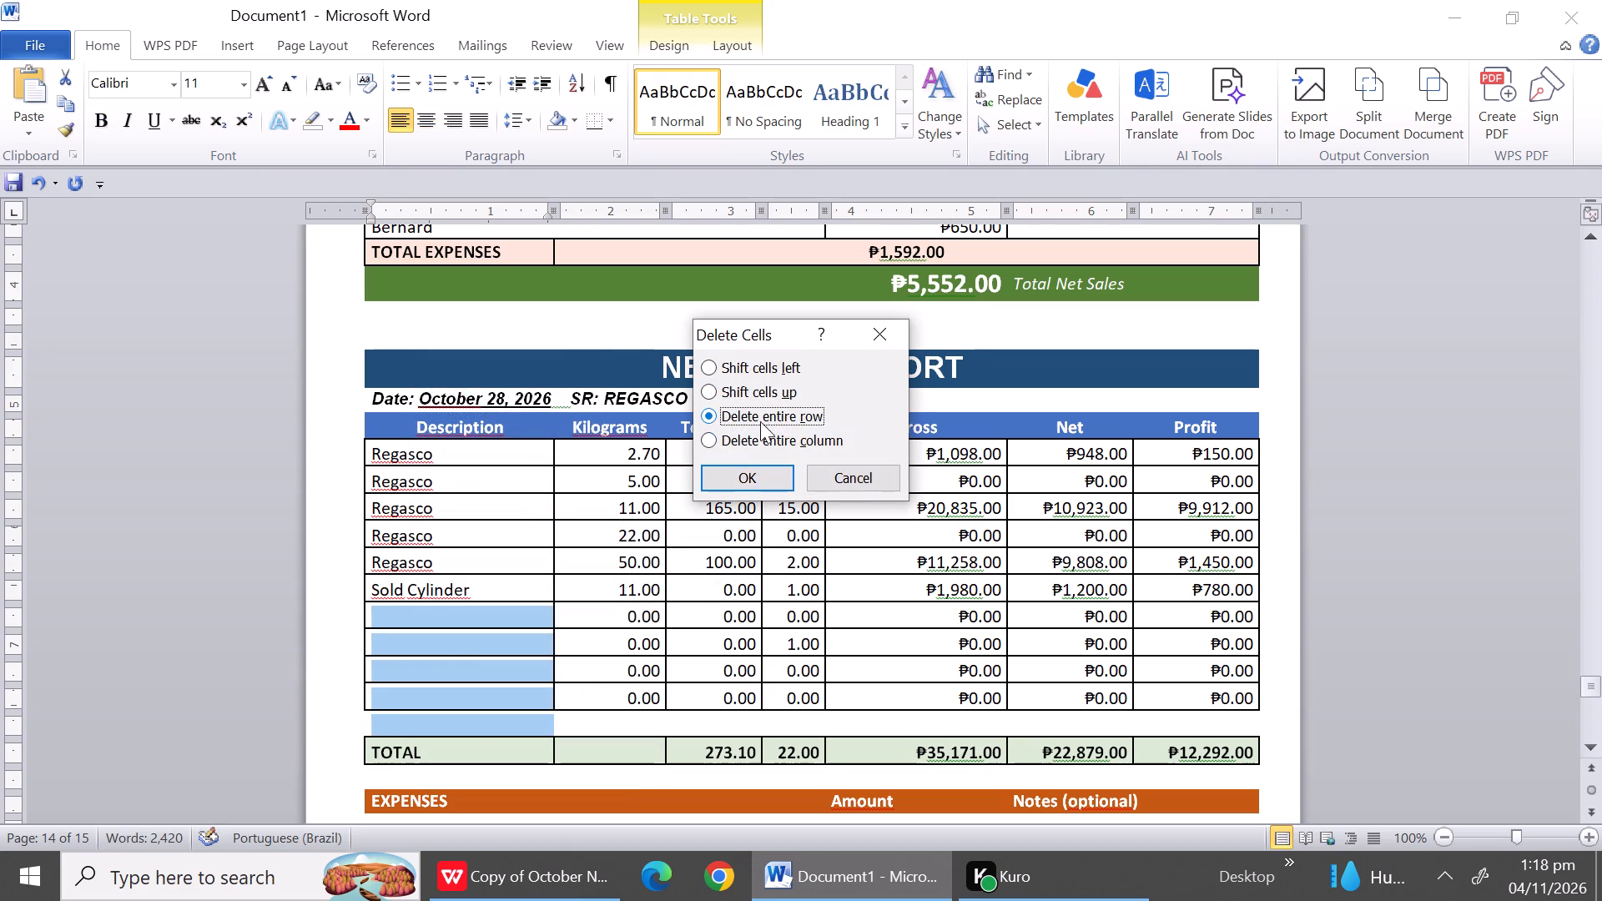
left_click(760, 466)
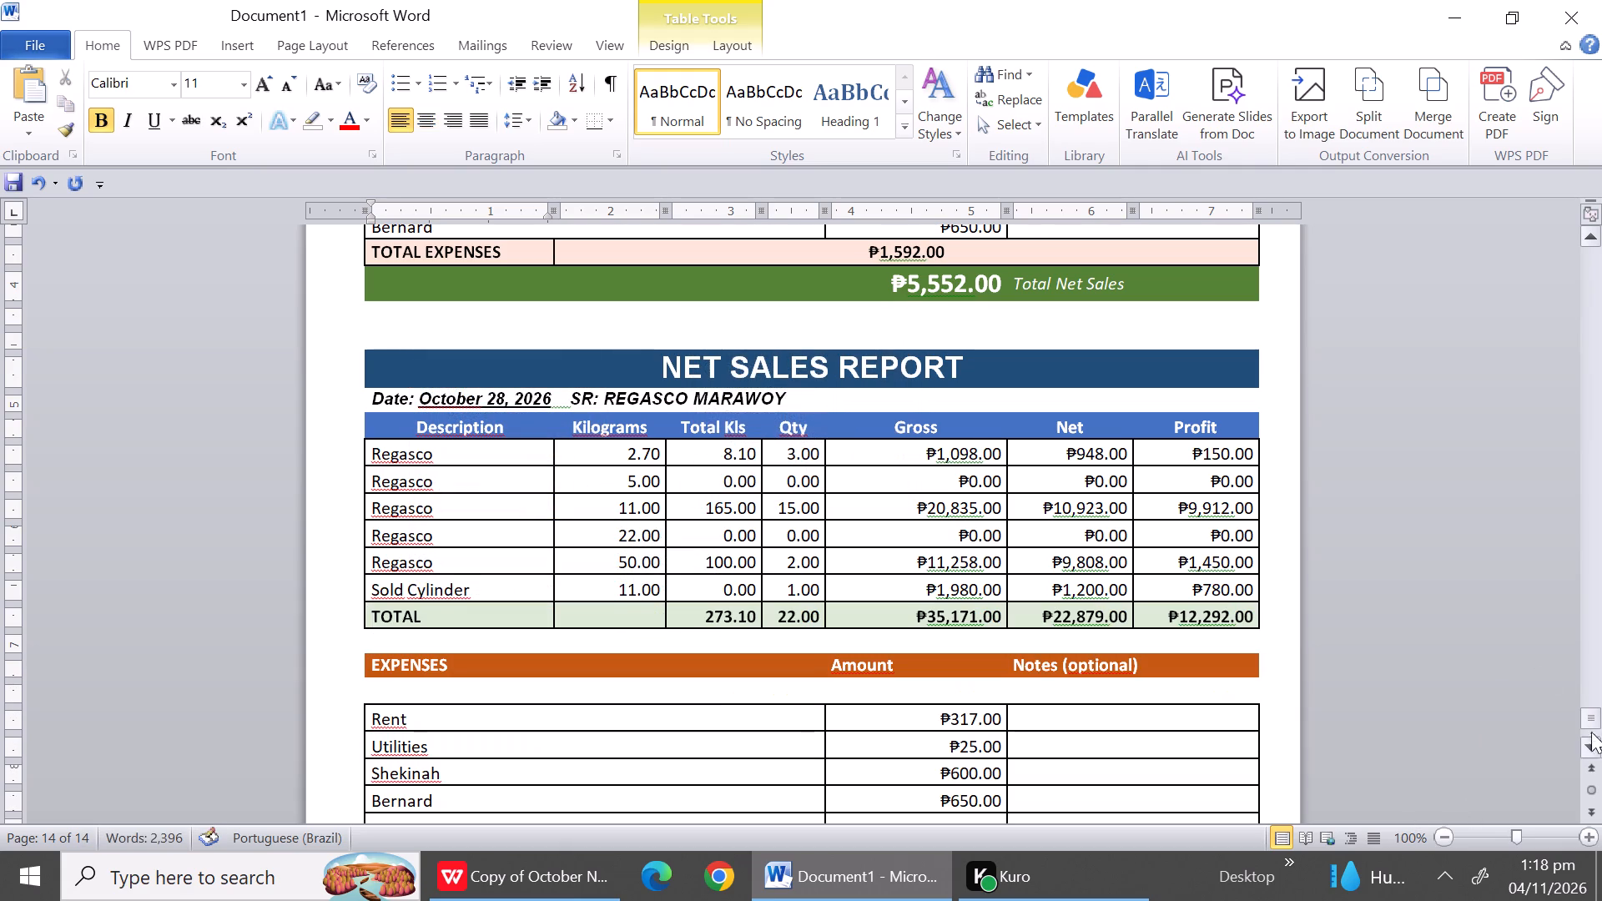
Delete the four blank expense rows between Bernard and TOTAL EXPENSES in the October 28 report.
triple_click(1592, 749)
triple_click(1592, 749)
triple_click(1592, 749)
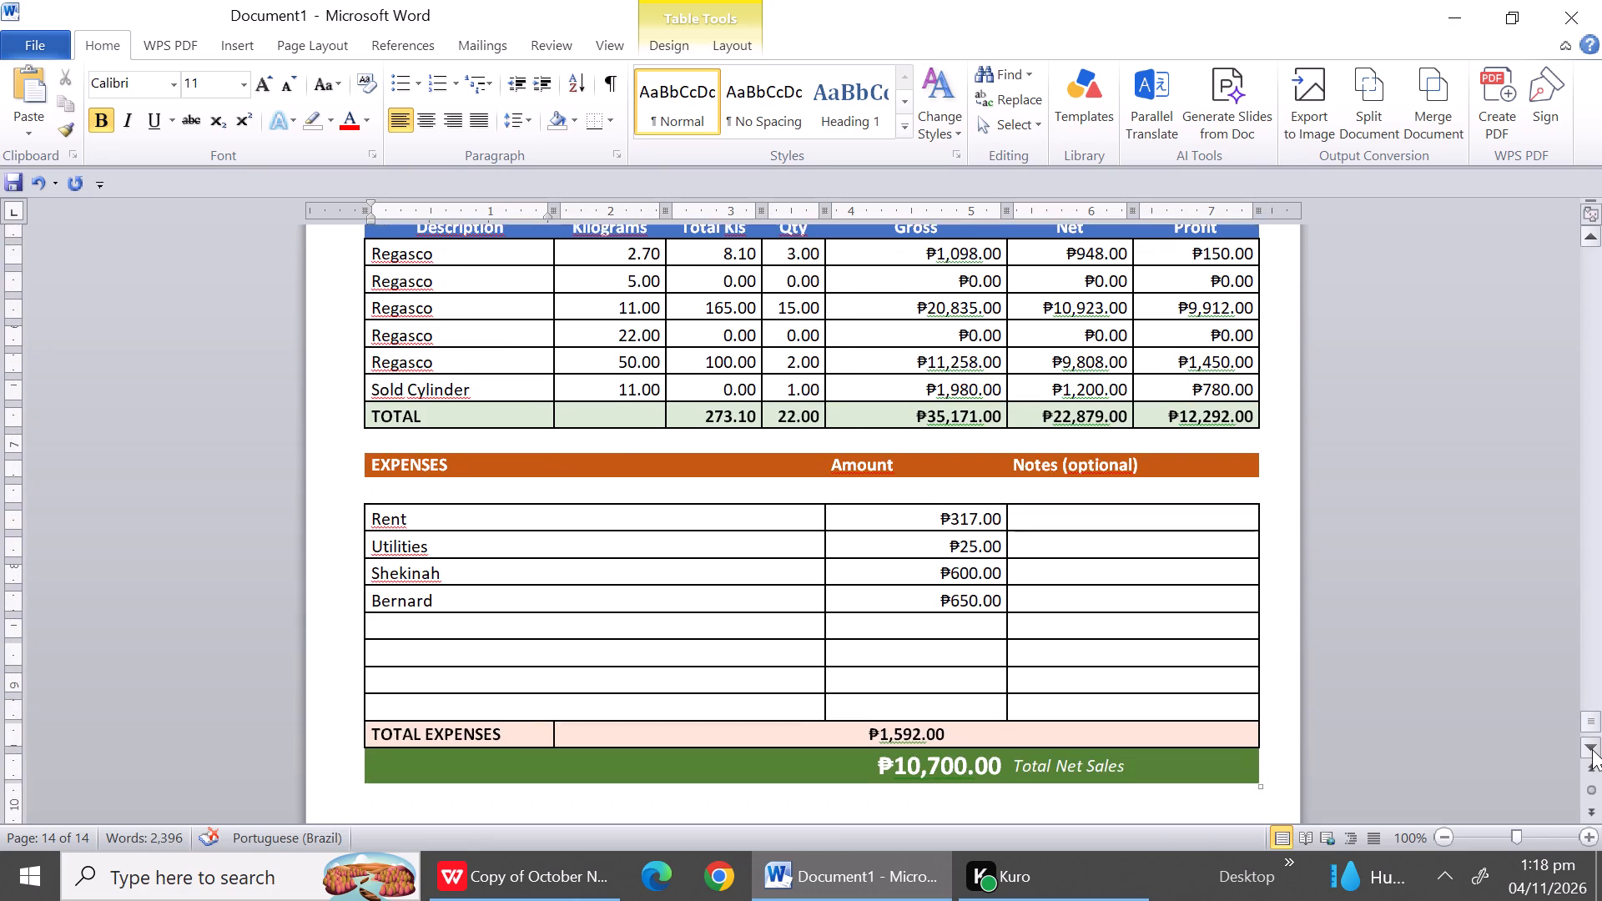
triple_click(1592, 749)
left_click_drag(460, 584, 454, 619)
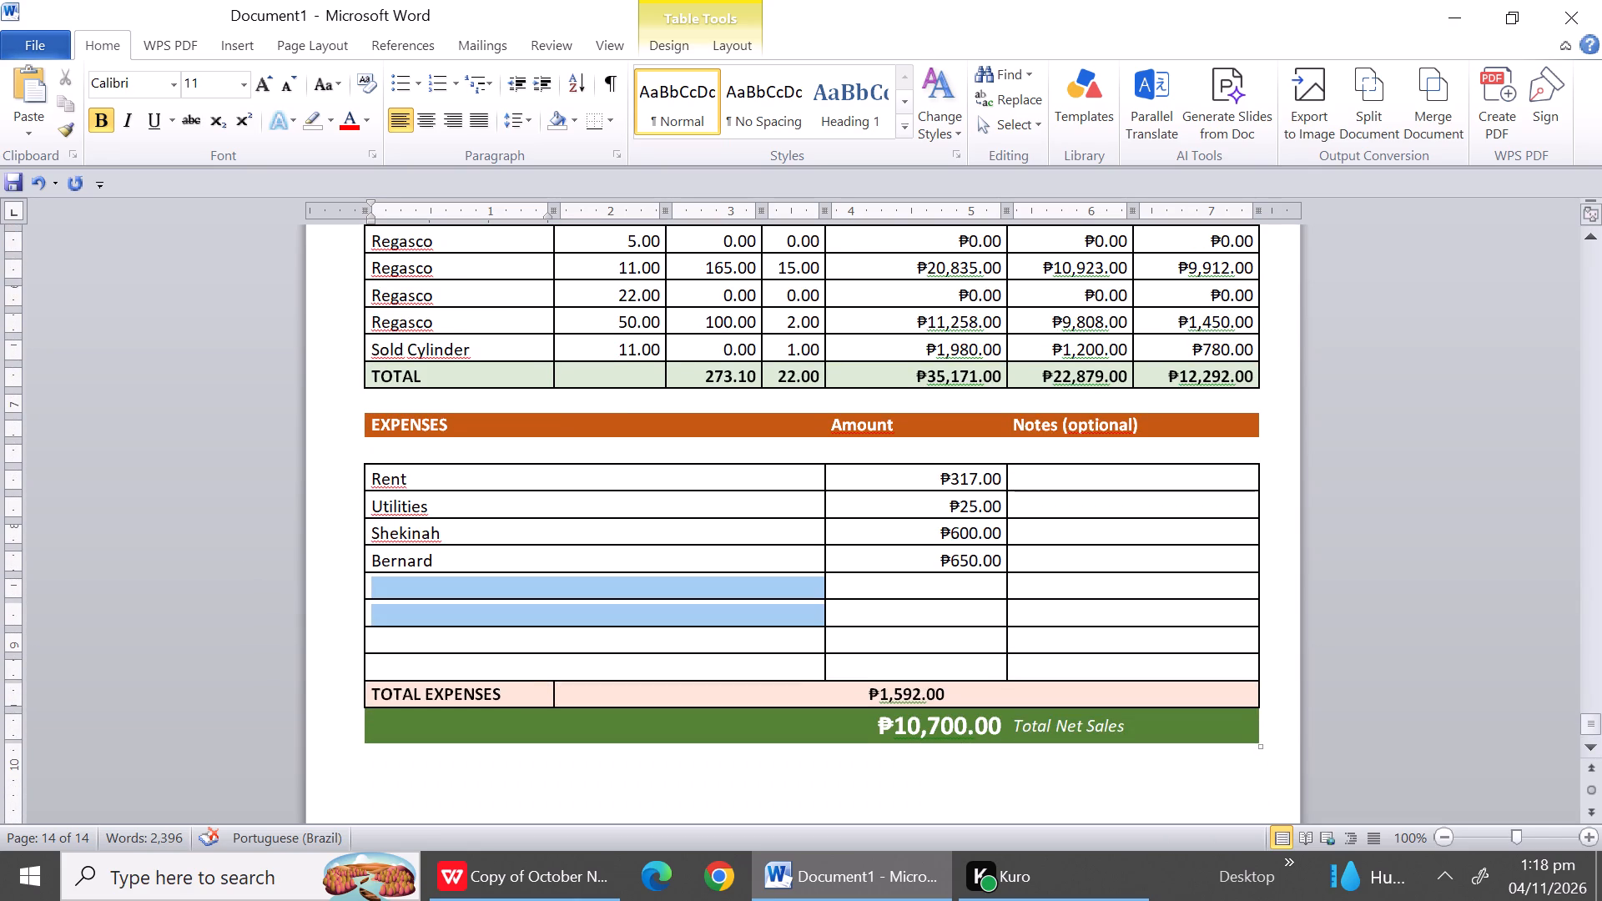
left_click_drag(454, 619, 447, 673)
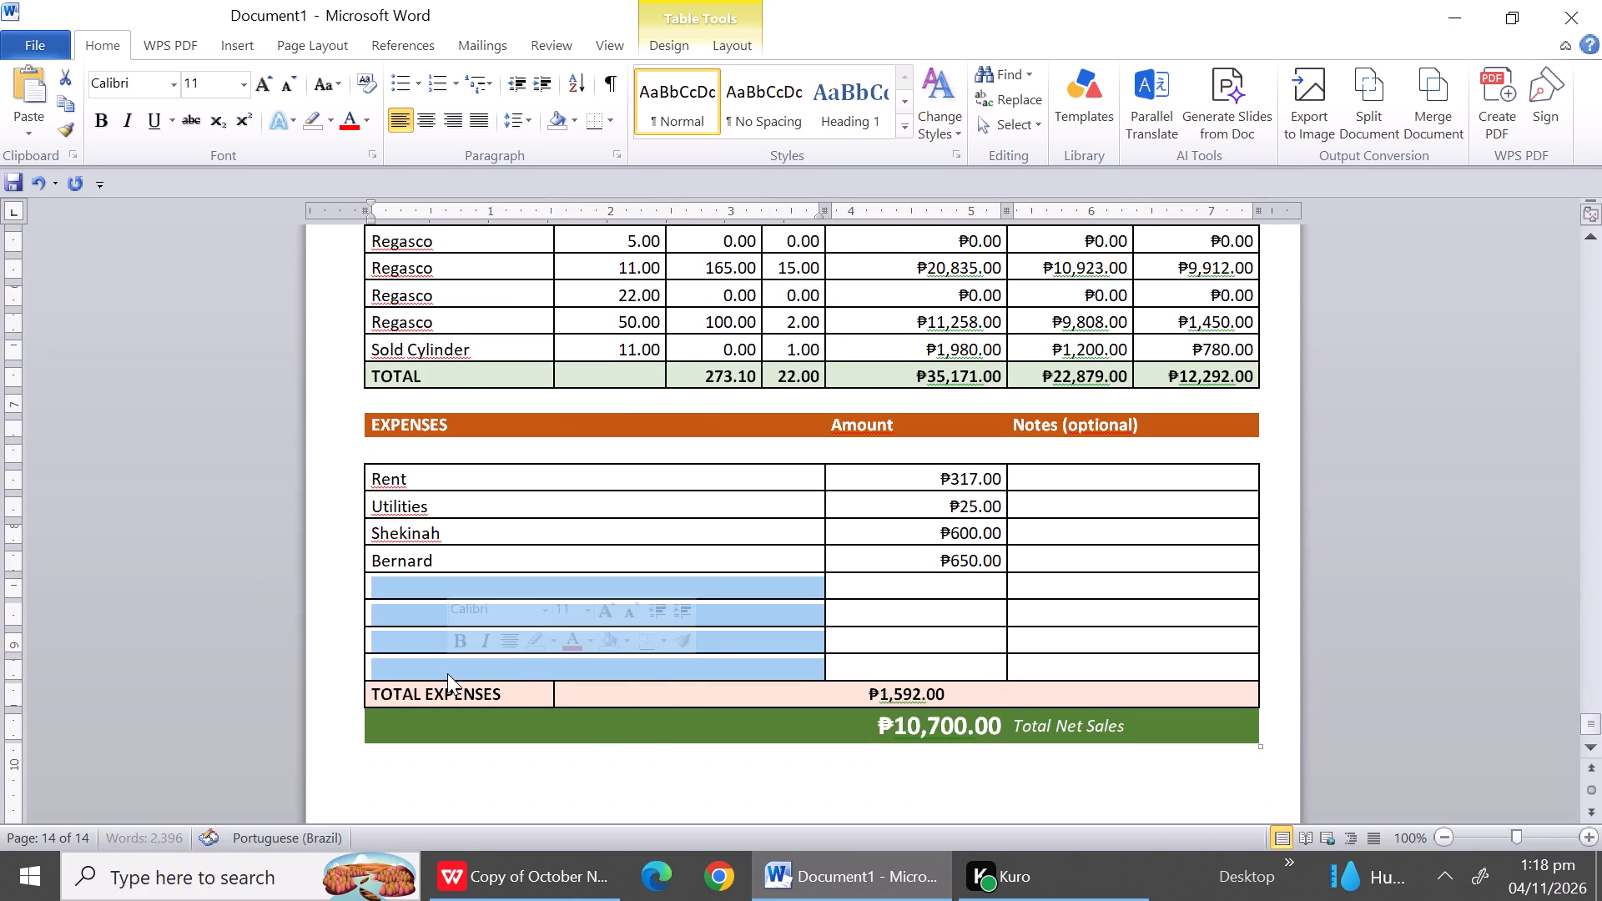
right_click(447, 673)
left_click(548, 475)
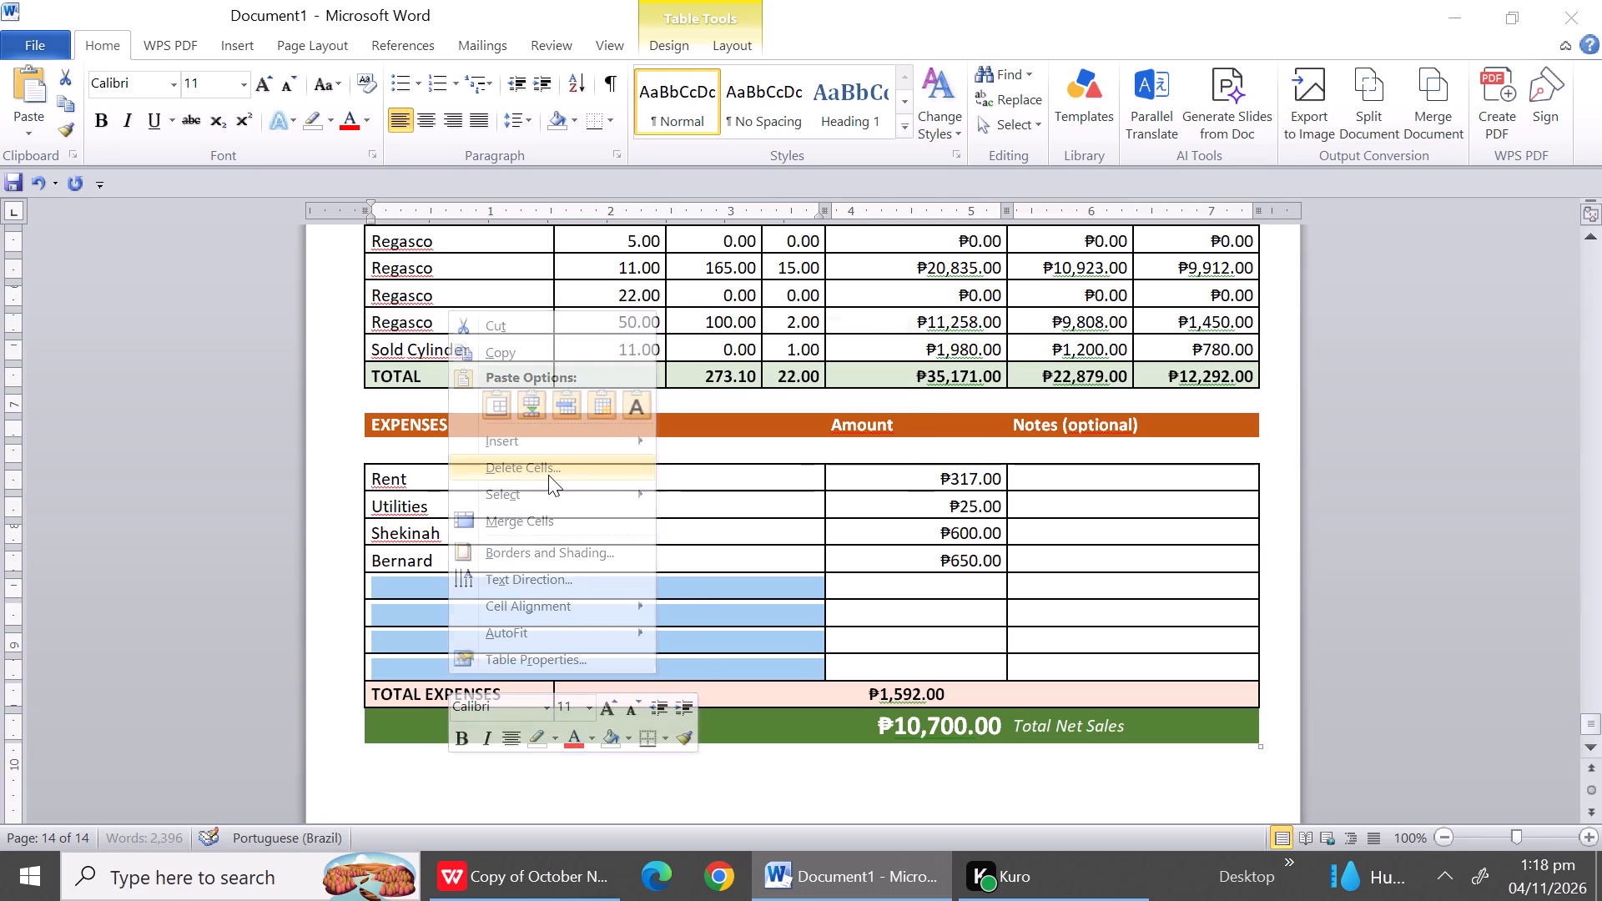
left_click(750, 419)
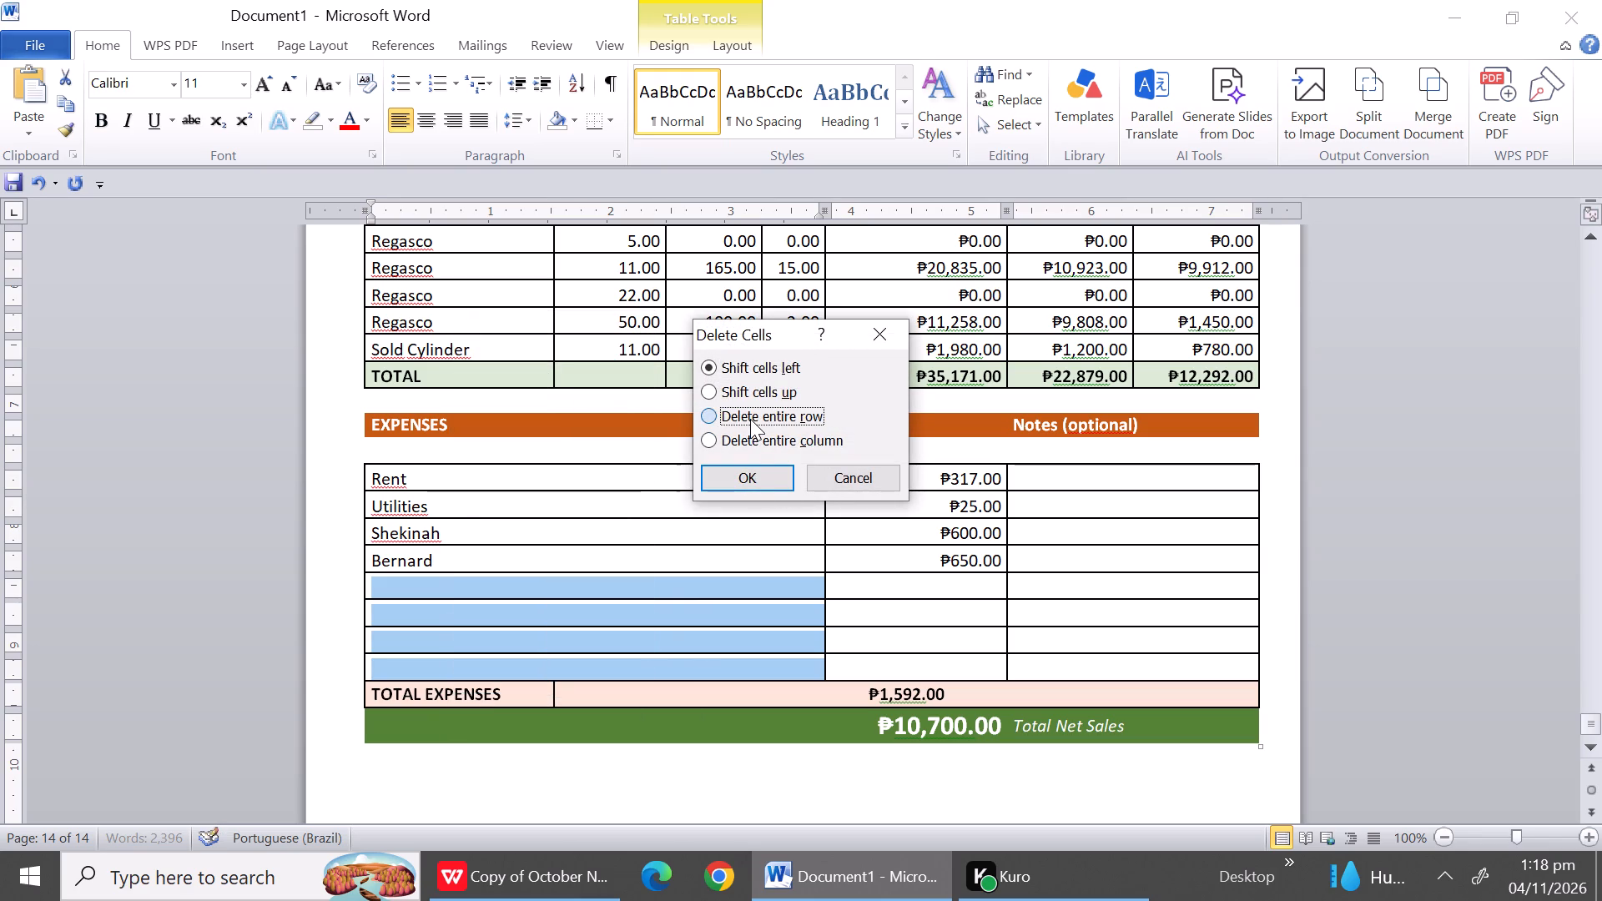
left_click(750, 465)
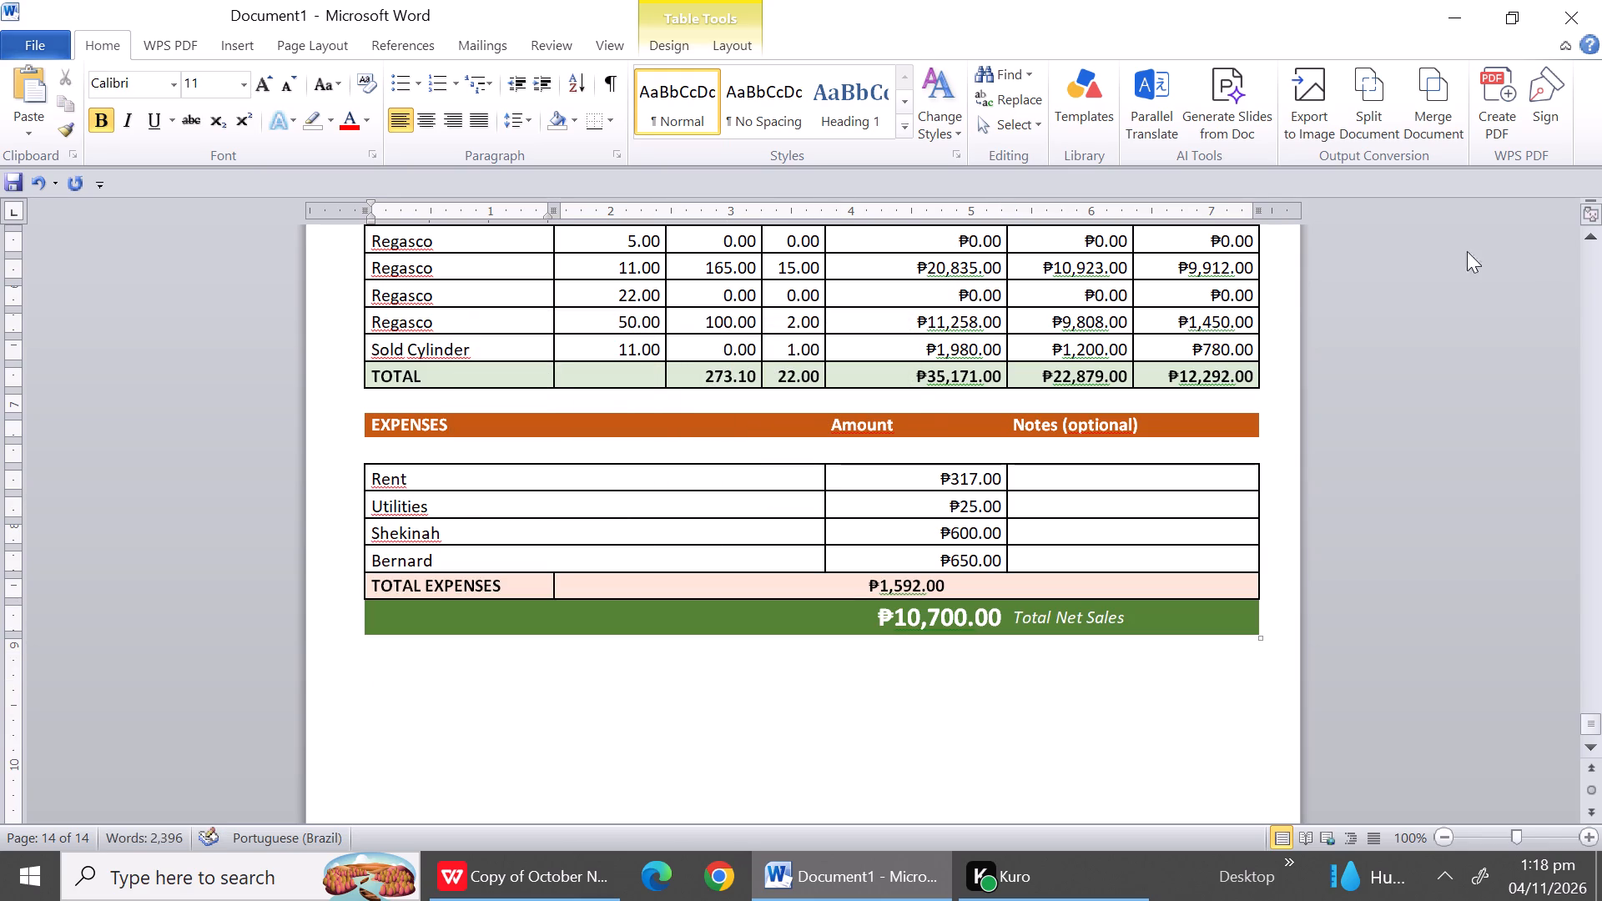
Review the cleaned October 27 and October 28 reports from their sales tables through their expense sections.
left_click(1586, 298)
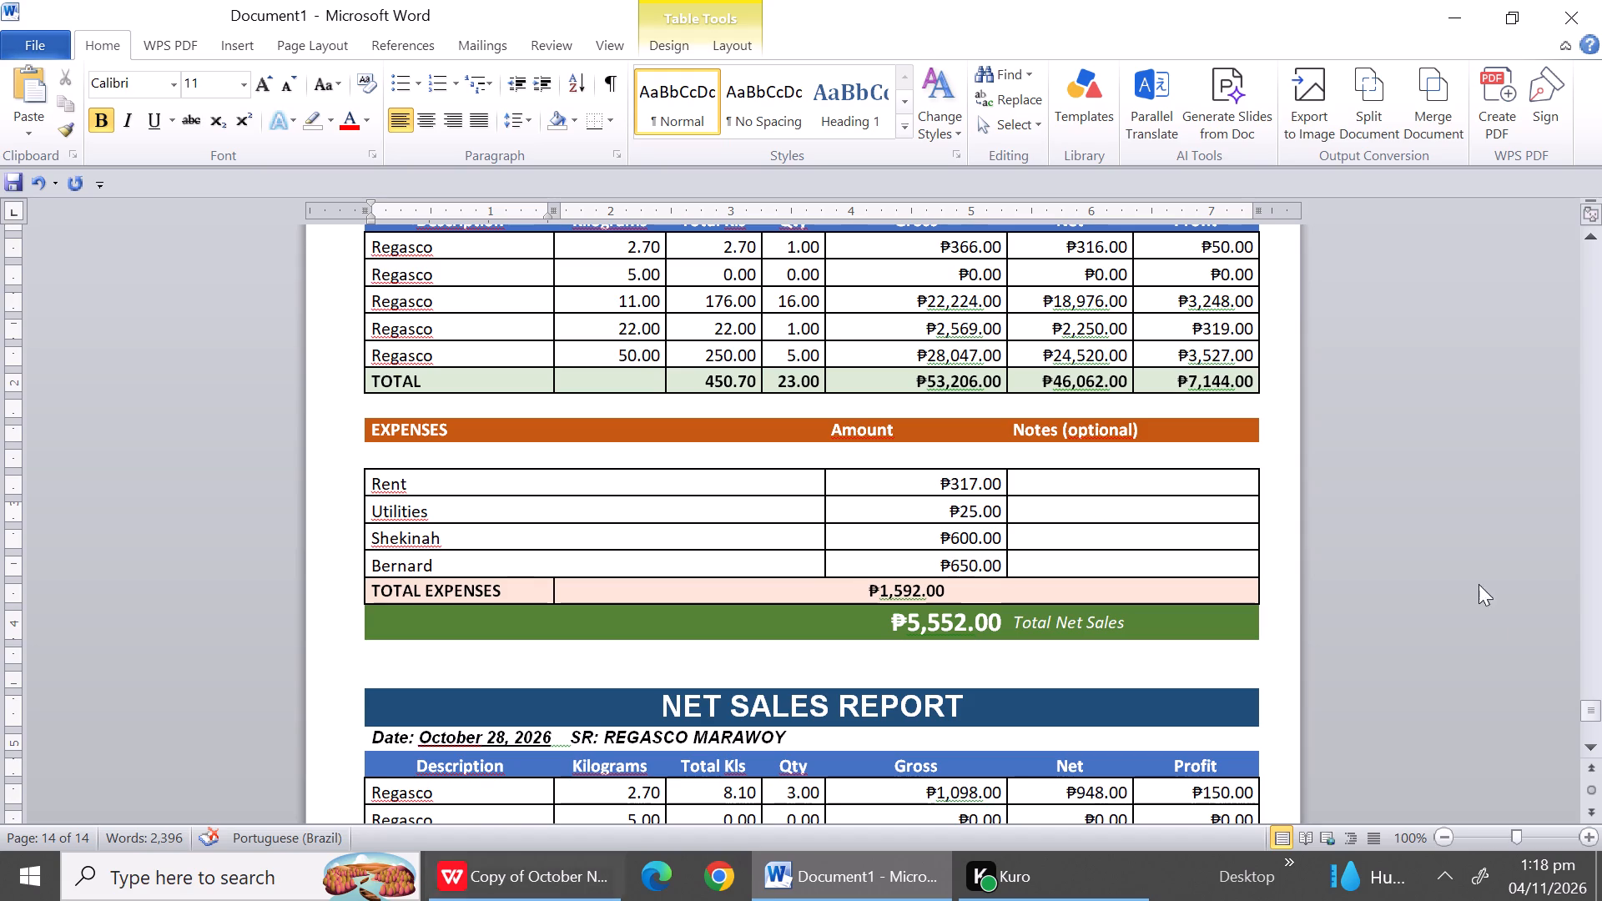
triple_click(1597, 756)
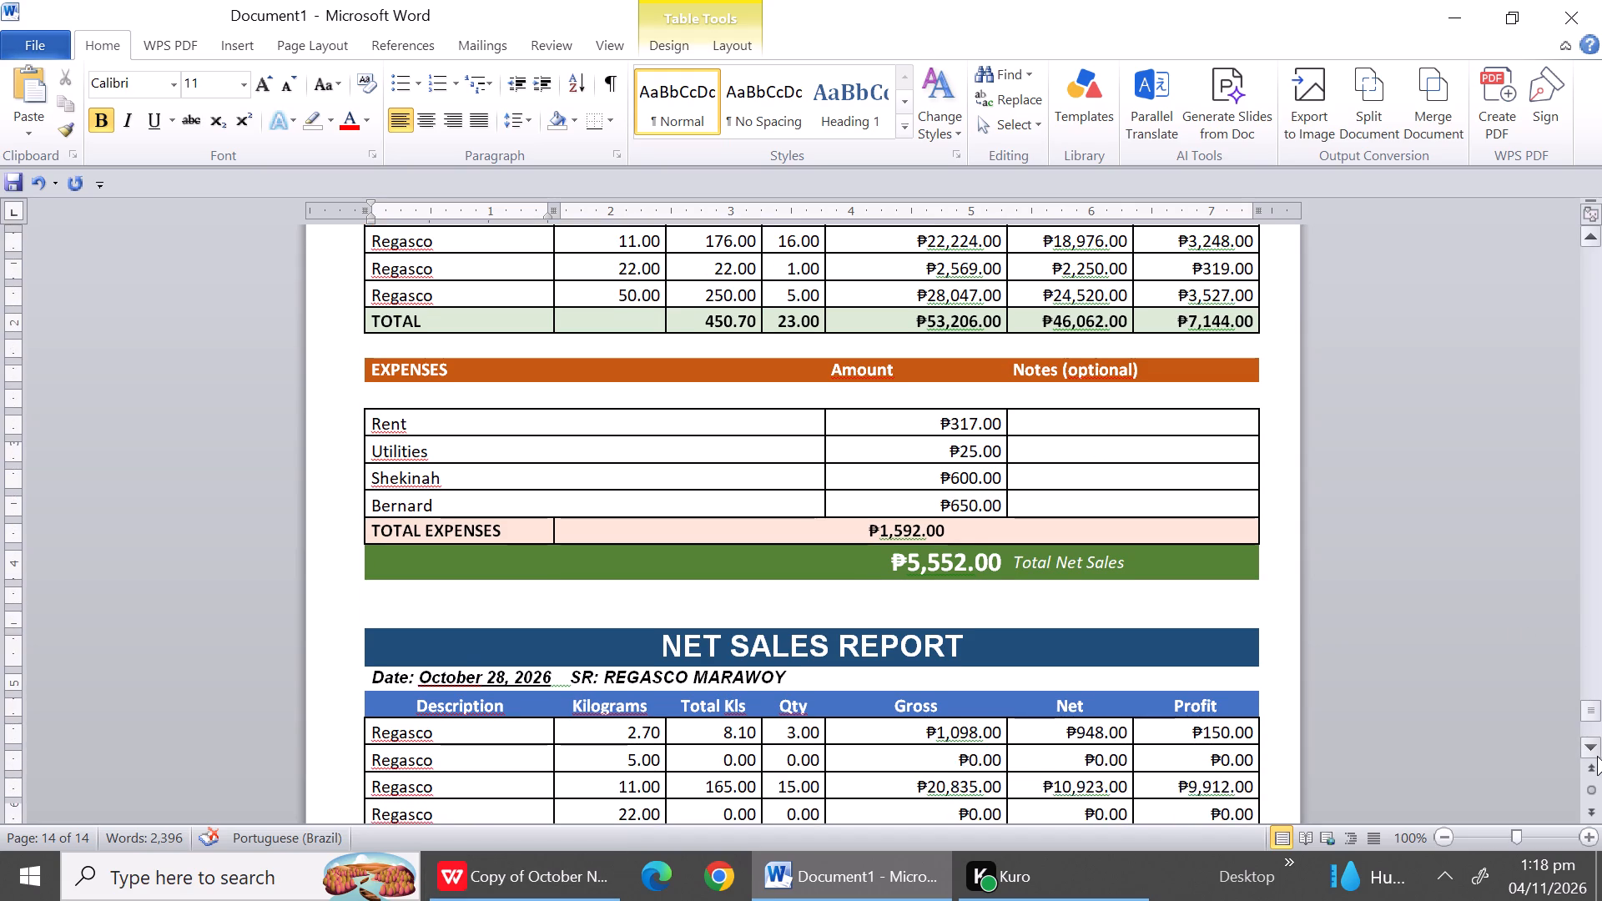
double_click(1597, 756)
left_click(1597, 756)
left_click(1597, 756)
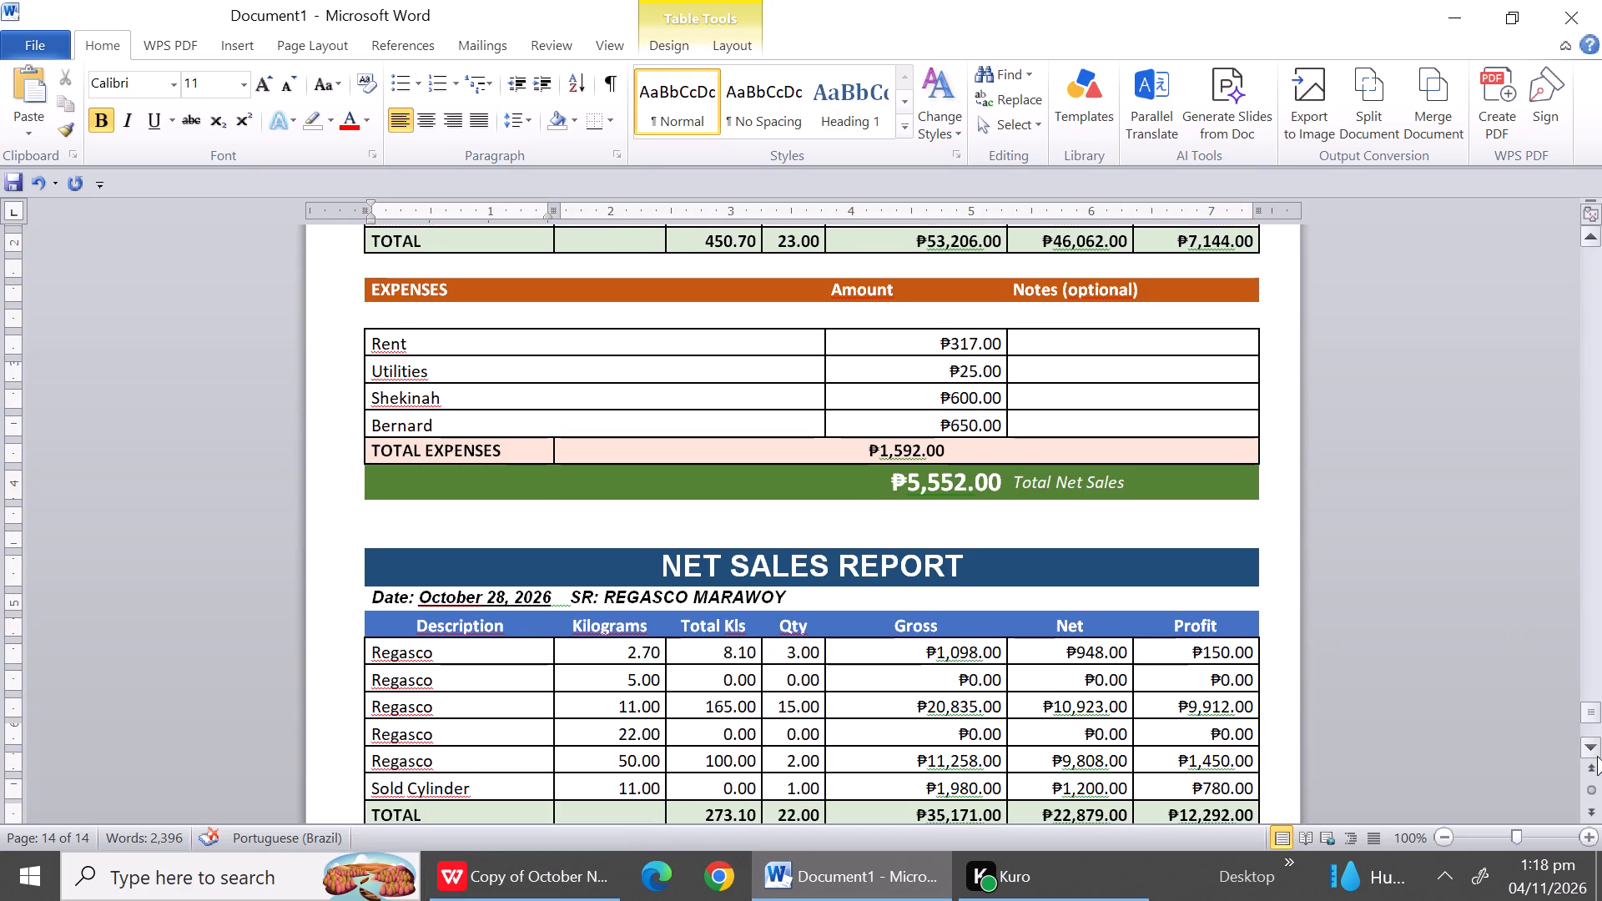
left_click(1597, 756)
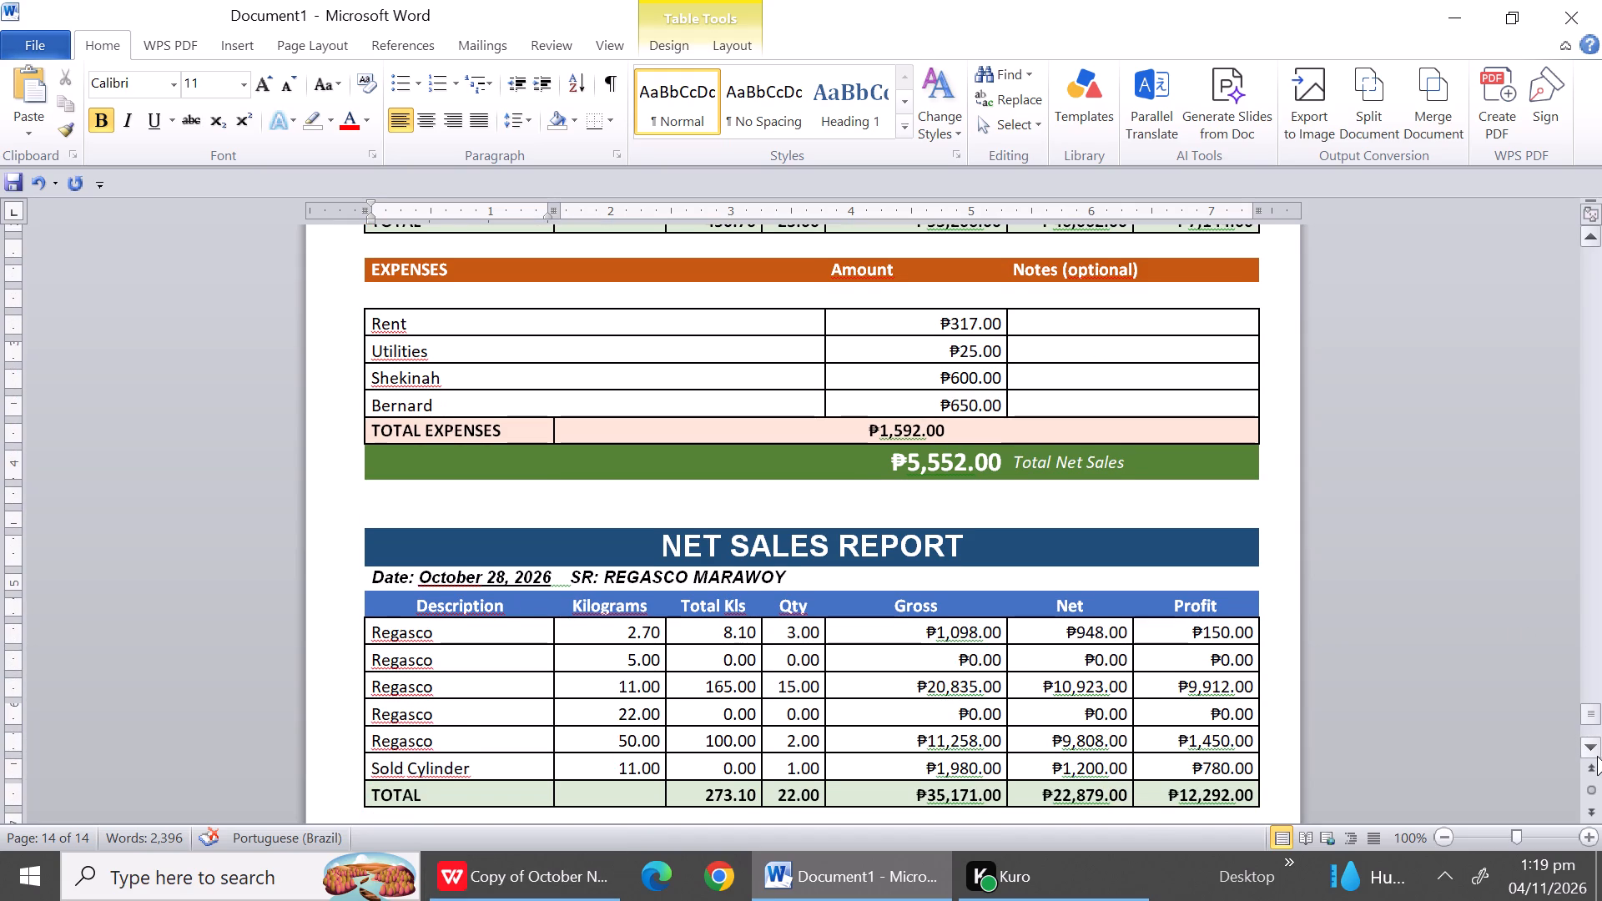
triple_click(1597, 756)
triple_click(1597, 756)
triple_click(1597, 756)
triple_click(1597, 756)
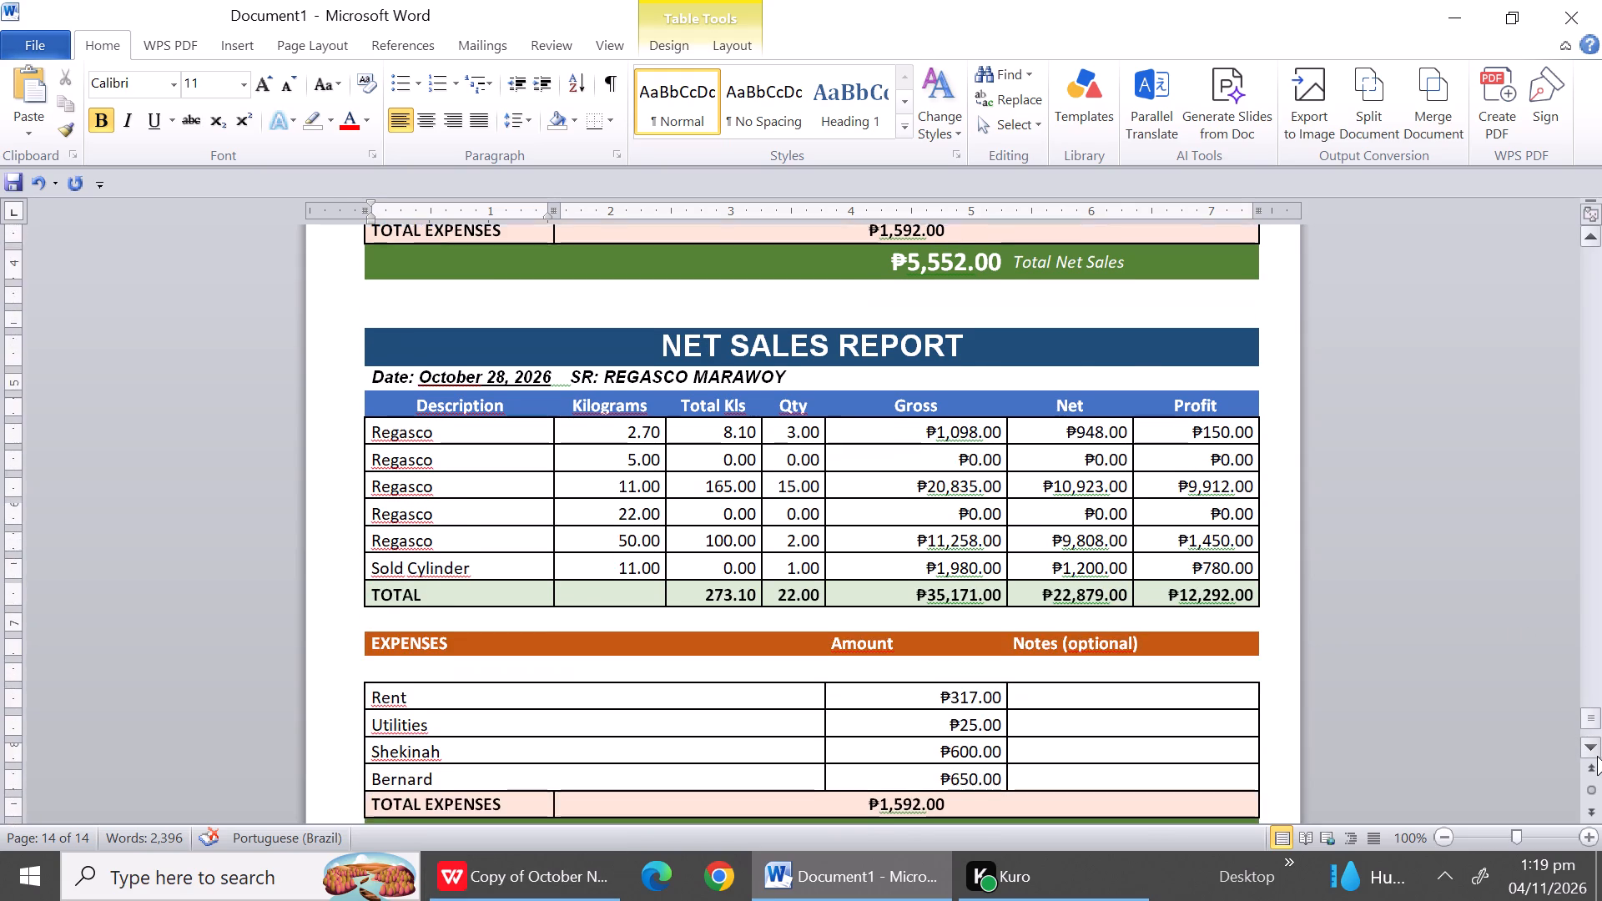
In the WPS workbook, check the Office Schedule and copy the full October 29 report, title through Total Net Sales, from Marawoy Net Sales.
left_click(576, 885)
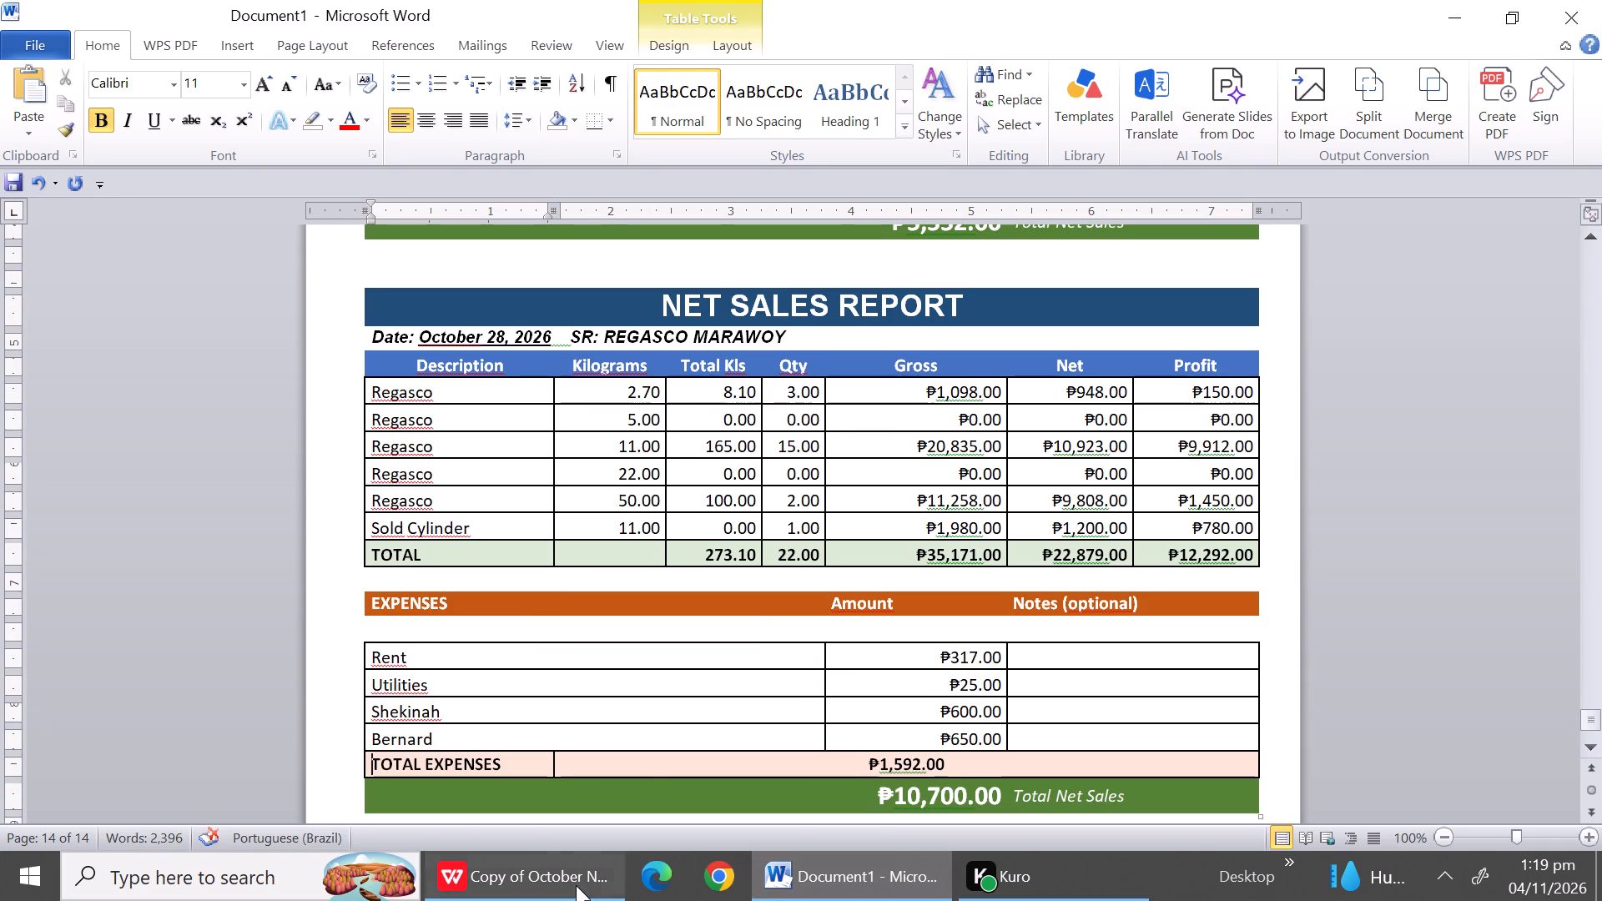
left_click(647, 807)
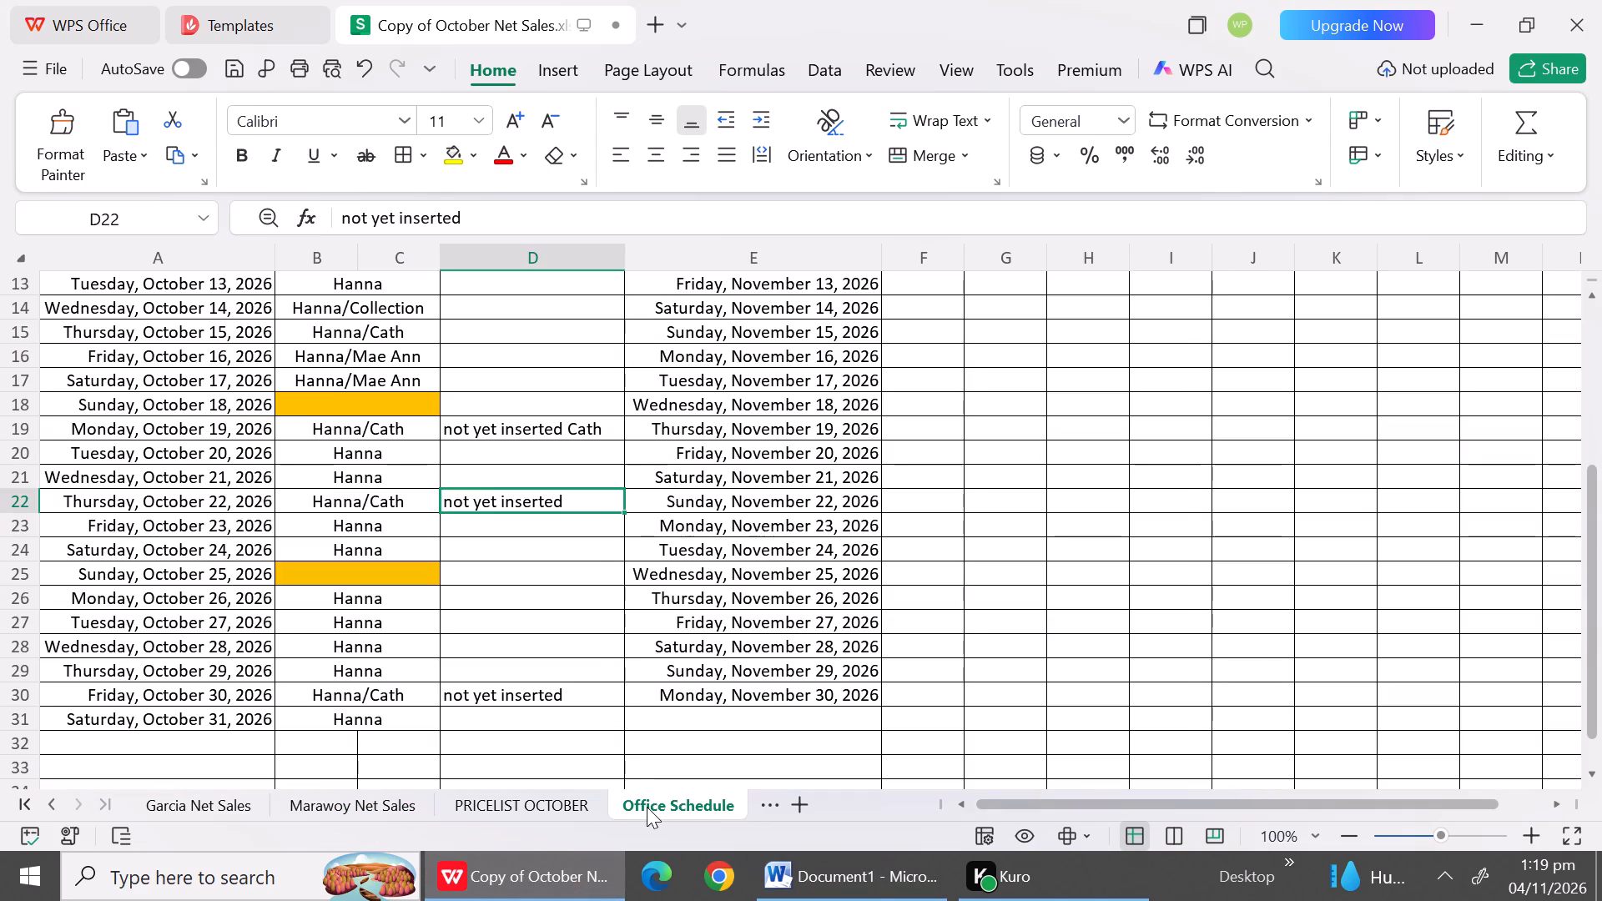
left_click(533, 815)
left_click(721, 813)
left_click(411, 800)
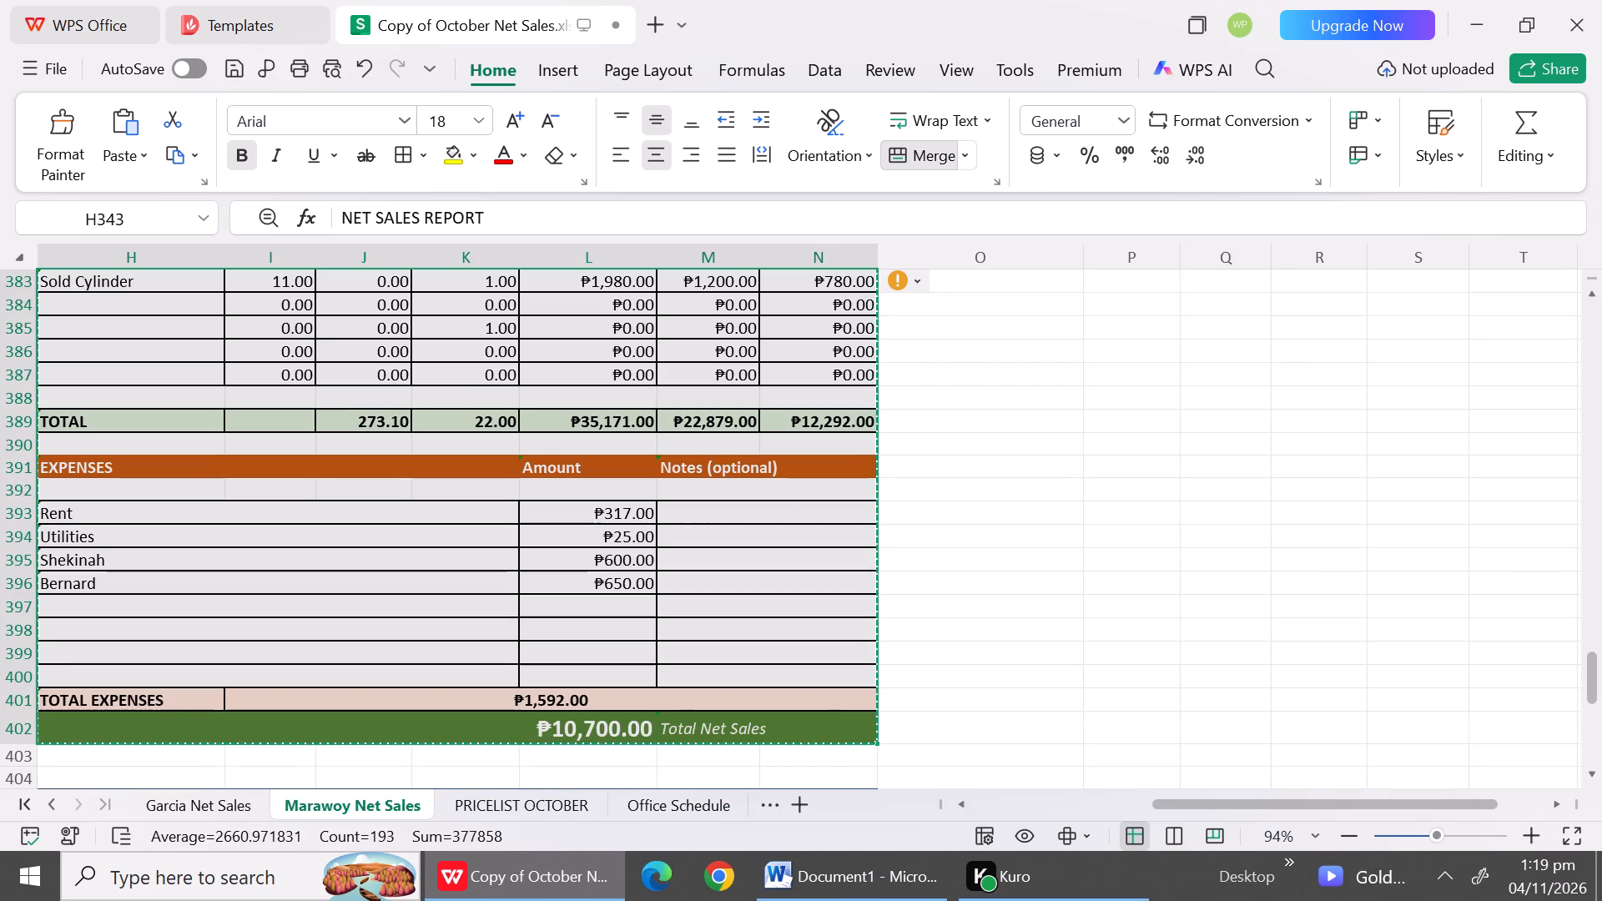
left_click(970, 722)
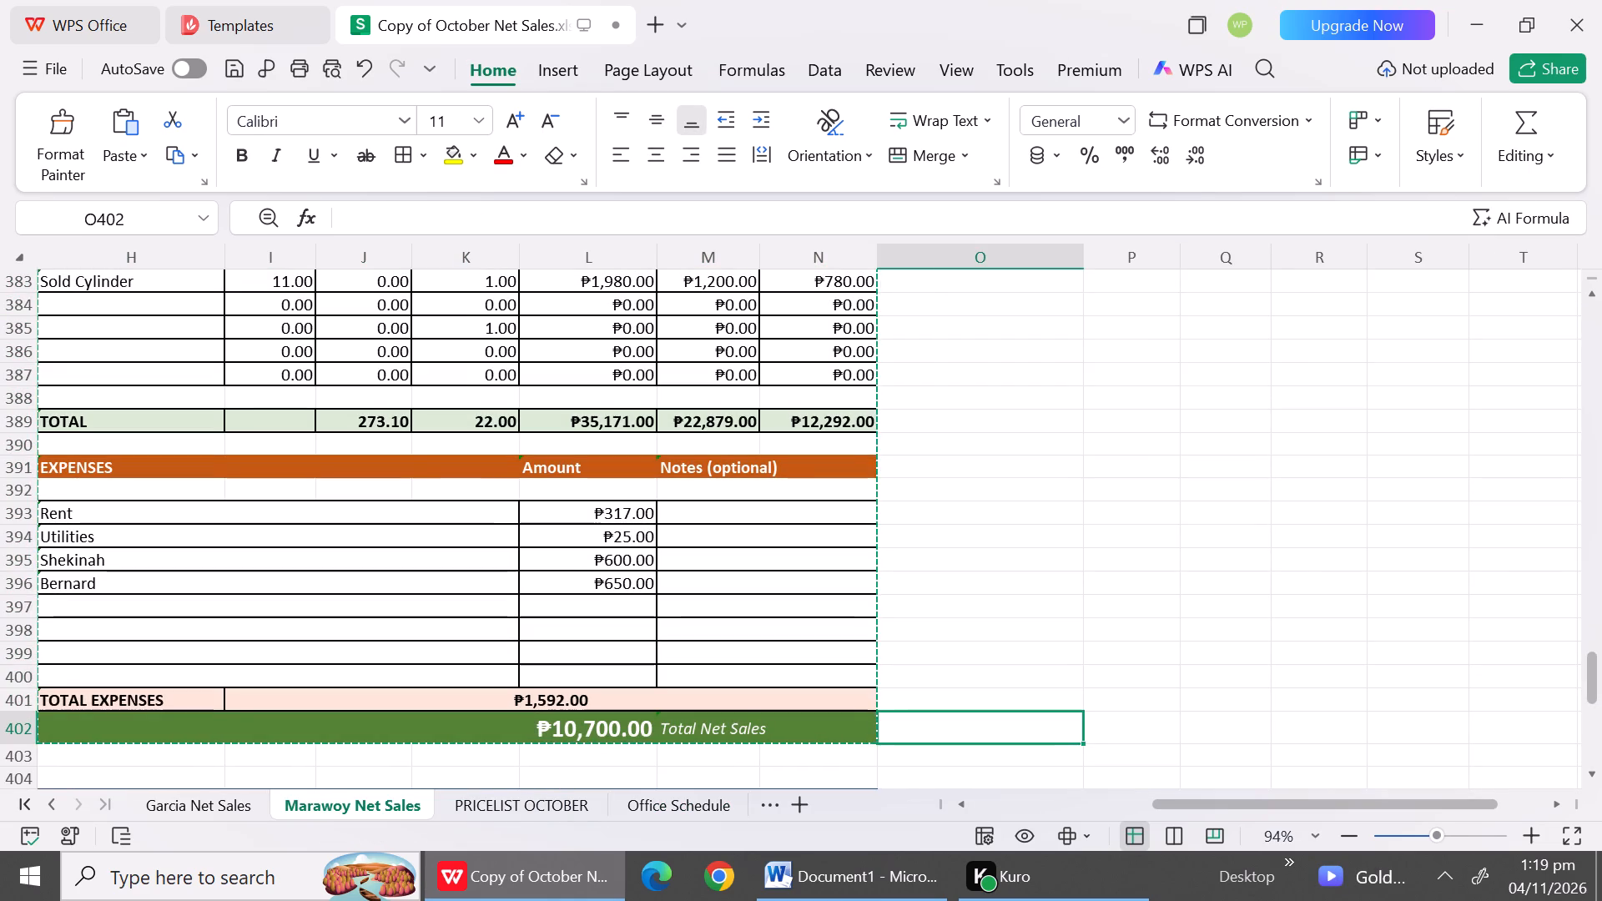
triple_click(1597, 779)
triple_click(1597, 779)
triple_click(1597, 779)
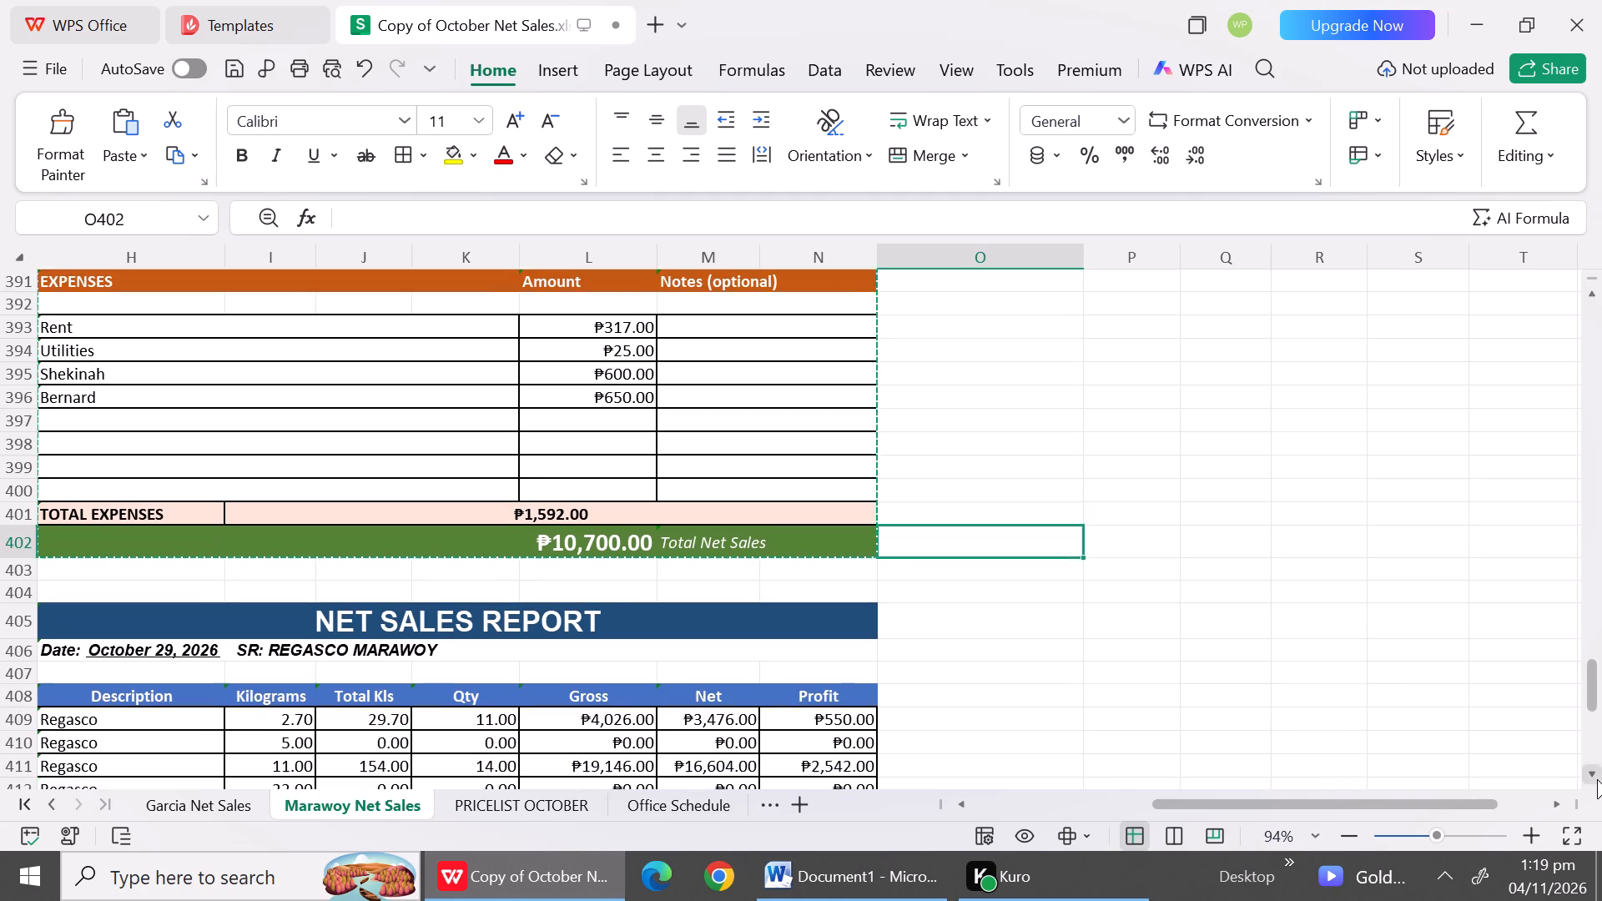
triple_click(1597, 779)
triple_click(1597, 779)
double_click(1597, 779)
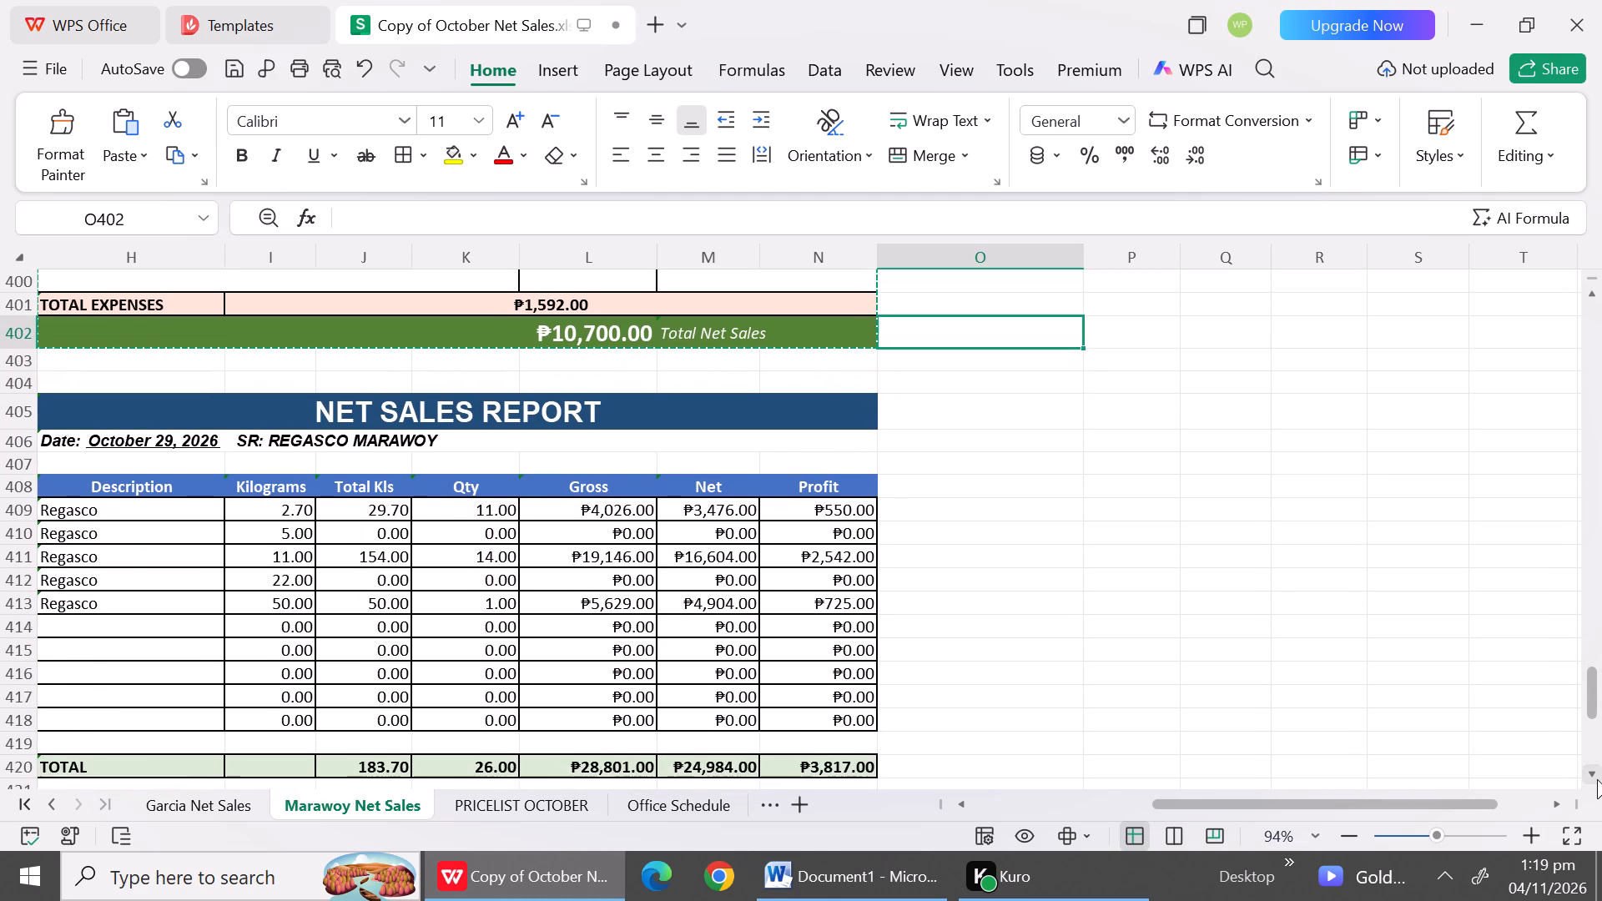
left_click_drag(89, 403, 506, 841)
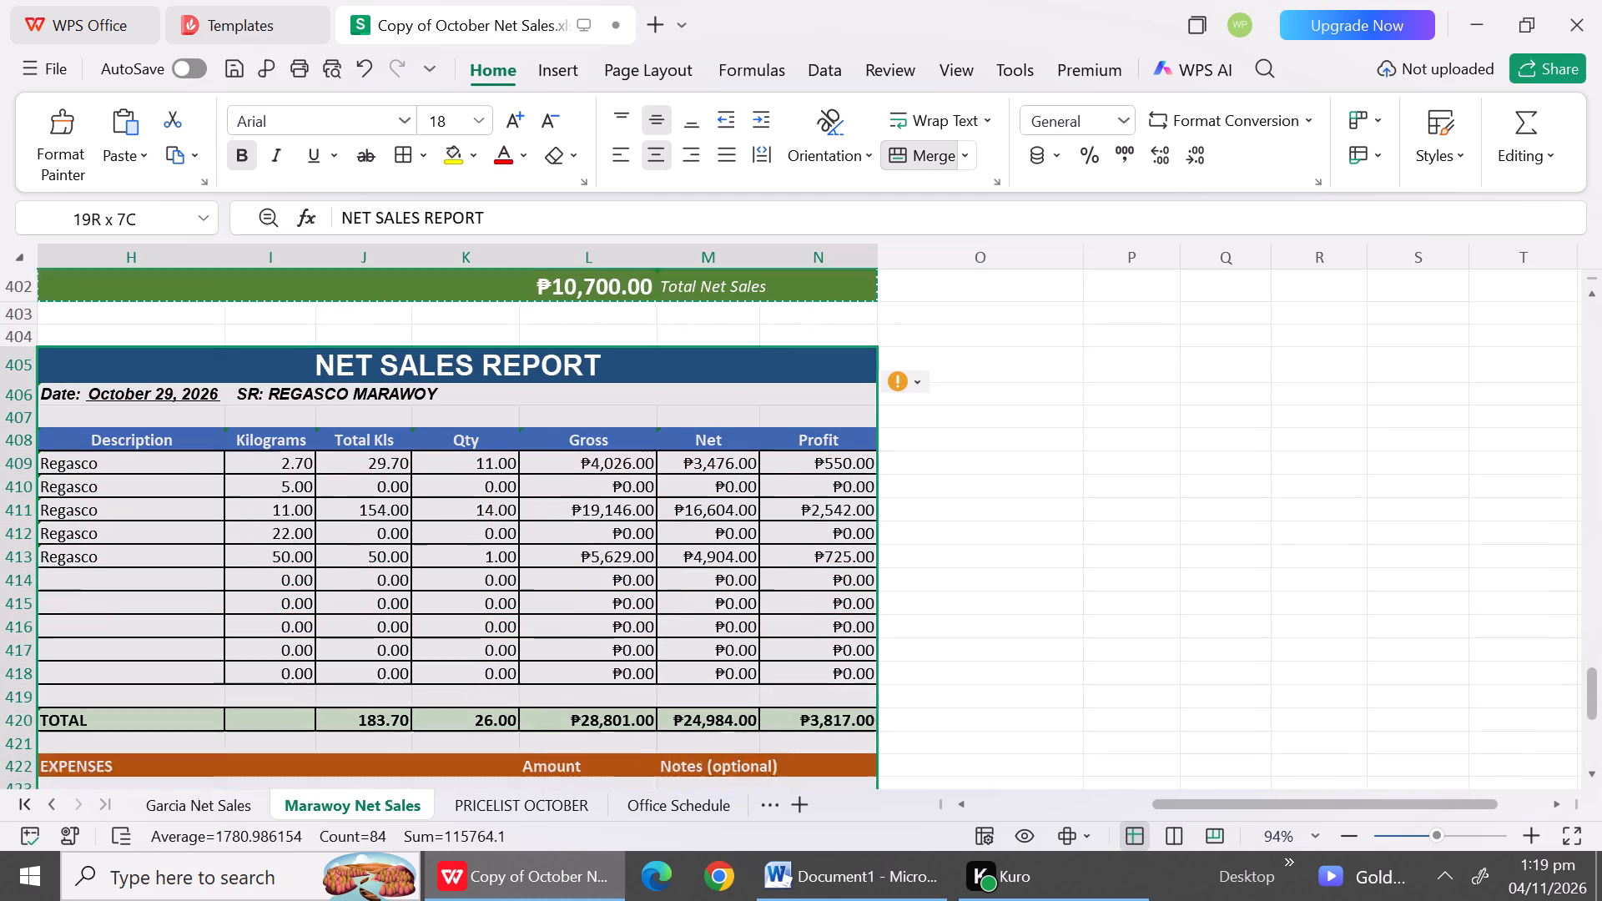
left_click_drag(506, 841, 466, 606)
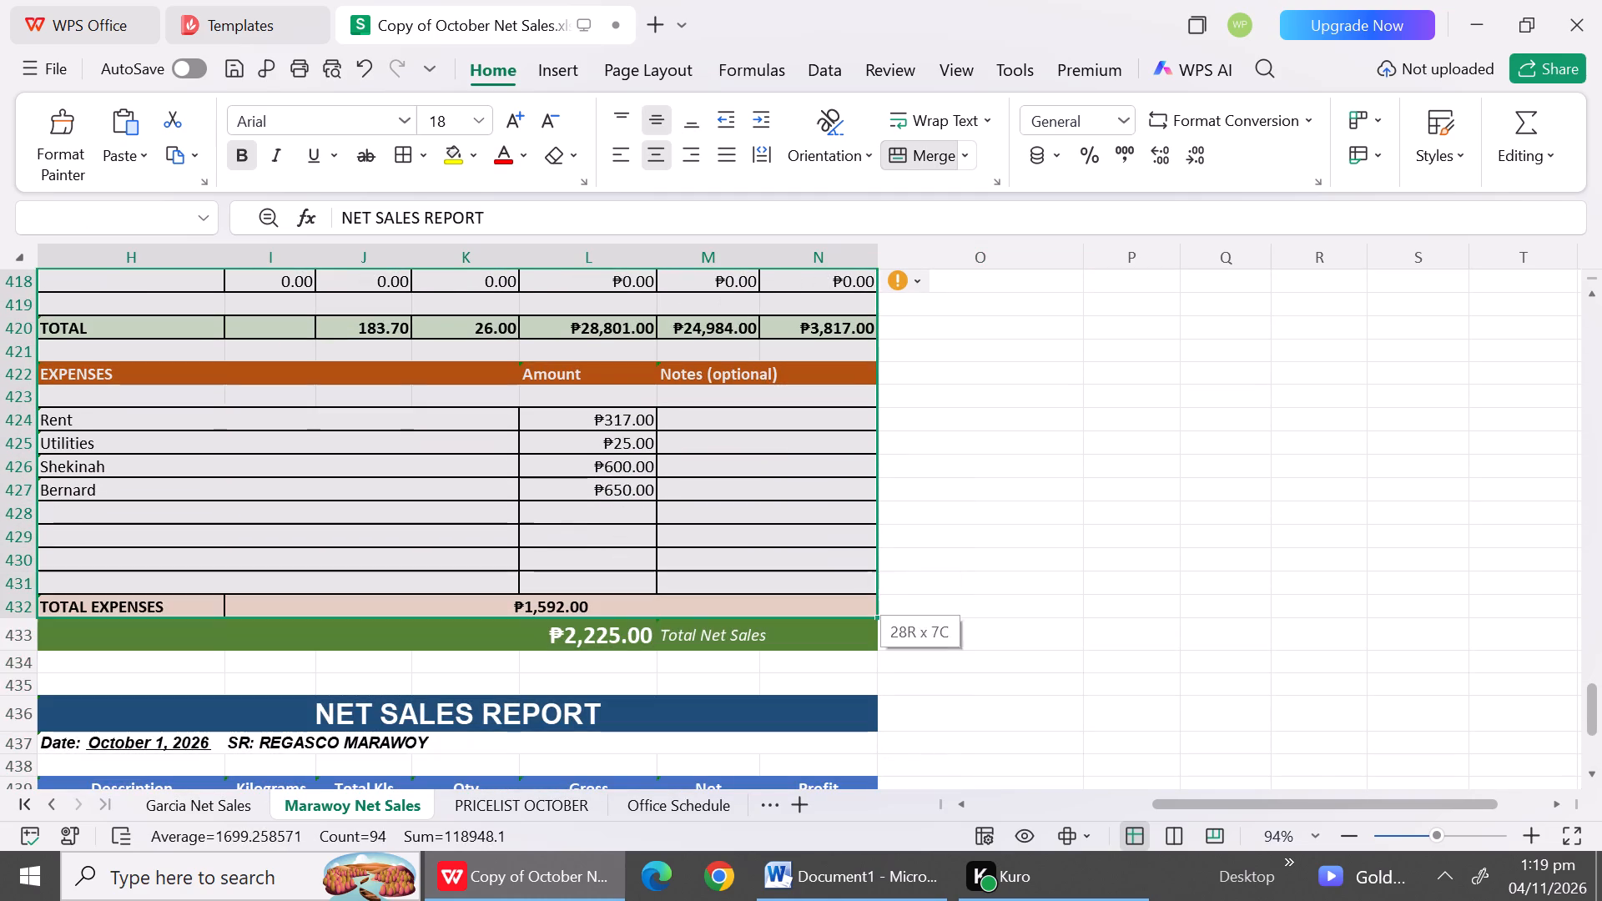
left_click_drag(466, 606, 471, 636)
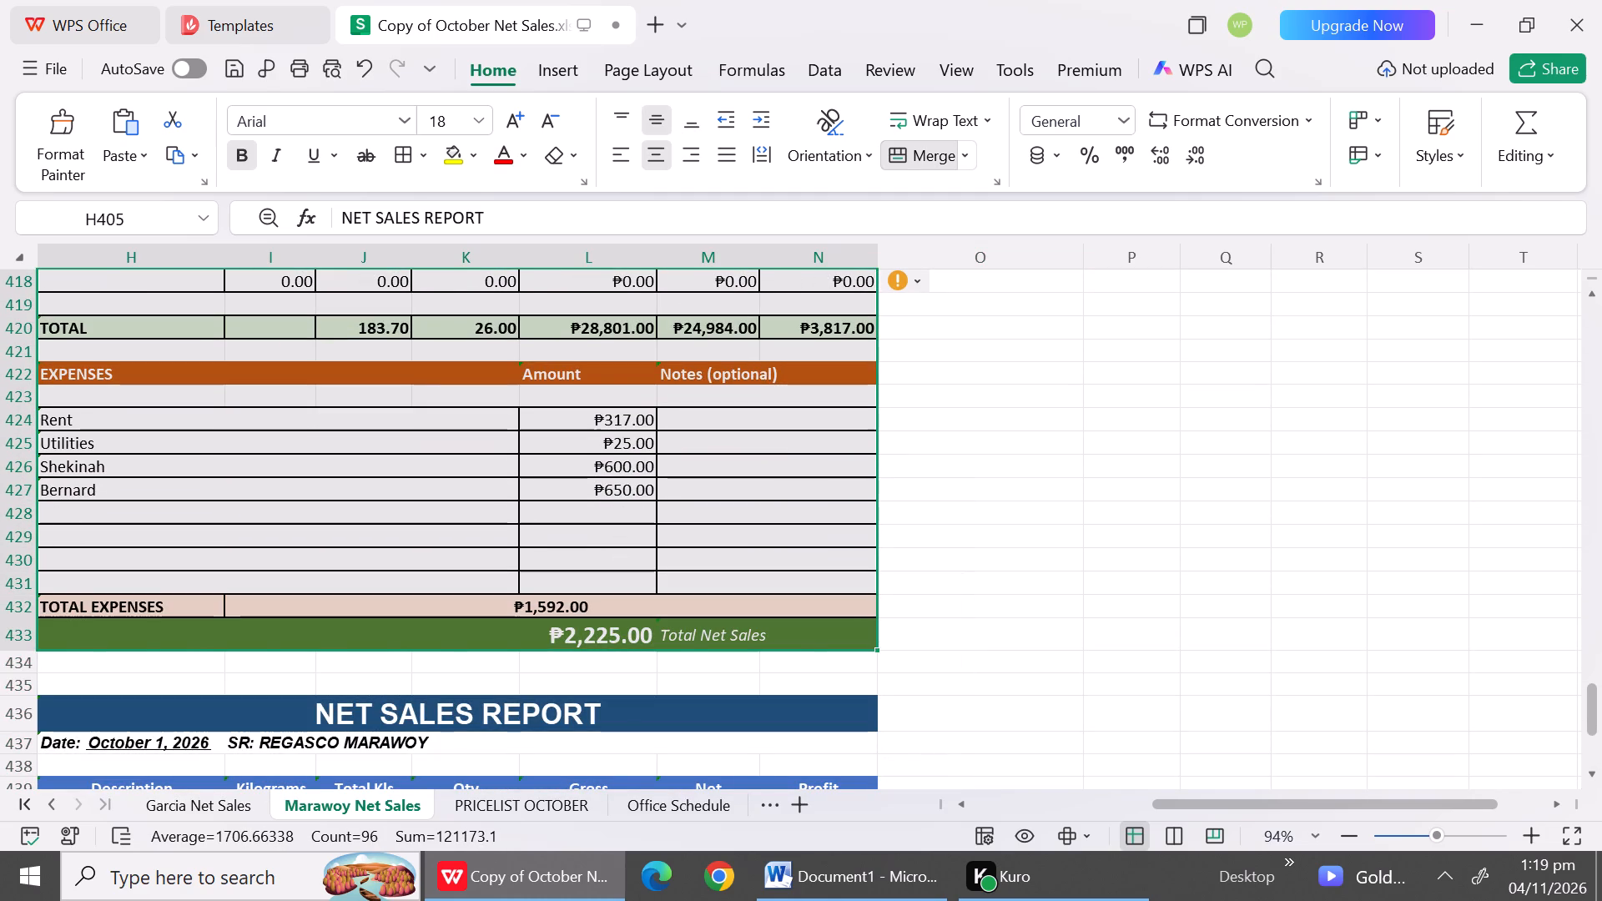
key("ctrl+c")
Switch to the Word document, add blank lines below the October 28 report to reach a new page, and paste the October 29 report.
left_click(845, 873)
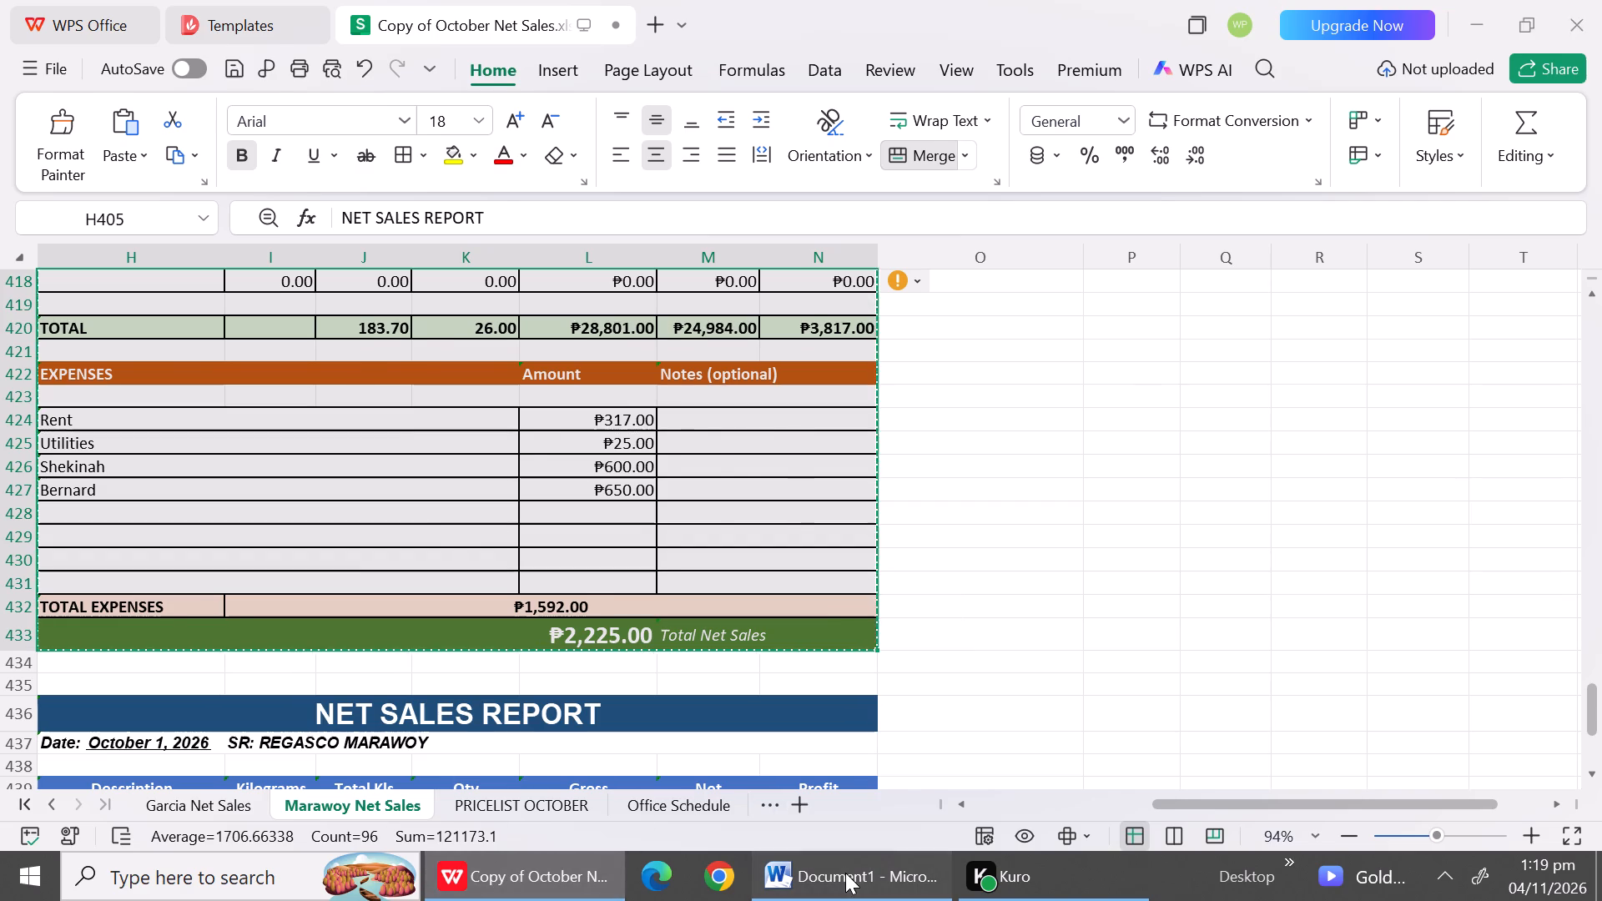
triple_click(1592, 746)
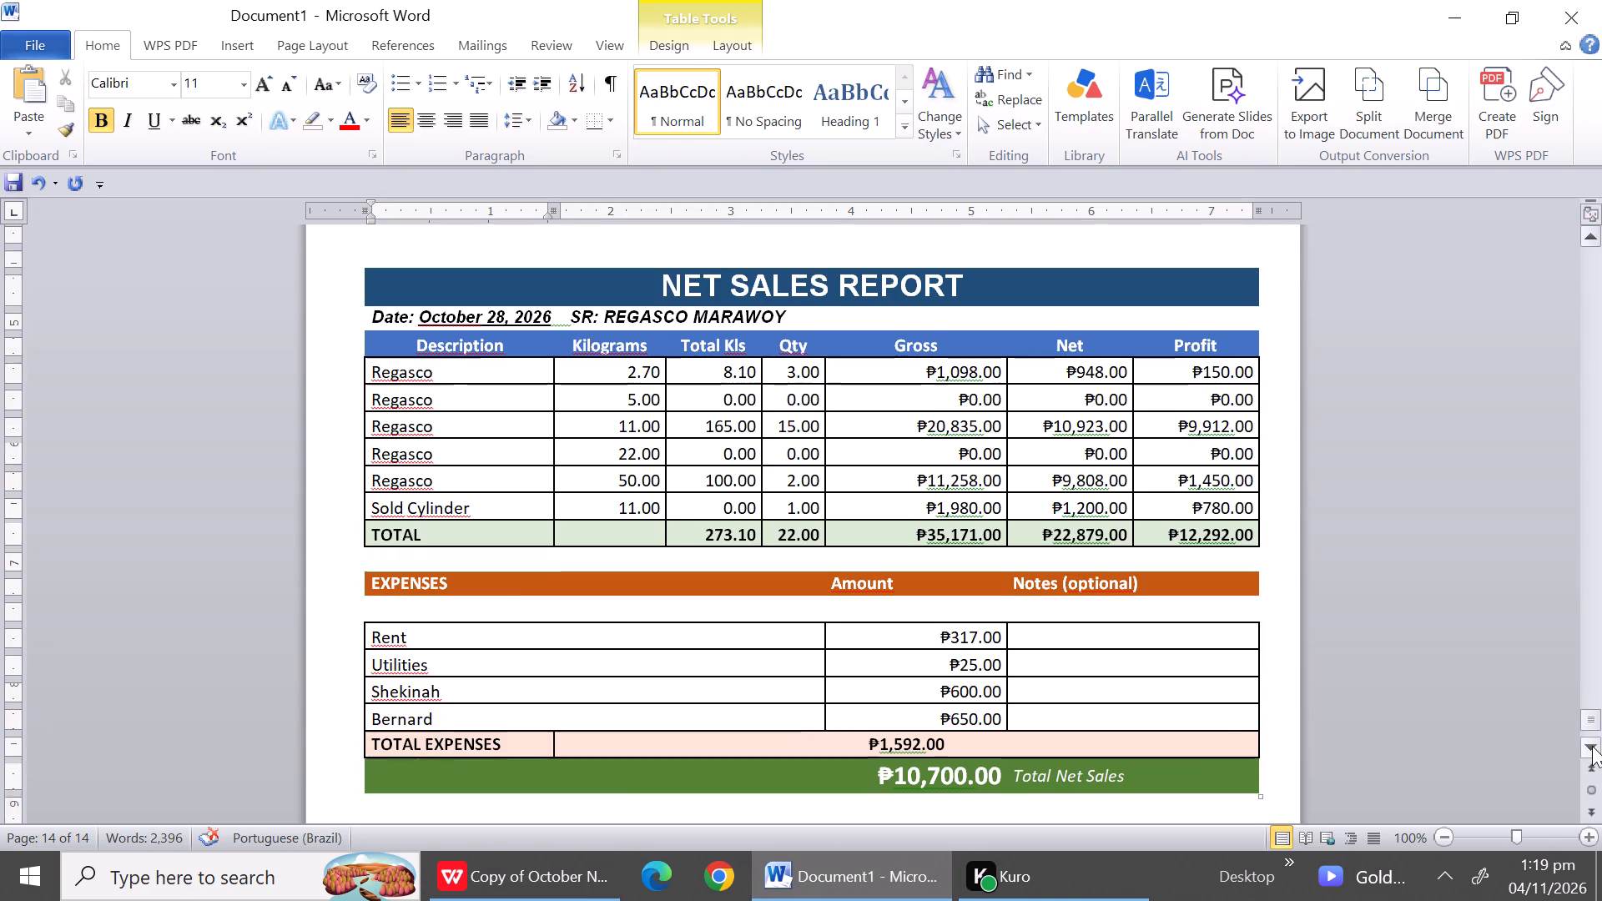
triple_click(1592, 746)
triple_click(1592, 746)
triple_click(1592, 746)
double_click(1592, 746)
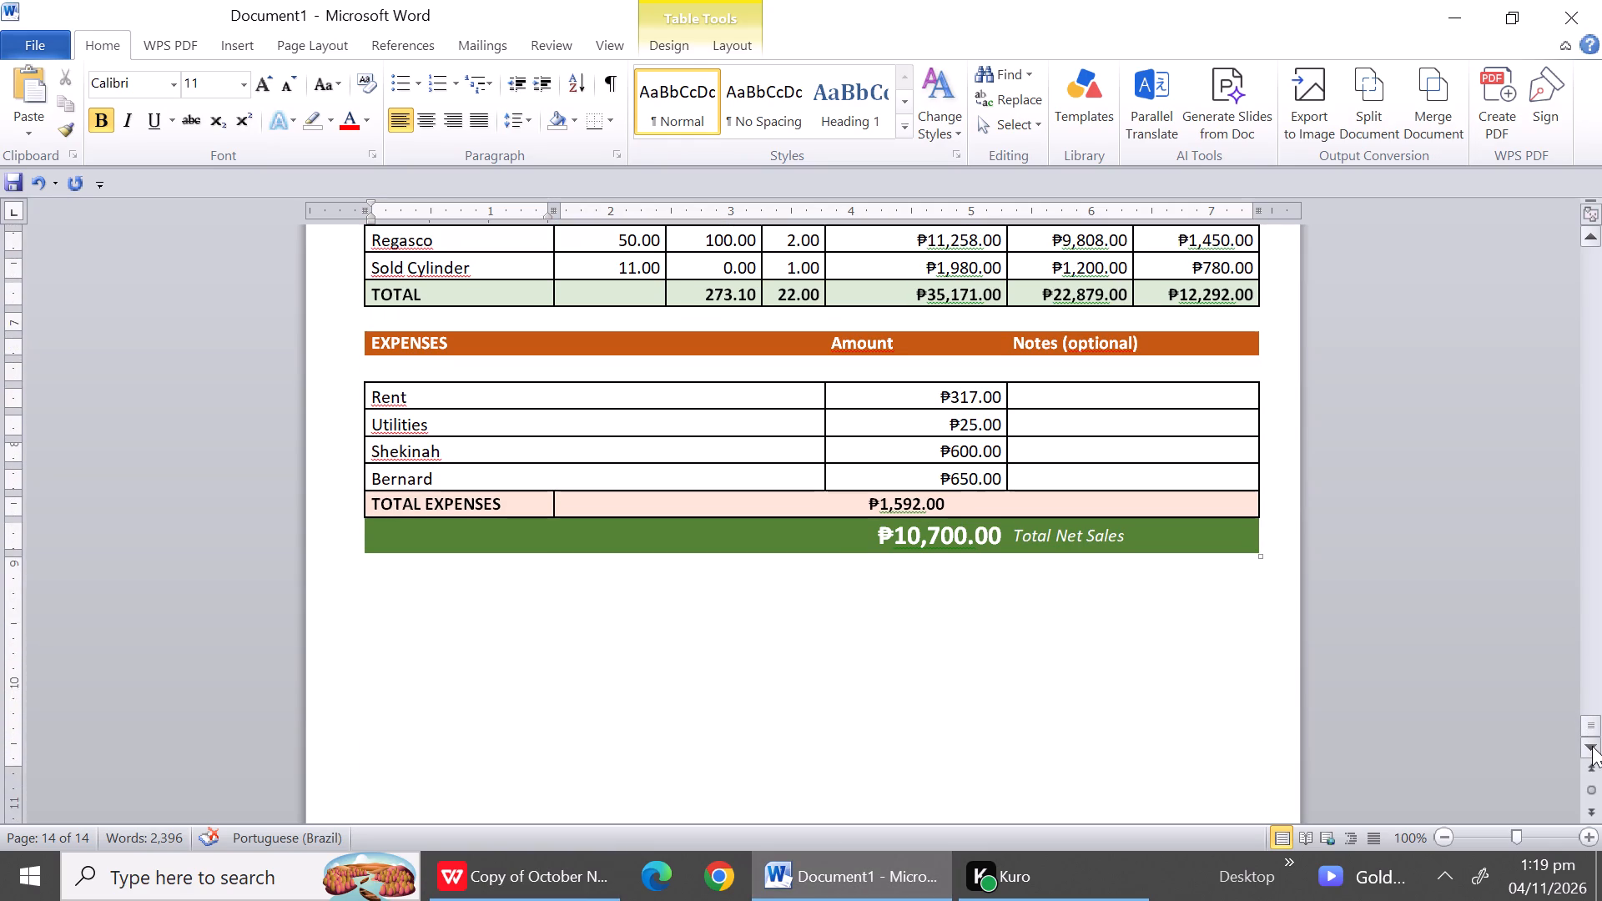
left_click_drag(1592, 746, 874, 612)
left_click(874, 612)
key("Return")
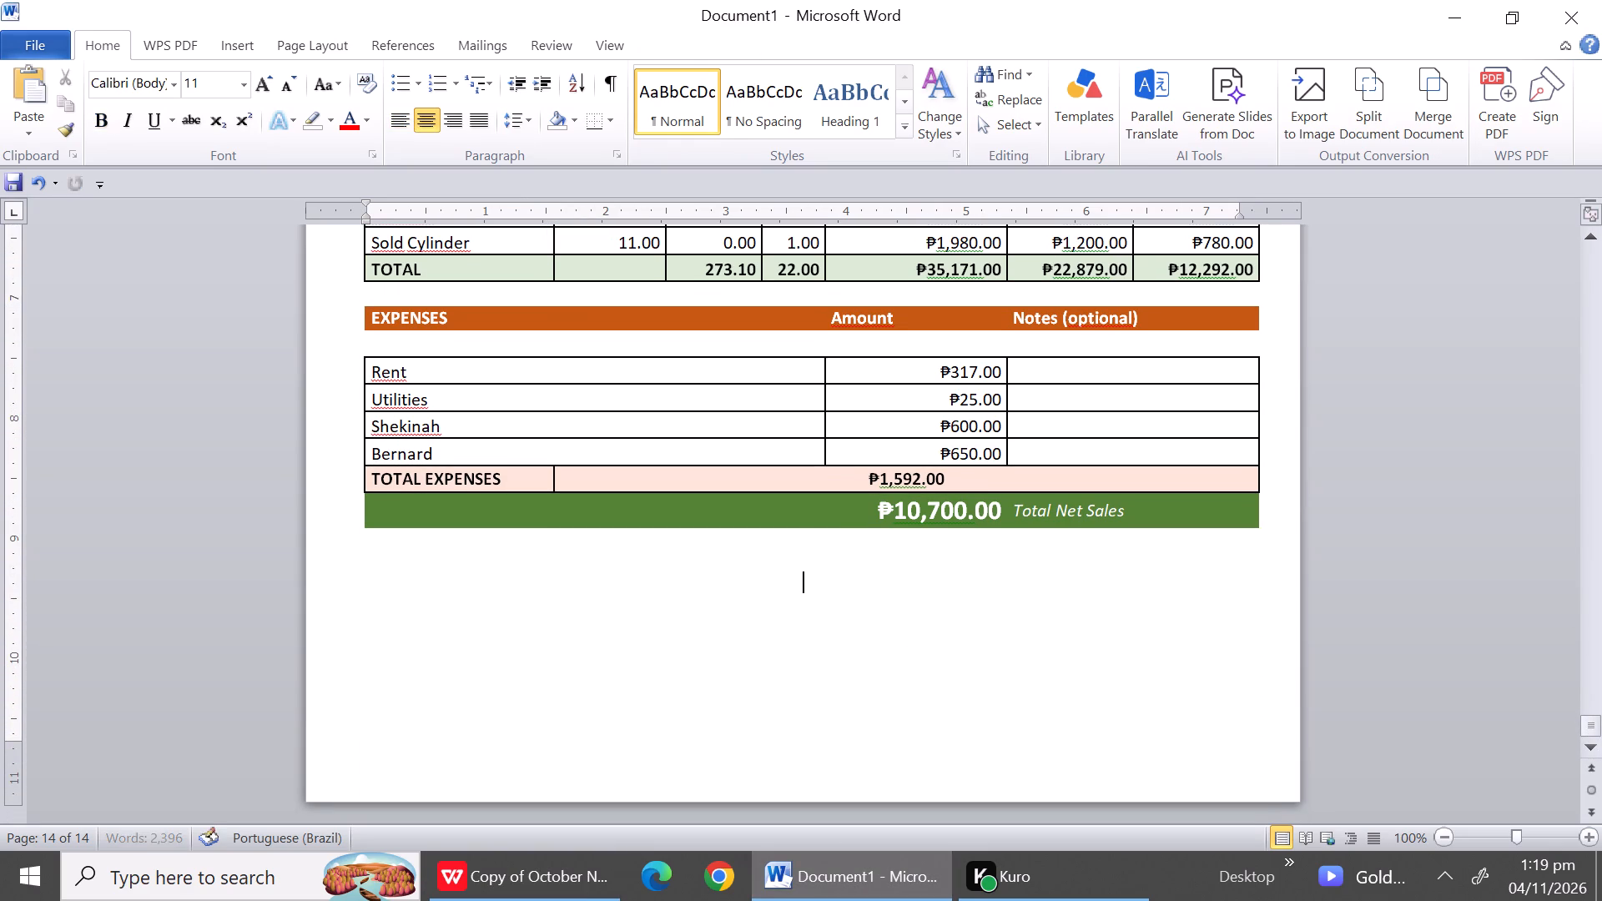
key("Return")
key("Return")
key("Return")
key("Return")
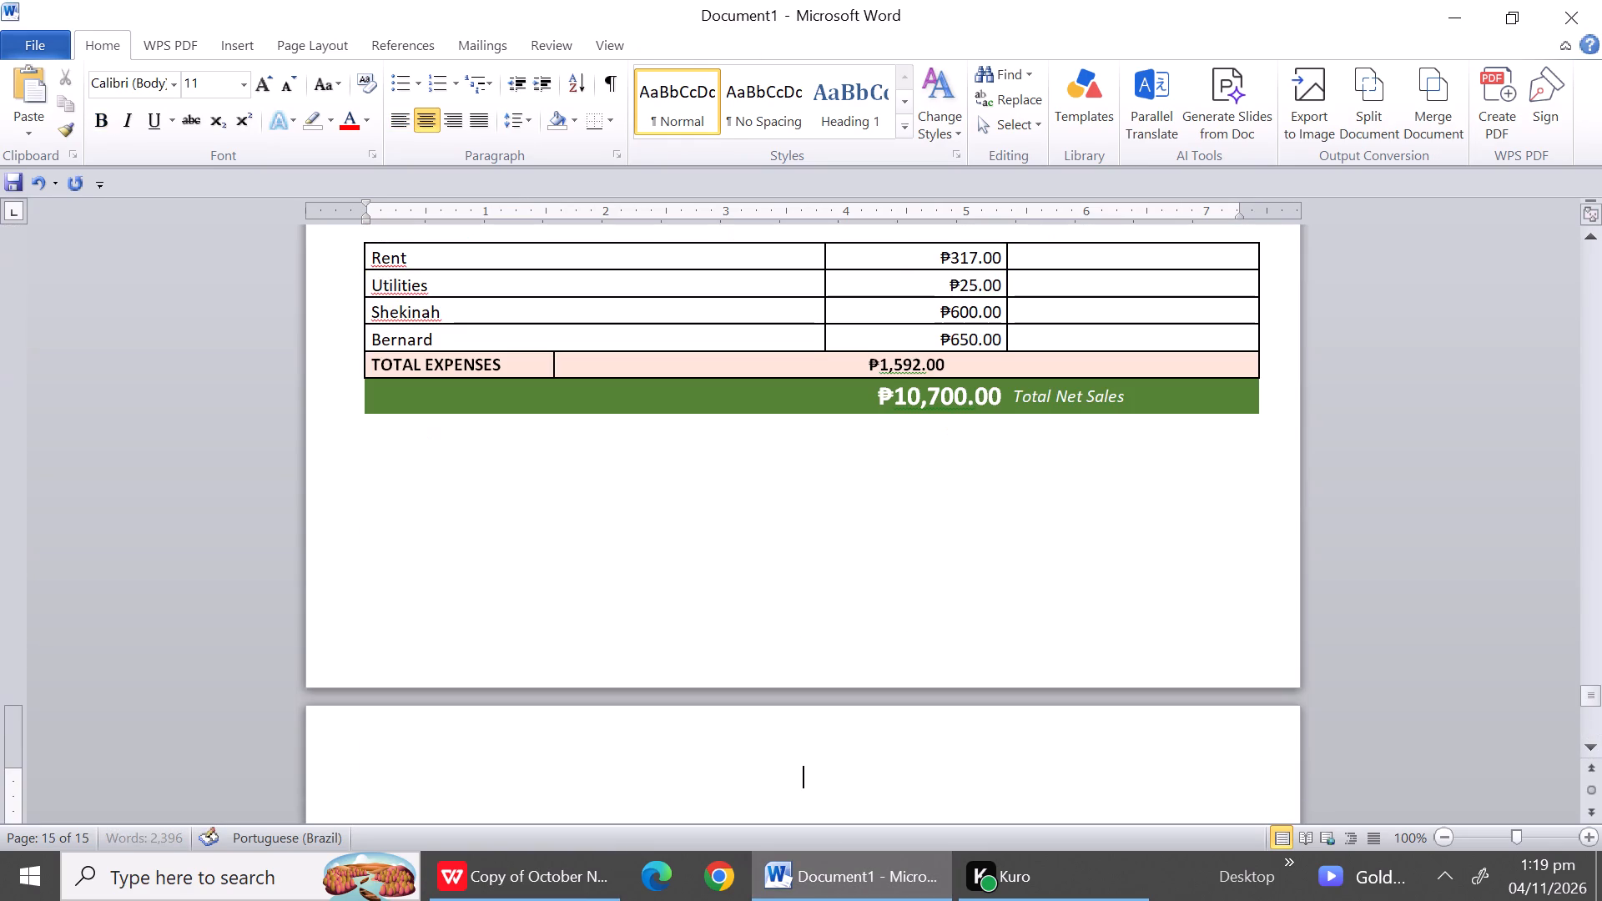
key("ctrl+v")
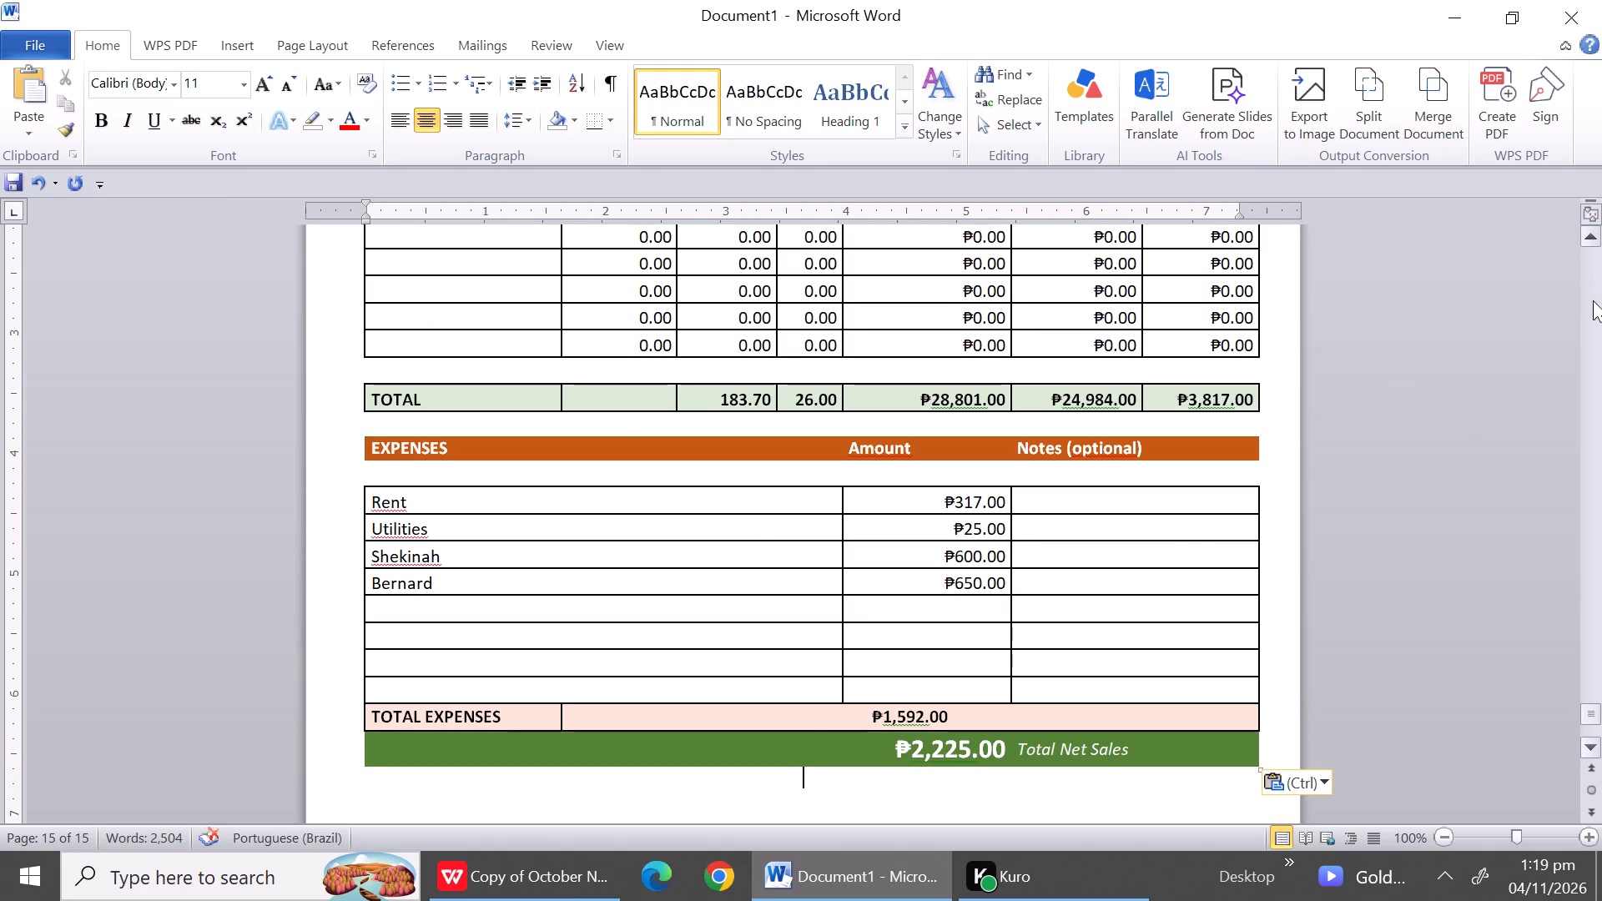
Delete the entire blank row between the date line and the column headings in the October 29 report.
left_click(1592, 258)
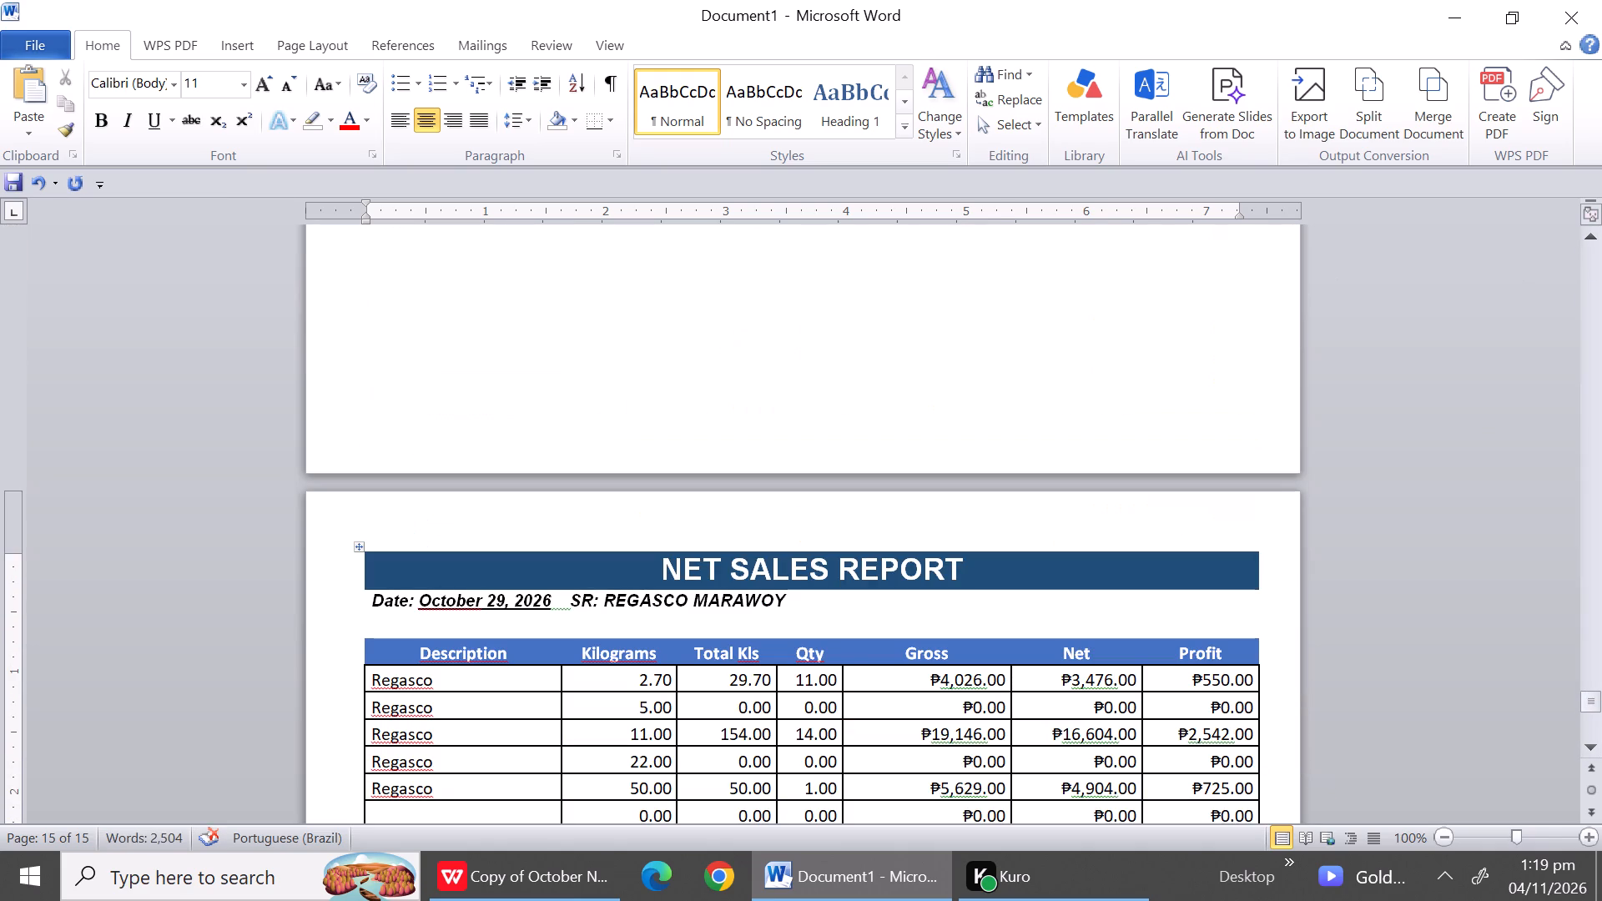
left_click(386, 624)
right_click(386, 624)
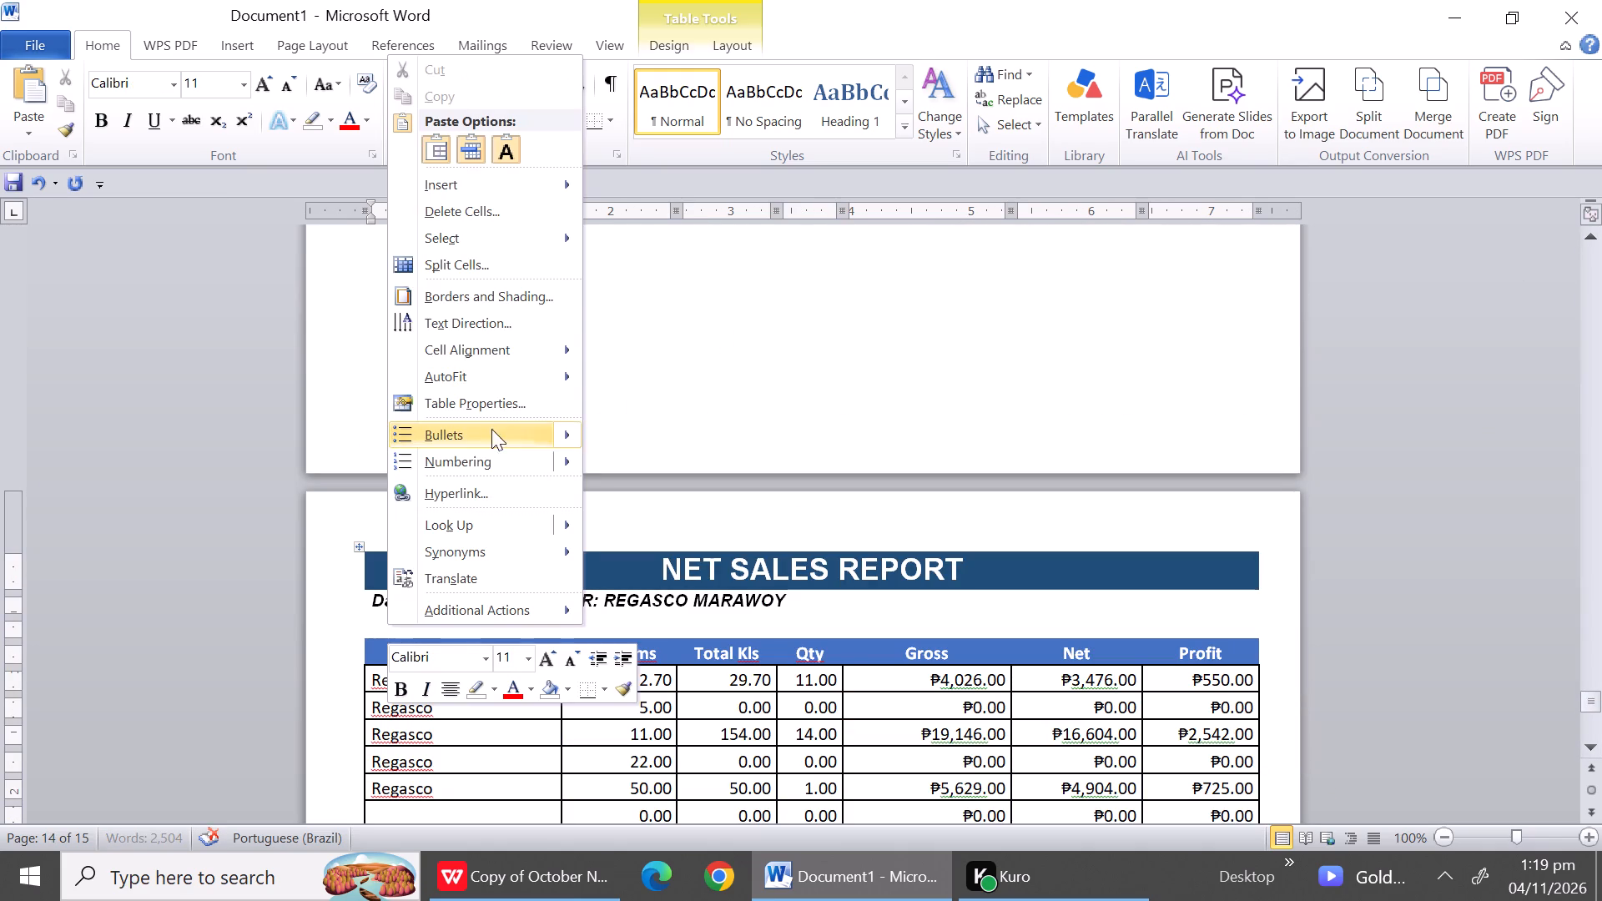
left_click(456, 216)
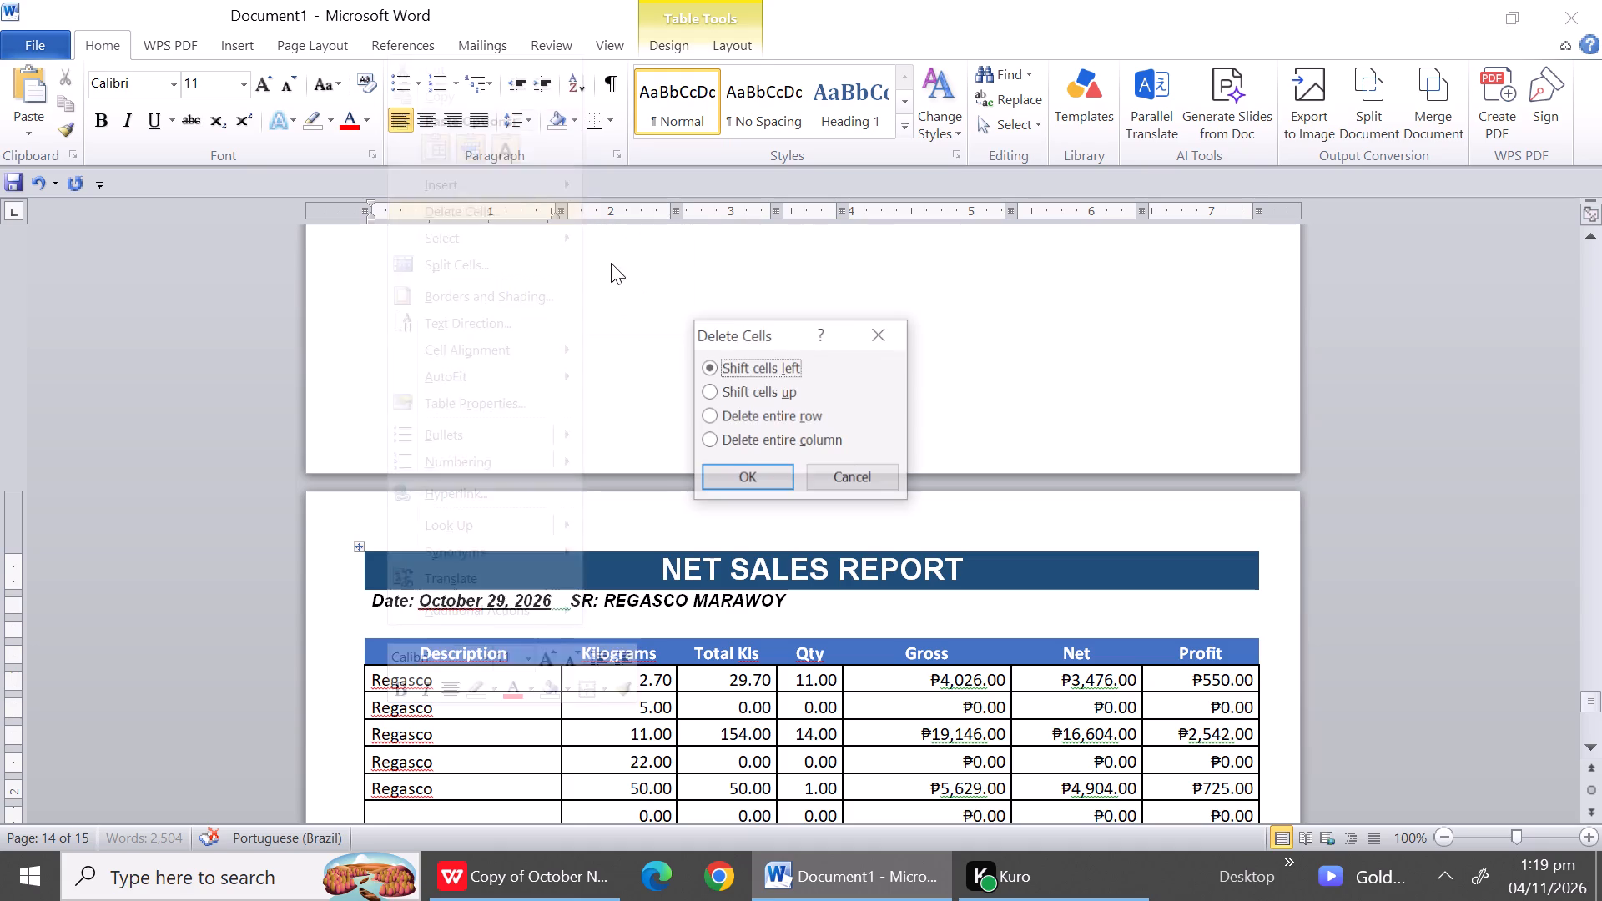
left_click(739, 411)
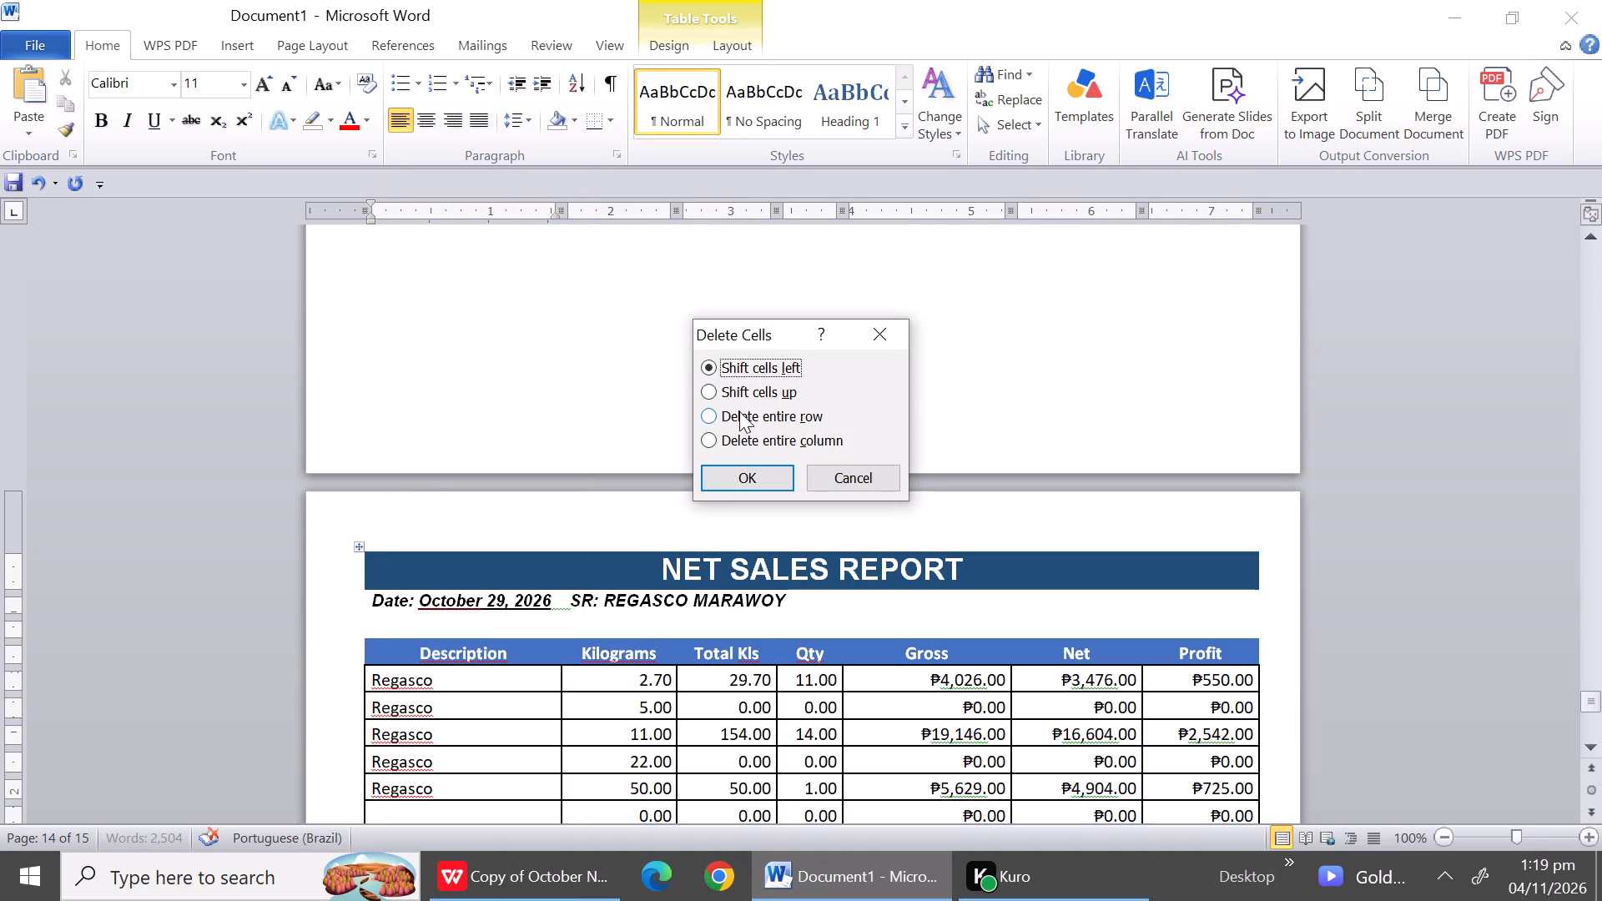
left_click(748, 474)
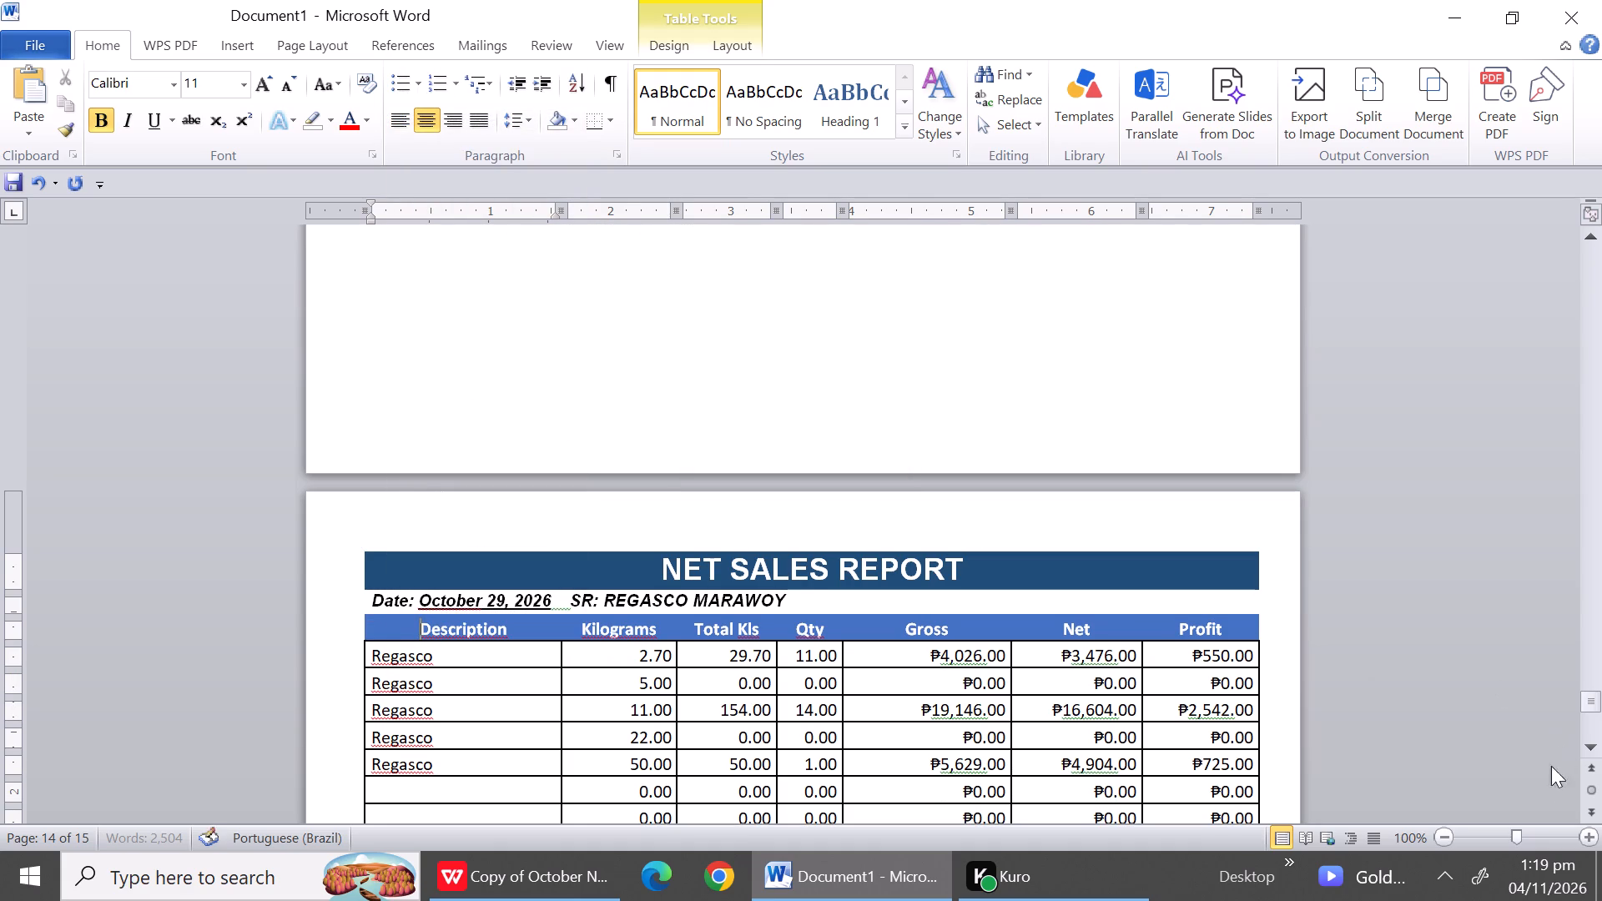
Delete the five unlabeled rows below the last Regasco row and the blank spacer row above TOTAL in the October 29 sales table.
triple_click(1596, 750)
triple_click(1596, 750)
double_click(1596, 750)
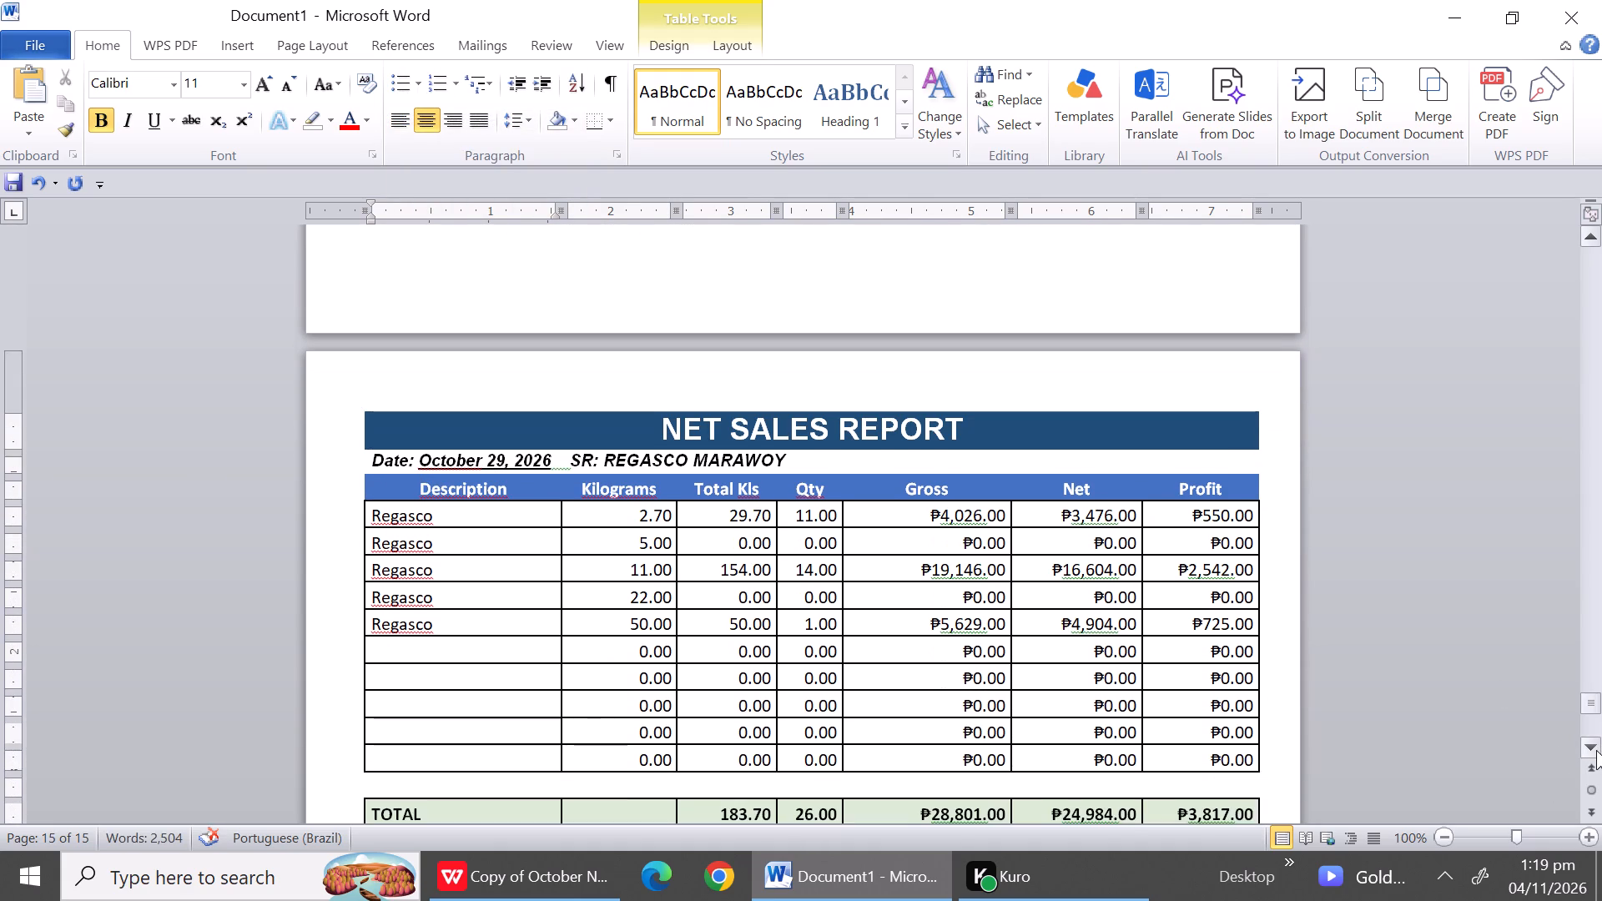
left_click_drag(1596, 750, 532, 636)
left_click_drag(409, 617, 403, 618)
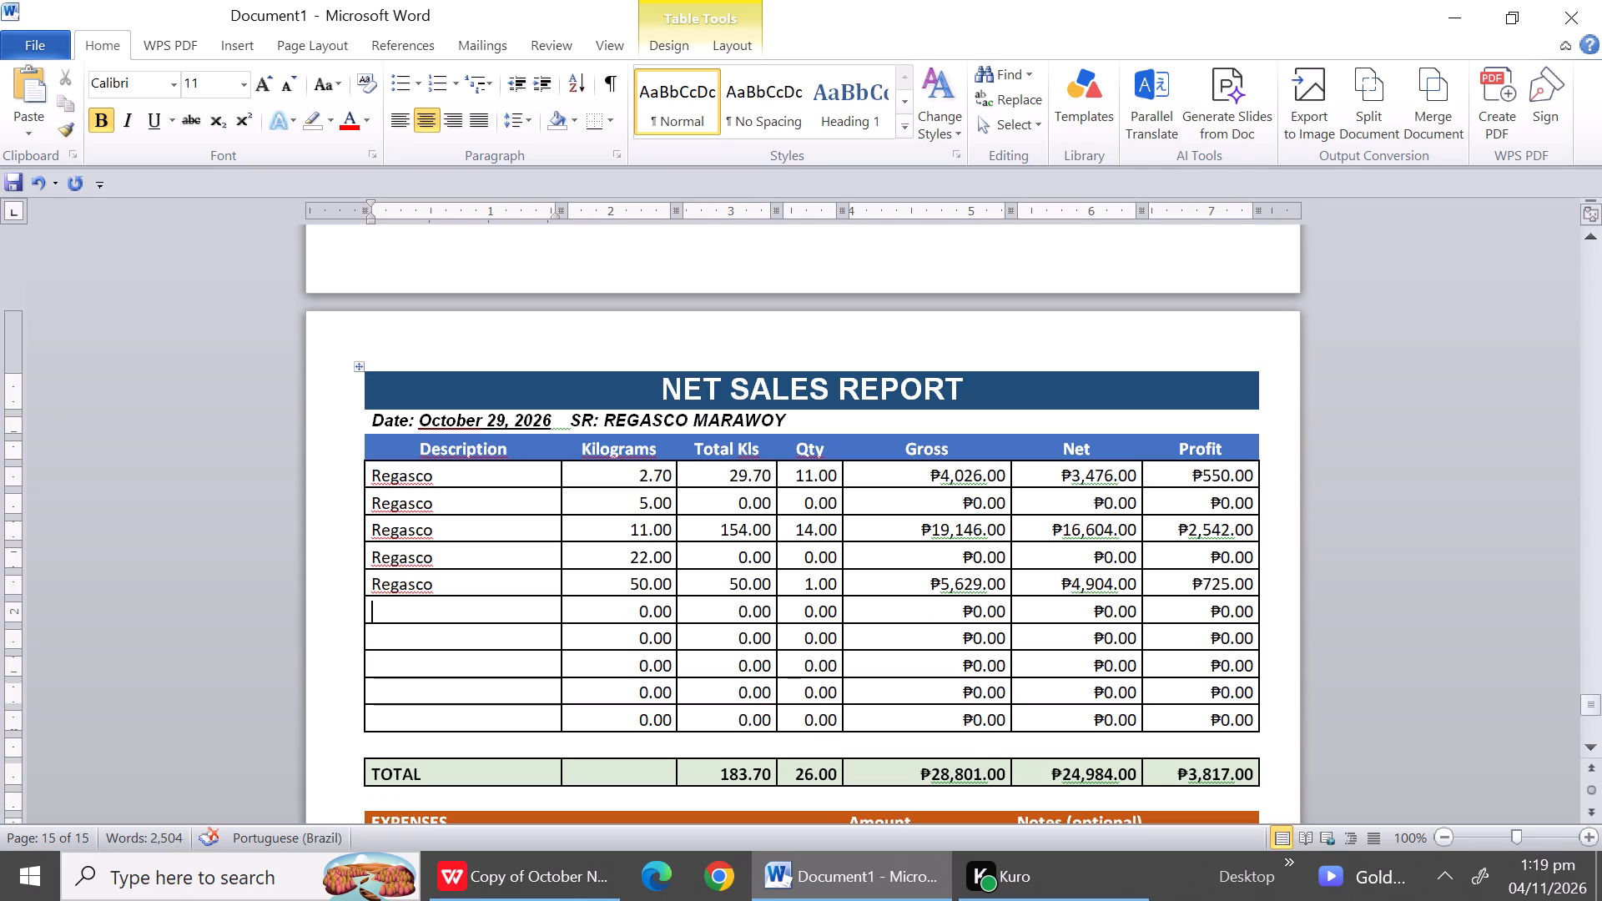
left_click_drag(403, 618, 402, 746)
right_click(402, 746)
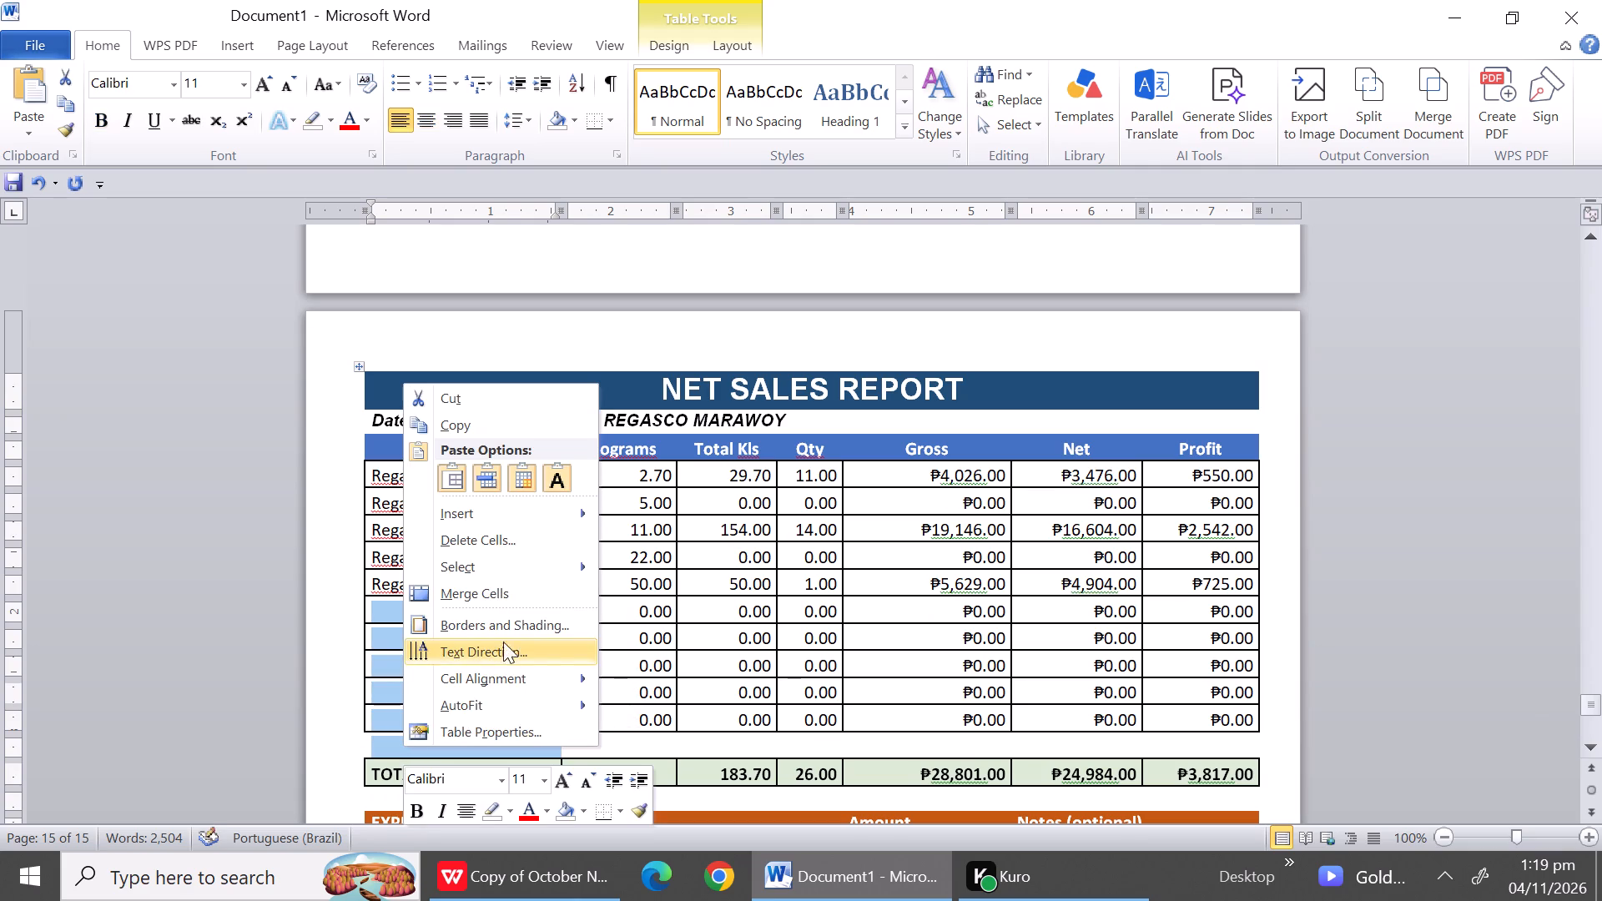
left_click(471, 546)
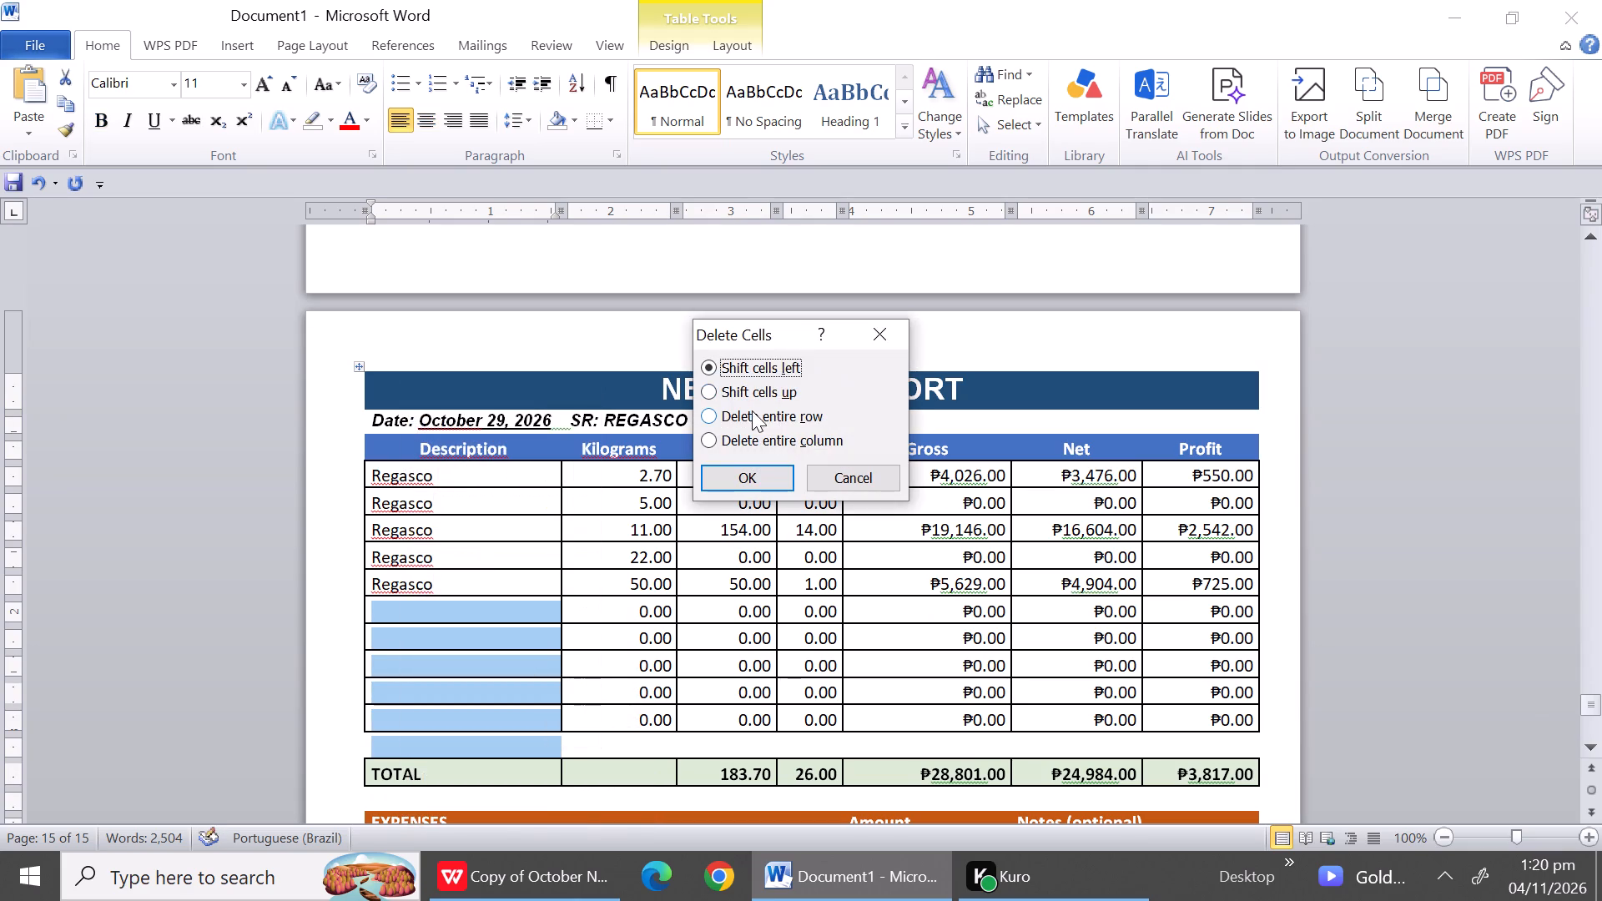
left_click(744, 412)
left_click(748, 473)
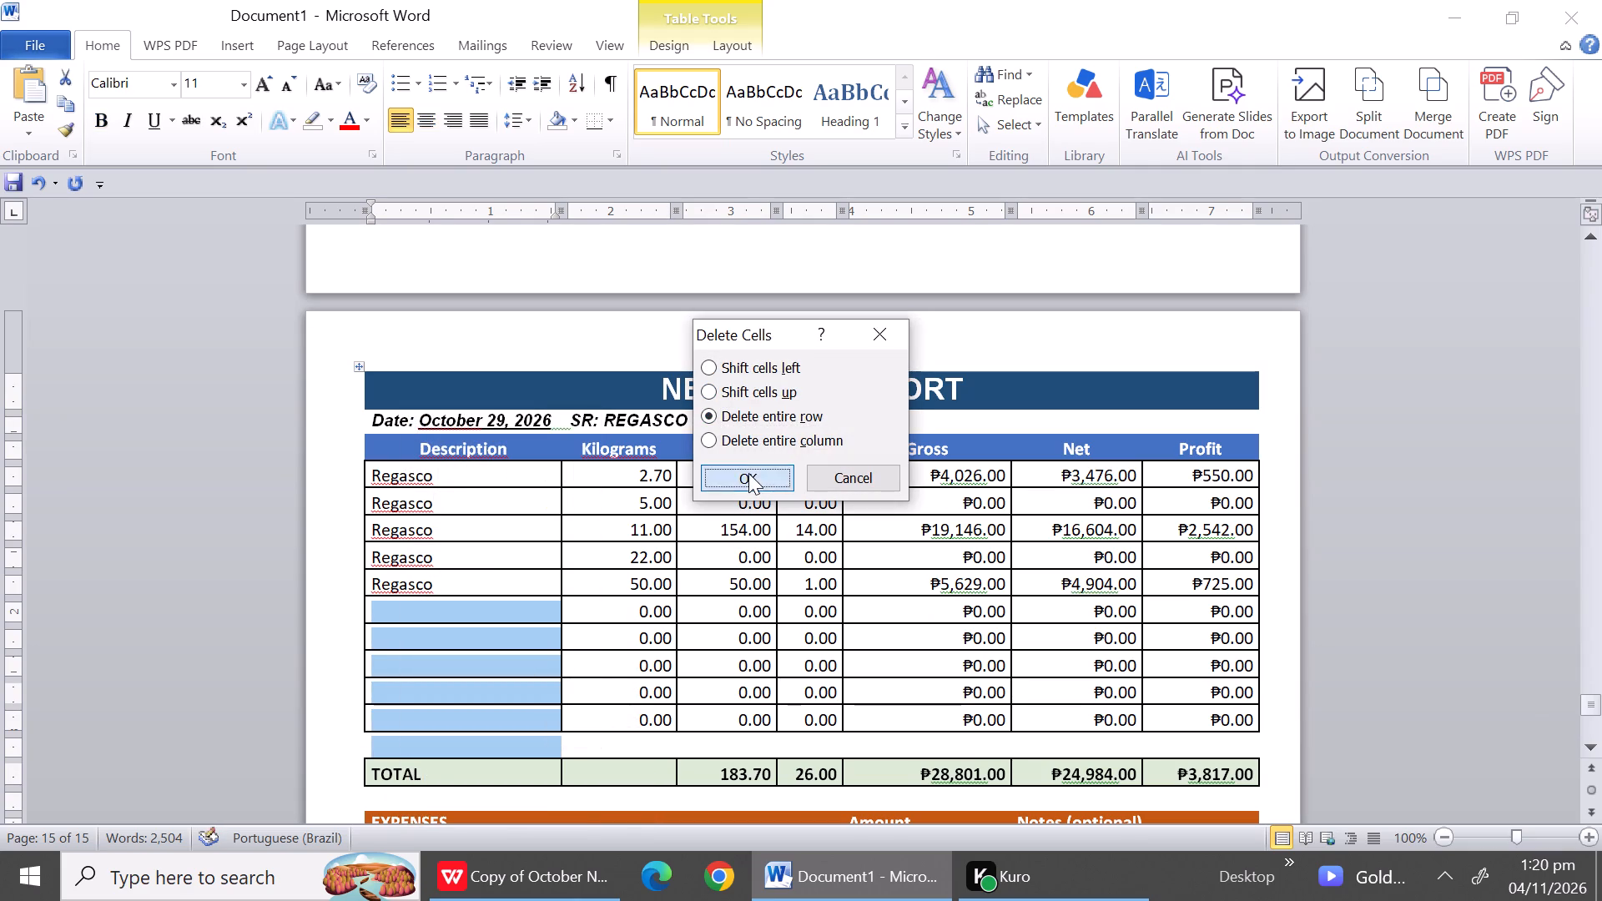
In the WPS workbook's Office Schedule, copy the Hanna entry from November 4 into the November 5 row.
left_click(572, 888)
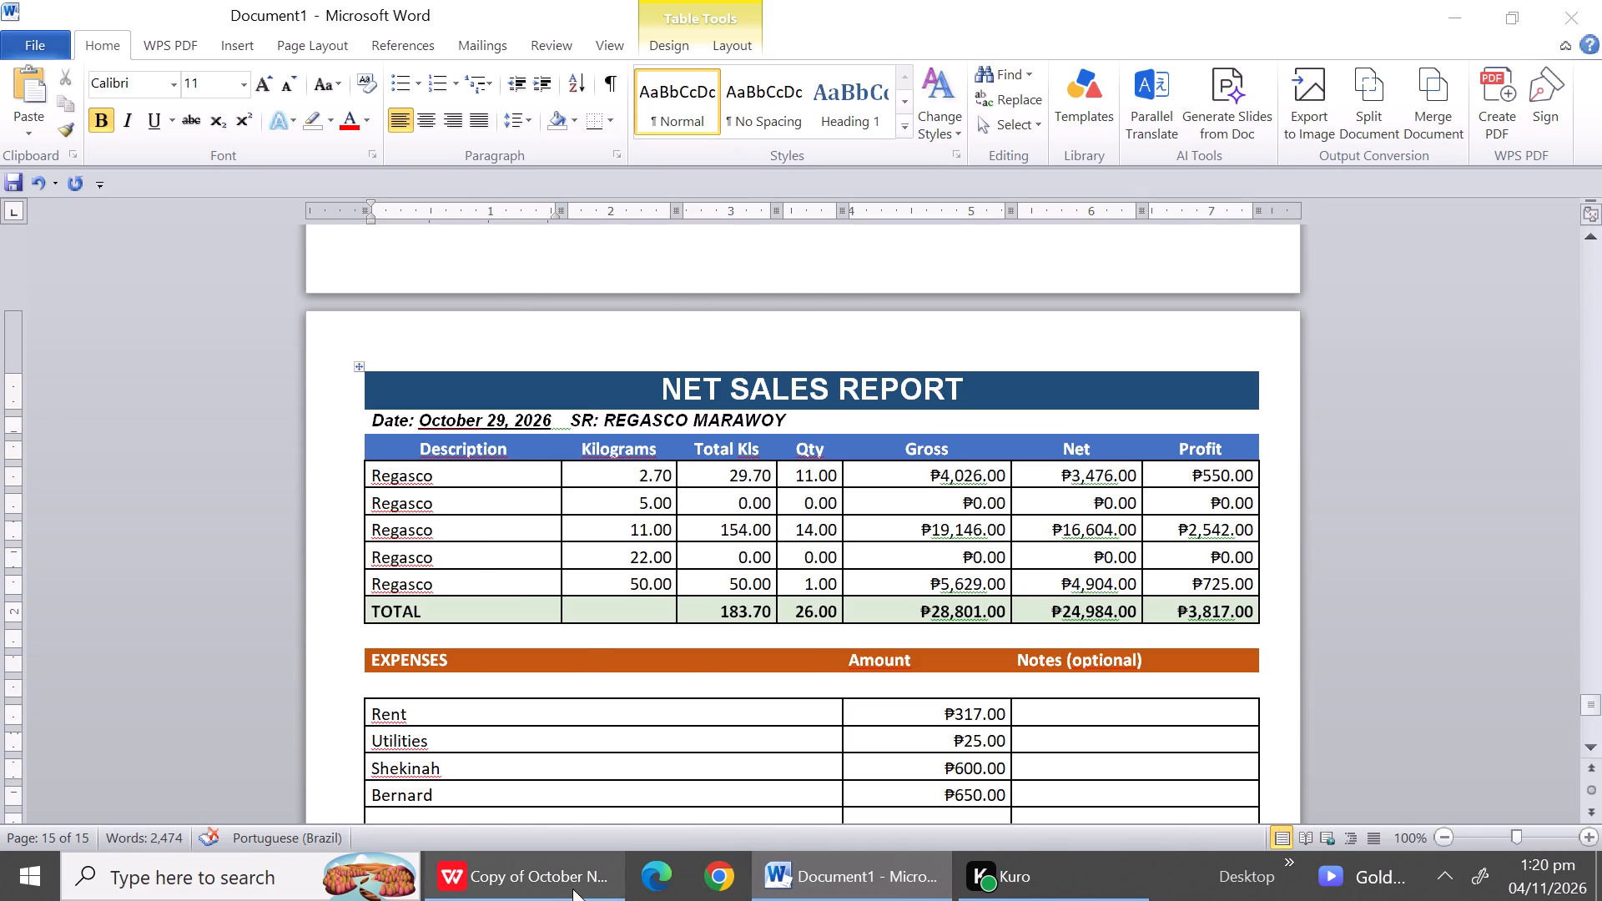
left_click(645, 802)
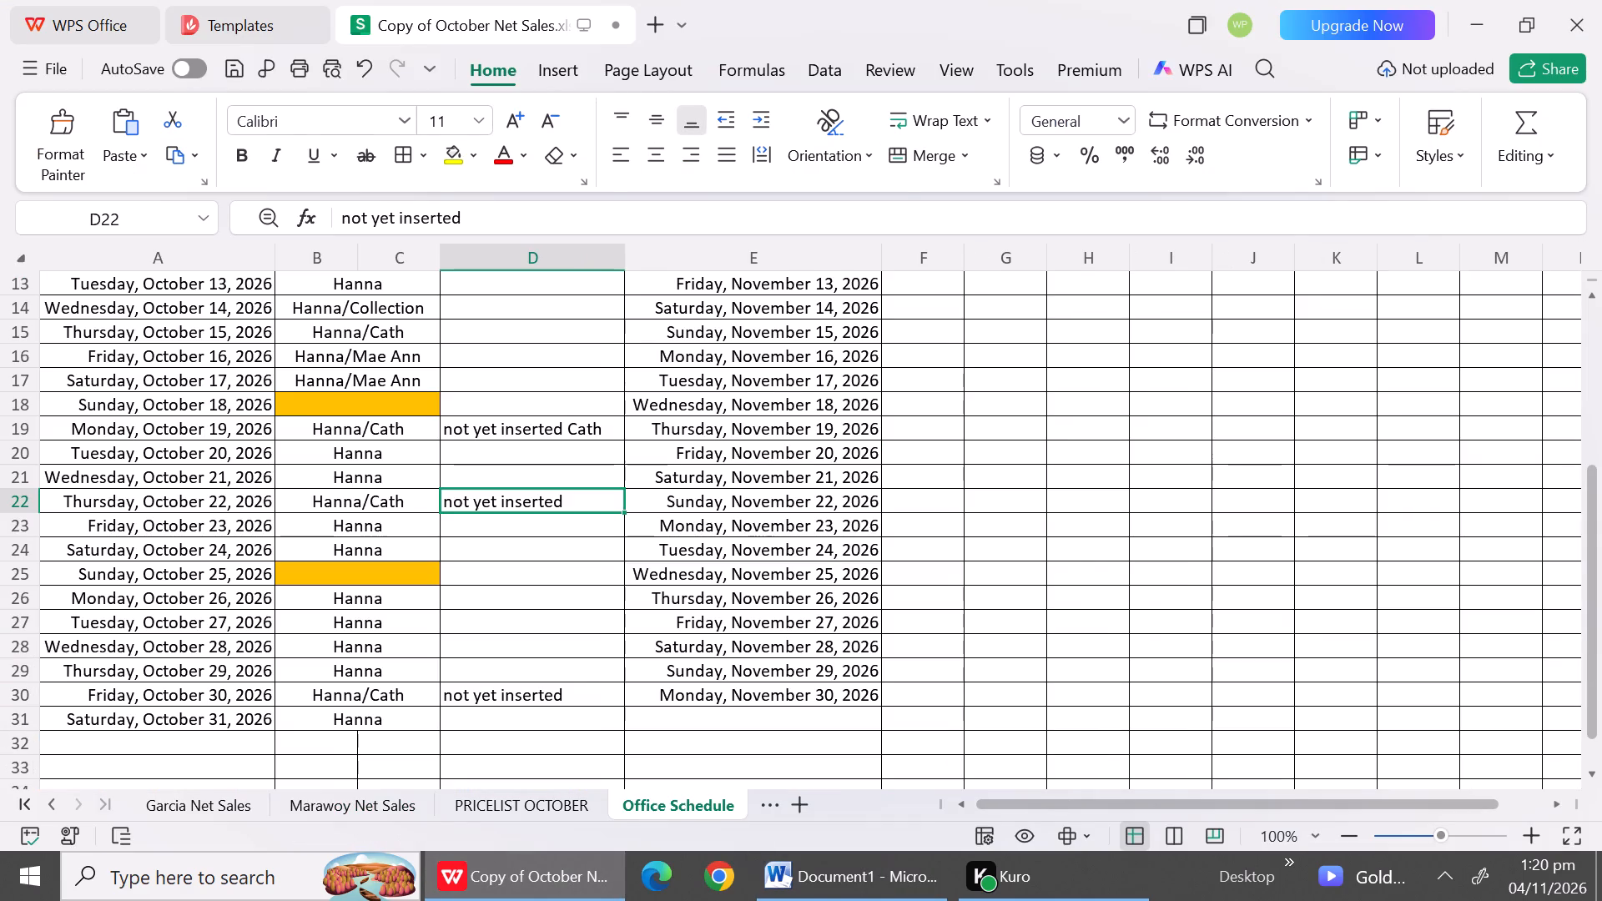
left_click(1599, 414)
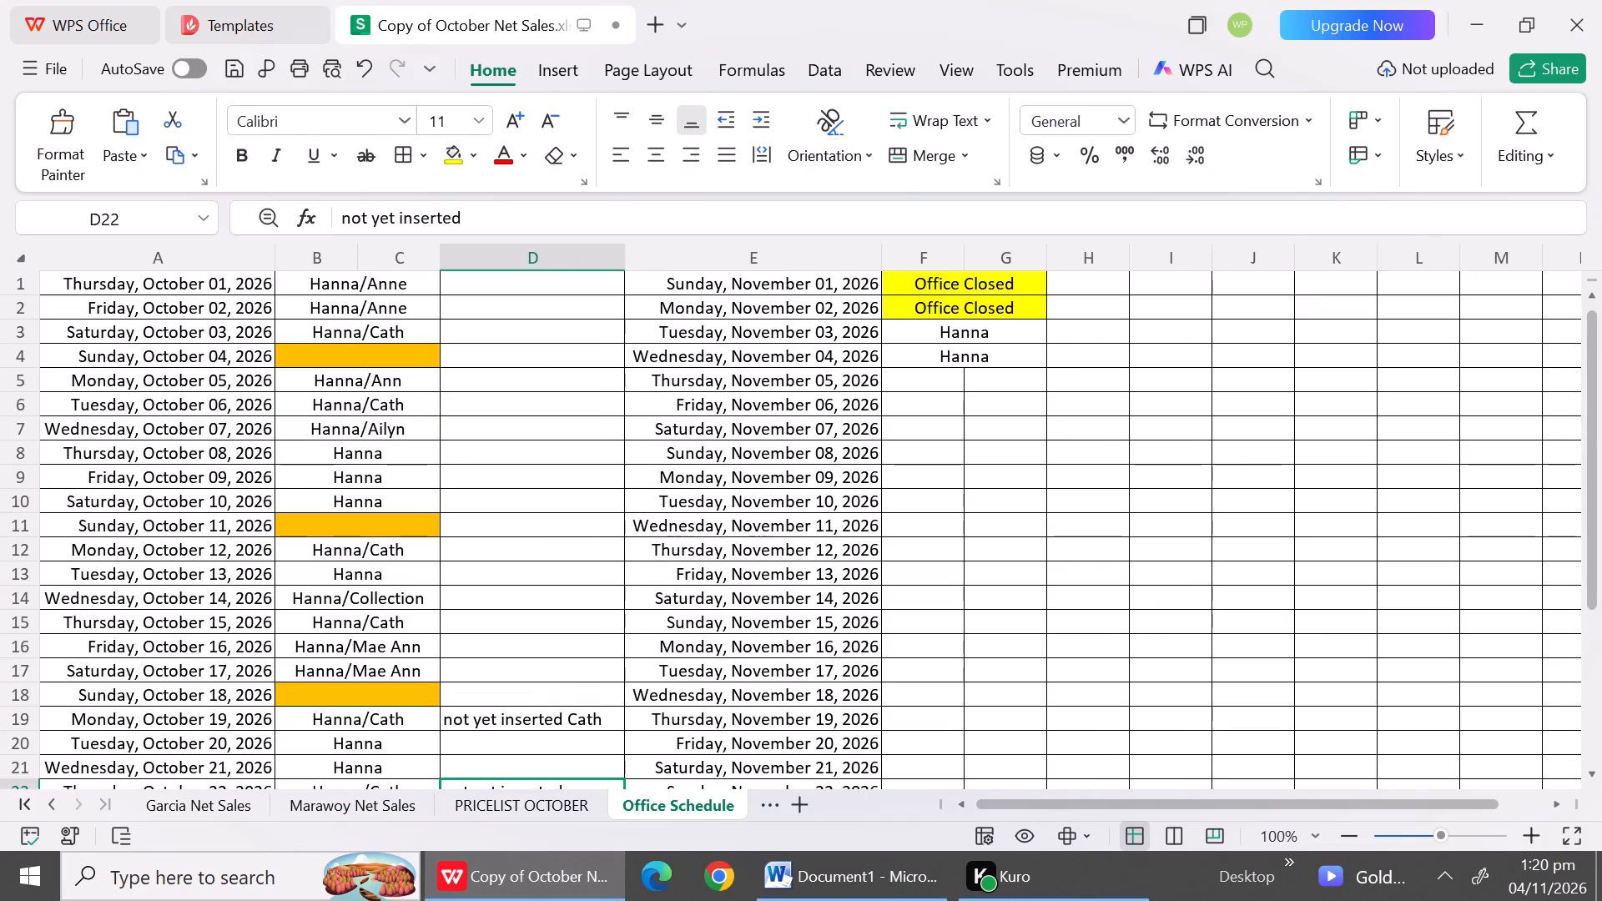
left_click(918, 360)
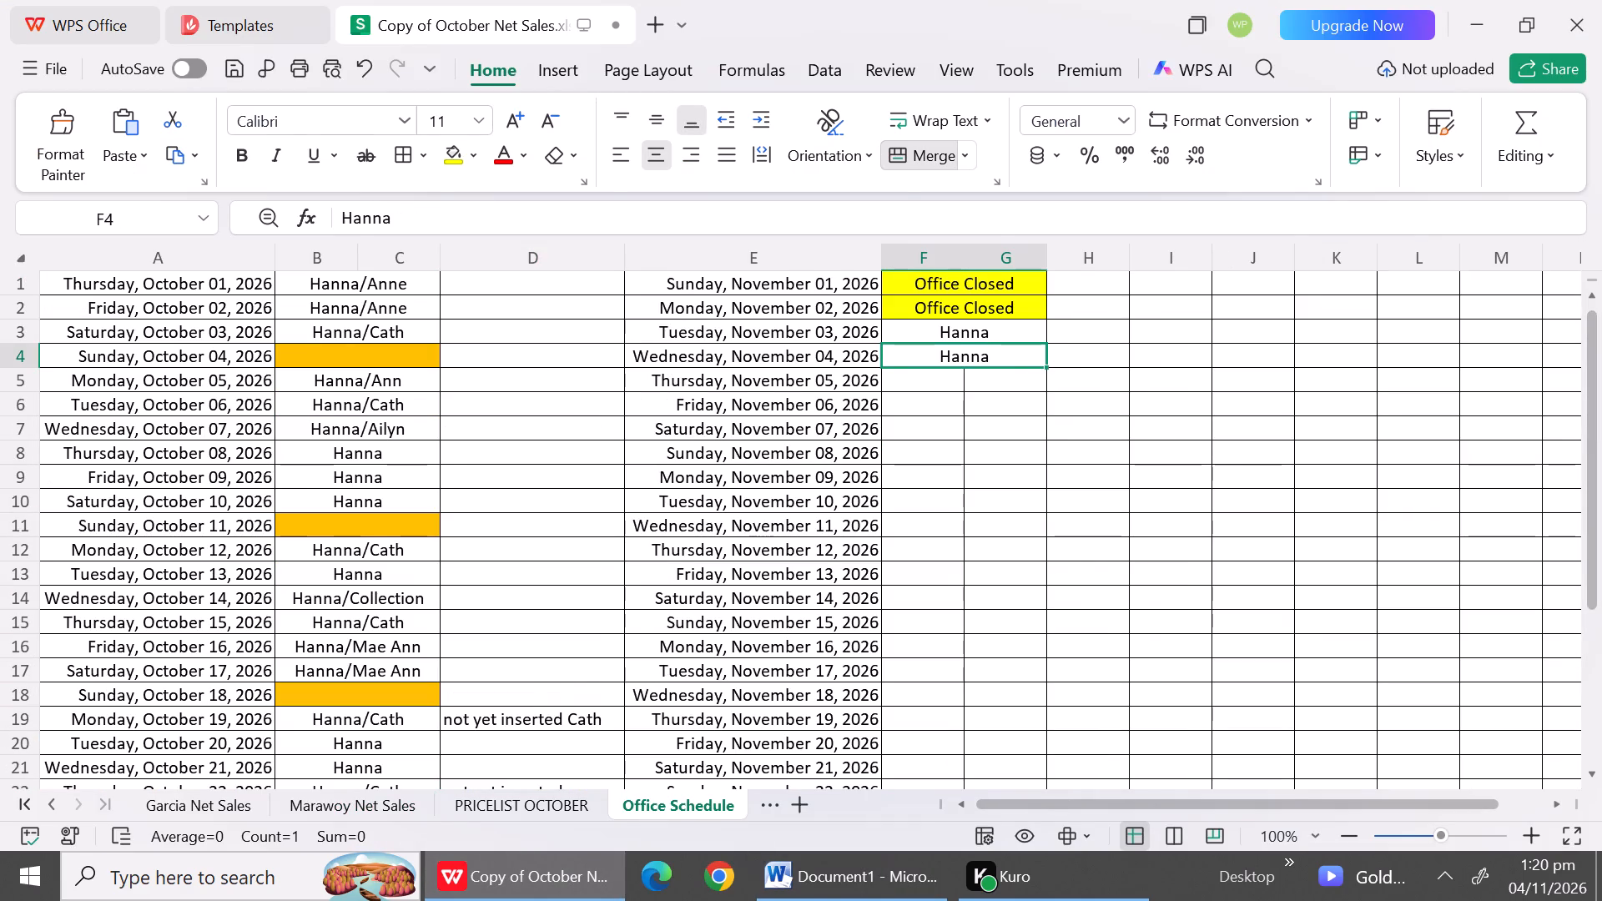
key("ctrl+c")
left_click(918, 377)
key("ctrl+v")
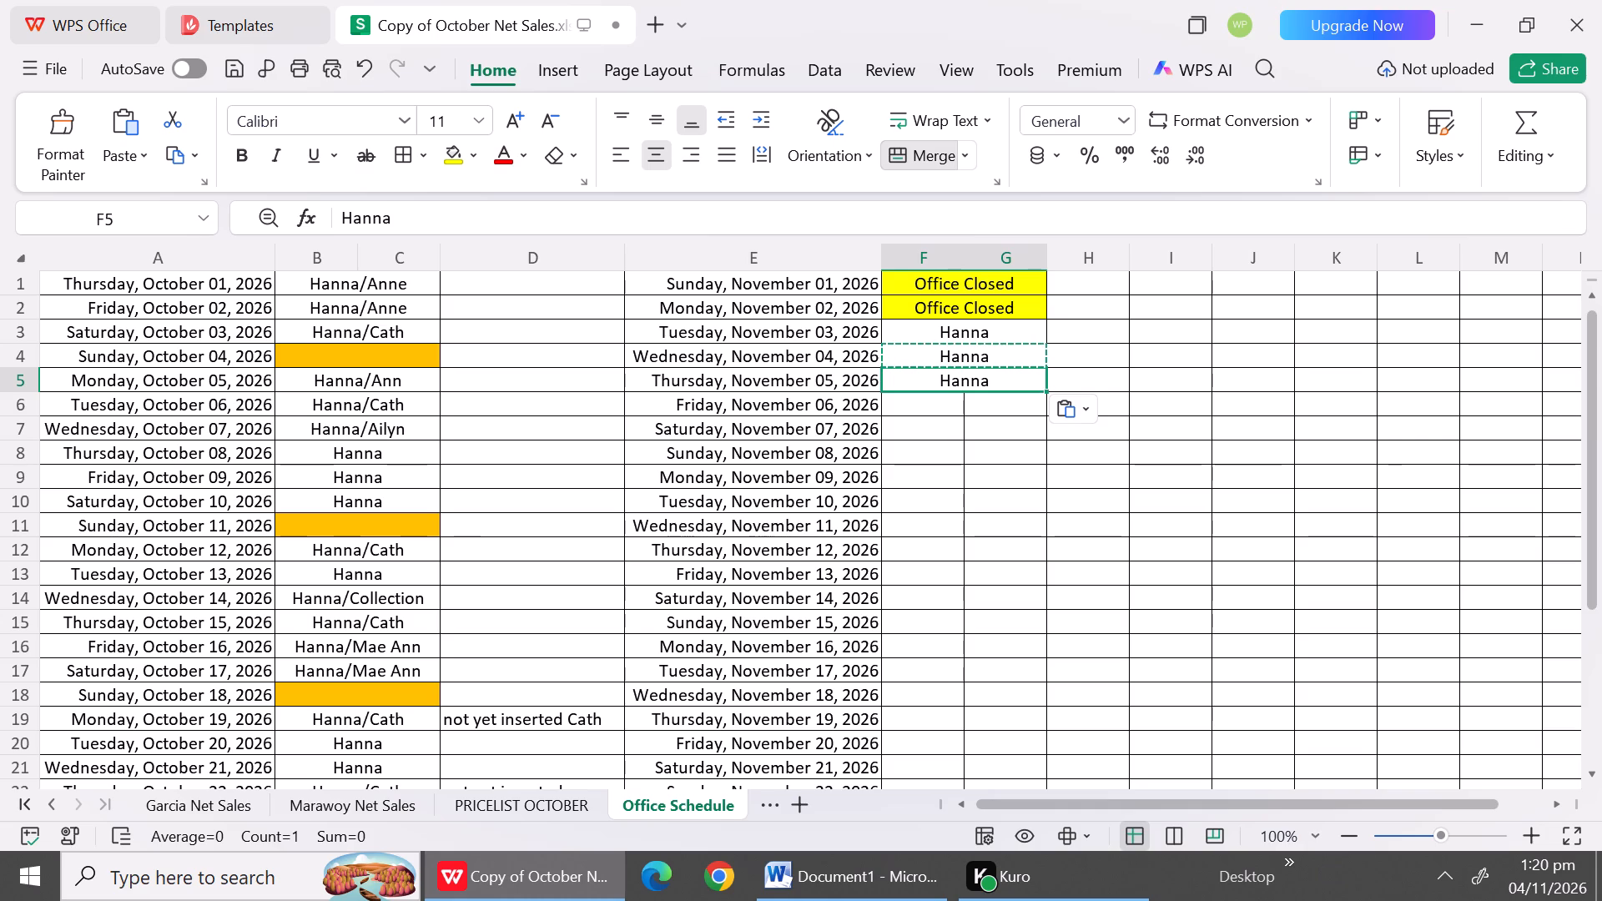
left_click(1590, 294)
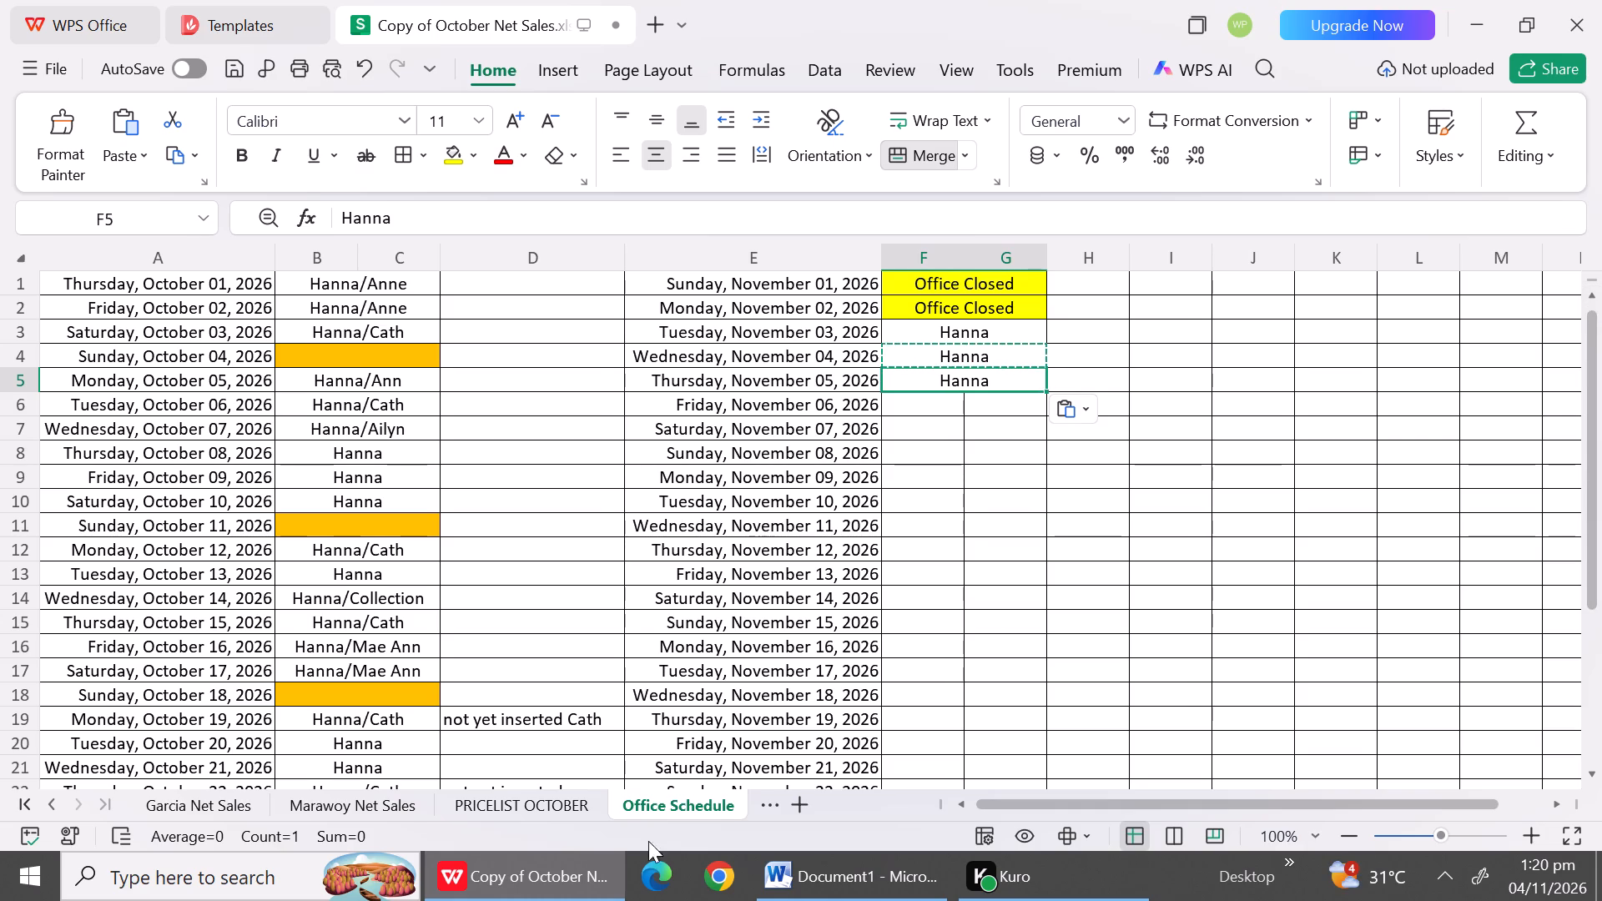
left_click(348, 806)
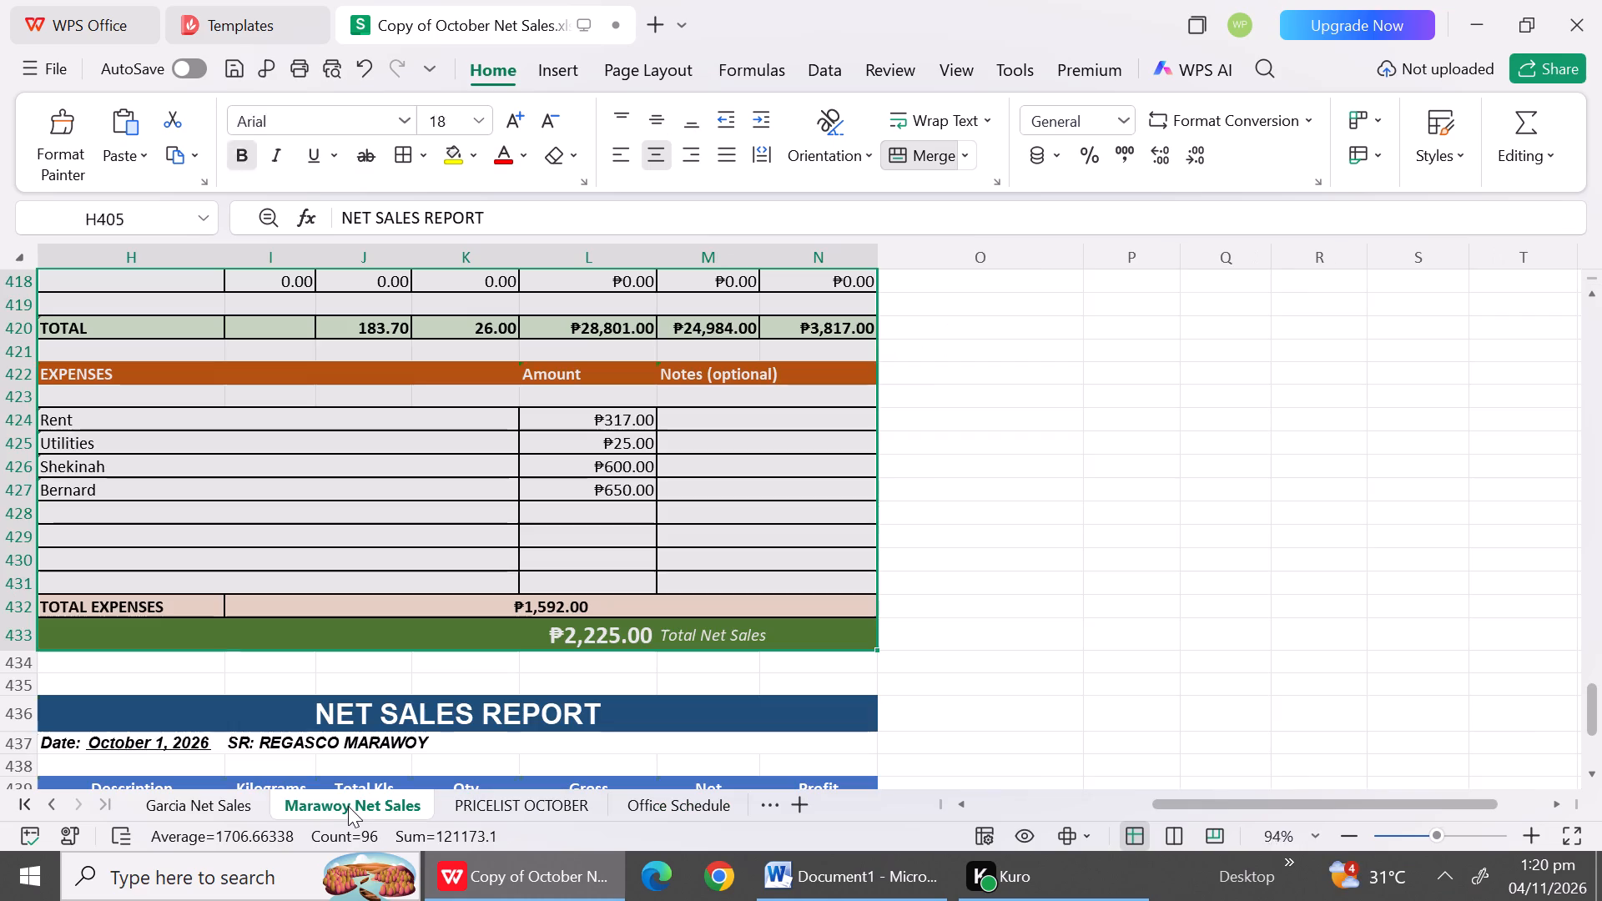
Switch to the Word document and delete the four entire blank rows between Bernard and TOTAL EXPENSES in the October 29 report.
left_click(861, 898)
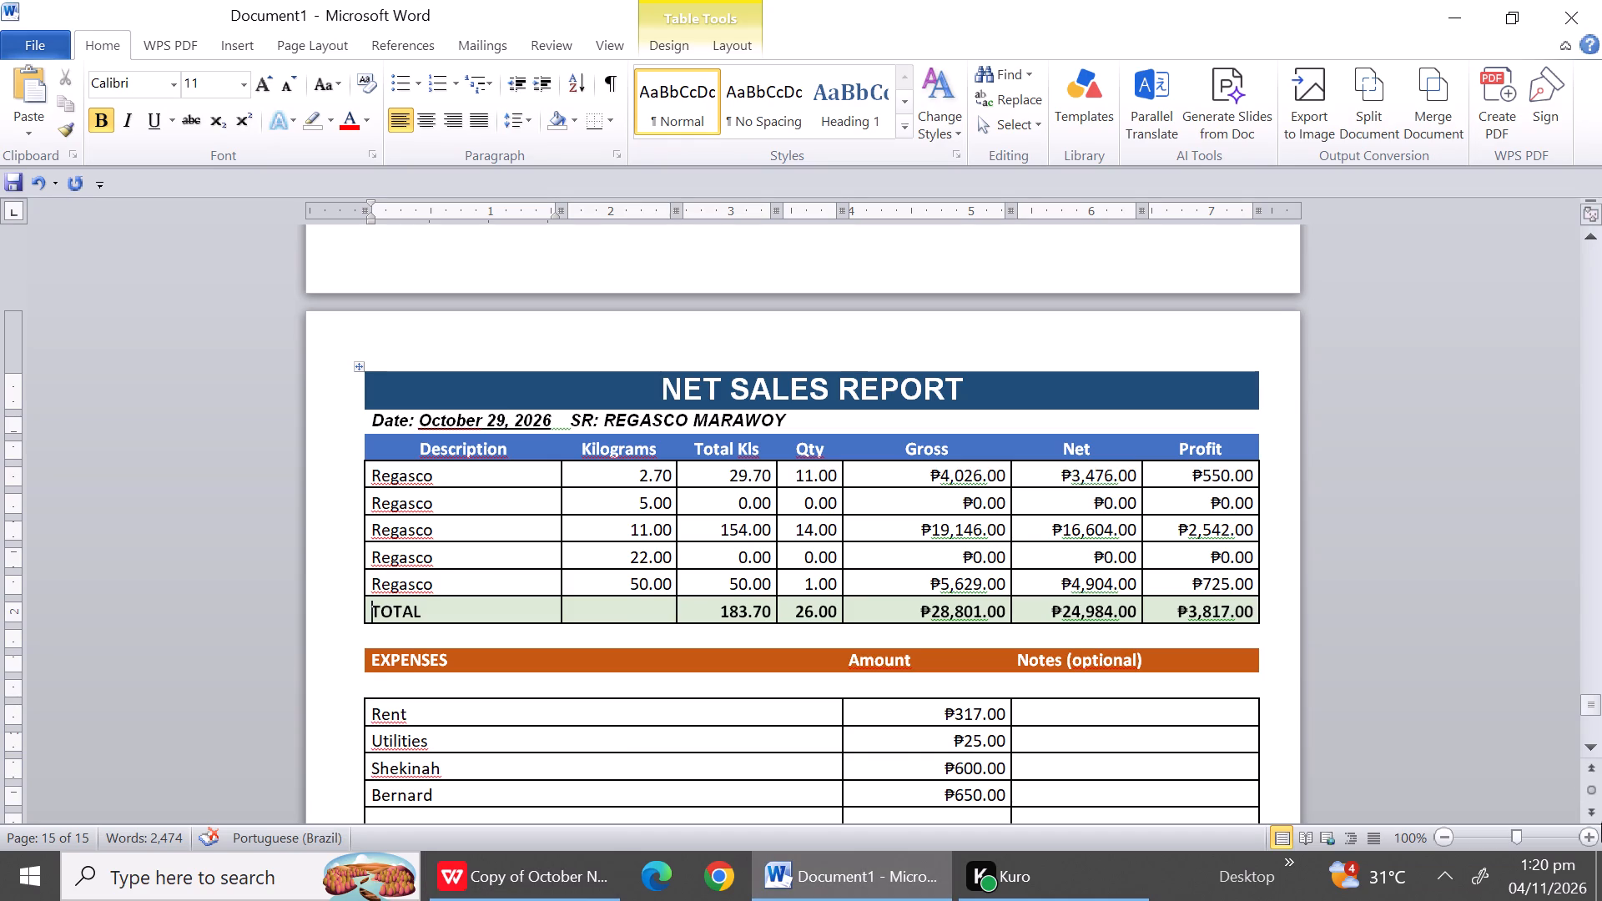
triple_click(1595, 749)
triple_click(1595, 749)
triple_click(1595, 749)
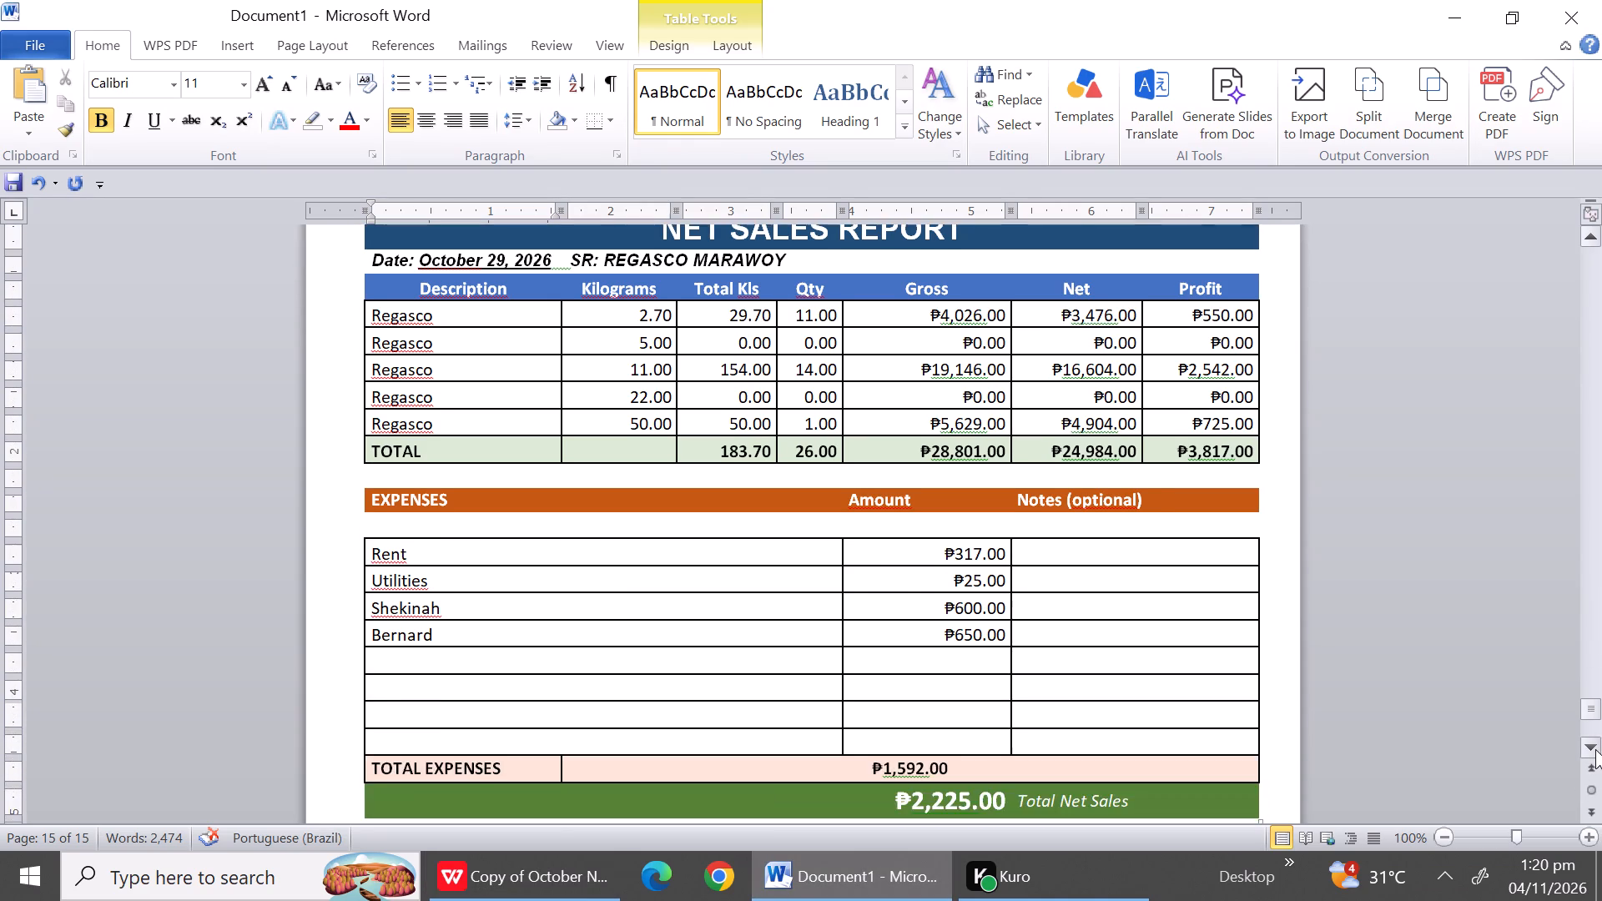
triple_click(1595, 749)
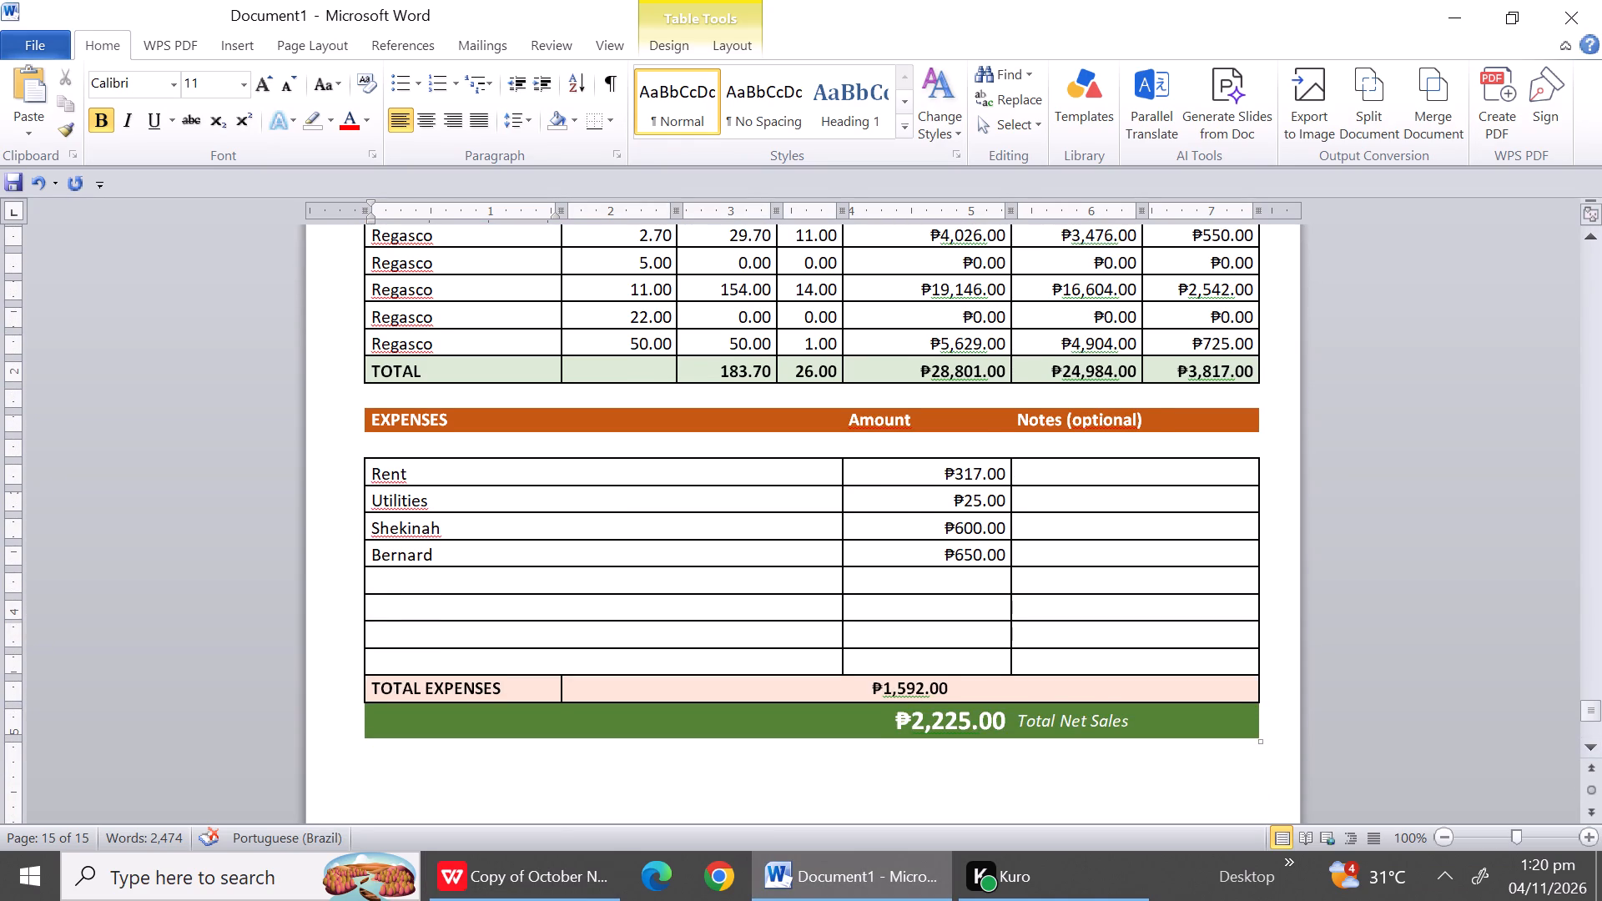
left_click_drag(404, 572, 406, 663)
right_click(406, 663)
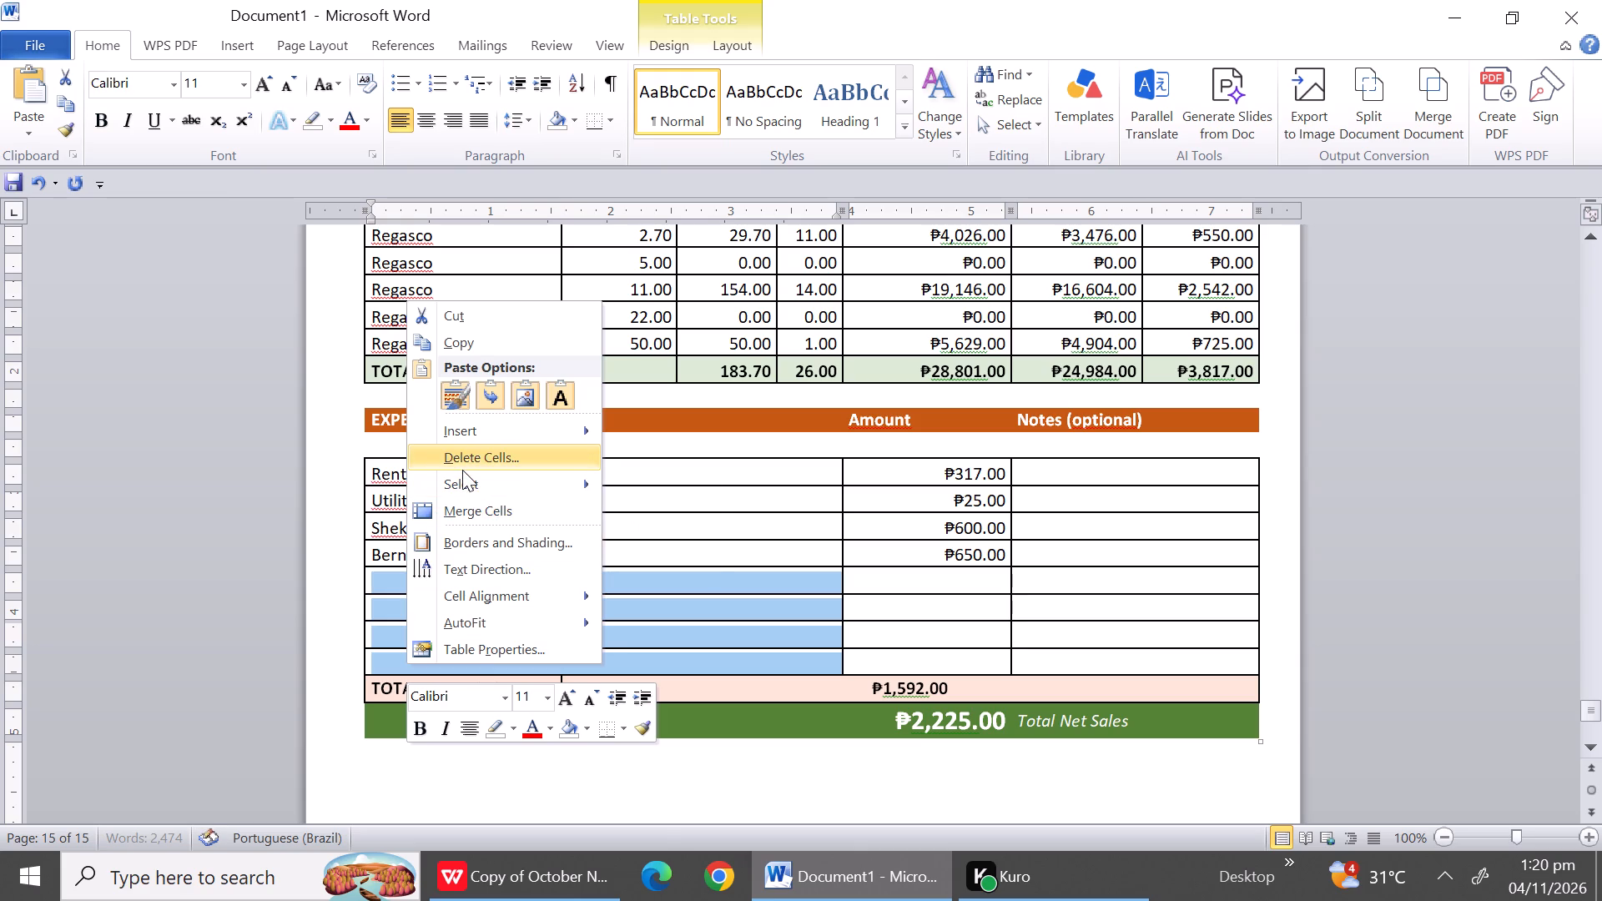
left_click(462, 470)
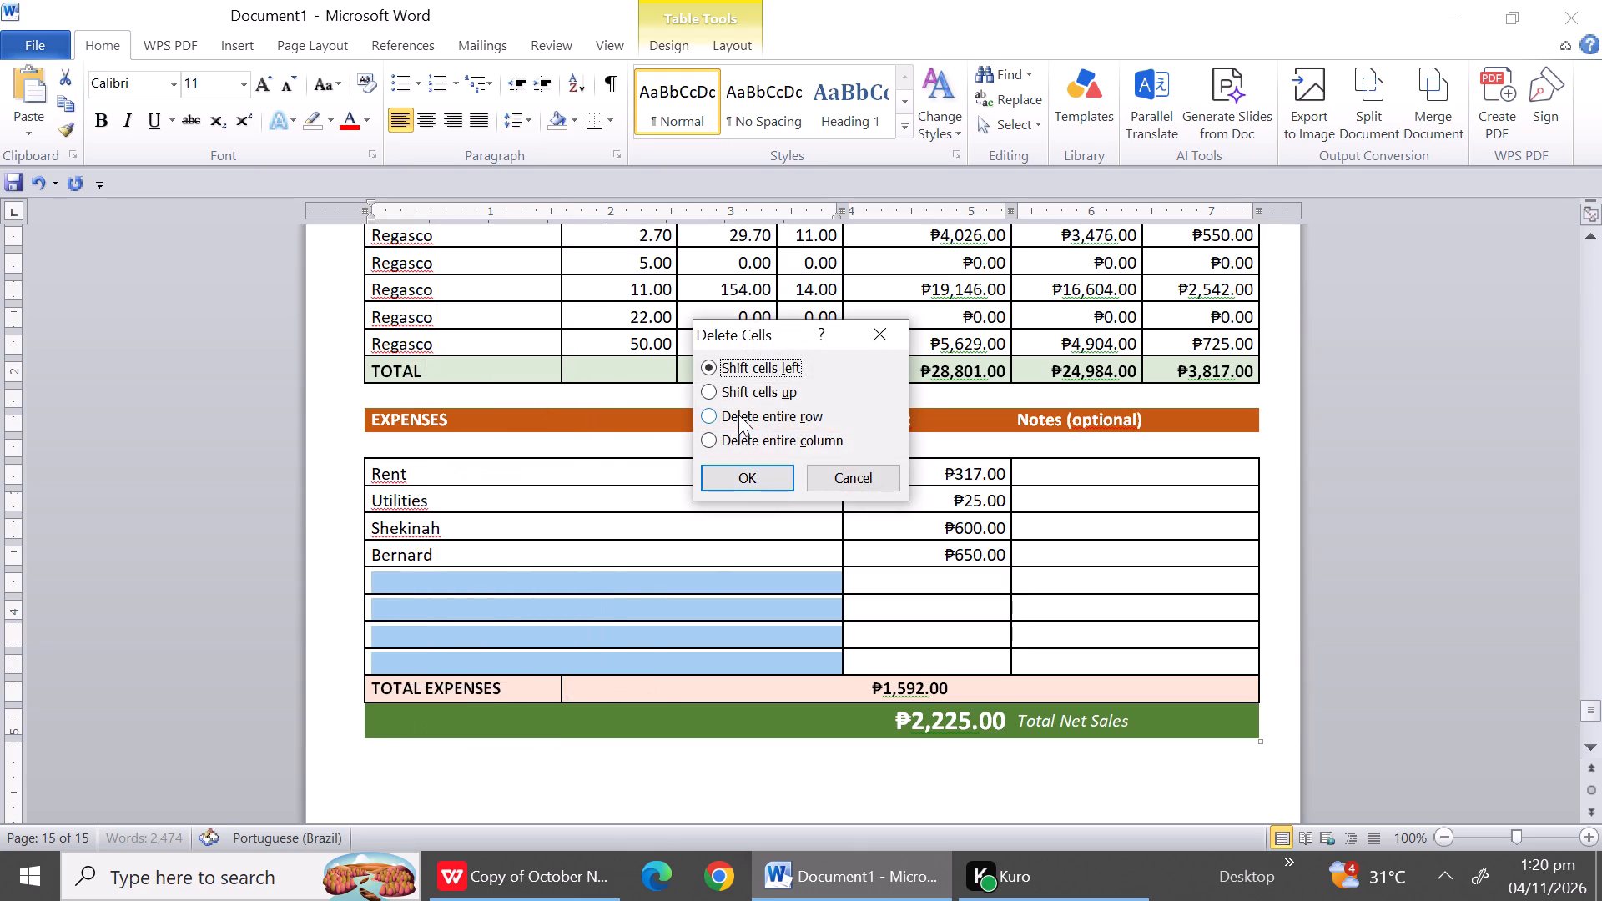
left_click(738, 412)
left_click(753, 481)
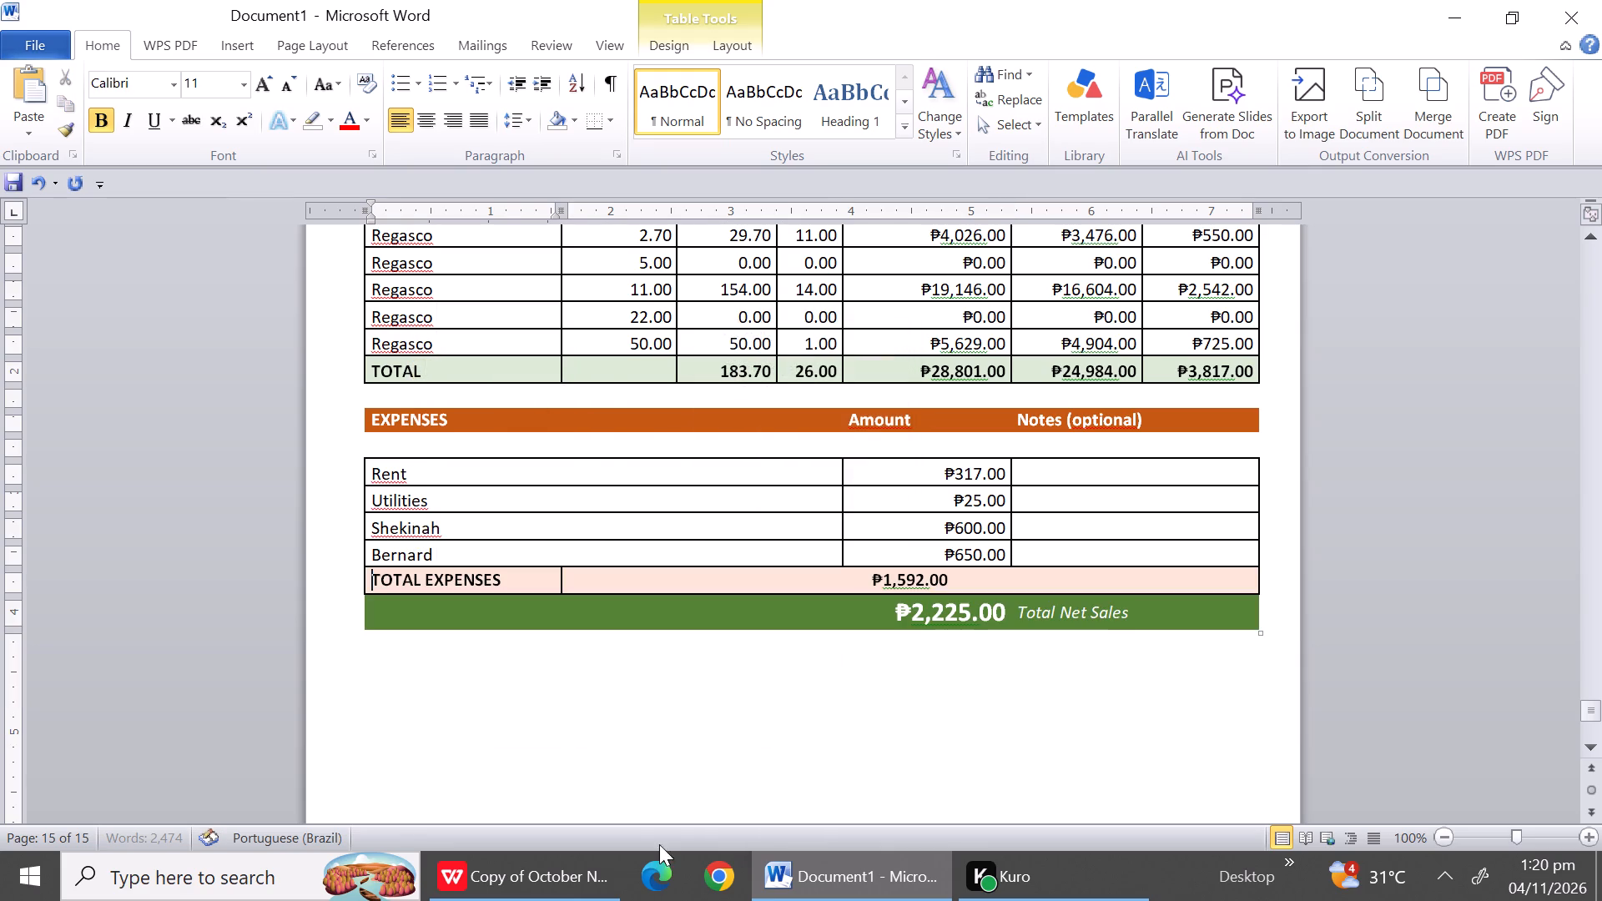
In the WPS workbook's Office Schedule, clear the "not yet inserted" notes beside October 19 and October 22.
left_click(524, 881)
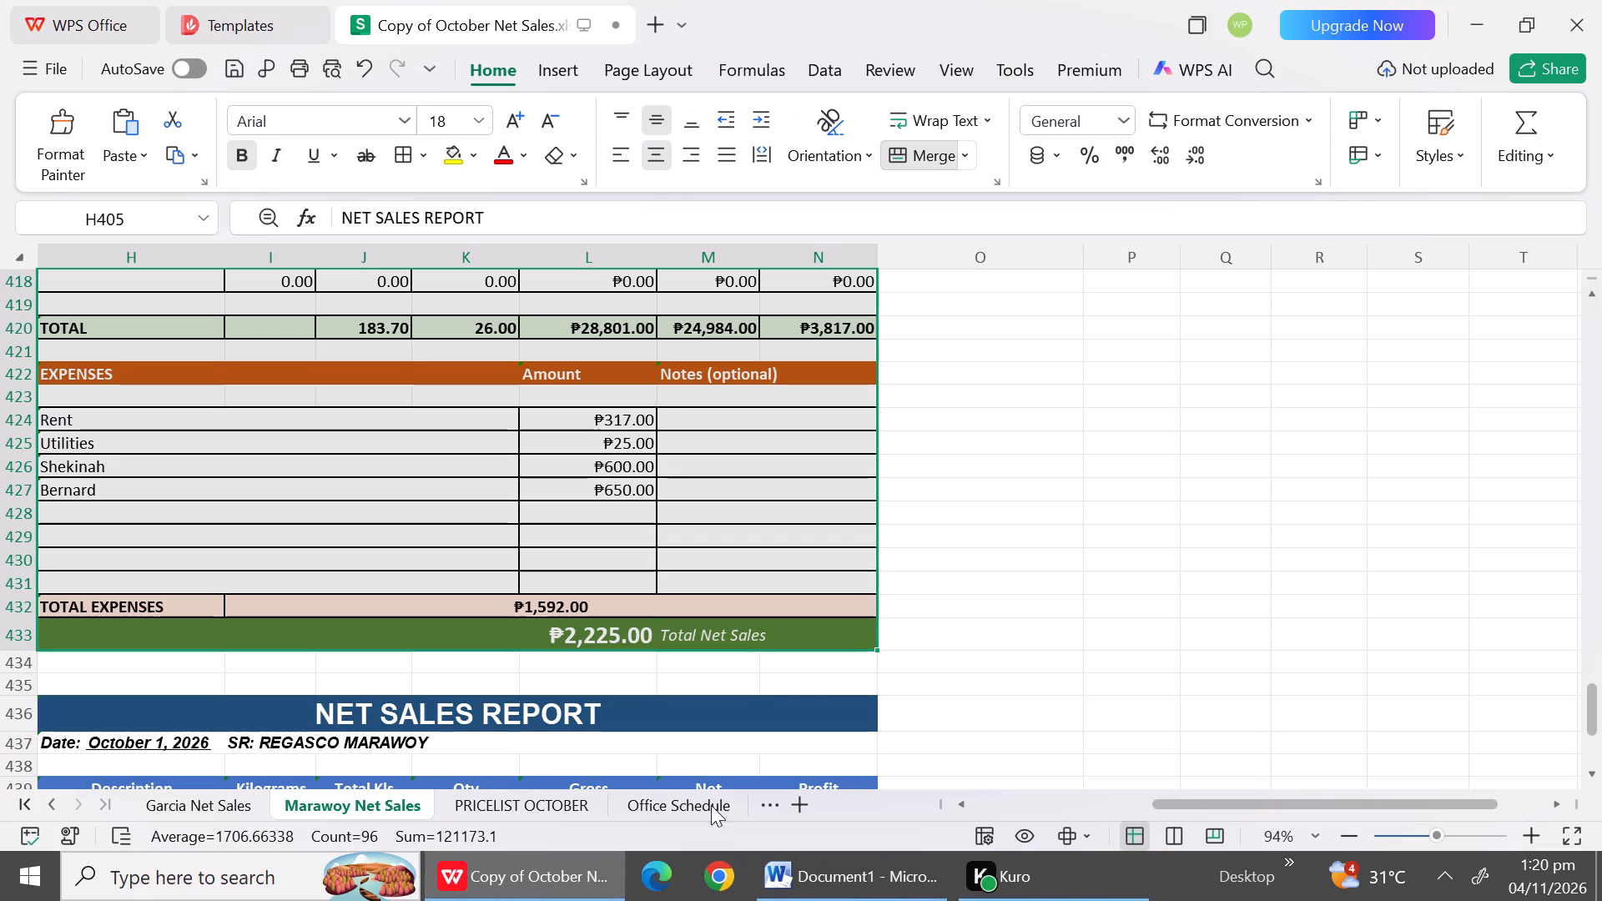
left_click(645, 811)
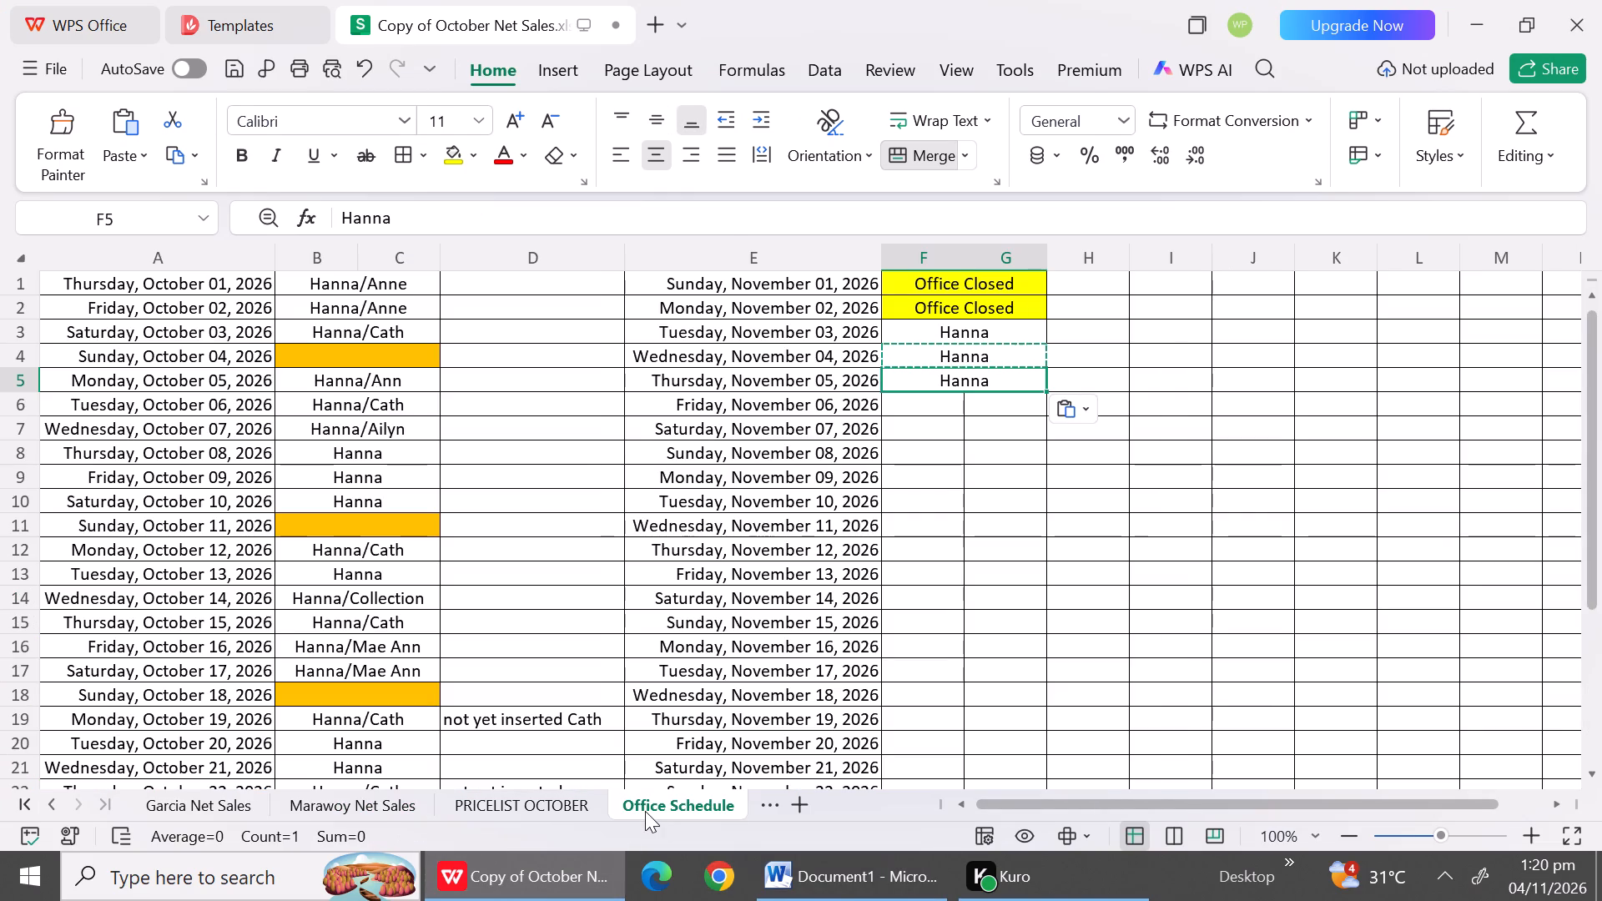
triple_click(1597, 787)
left_click_drag(1597, 787, 1588, 773)
left_click(1588, 773)
triple_click(1588, 773)
triple_click(1588, 773)
double_click(1588, 773)
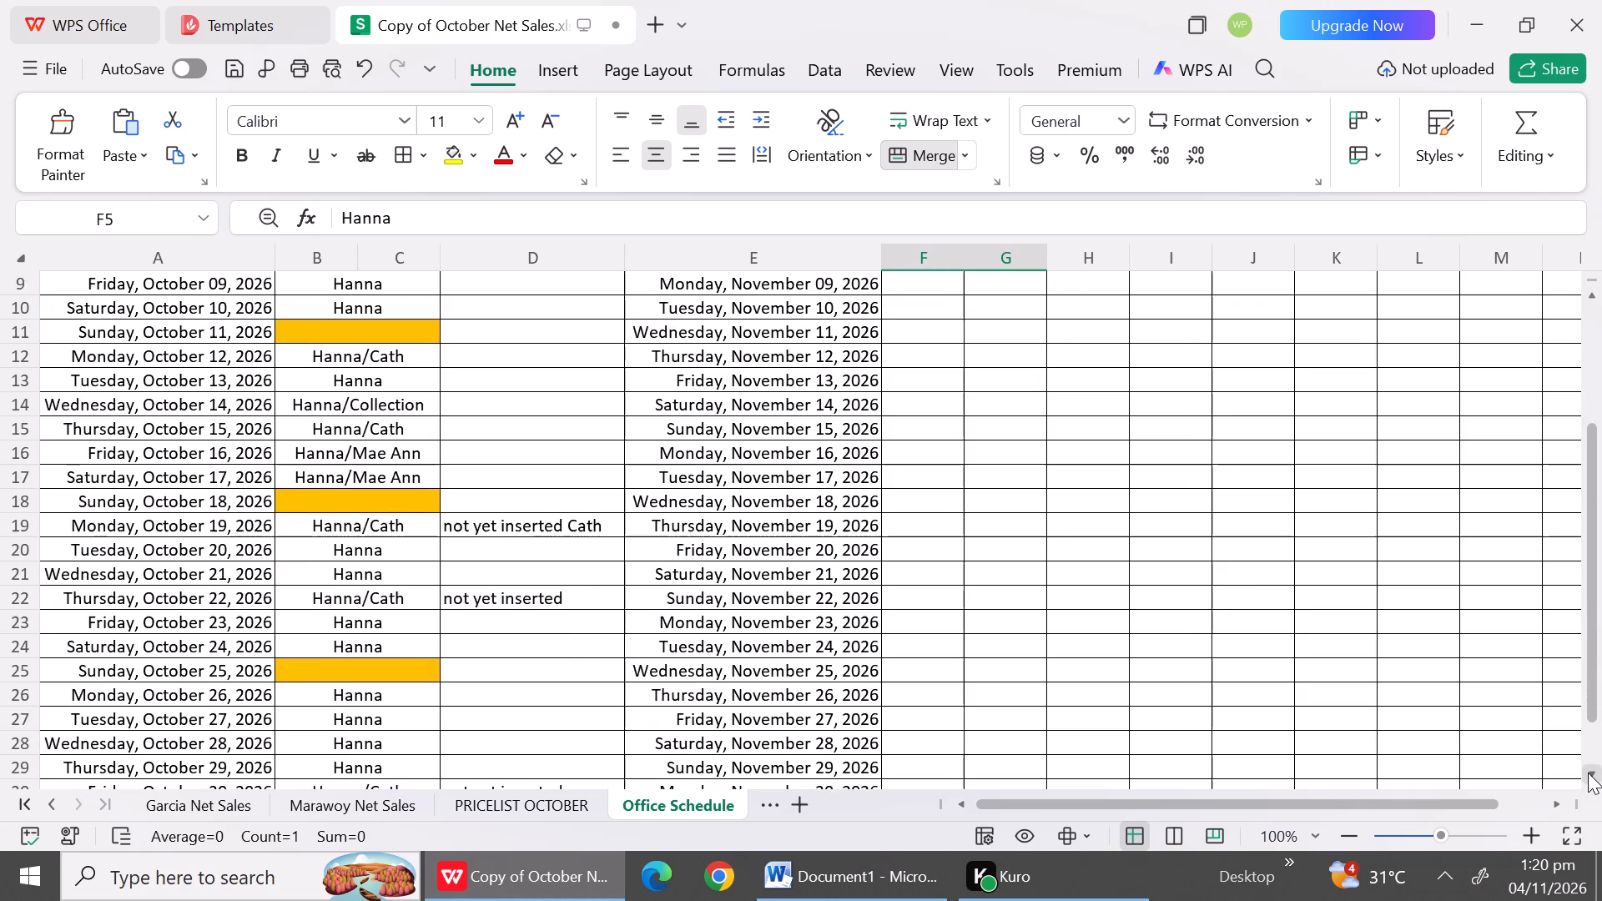
left_click(1588, 773)
left_click(1588, 773)
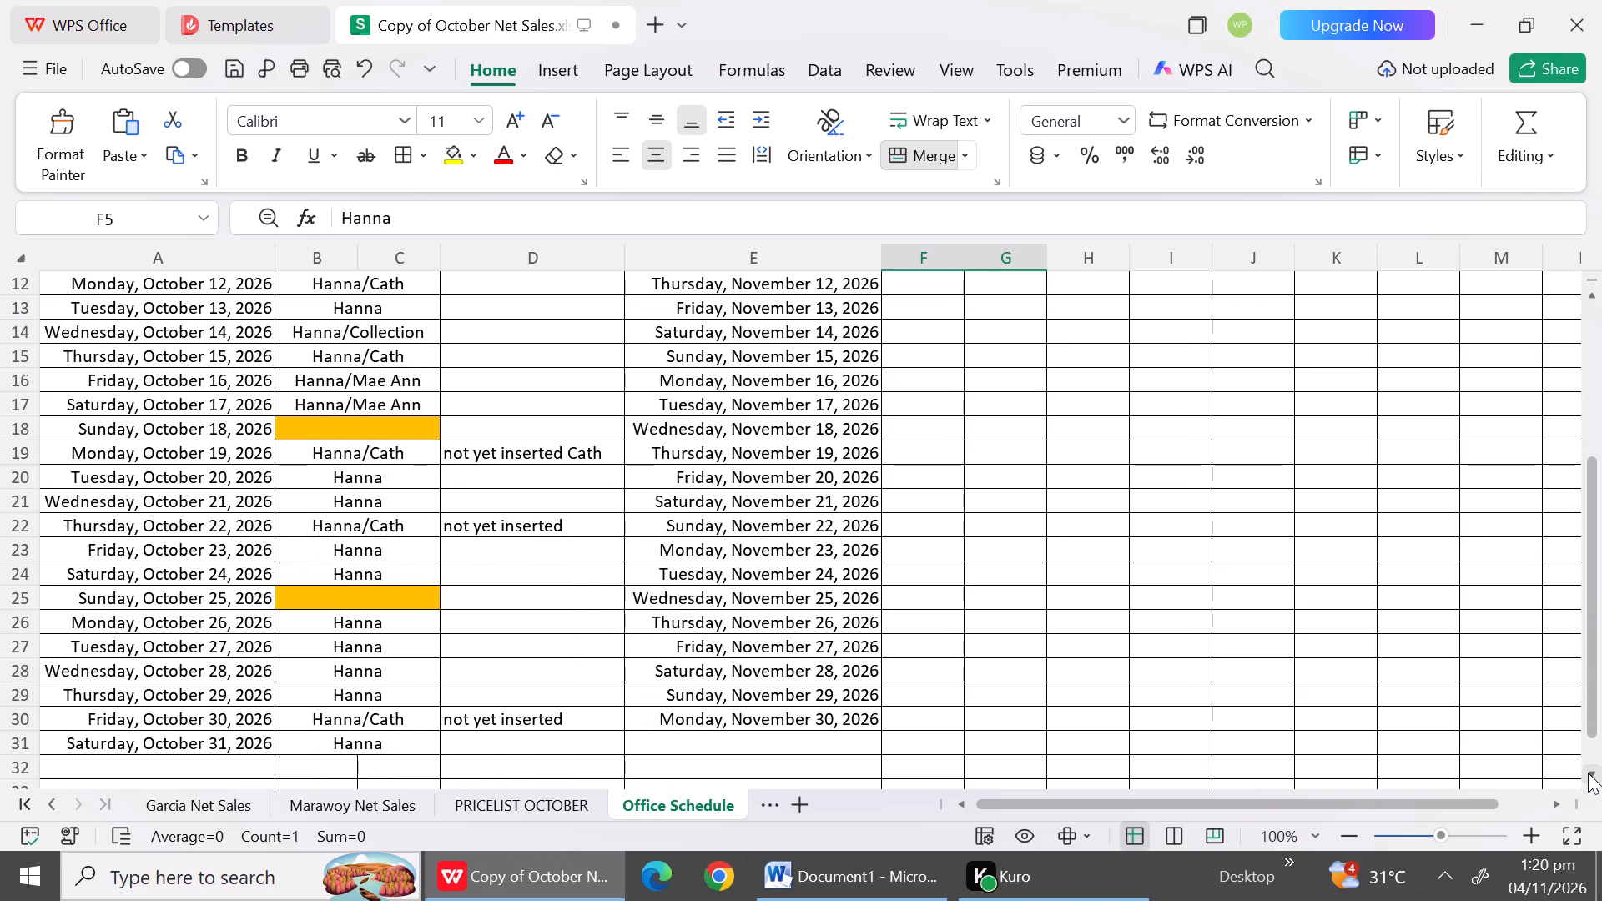
left_click(1588, 773)
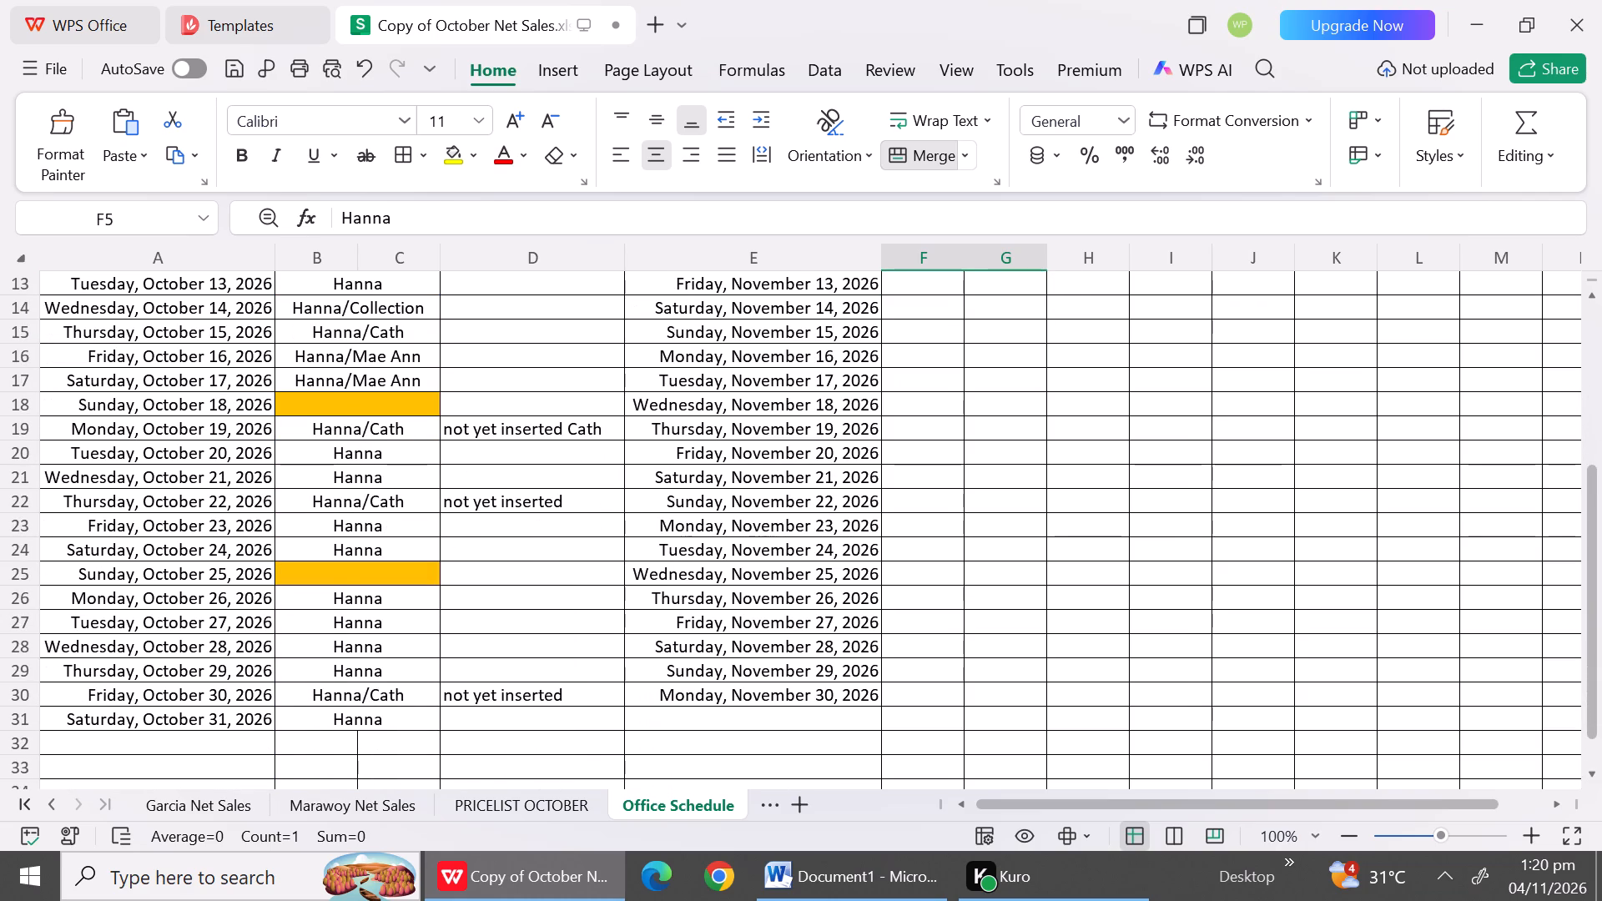
left_click(563, 427)
key("BackSpace")
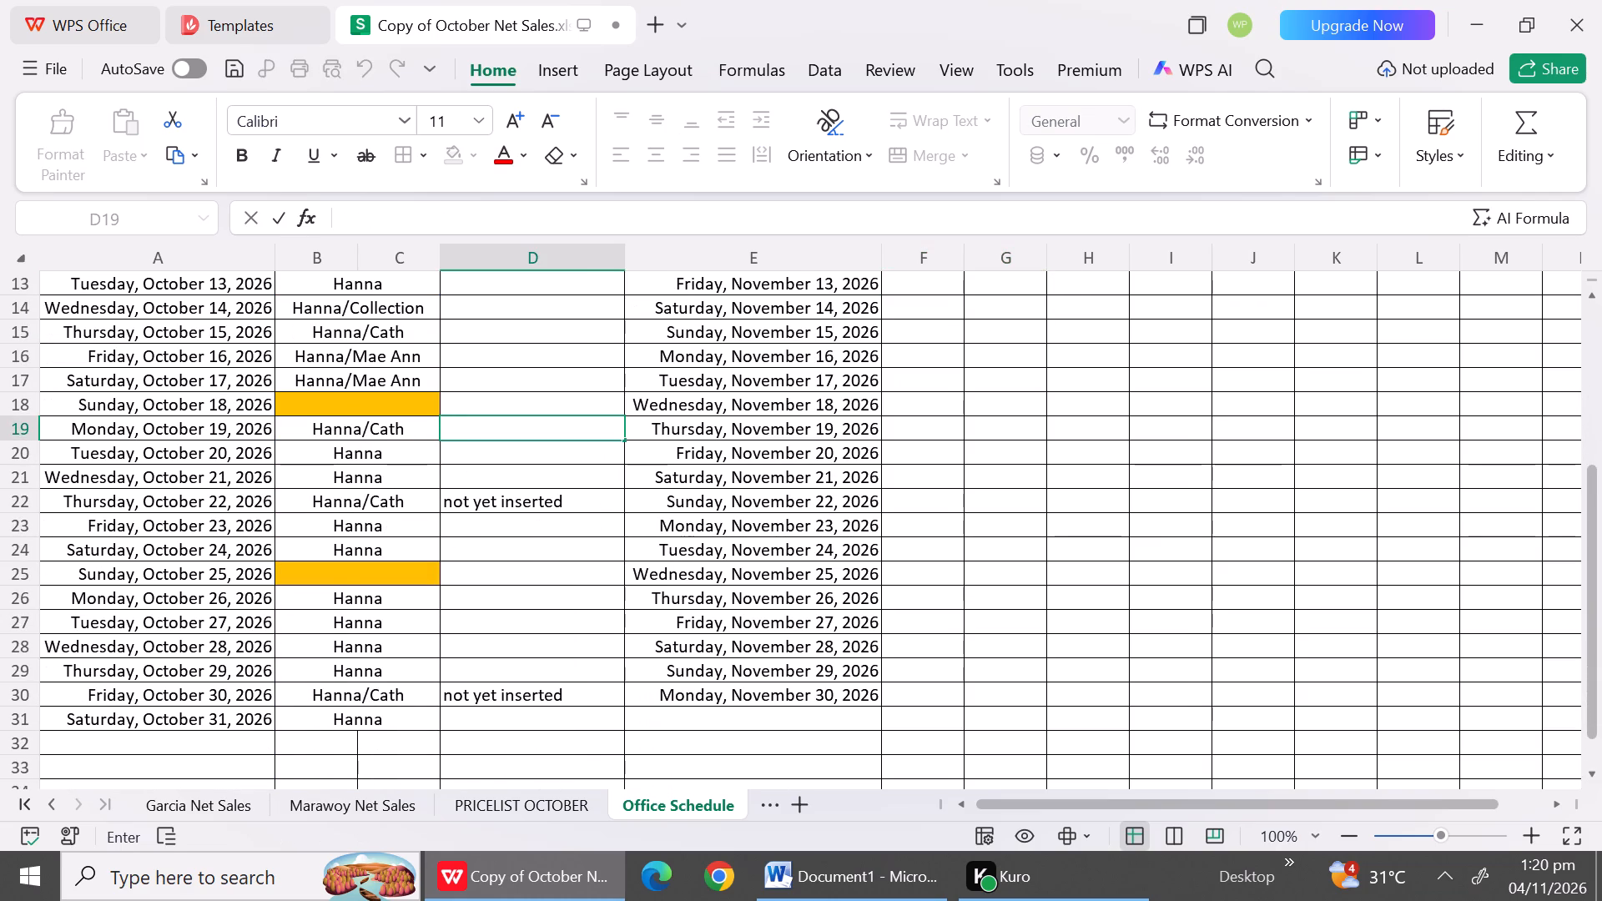
left_click(523, 505)
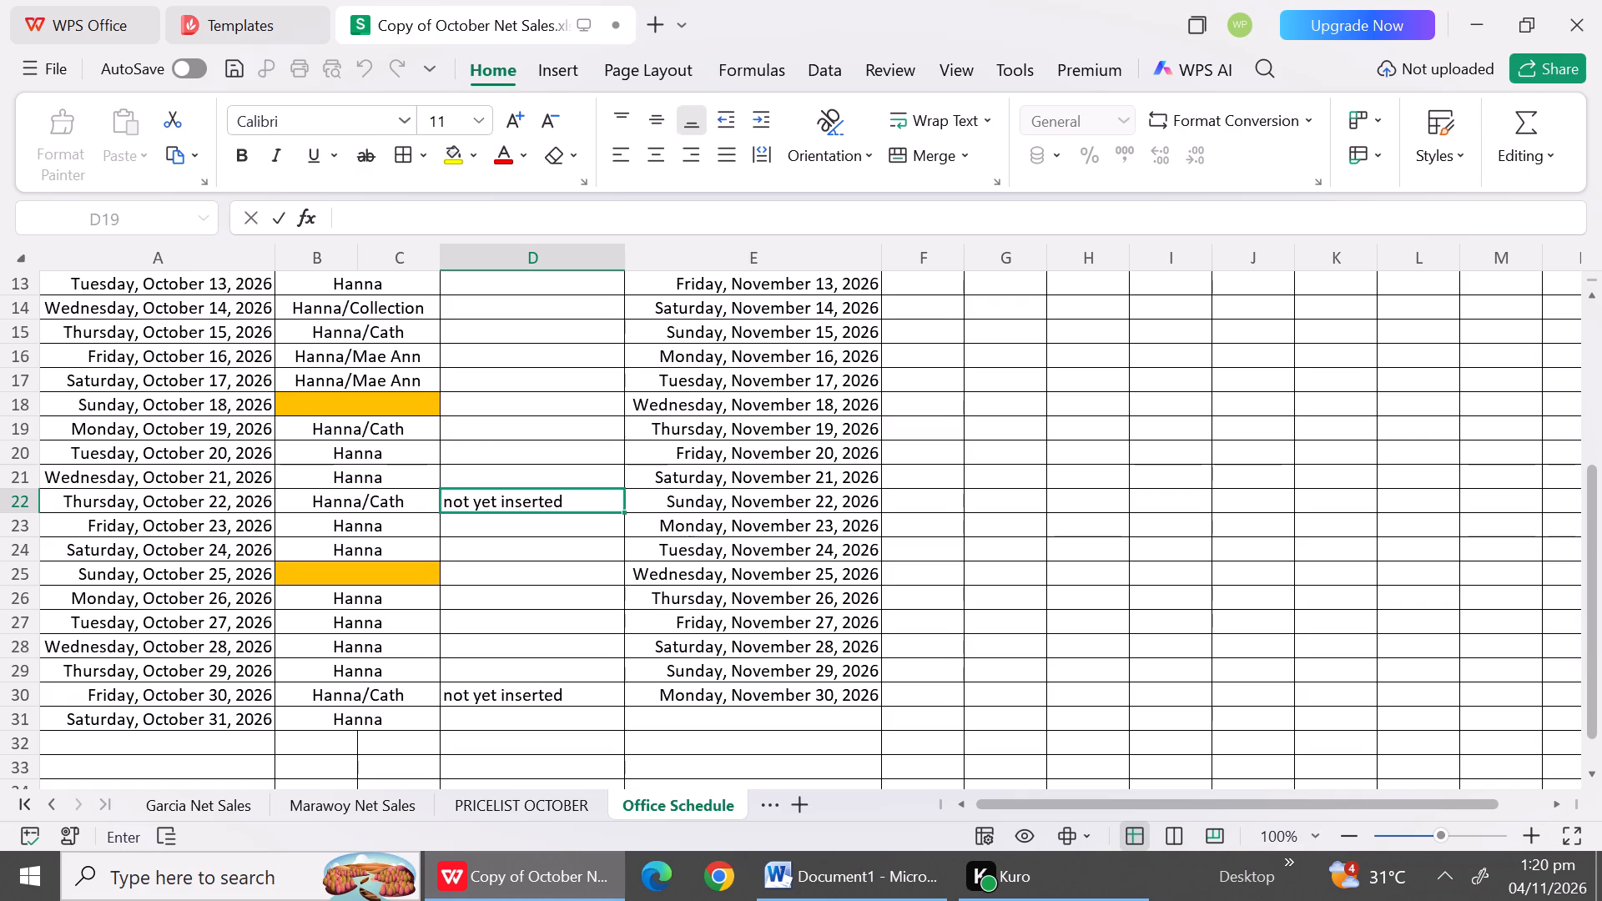
key("BackSpace")
left_click(1176, 629)
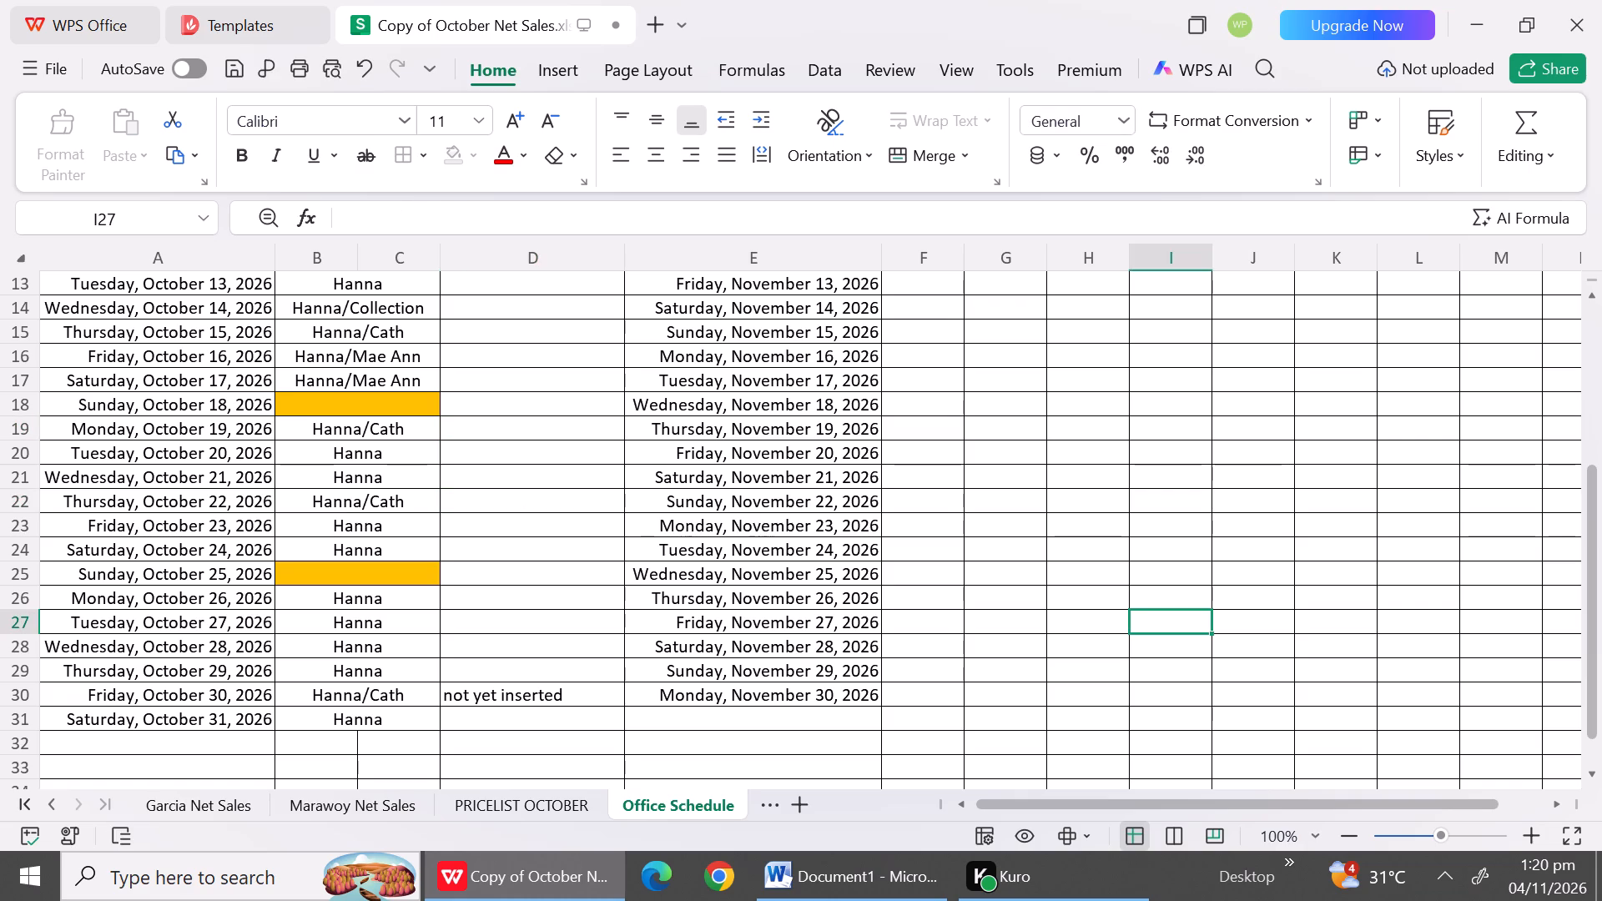
Switch to the Word document, save it in Documents as MARAWOY NET SALES REPORT, and close it.
left_click(799, 896)
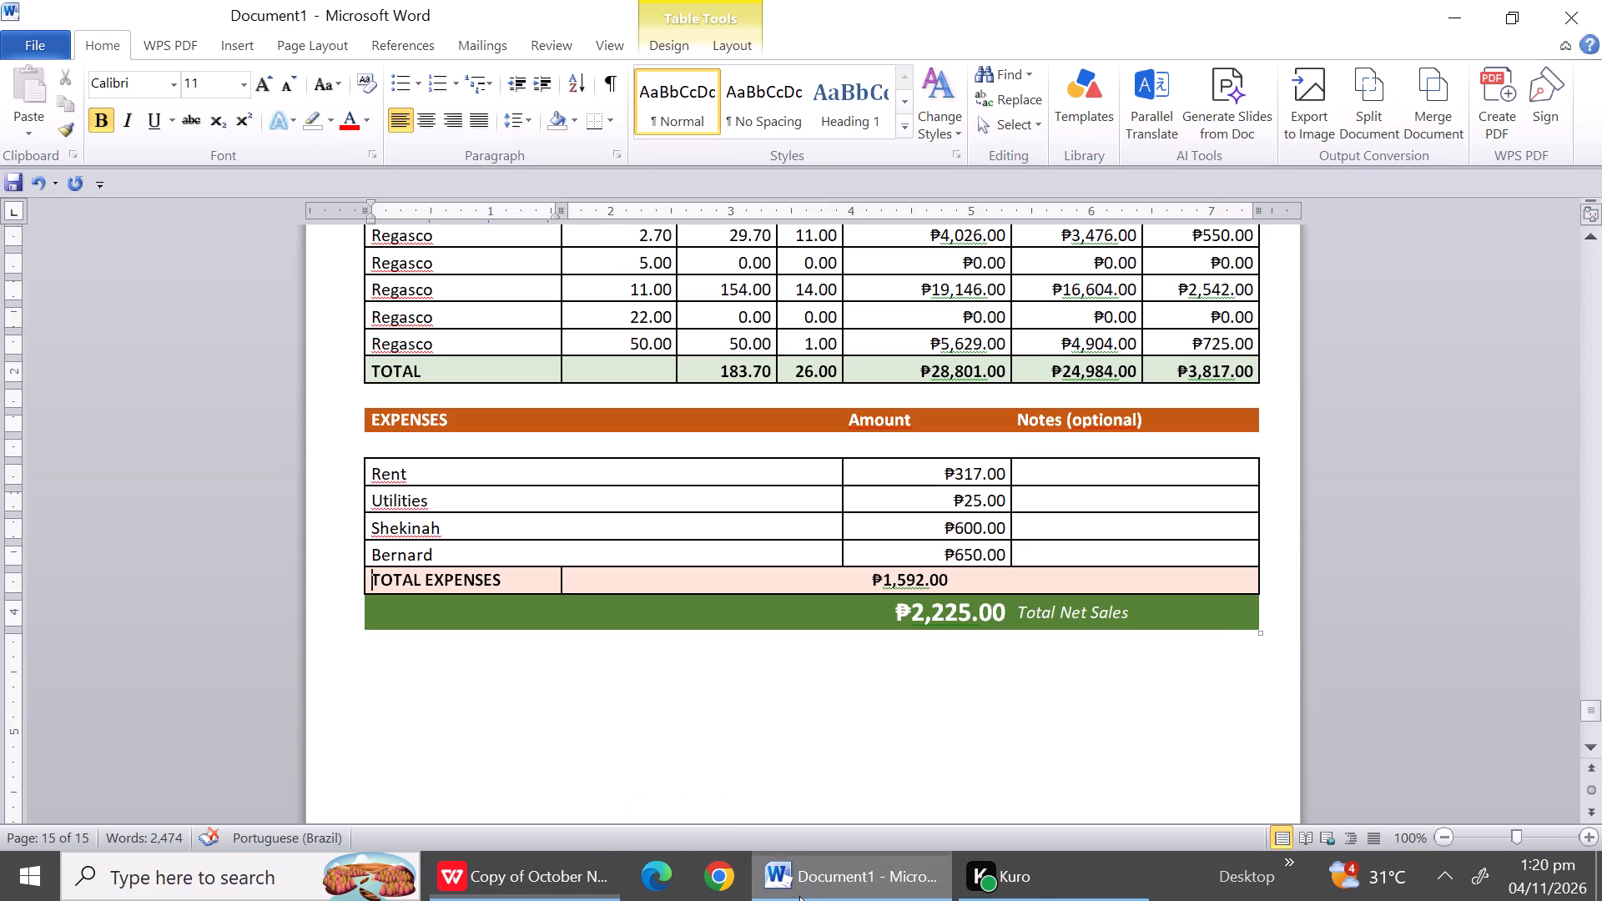
triple_click(1589, 749)
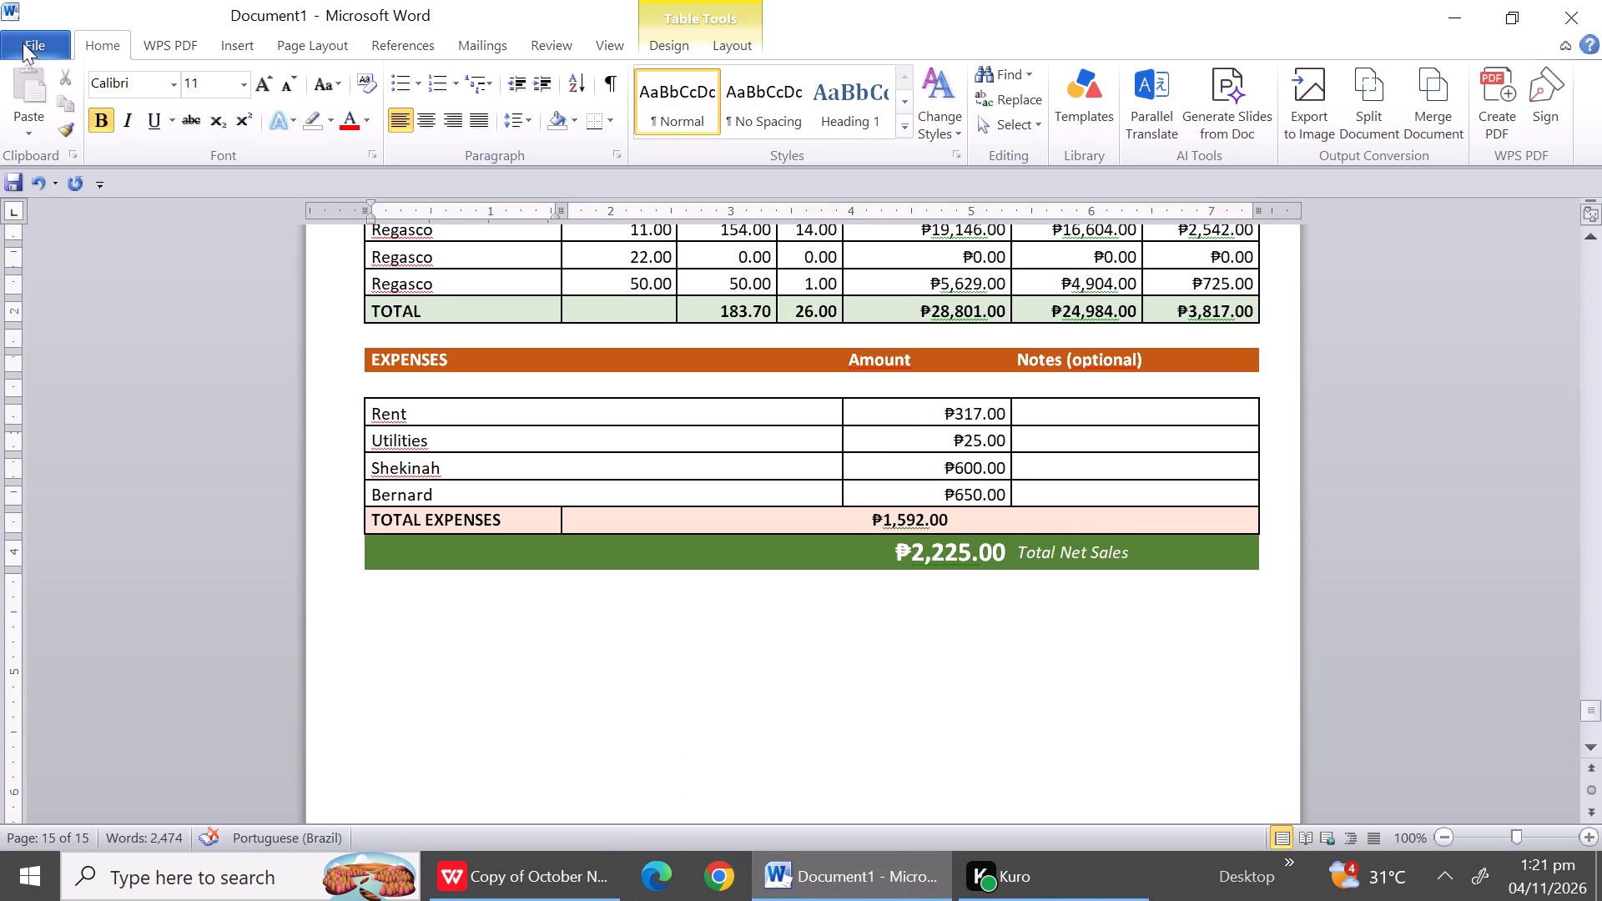
left_click(20, 35)
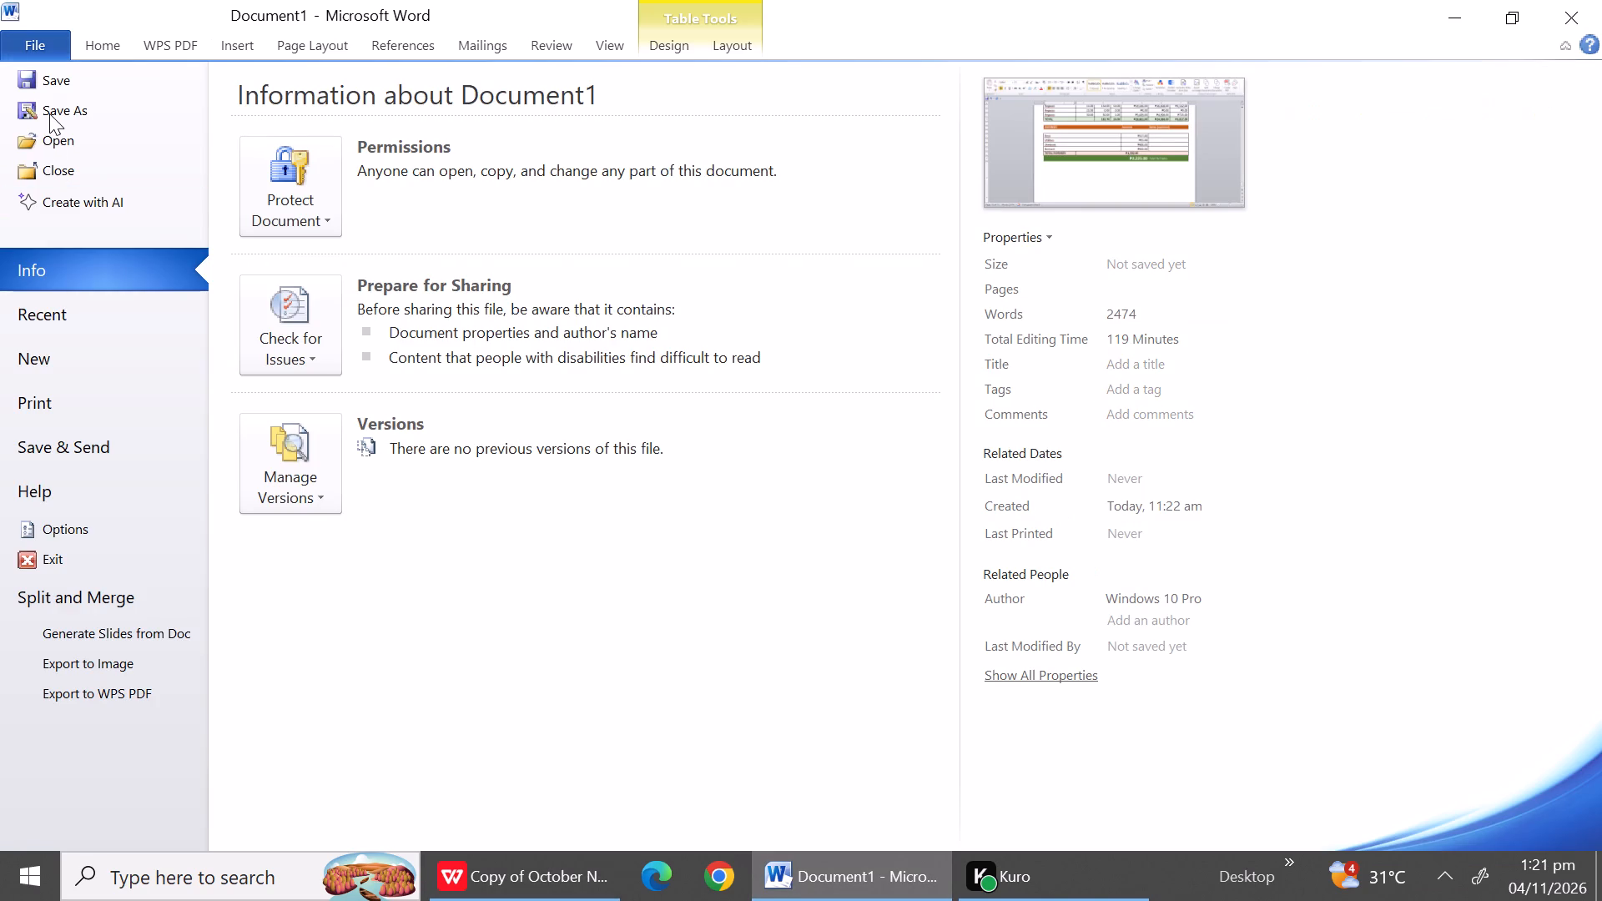
left_click(41, 84)
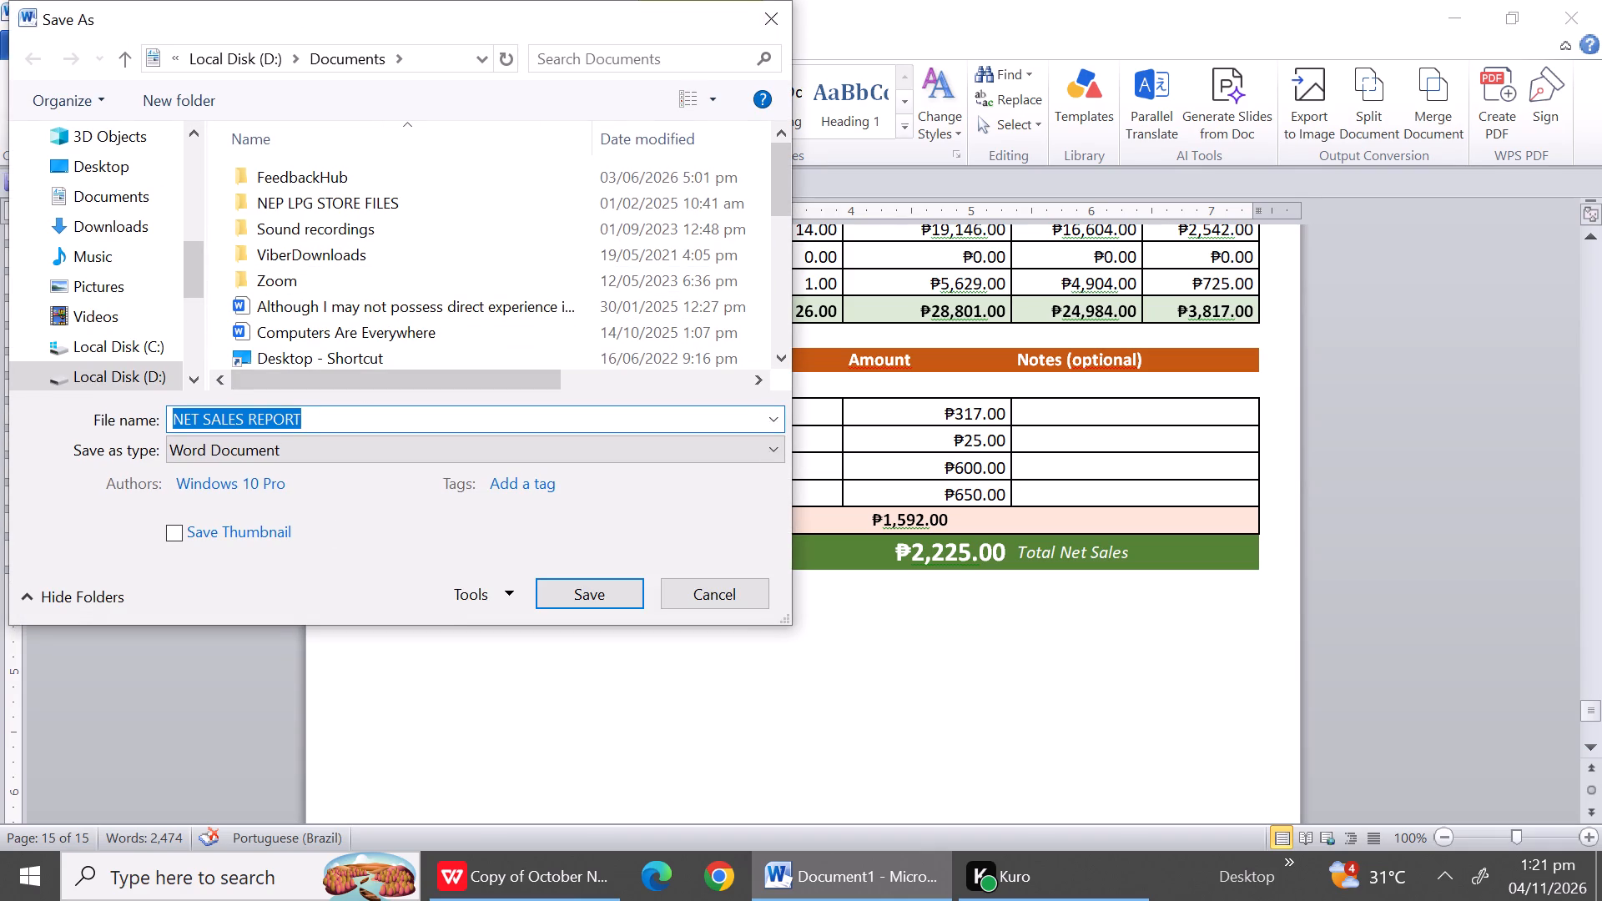
left_click(177, 423)
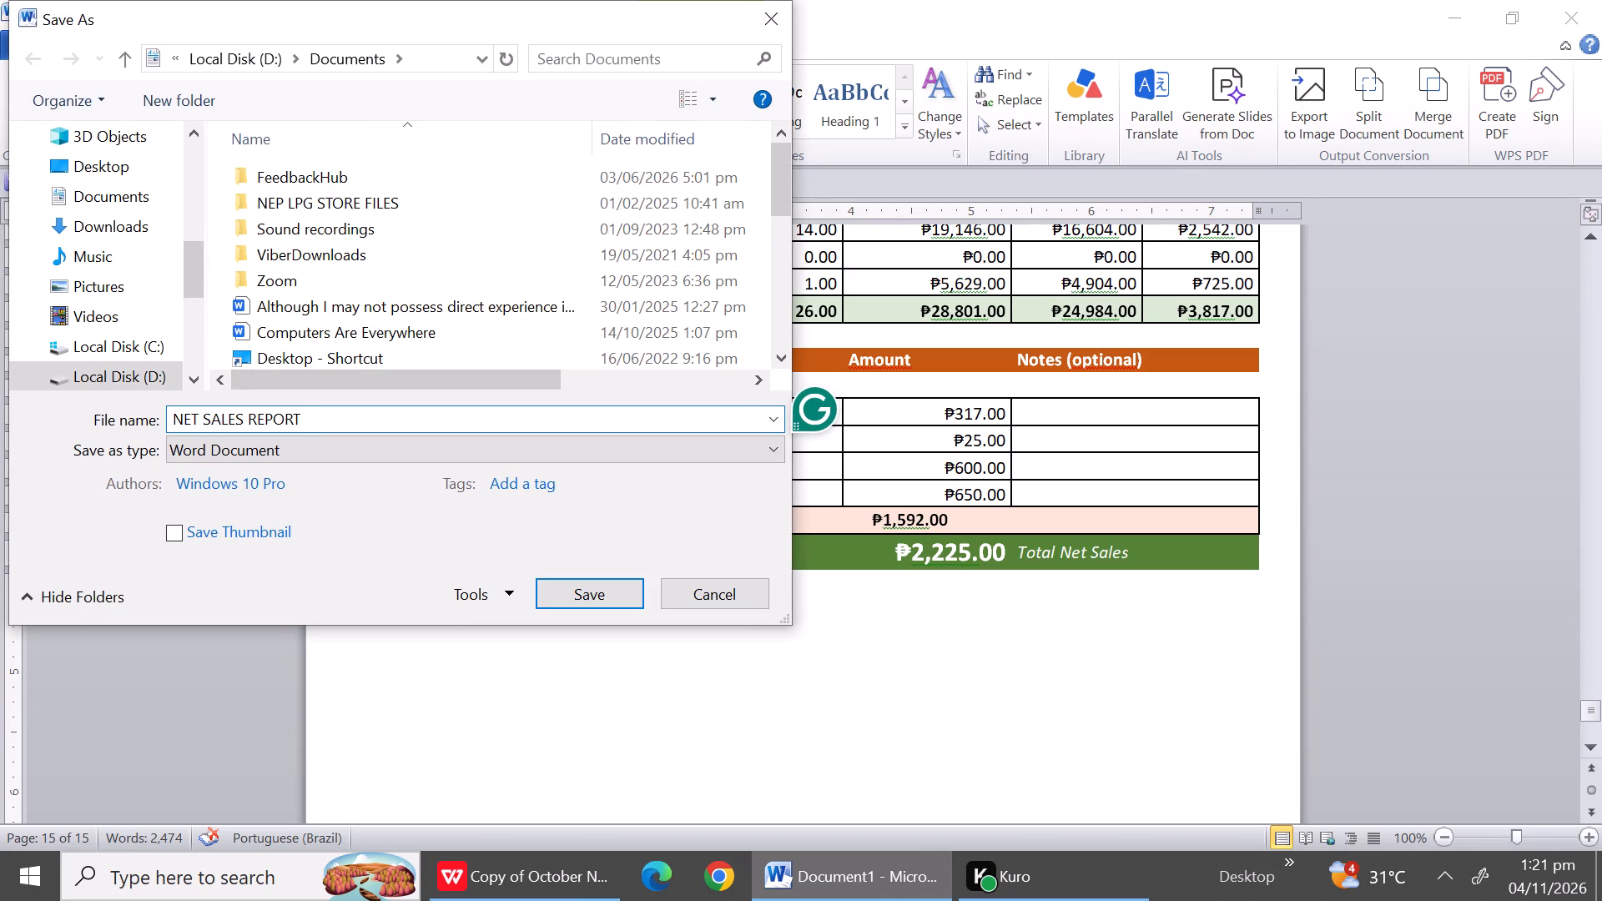
type("MARAQW")
key("shift+BackSpace")
key("shift+BackSpace")
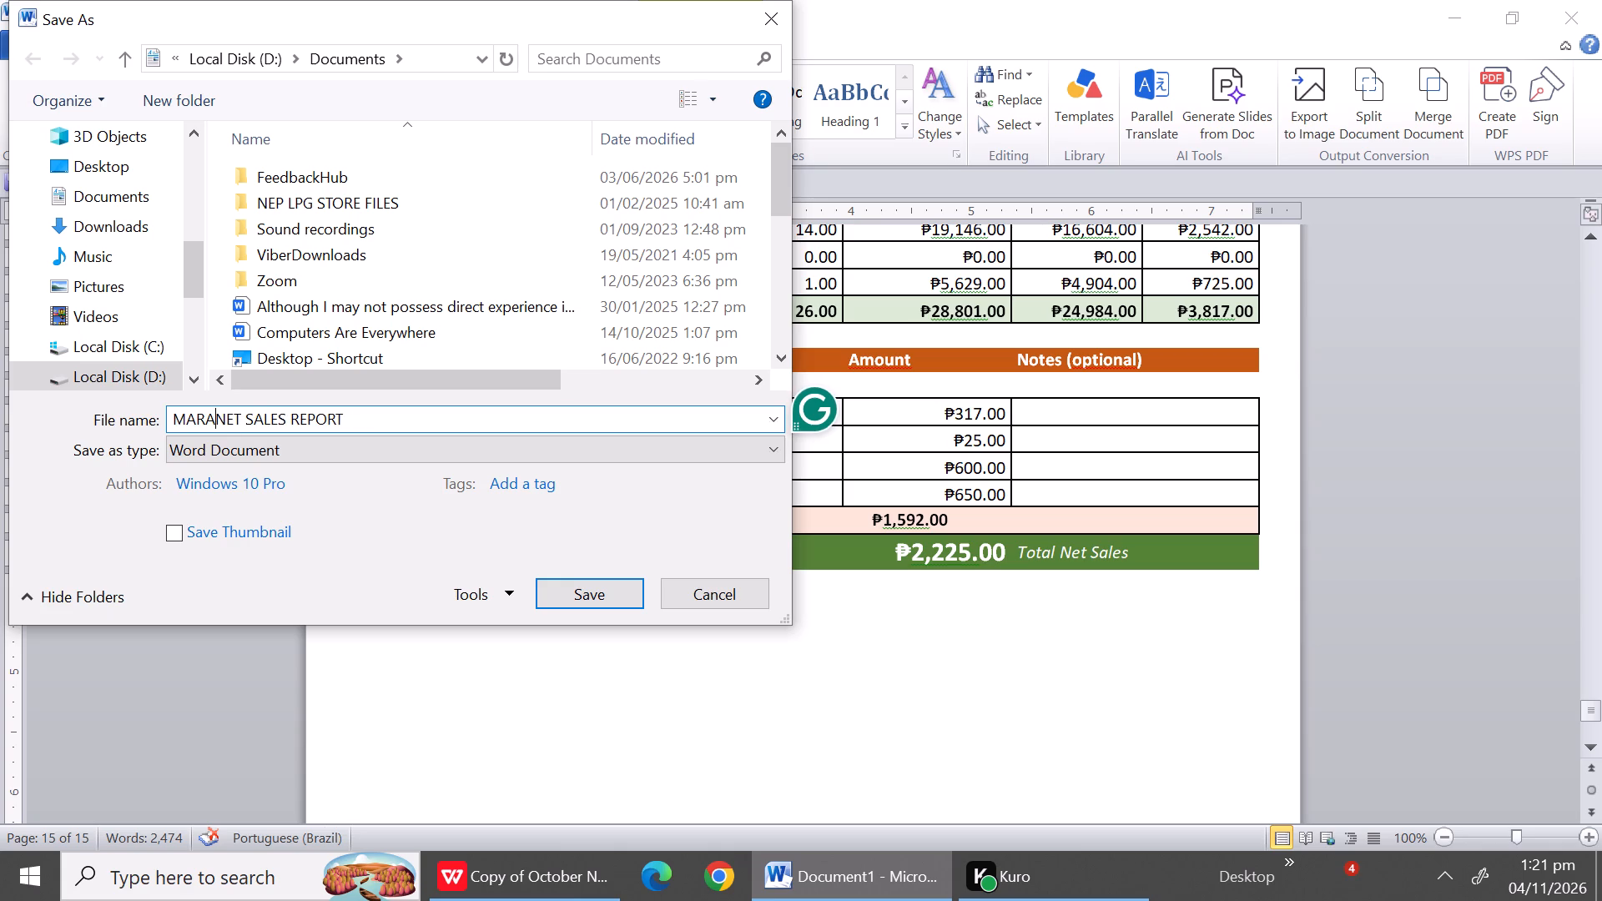
type("WOY")
key("space")
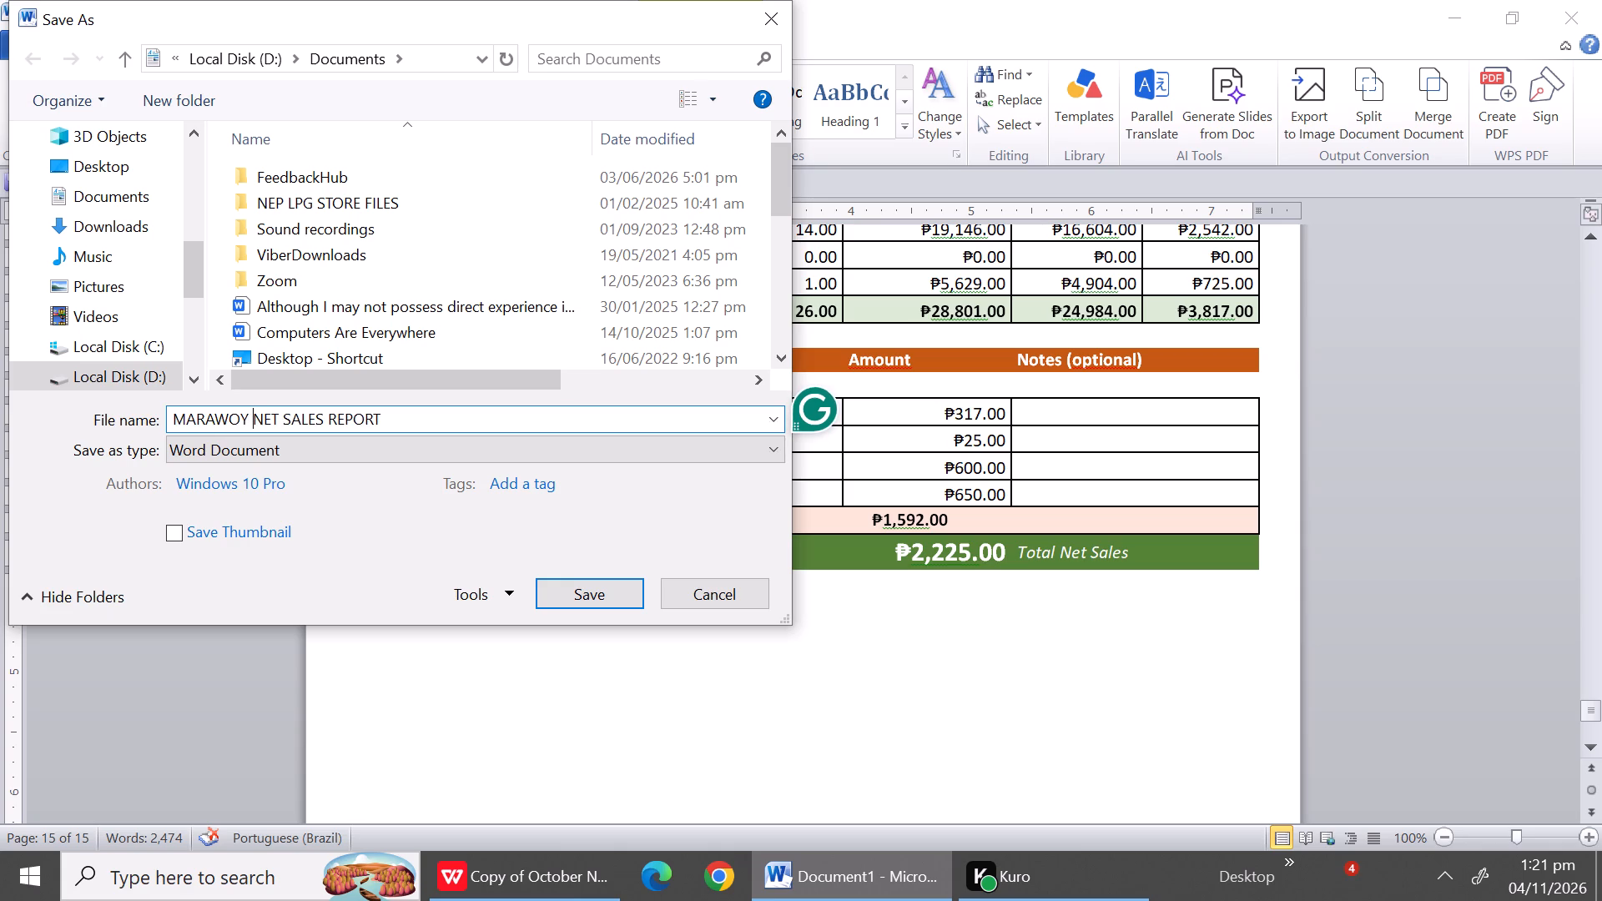
left_click(583, 592)
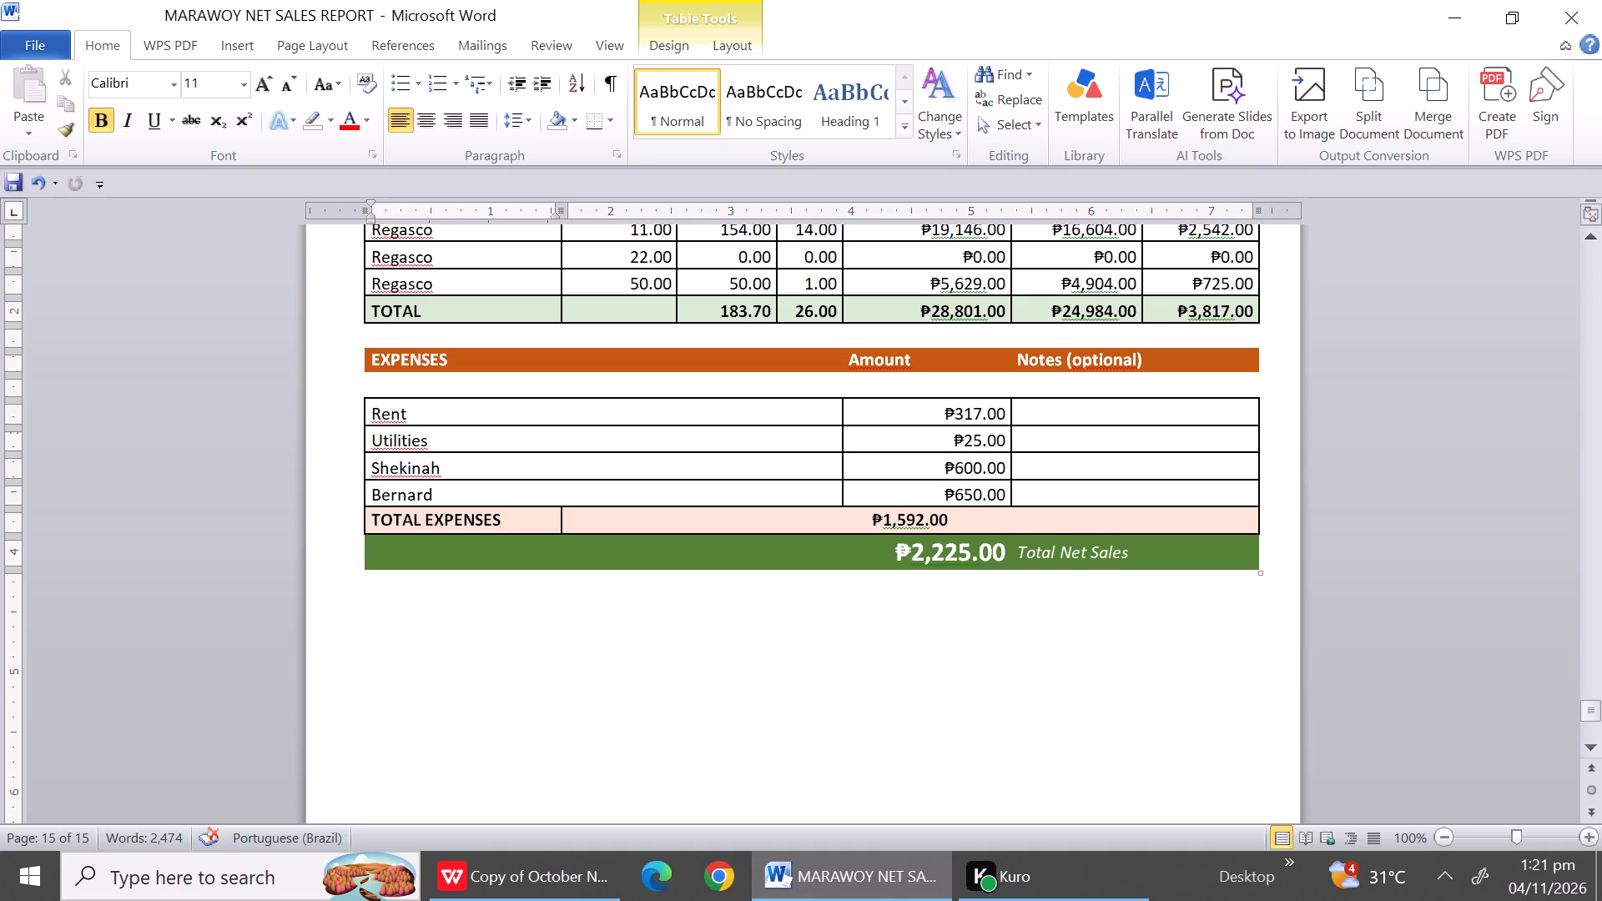
left_click_drag(1565, 38, 1578, 8)
left_click(1578, 8)
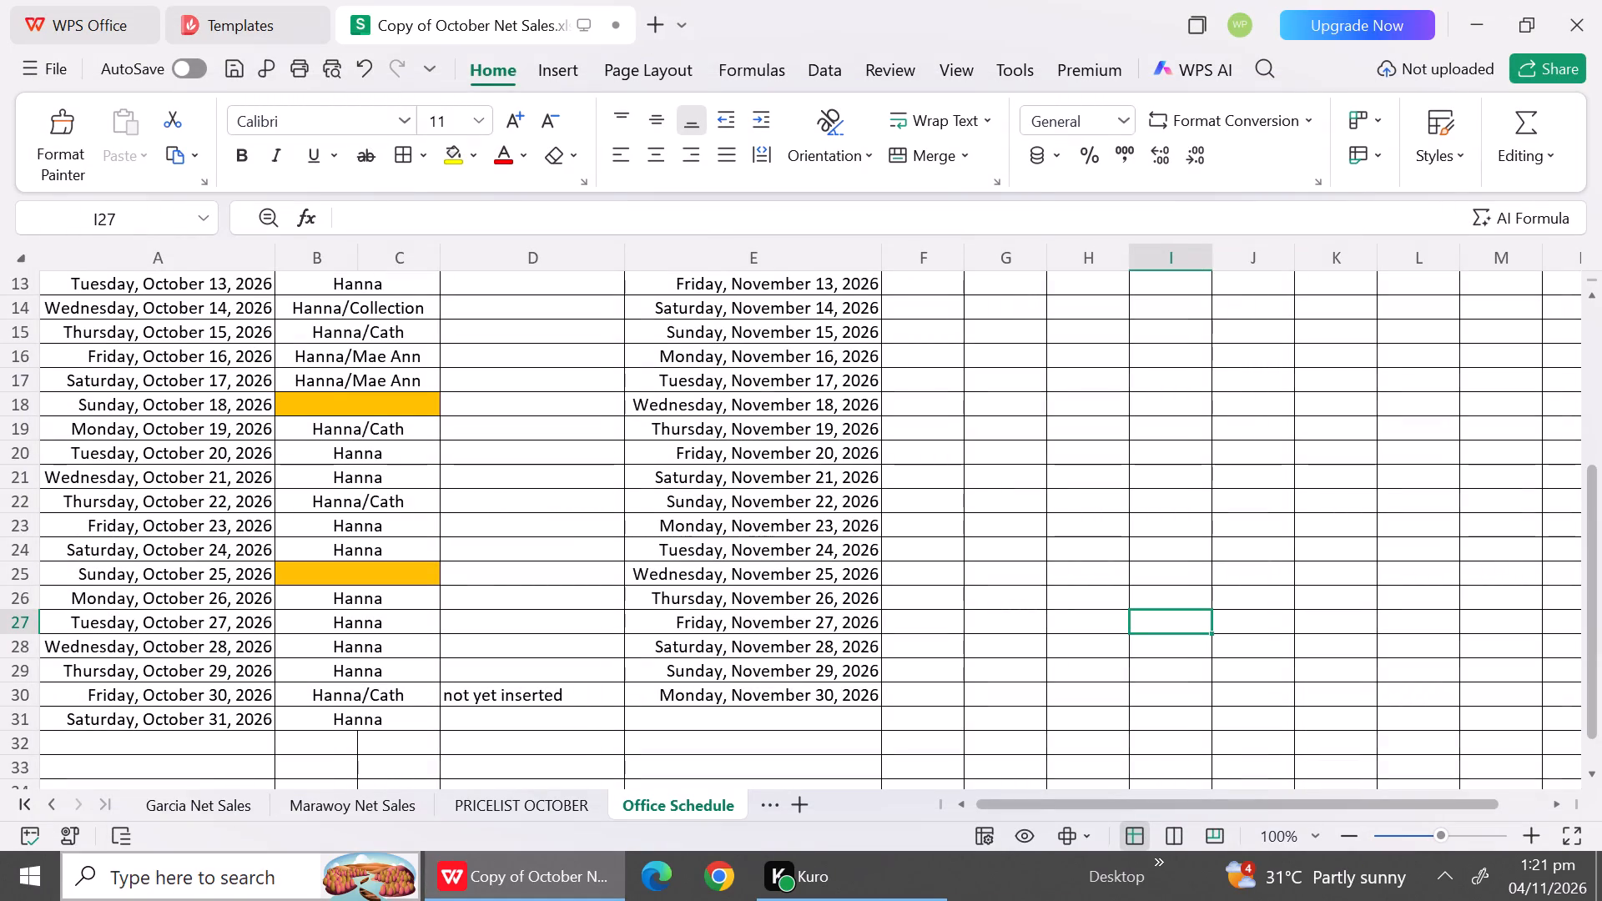
Search for Word and launch Microsoft Word 2010 with a new blank document.
left_click(226, 883)
type("wor")
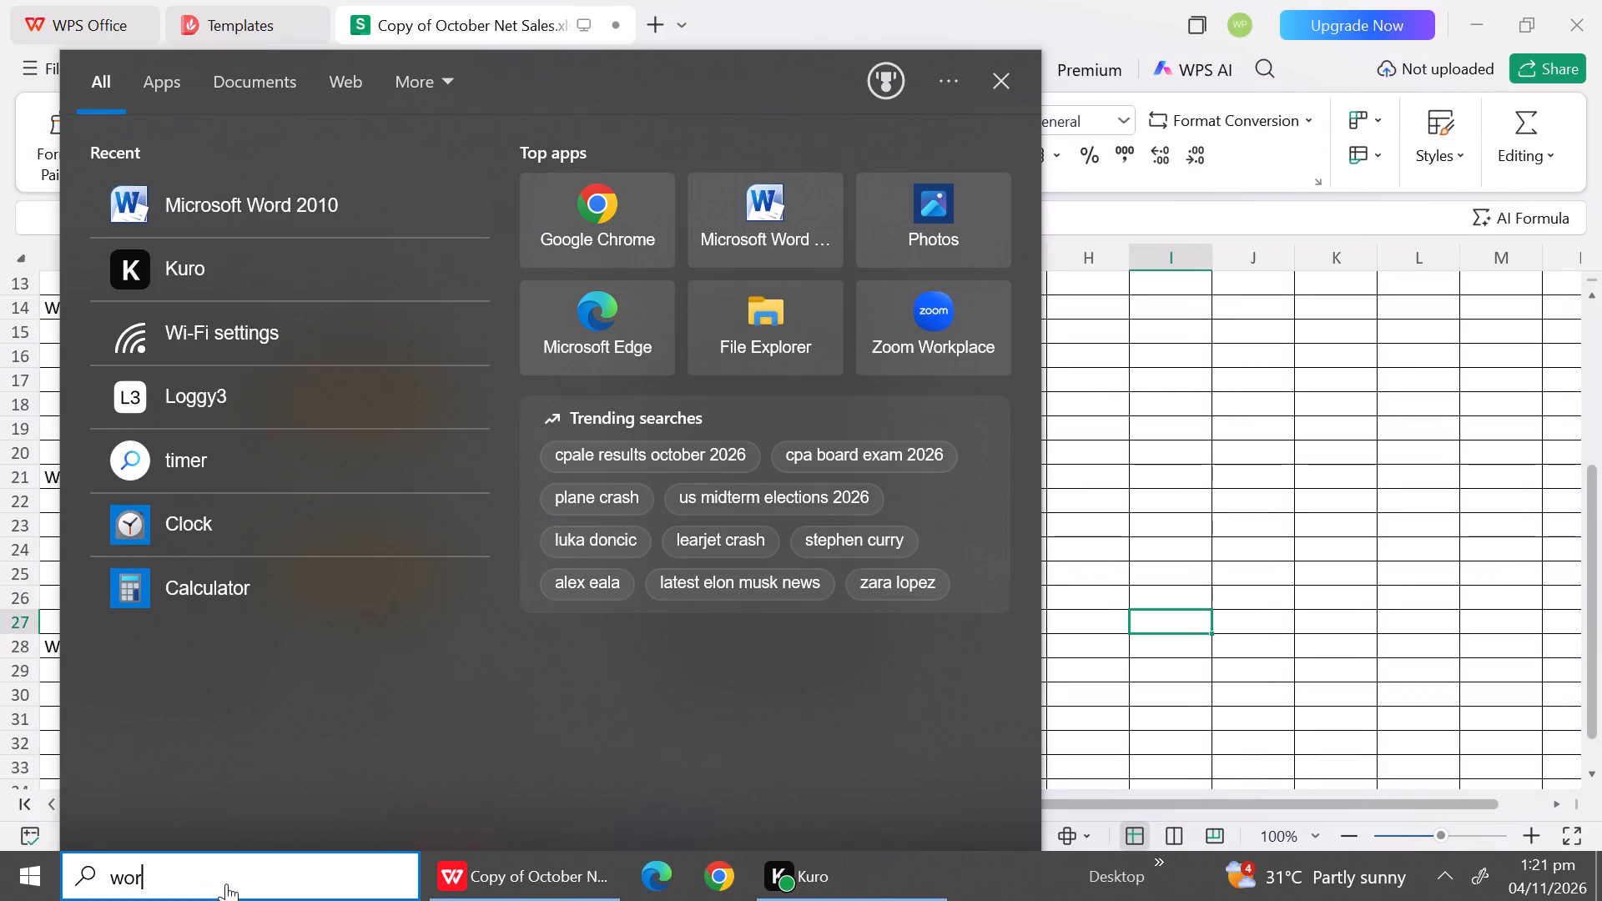
double_click(227, 202)
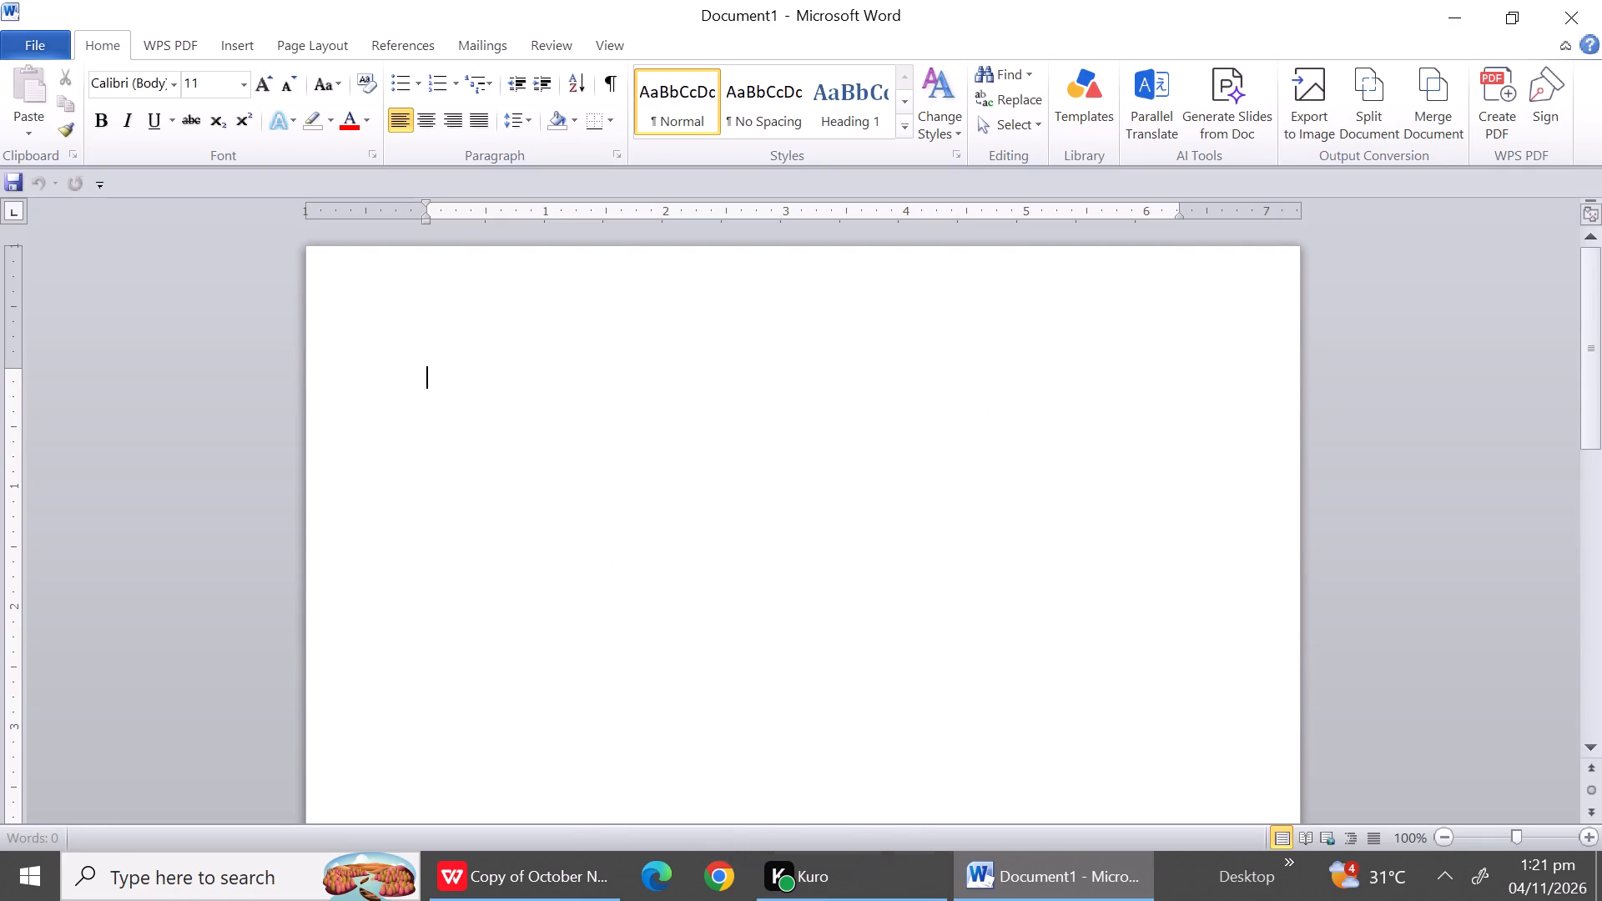
Switch to the WPS workbook and open the Tambo Net Sales sheet at its October 1 report.
left_click(541, 889)
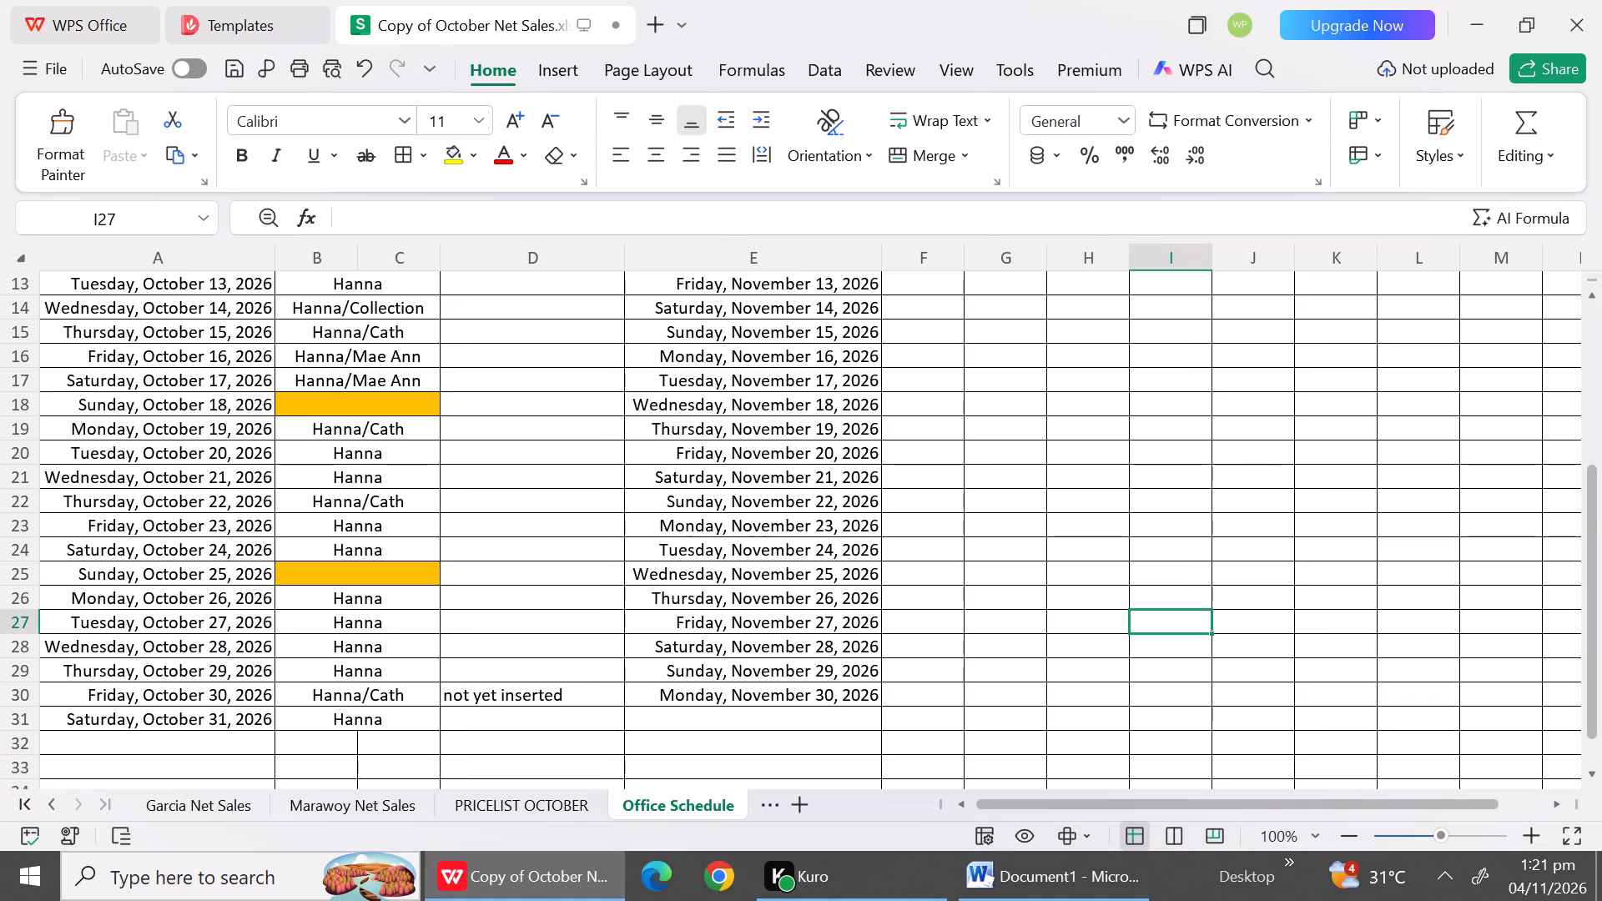
left_click(369, 808)
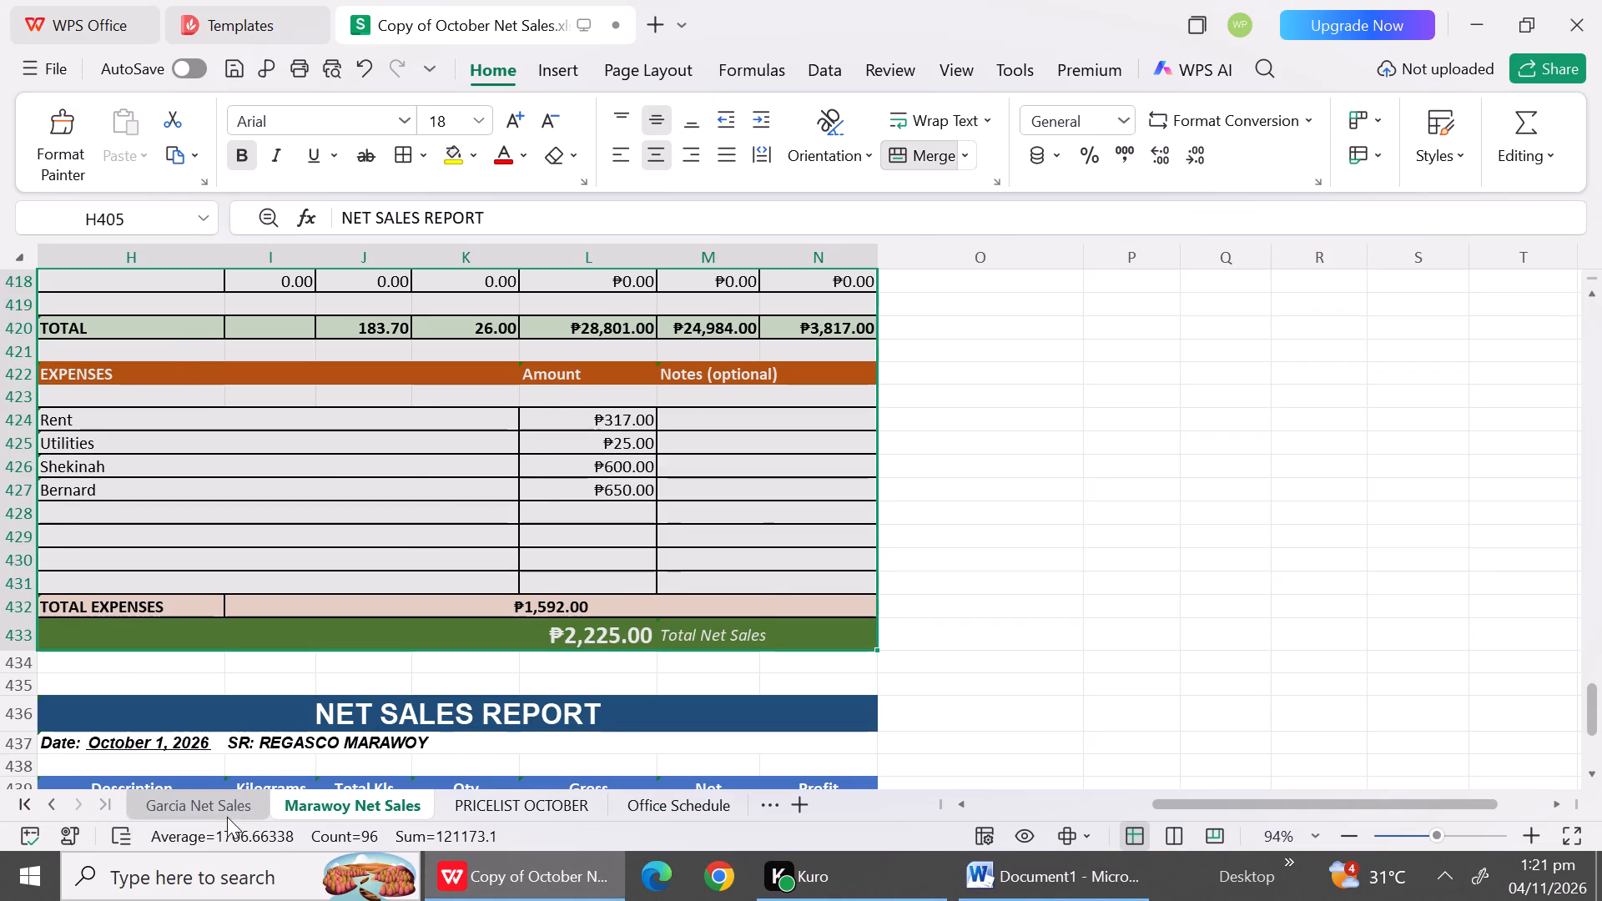
left_click(223, 817)
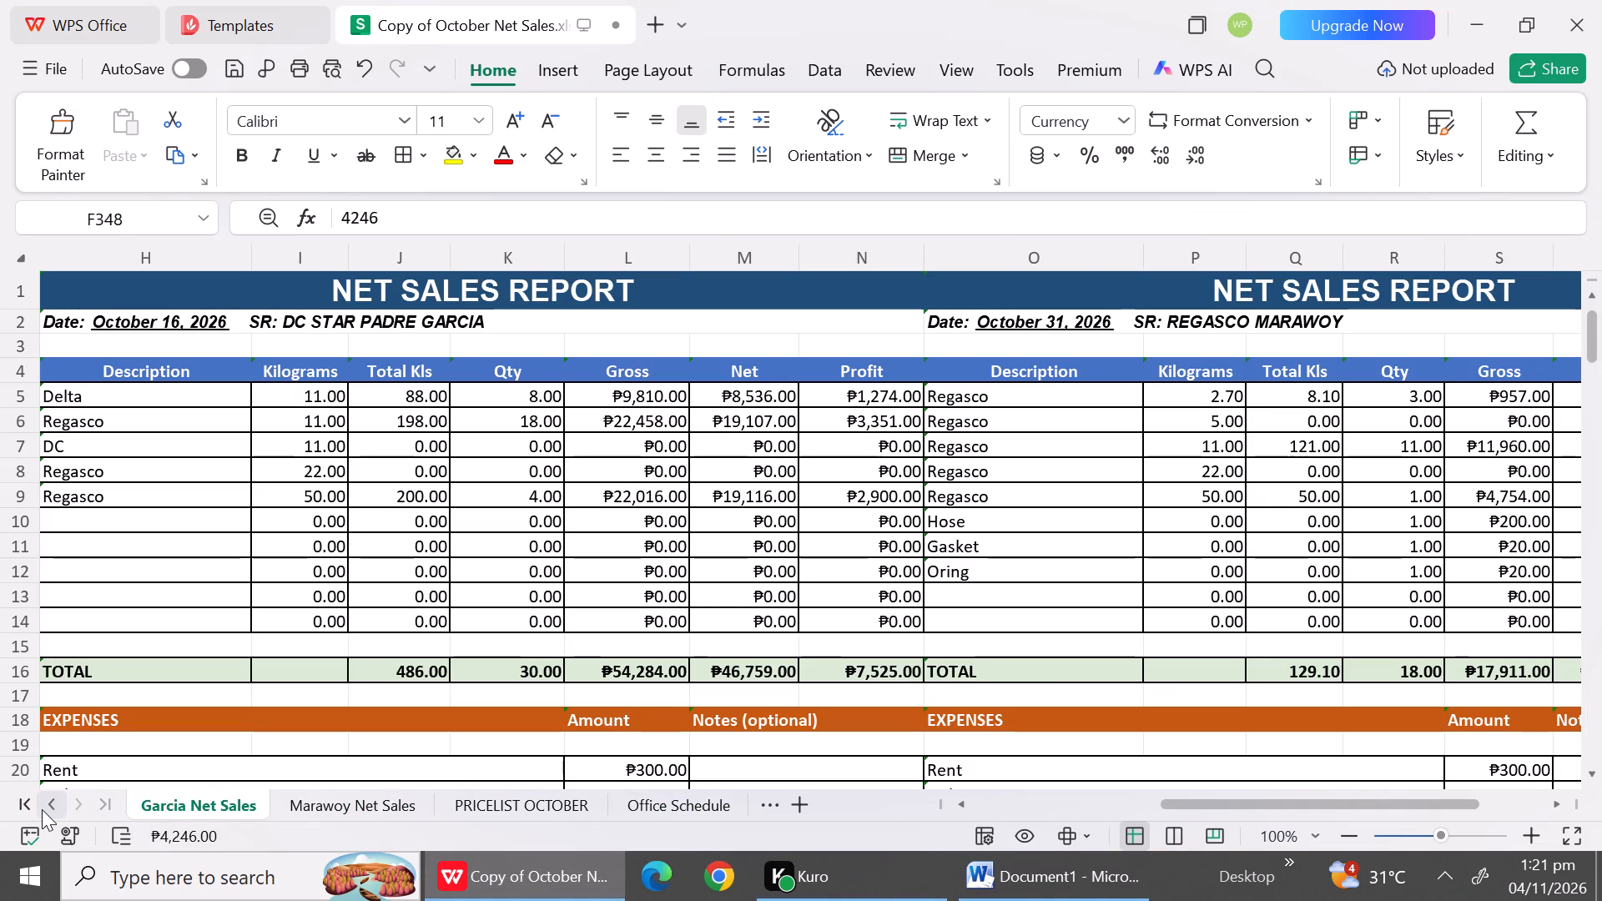
left_click(43, 809)
left_click(301, 818)
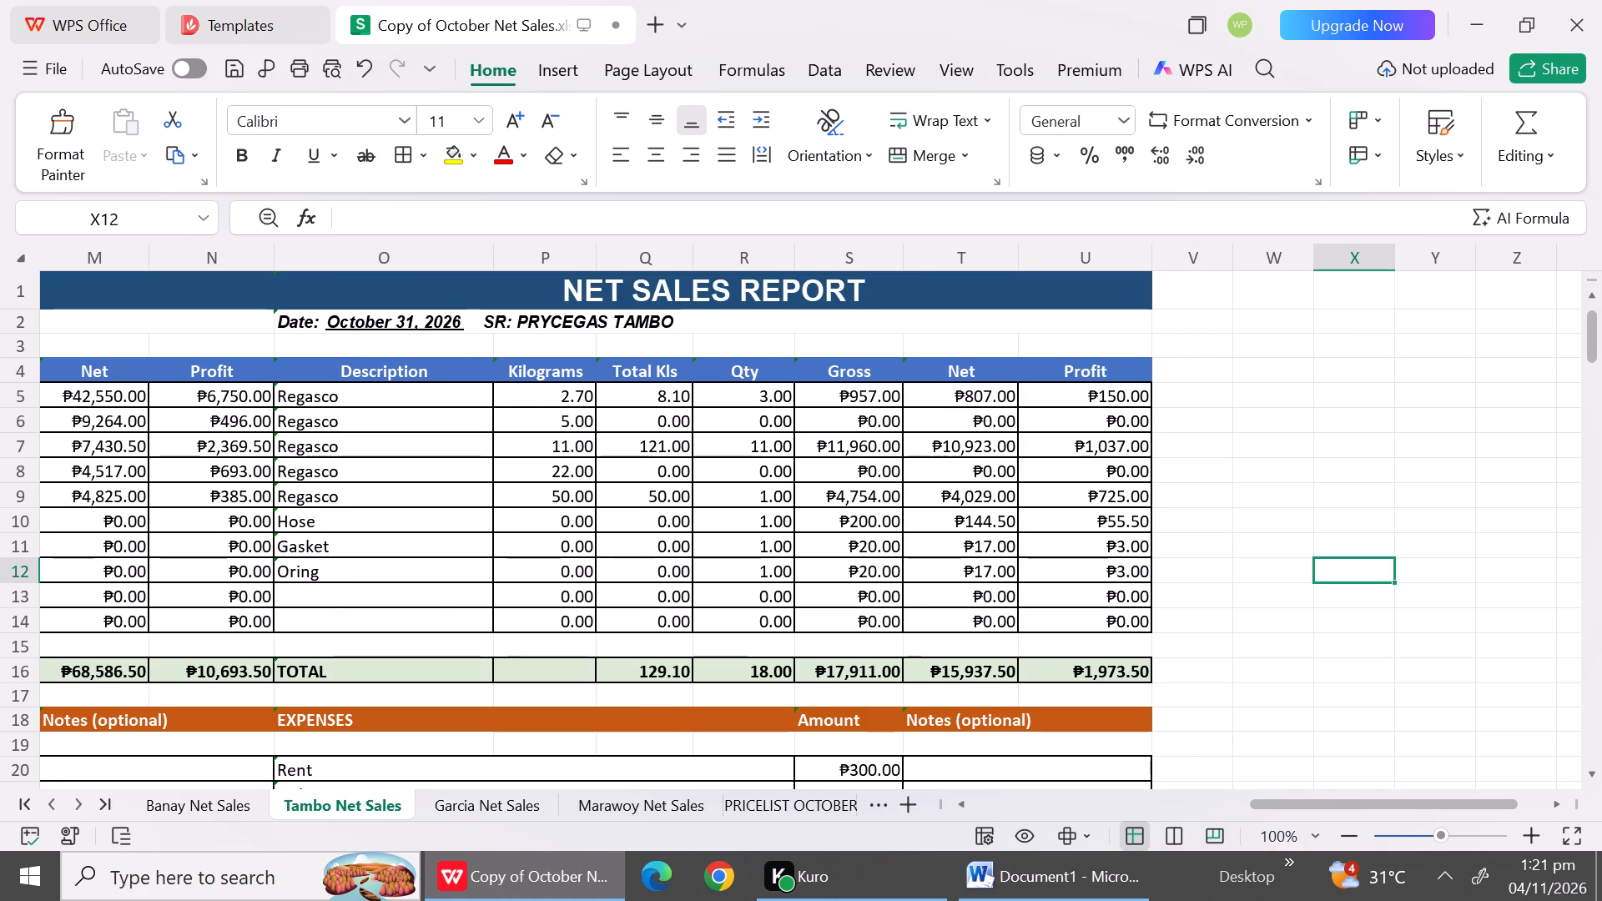
triple_click(966, 805)
triple_click(966, 805)
triple_click(966, 805)
triple_click(966, 805)
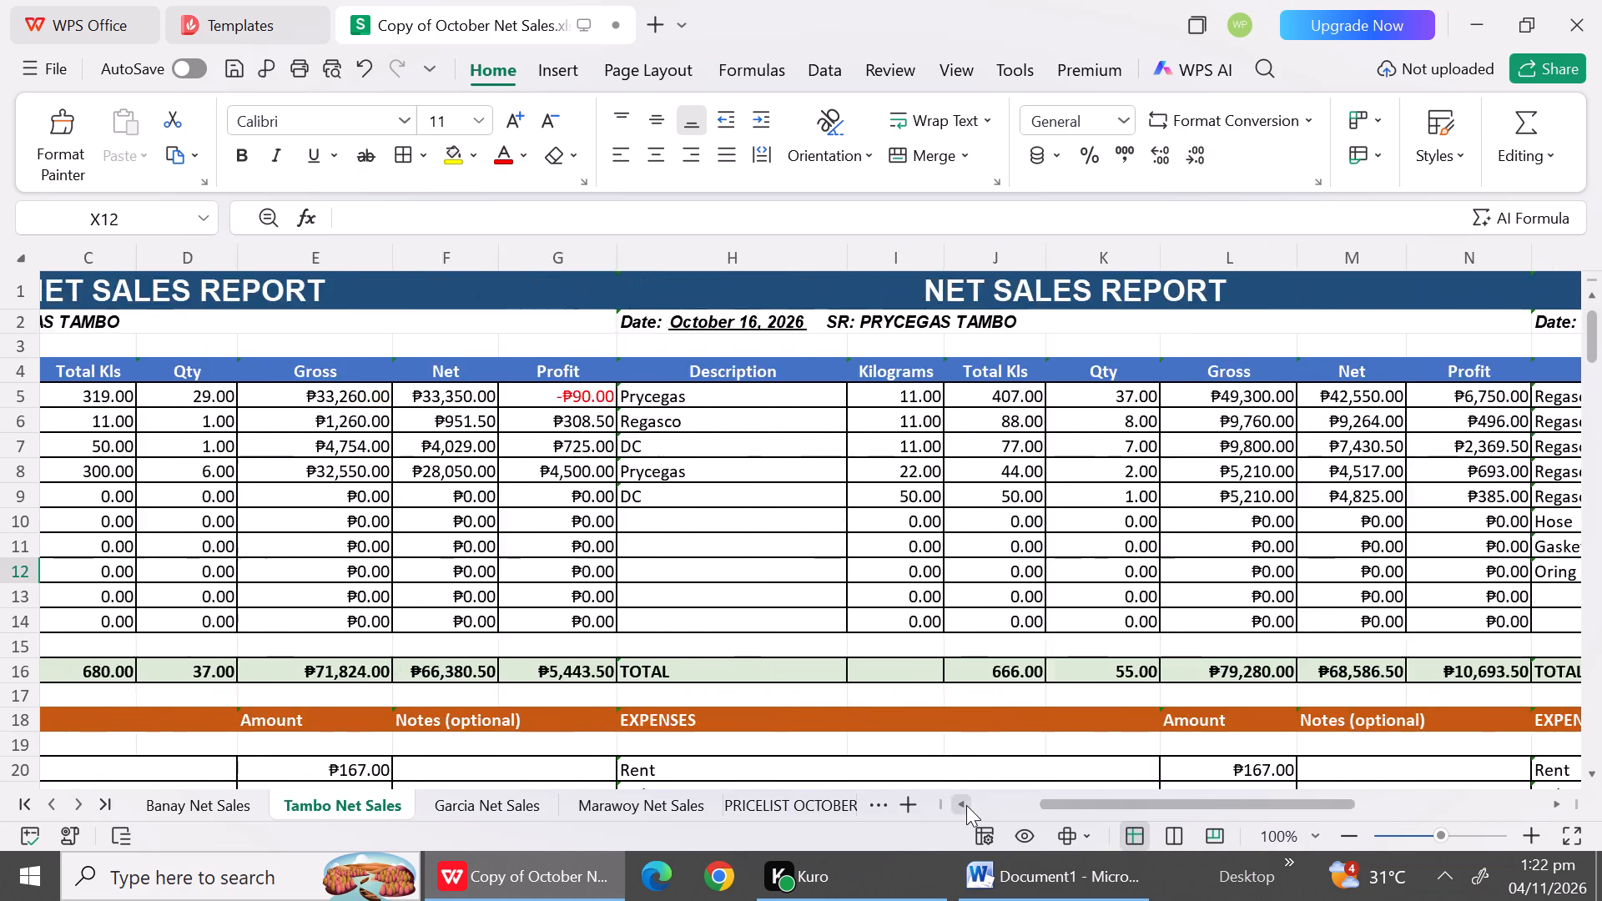
triple_click(966, 805)
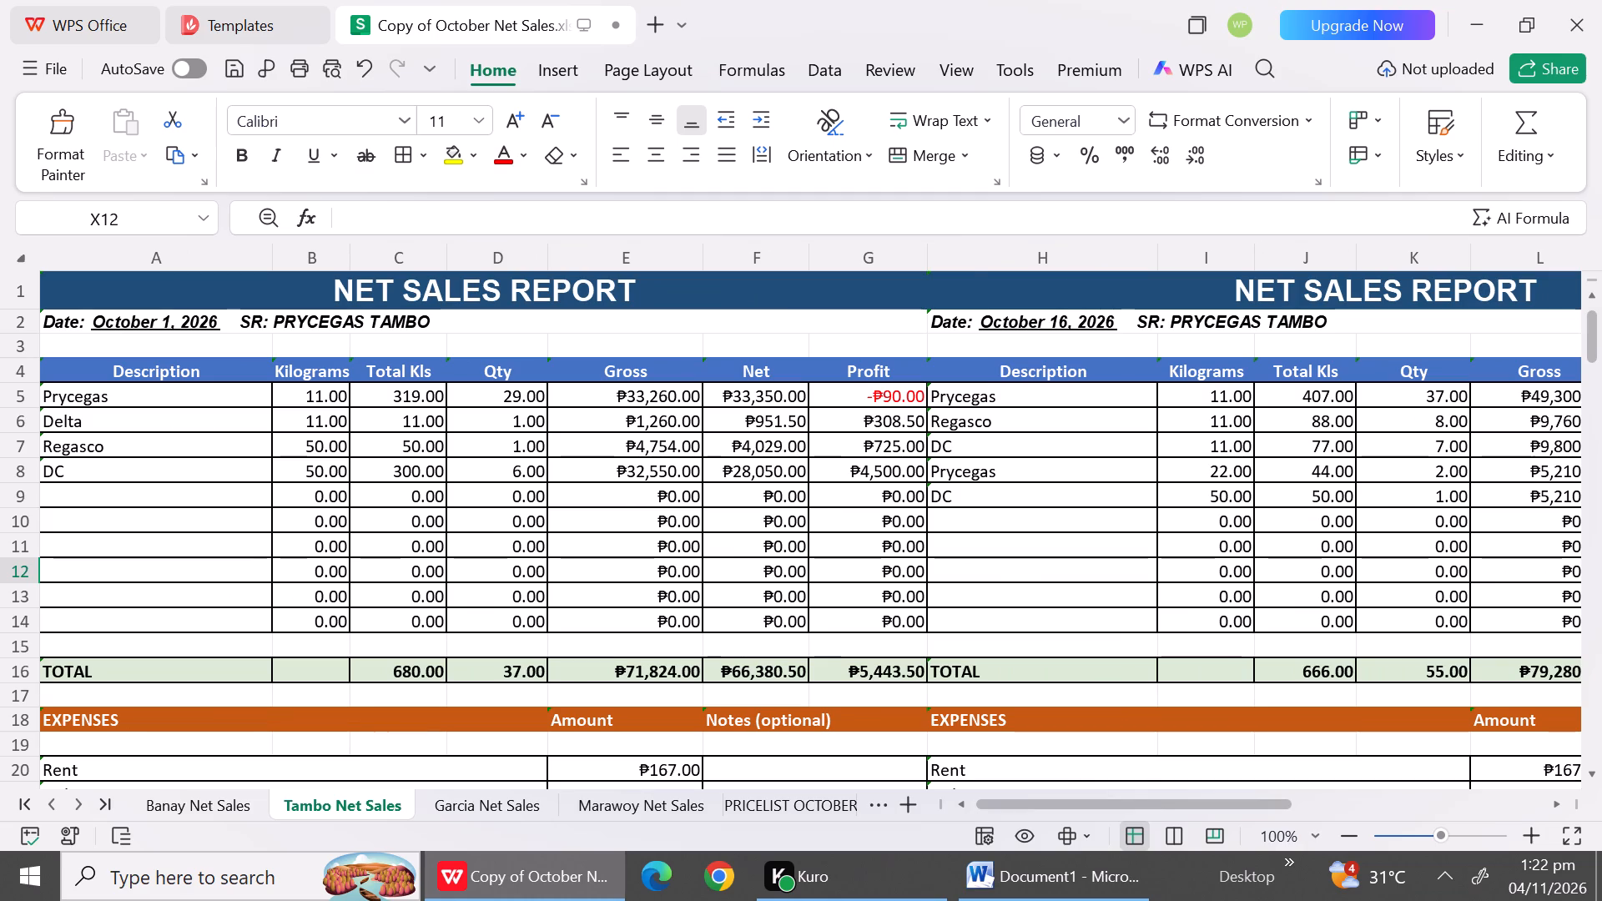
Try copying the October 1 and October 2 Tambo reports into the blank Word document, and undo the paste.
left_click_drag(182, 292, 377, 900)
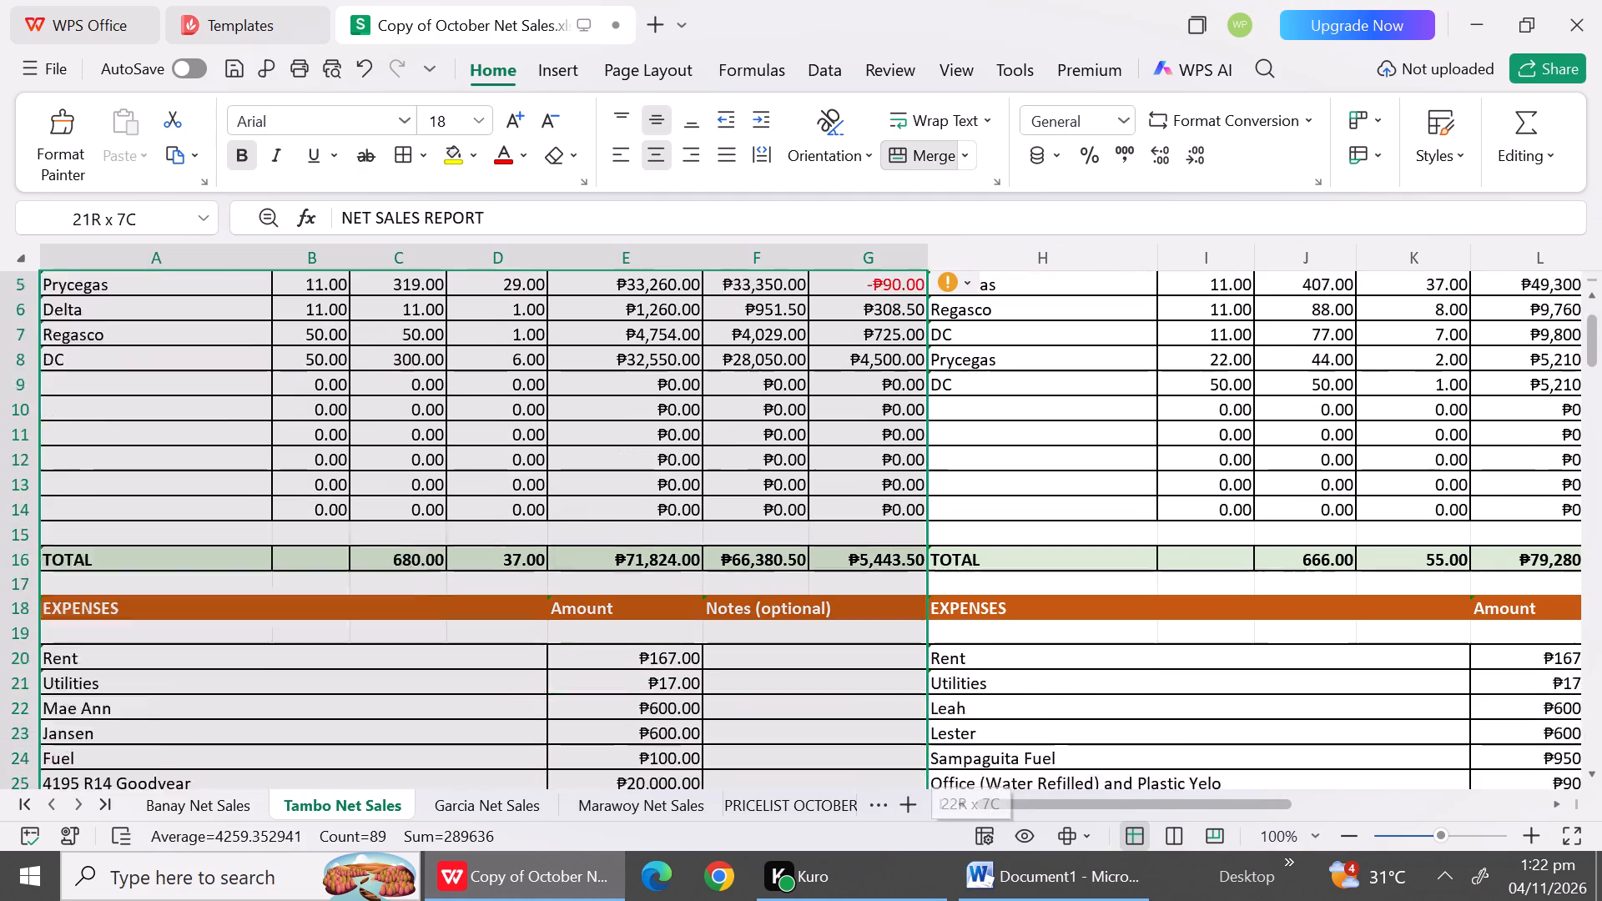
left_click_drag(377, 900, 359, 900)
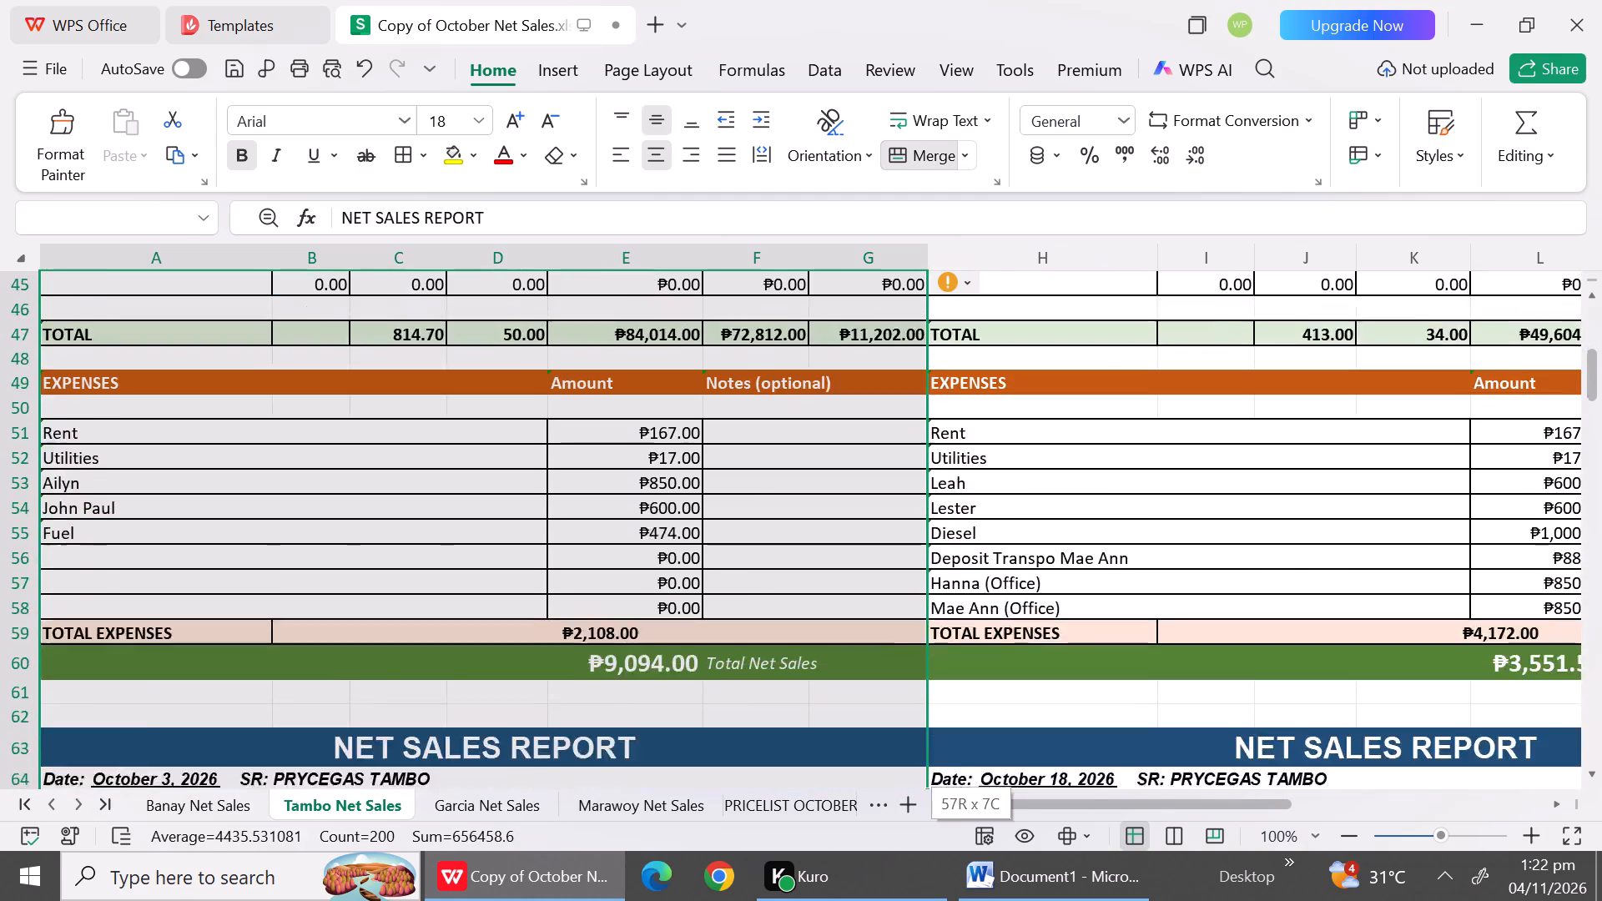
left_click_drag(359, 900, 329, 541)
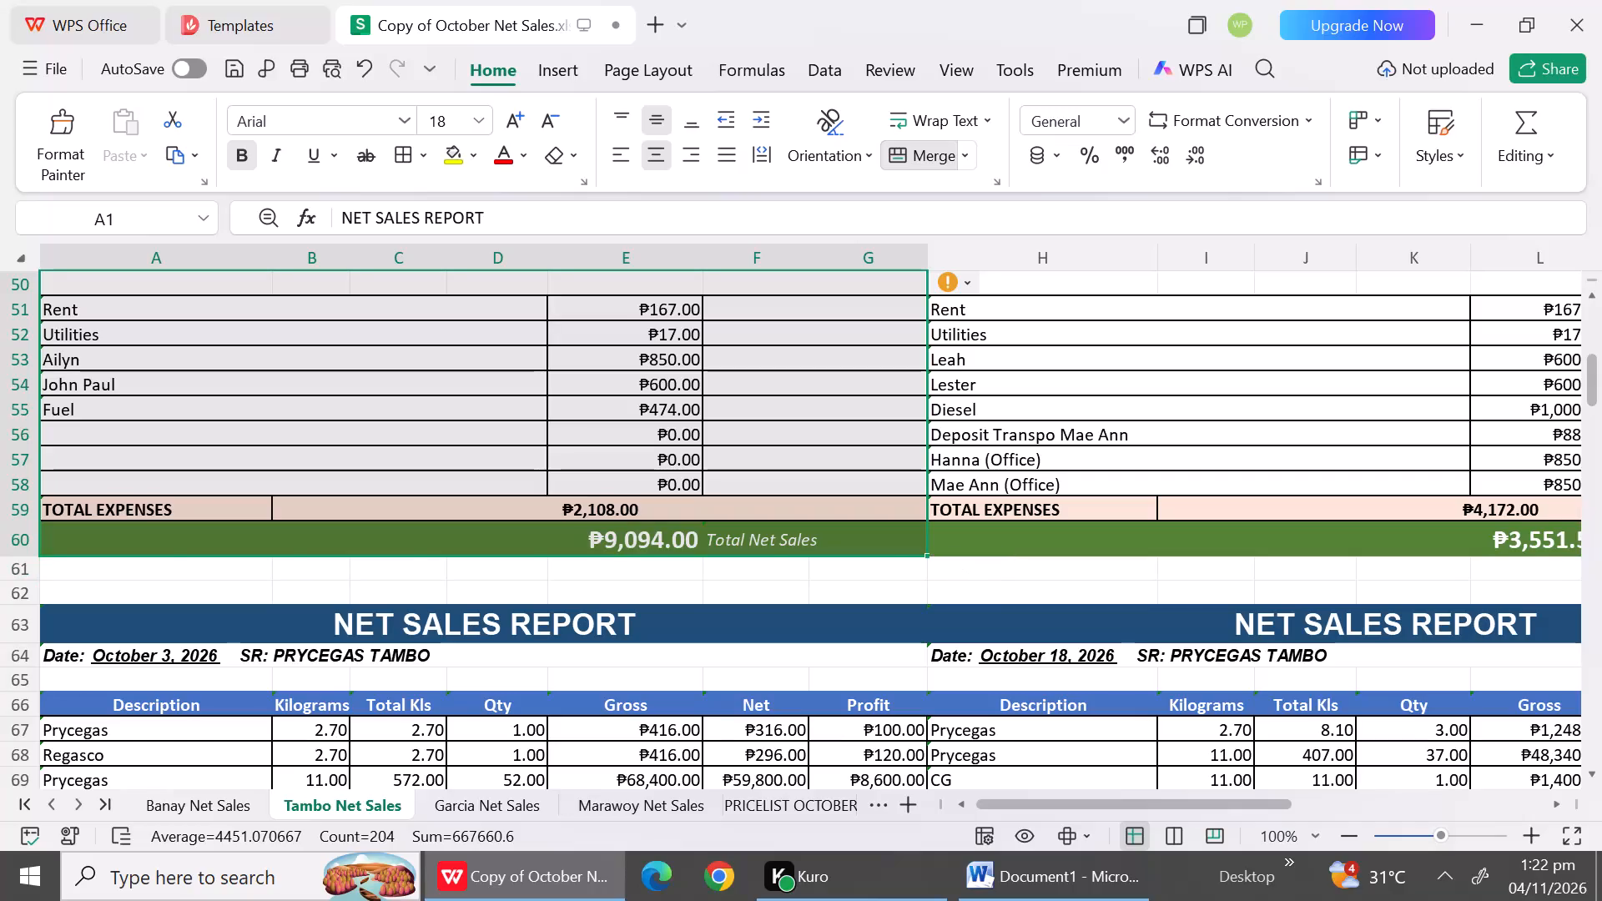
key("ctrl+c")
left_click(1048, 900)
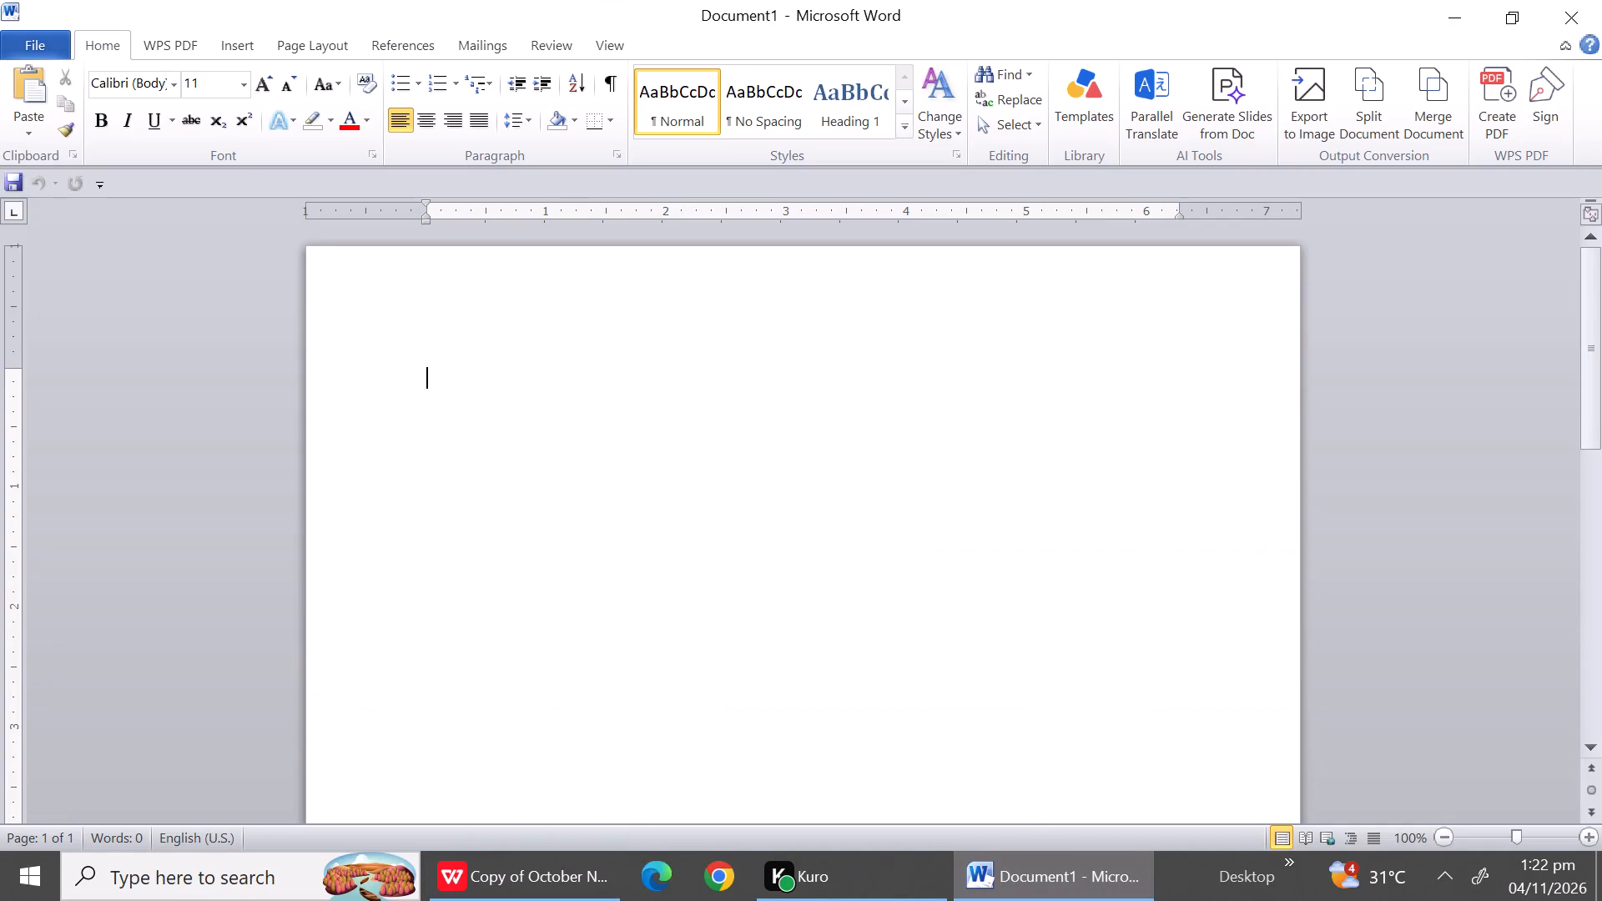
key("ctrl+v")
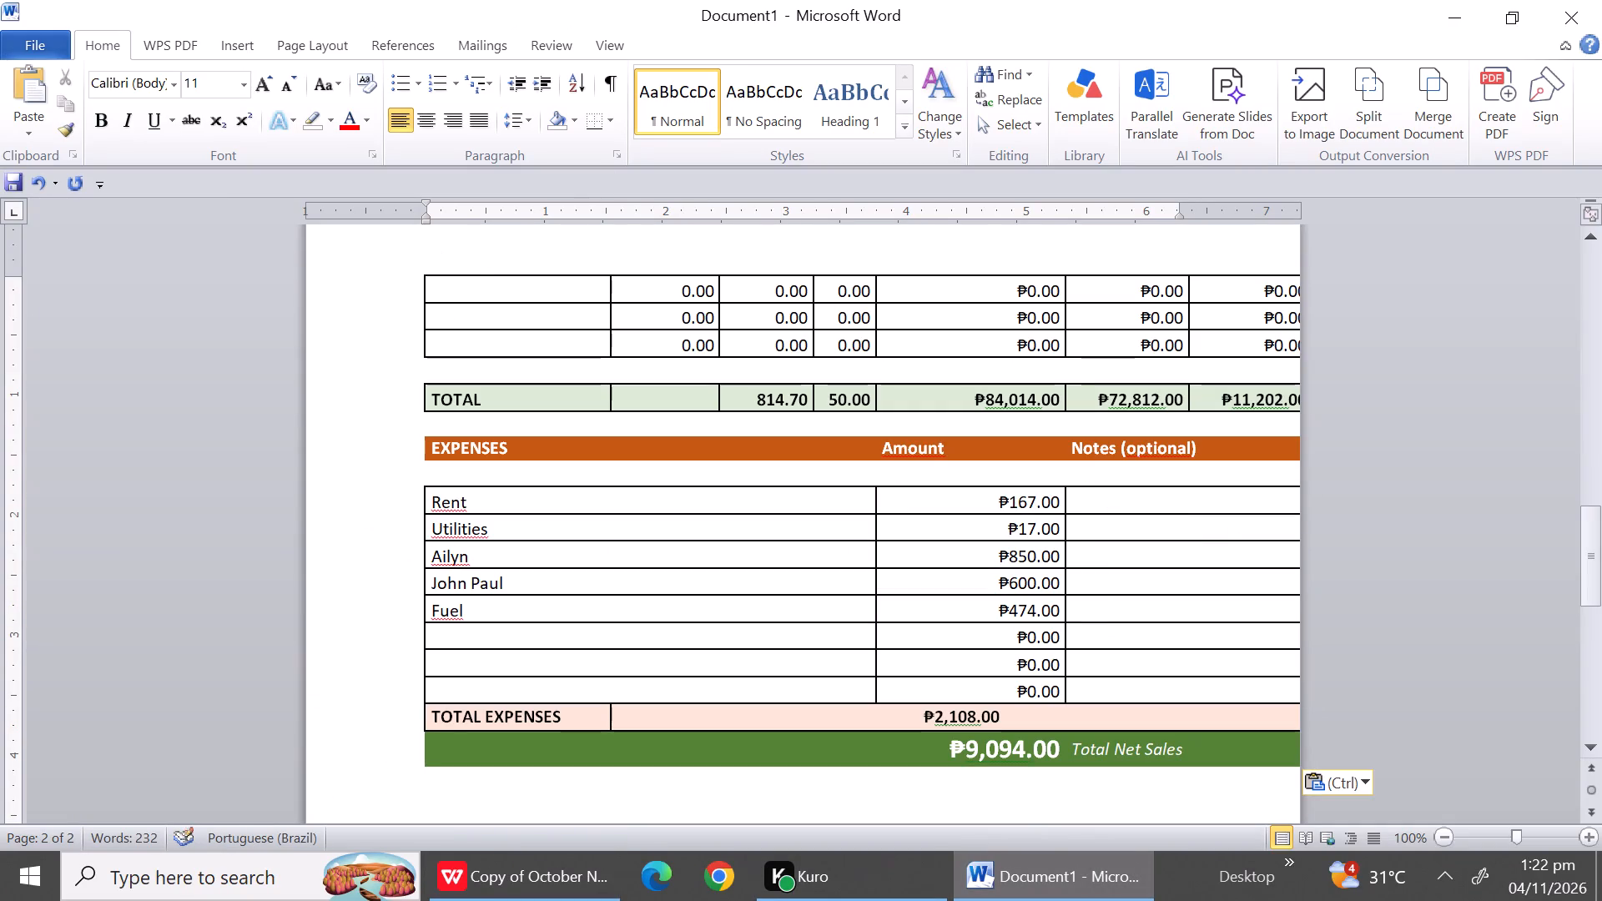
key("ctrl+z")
Back in the WPS workbook, narrow the Description, Kilograms, Total Kls and Qty columns (A to D) of the Tambo sheet, with Kilograms about 7.09 wide.
left_click(582, 900)
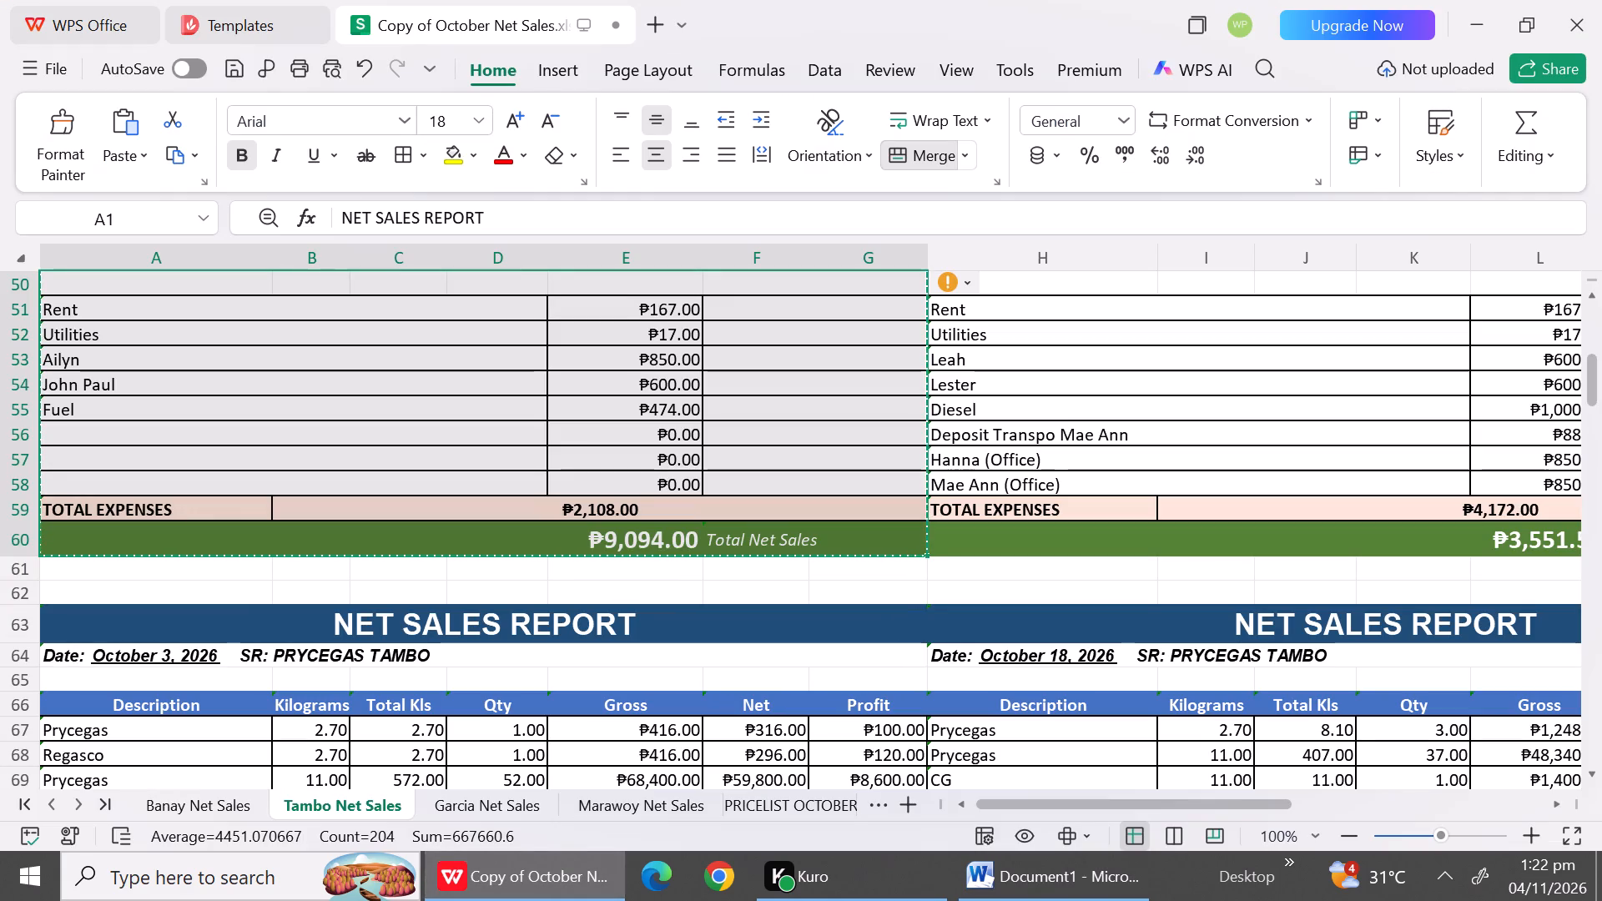
triple_click(1600, 328)
left_click(1600, 328)
left_click_drag(1600, 328, 1595, 299)
triple_click(1595, 299)
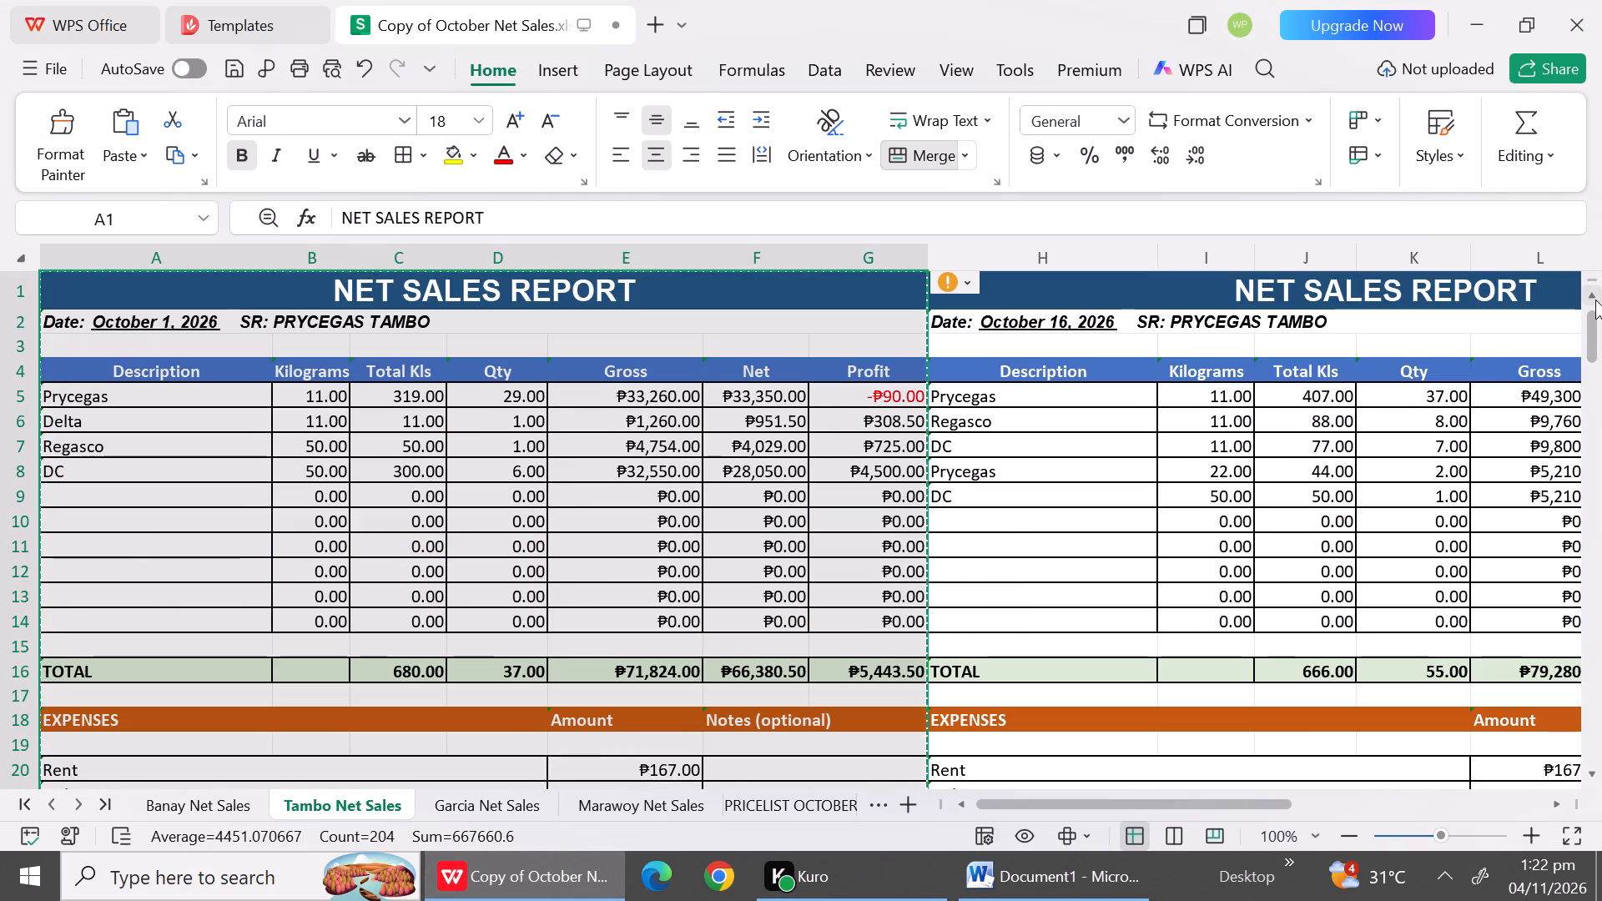
left_click(209, 624)
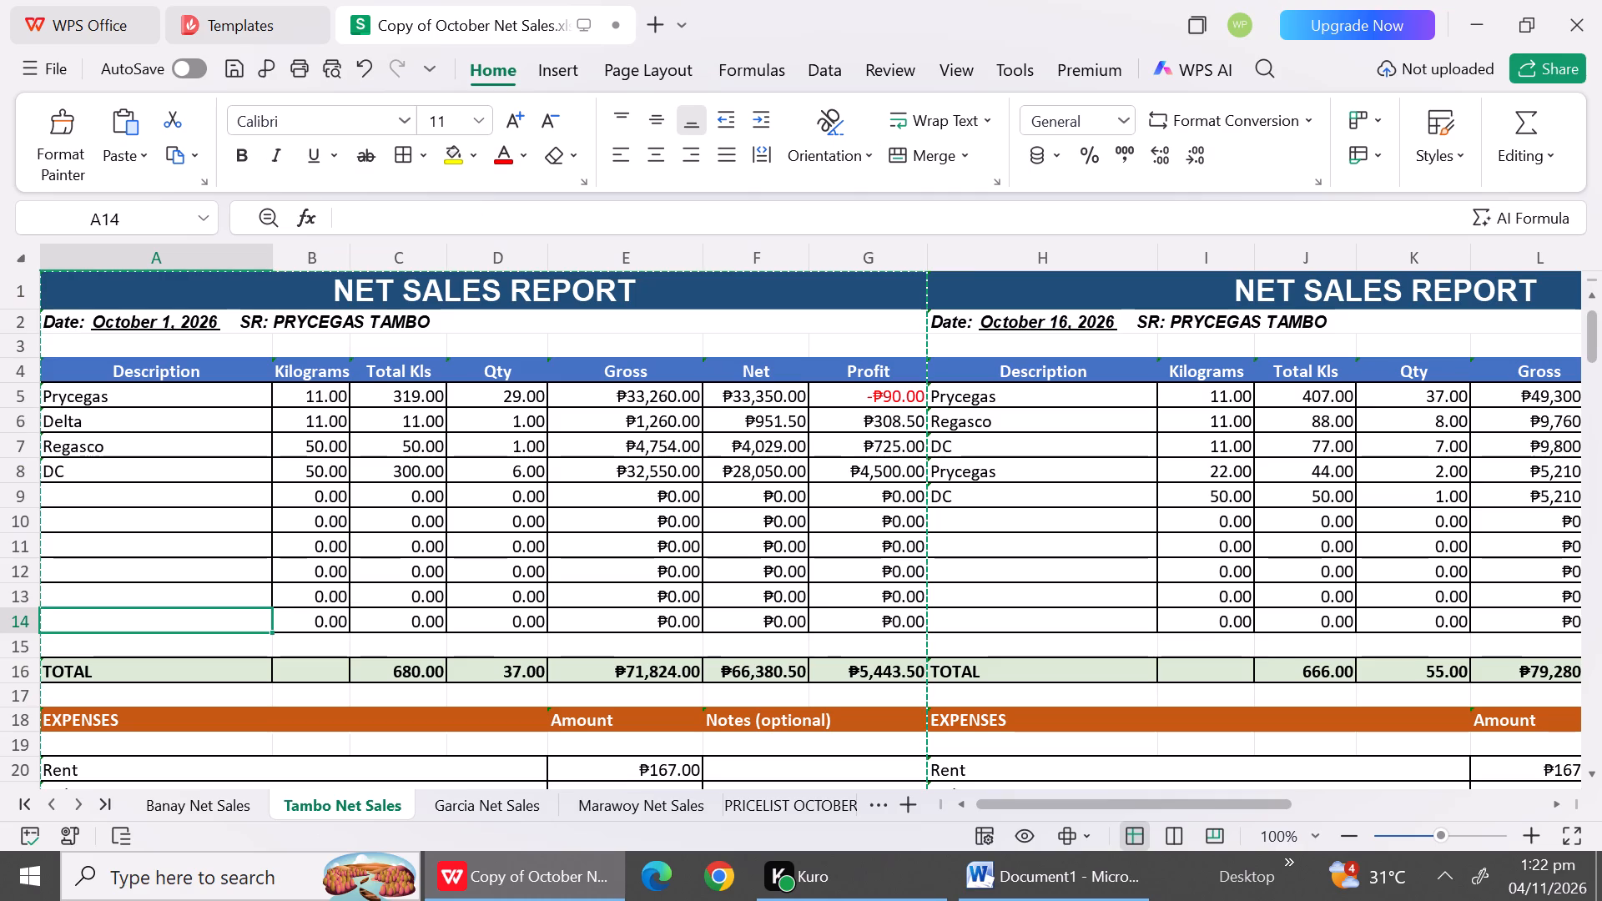
left_click_drag(273, 254, 255, 254)
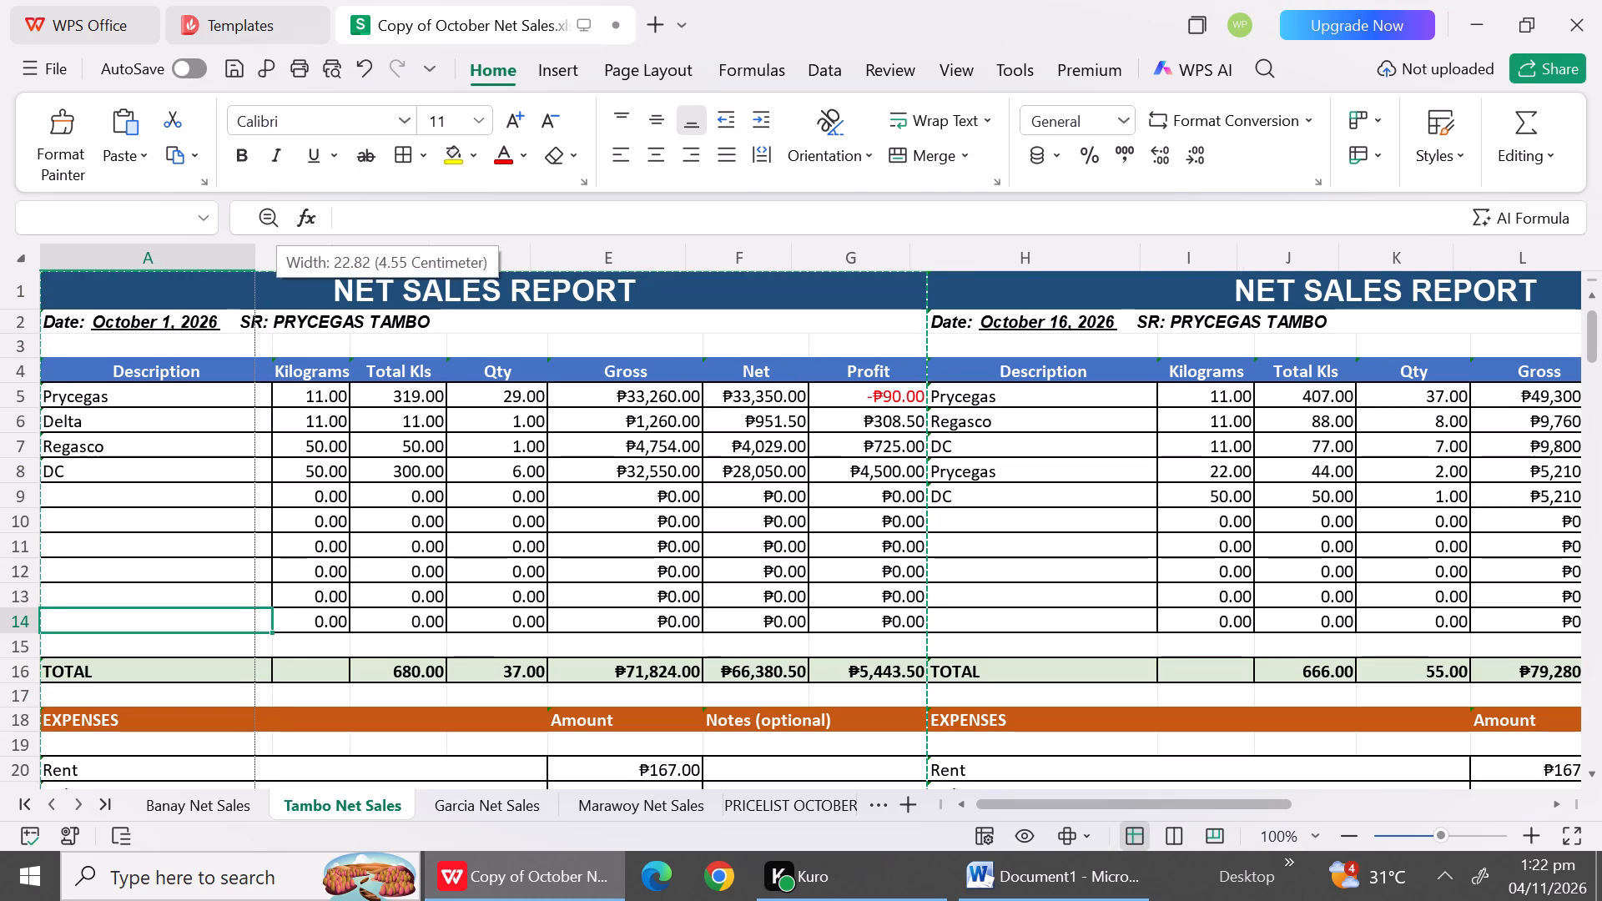
left_click_drag(255, 254, 242, 255)
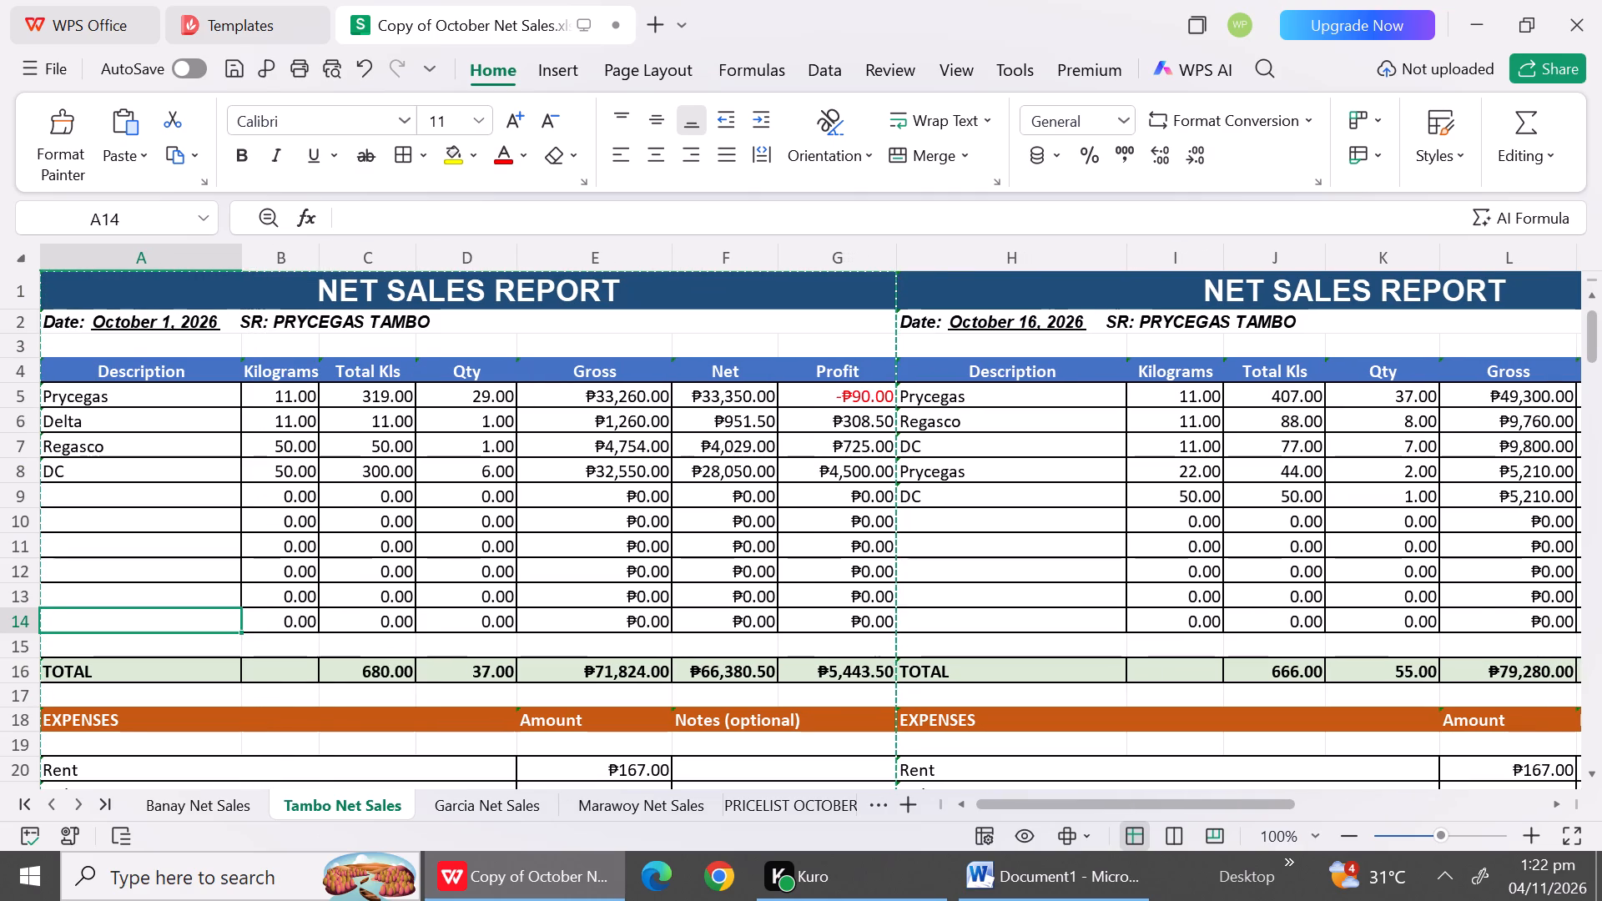
left_click(320, 257)
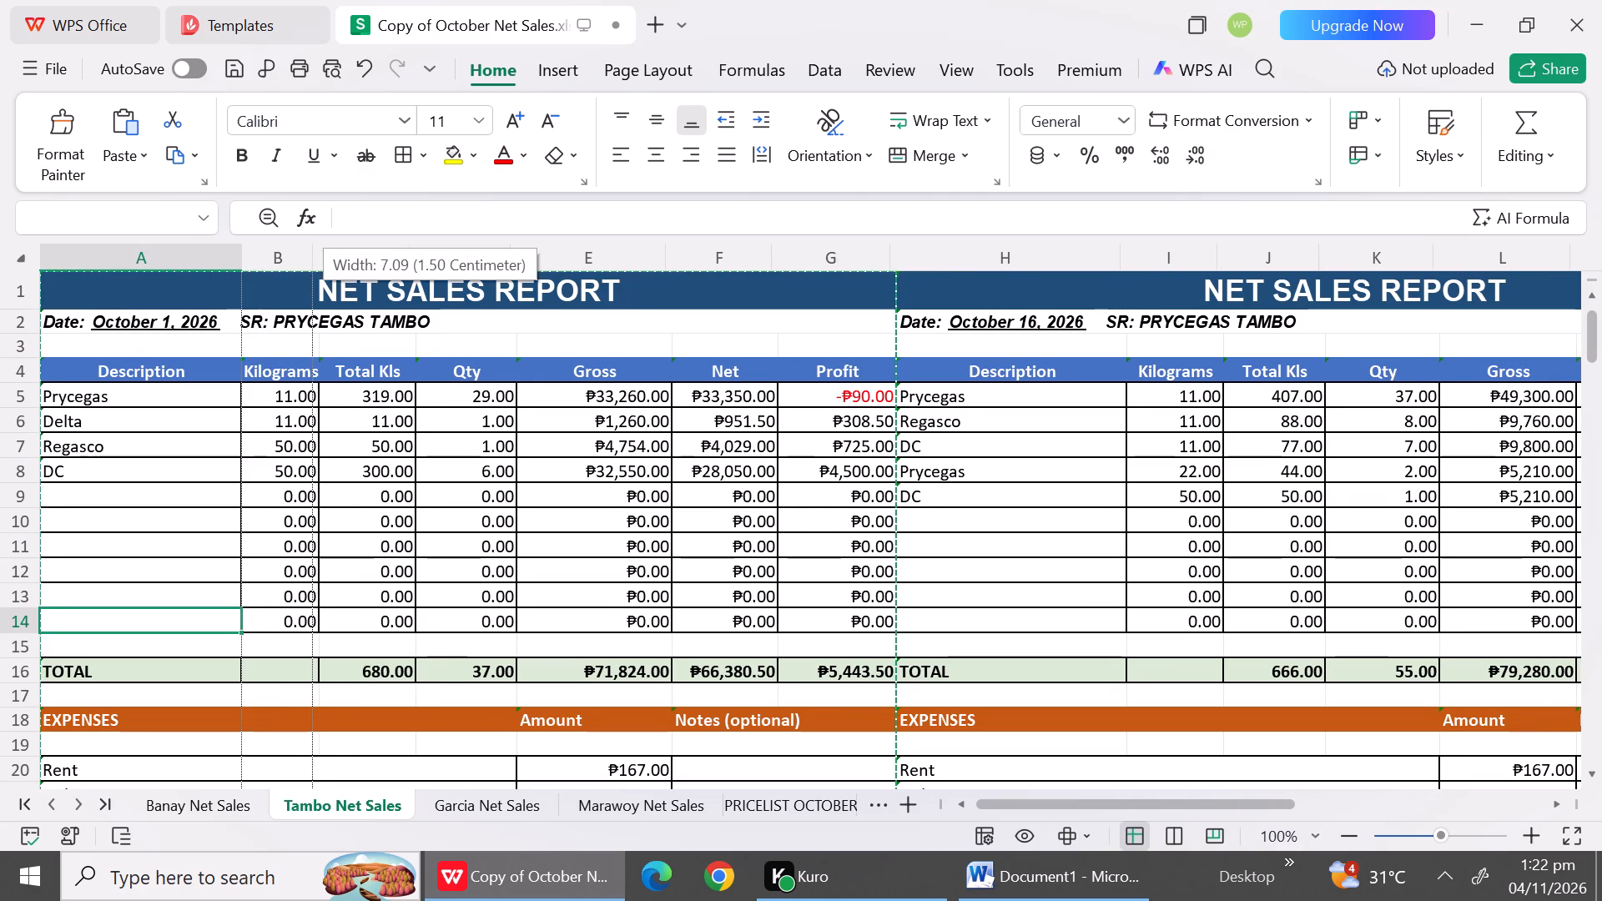
left_click_drag(413, 255, 405, 255)
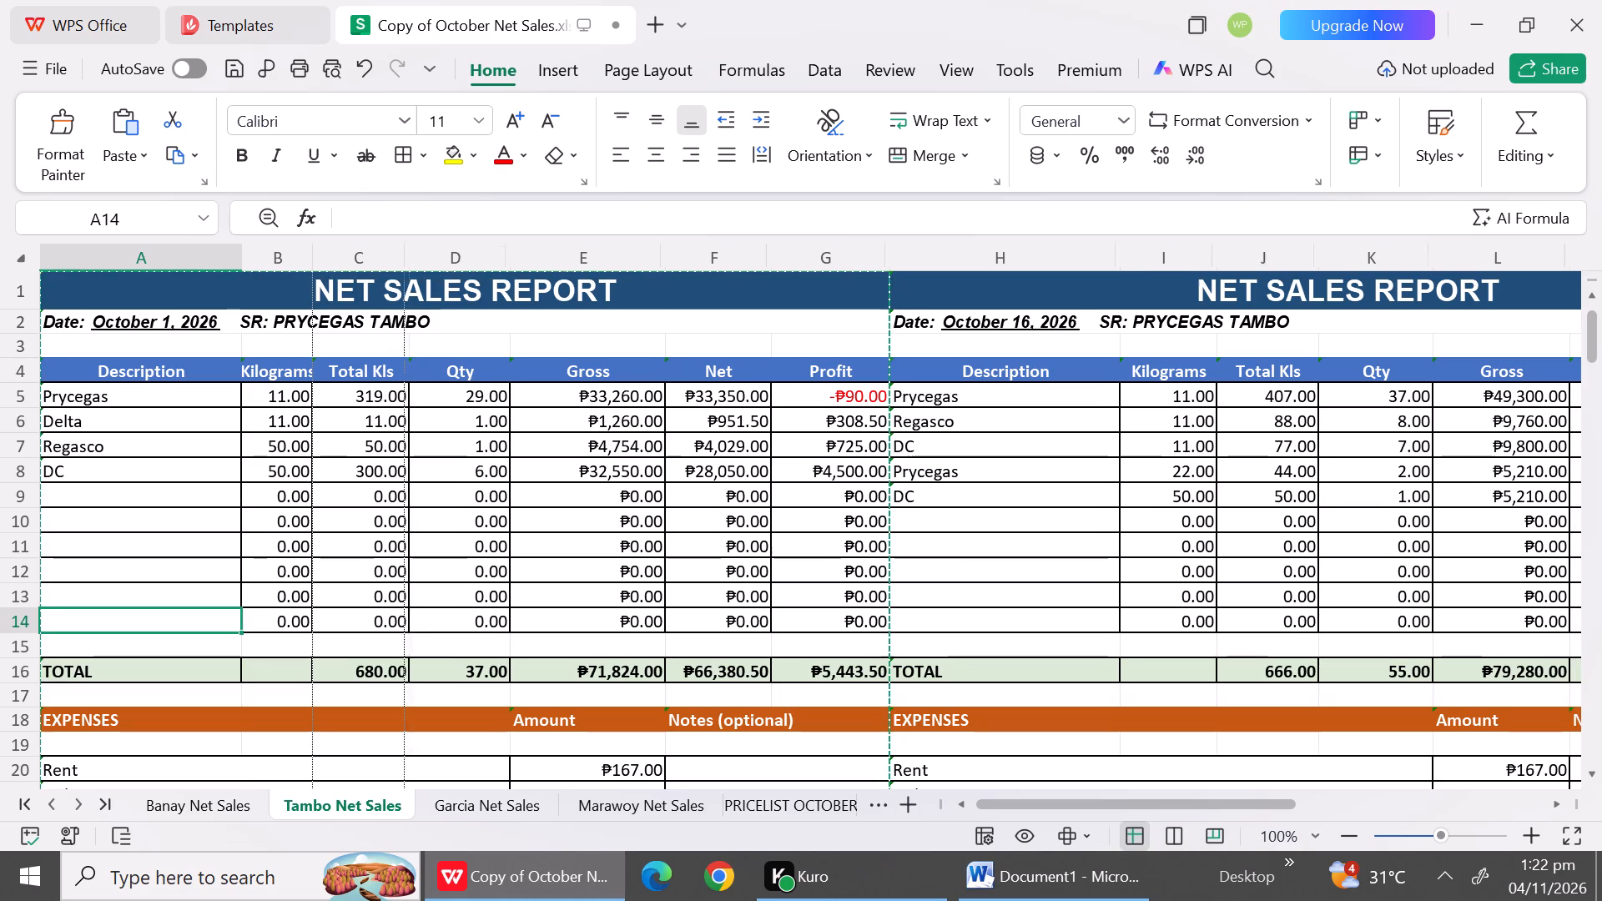
left_click_drag(405, 255, 378, 255)
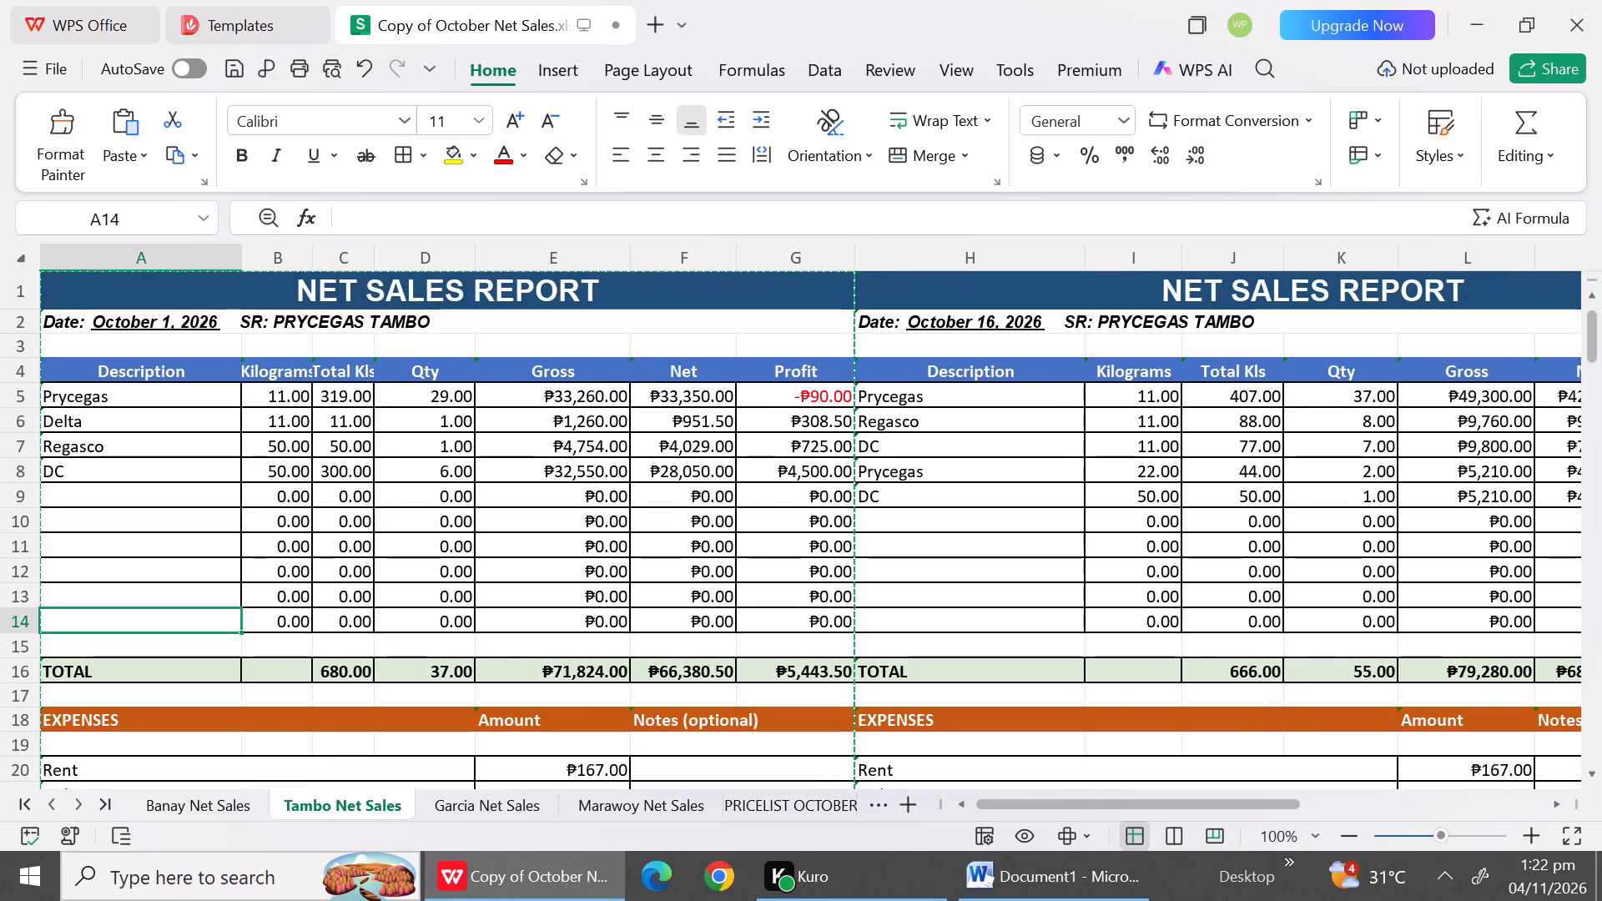
left_click_drag(476, 264, 465, 264)
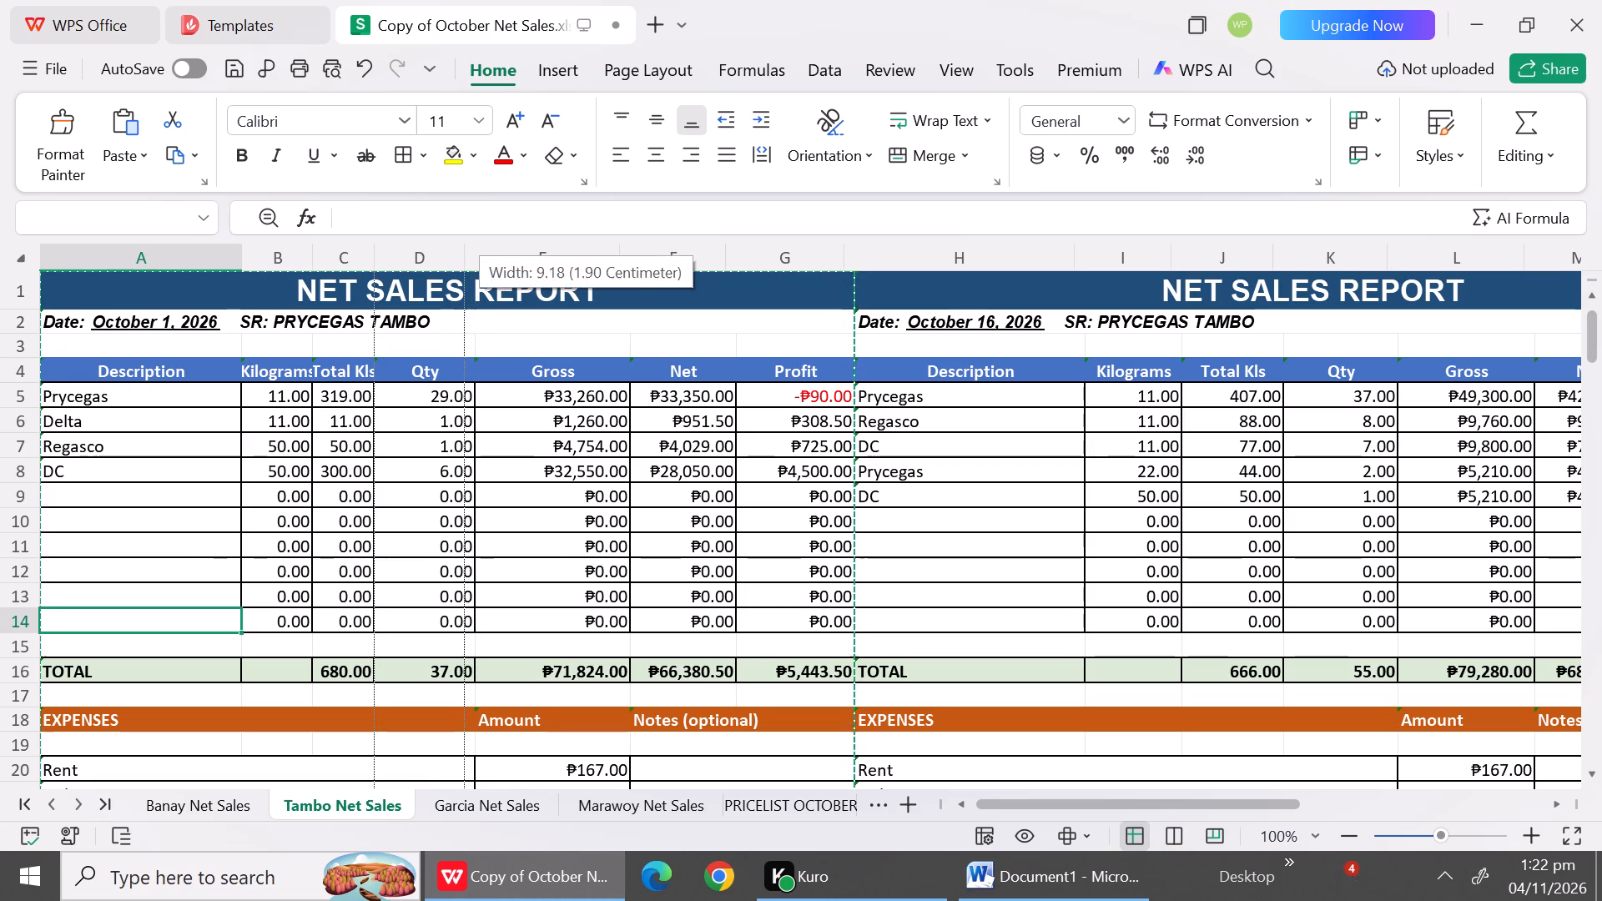
left_click_drag(465, 264, 459, 263)
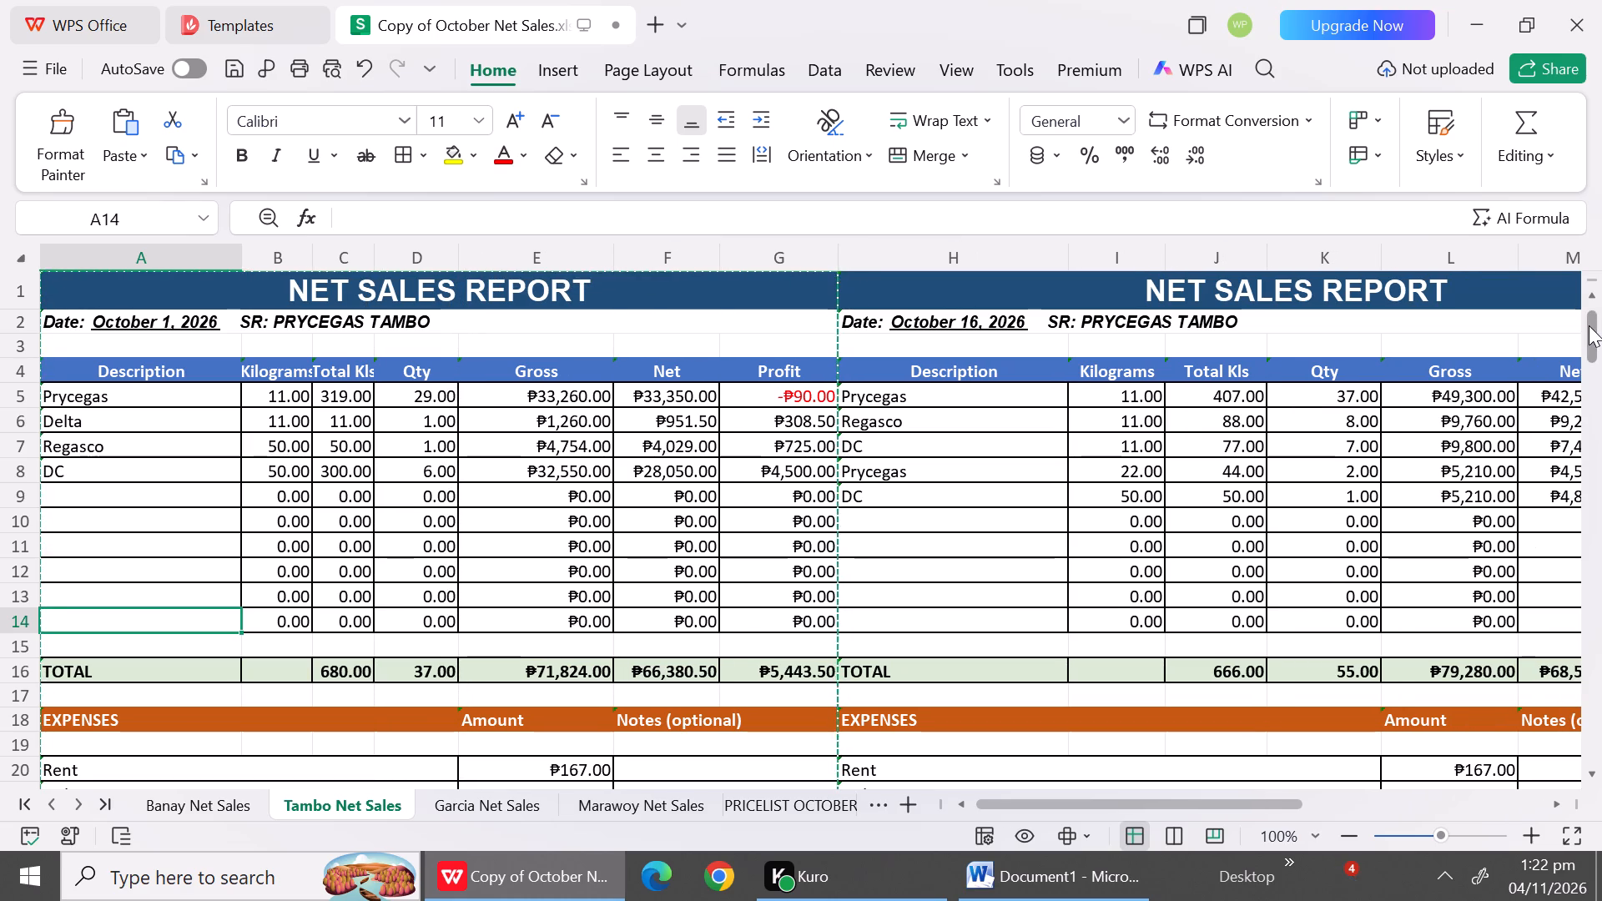
Copy the October 1 and October 2 Tambo reports, columns A to G through row 60, and paste them into the blank Word document.
left_click_drag(1588, 326, 1580, 373)
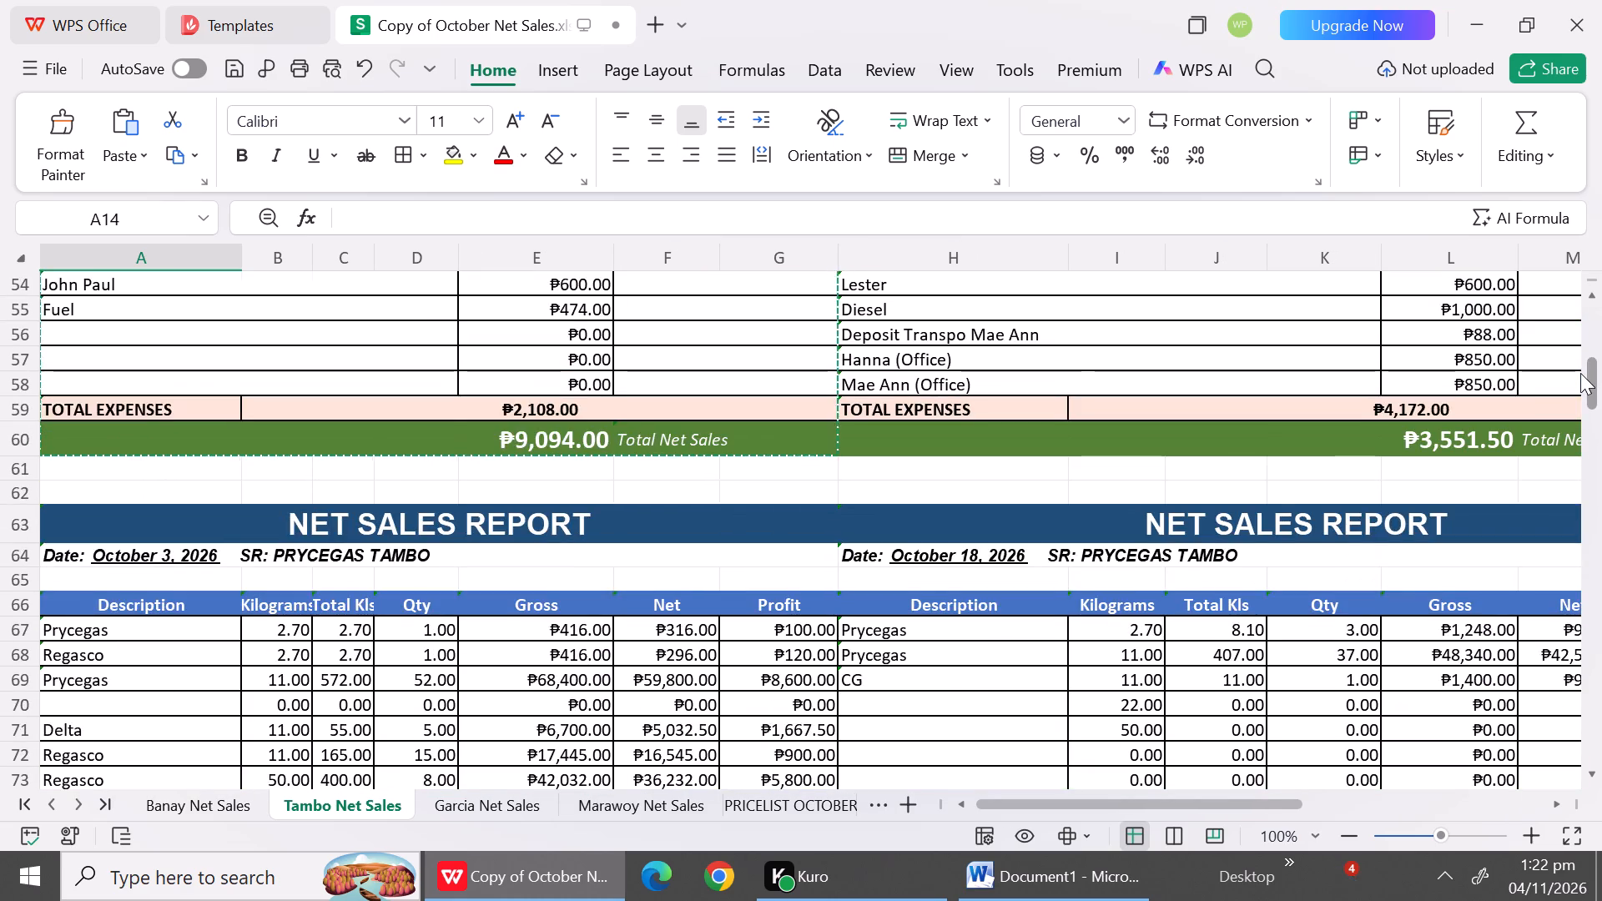
left_click_drag(1580, 373, 1560, 456)
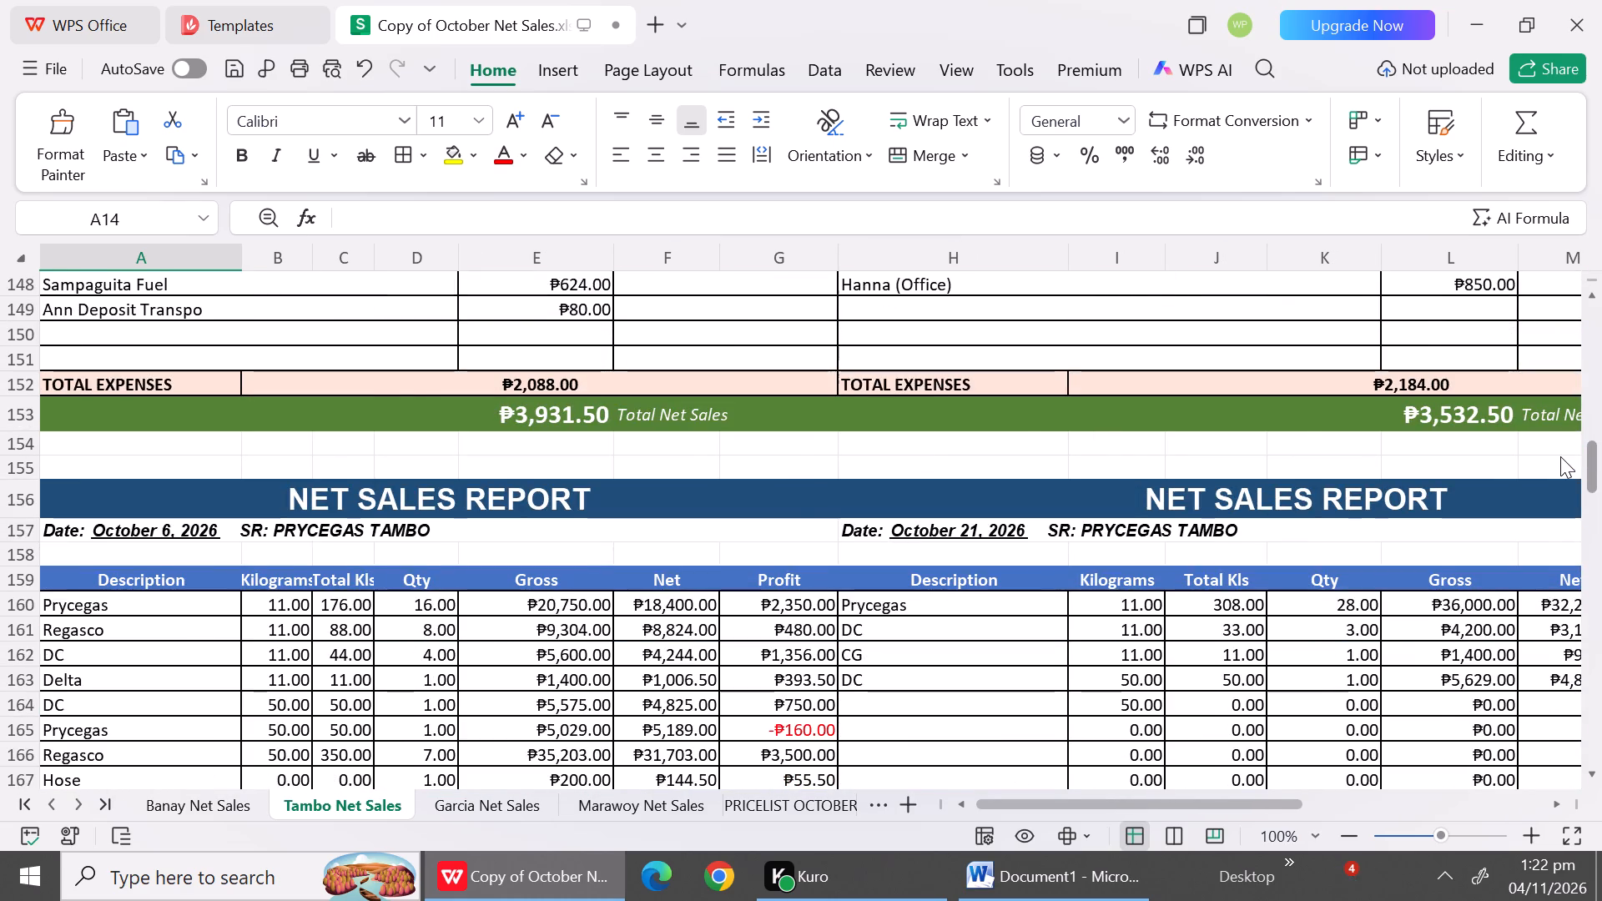
left_click_drag(1560, 456, 1572, 182)
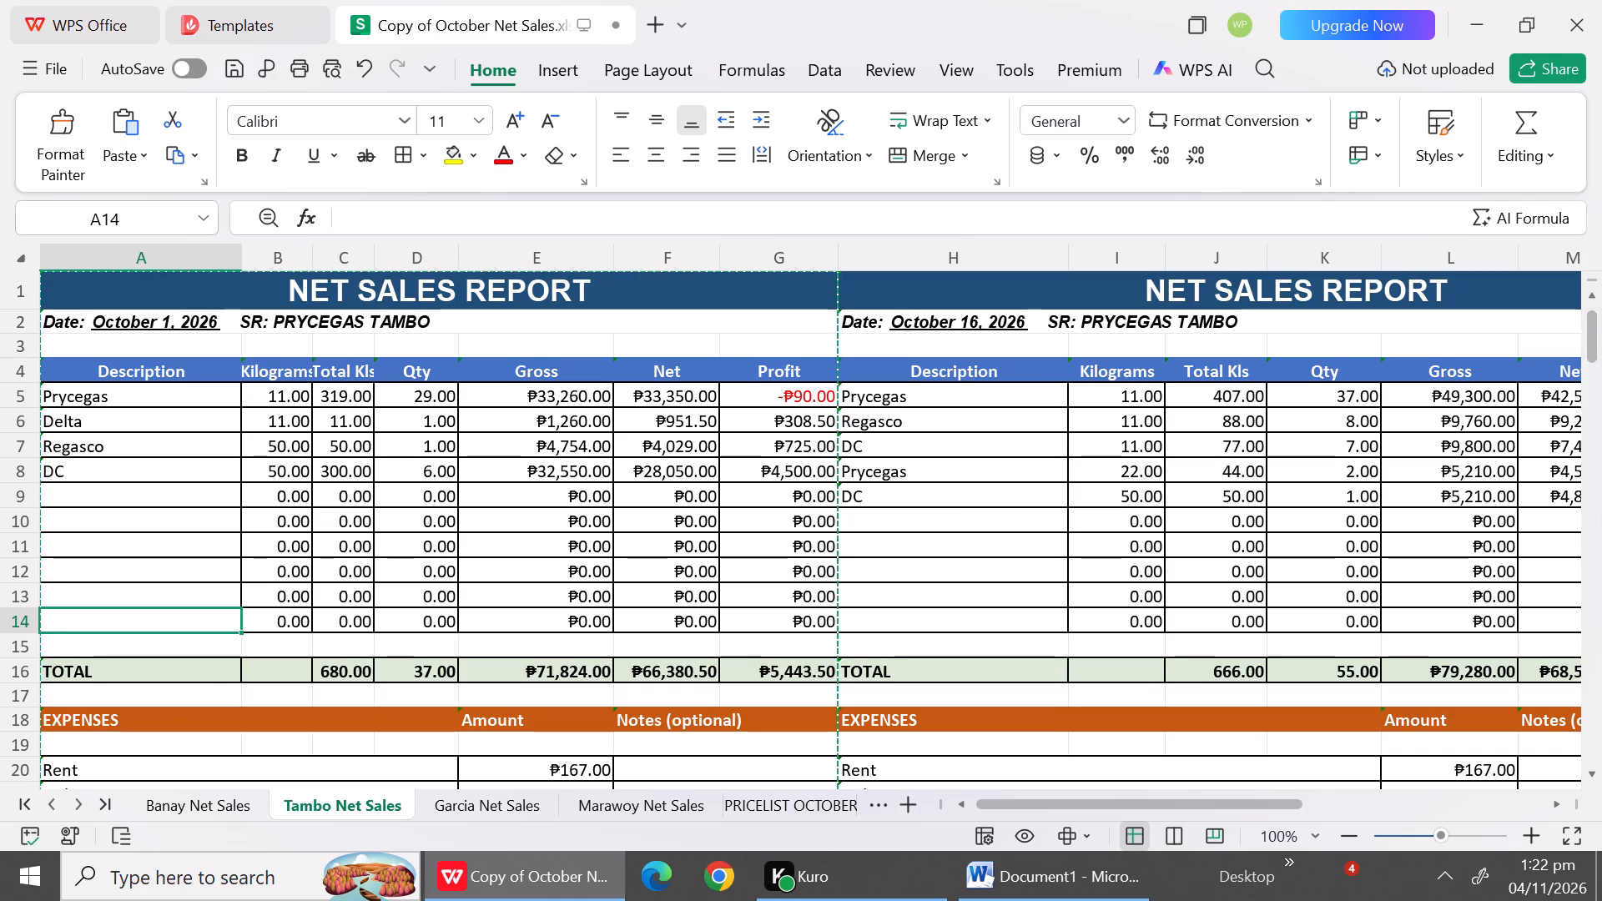
left_click(132, 294)
left_click_drag(132, 294, 162, 384)
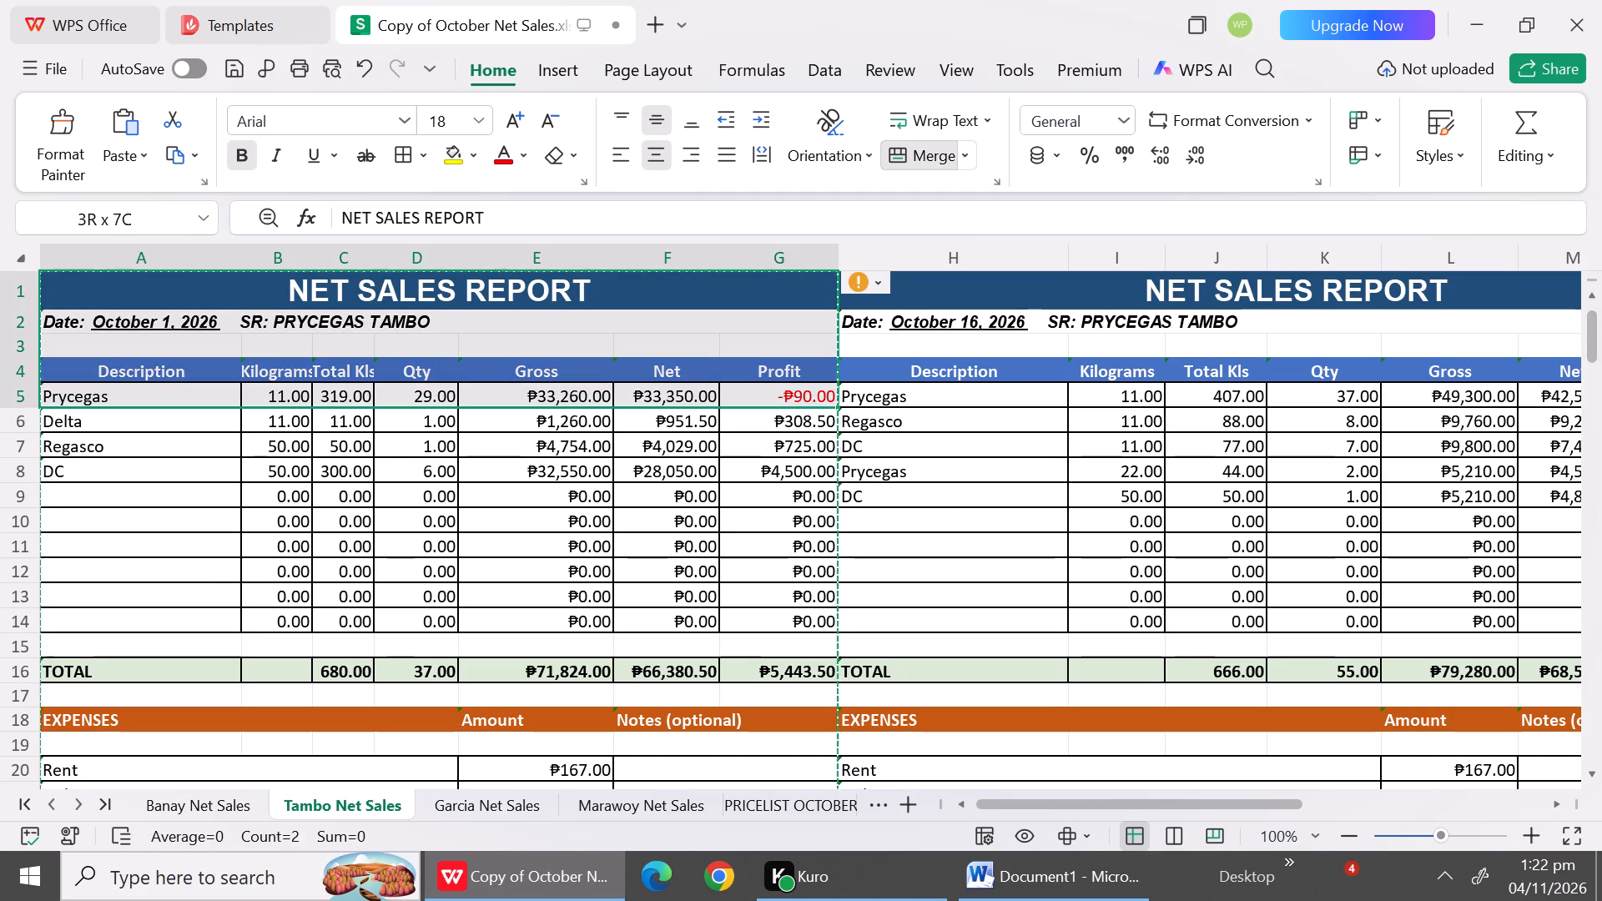
left_click_drag(162, 384, 481, 818)
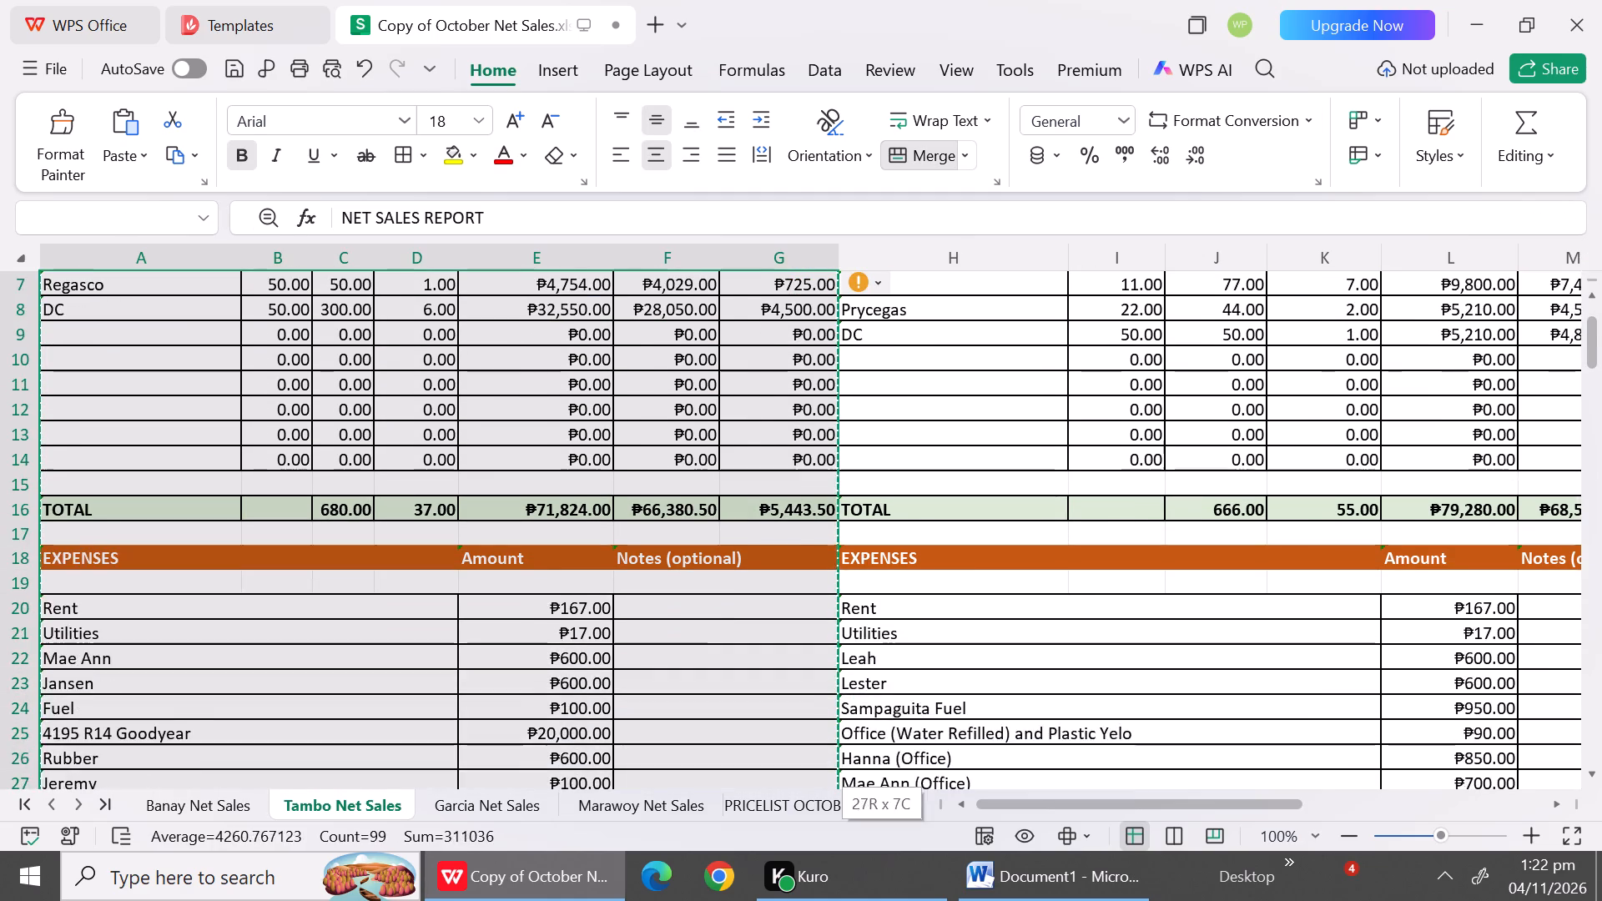
left_click_drag(481, 818, 476, 853)
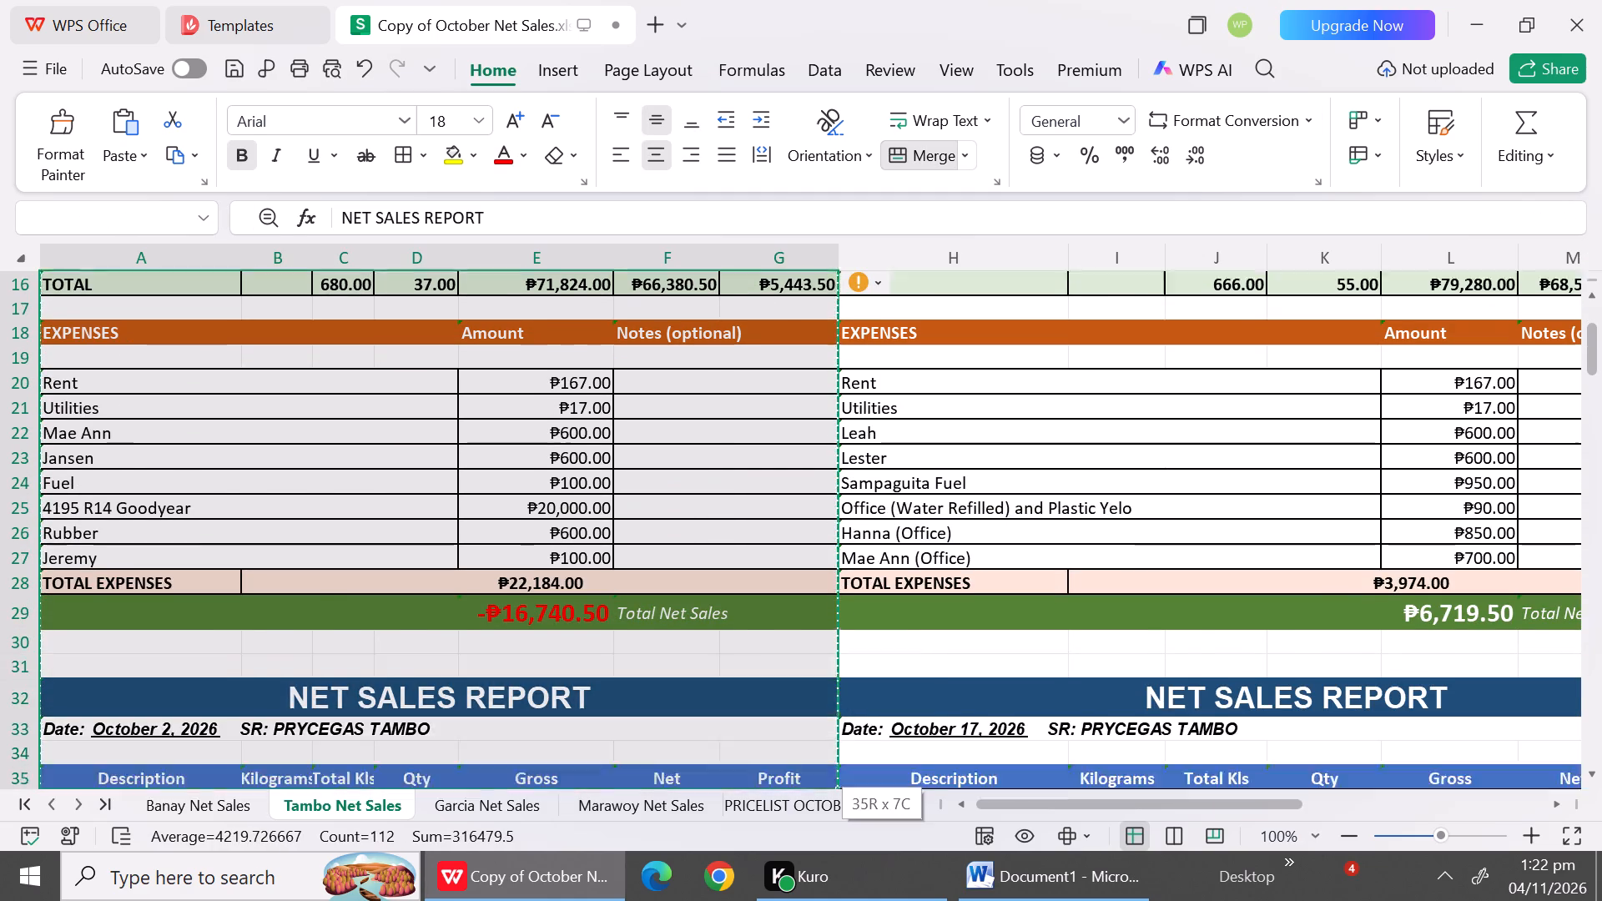
left_click_drag(476, 853, 449, 813)
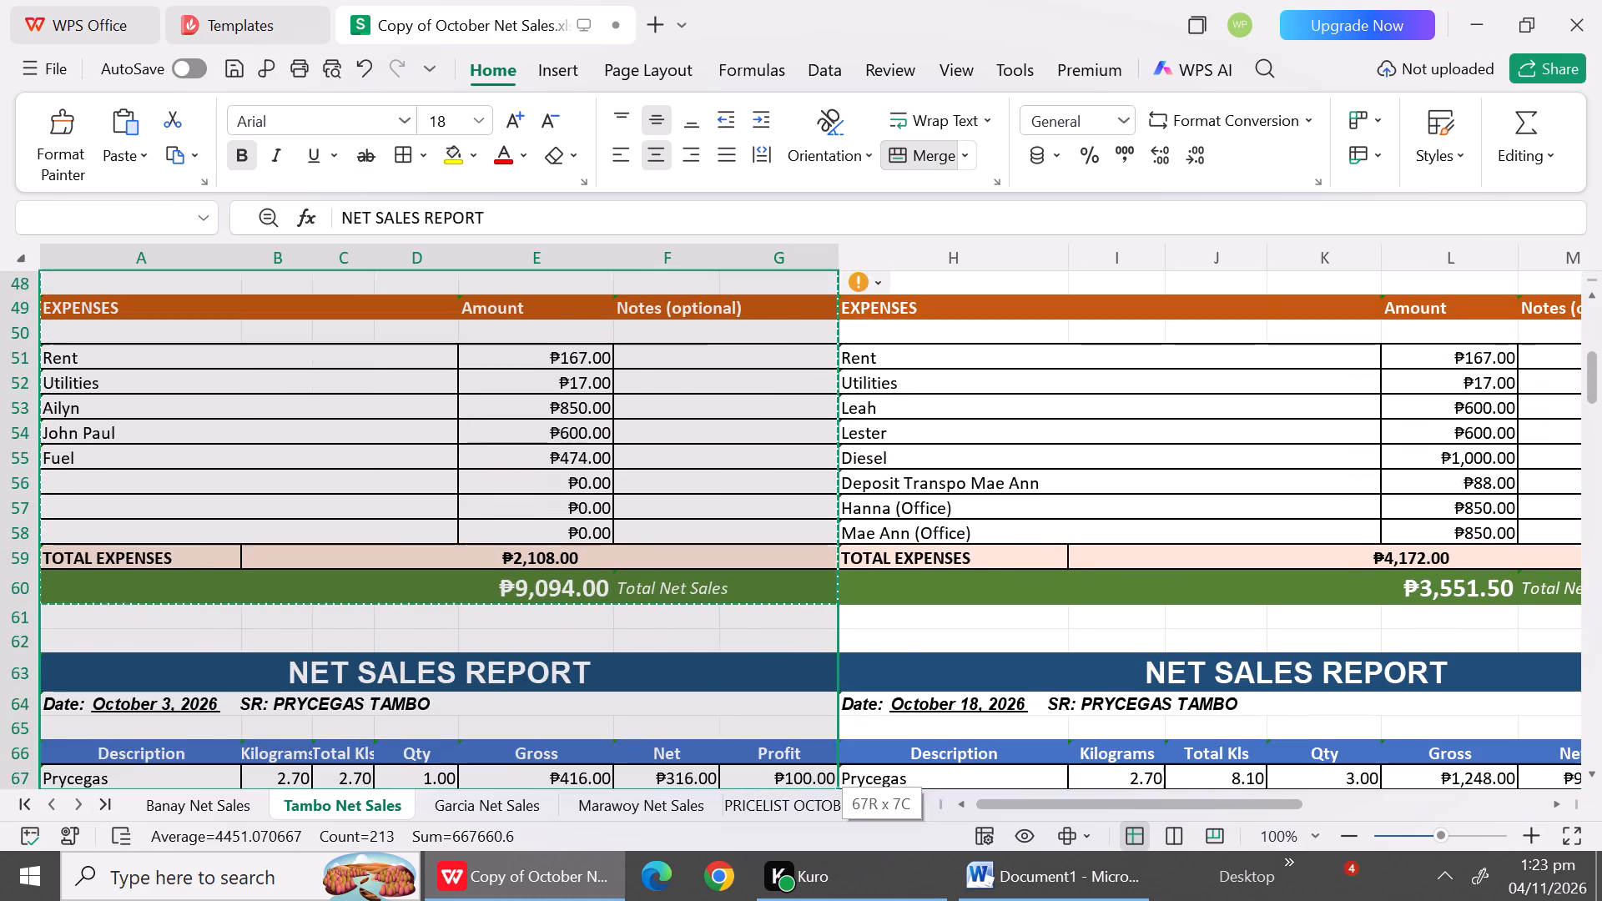
left_click_drag(449, 813, 466, 552)
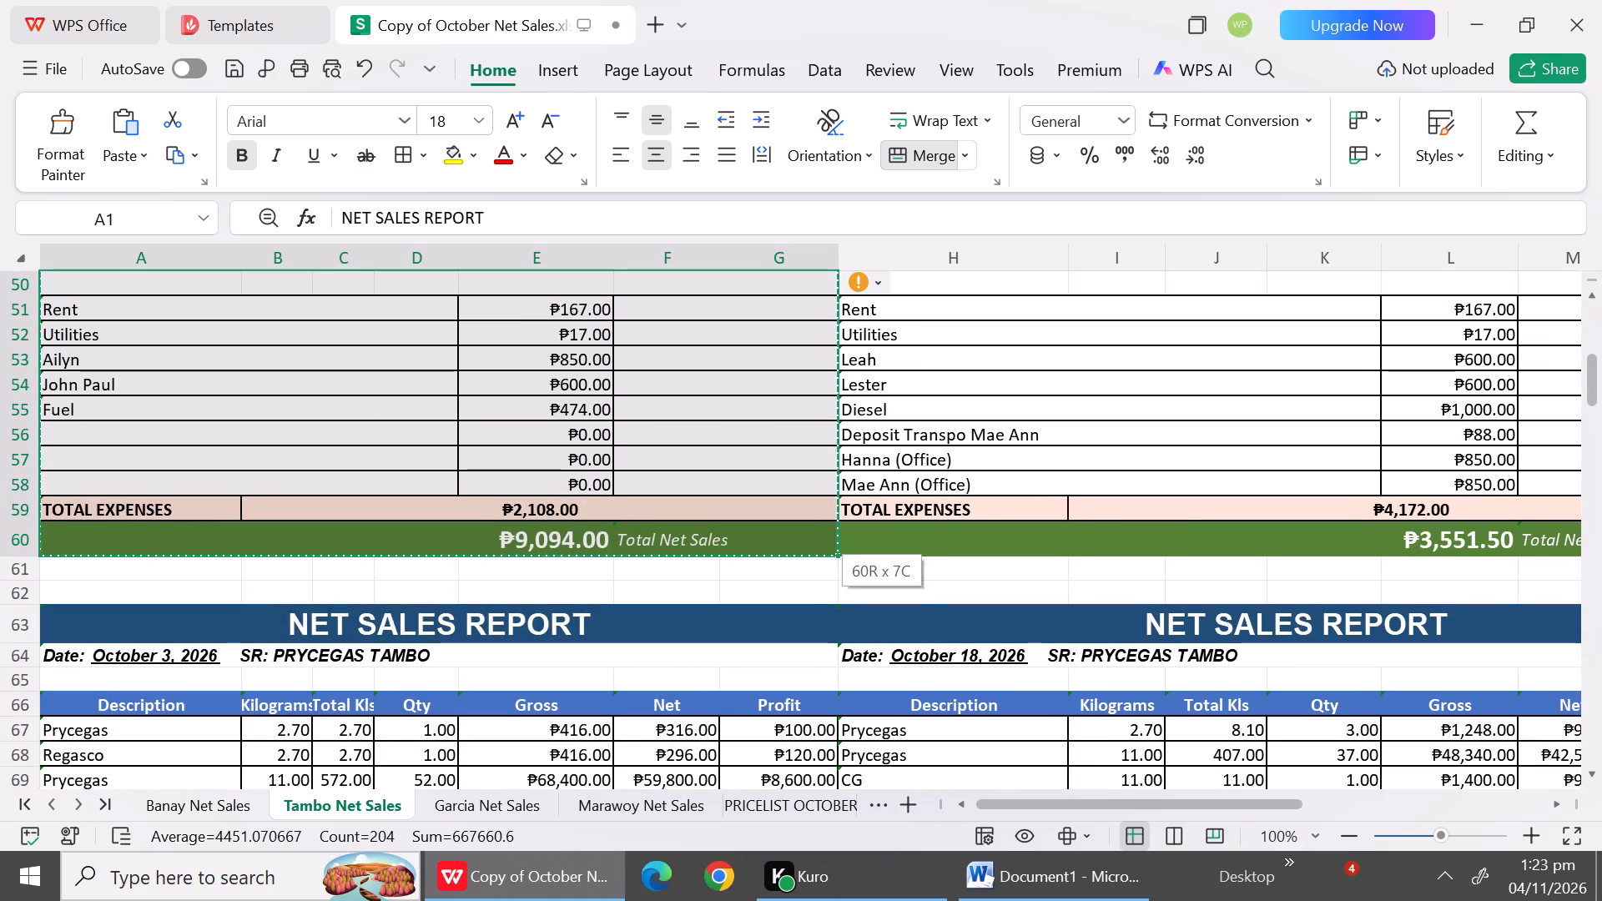
key("ctrl+c")
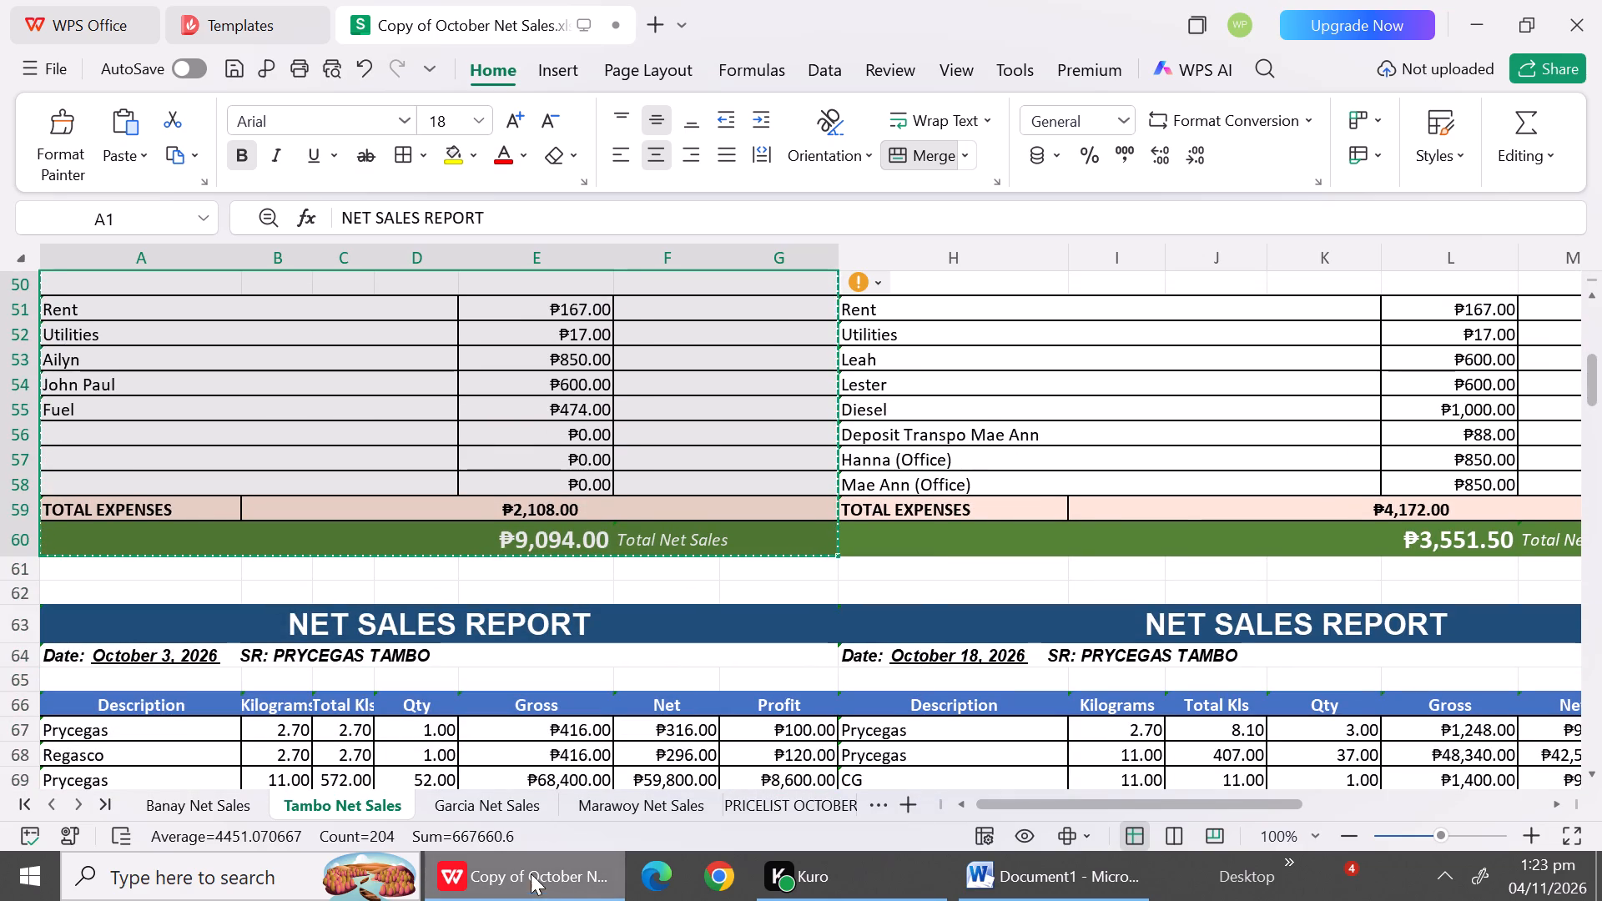
left_click(1059, 893)
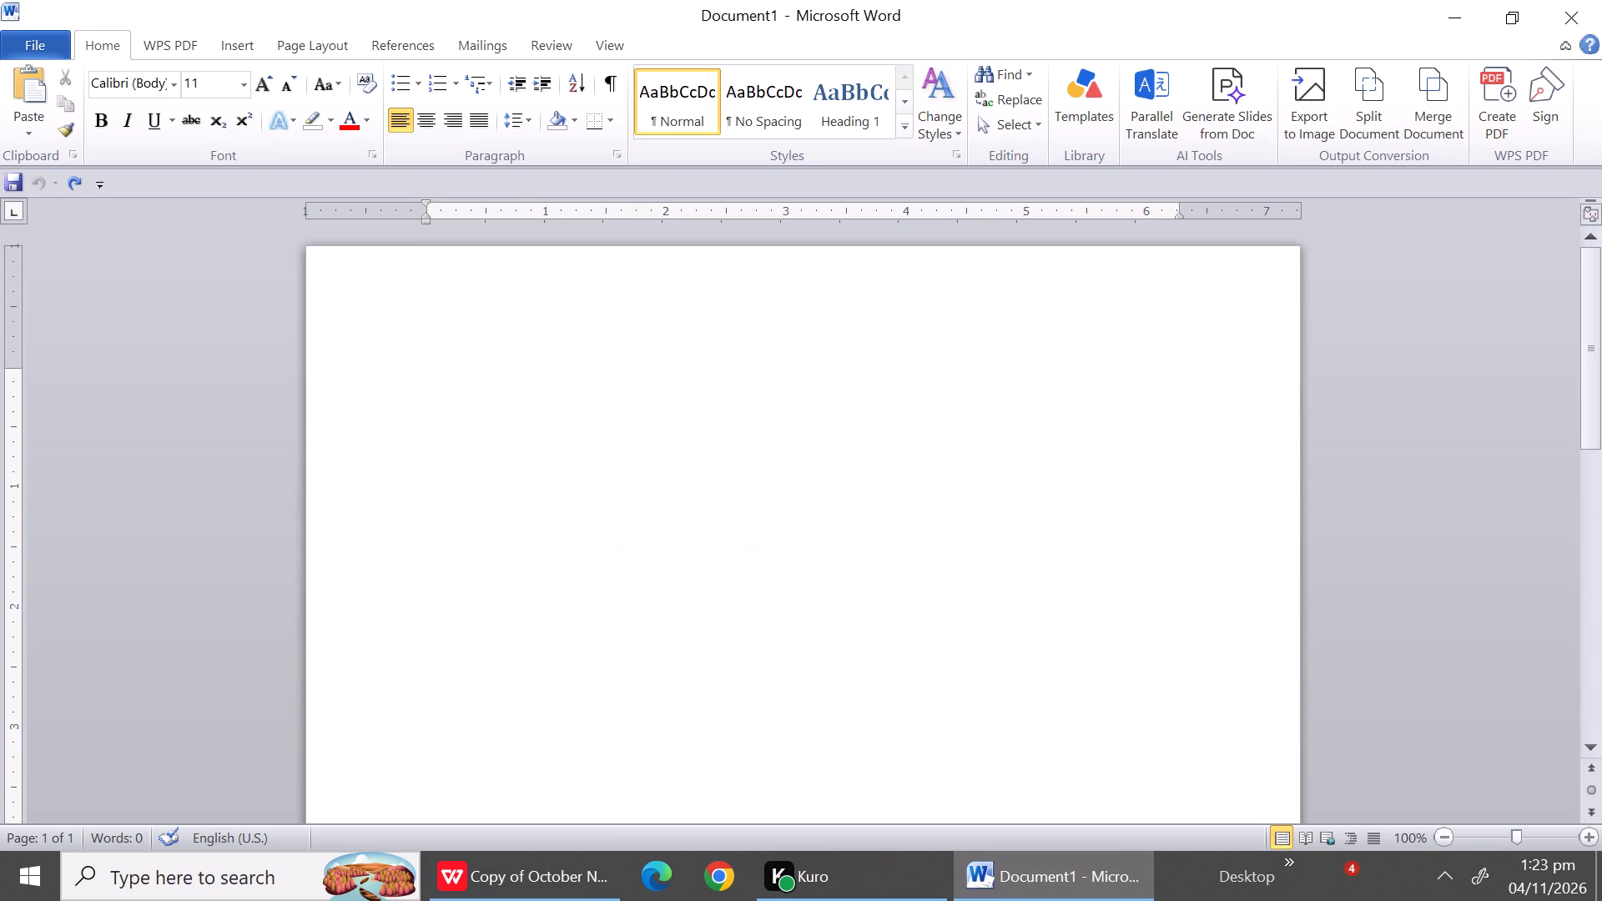
key("ctrl+v")
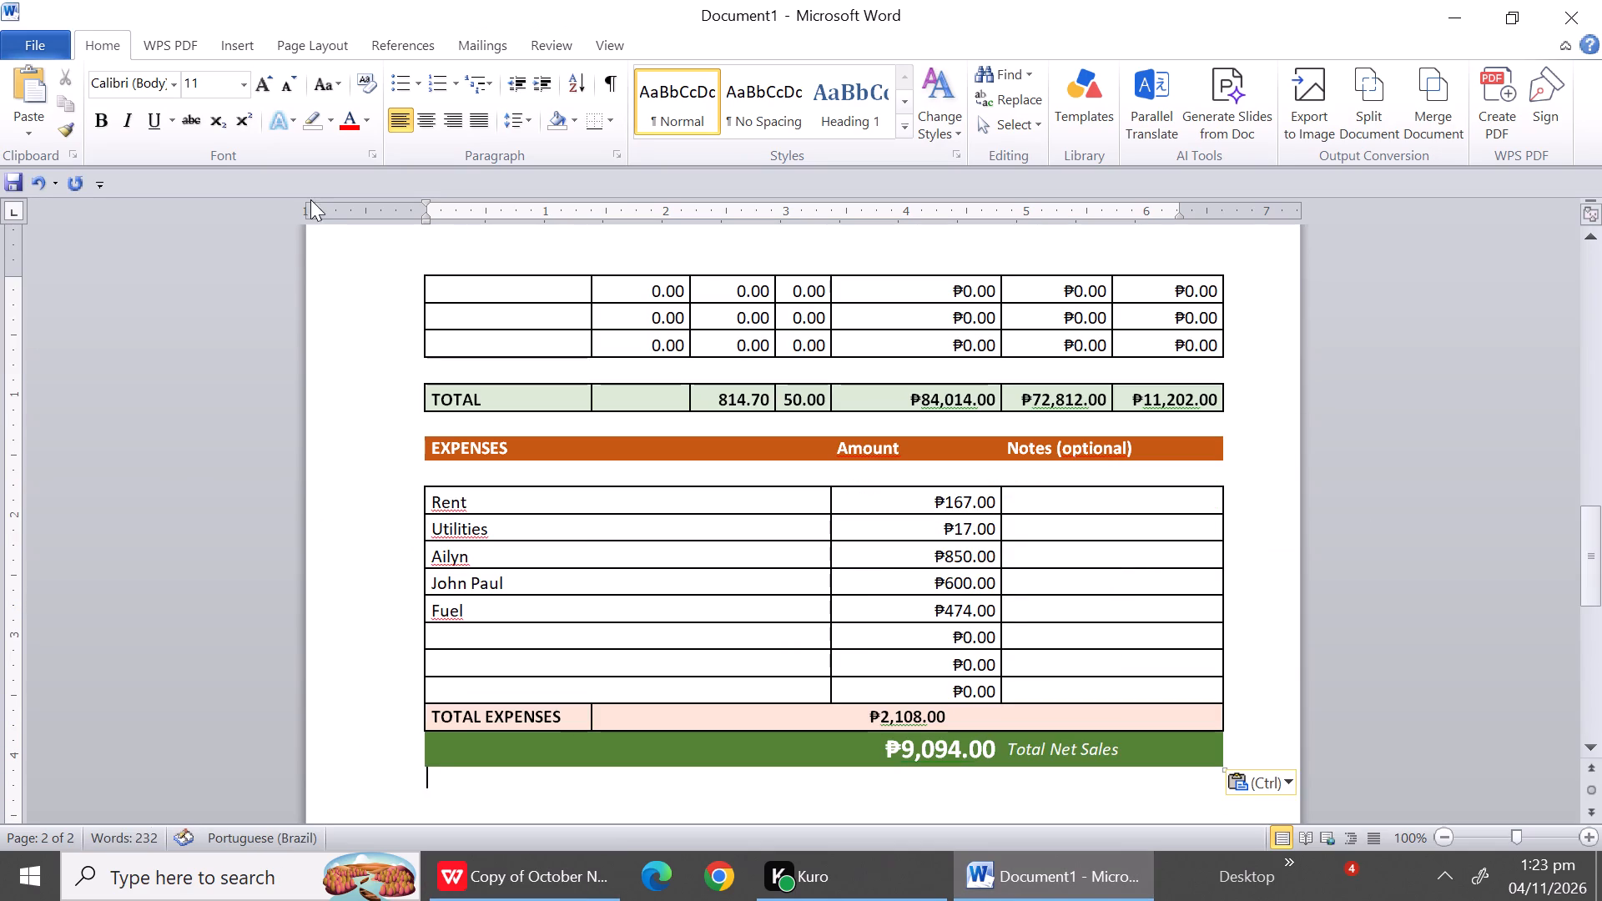
Undo the paste of the October 1 and October 2 Tambo reports, leaving the Word document blank.
left_click(307, 33)
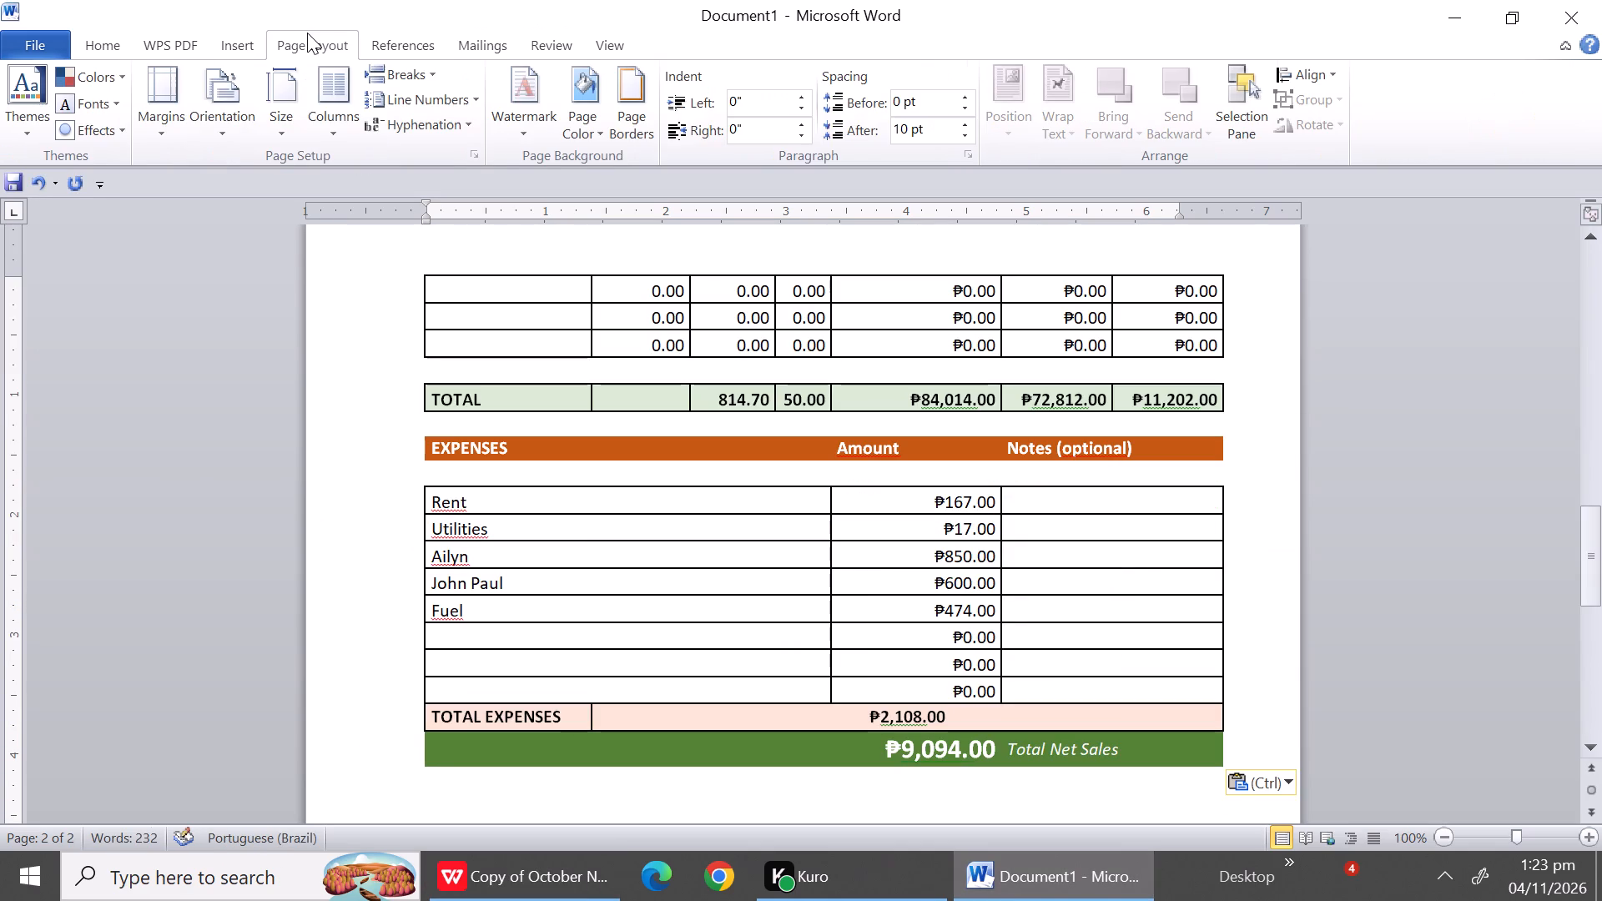
left_click(1601, 352)
double_click(1589, 293)
left_click(1589, 293)
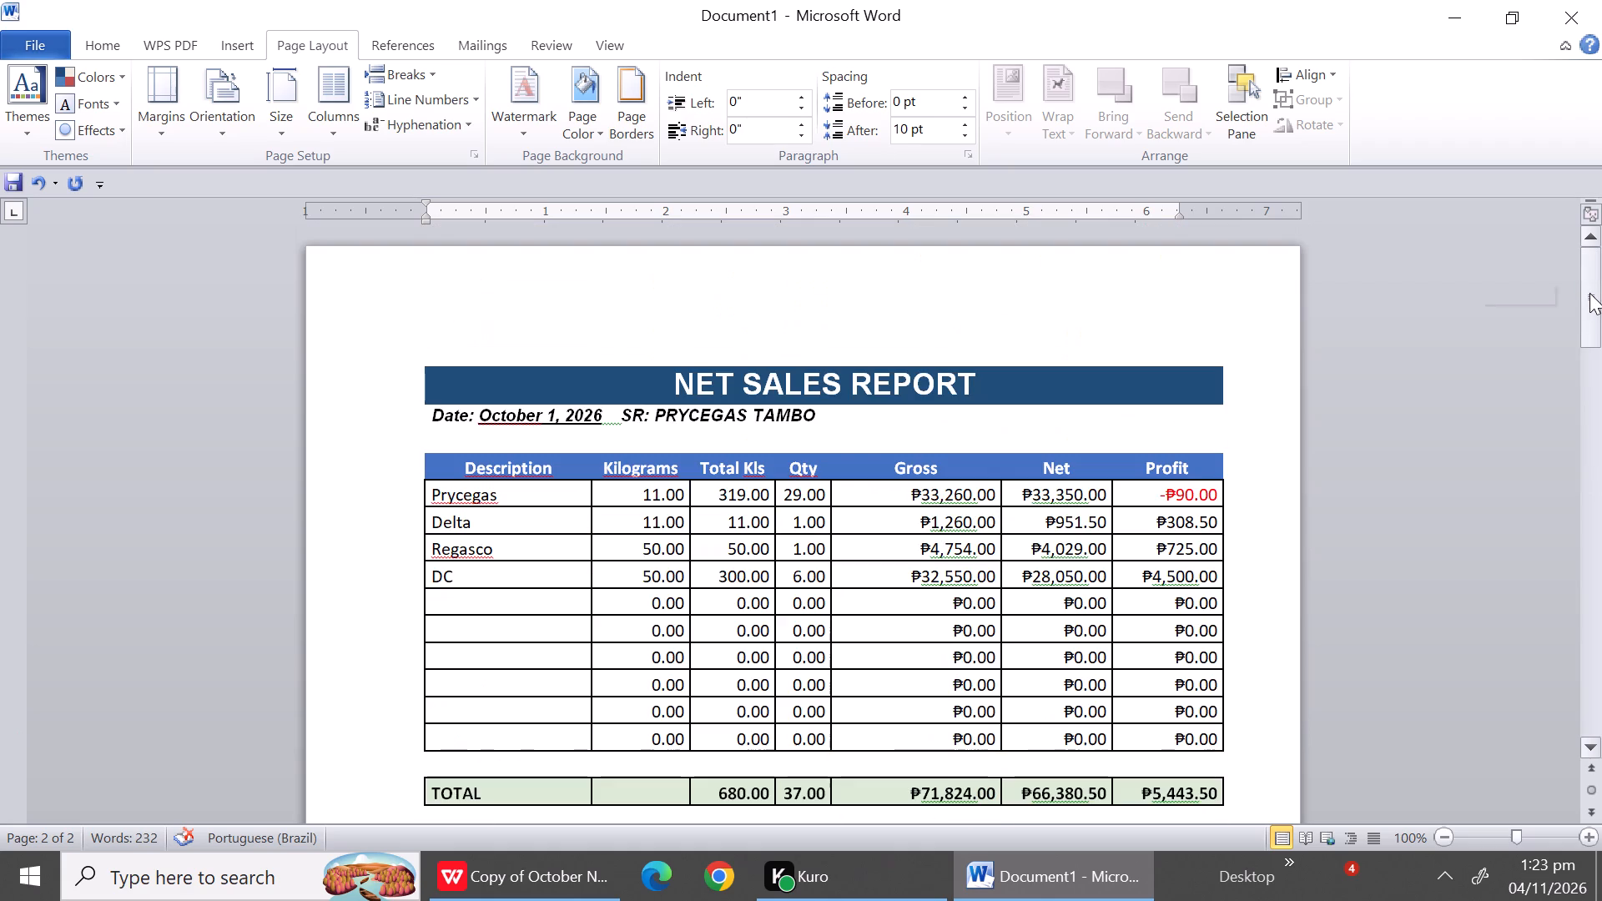
left_click(462, 440)
right_click(462, 440)
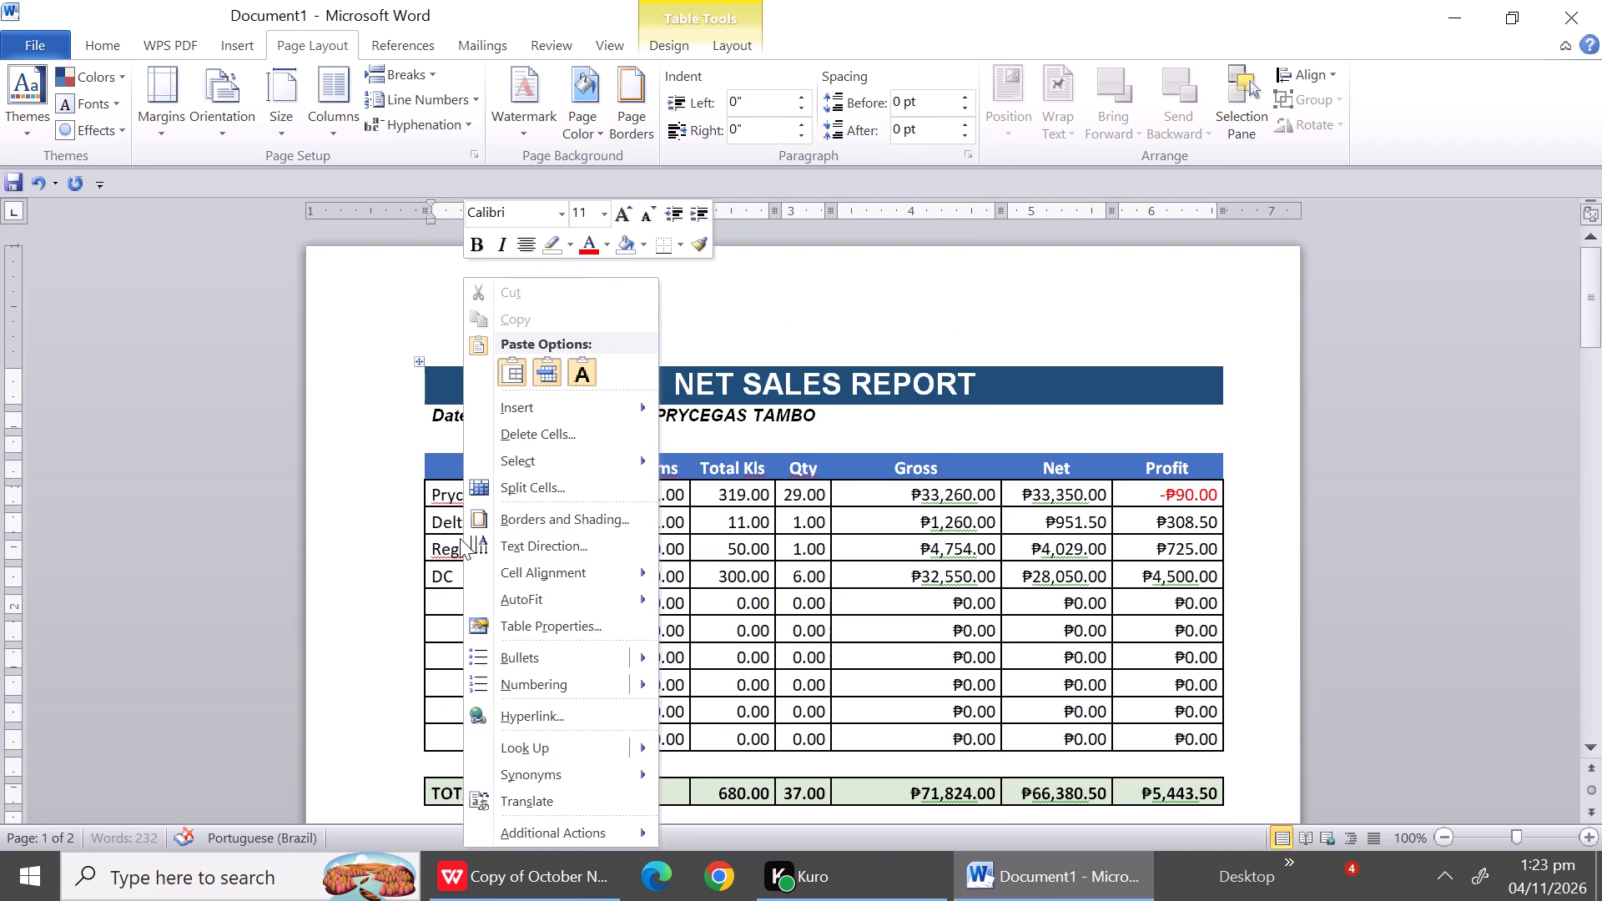
left_click(1238, 284)
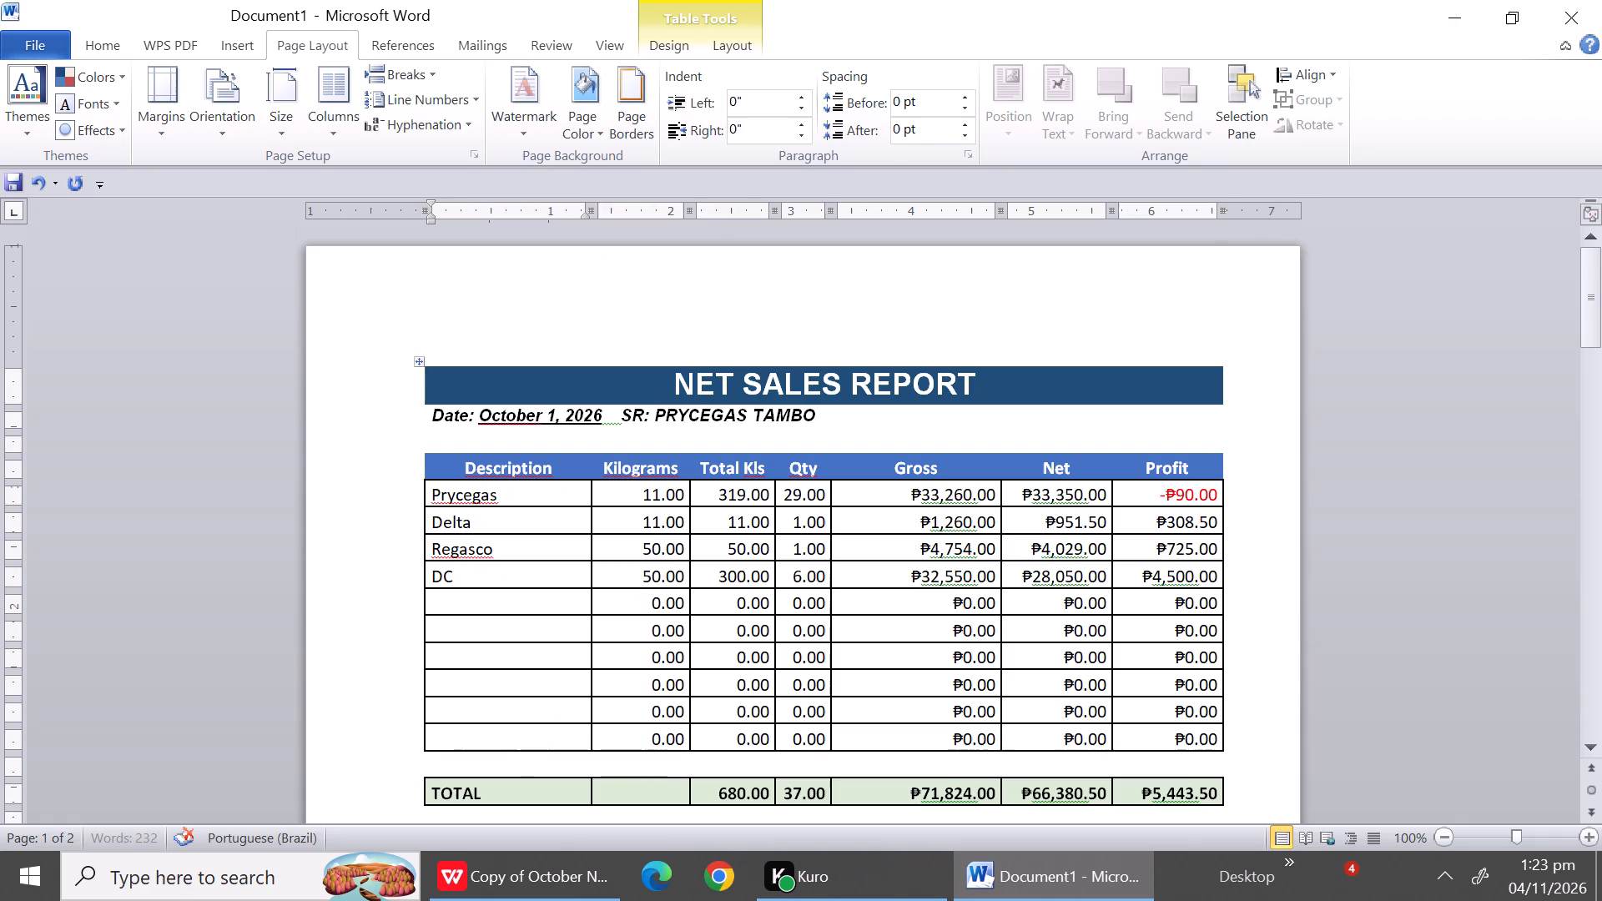
key("ctrl+z")
Copy all Tambo reports in columns A to G, rows 1 to 467, from the WPS workbook and paste them into the blank Word document.
left_click(572, 900)
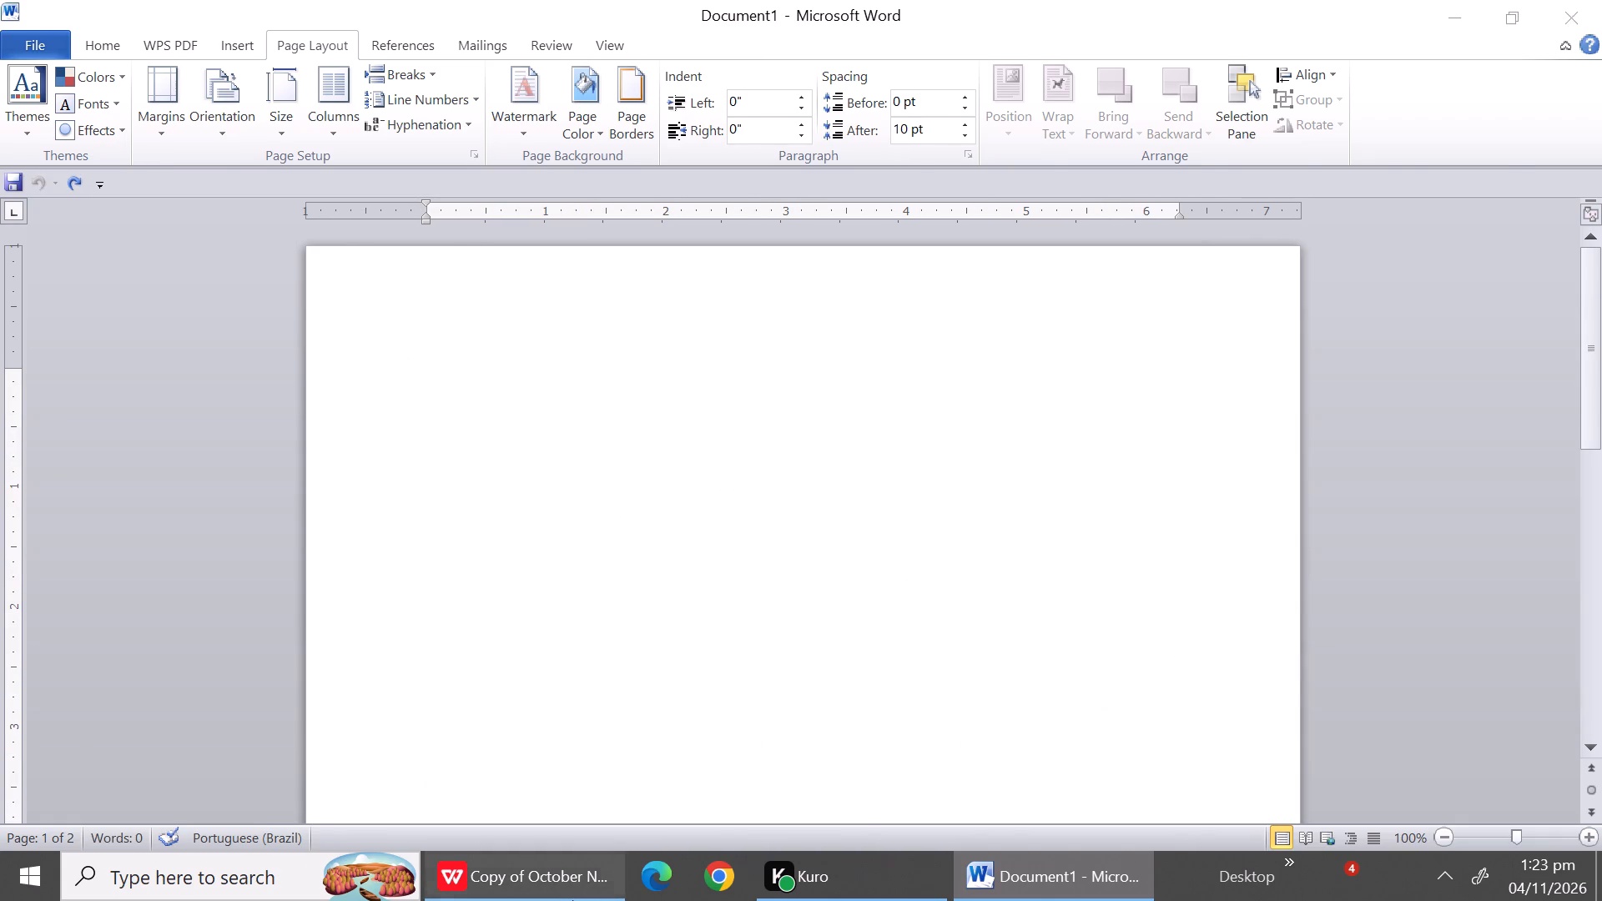
left_click(670, 420)
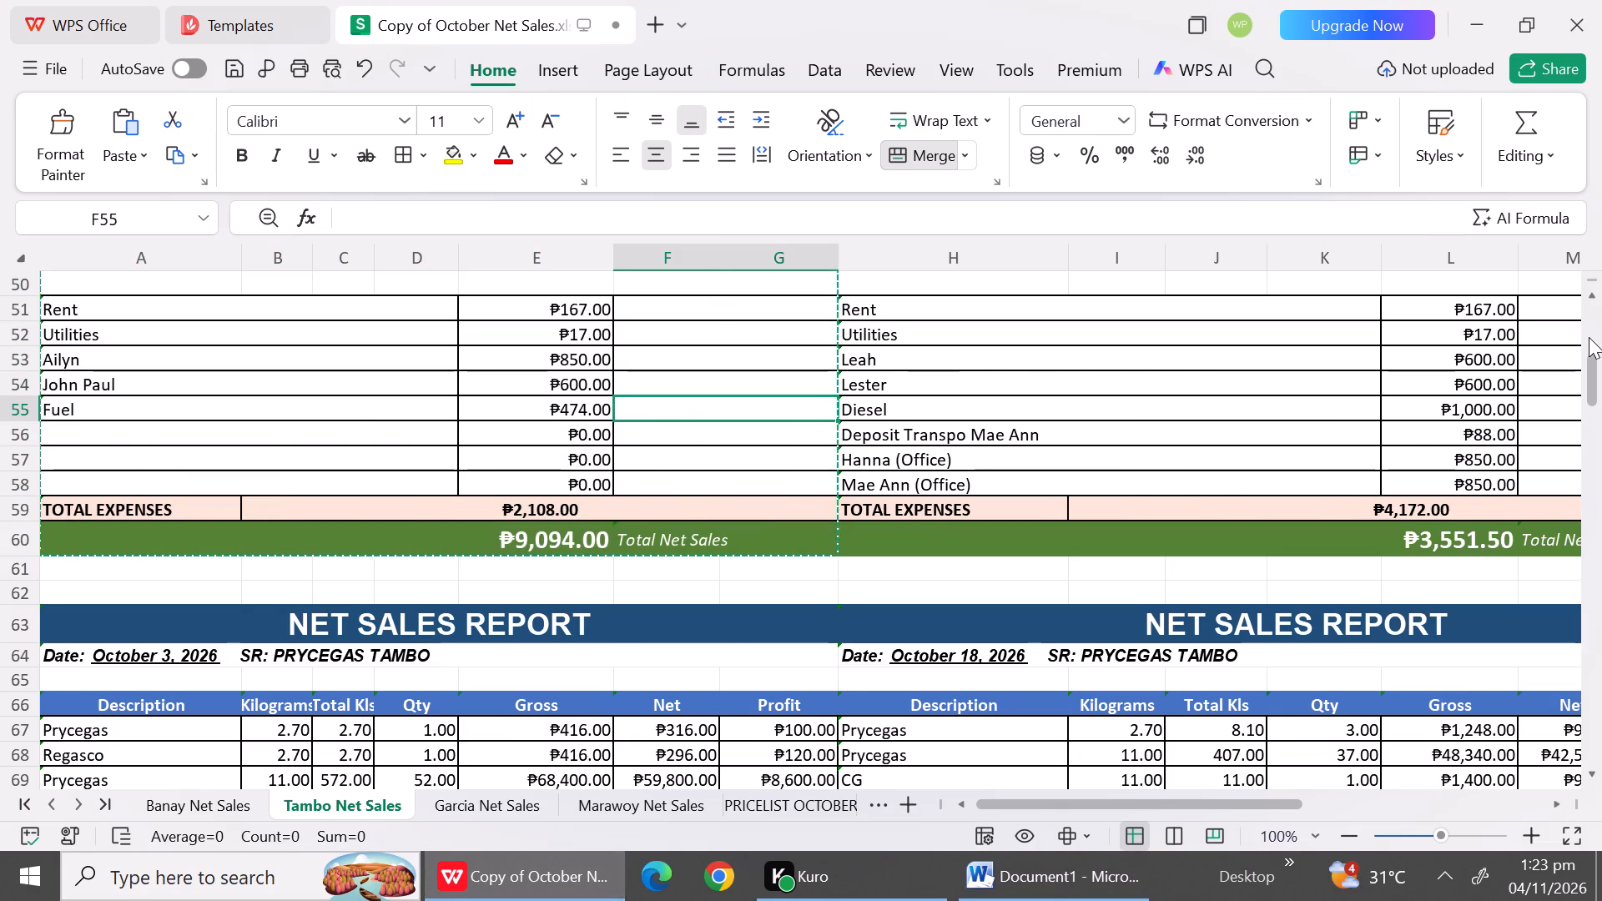
left_click(1589, 337)
left_click(1589, 330)
left_click_drag(1589, 330, 1591, 316)
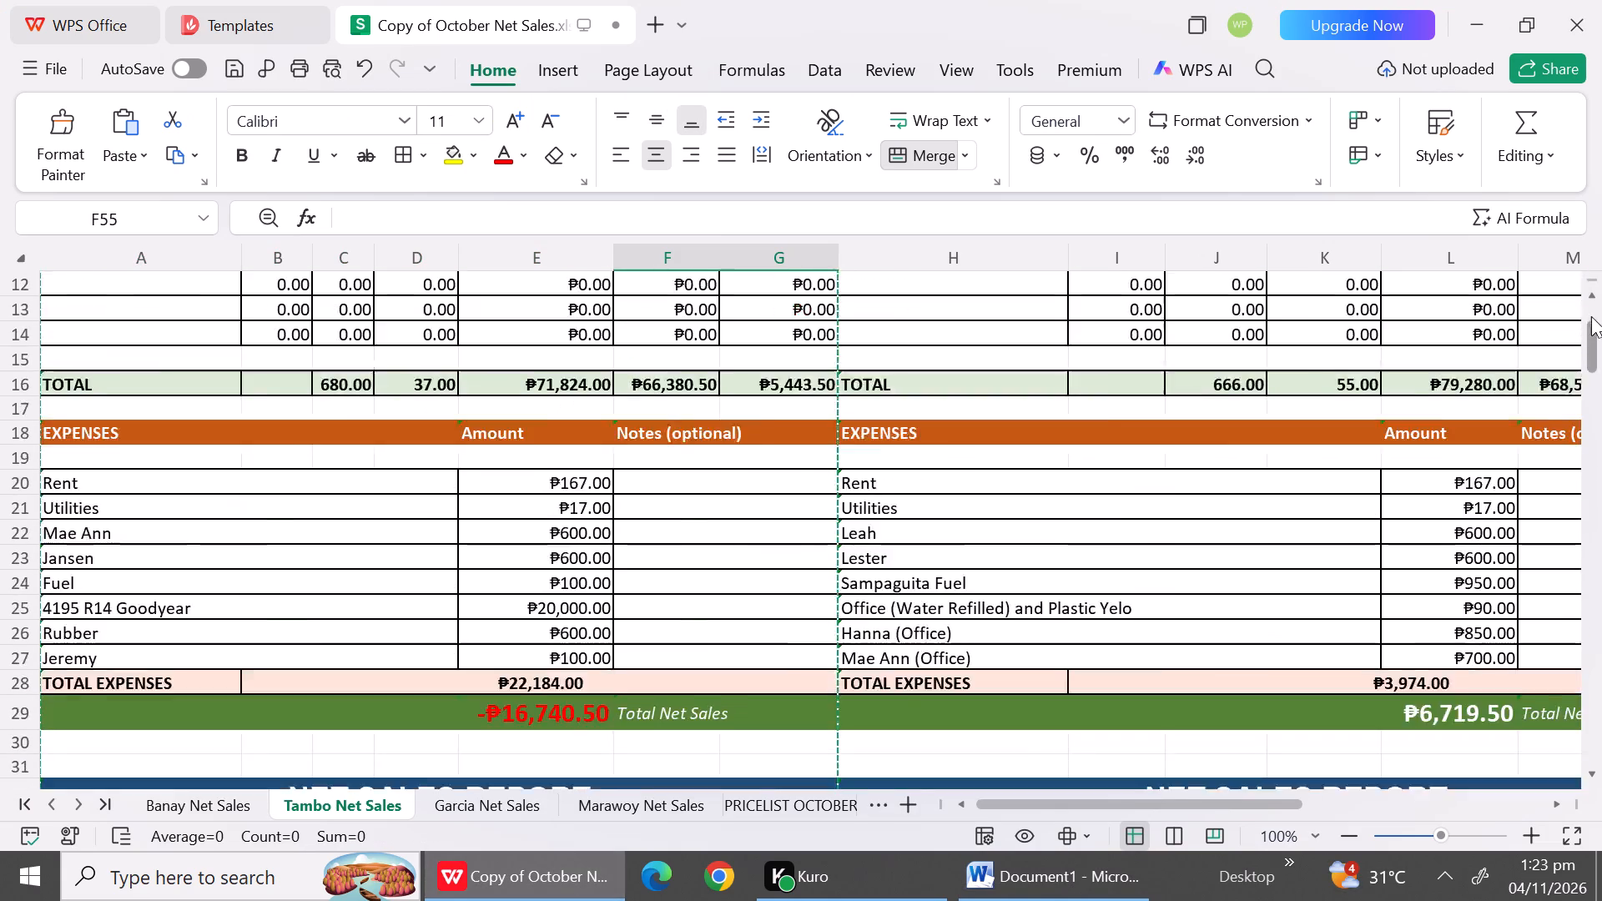
left_click_drag(1591, 316, 1583, 287)
left_click(1583, 287)
left_click_drag(99, 299, 512, 466)
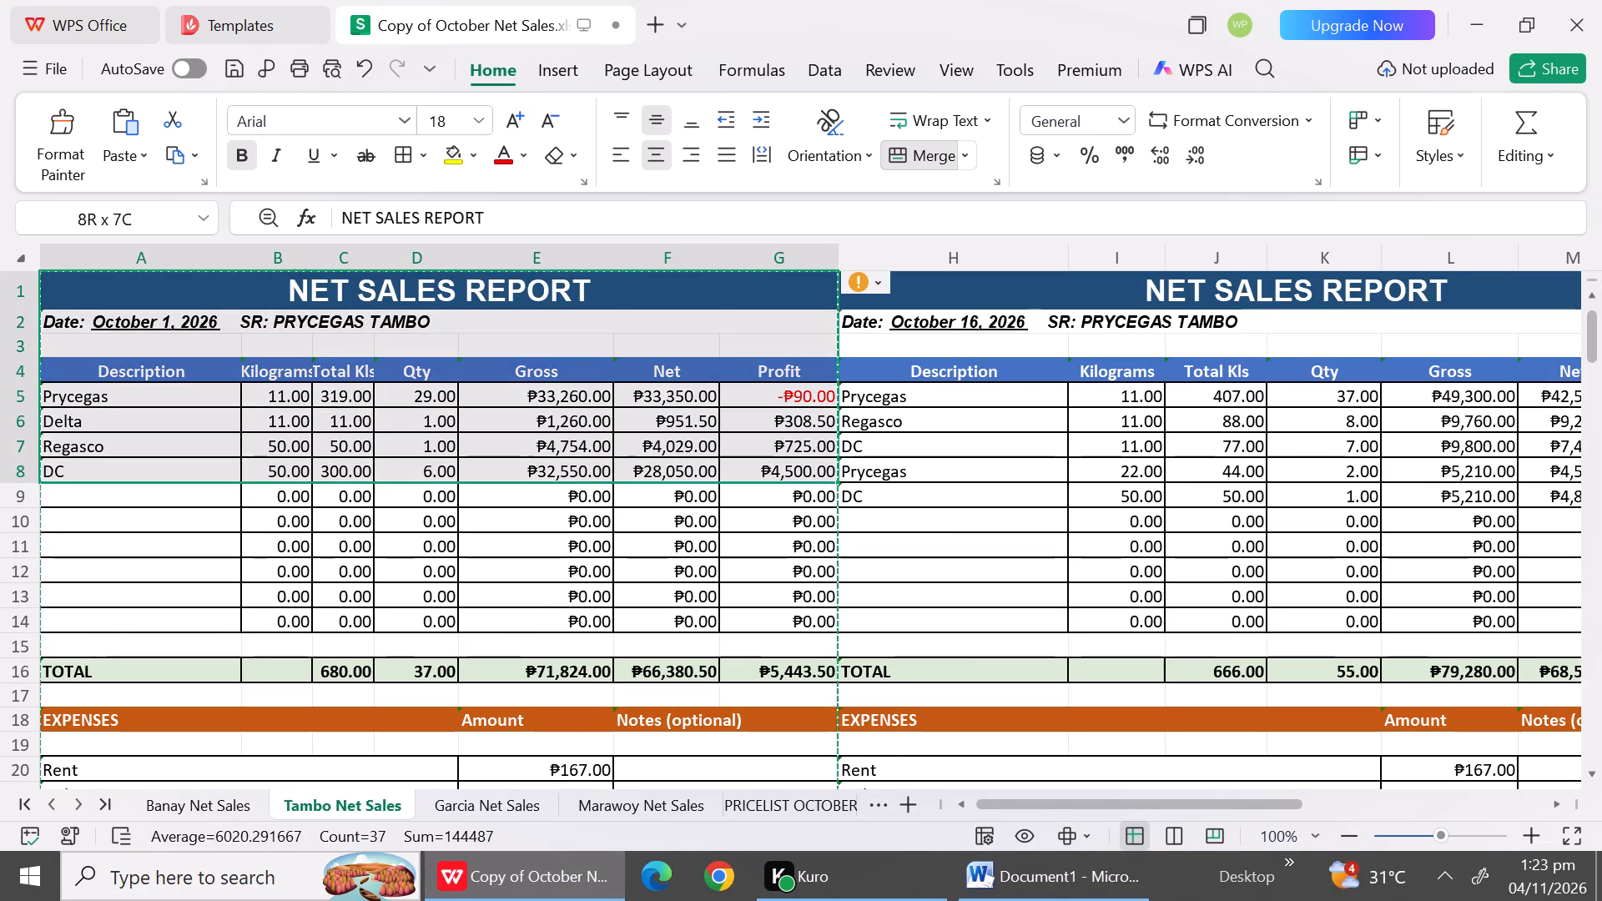
left_click_drag(512, 466, 503, 900)
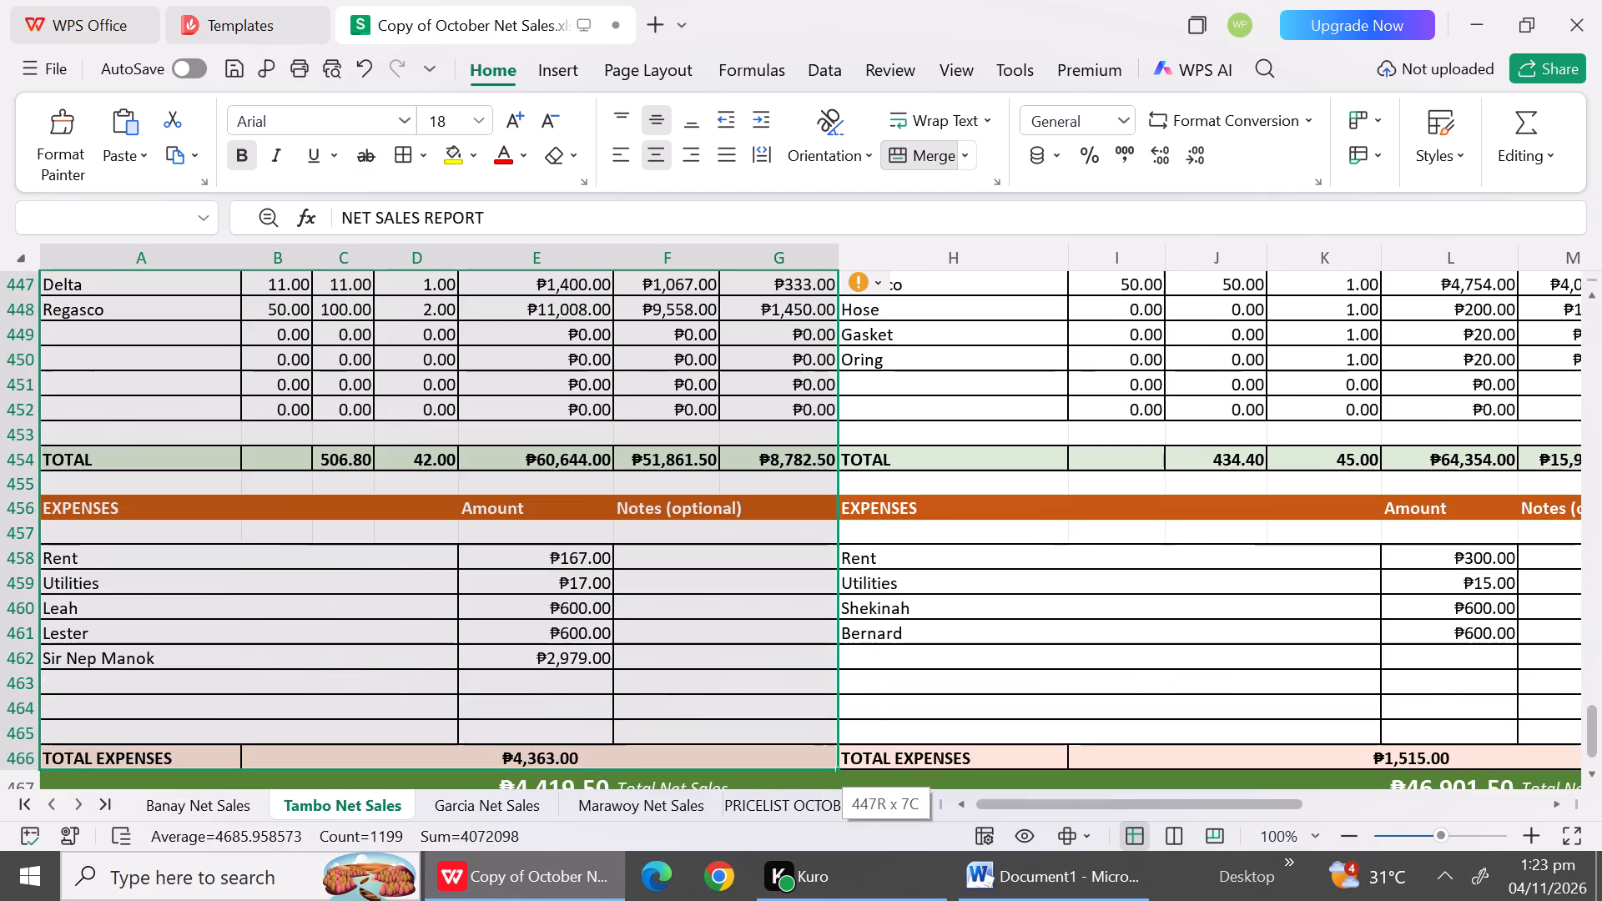
left_click_drag(503, 900, 500, 686)
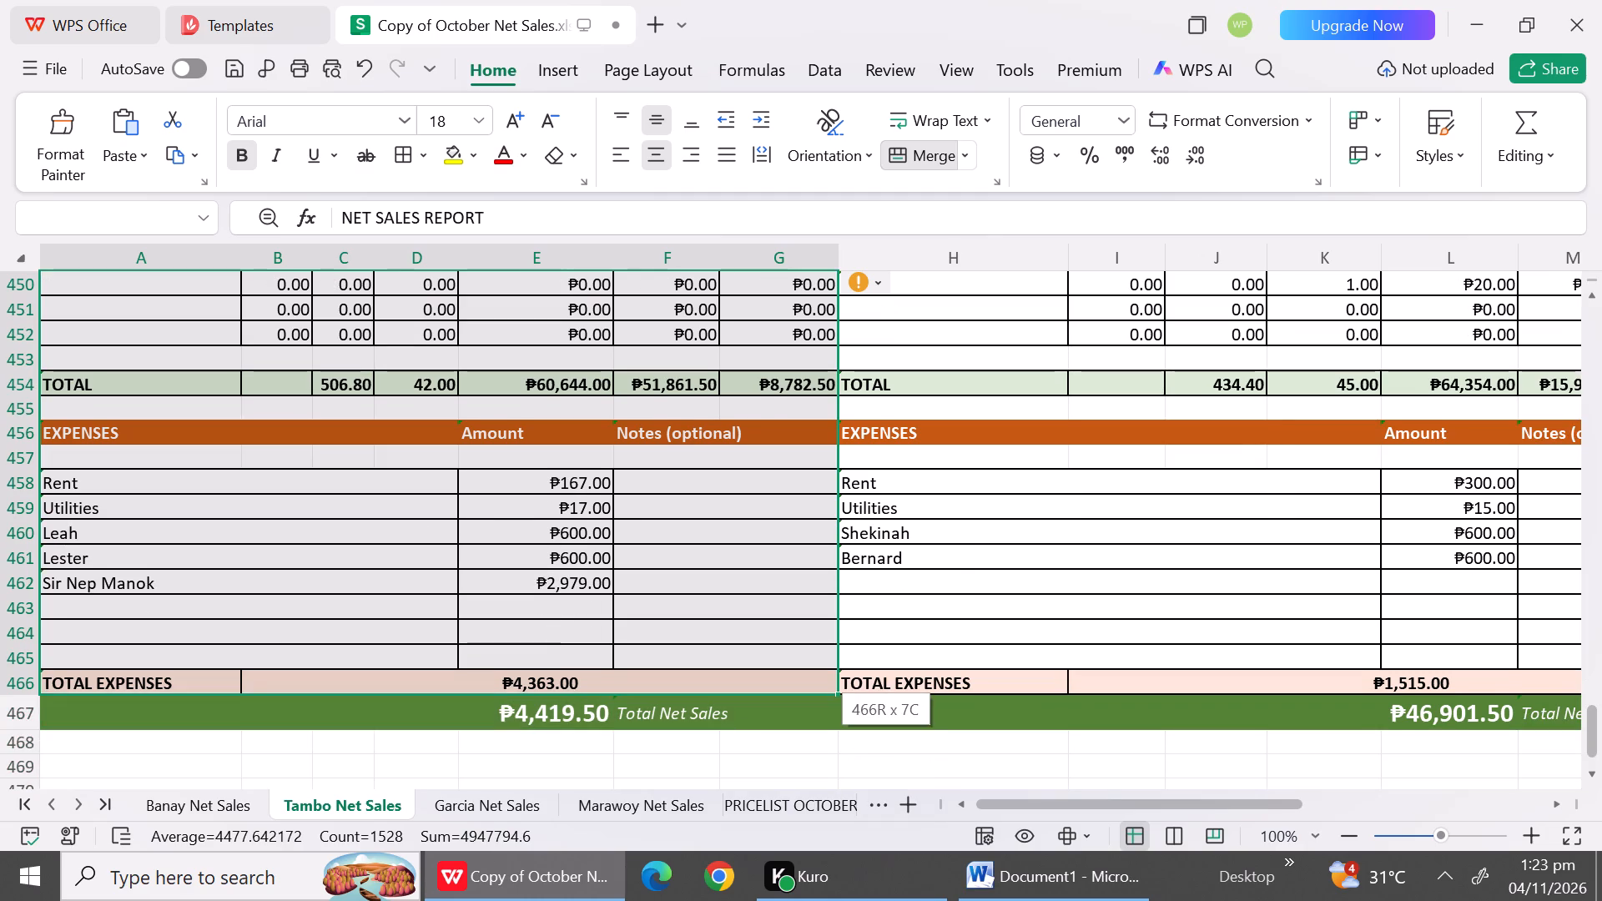
left_click_drag(500, 686, 500, 703)
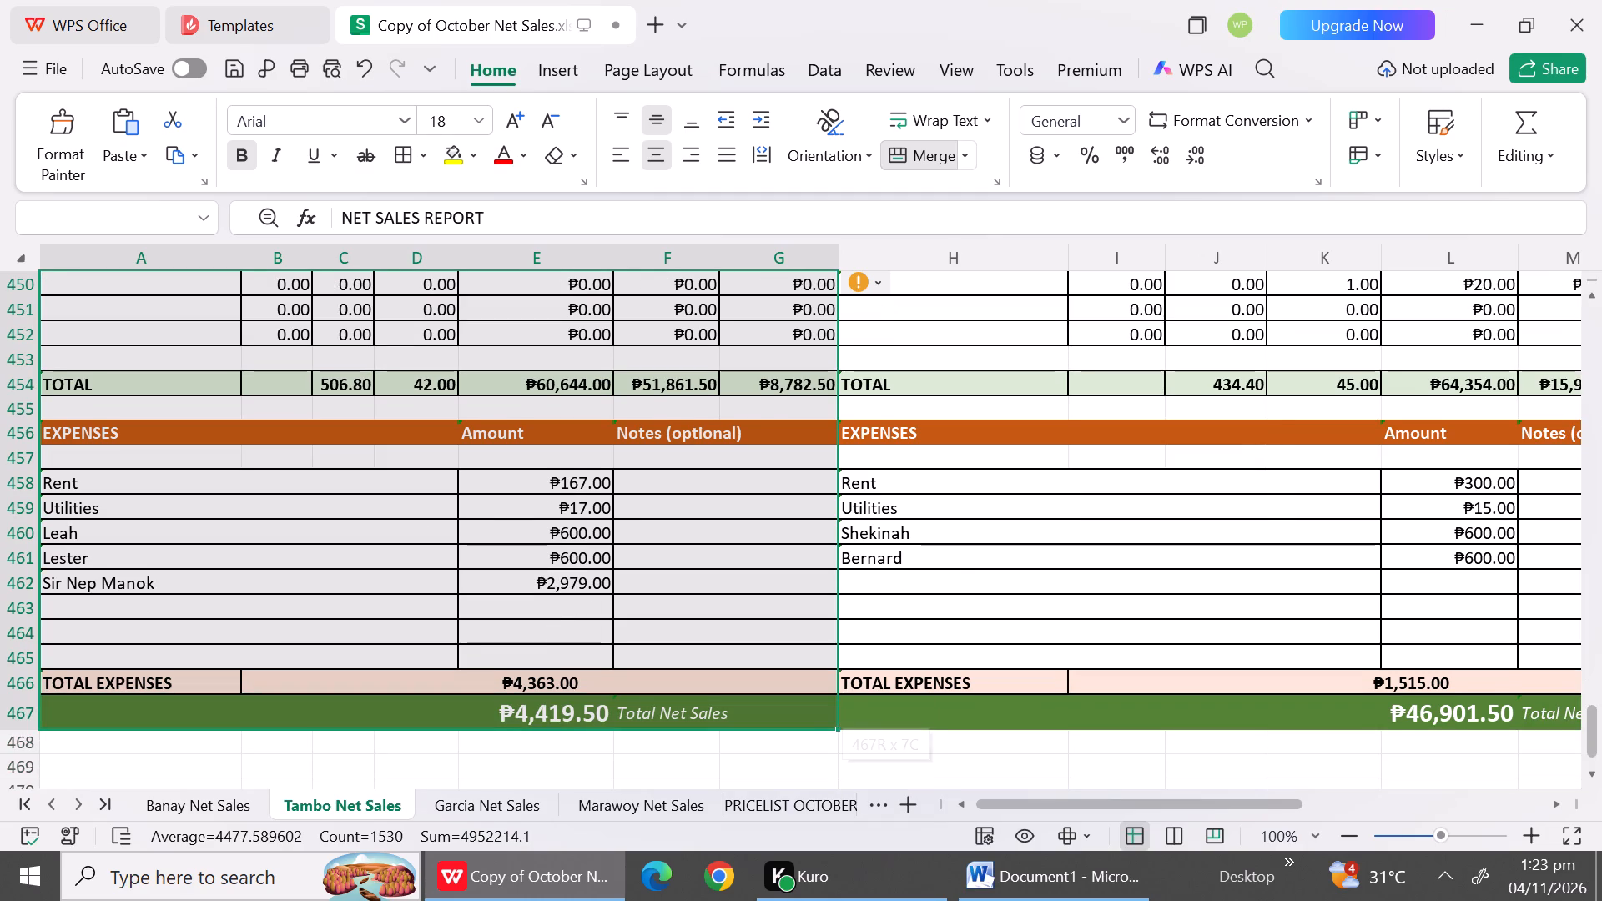
key("ctrl+c")
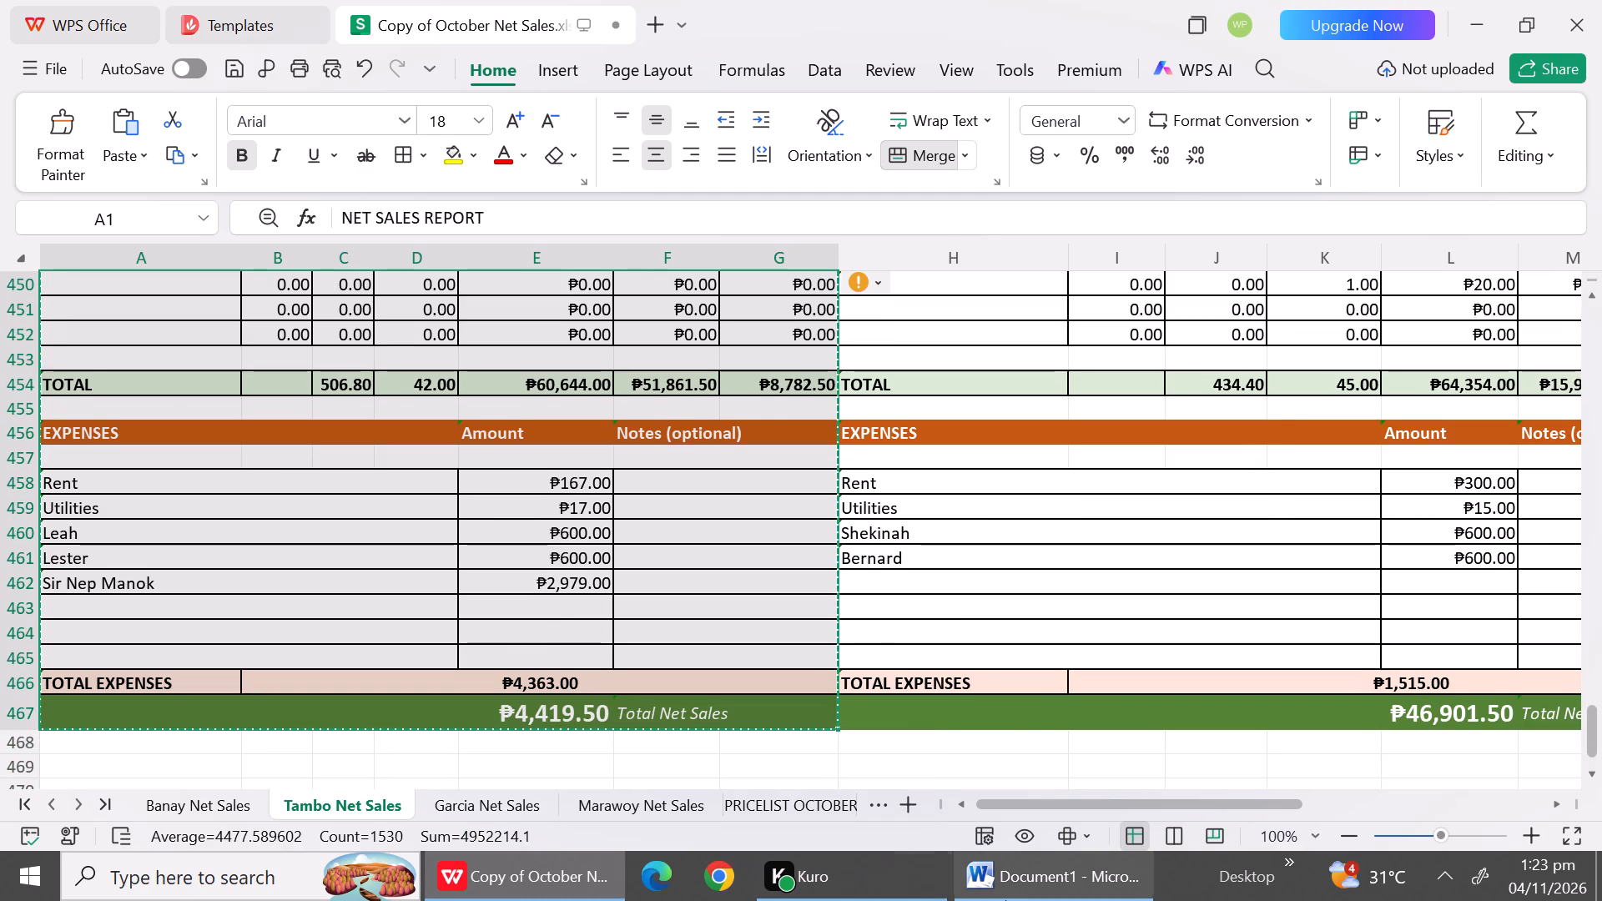
left_click(1000, 897)
key("ctrl+v")
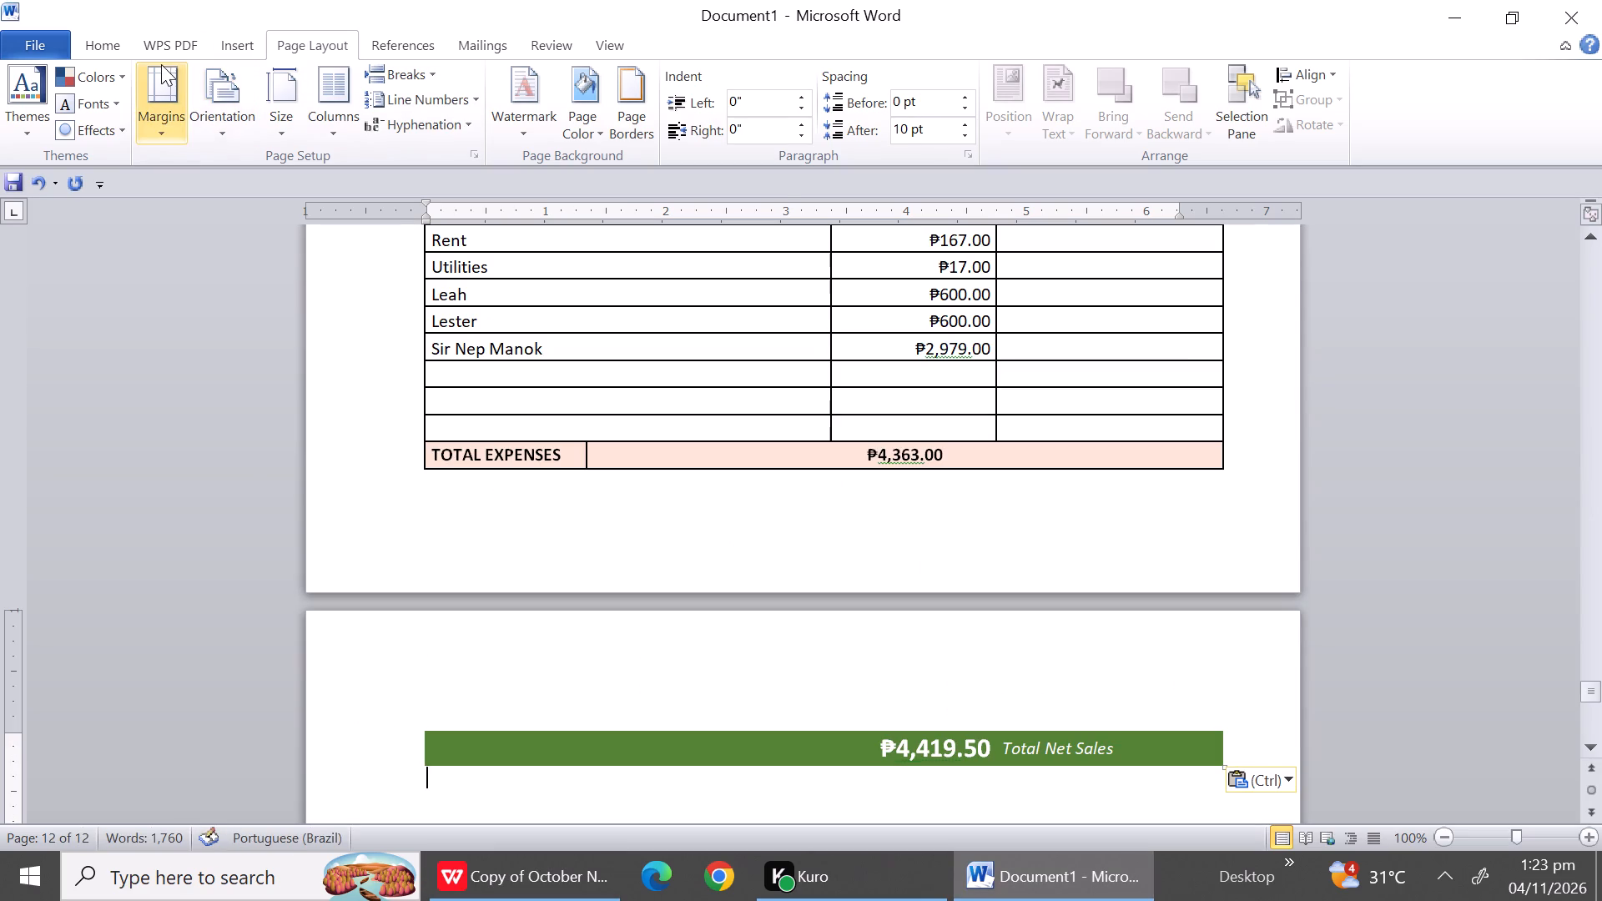
Set the page margins to the Narrow preset, 0.5" on all sides.
left_click(164, 68)
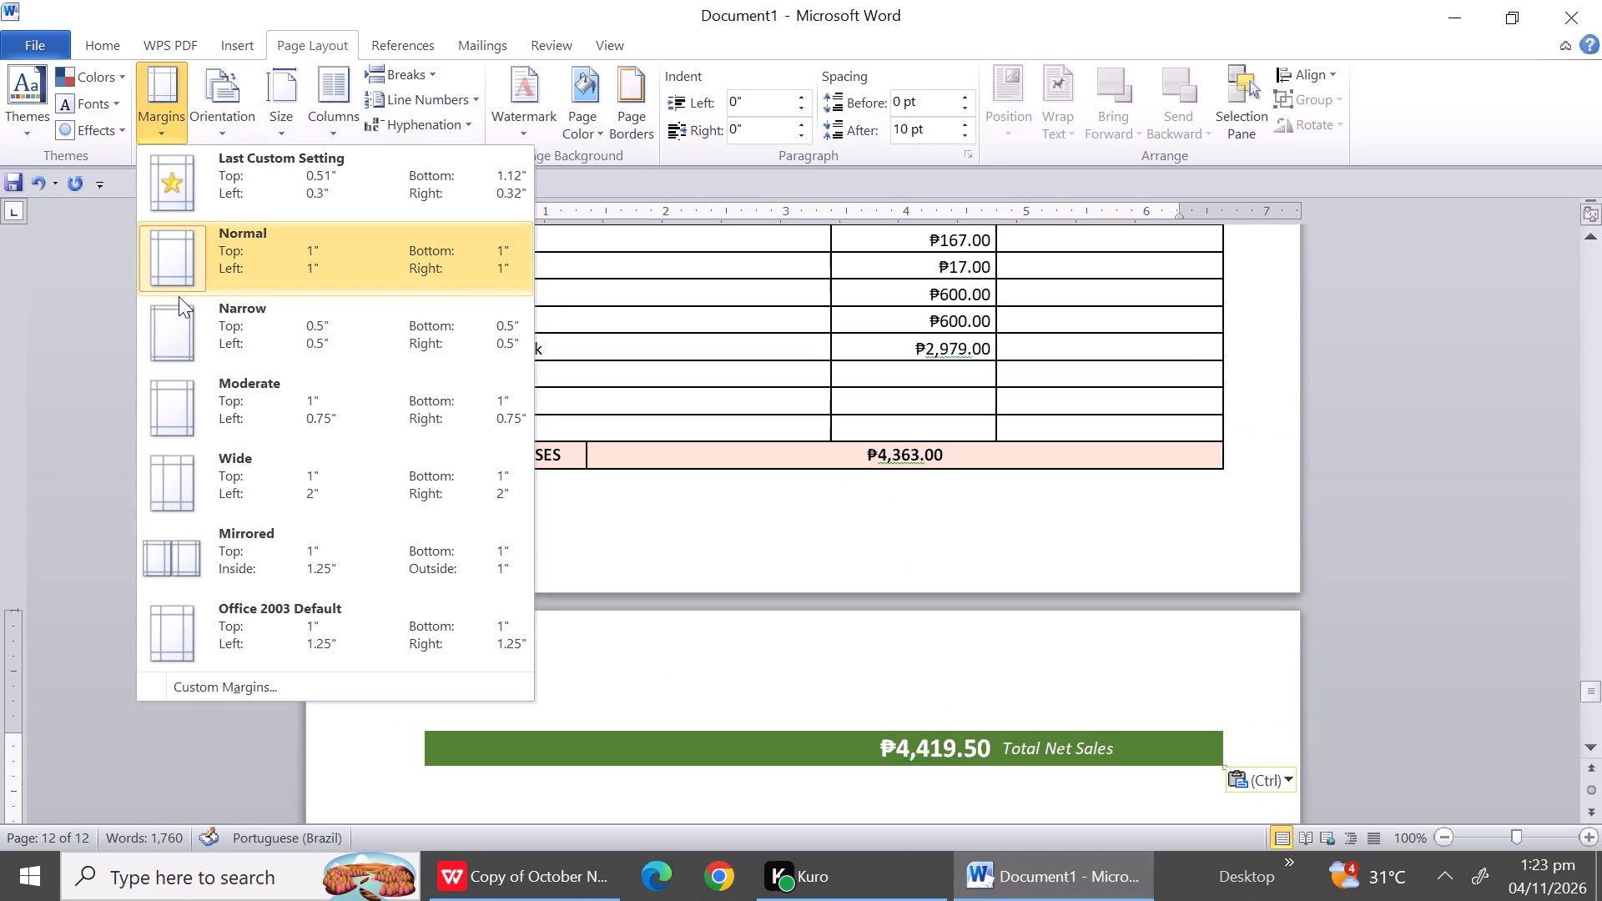
left_click(174, 314)
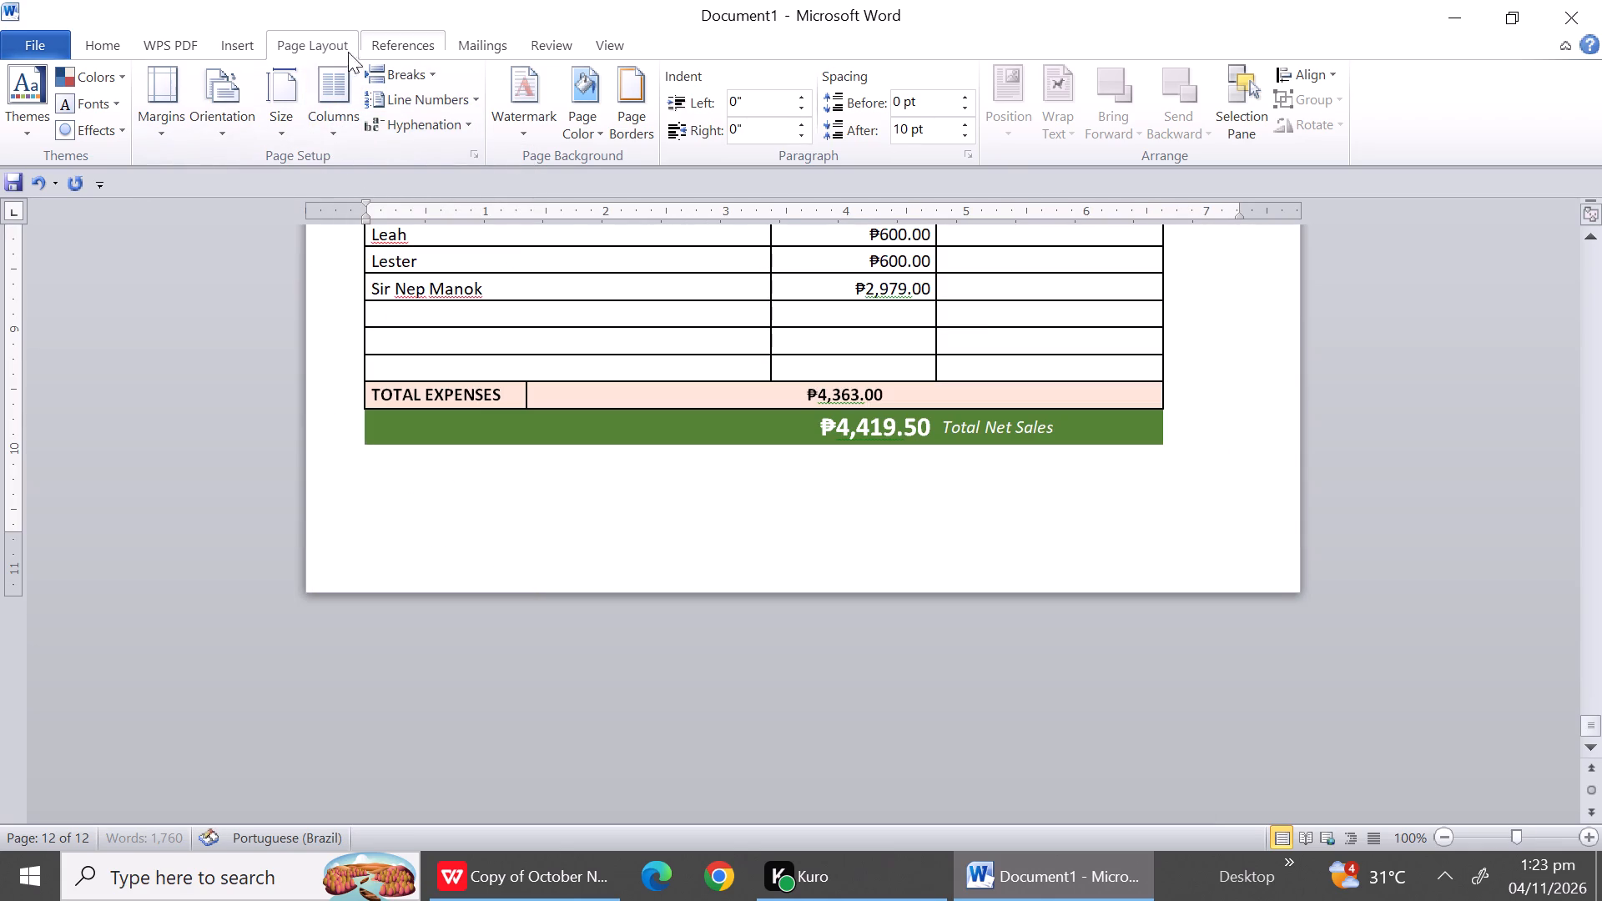
Select the whole document and left-align all text in the reports, after trying centre alignment.
left_click(104, 59)
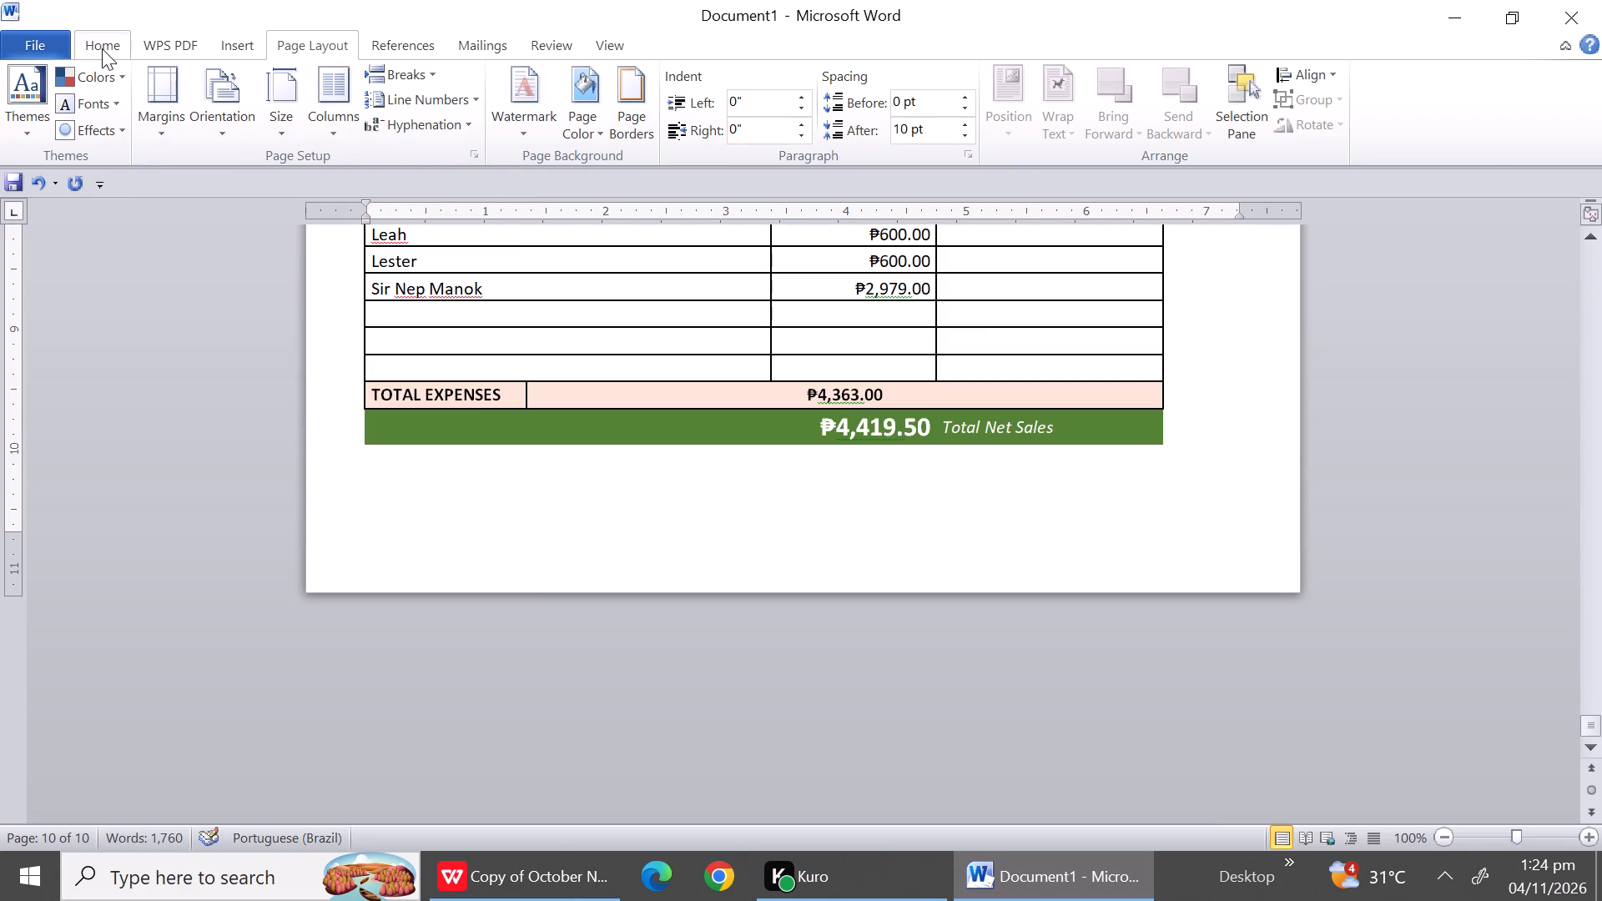
left_click(102, 48)
left_click(431, 117)
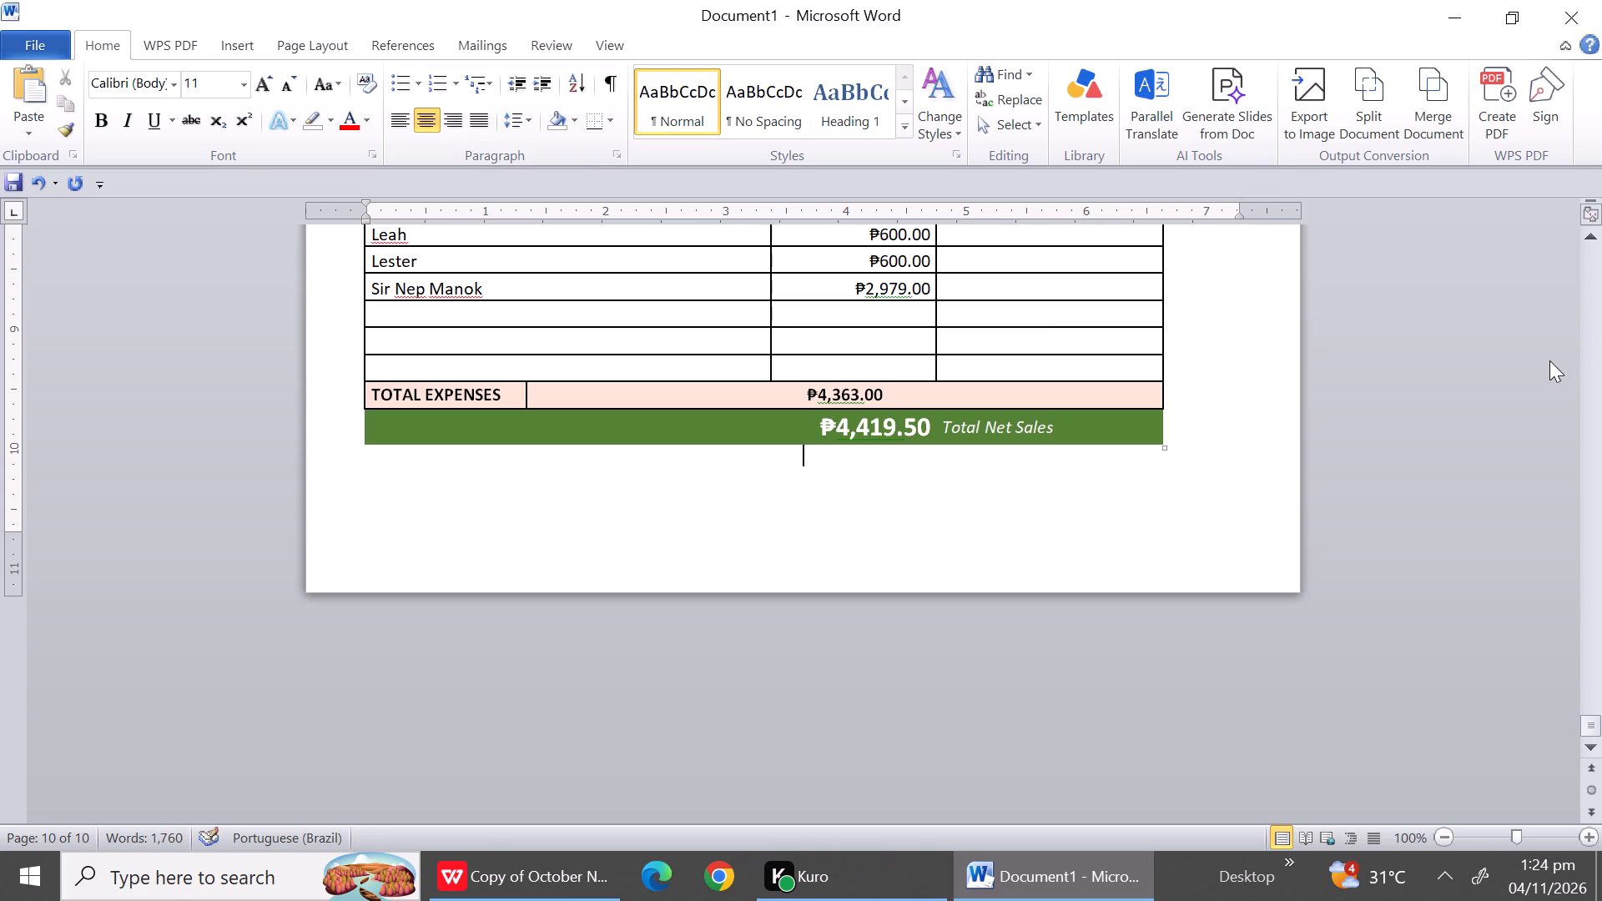
key("ctrl+a")
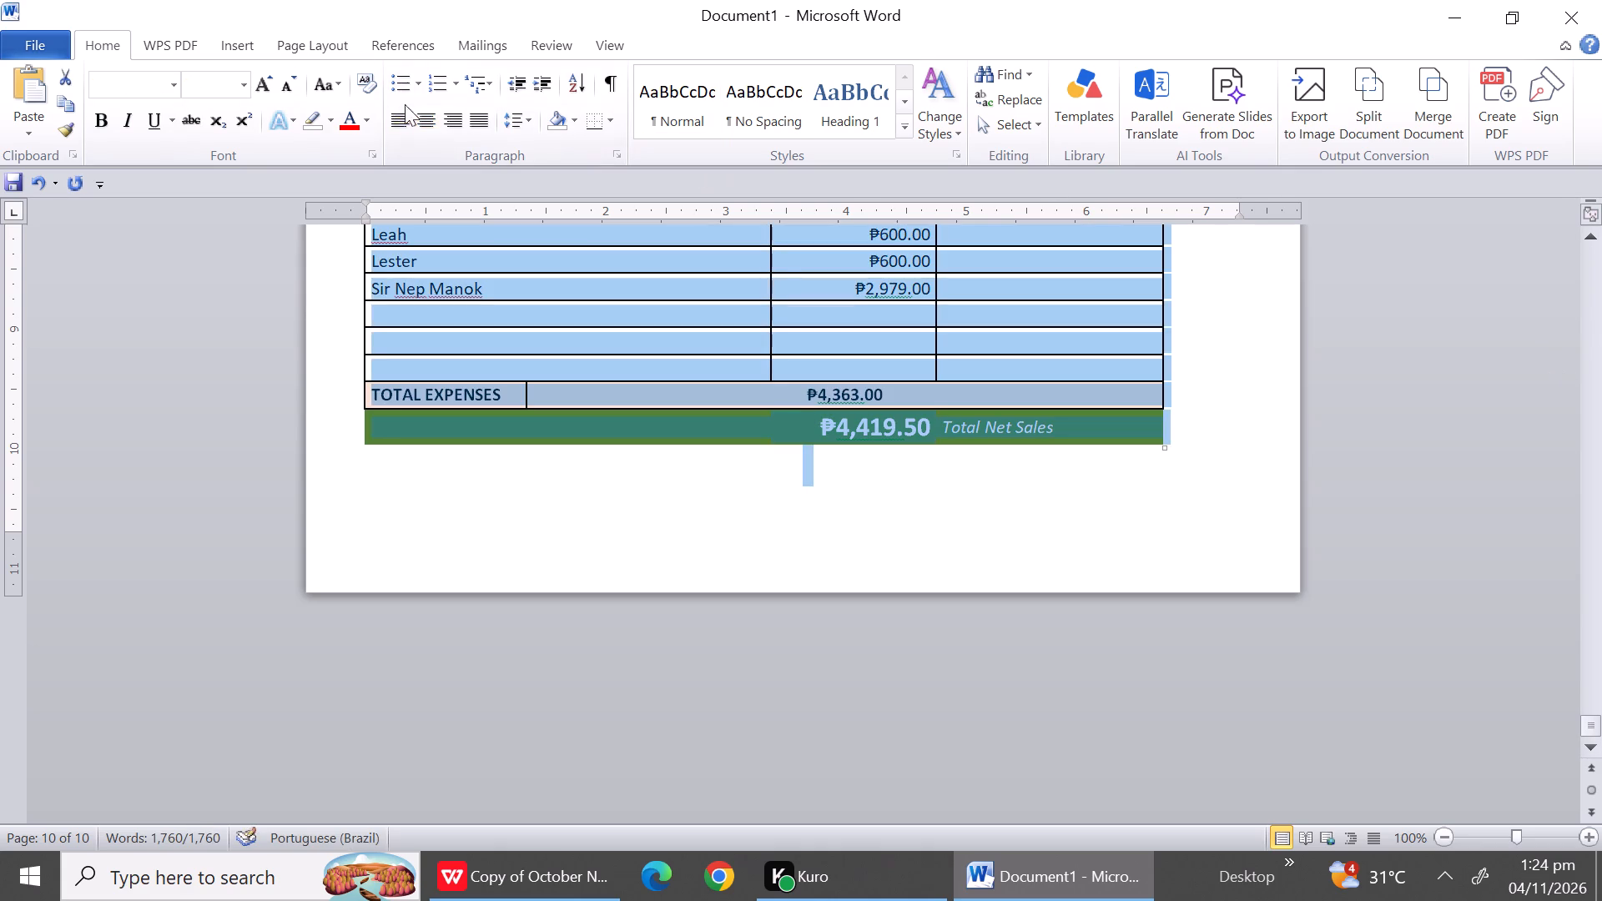
left_click(426, 114)
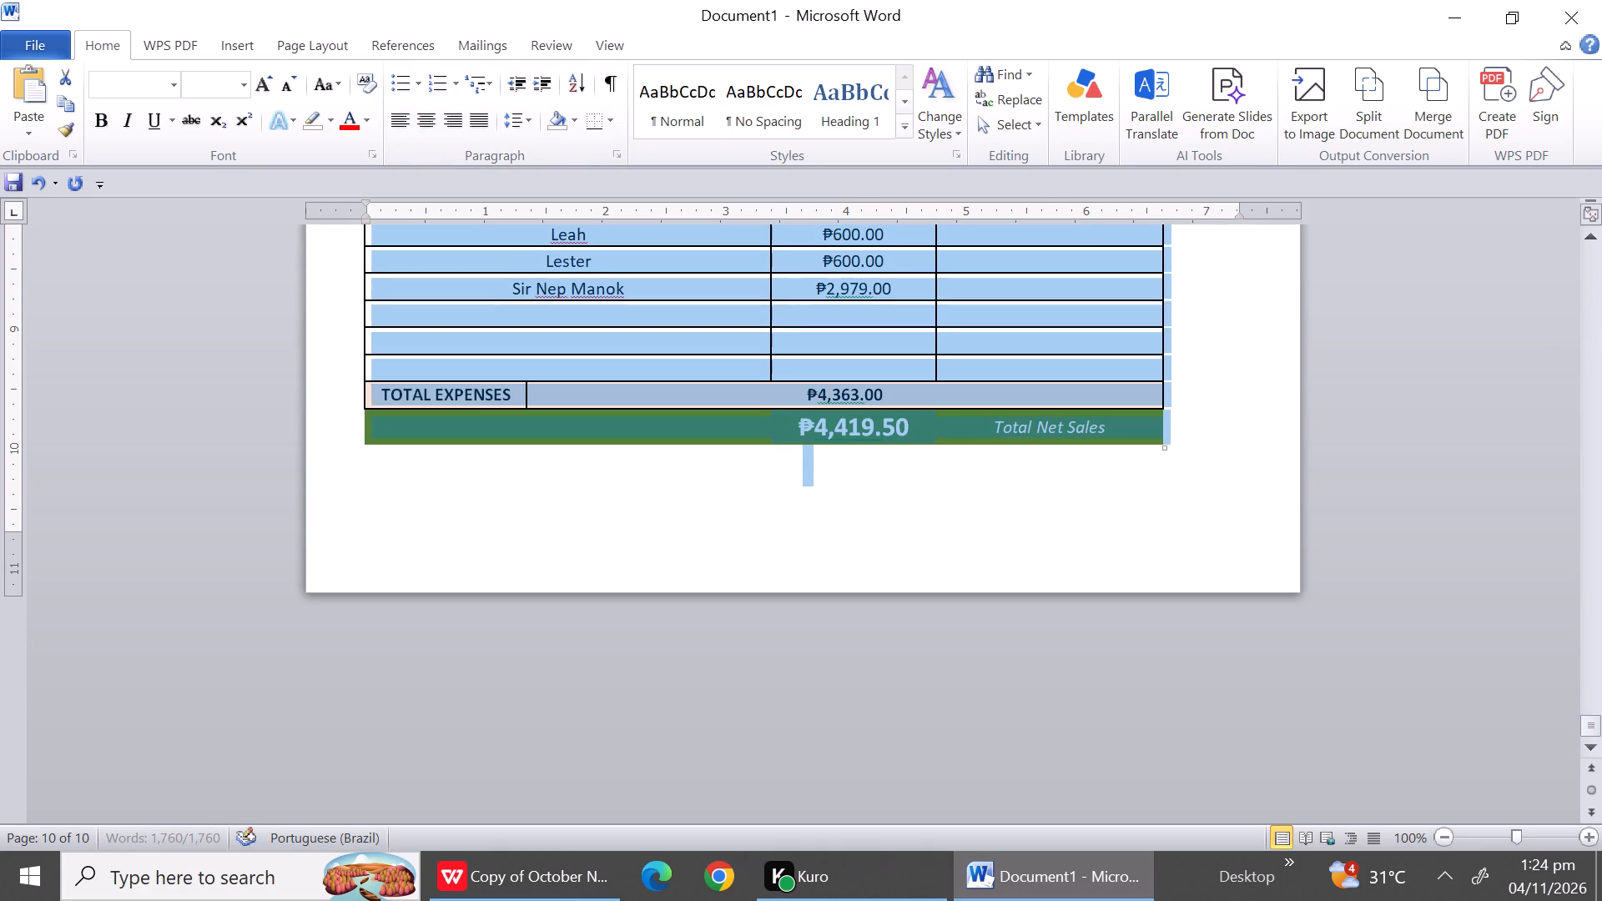
left_click(400, 125)
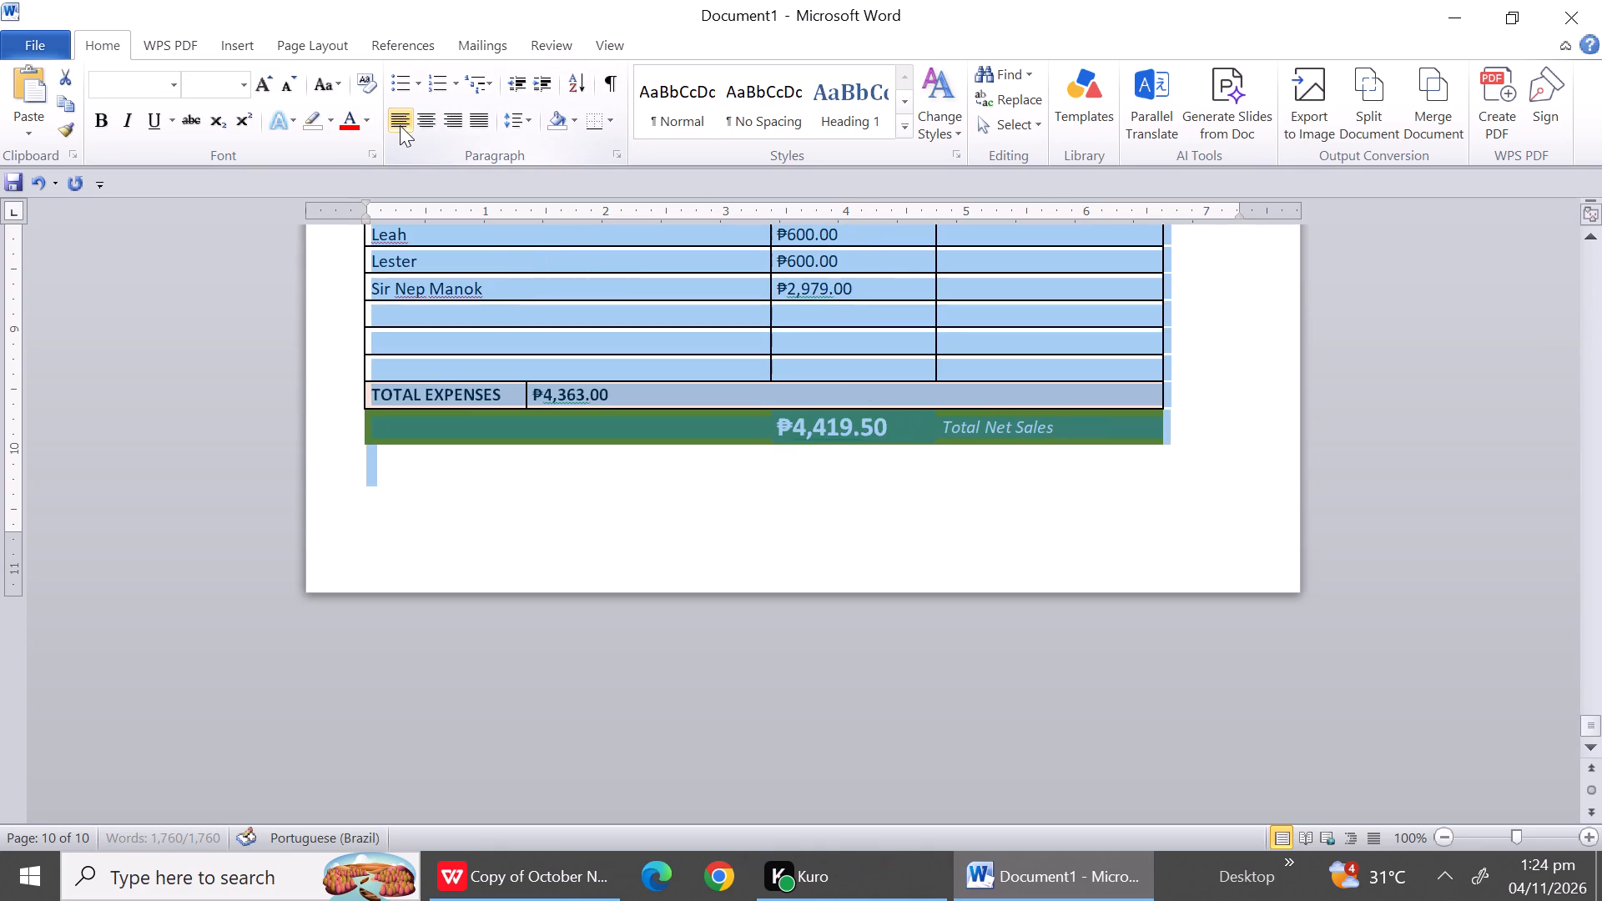
left_click(1271, 529)
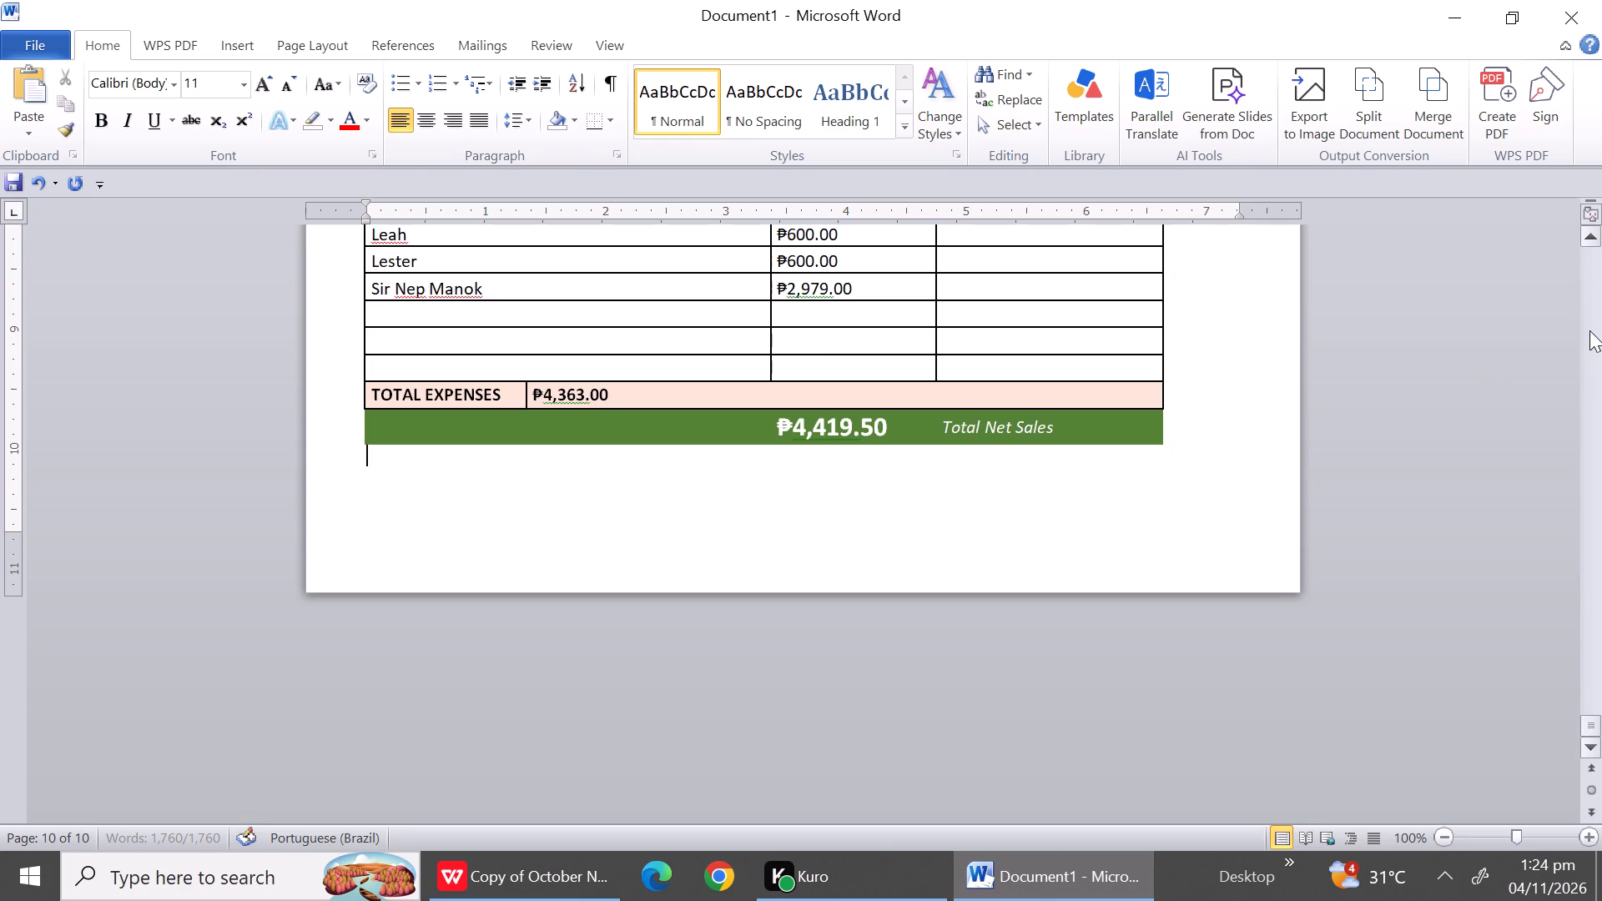
Try to shift the report tables inward from the October 1 report by moving the ruler's left indent to about 0.3 inch.
triple_click(1589, 330)
left_click_drag(1589, 330, 1598, 262)
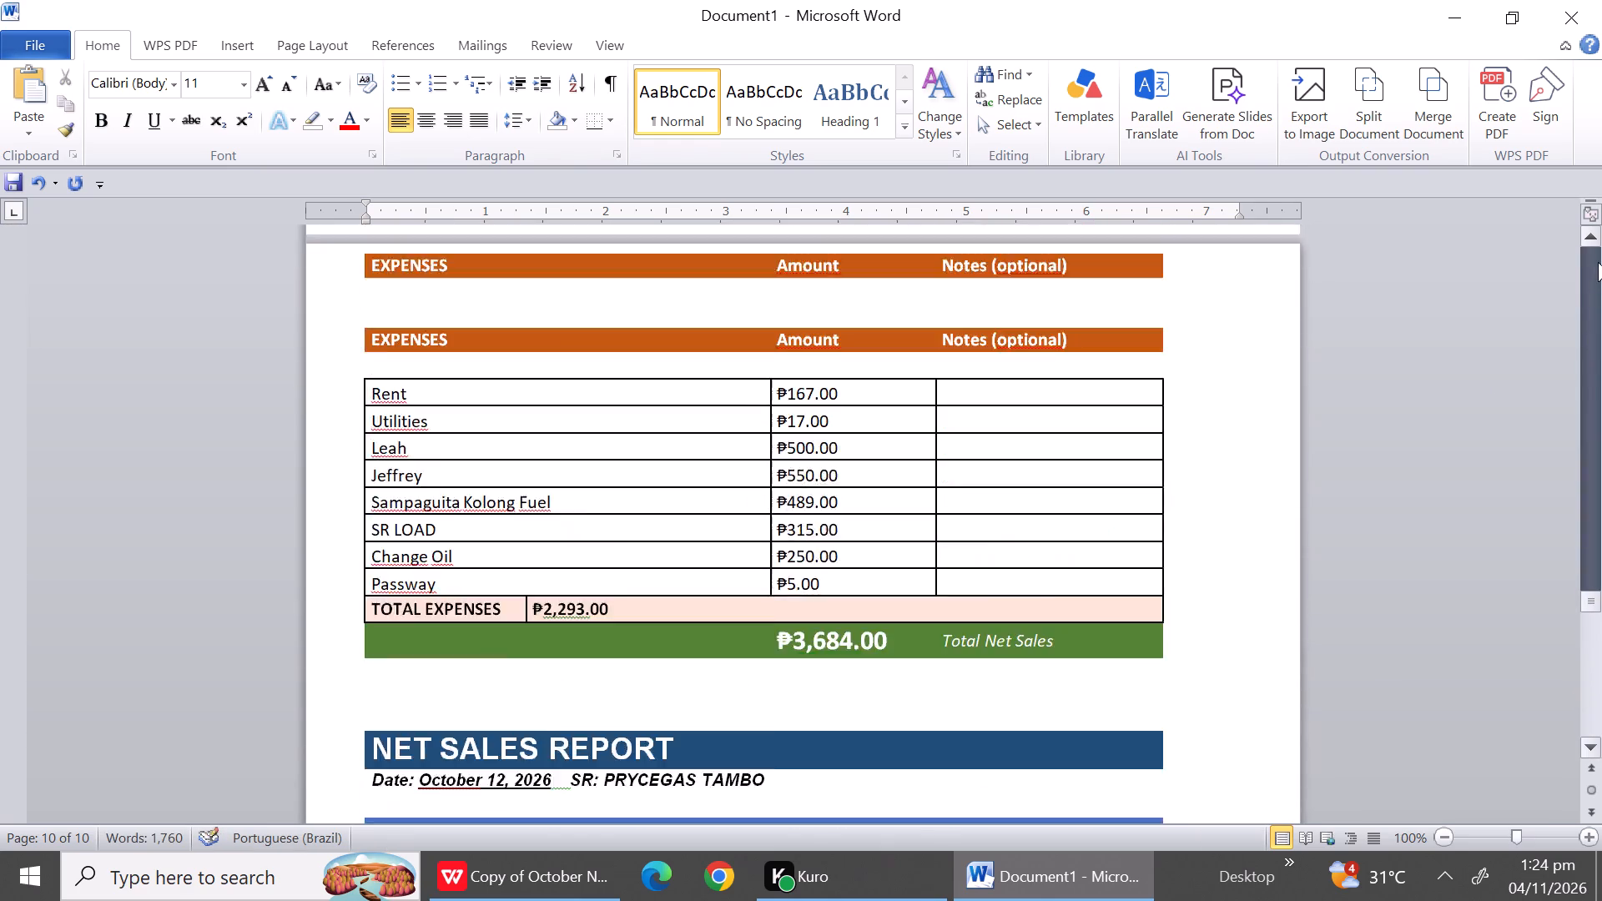
double_click(1598, 262)
left_click_drag(1598, 262, 1594, 219)
double_click(1594, 219)
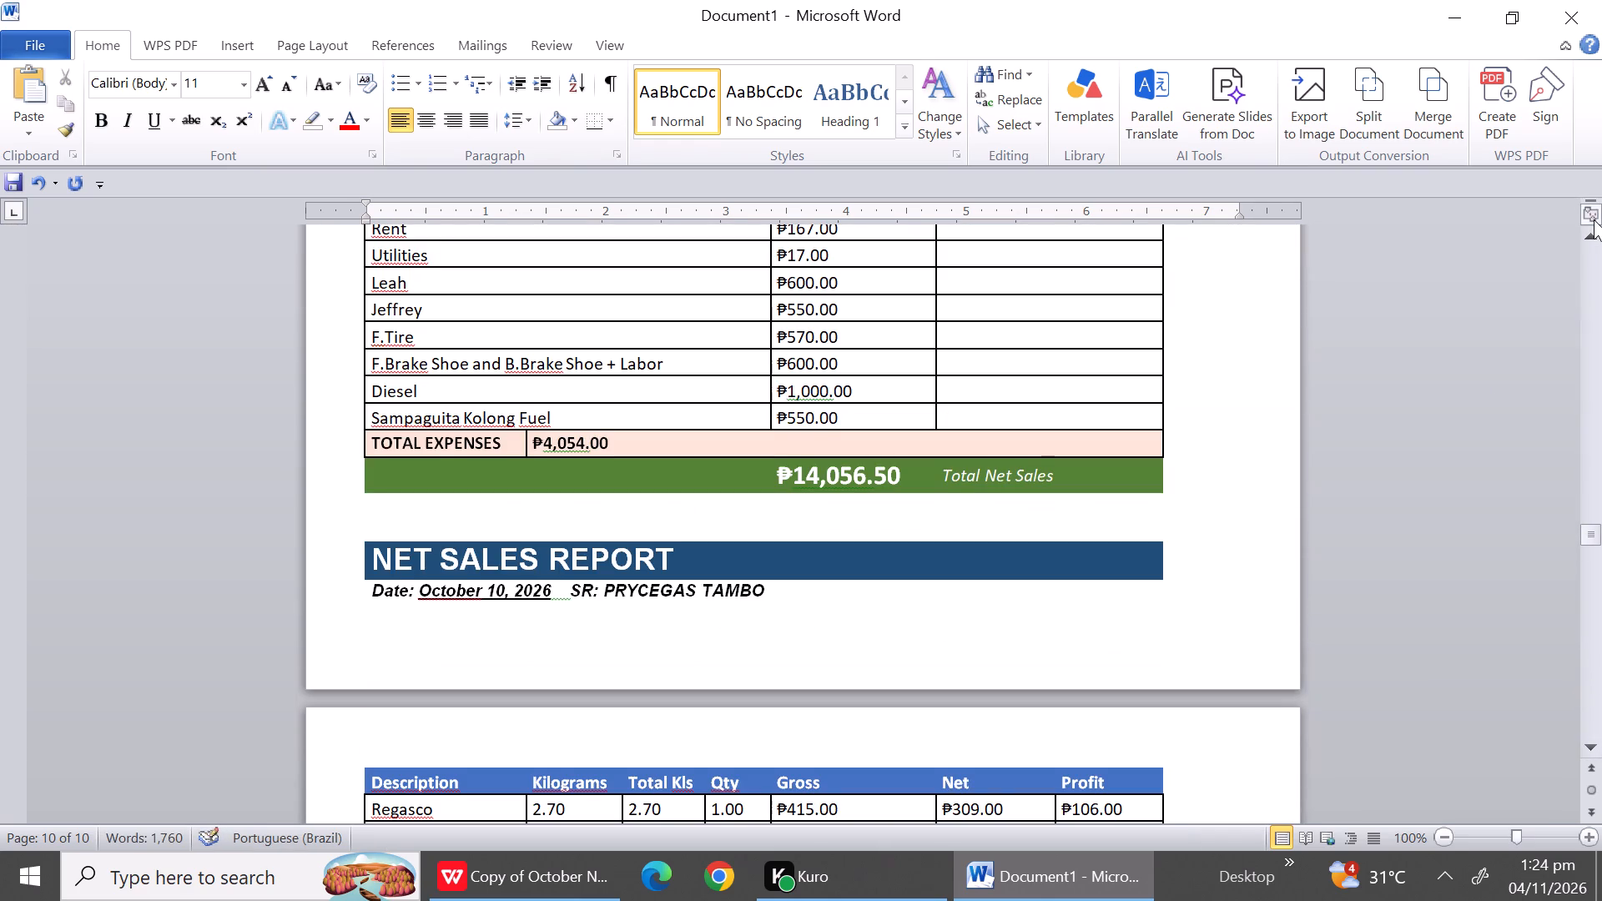
left_click(1593, 234)
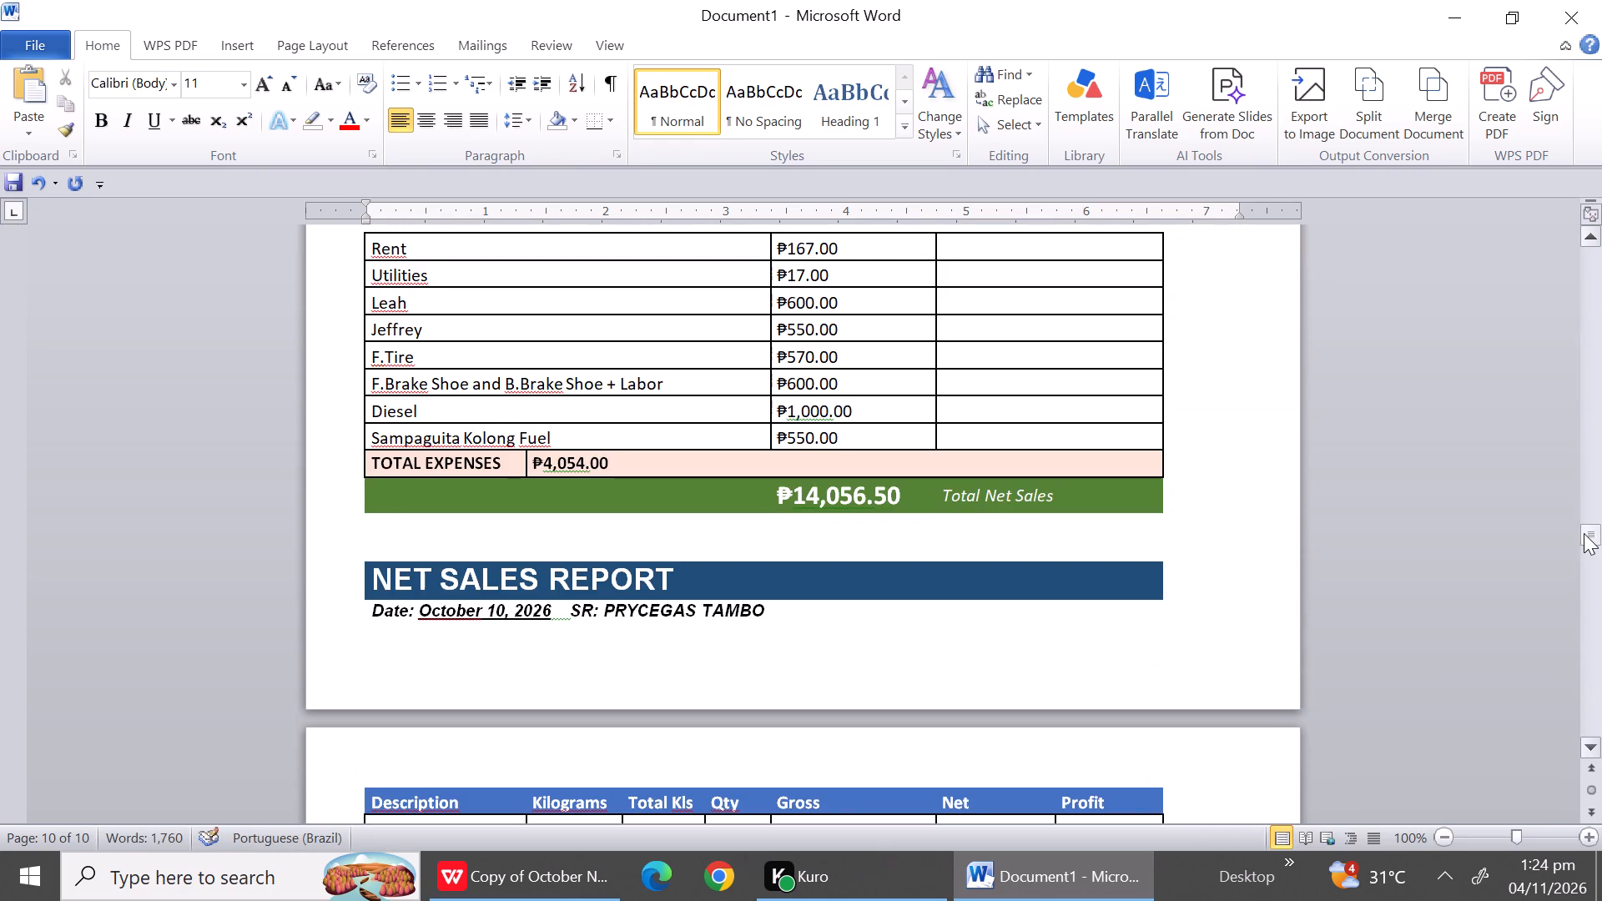
left_click_drag(1584, 533, 1572, 209)
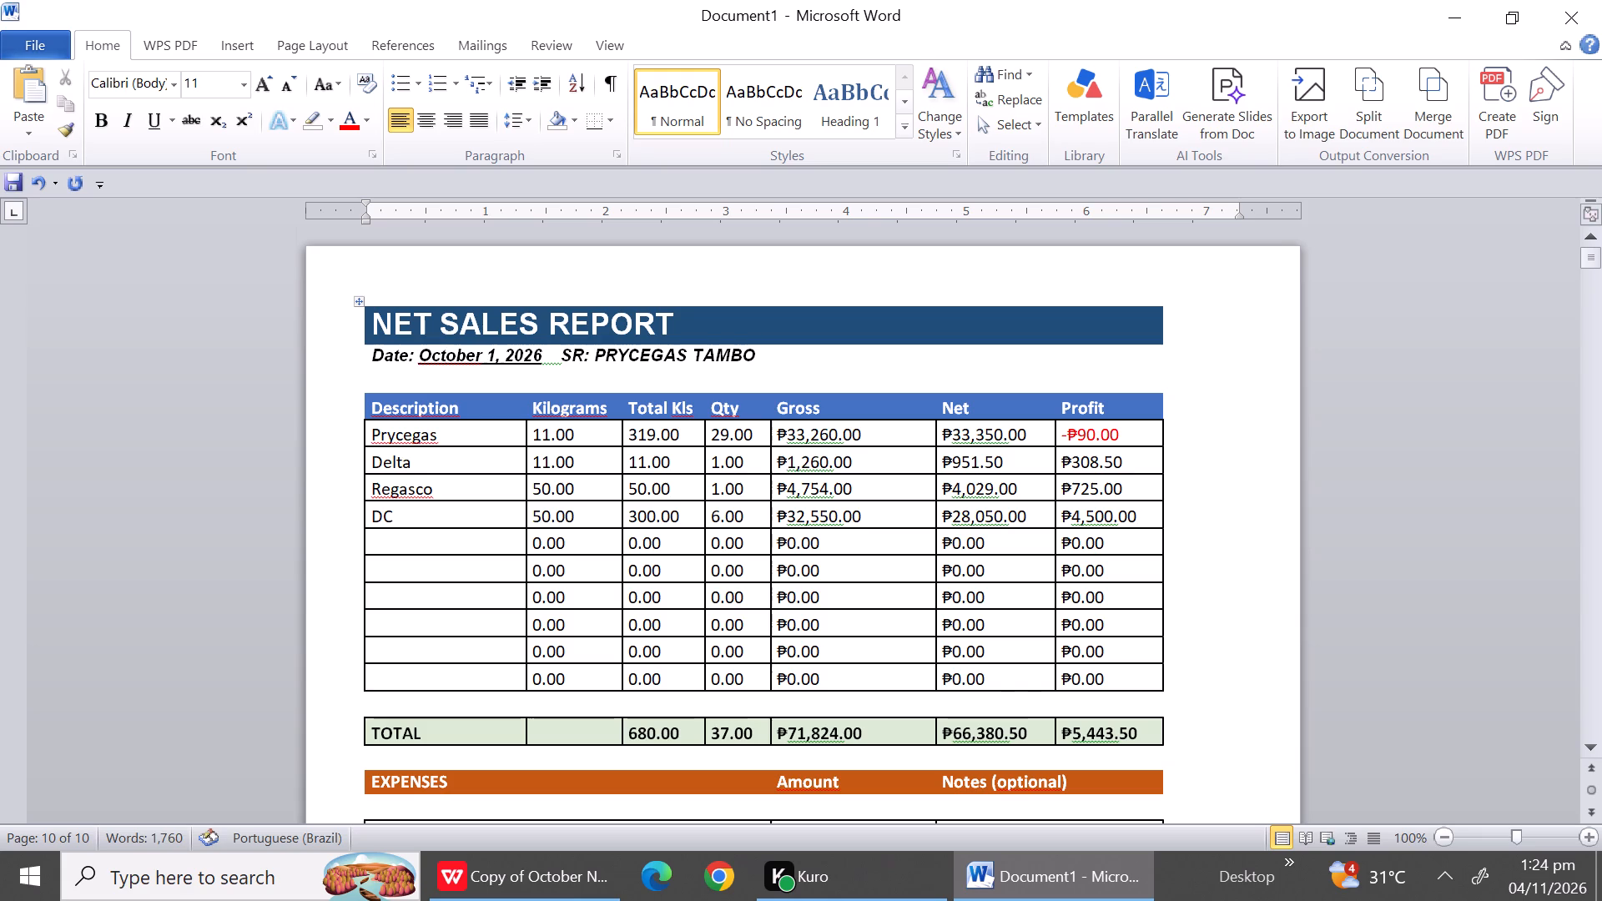
left_click(360, 213)
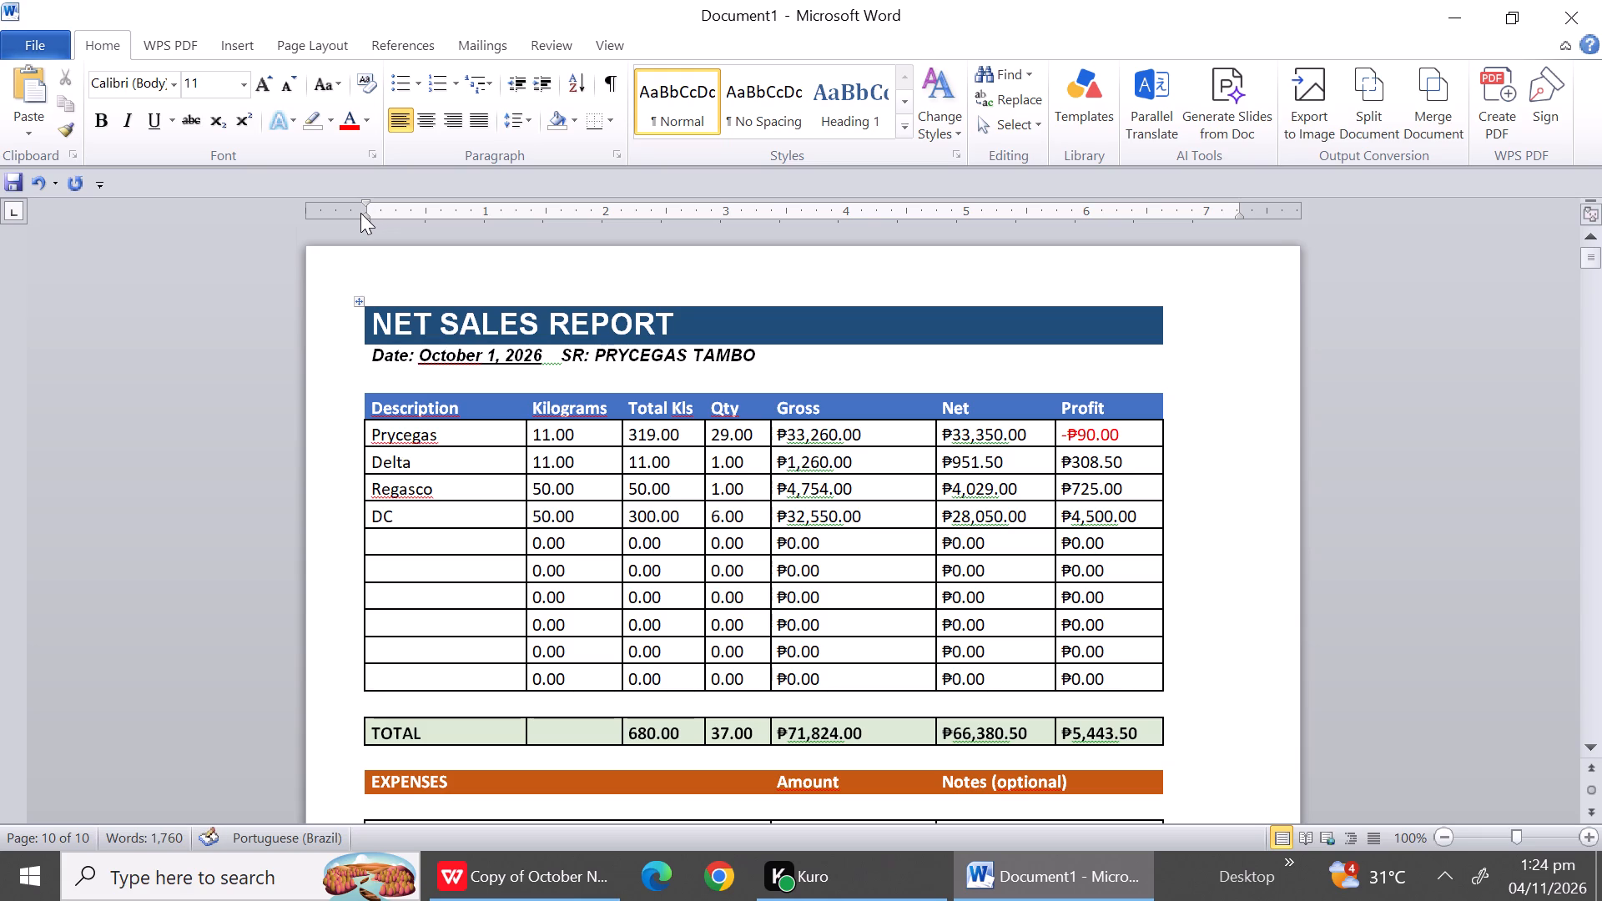
left_click(366, 217)
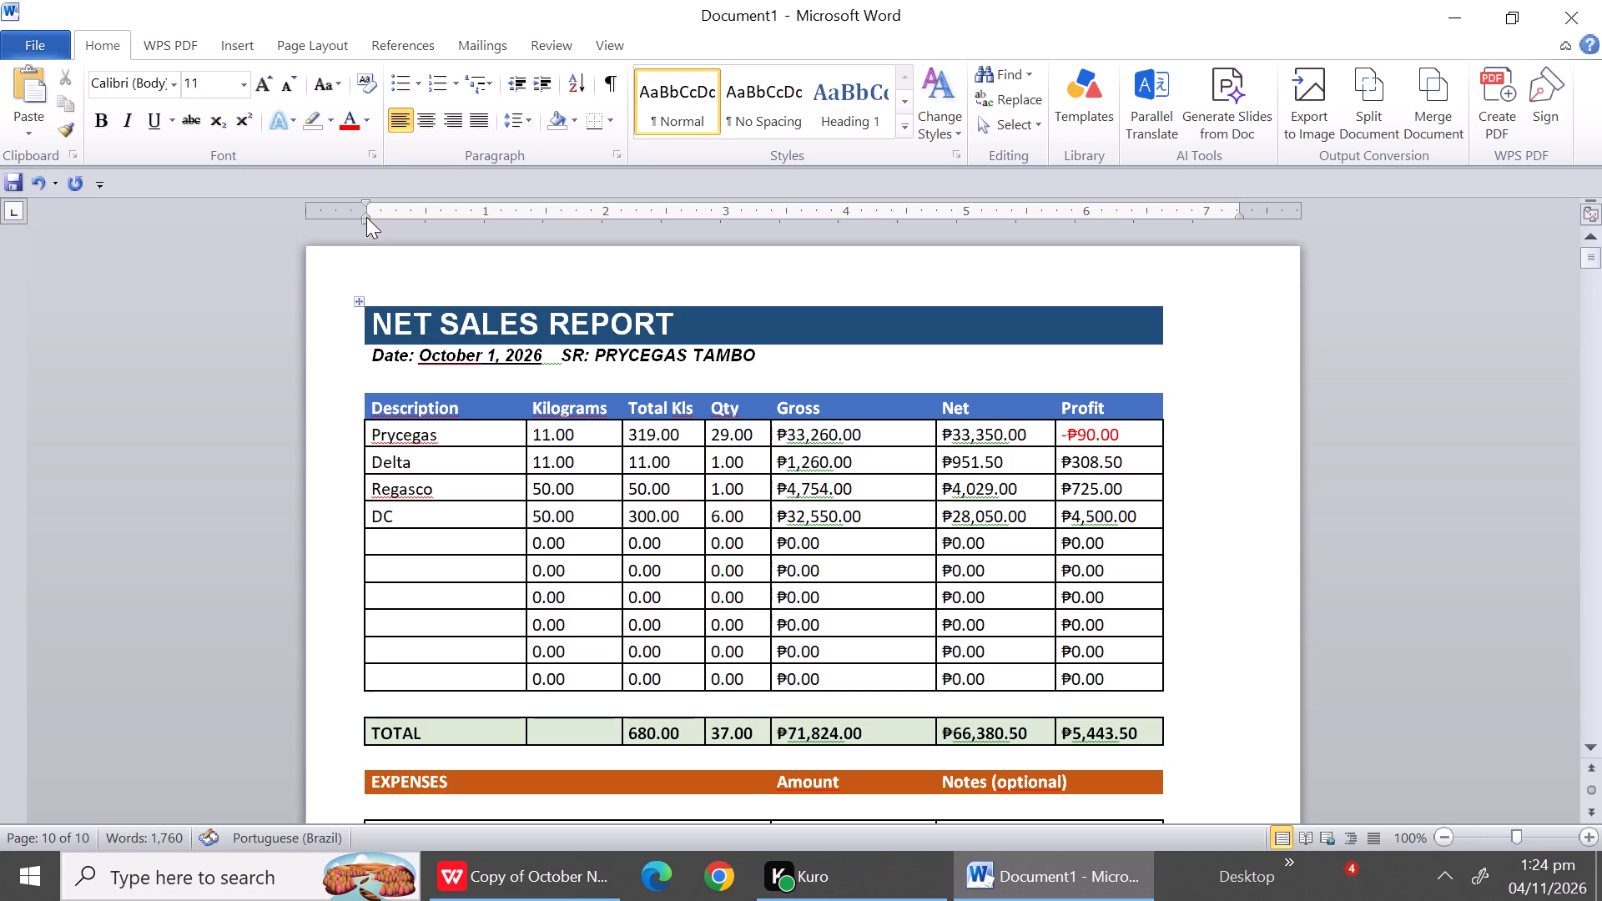
left_click_drag(366, 217, 396, 216)
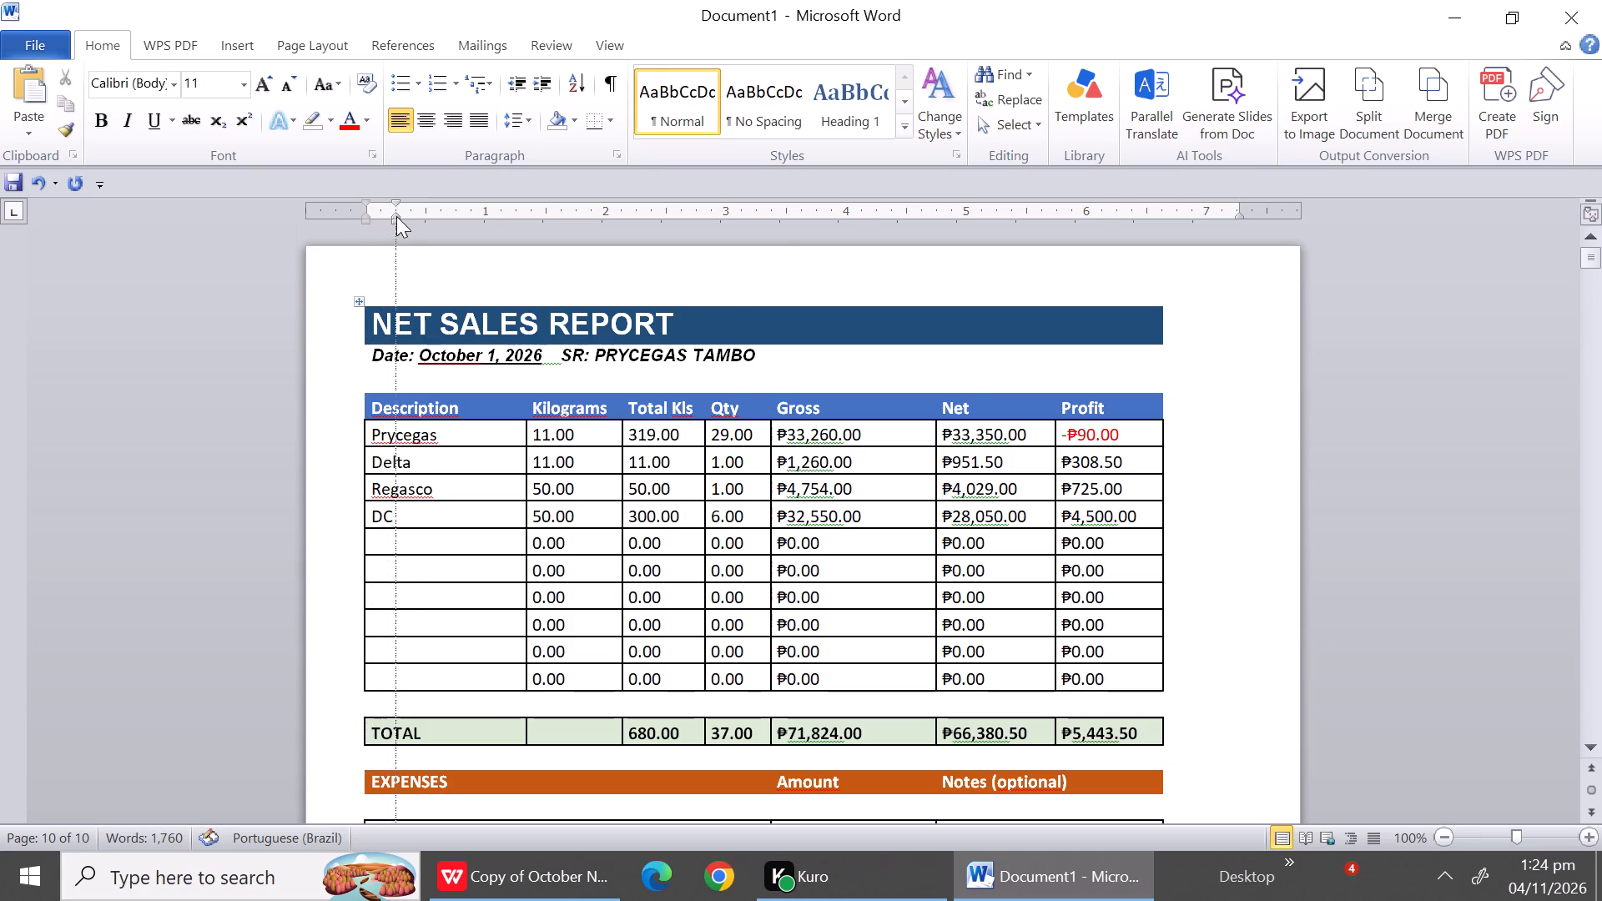
left_click_drag(396, 216, 400, 214)
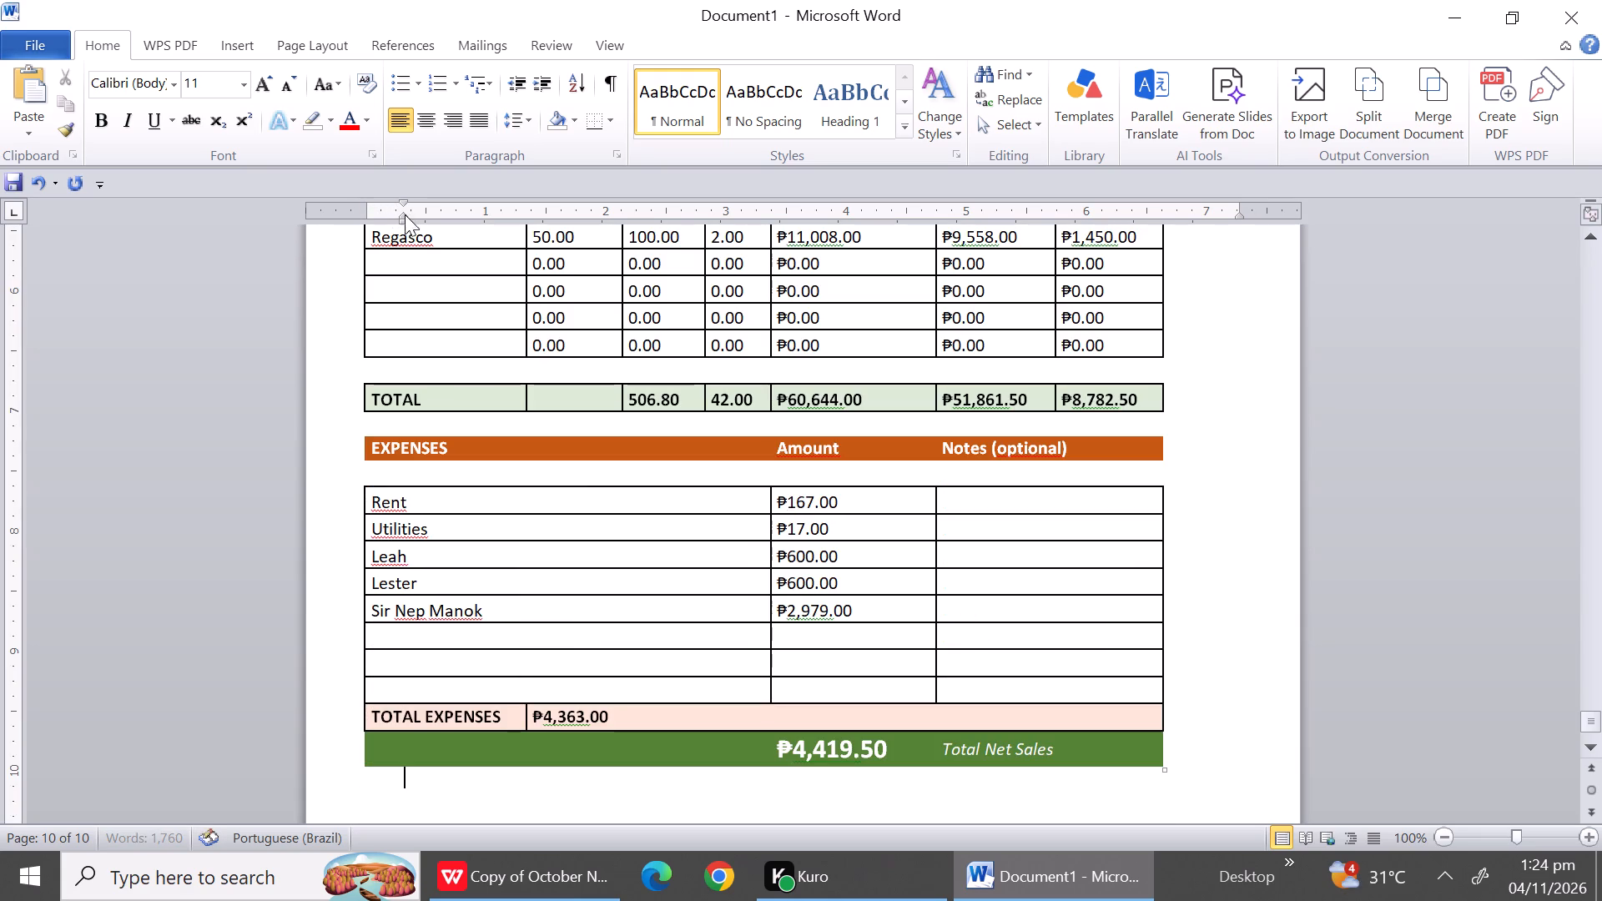
left_click_drag(406, 214, 442, 213)
Widen the Profit and Notes column at the table's outer edge until that edge sits at about 7 inches on the ruler.
left_click_drag(1168, 227, 1188, 216)
left_click_drag(1156, 210, 1187, 201)
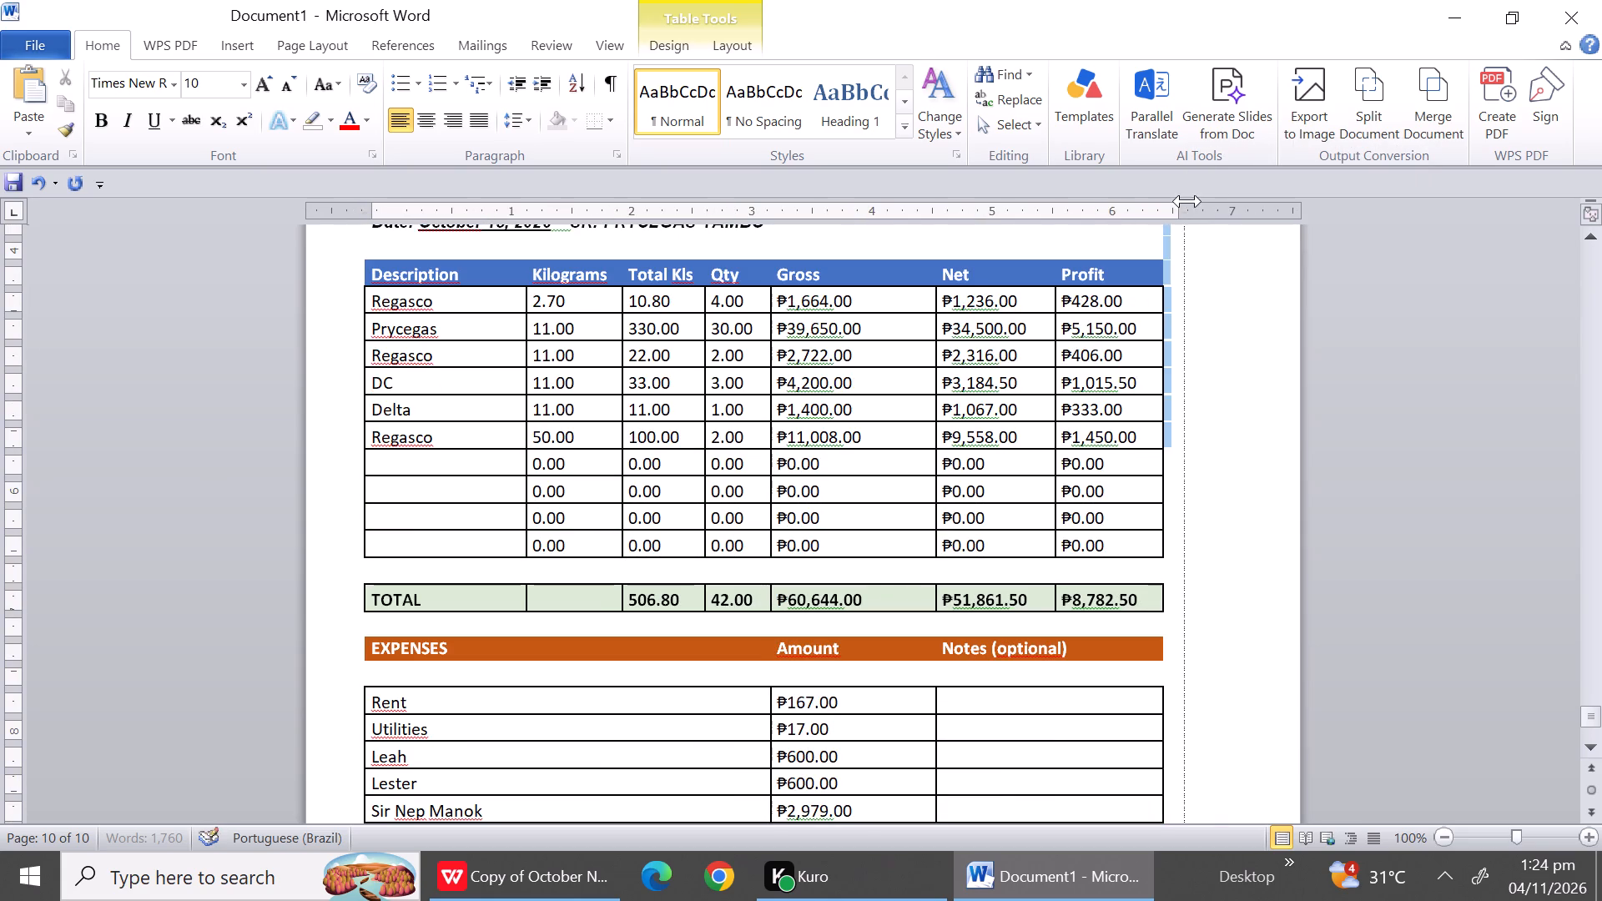
left_click_drag(1187, 201, 1219, 199)
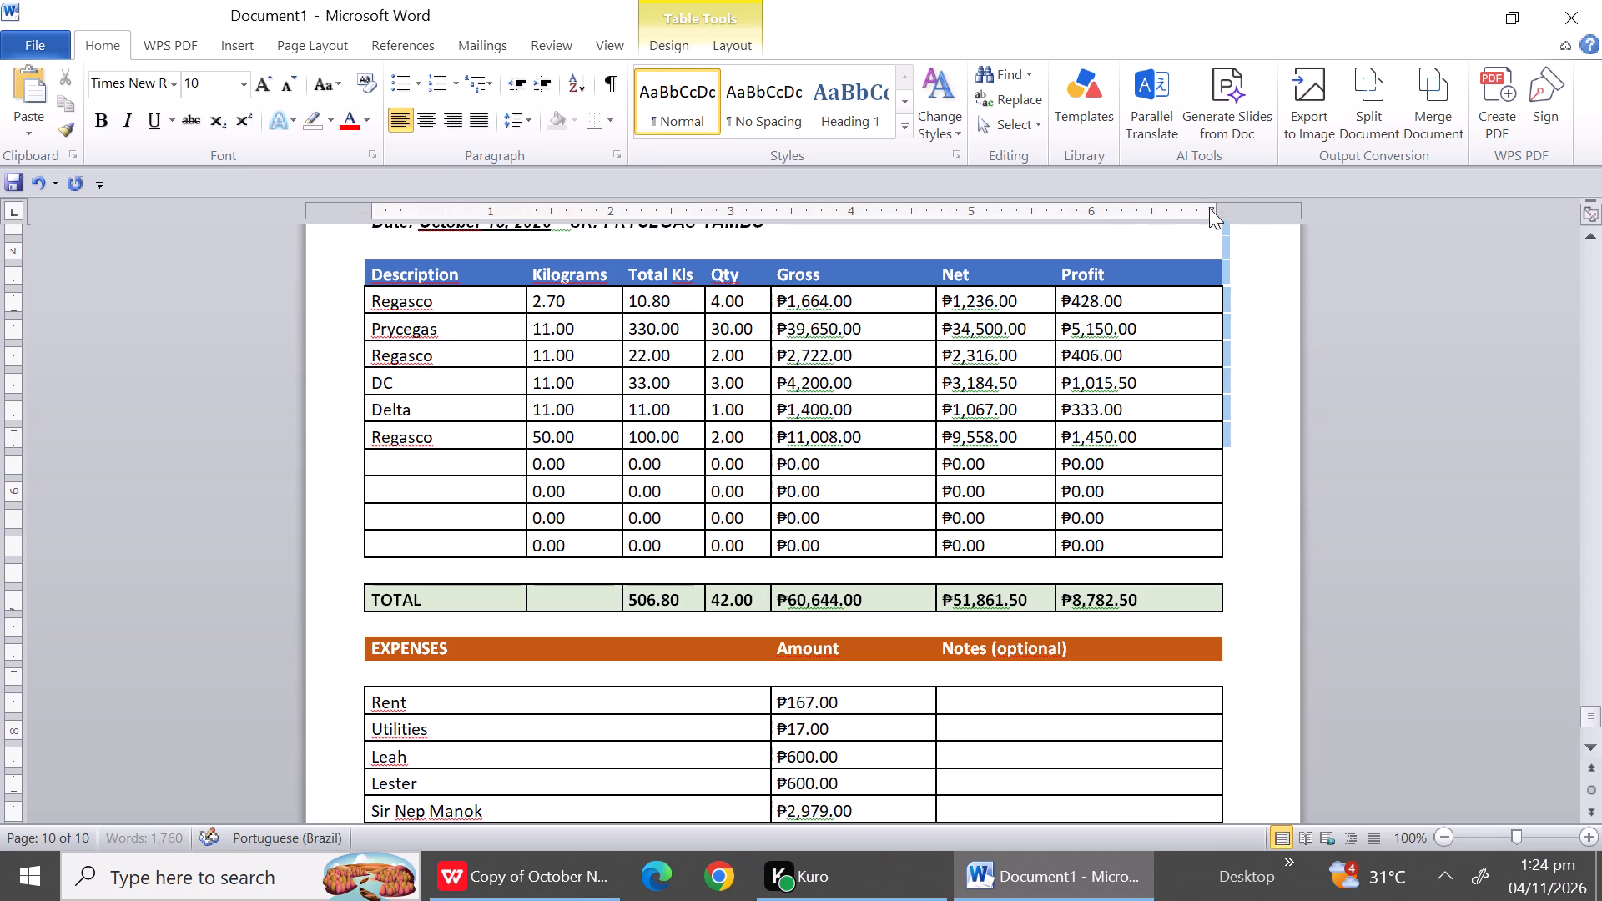
left_click_drag(1218, 205, 1247, 204)
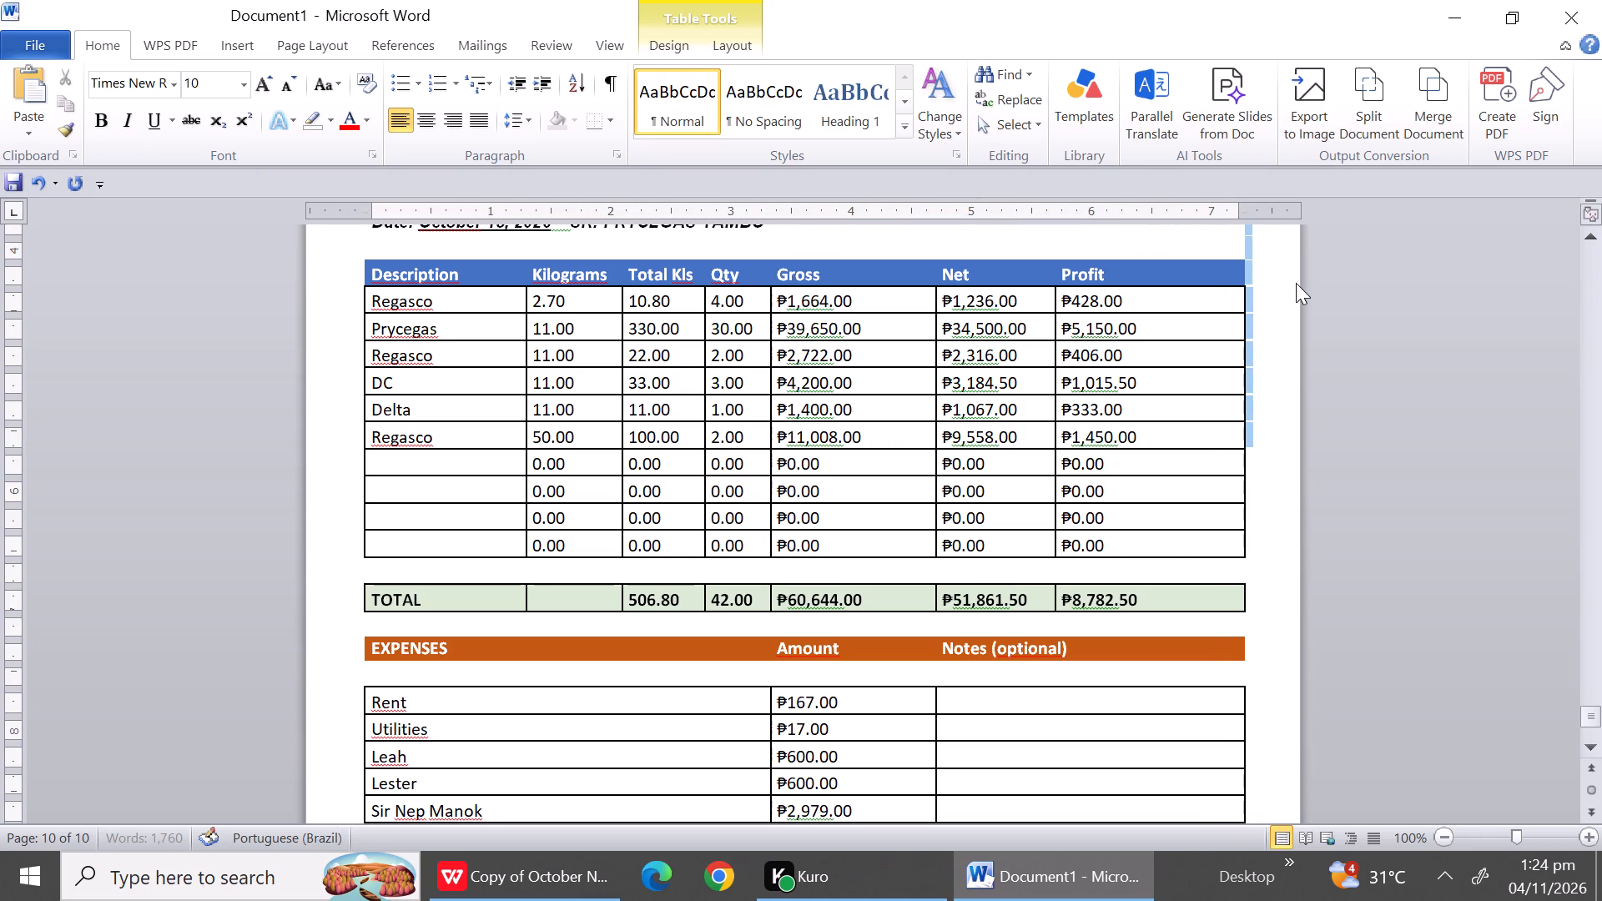
left_click_drag(1240, 216, 1214, 209)
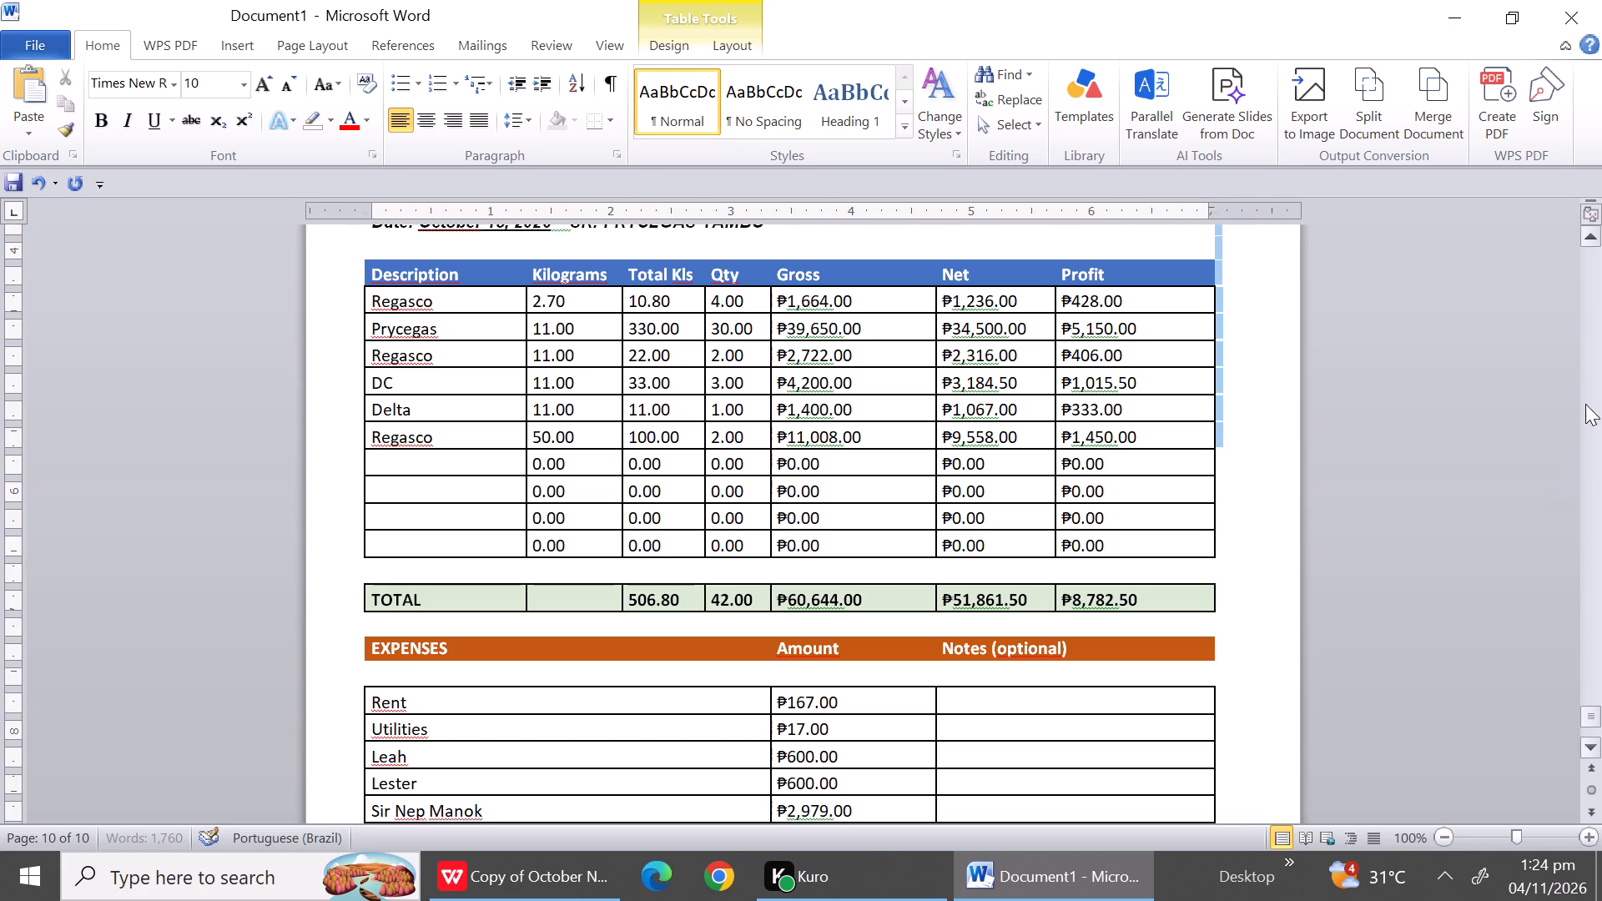
triple_click(1595, 748)
triple_click(1595, 748)
triple_click(1595, 748)
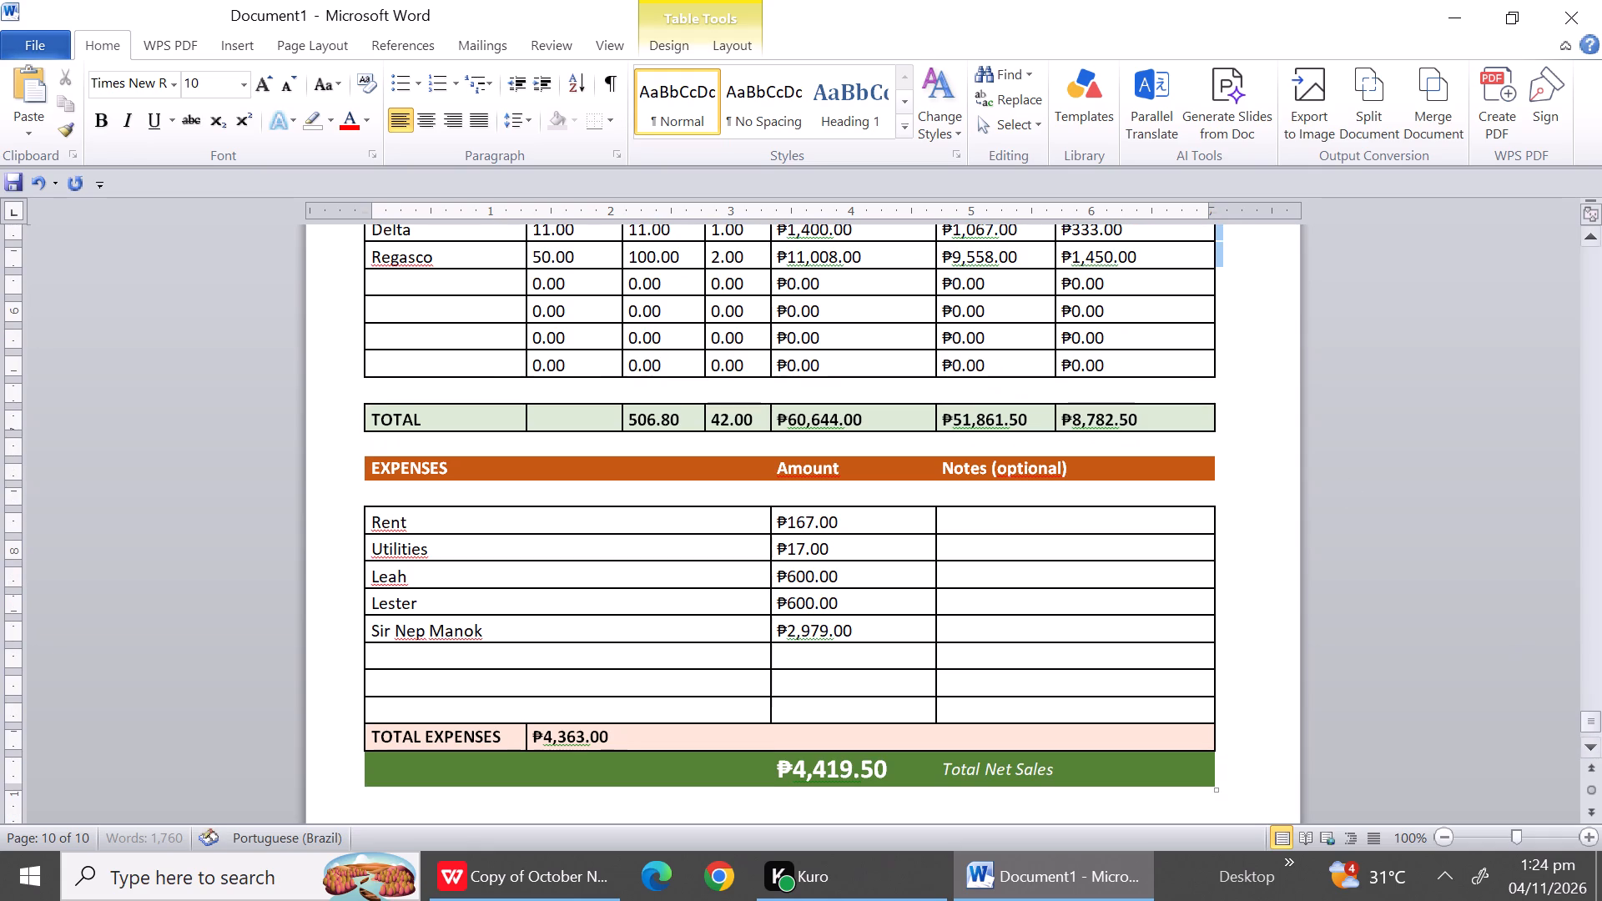
Widen the Profit and Notes column at the reports' outer edge until that edge sits at about 7.15 inches on the ruler.
left_click_drag(1210, 224, 1222, 224)
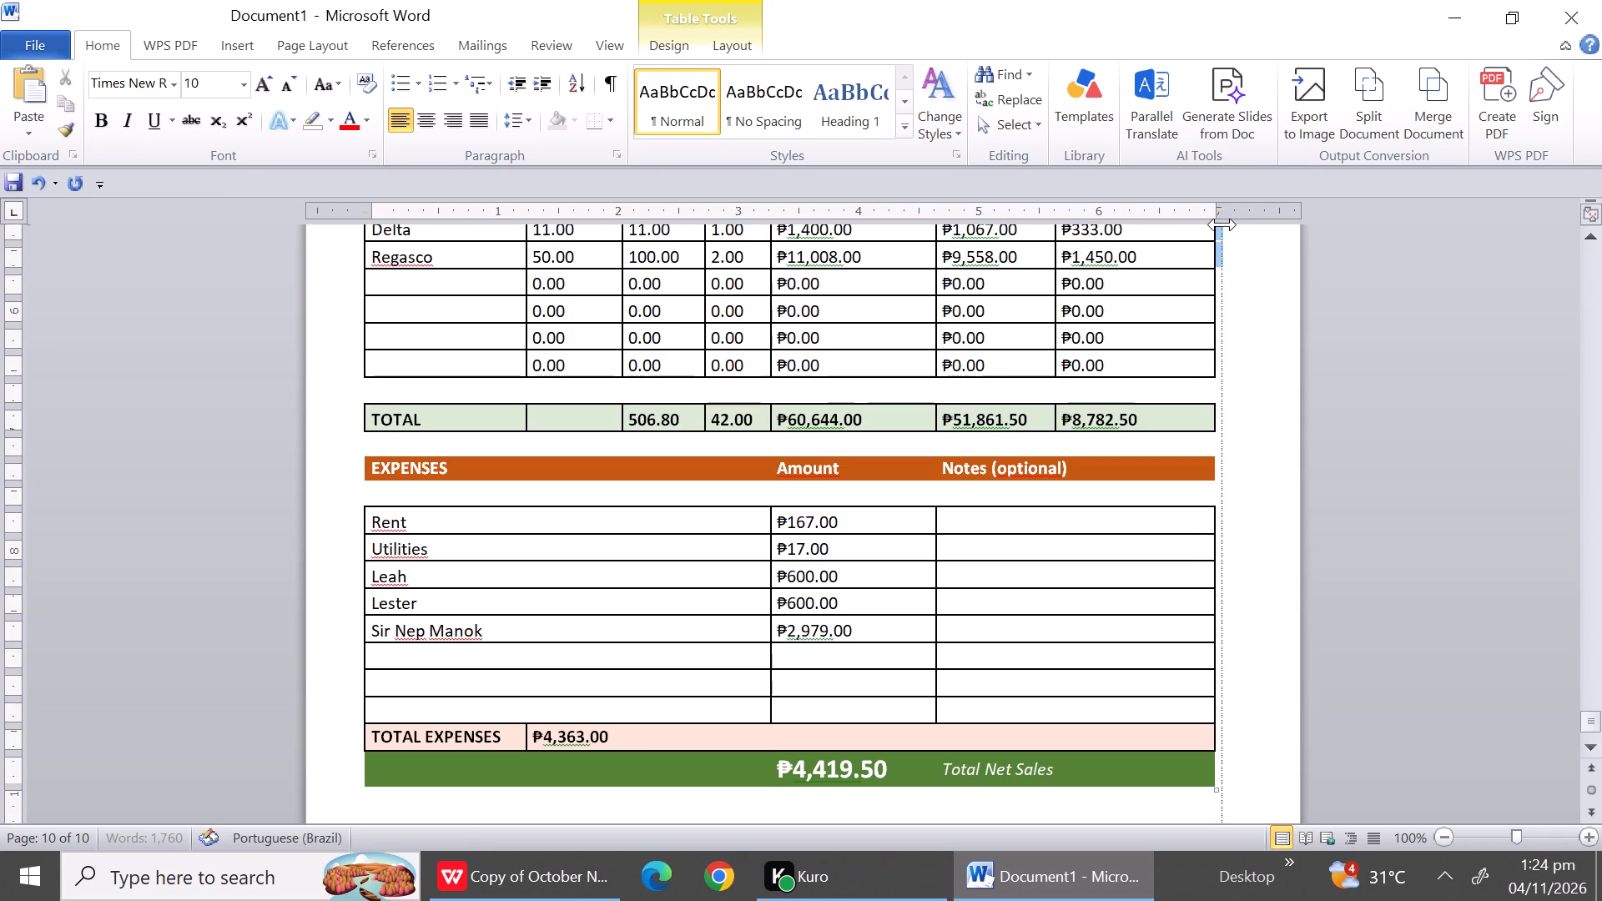
left_click_drag(1222, 224, 1230, 226)
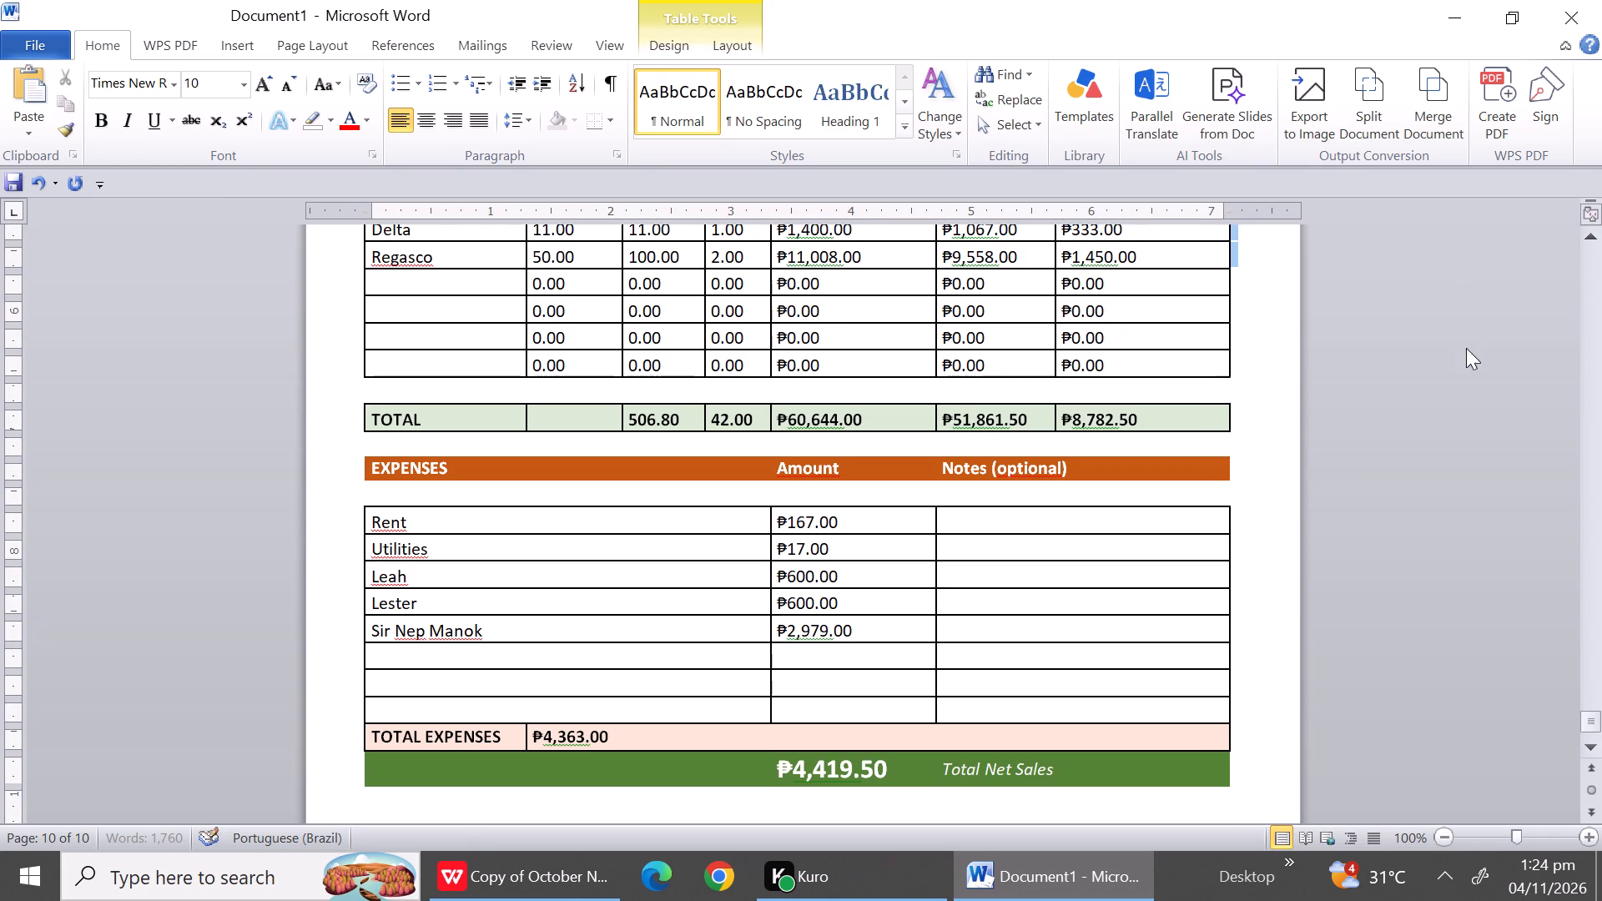
Delete the entire blank row between the date line and the Description header in the October 1 report.
triple_click(1597, 298)
triple_click(1597, 298)
left_click(1597, 298)
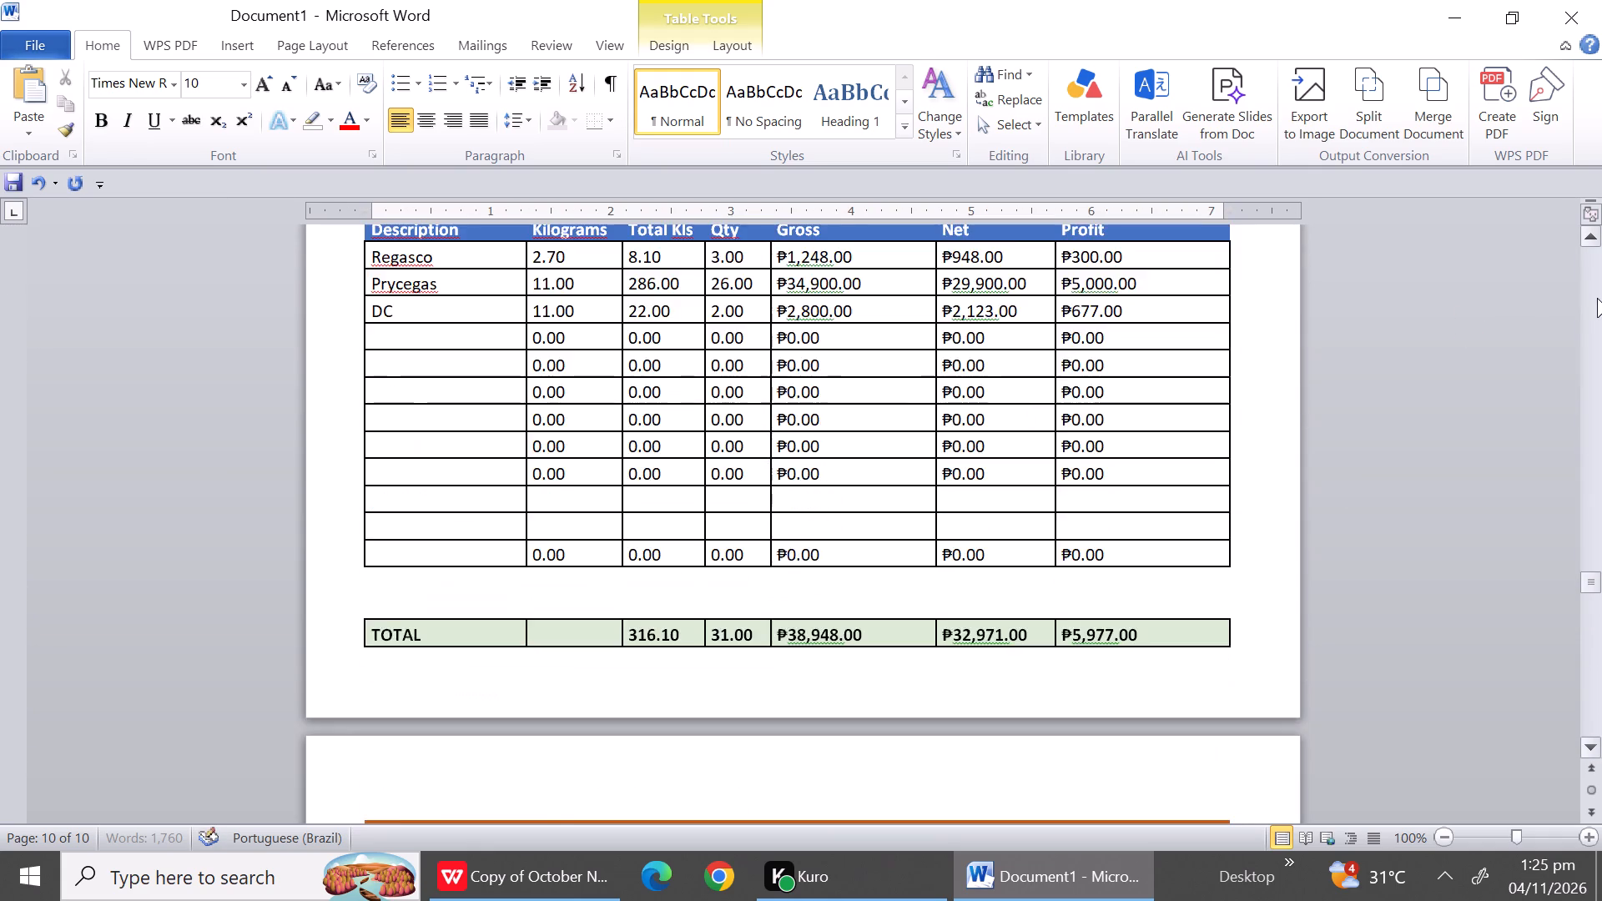
double_click(1597, 298)
triple_click(1597, 298)
double_click(1597, 298)
left_click_drag(1597, 298, 1569, 259)
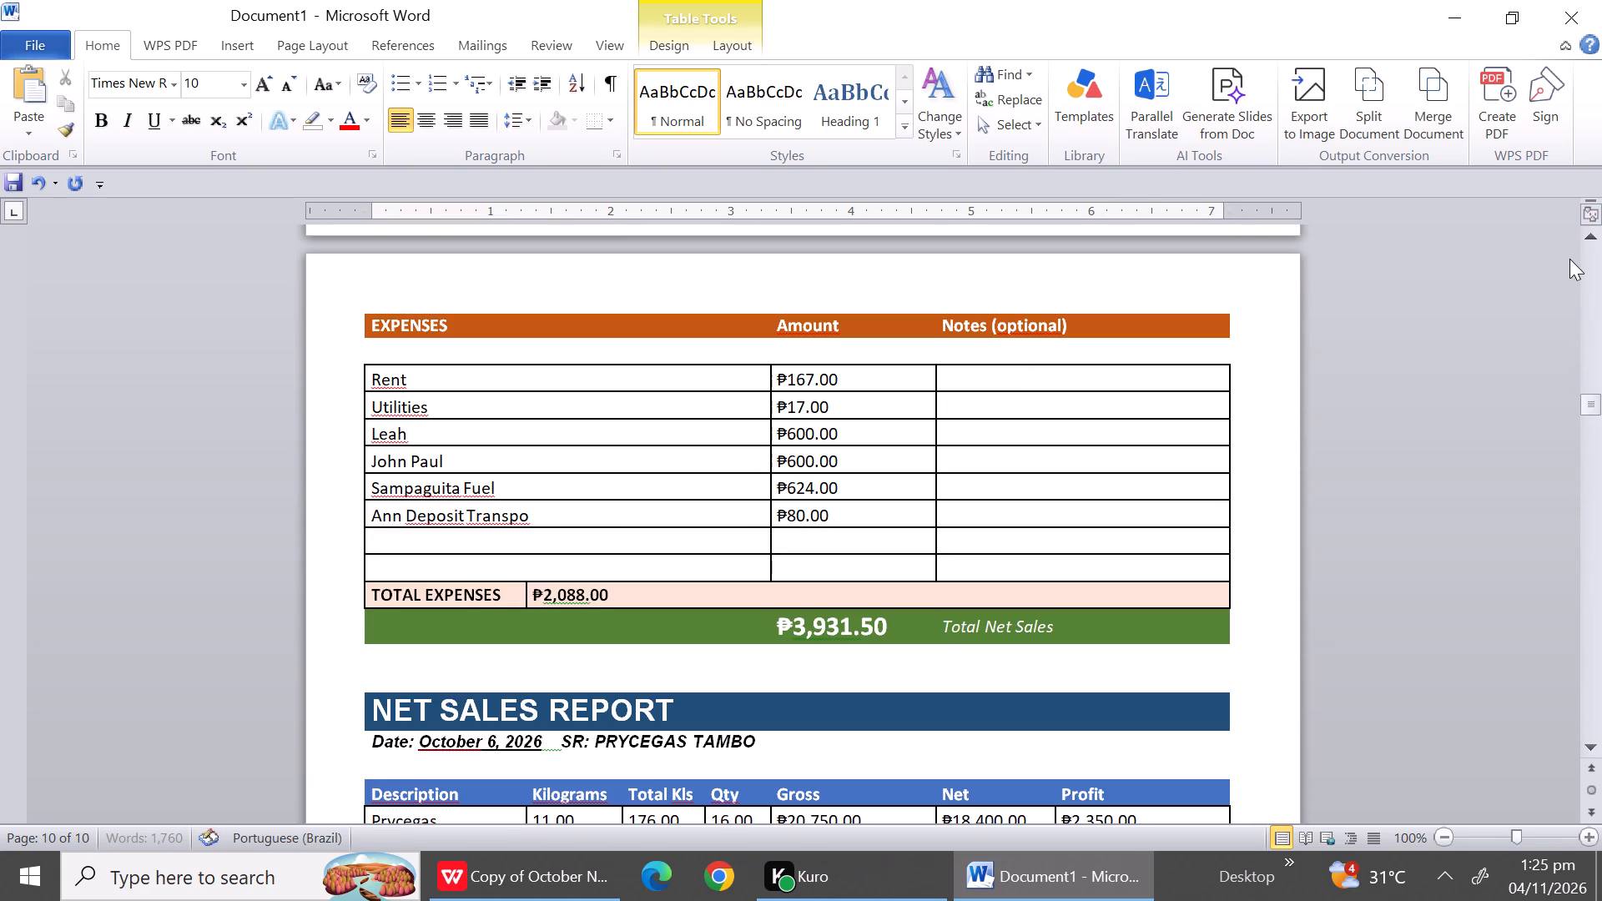
left_click_drag(1569, 259, 1565, 240)
triple_click(1585, 299)
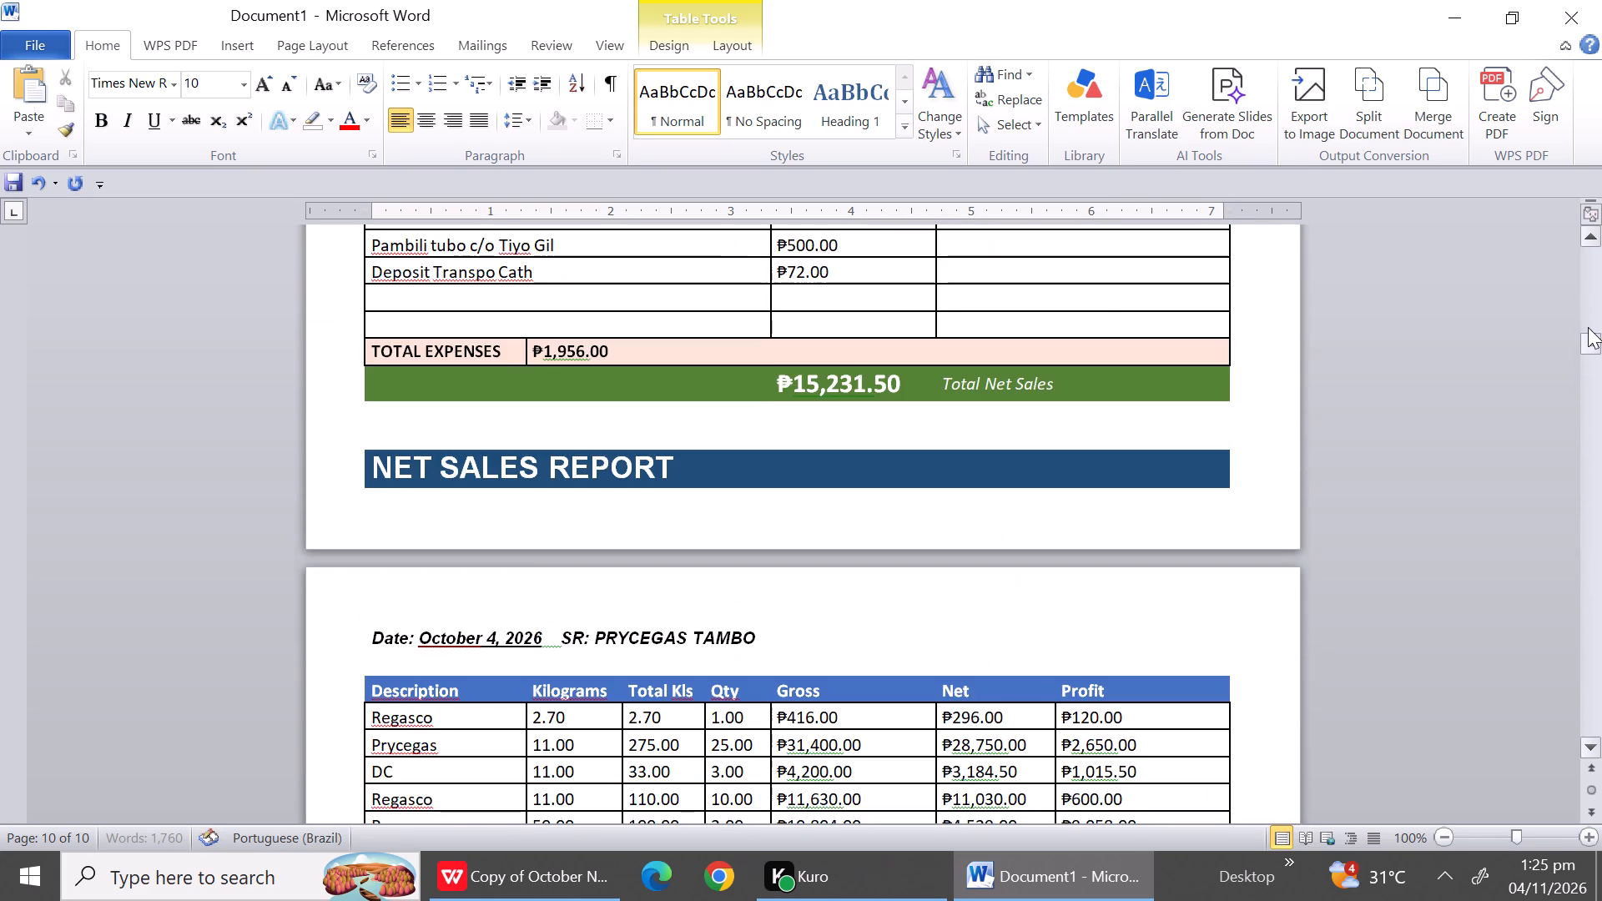
left_click_drag(1589, 332, 1584, 206)
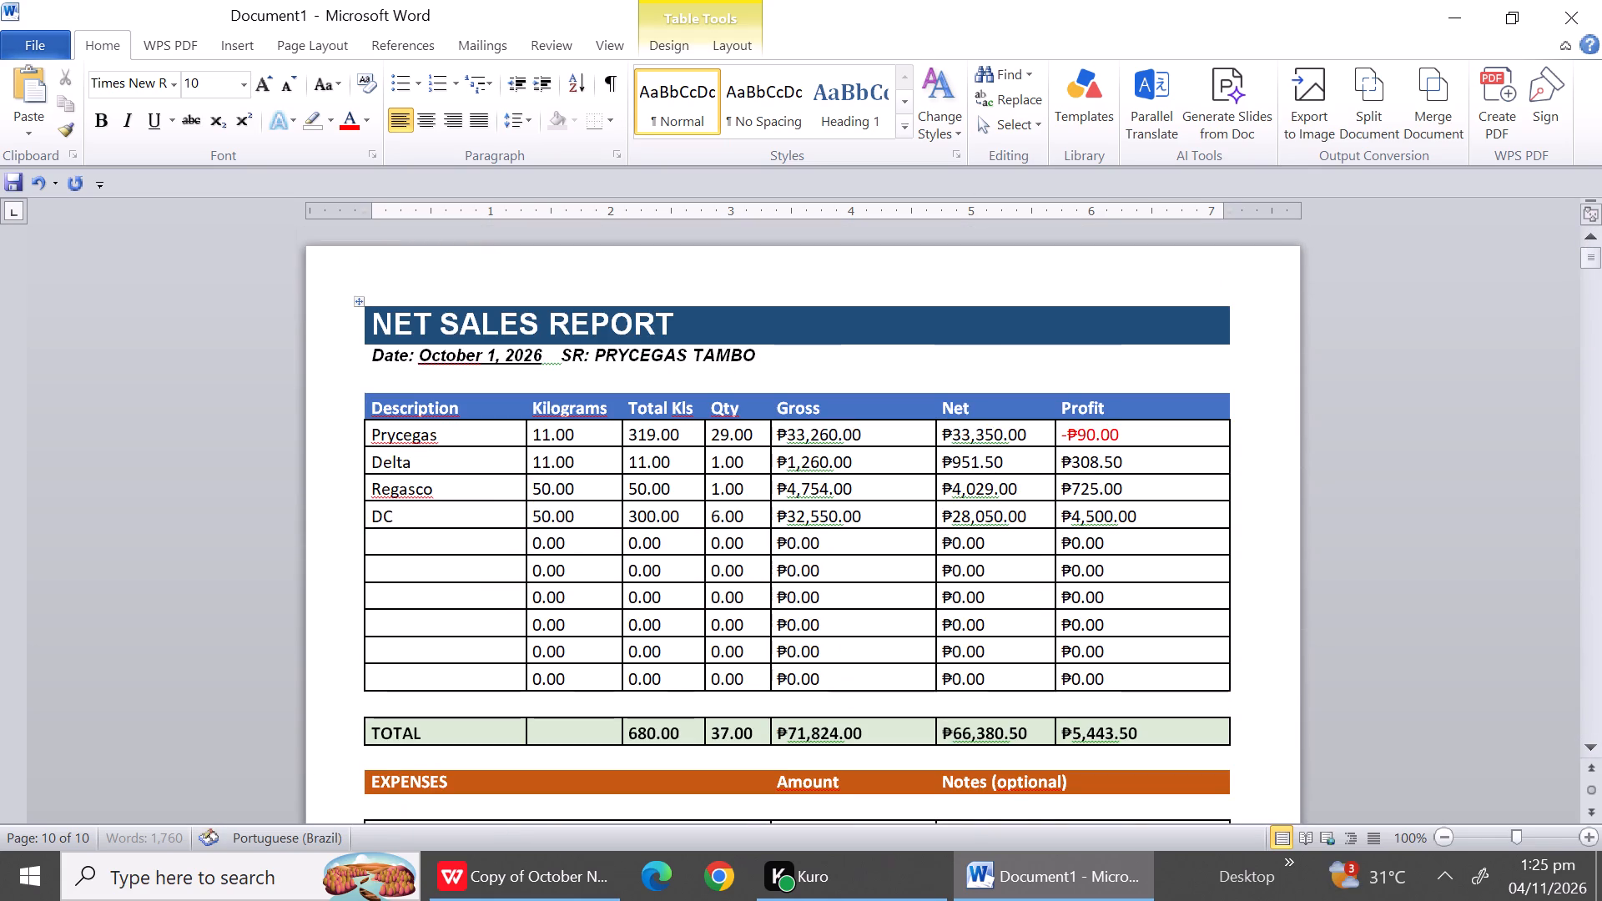
left_click(461, 385)
right_click(461, 385)
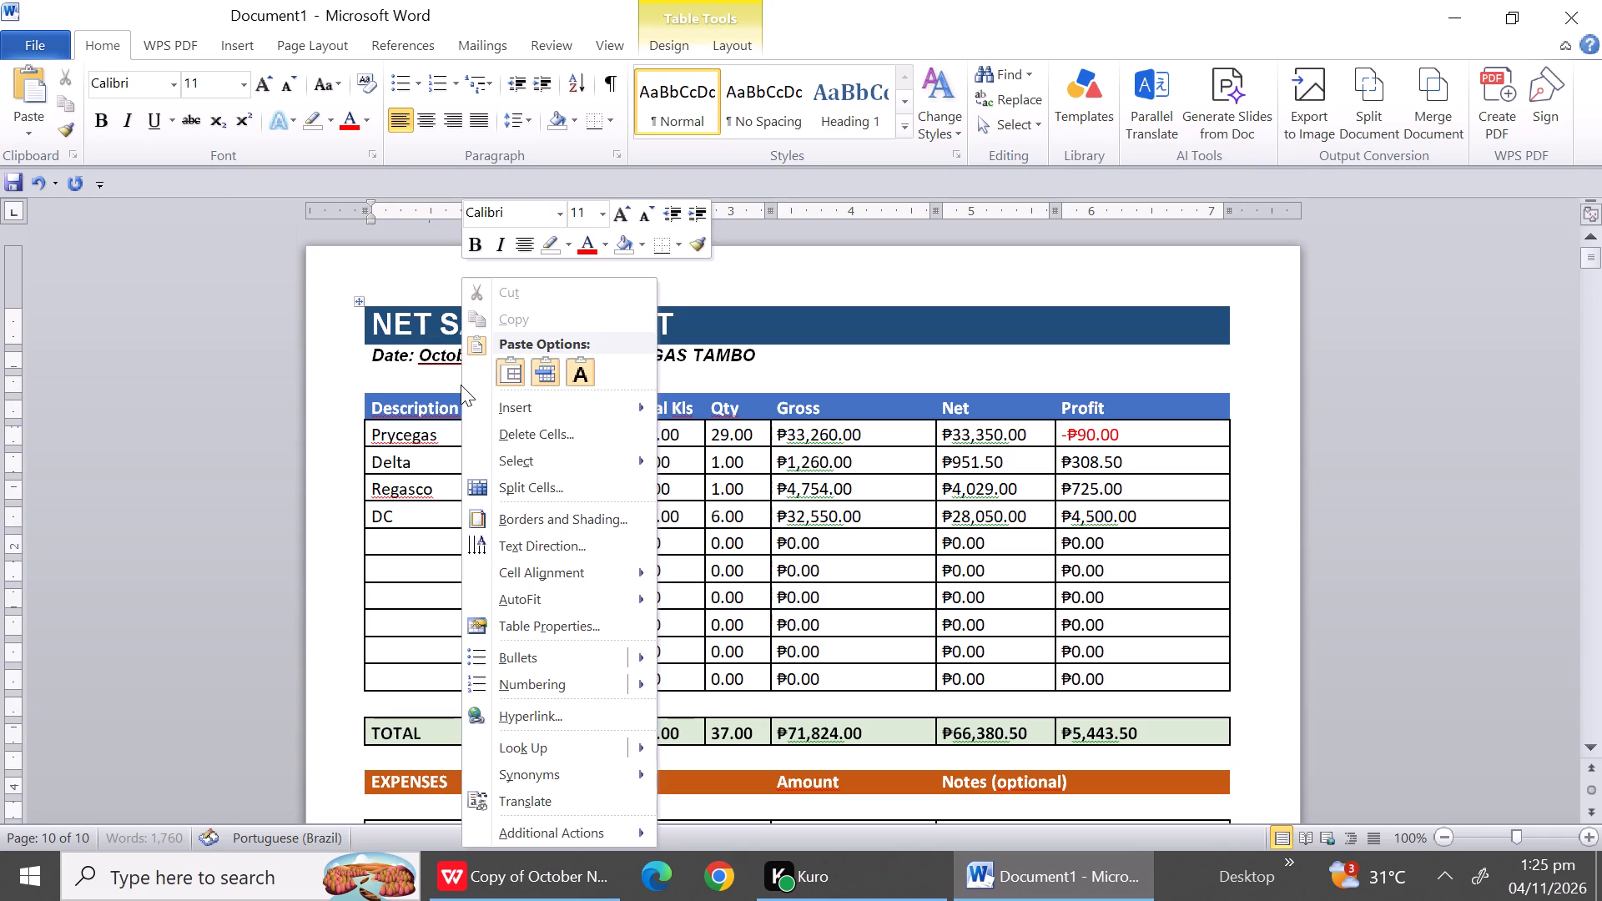
left_click(529, 433)
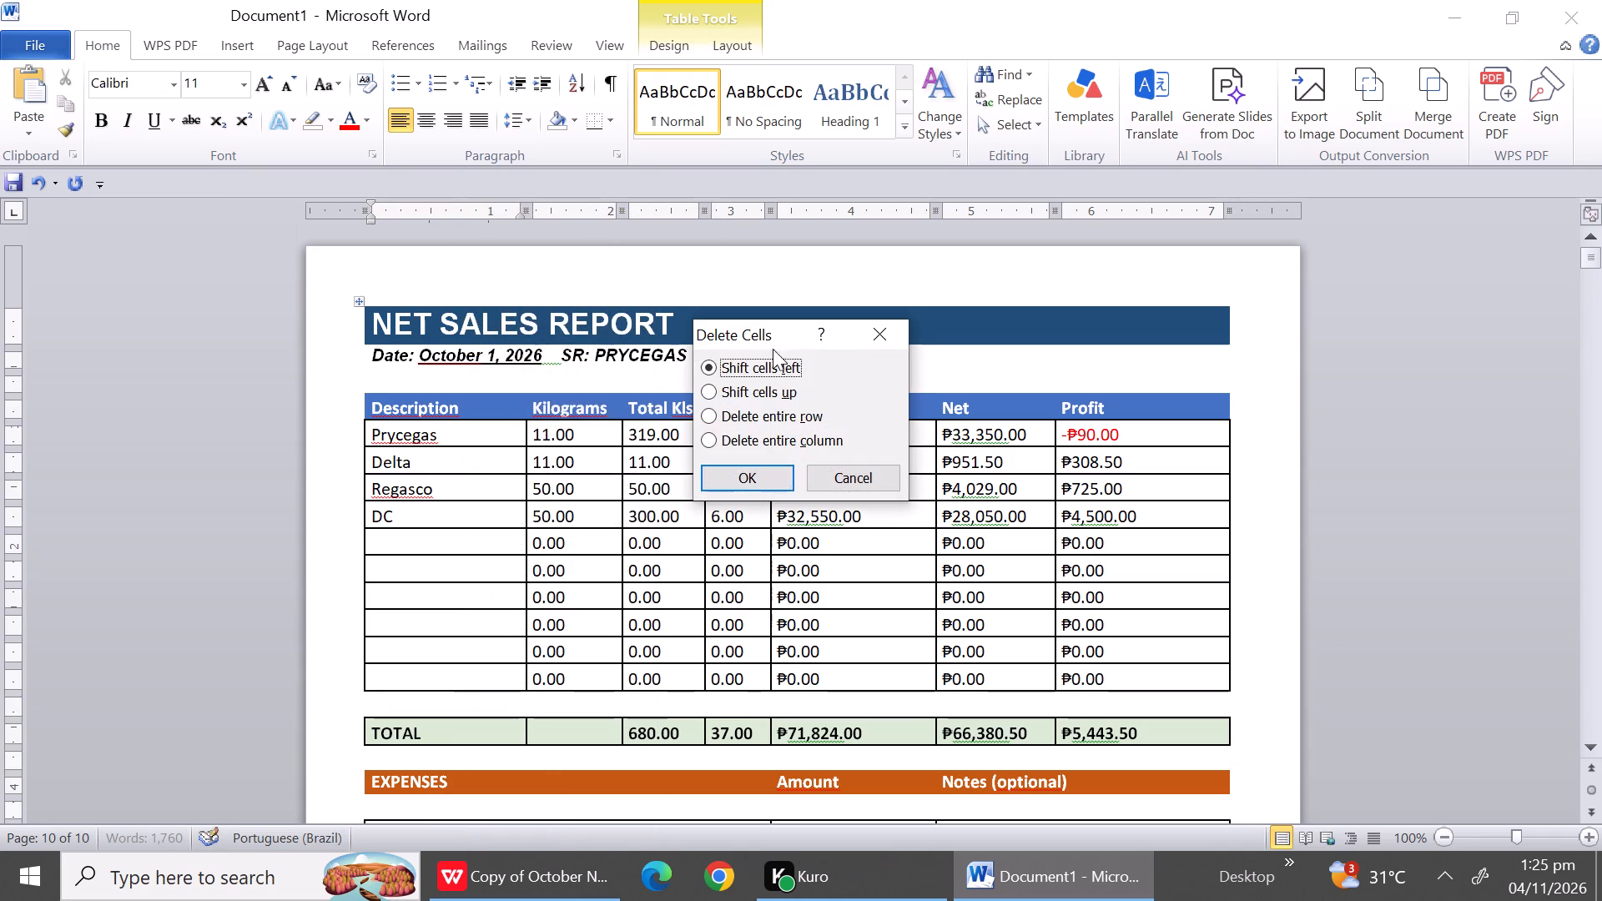
left_click(773, 417)
left_click(773, 470)
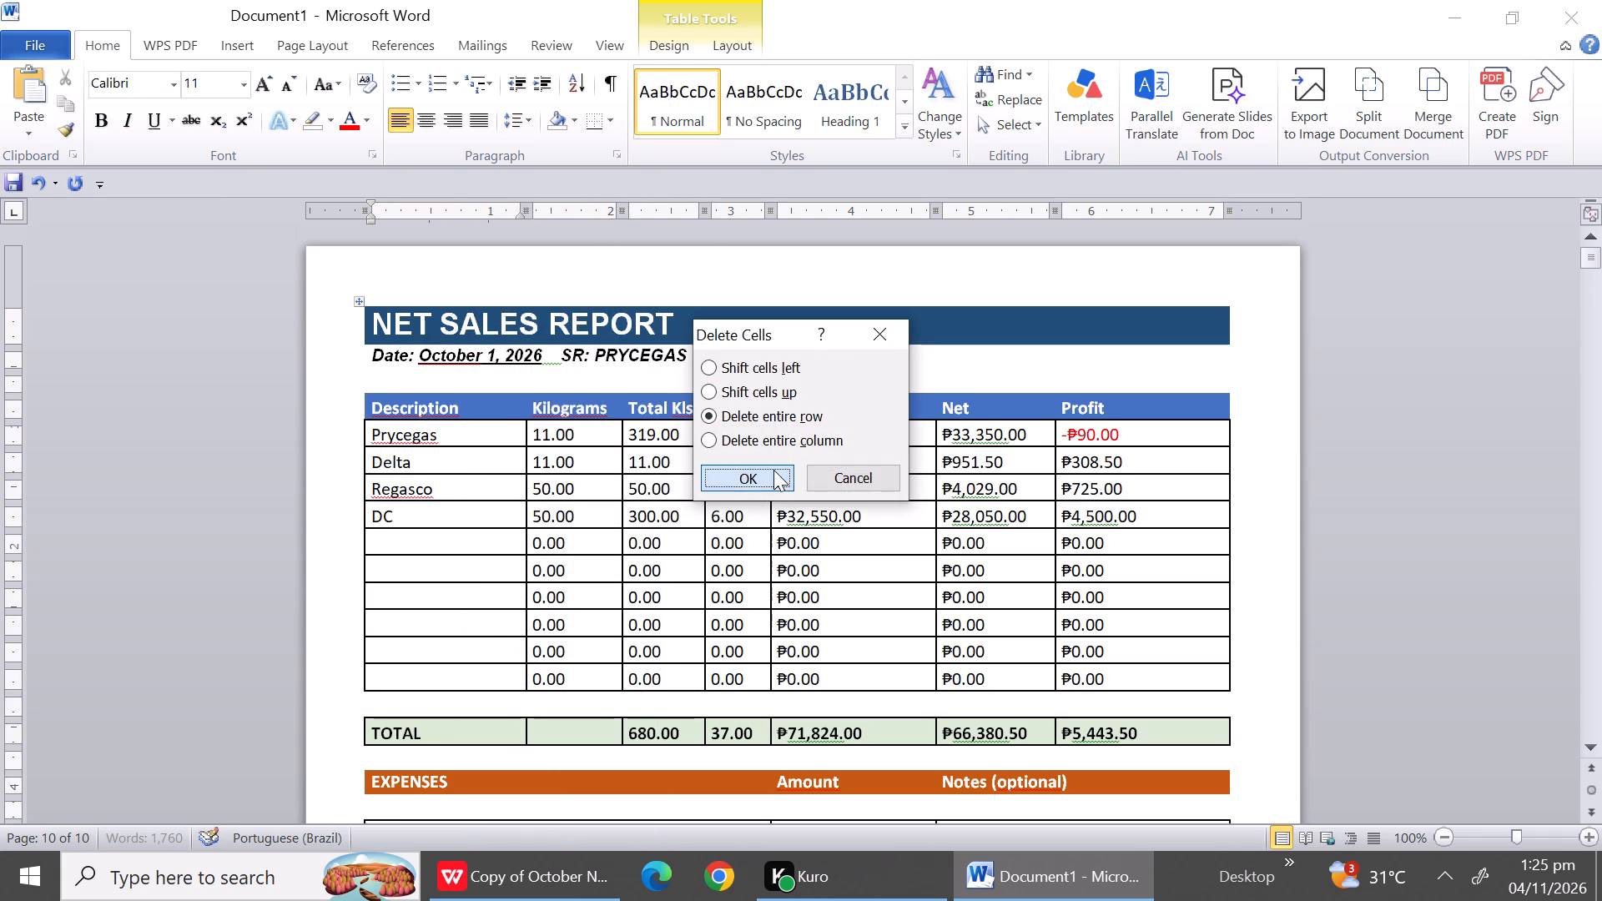
Delete the six unused product rows and the blank spacer row above TOTAL in the October 1 report.
left_click_drag(398, 516, 380, 617)
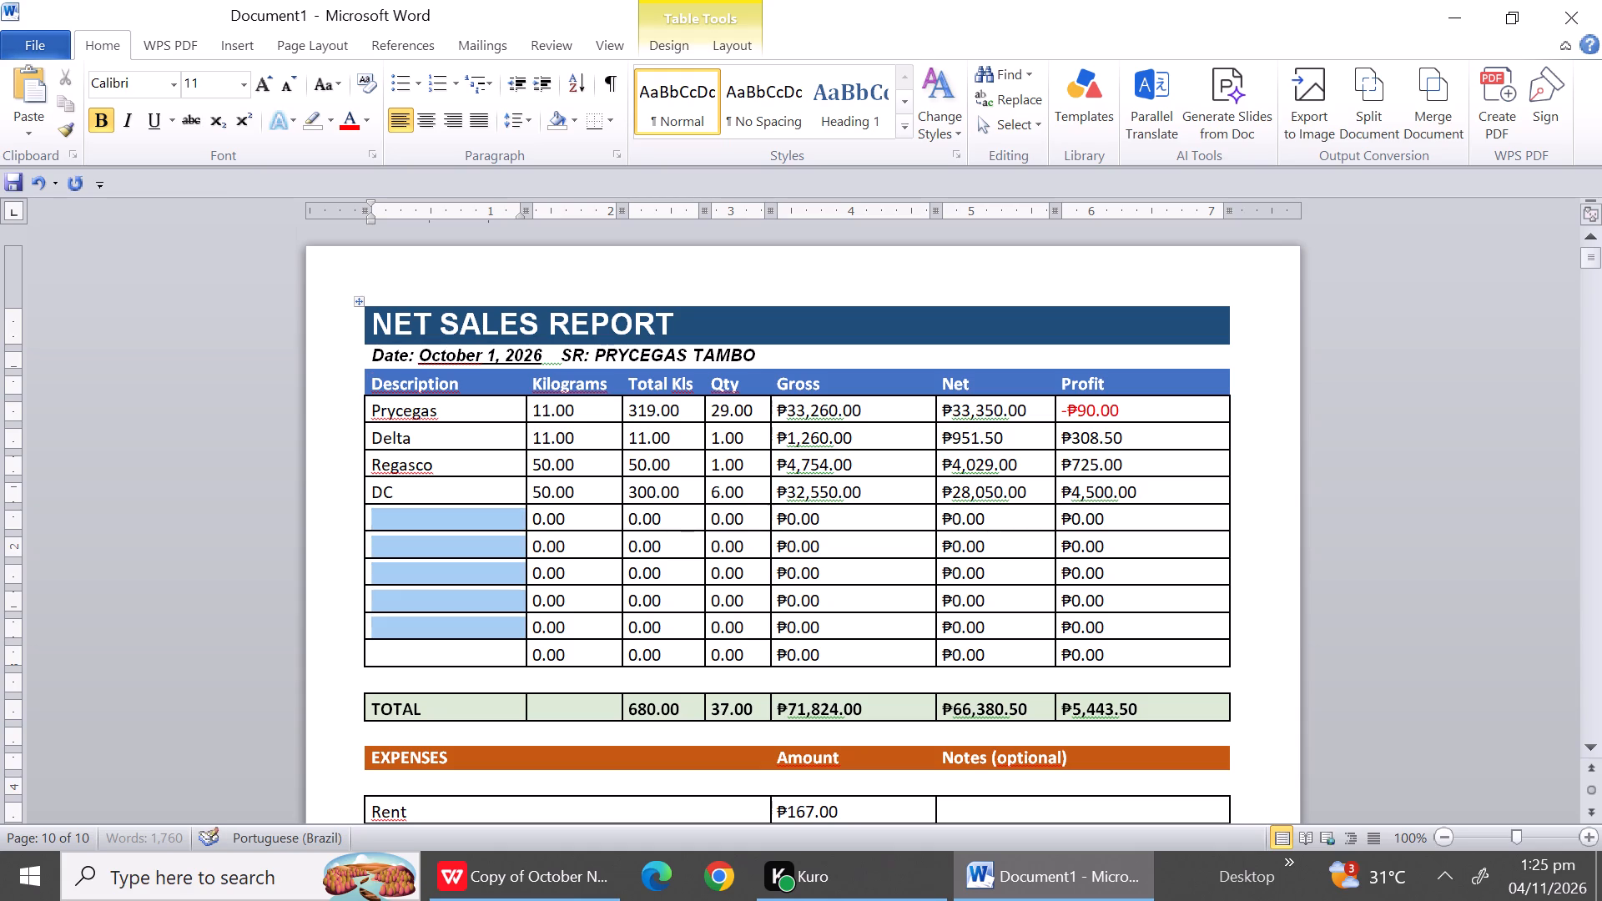
left_click_drag(380, 617, 380, 671)
right_click(380, 671)
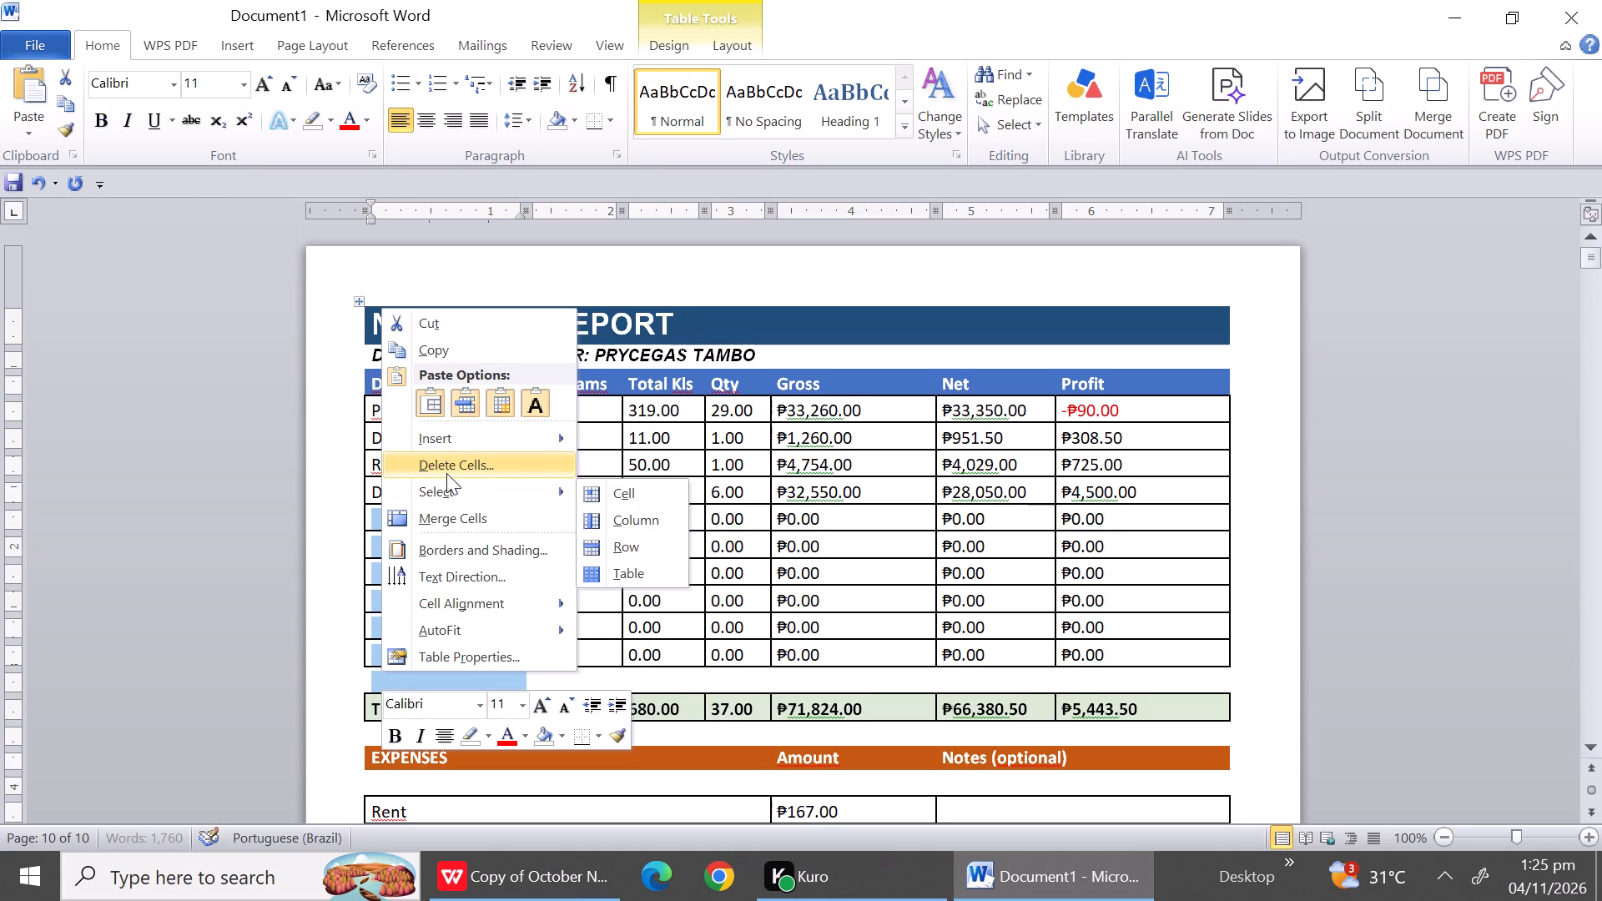
left_click(445, 468)
left_click(785, 415)
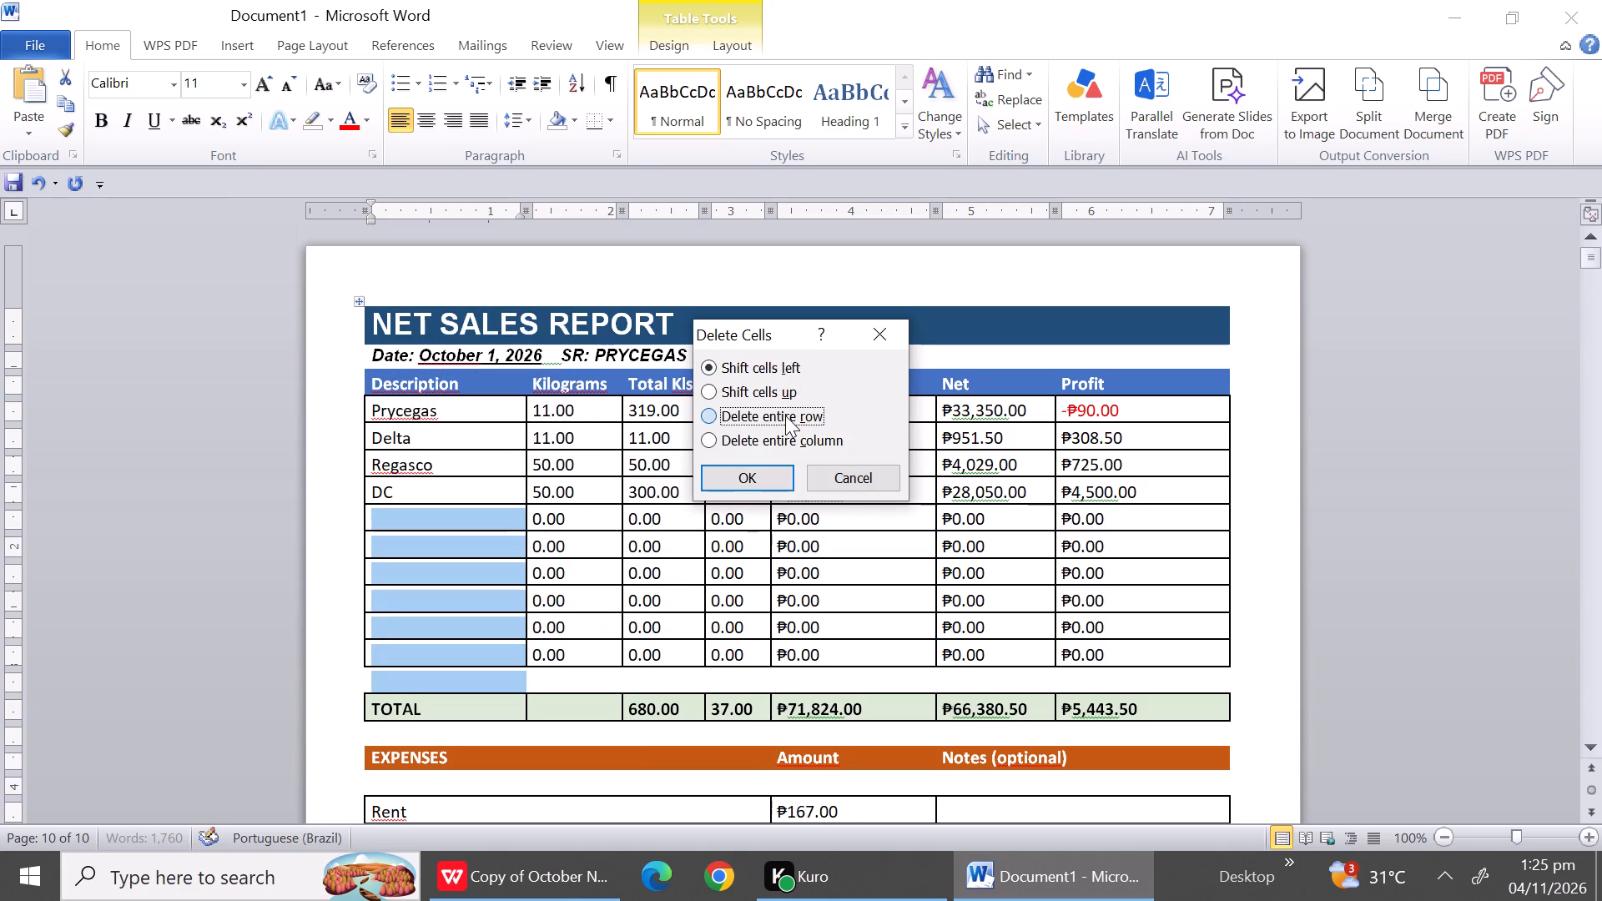
left_click(760, 478)
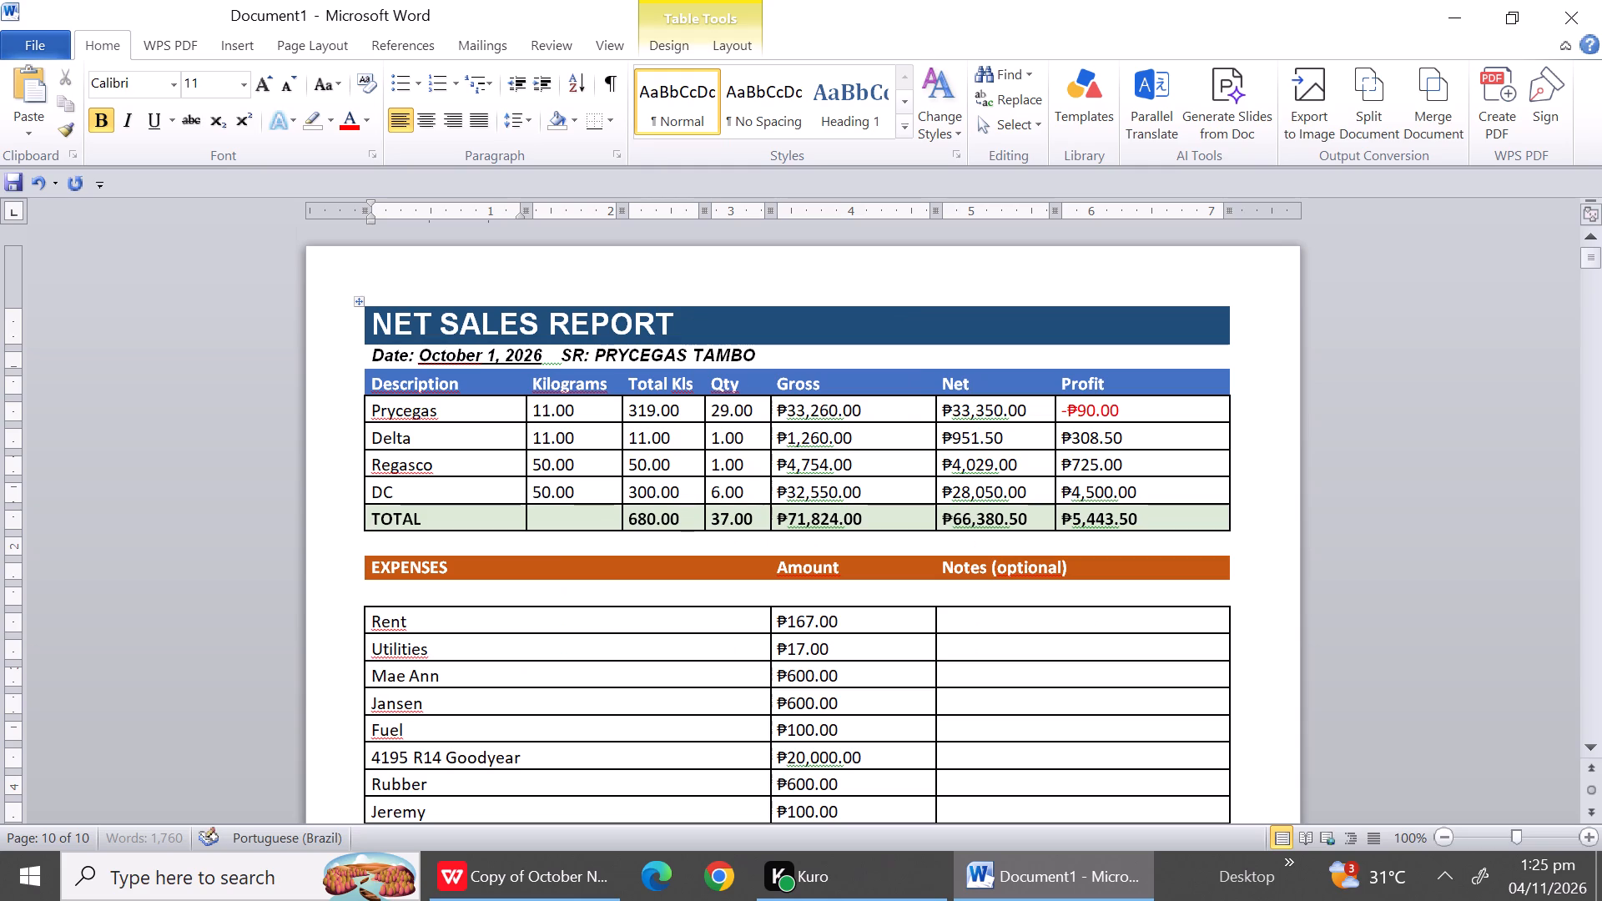
Delete the entire blank row between the date line and the Description header in the October 2 report.
triple_click(1588, 742)
triple_click(1588, 742)
triple_click(1588, 742)
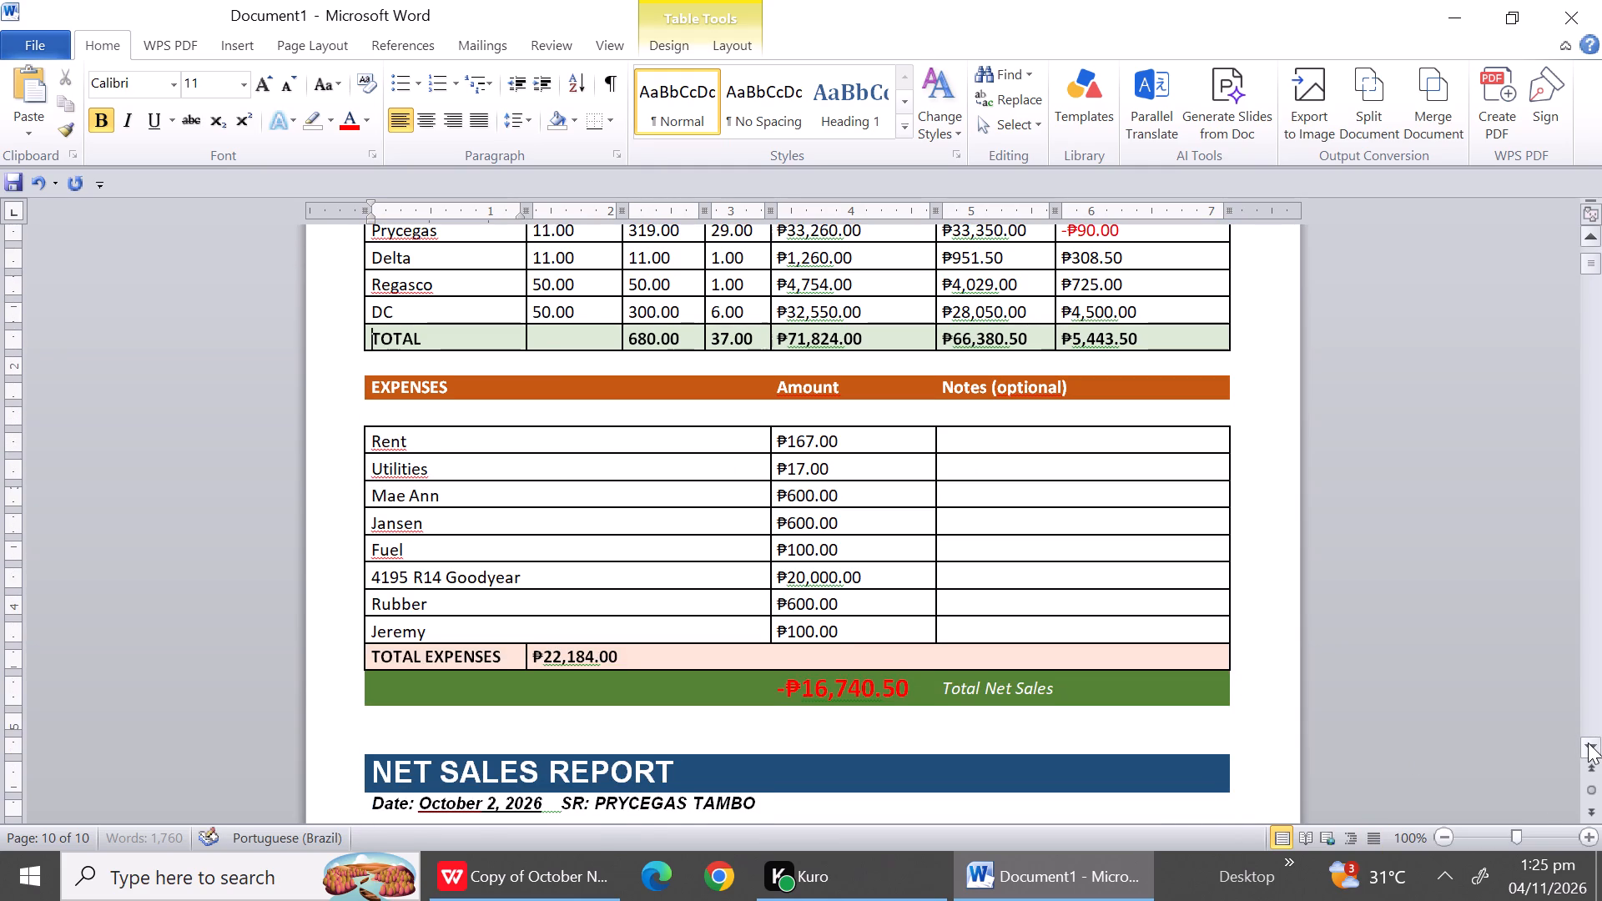
triple_click(1588, 742)
triple_click(1588, 742)
left_click_drag(1588, 742, 463, 724)
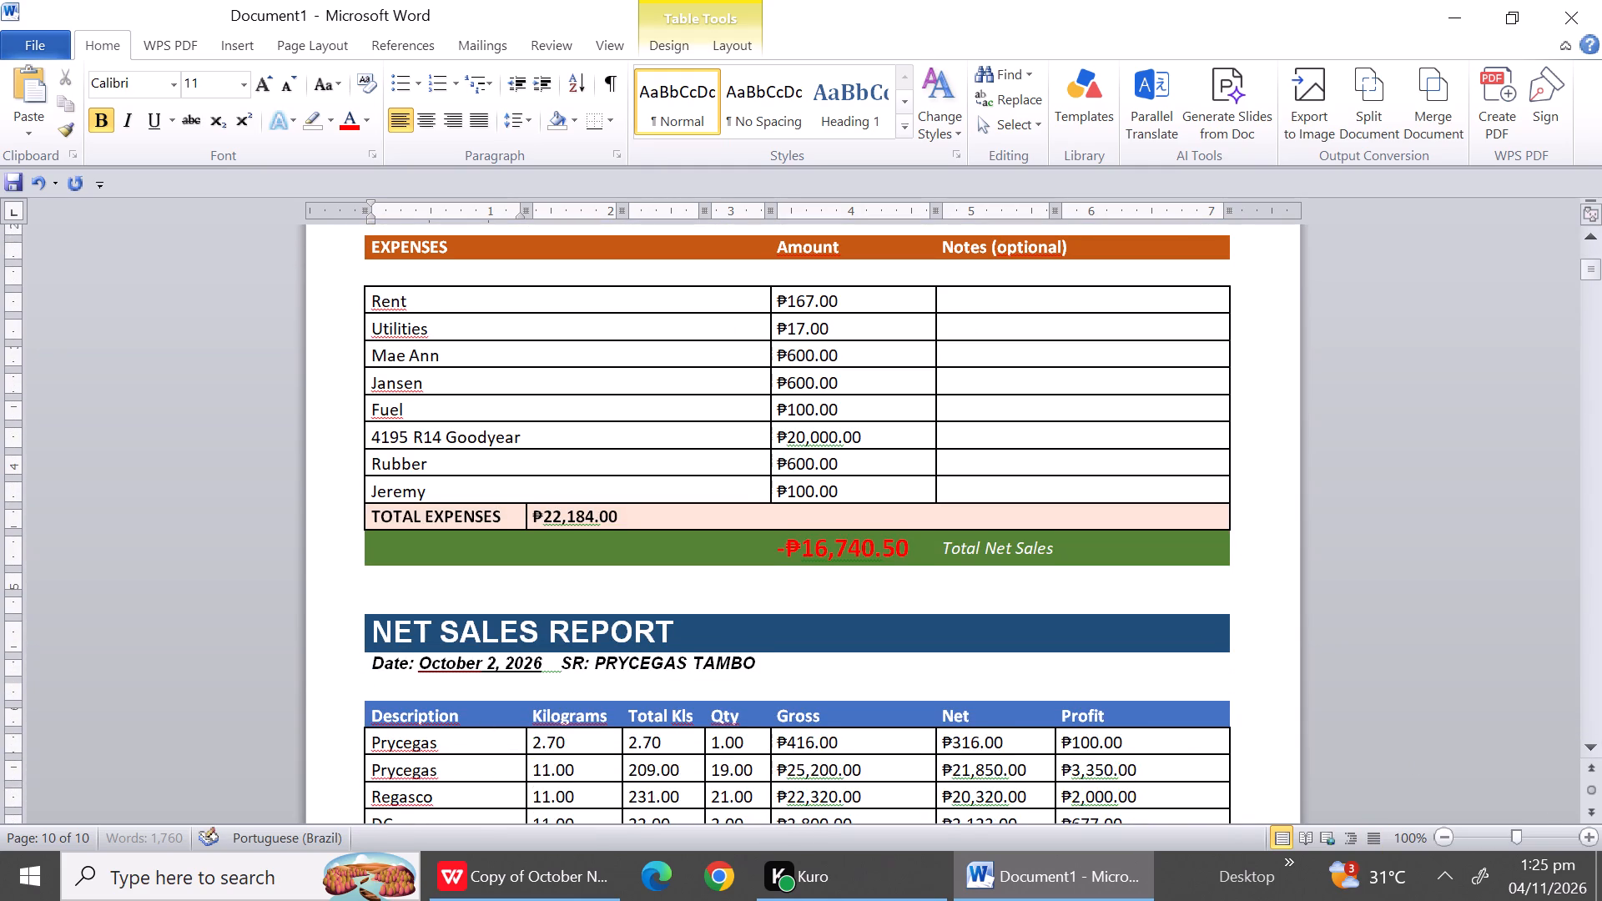
left_click(409, 686)
right_click(409, 686)
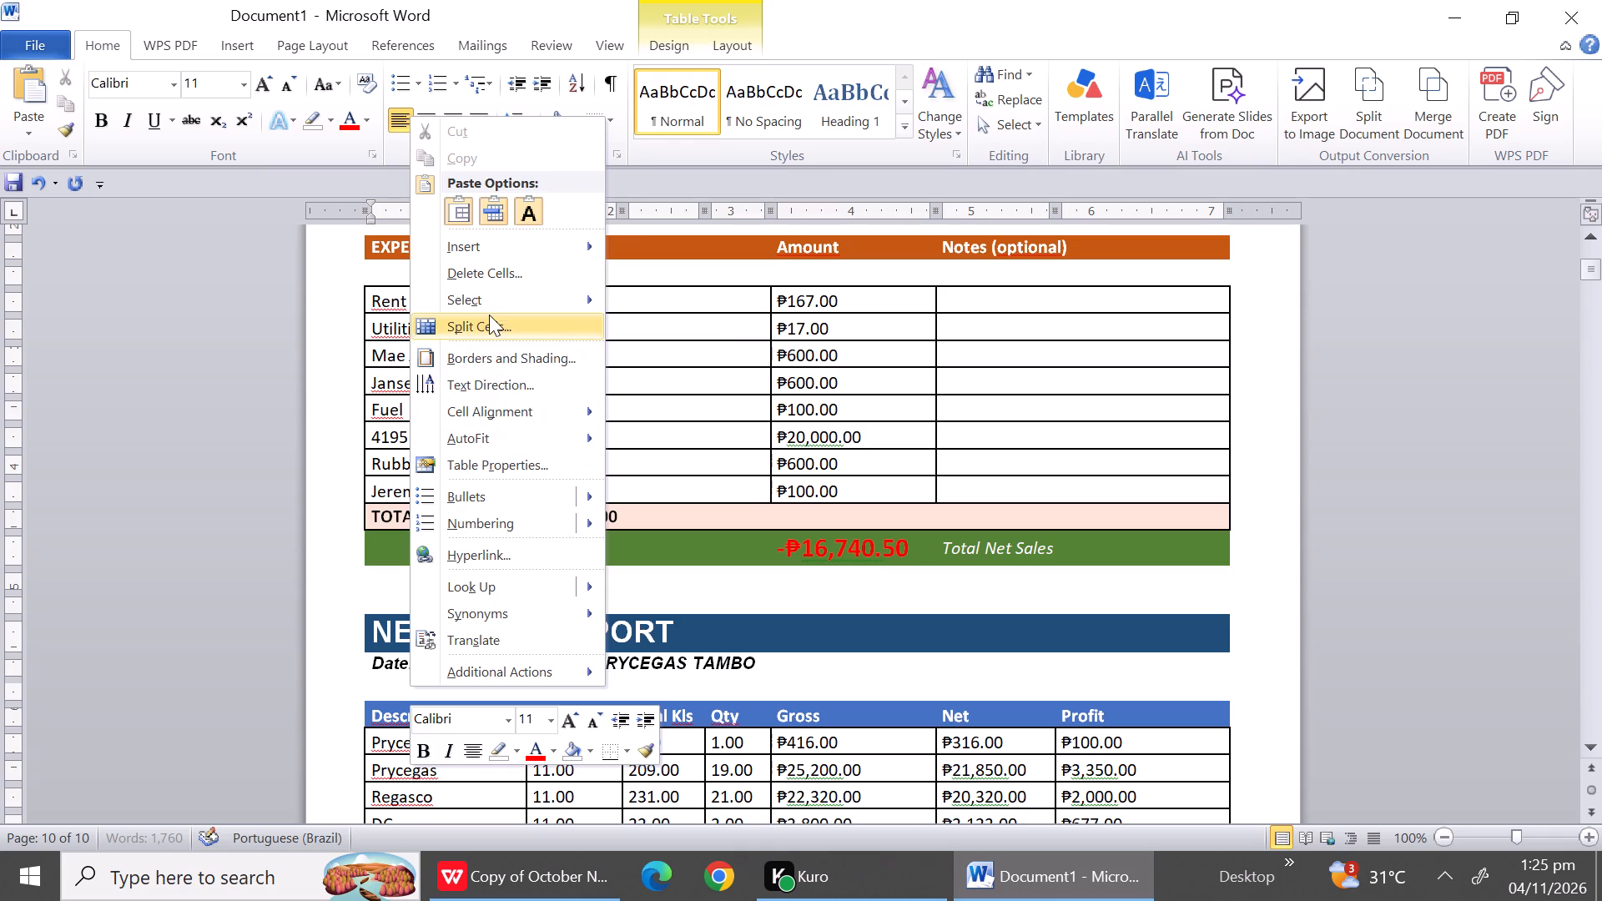
left_click(481, 265)
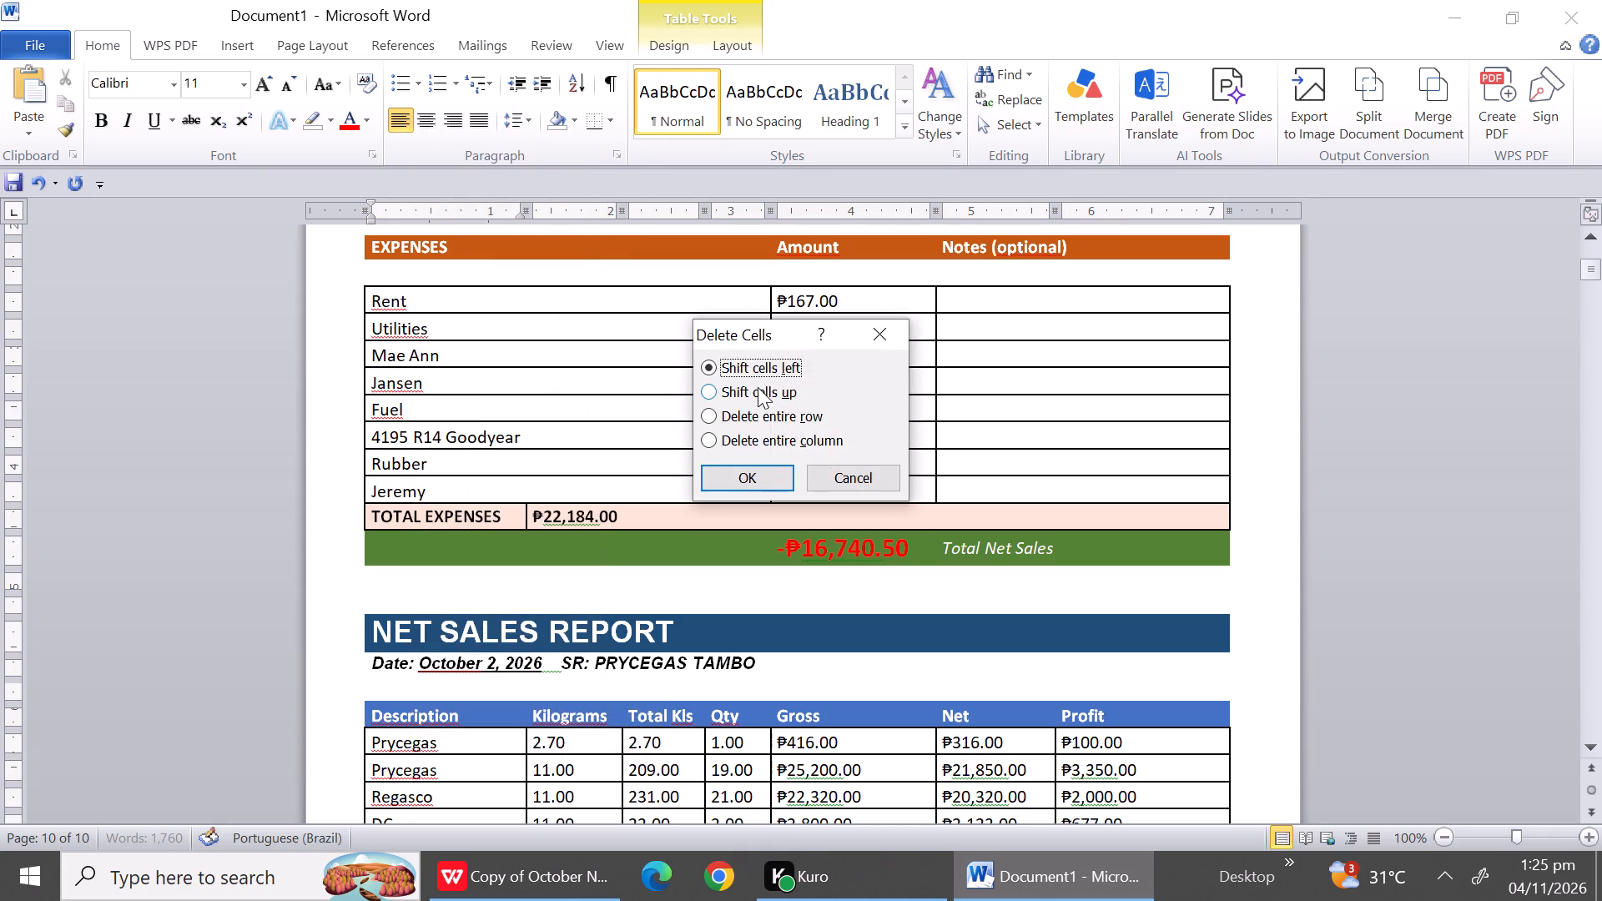
left_click_drag(758, 415, 734, 471)
left_click(734, 471)
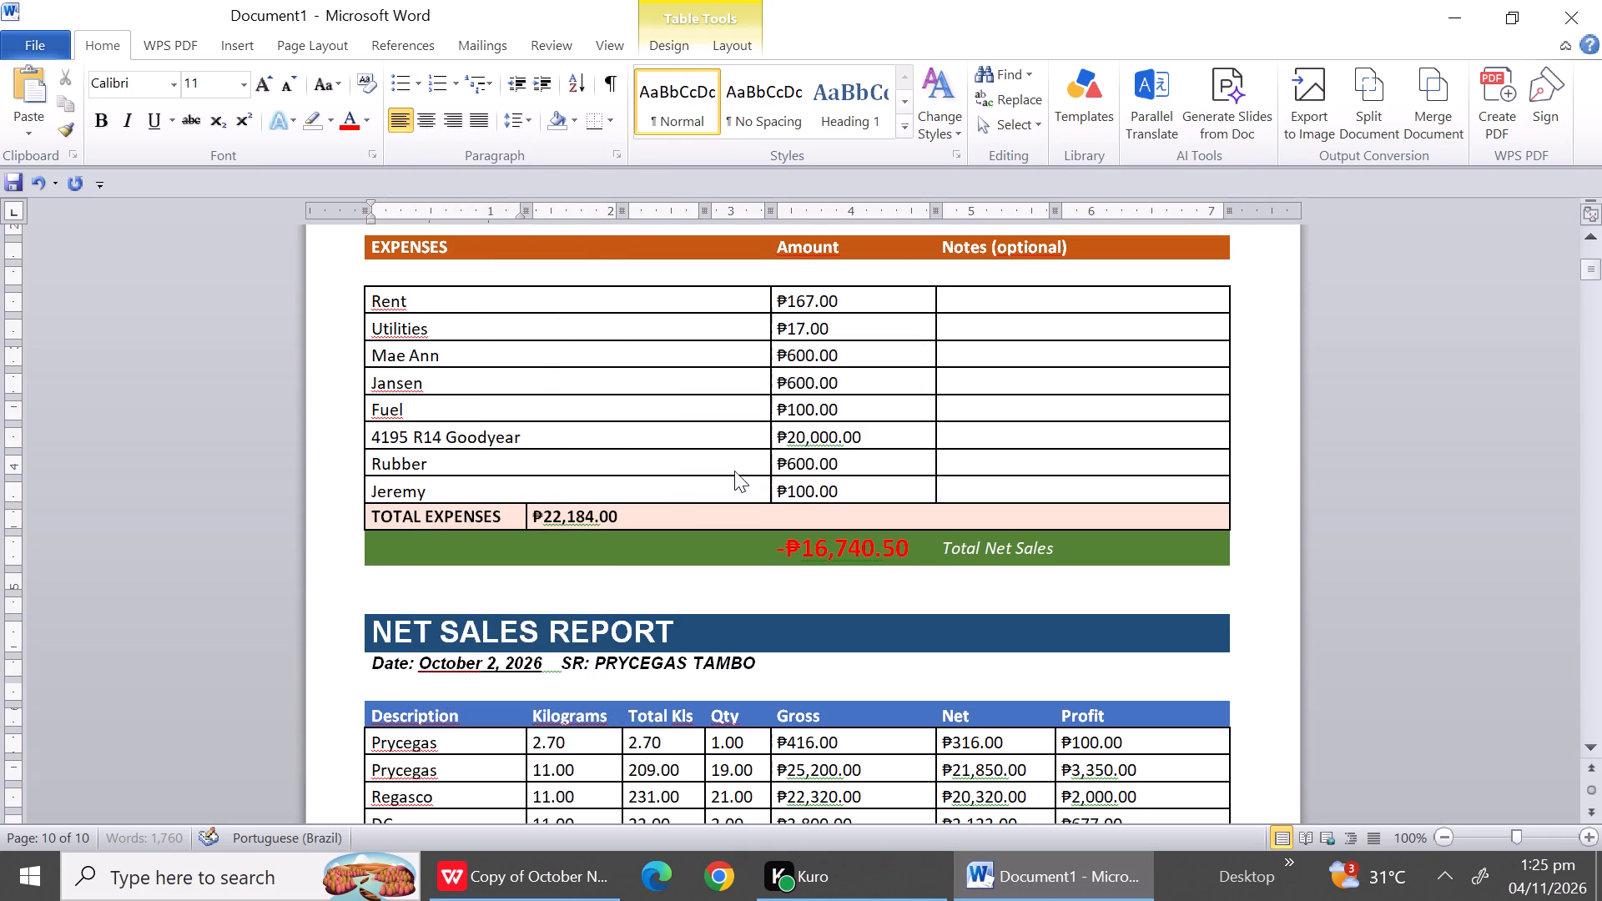
right_click(416, 692)
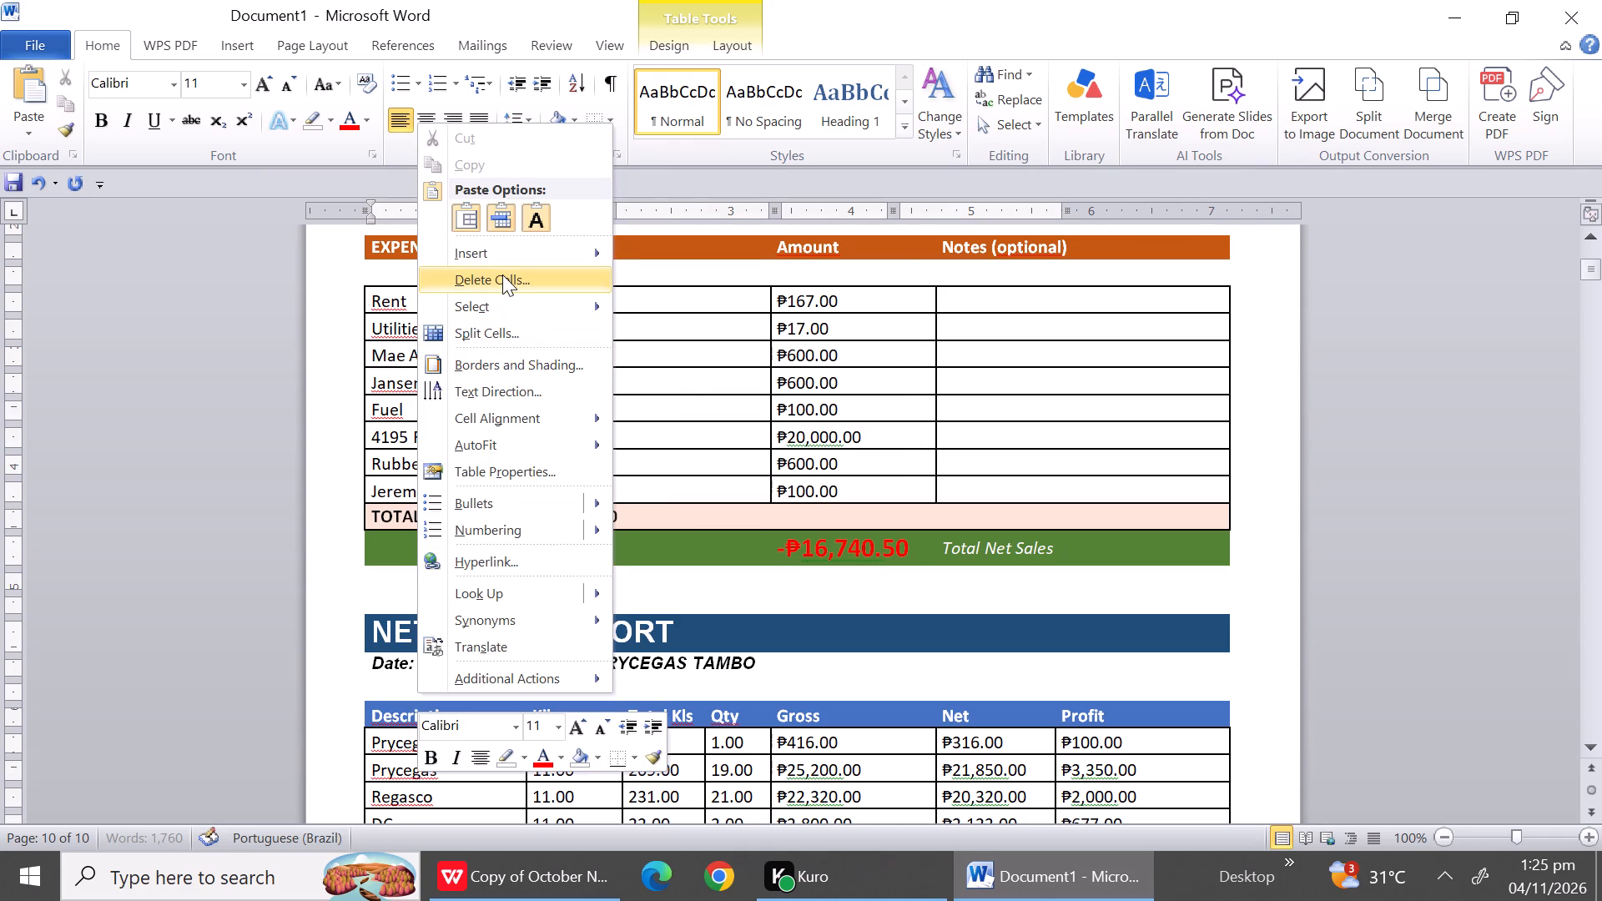
left_click(502, 274)
left_click(750, 408)
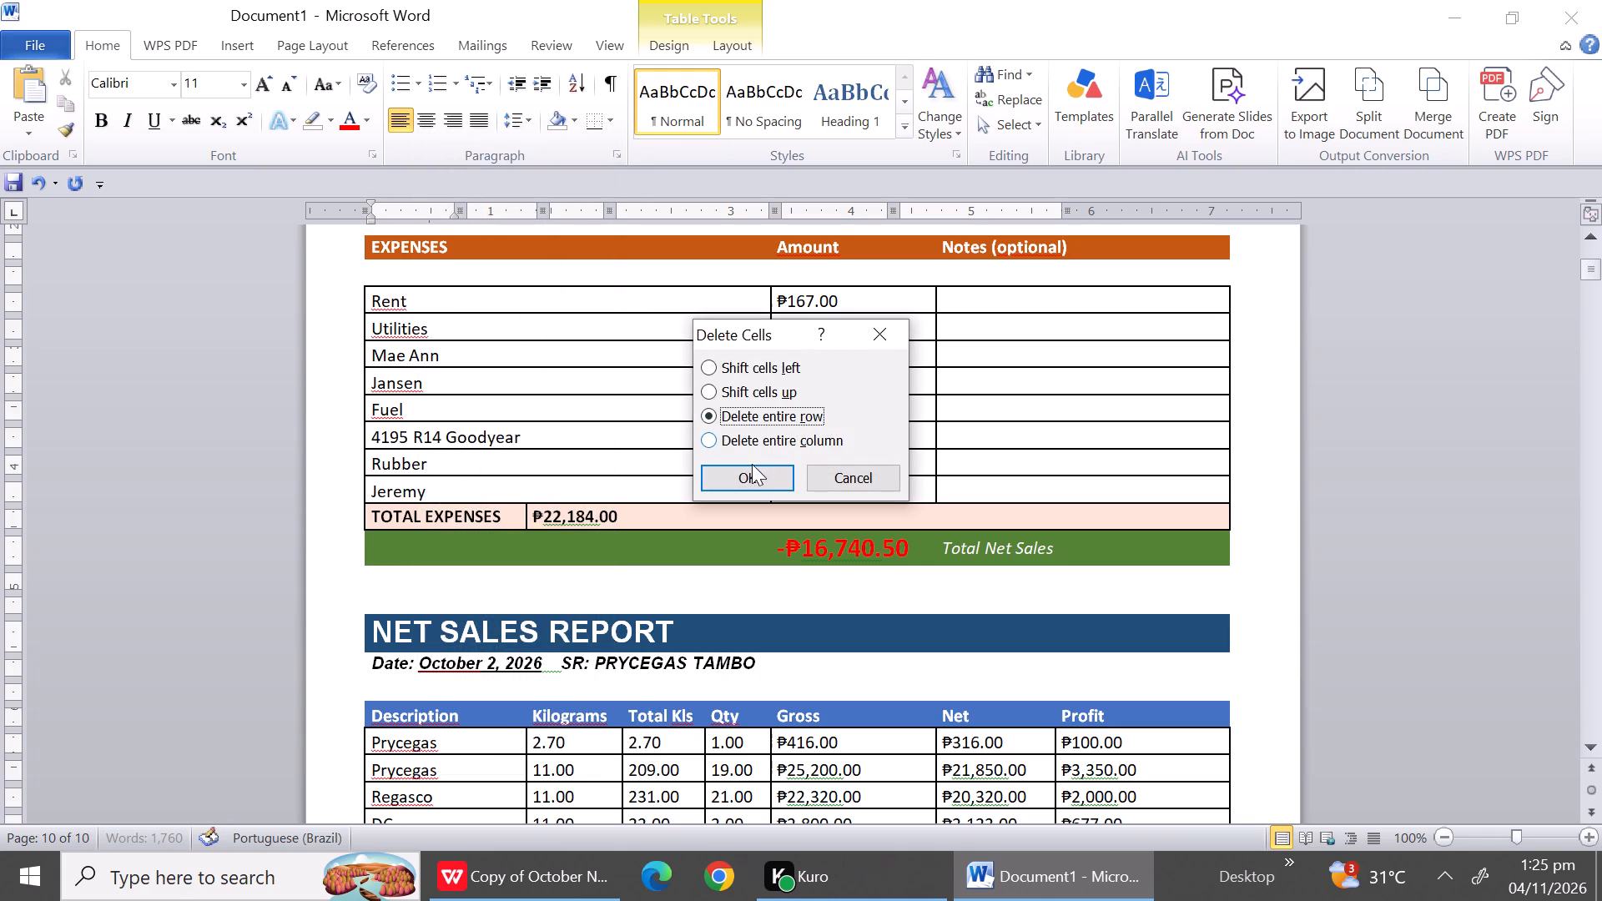
left_click(752, 481)
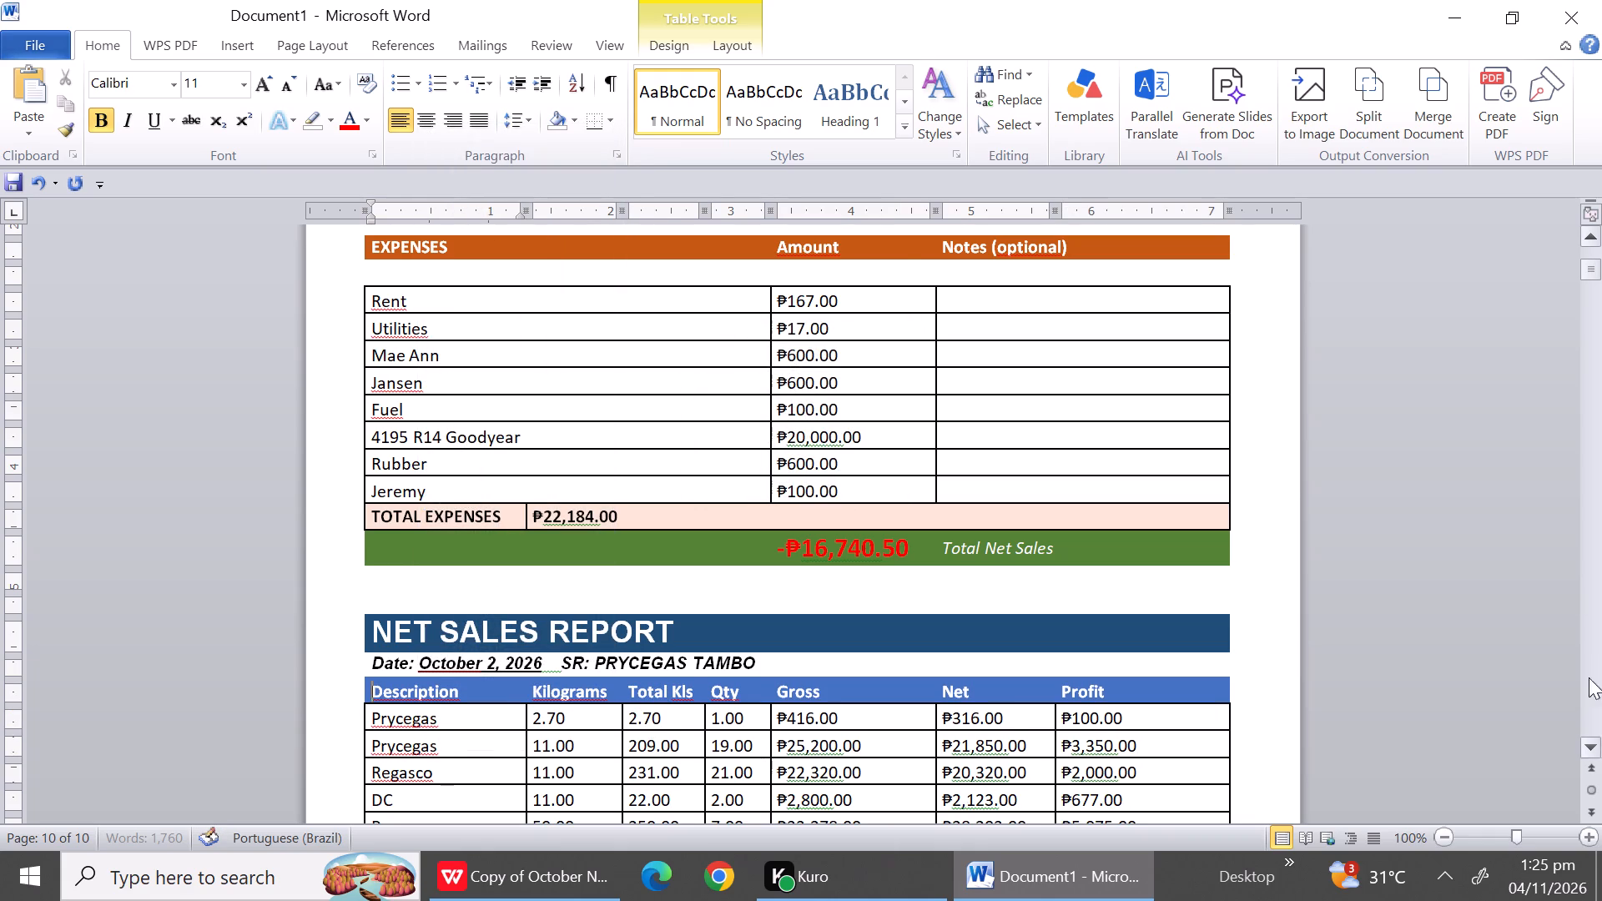
Delete the five unused product rows and the blank spacer row above TOTAL in the October 2 report.
triple_click(1591, 735)
left_click(1591, 735)
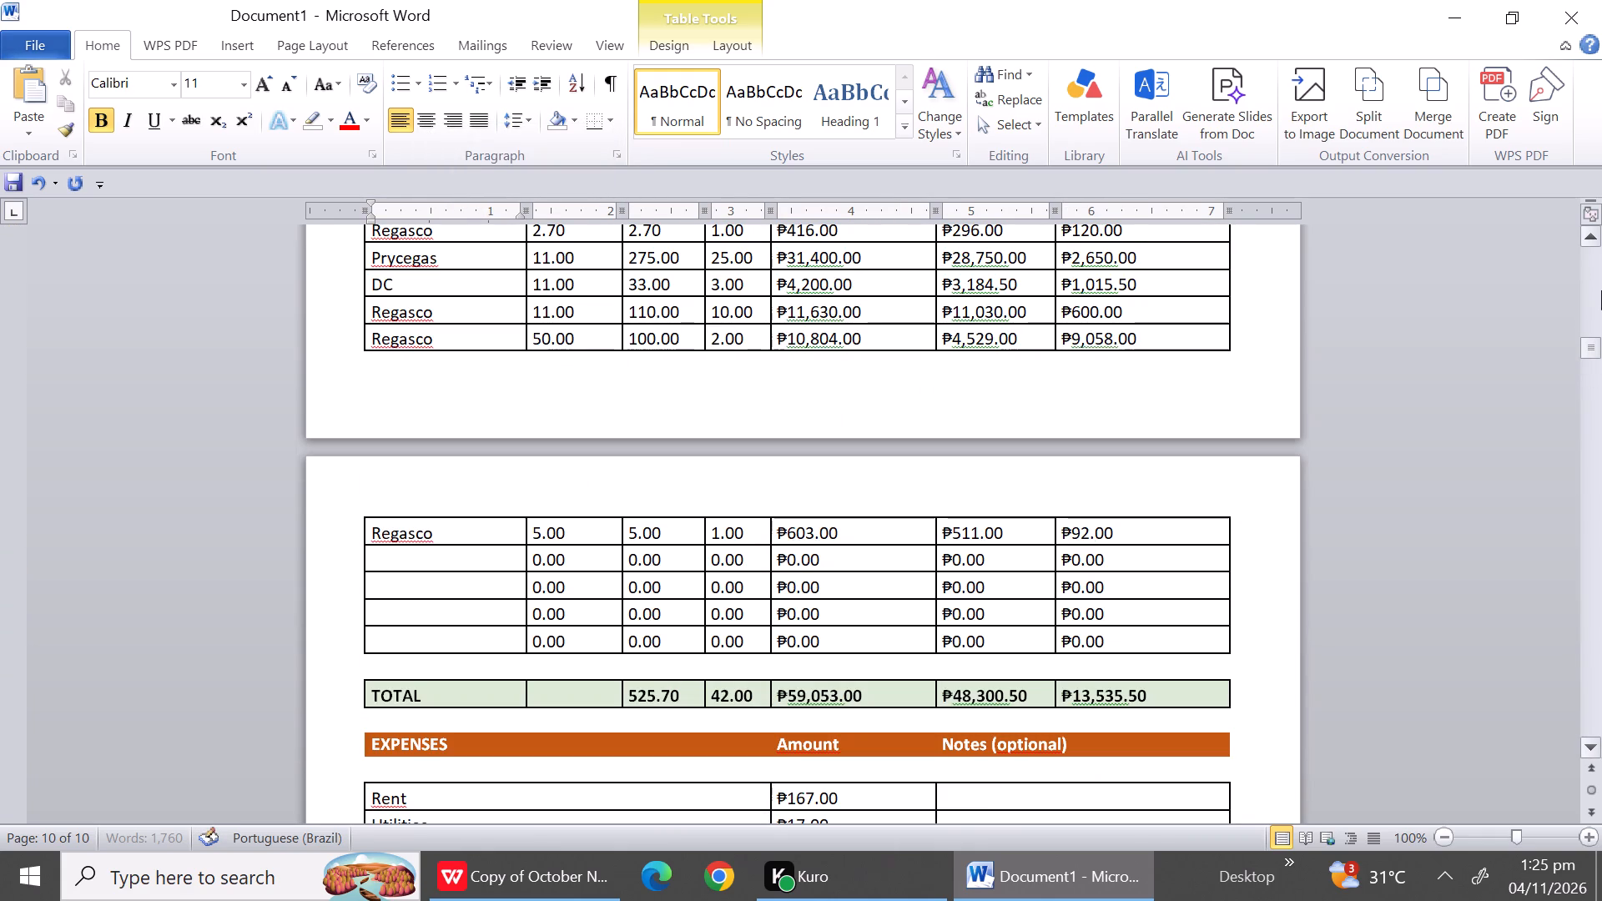
left_click(1601, 290)
left_click(1601, 290)
left_click(1601, 290)
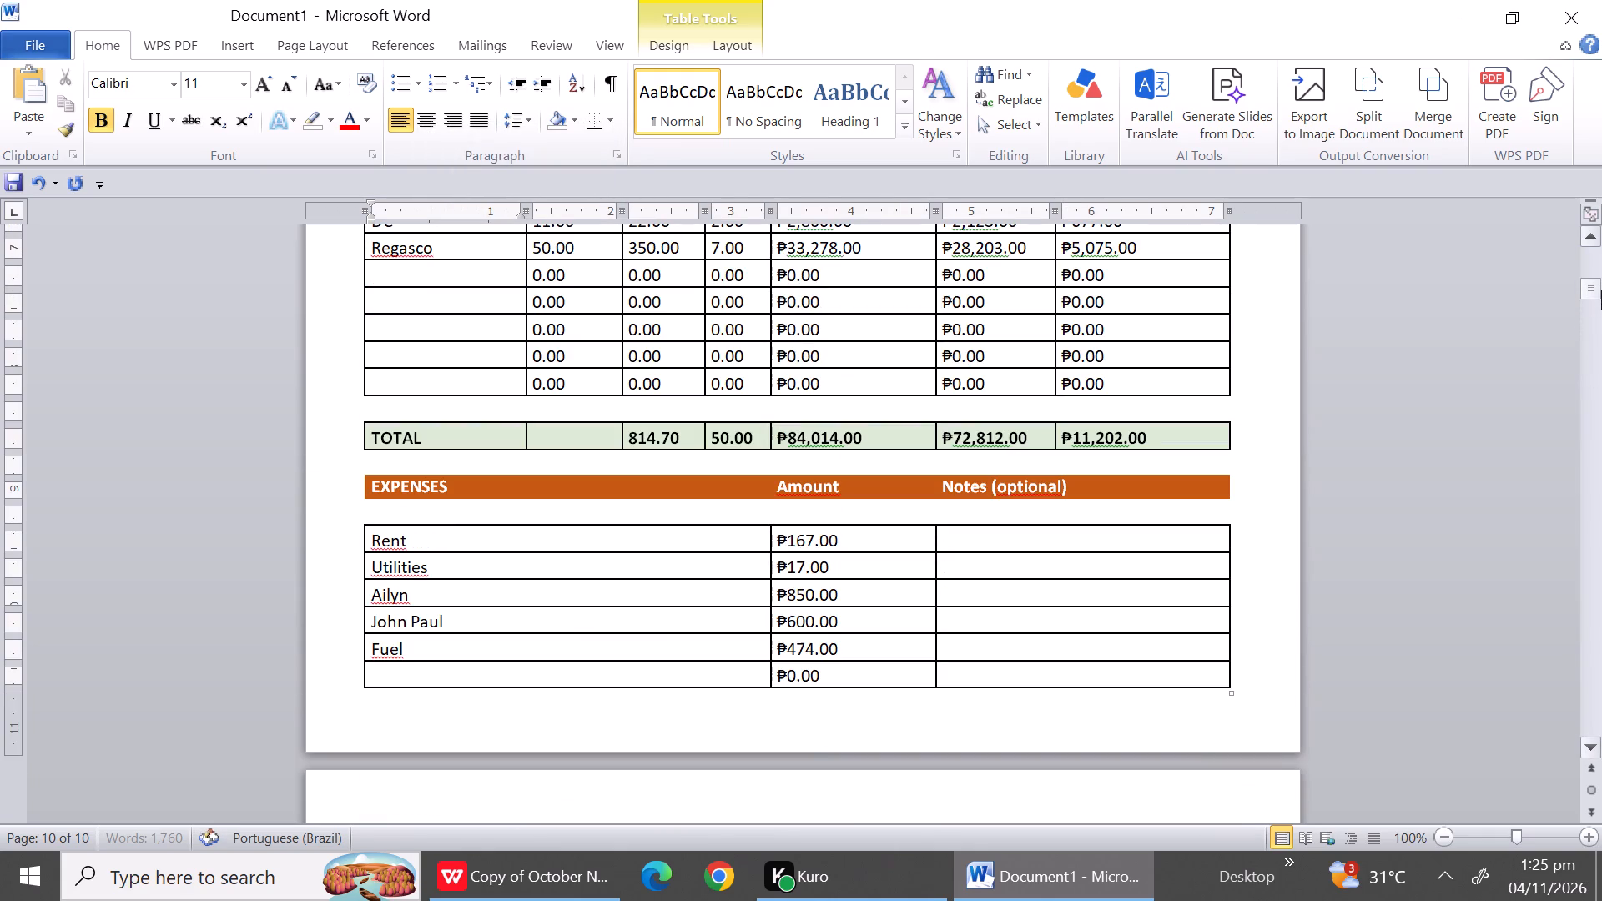
left_click(1601, 290)
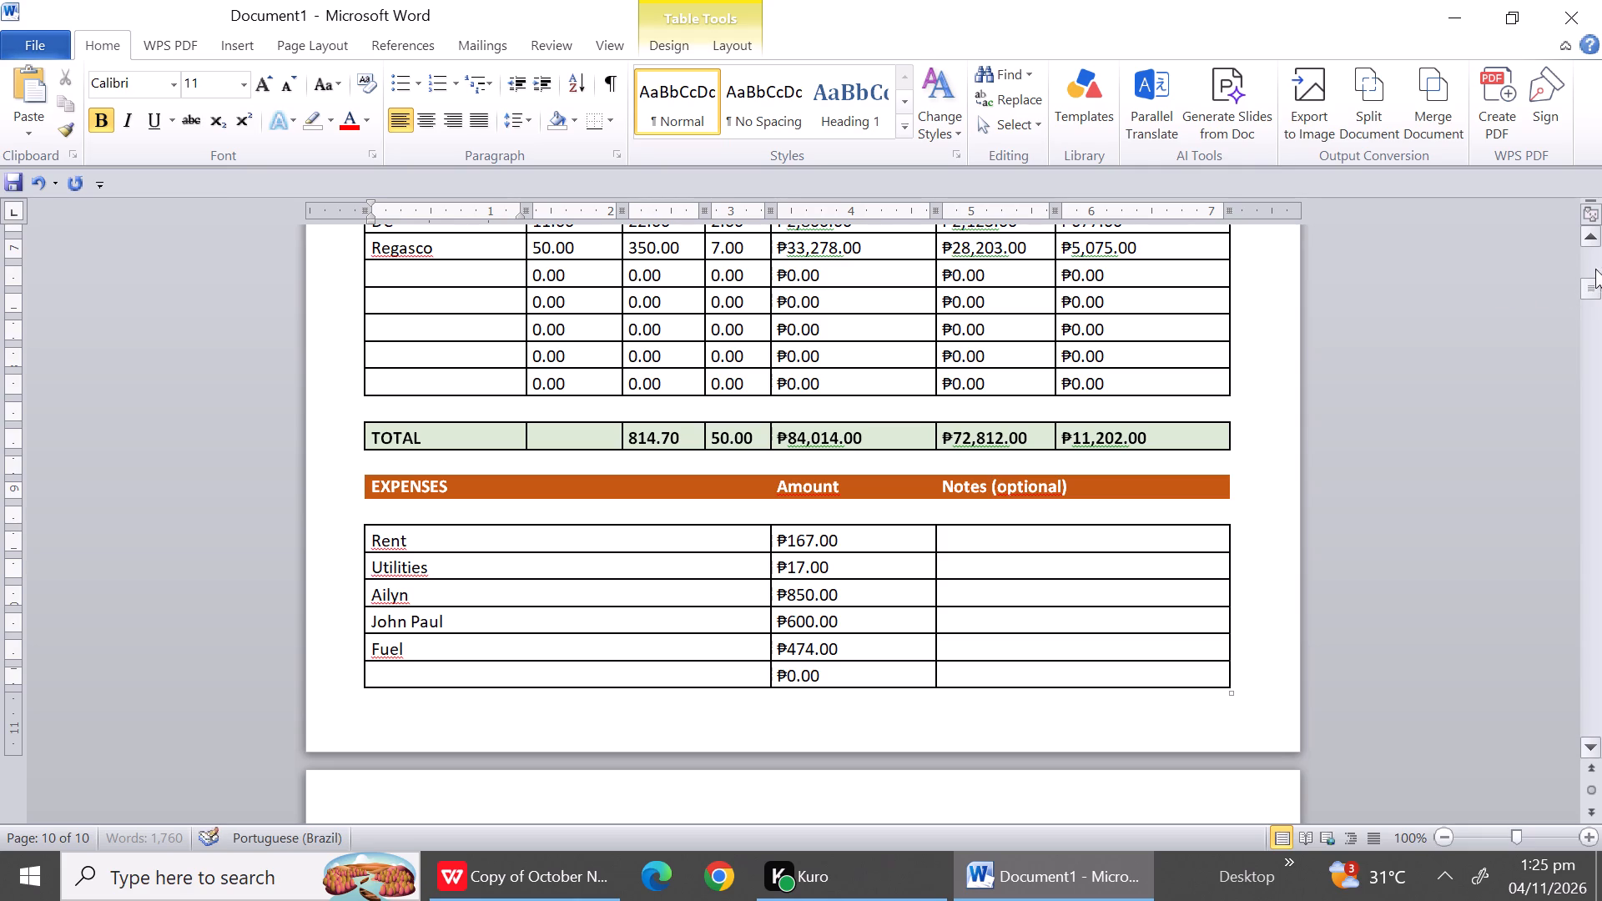
left_click(1592, 262)
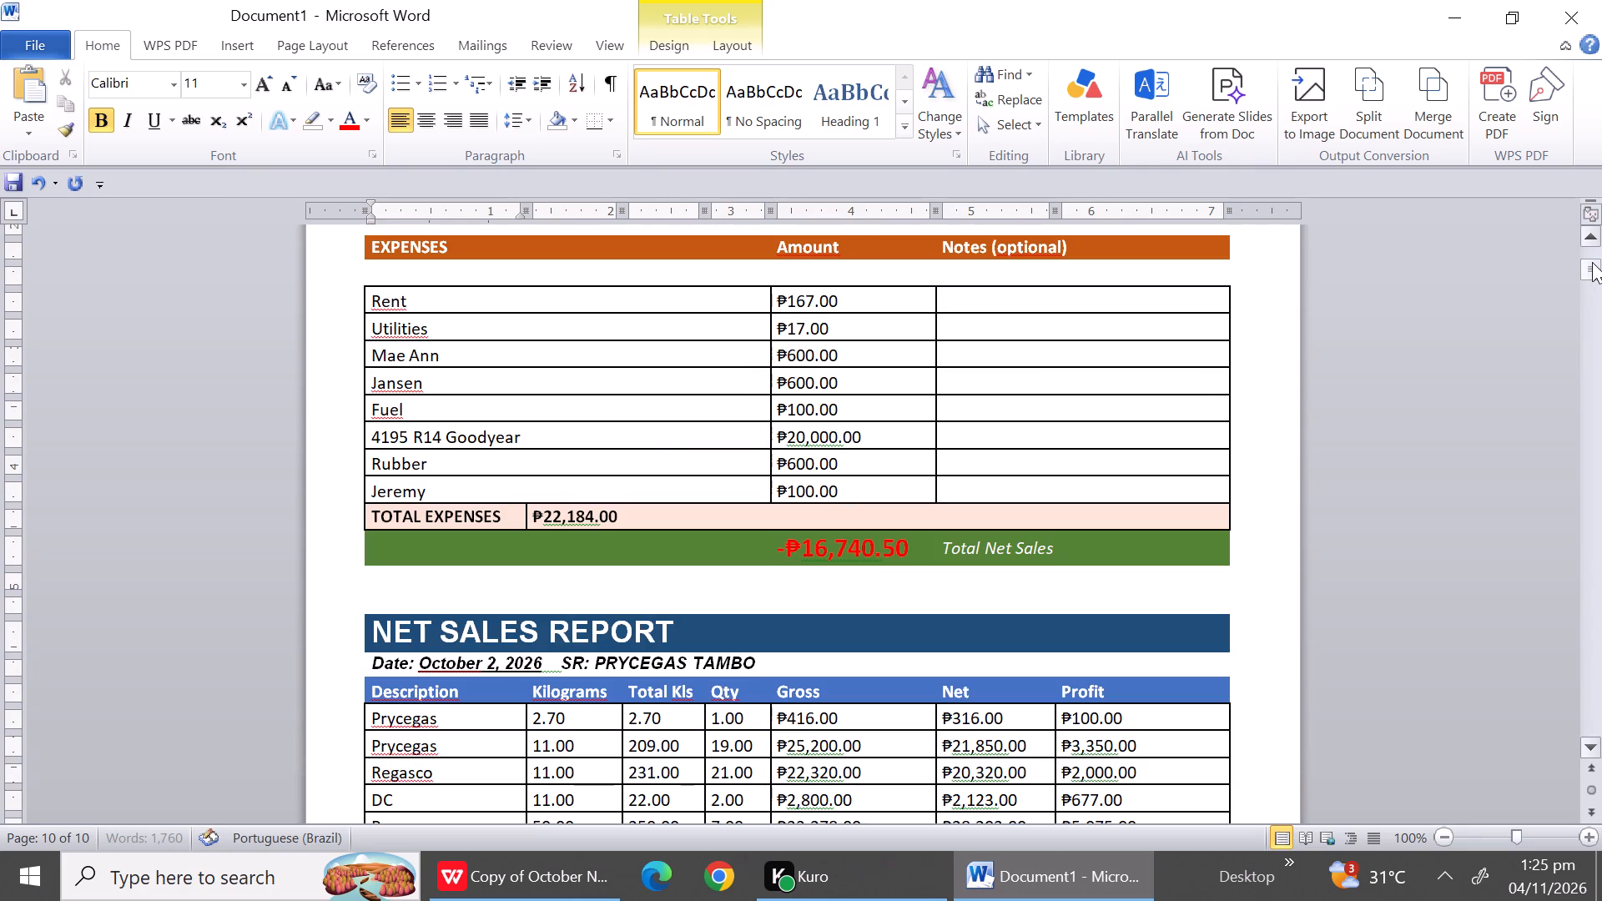
triple_click(1594, 741)
triple_click(1594, 741)
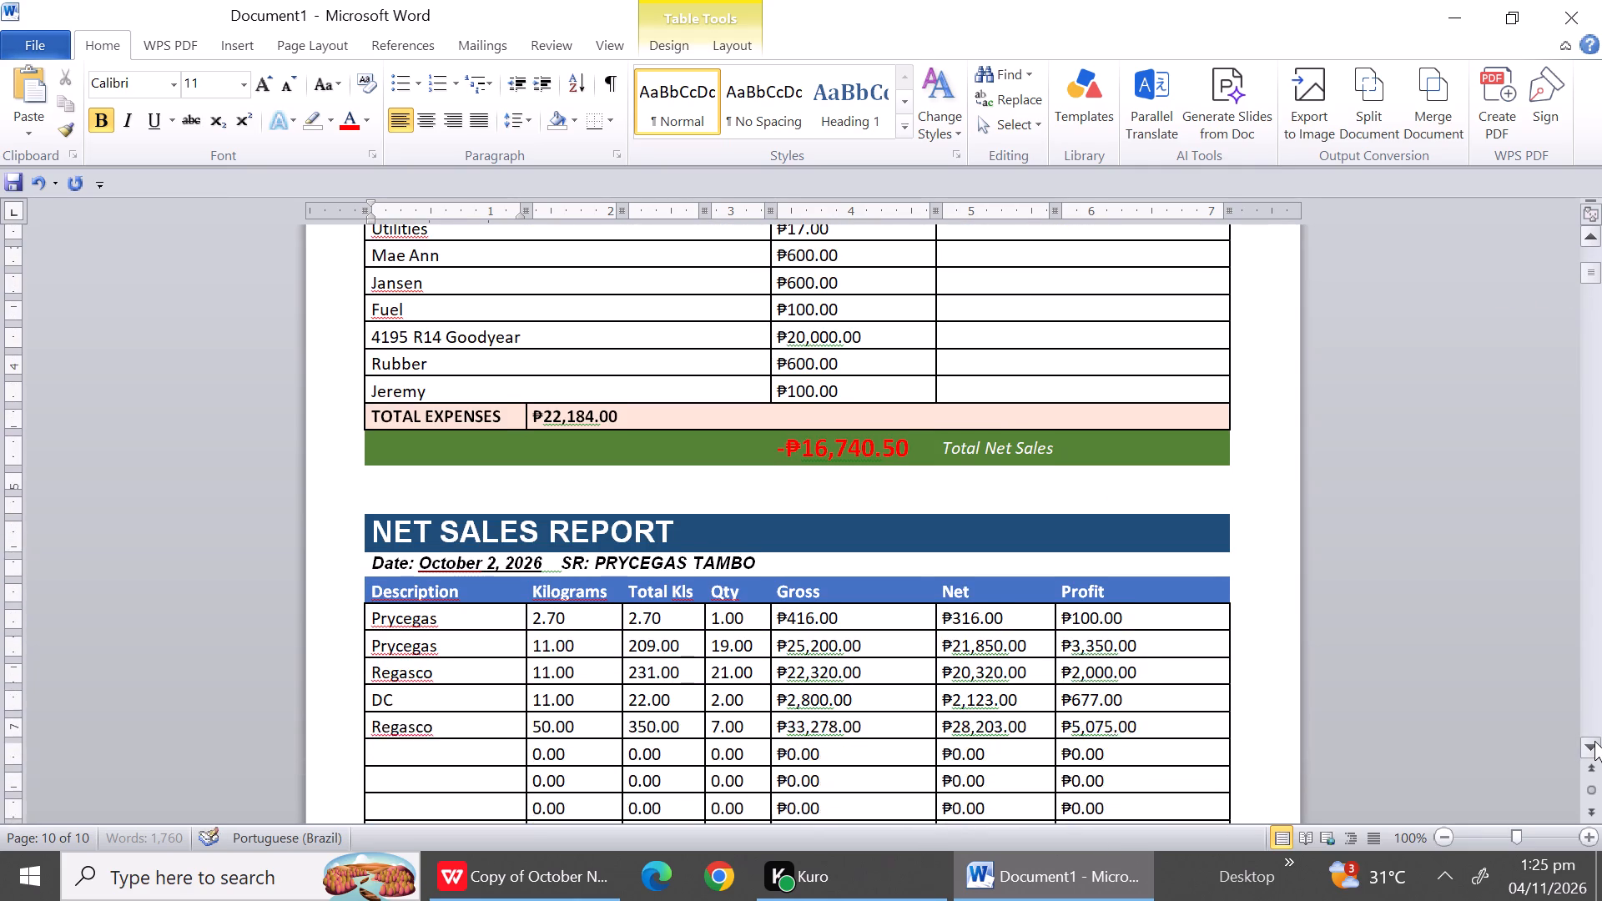
triple_click(1594, 741)
triple_click(1594, 741)
triple_click(1594, 741)
triple_click(1594, 741)
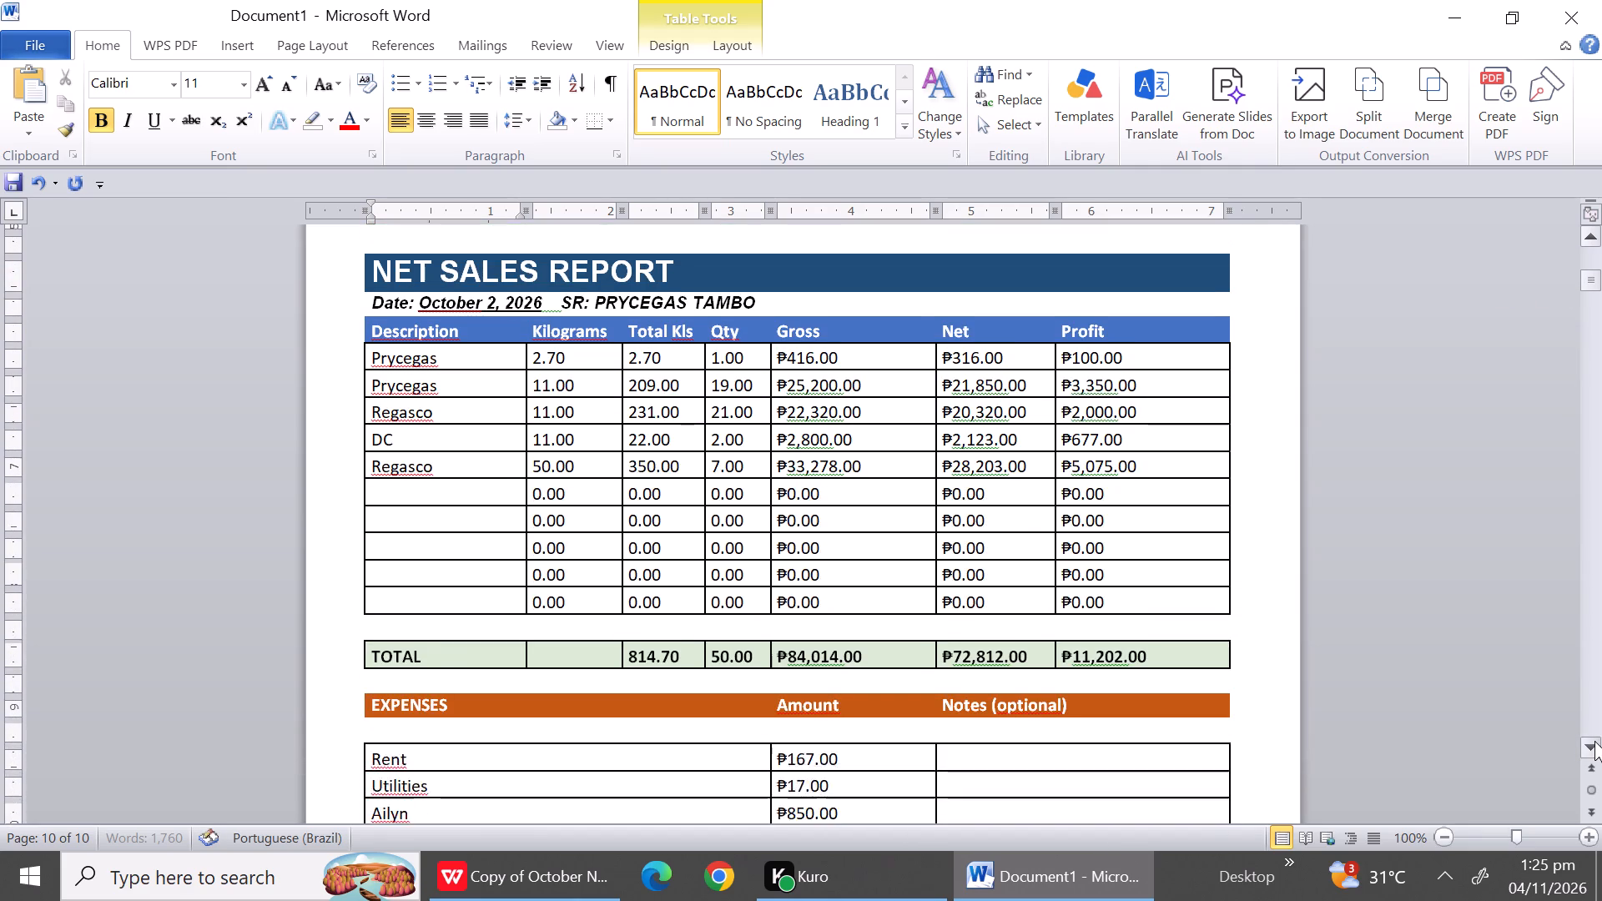
double_click(1594, 741)
left_click_drag(395, 459, 391, 521)
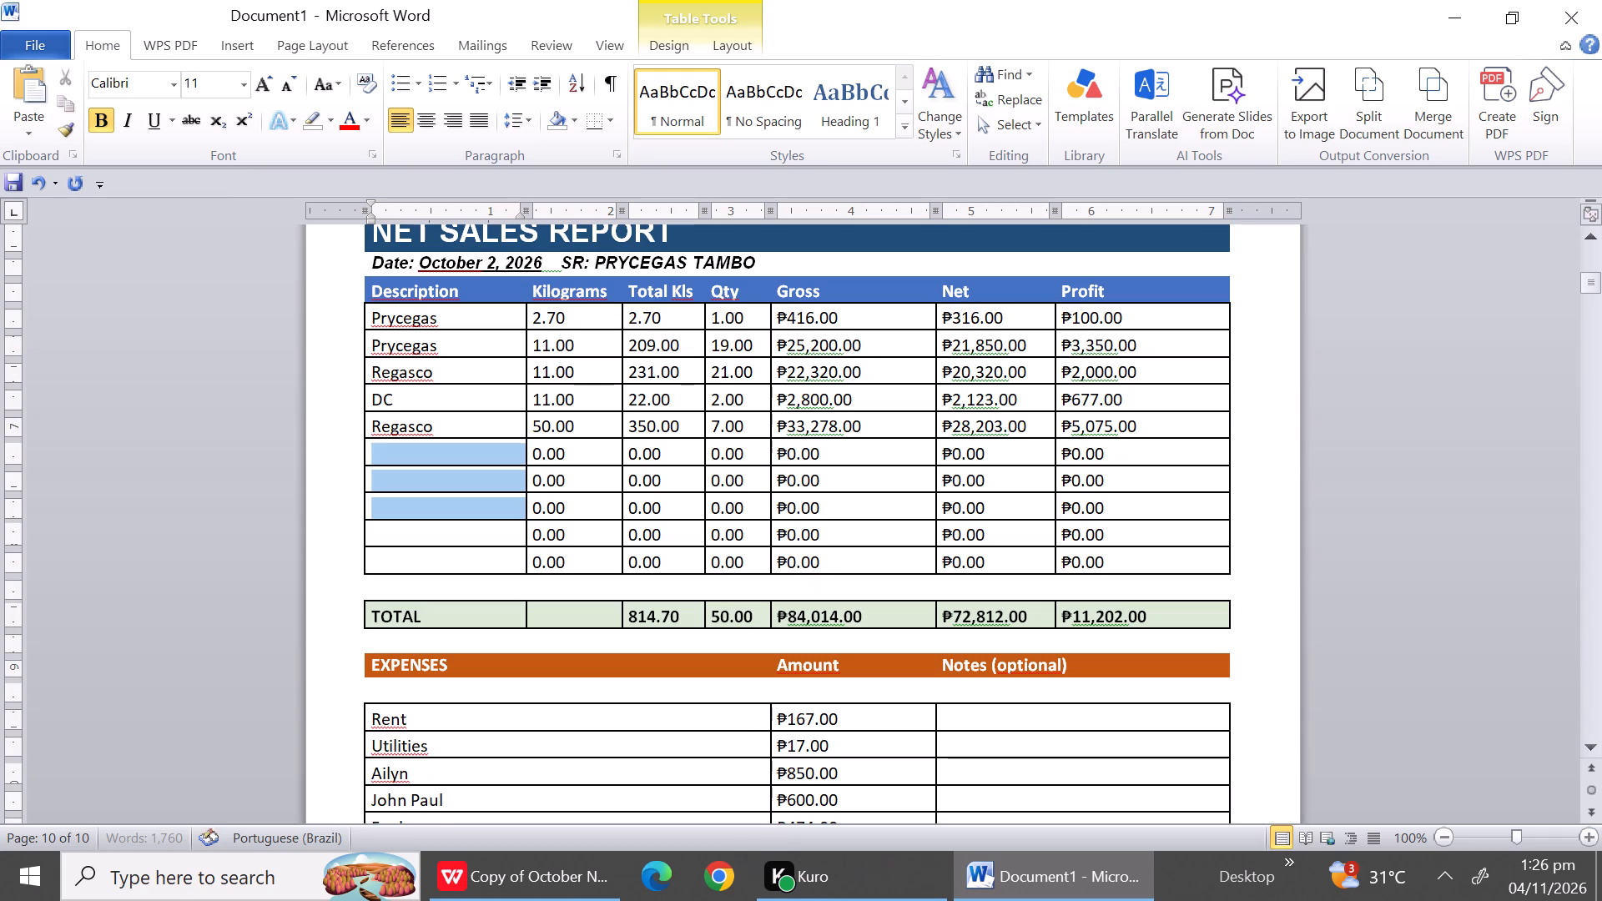
left_click_drag(391, 521, 390, 577)
right_click(390, 577)
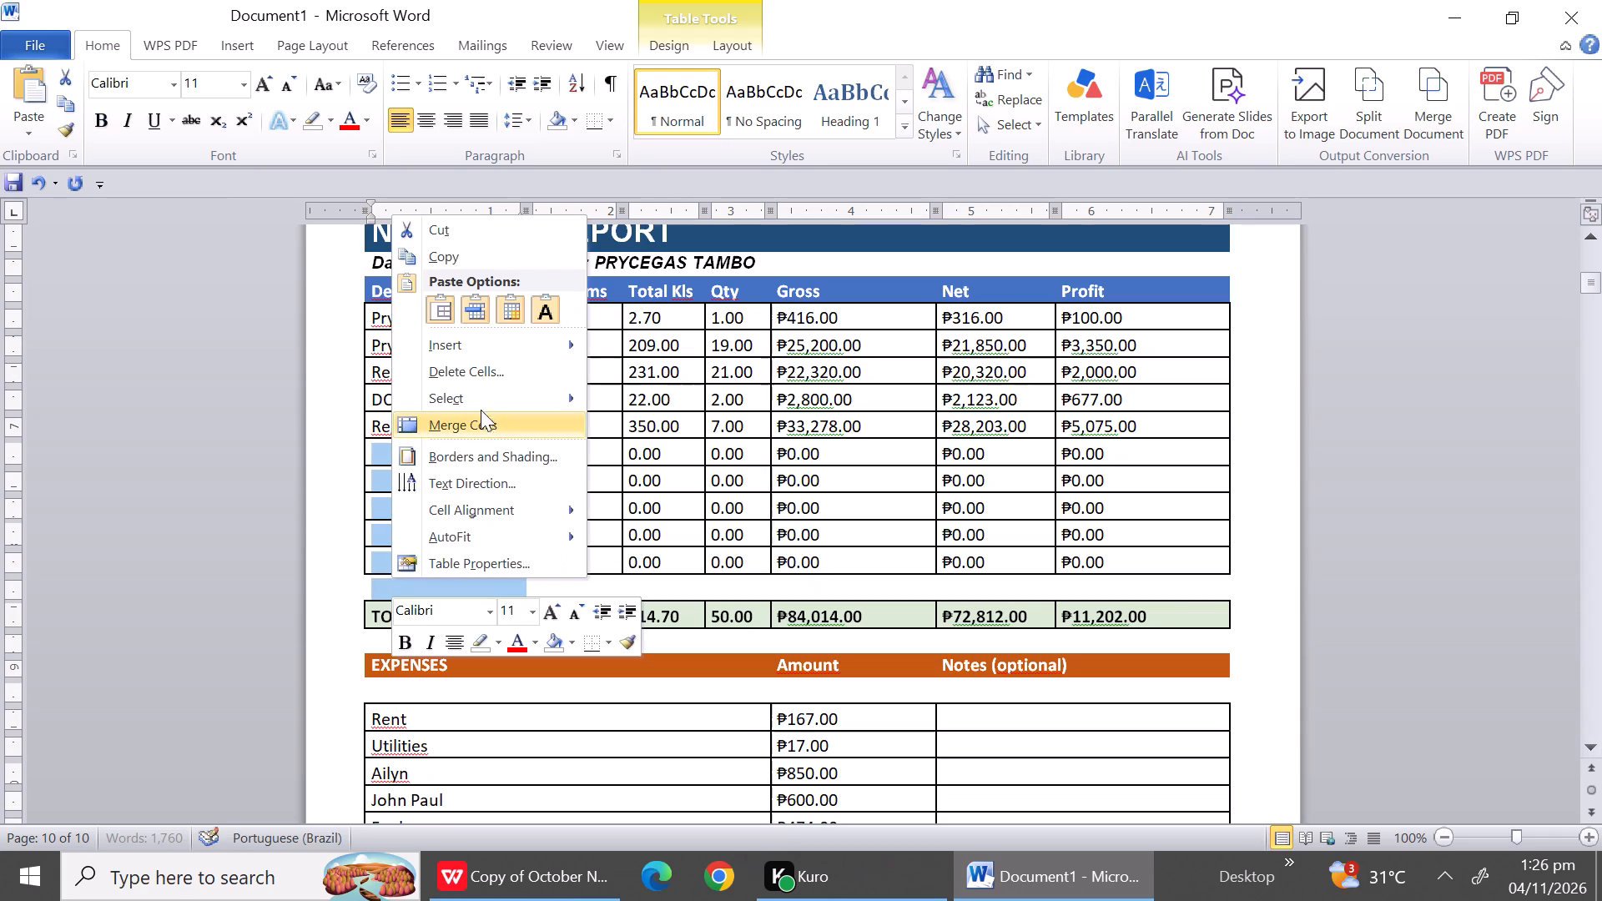
left_click(481, 376)
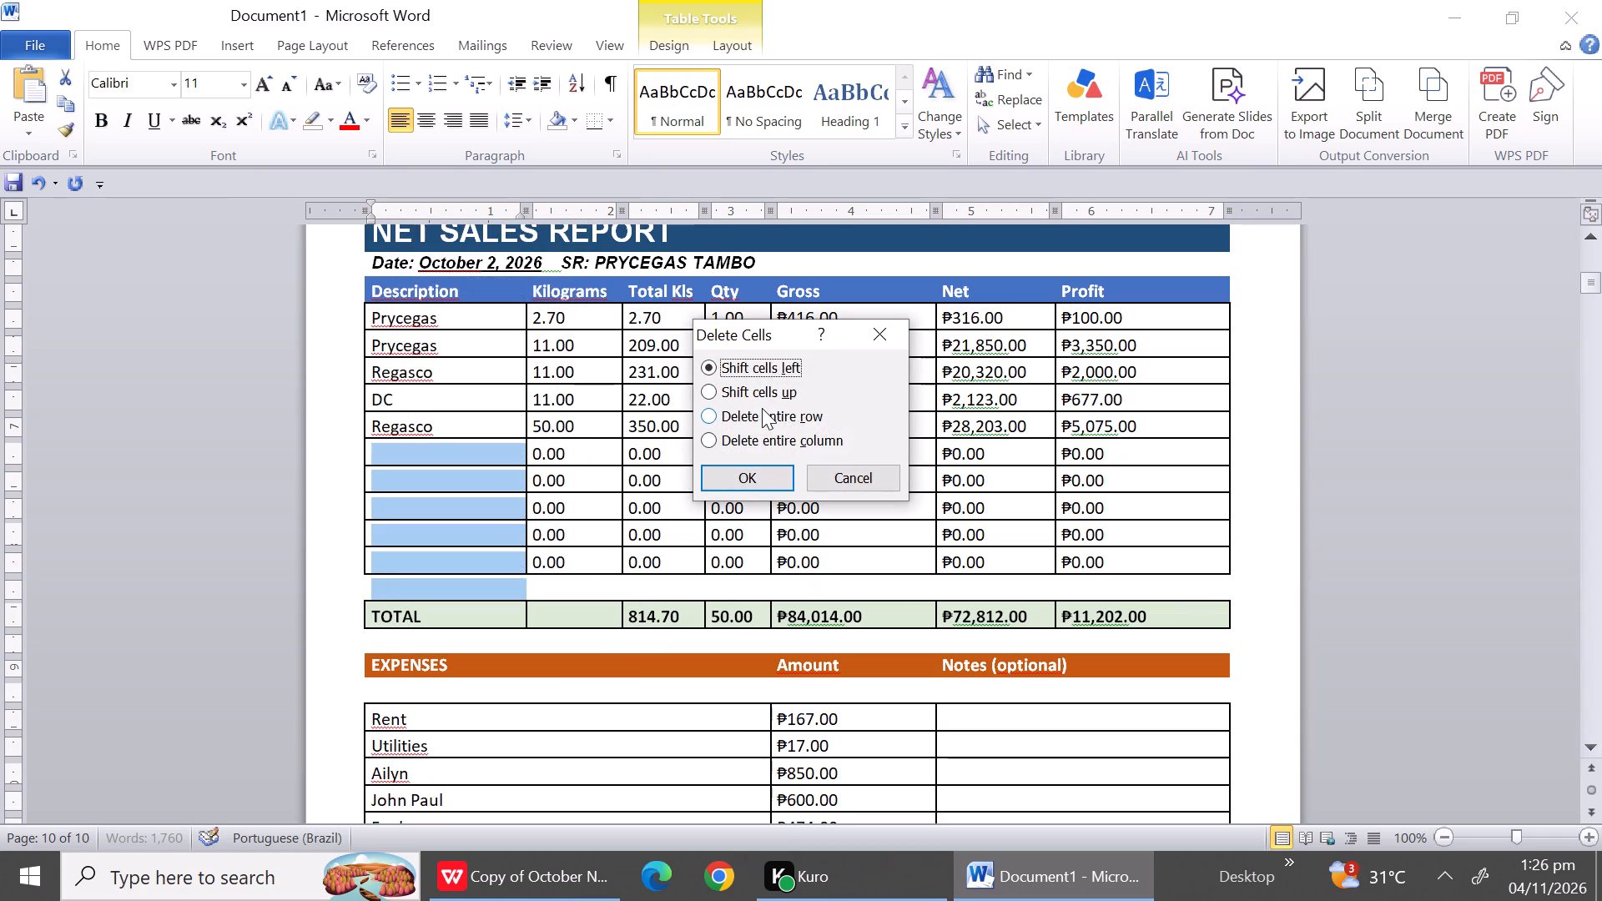
left_click(762, 409)
left_click(746, 469)
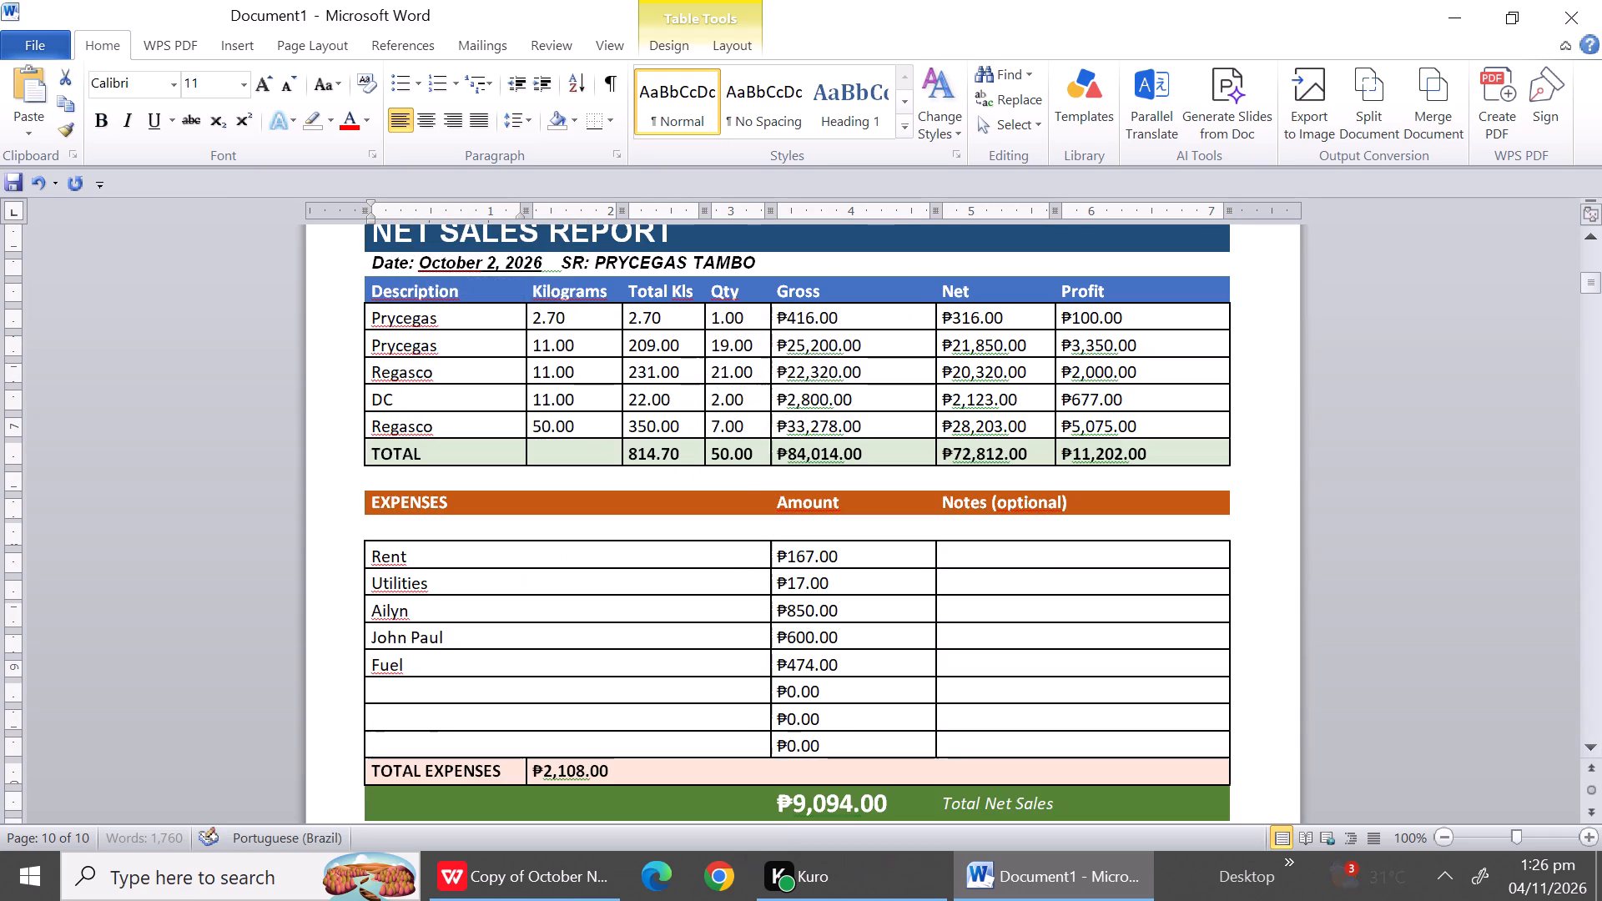
Delete the three unused expense rows between Fuel and TOTAL EXPENSES in the October 2 report.
left_click_drag(390, 689, 372, 744)
right_click(372, 744)
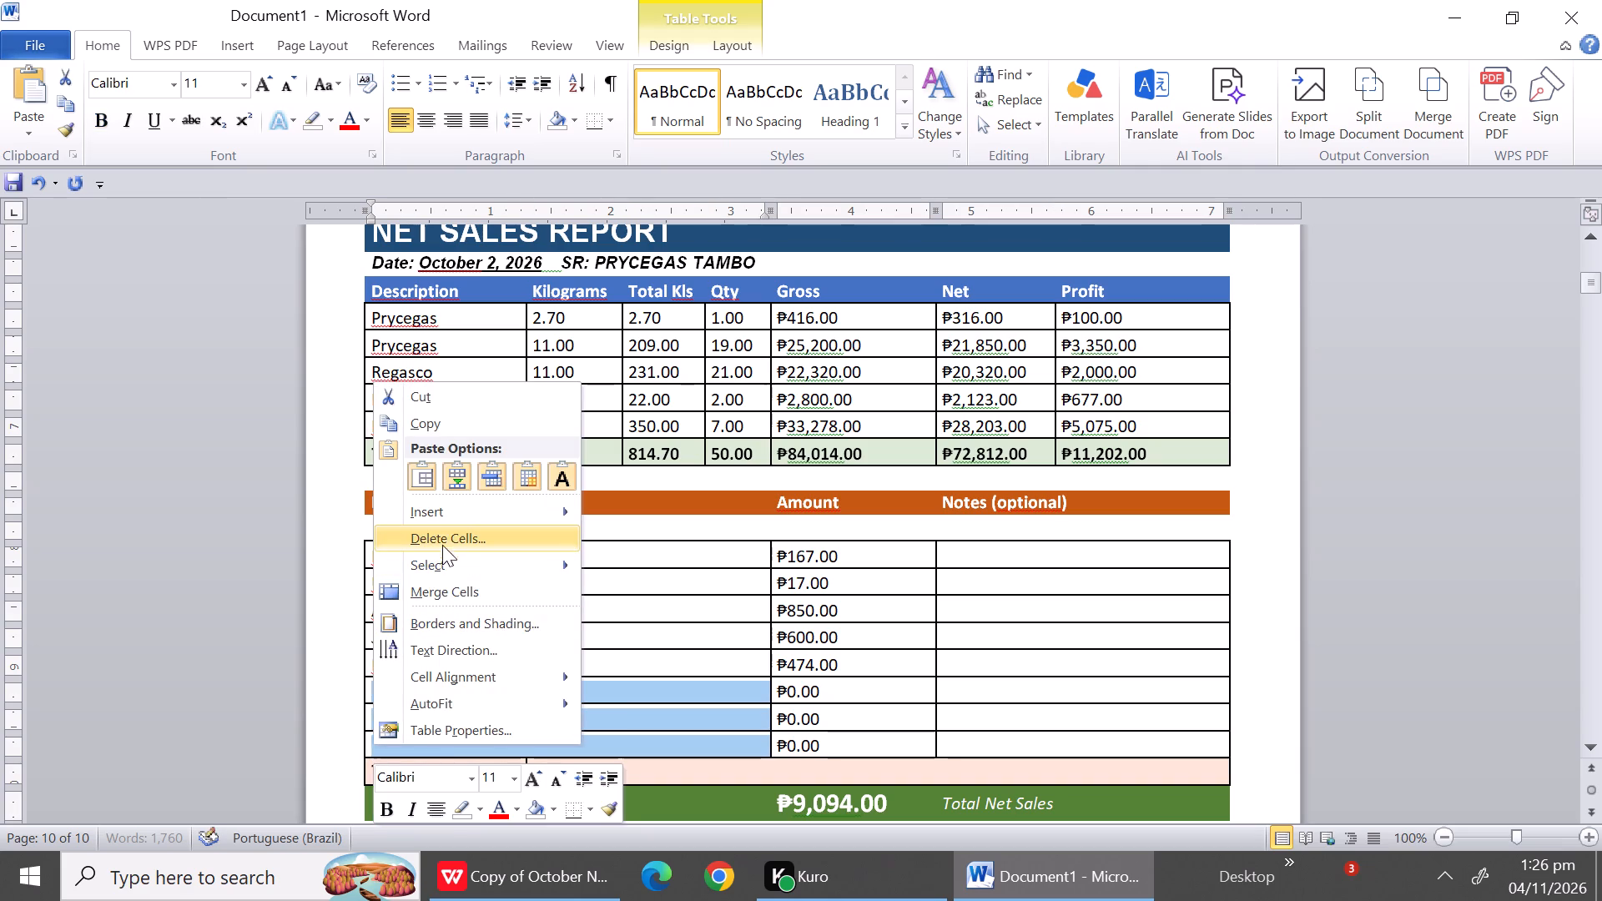
left_click(440, 533)
left_click(740, 419)
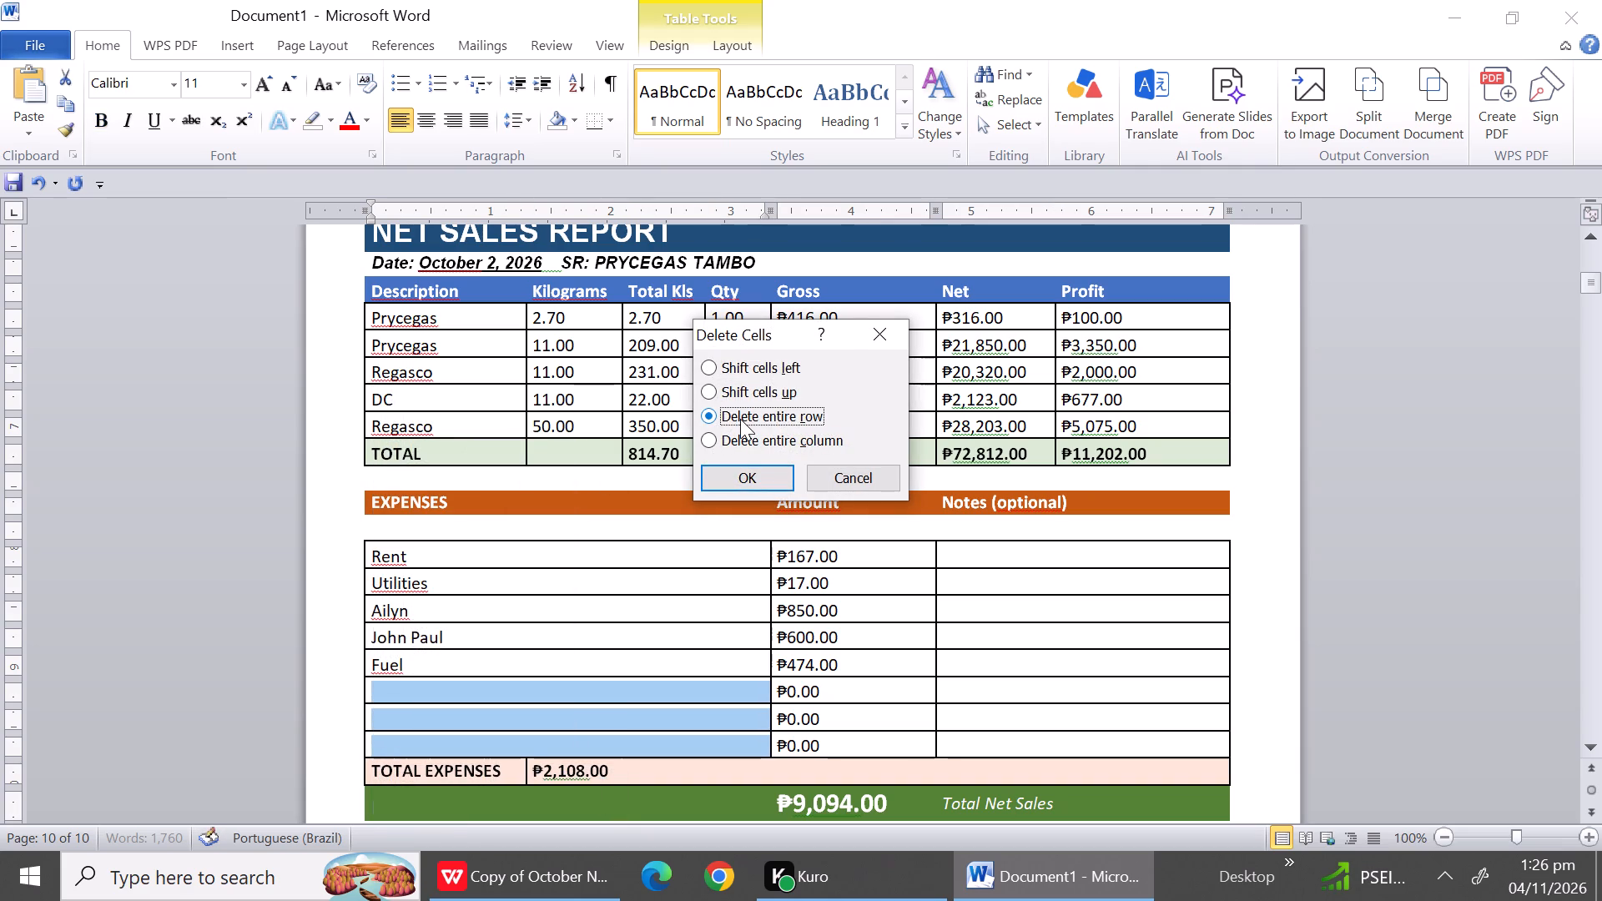
left_click(740, 466)
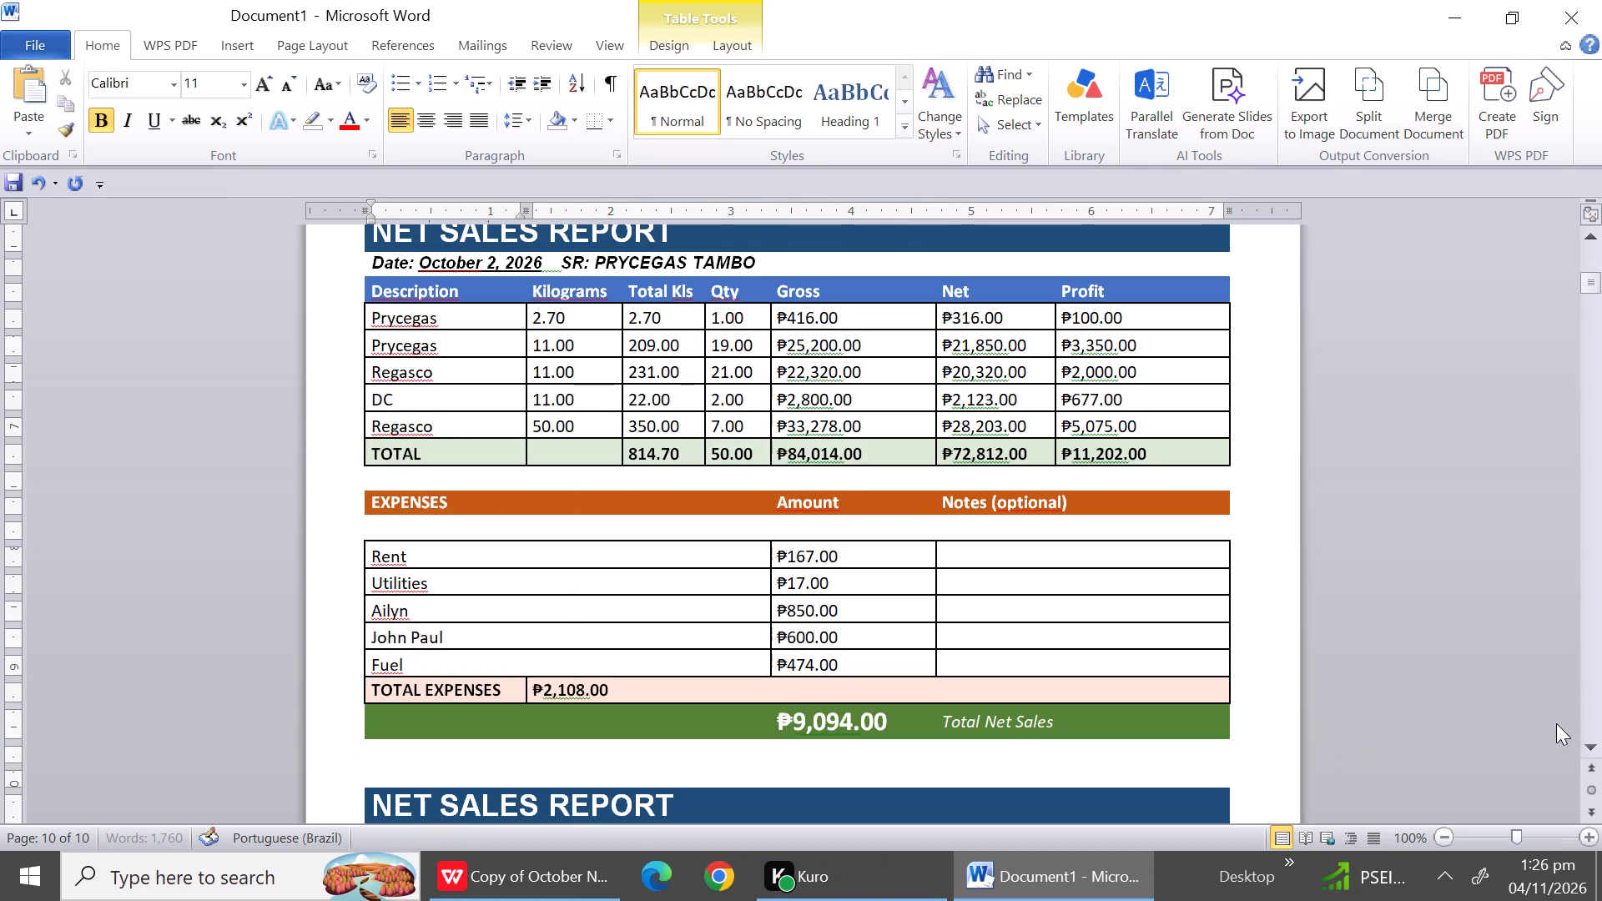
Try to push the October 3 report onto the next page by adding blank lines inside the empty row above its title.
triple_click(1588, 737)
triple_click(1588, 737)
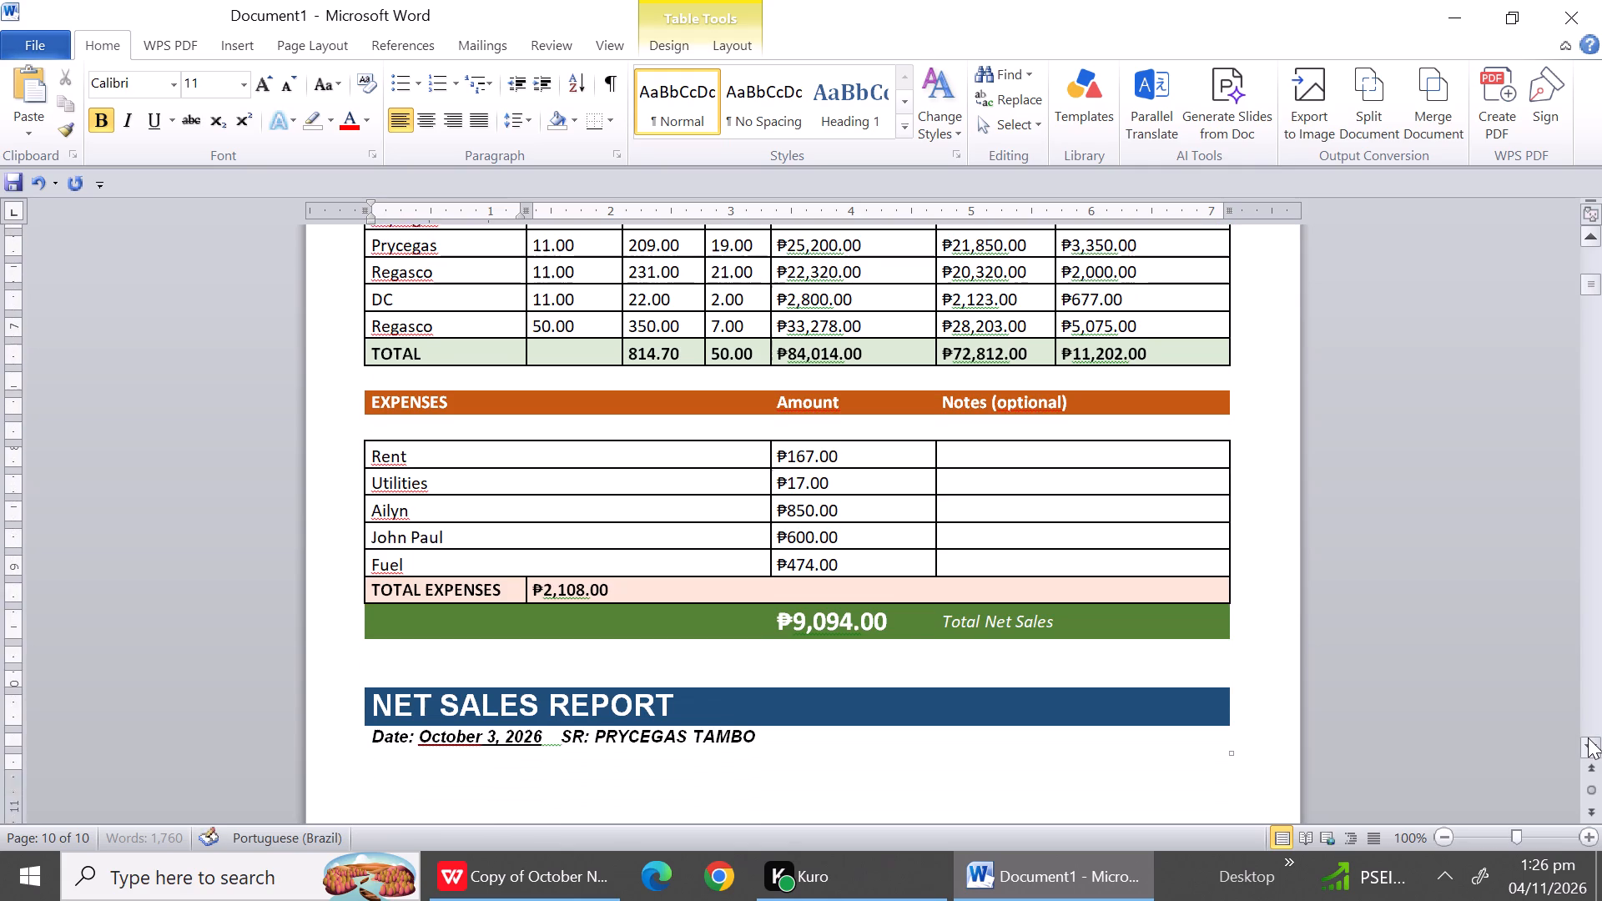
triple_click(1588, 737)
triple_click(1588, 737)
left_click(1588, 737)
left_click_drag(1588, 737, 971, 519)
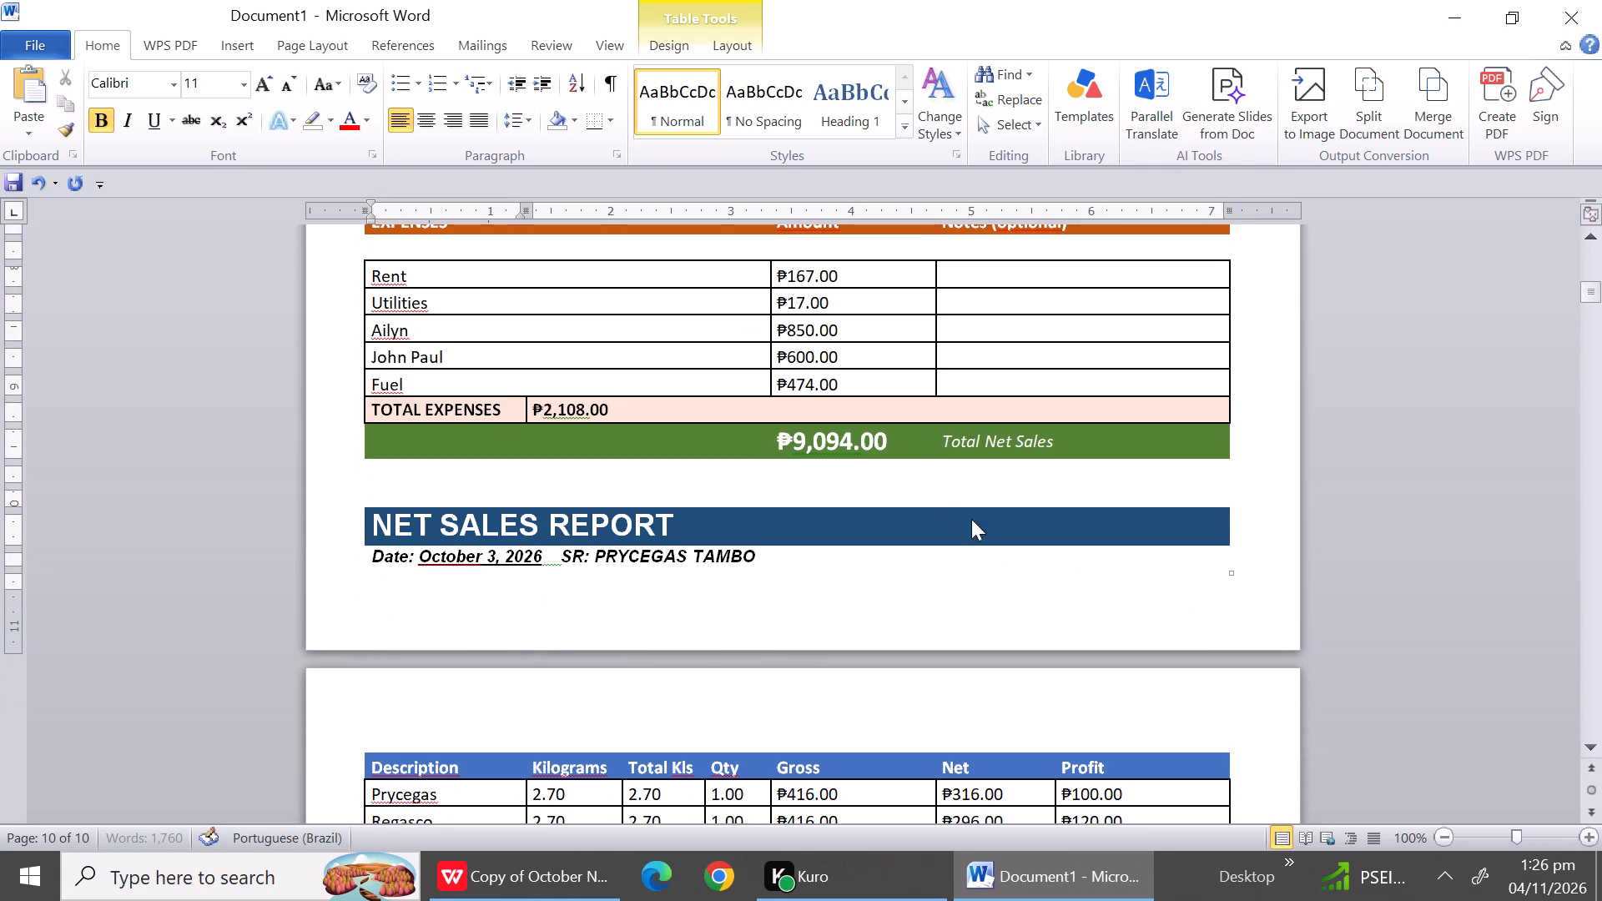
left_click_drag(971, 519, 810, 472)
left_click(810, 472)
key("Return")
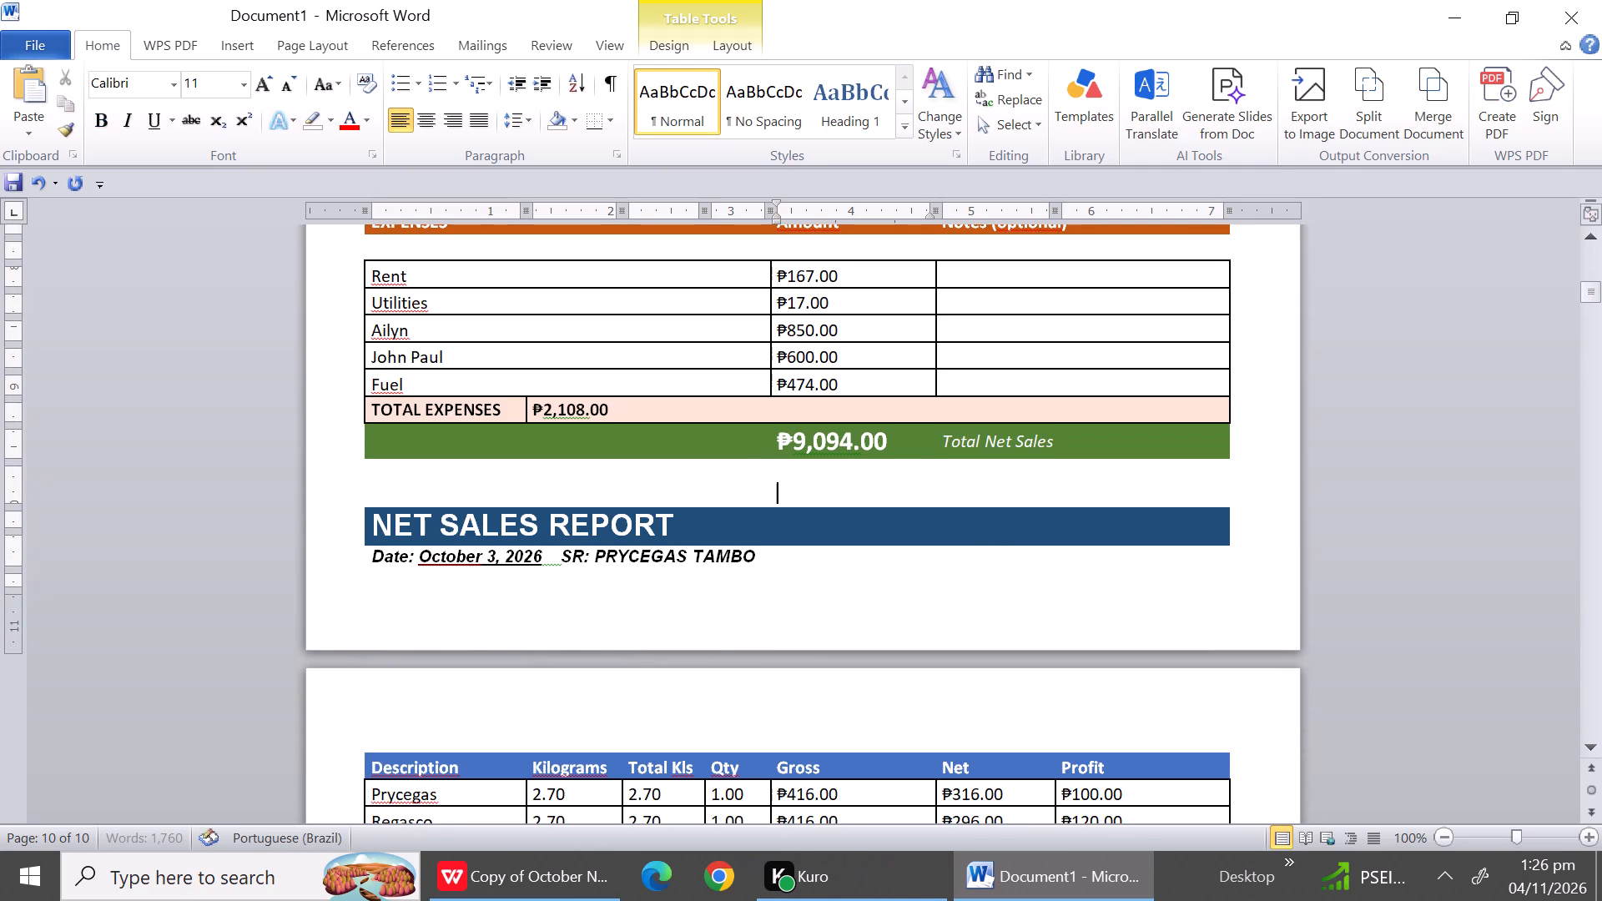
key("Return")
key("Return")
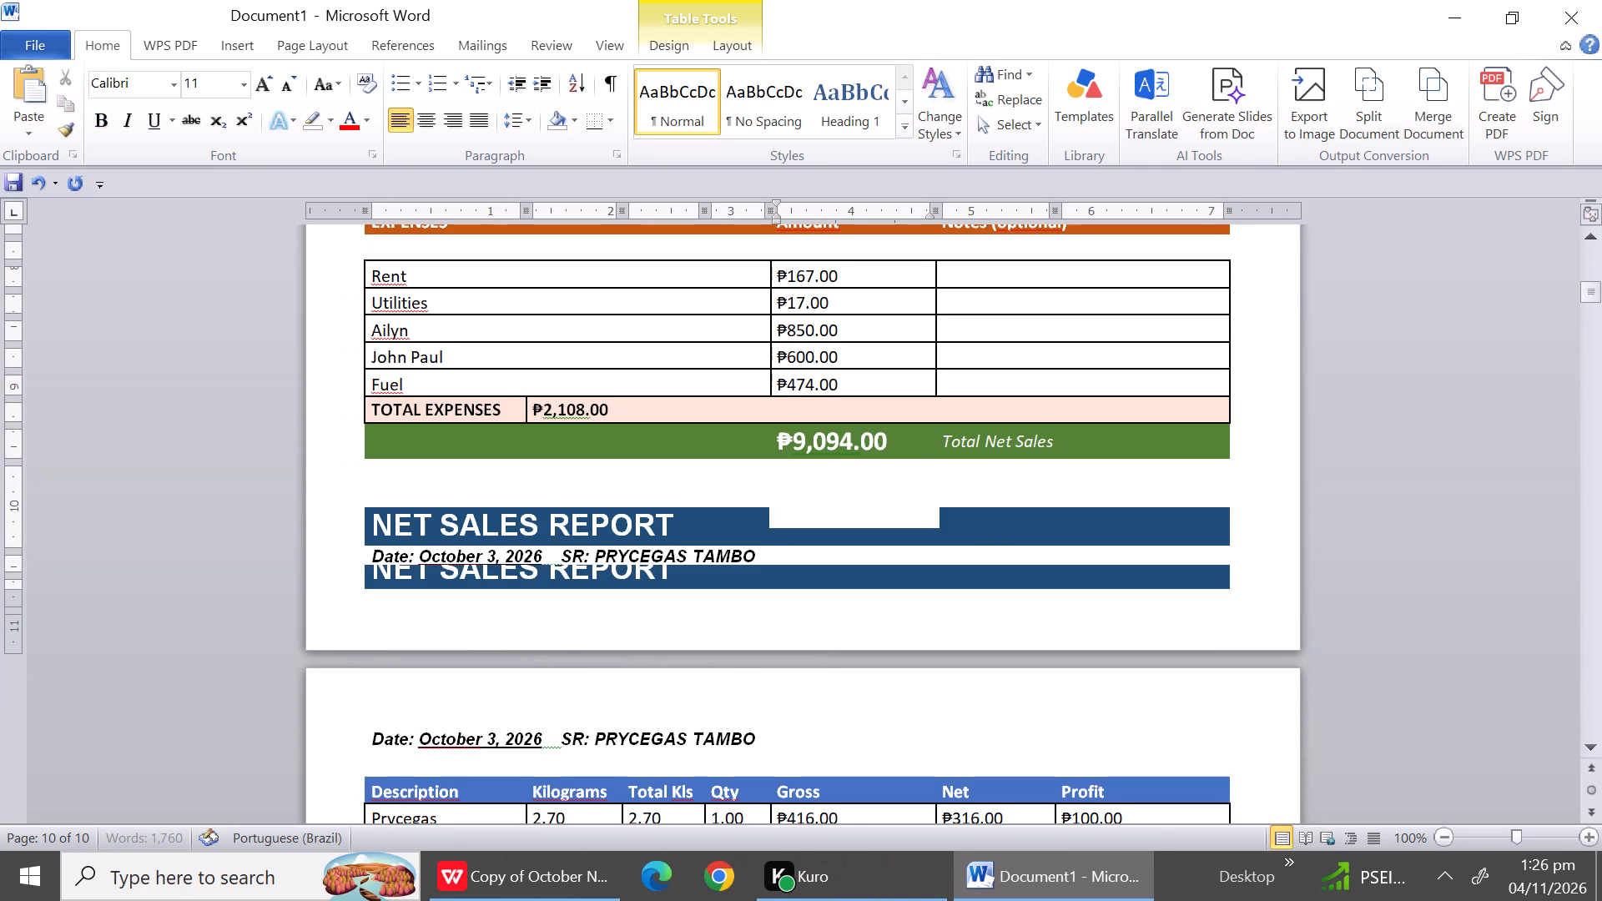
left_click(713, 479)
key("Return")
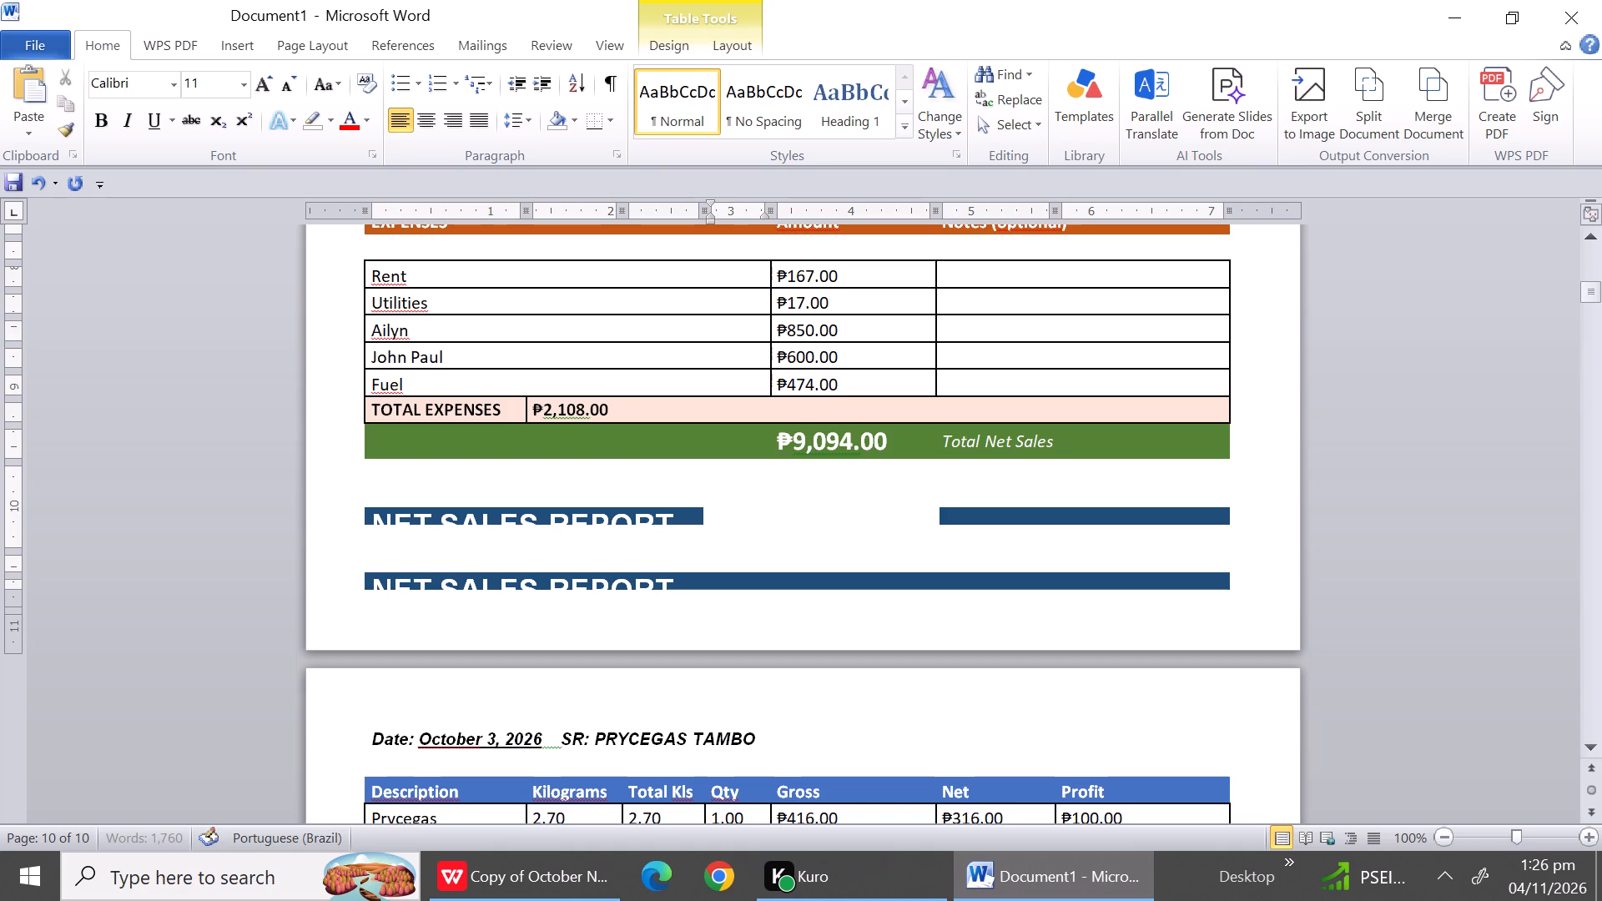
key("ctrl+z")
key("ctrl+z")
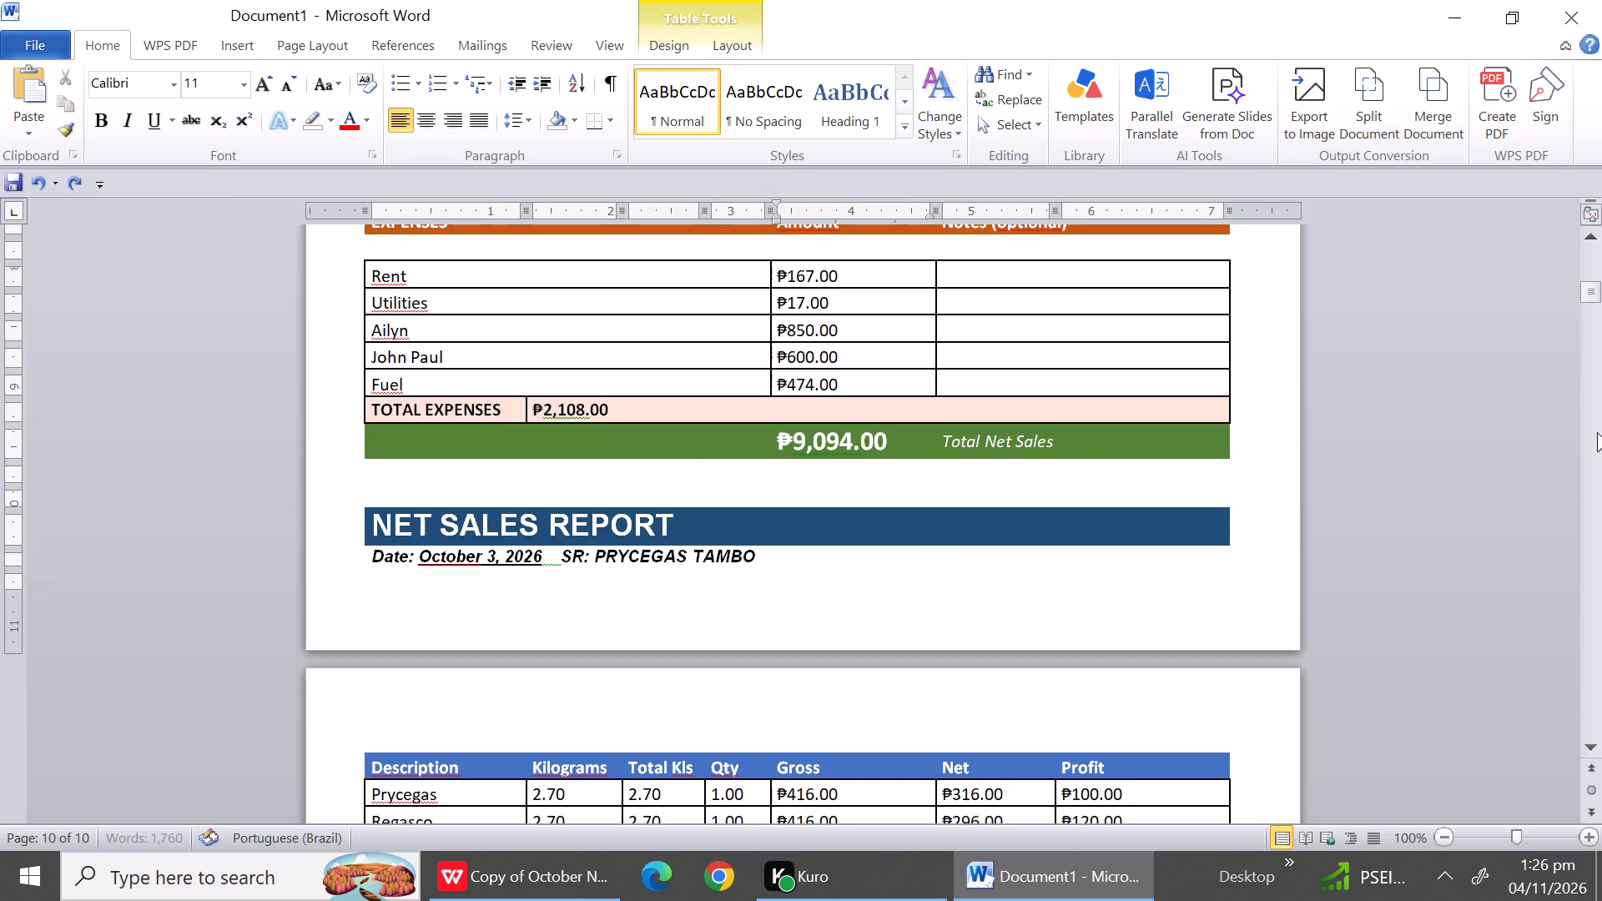
Insert blank row space between the October 2 Total Net Sales row and the October 3 title so the October 3 report starts on the next page.
left_click(1264, 466)
key("Return")
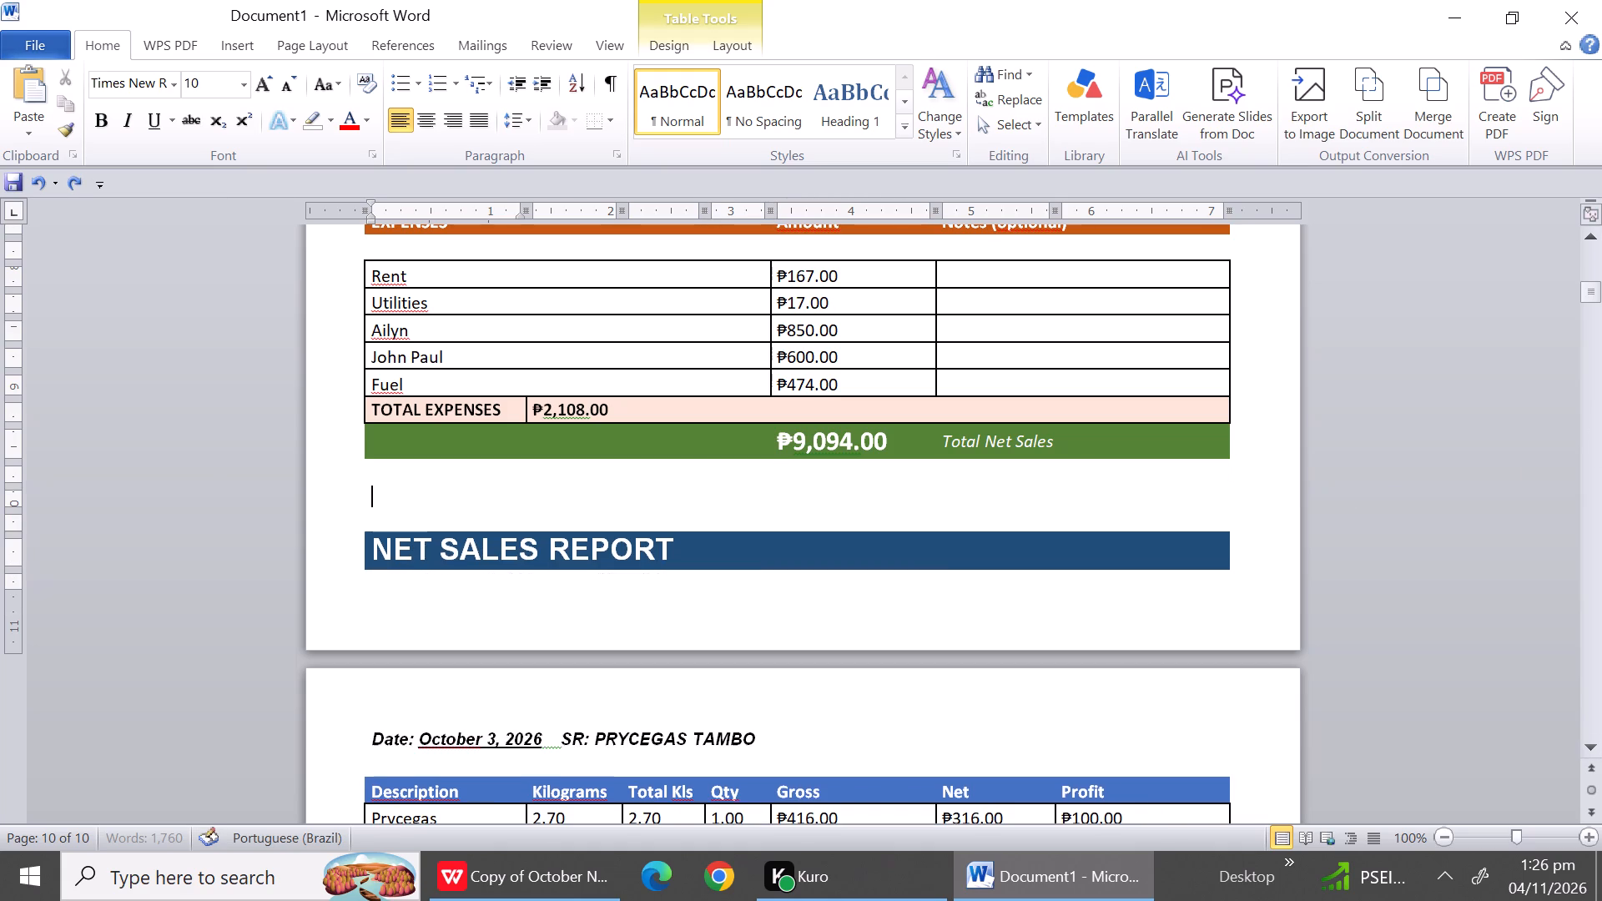
key("Return")
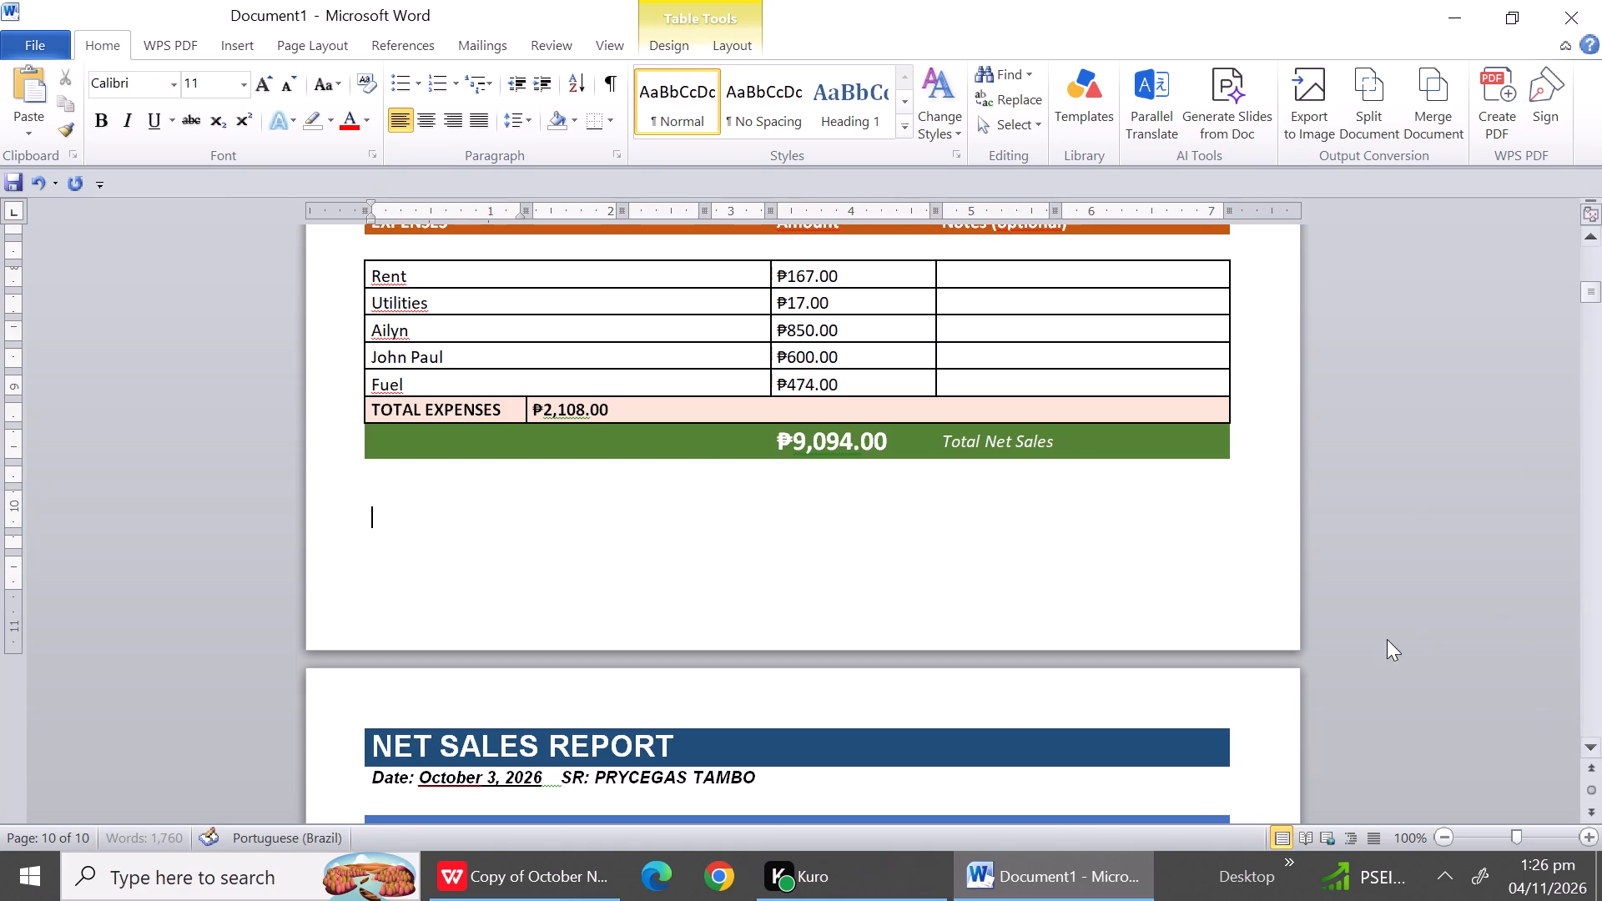
Center the NET SALES REPORT title of the October 3 report.
left_click_drag(685, 746, 413, 756)
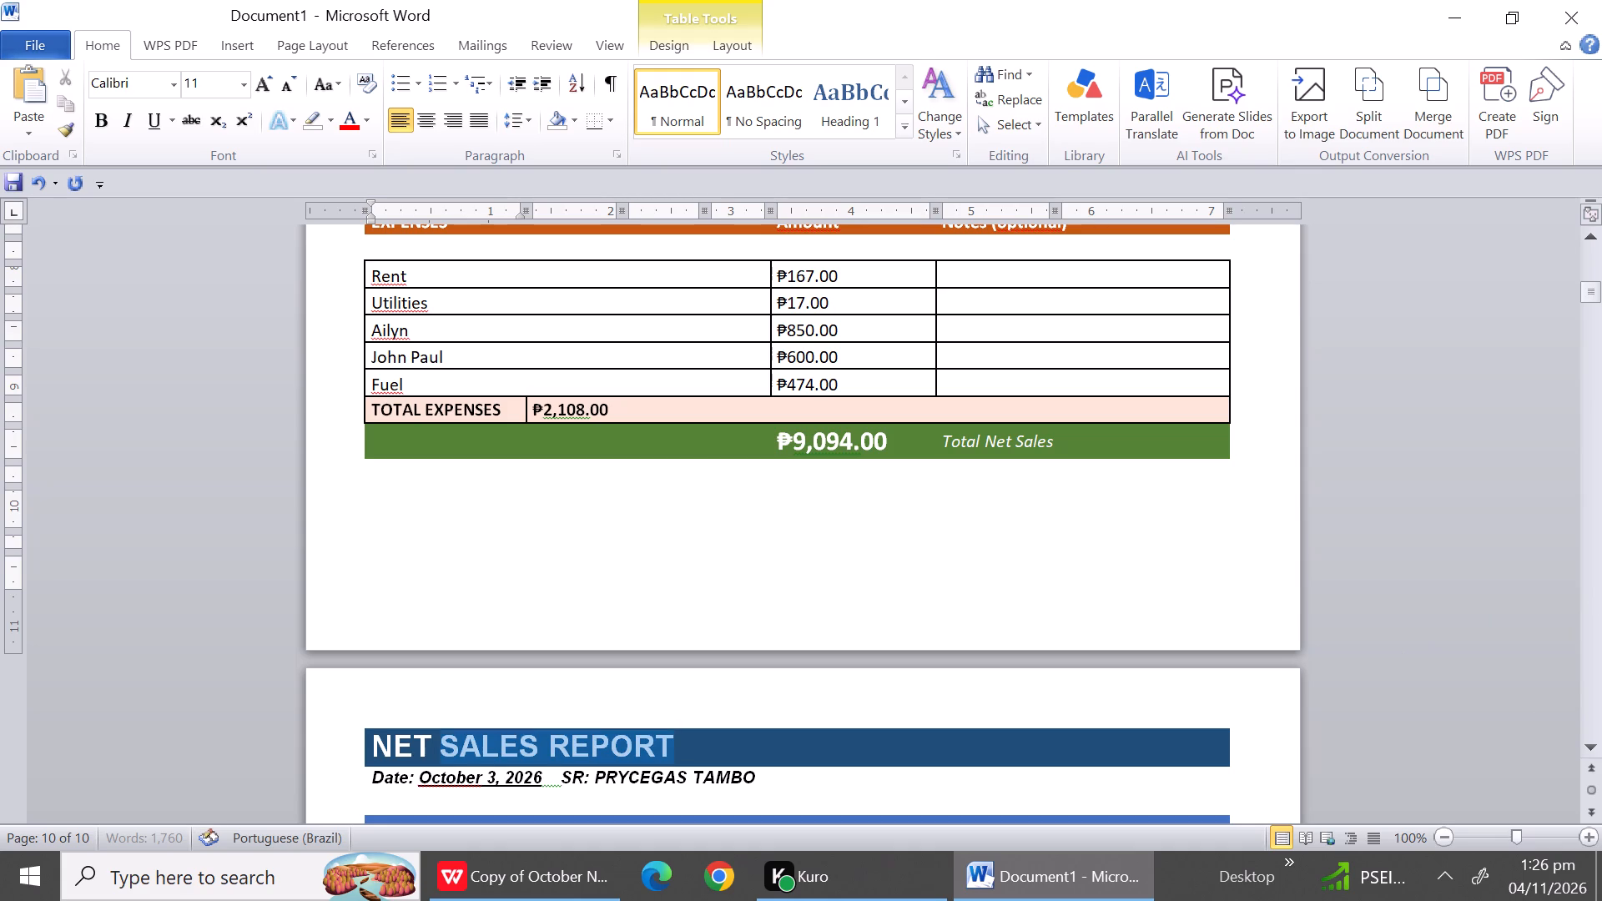
left_click_drag(413, 756, 350, 741)
left_click(418, 124)
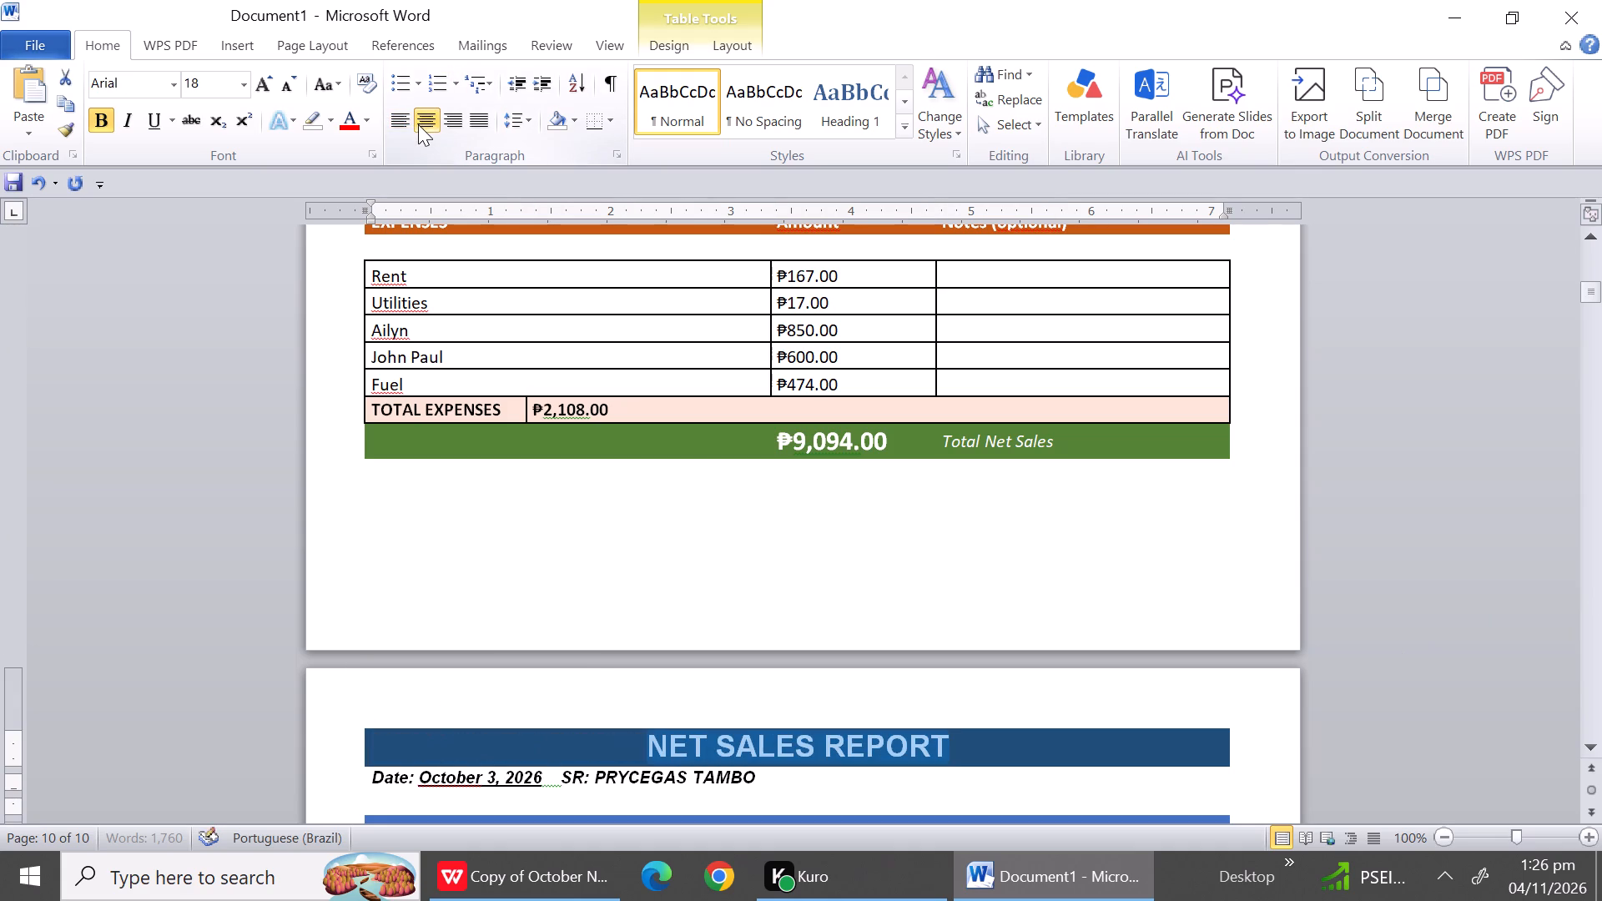
left_click(623, 521)
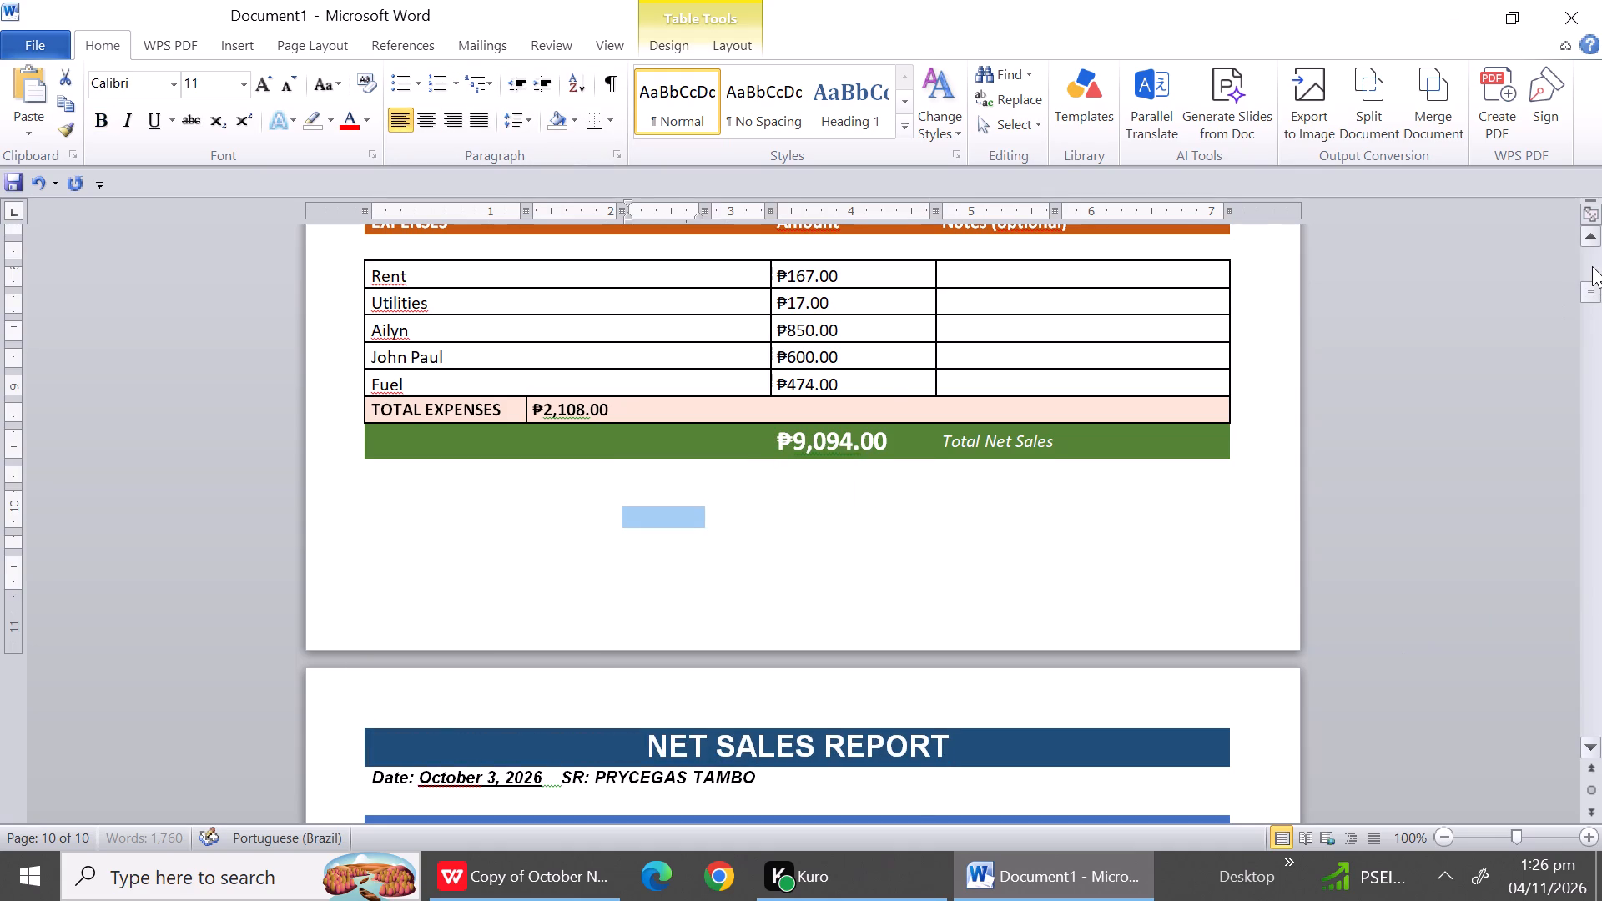
Center the NET SALES REPORT title of the October 1 report.
double_click(1592, 266)
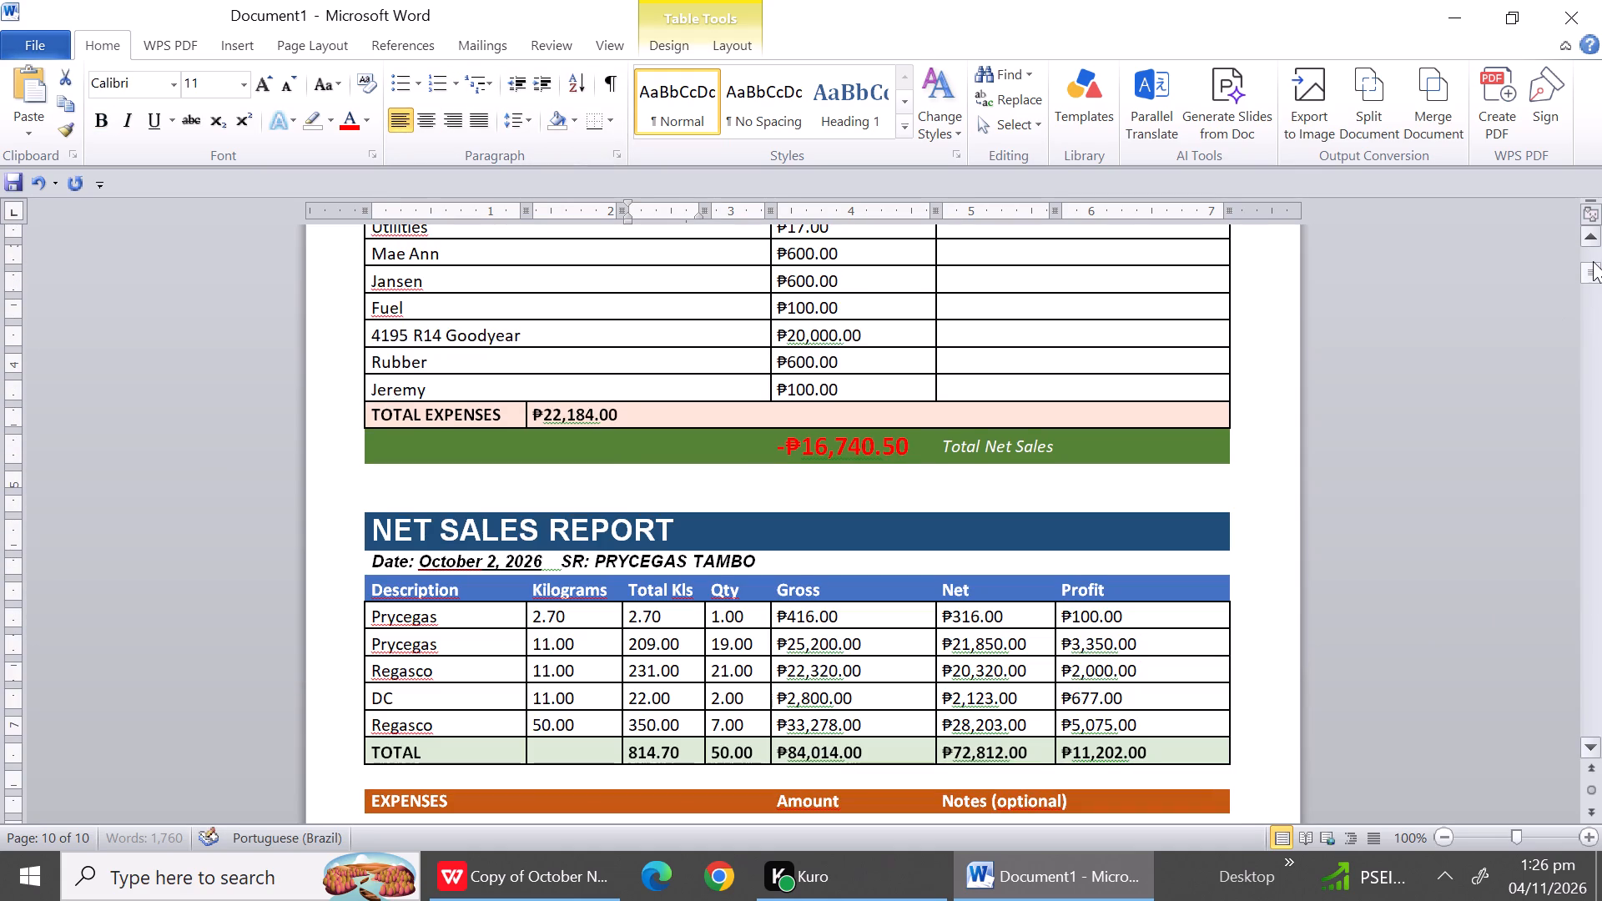
triple_click(1593, 261)
left_click(1593, 261)
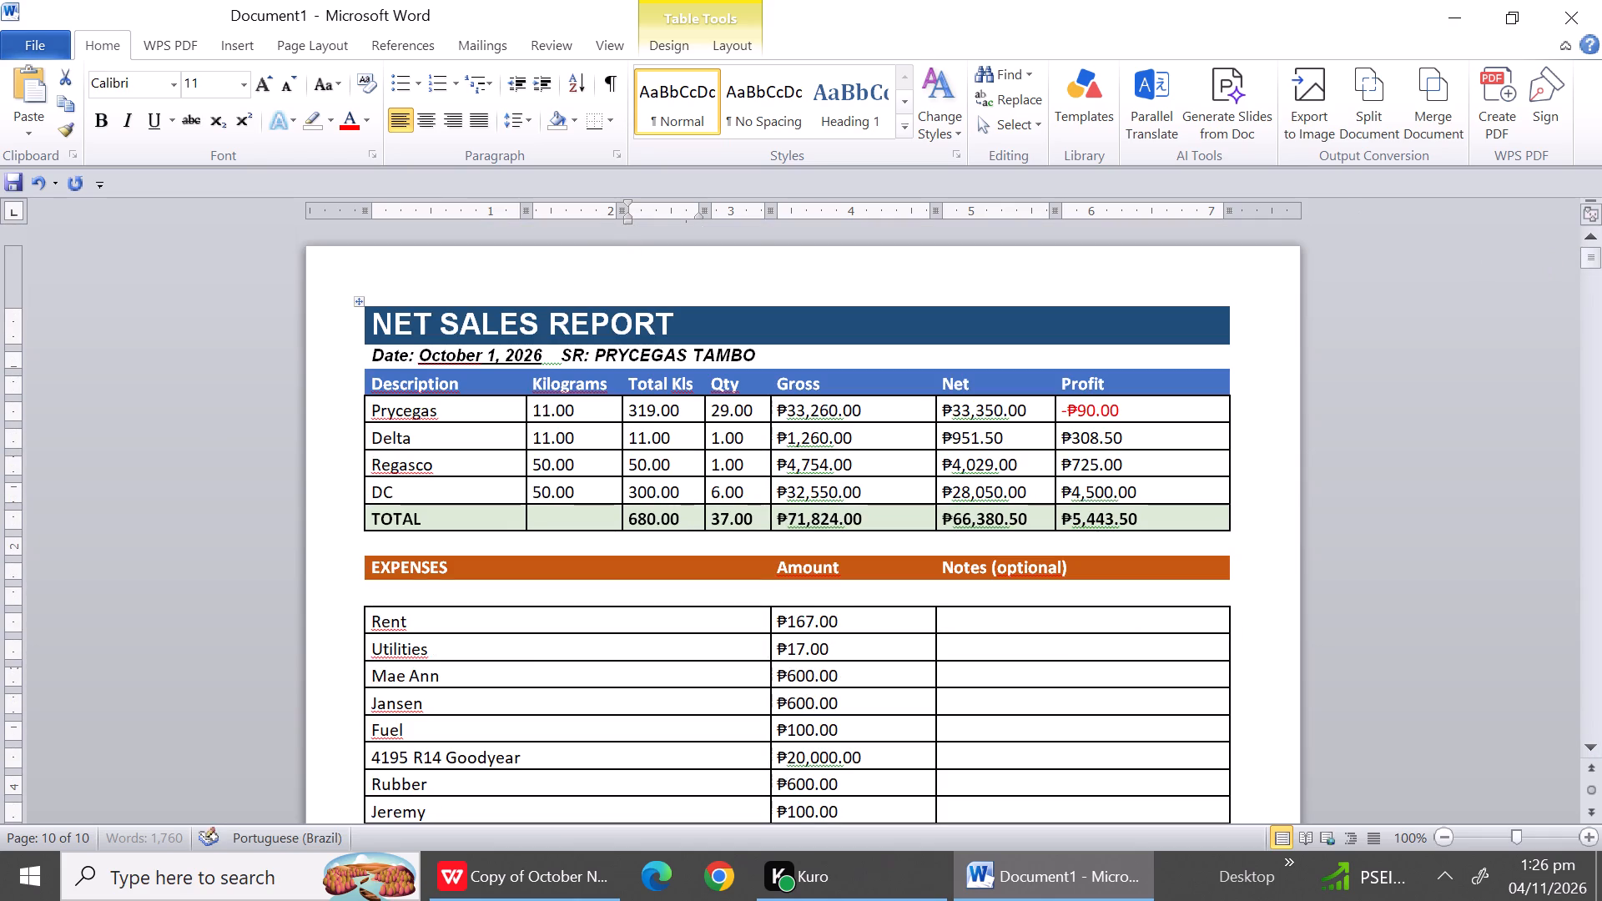
left_click_drag(697, 324, 383, 321)
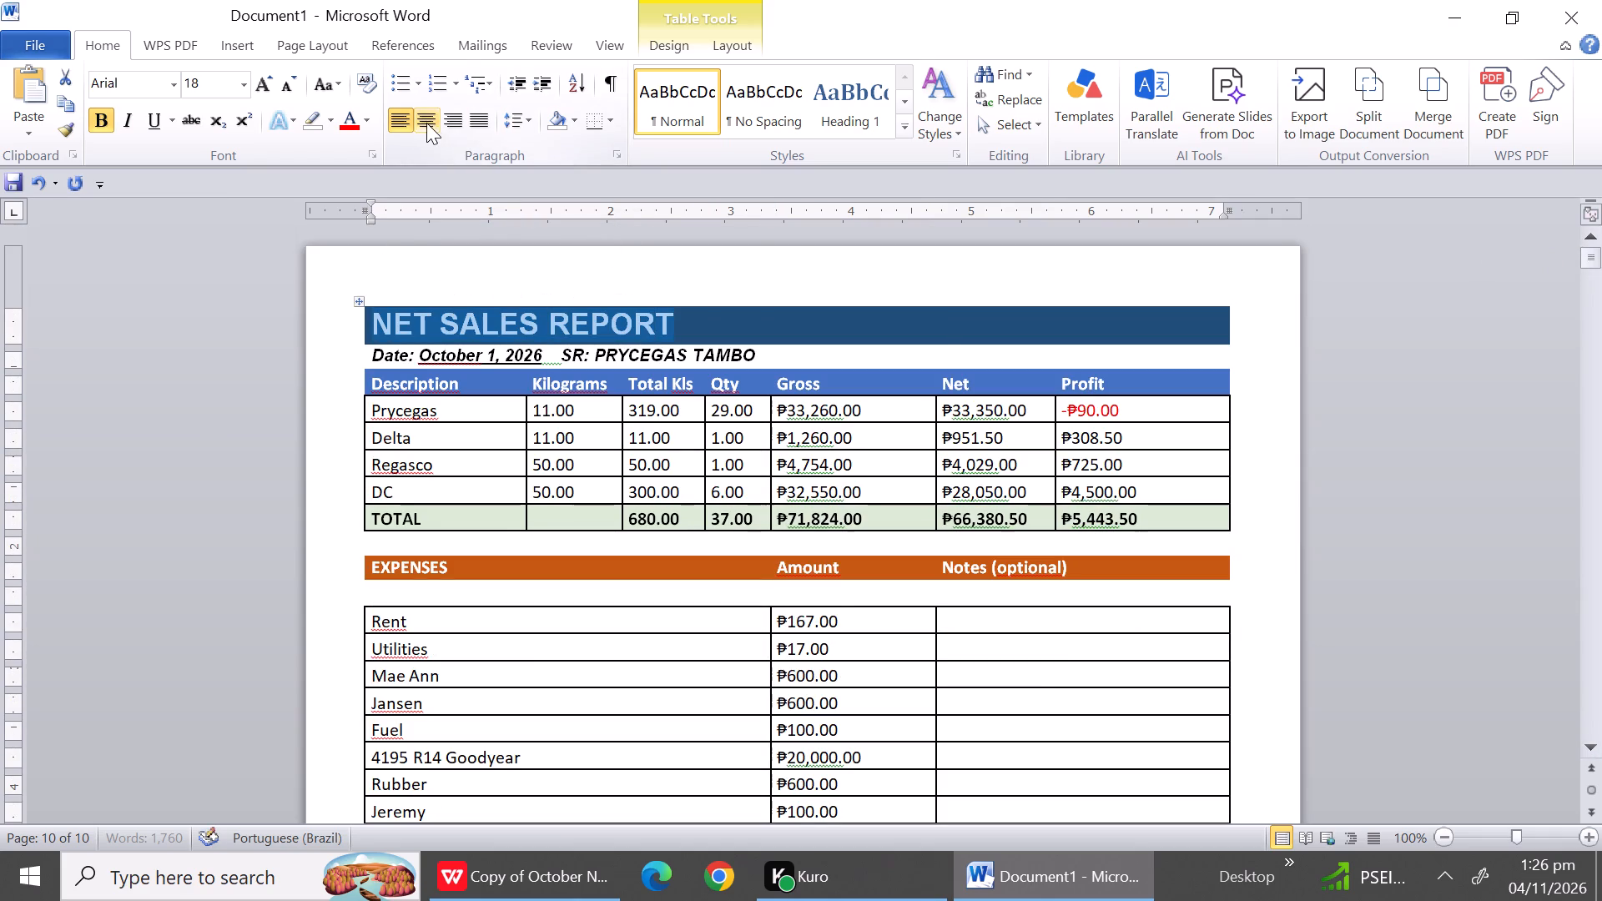
left_click(425, 120)
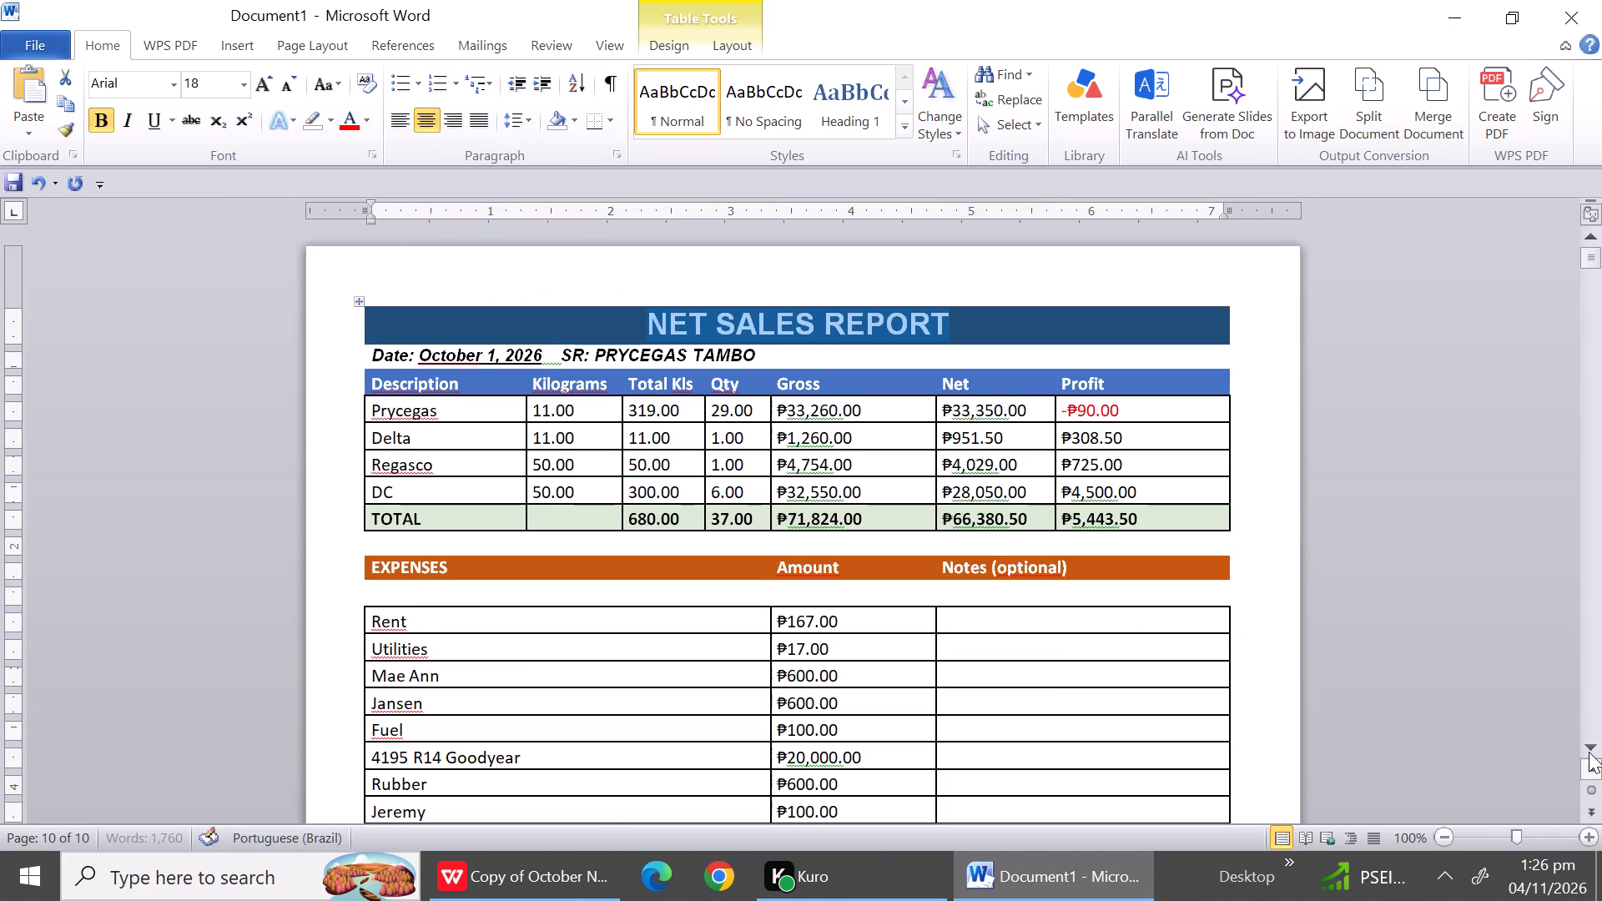
Center the NET SALES REPORT title of the October 2 report.
triple_click(1589, 752)
triple_click(1589, 752)
triple_click(1589, 752)
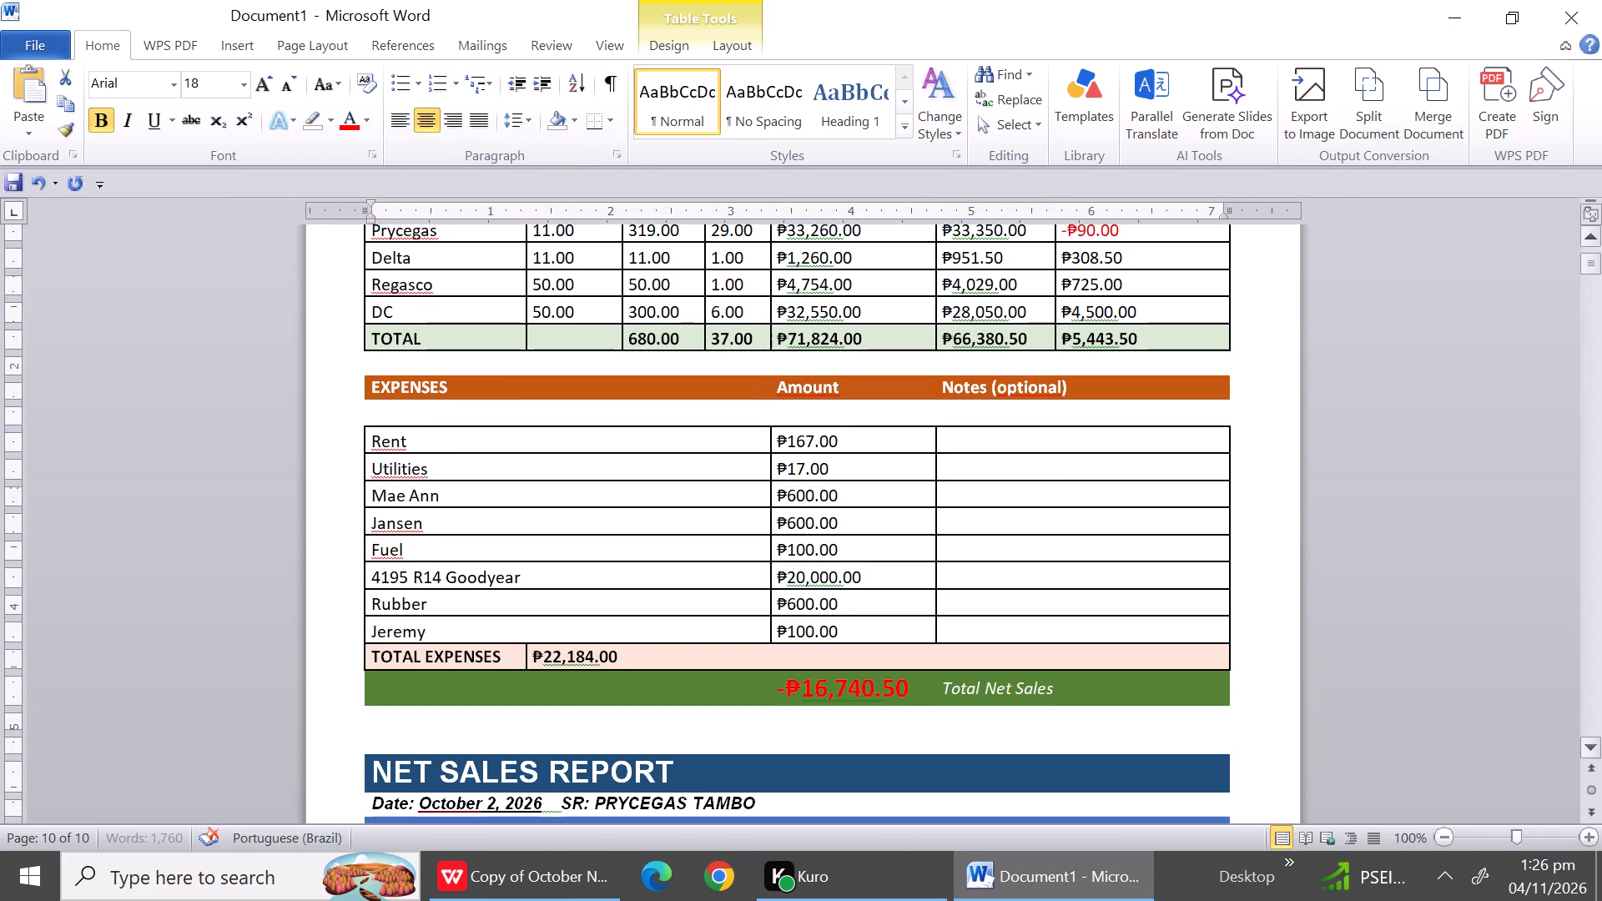
left_click_drag(710, 776, 257, 786)
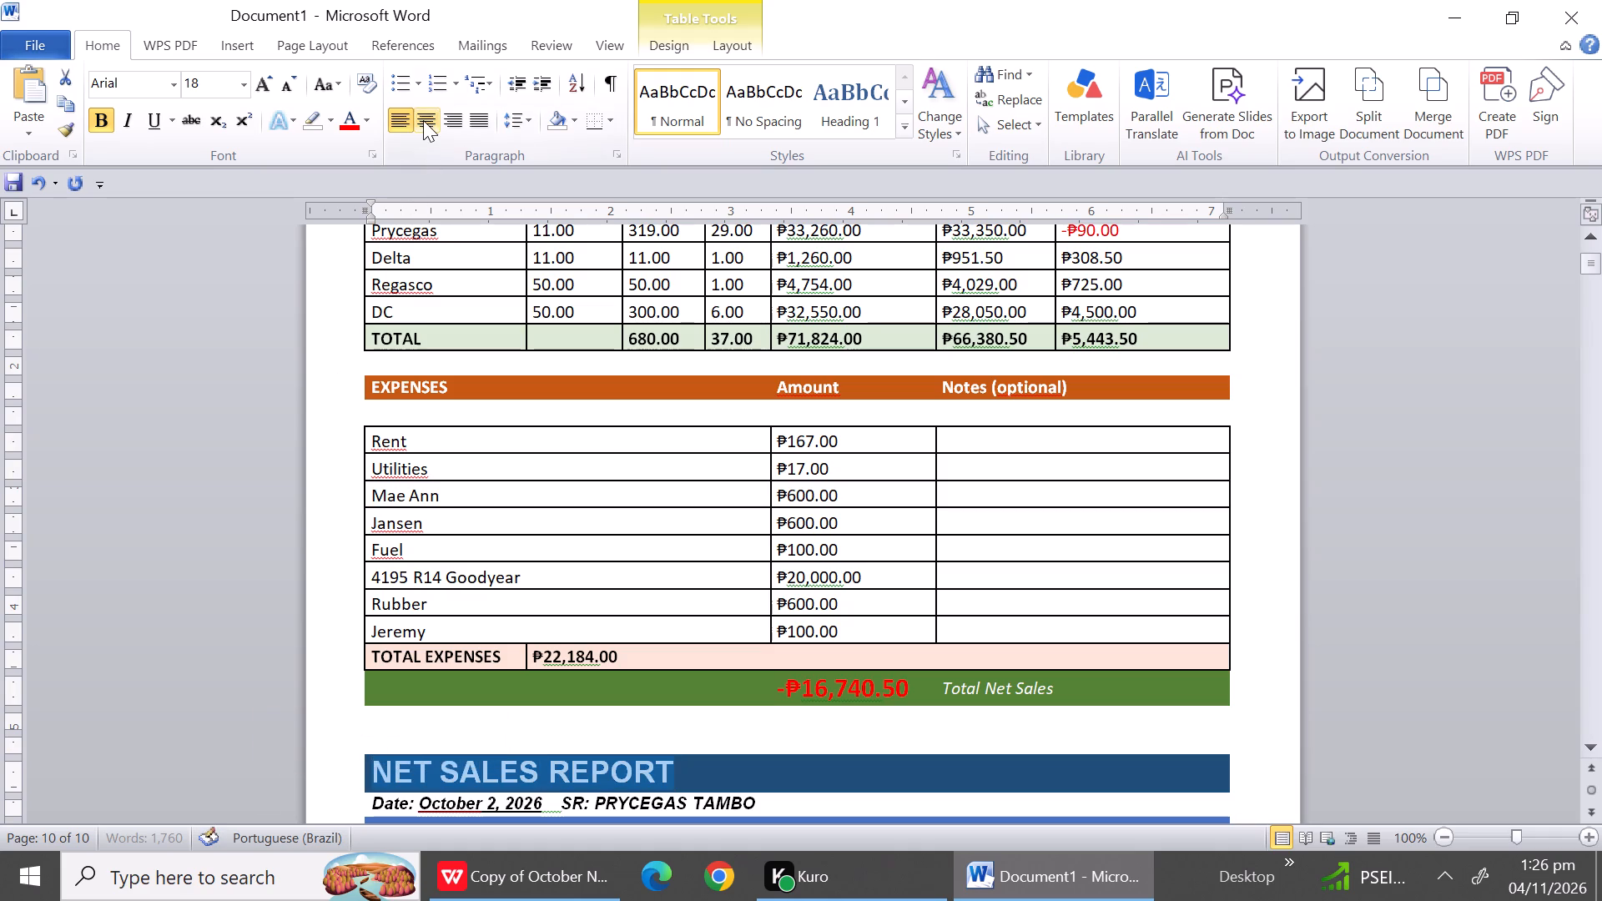
left_click(423, 120)
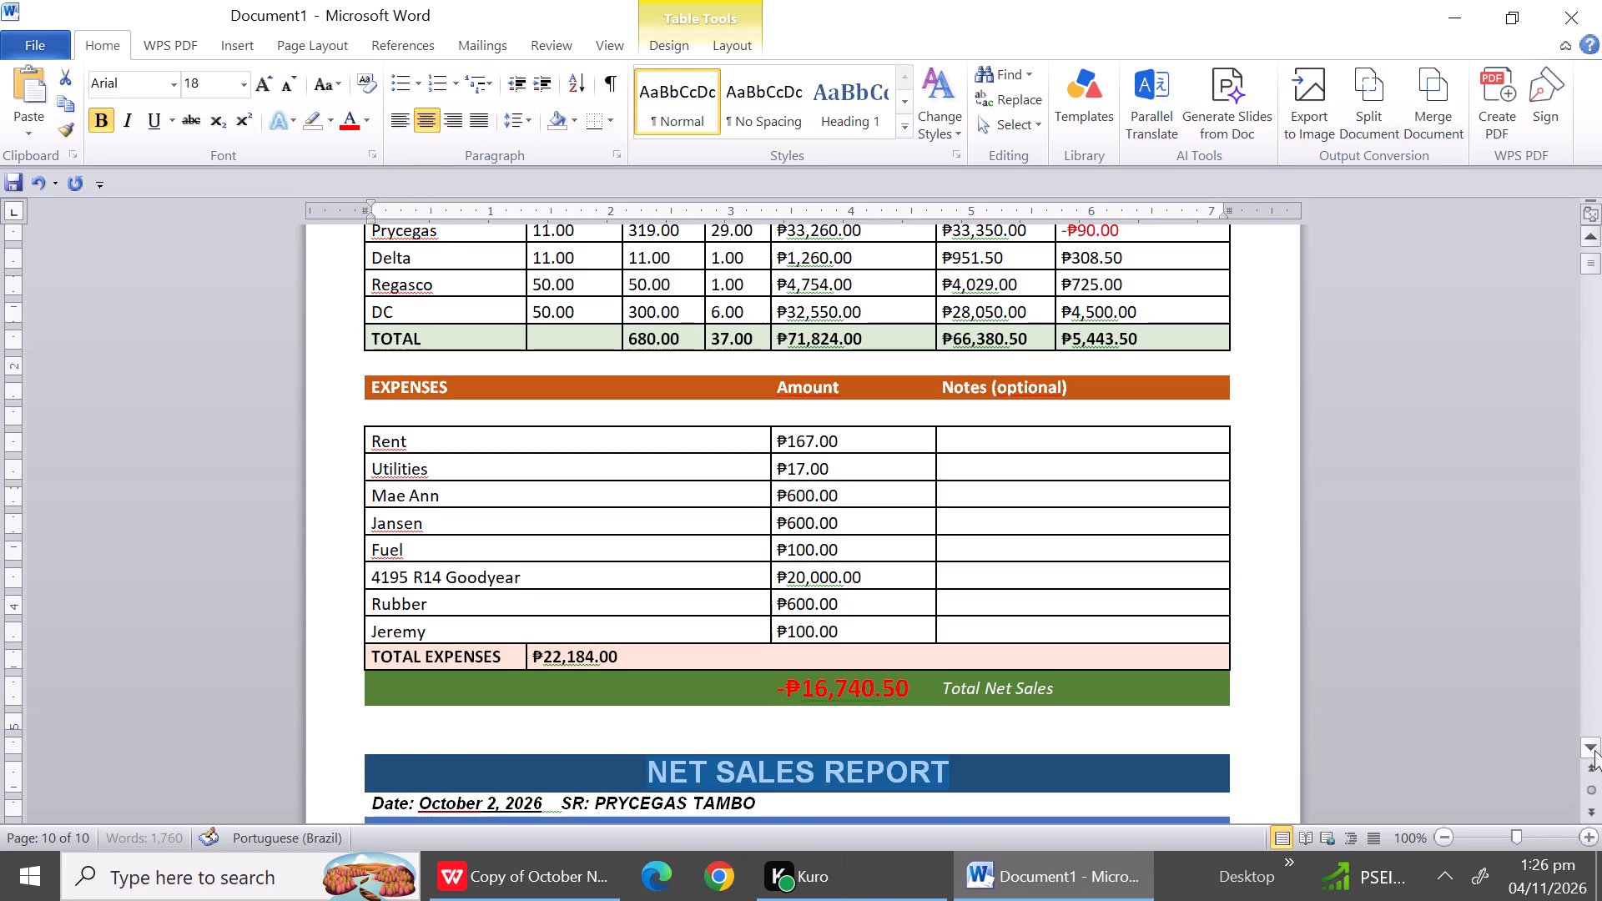
Delete the entire blank row between the date line and the Description header in the October 3 report.
triple_click(1594, 750)
triple_click(1594, 750)
triple_click(1594, 750)
triple_click(1594, 750)
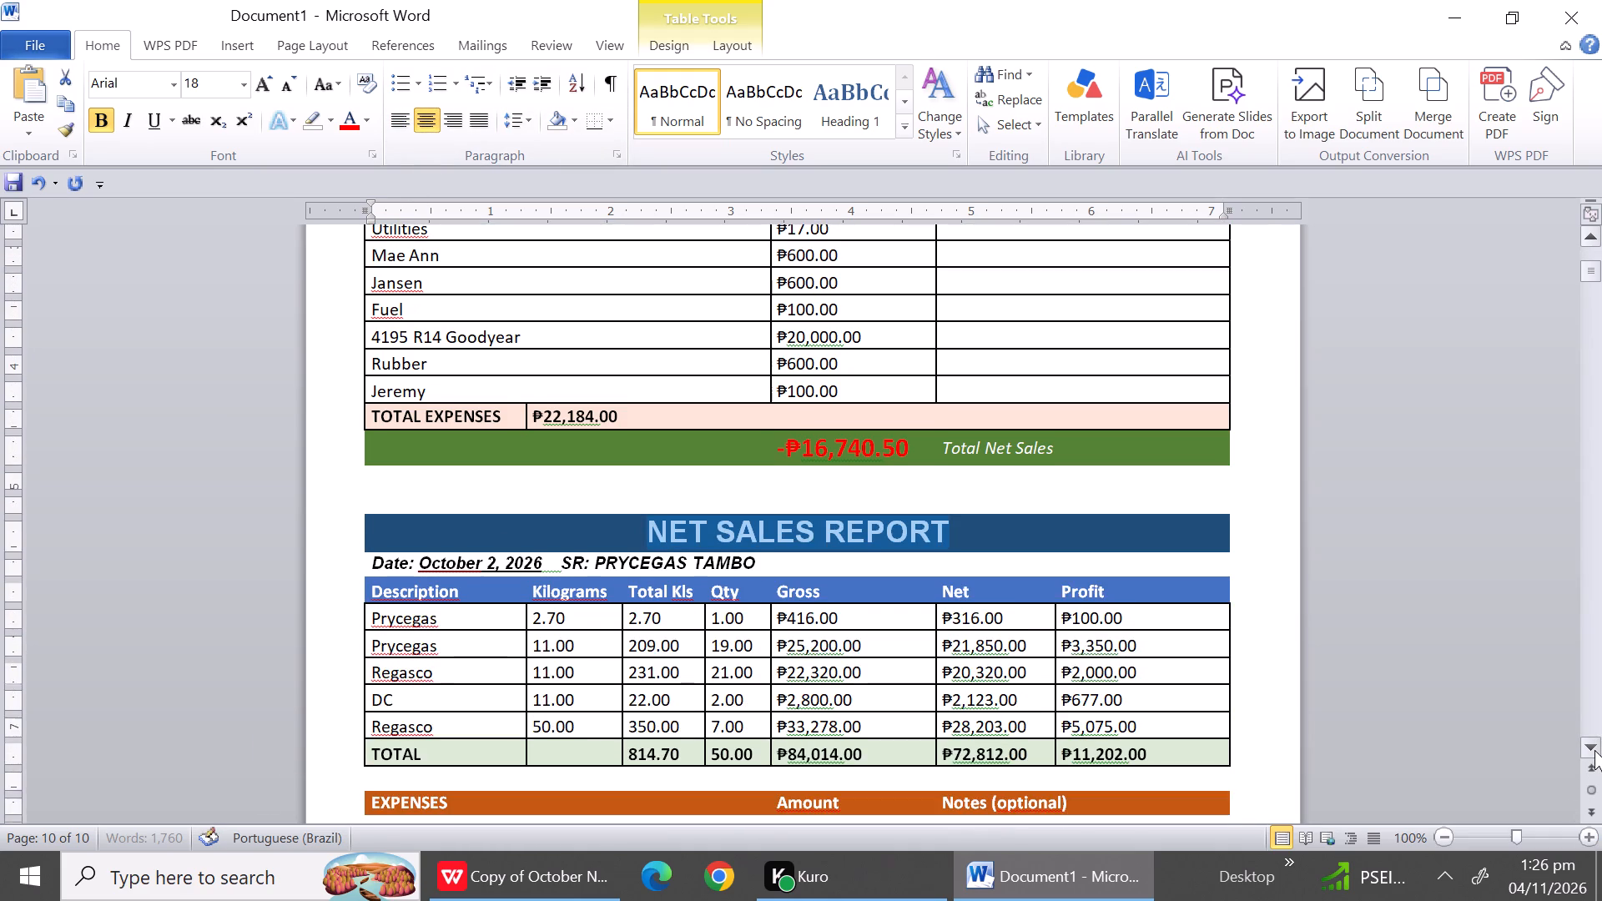
triple_click(1594, 750)
triple_click(1594, 750)
triple_click(1594, 750)
triple_click(1594, 750)
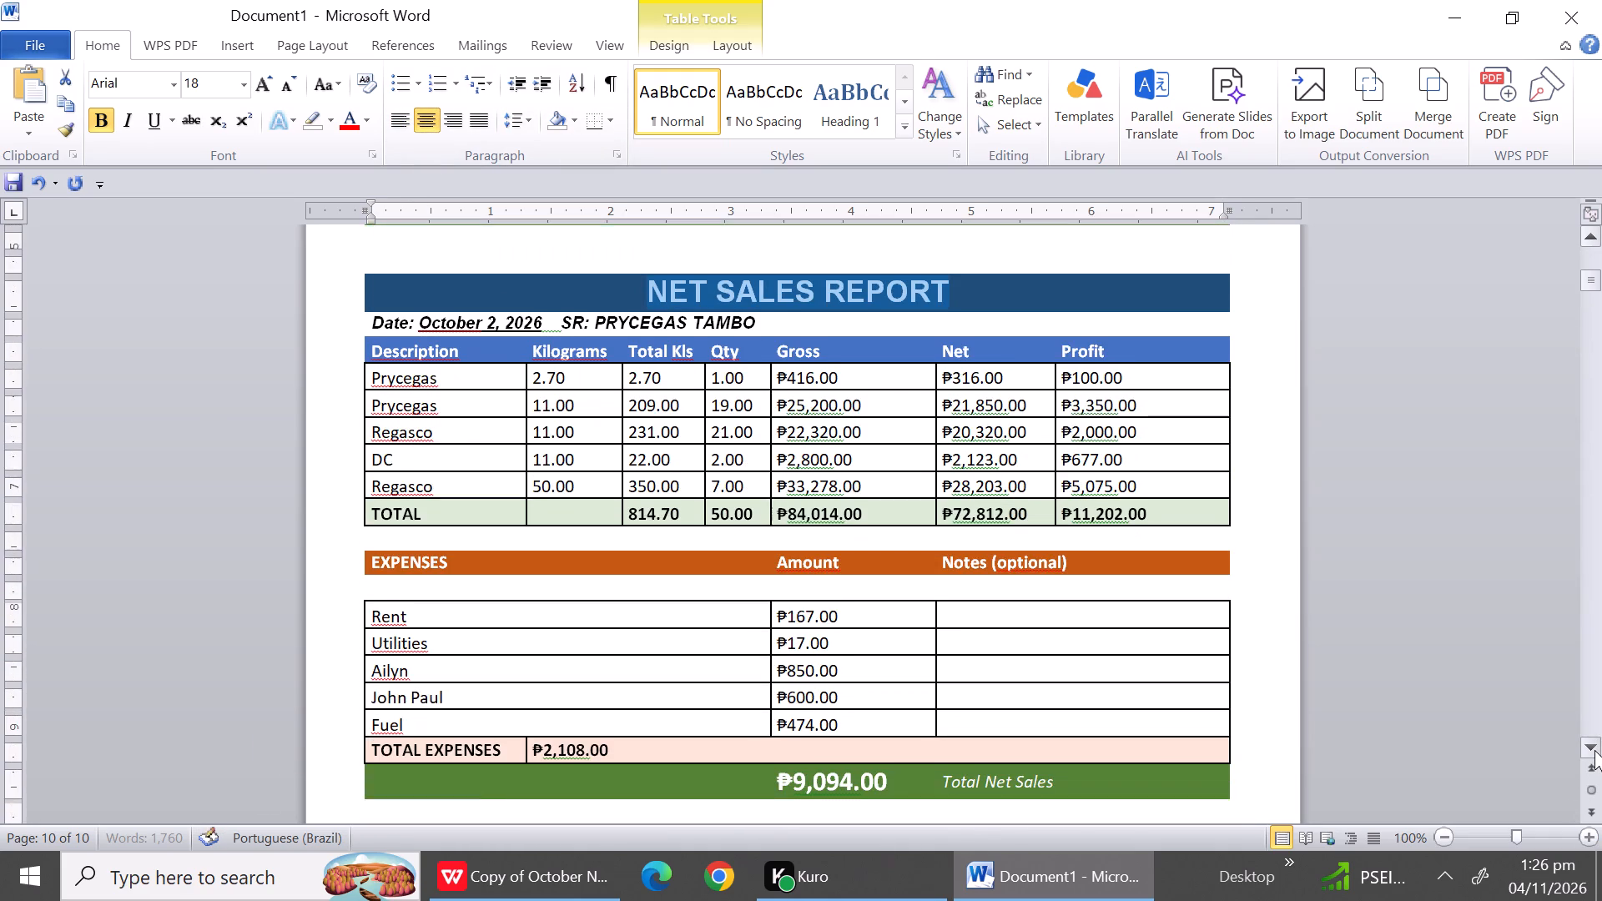
triple_click(1594, 750)
triple_click(1594, 750)
triple_click(1594, 750)
triple_click(1594, 750)
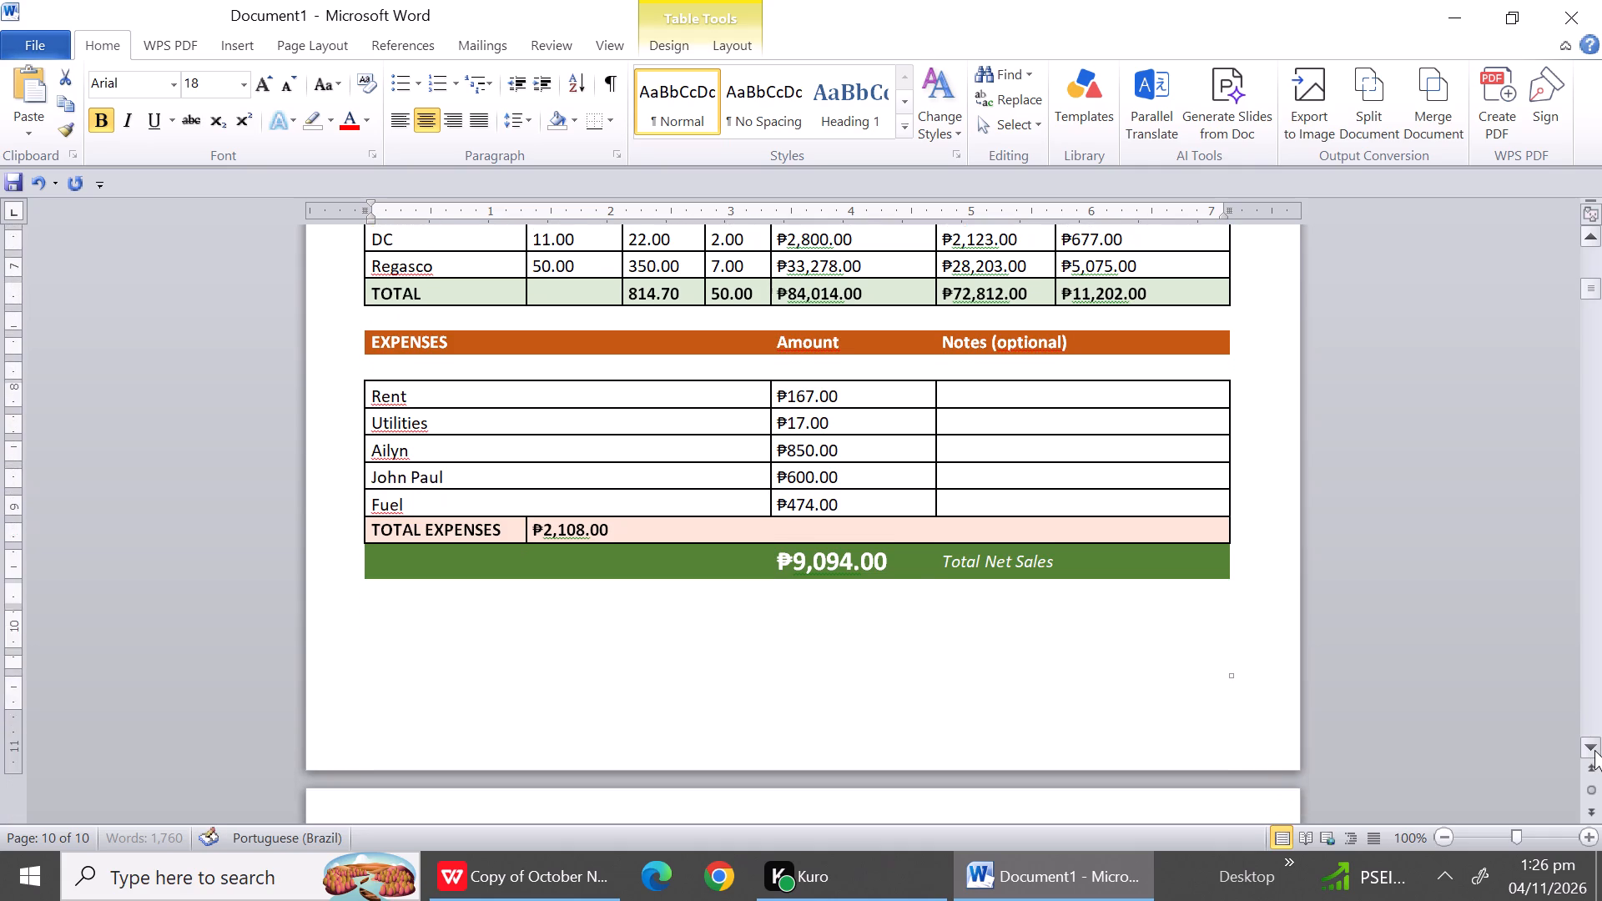
triple_click(1594, 750)
triple_click(1594, 750)
triple_click(1594, 750)
triple_click(1594, 750)
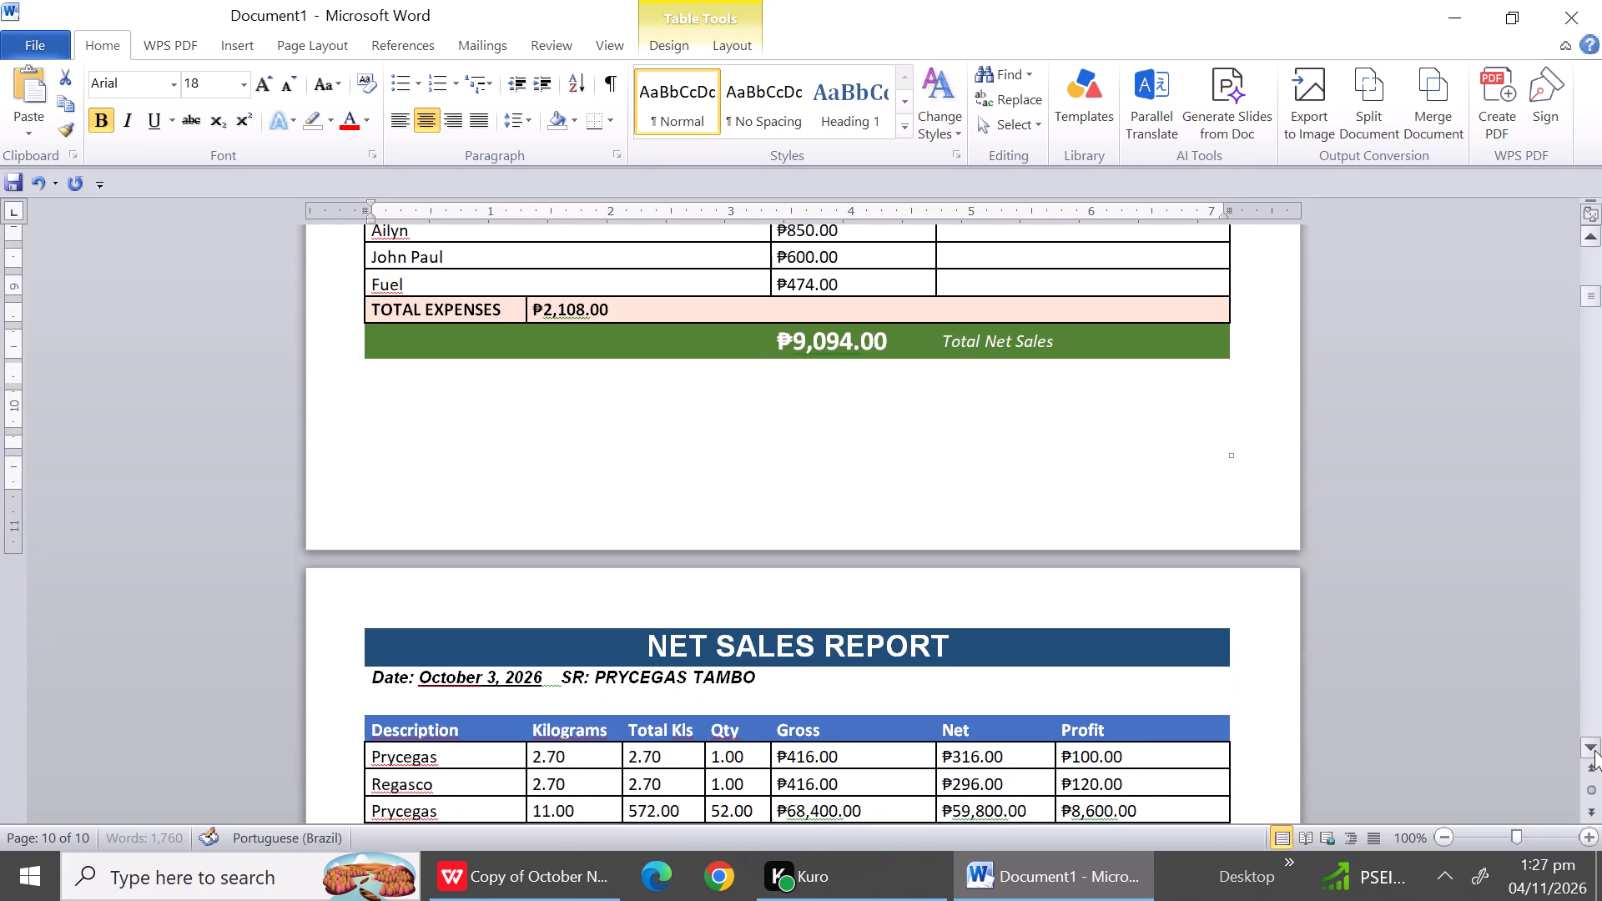
triple_click(1594, 750)
triple_click(1594, 750)
left_click_drag(1594, 750, 584, 584)
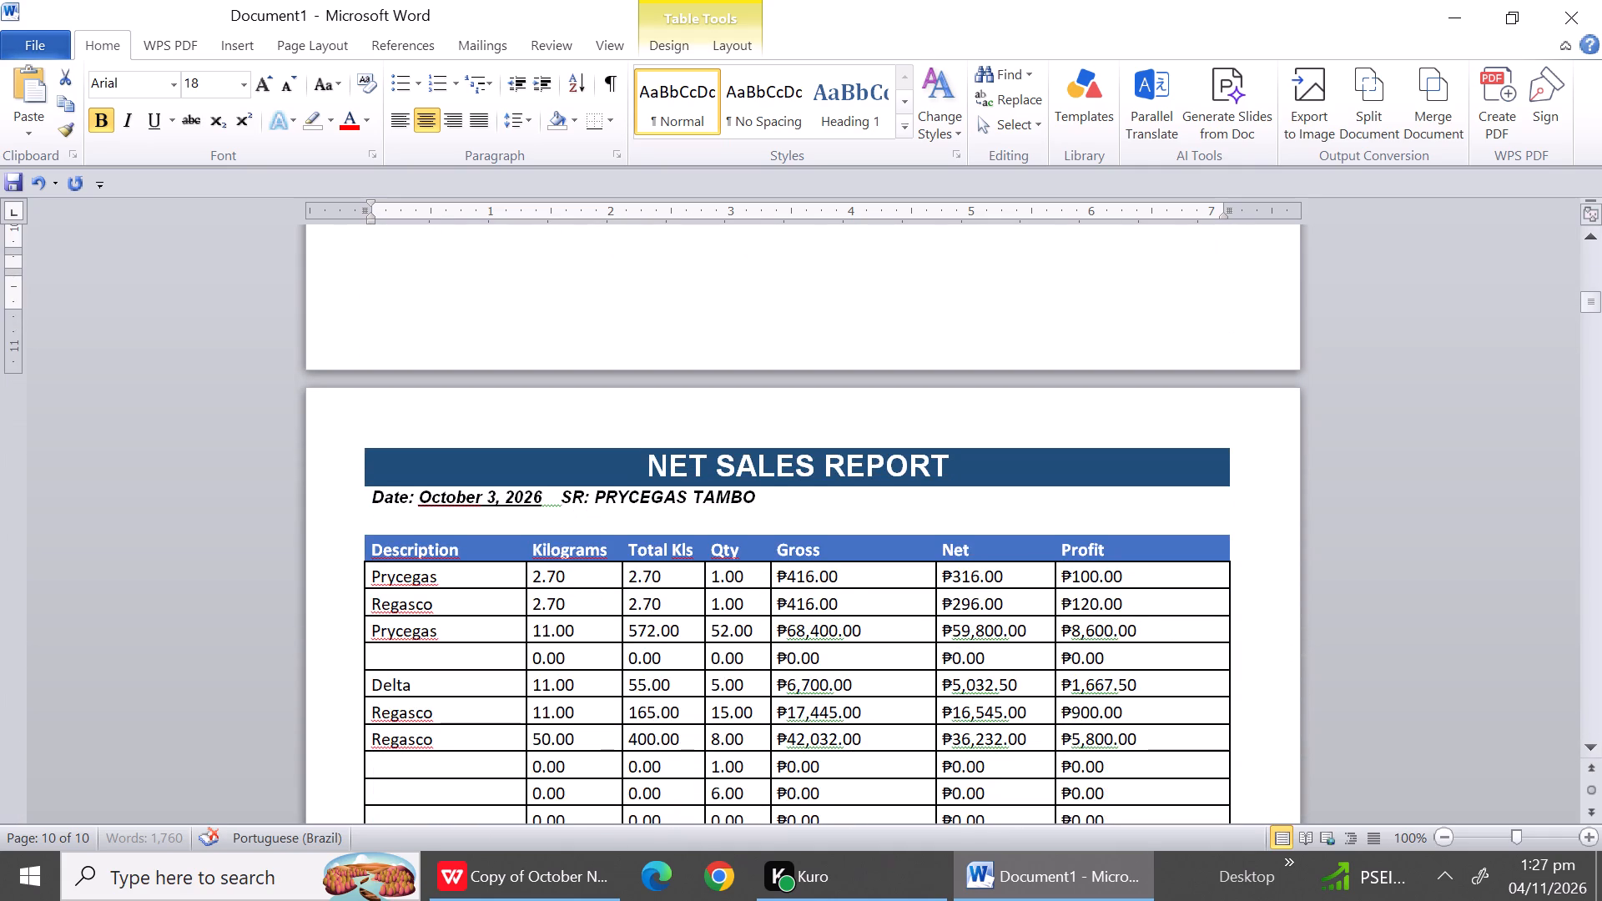
left_click(446, 511)
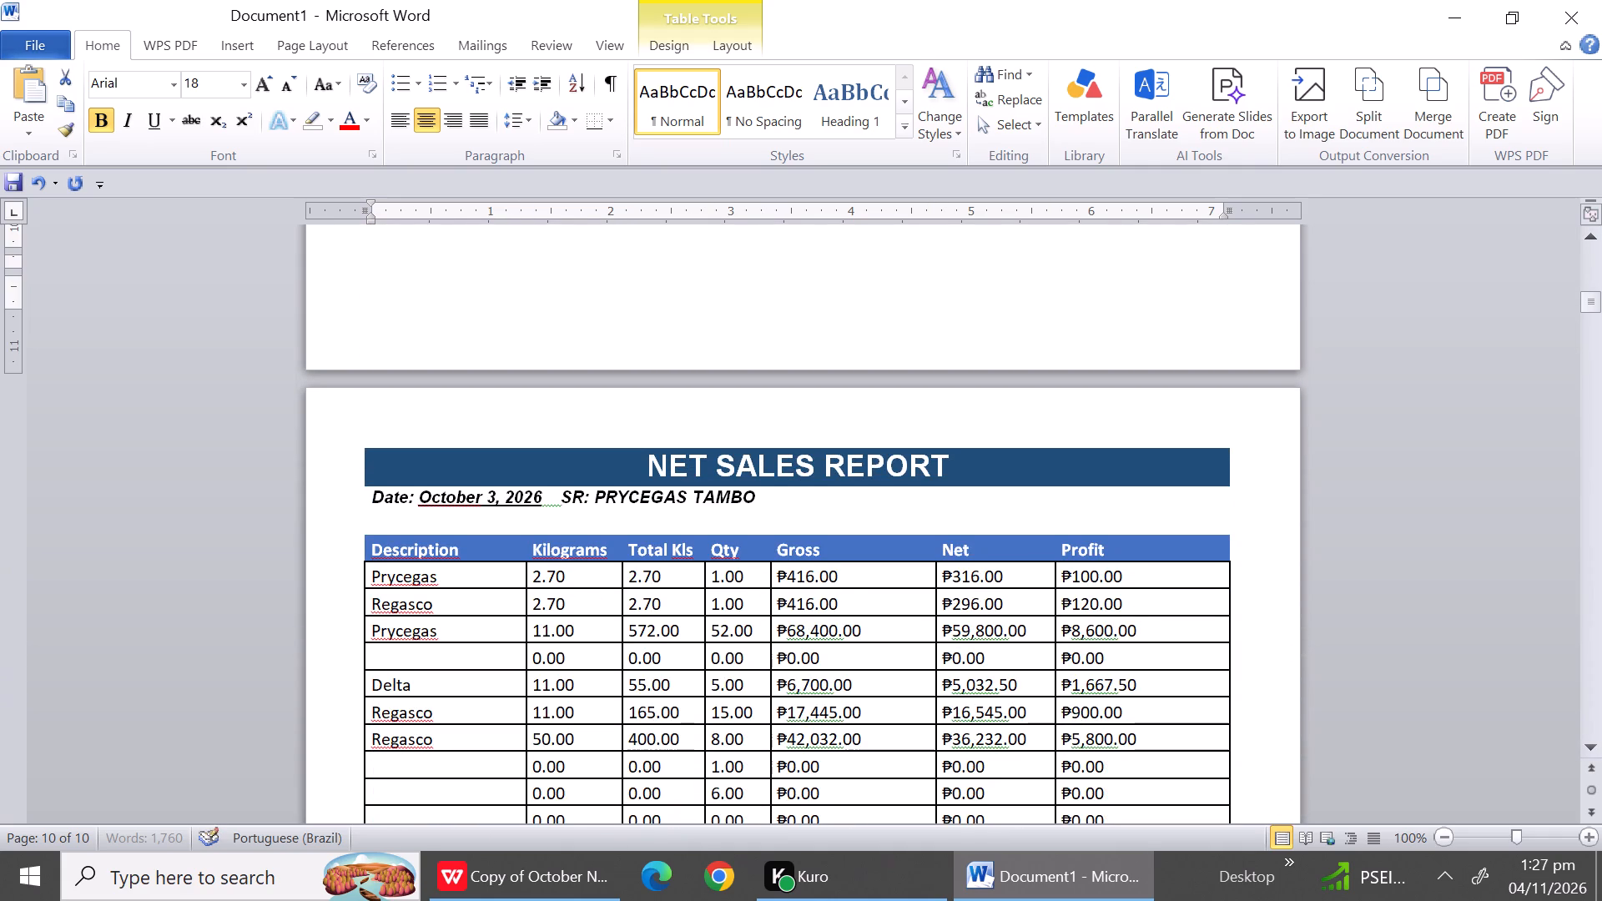
left_click(446, 519)
right_click(446, 519)
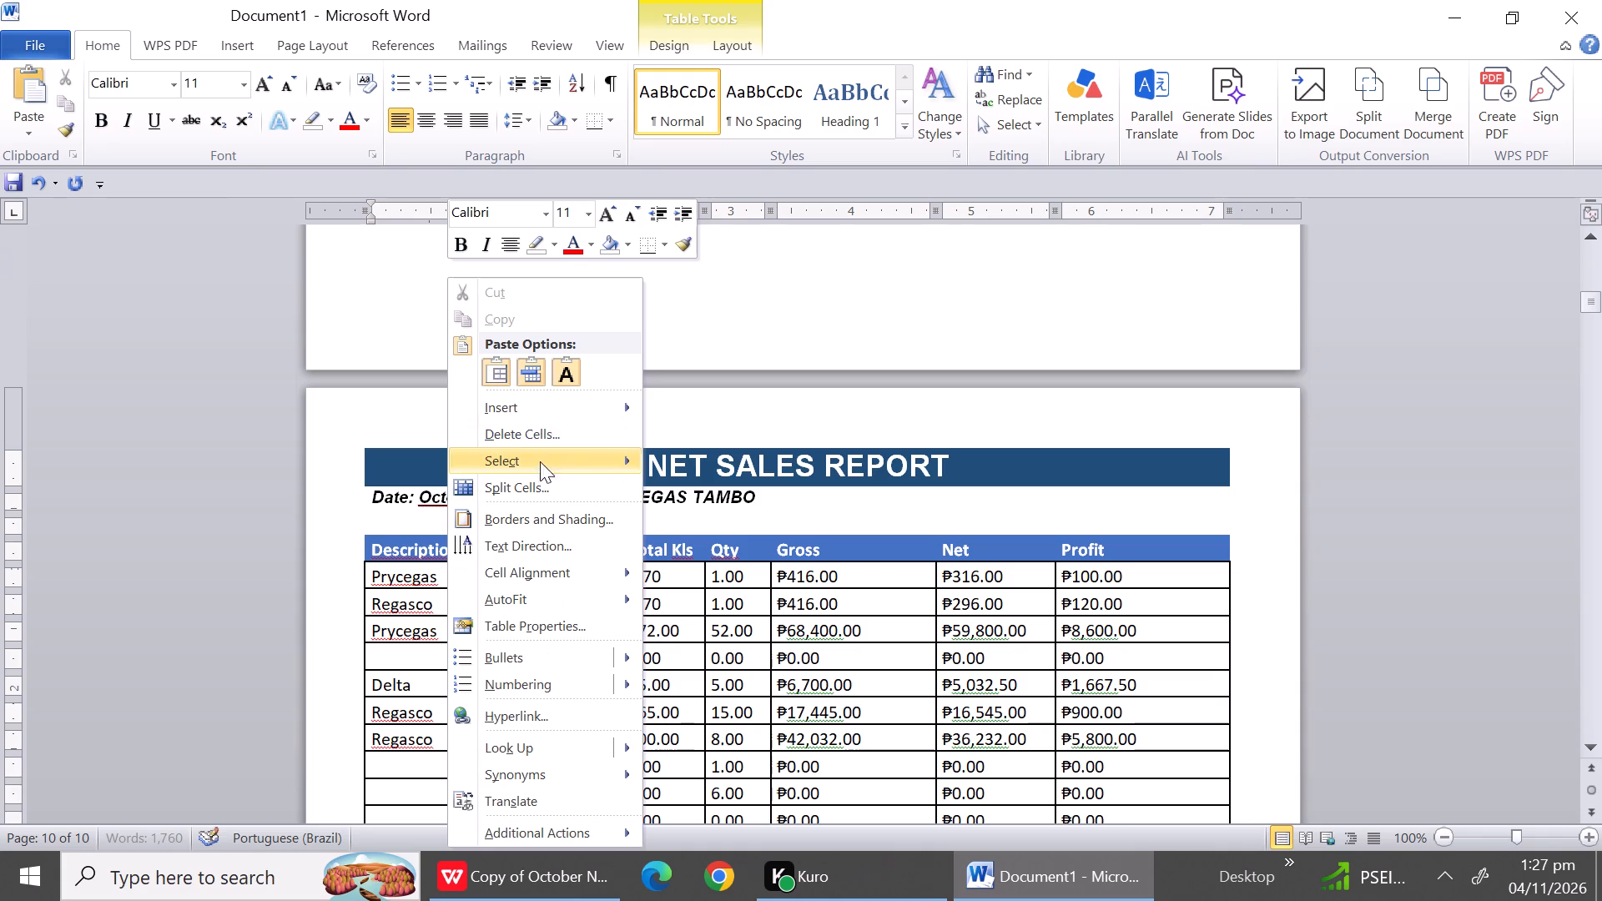
left_click(532, 430)
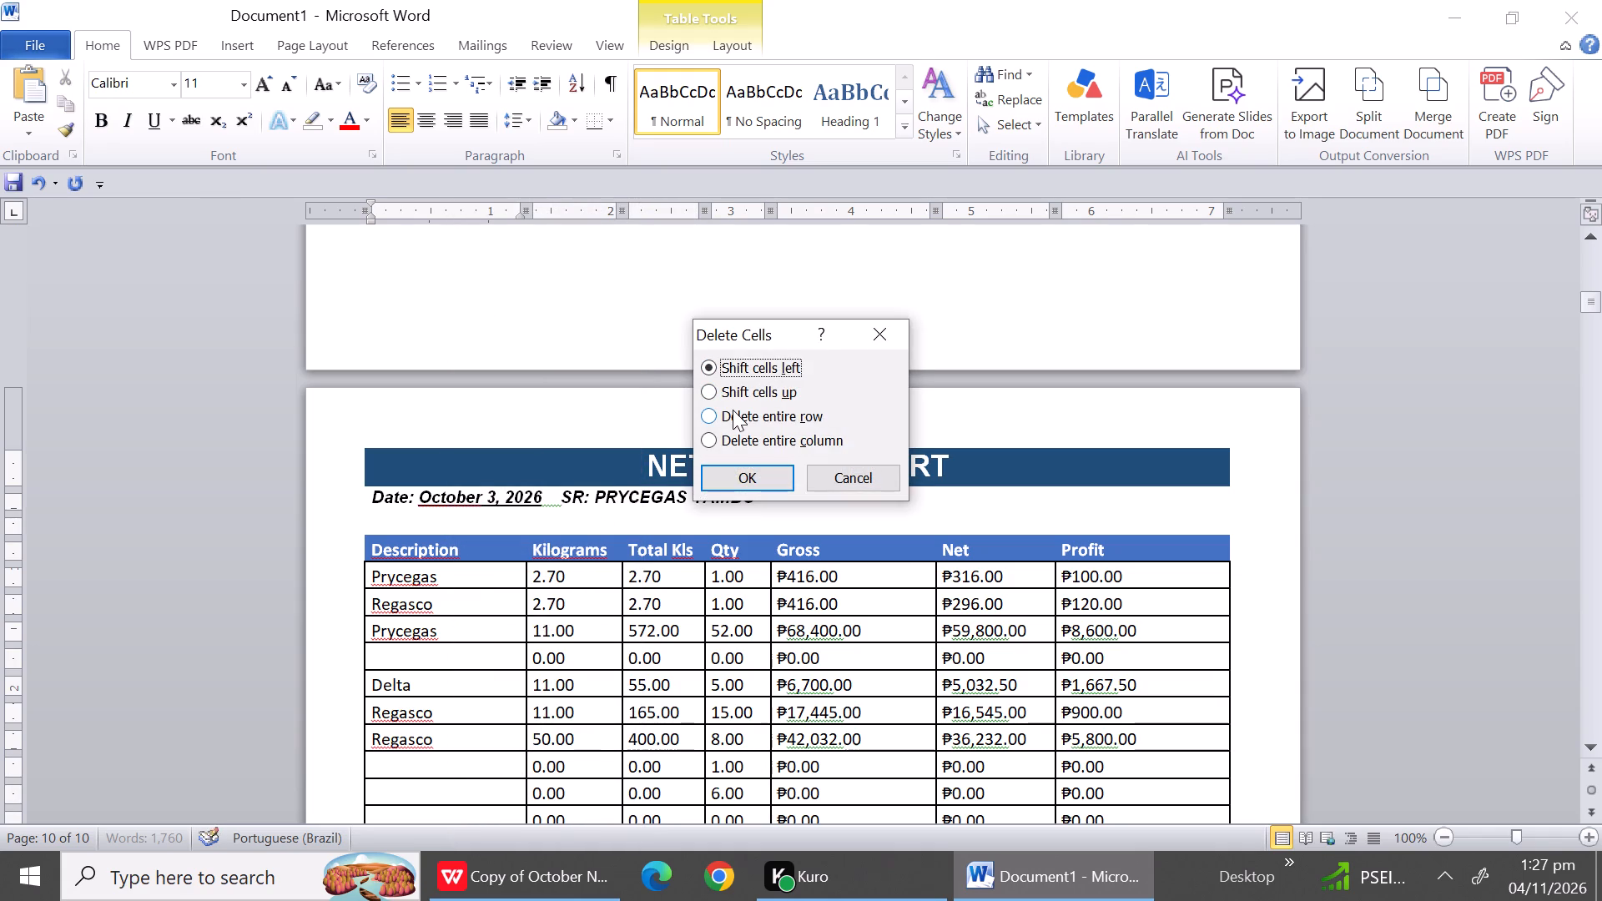
left_click(733, 410)
left_click(743, 461)
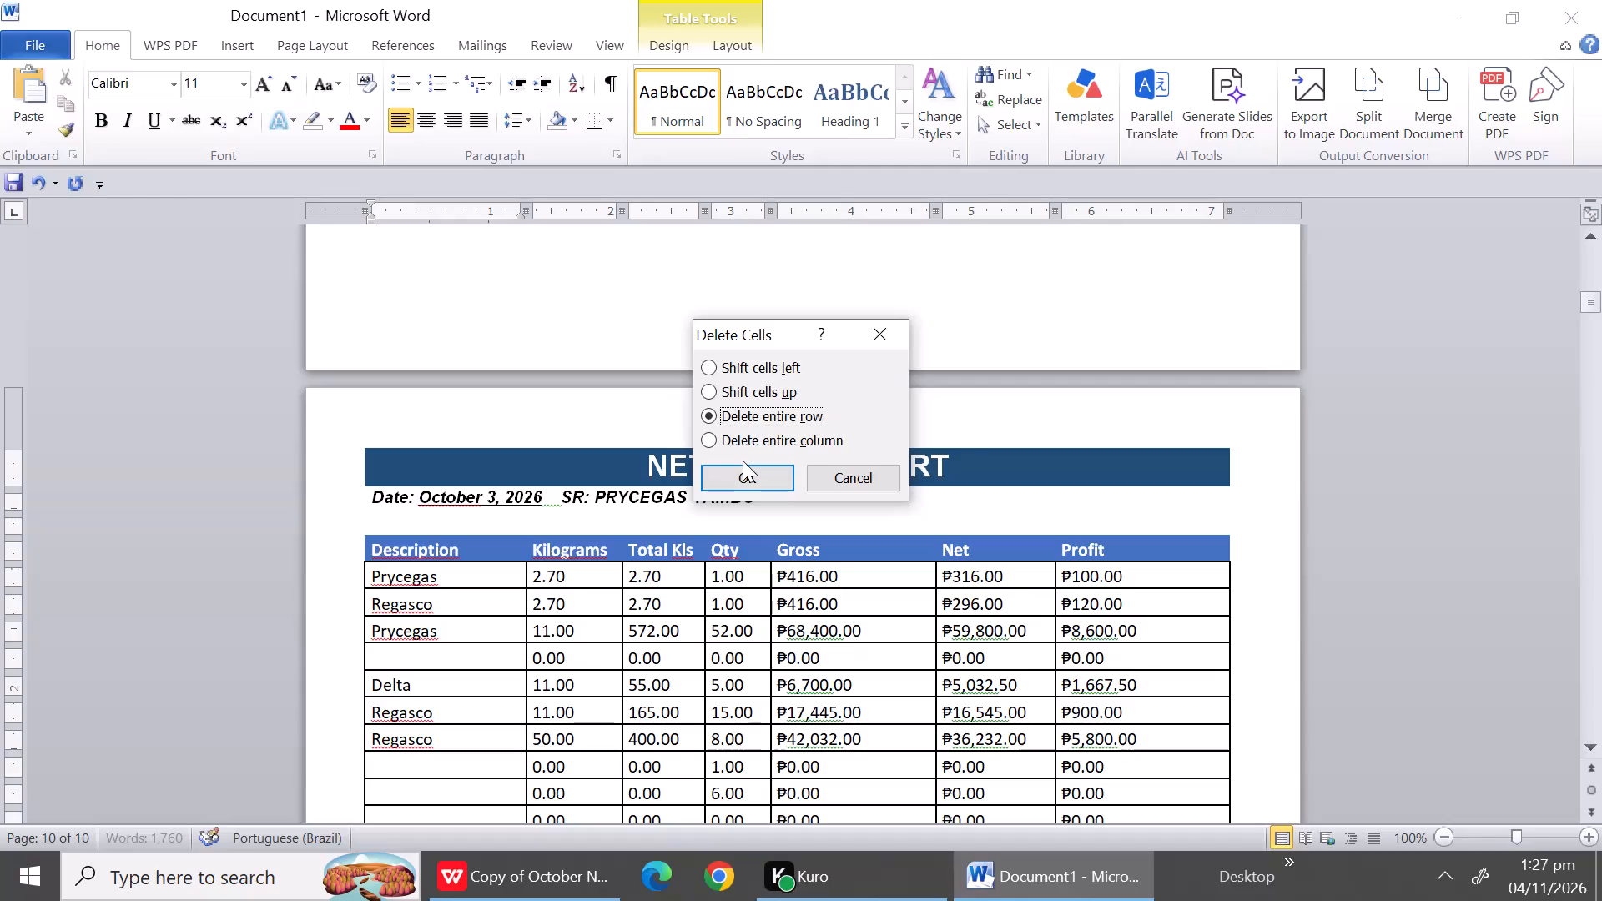
left_click(747, 471)
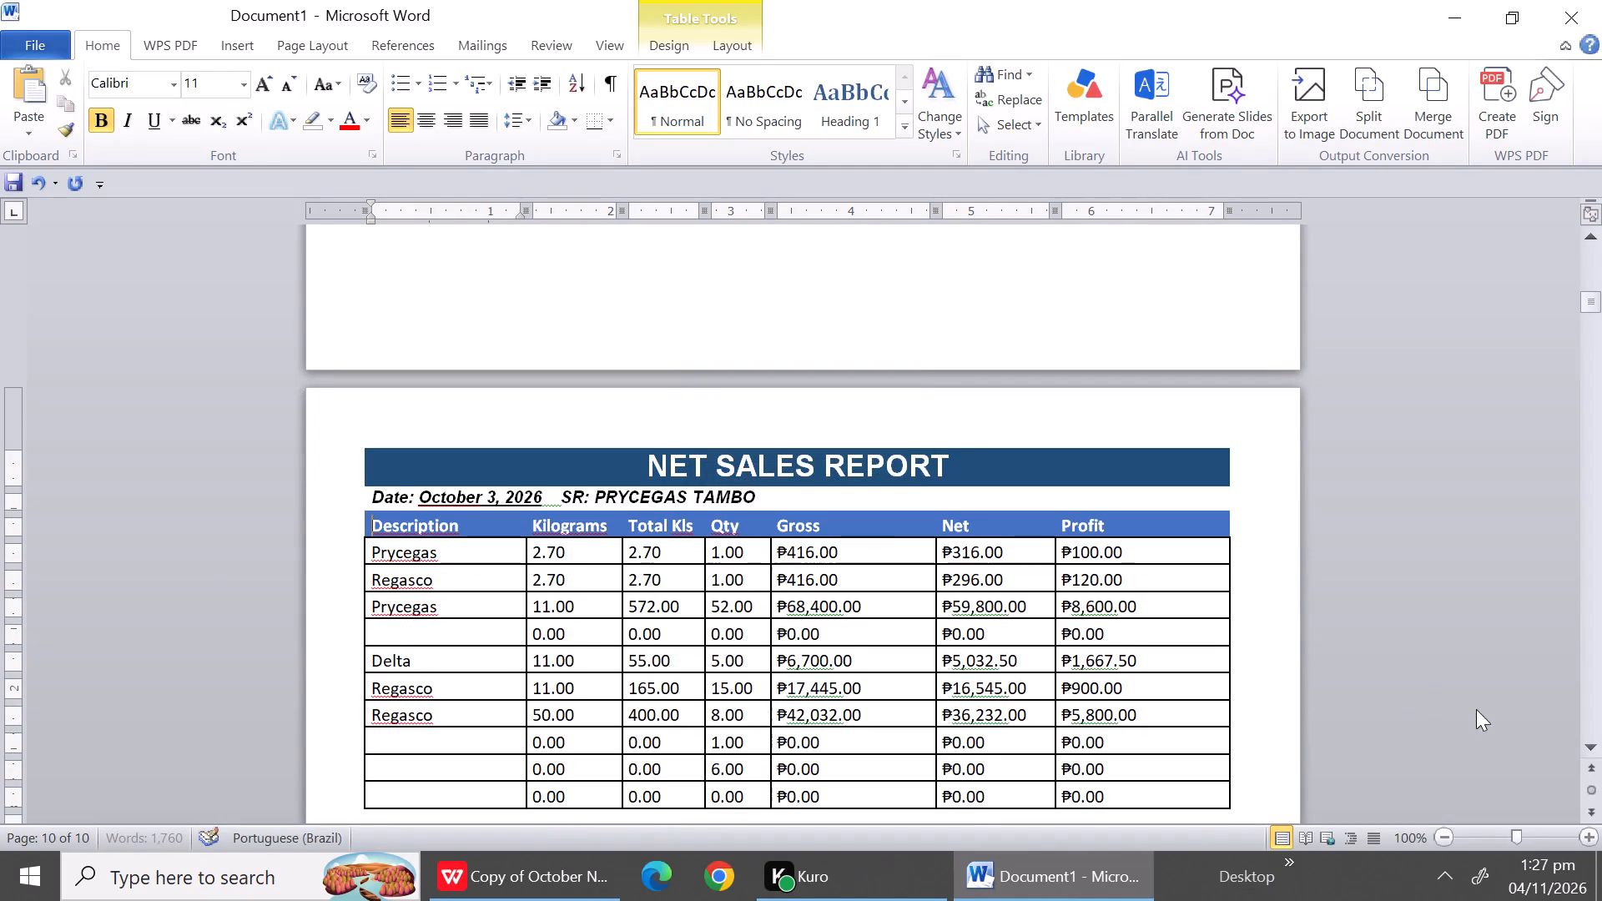
Delete the entire unused product row between the 11.00 kg Prycegas row and the Delta row in the October 3 report.
right_click(365, 627)
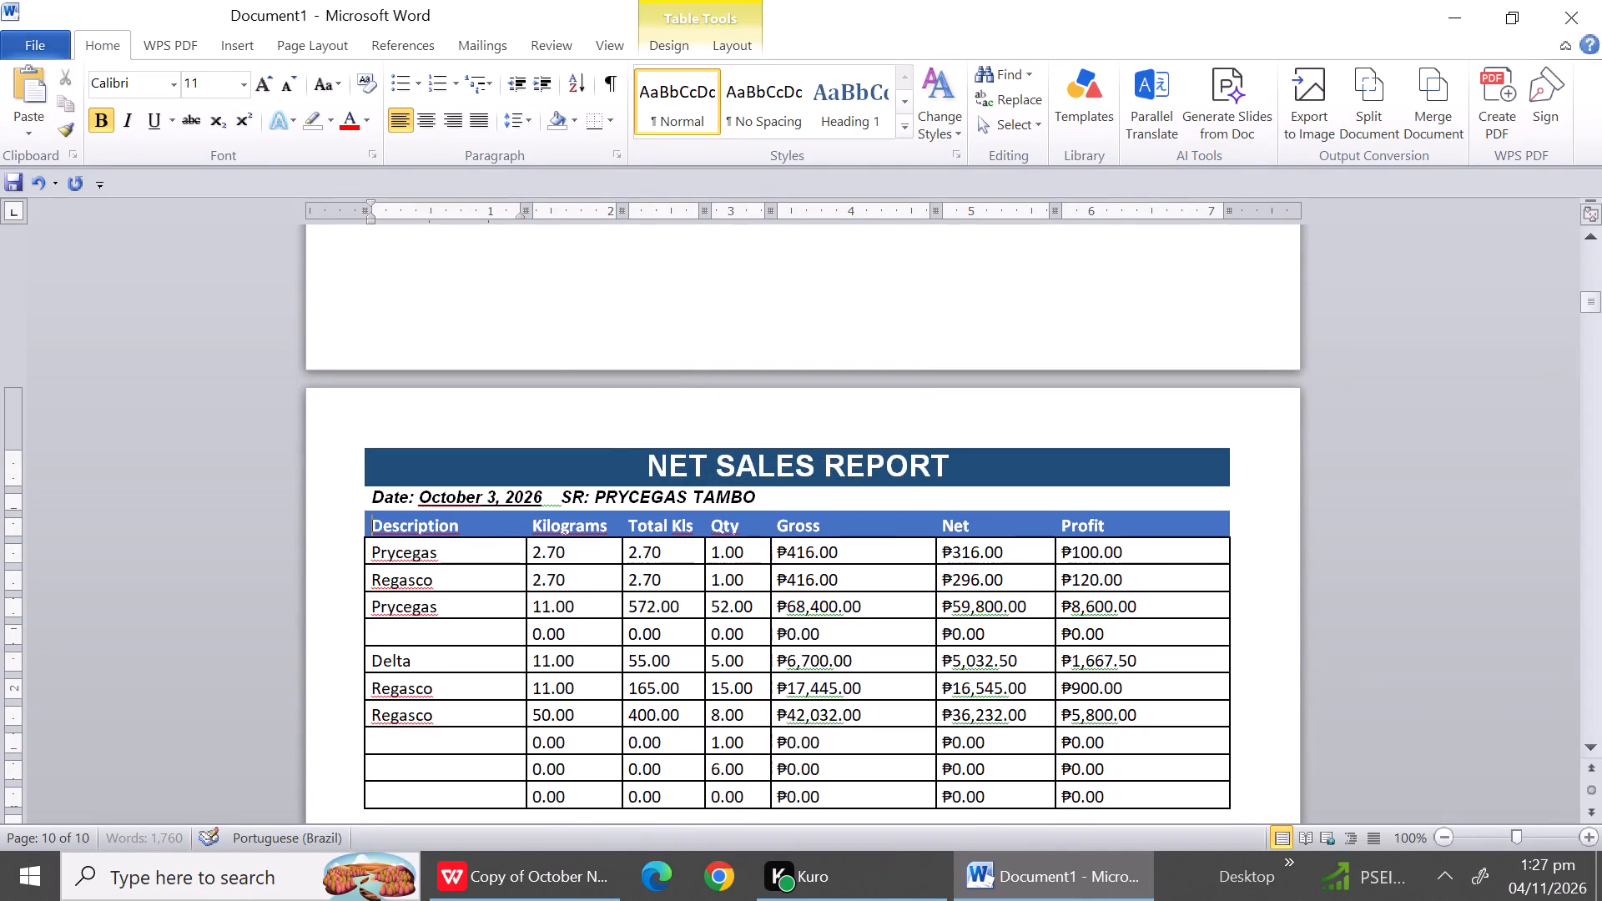
left_click(390, 629)
right_click(390, 629)
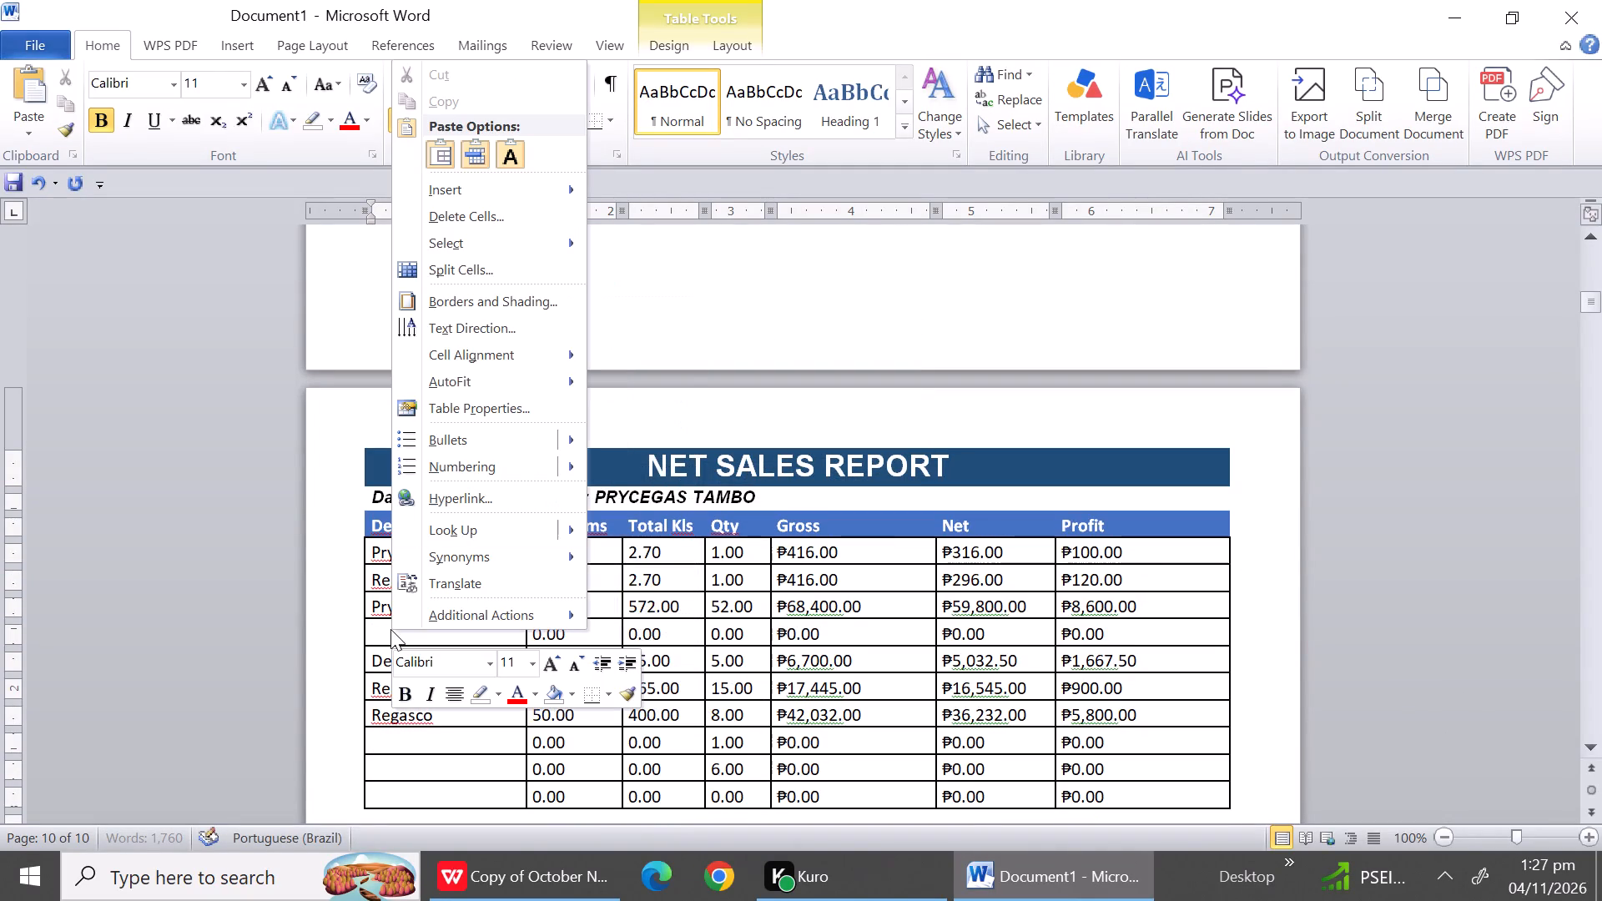
left_click(432, 214)
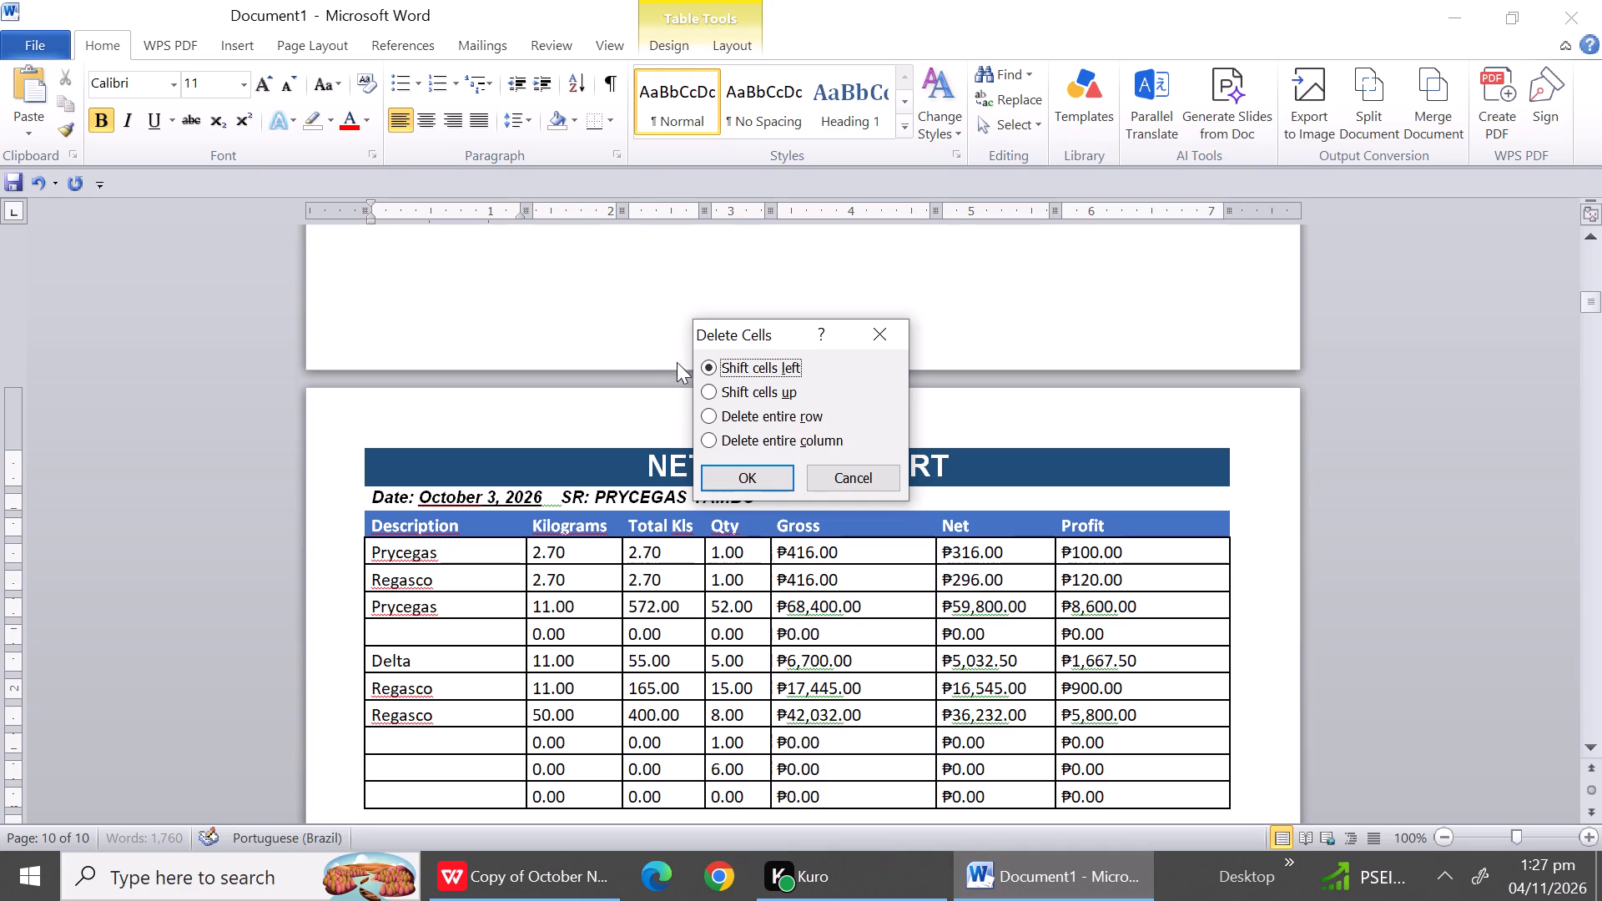
left_click(744, 415)
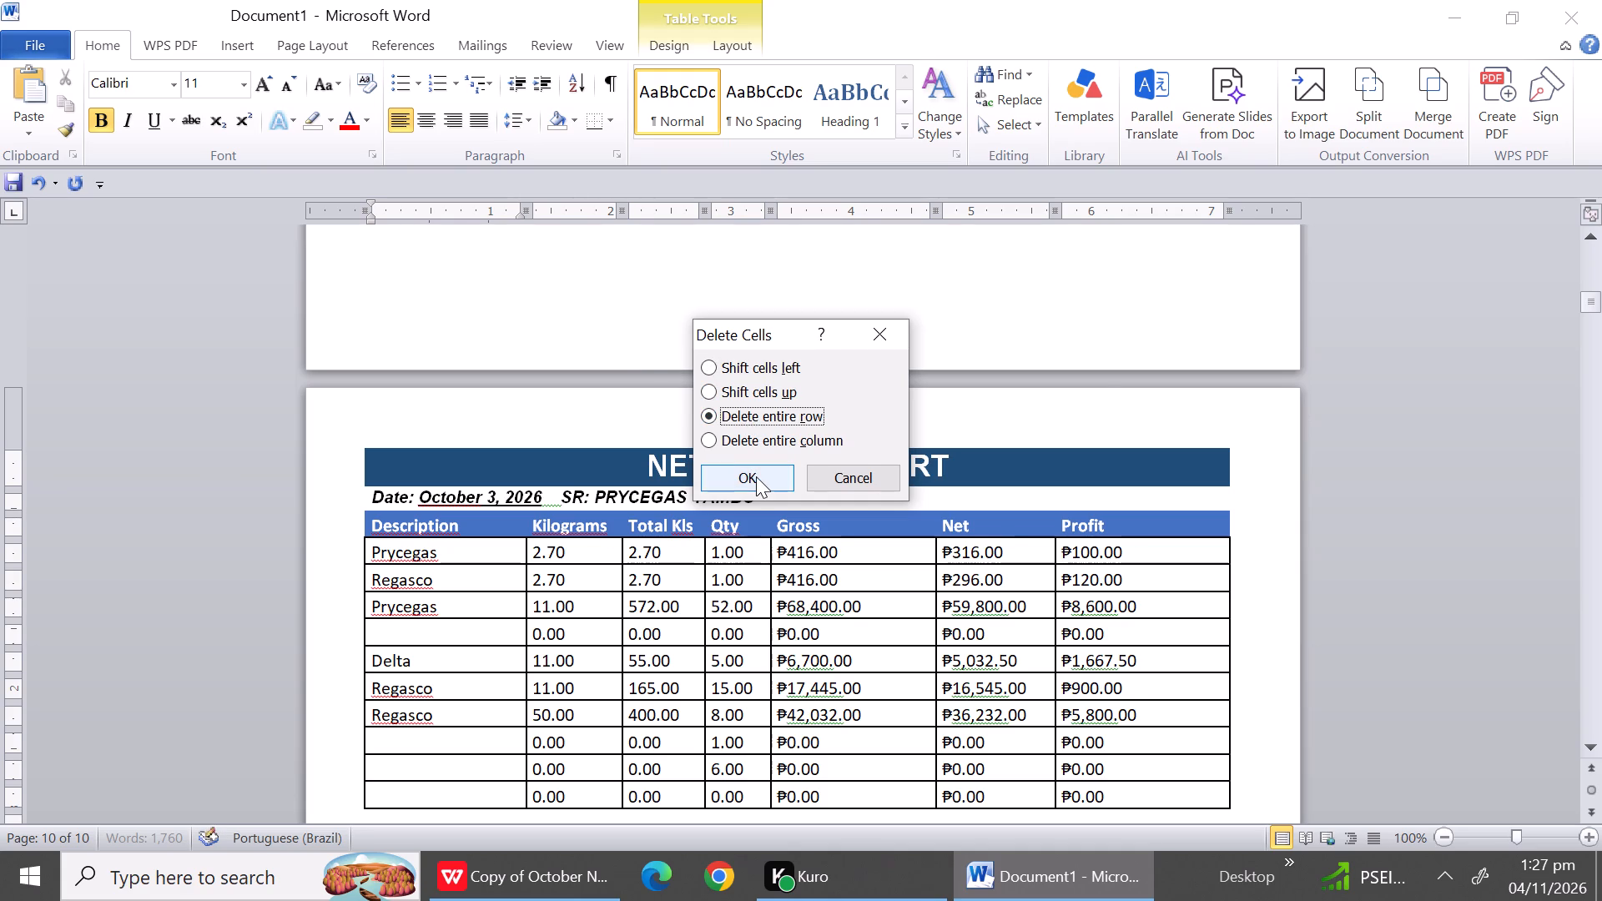
left_click(756, 476)
Delete the three unused product rows and the blank spacer row above TOTAL in the October 3 report.
left_click_drag(423, 715, 410, 791)
right_click(410, 791)
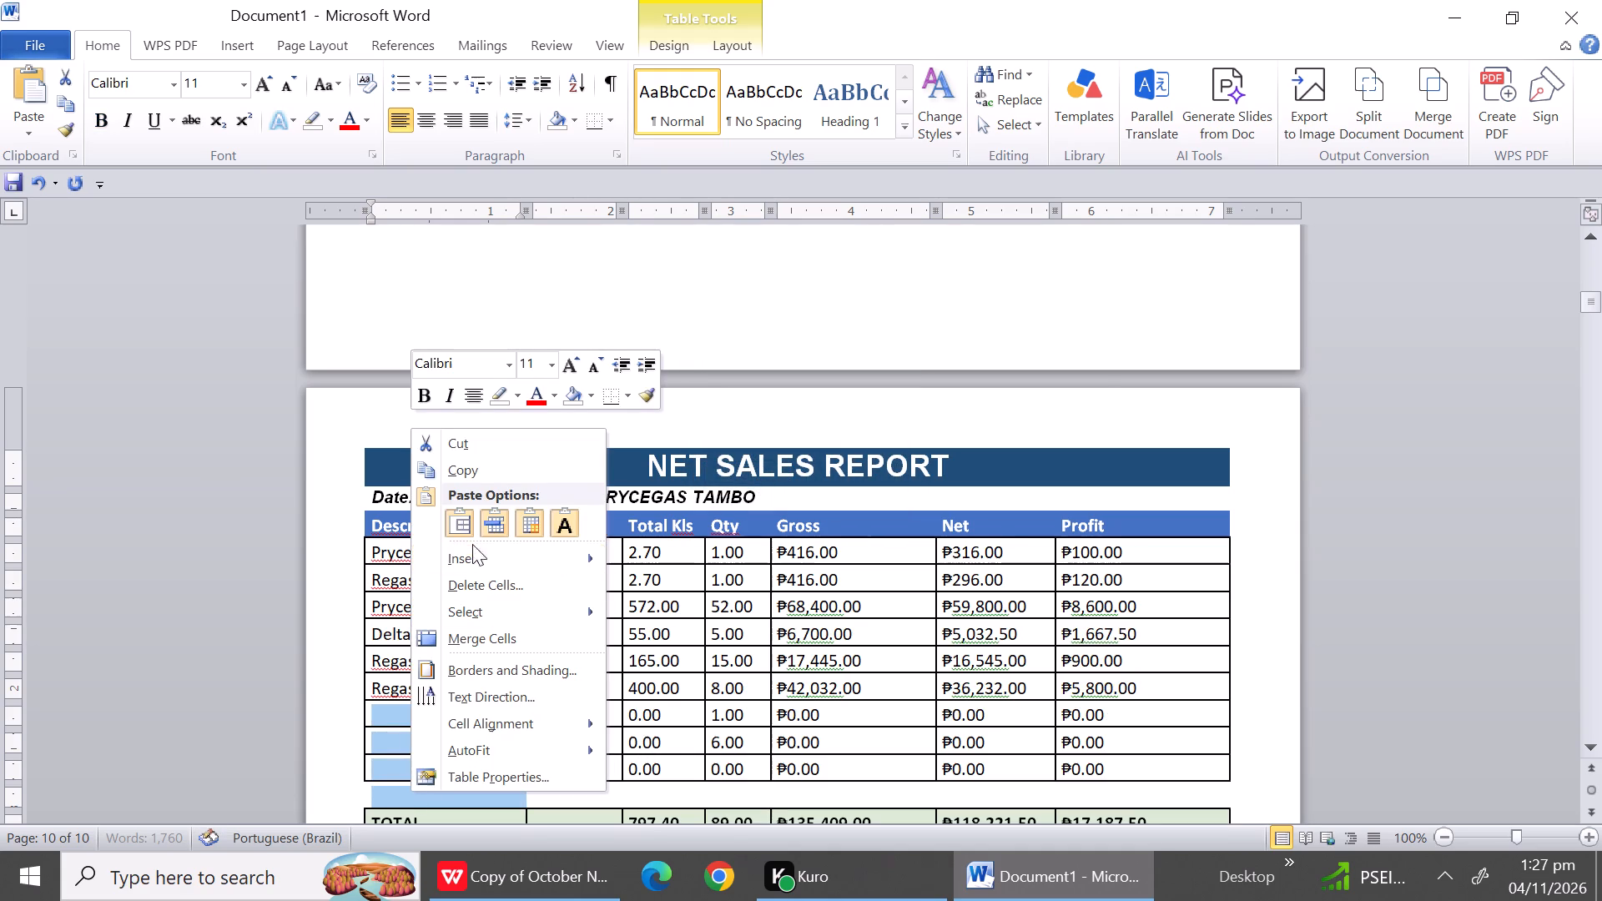
left_click(481, 578)
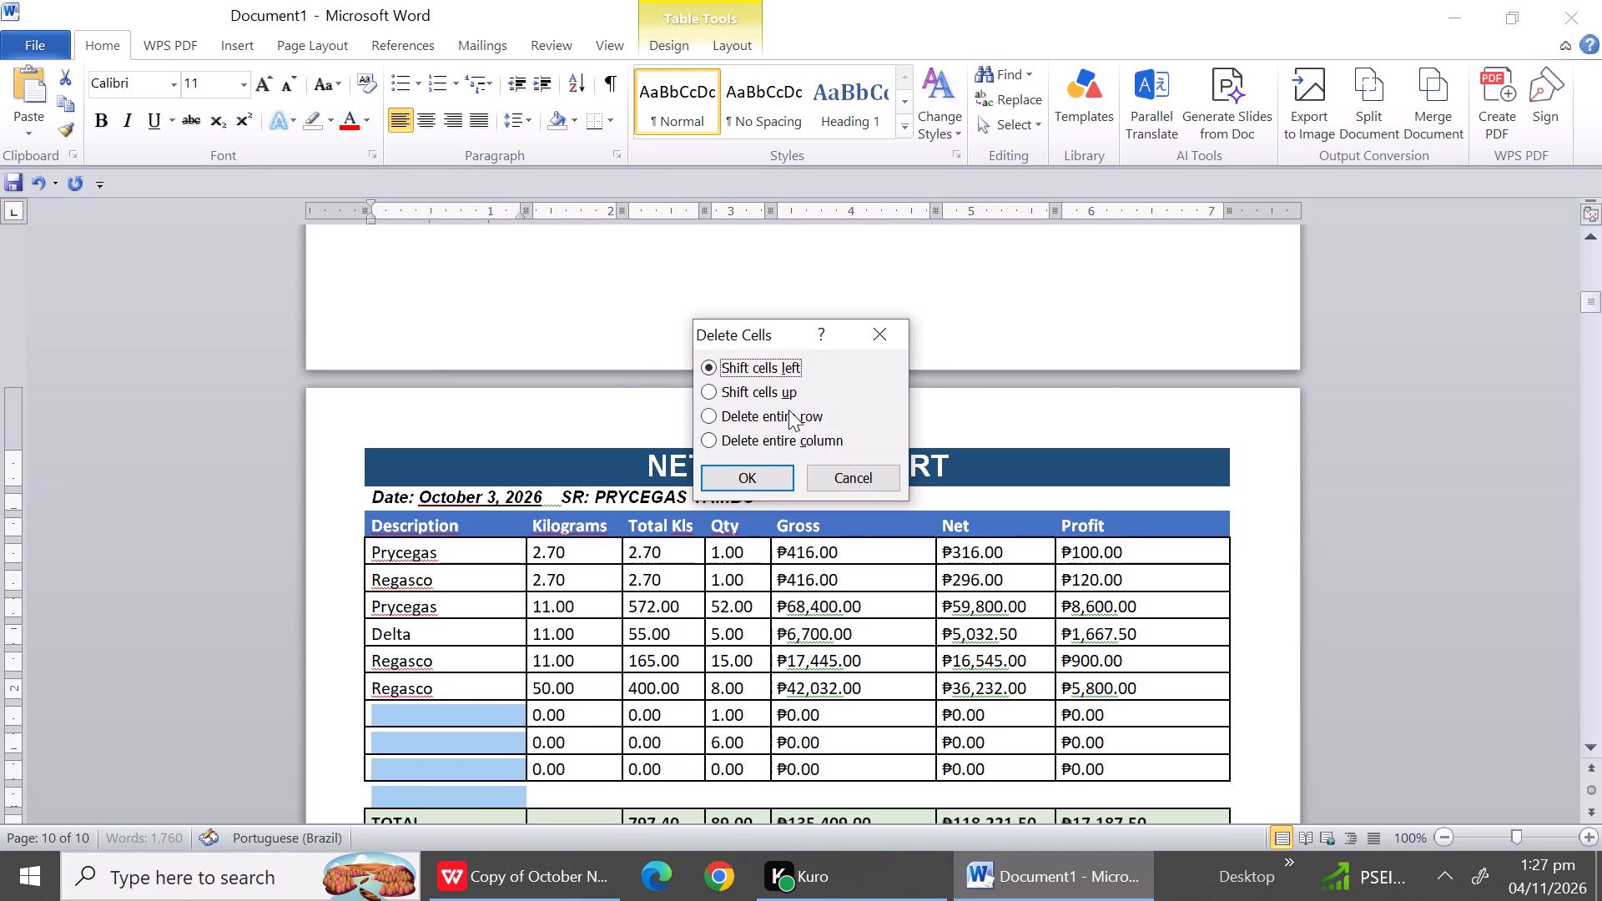
left_click(788, 410)
left_click(773, 476)
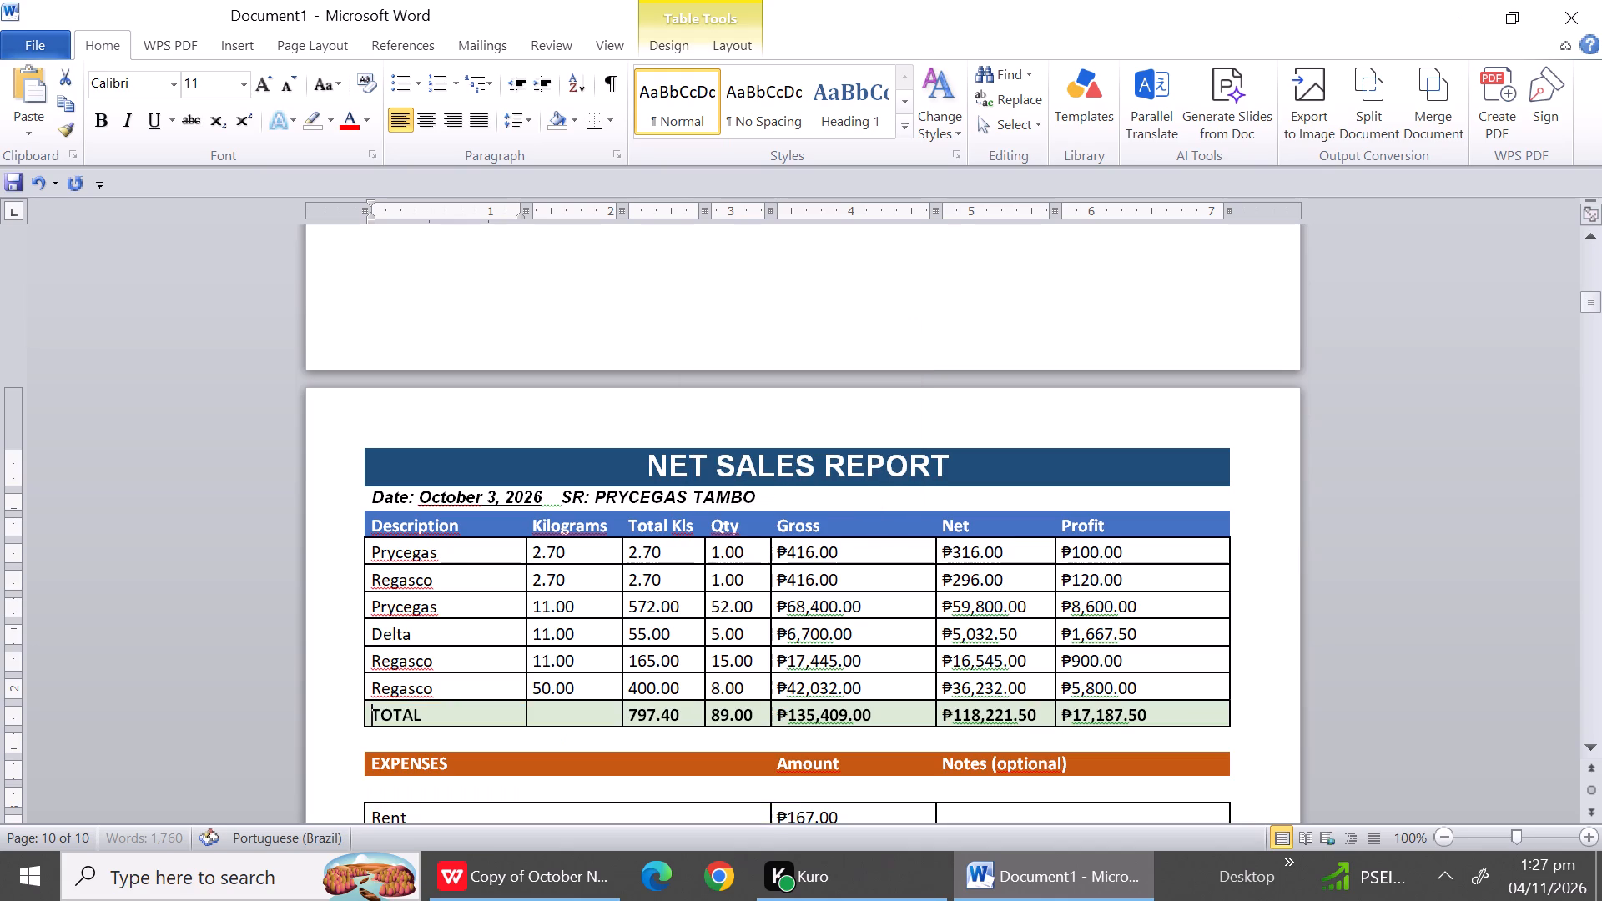
Delete the two entire blank expense rows above TOTAL EXPENSES in the October 3 report.
triple_click(1595, 744)
triple_click(1595, 744)
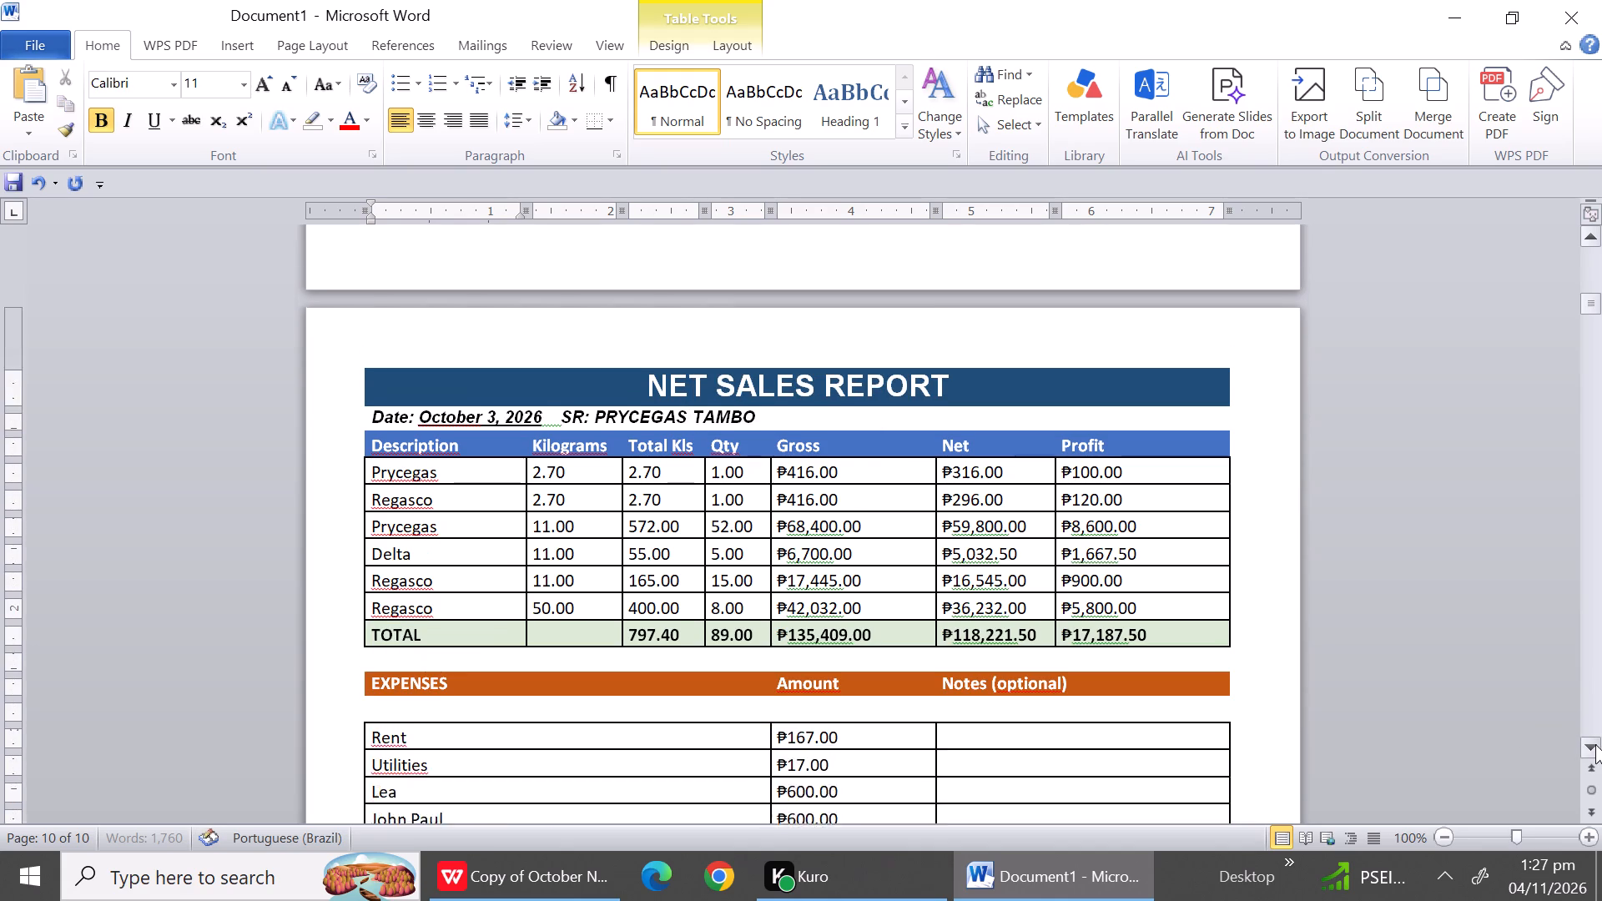
triple_click(1595, 744)
triple_click(1595, 744)
triple_click(1595, 744)
triple_click(1595, 744)
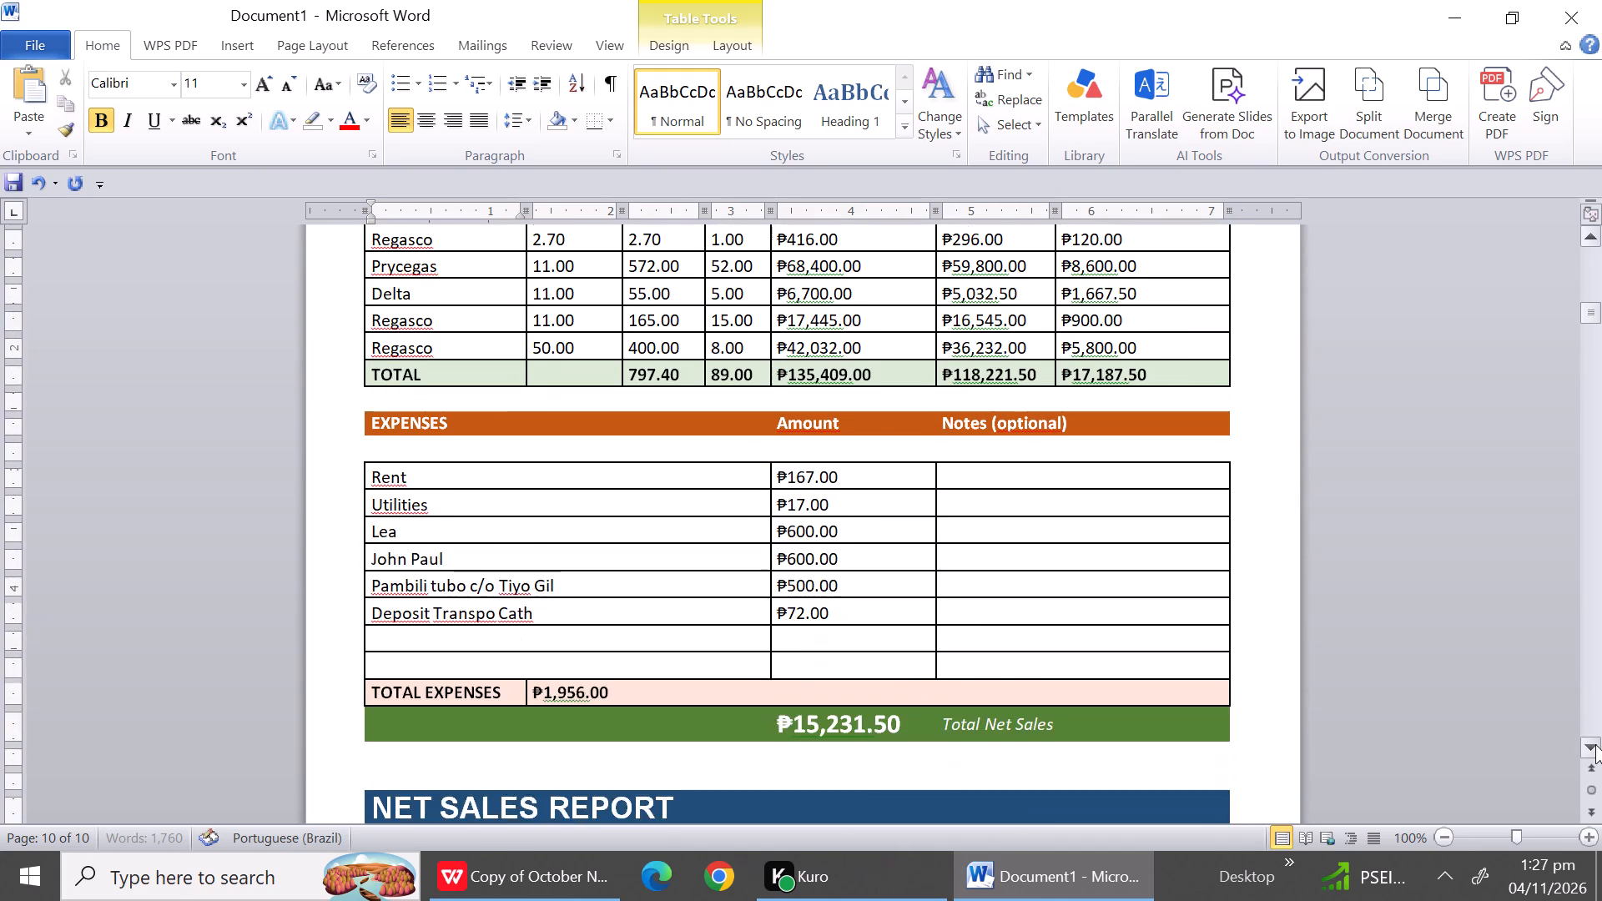
left_click(1595, 744)
left_click_drag(1595, 744, 719, 606)
left_click_drag(465, 571, 463, 597)
right_click(463, 597)
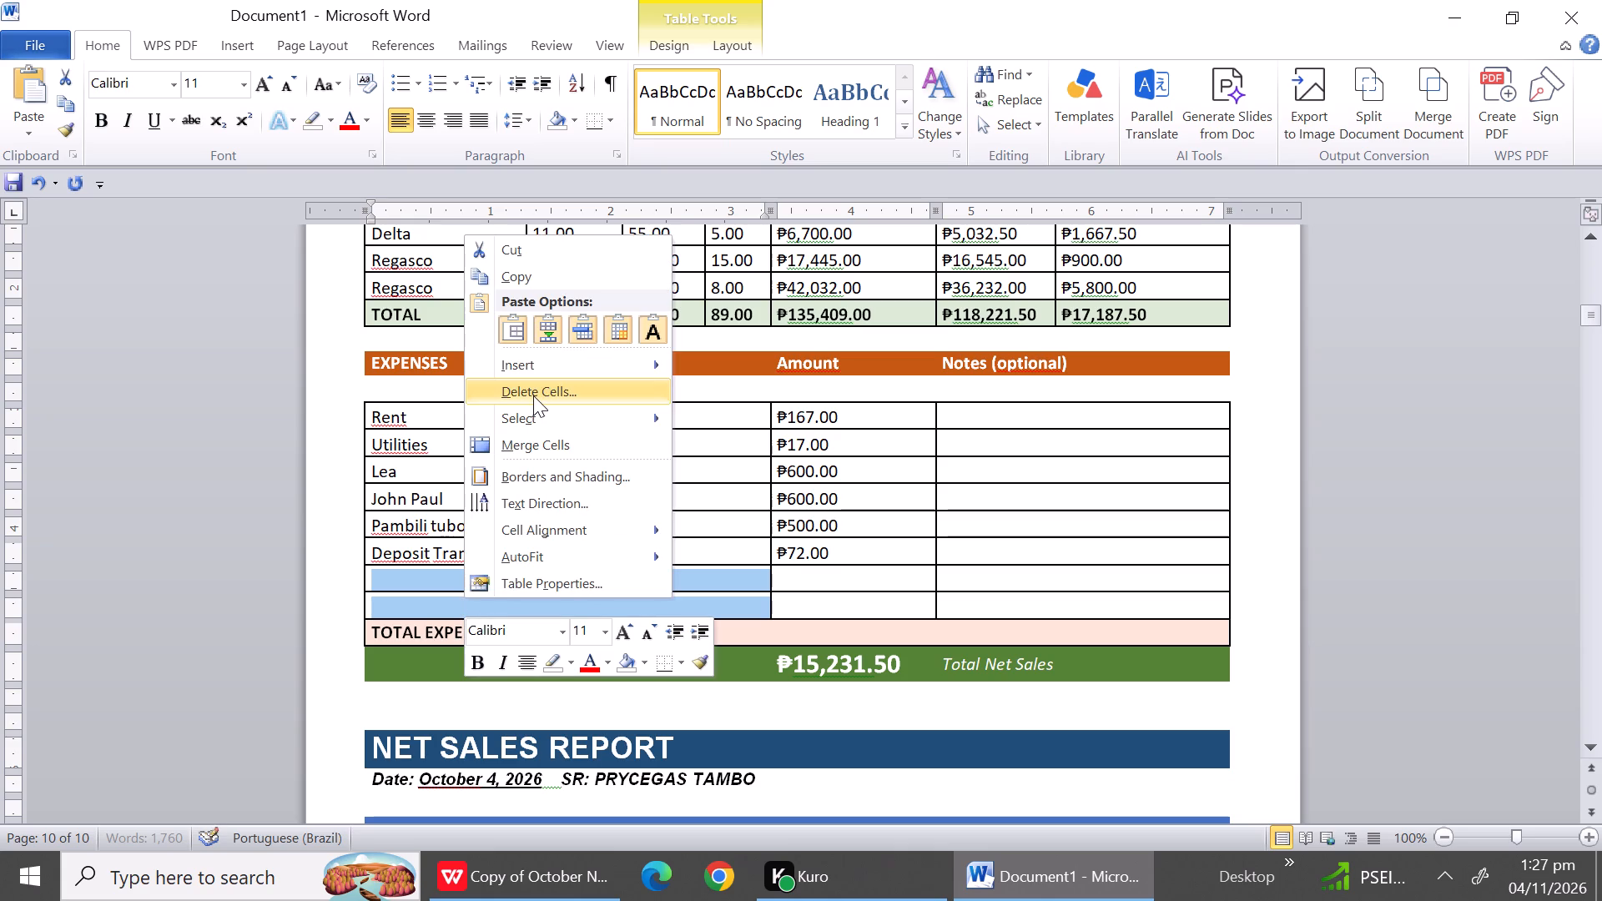
left_click(533, 395)
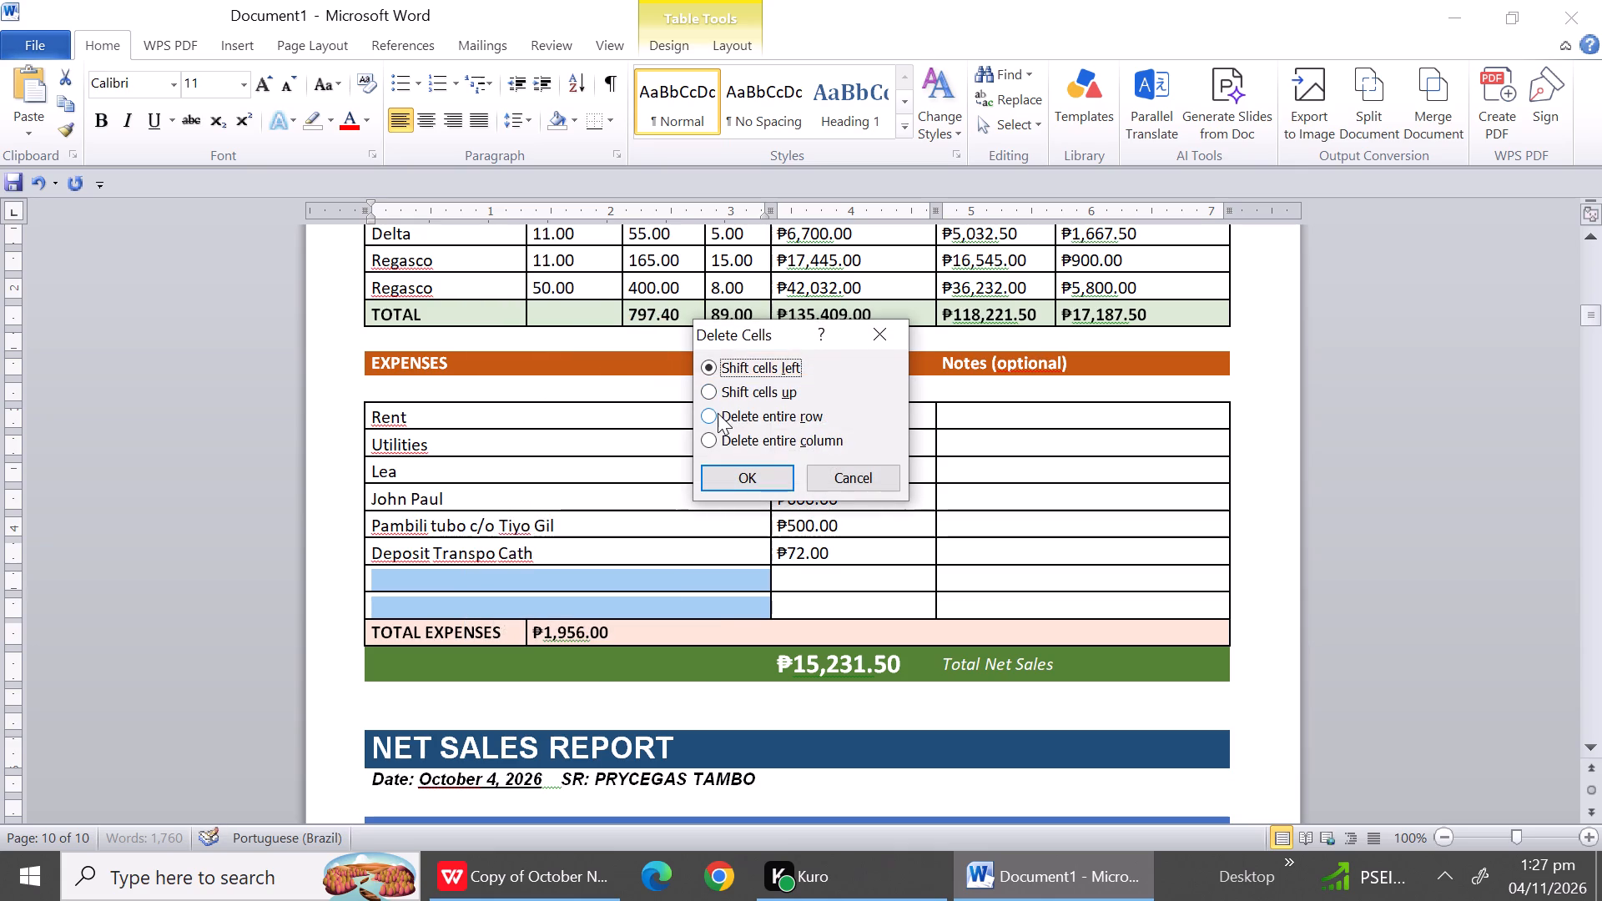
left_click(718, 413)
left_click(728, 480)
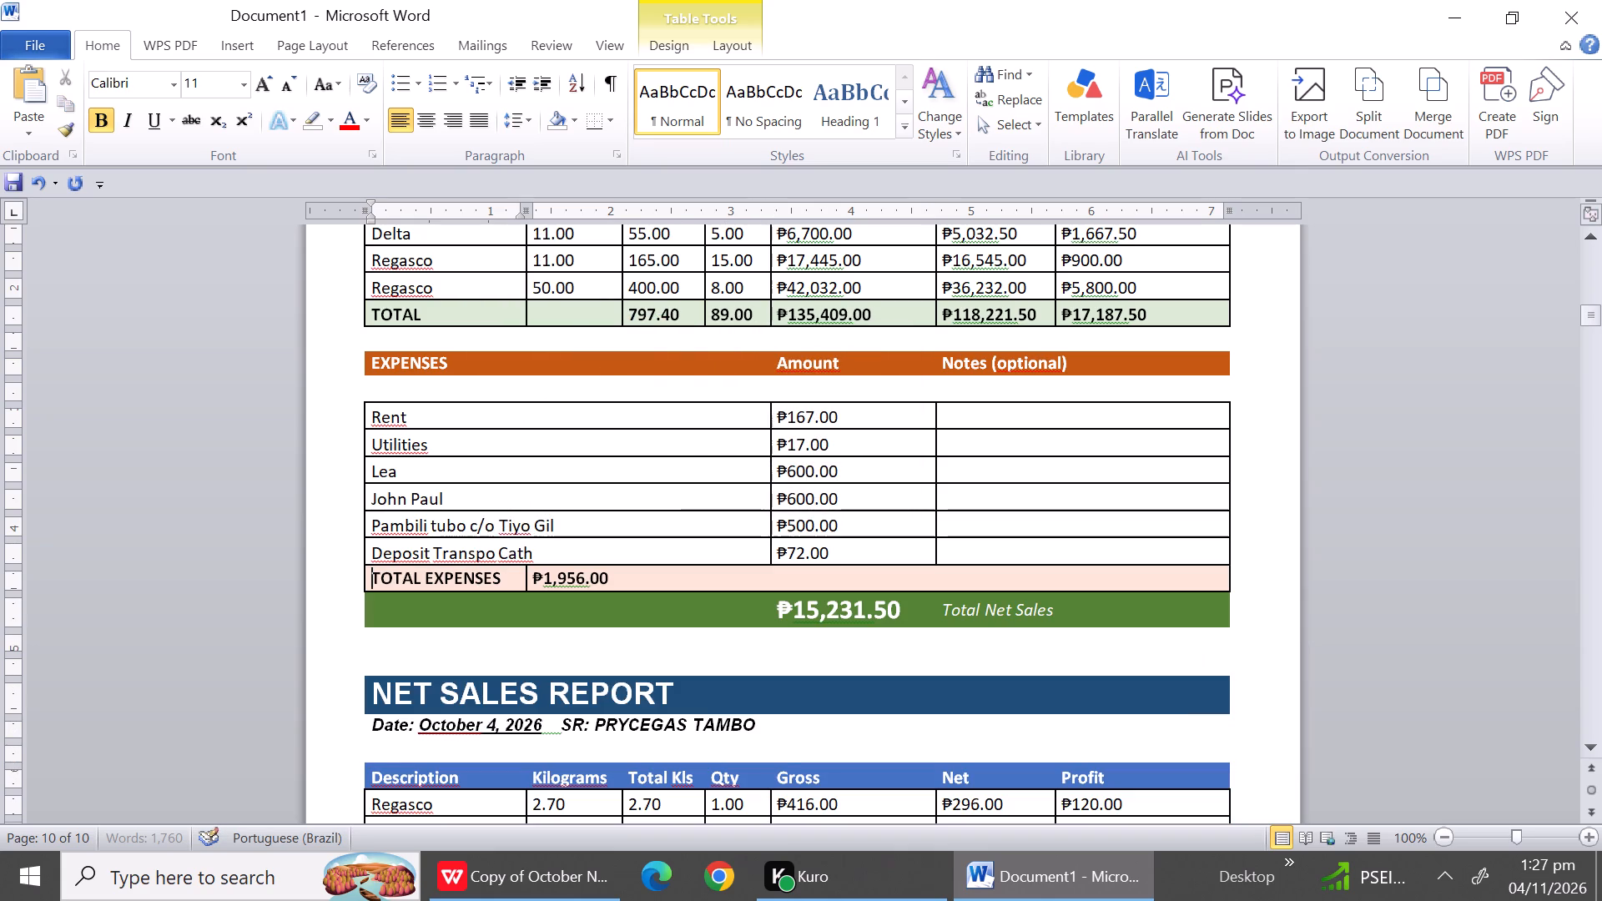
Delete the entire blank row between the date line and the Description header in the October 4 report.
triple_click(1588, 741)
triple_click(1588, 741)
triple_click(1588, 741)
triple_click(1588, 741)
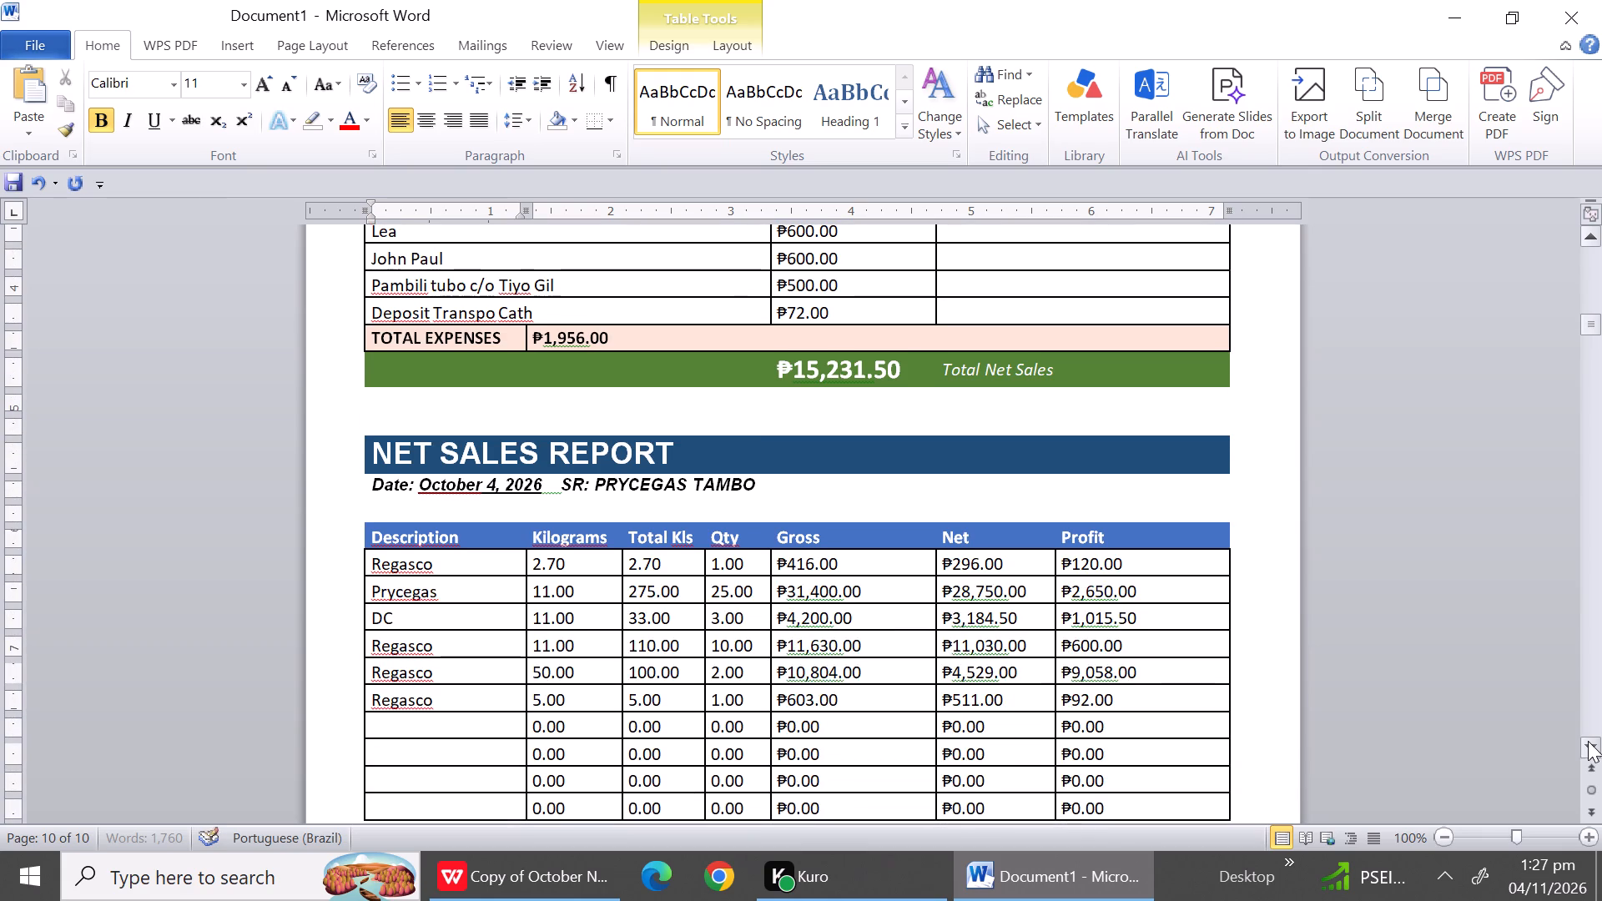
left_click(420, 506)
right_click(420, 506)
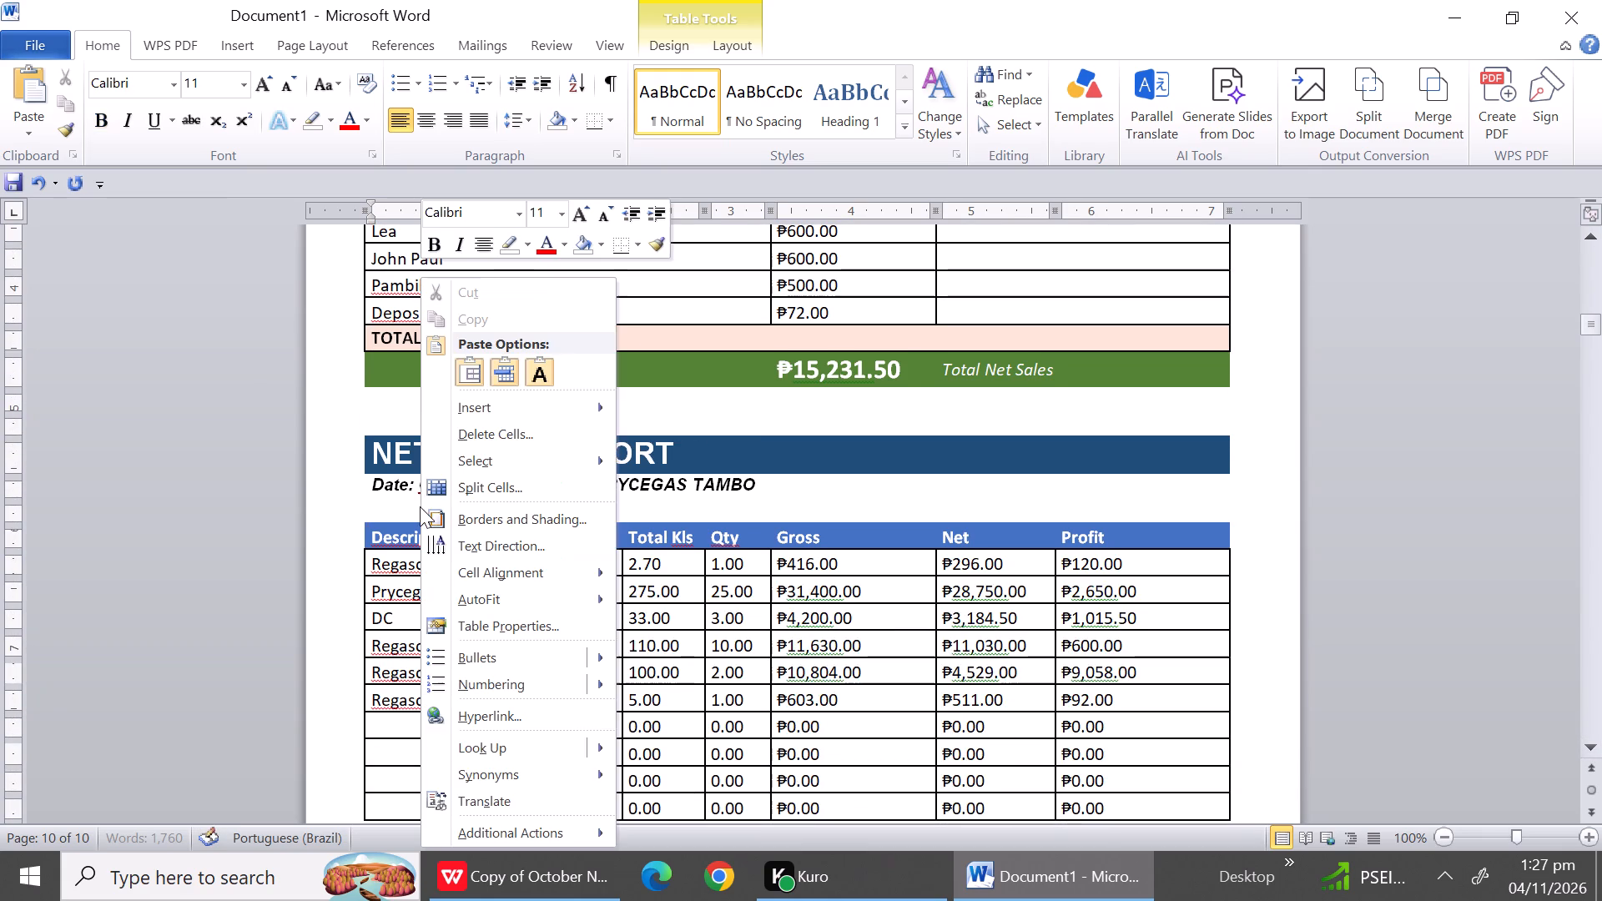
left_click(521, 431)
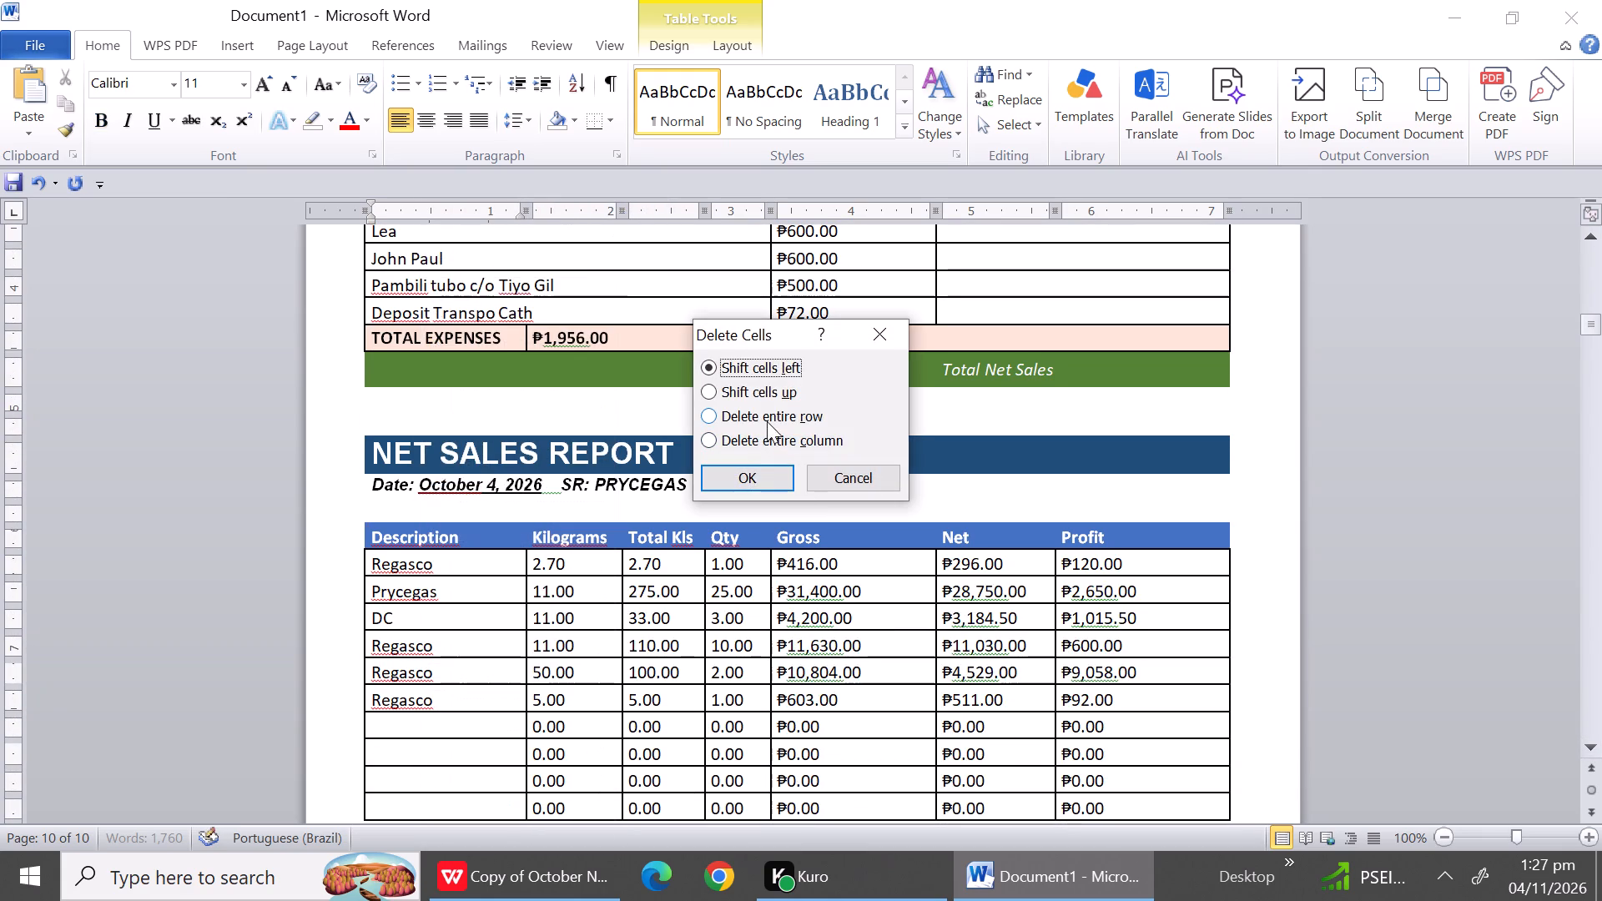
left_click(763, 419)
left_click(763, 466)
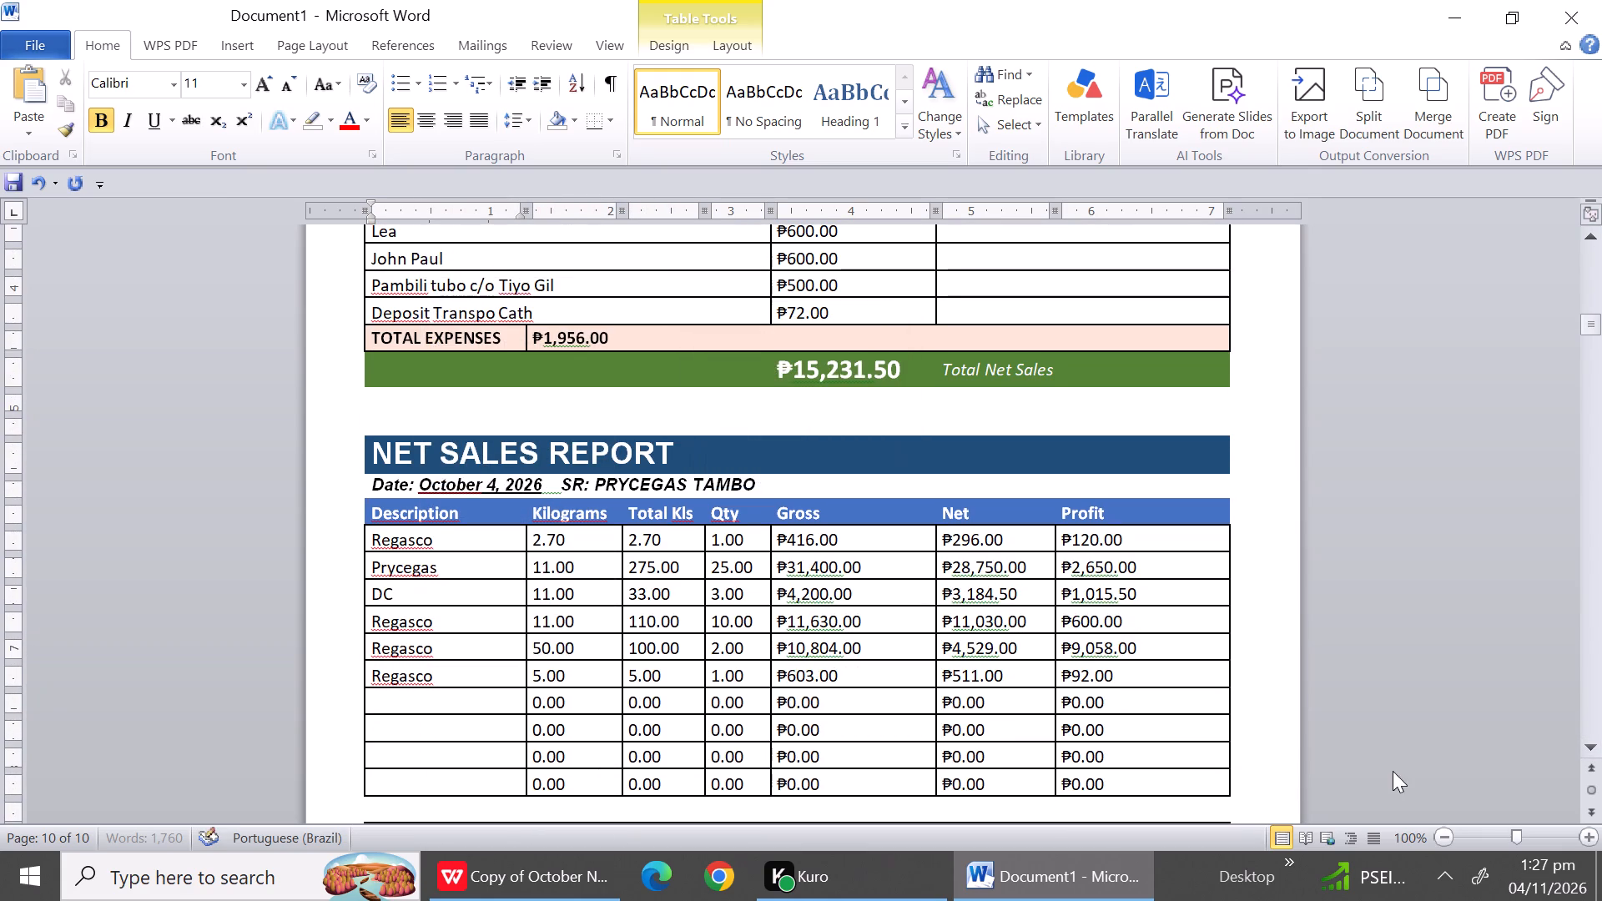
Delete the four unused product rows and the blank spacer row above TOTAL in the October 4 report.
triple_click(1595, 747)
triple_click(1595, 747)
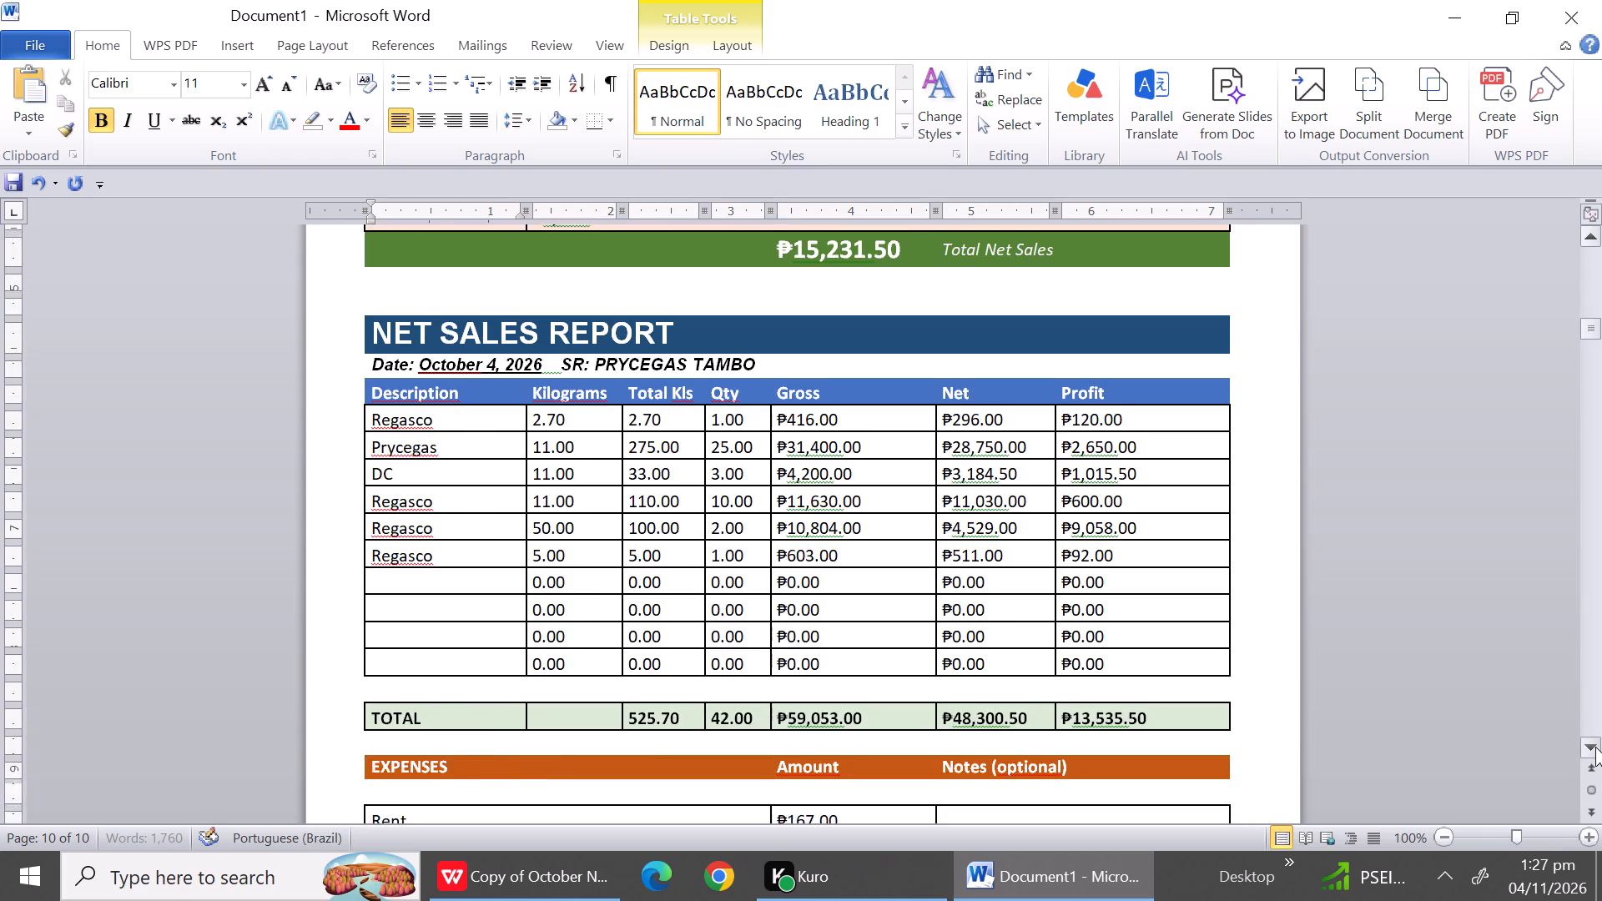
triple_click(1595, 747)
left_click(1595, 747)
left_click_drag(412, 501, 411, 595)
right_click(411, 595)
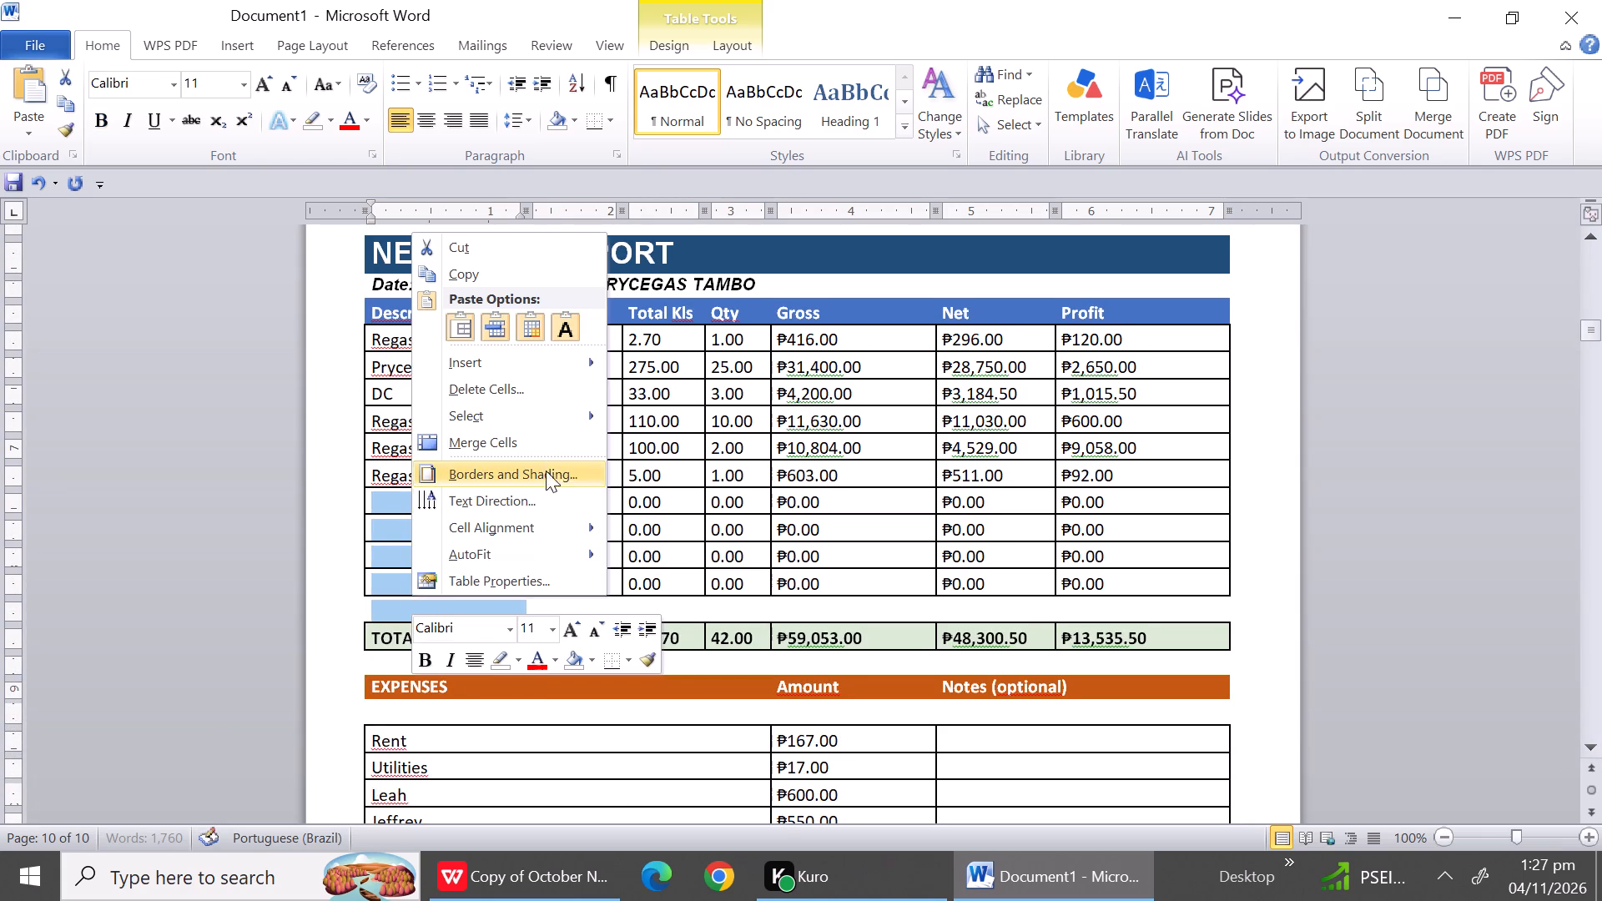
left_click(516, 386)
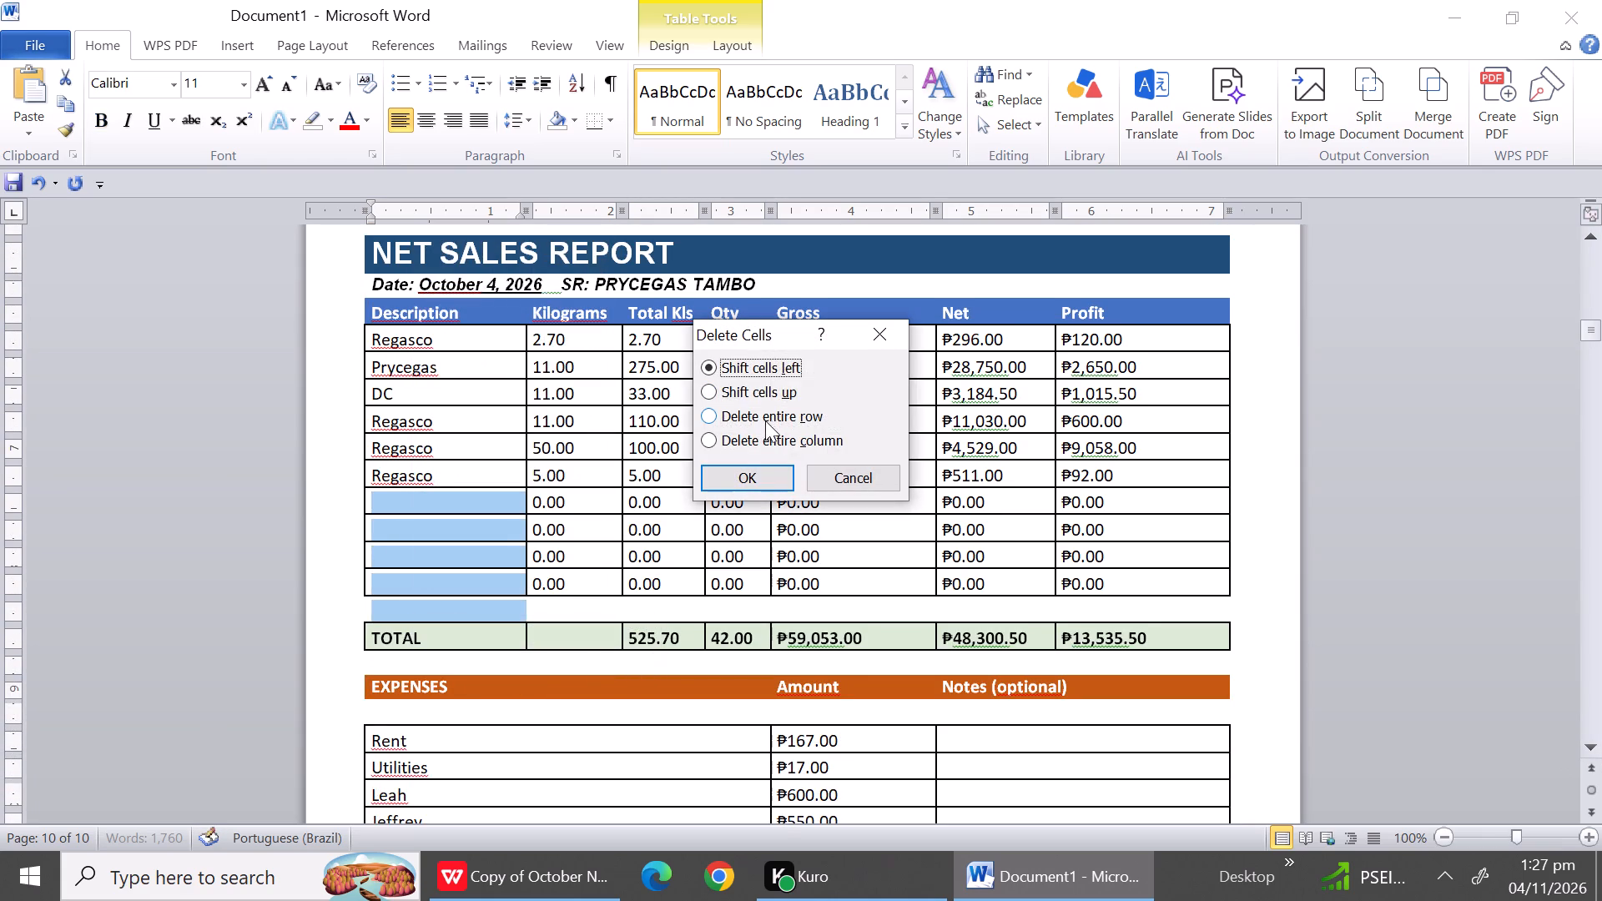
left_click(763, 423)
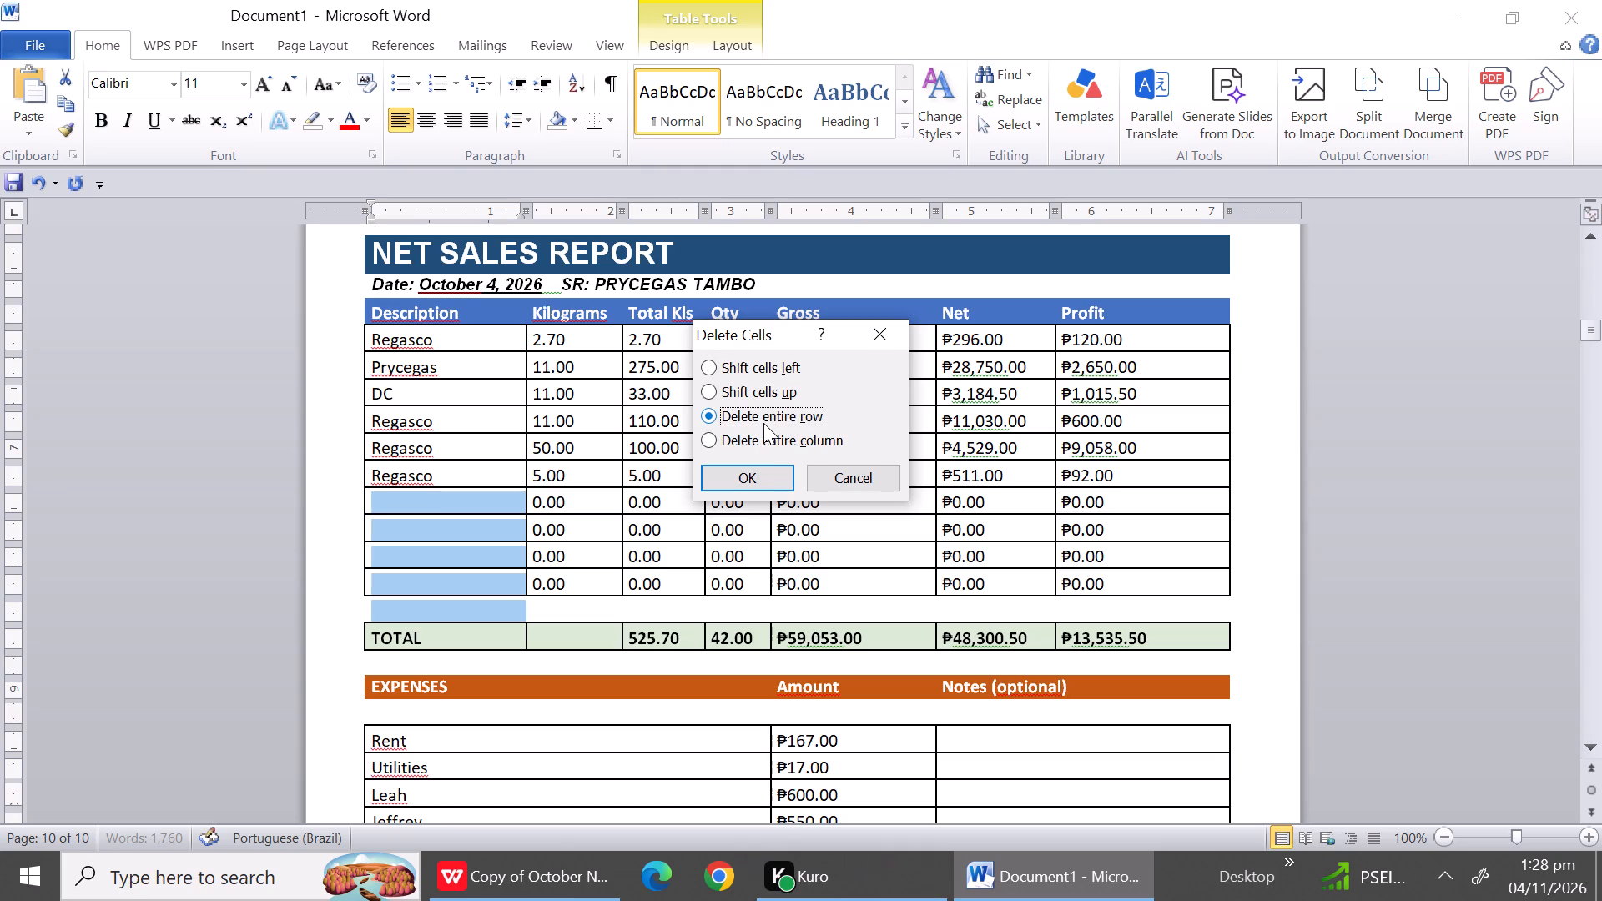
left_click(761, 478)
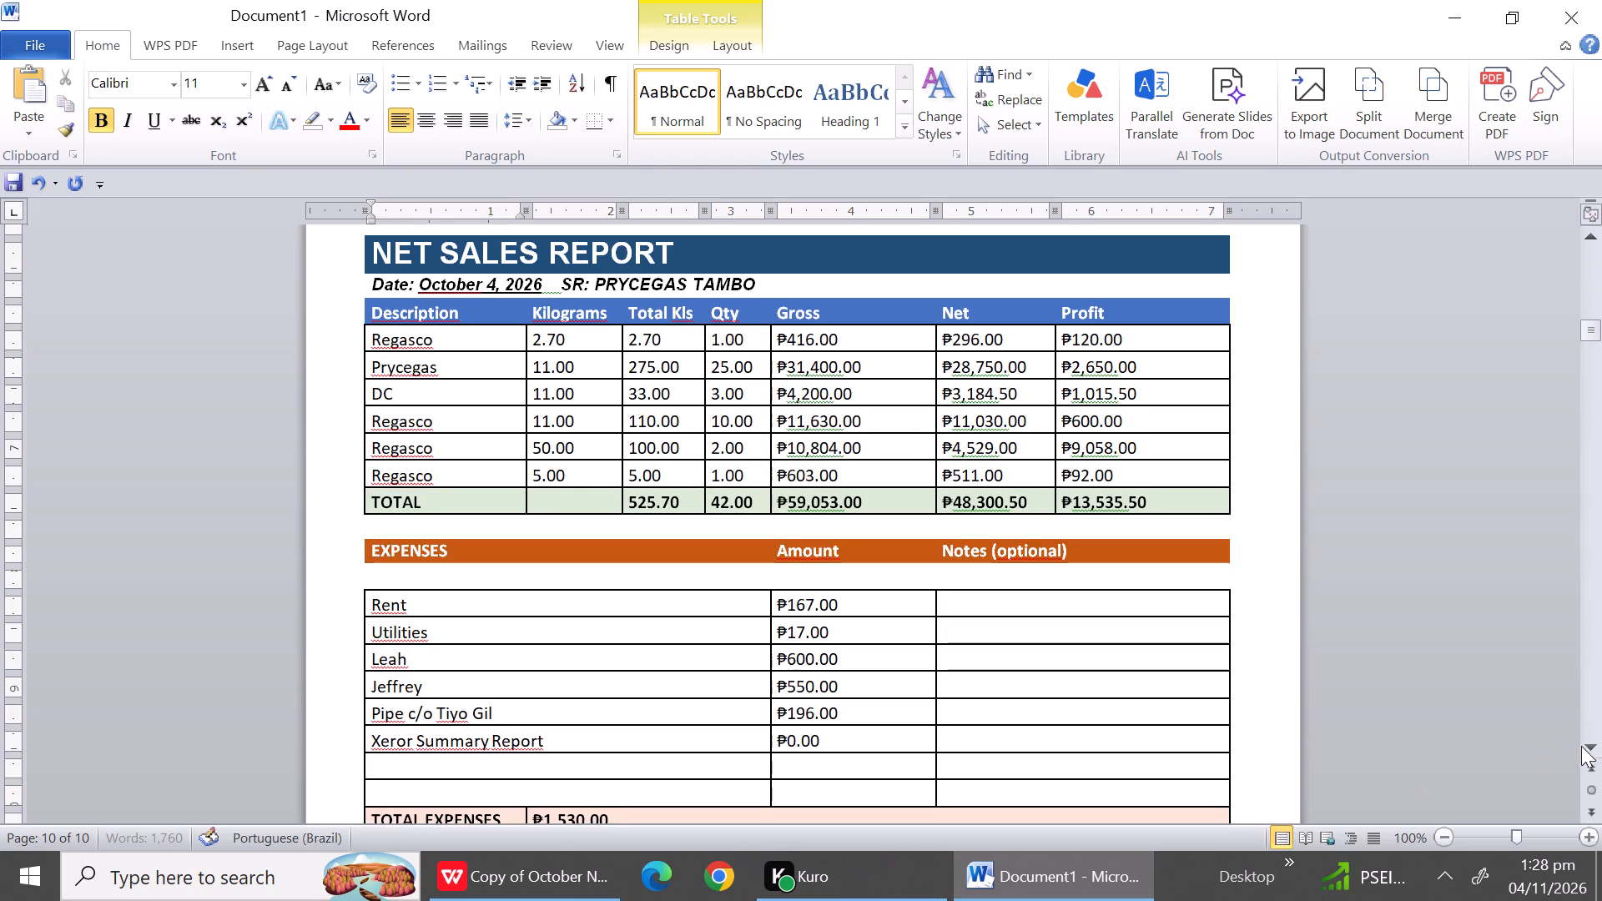
Delete the two entire blank expense rows above TOTAL EXPENSES in the October 4 report.
triple_click(1586, 742)
triple_click(1586, 742)
triple_click(1586, 742)
double_click(1586, 742)
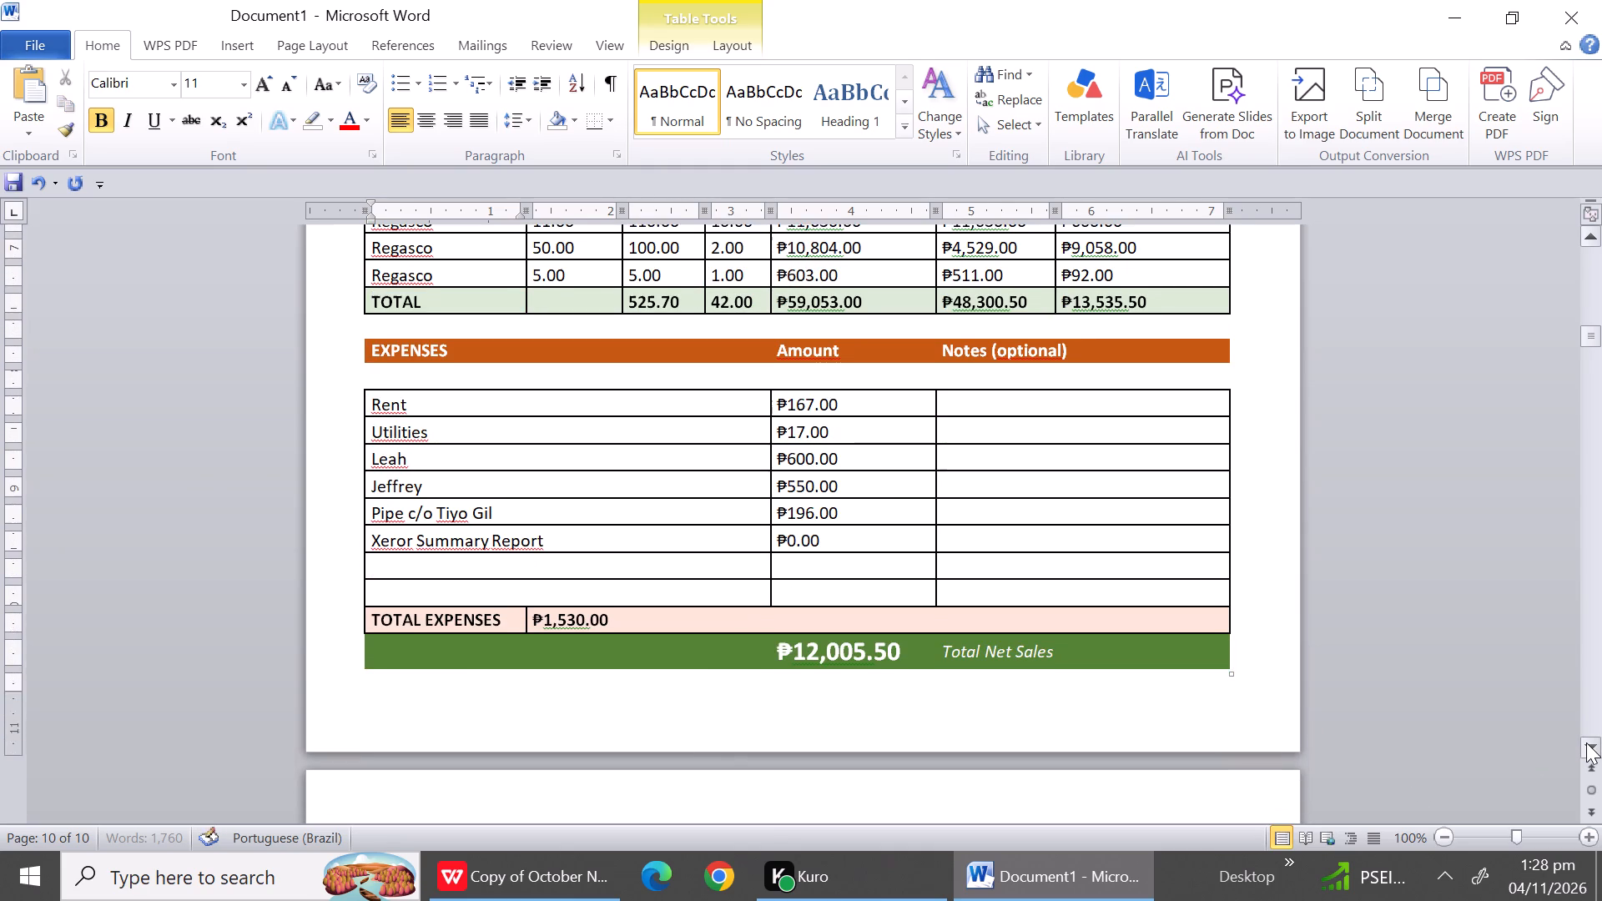
left_click_drag(390, 540, 388, 572)
right_click(388, 572)
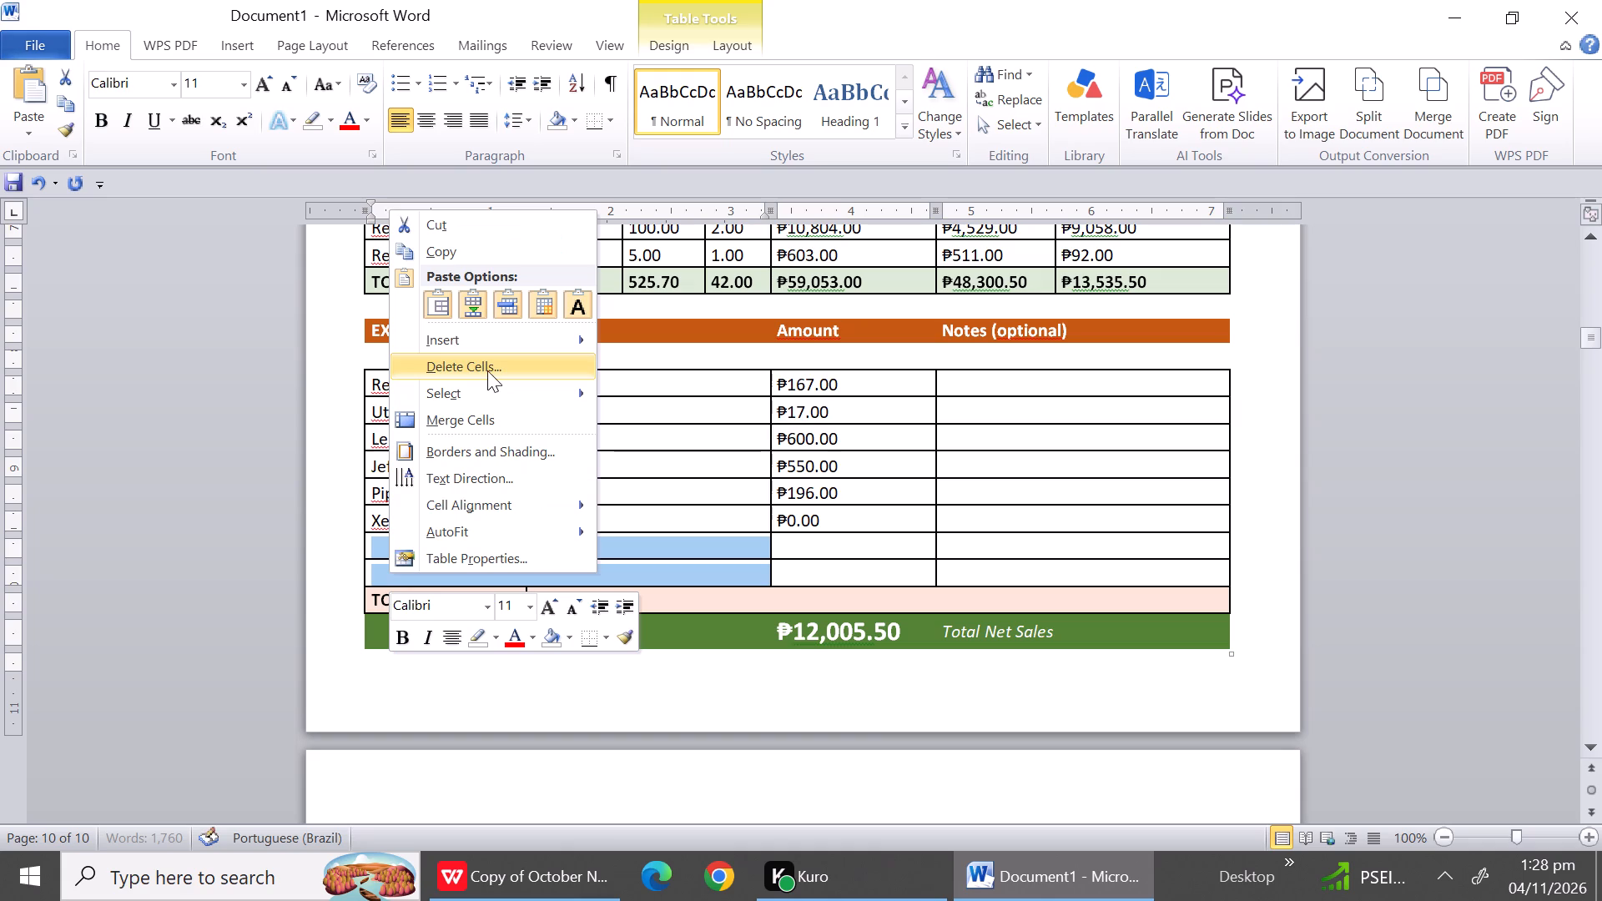
left_click(486, 370)
left_click(781, 425)
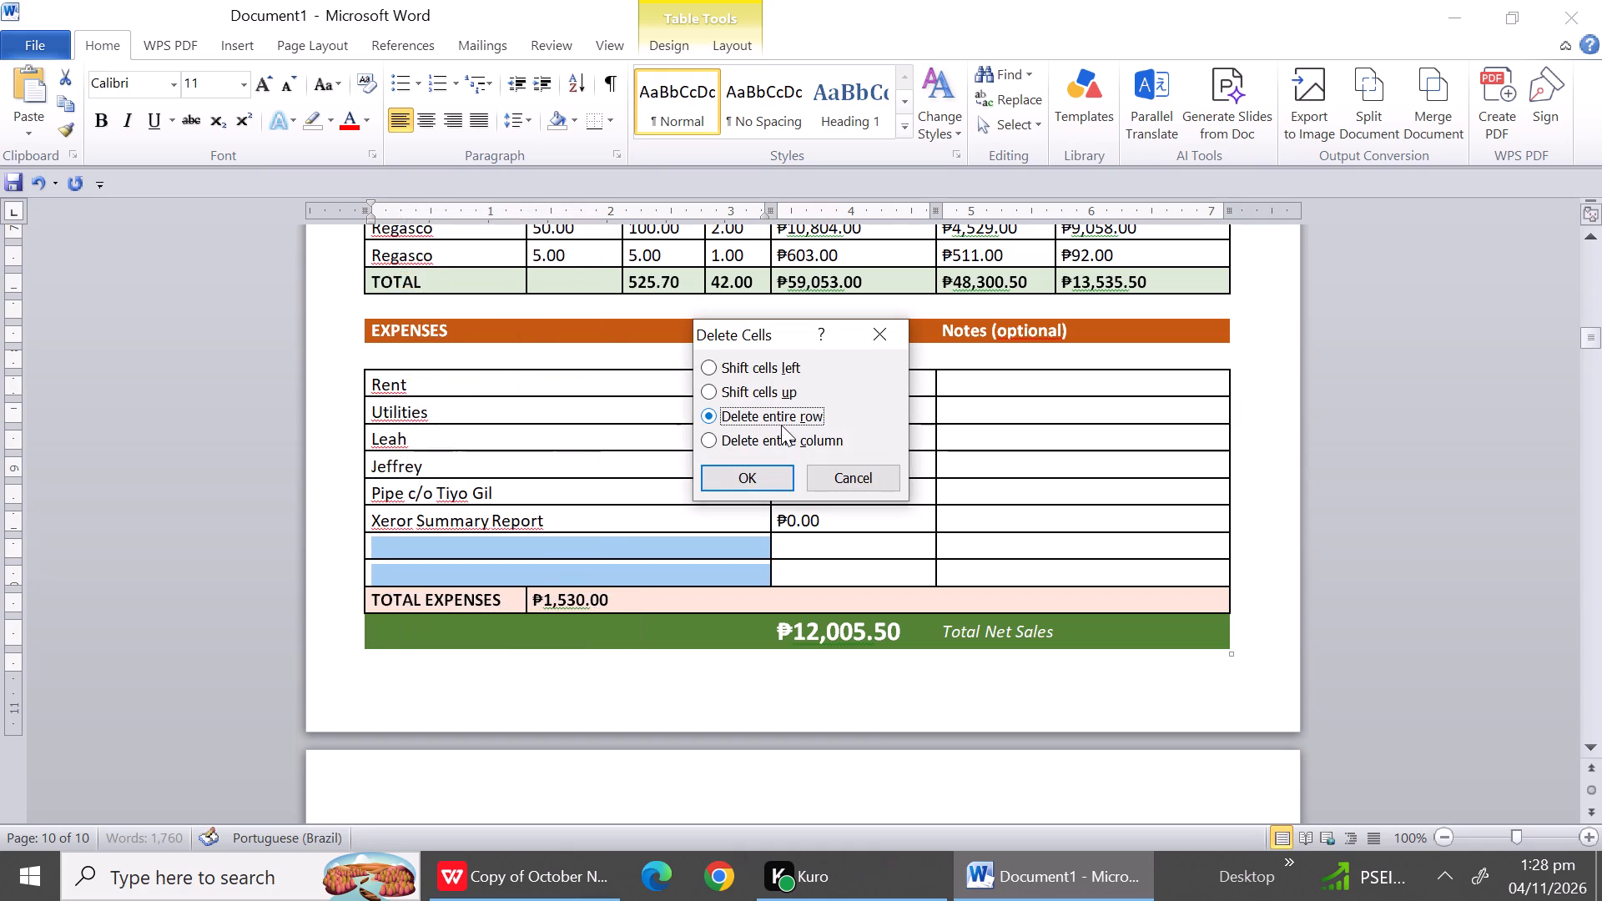
left_click(746, 485)
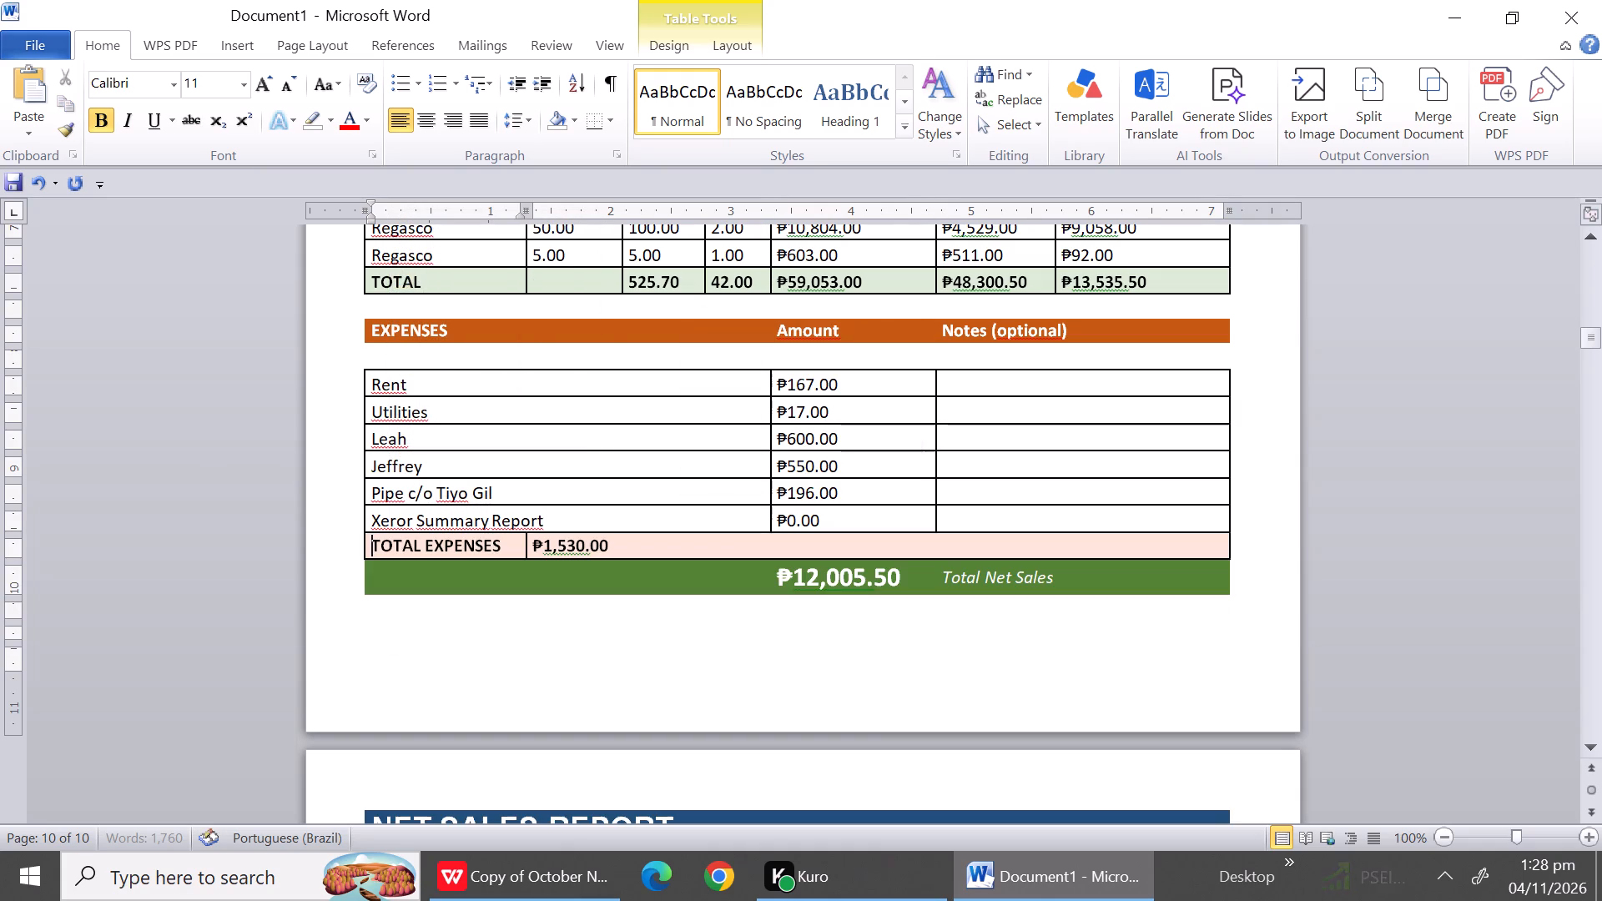
Delete the entire blank row between the date line and the Description header in the October 5 report.
triple_click(1594, 752)
triple_click(1594, 752)
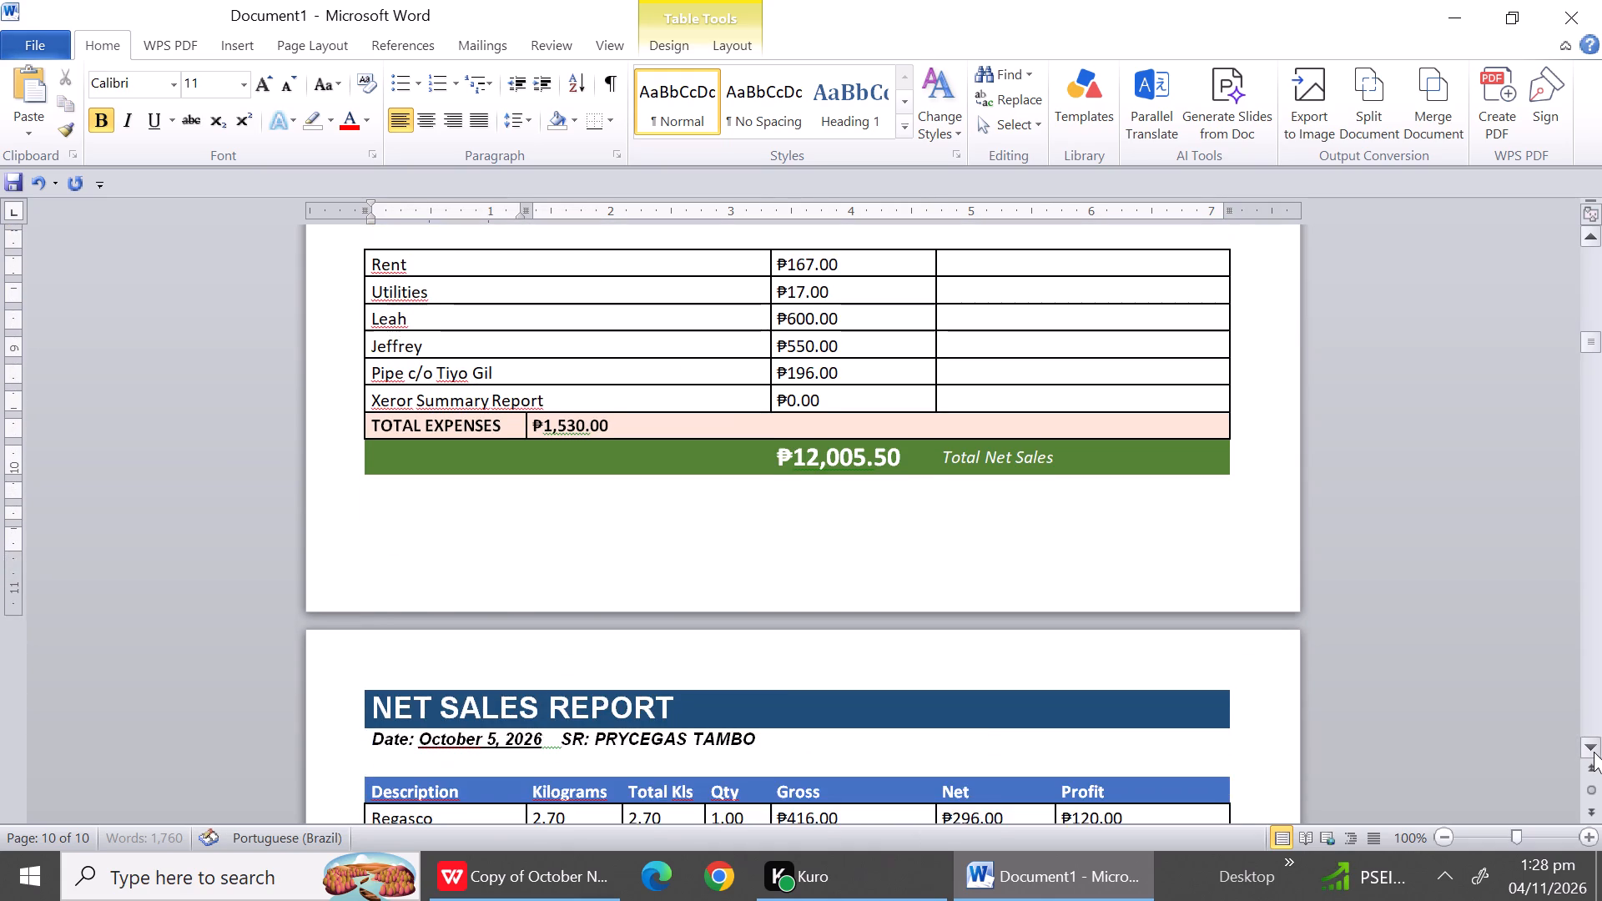
triple_click(1594, 752)
triple_click(1594, 752)
triple_click(1594, 752)
triple_click(1594, 752)
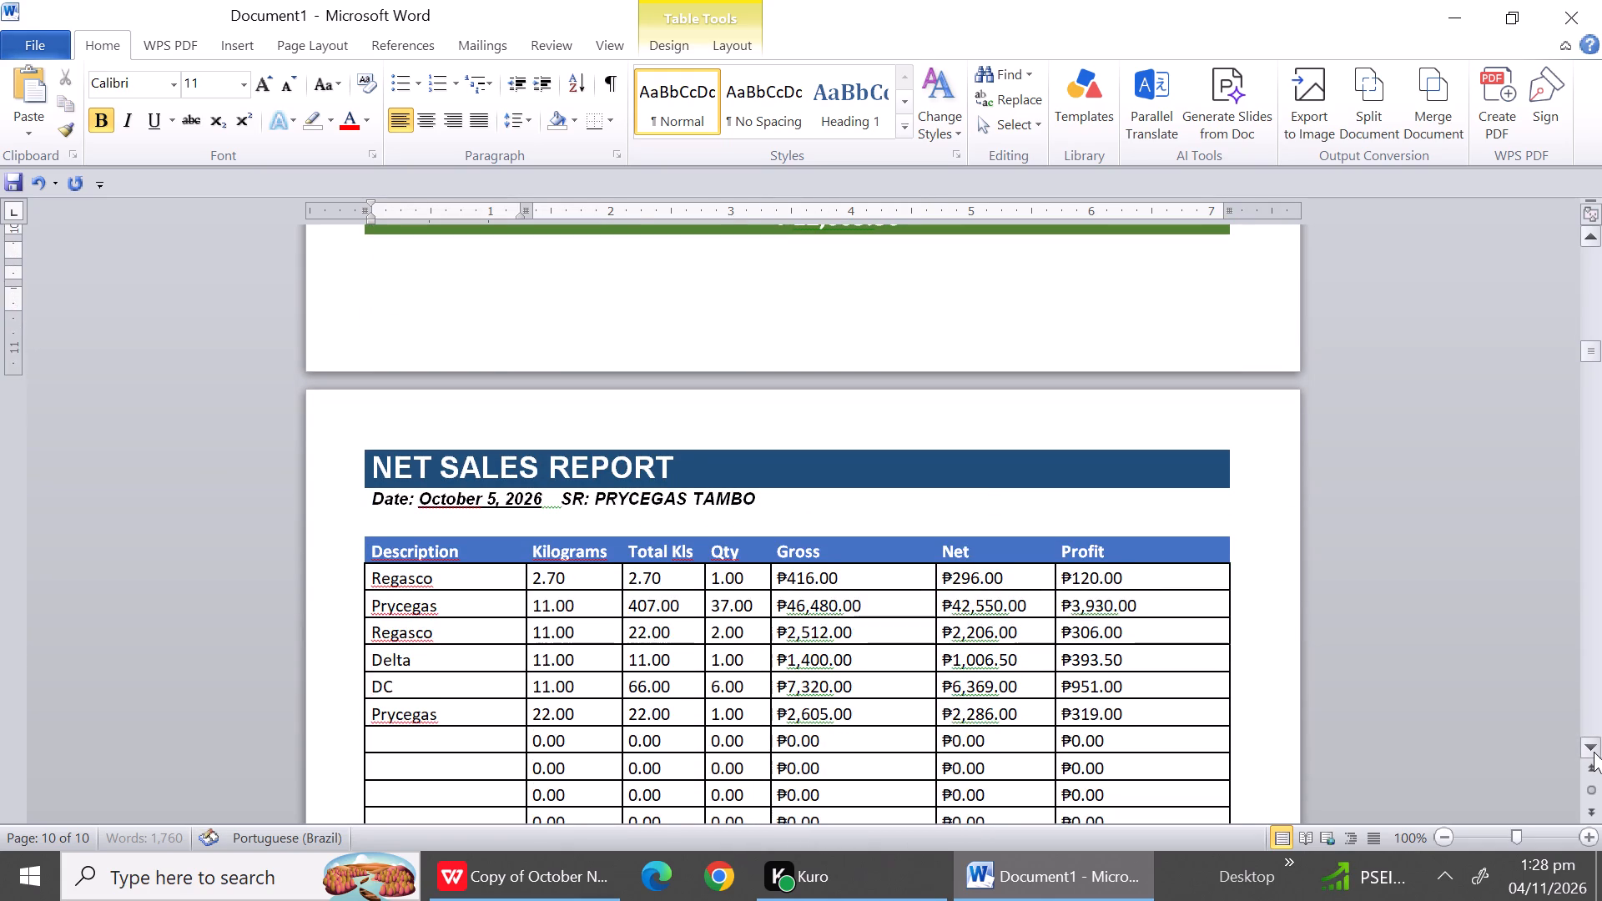
left_click(562, 522)
right_click(562, 522)
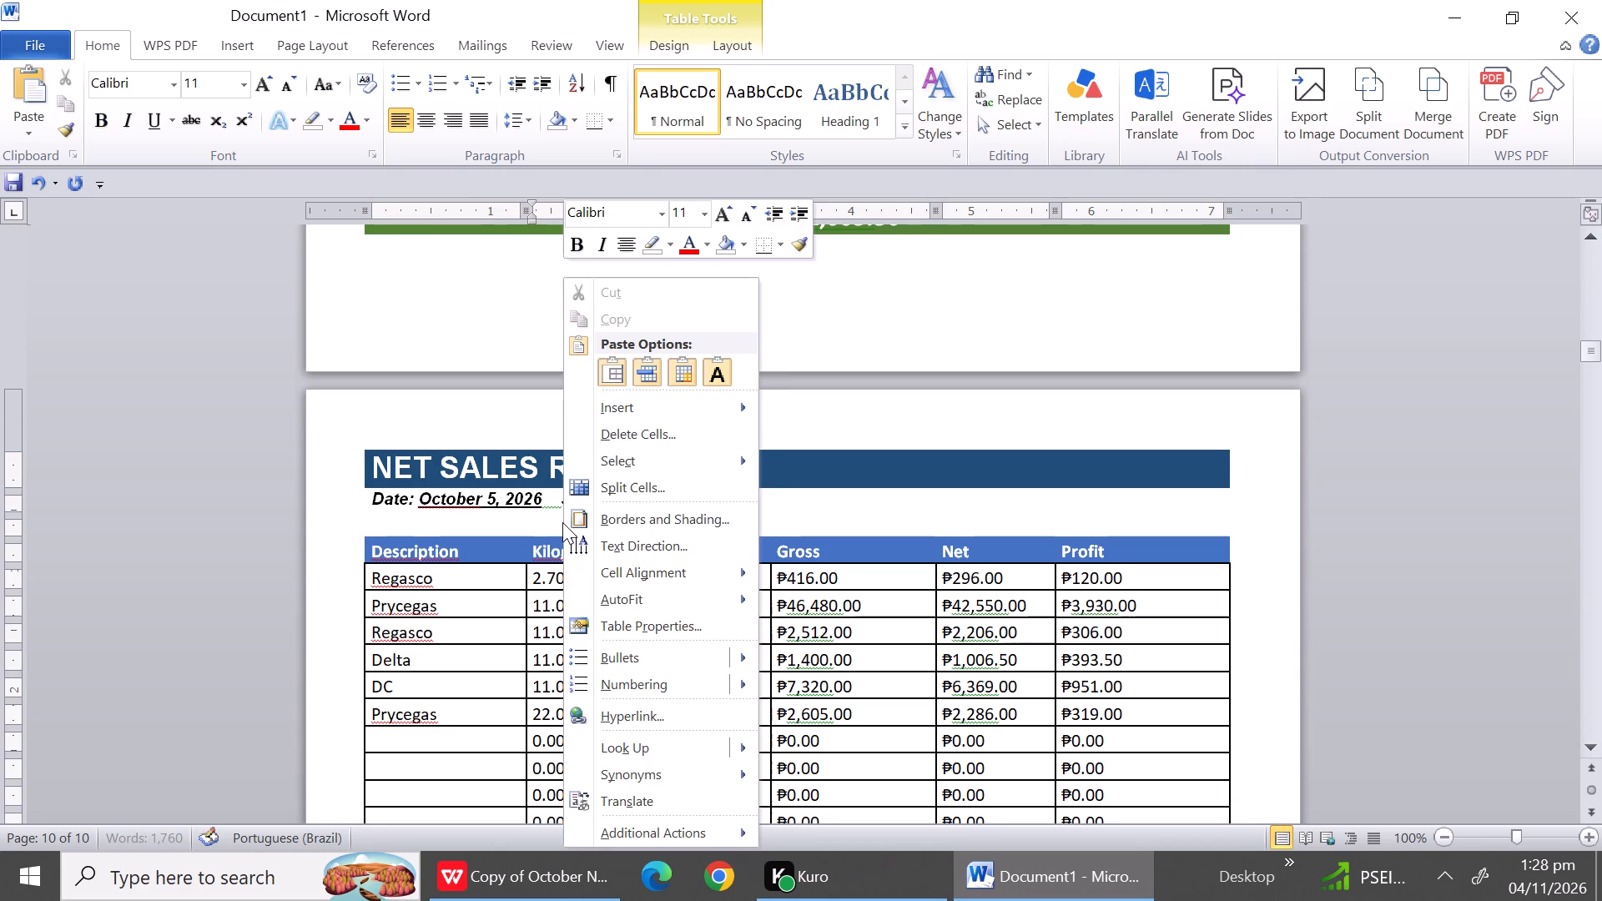
left_click(667, 441)
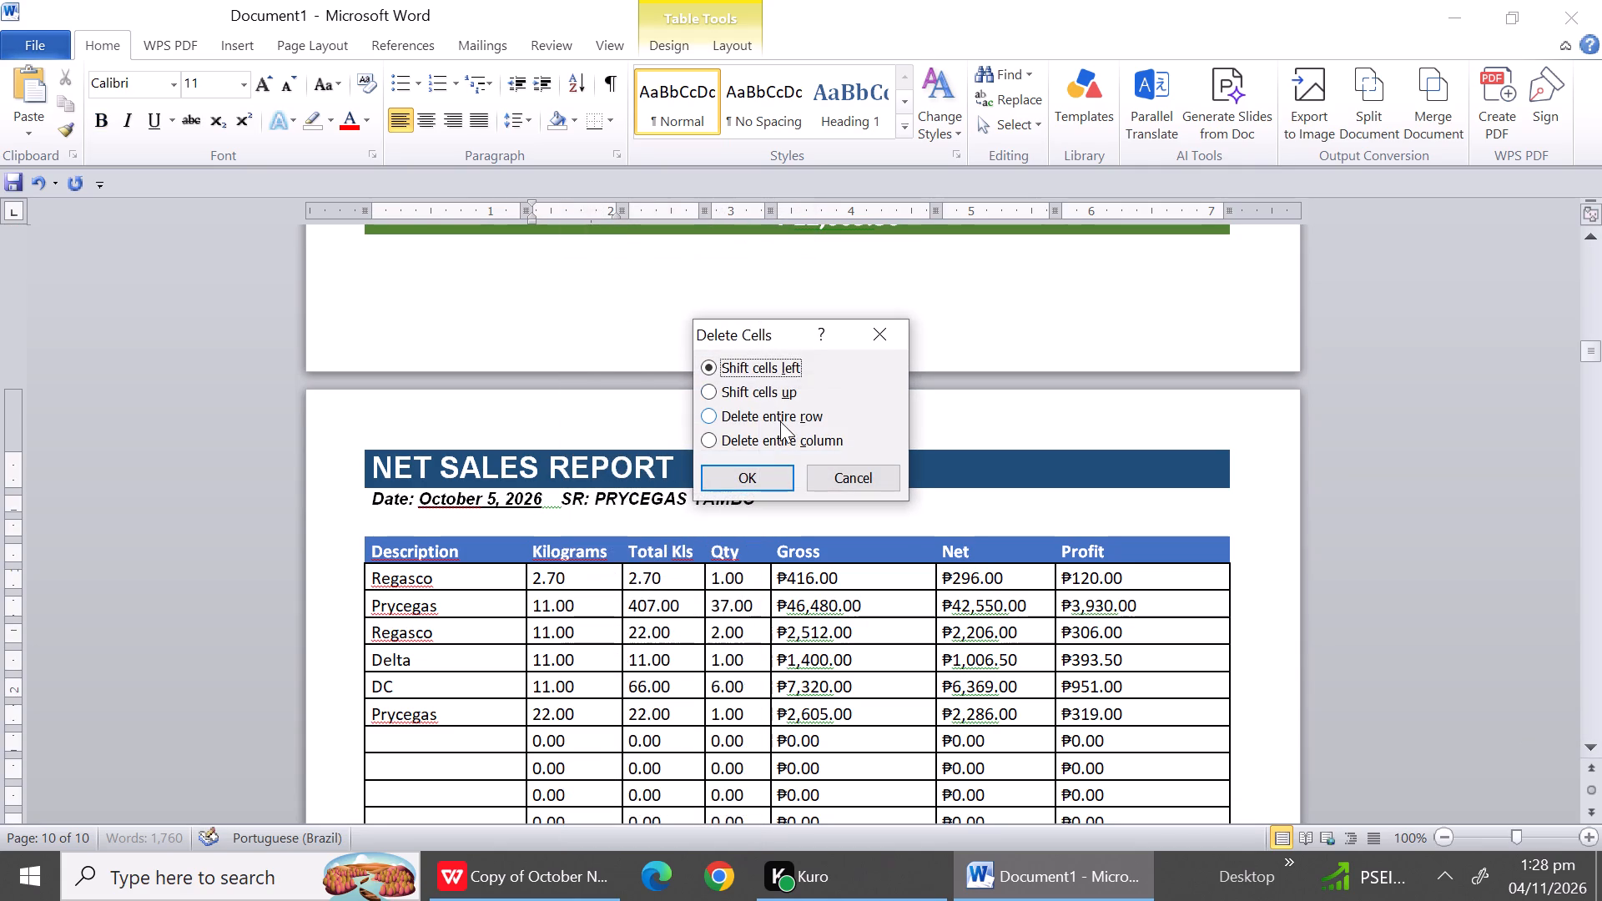
left_click(778, 419)
left_click(768, 470)
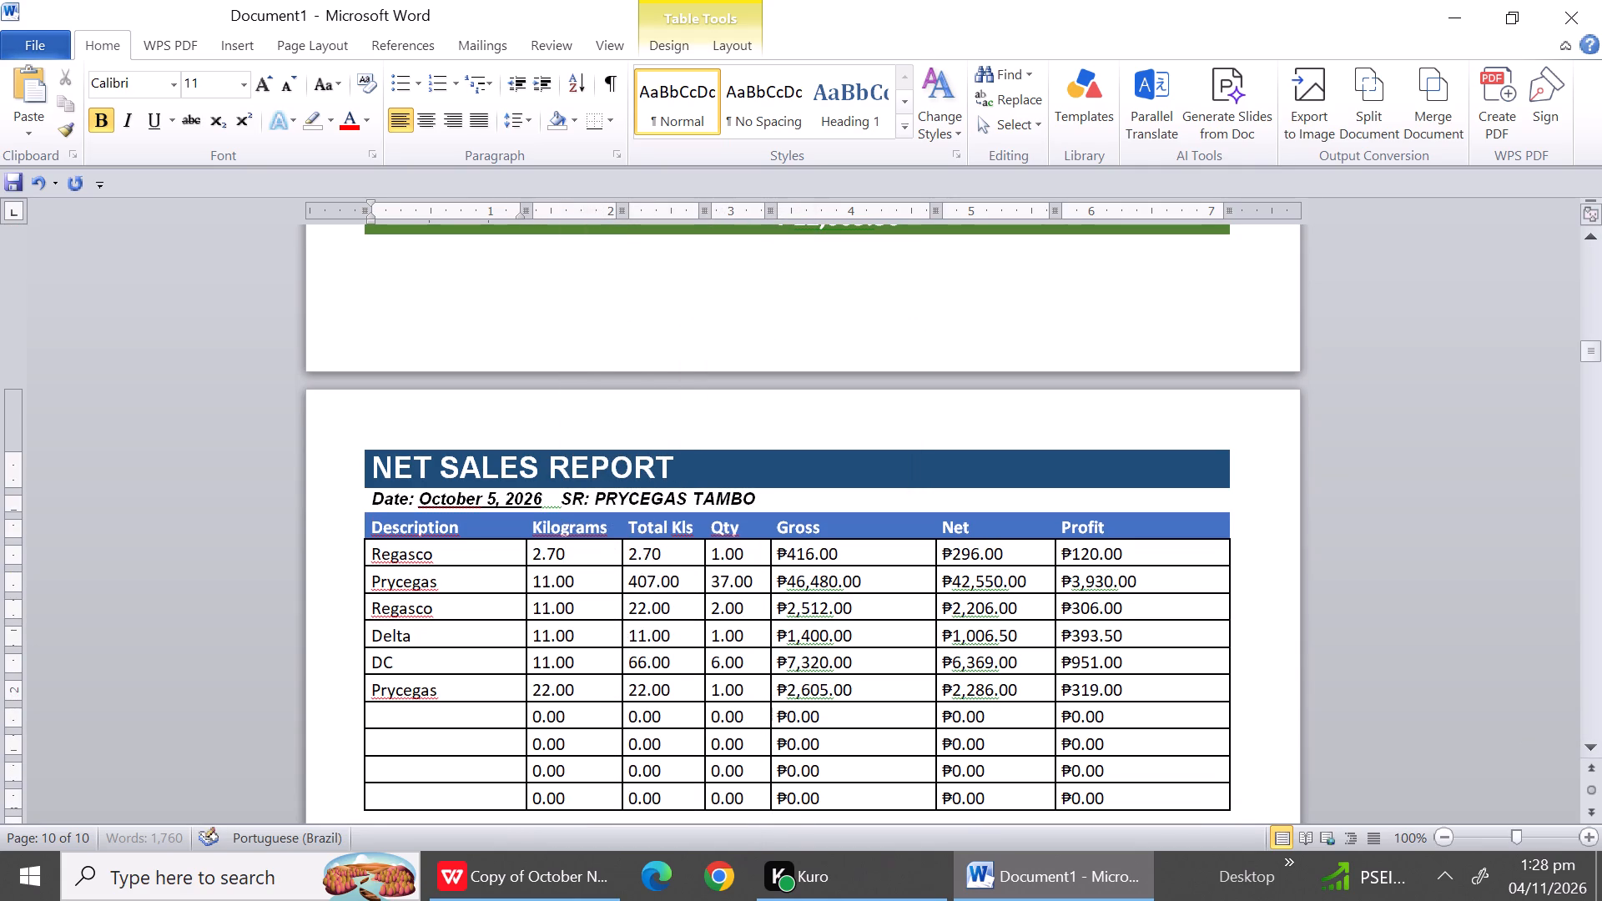
Delete the four unused product rows and the blank spacer row above TOTAL in the October 5 report.
triple_click(1595, 742)
triple_click(1595, 742)
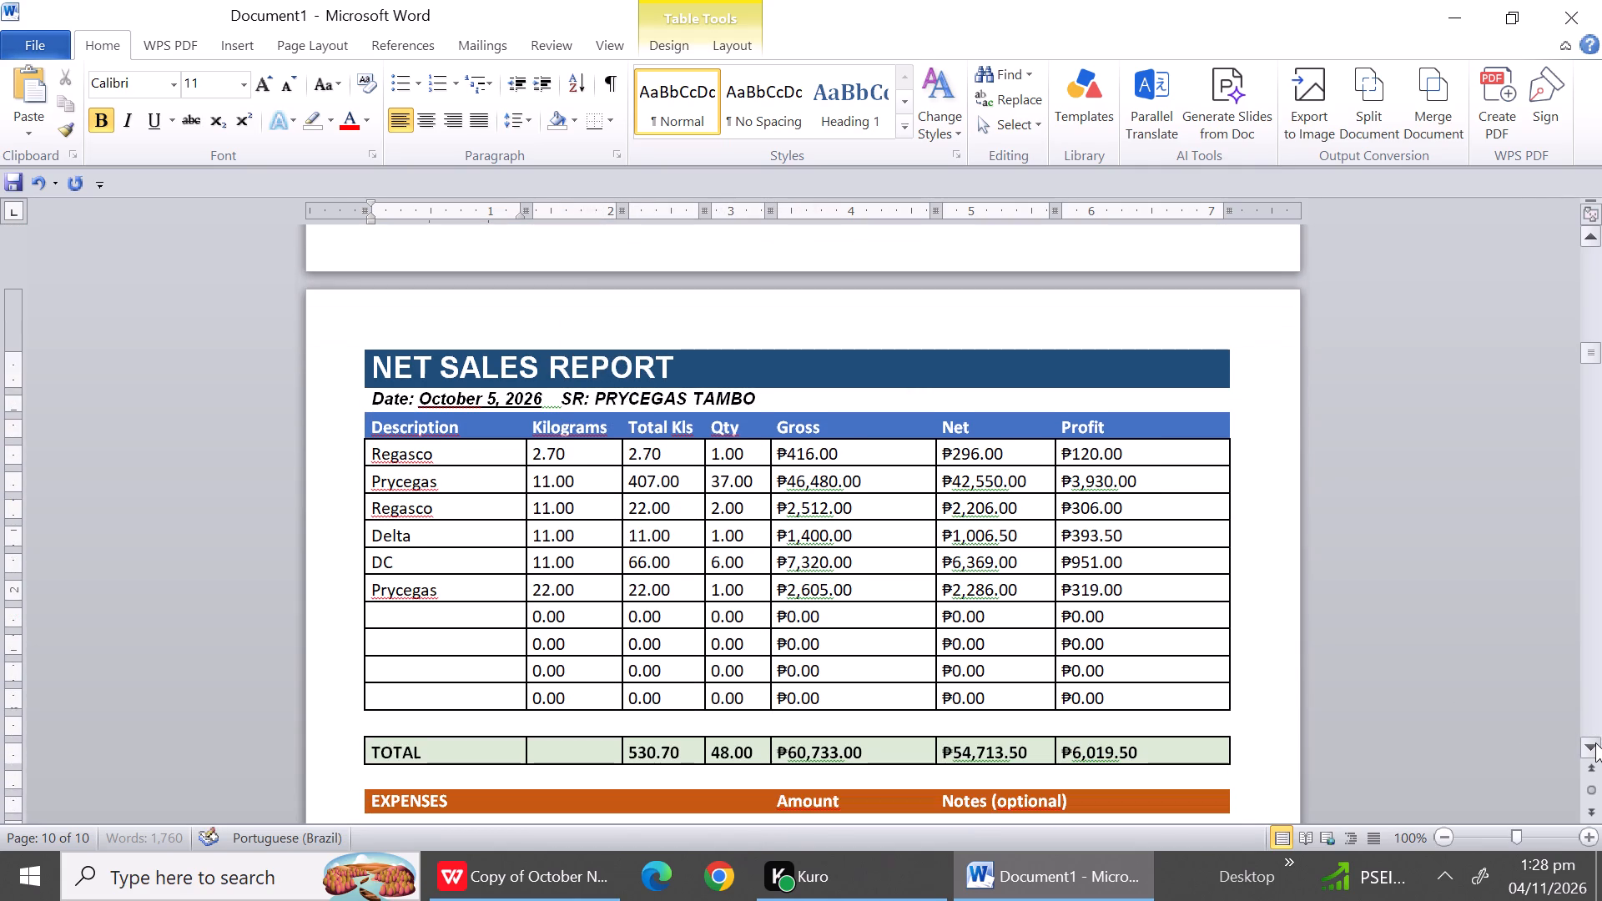
triple_click(1595, 742)
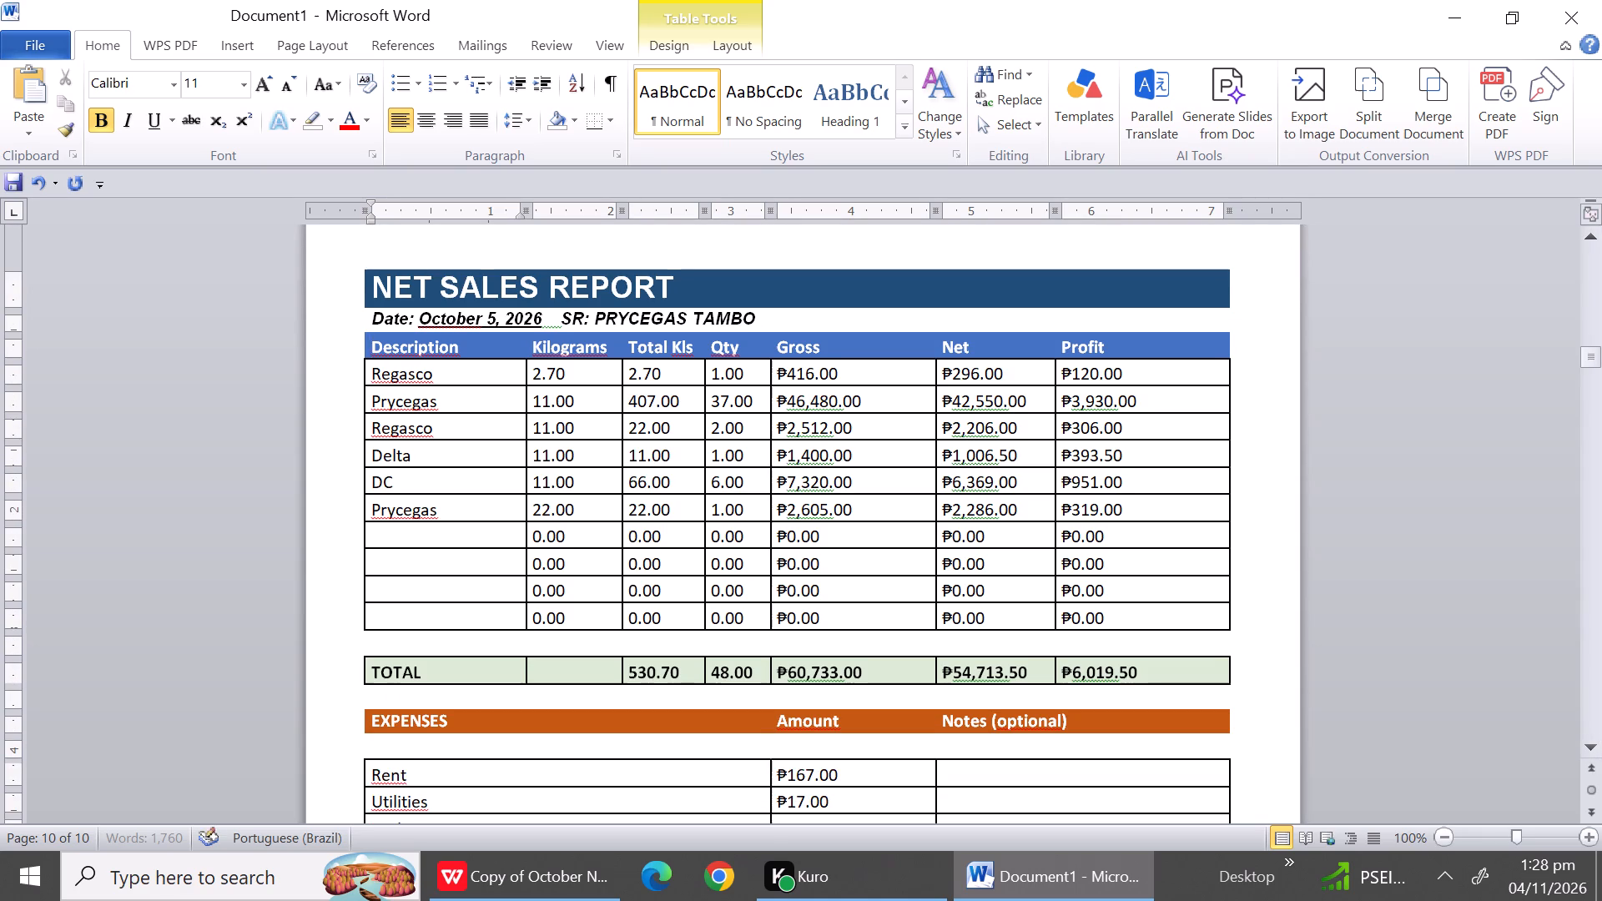
left_click_drag(421, 536, 400, 640)
right_click(400, 640)
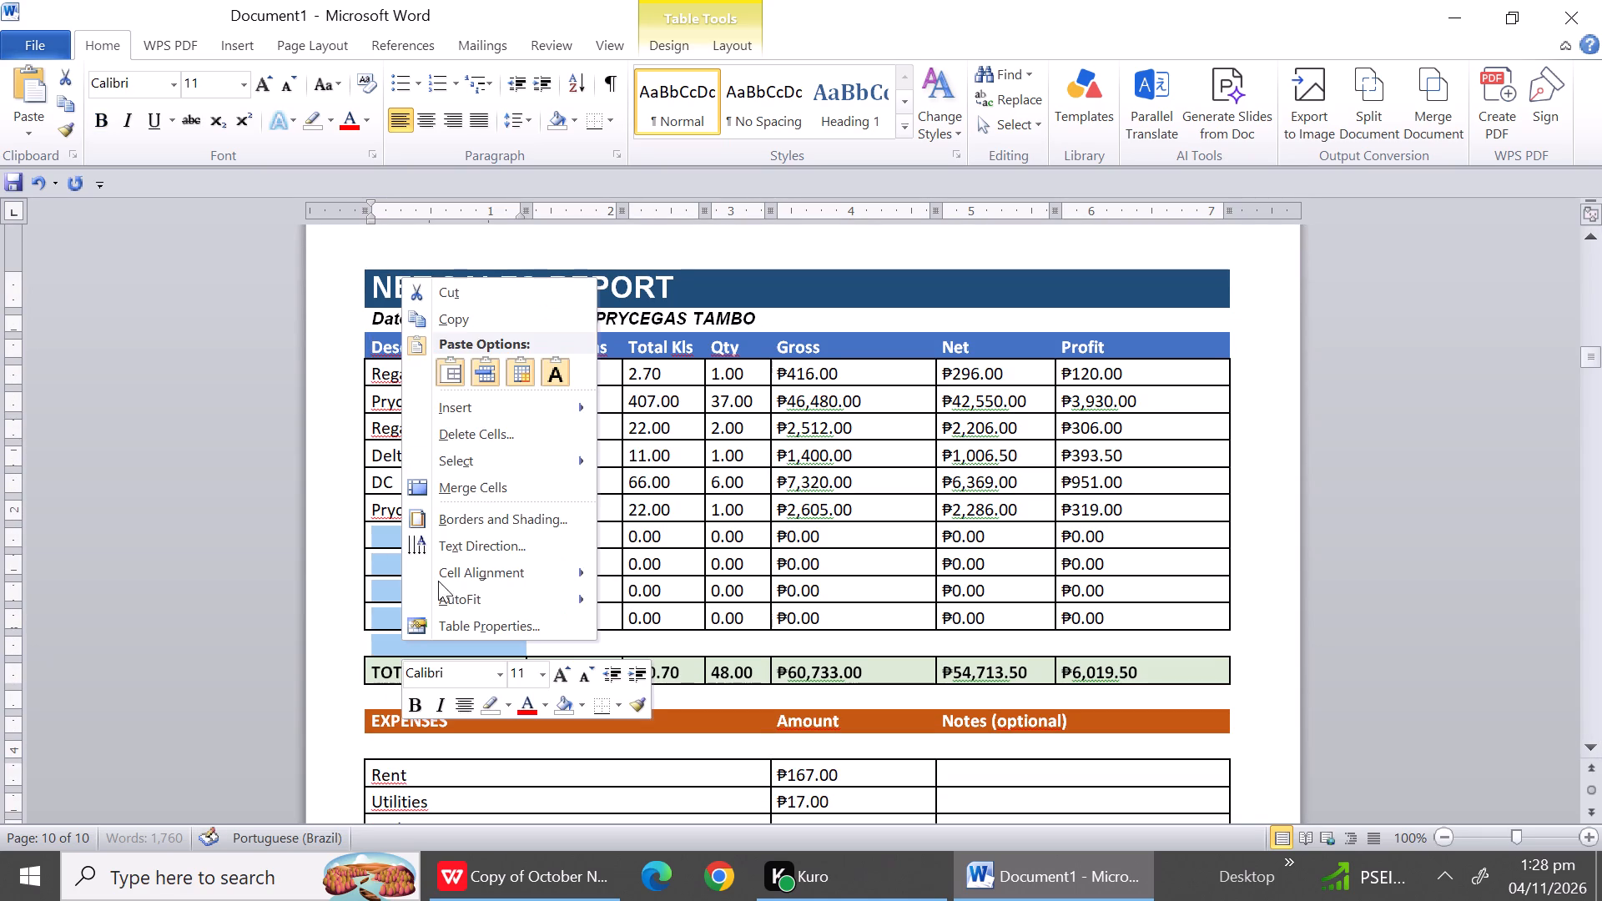
left_click(466, 440)
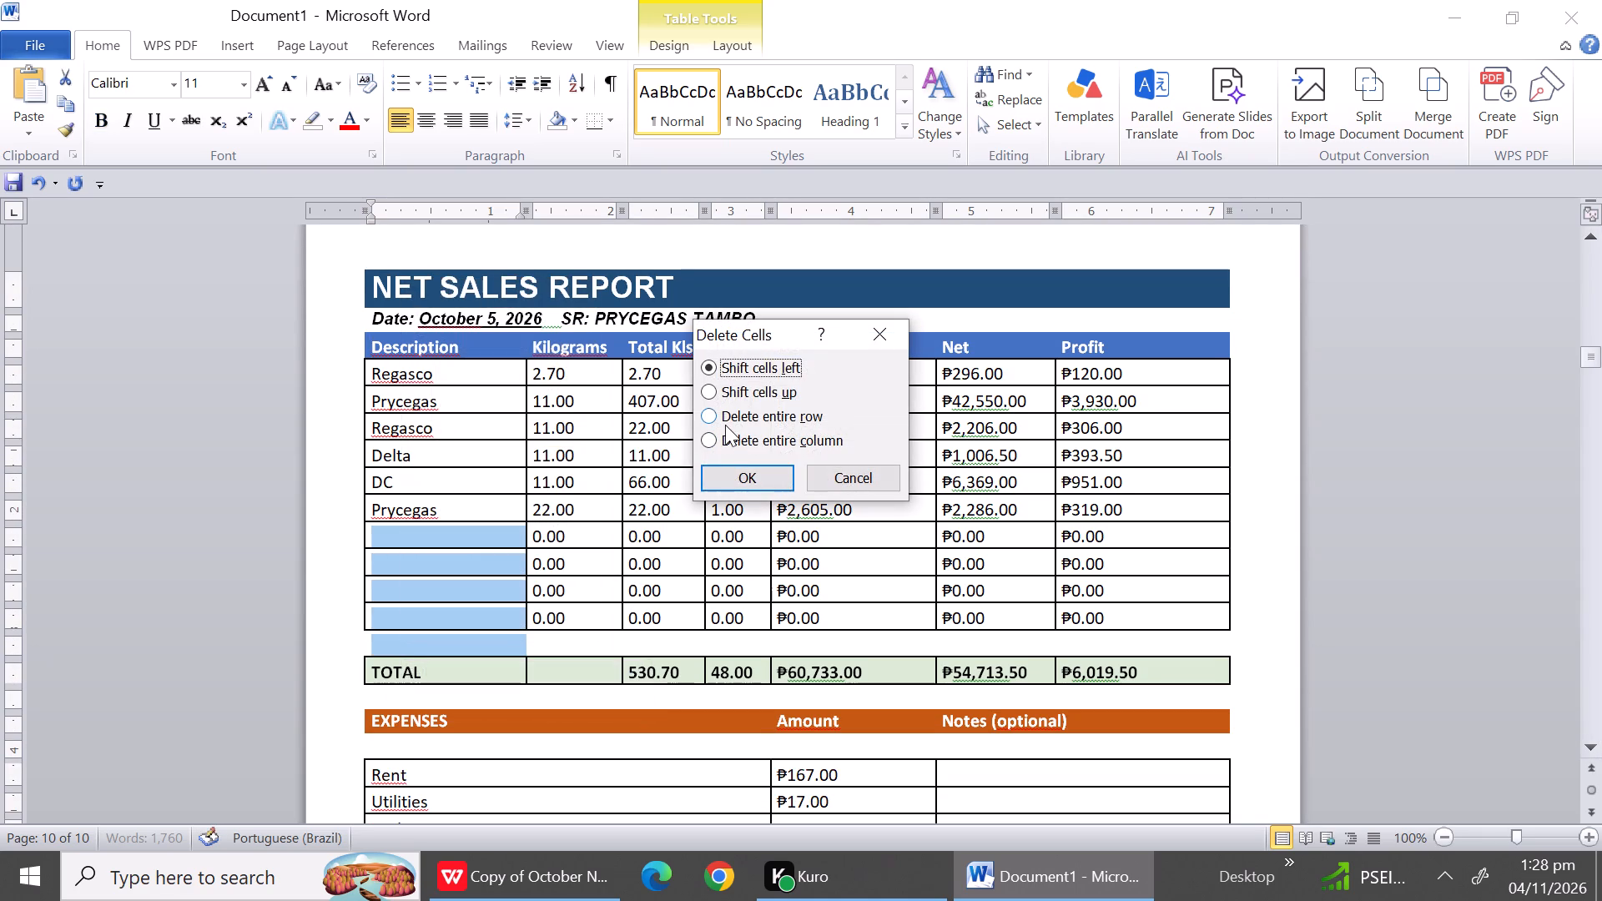
left_click(725, 424)
left_click(731, 474)
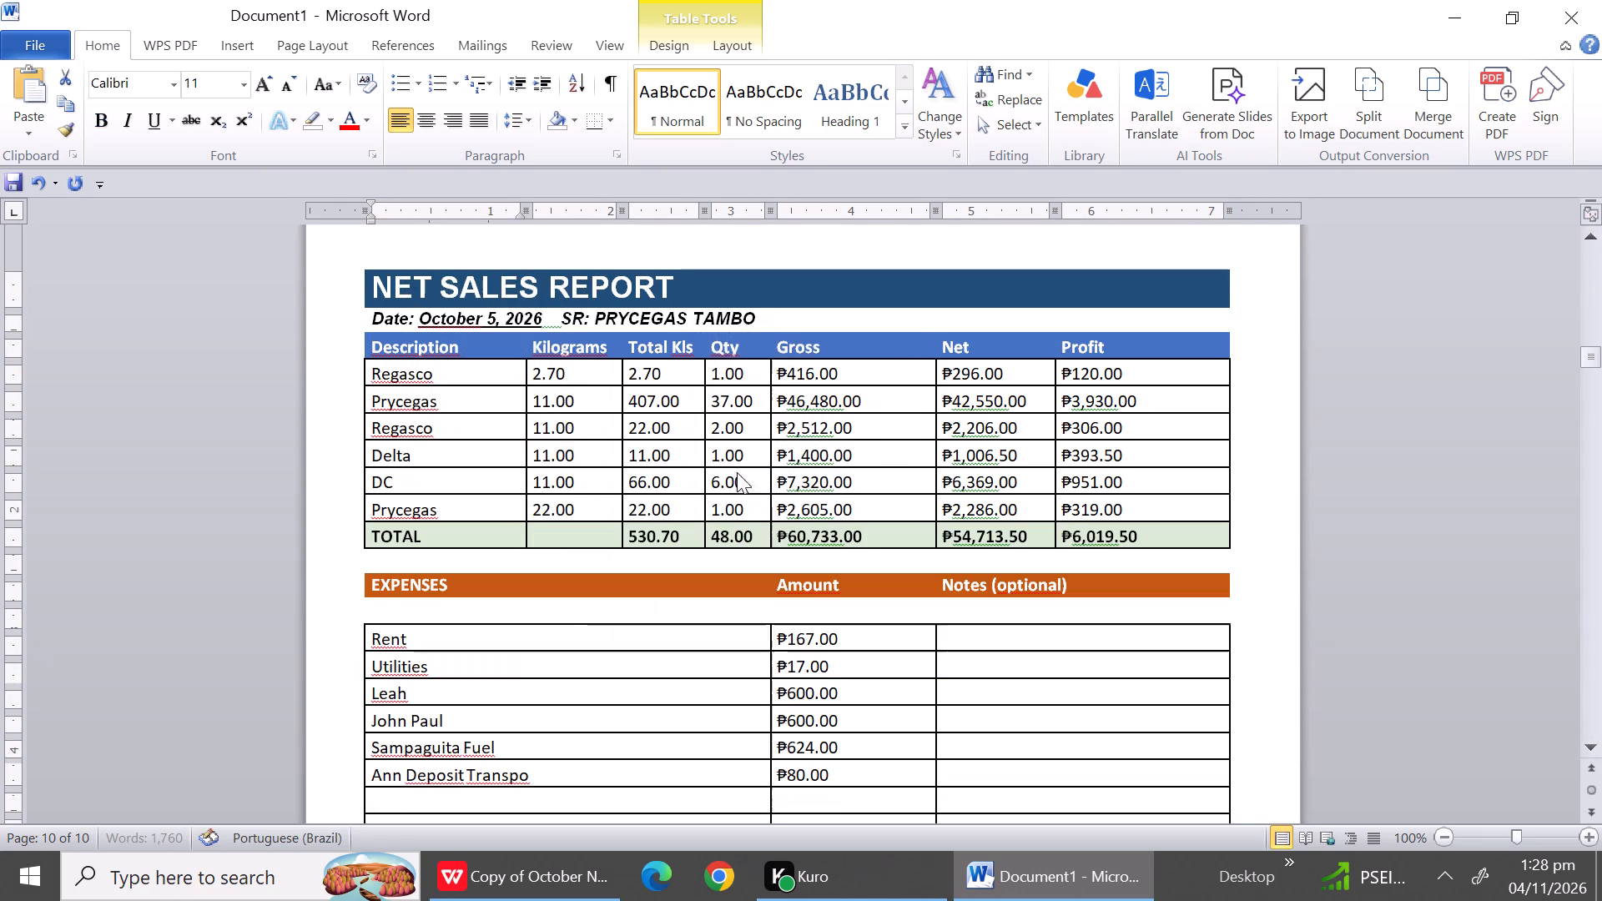
Center the NET SALES REPORT title of the October 5 report.
double_click(1595, 749)
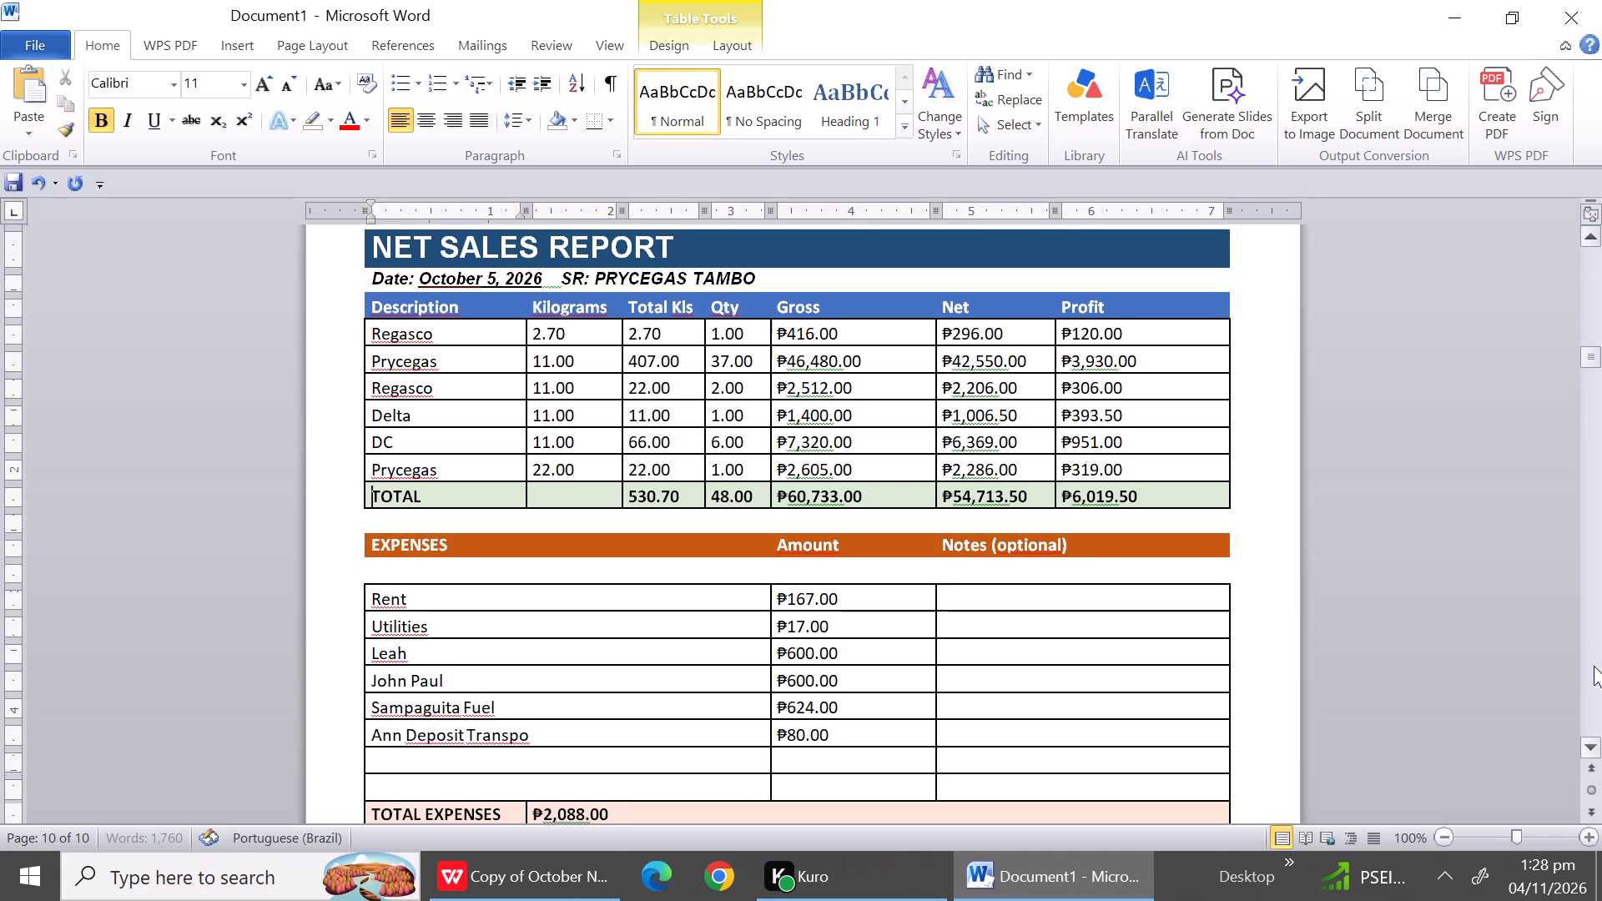
left_click(1580, 294)
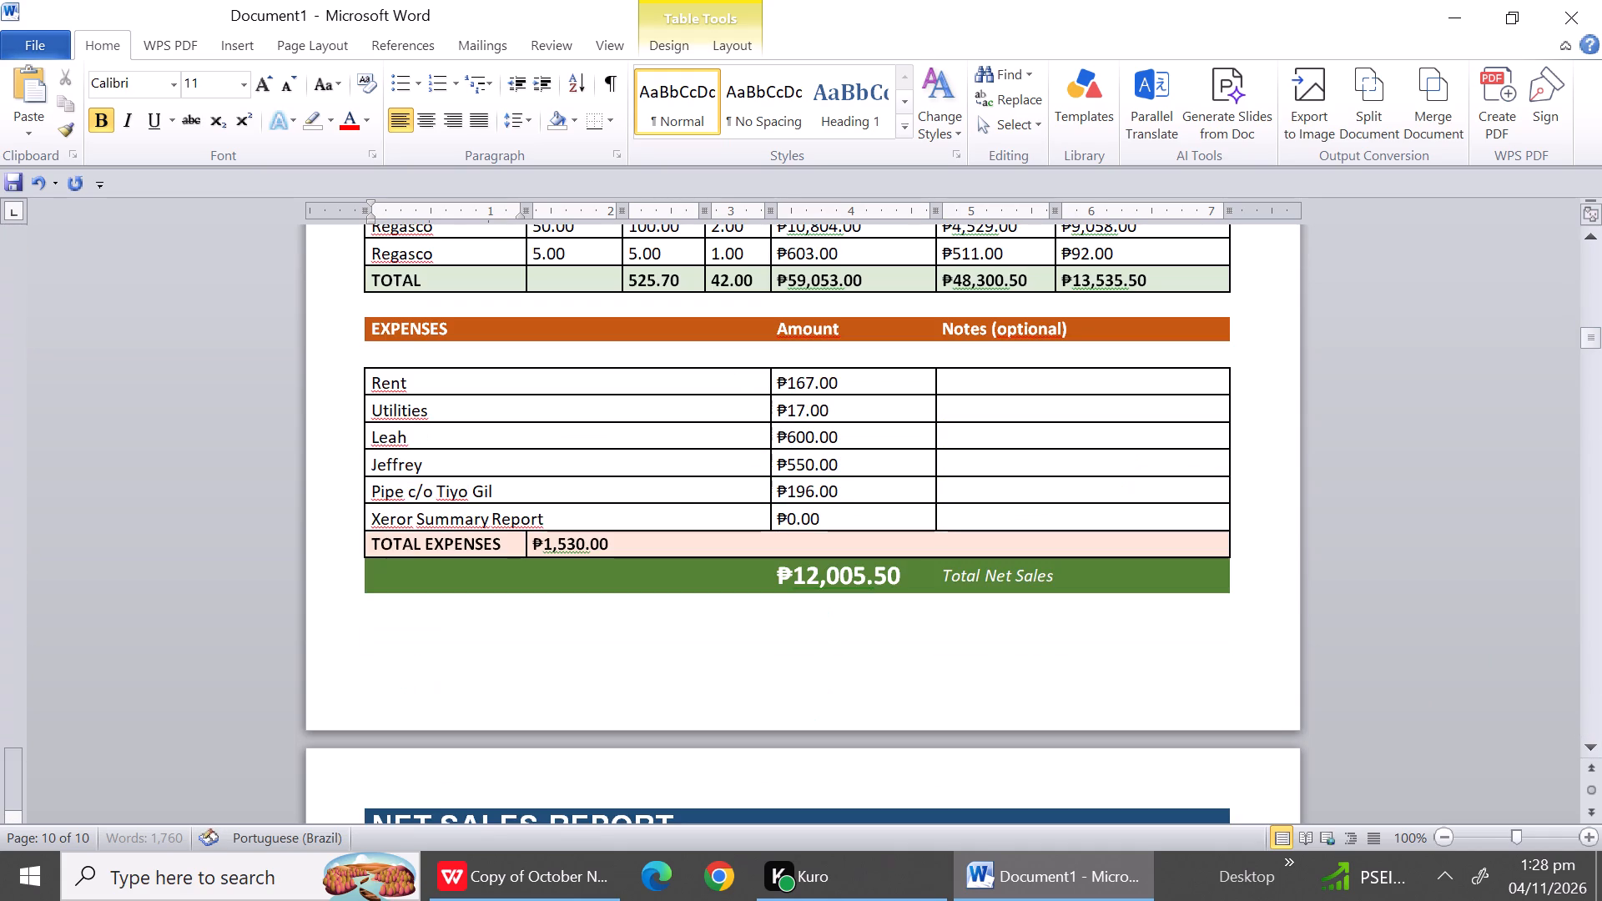
triple_click(1591, 753)
left_click(1591, 753)
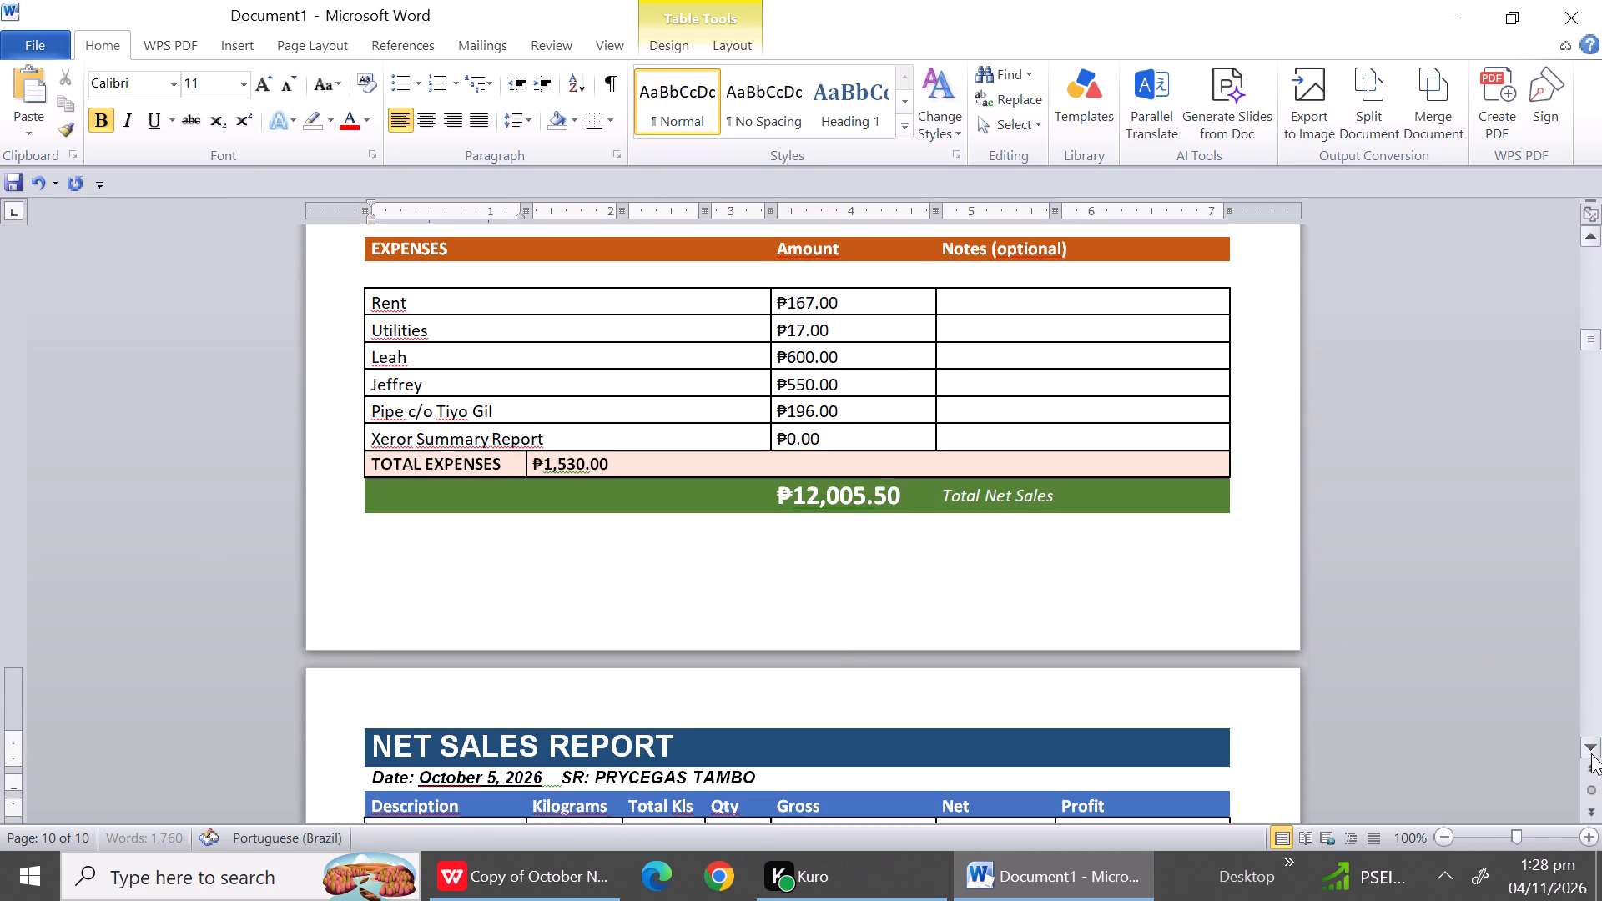
left_click_drag(692, 748, 324, 747)
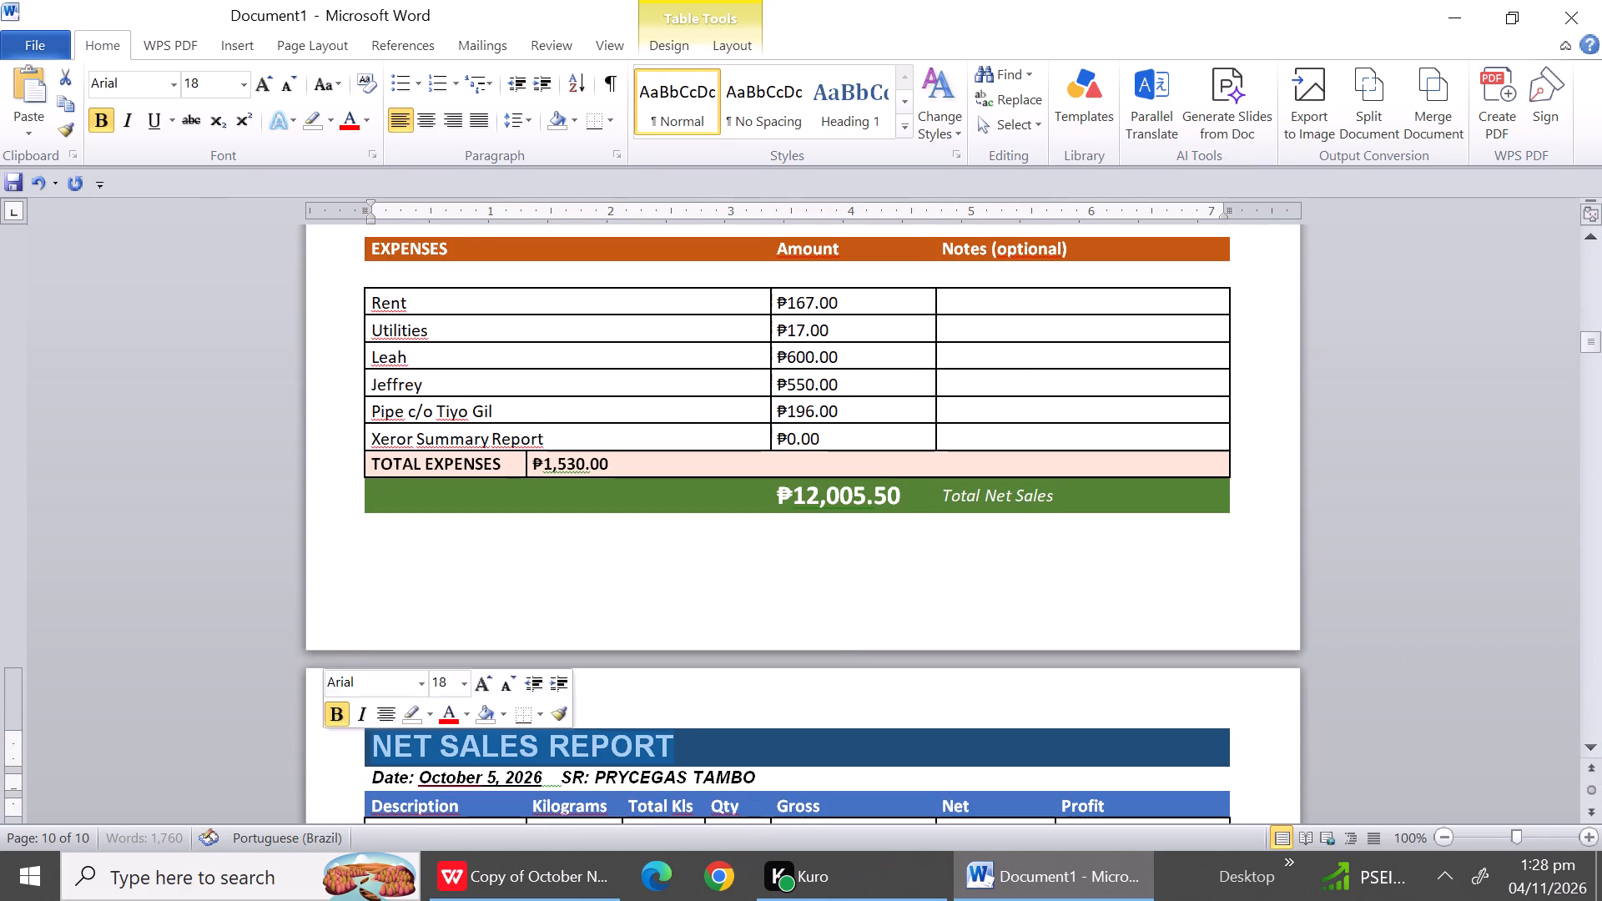
left_click(423, 122)
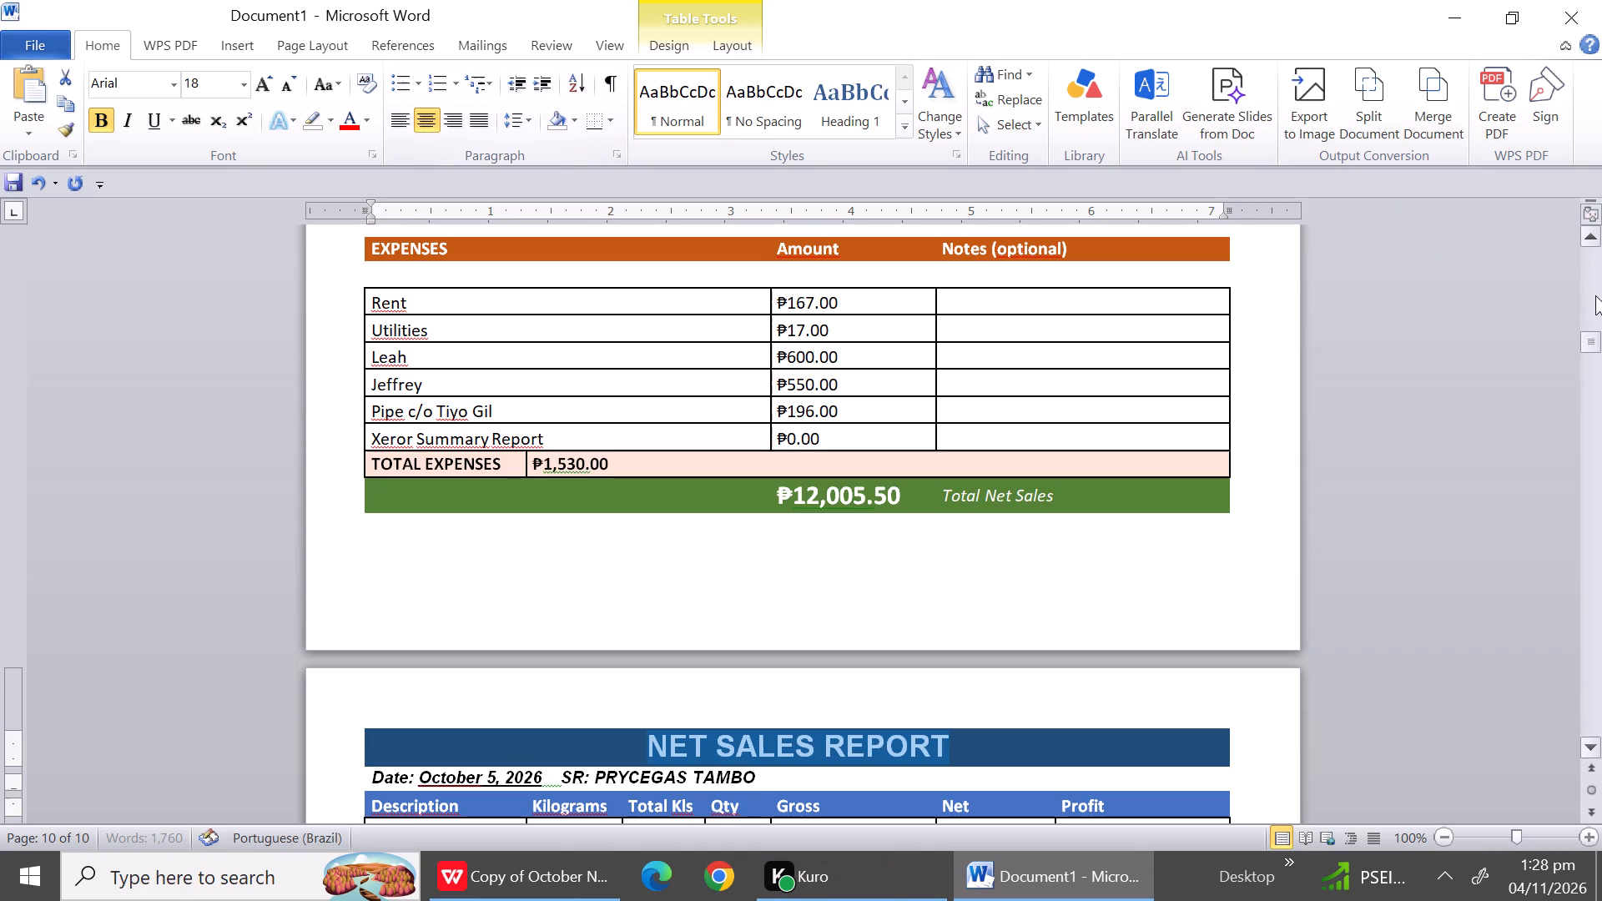
Center the NET SALES REPORT title of the October 4 report.
left_click(1598, 284)
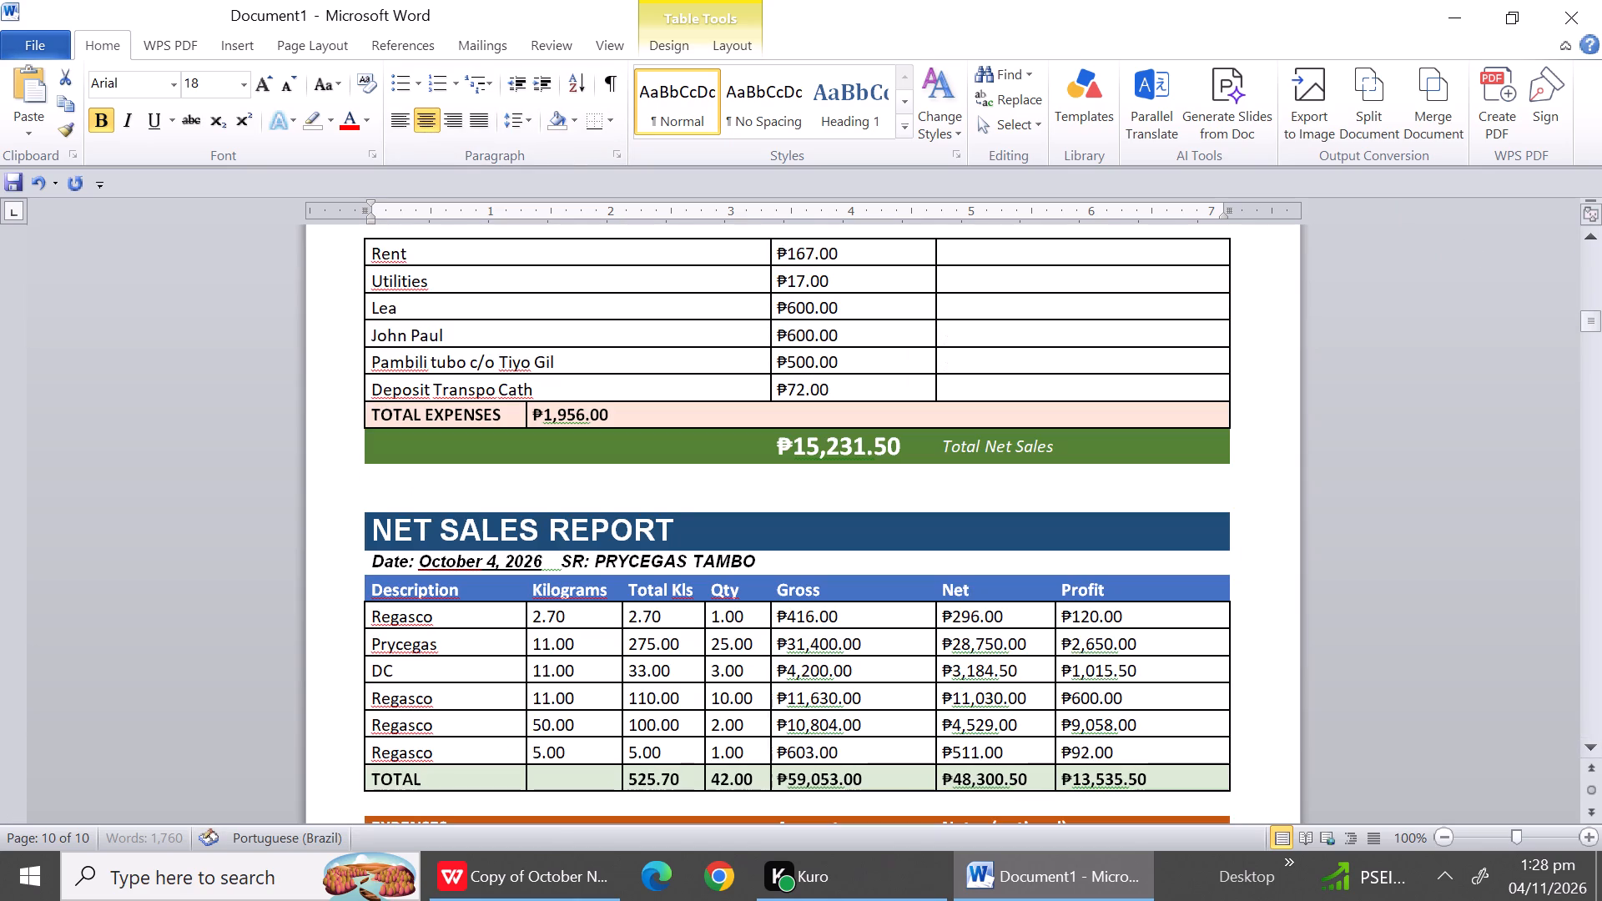
left_click_drag(733, 540, 361, 521)
left_click(419, 118)
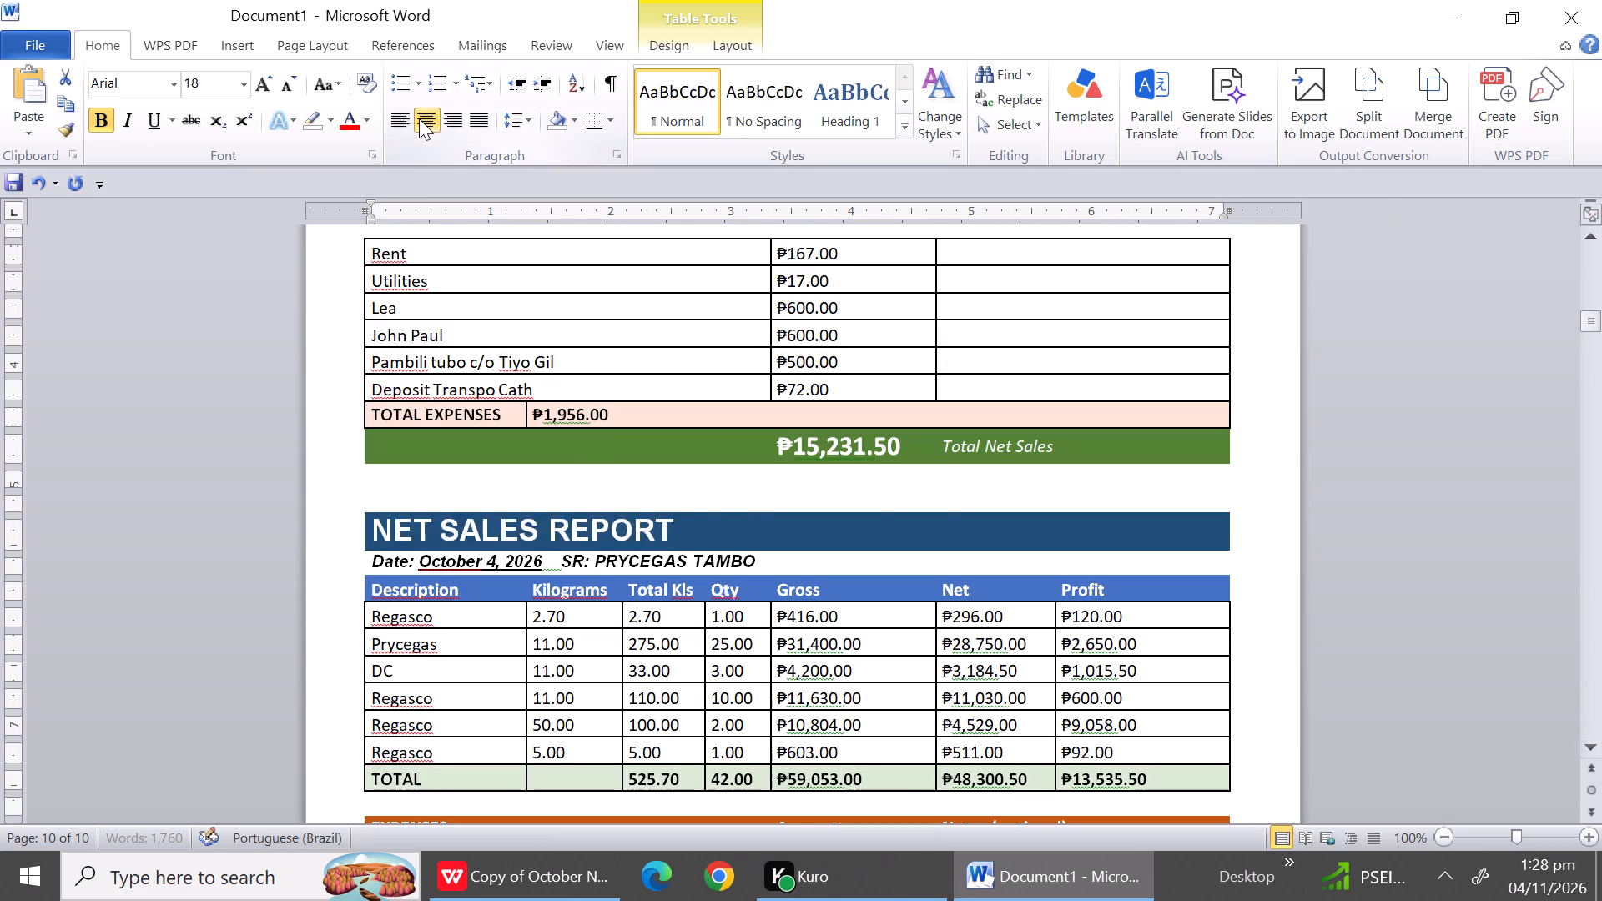
Center the NET SALES REPORT title of the October 6 report.
left_click(1061, 518)
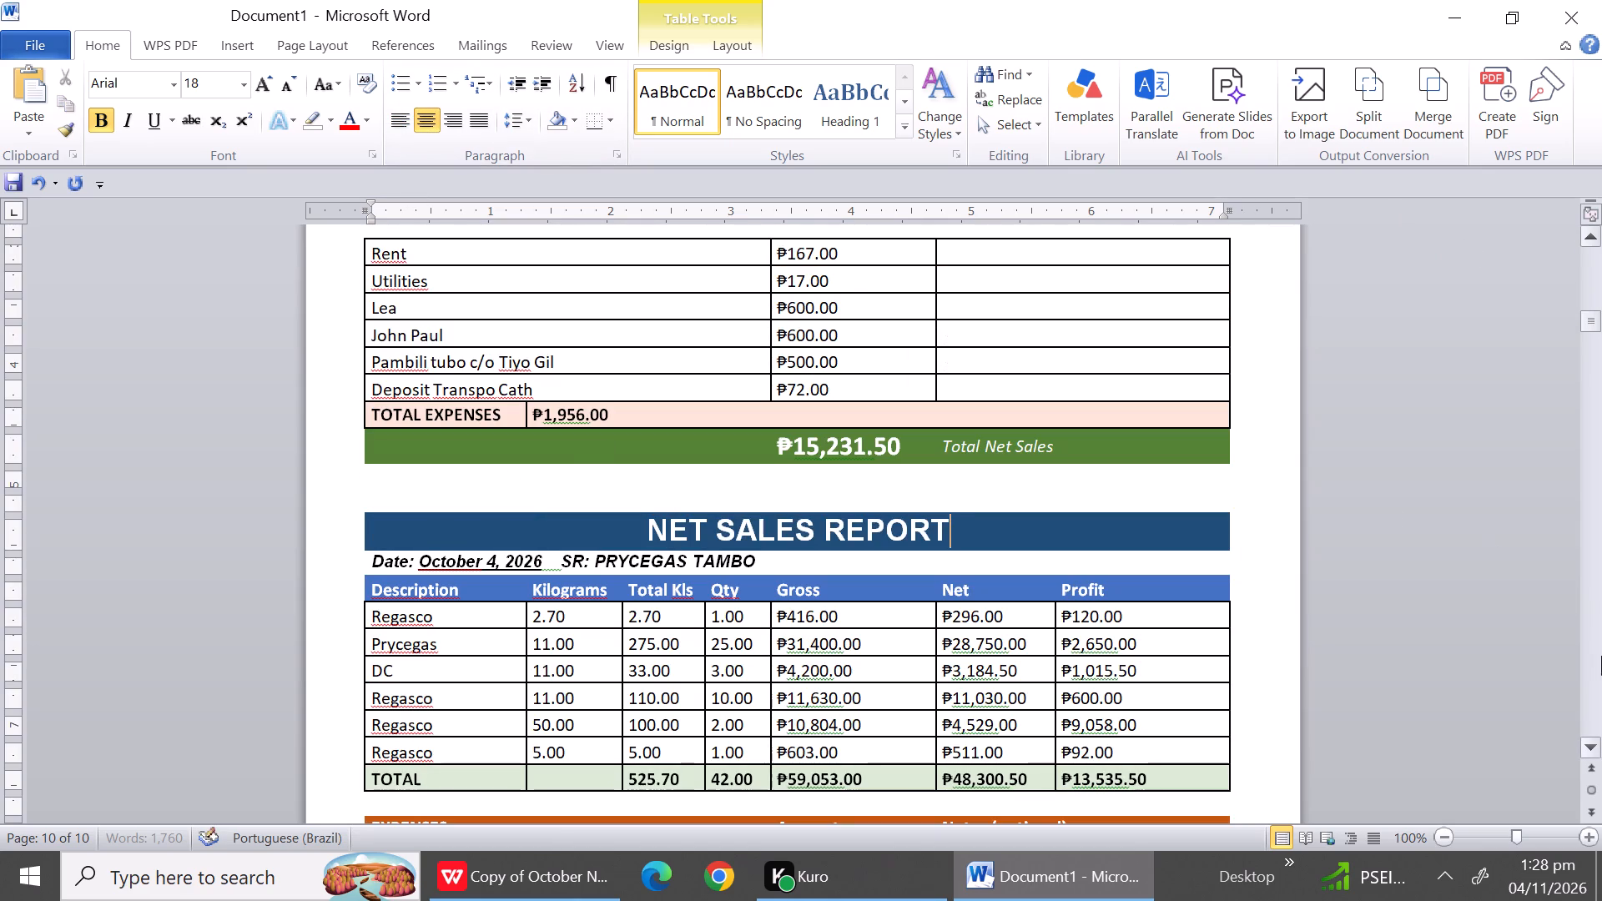
left_click(1591, 707)
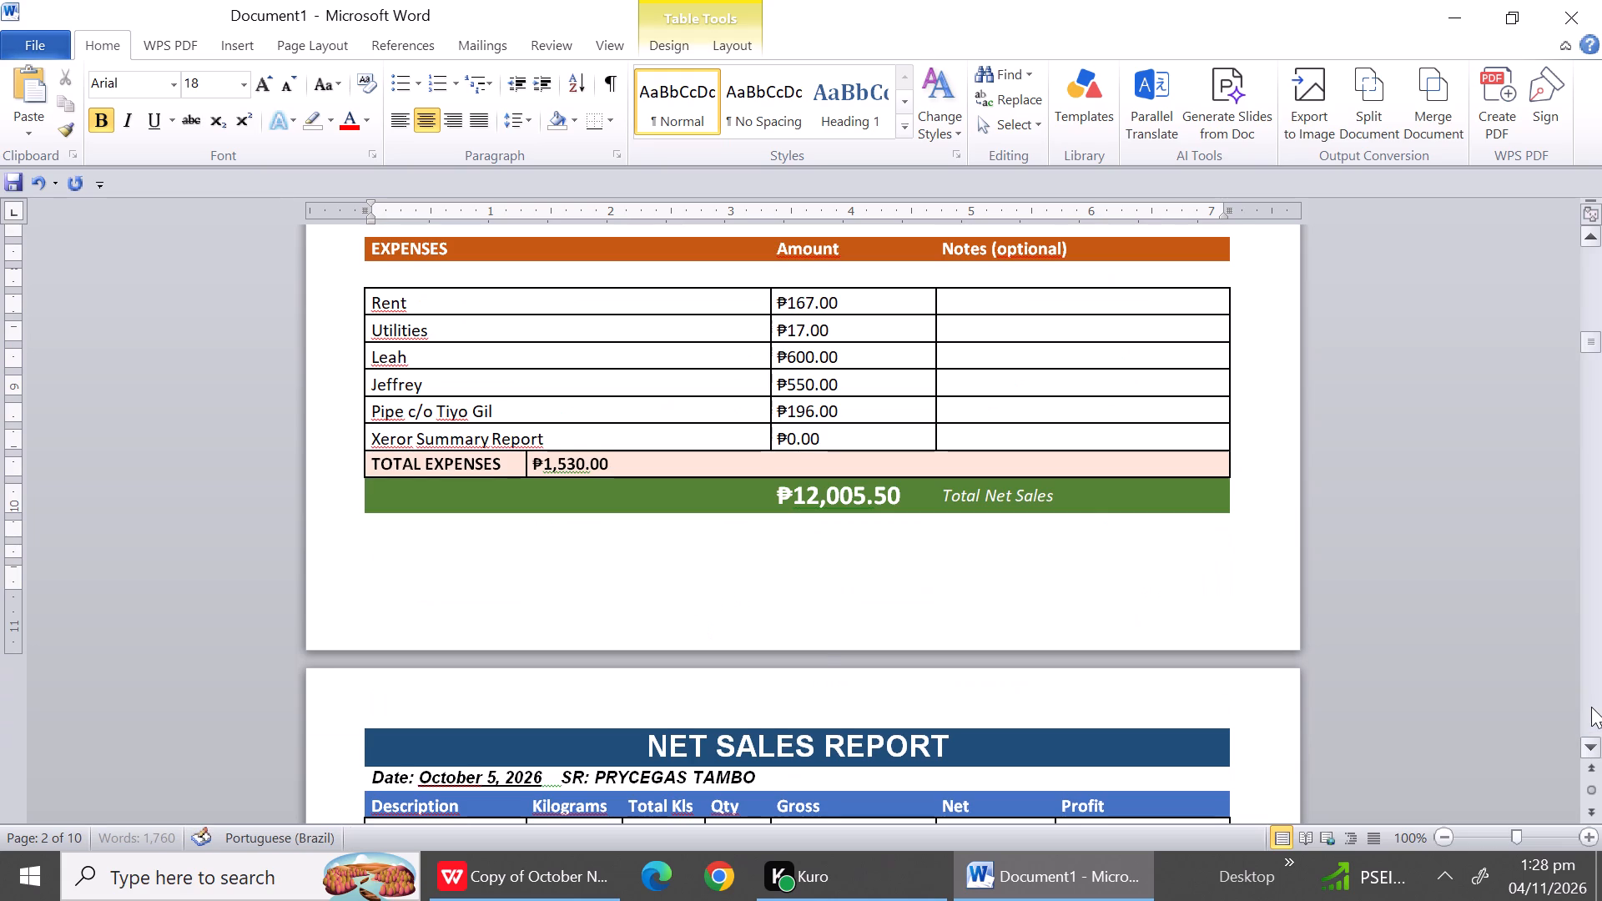
left_click(1591, 707)
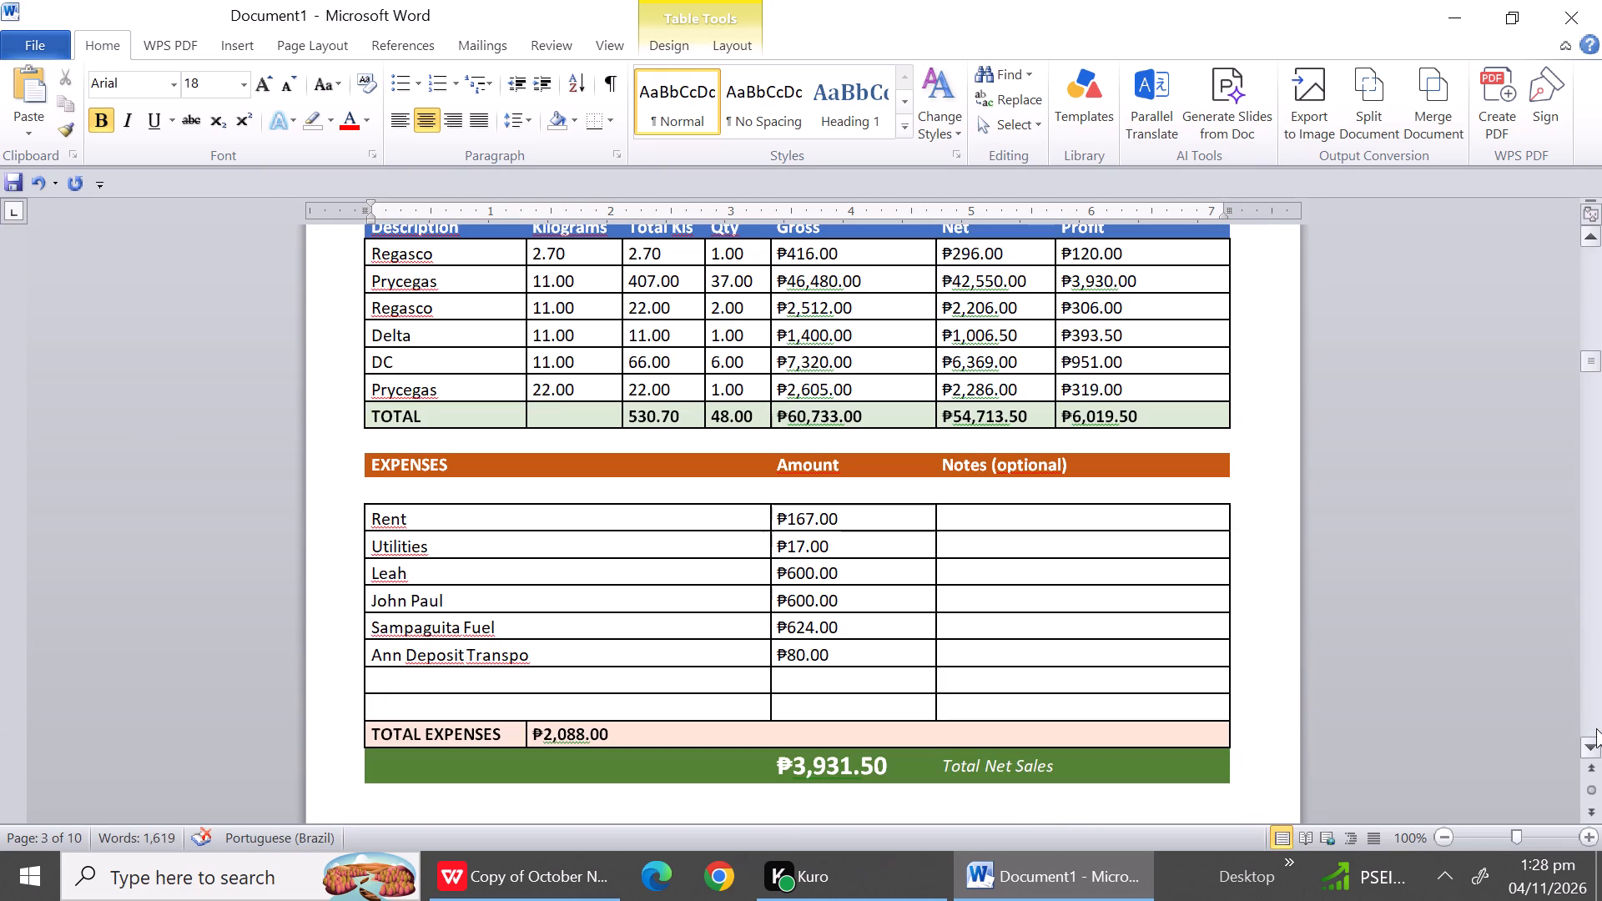
left_click(1593, 710)
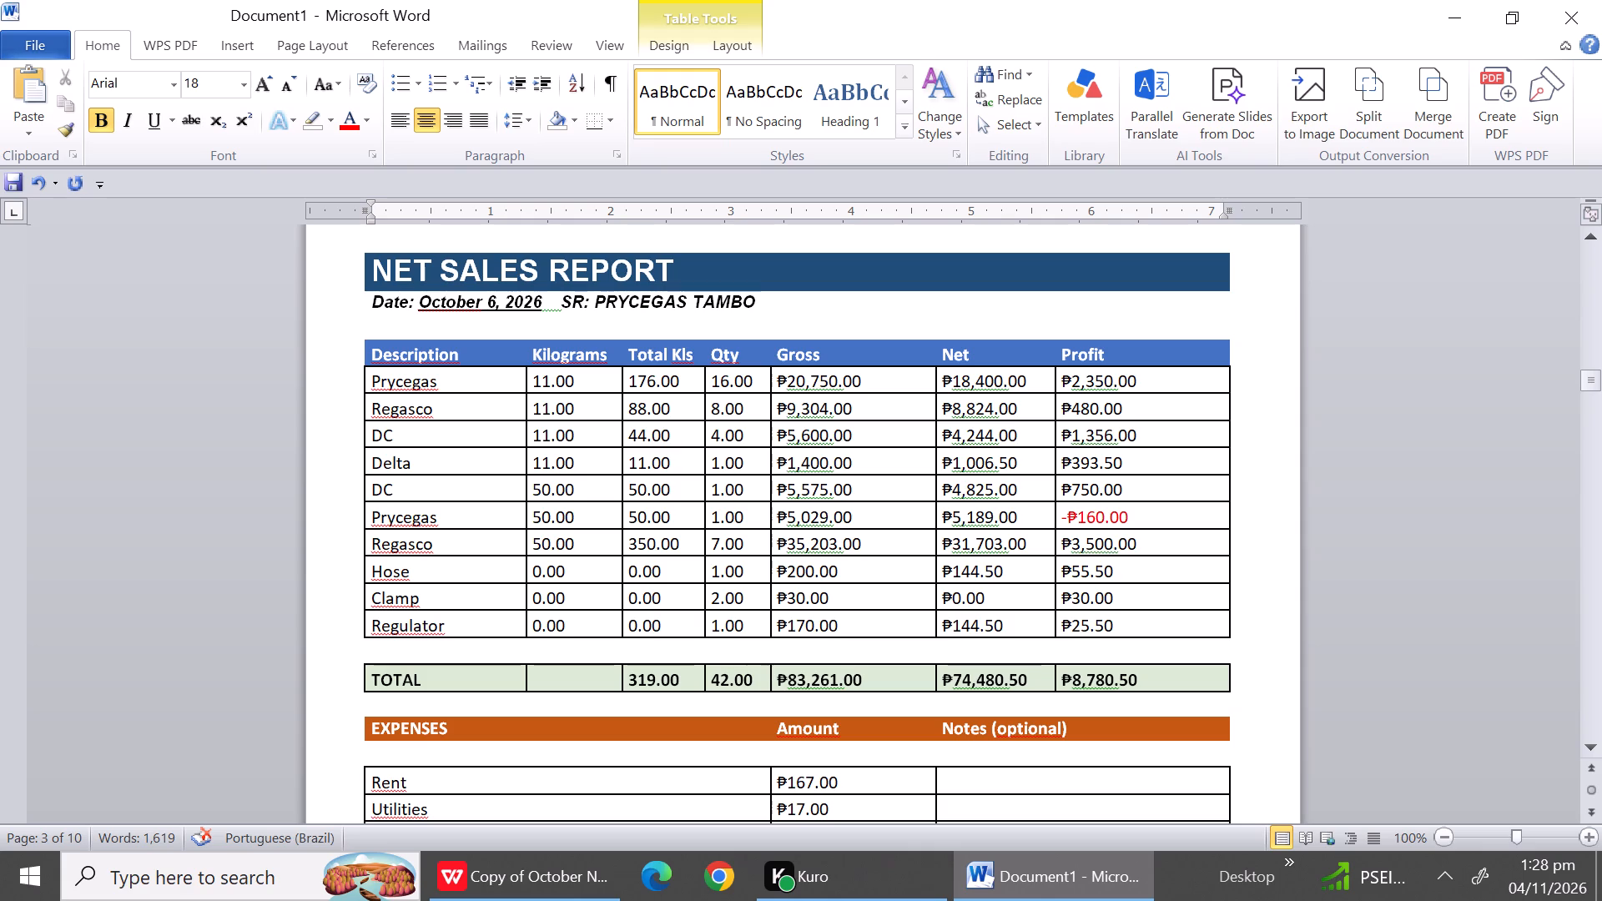
left_click_drag(706, 264, 343, 261)
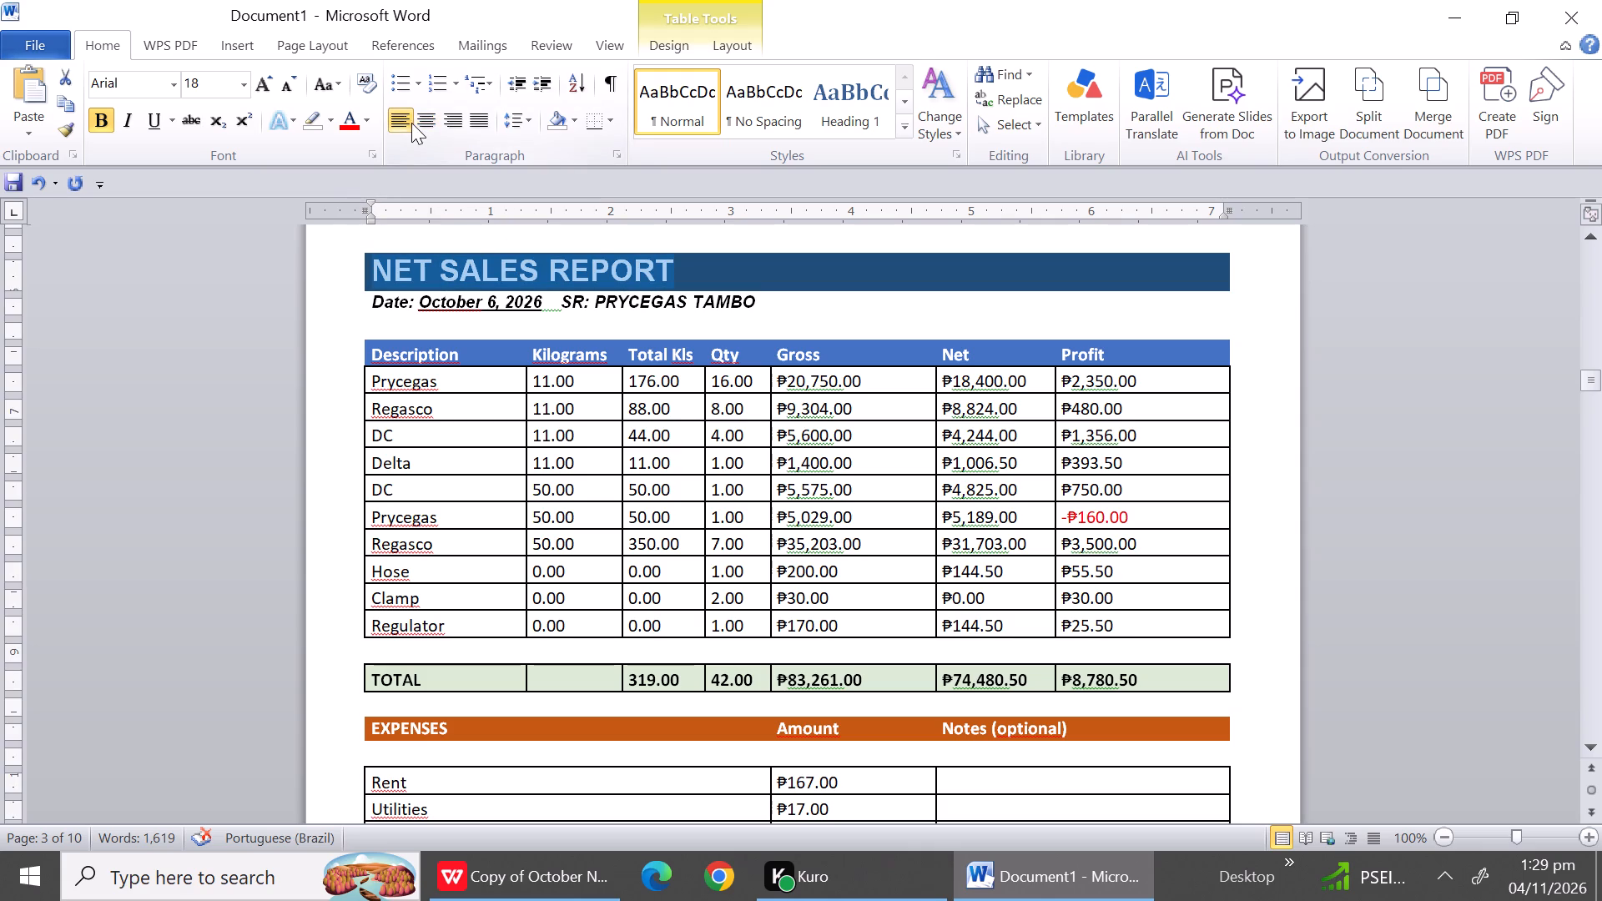
left_click(400, 116)
left_click(400, 116)
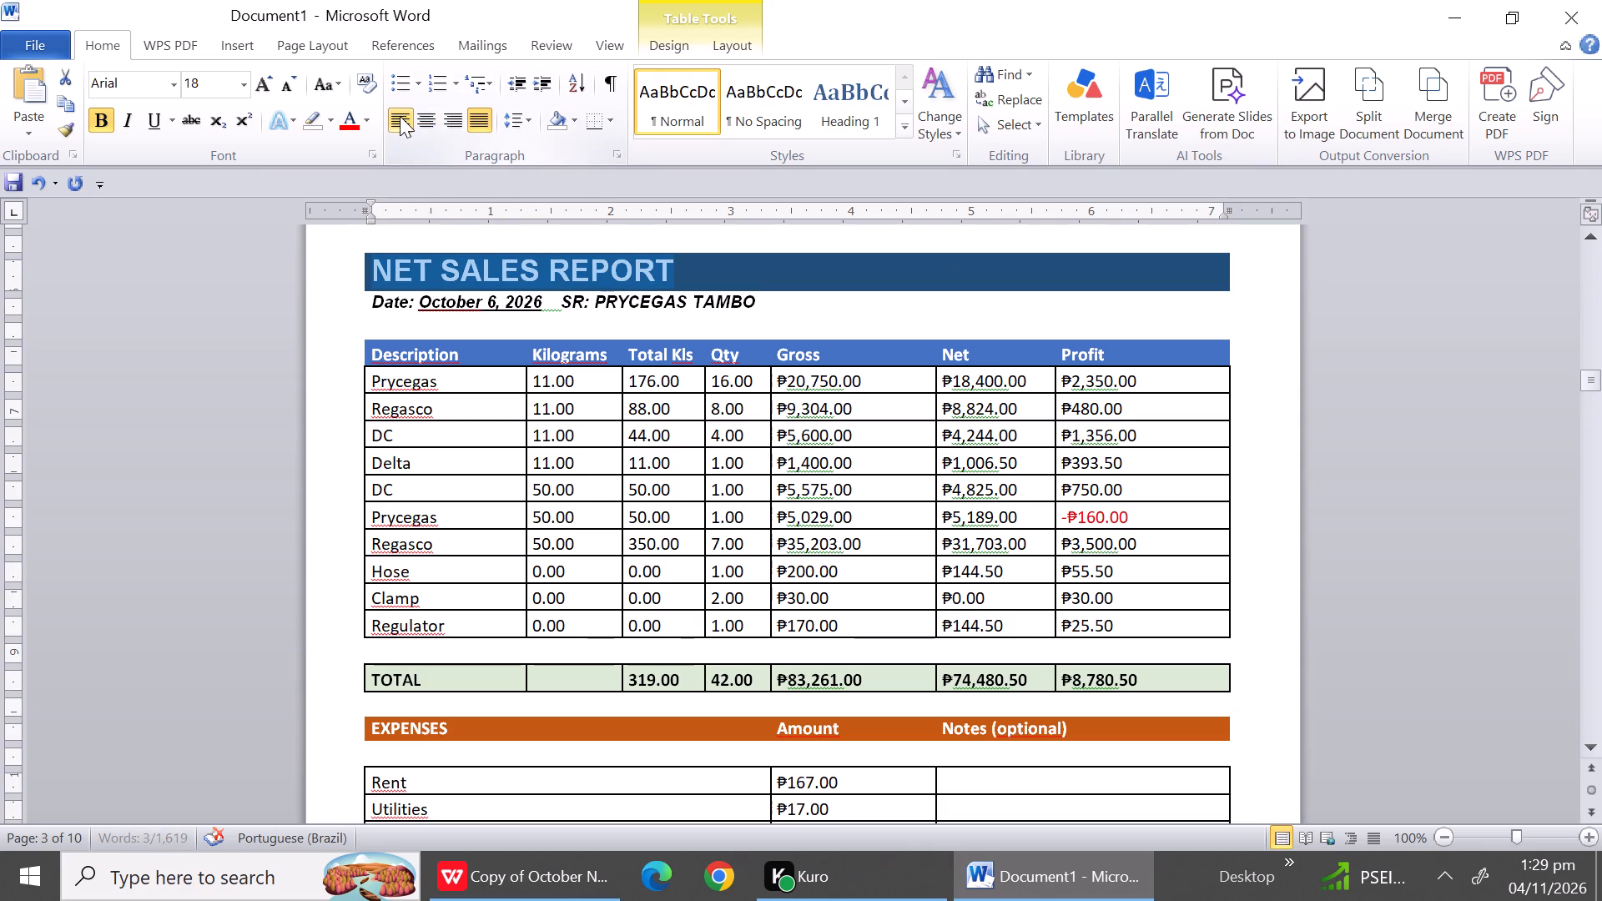
left_click(415, 116)
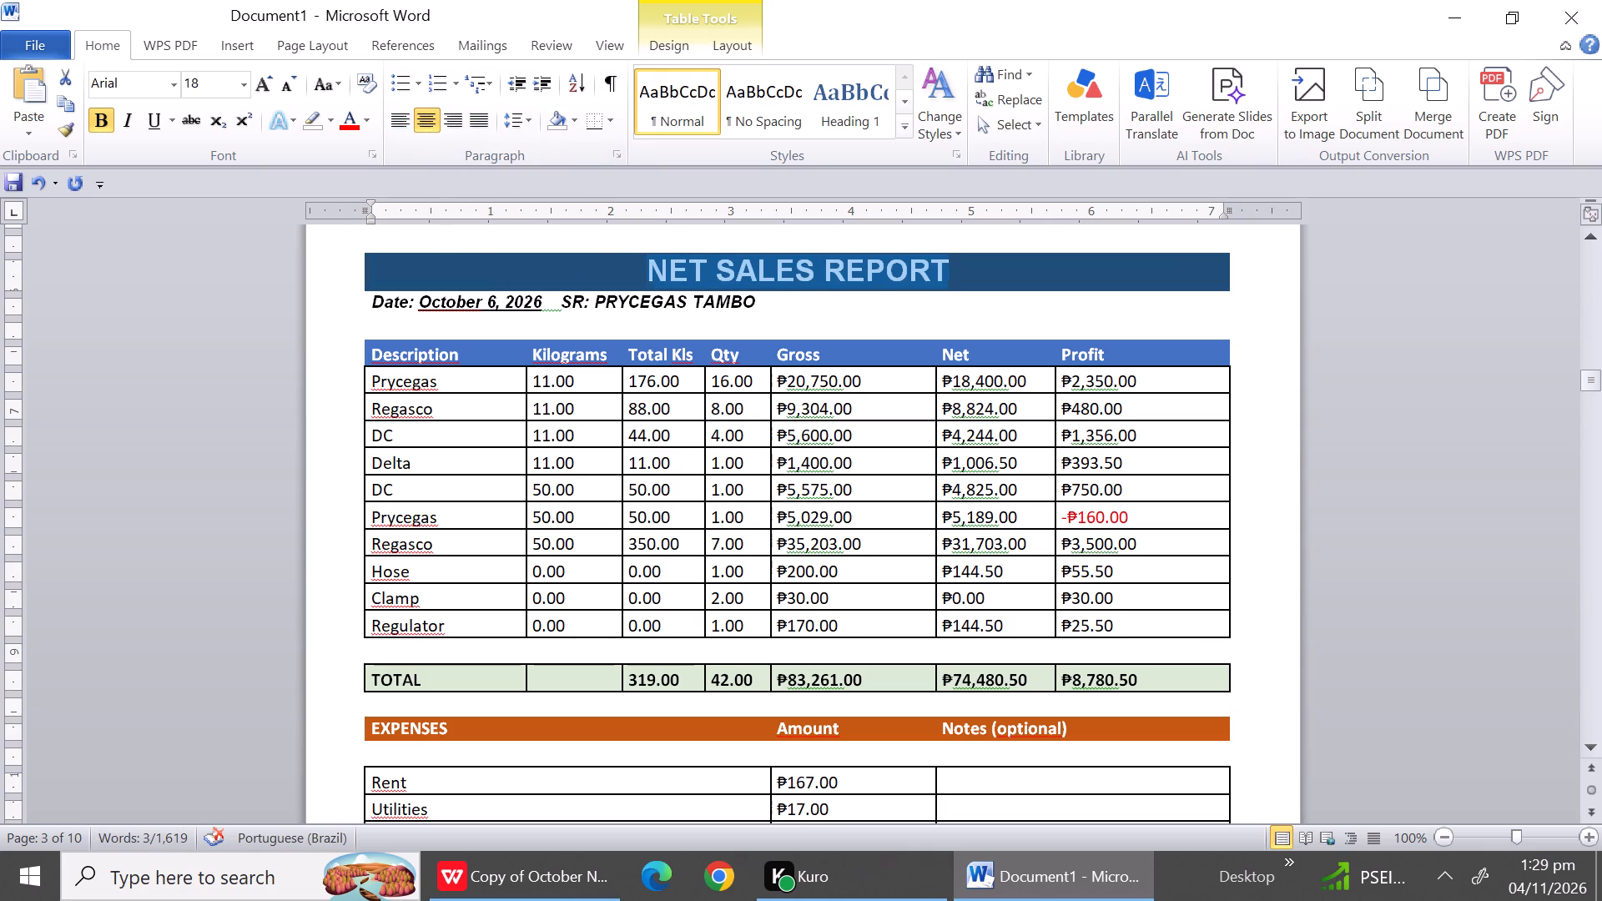
Delete the entire blank row between the date line and the Description header in the October 6 report.
left_click(476, 313)
left_click(463, 318)
left_click(463, 329)
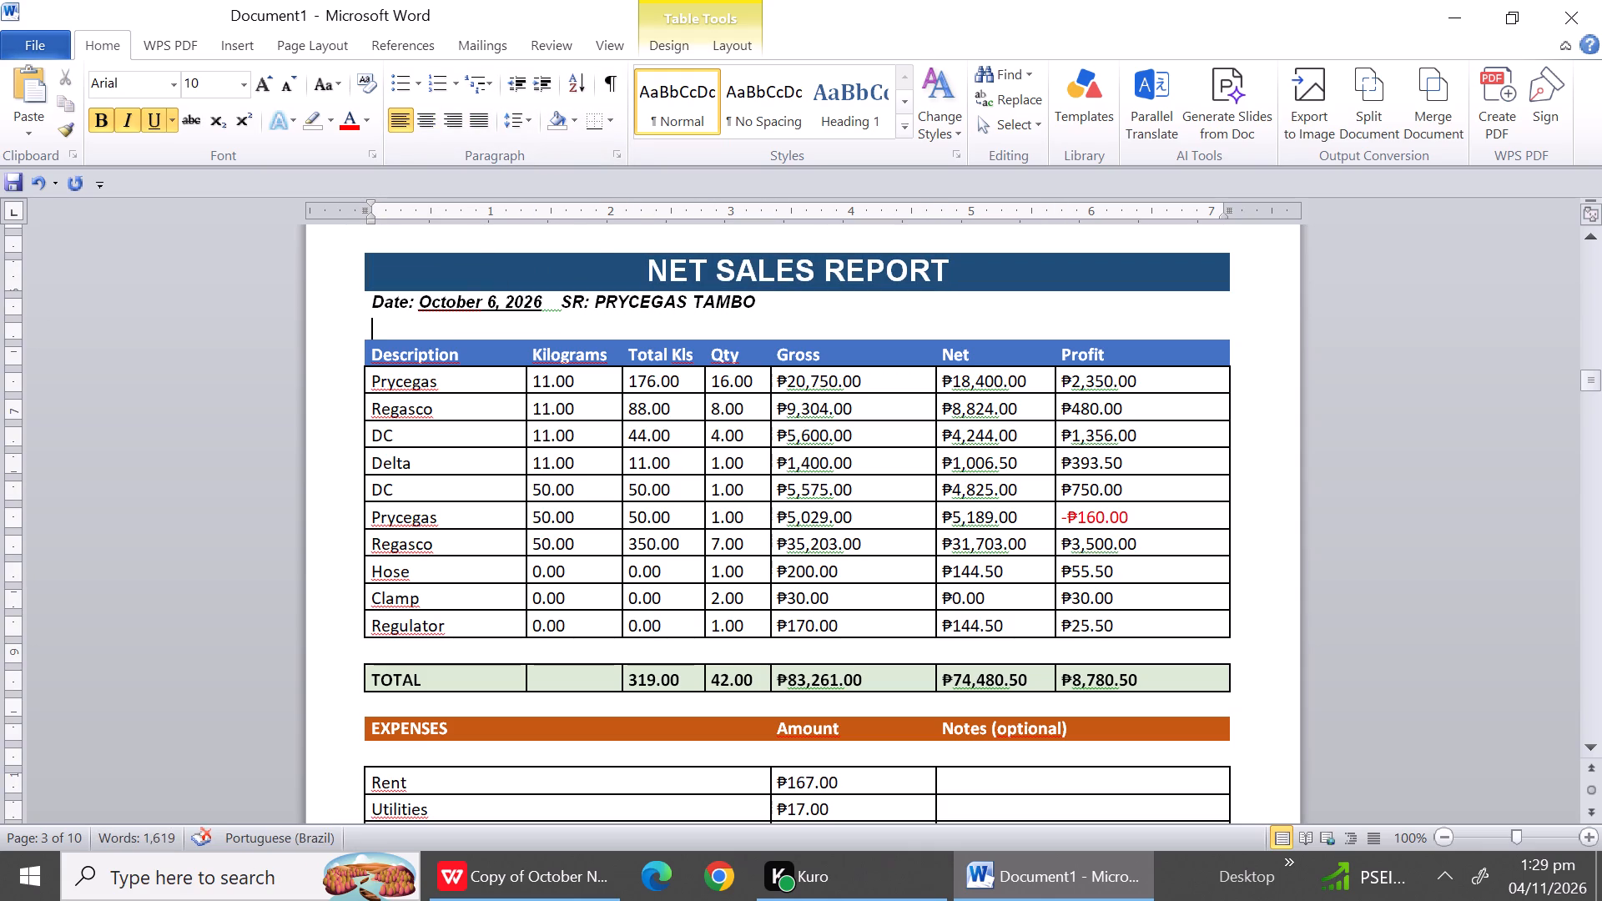
right_click(463, 329)
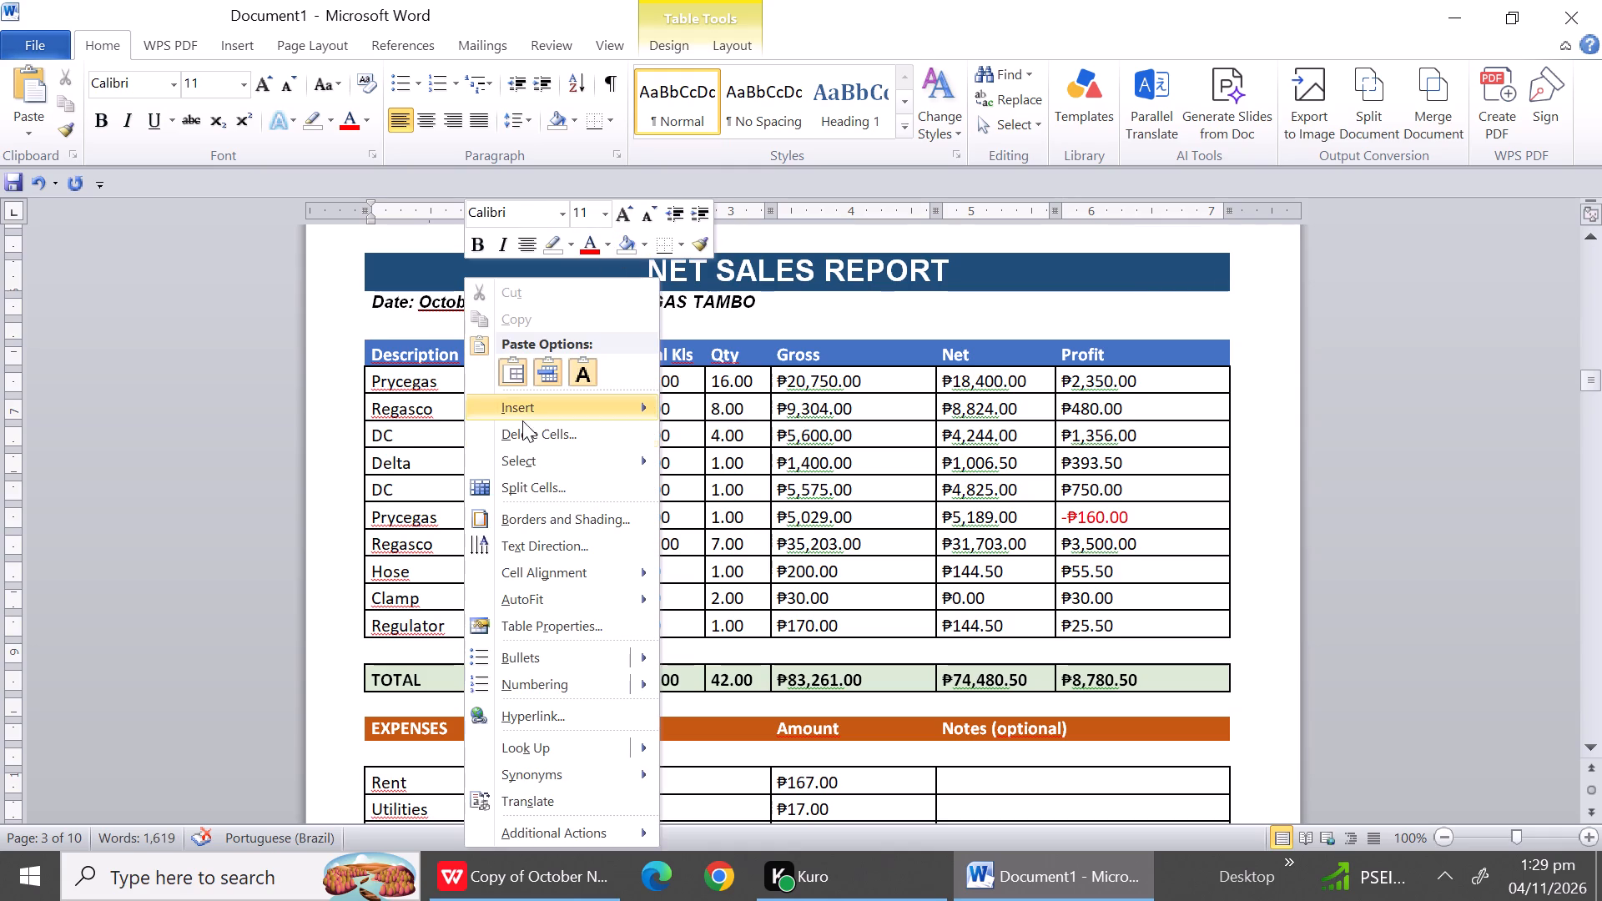
left_click(525, 435)
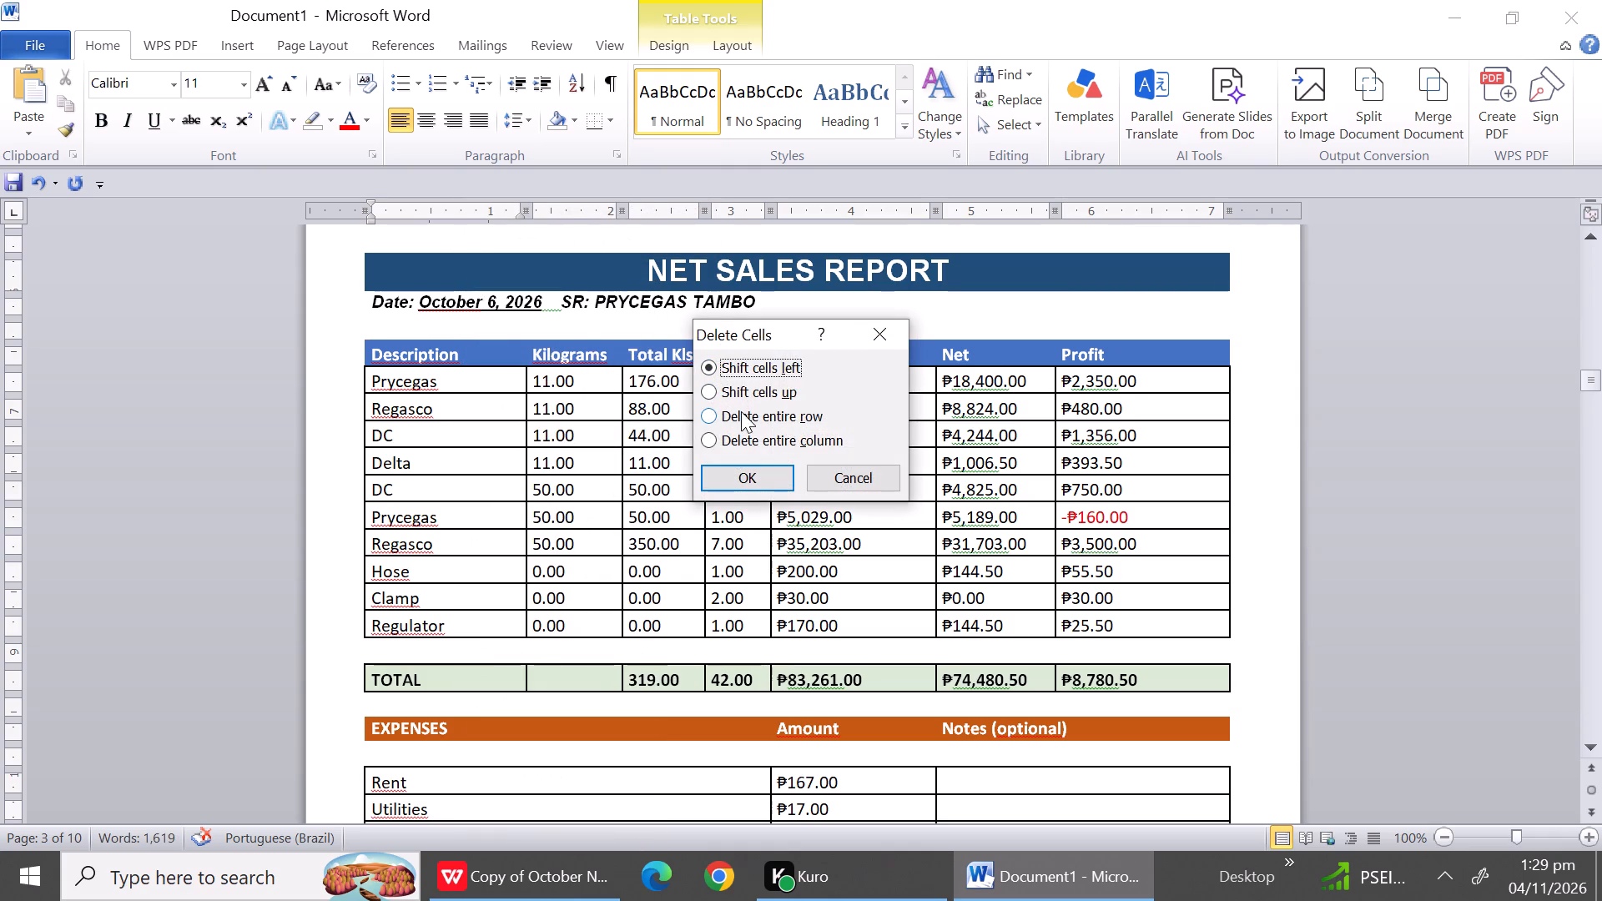
left_click(741, 407)
left_click(758, 481)
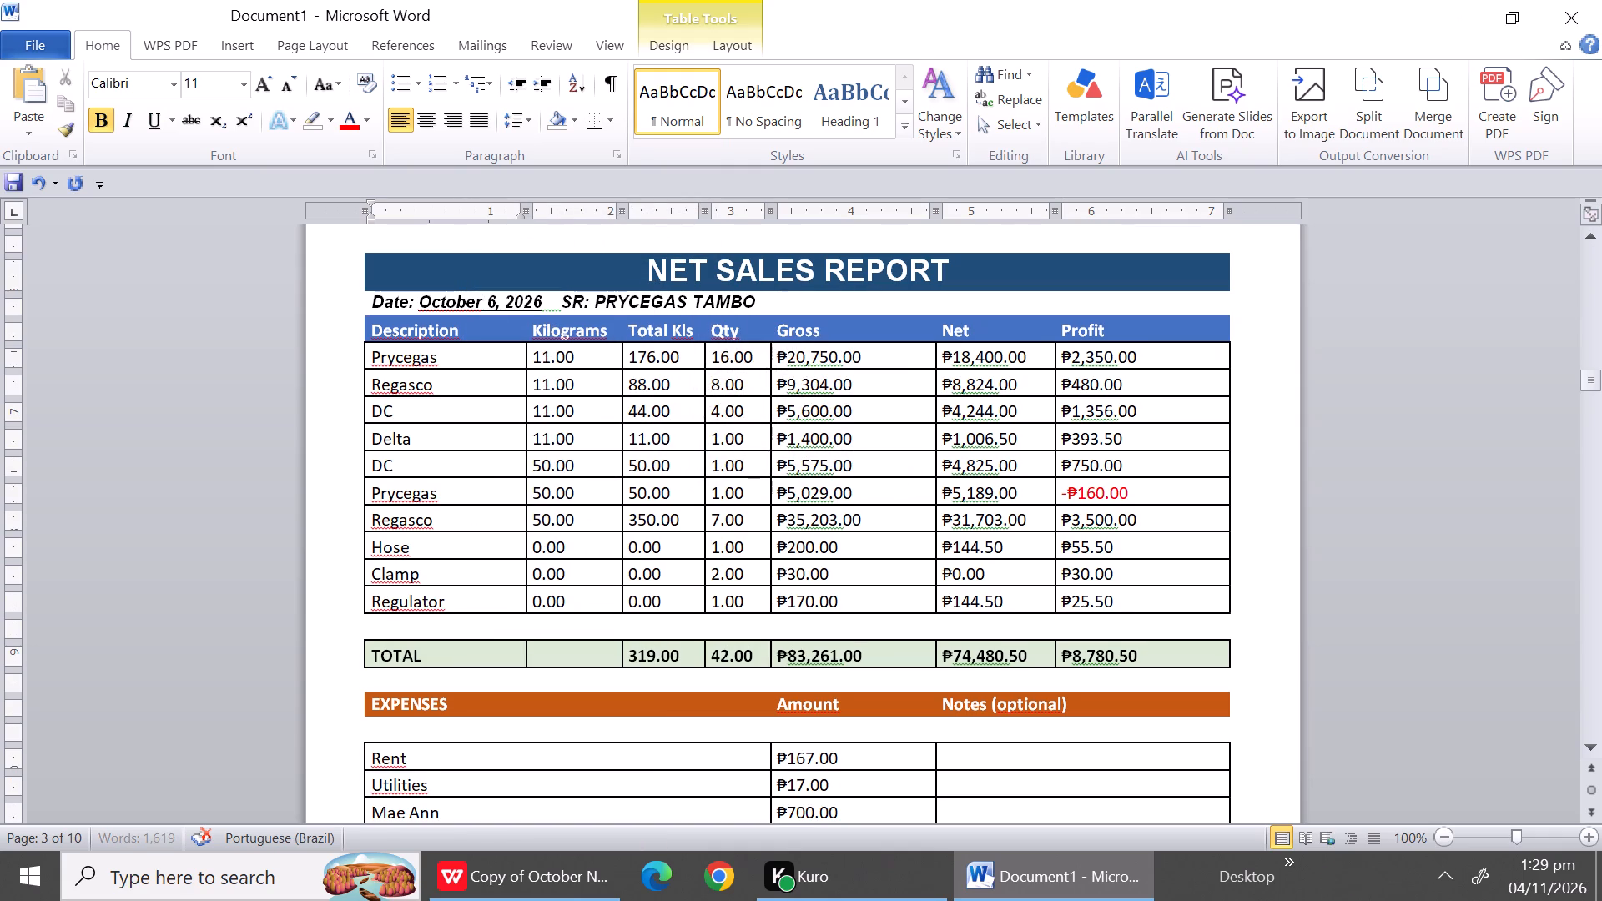
Delete the entire blank spacer row above the product TOTAL row in the October 6 report.
left_click(403, 624)
right_click(403, 624)
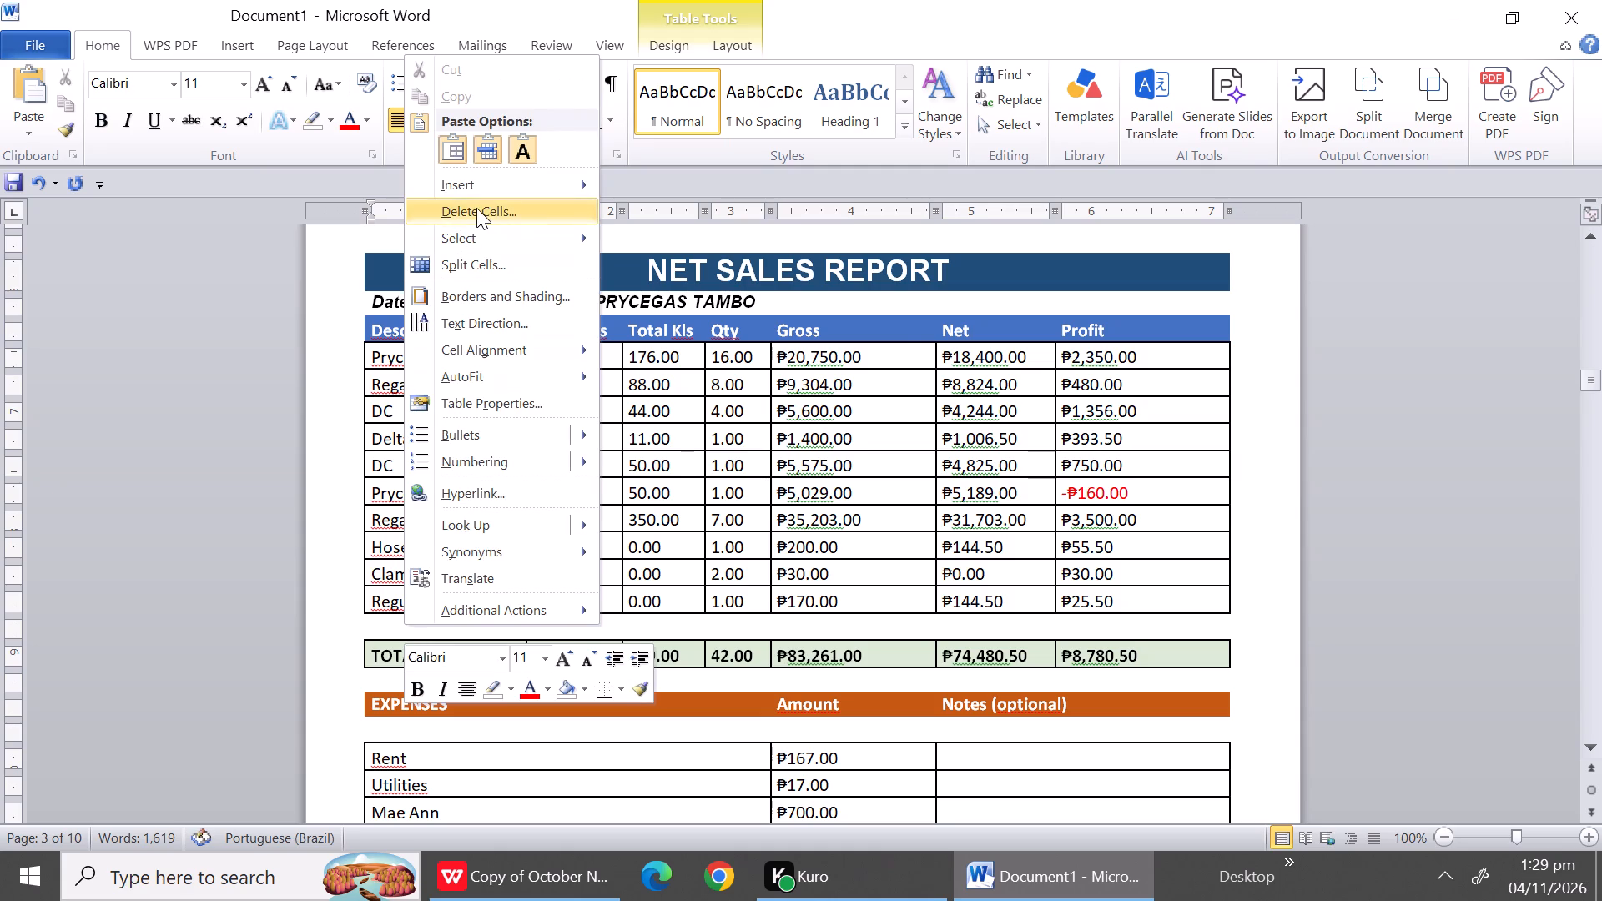
left_click(476, 208)
left_click(763, 420)
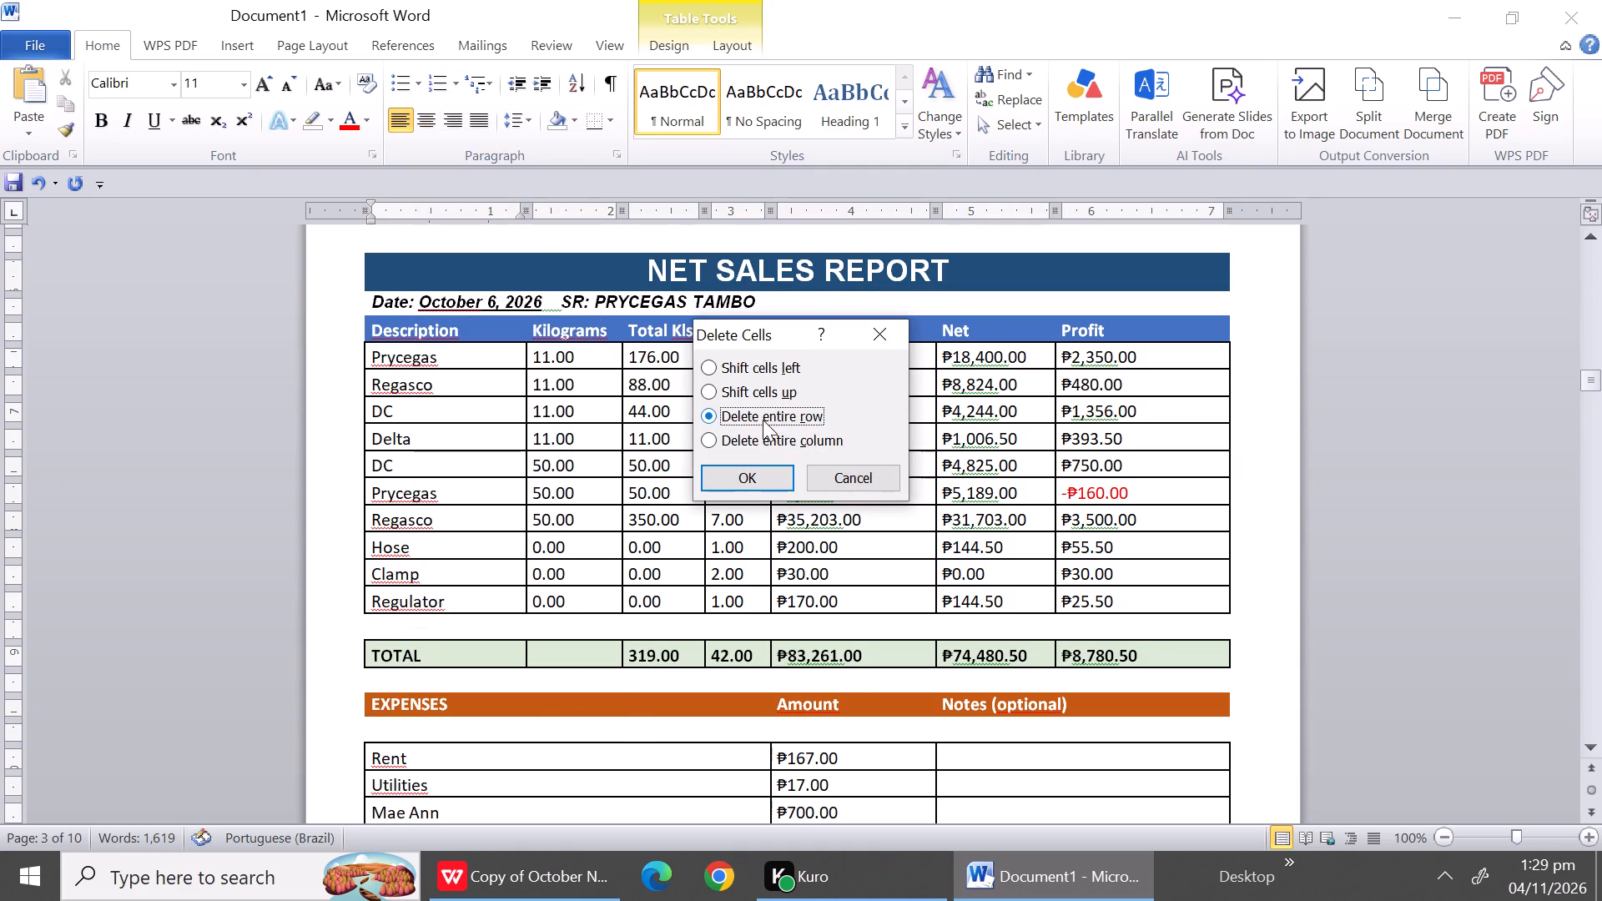
left_click(759, 488)
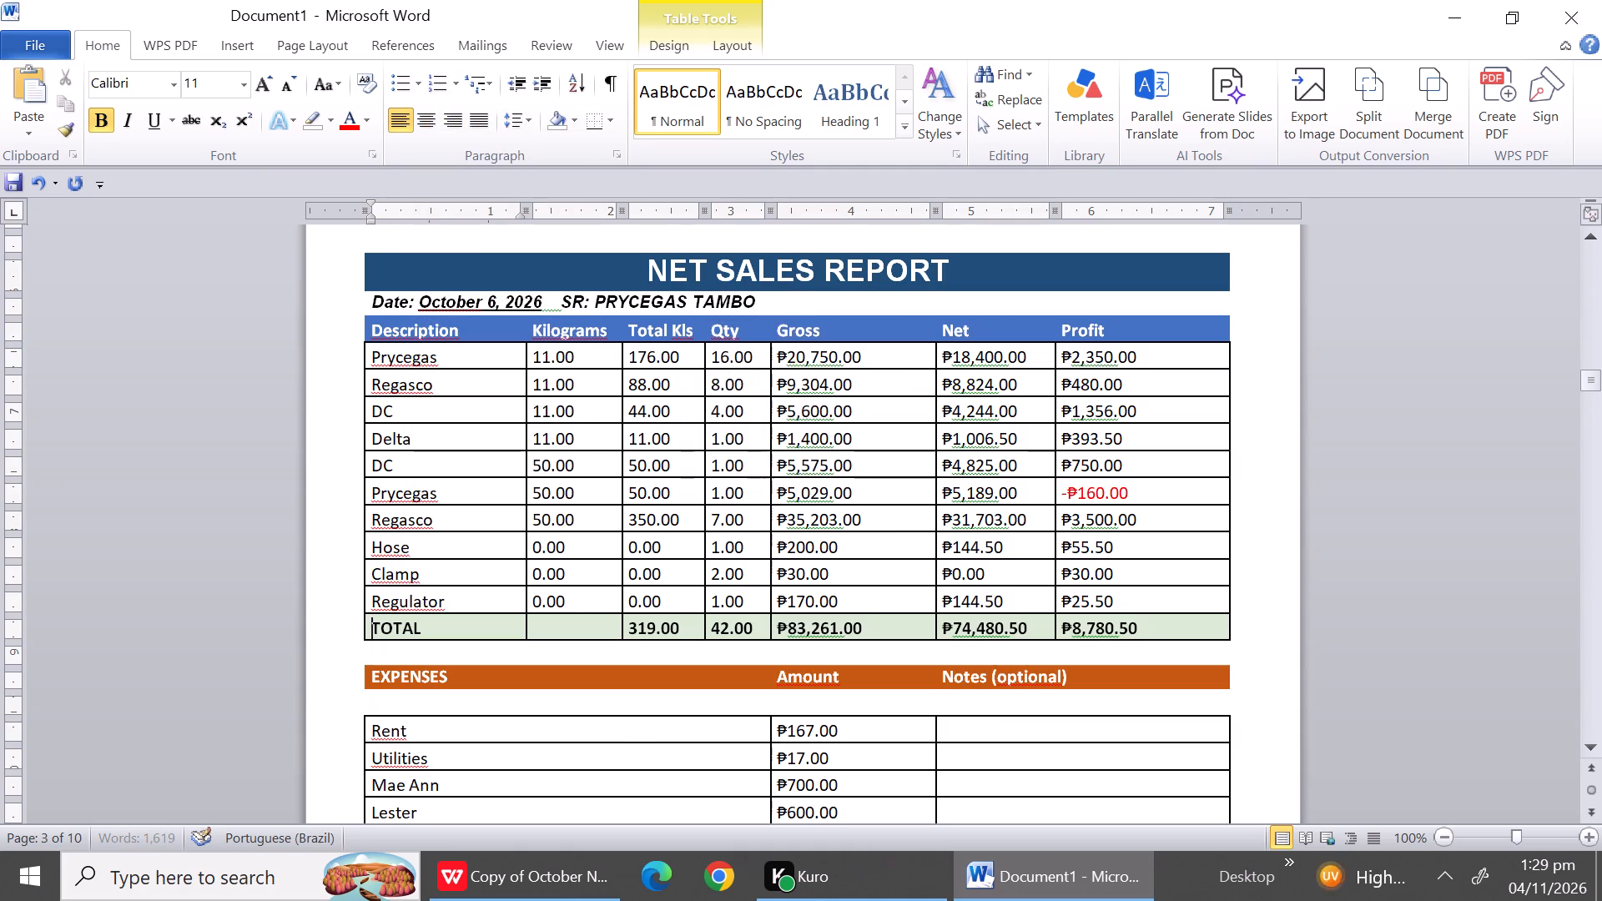
Delete the entire blank row between the EXPENSES header and the Rent row in the October 6 report.
triple_click(1589, 740)
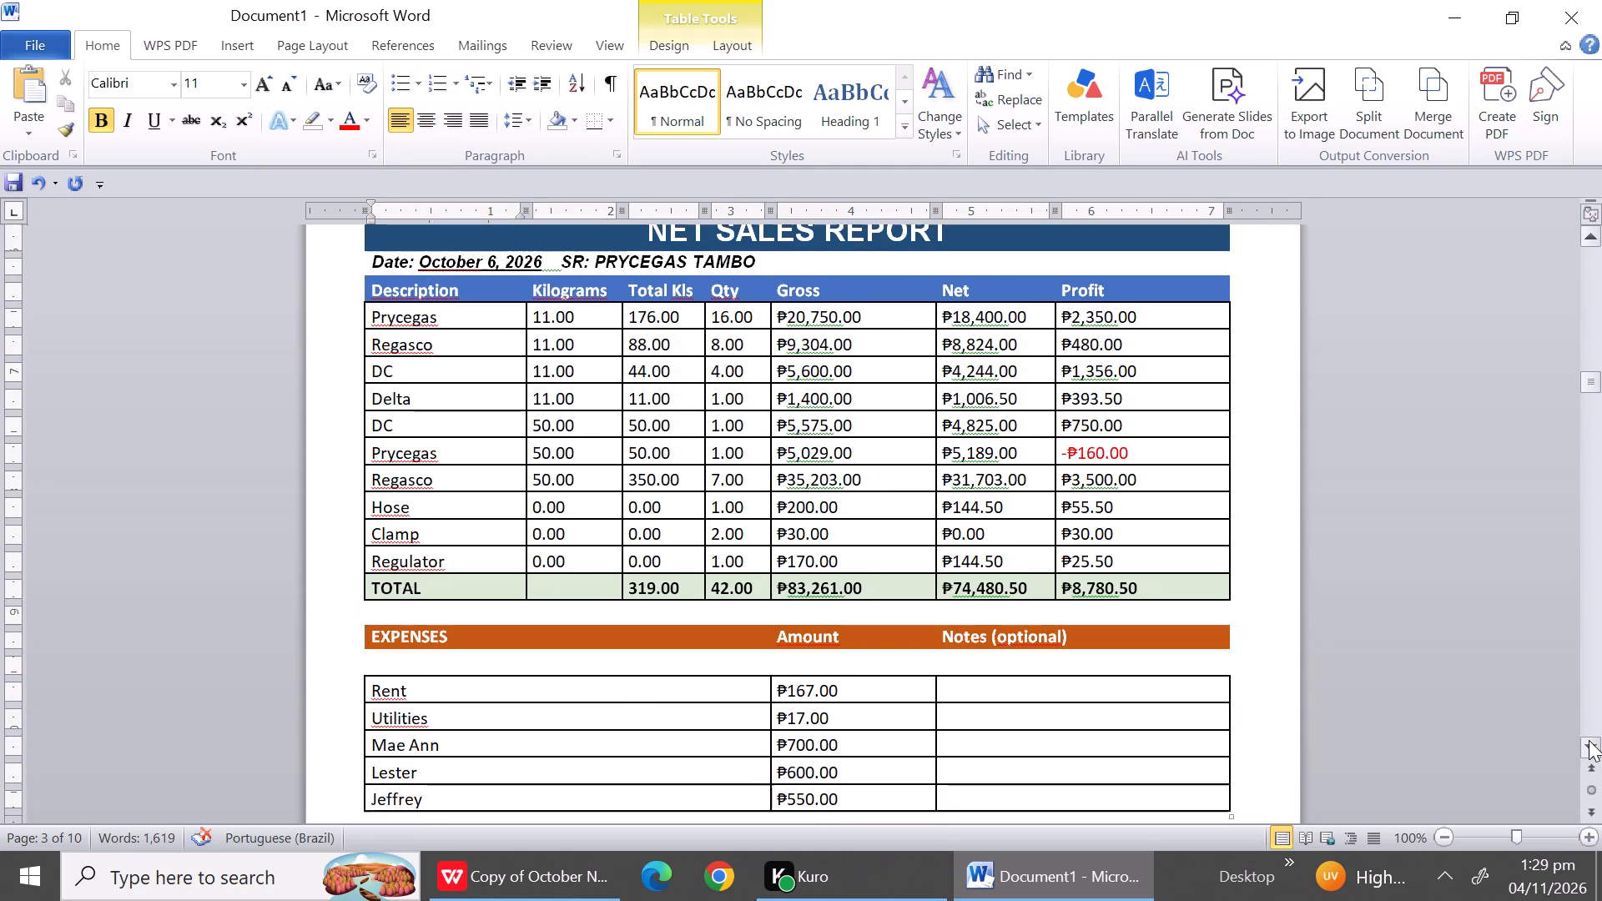
triple_click(1589, 740)
triple_click(1589, 740)
triple_click(1589, 740)
triple_click(1589, 740)
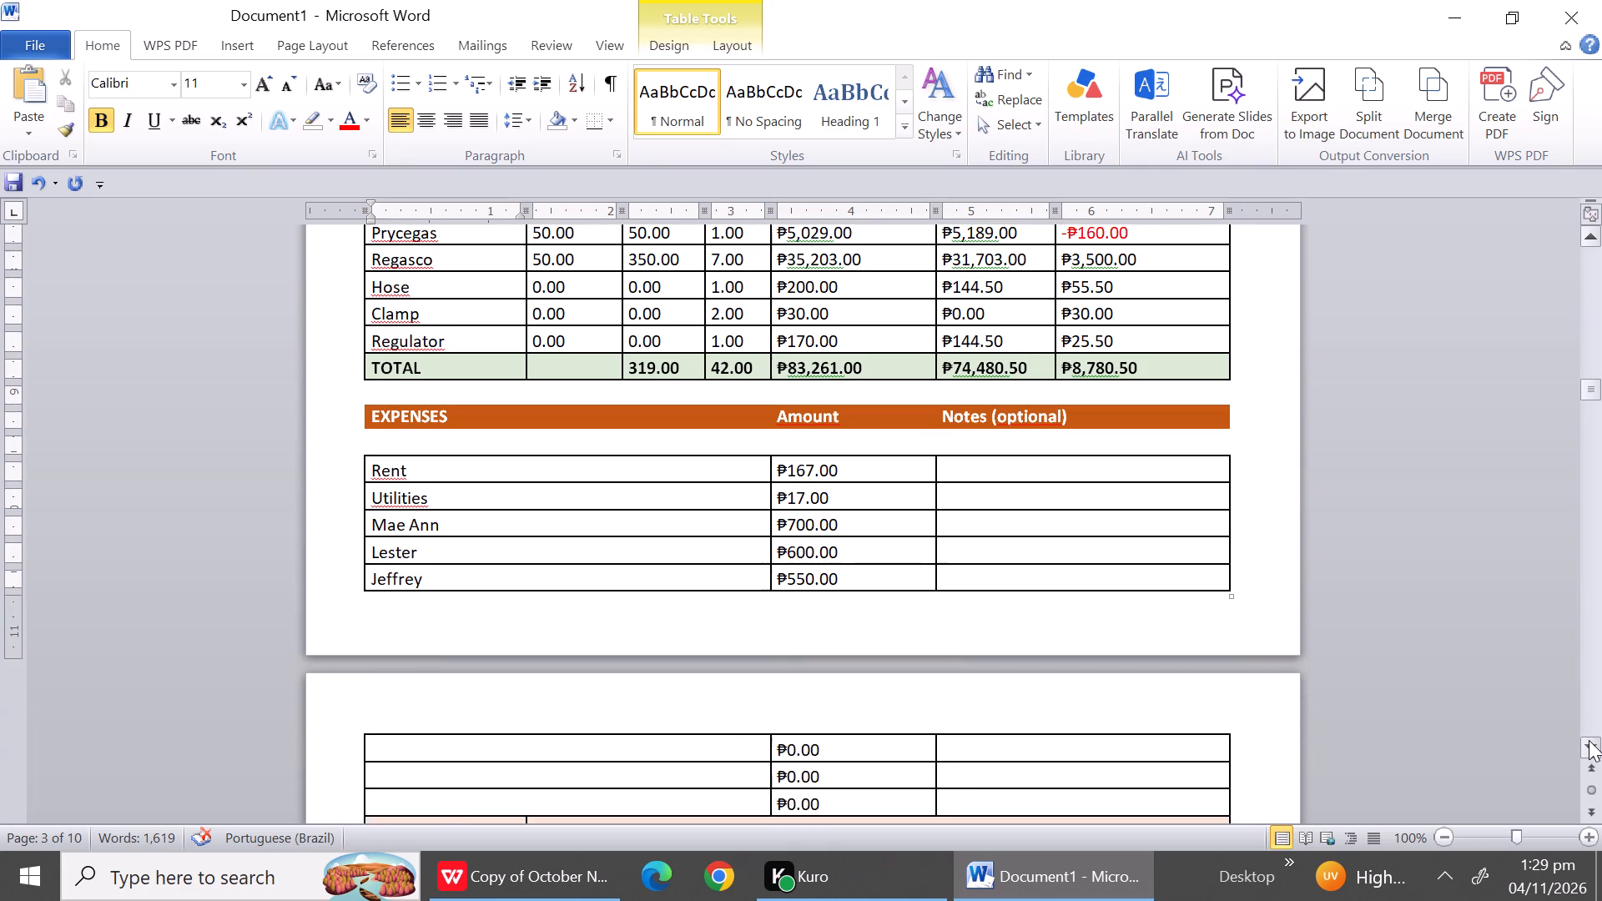
left_click(1589, 740)
left_click(1589, 740)
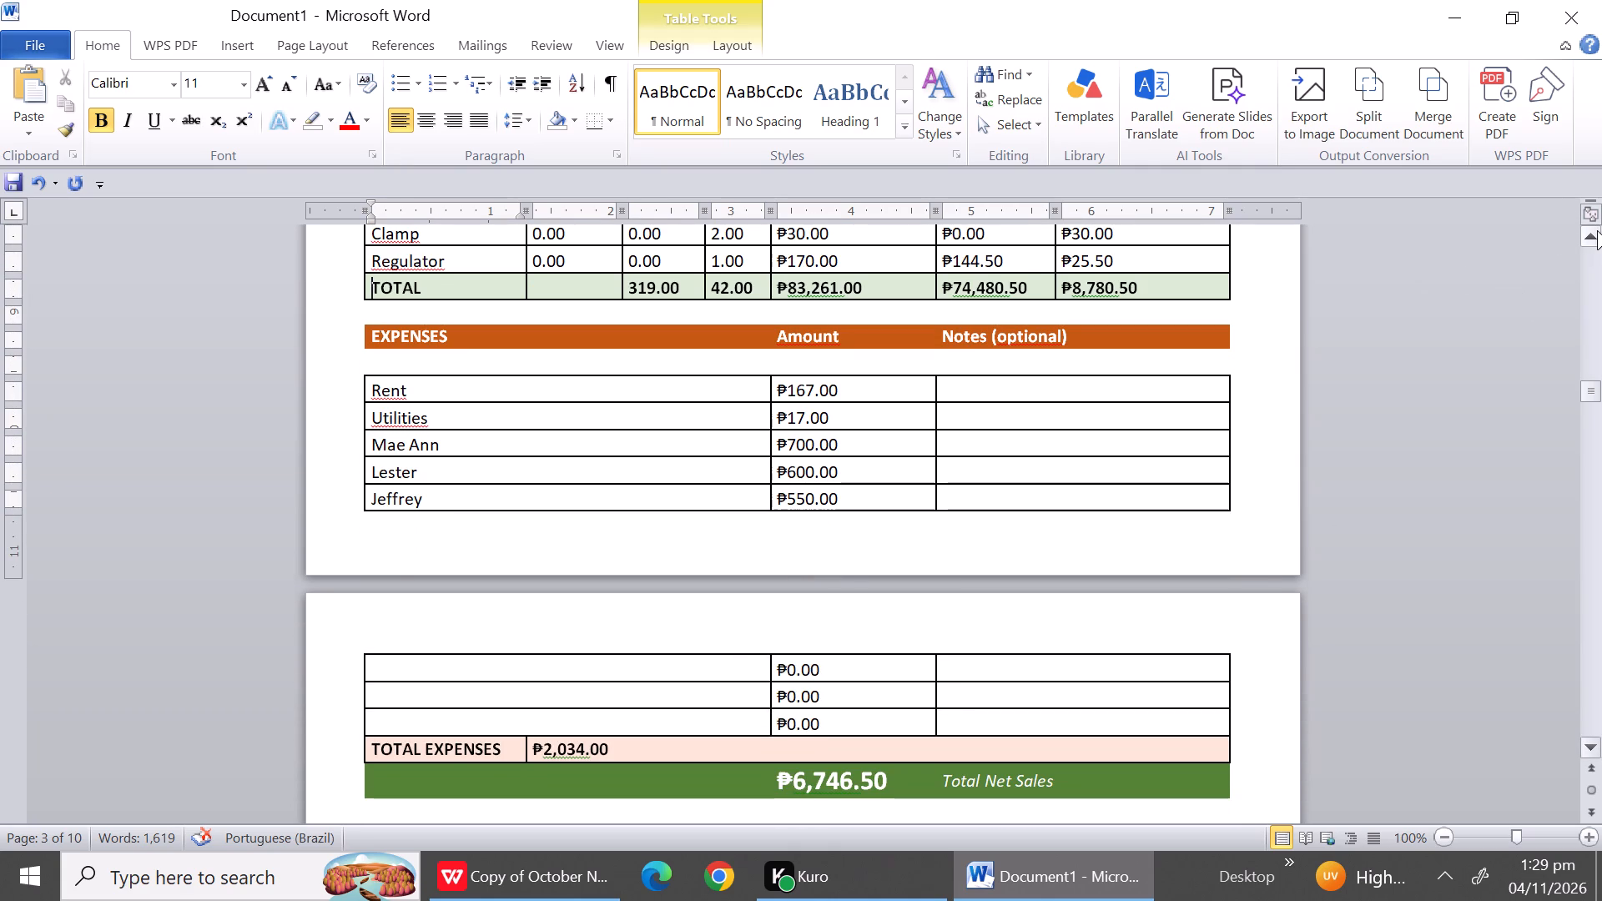
left_click(442, 365)
right_click(442, 365)
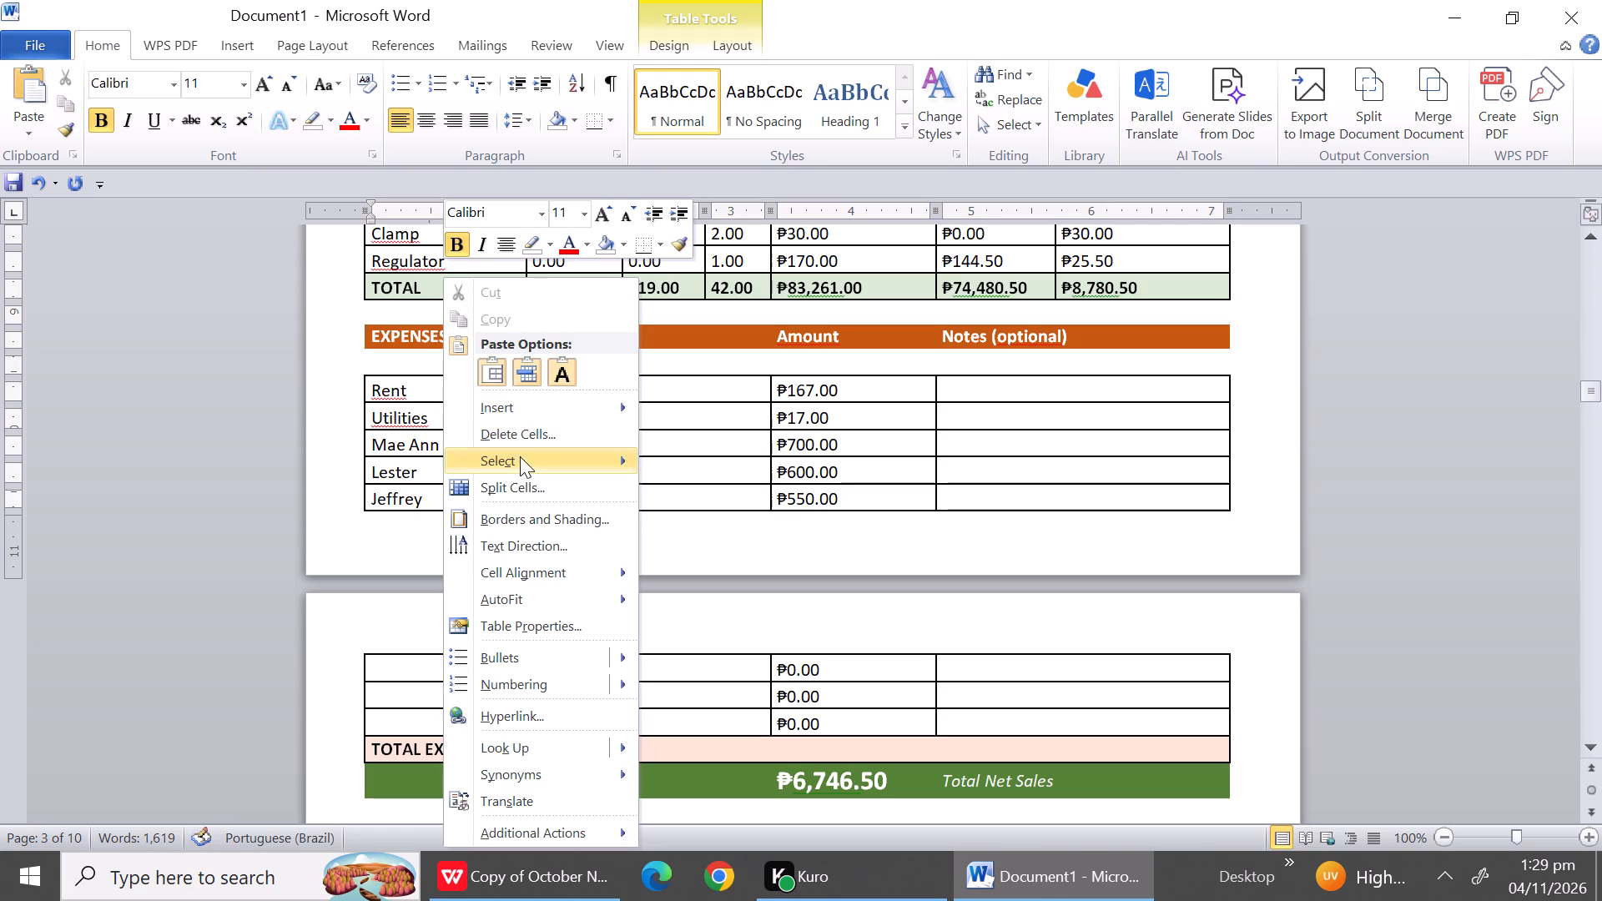
left_click(511, 439)
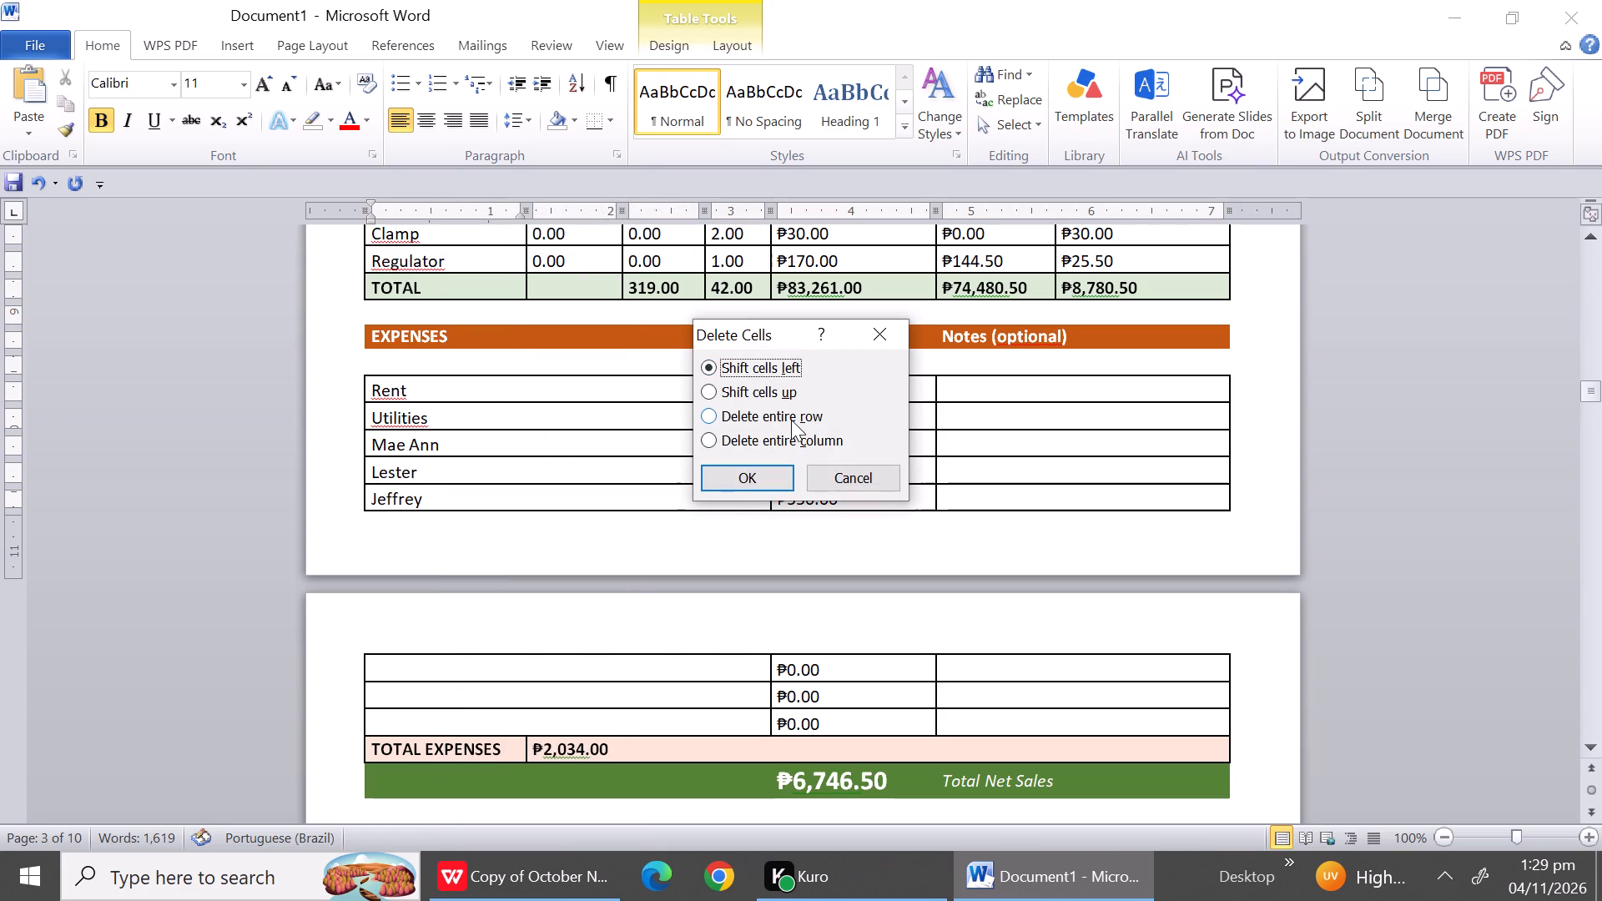
left_click(791, 420)
left_click(779, 466)
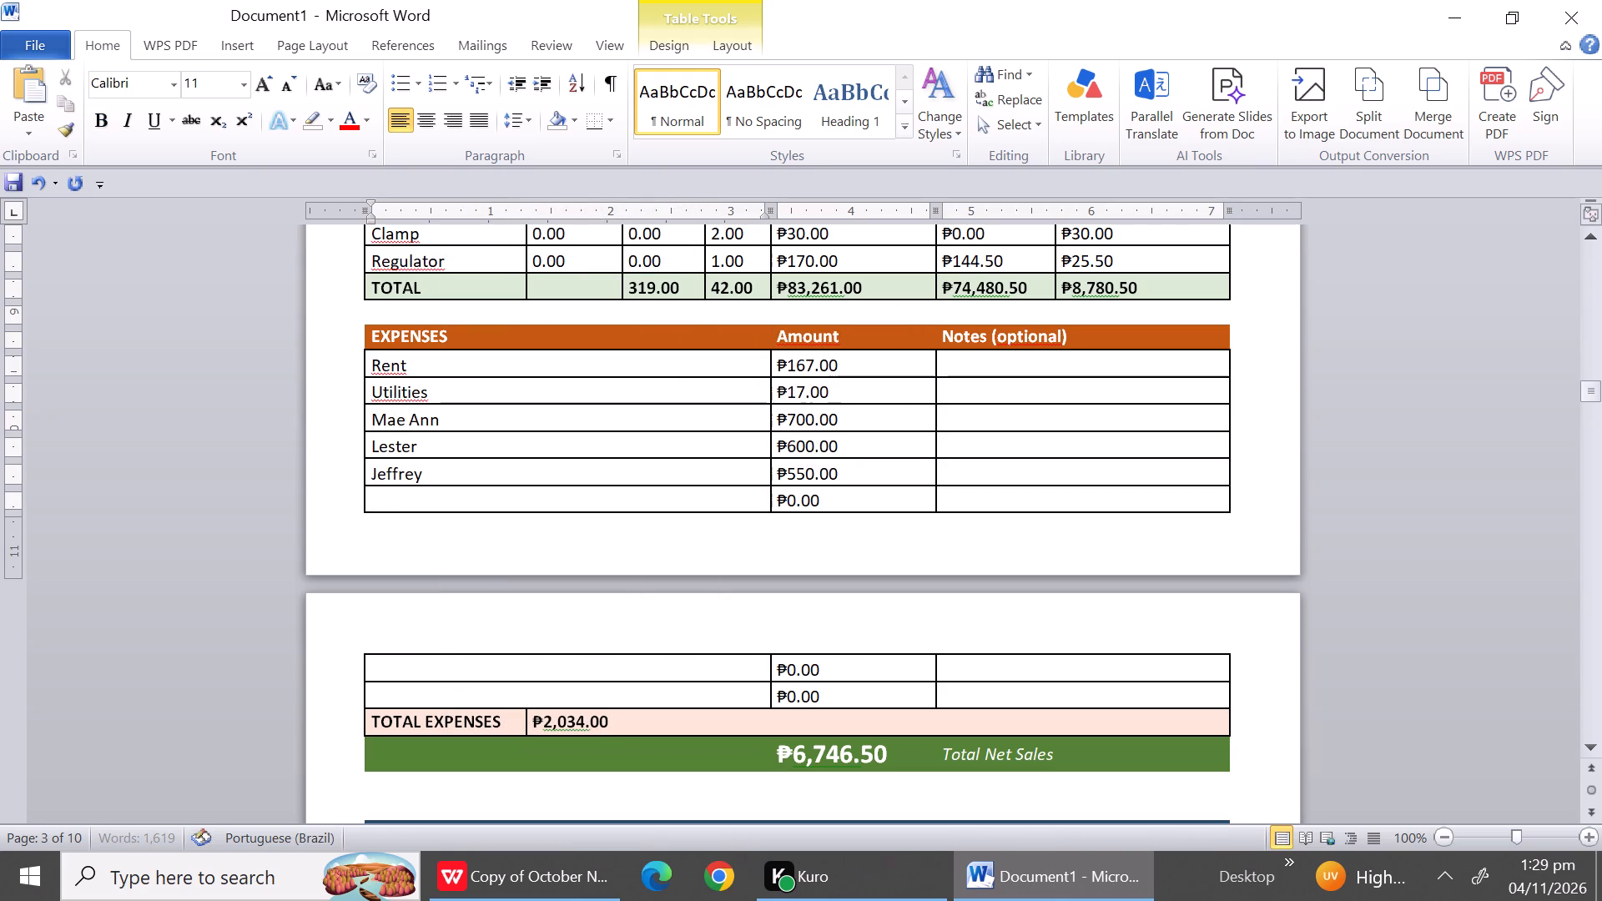
Delete one entire blank row between the October 5 report's Total Net Sales row and the October 6 report title.
triple_click(1597, 235)
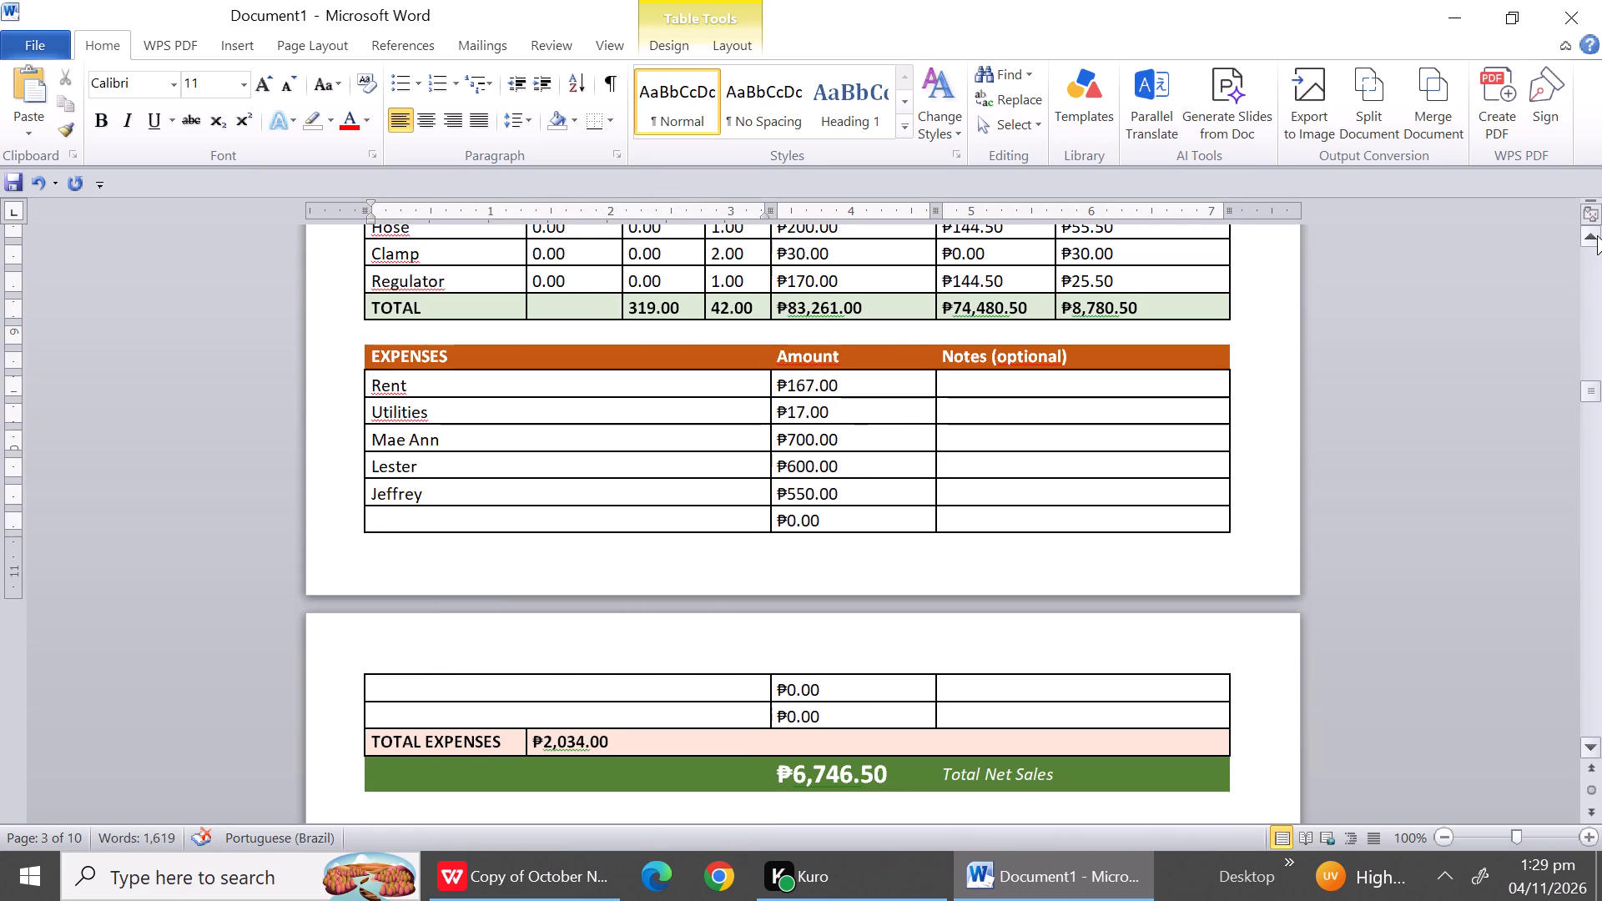
triple_click(1597, 235)
triple_click(1597, 235)
triple_click(1597, 235)
triple_click(1597, 235)
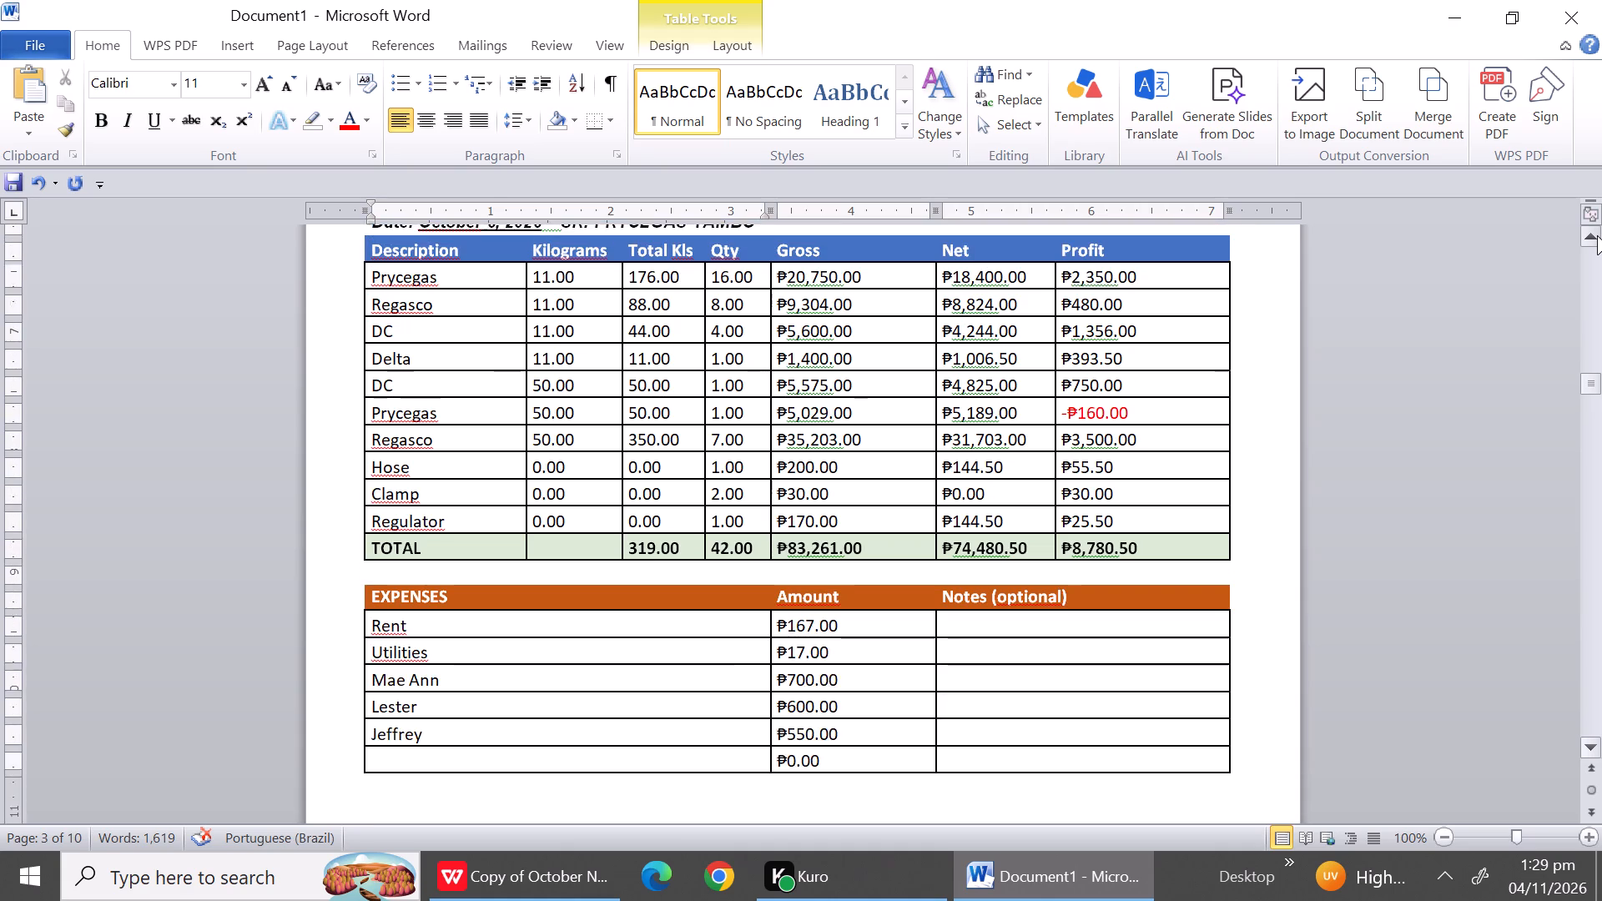
triple_click(1597, 235)
triple_click(1597, 235)
triple_click(1597, 235)
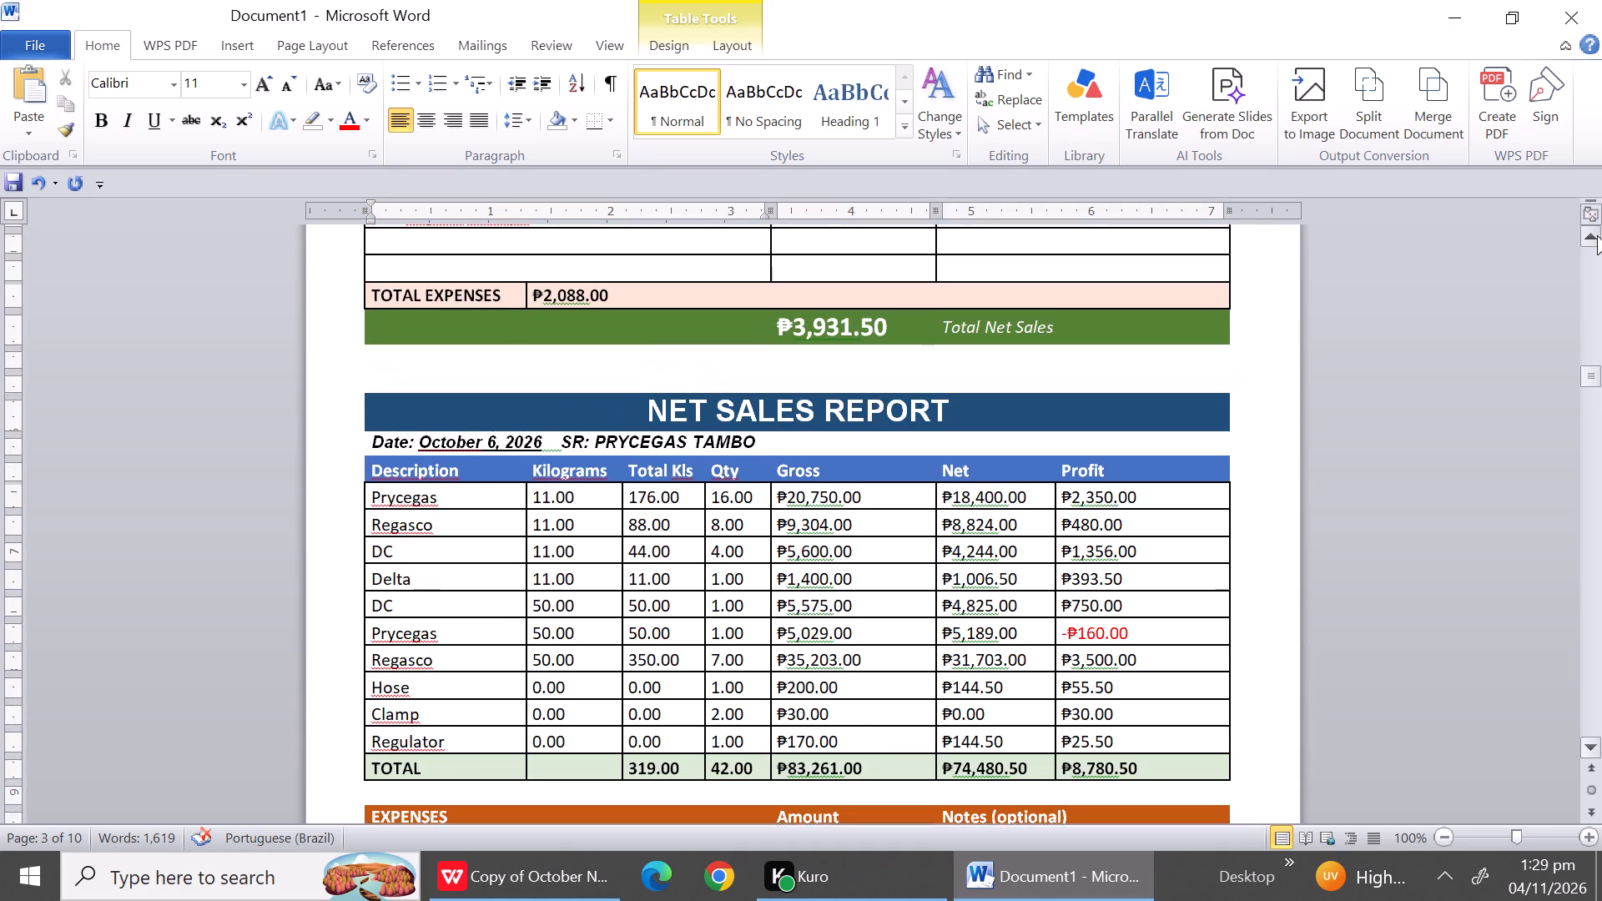
triple_click(1597, 235)
left_click_drag(1597, 235, 709, 444)
left_click(709, 444)
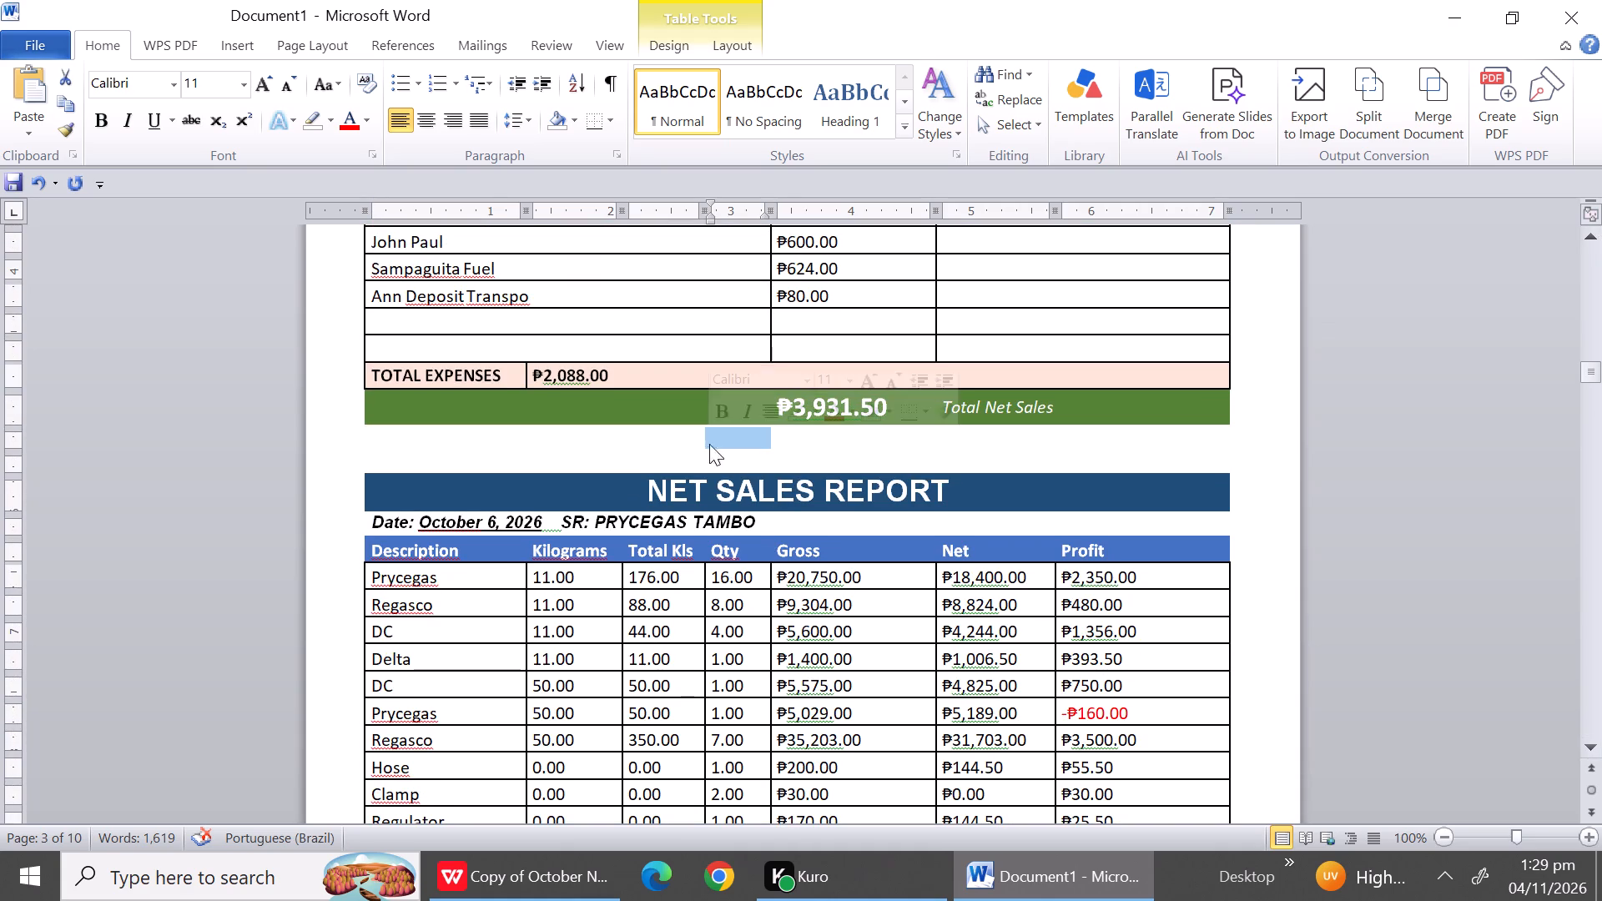
left_click(653, 458)
right_click(653, 458)
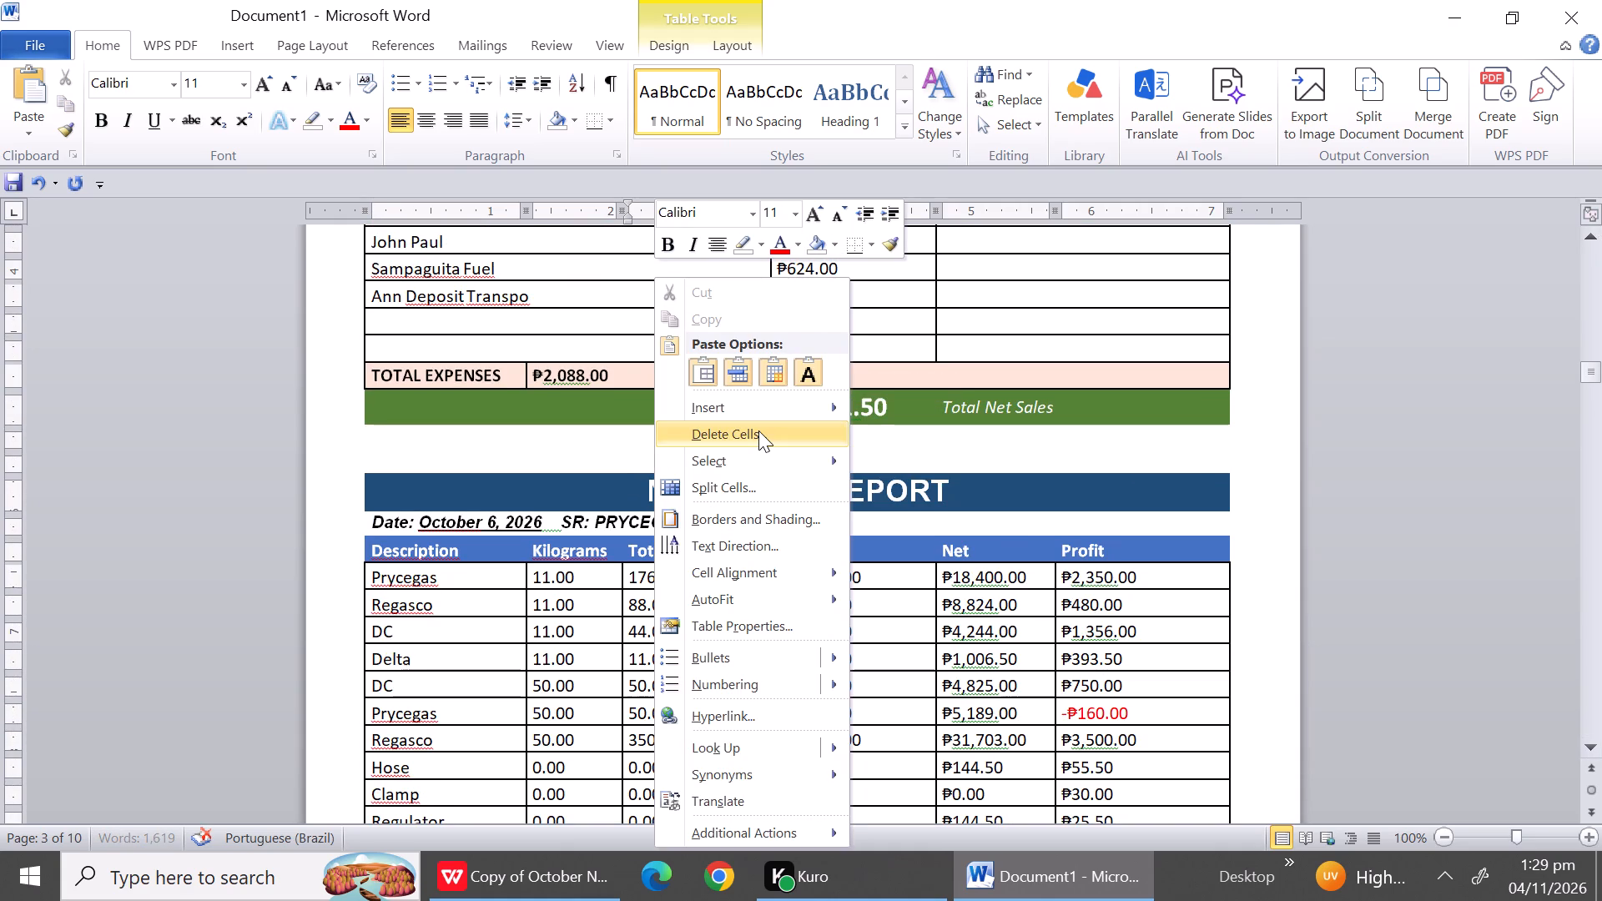
left_click(758, 430)
left_click(765, 411)
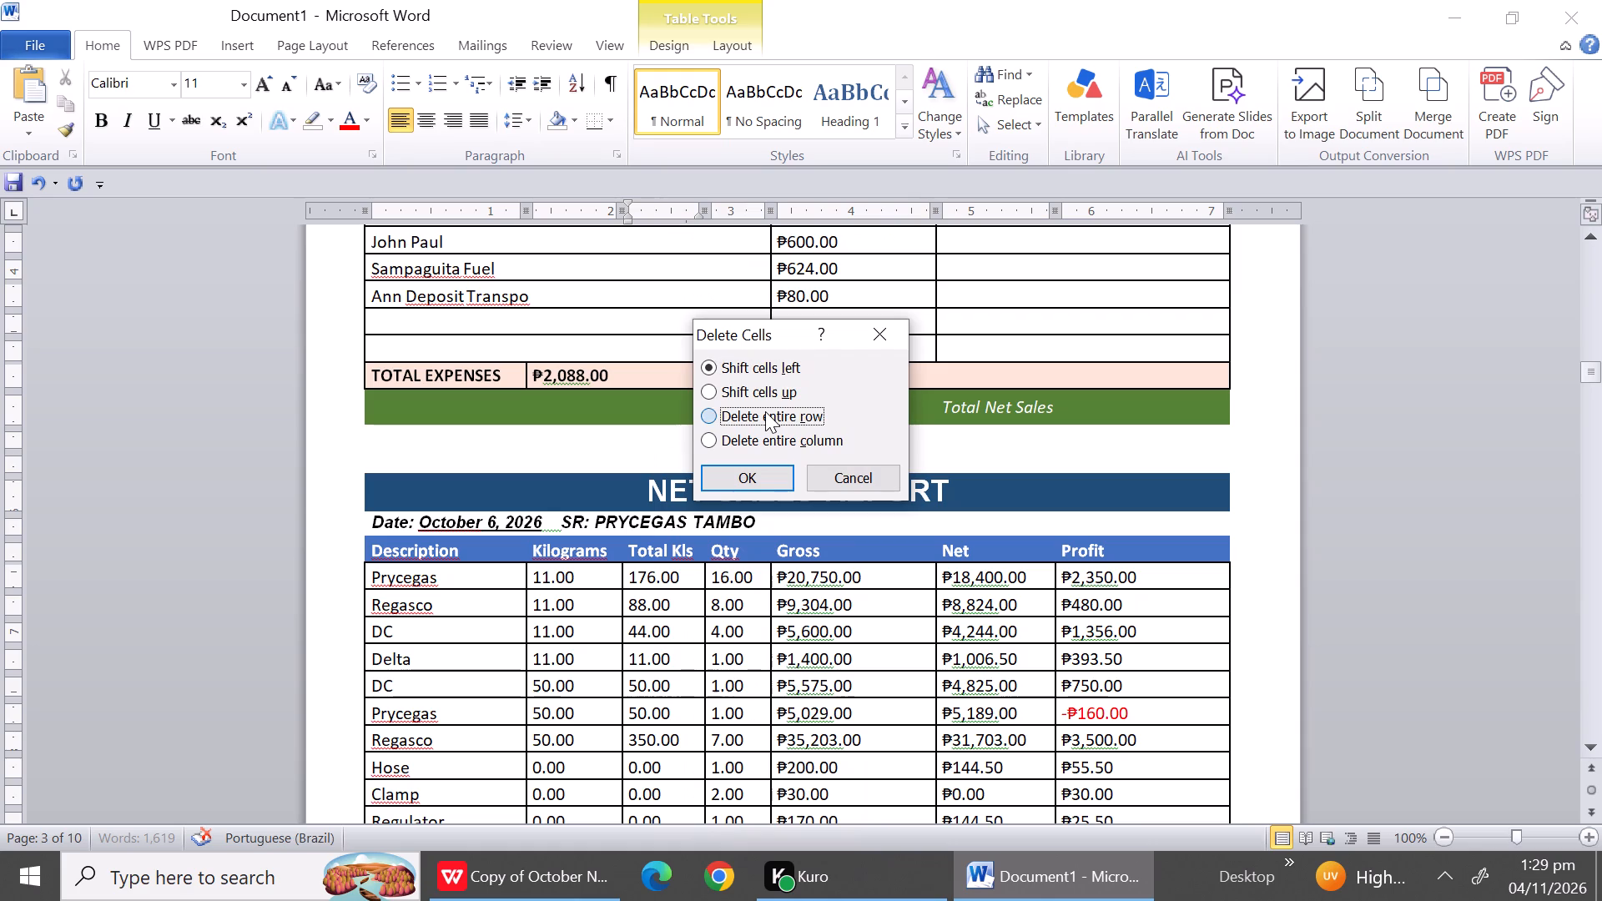
left_click(765, 470)
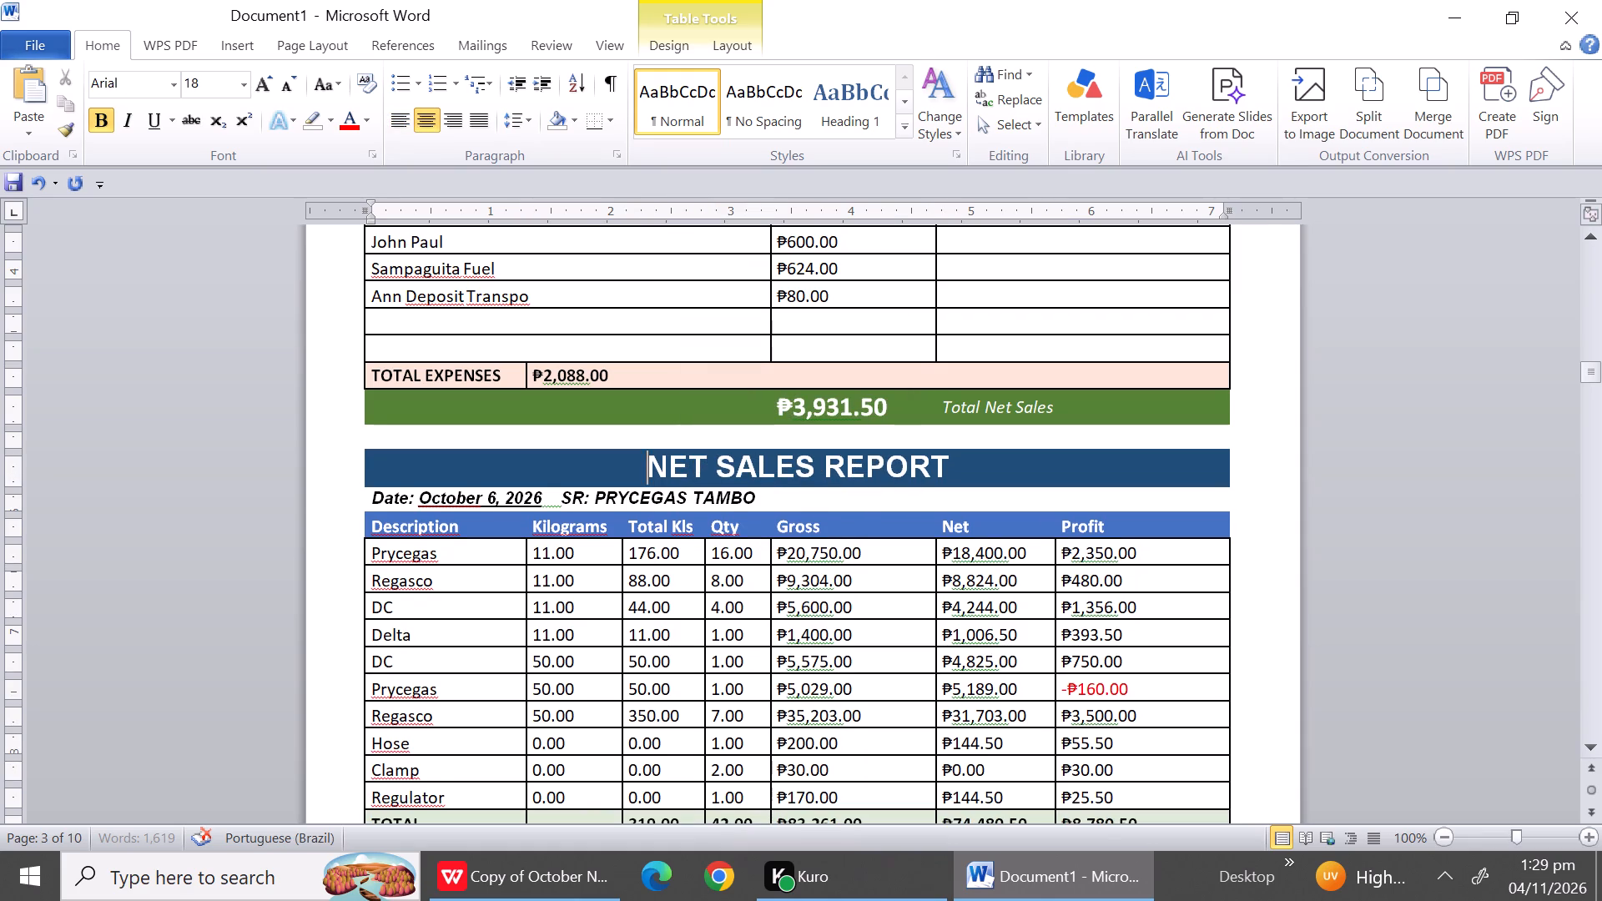
Delete the two empty expense rows above TOTAL EXPENSES in the October 5 report.
left_click_drag(421, 329, 443, 345)
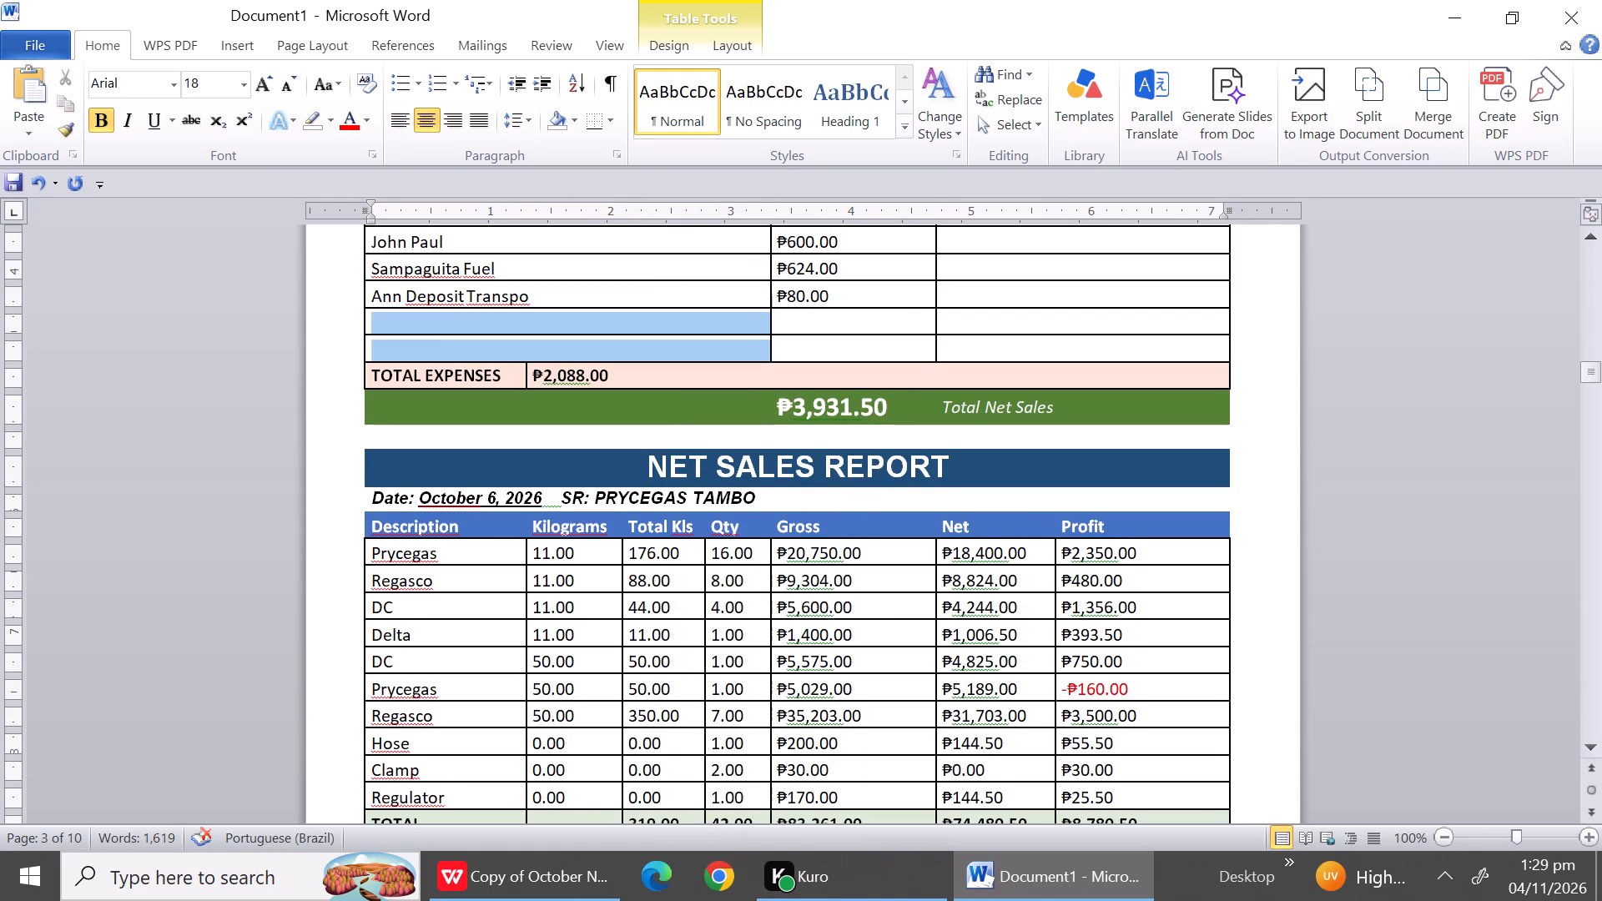
left_click_drag(443, 345, 441, 346)
right_click(441, 346)
left_click(535, 506)
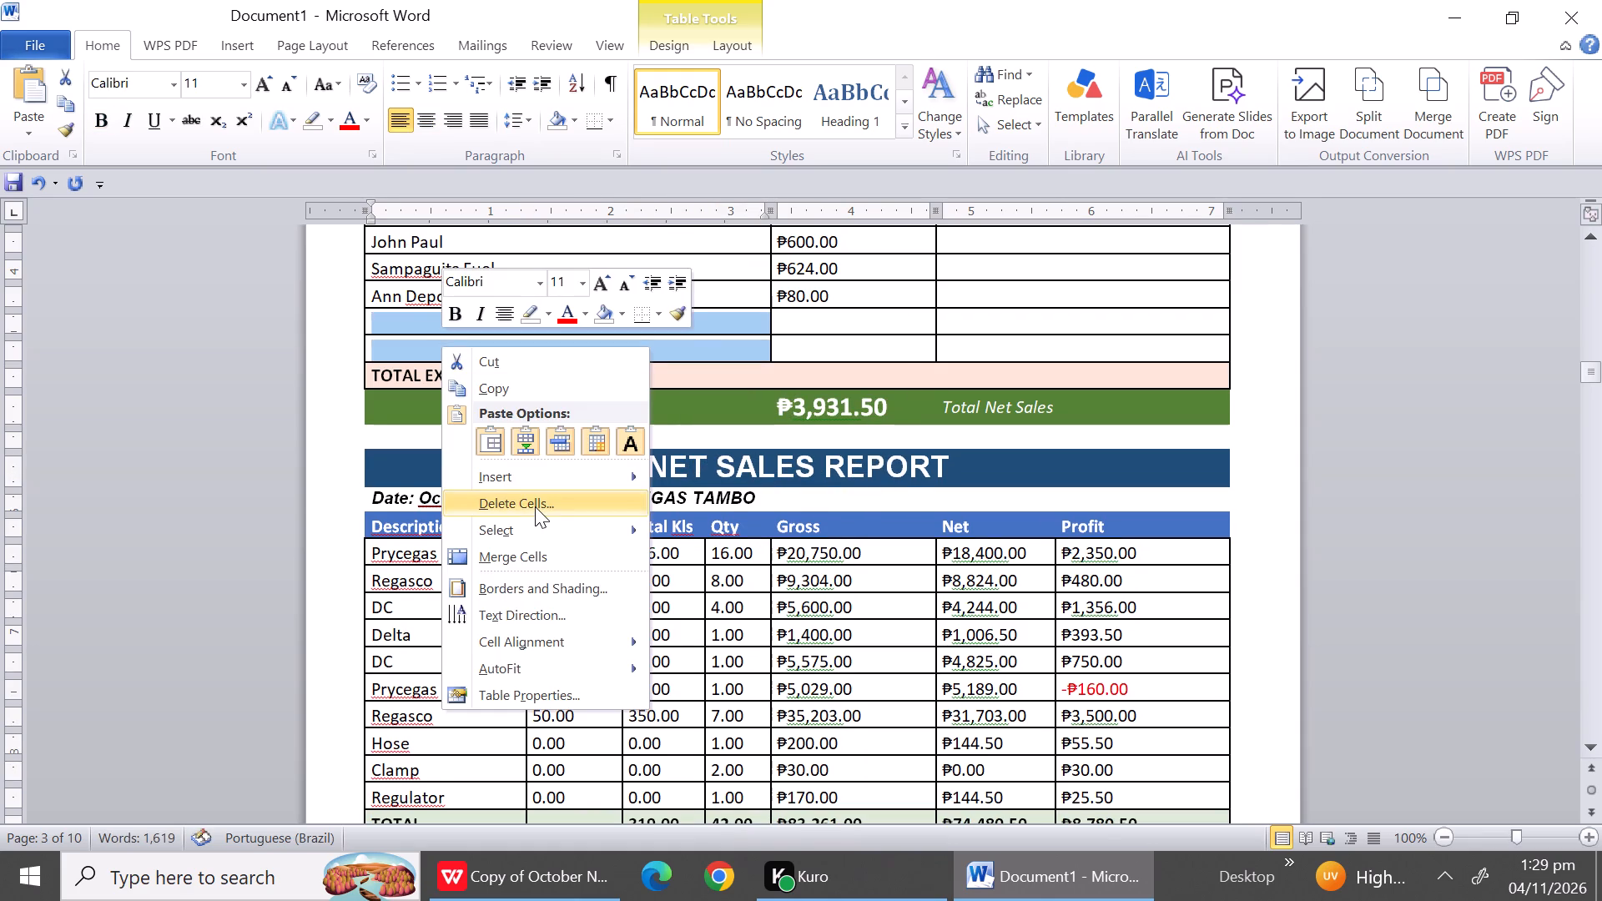
left_click(780, 407)
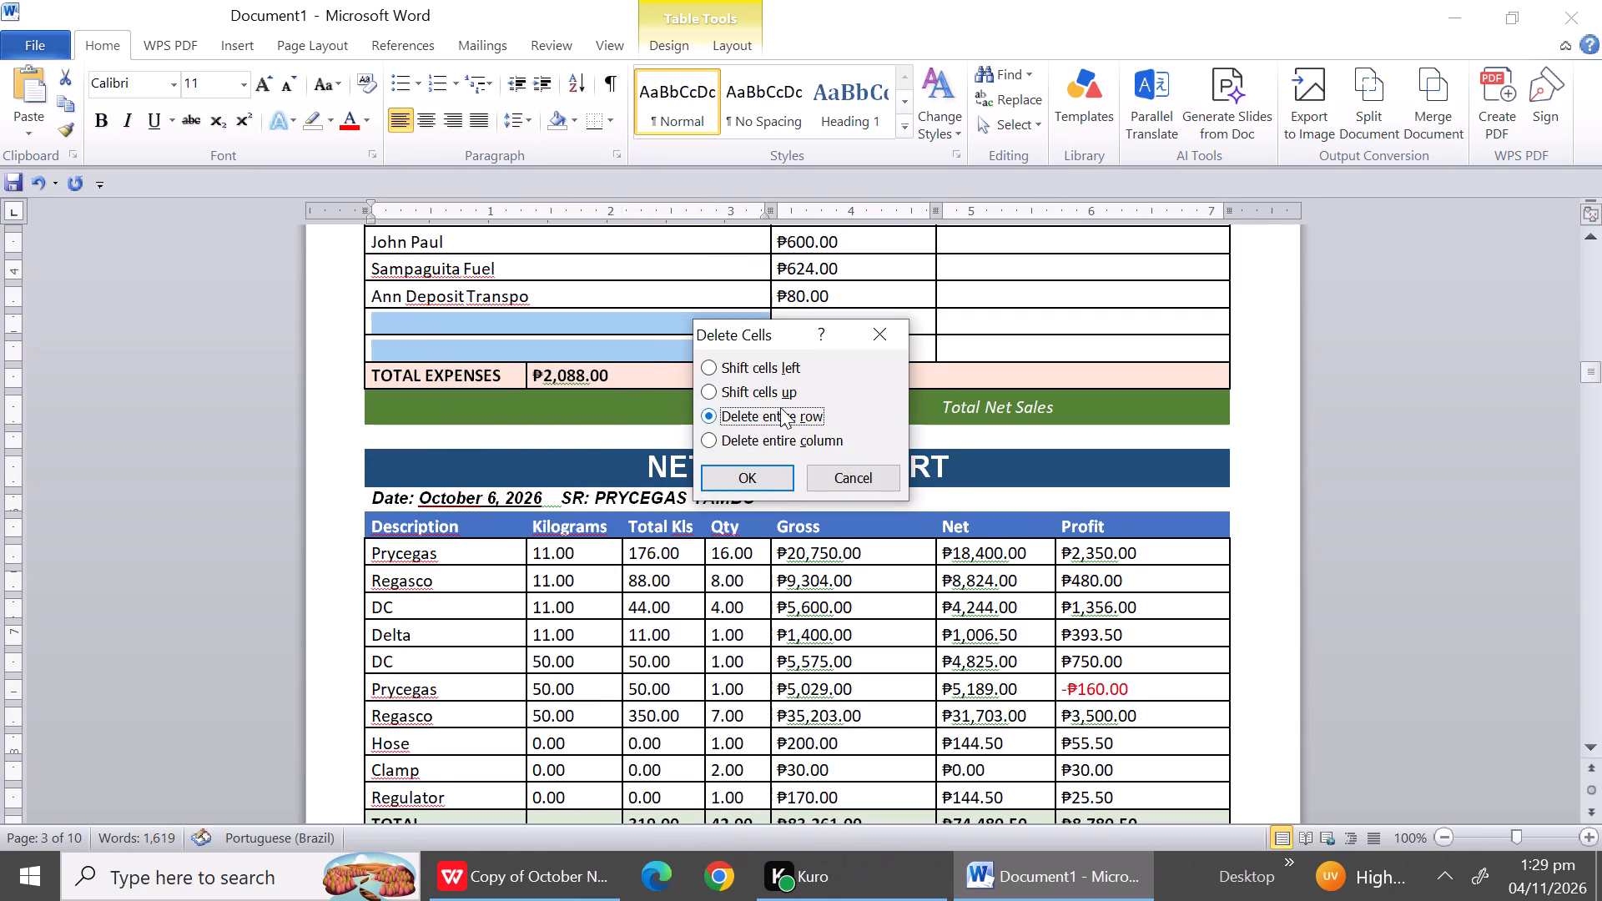
left_click(766, 476)
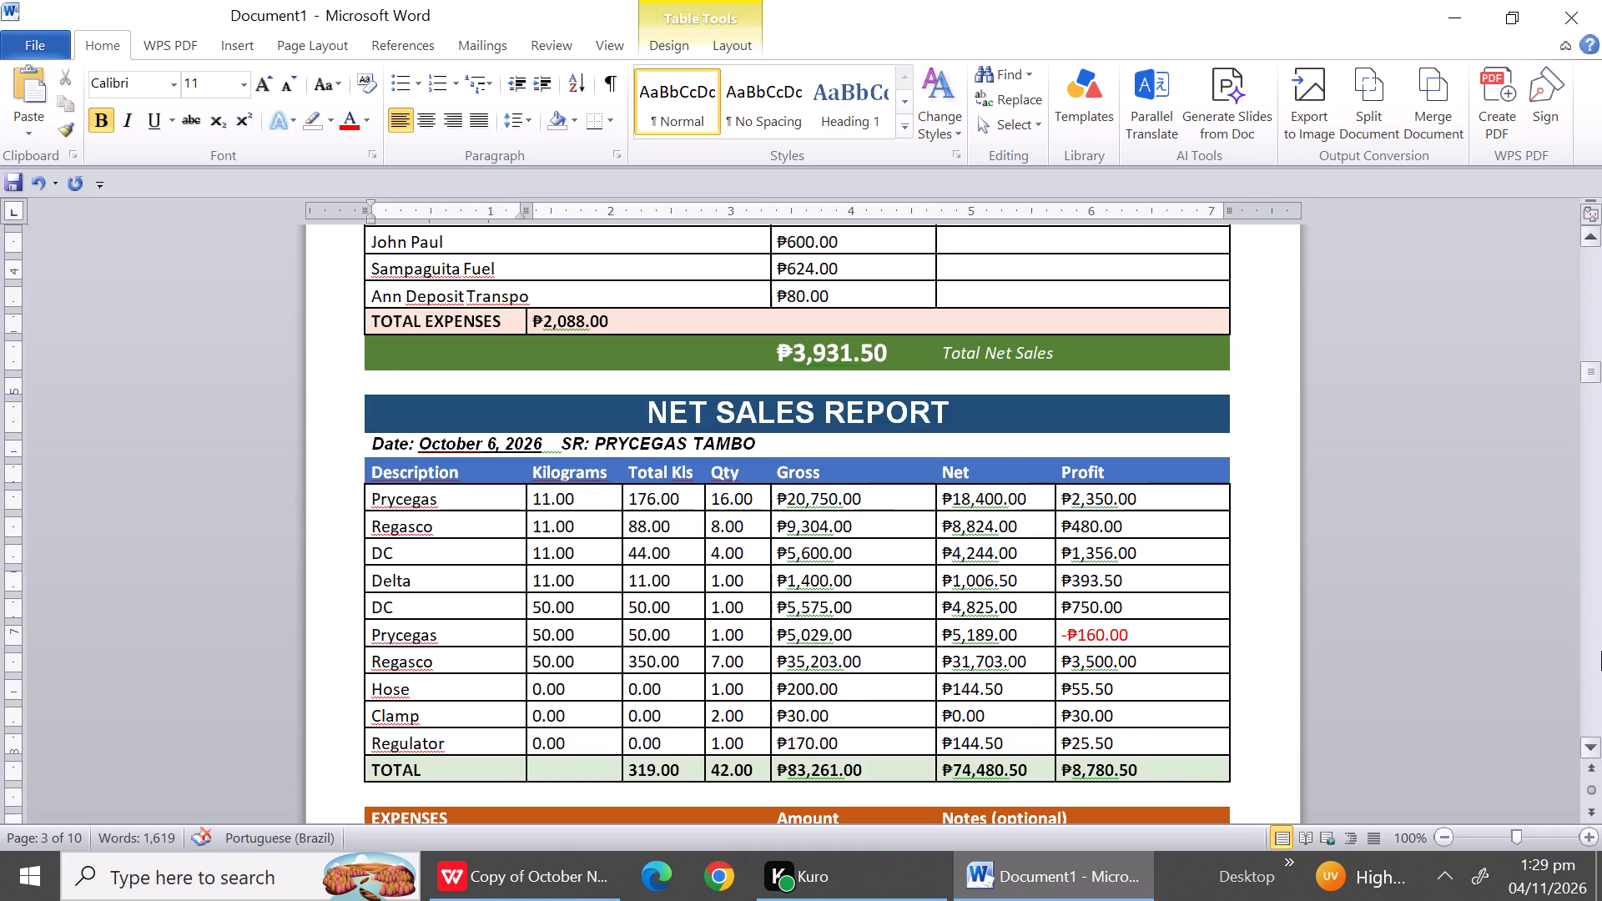
Delete the three unused expense rows below Jeffrey in the October 6 report.
left_click(1592, 708)
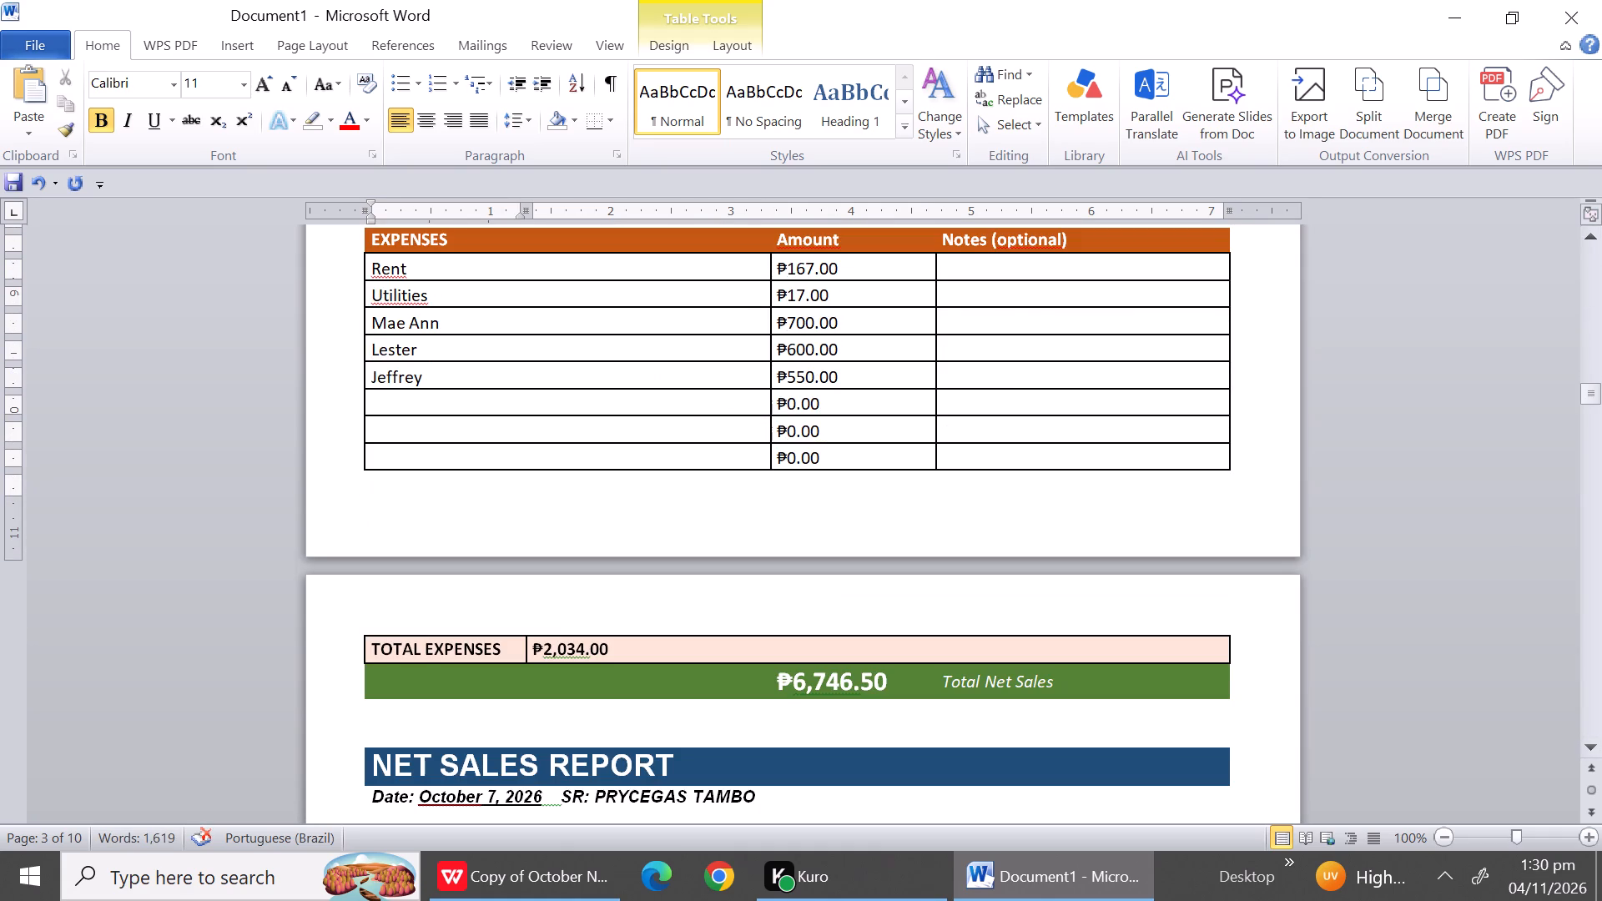
left_click_drag(540, 405, 527, 468)
right_click(527, 468)
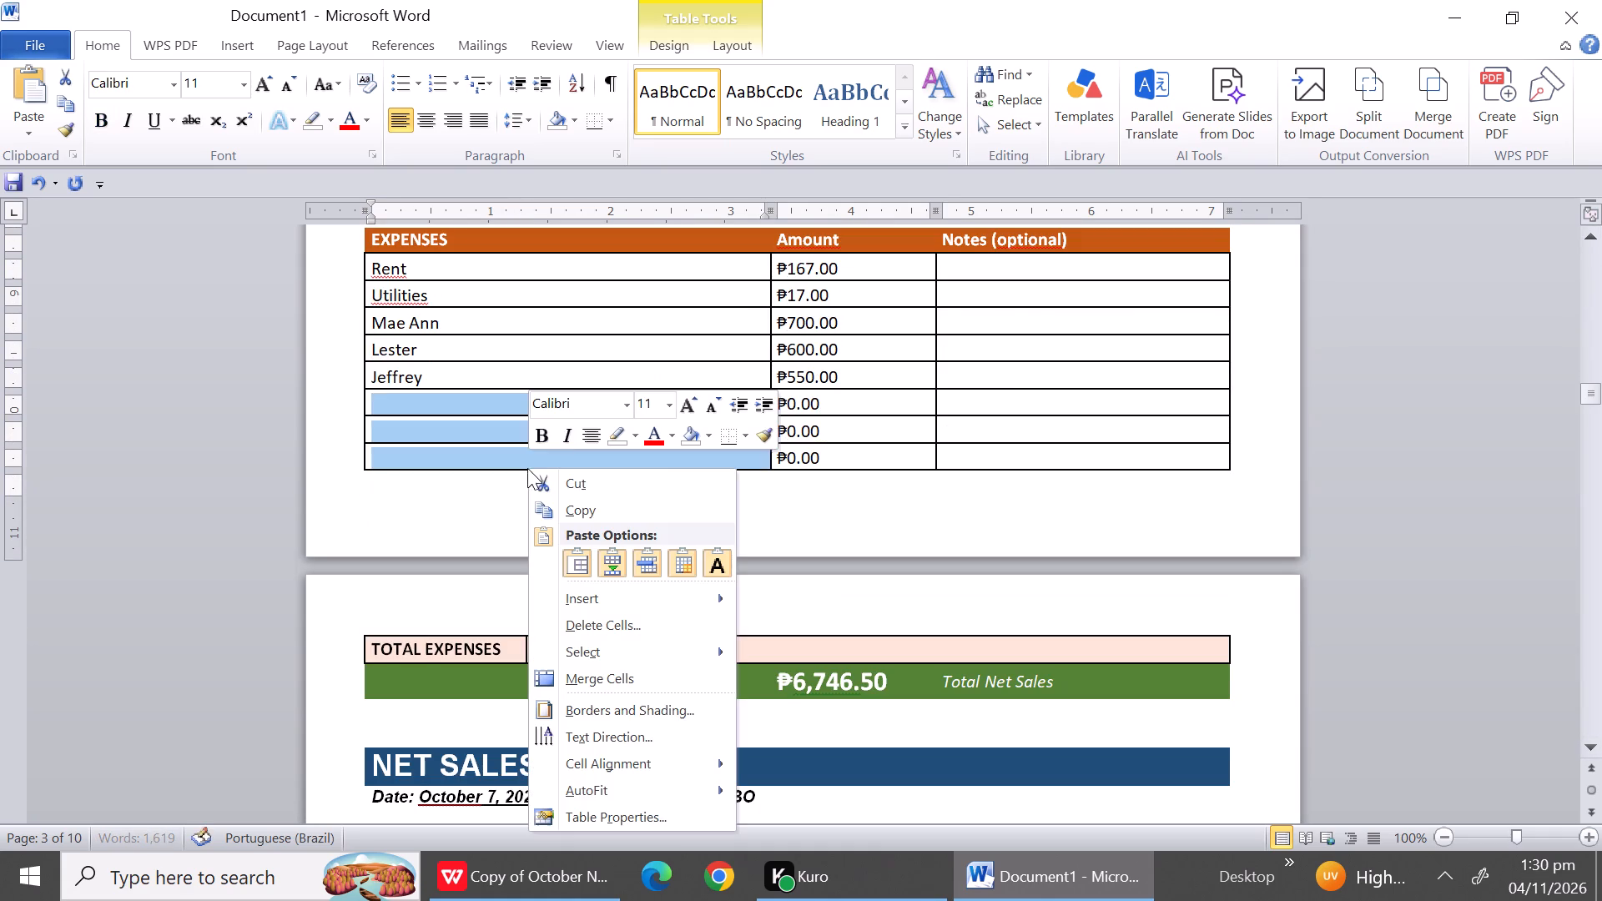
left_click(653, 630)
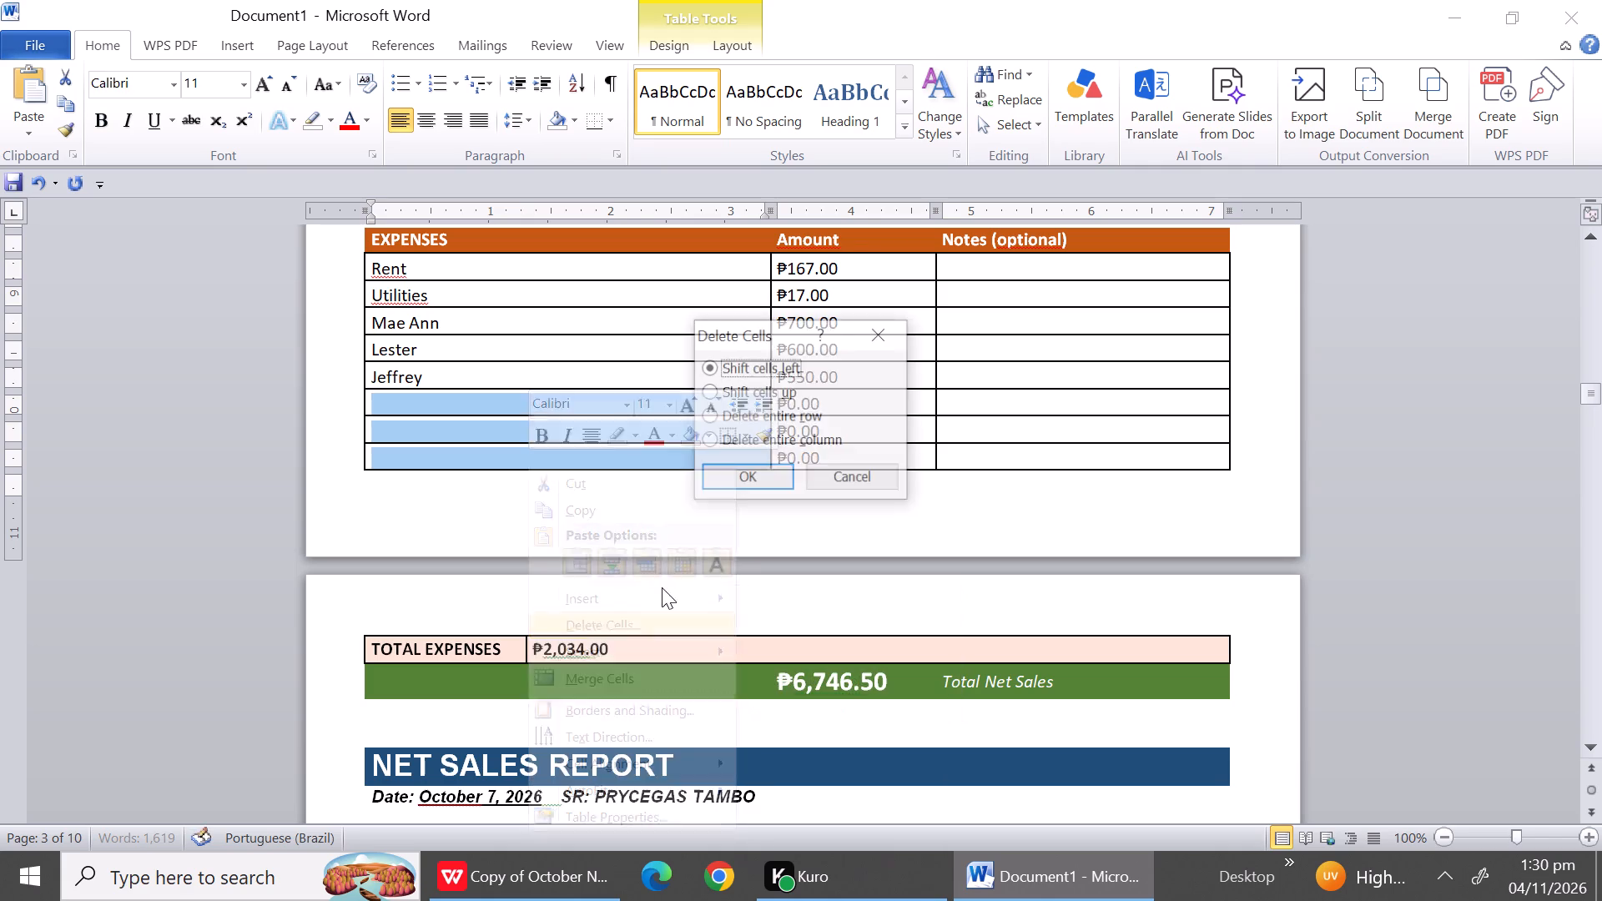
left_click(807, 415)
left_click(772, 479)
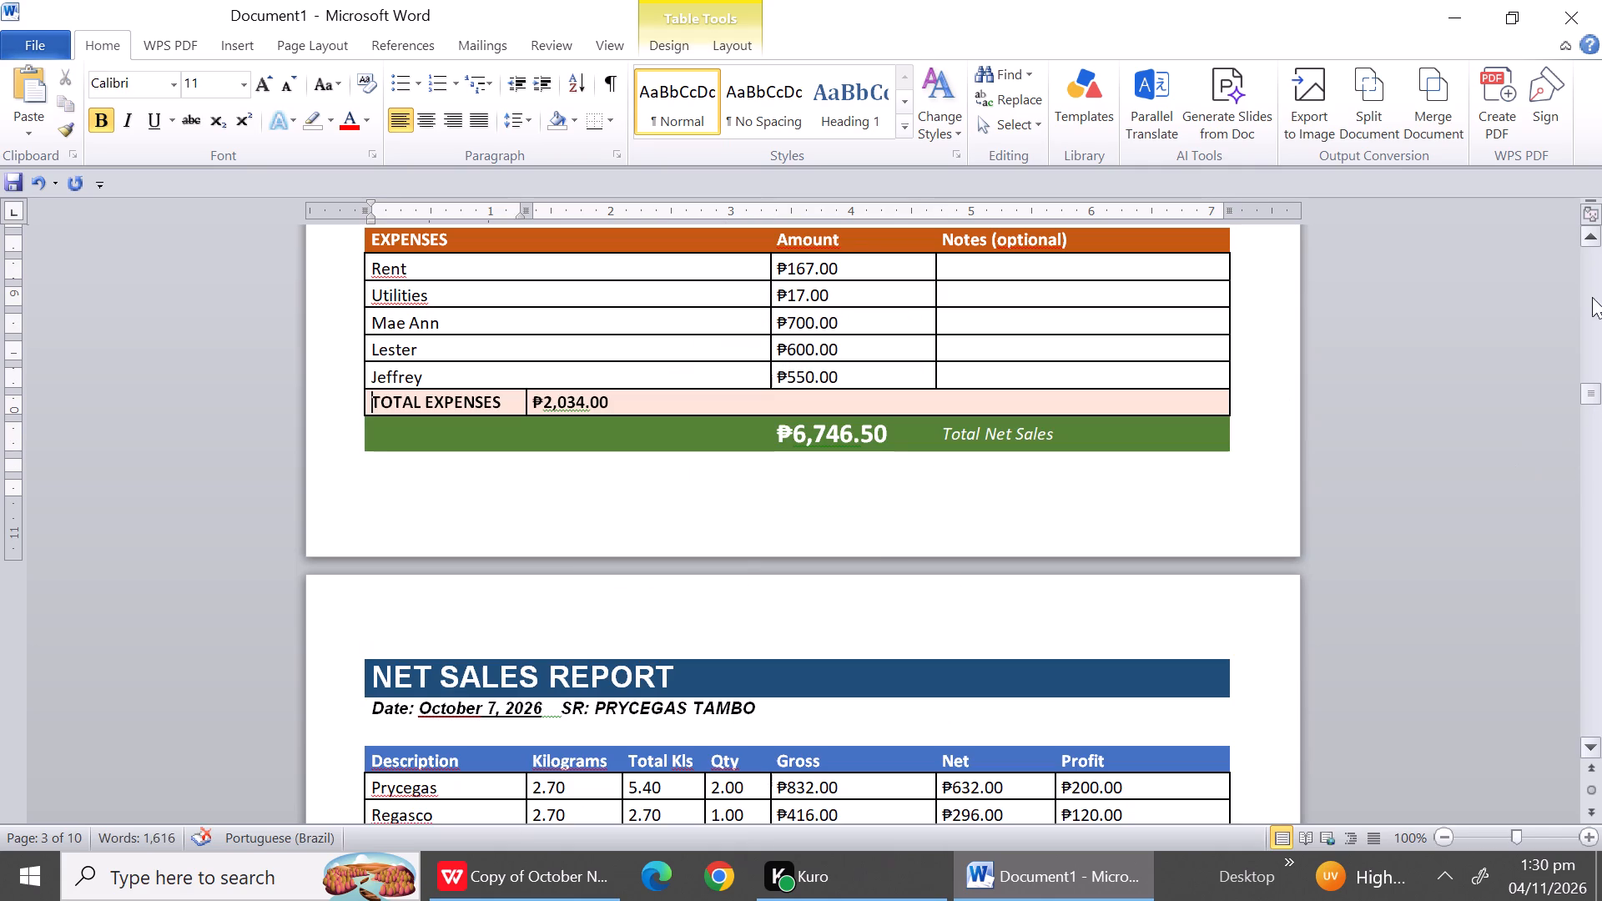
Review the October 6 and October 5 reports from the expenses back up to the October 5 title.
triple_click(1594, 240)
triple_click(1594, 240)
triple_click(1594, 240)
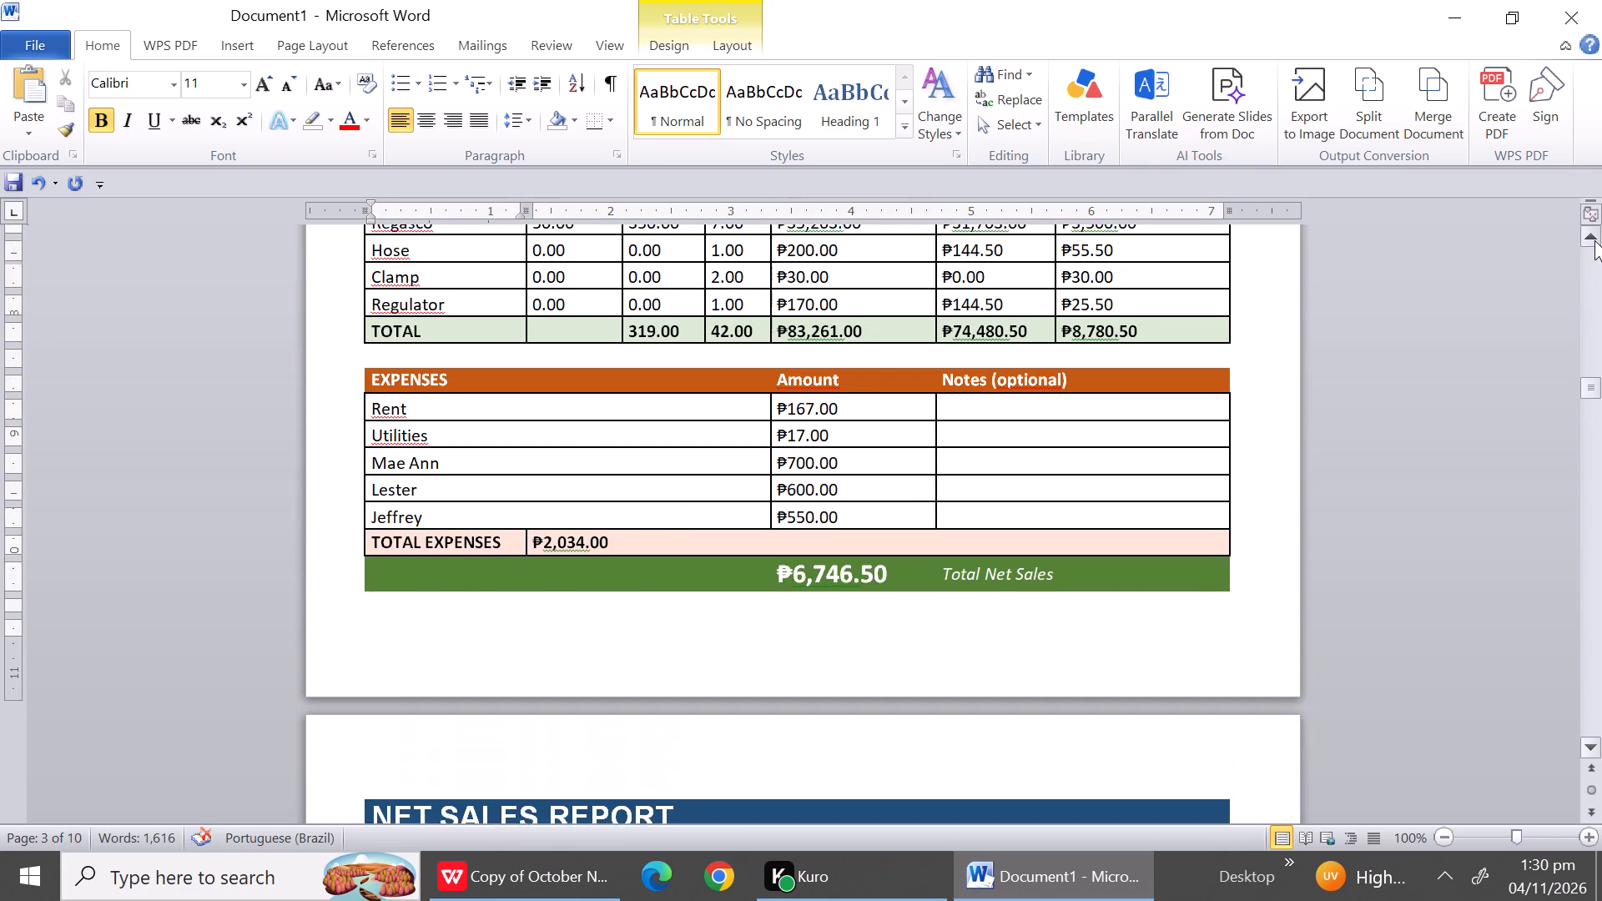
triple_click(1594, 240)
triple_click(1594, 240)
triple_click(1594, 240)
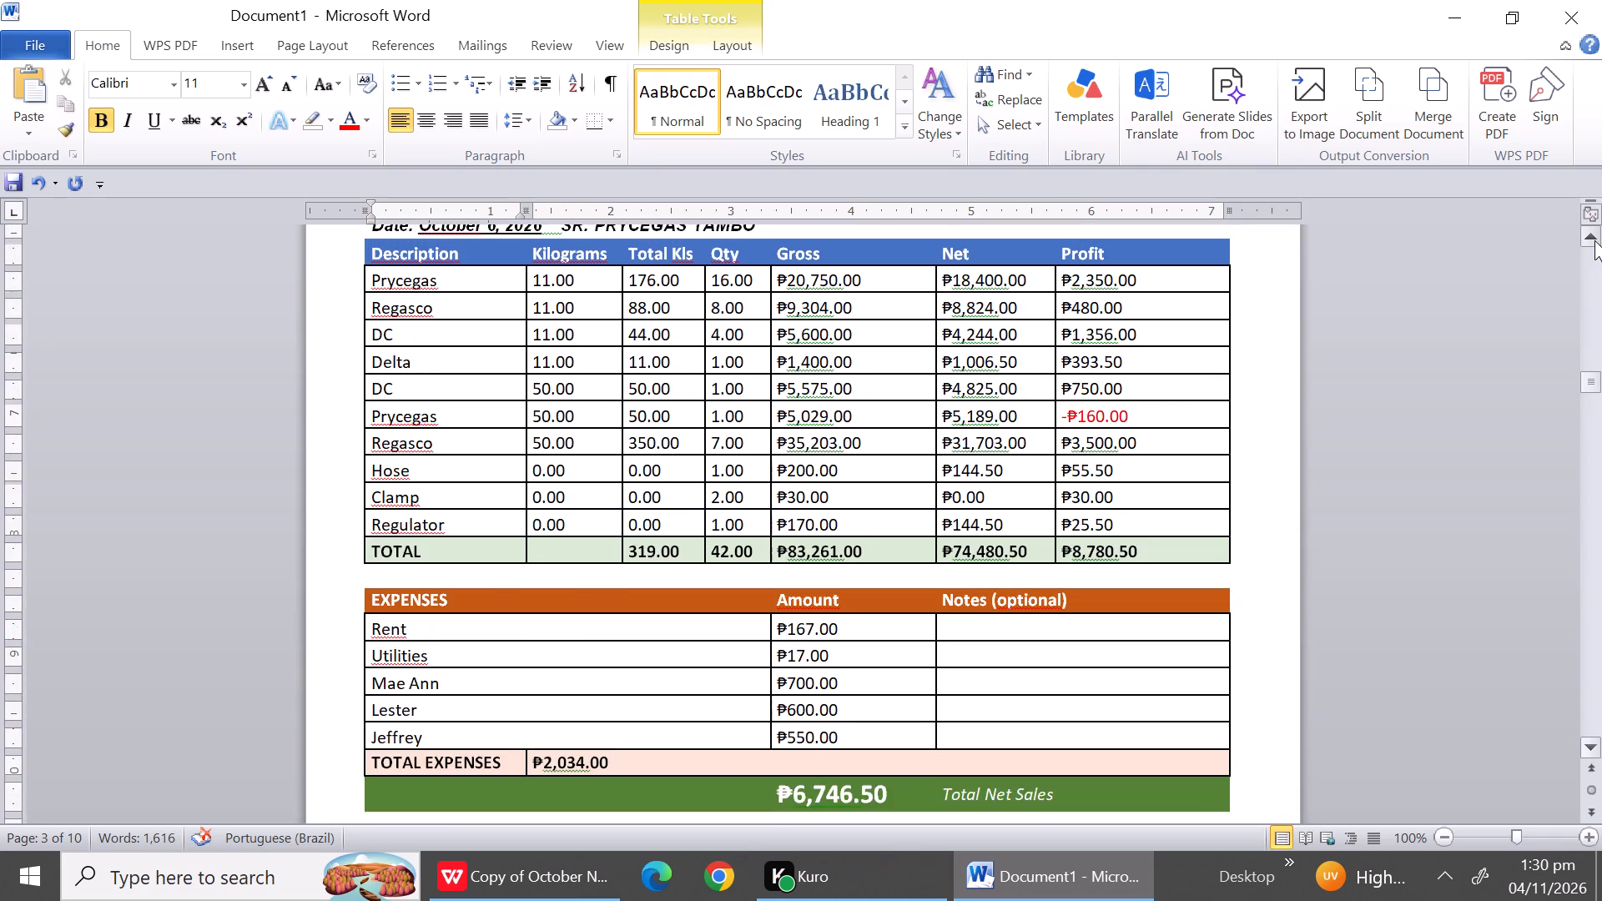
triple_click(1594, 240)
triple_click(1594, 240)
triple_click(1594, 240)
triple_click(1594, 240)
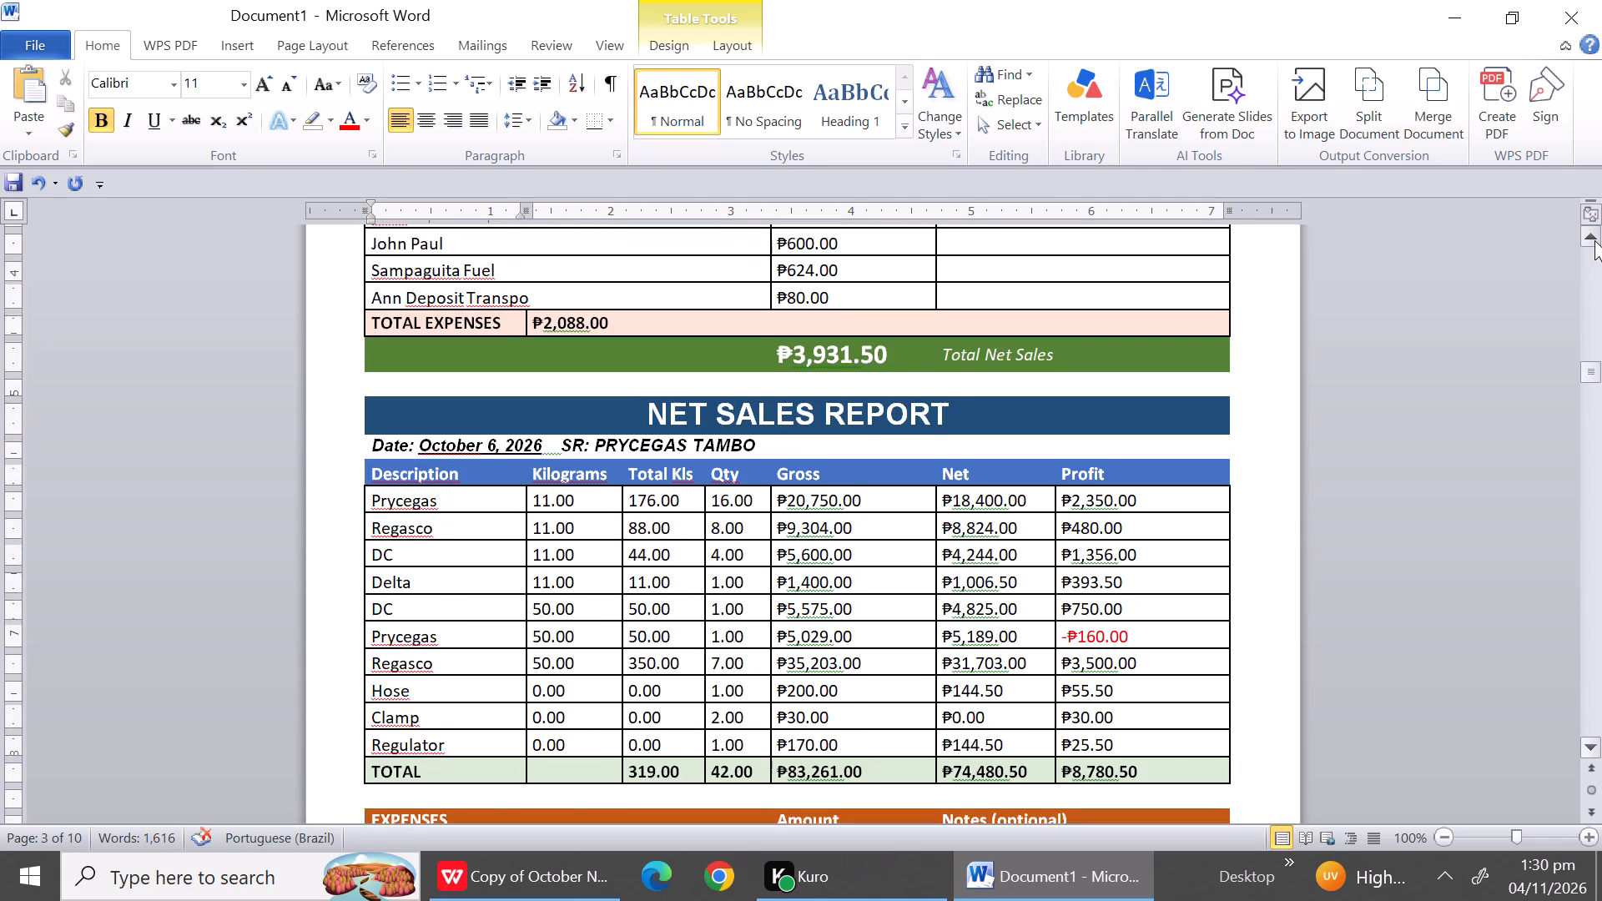
triple_click(1594, 240)
triple_click(1594, 240)
triple_click(1594, 240)
triple_click(1594, 240)
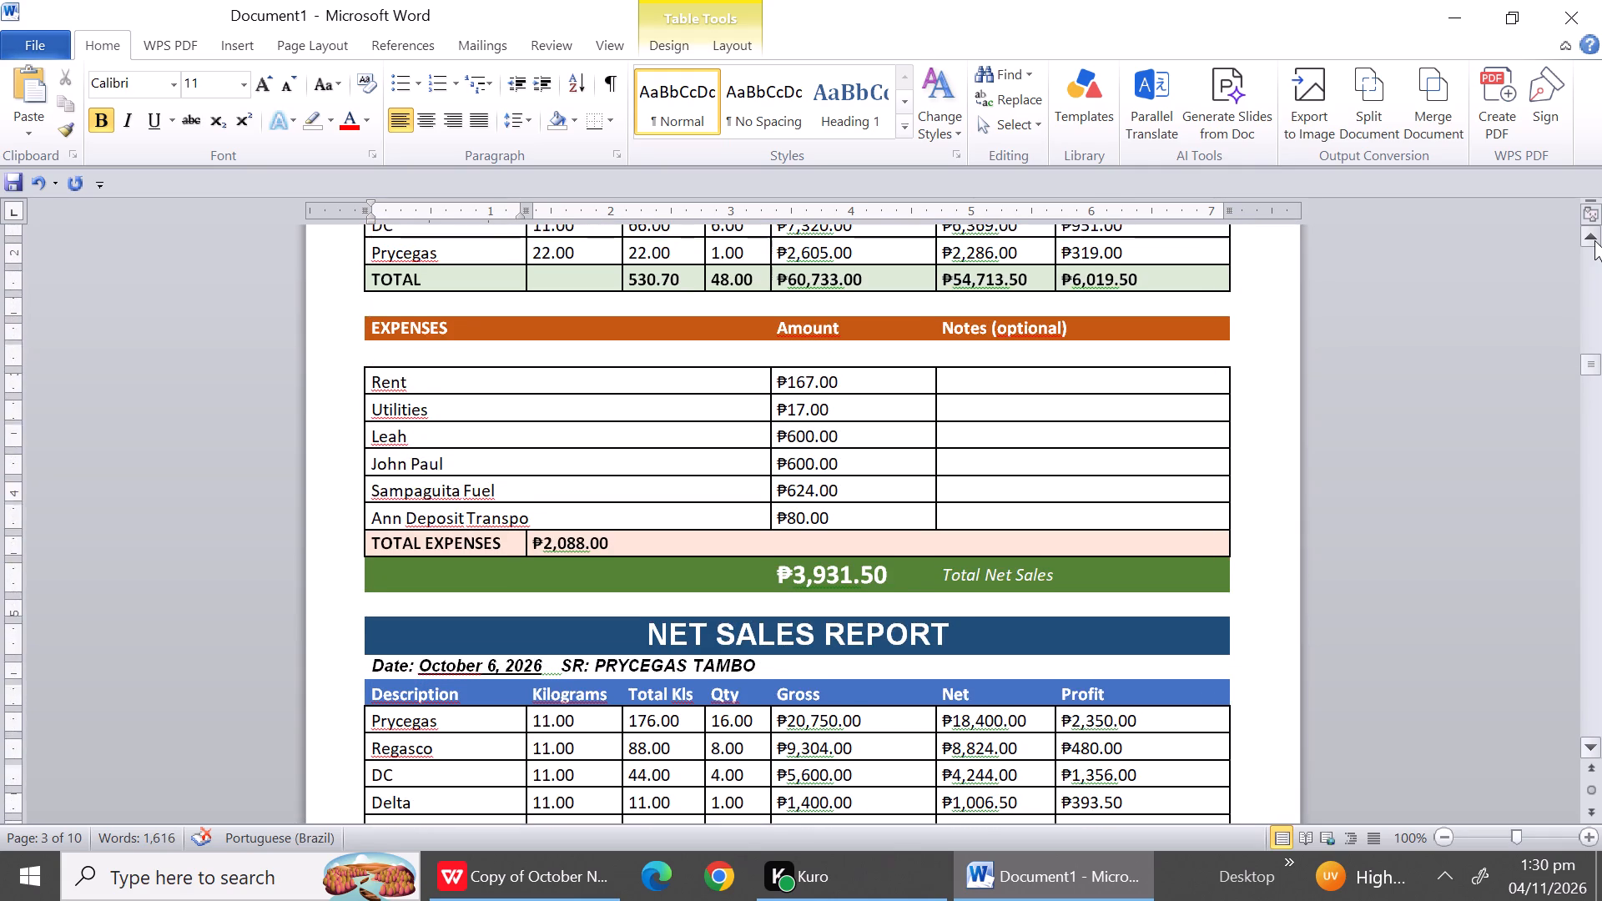
triple_click(1594, 240)
triple_click(1594, 240)
triple_click(1594, 240)
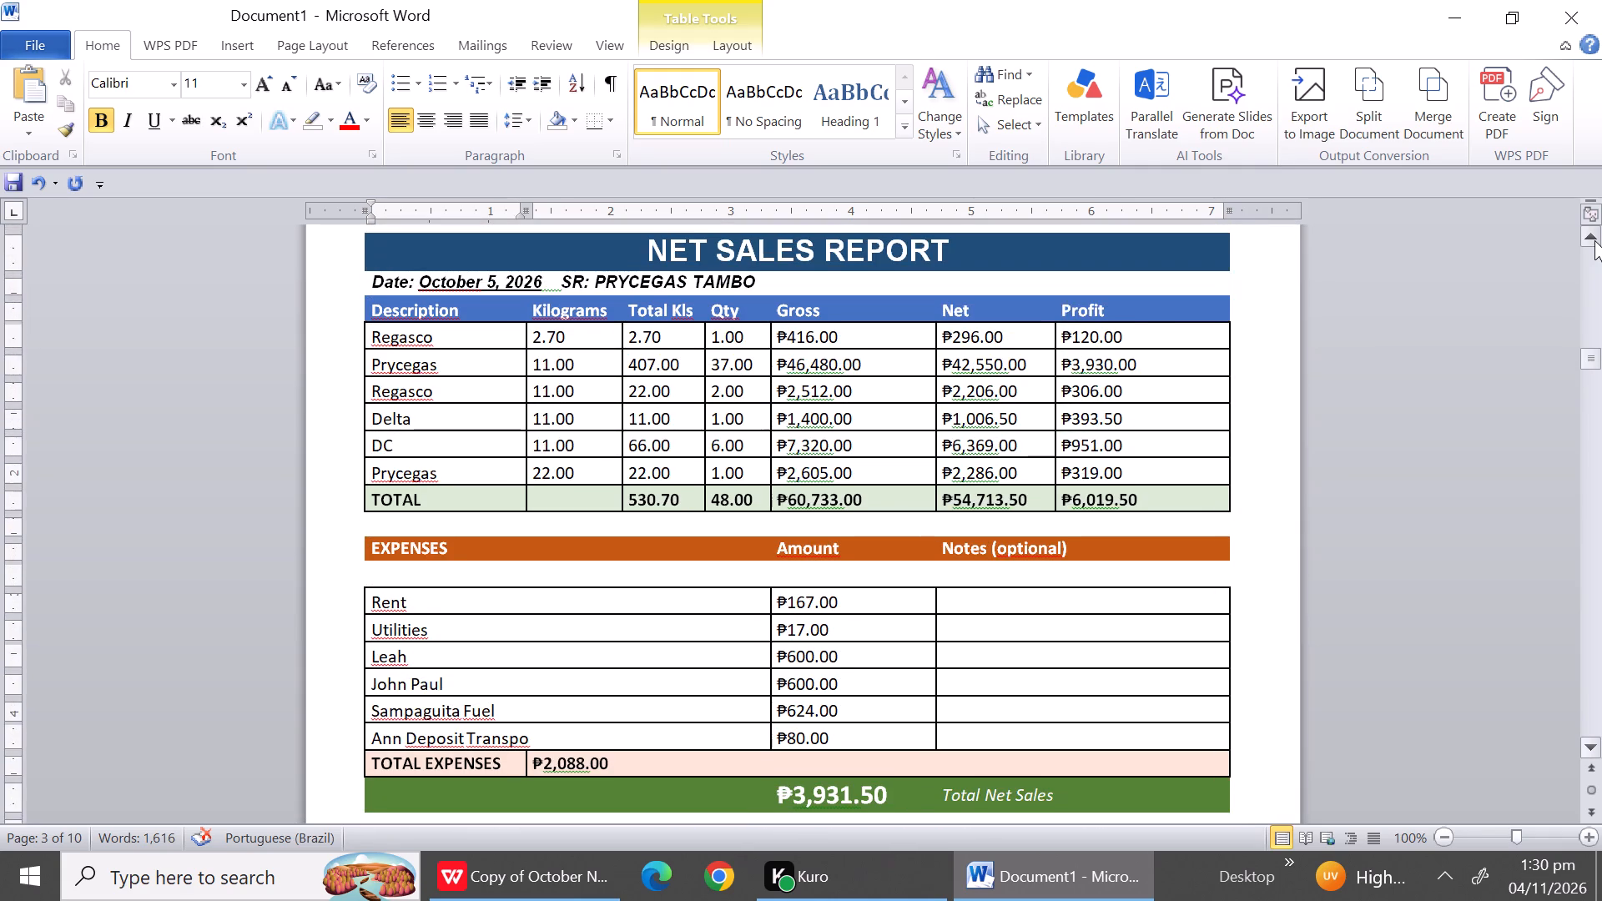
triple_click(1594, 240)
triple_click(1594, 240)
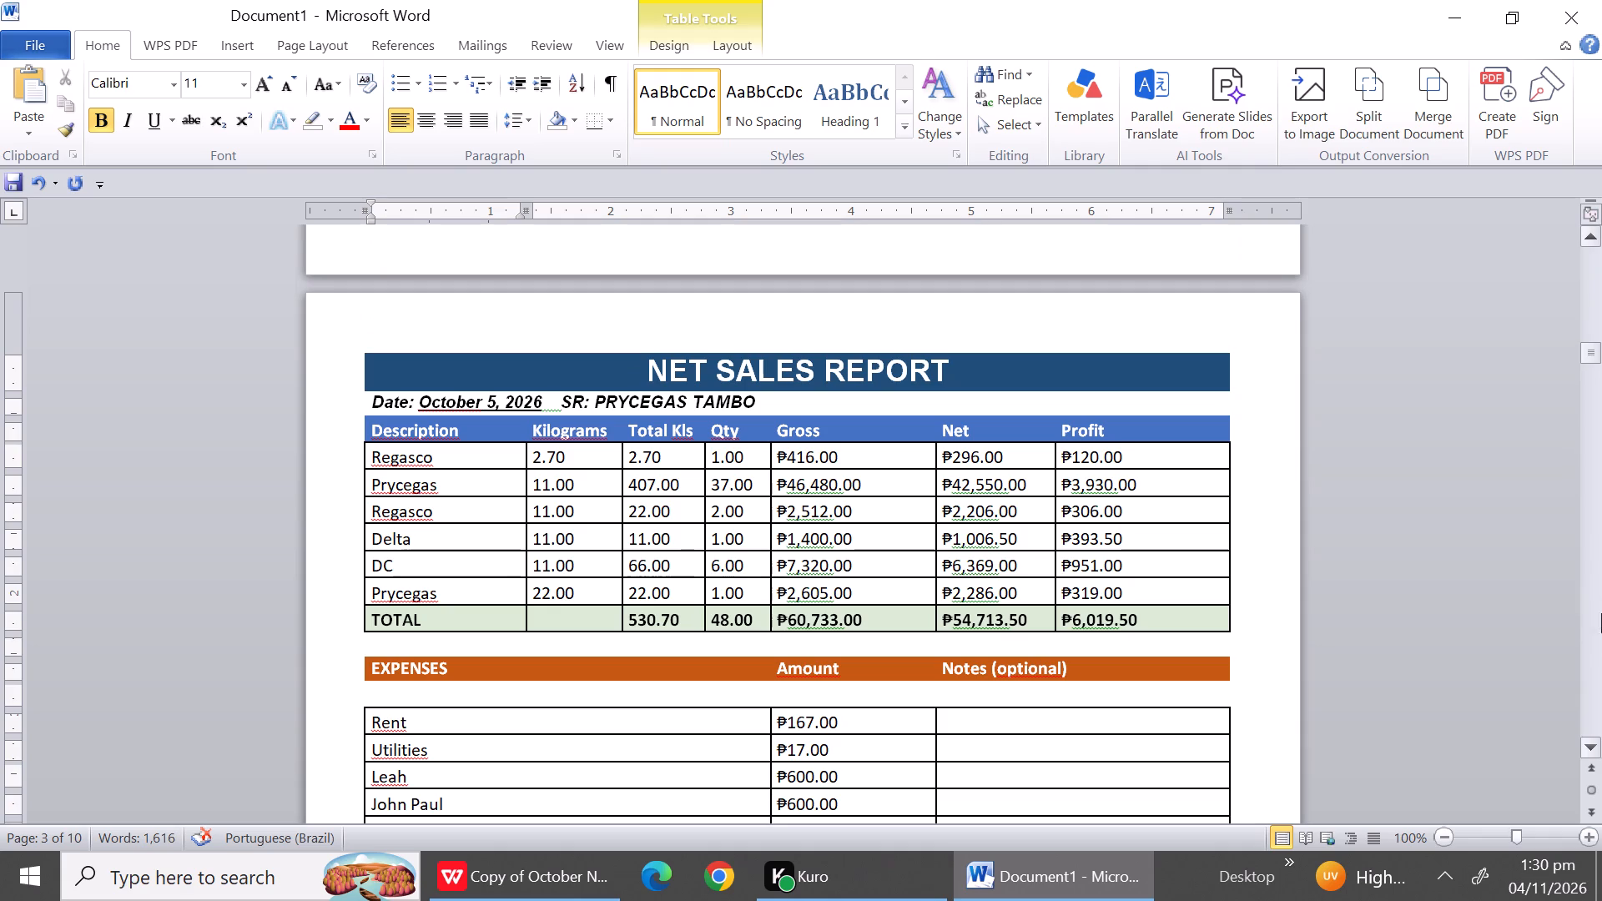
Center the NET SALES REPORT title of the October 7 report.
left_click(1591, 717)
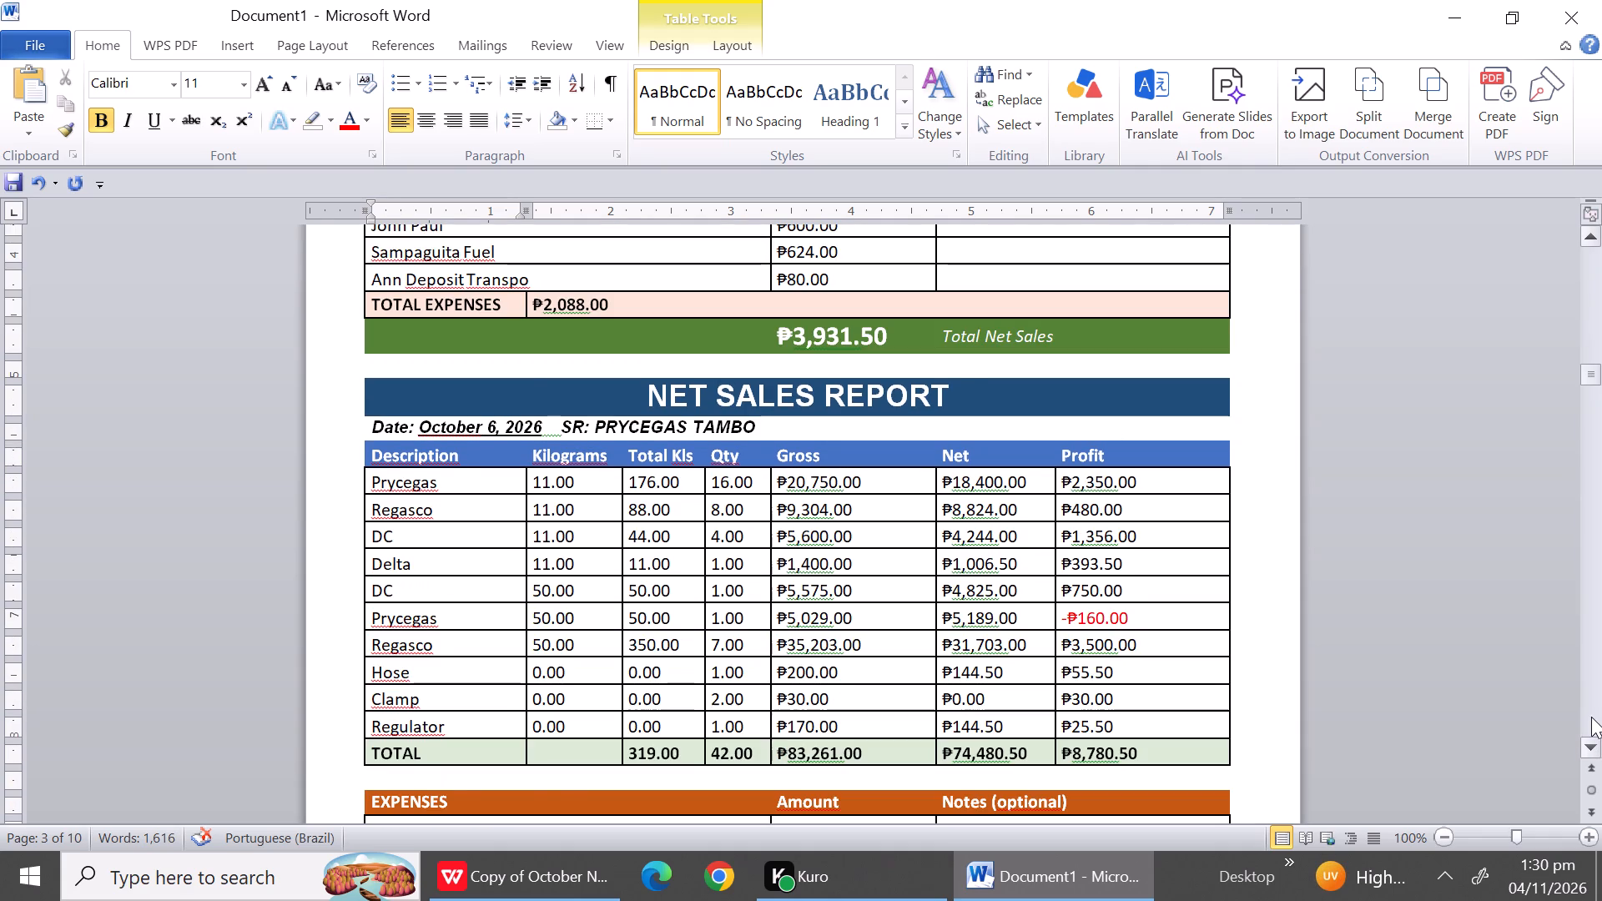
left_click(1591, 717)
left_click(1591, 717)
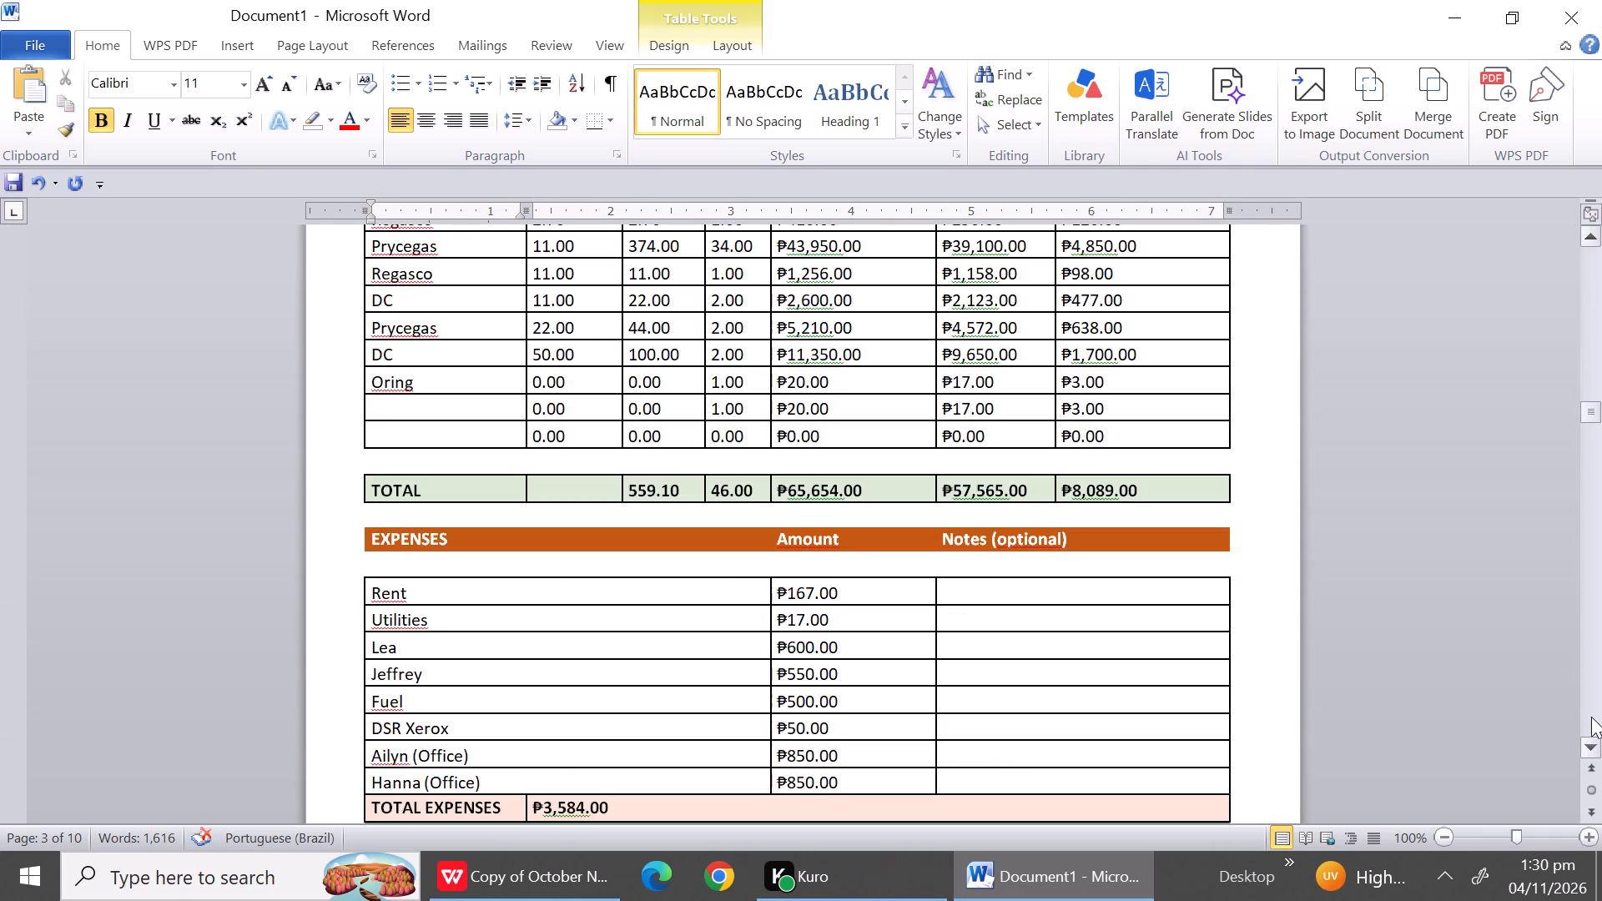
left_click(1584, 317)
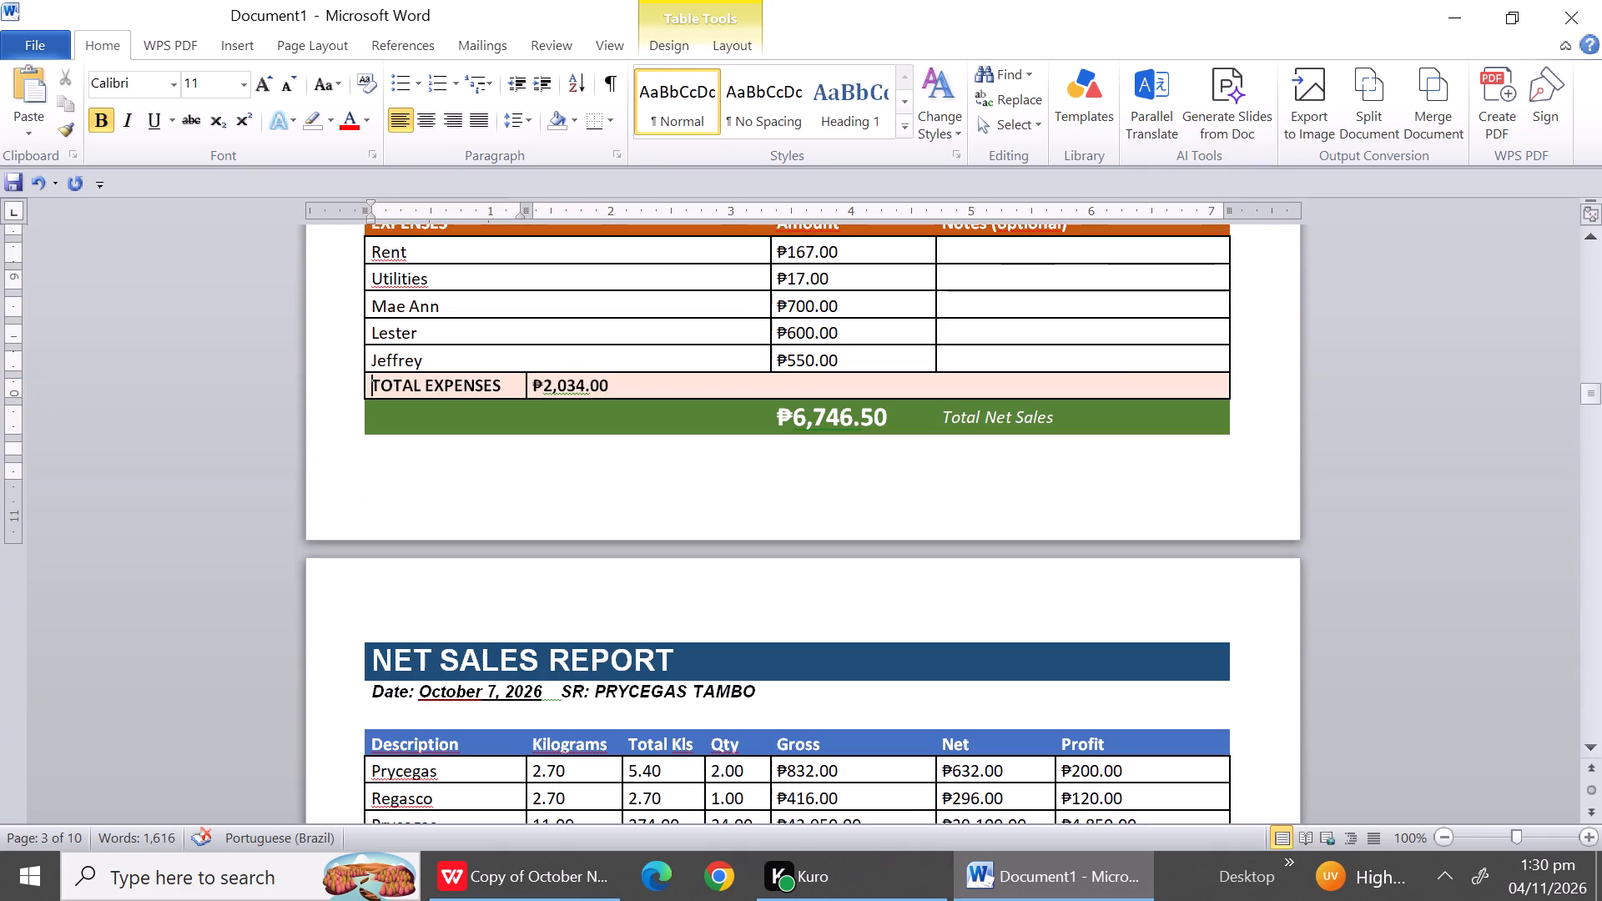
left_click_drag(688, 653, 370, 657)
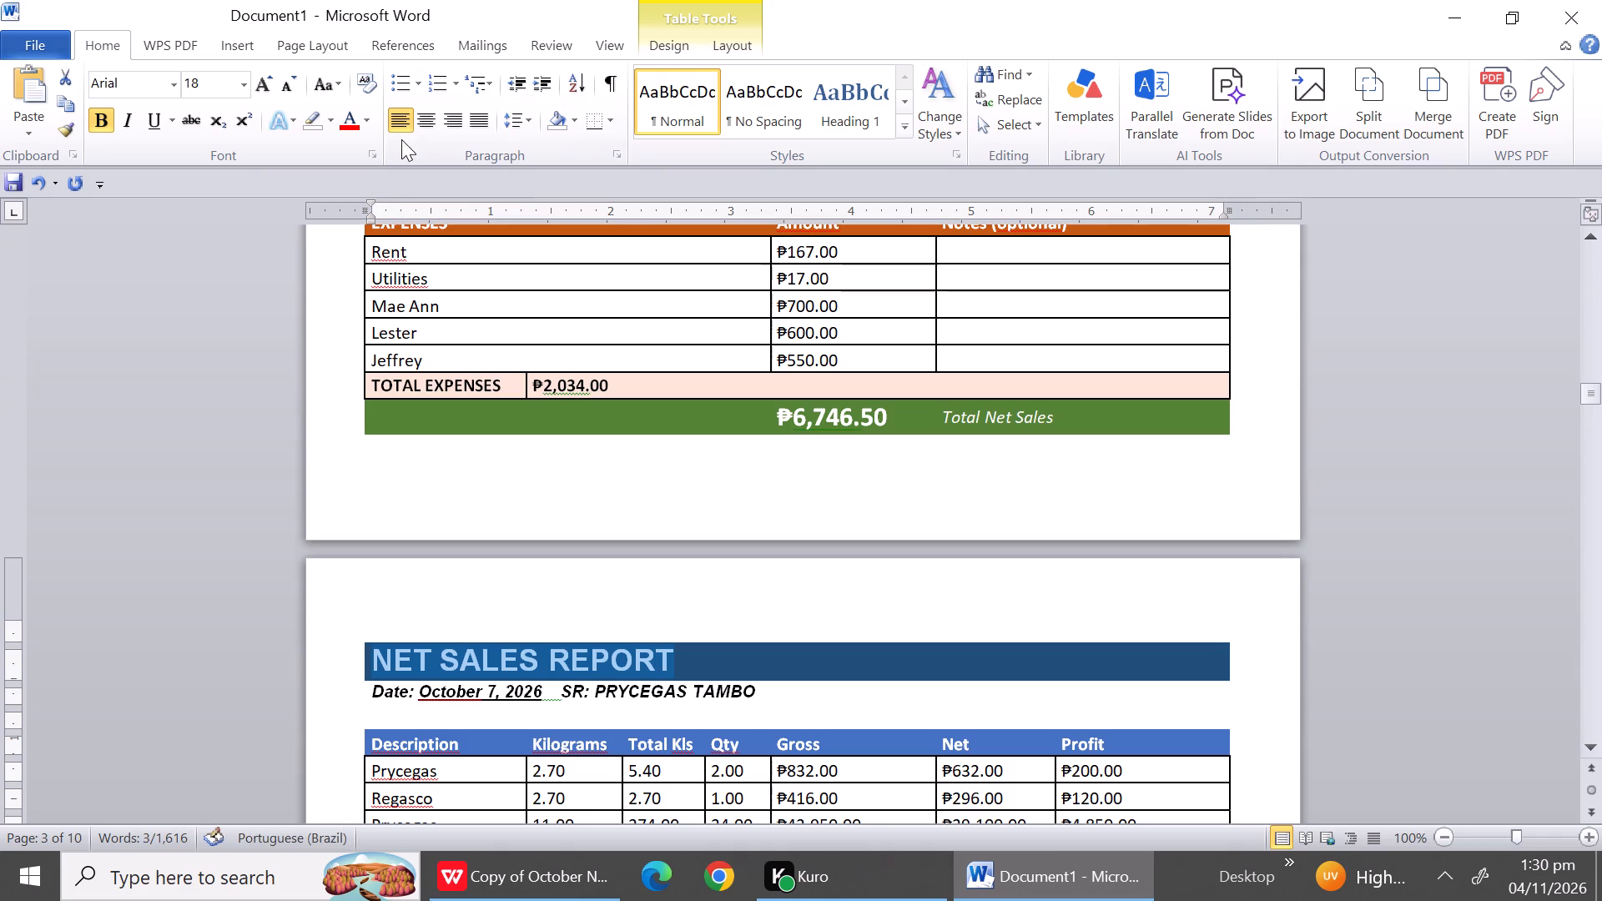
left_click(422, 115)
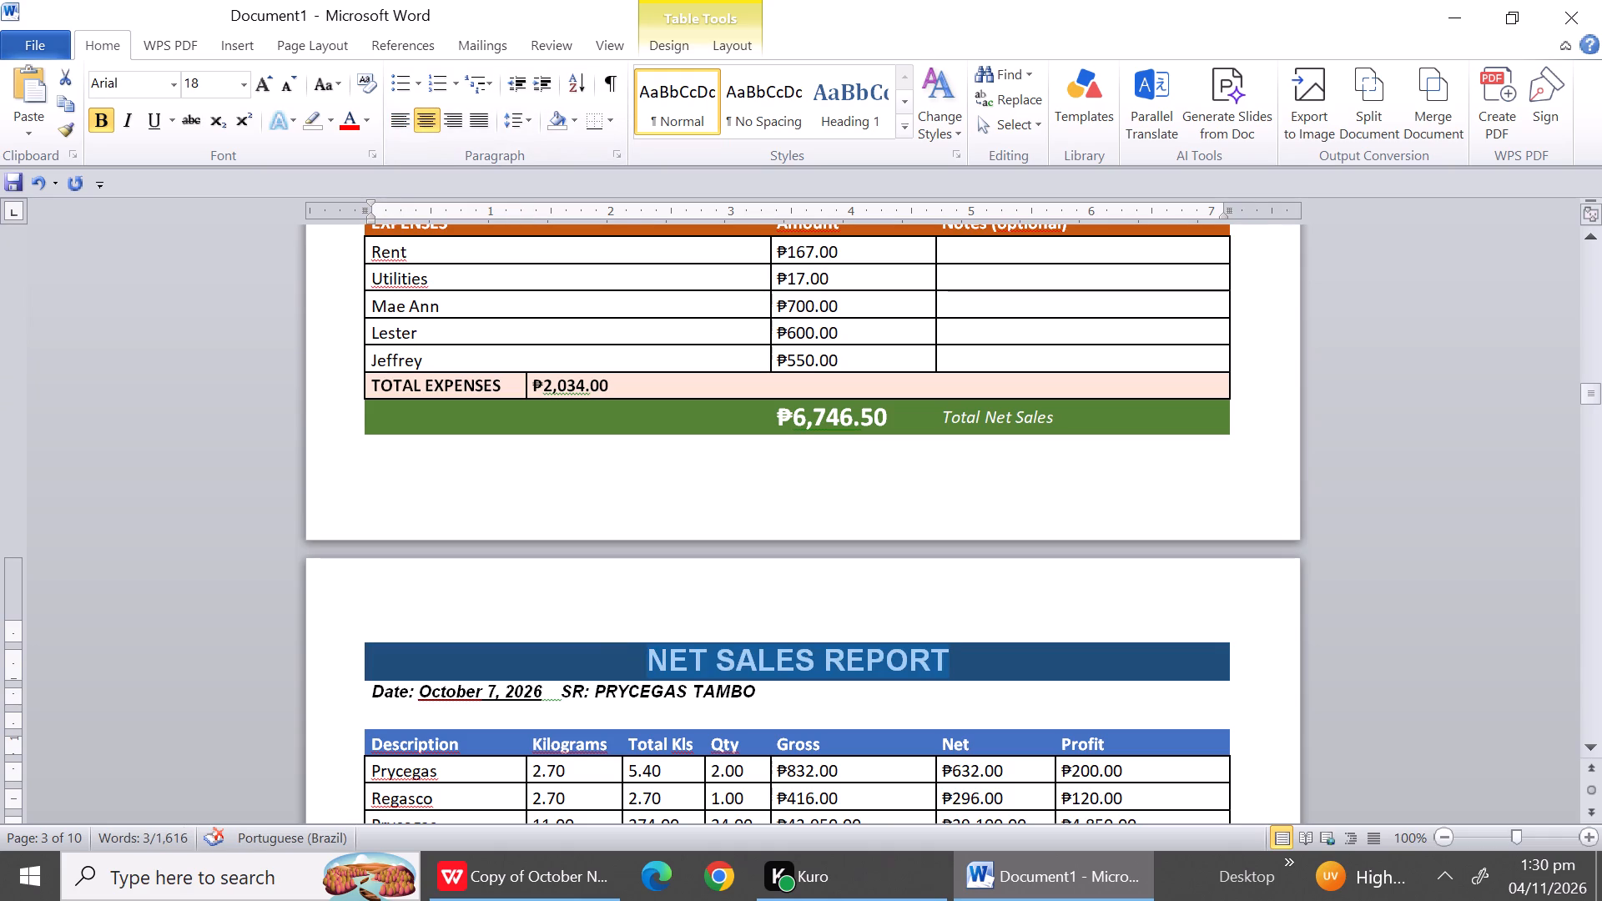
Delete the entire blank row between the date line and the column headers in the October 7 report.
left_click(398, 714)
right_click(398, 714)
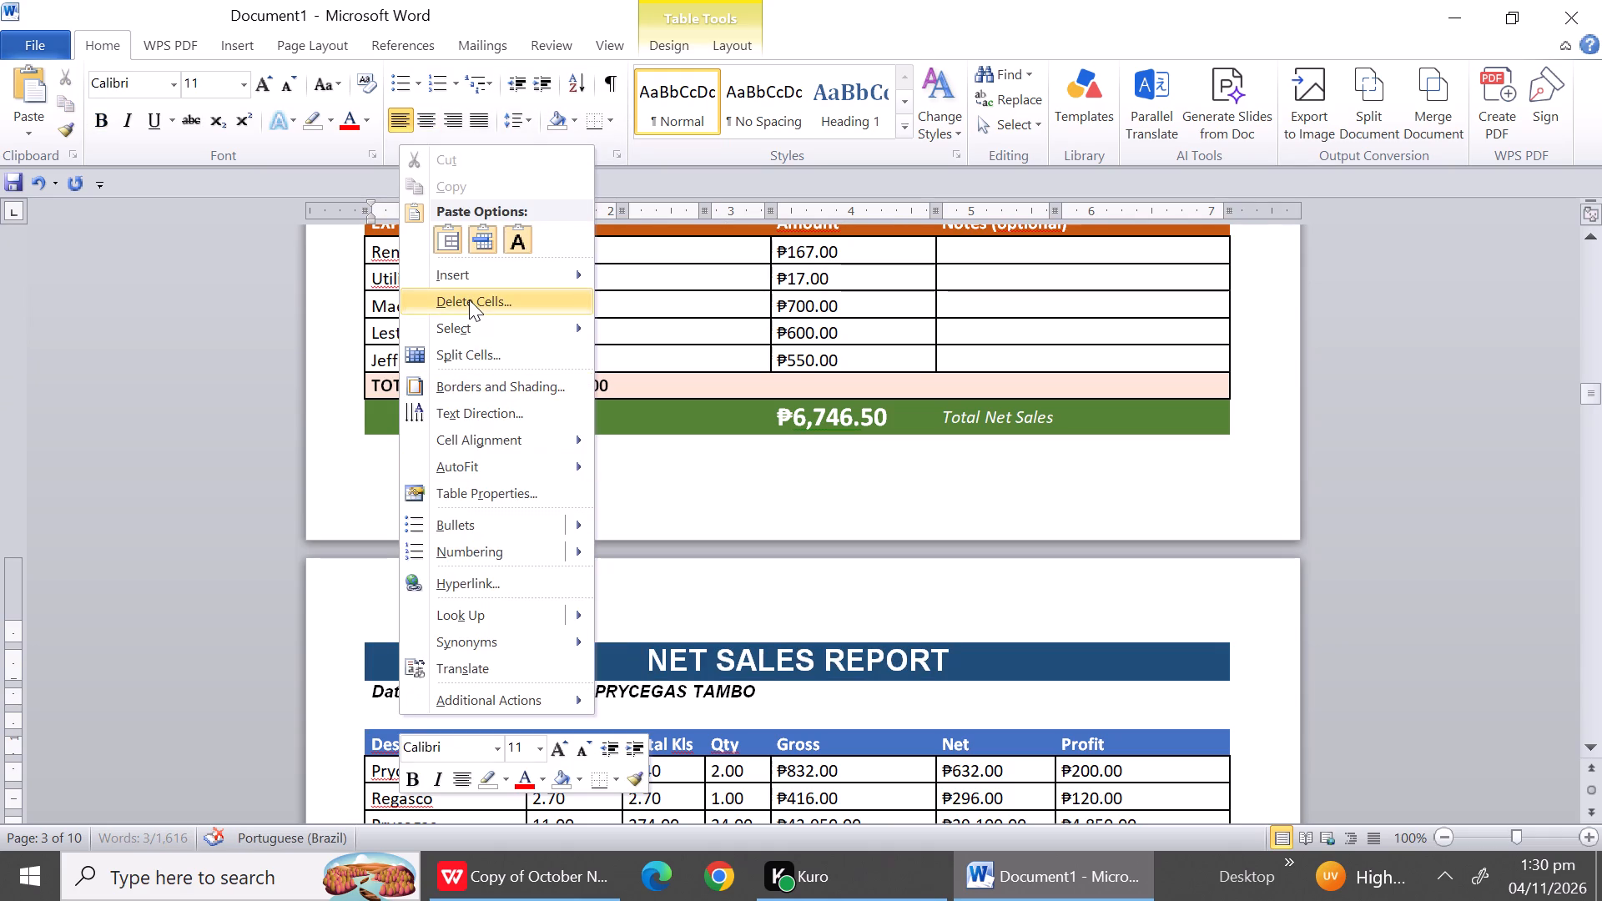
left_click(469, 299)
left_click(708, 411)
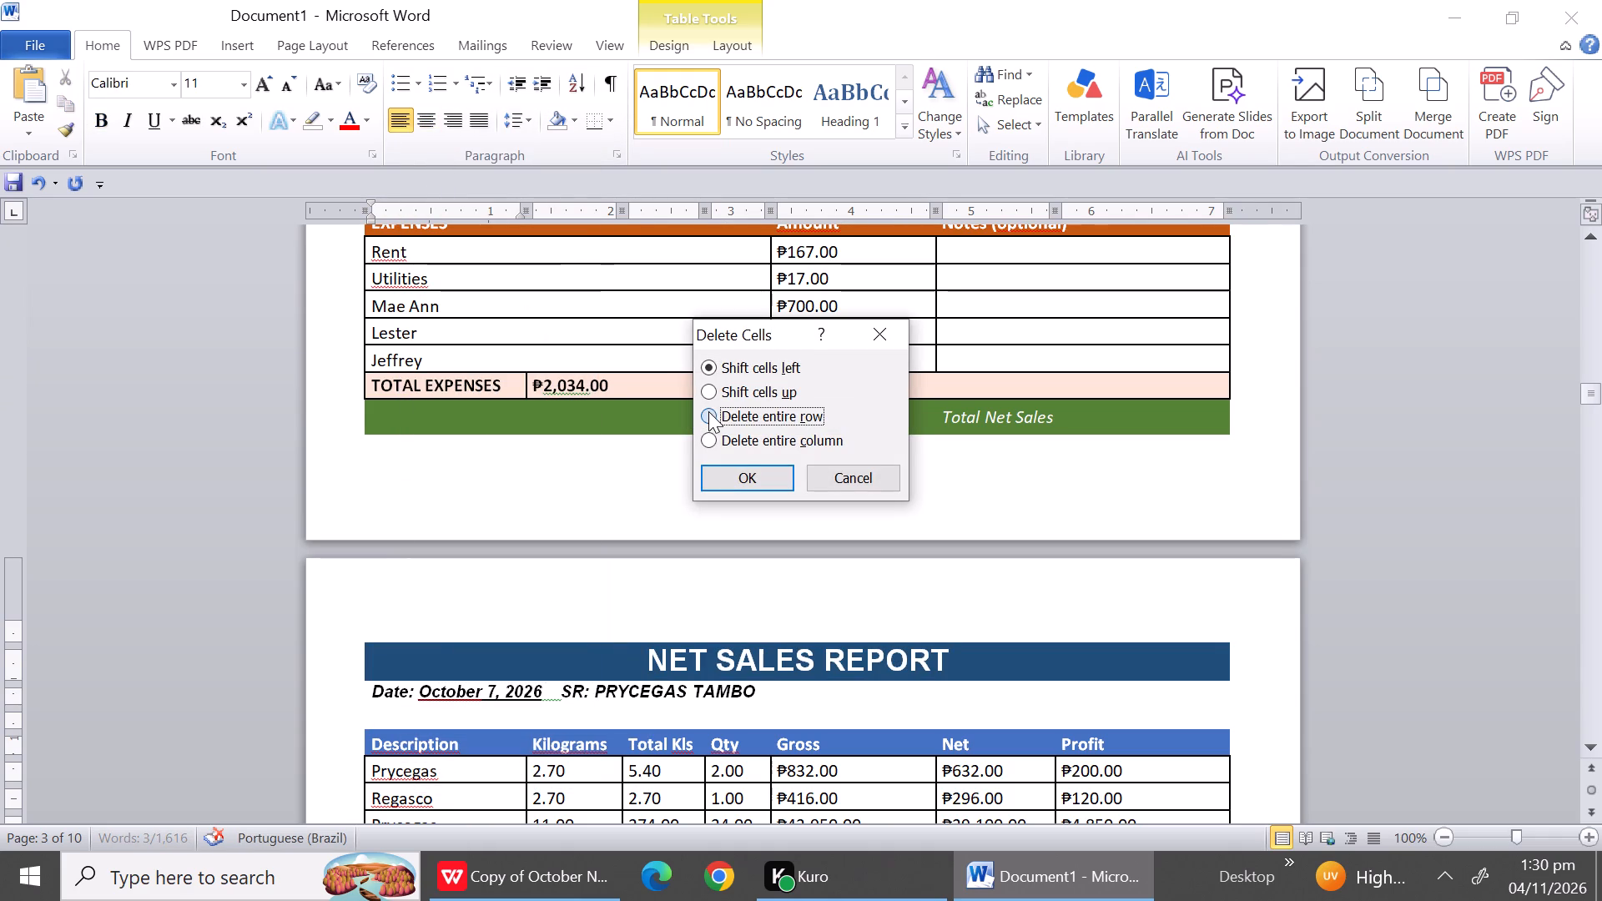
left_click(743, 476)
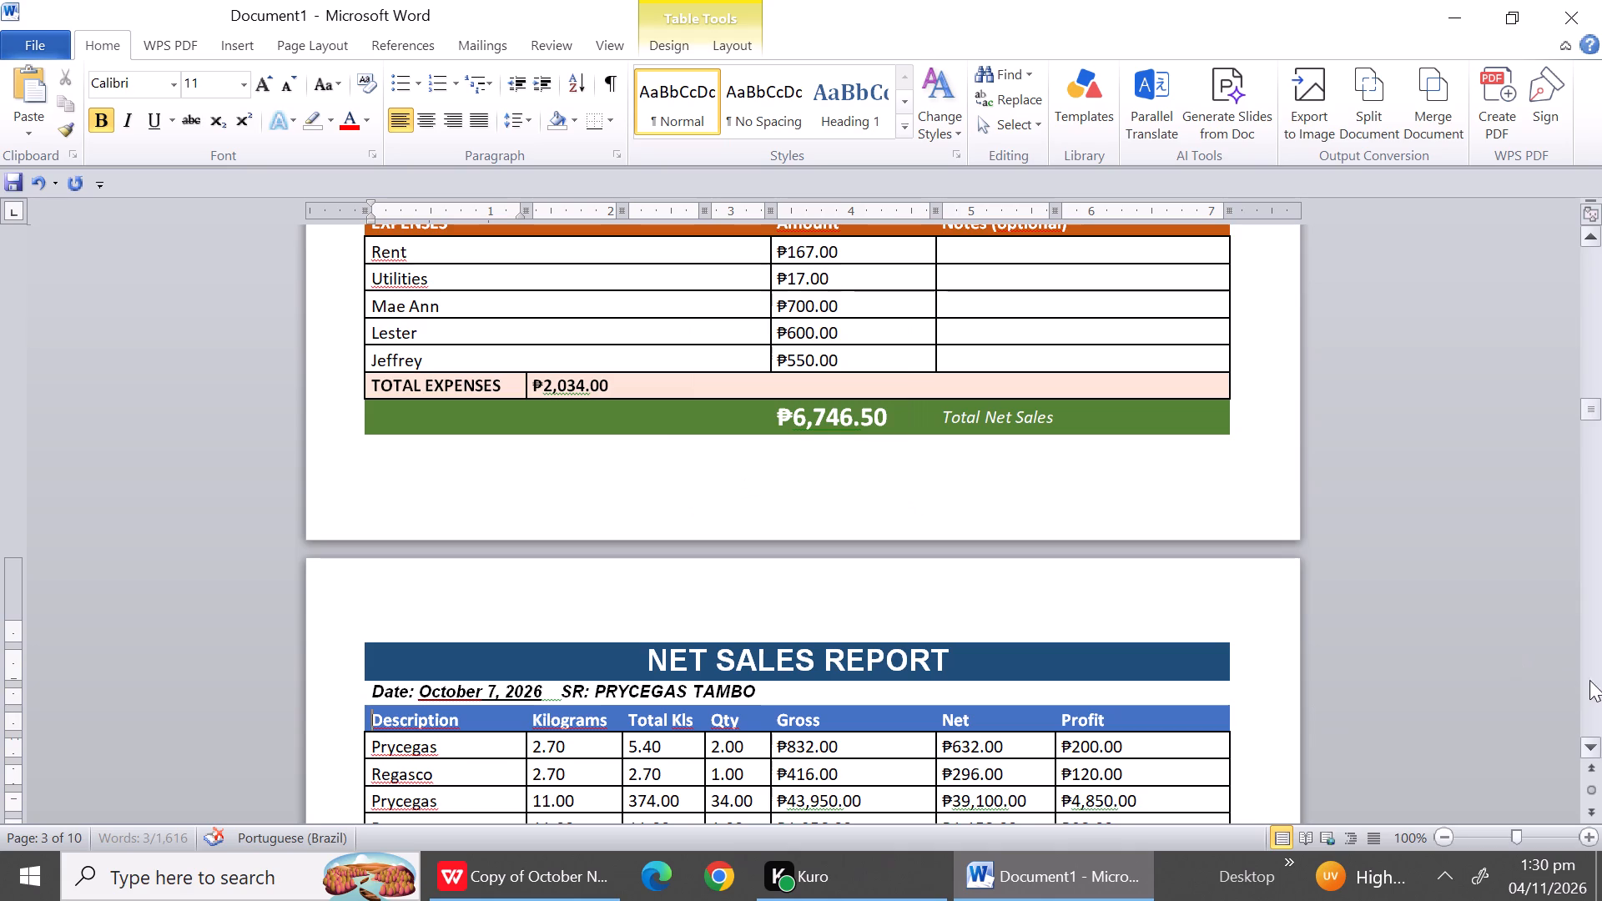
Delete the two unnamed item rows and the blank row between Oring and TOTAL in the October 7 report.
triple_click(1598, 747)
triple_click(1598, 747)
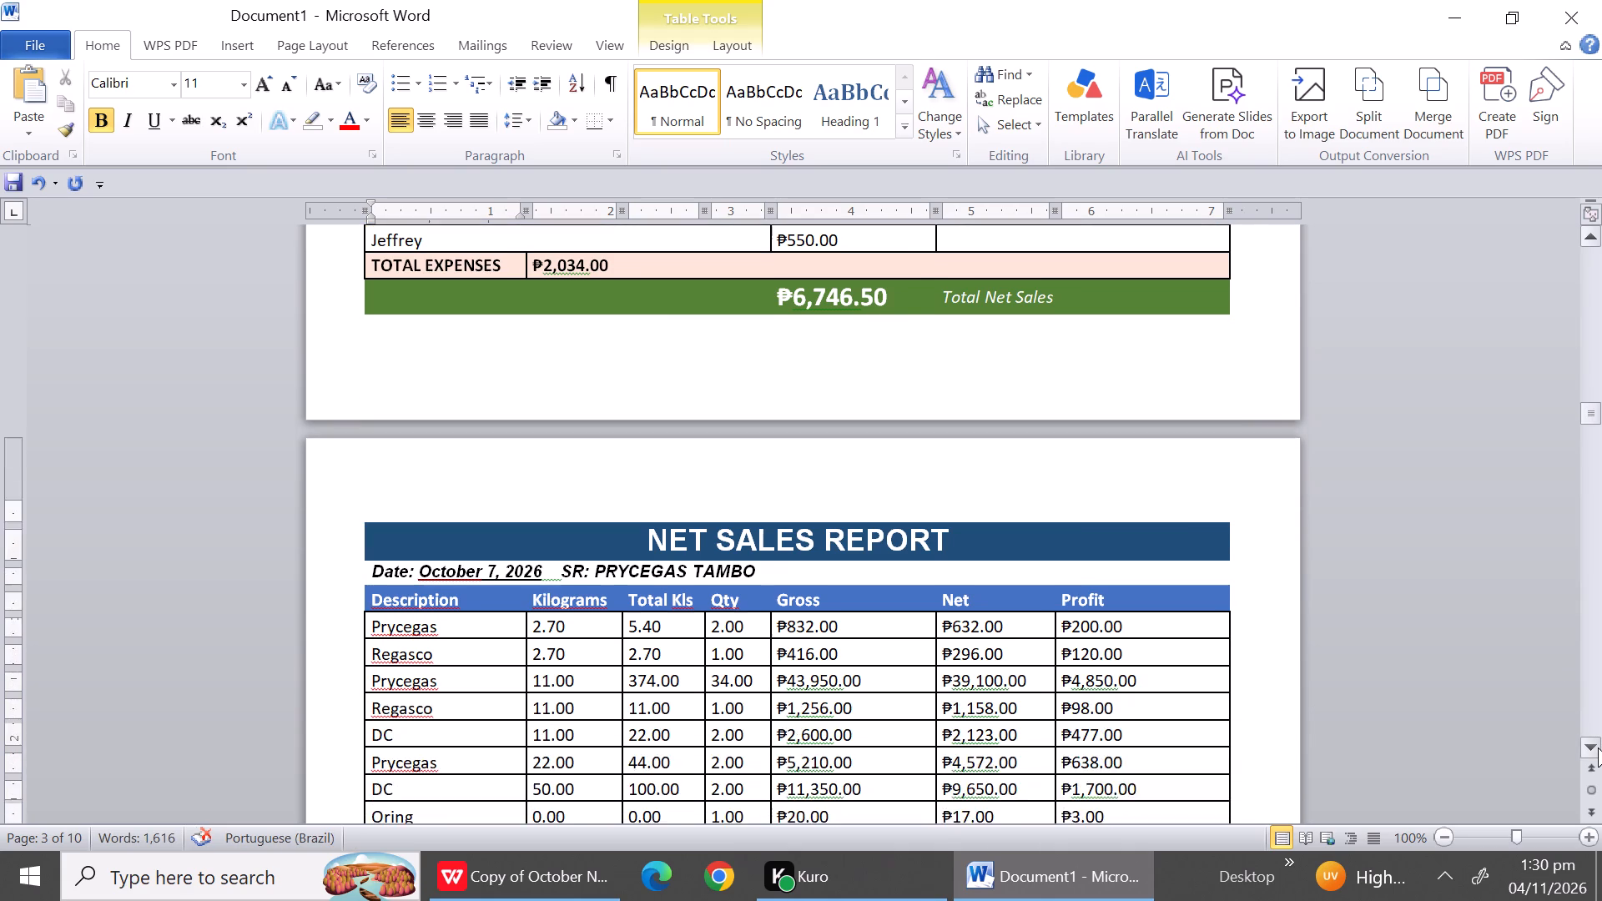
triple_click(1598, 747)
triple_click(1598, 747)
triple_click(1598, 747)
triple_click(1598, 747)
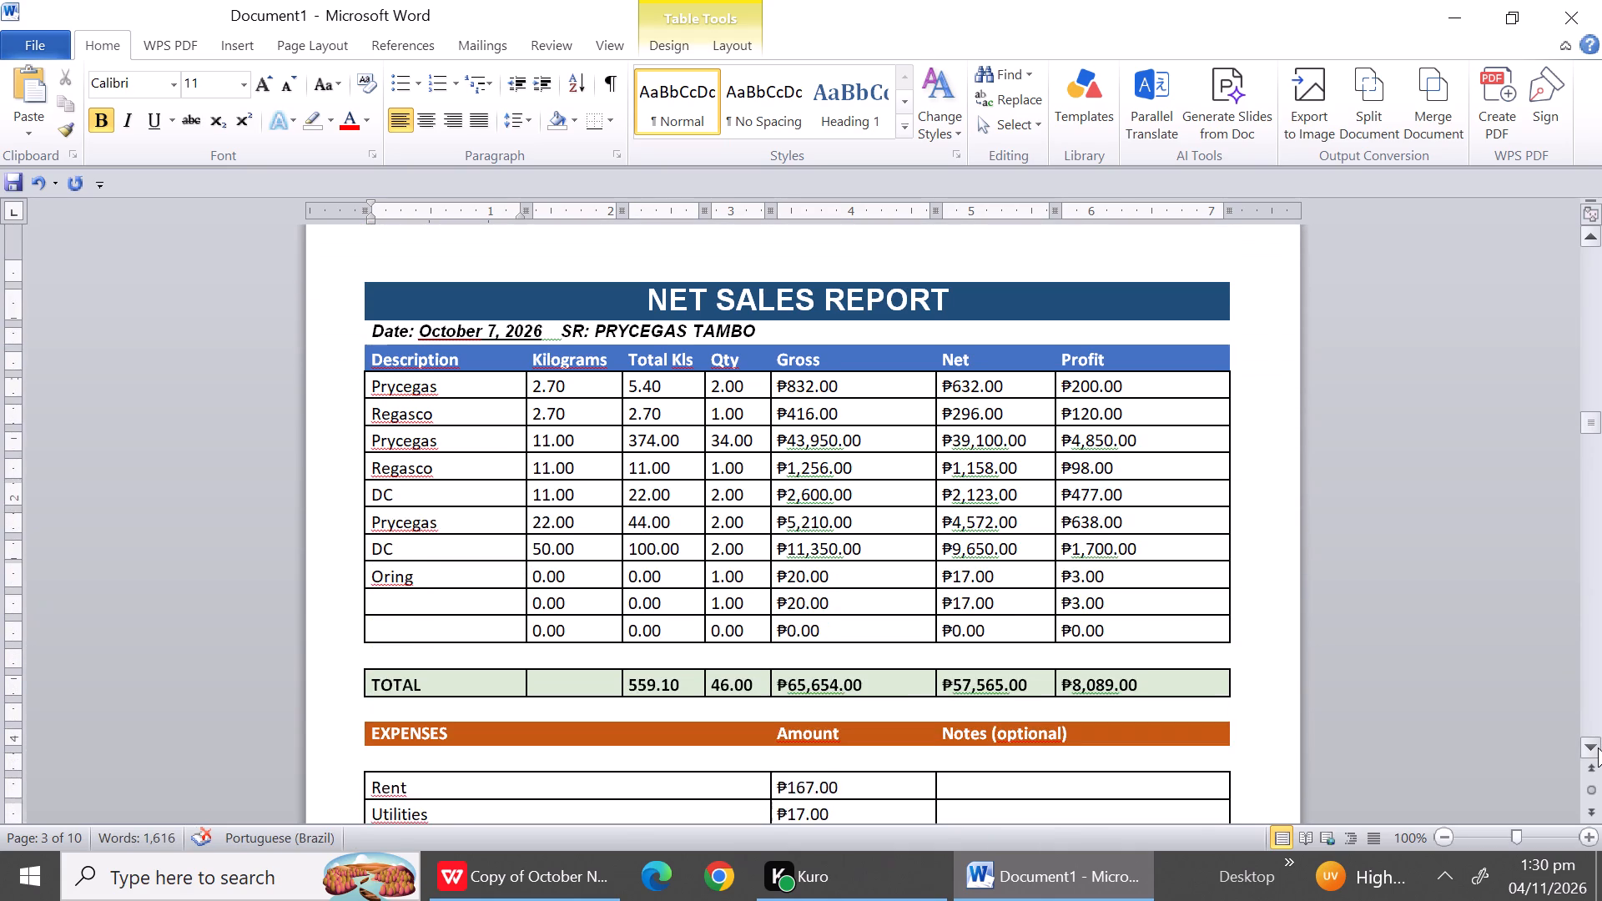
triple_click(1598, 747)
left_click(1598, 747)
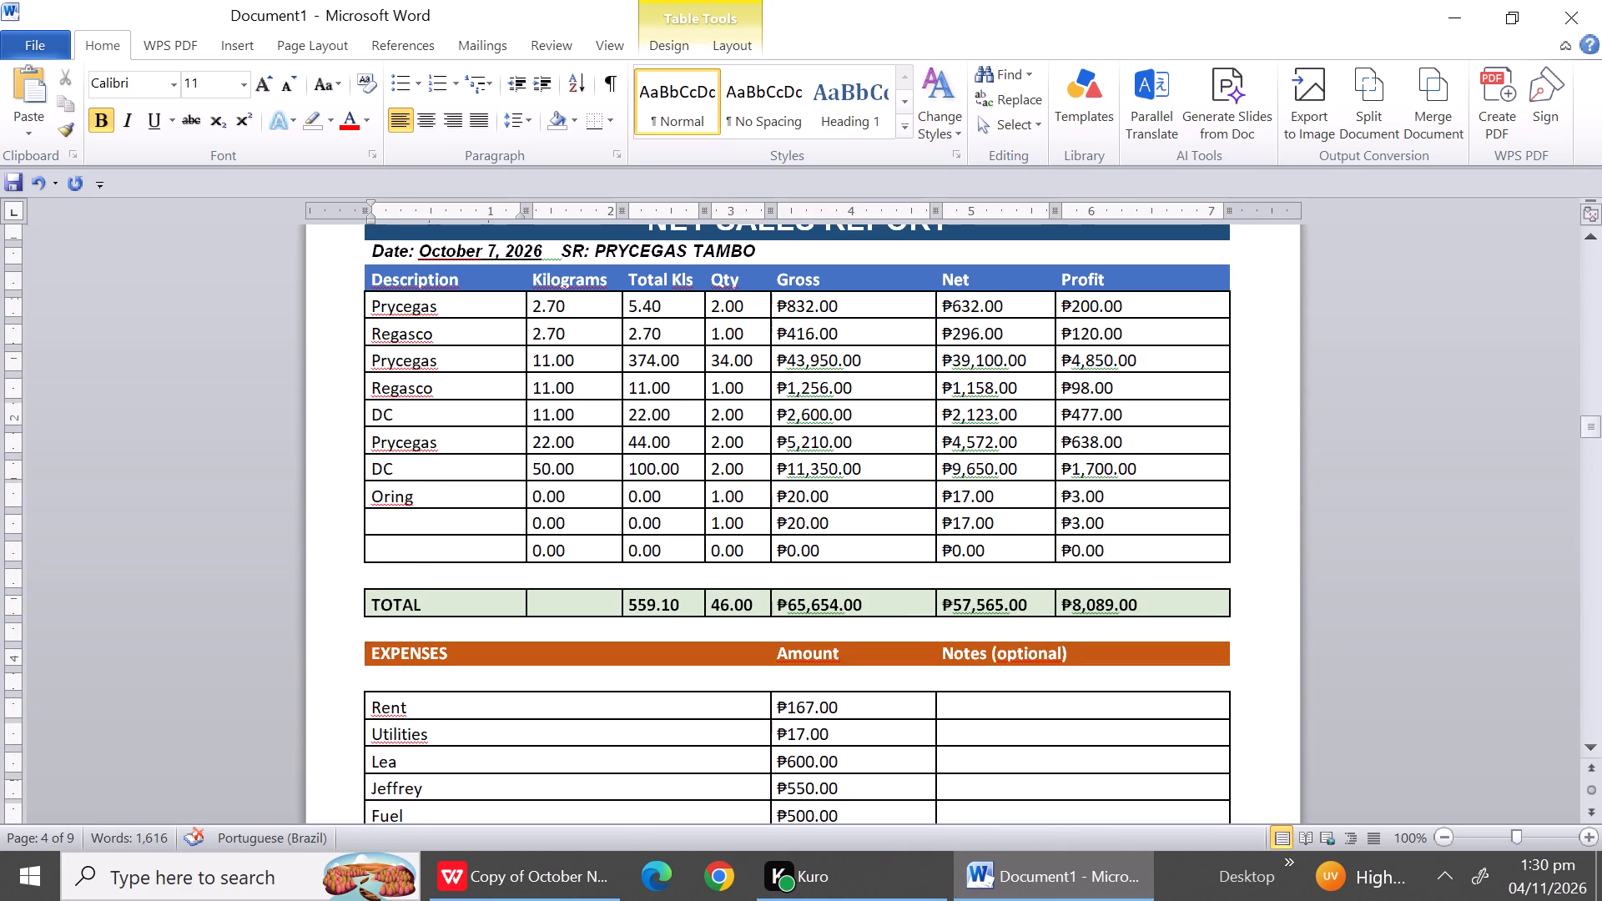
left_click_drag(506, 572, 458, 516)
right_click(458, 516)
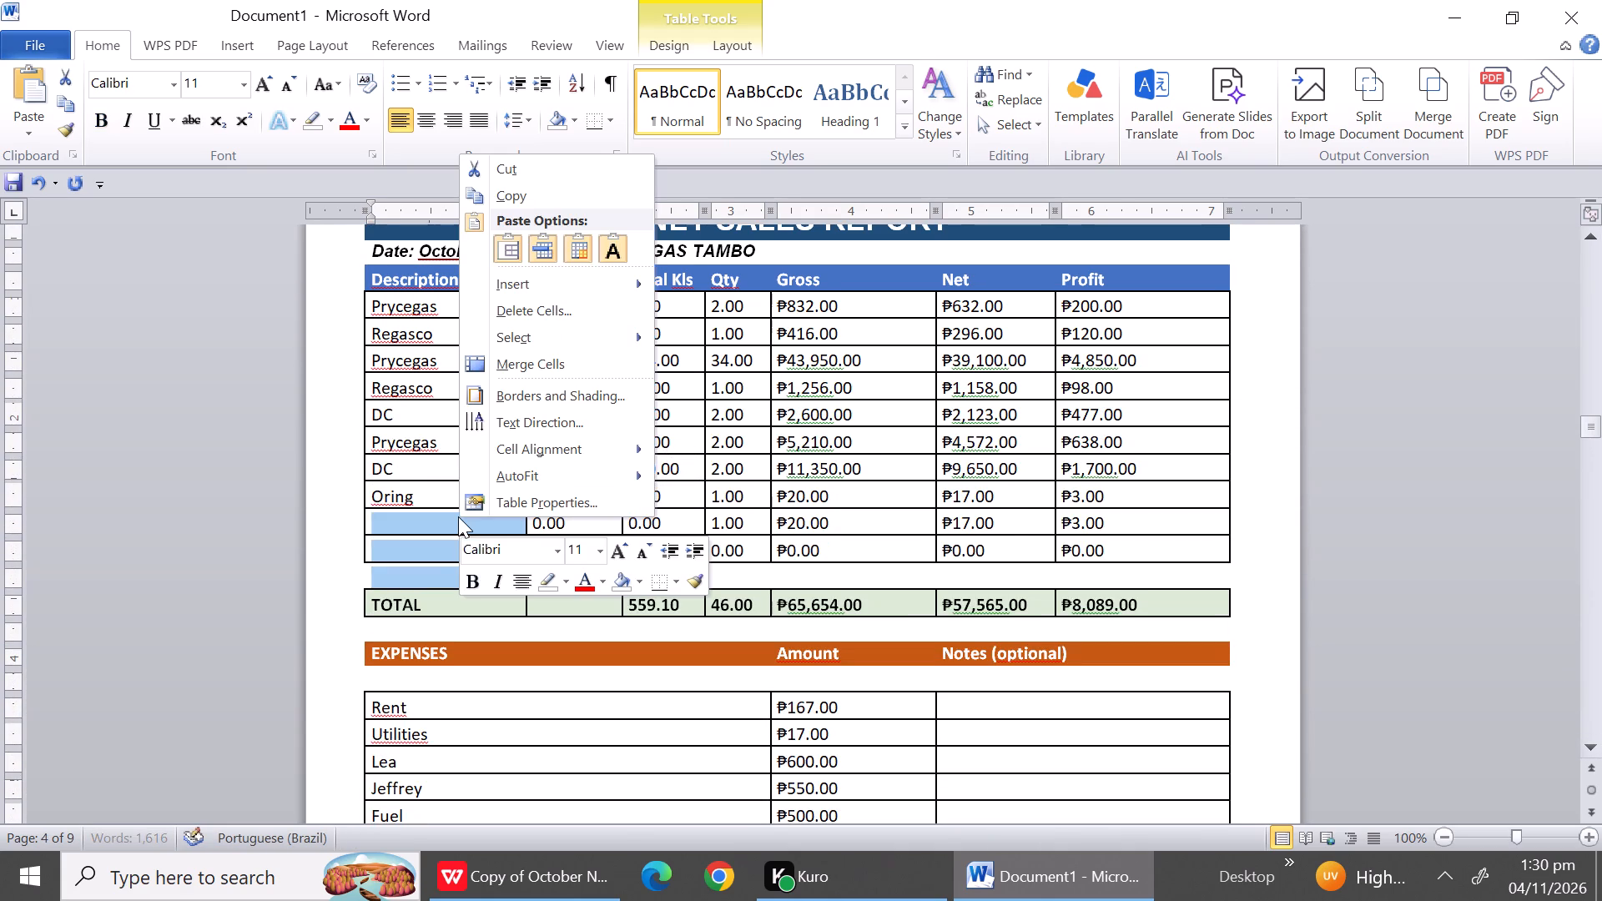
left_click(520, 306)
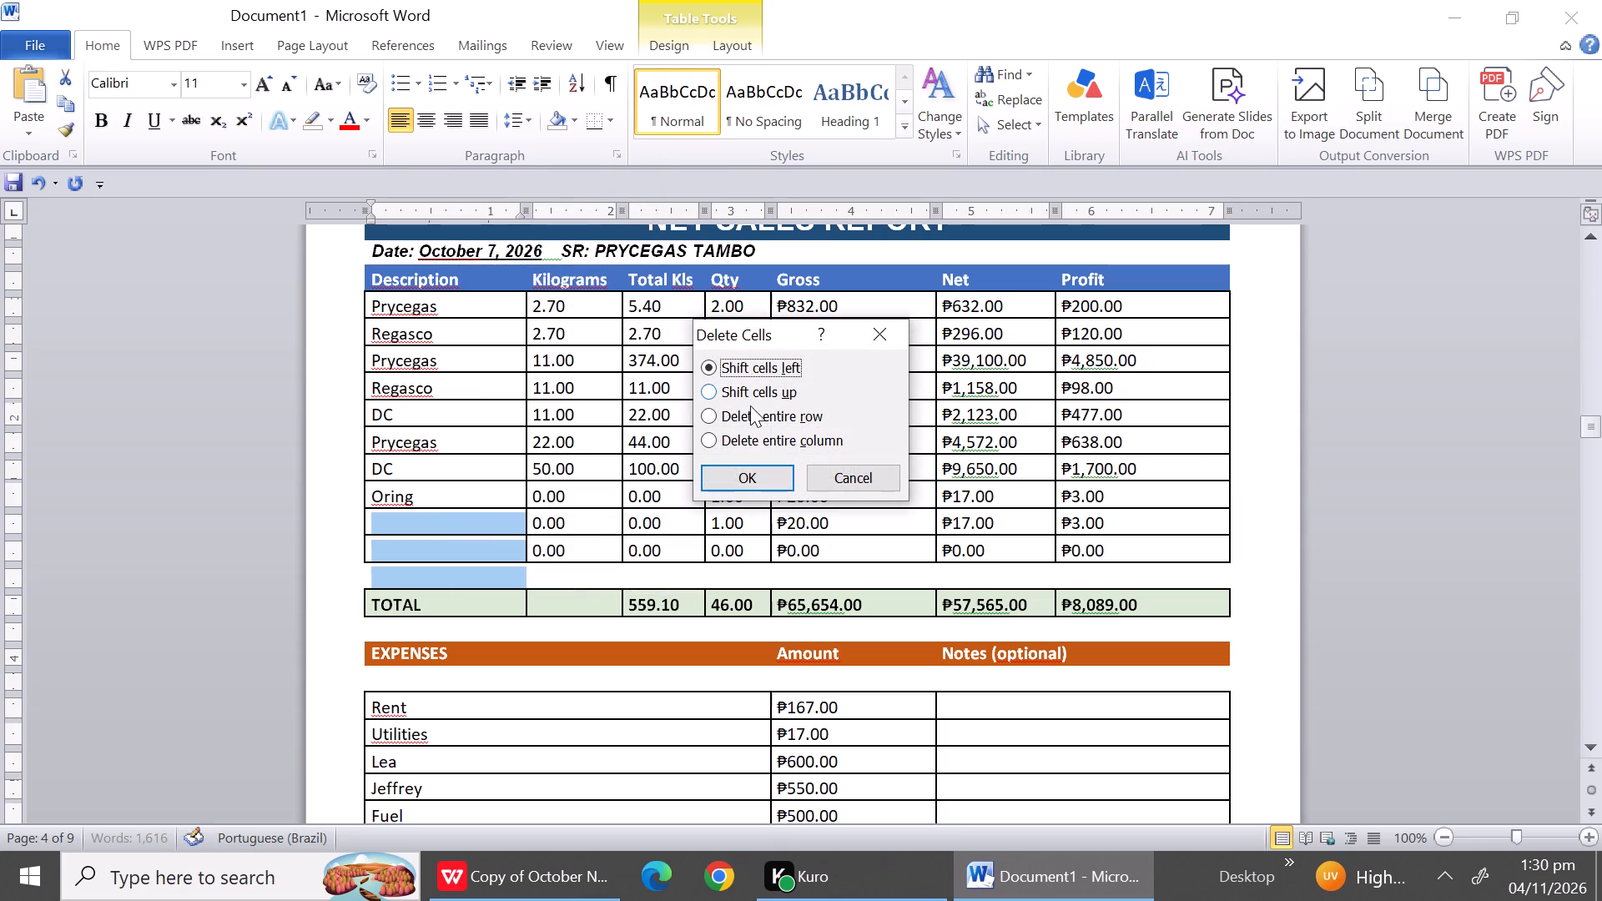
left_click(750, 410)
left_click(748, 478)
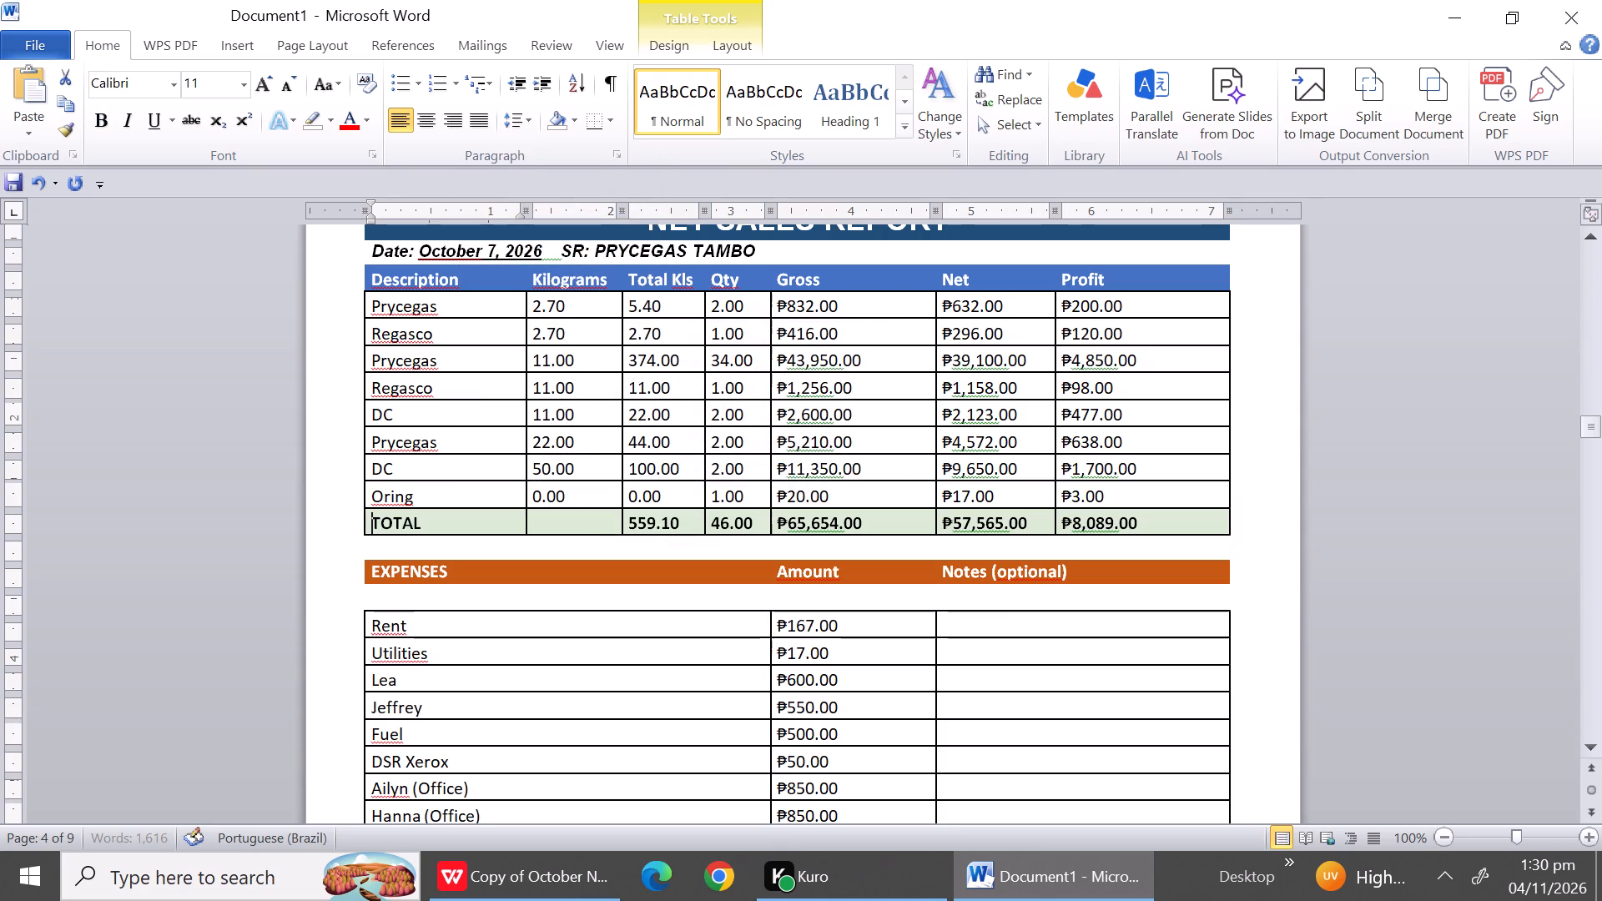
Delete the entire blank row between the date line and the column headers in the October 8 report.
triple_click(1600, 747)
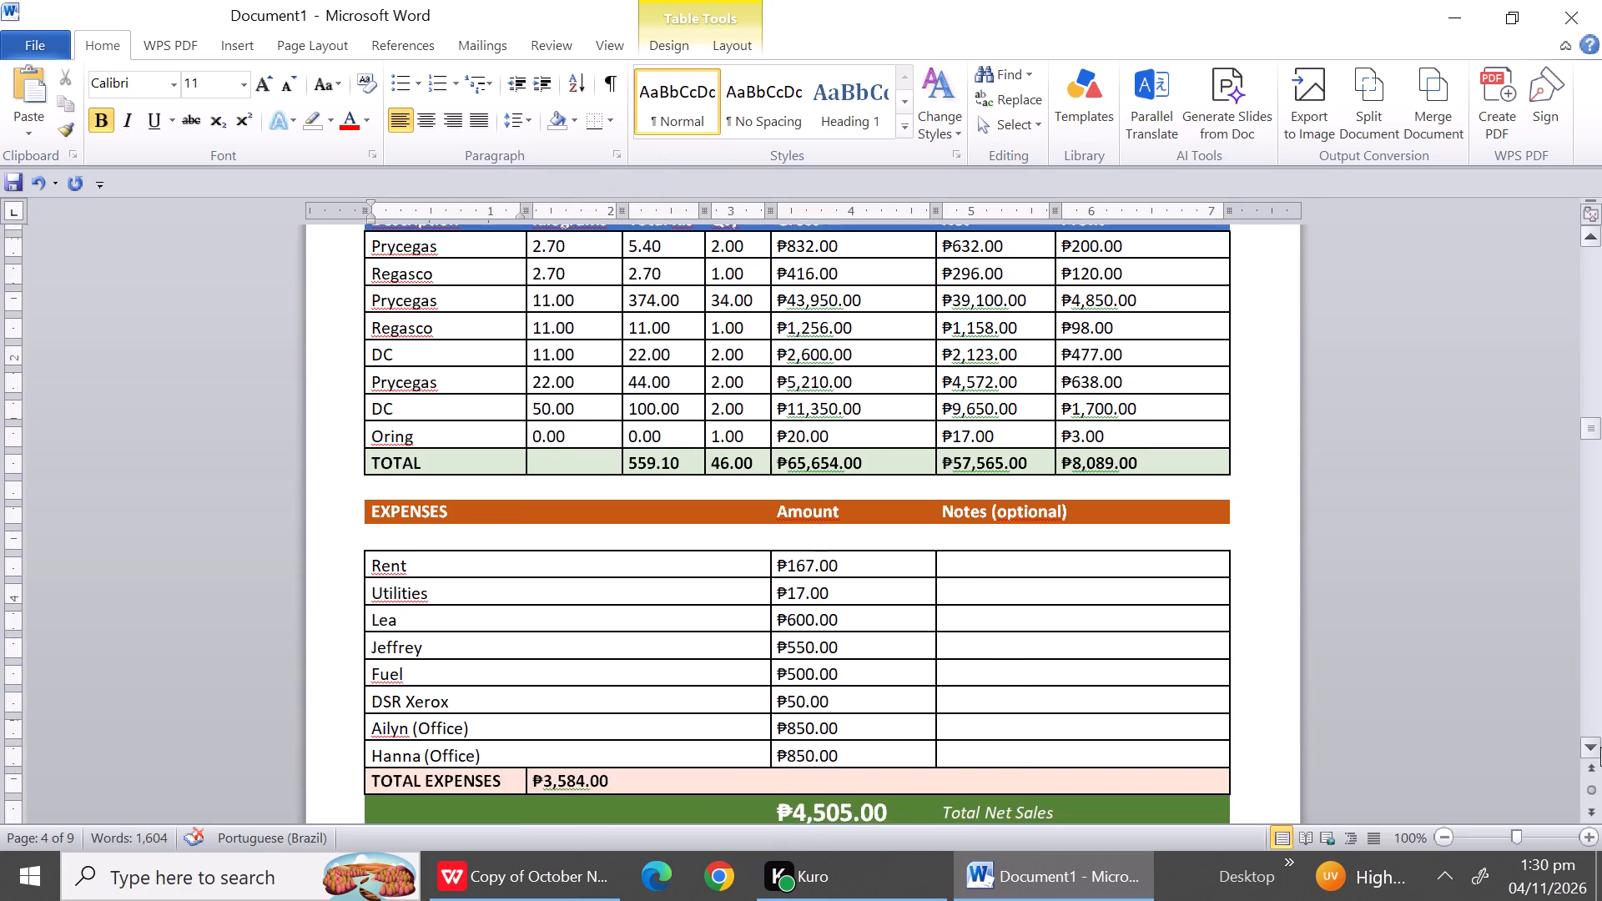
triple_click(1600, 747)
double_click(1600, 747)
triple_click(1600, 747)
triple_click(1600, 747)
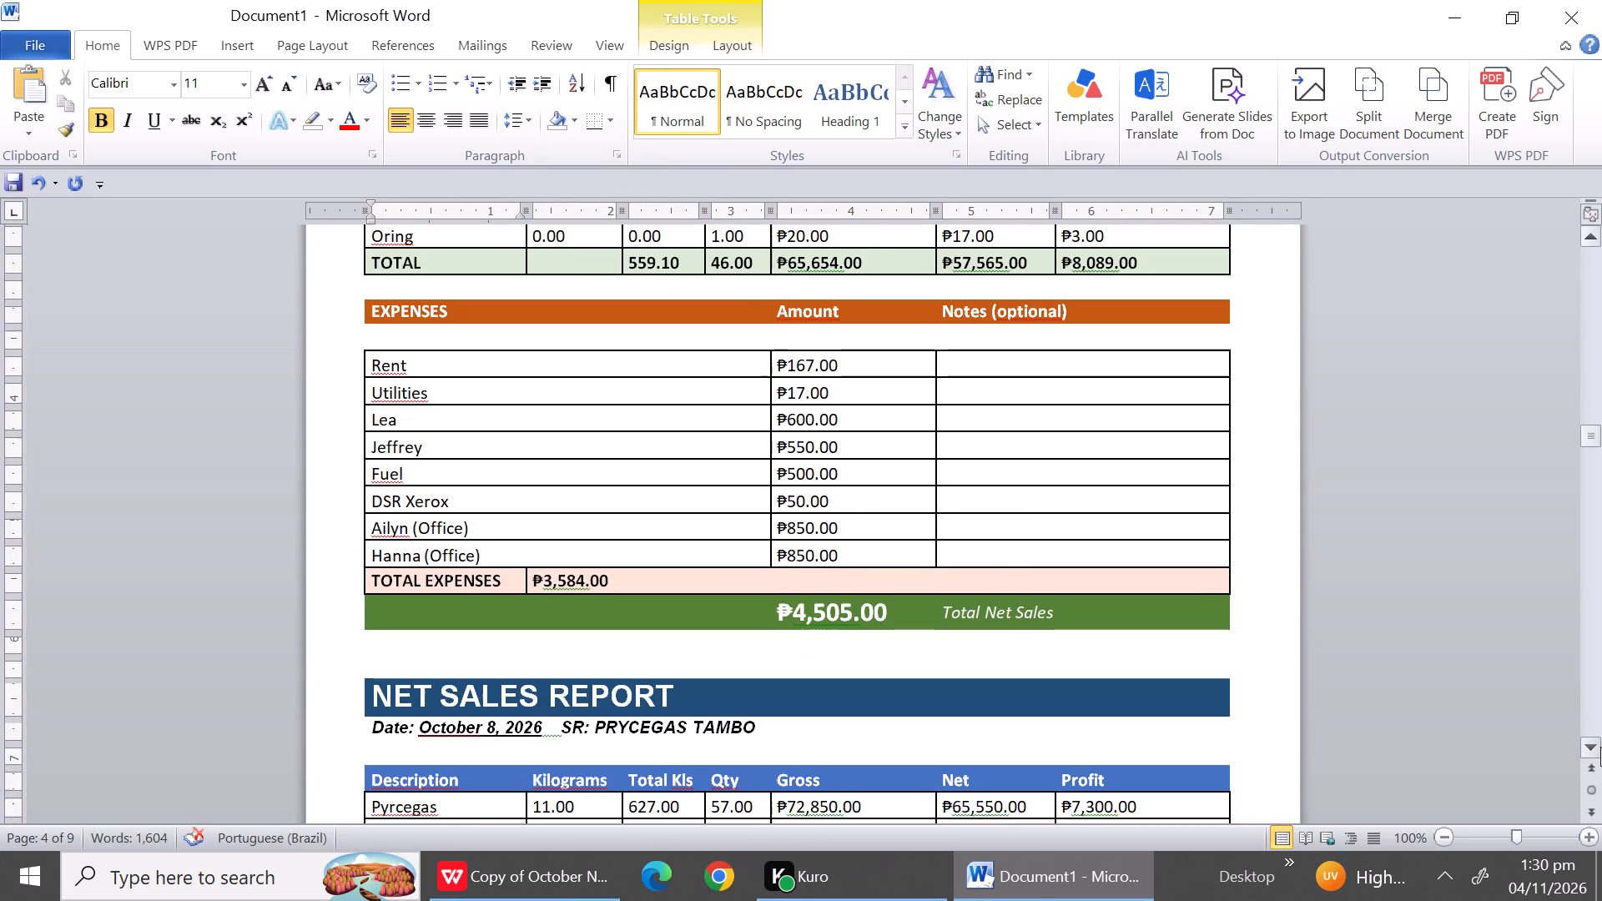
triple_click(1600, 747)
triple_click(1600, 747)
double_click(1600, 747)
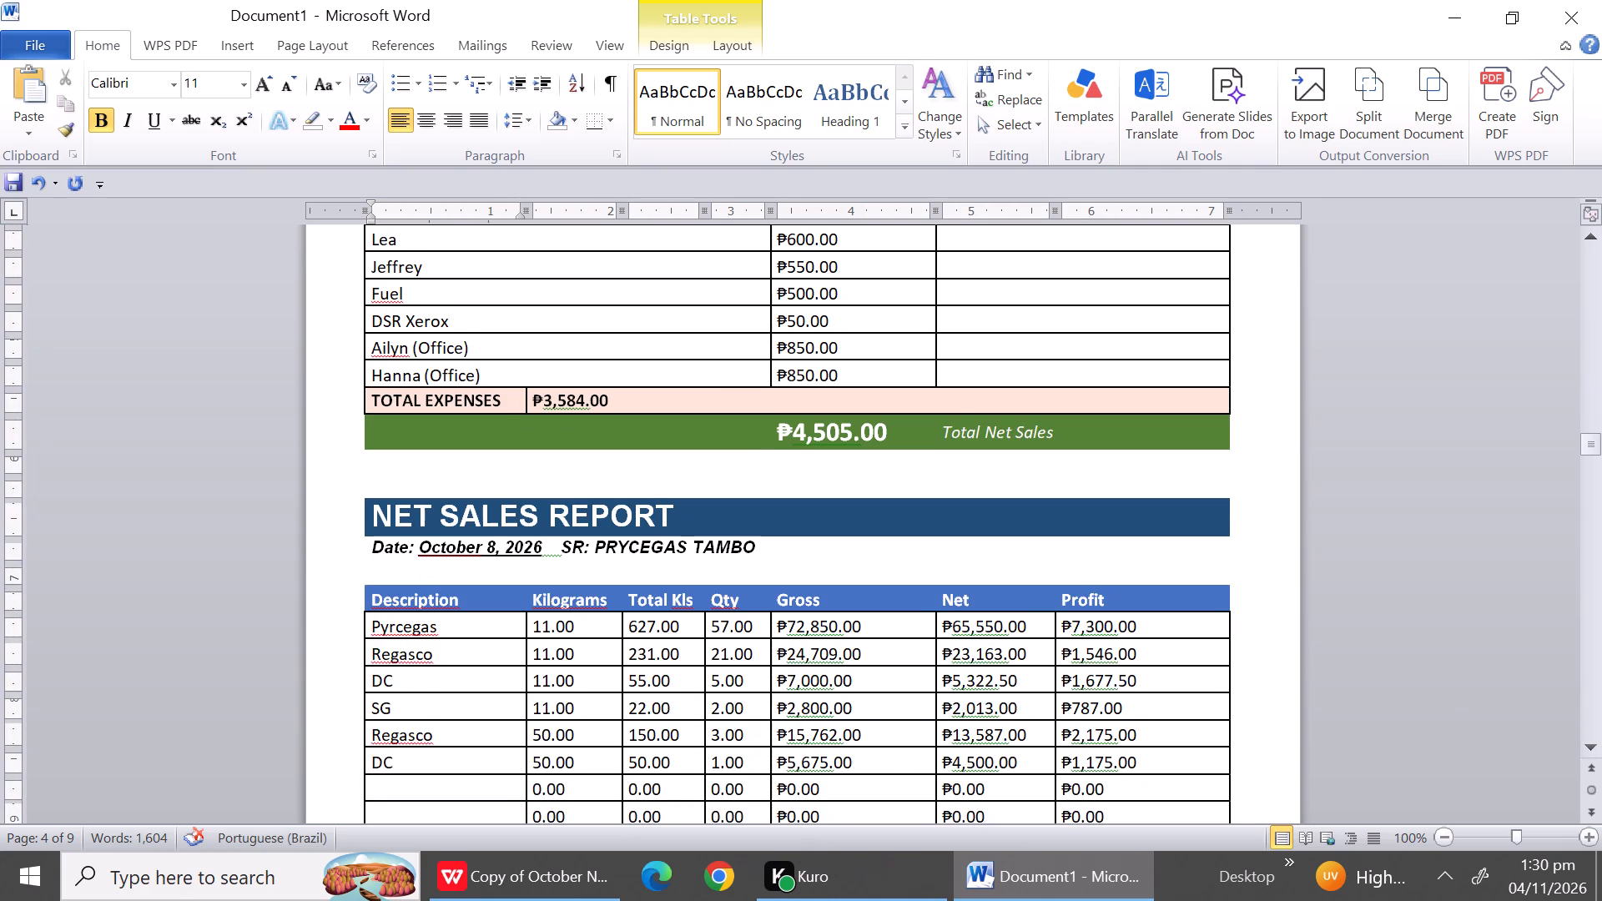
left_click(494, 578)
right_click(494, 578)
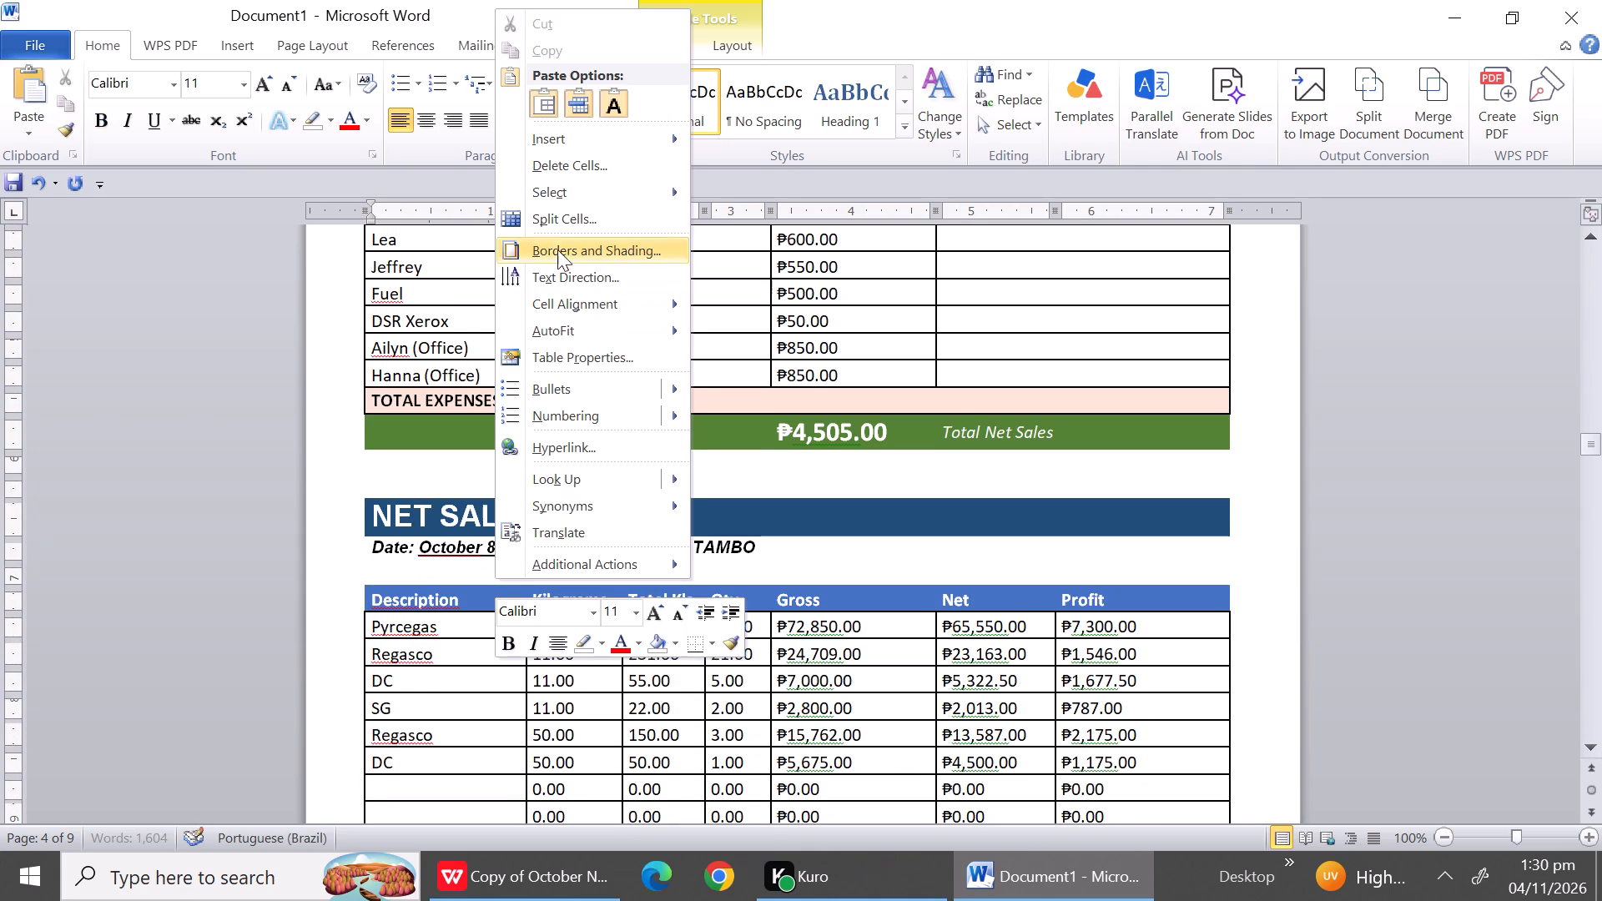
left_click(556, 166)
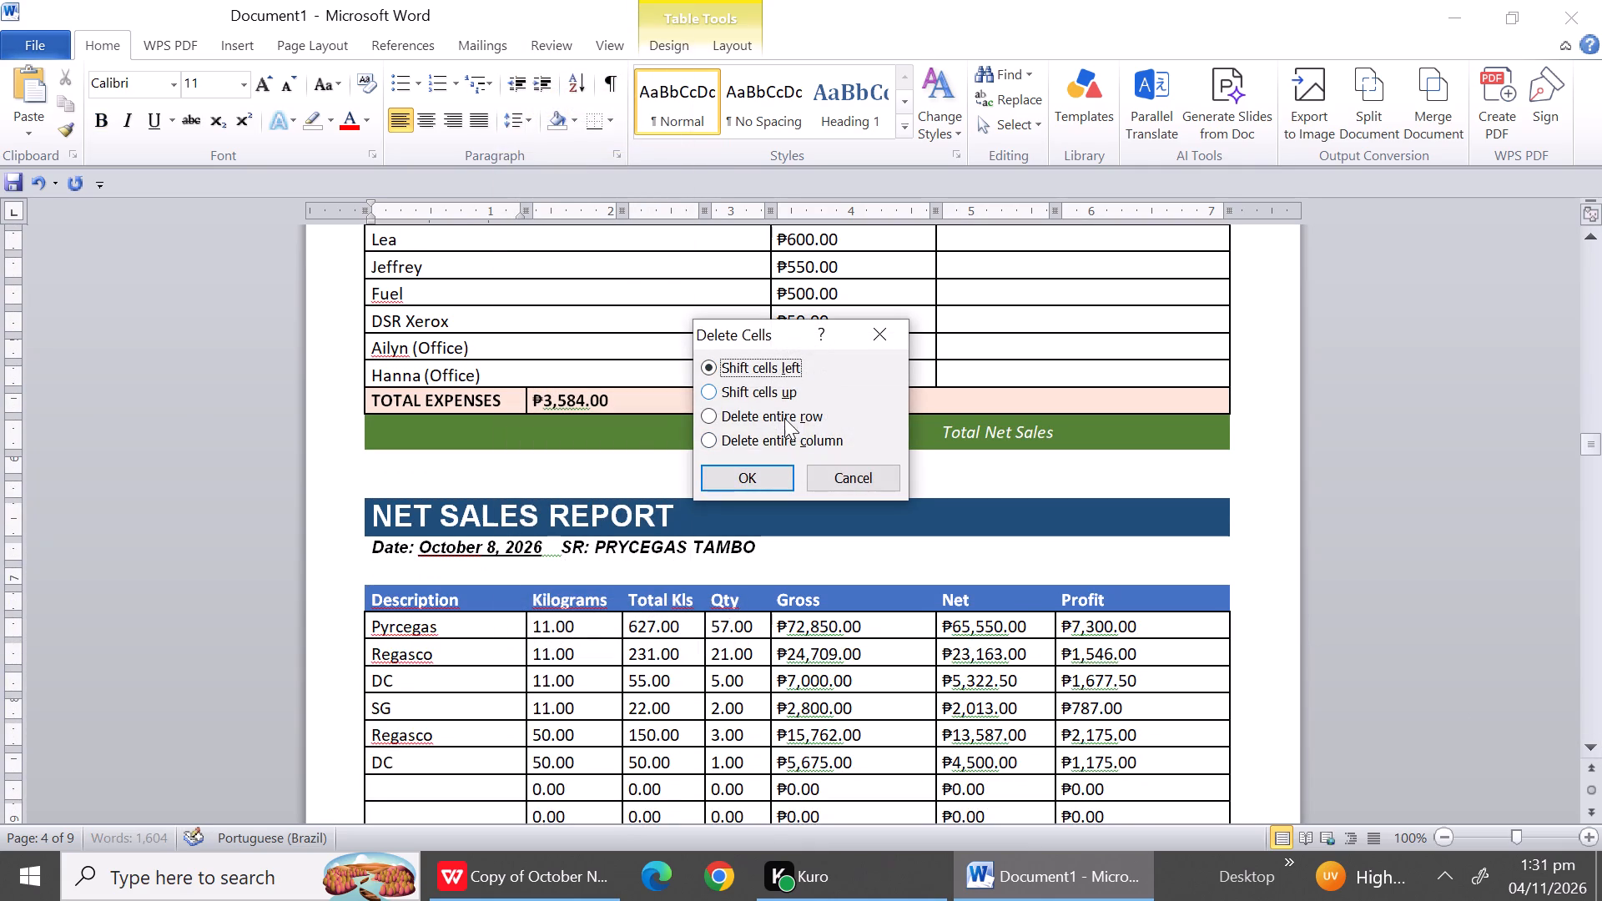
left_click(782, 420)
left_click(763, 471)
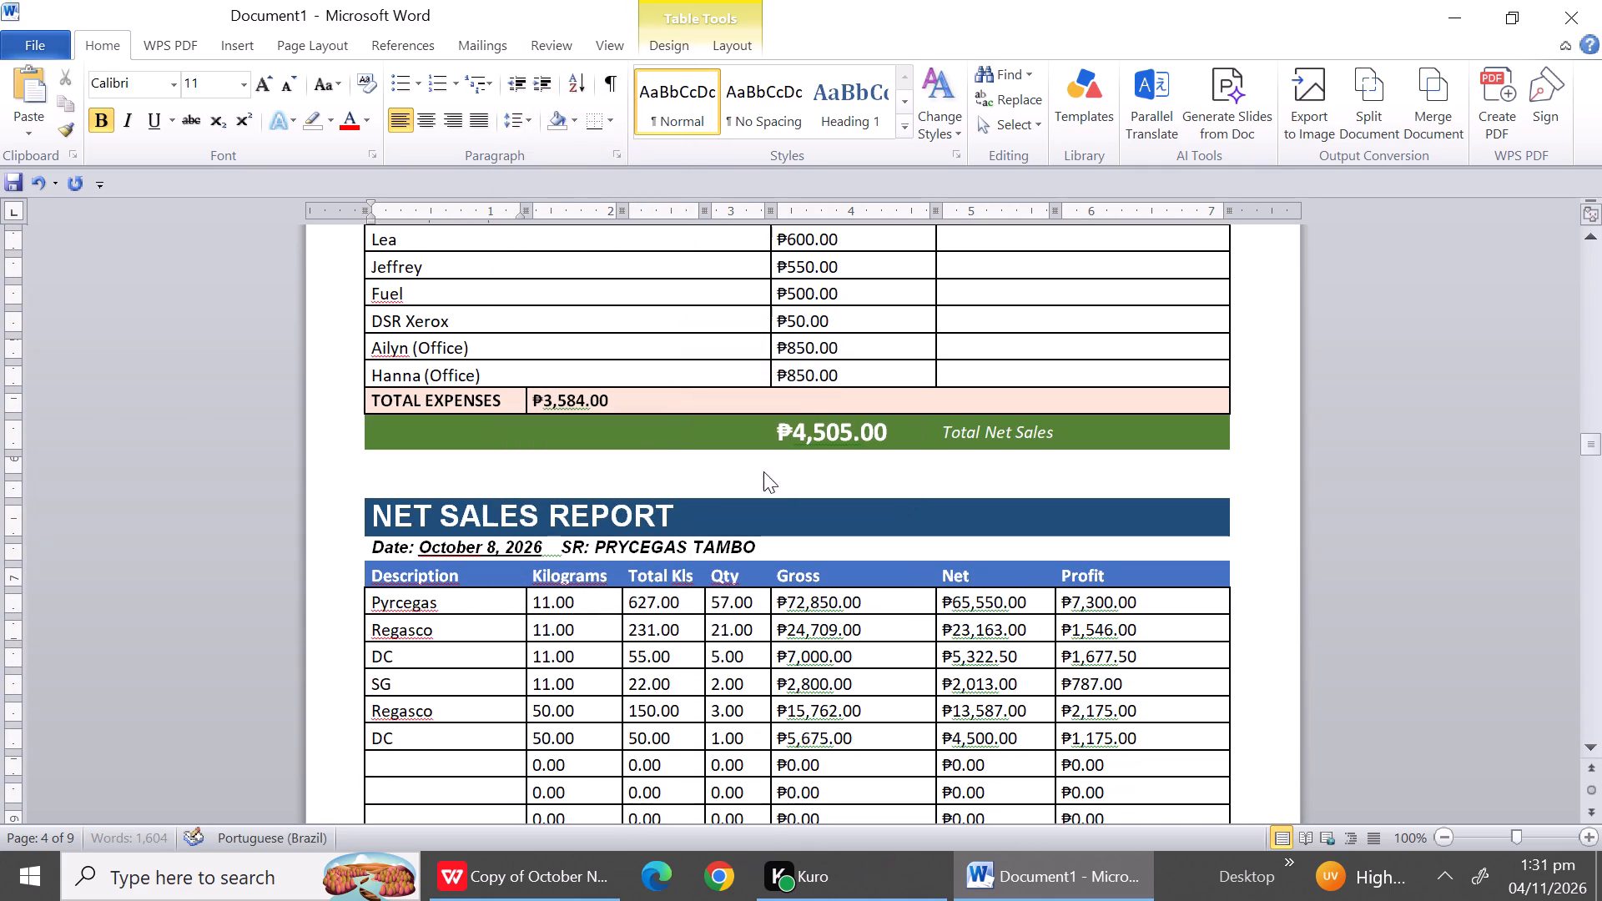
Delete the four zero-value item rows and the blank row above TOTAL in the October 8 report.
triple_click(1596, 747)
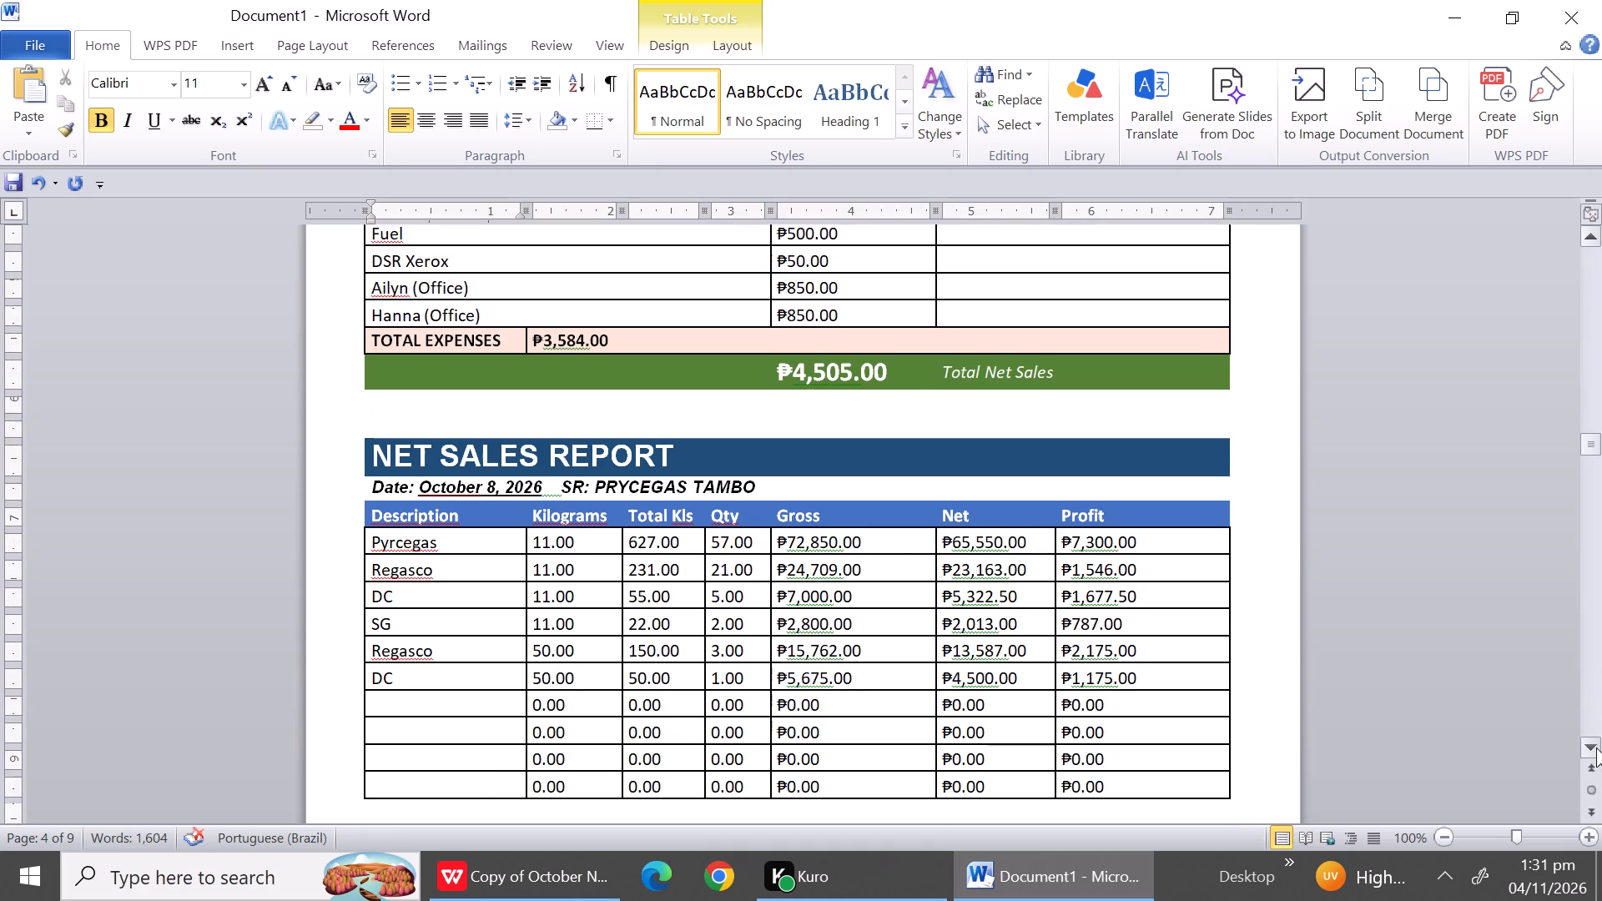
triple_click(1596, 747)
triple_click(1596, 747)
triple_click(1596, 747)
left_click(1596, 747)
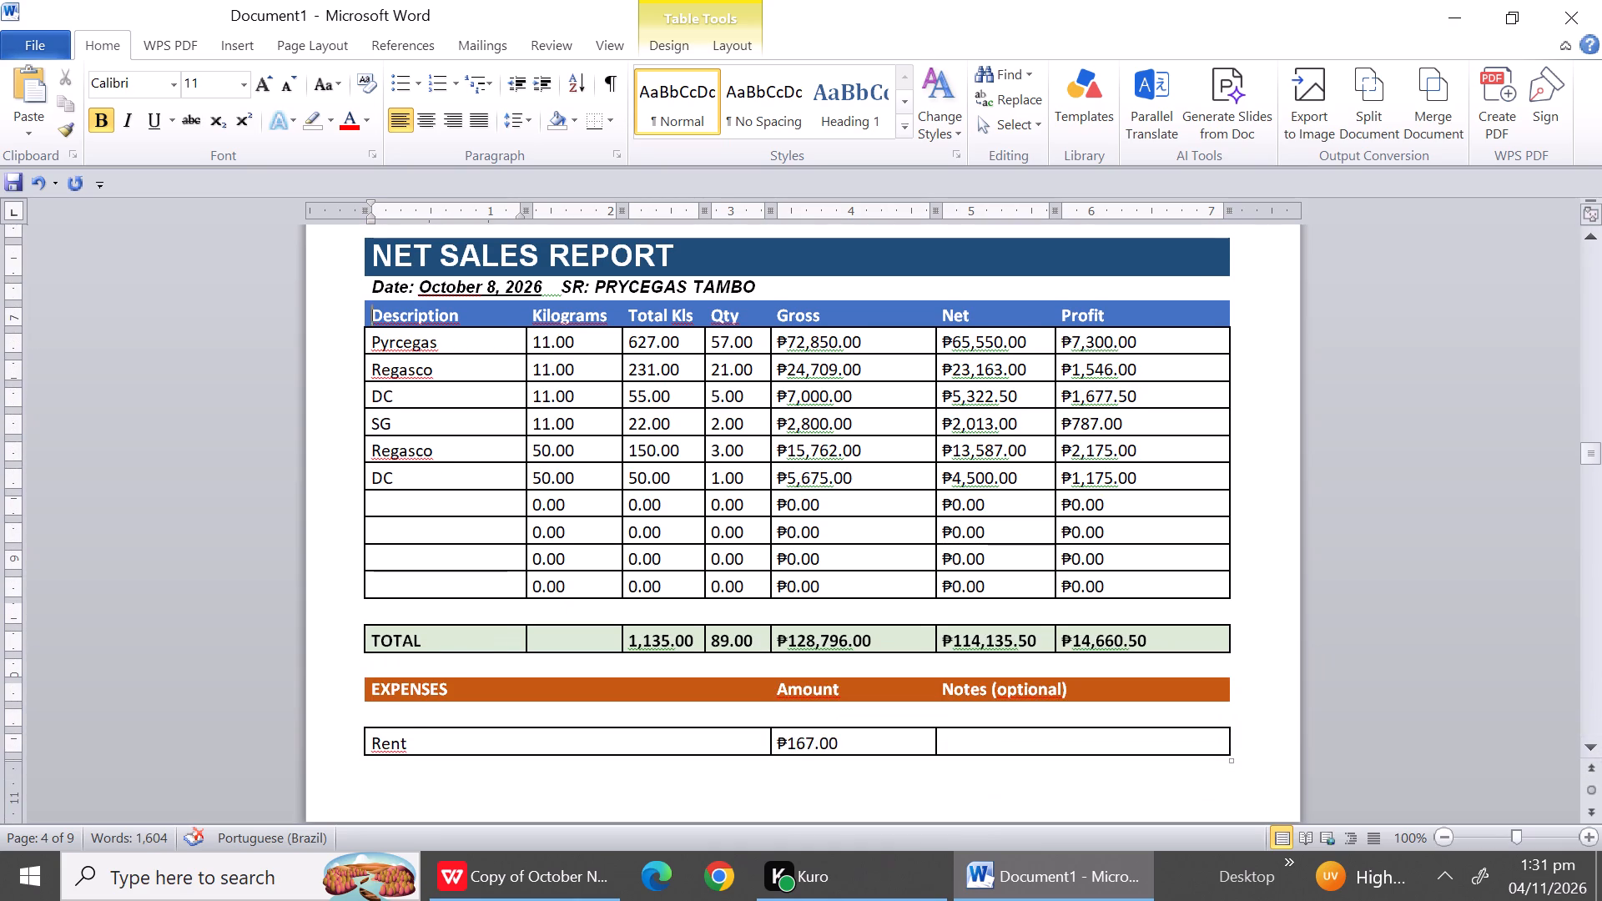
left_click_drag(431, 504, 430, 602)
right_click(430, 602)
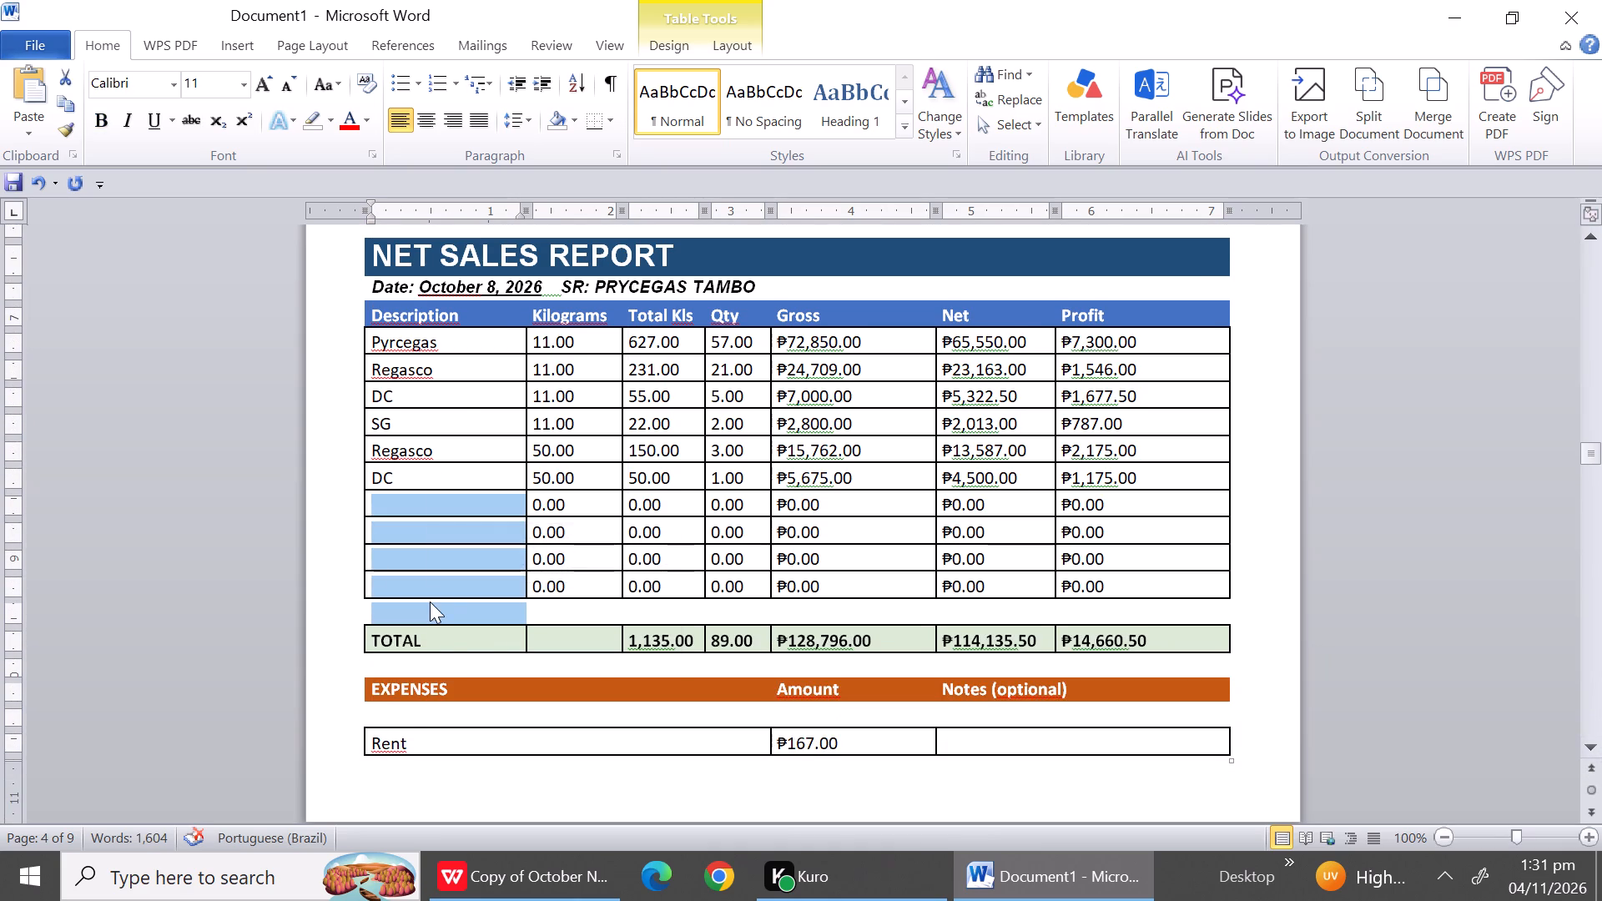
left_click(479, 398)
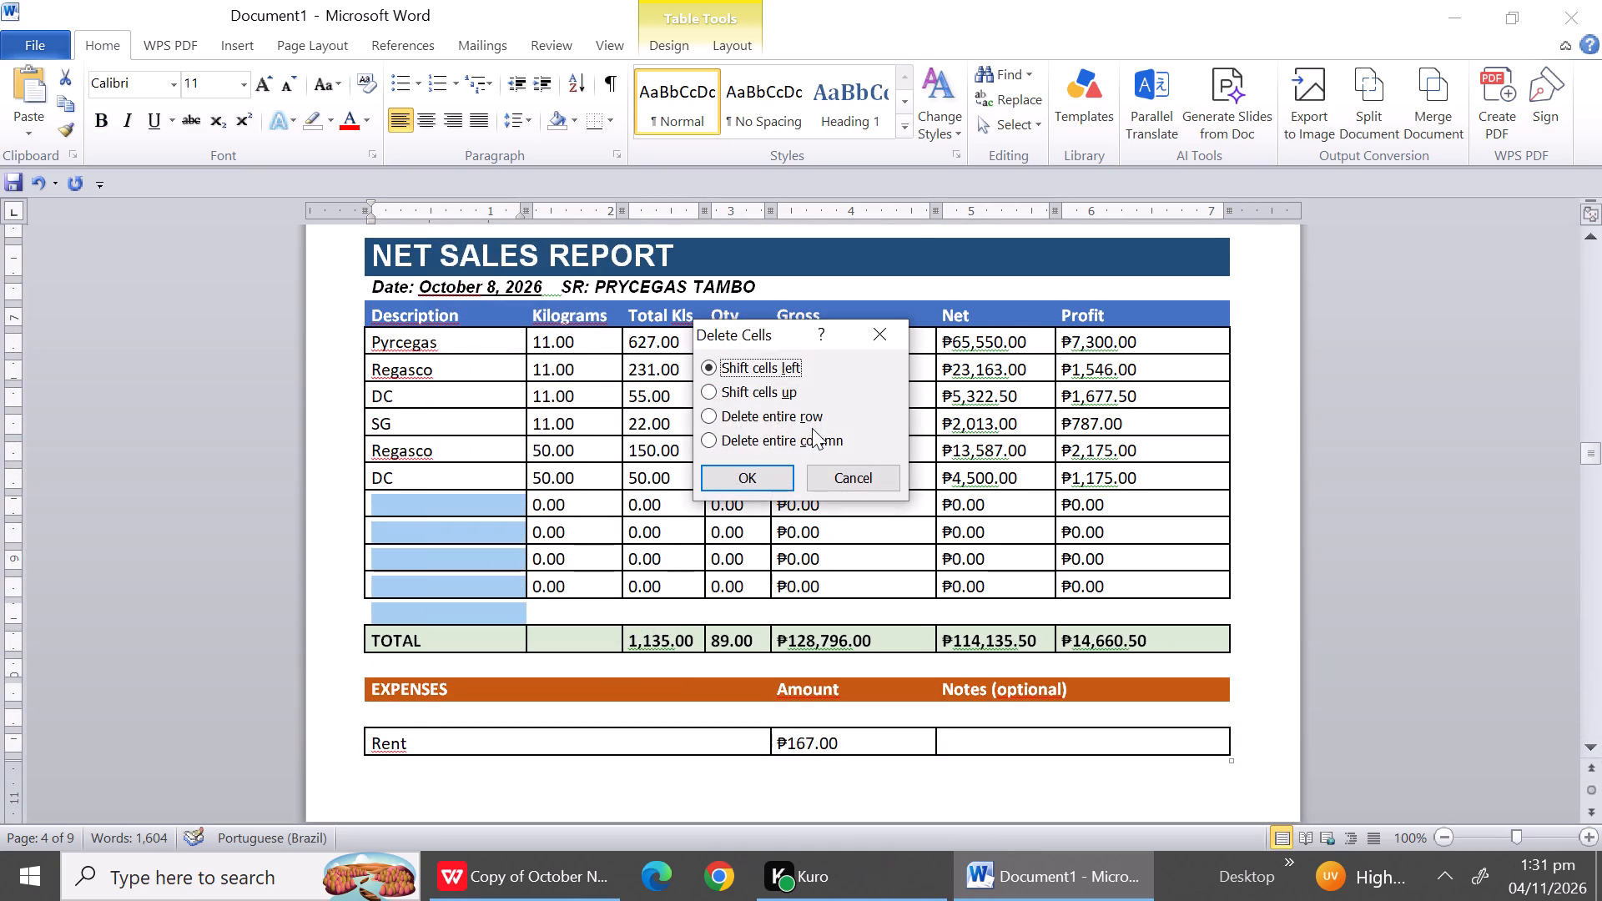
left_click(796, 415)
left_click(764, 473)
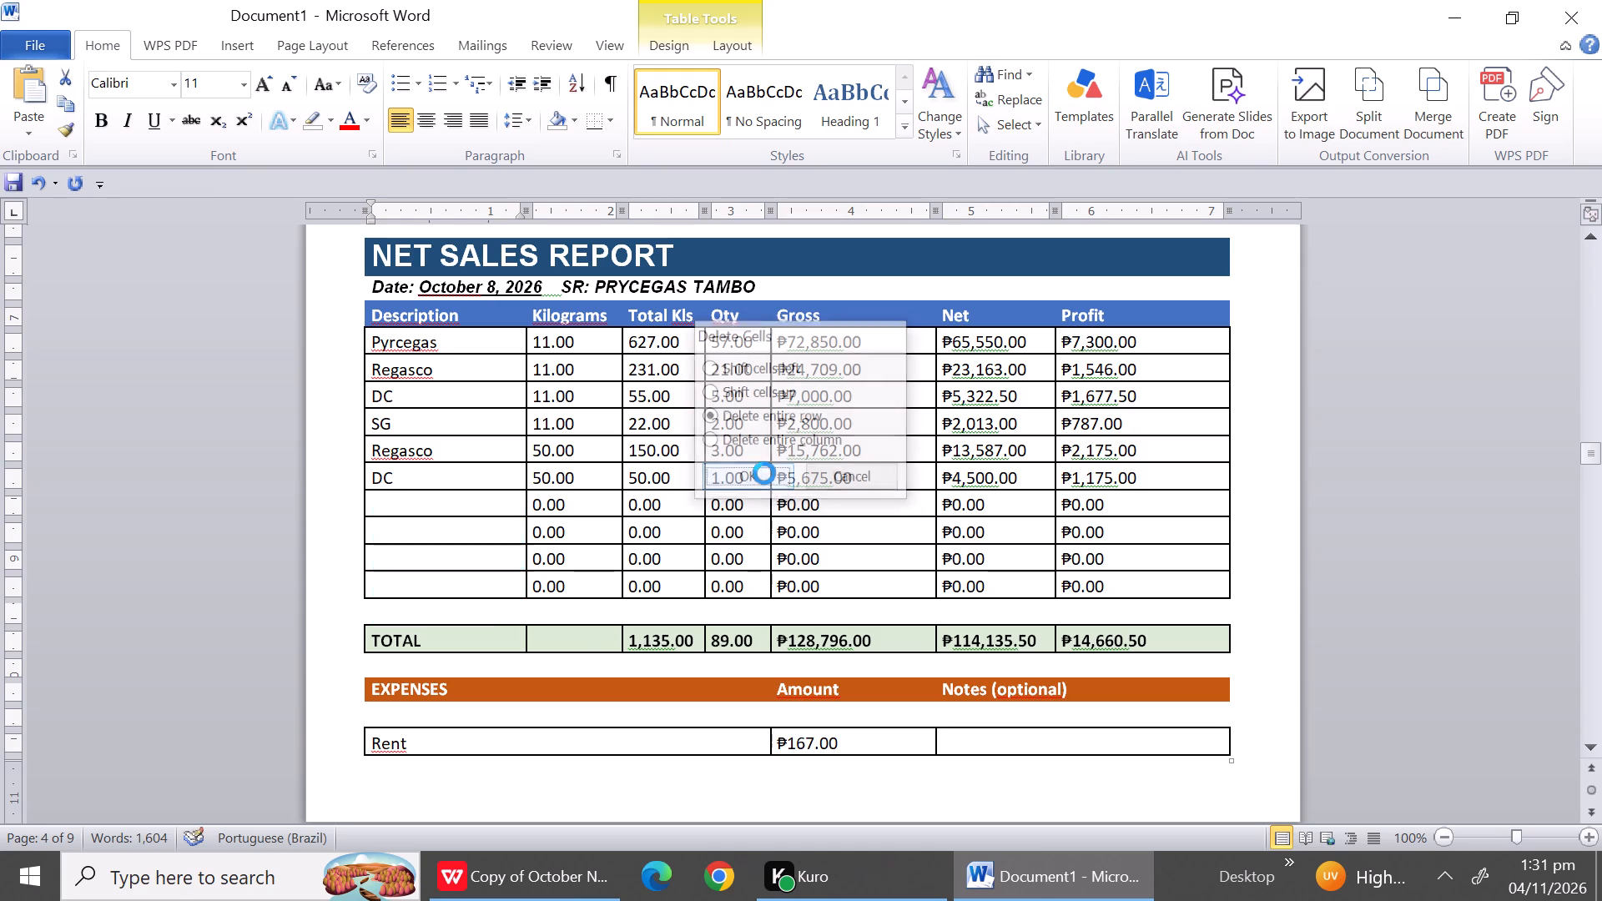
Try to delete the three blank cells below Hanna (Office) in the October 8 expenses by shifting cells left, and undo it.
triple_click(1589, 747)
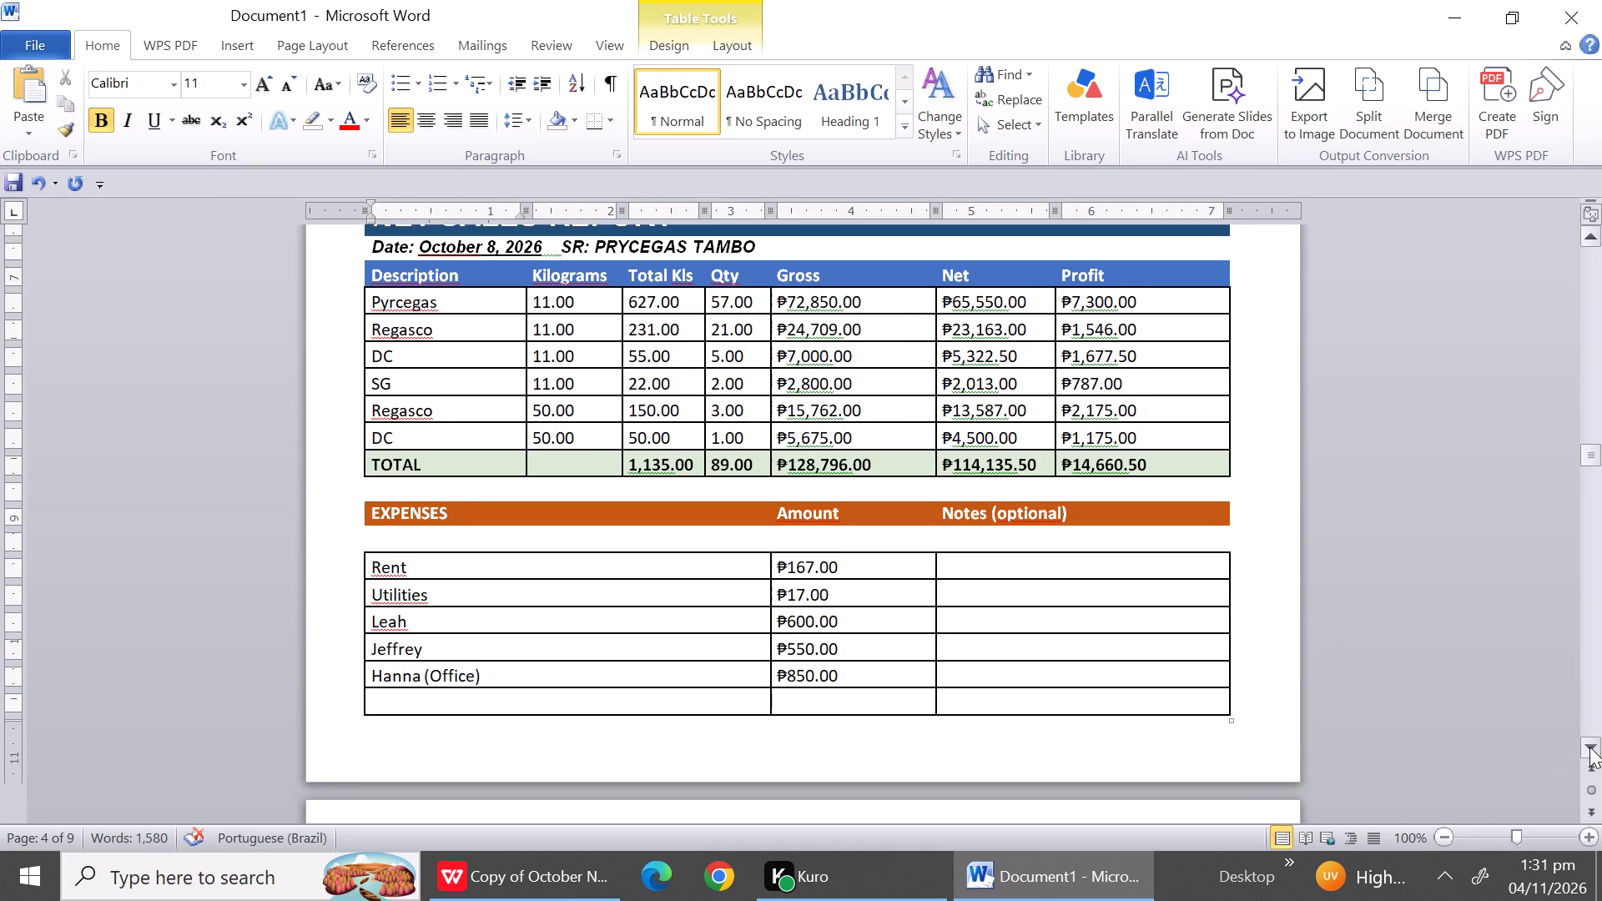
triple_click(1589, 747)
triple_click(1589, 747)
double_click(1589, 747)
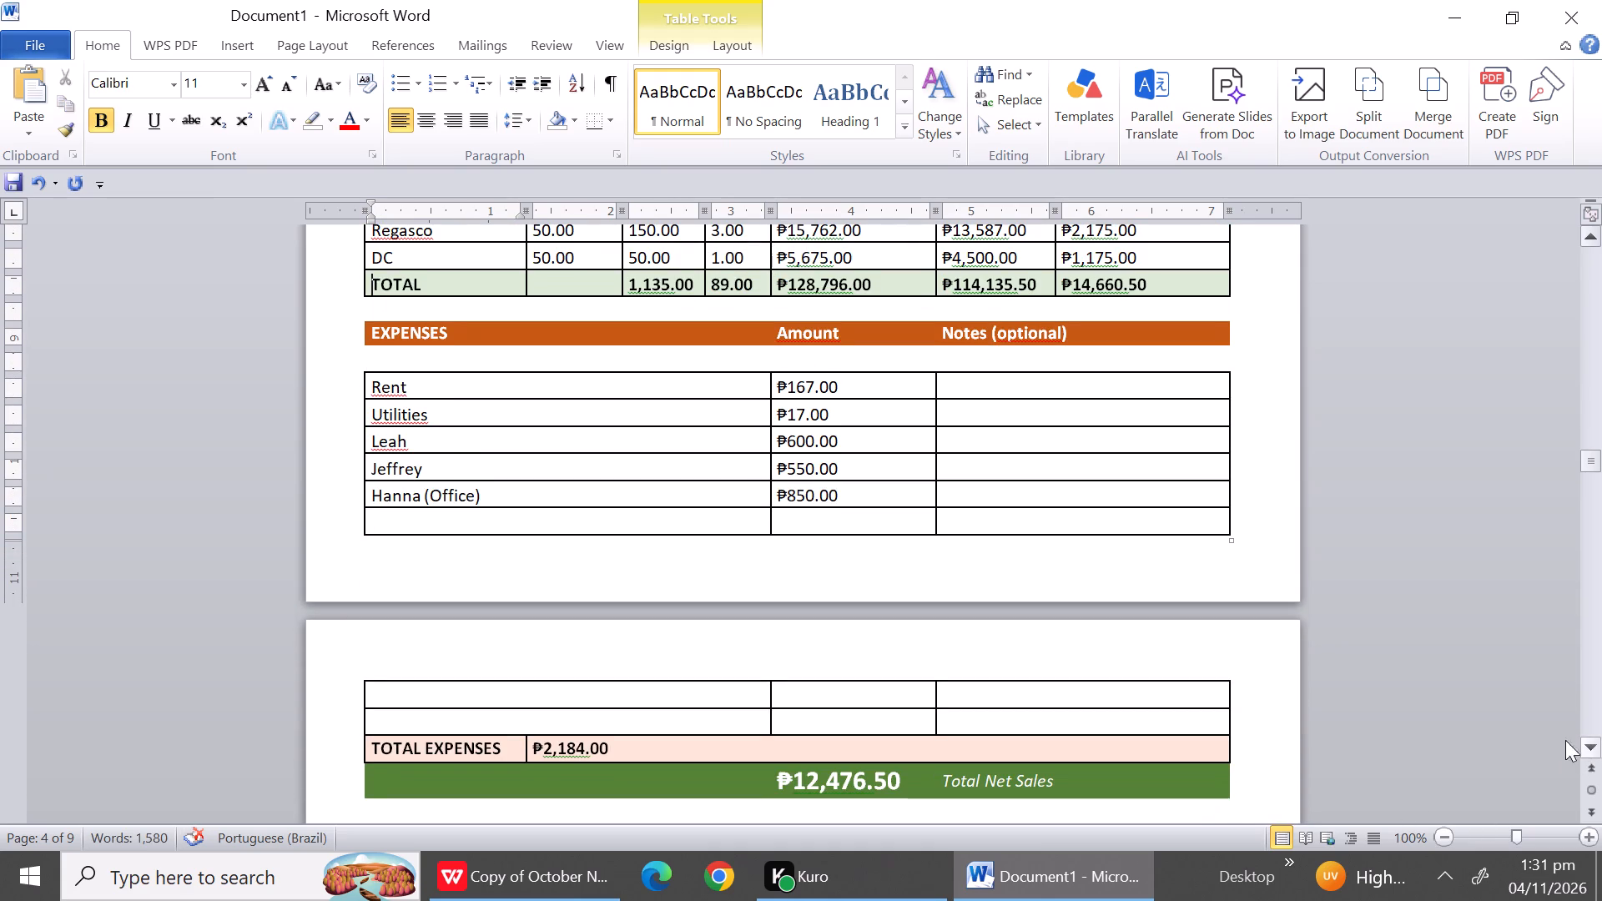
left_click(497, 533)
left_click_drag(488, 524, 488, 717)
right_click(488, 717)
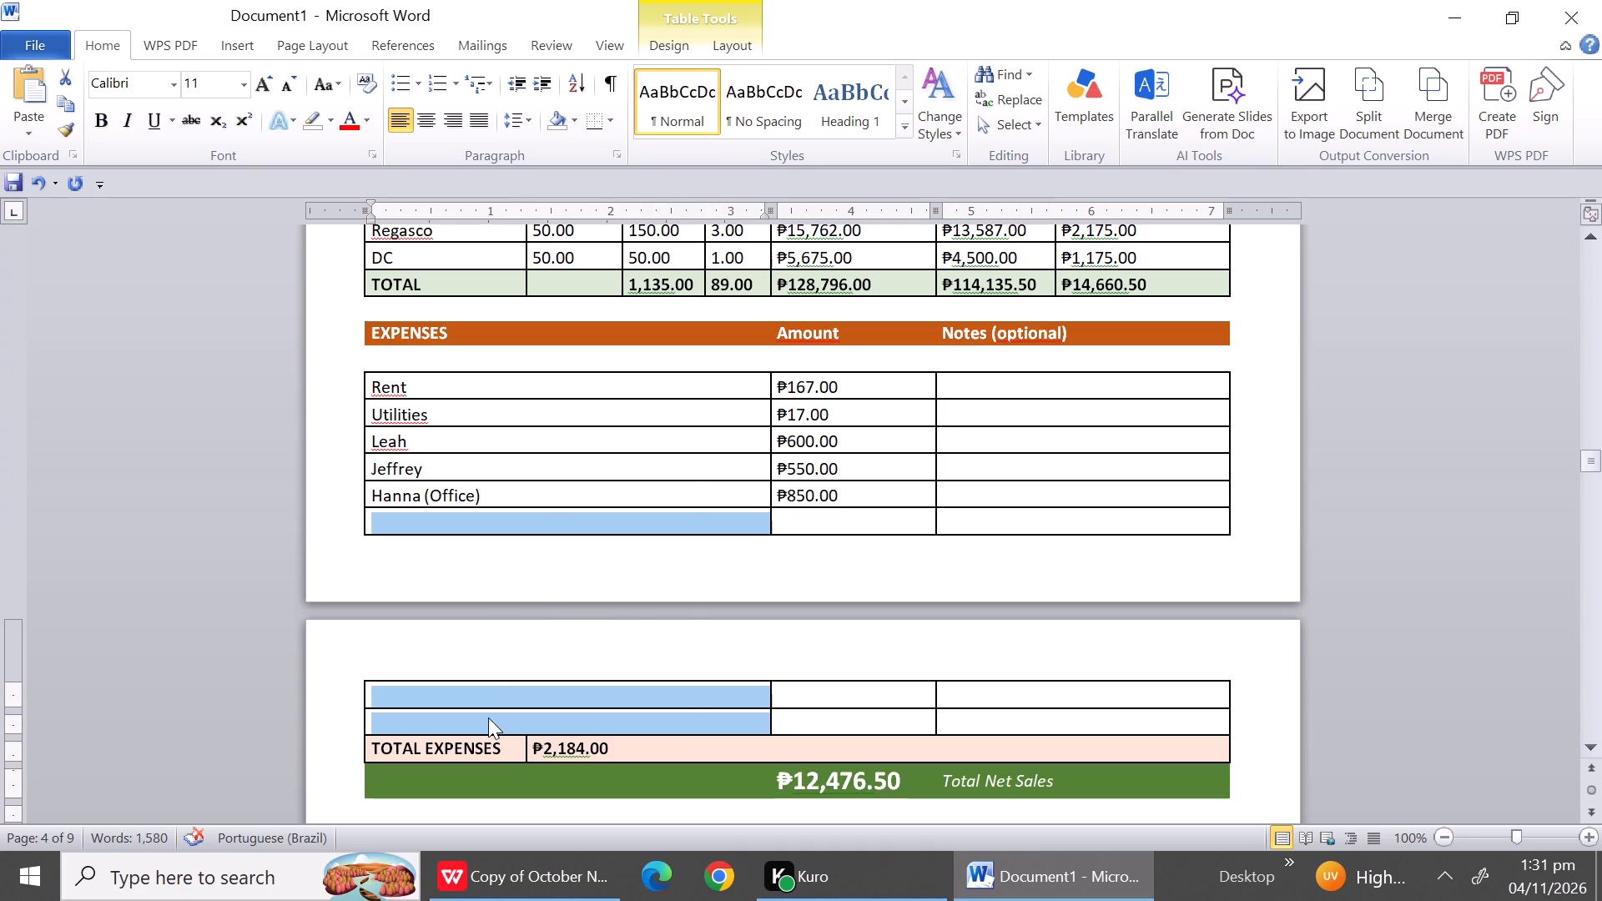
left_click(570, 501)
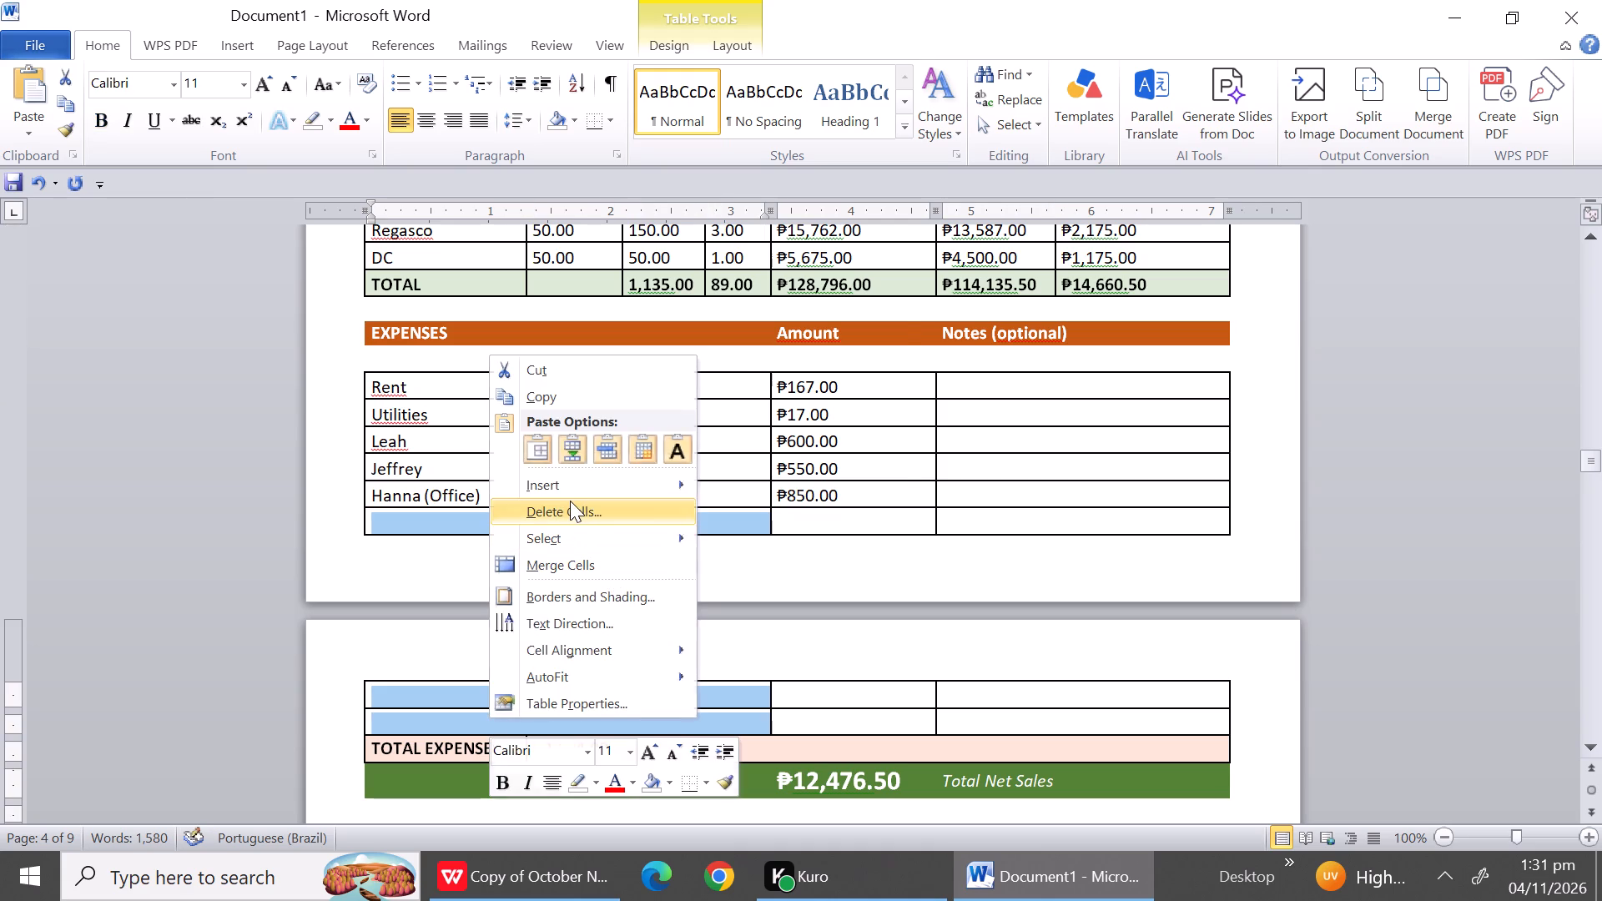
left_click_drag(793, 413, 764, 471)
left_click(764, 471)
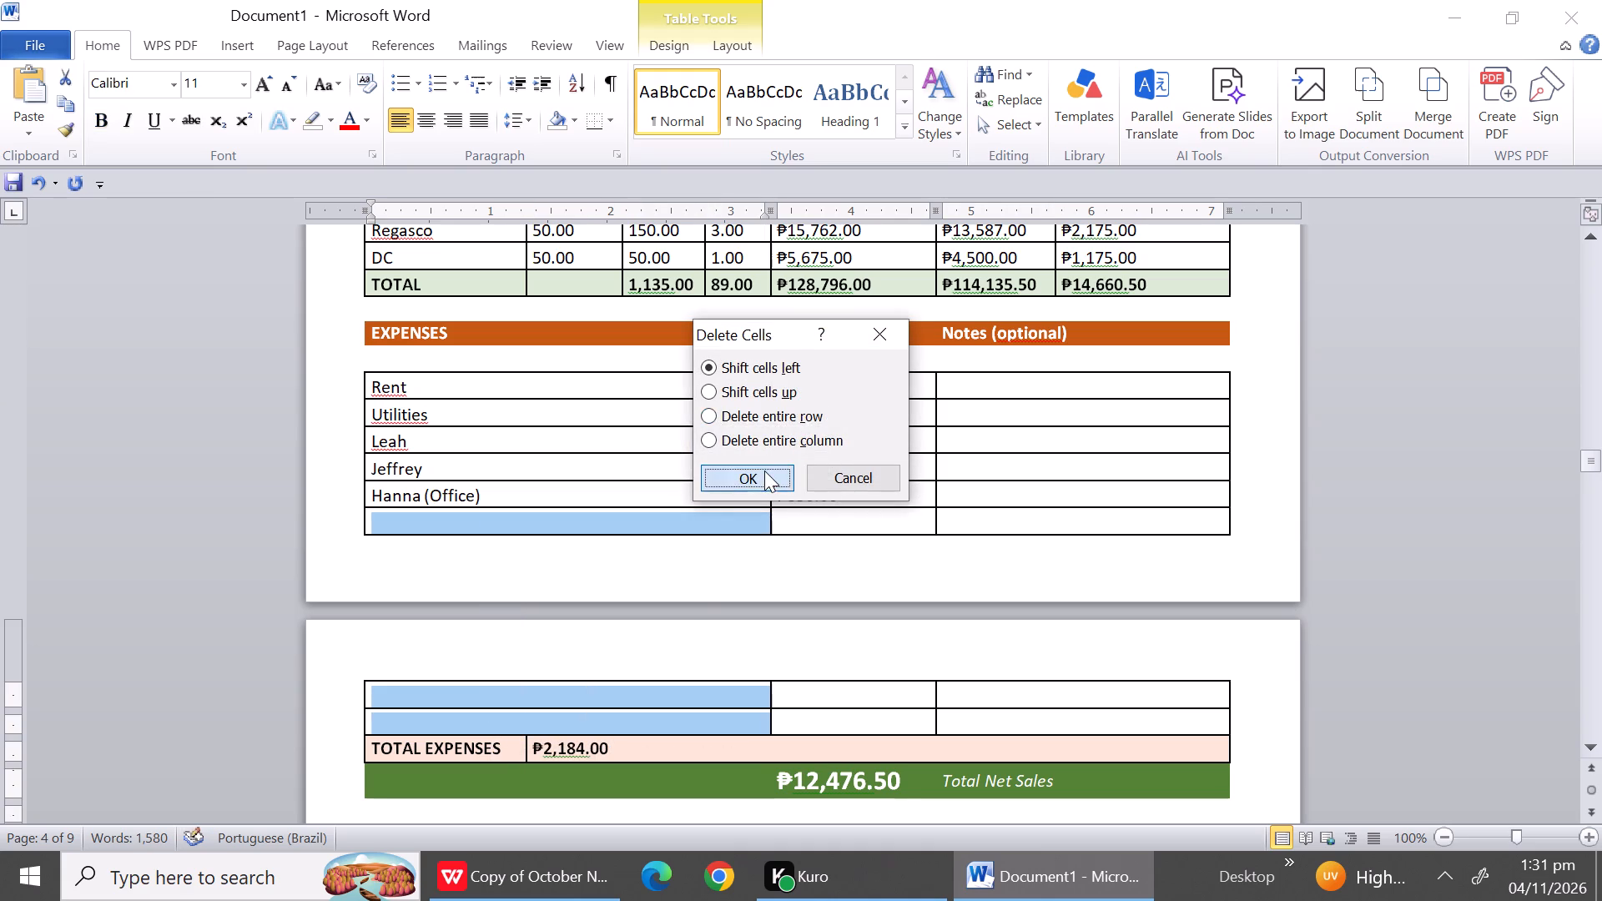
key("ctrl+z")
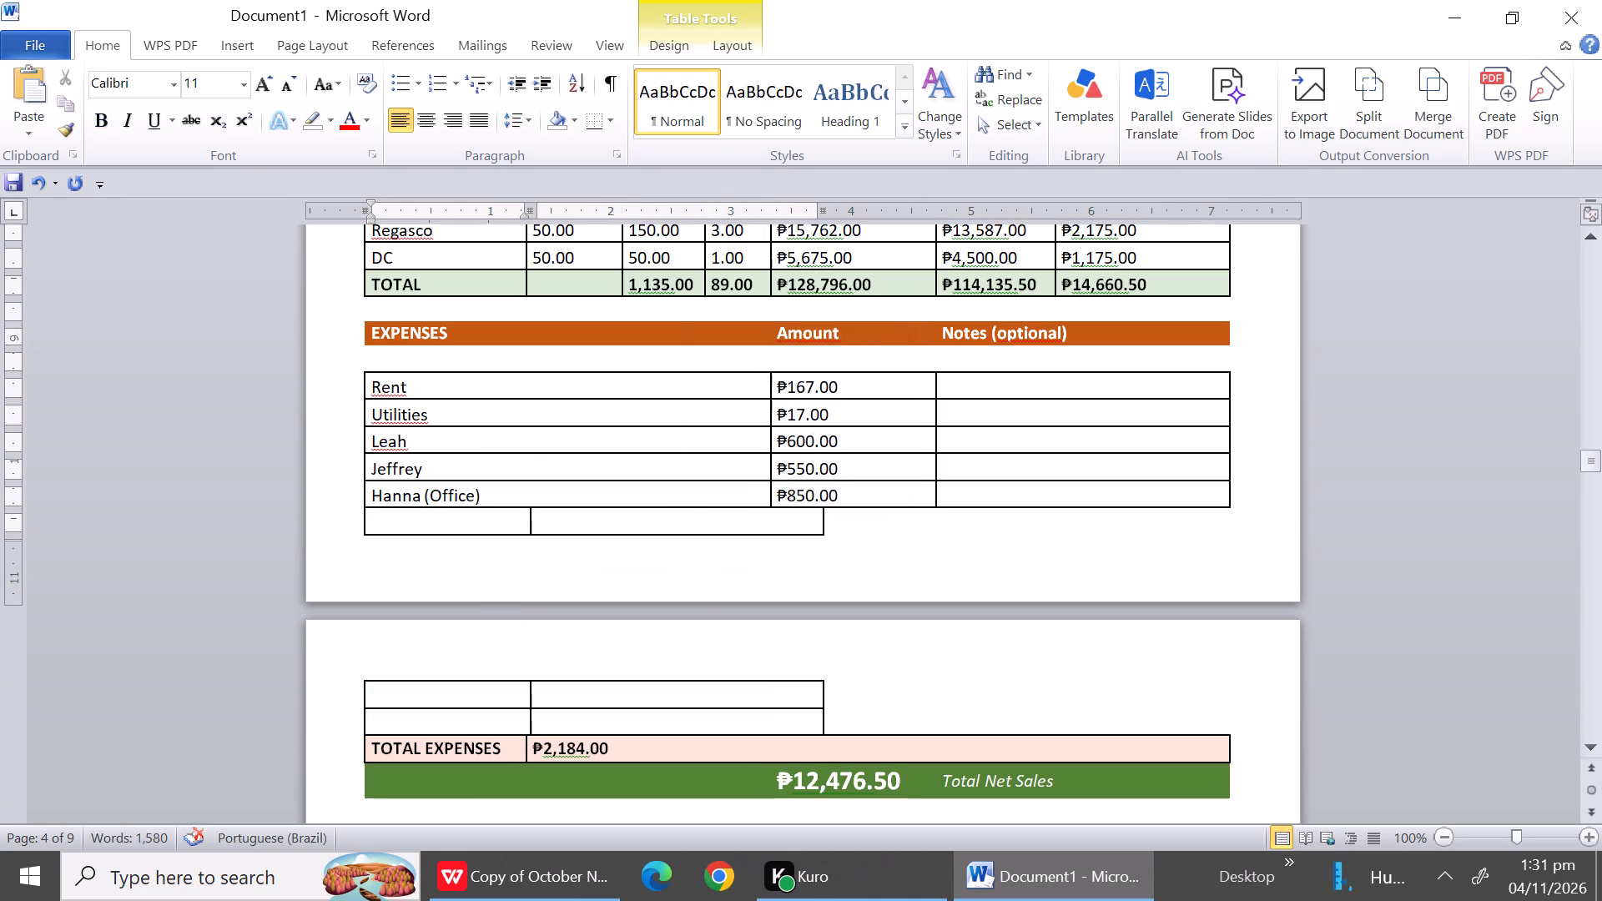
Delete the three entire blank rows between Hanna (Office) and TOTAL EXPENSES in the October 8 report.
right_click(764, 471)
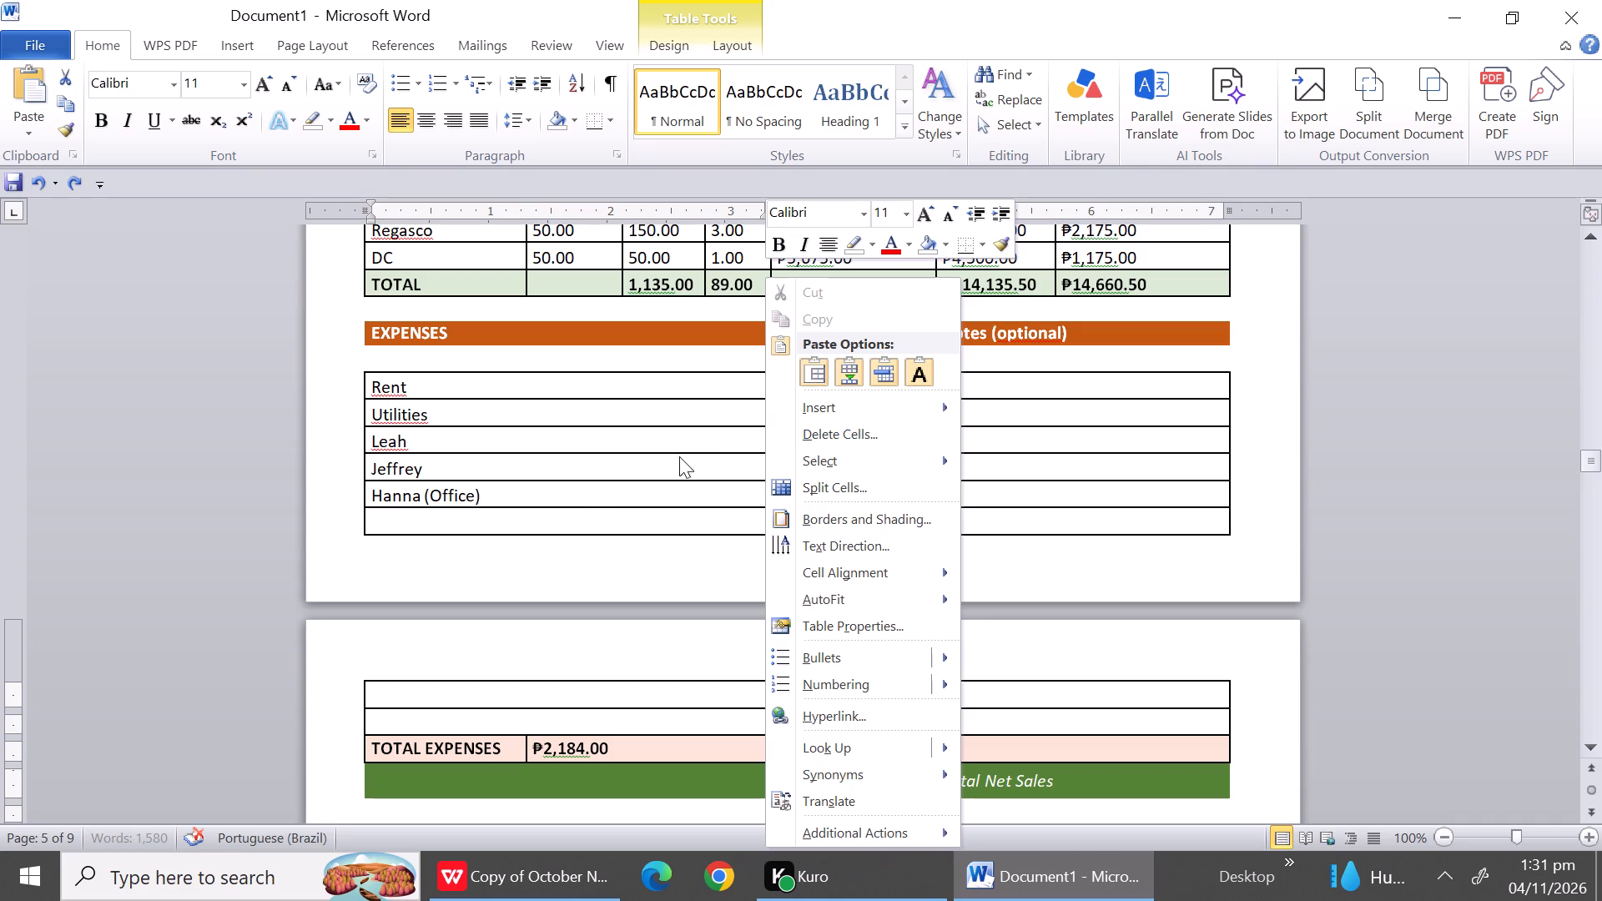
left_click(552, 520)
left_click(552, 520)
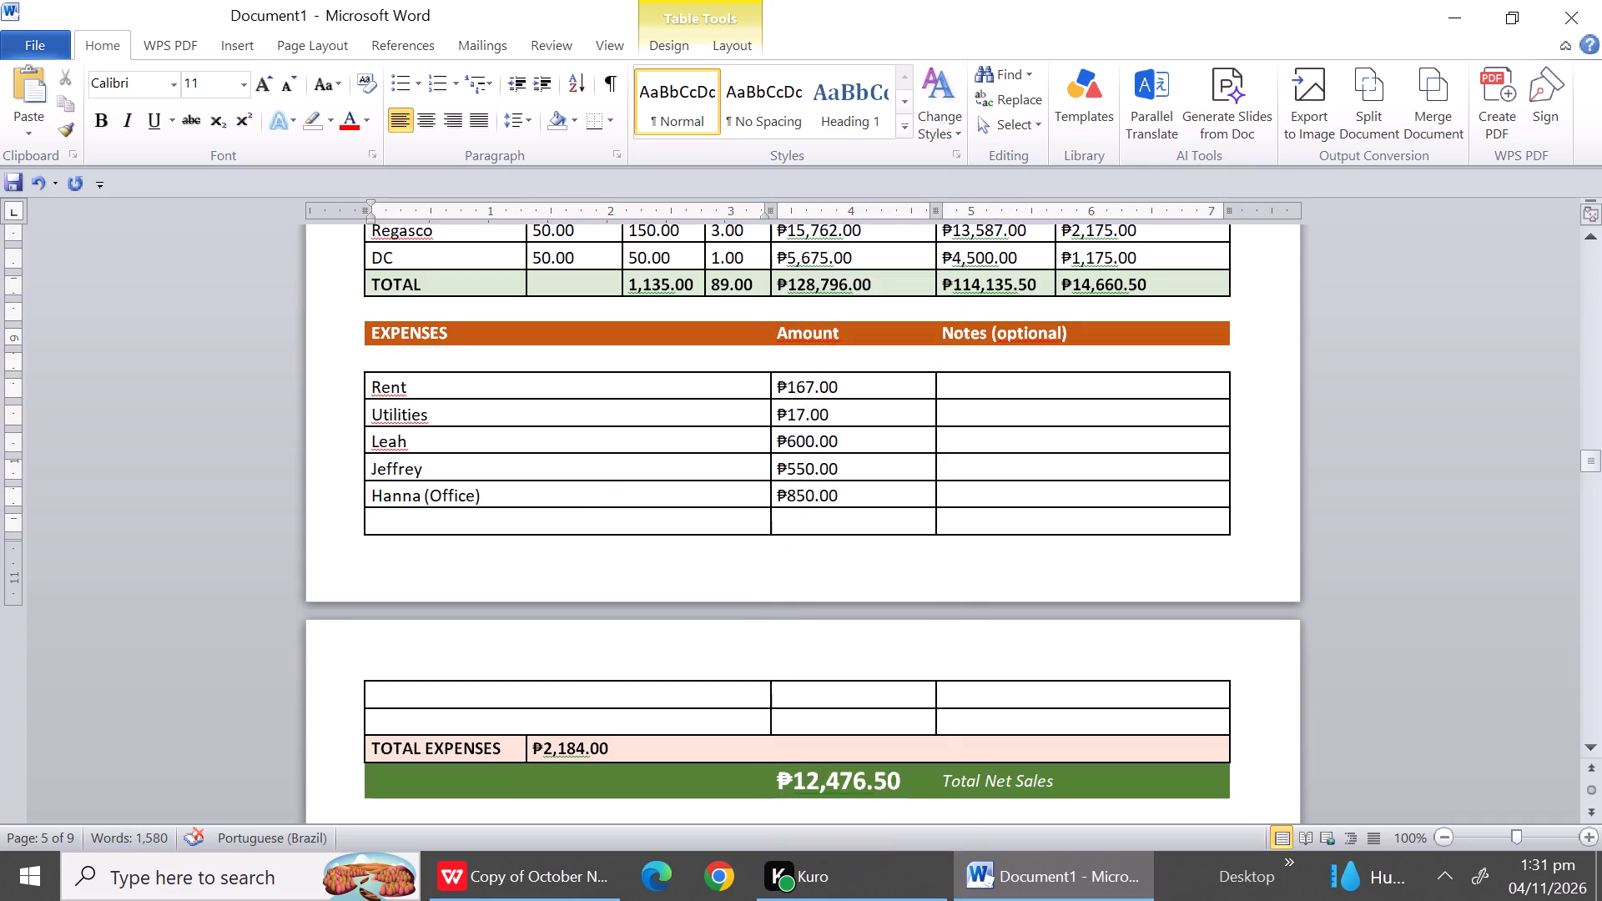
left_click_drag(552, 520, 544, 712)
right_click(544, 712)
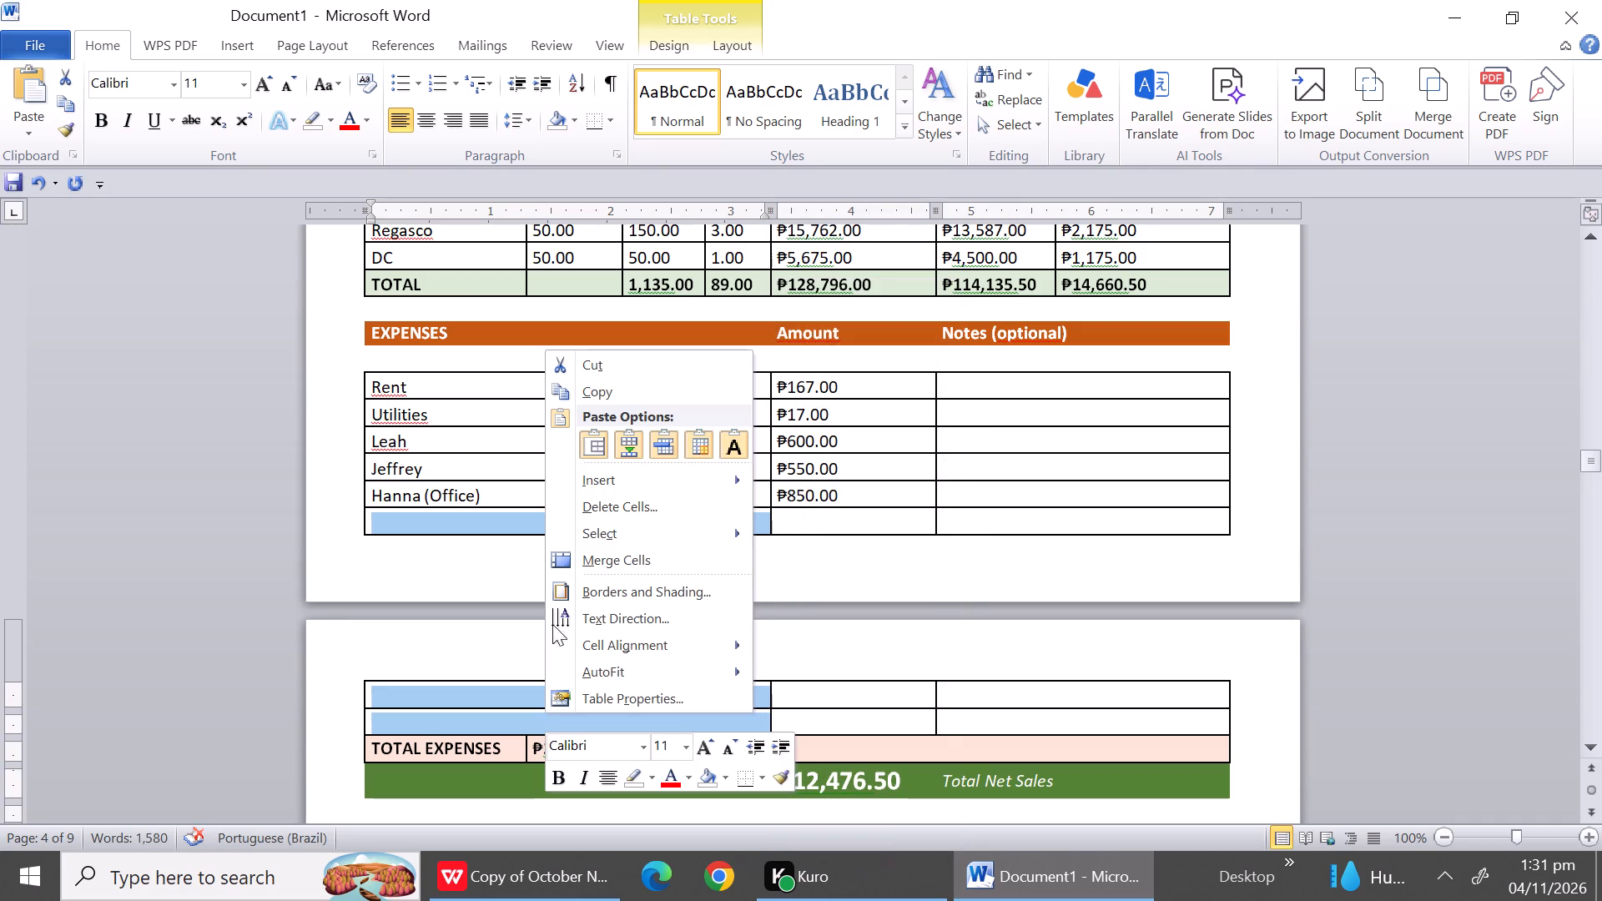
left_click(660, 512)
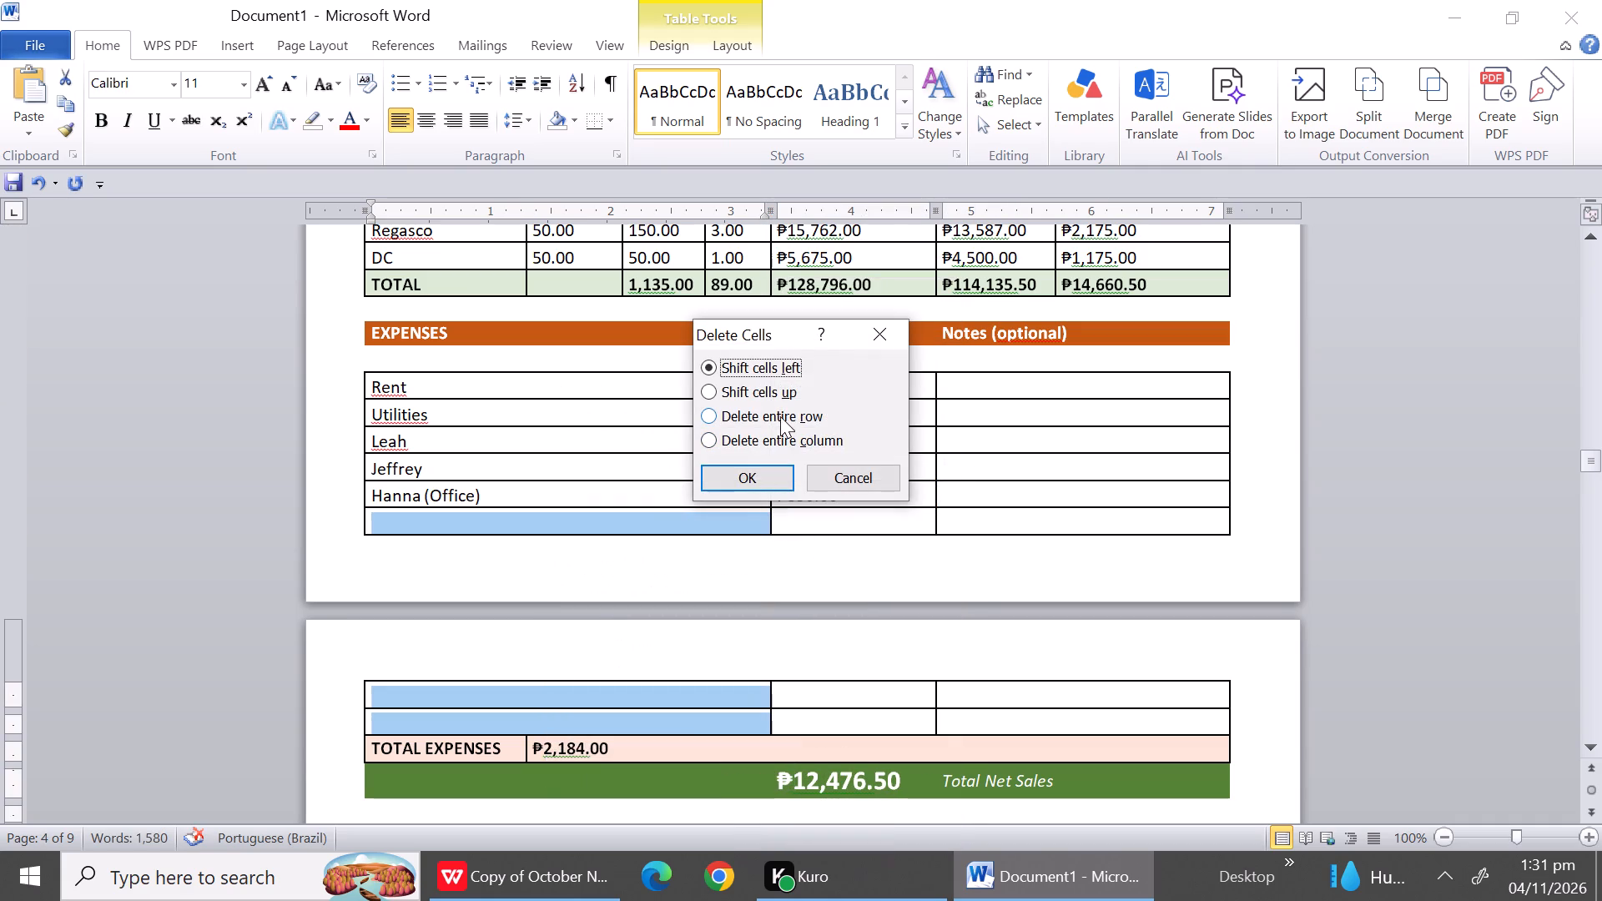
left_click(778, 416)
left_click(773, 478)
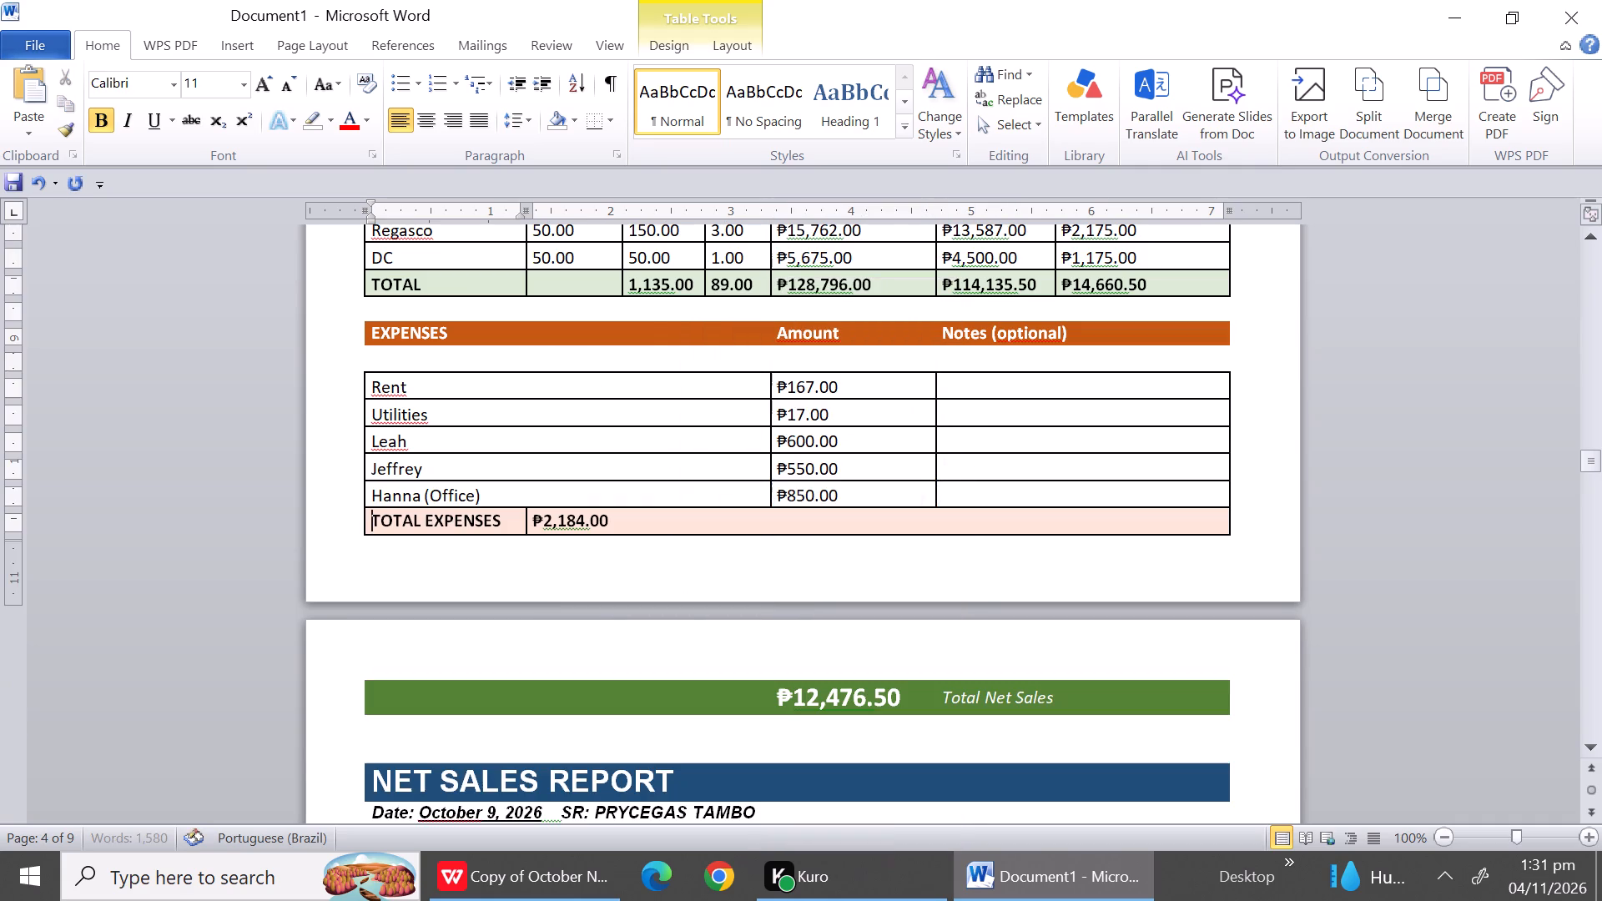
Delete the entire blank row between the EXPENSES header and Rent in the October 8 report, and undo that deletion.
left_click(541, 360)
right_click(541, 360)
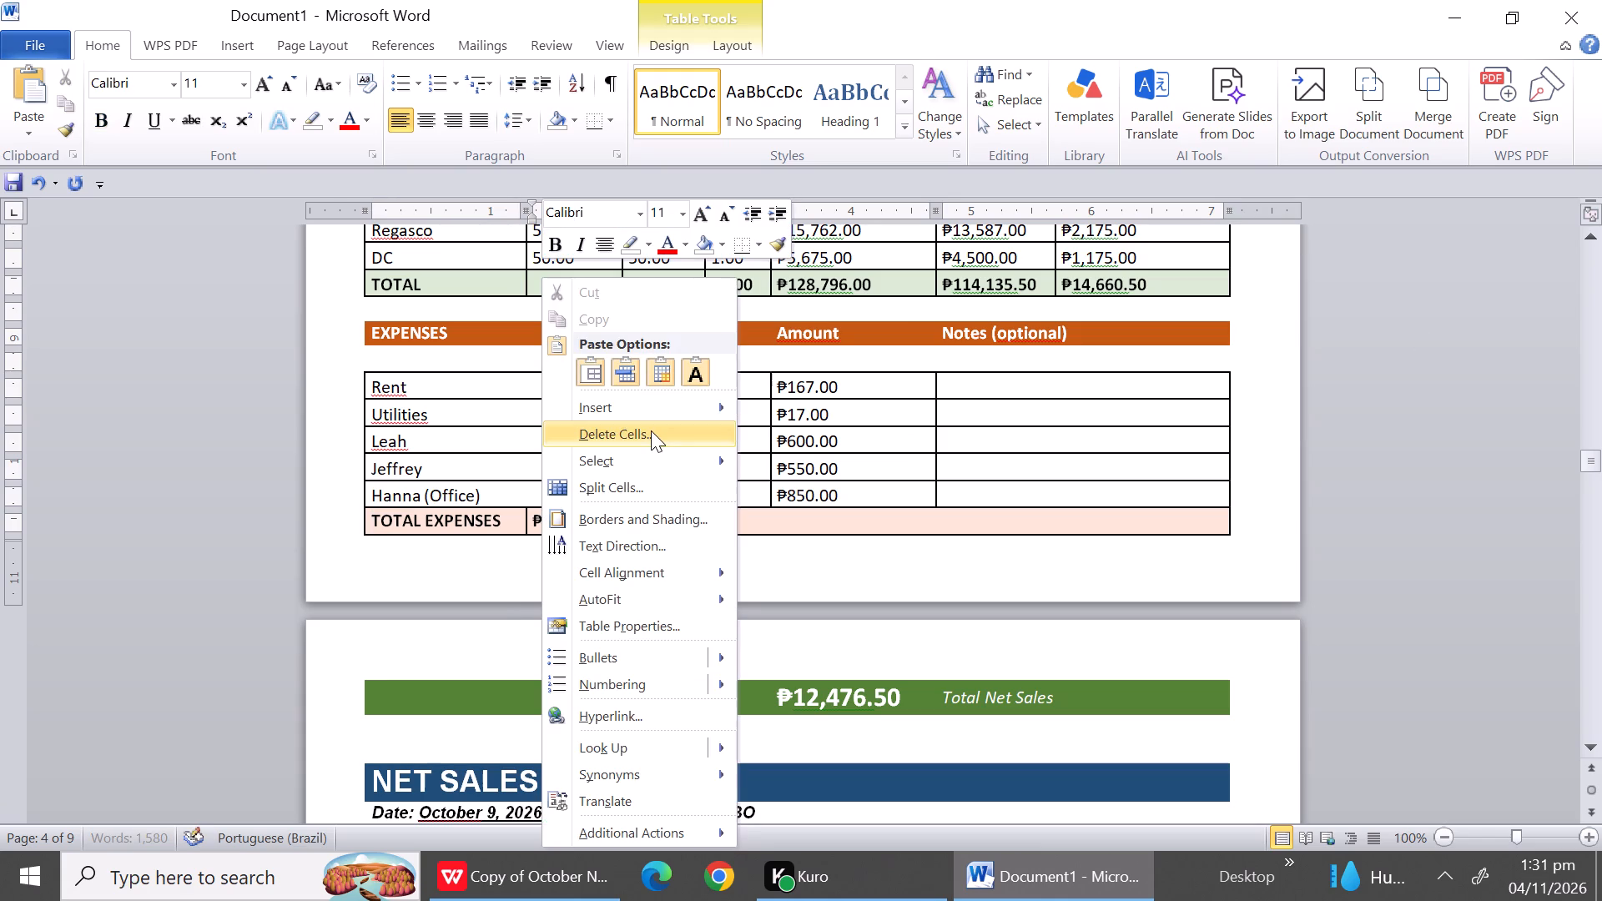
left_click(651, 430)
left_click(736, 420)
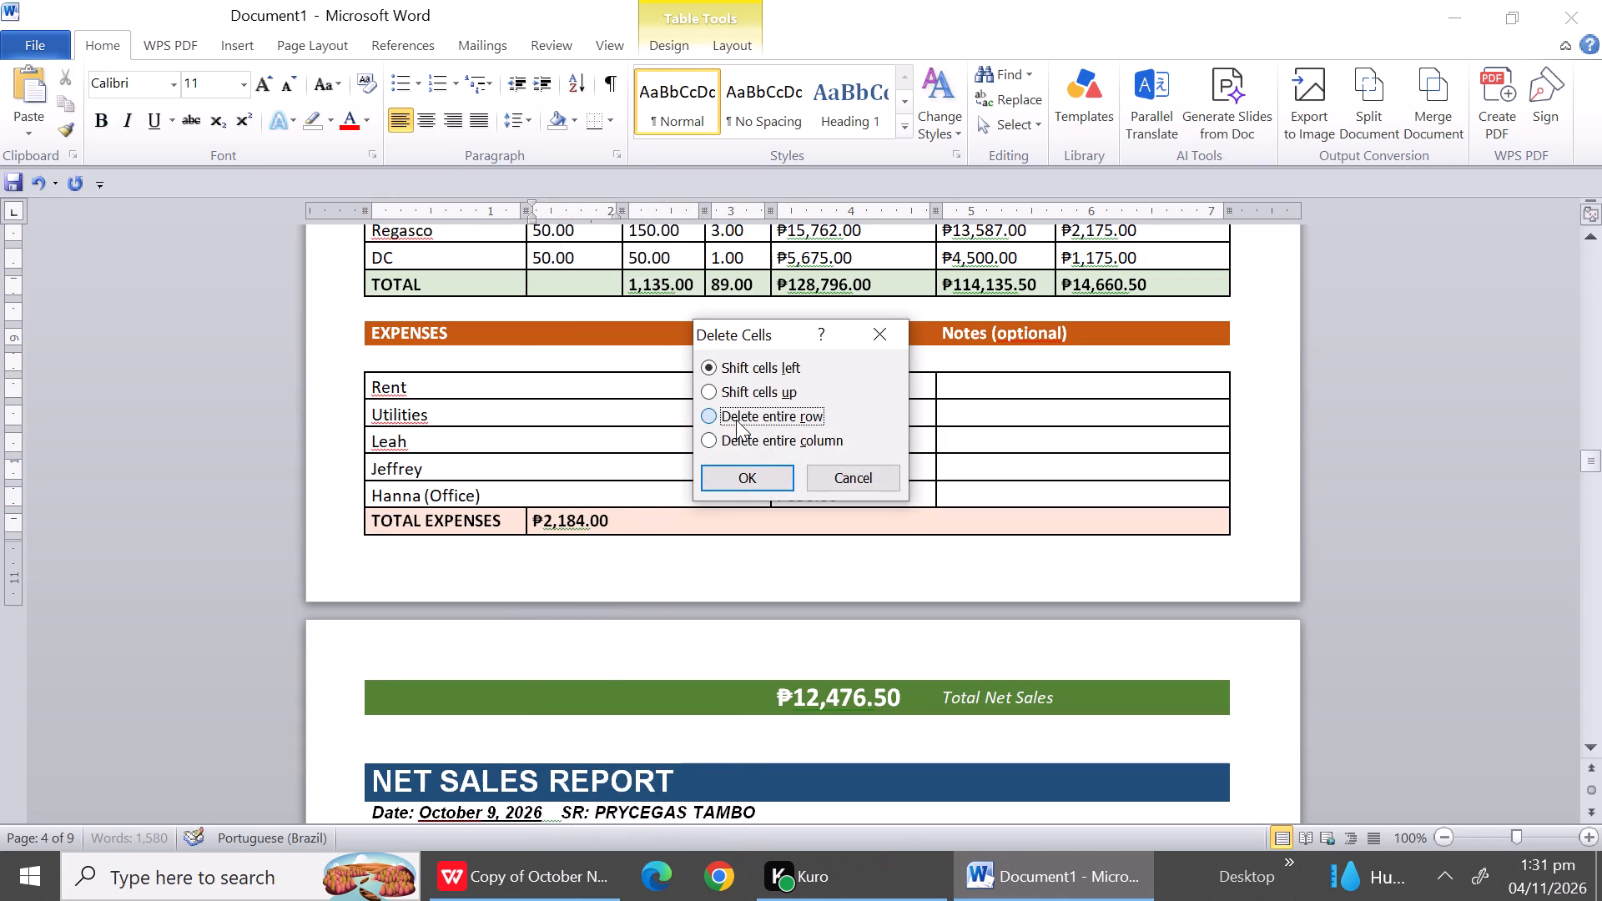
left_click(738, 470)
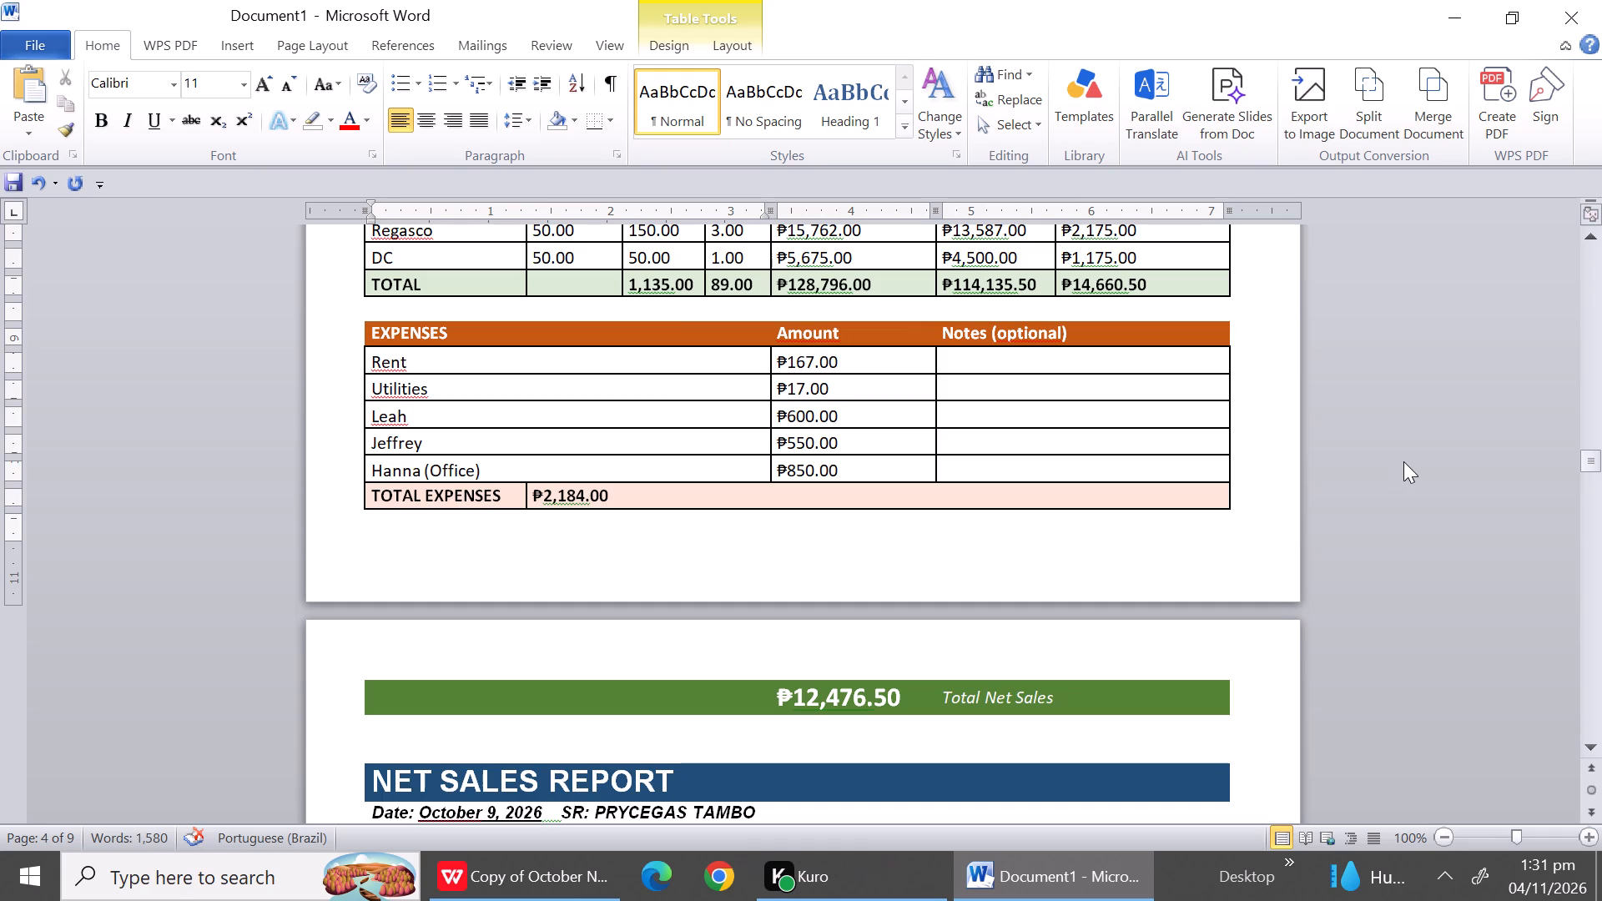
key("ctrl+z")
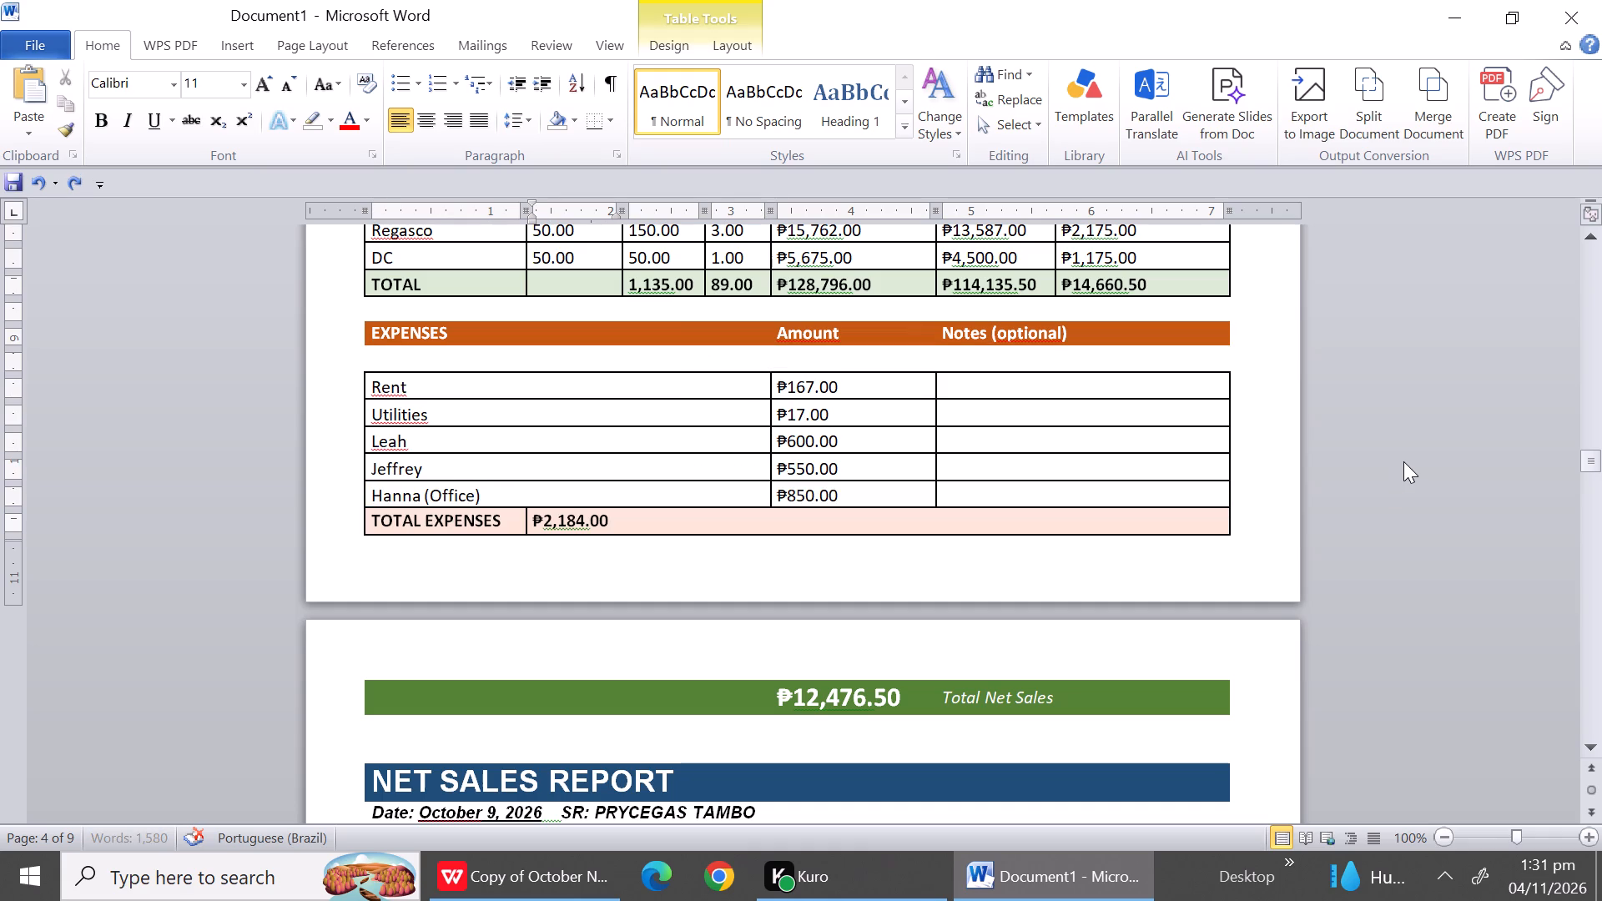
Delete the entire blank row between the EXPENSES header and Rent in the October 7 report.
left_click(1592, 287)
left_click(1592, 287)
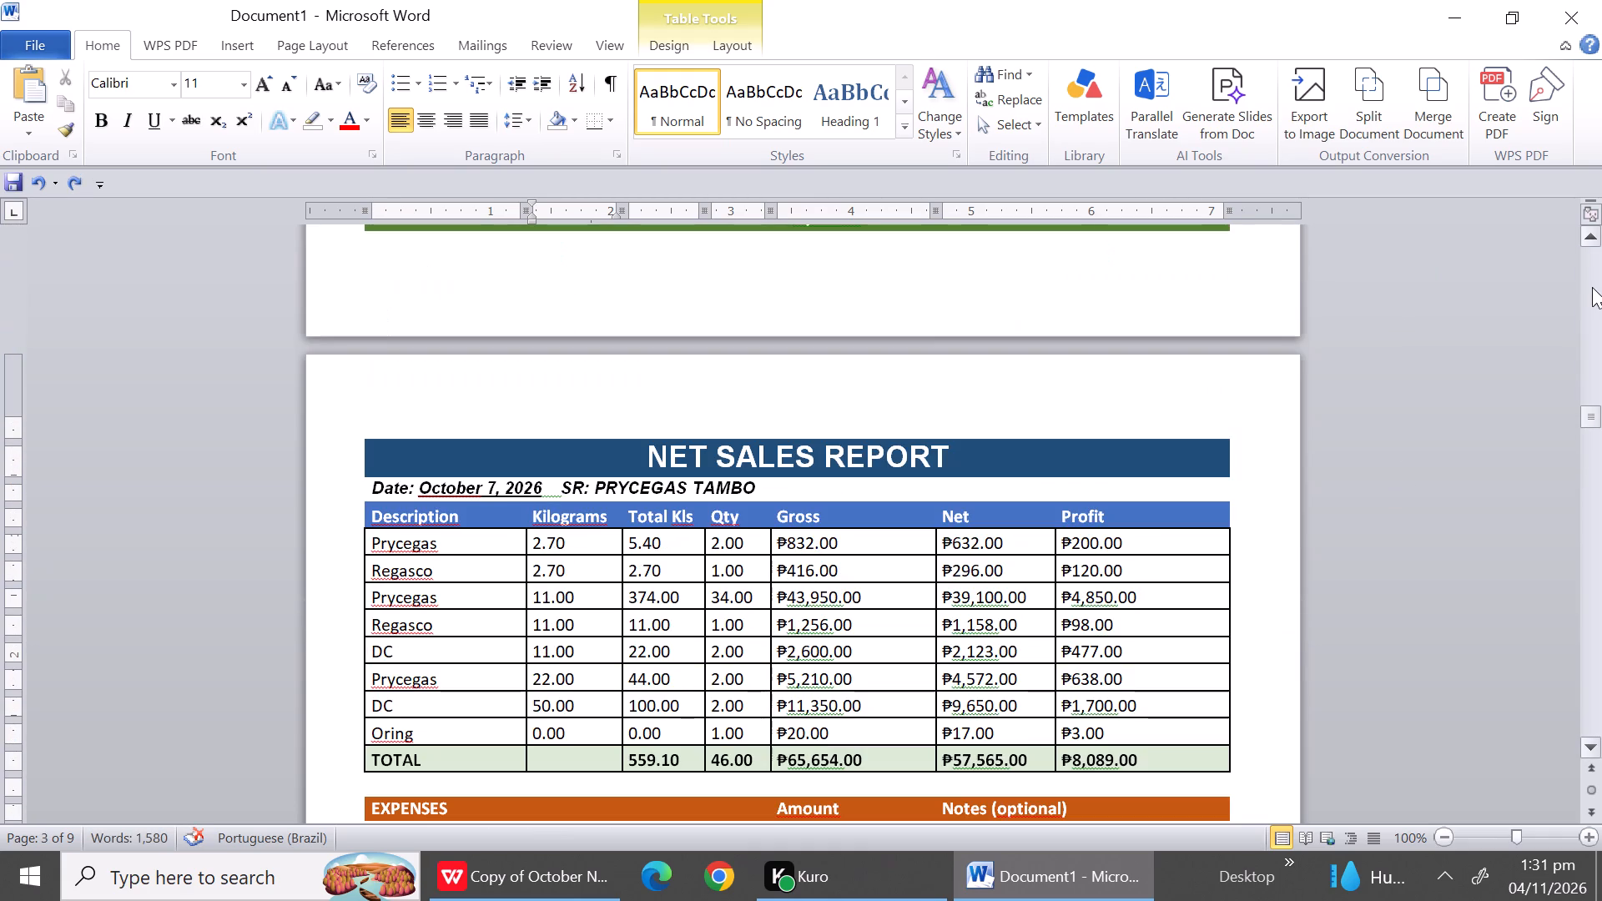
triple_click(1594, 751)
triple_click(1594, 751)
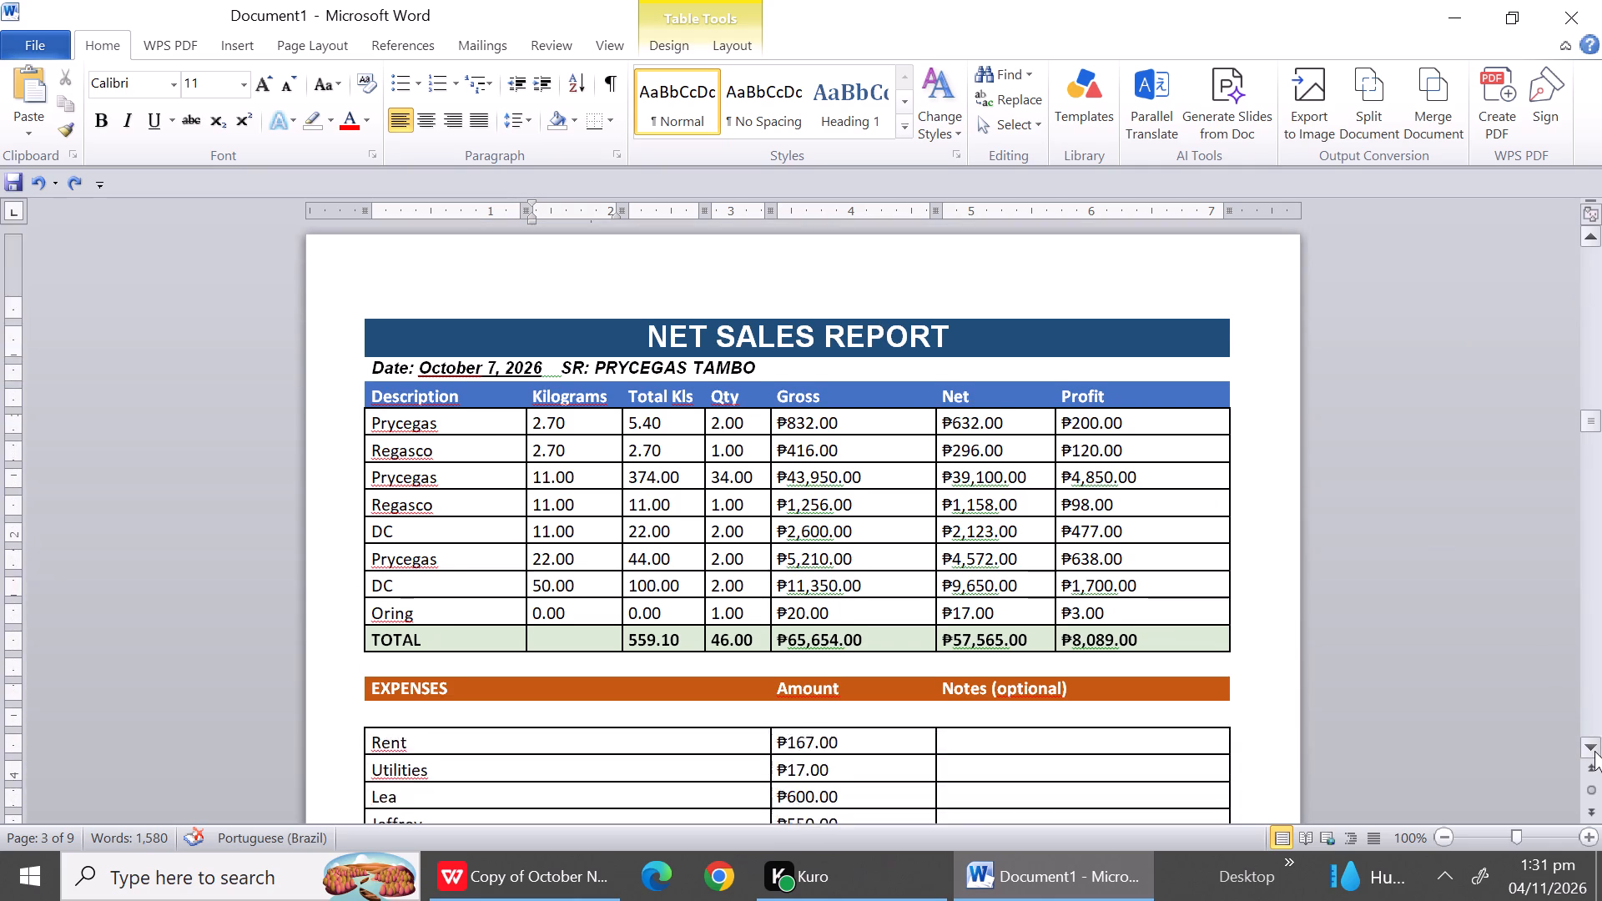
triple_click(1594, 751)
double_click(1594, 751)
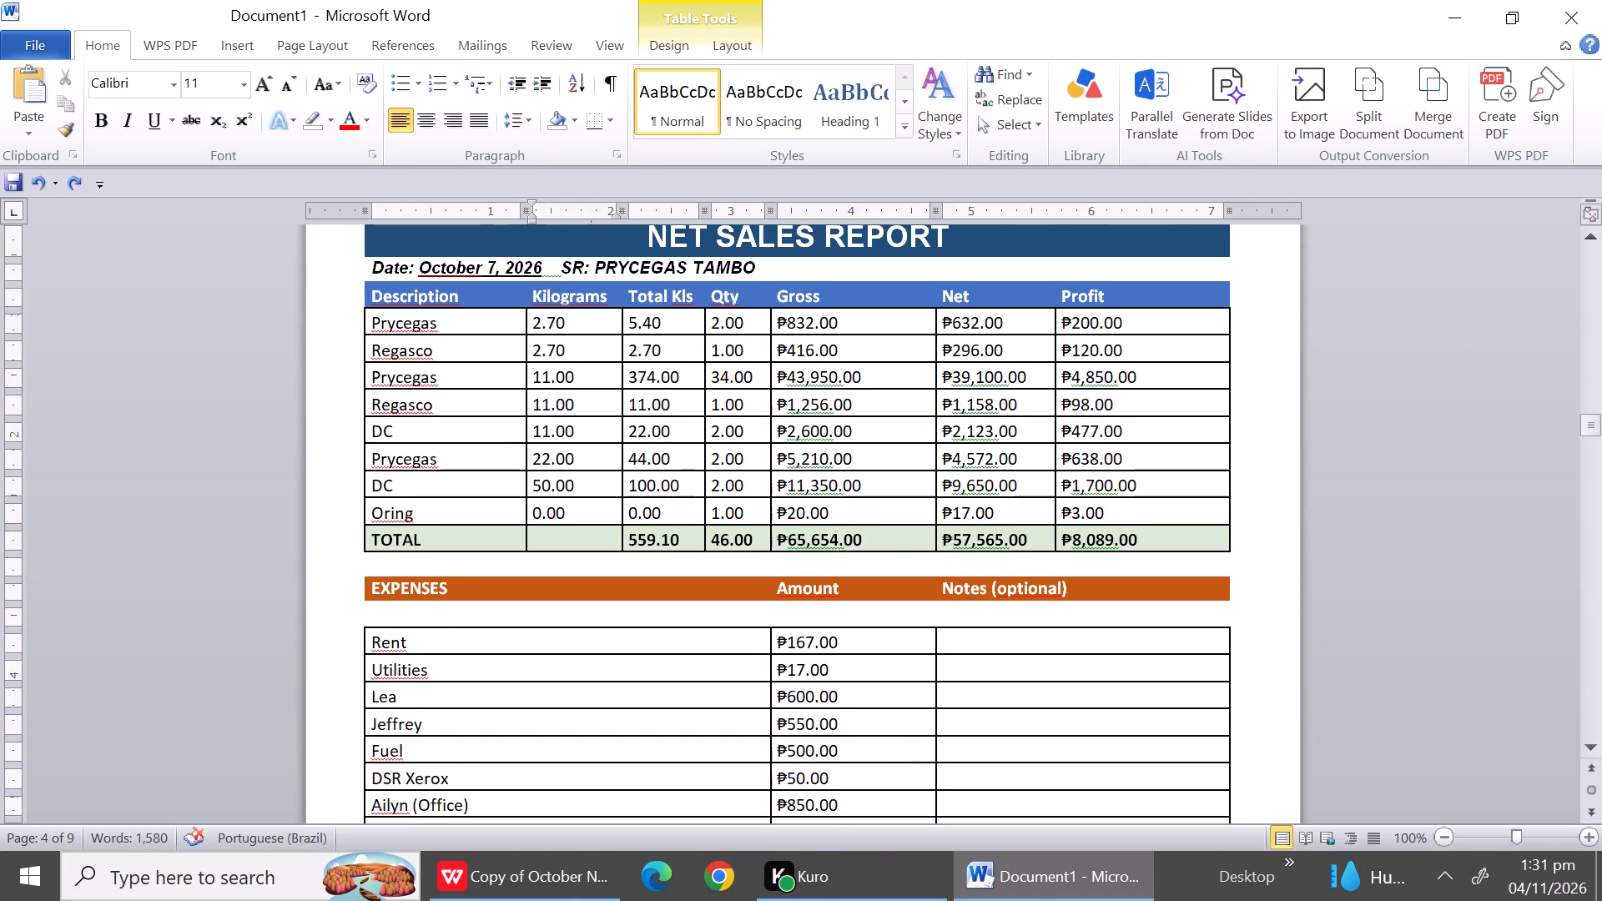
left_click(396, 612)
right_click(396, 612)
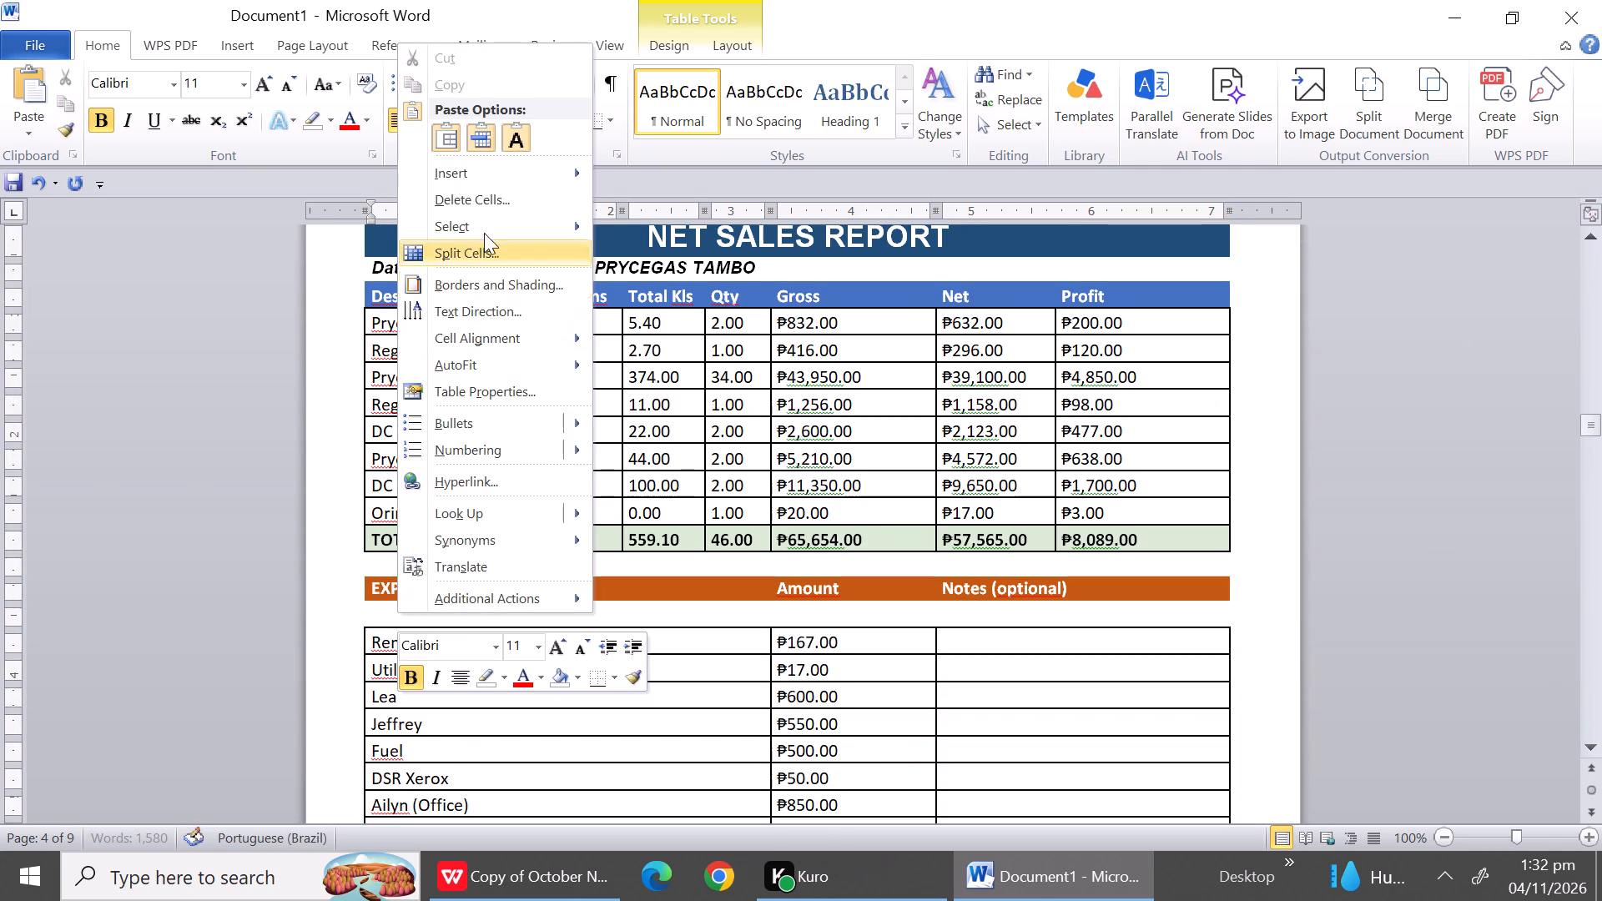
left_click(489, 205)
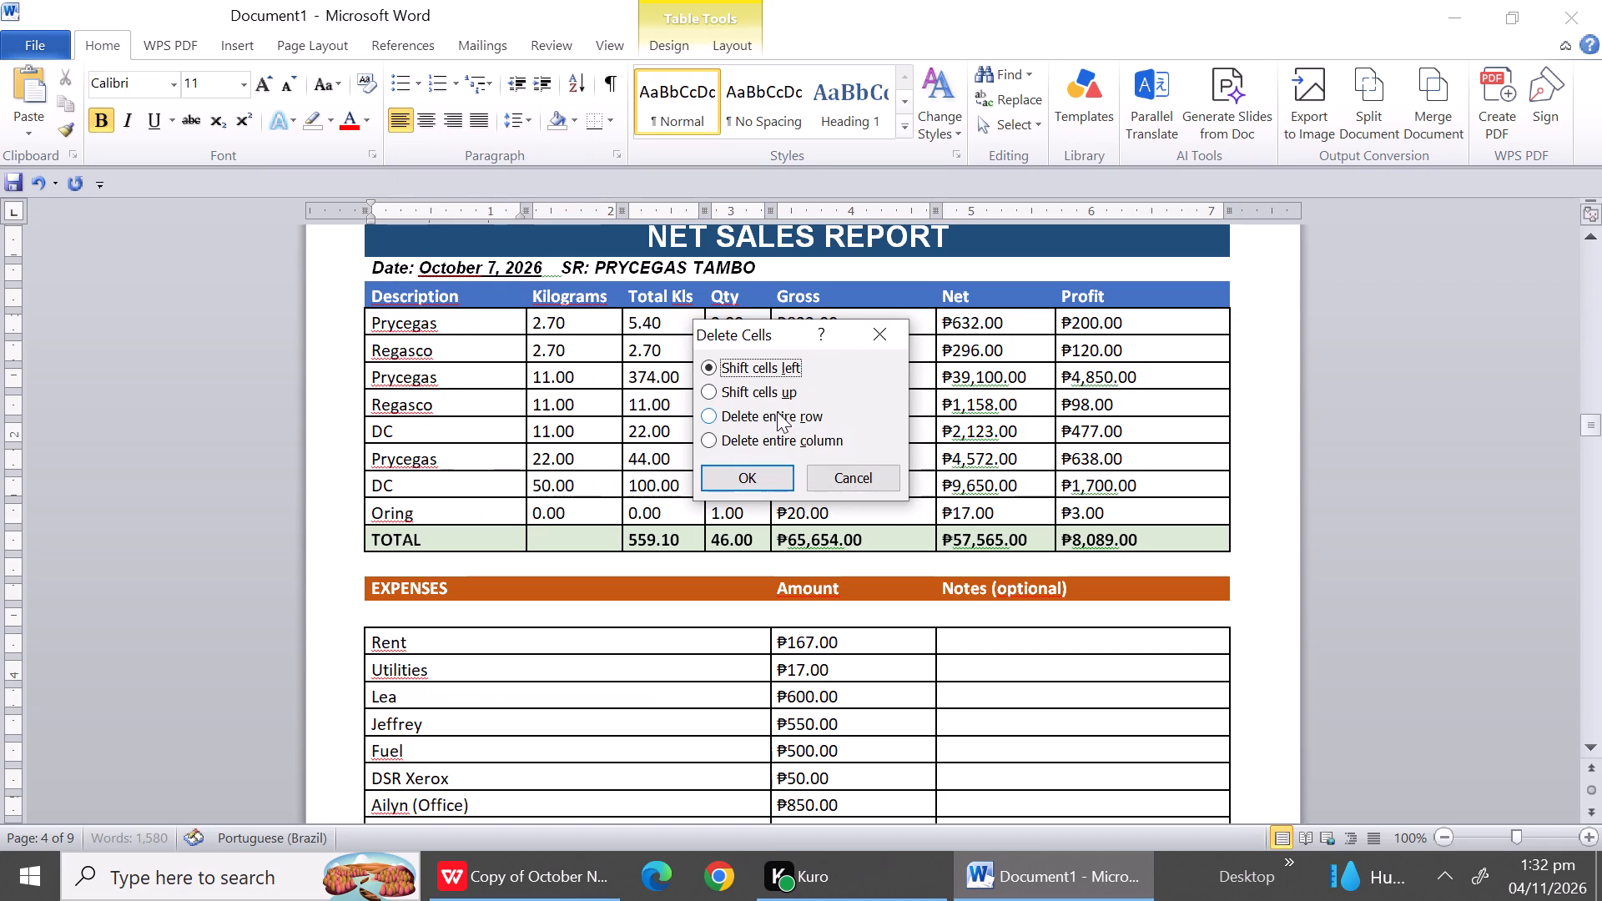
left_click(777, 411)
left_click(763, 469)
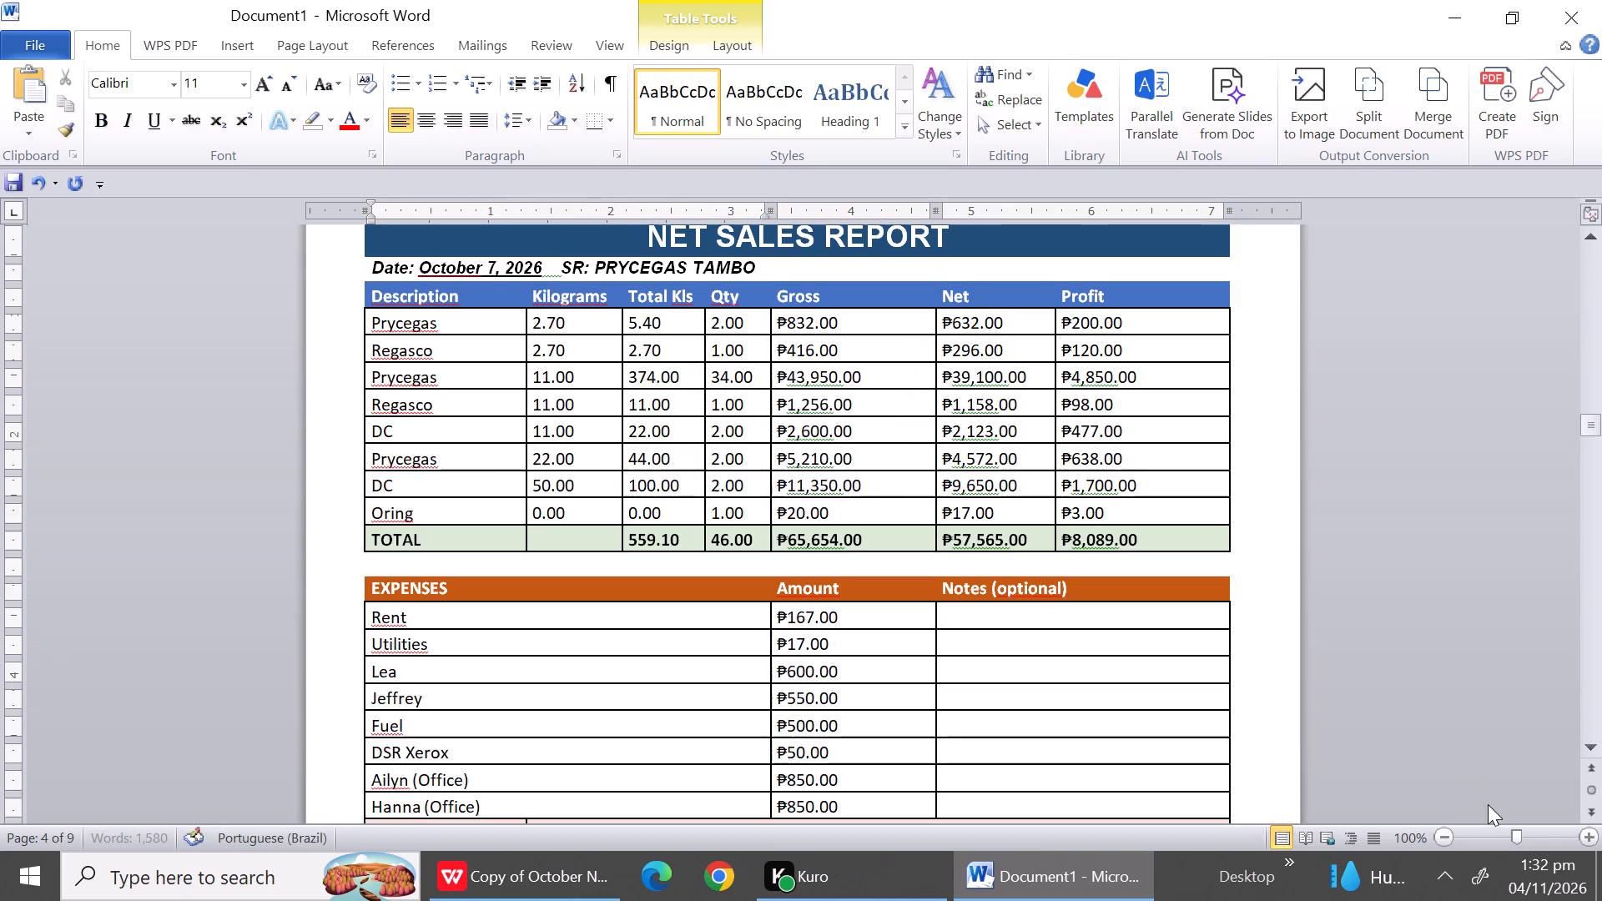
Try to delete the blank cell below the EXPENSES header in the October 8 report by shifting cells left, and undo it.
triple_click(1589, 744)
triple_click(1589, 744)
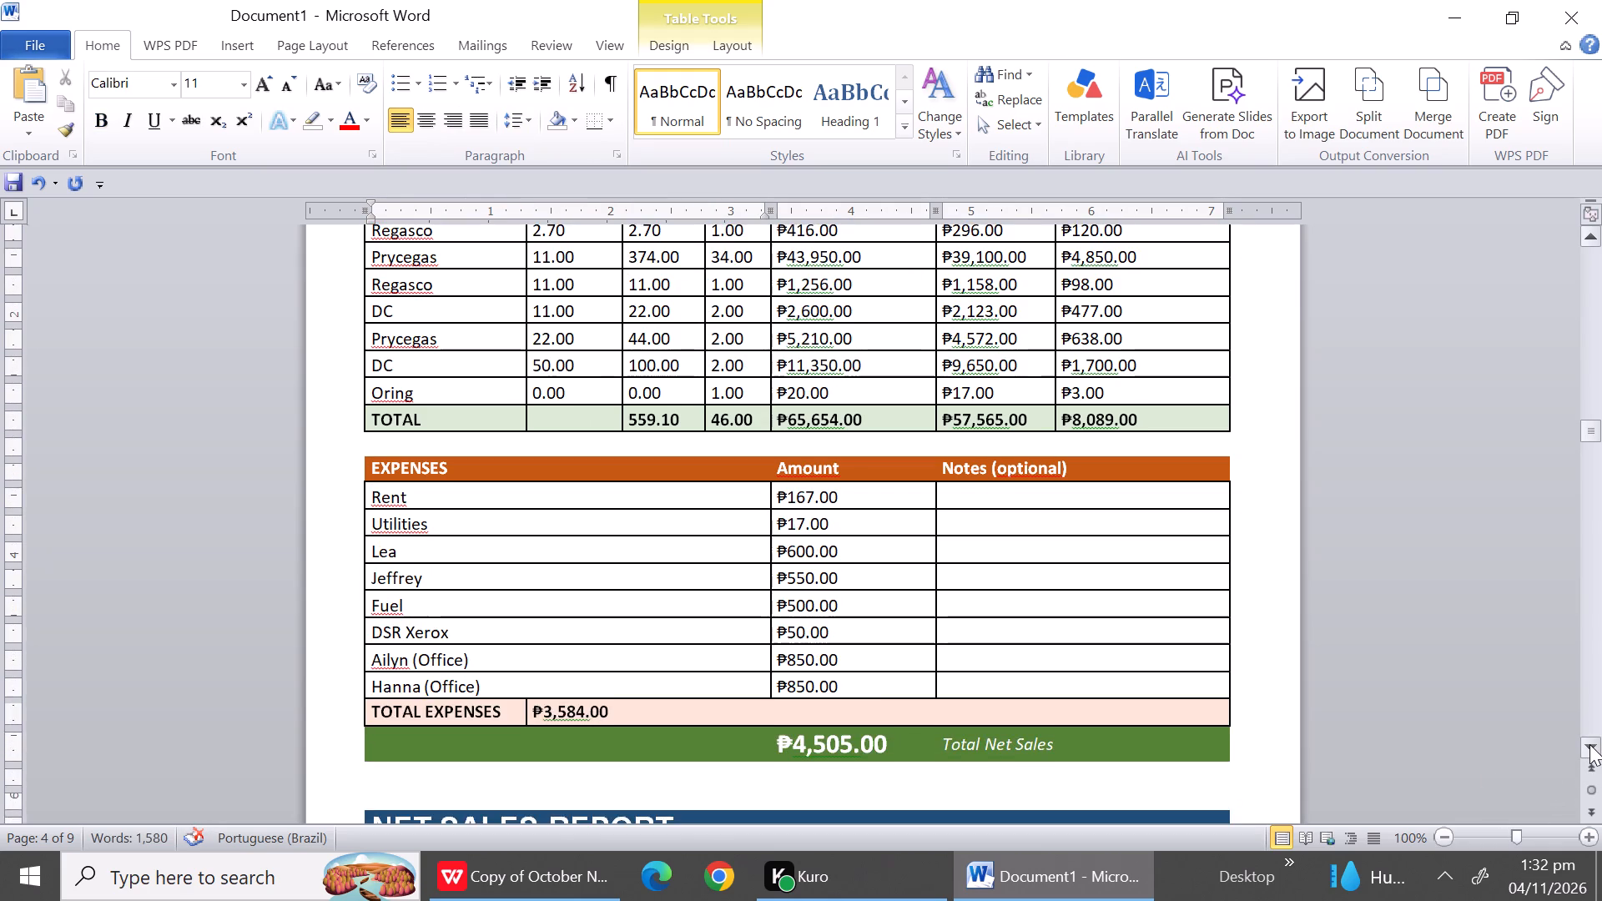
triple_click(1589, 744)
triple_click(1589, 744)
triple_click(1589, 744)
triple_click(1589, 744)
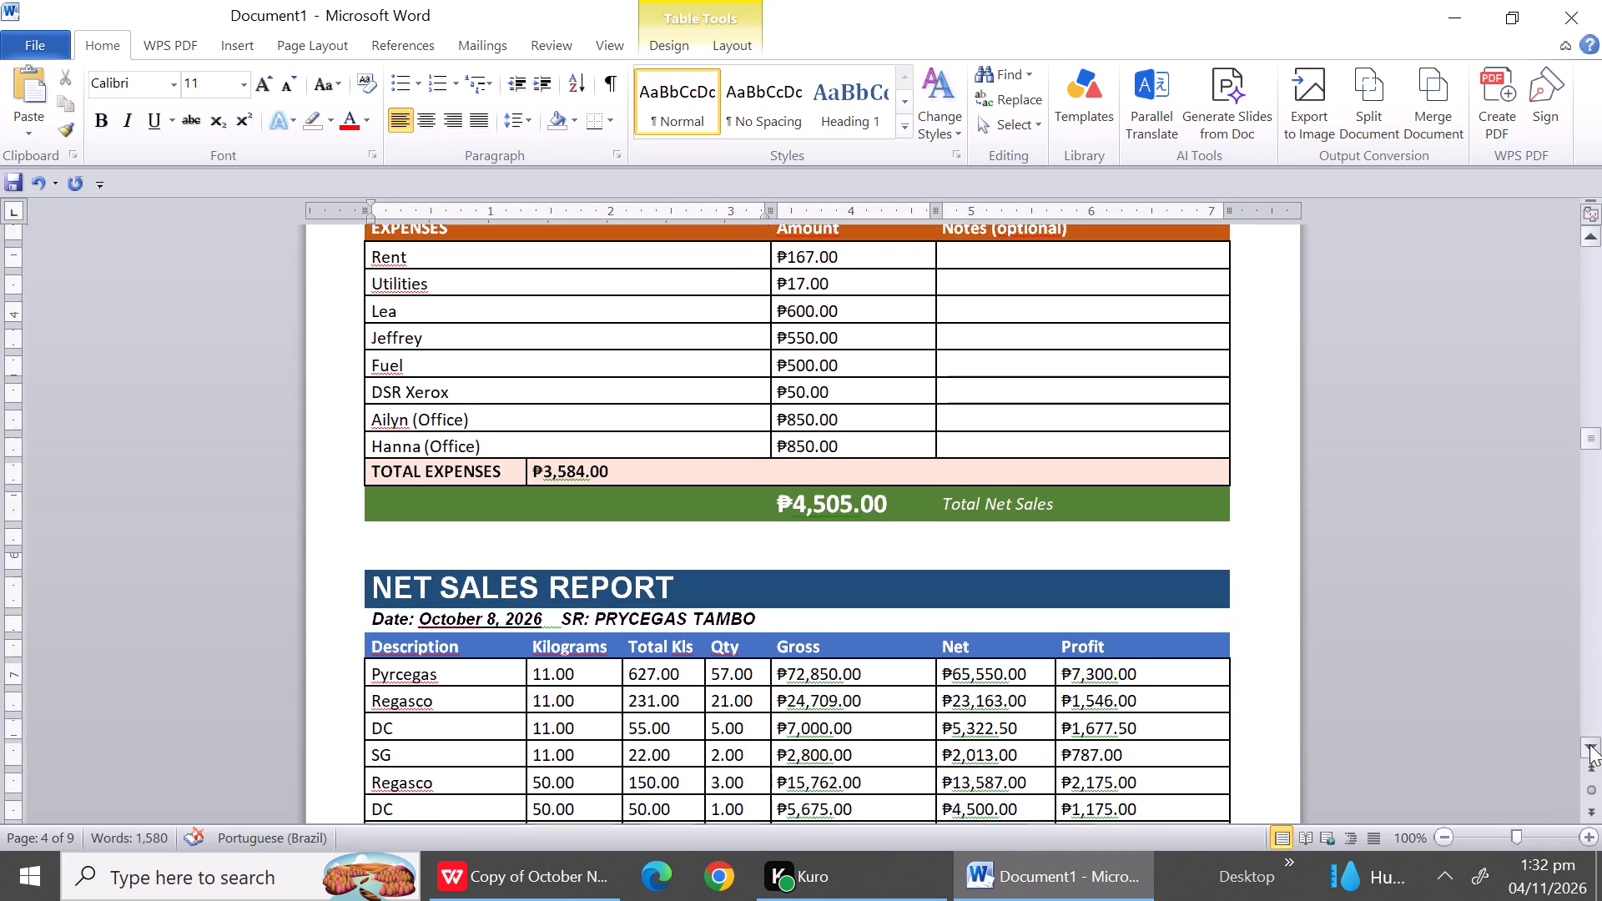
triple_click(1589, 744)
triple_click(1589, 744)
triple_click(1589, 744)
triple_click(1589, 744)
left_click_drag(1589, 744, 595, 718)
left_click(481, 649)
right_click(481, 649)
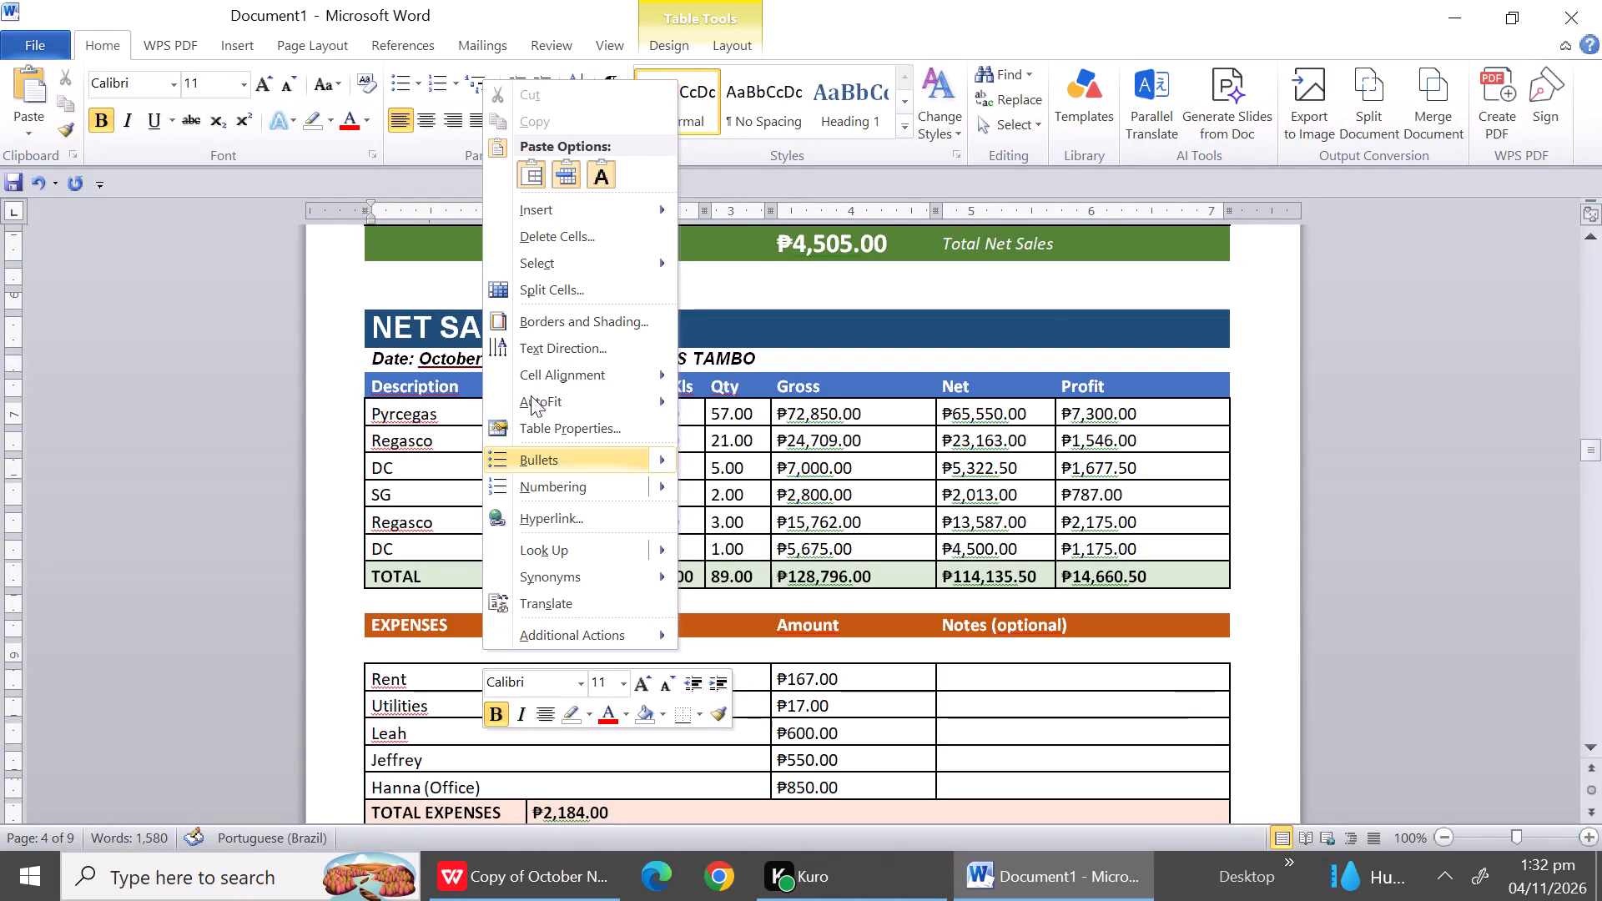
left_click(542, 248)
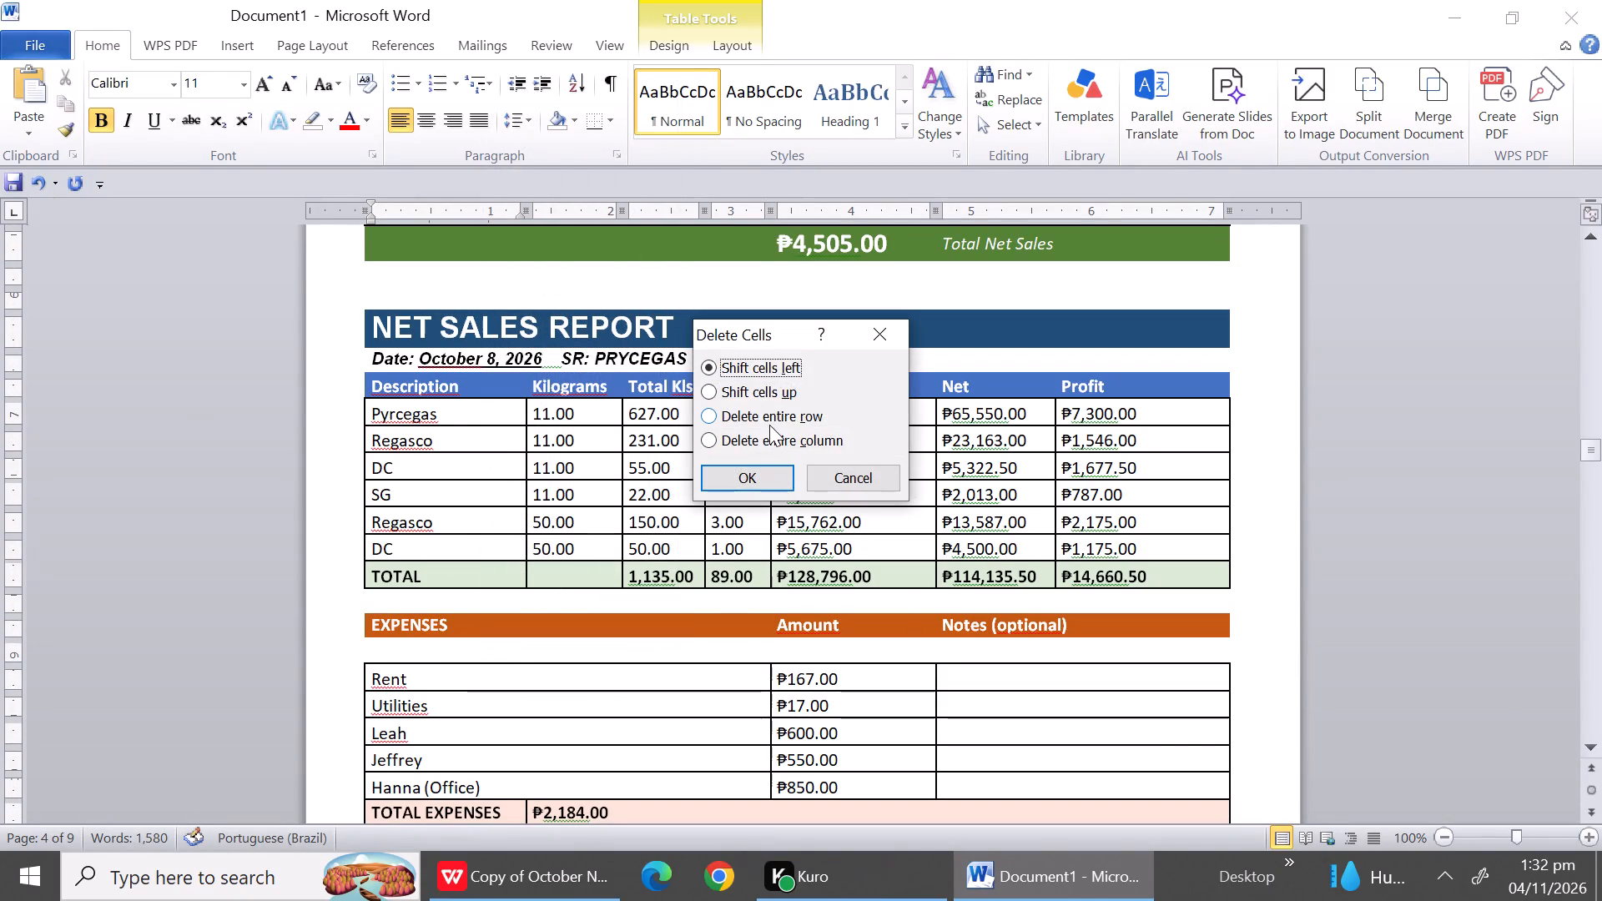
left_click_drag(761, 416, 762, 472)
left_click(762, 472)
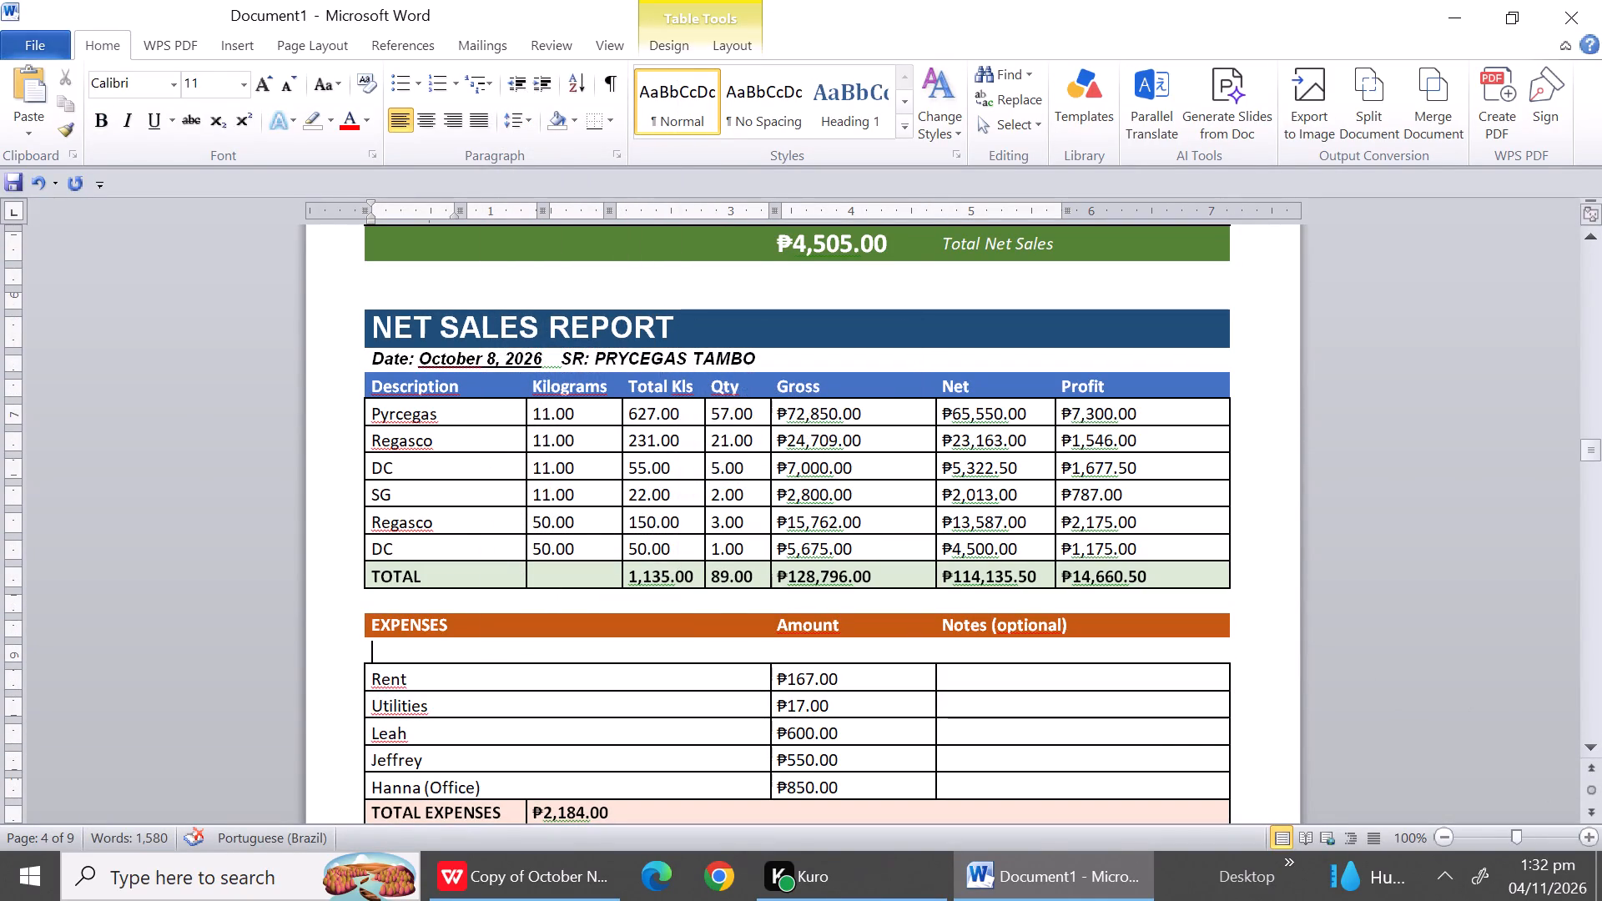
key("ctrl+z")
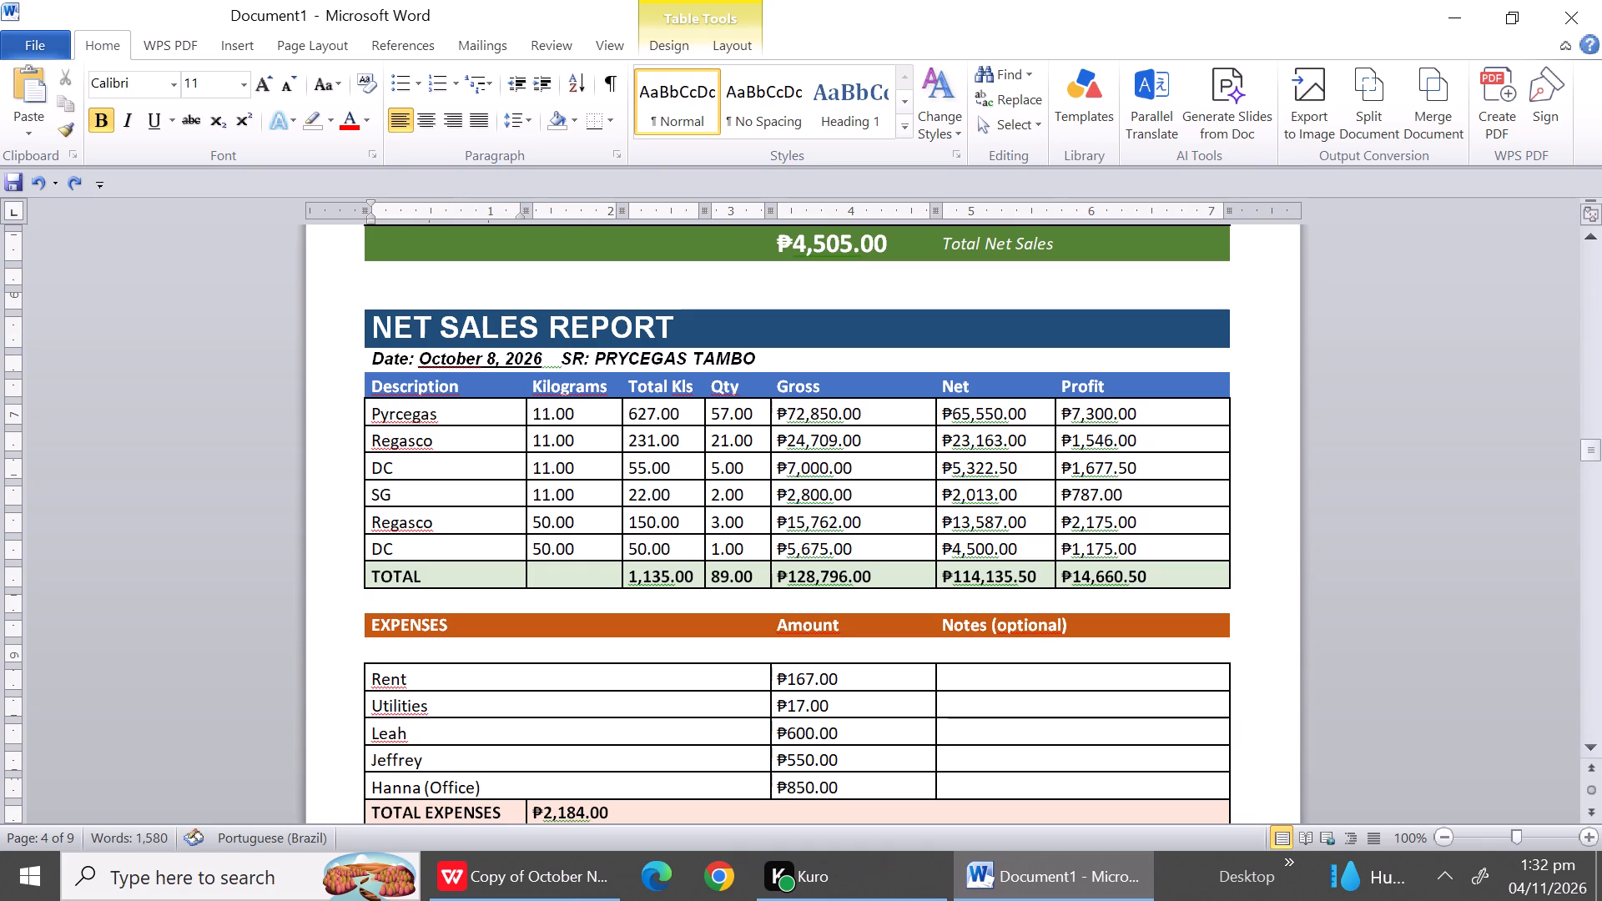
Delete the entire blank row between the EXPENSES header and Rent in the October 8 report.
right_click(654, 647)
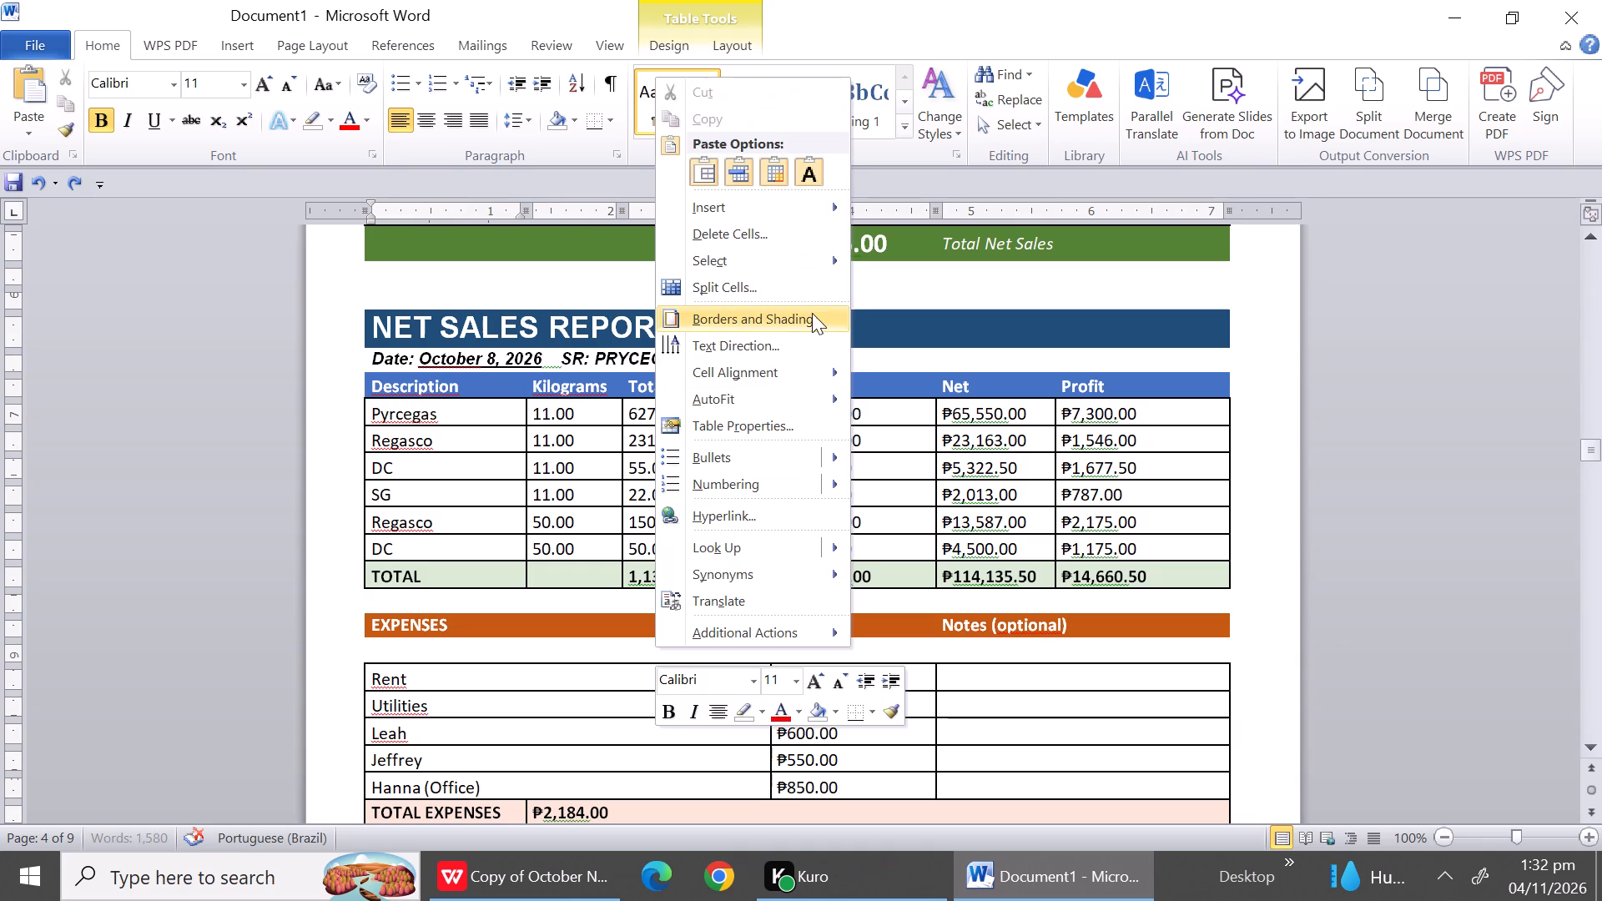
left_click(768, 234)
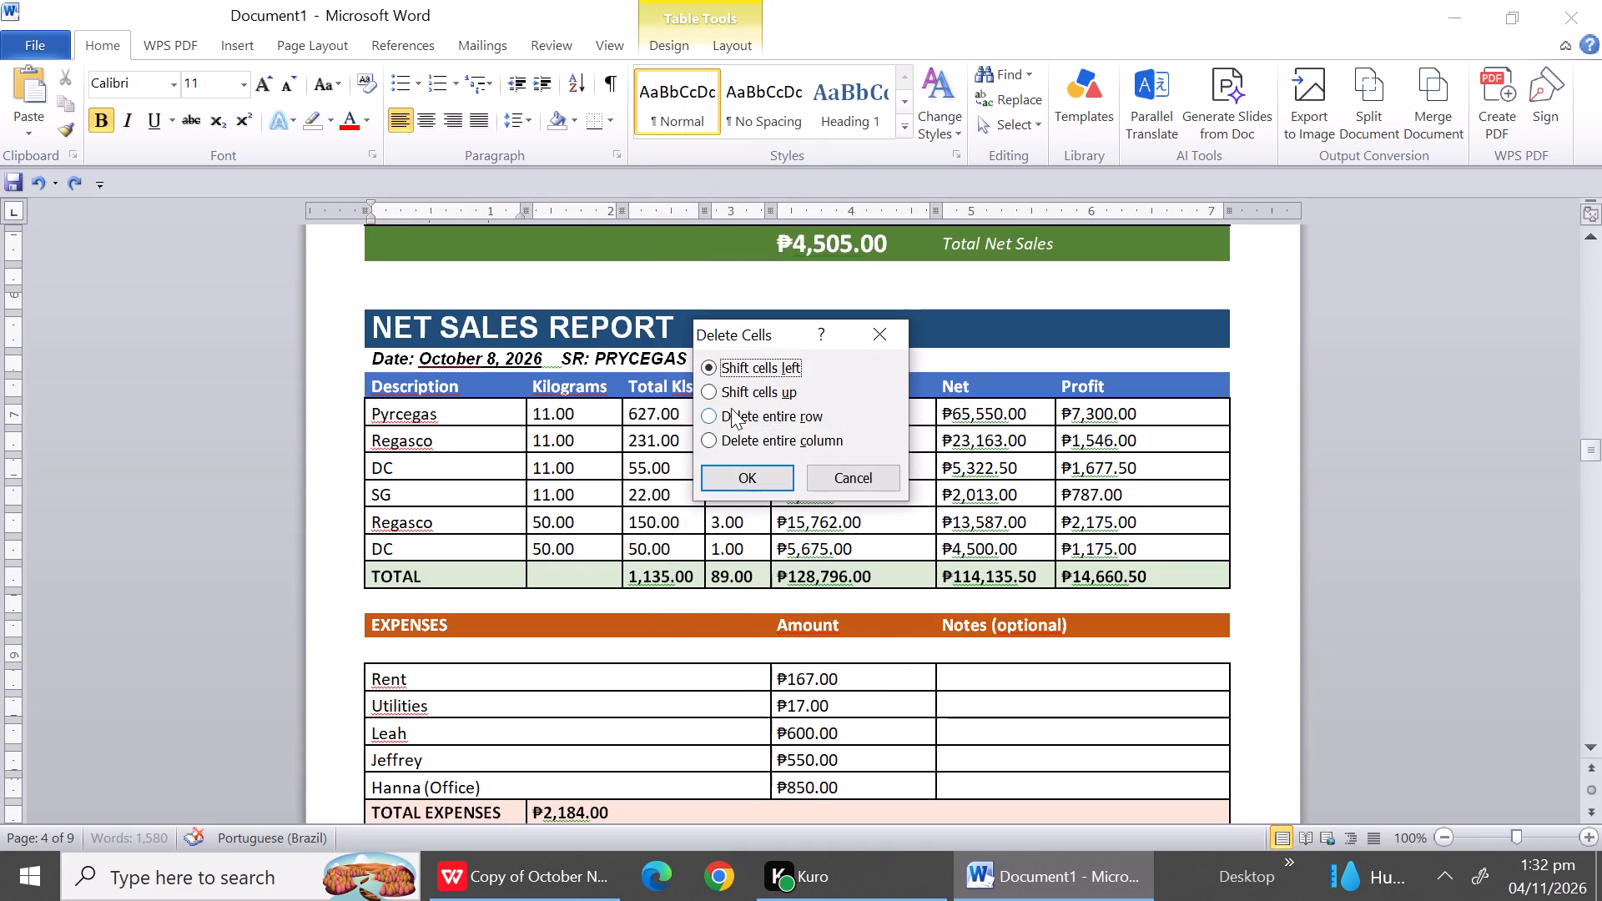
left_click(731, 408)
left_click(735, 476)
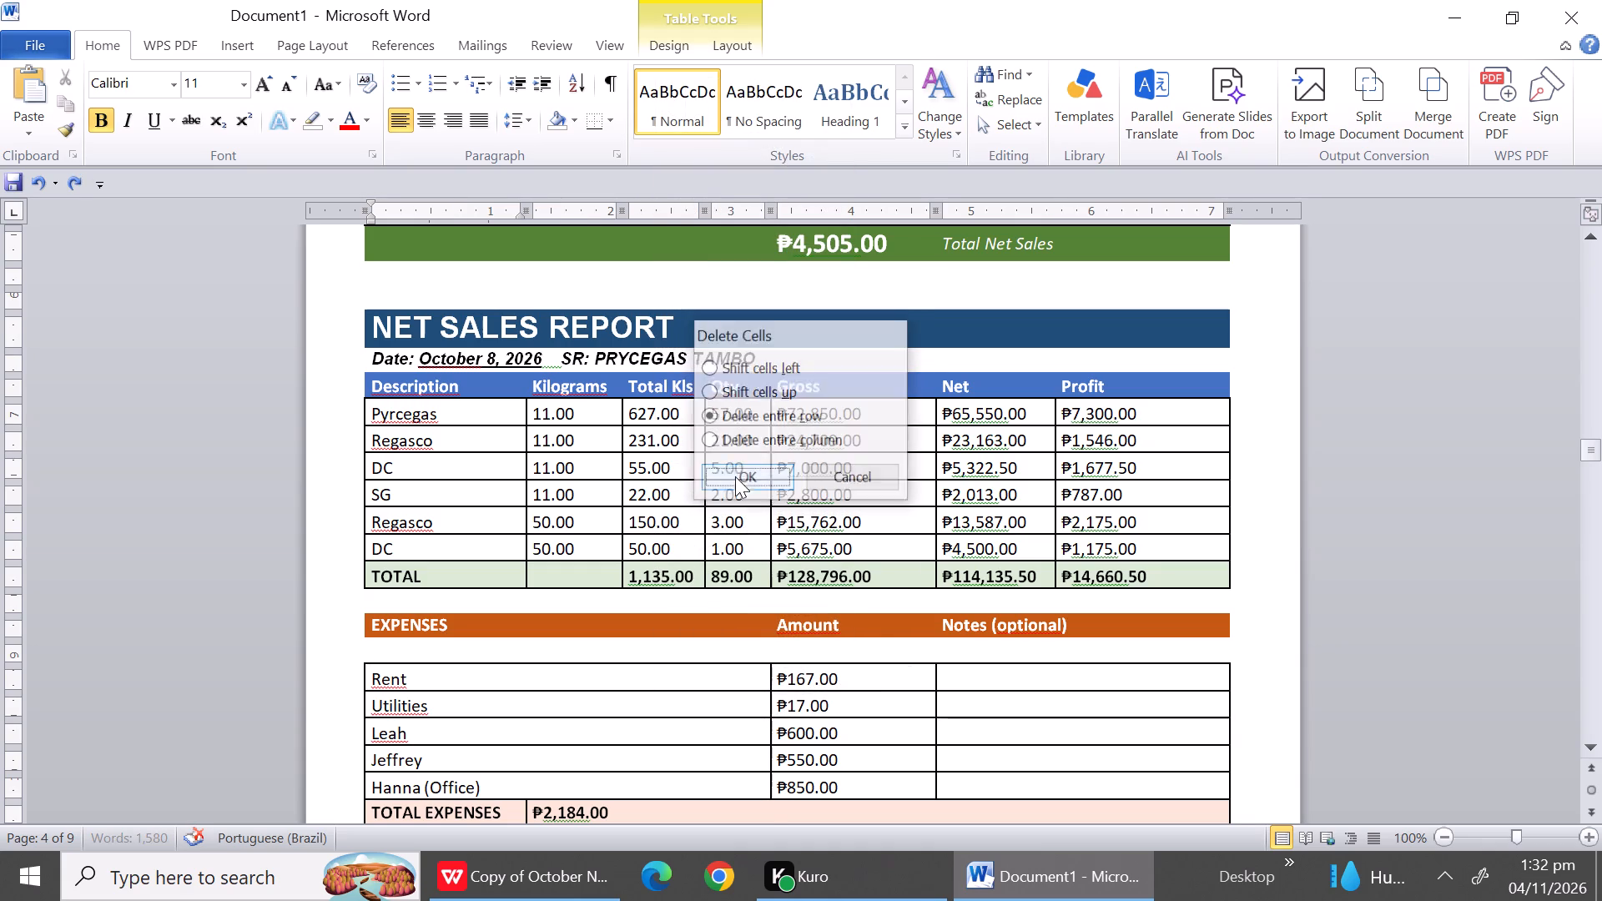
left_click(1594, 760)
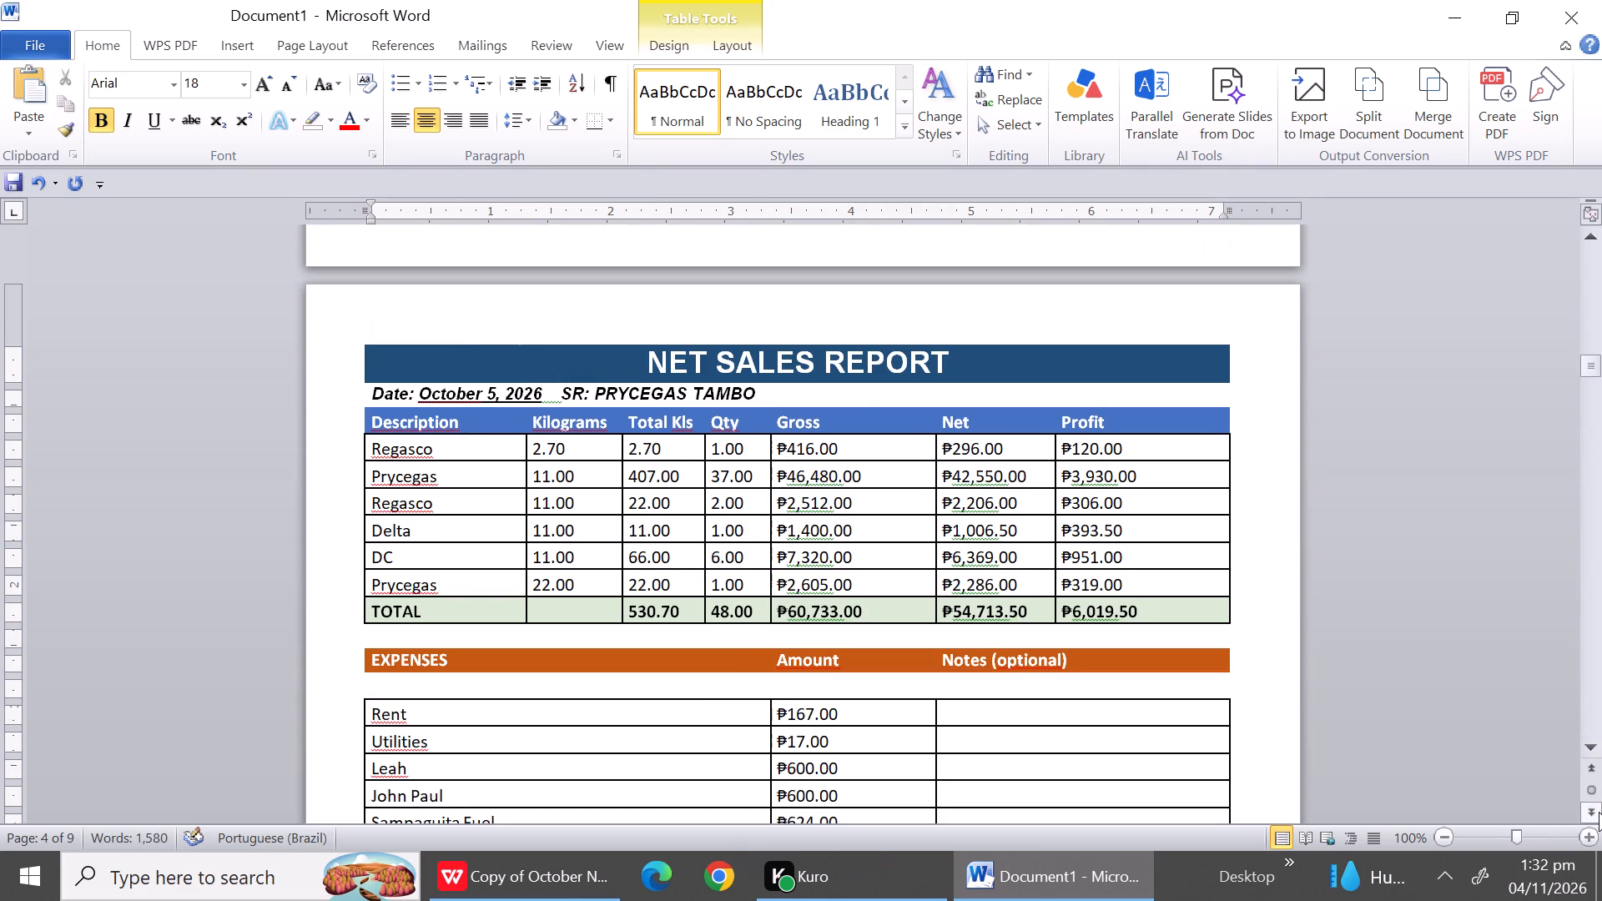
left_click(1599, 812)
left_click(1587, 806)
left_click(1587, 806)
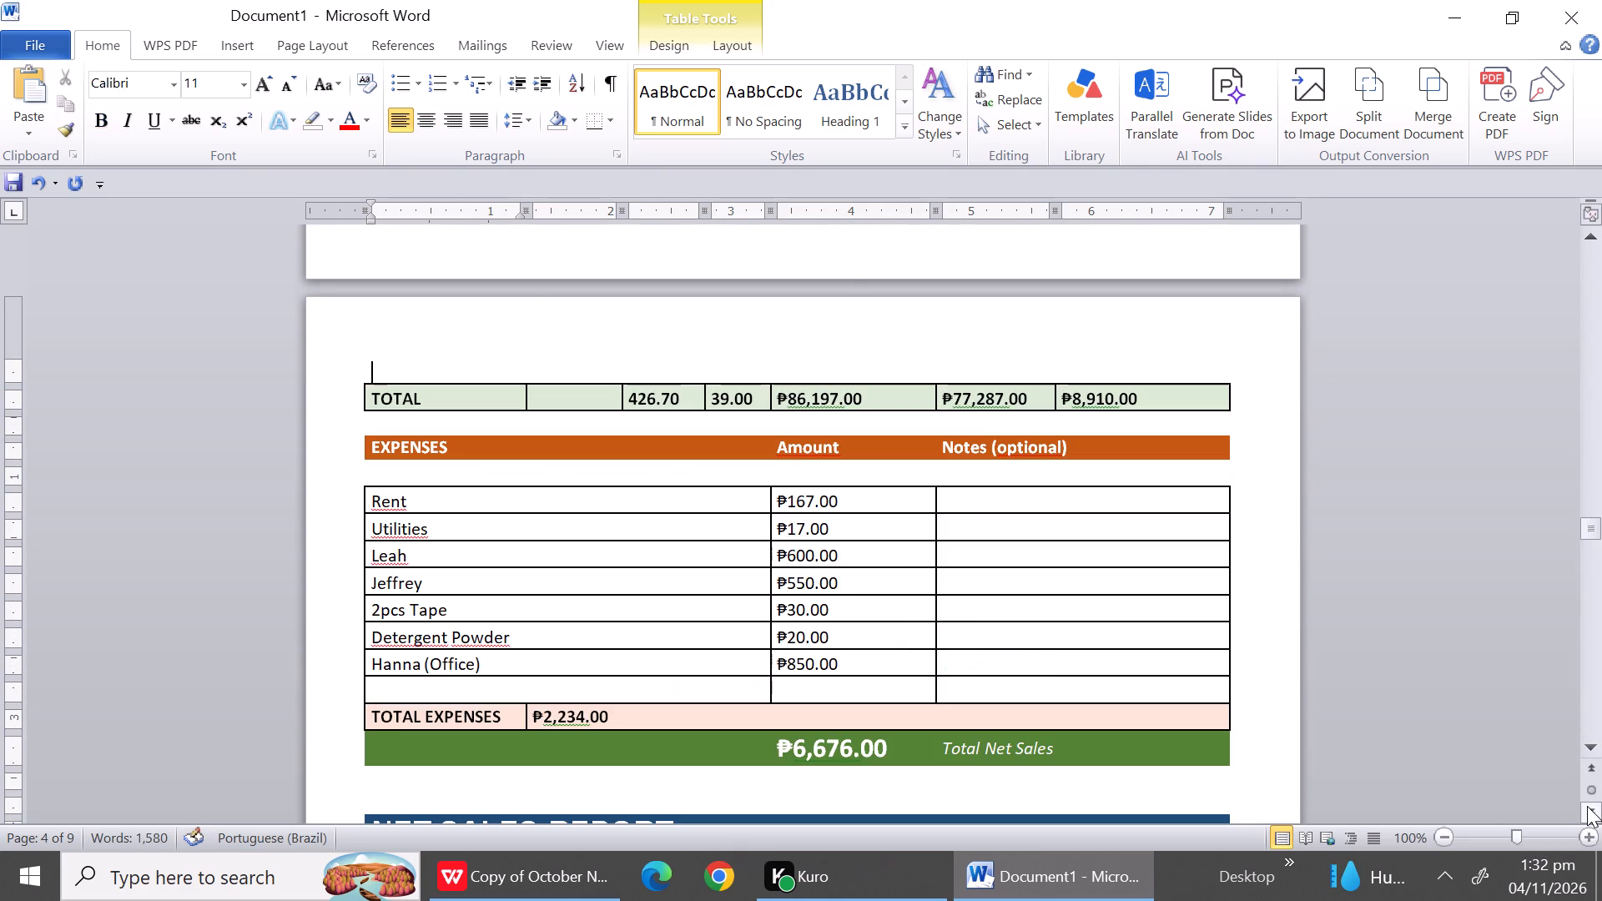
left_click(1587, 806)
triple_click(1587, 806)
left_click(1587, 806)
triple_click(1587, 806)
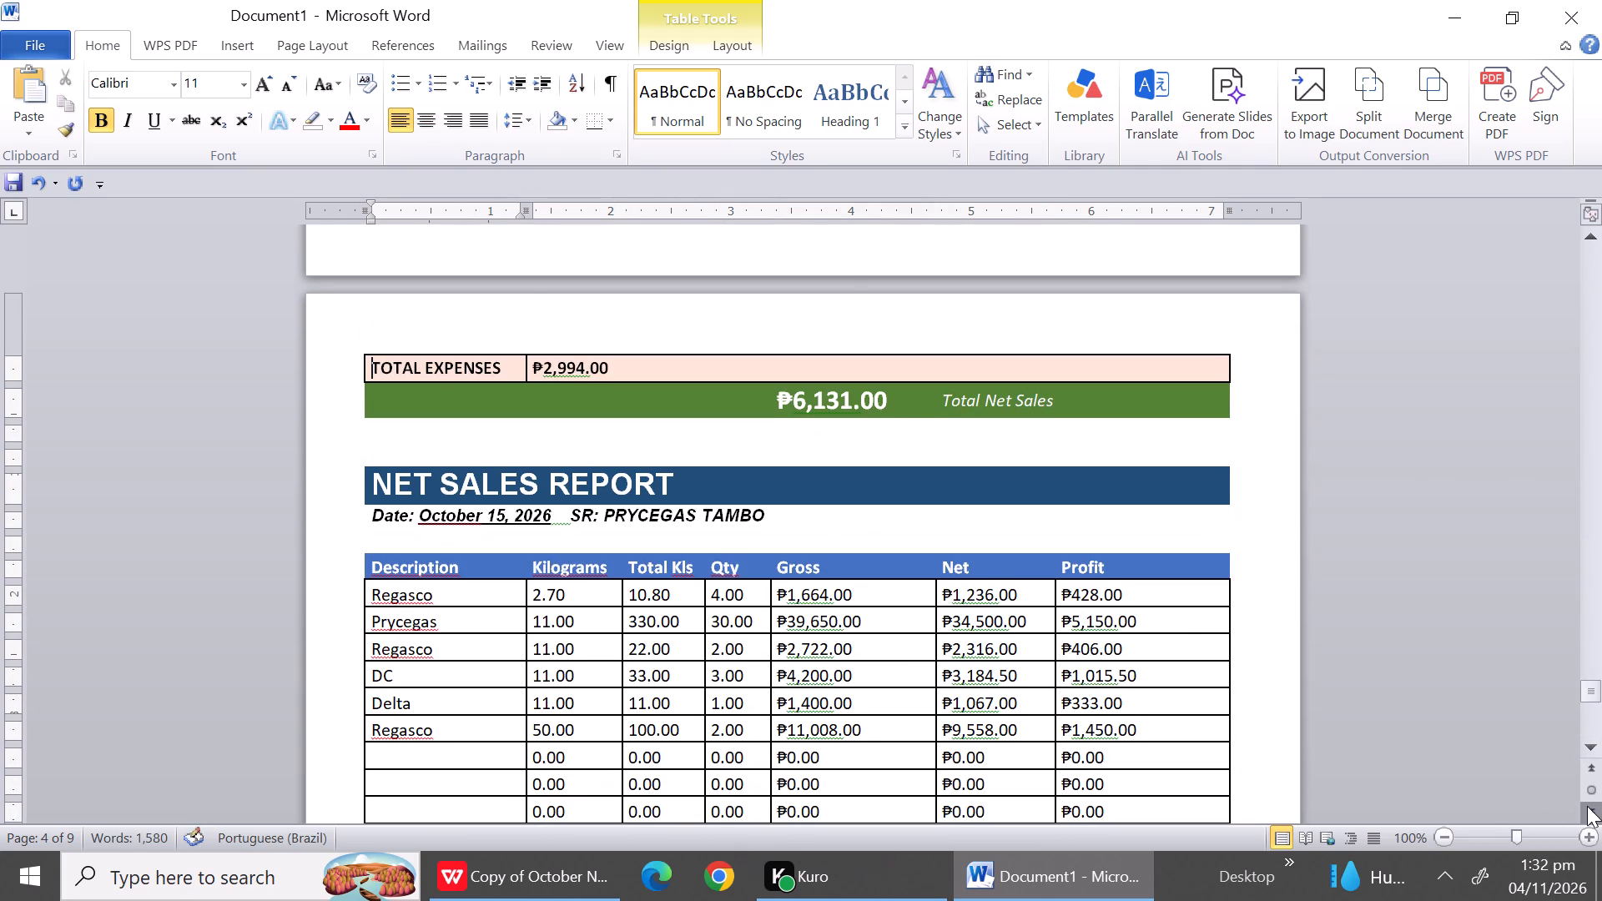
triple_click(1587, 806)
triple_click(1587, 806)
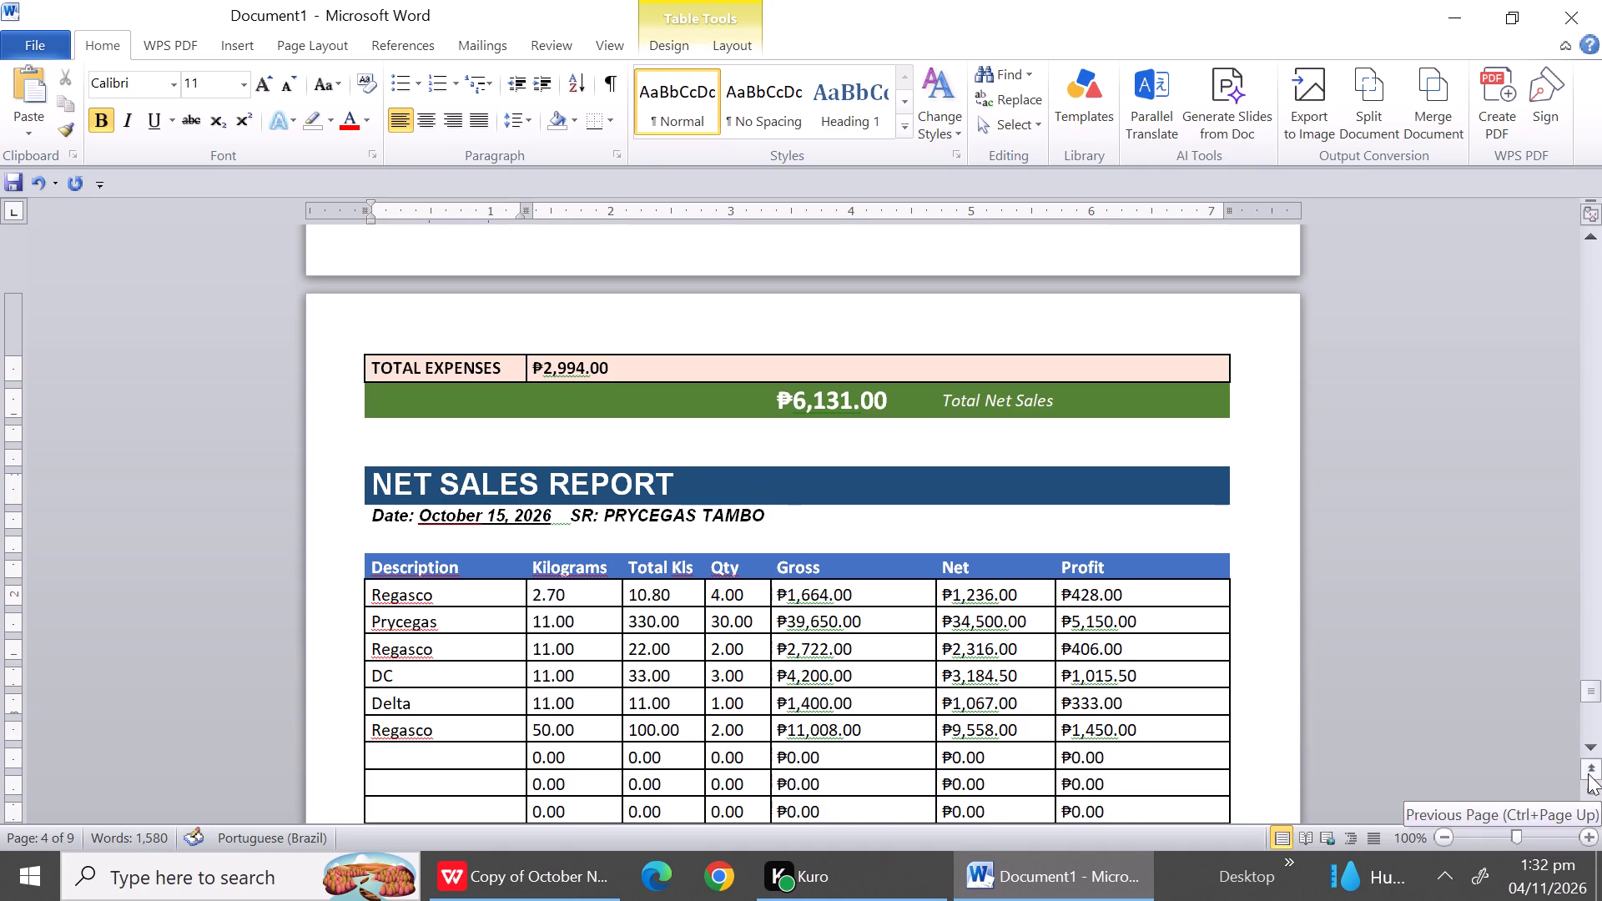
left_click(1584, 730)
left_click(1584, 730)
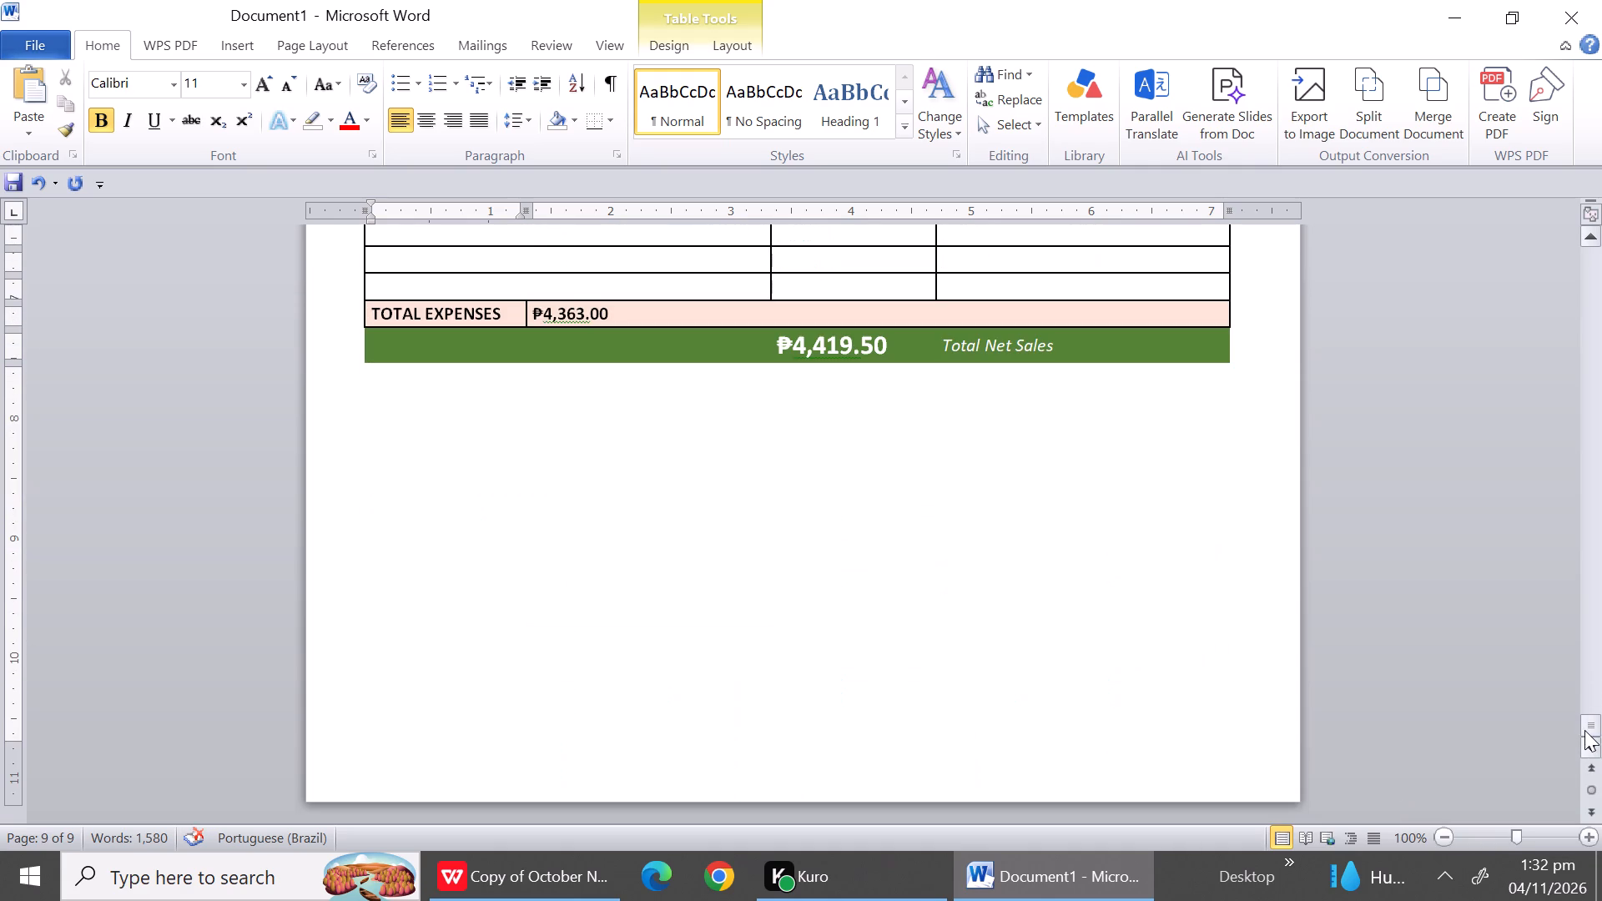
triple_click(1589, 239)
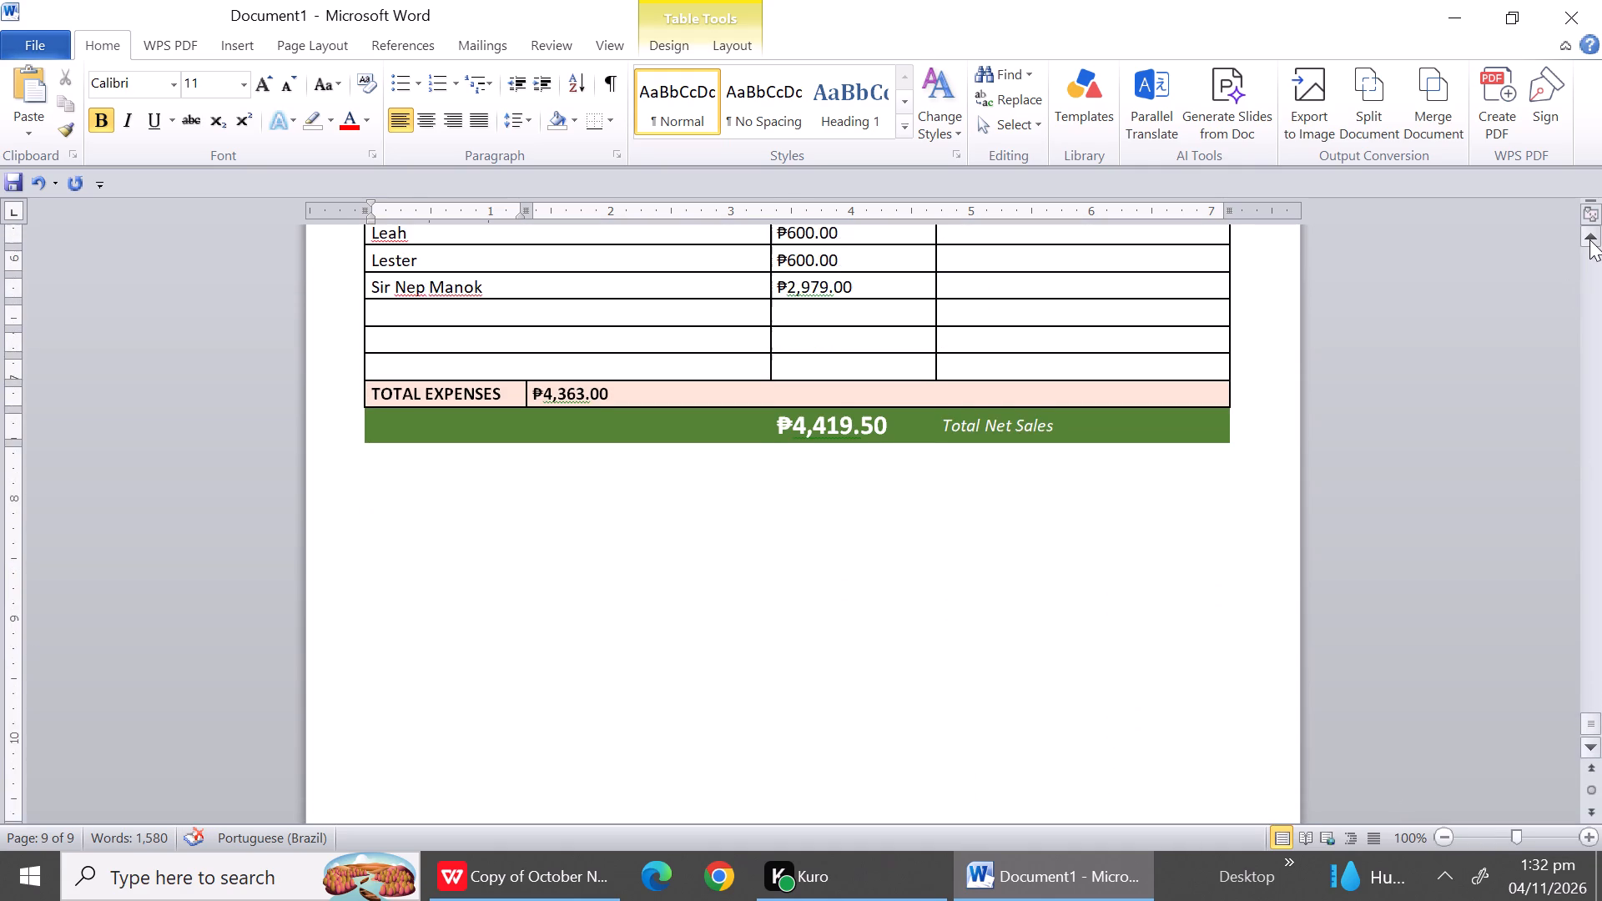
triple_click(1589, 239)
left_click_drag(1589, 239, 643, 364)
left_click_drag(535, 371, 522, 416)
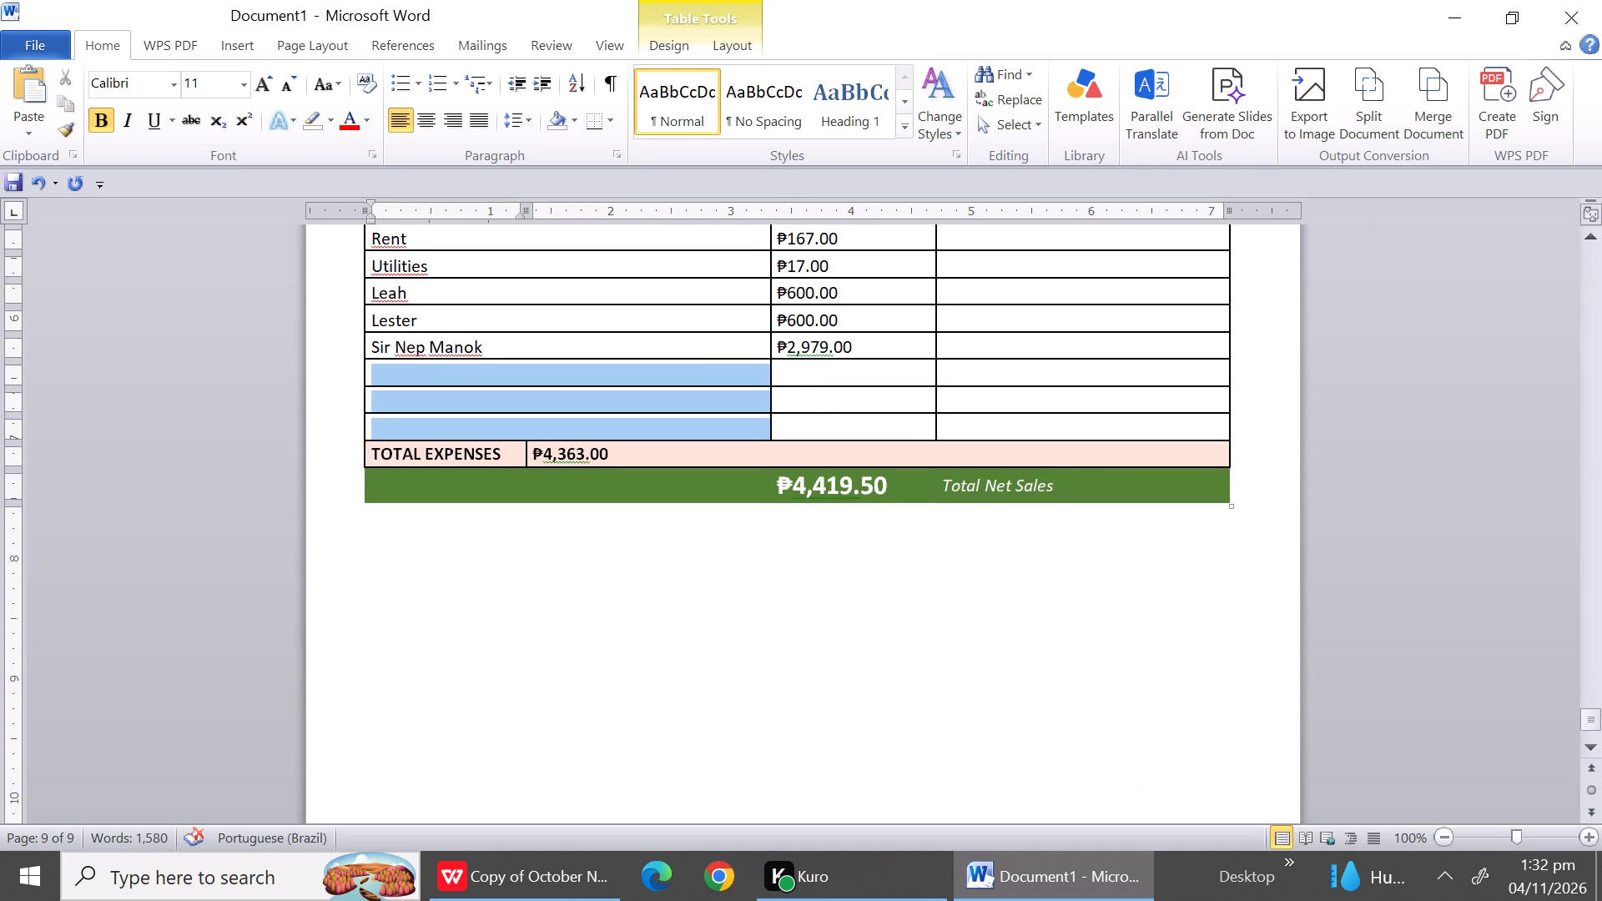
left_click_drag(522, 416, 522, 420)
right_click(522, 420)
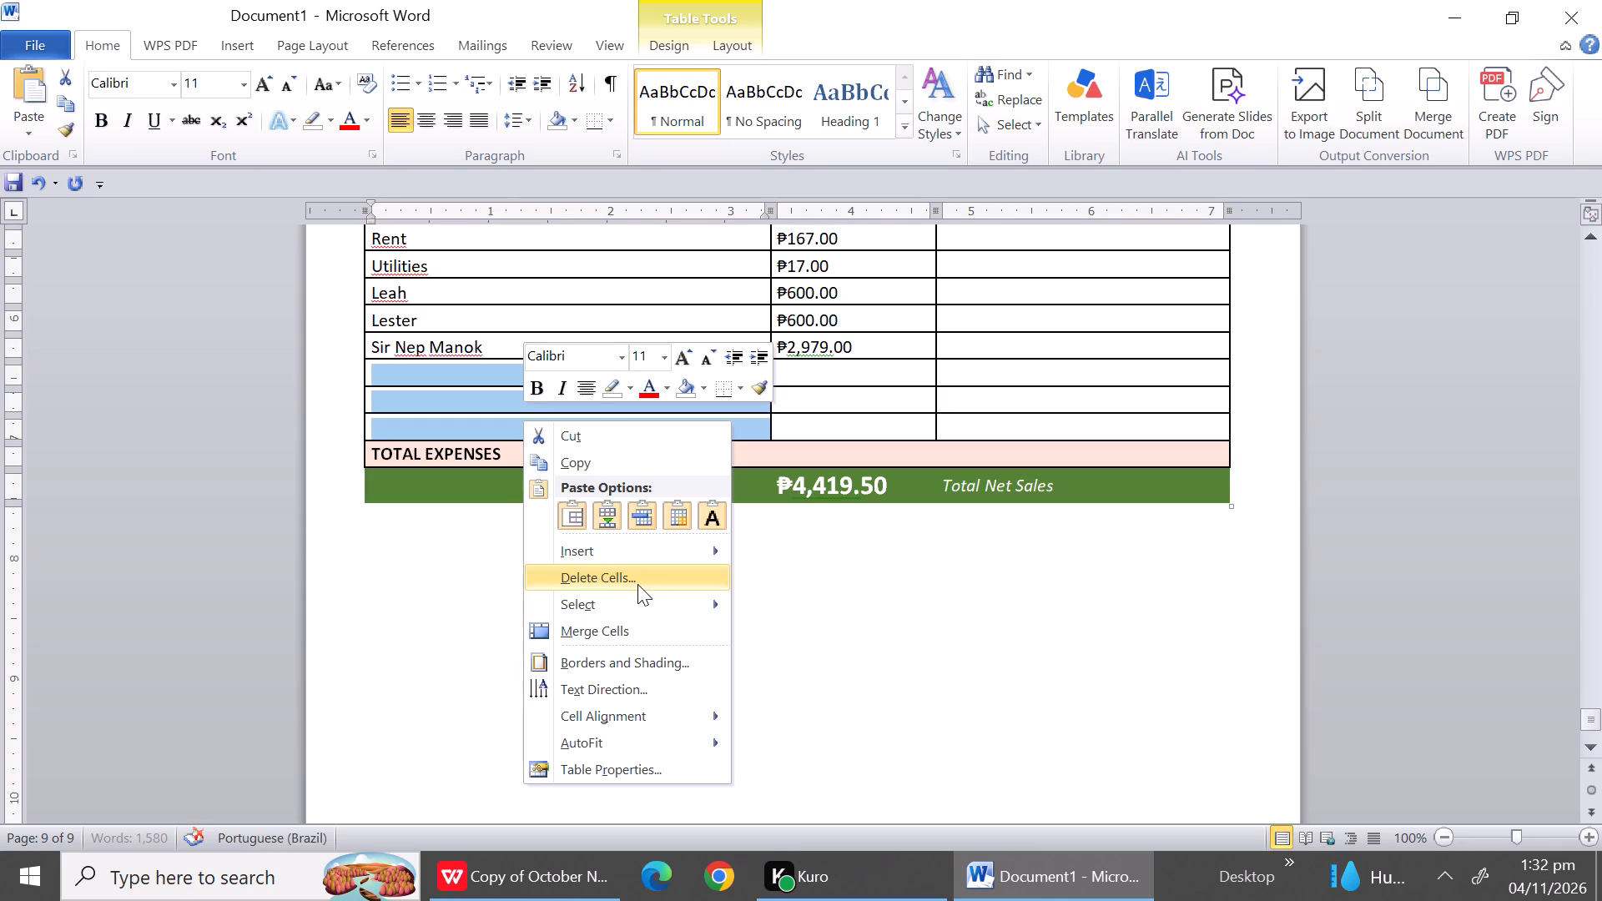
left_click(624, 581)
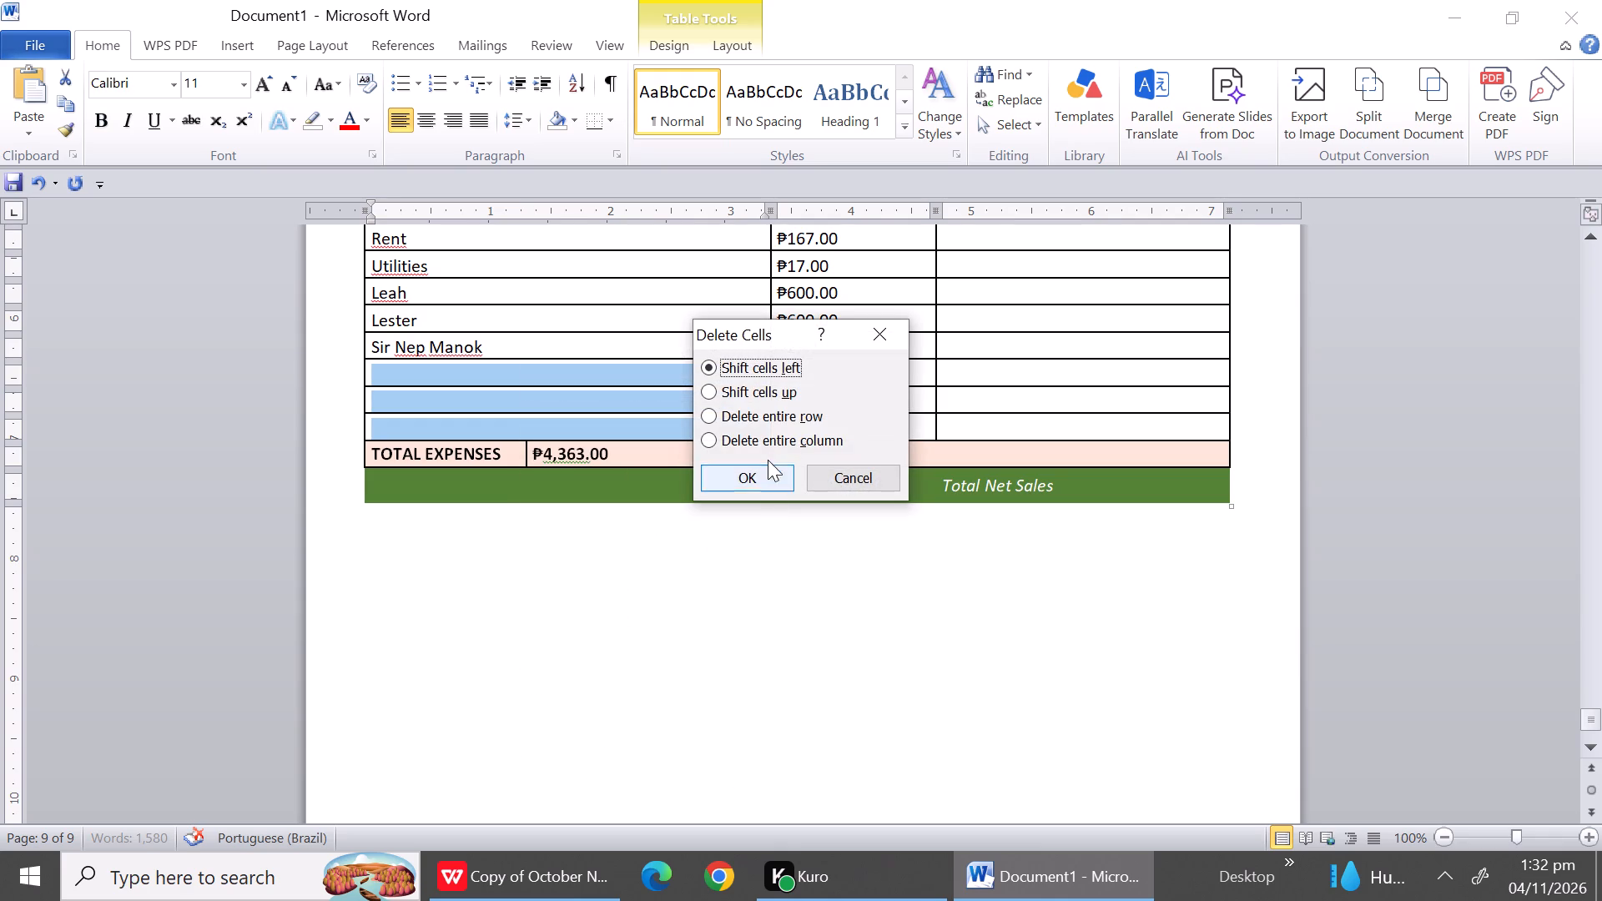
left_click(746, 417)
left_click(751, 489)
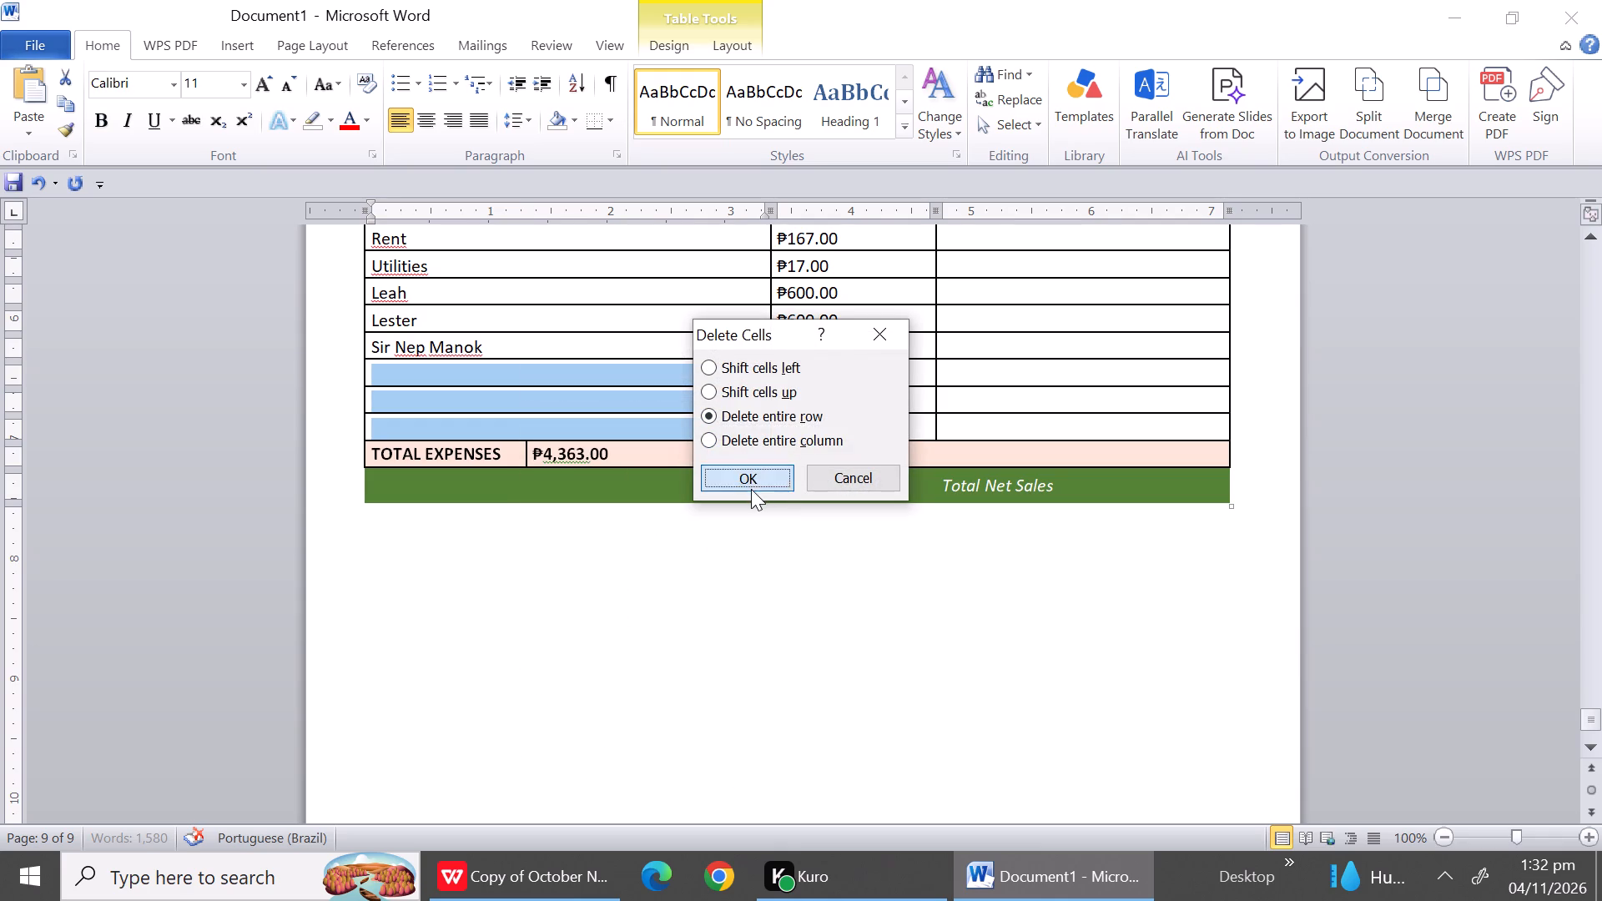
Try to delete the blank row between the date line and the Description header in the October 14 report.
left_click(1601, 290)
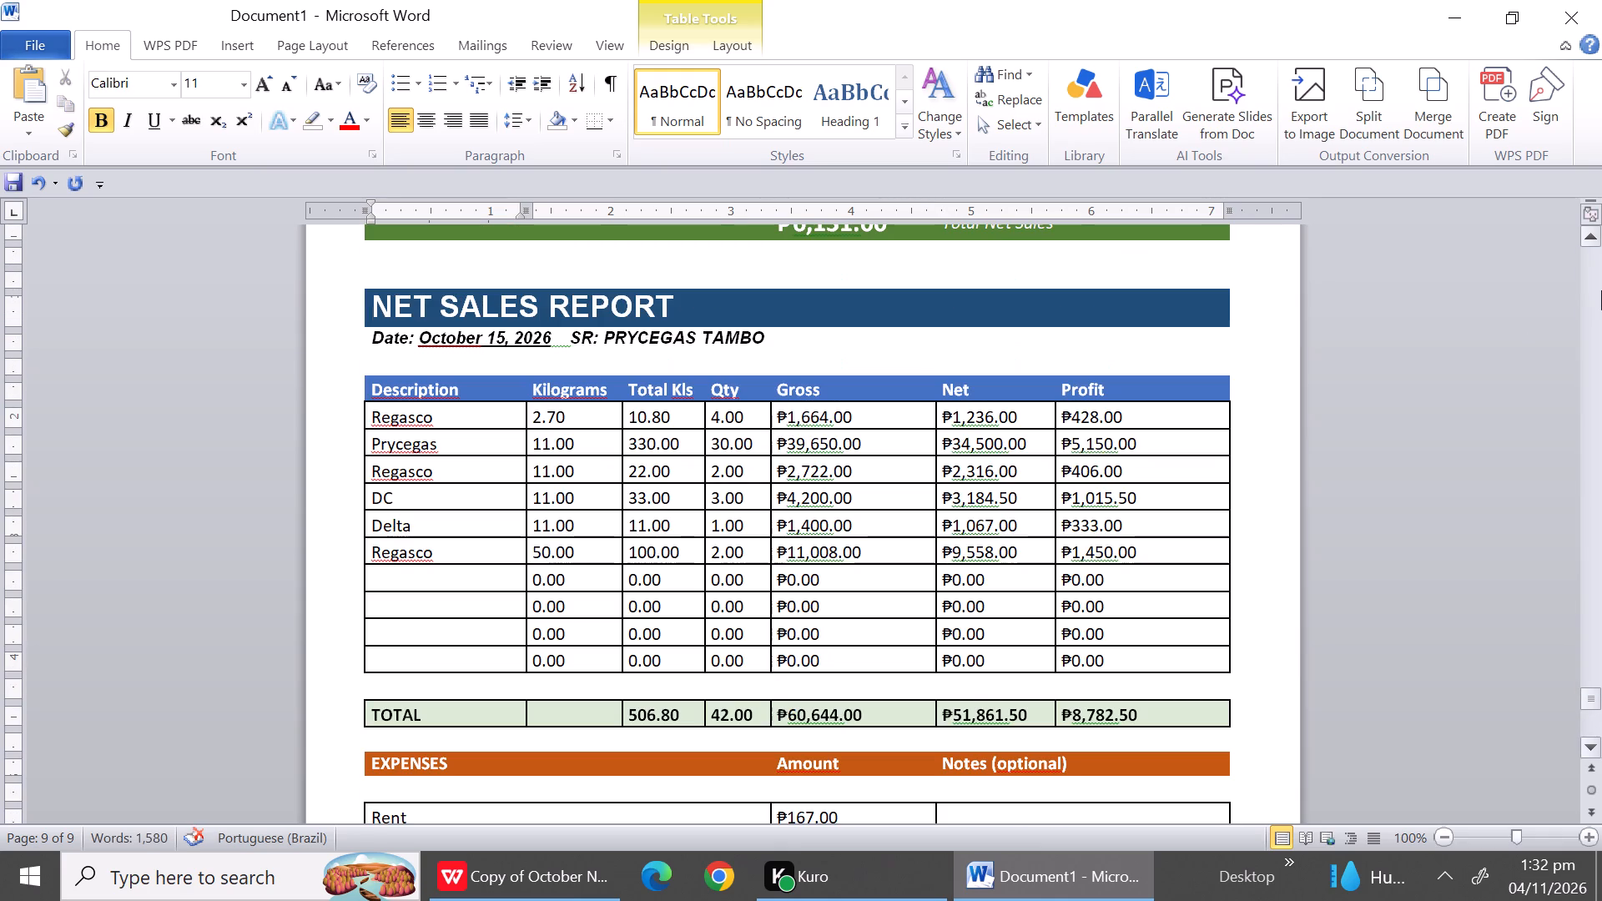
left_click(1601, 290)
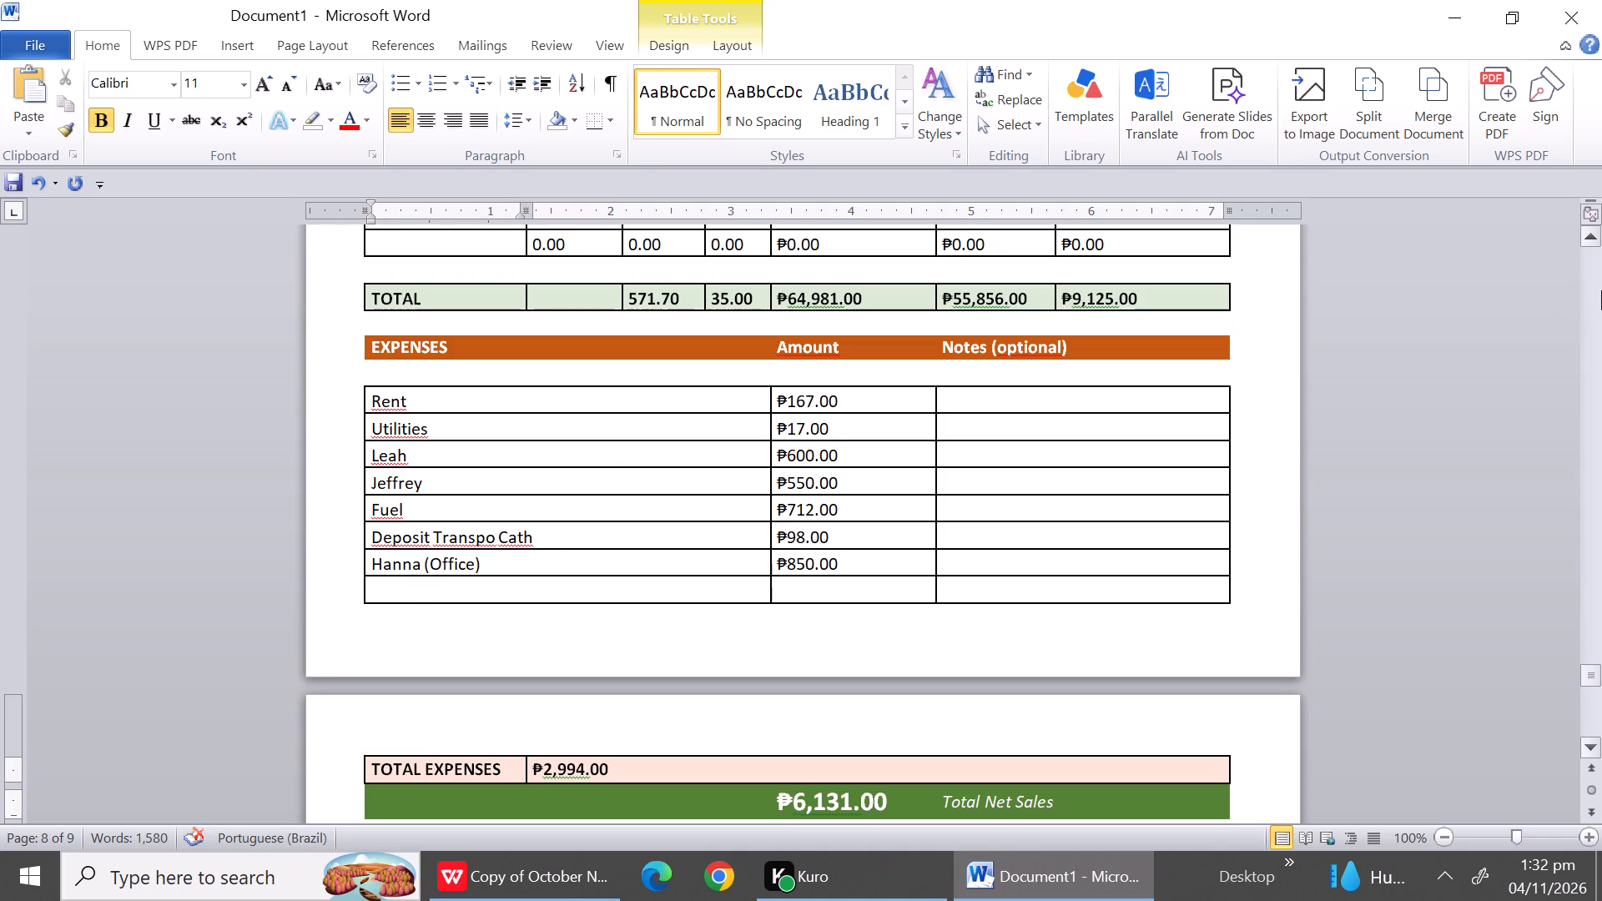
left_click(1601, 290)
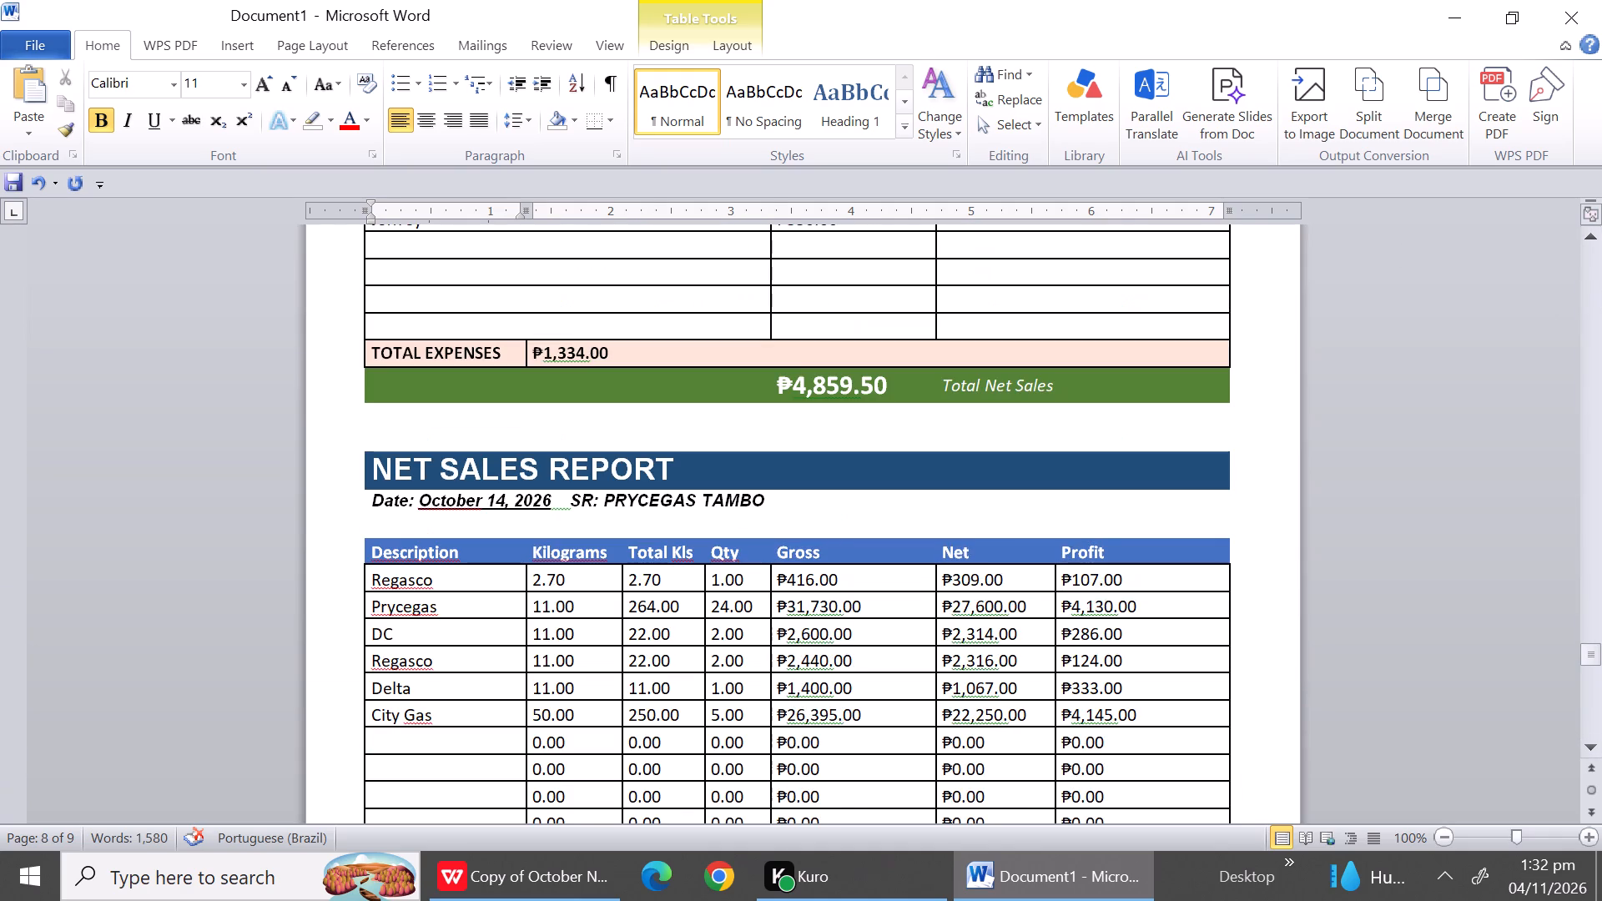
left_click(497, 523)
right_click(497, 523)
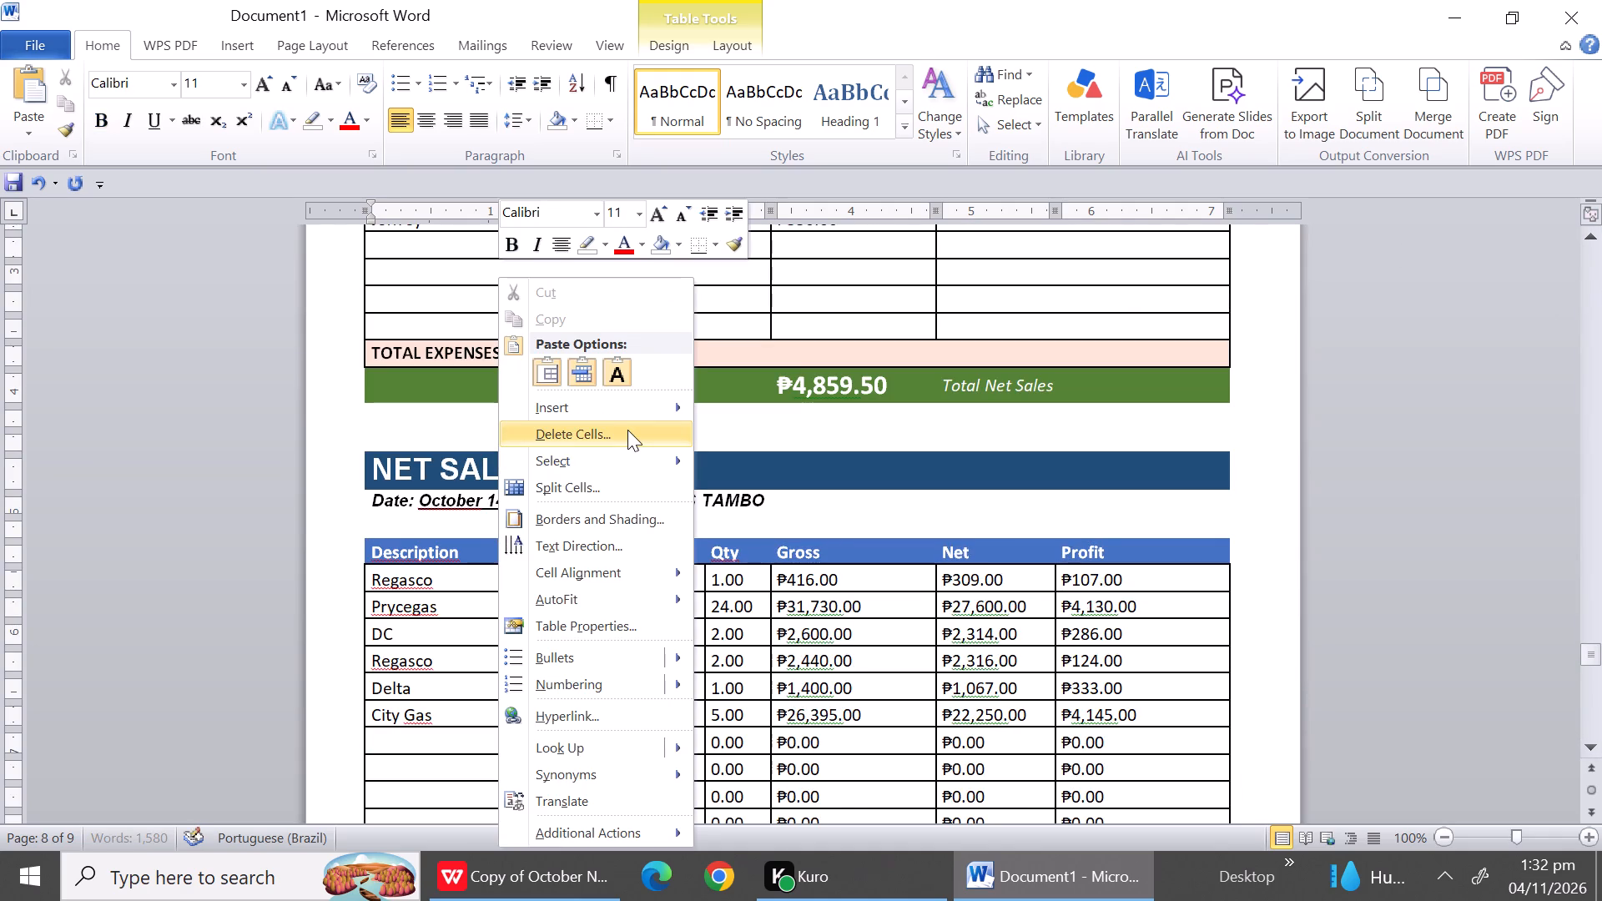
left_click(626, 430)
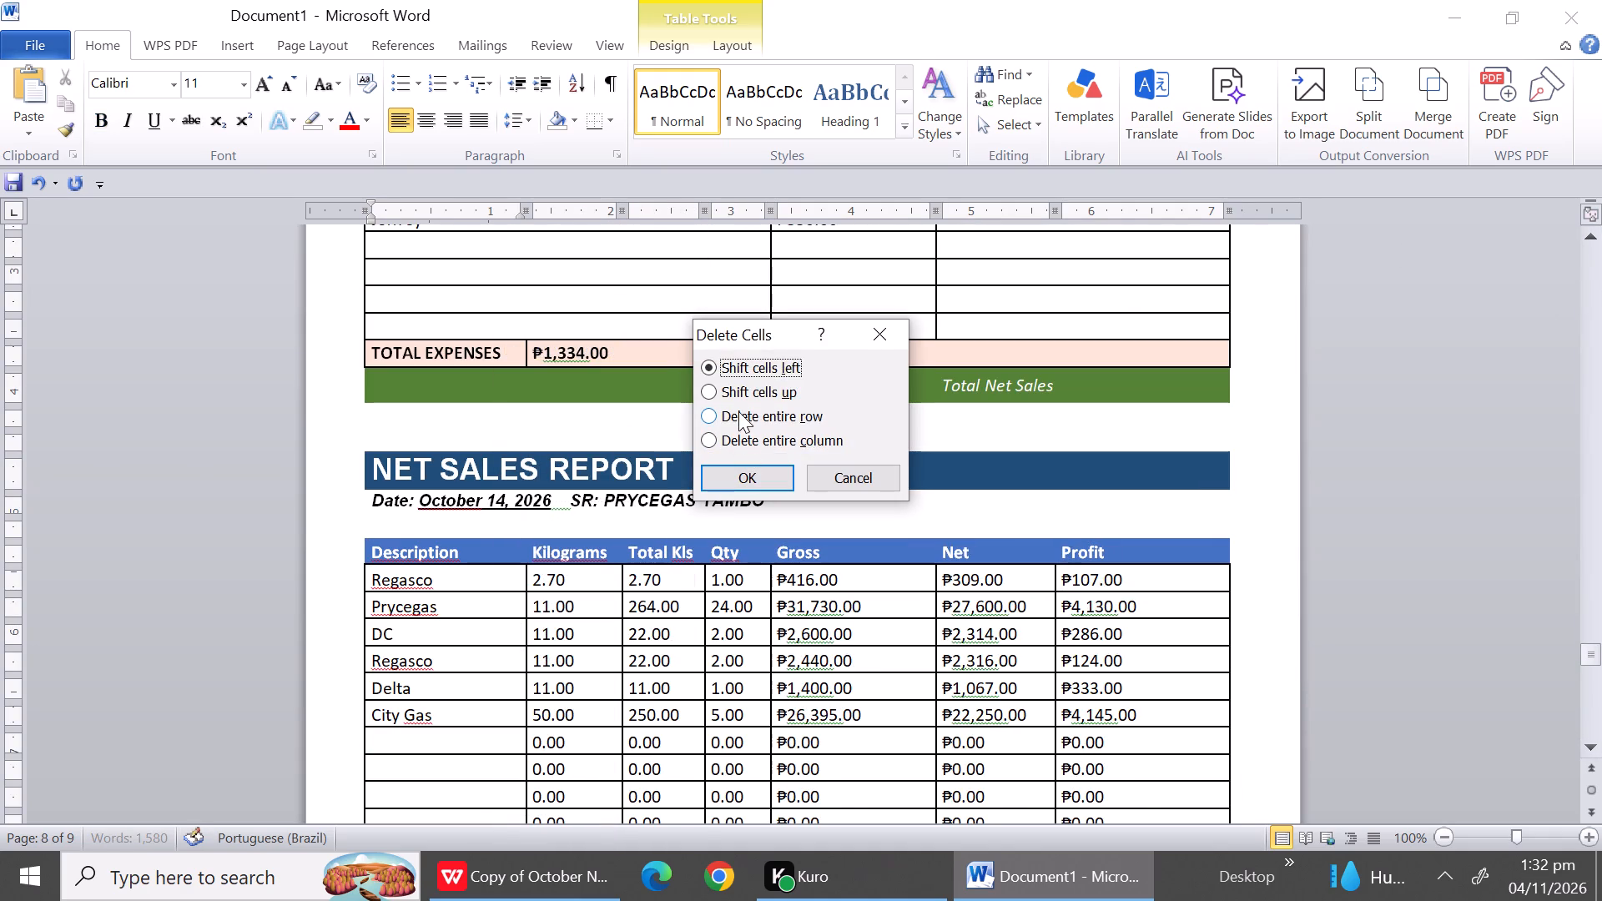
left_click_drag(738, 411, 739, 468)
left_click(739, 468)
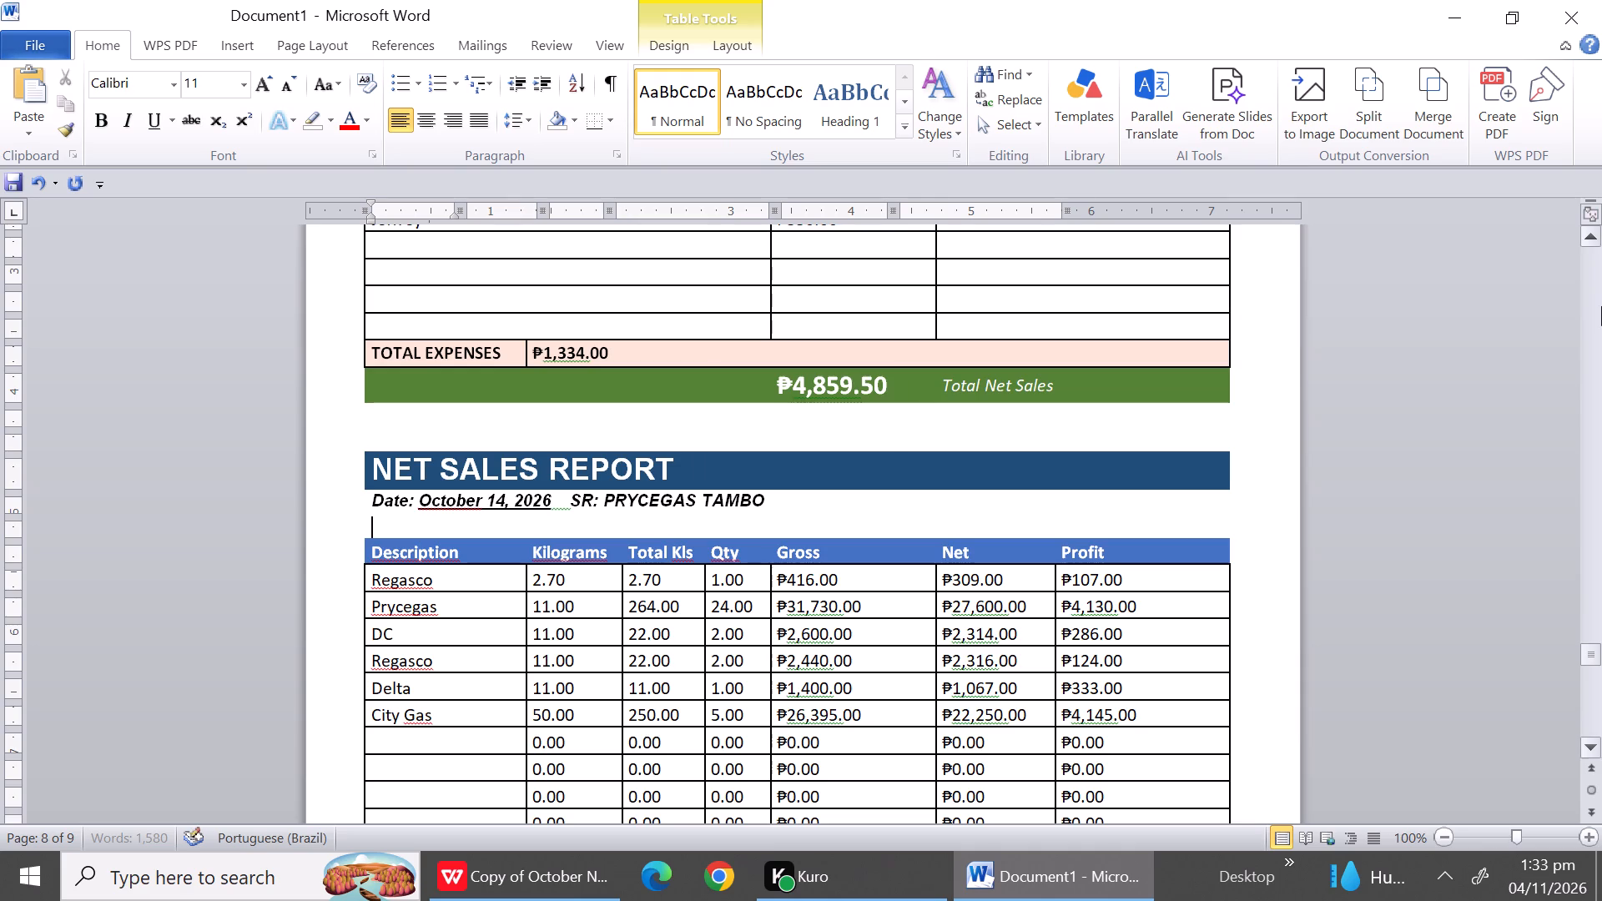
Look back through the reports from October 14 to October 5 for blank rows left in their tables.
triple_click(1601, 306)
left_click(1601, 306)
left_click(1601, 306)
left_click(1601, 306)
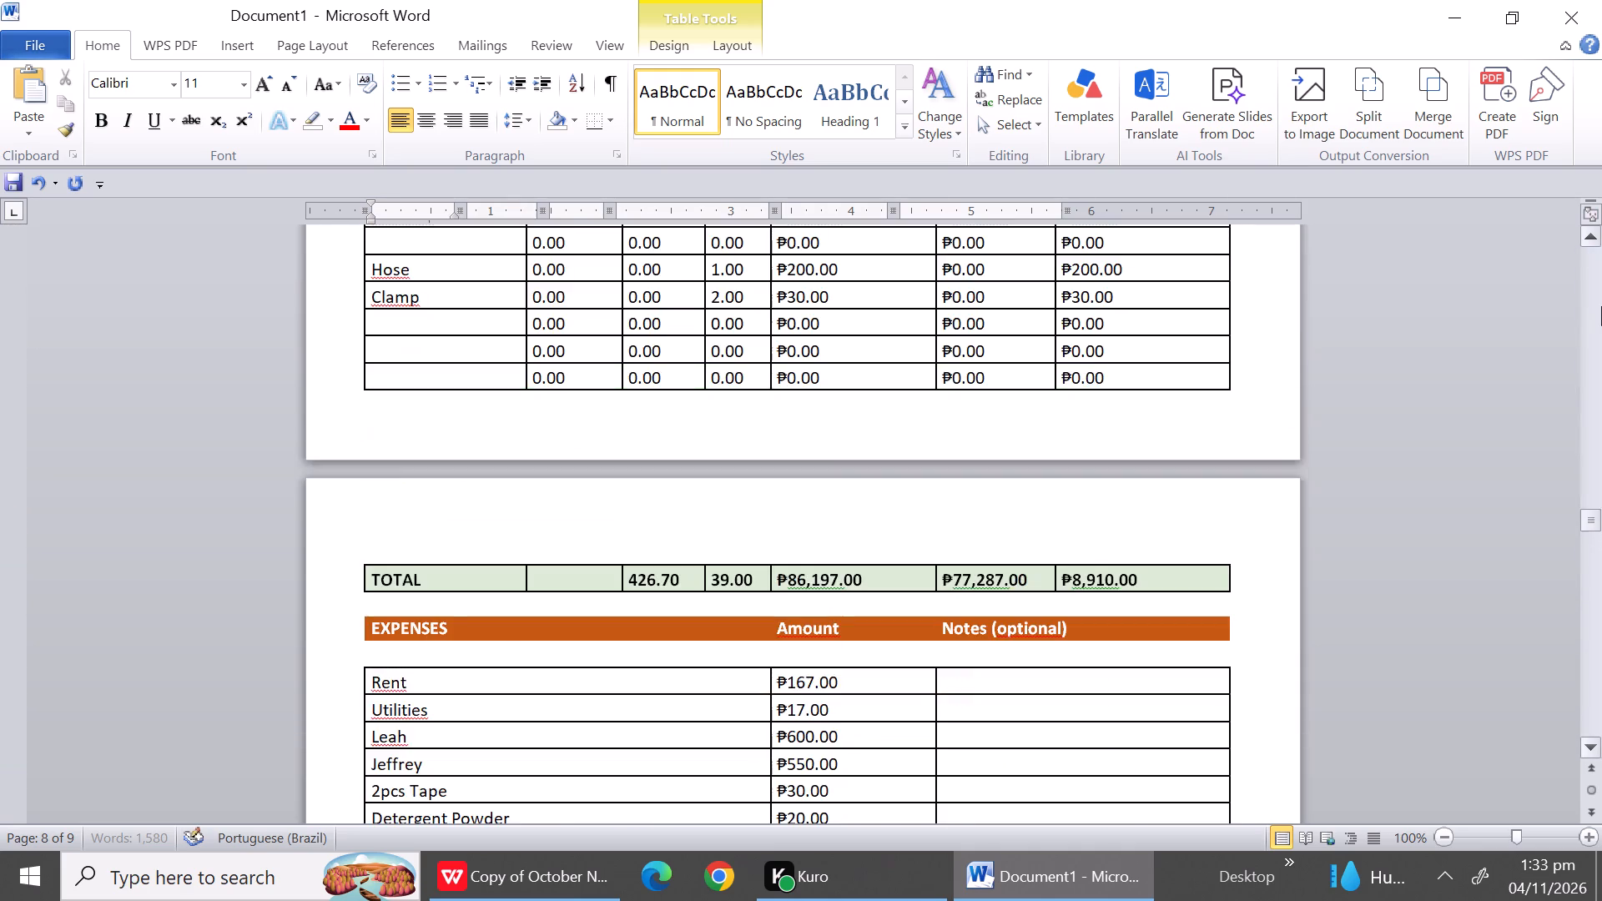
left_click(1601, 306)
left_click(1601, 306)
double_click(1601, 306)
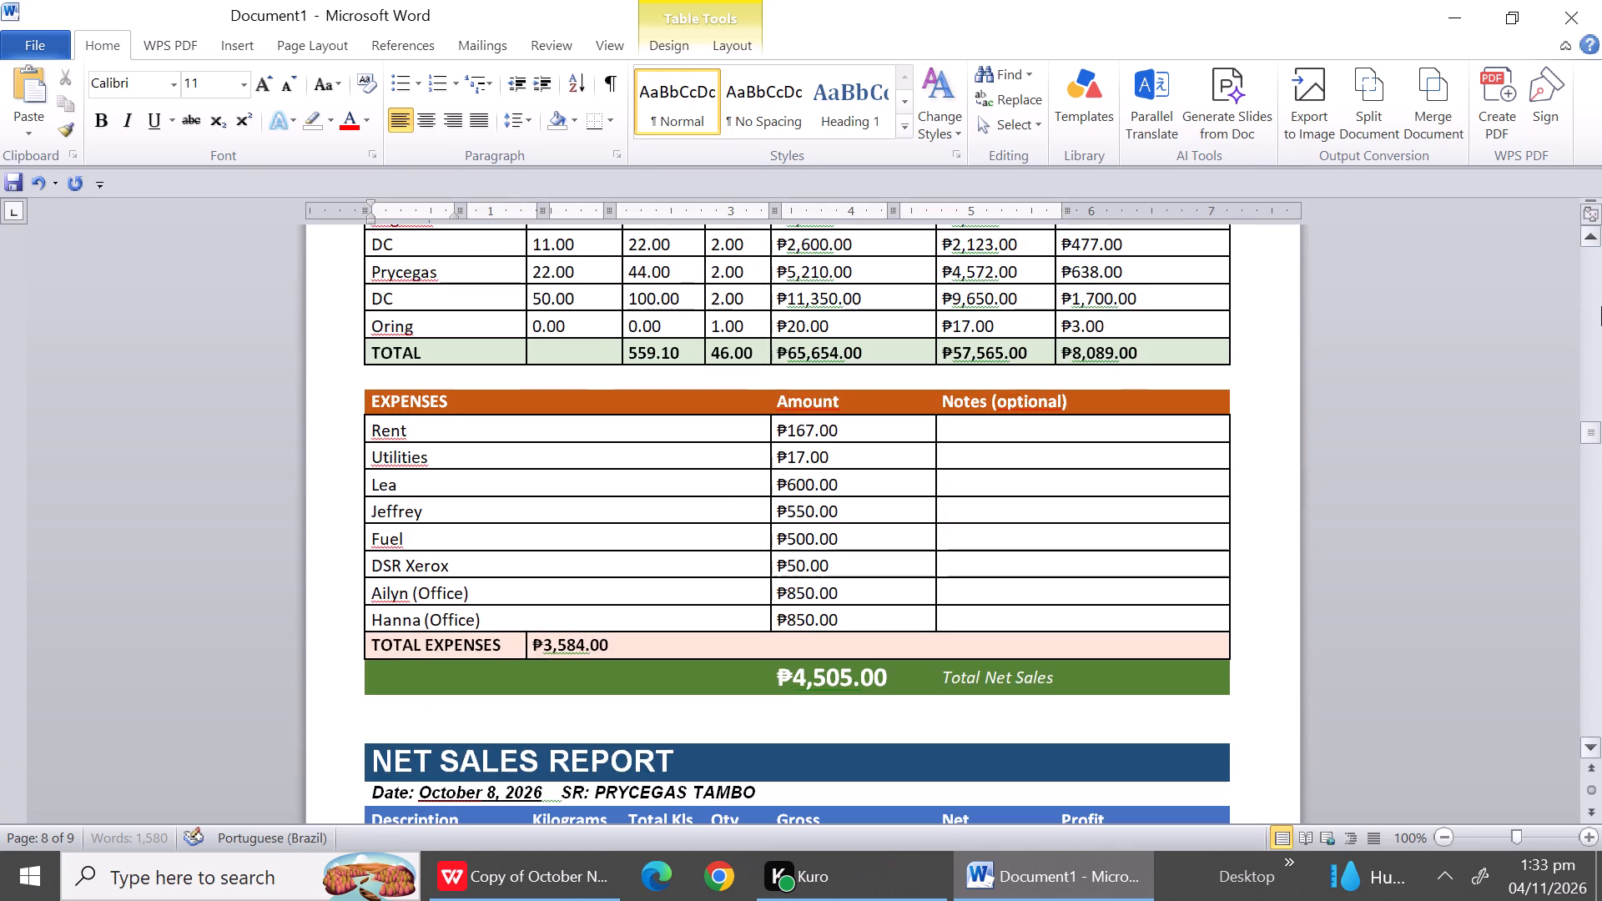
left_click(1601, 306)
left_click(1601, 306)
left_click(1601, 306)
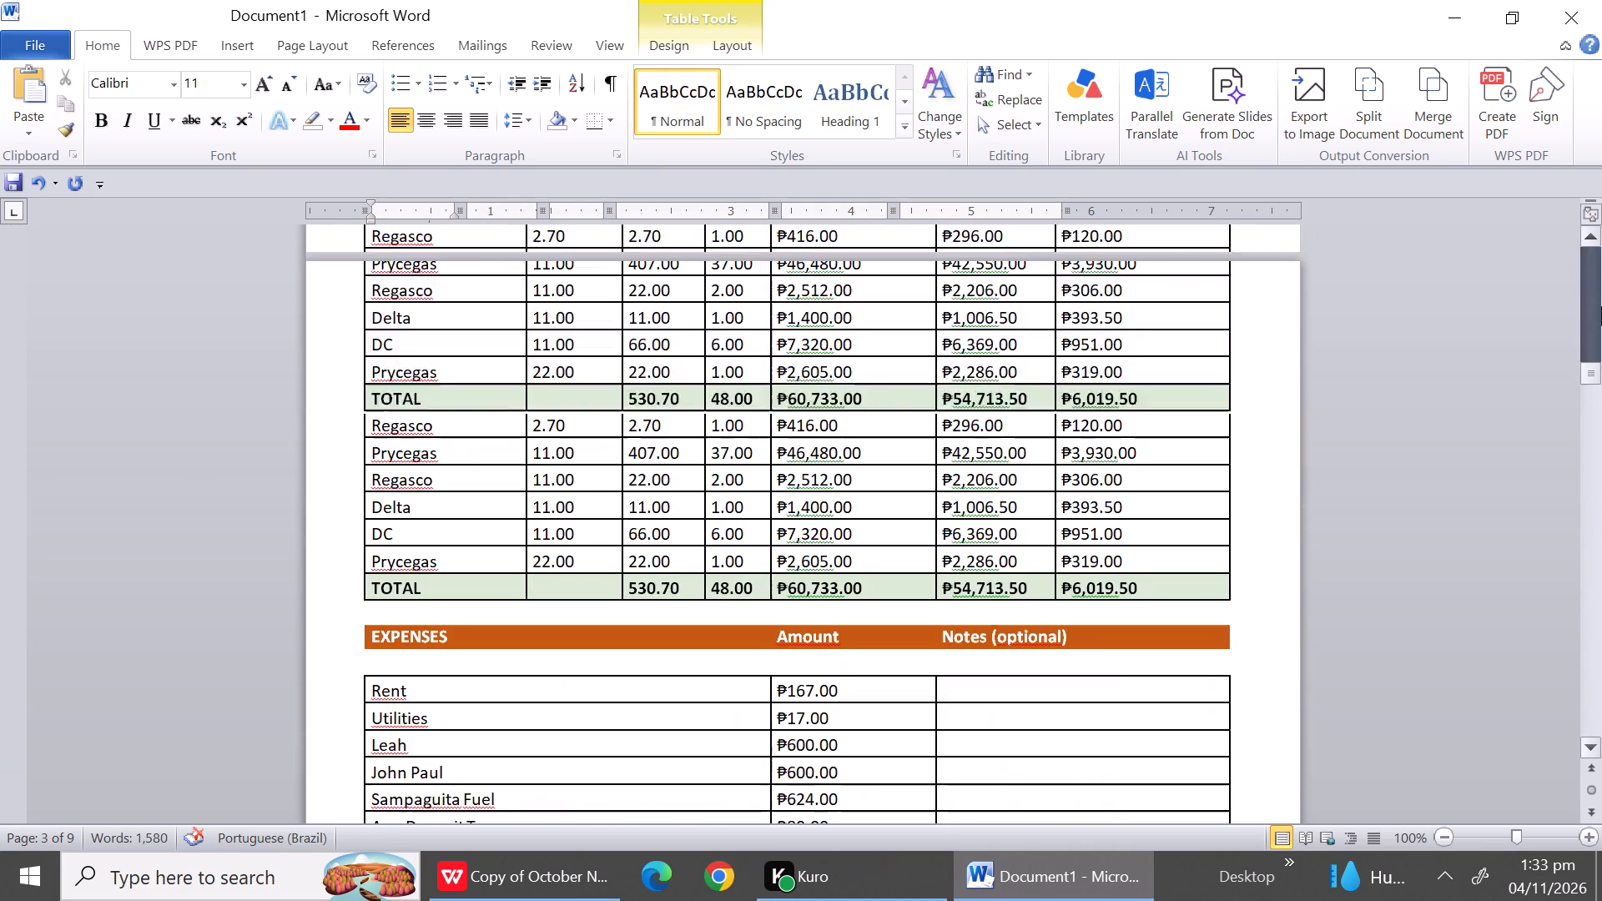
Center the NET SALES REPORT title of the October 8 report.
left_click(1600, 657)
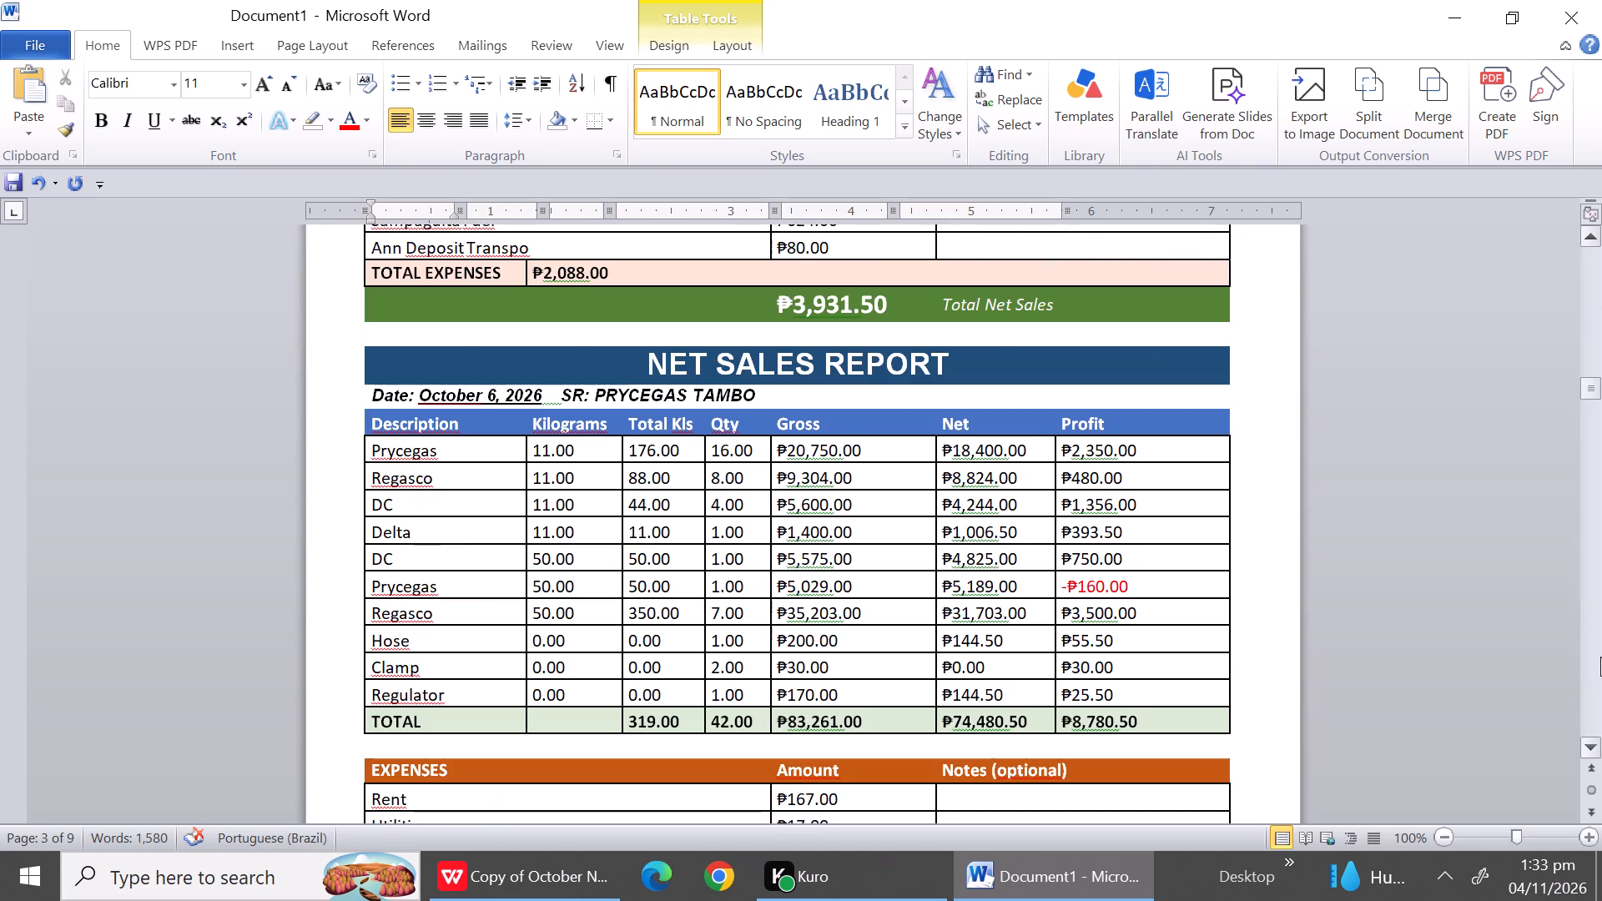
left_click(1600, 657)
left_click(1600, 657)
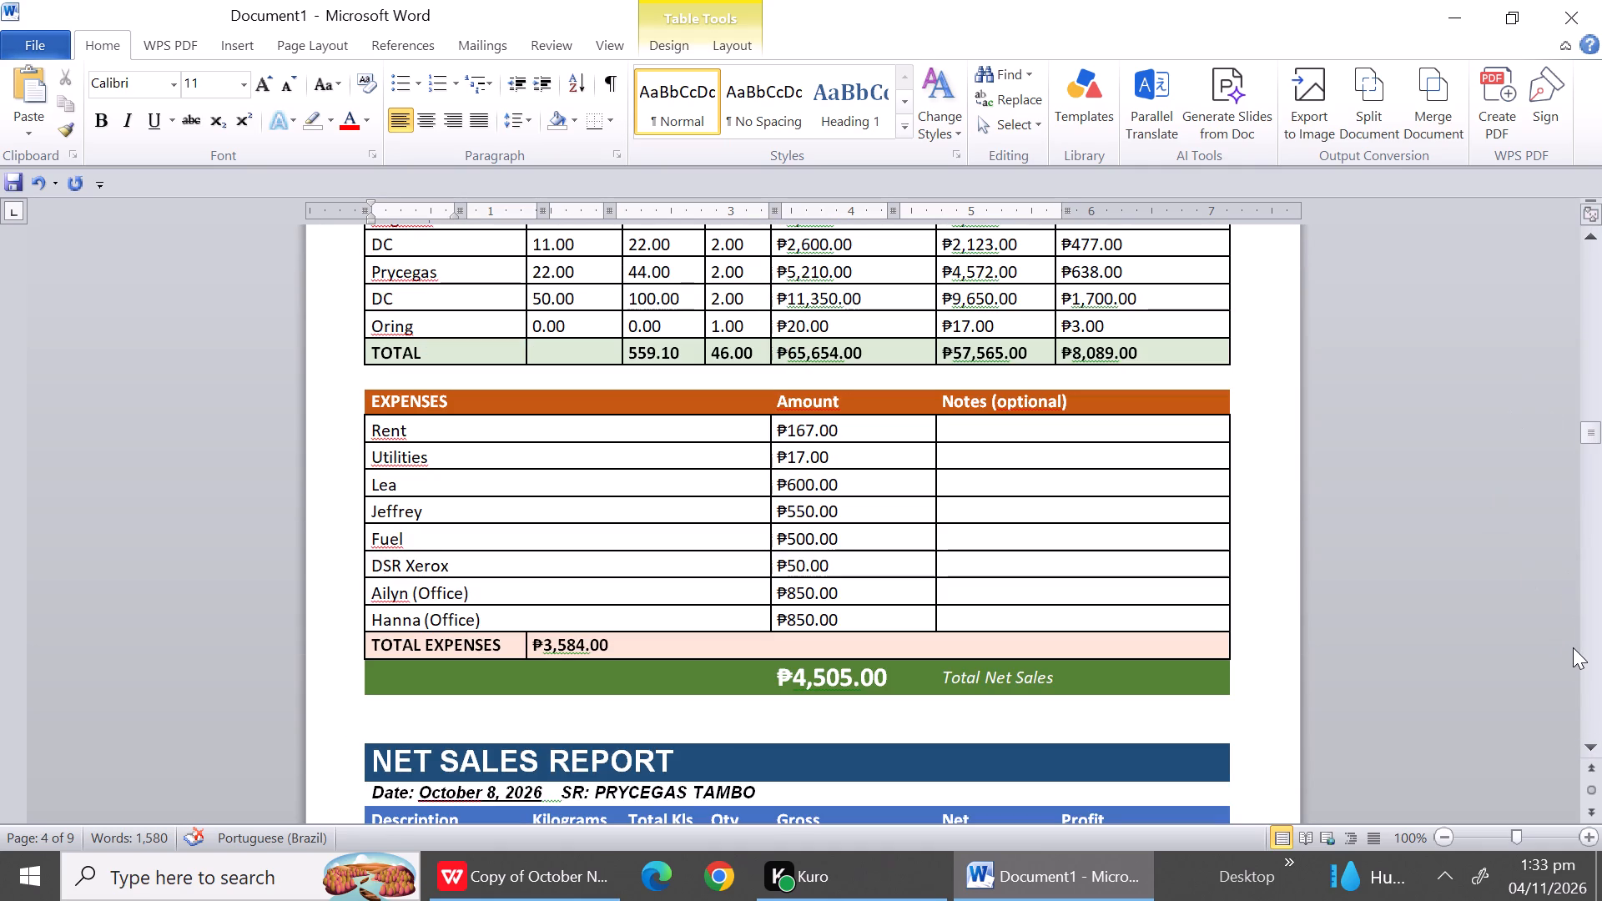
triple_click(1589, 740)
triple_click(1589, 740)
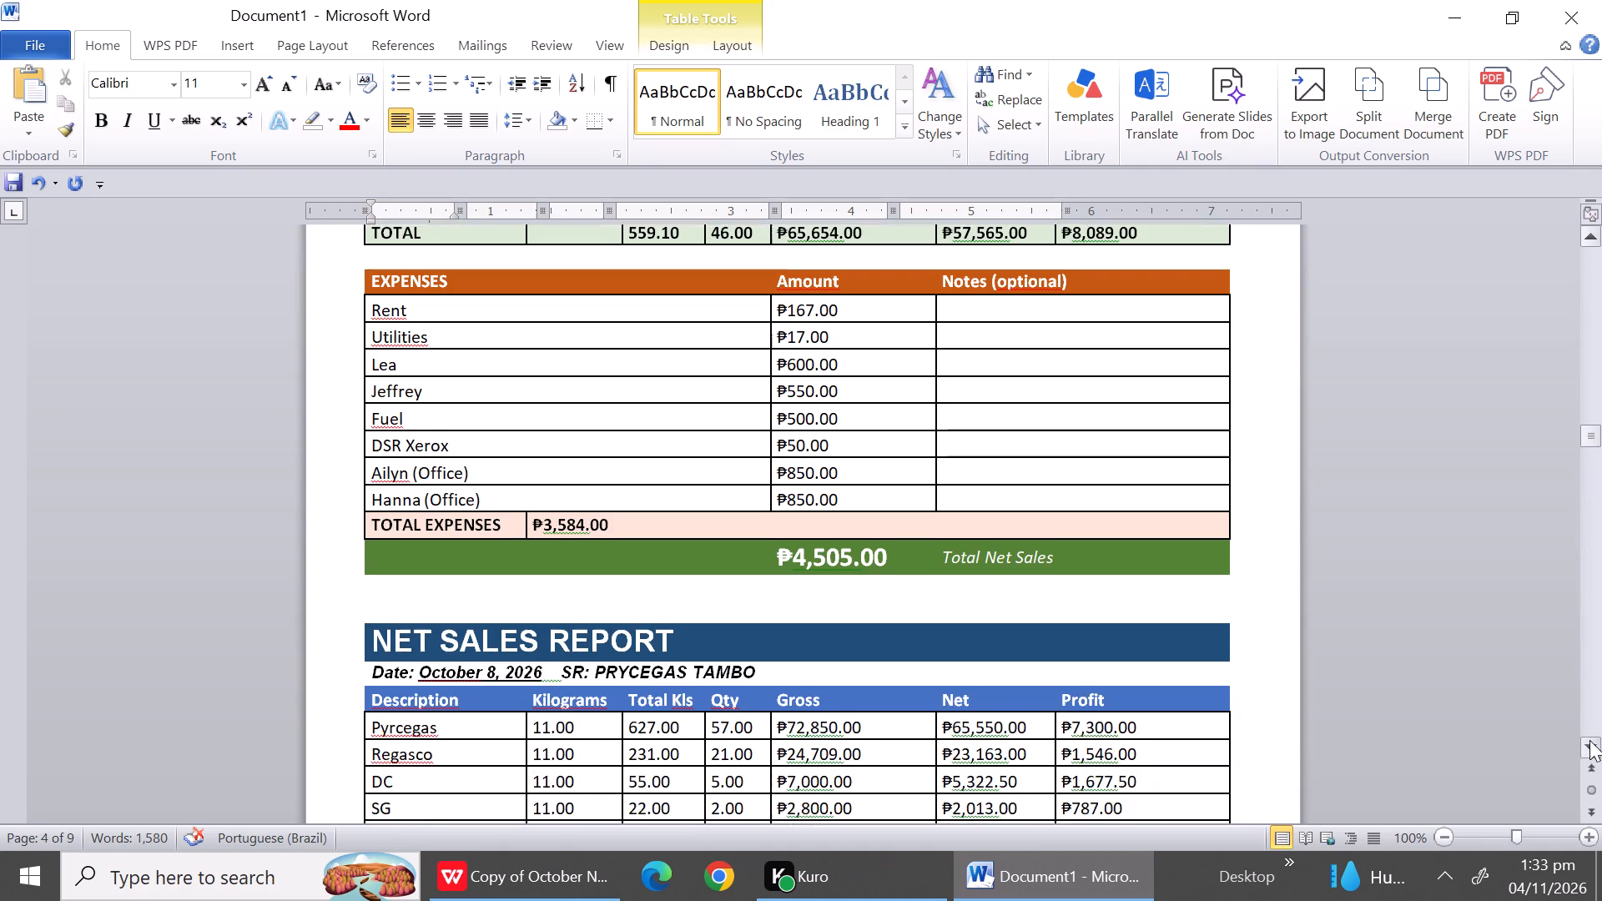
triple_click(1589, 740)
triple_click(1589, 740)
double_click(1589, 740)
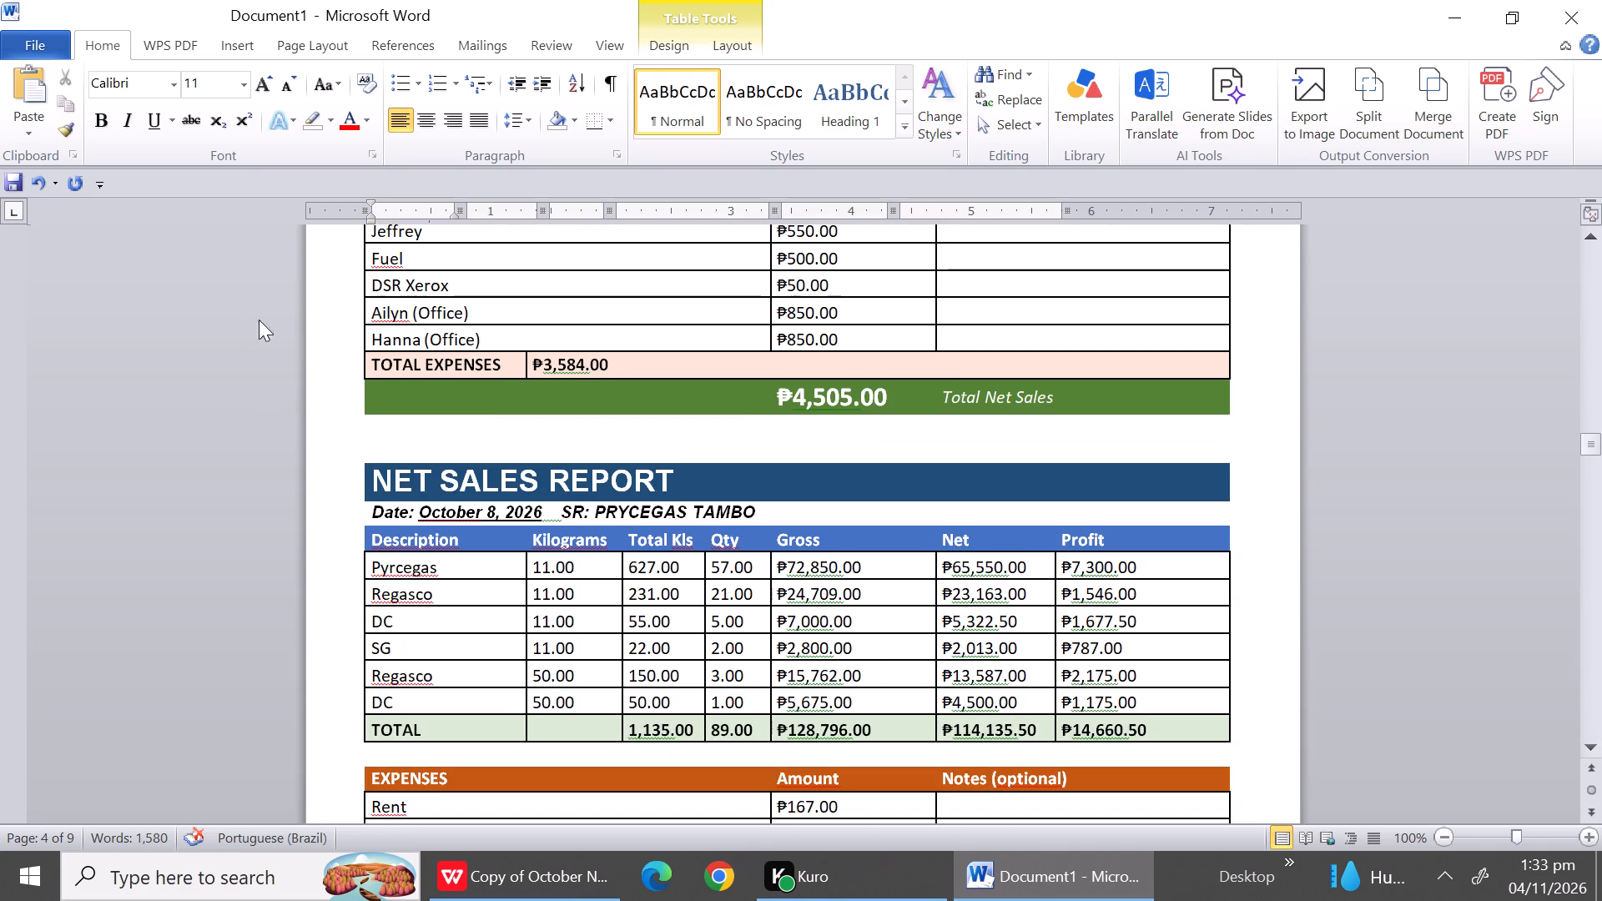
left_click_drag(697, 473, 320, 480)
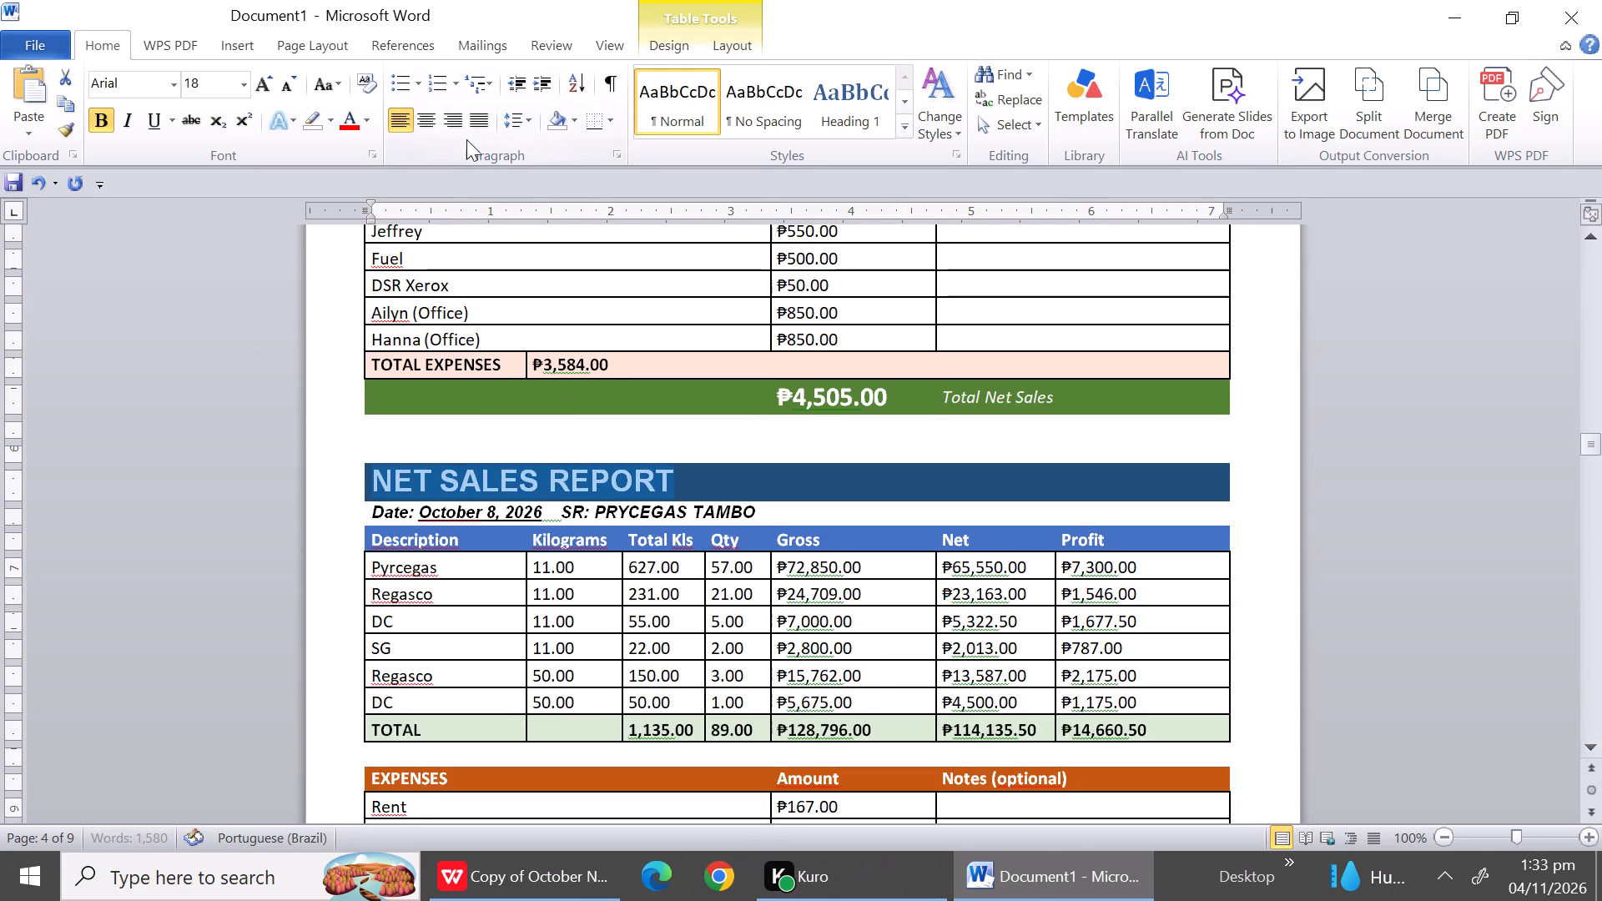
left_click(435, 122)
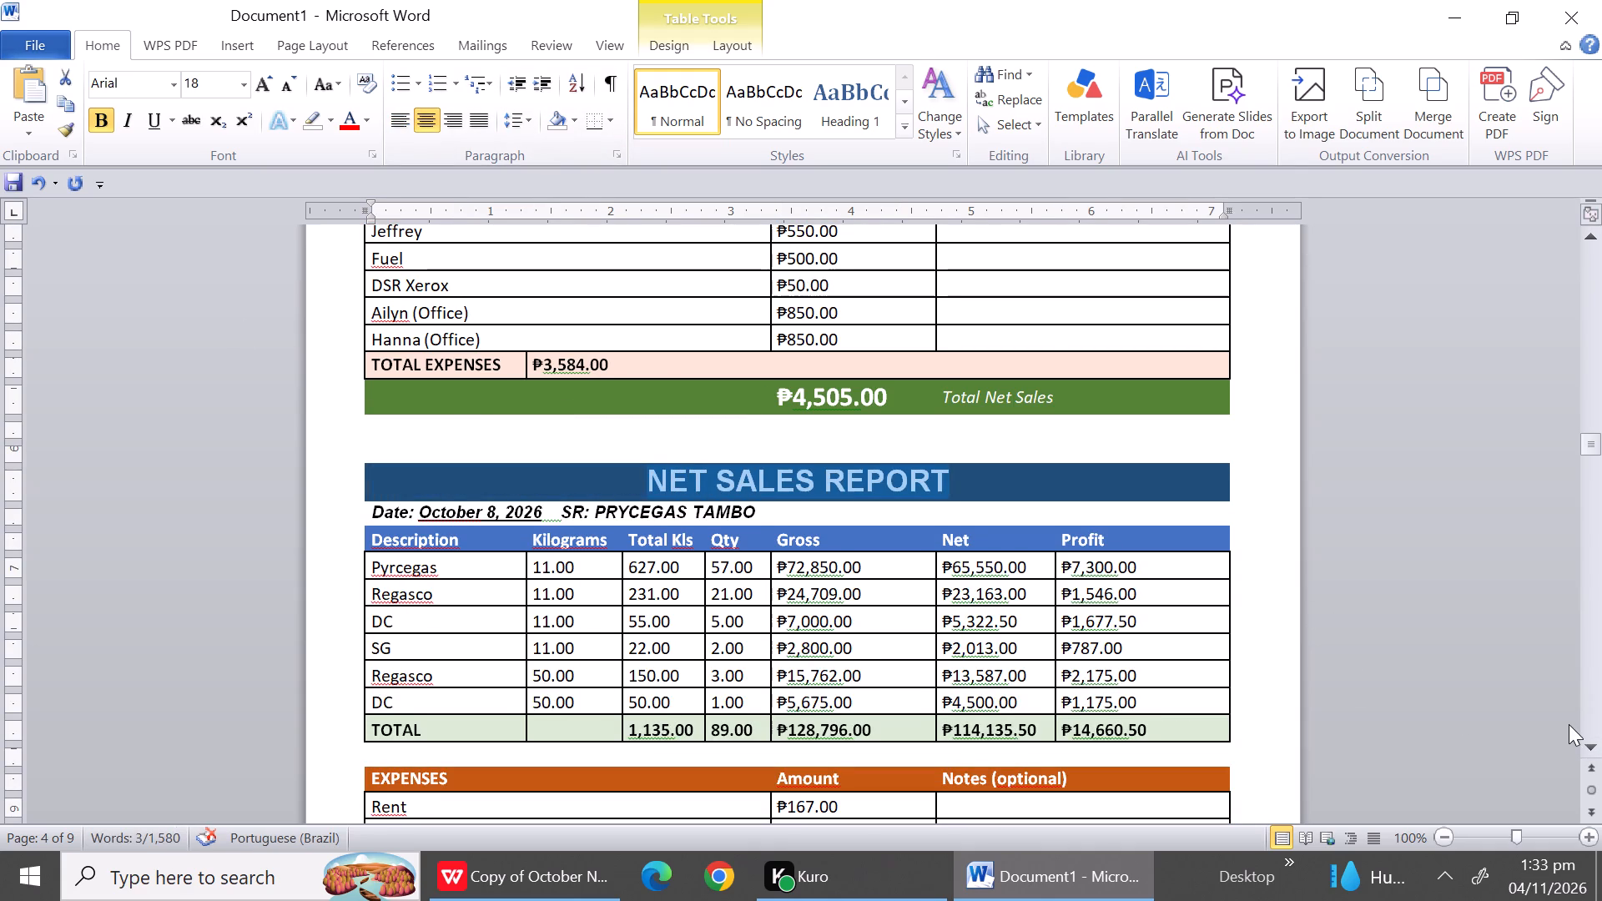
Center the NET SALES REPORT title of the October 9 report.
triple_click(1583, 742)
triple_click(1583, 742)
triple_click(1583, 742)
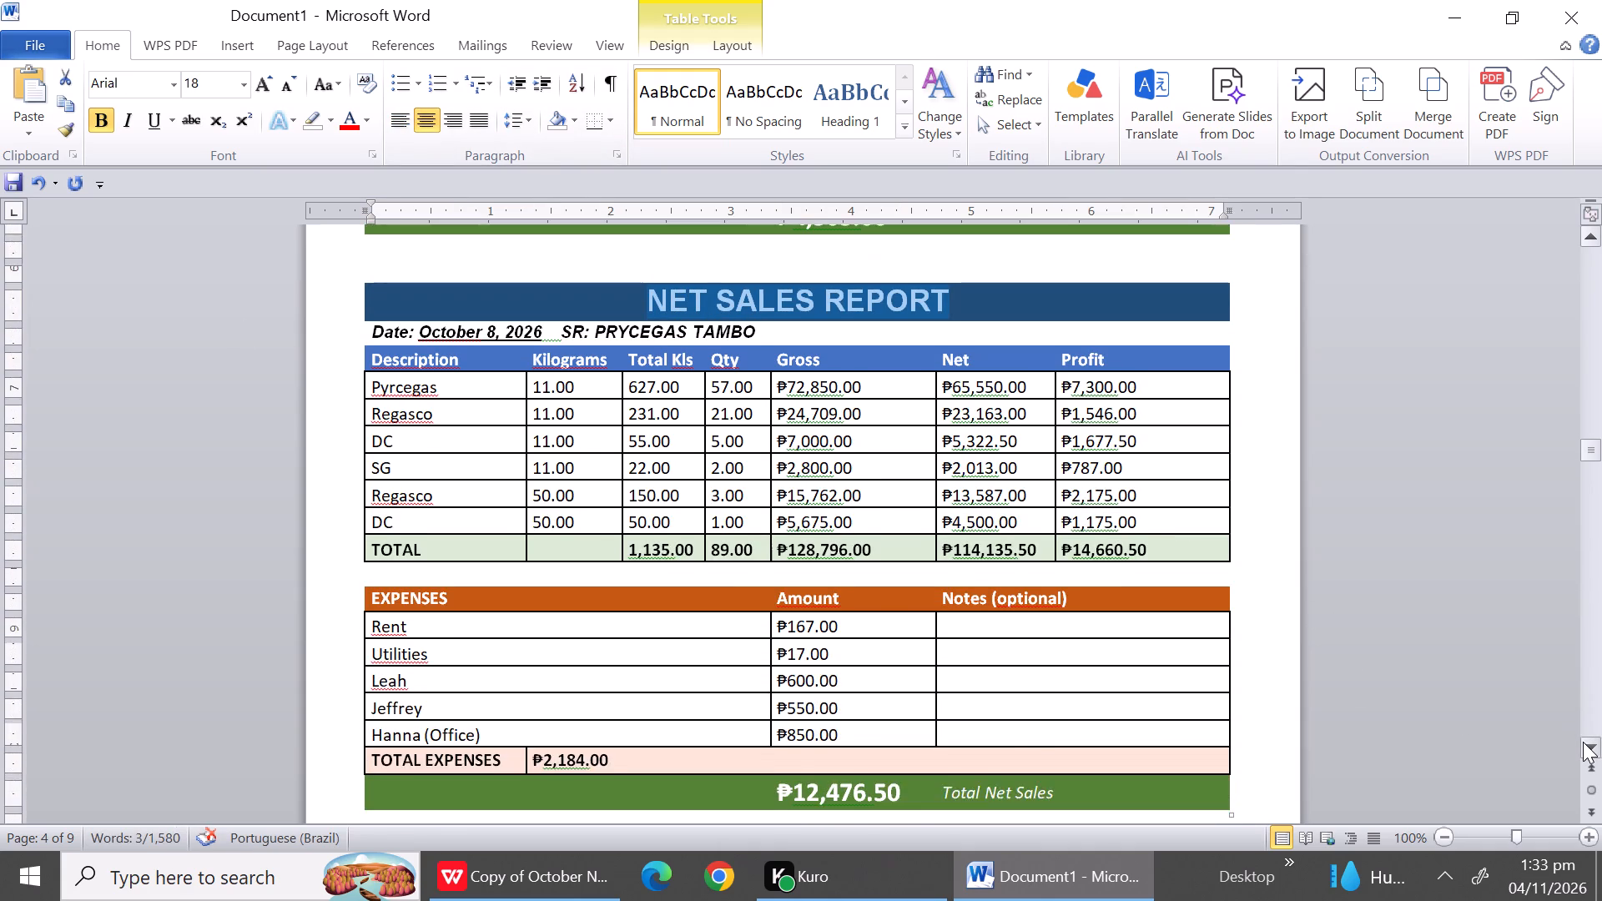
triple_click(1583, 742)
triple_click(1583, 742)
triple_click(1583, 742)
triple_click(1583, 742)
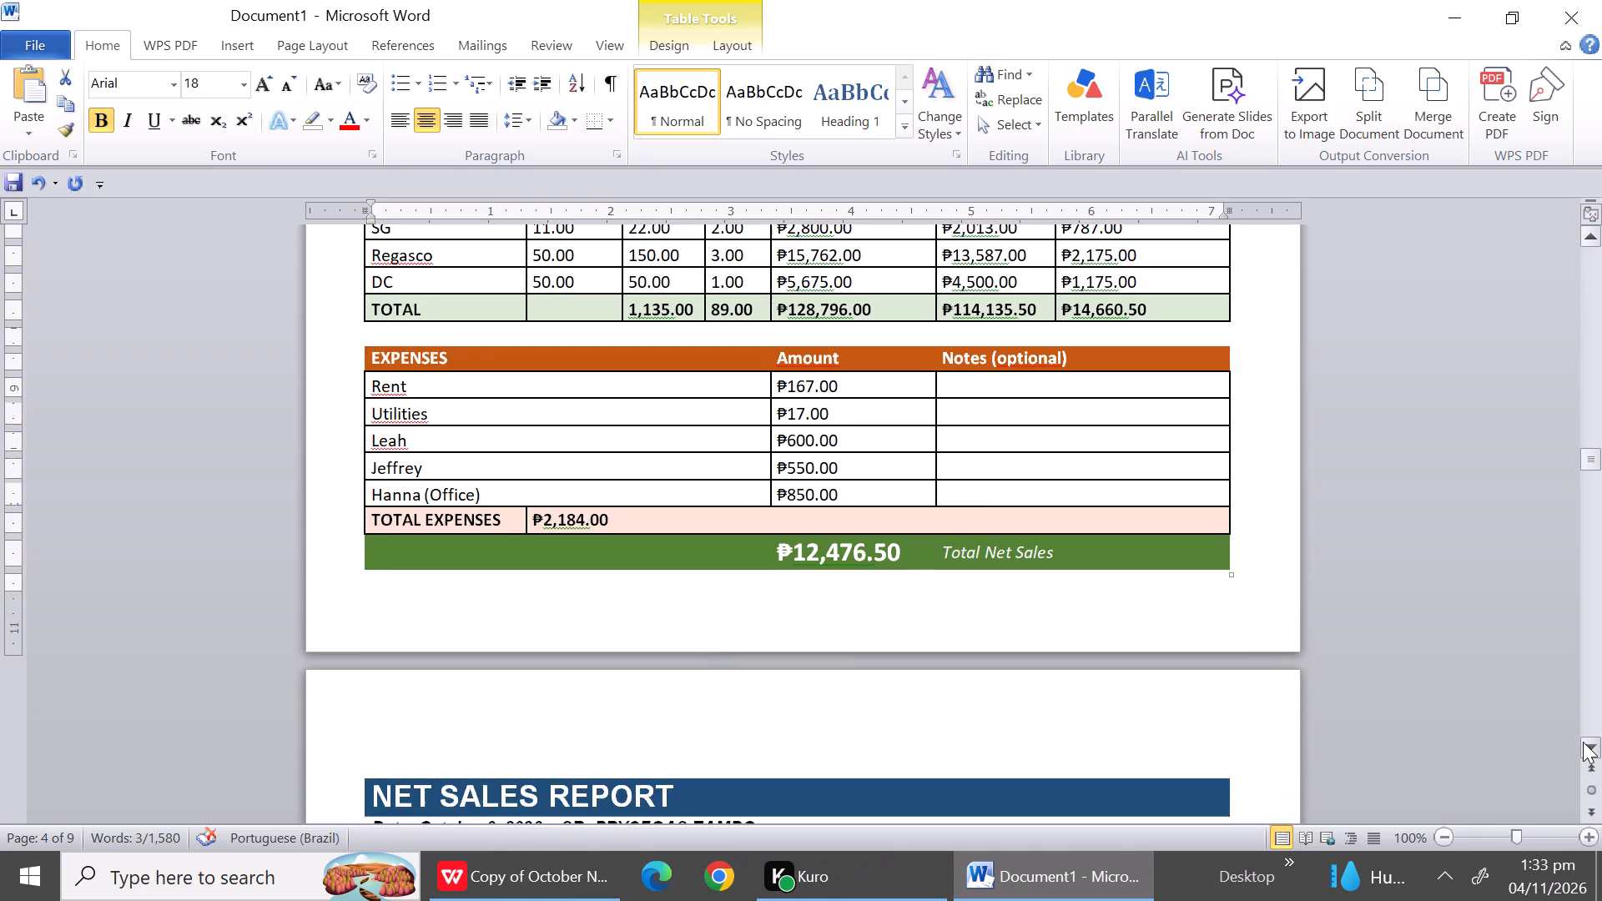
triple_click(1583, 742)
triple_click(1583, 742)
triple_click(1583, 742)
triple_click(1583, 742)
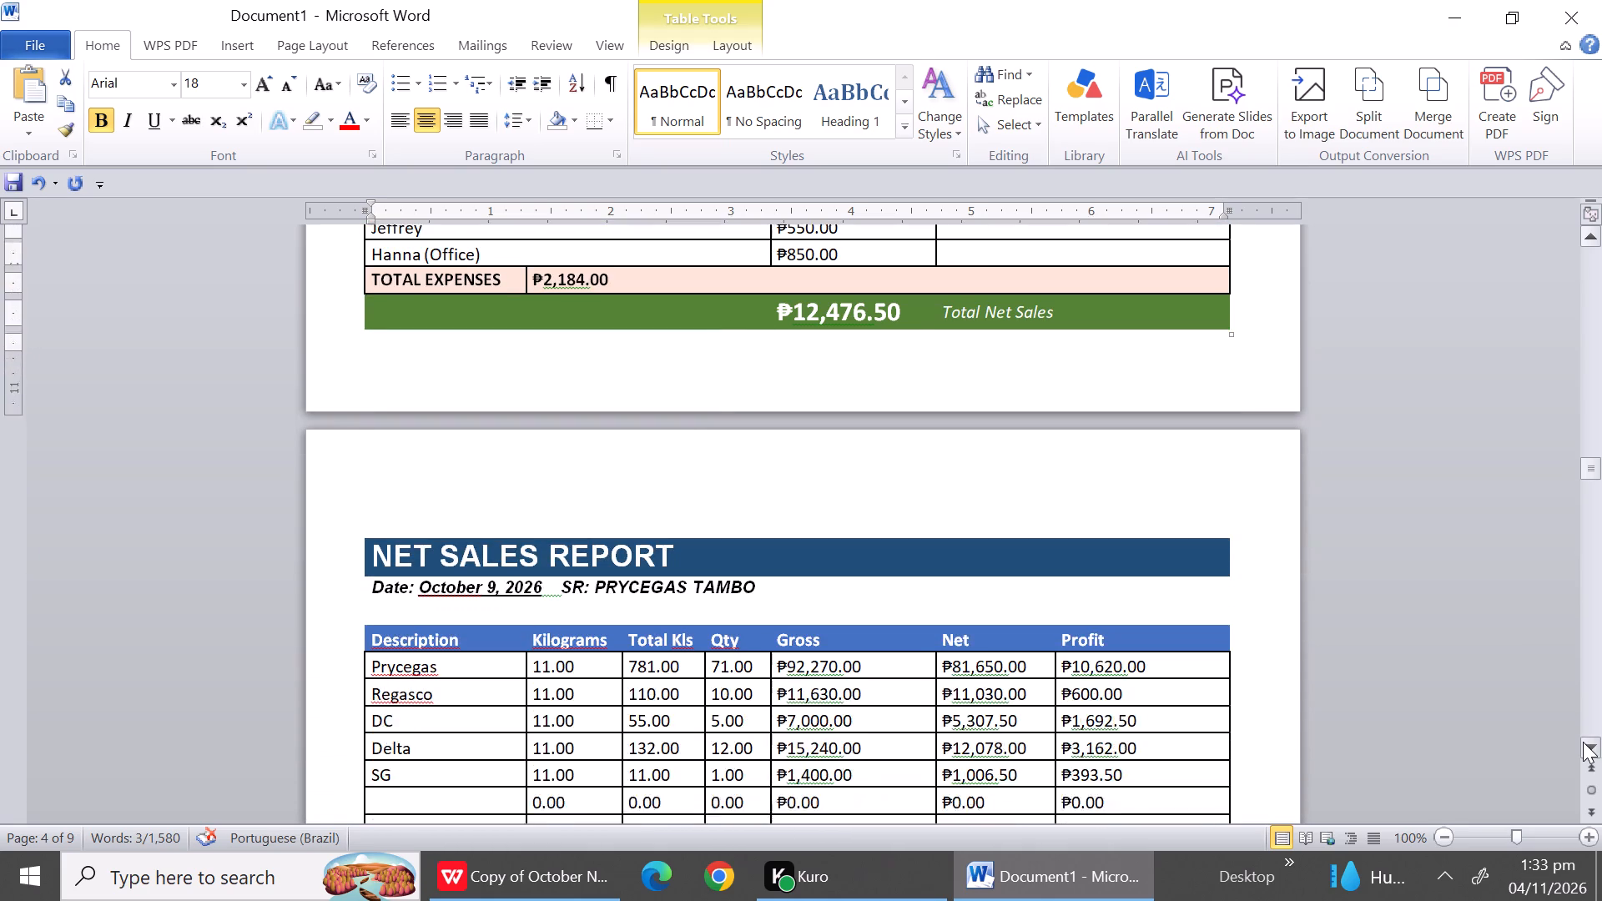
triple_click(1583, 742)
triple_click(1583, 742)
left_click(1583, 742)
left_click_drag(709, 412, 380, 395)
left_click(757, 315)
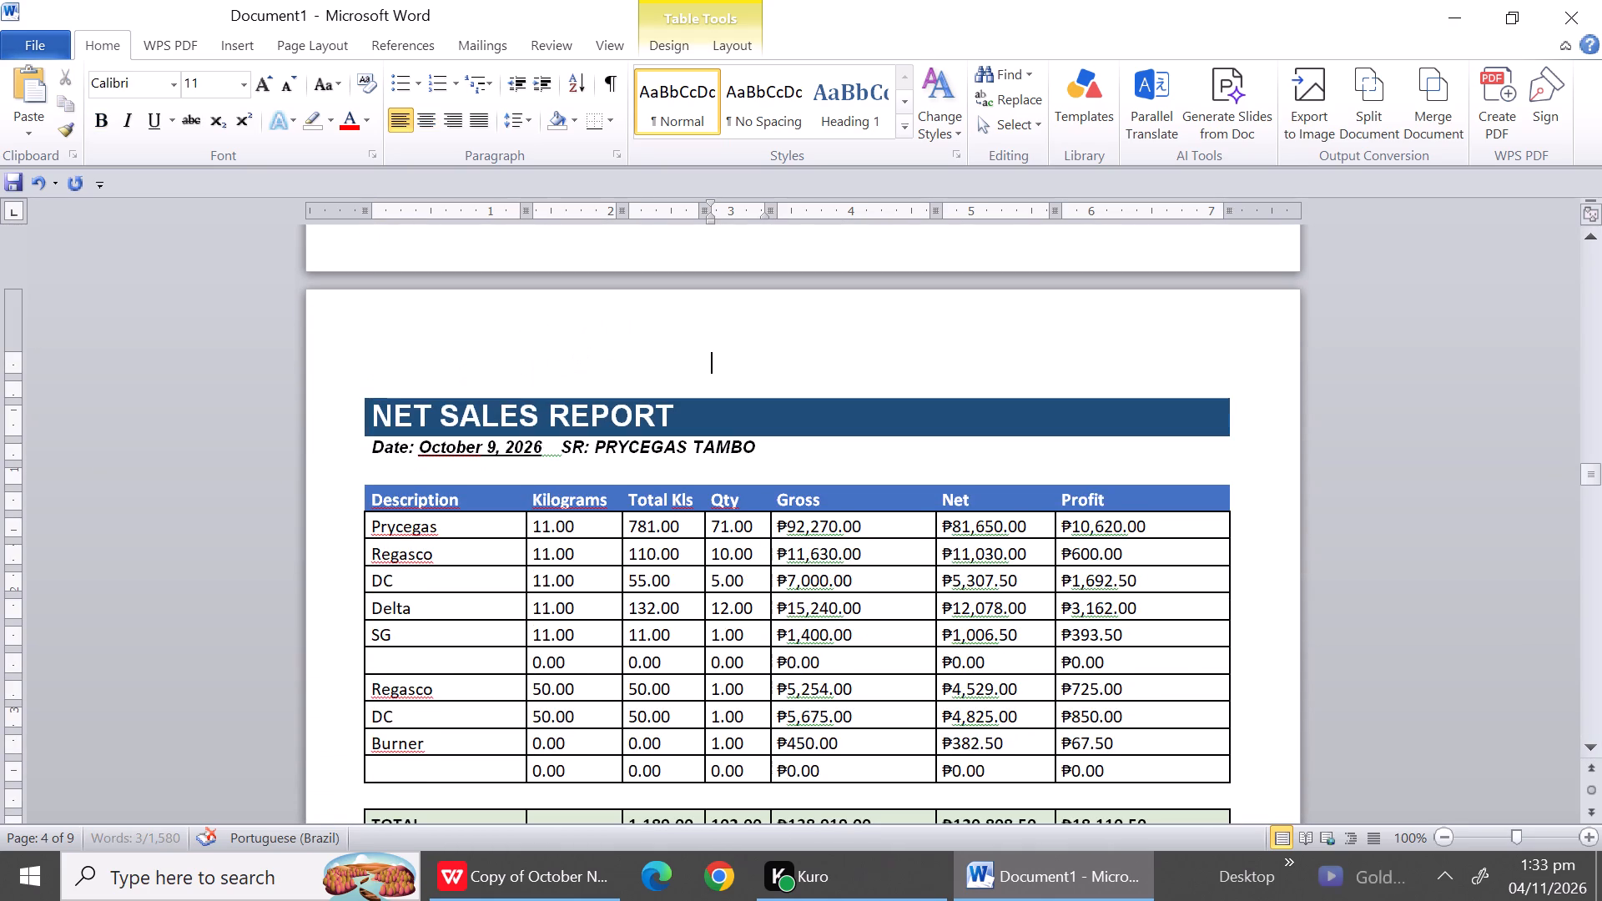
left_click_drag(718, 405, 351, 426)
left_click(427, 118)
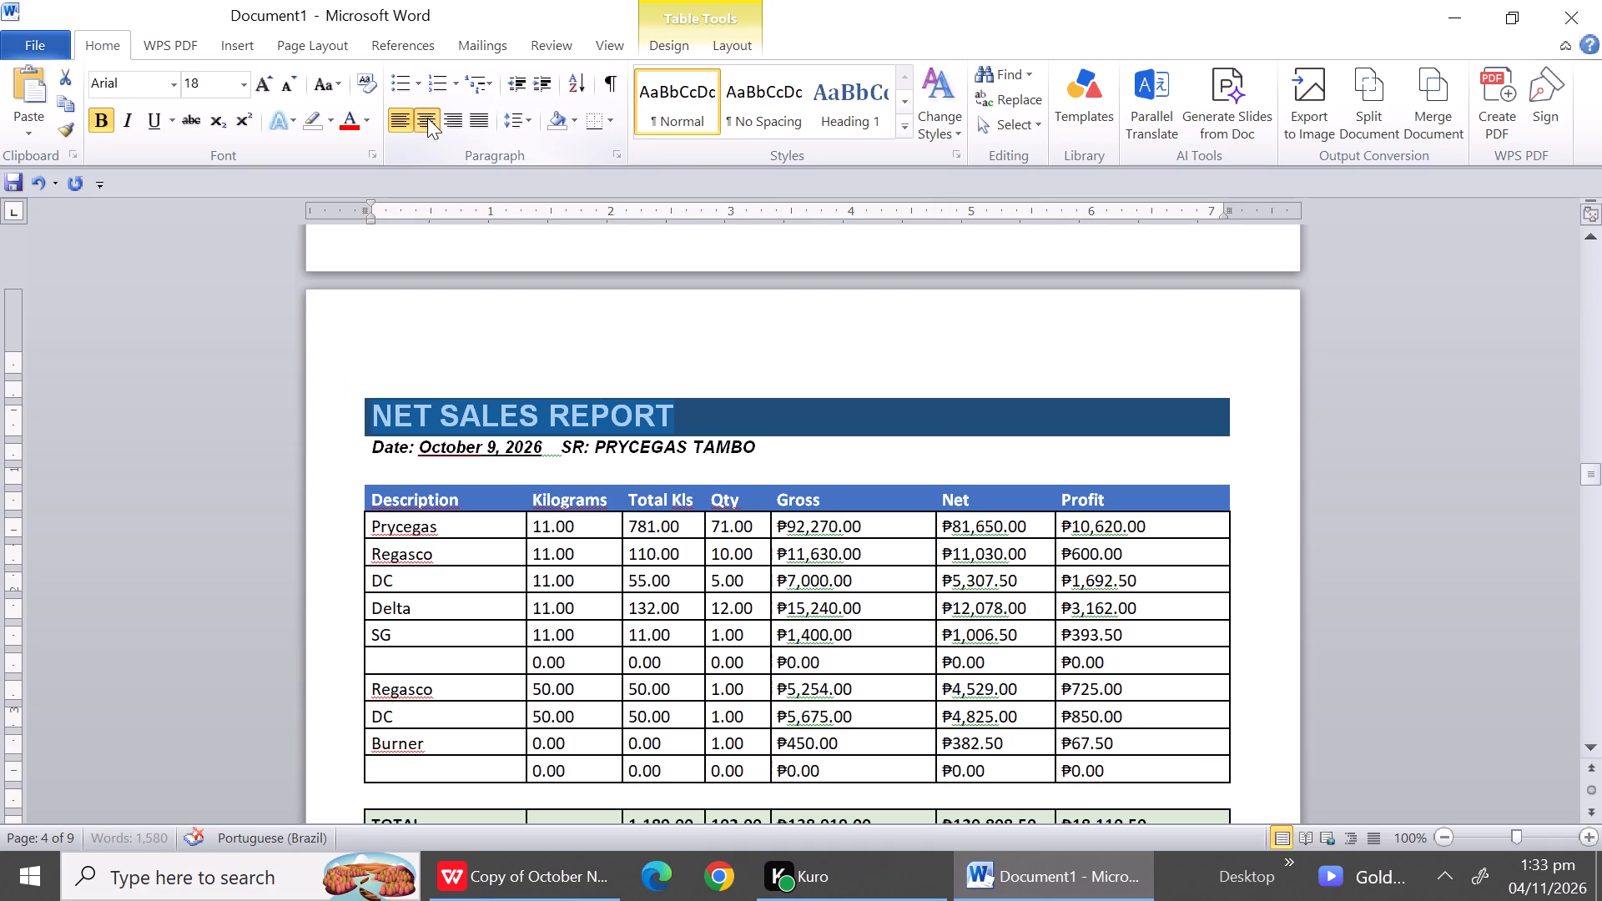
Delete the entire blank row between the date line and the Description header in the October 9 report.
left_click(471, 474)
right_click_drag(471, 474, 444, 450)
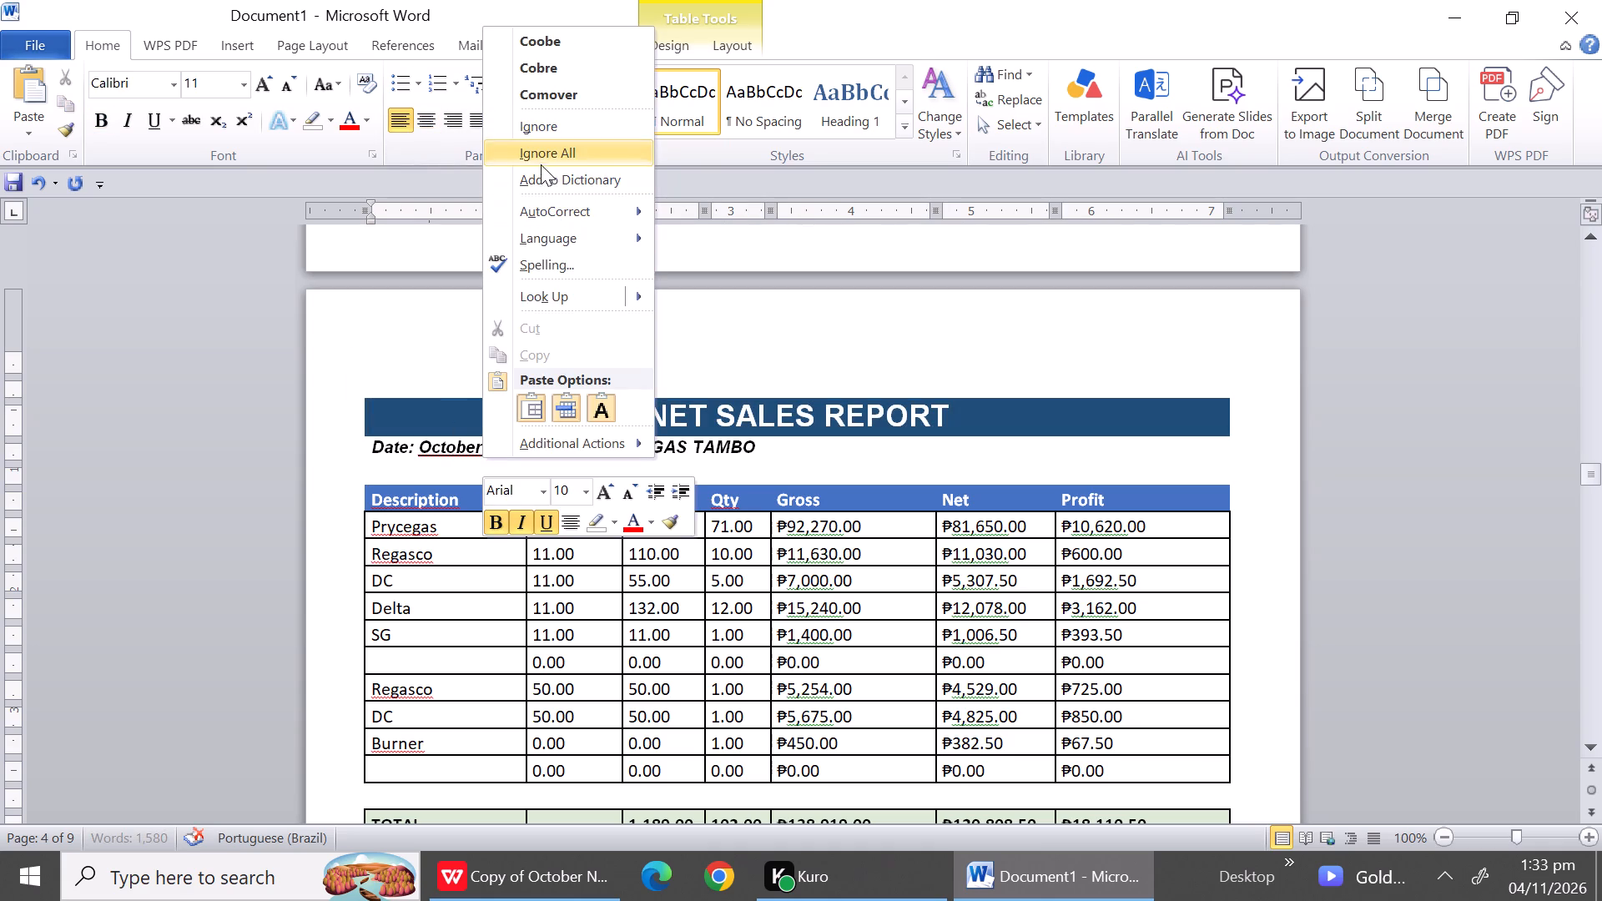
left_click(414, 470)
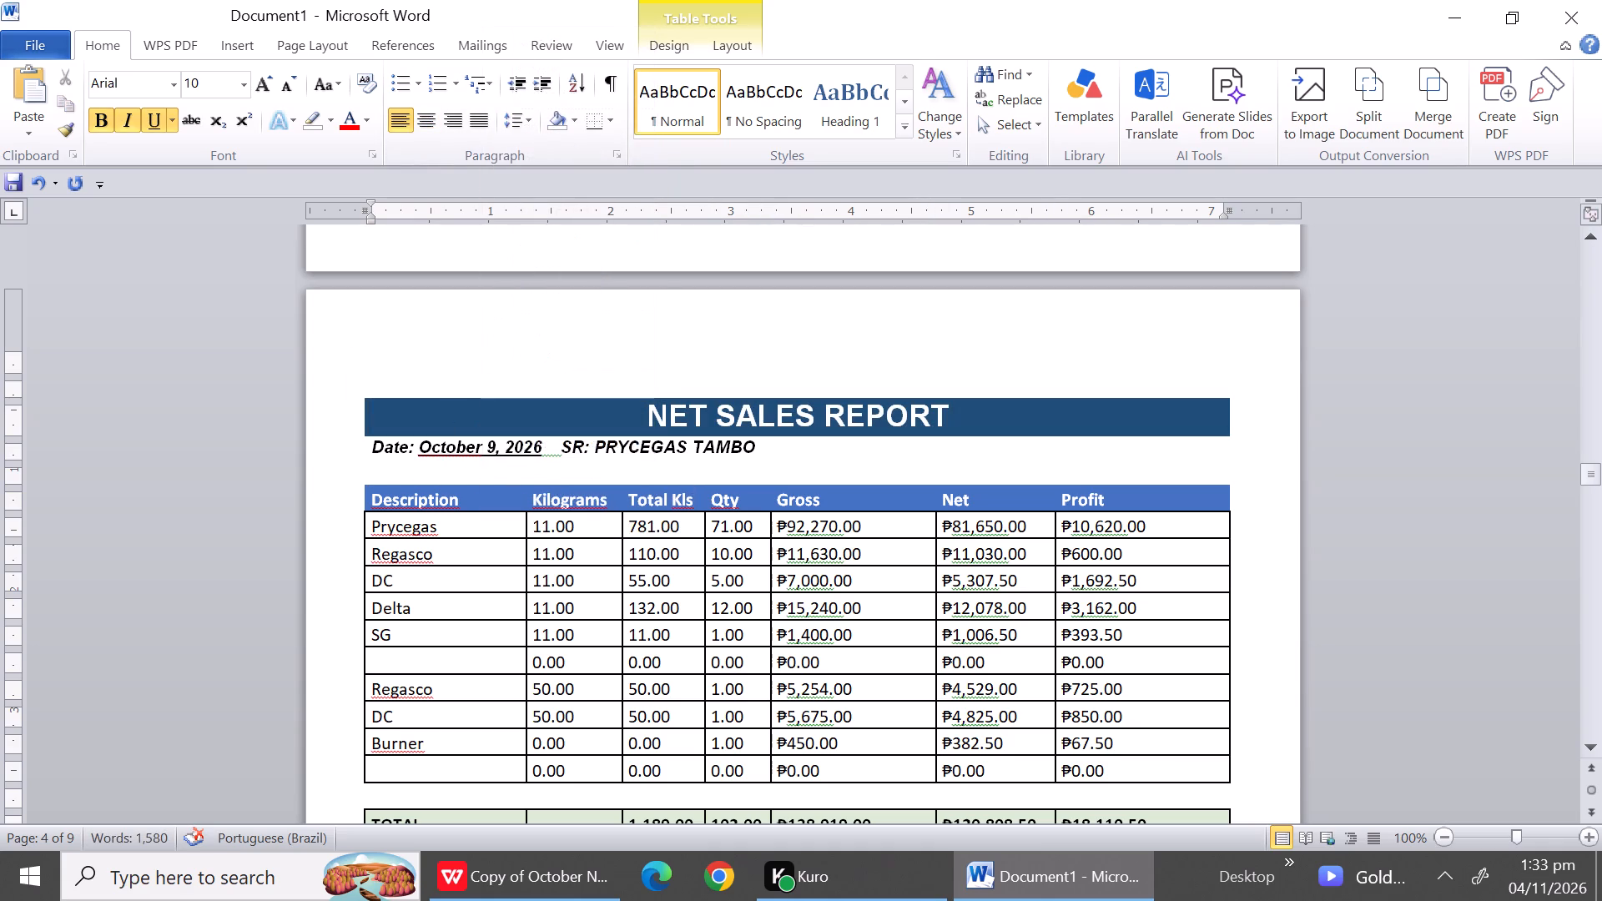
left_click(414, 470)
right_click(414, 470)
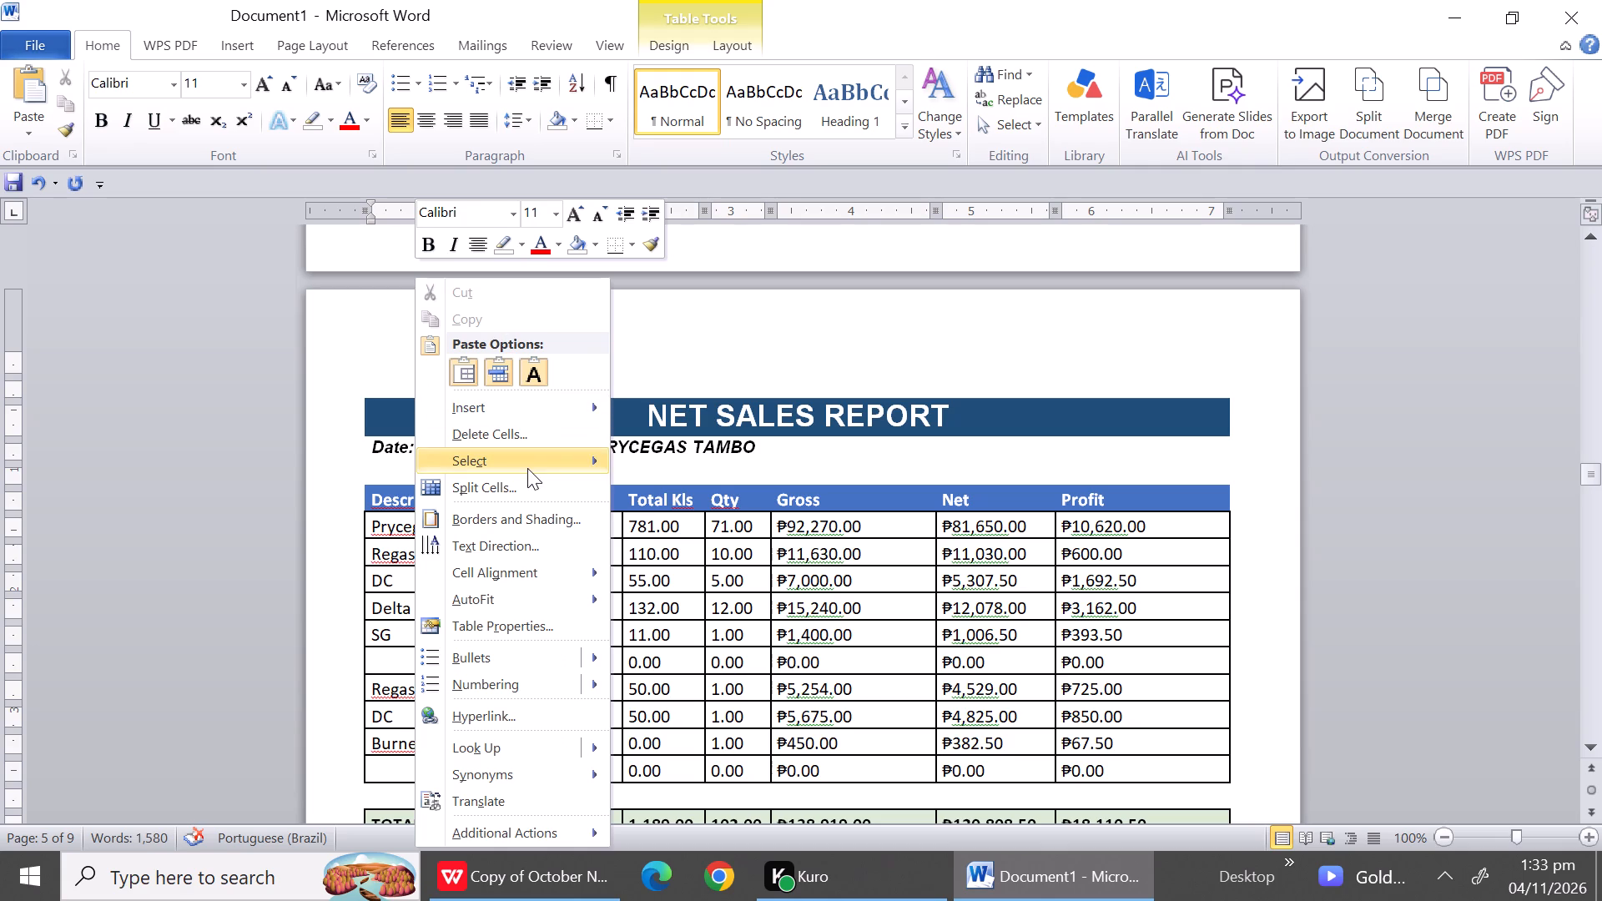
left_click(508, 430)
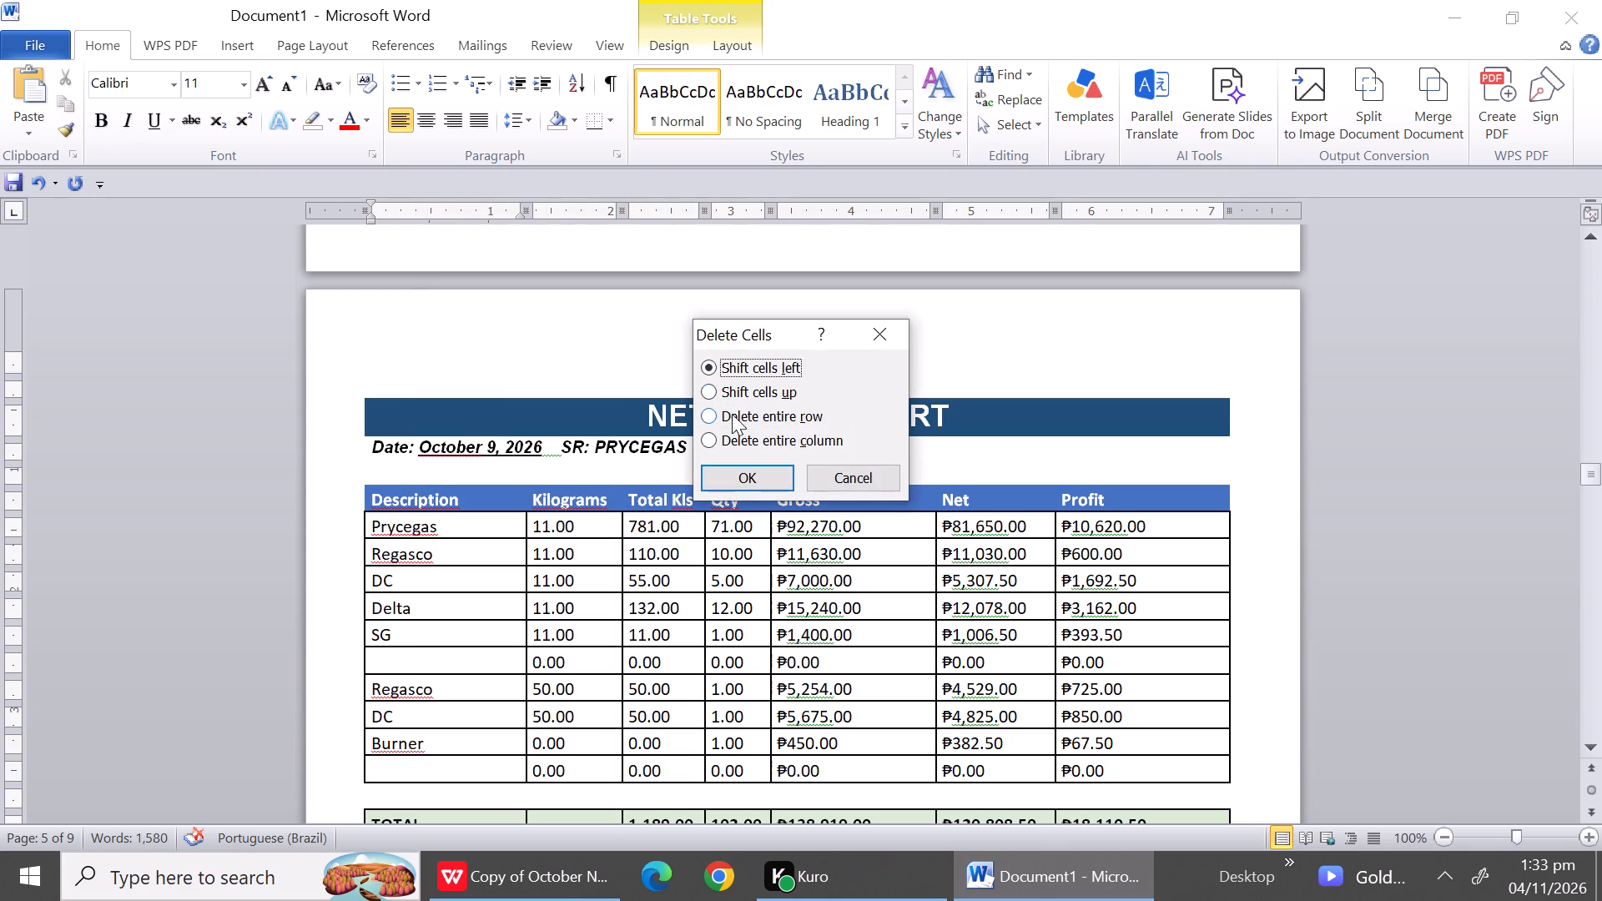
left_click(734, 413)
left_click(748, 481)
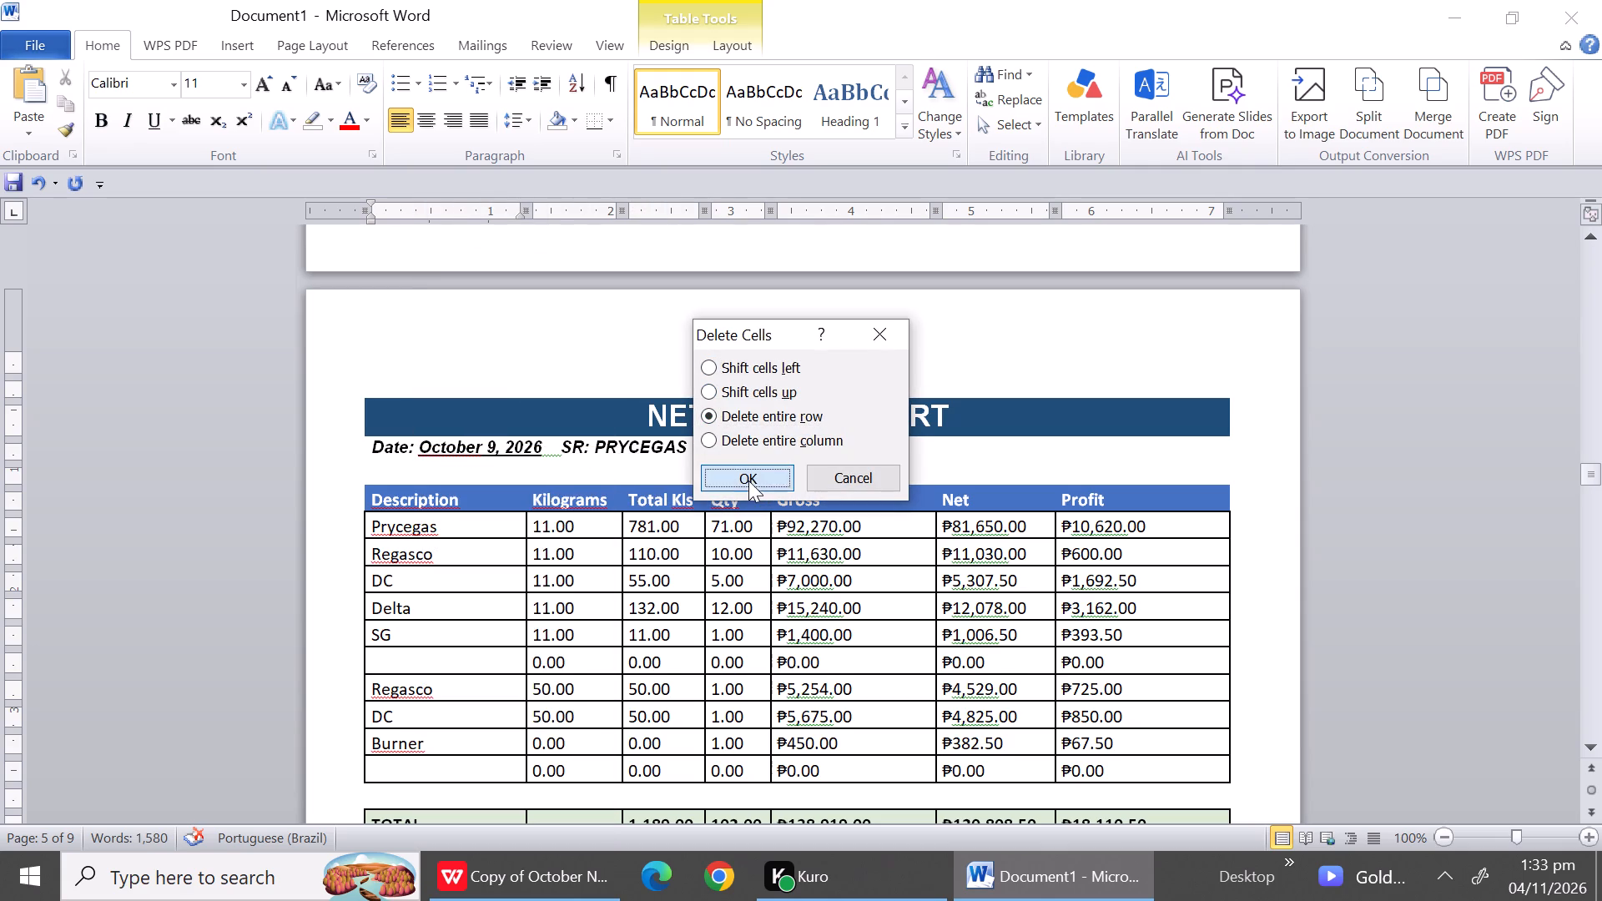
Delete the entire unused zero-value row between SG and the 50 kg Regasco row in the October 9 report.
left_click(416, 647)
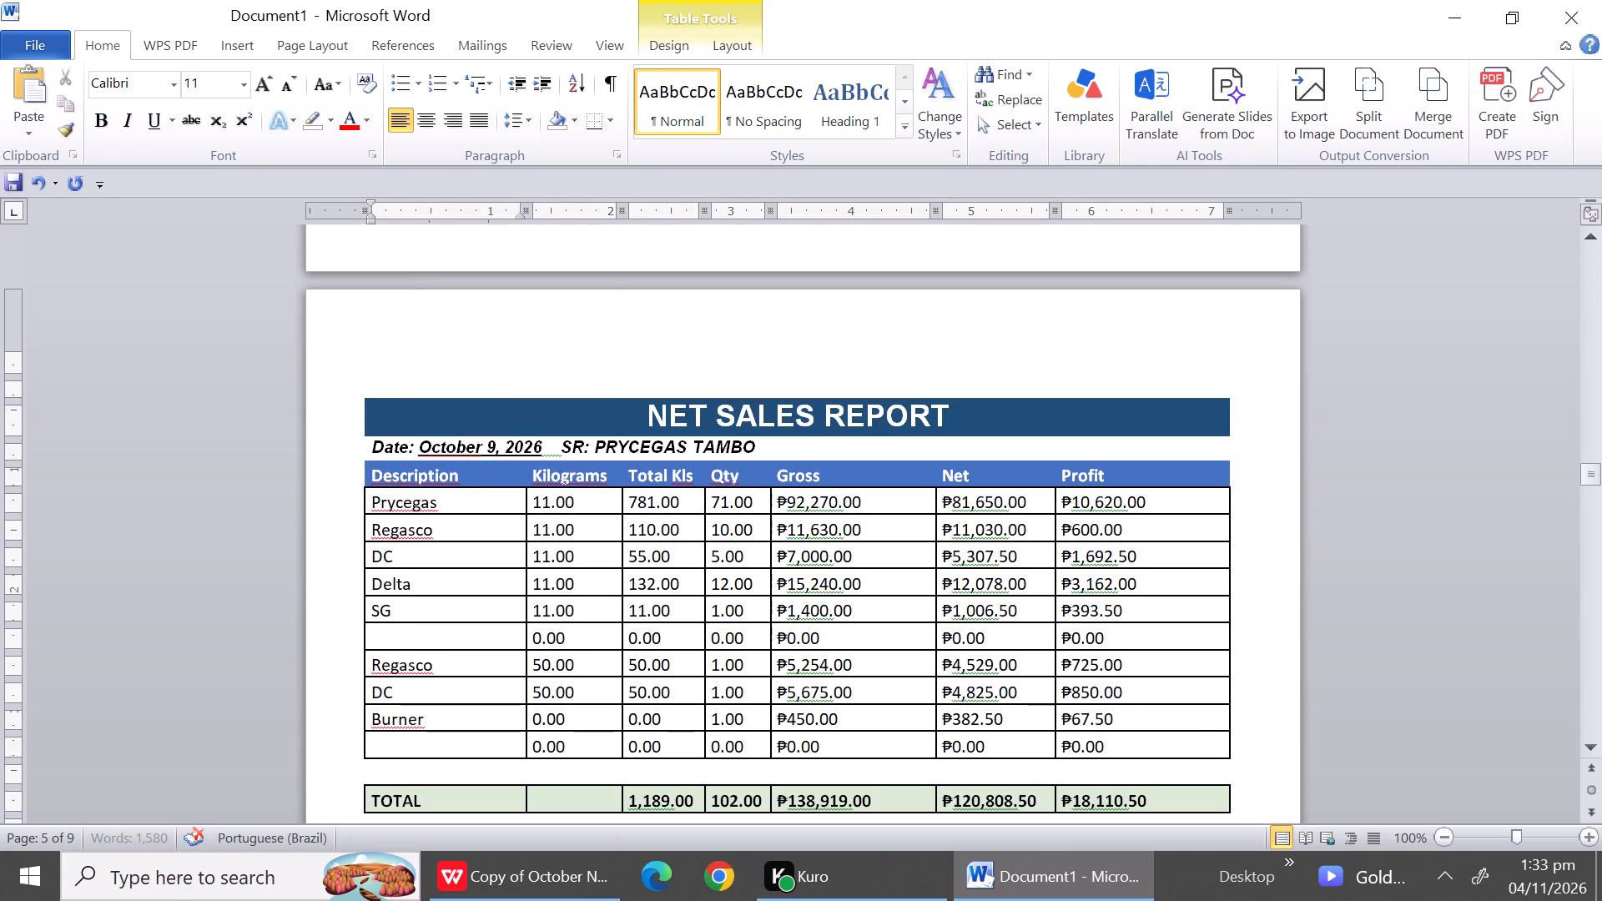
right_click(416, 647)
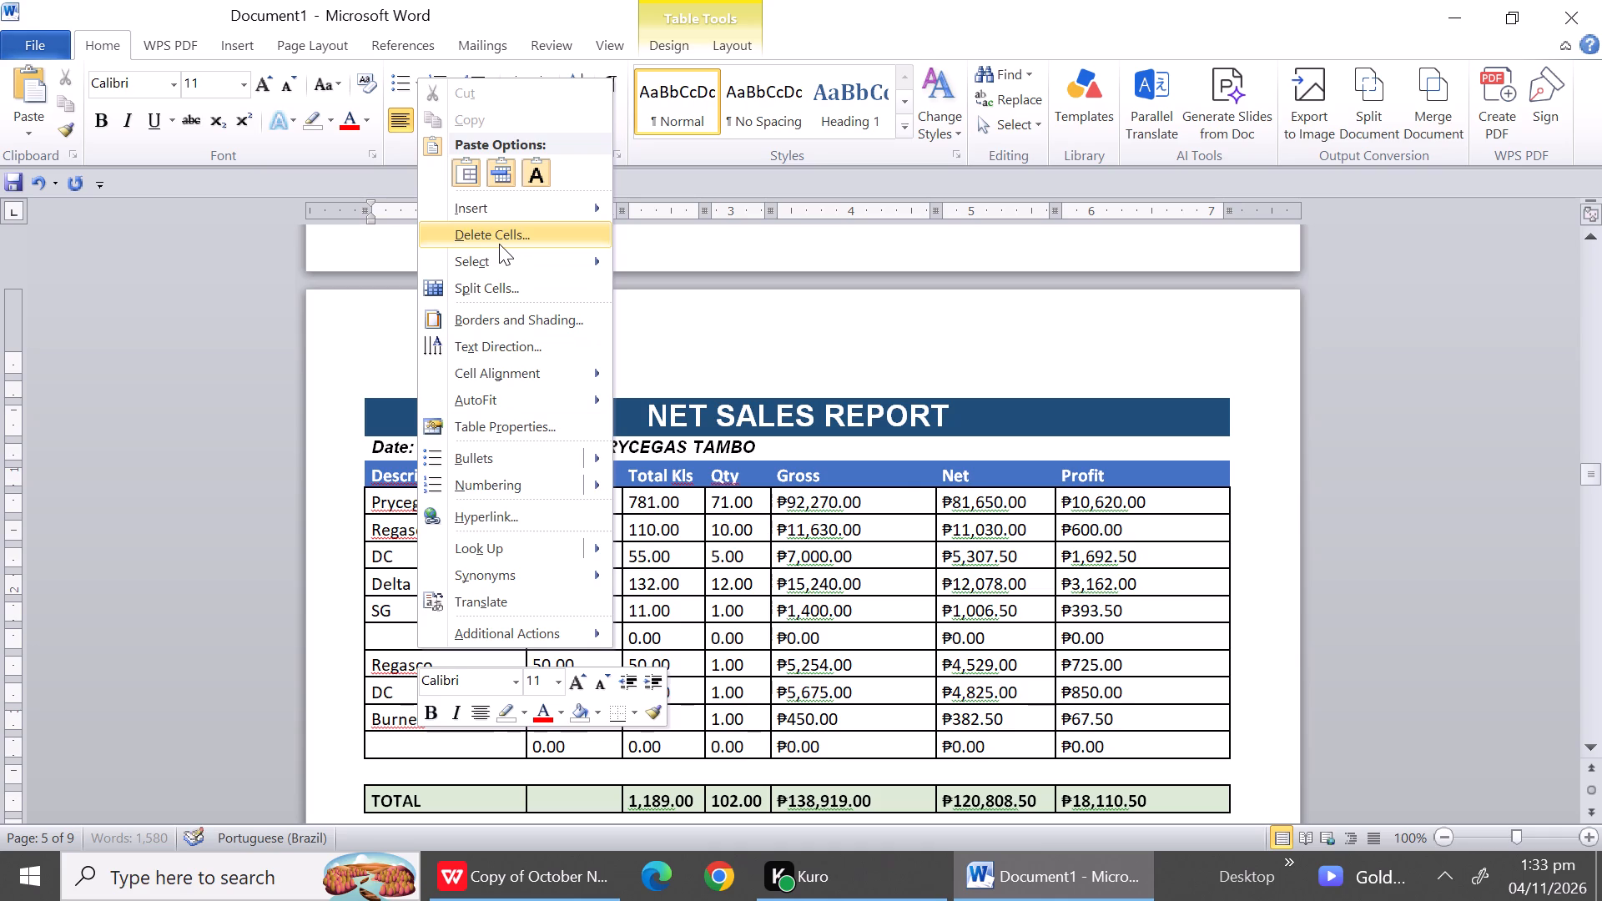
left_click(499, 244)
left_click(721, 415)
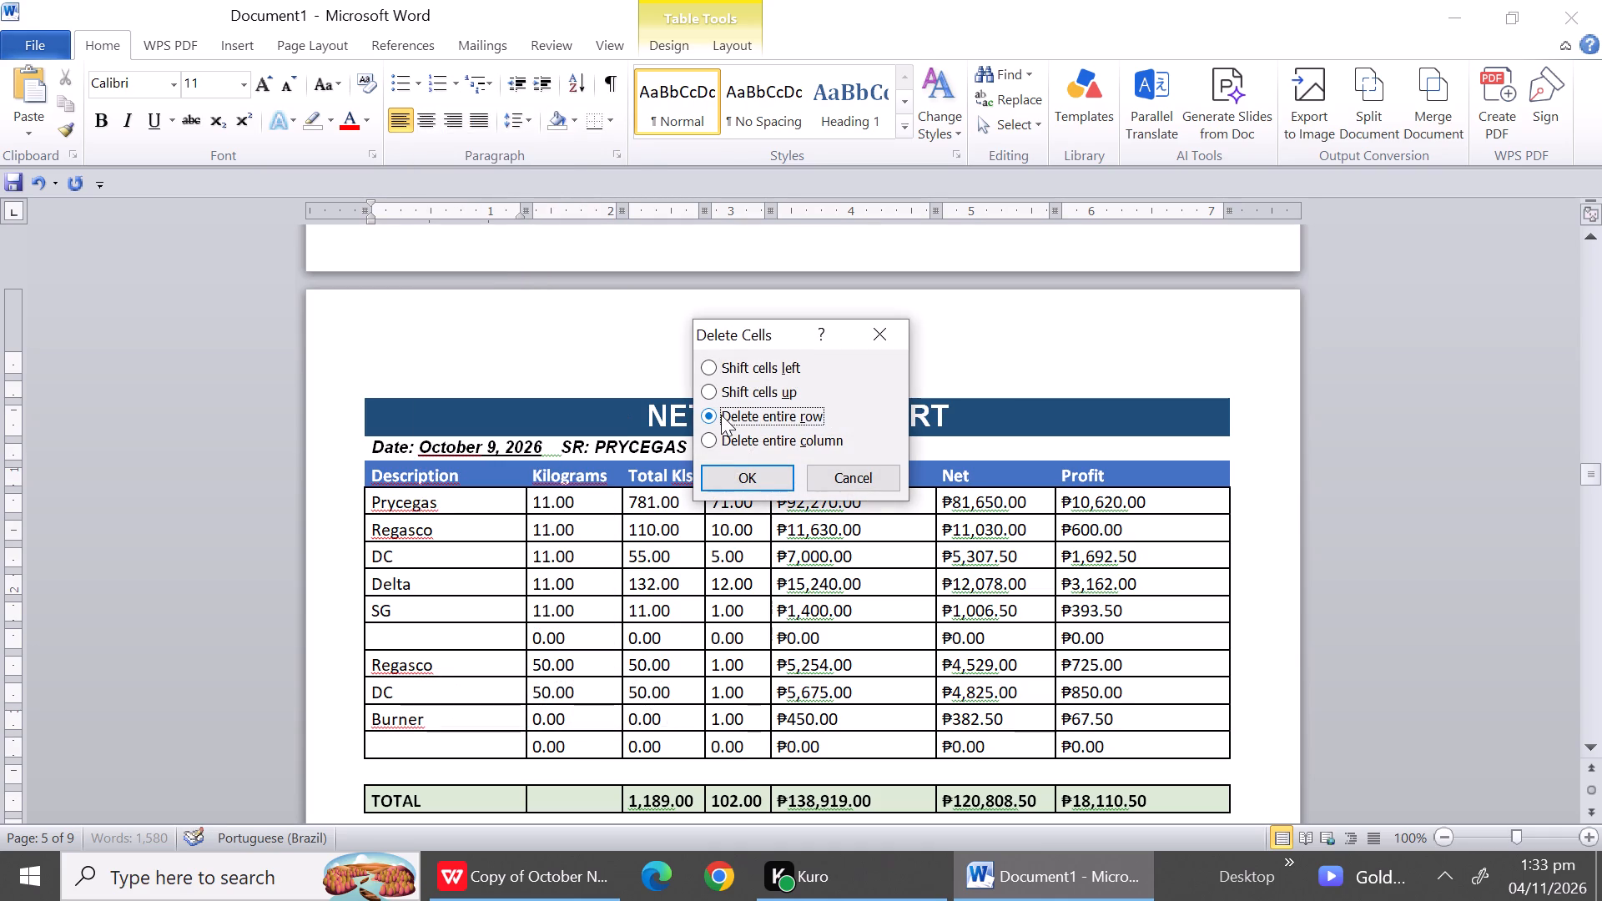
left_click(733, 476)
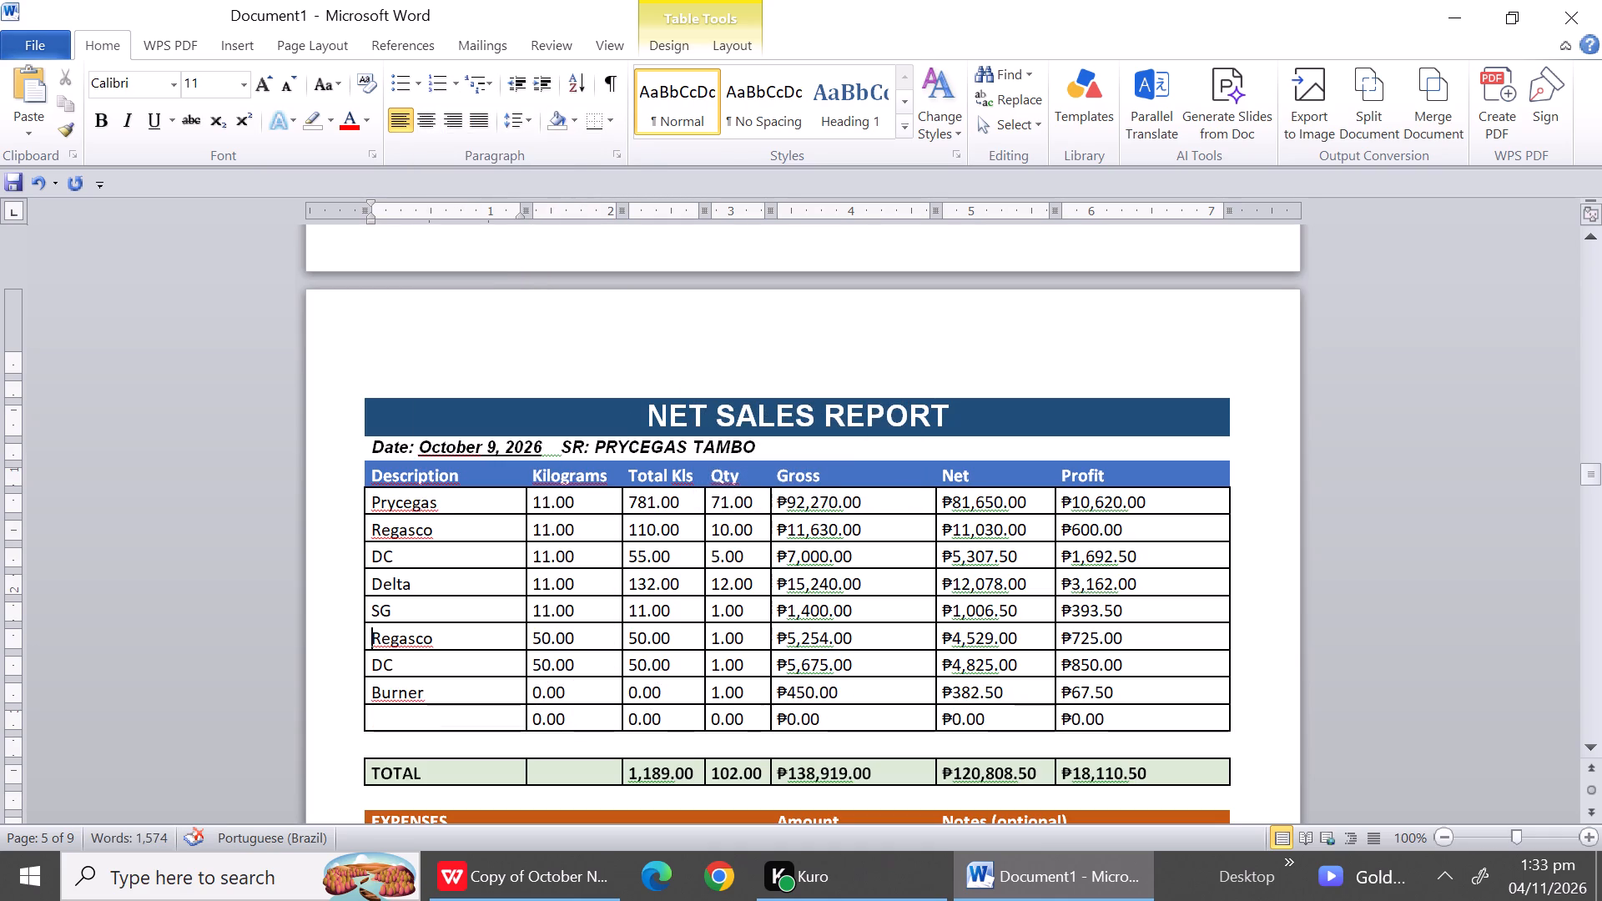
Delete the two entire unused rows between Burner and TOTAL in the October 9 report's sales table.
left_click(456, 722)
left_click_drag(456, 722, 455, 732)
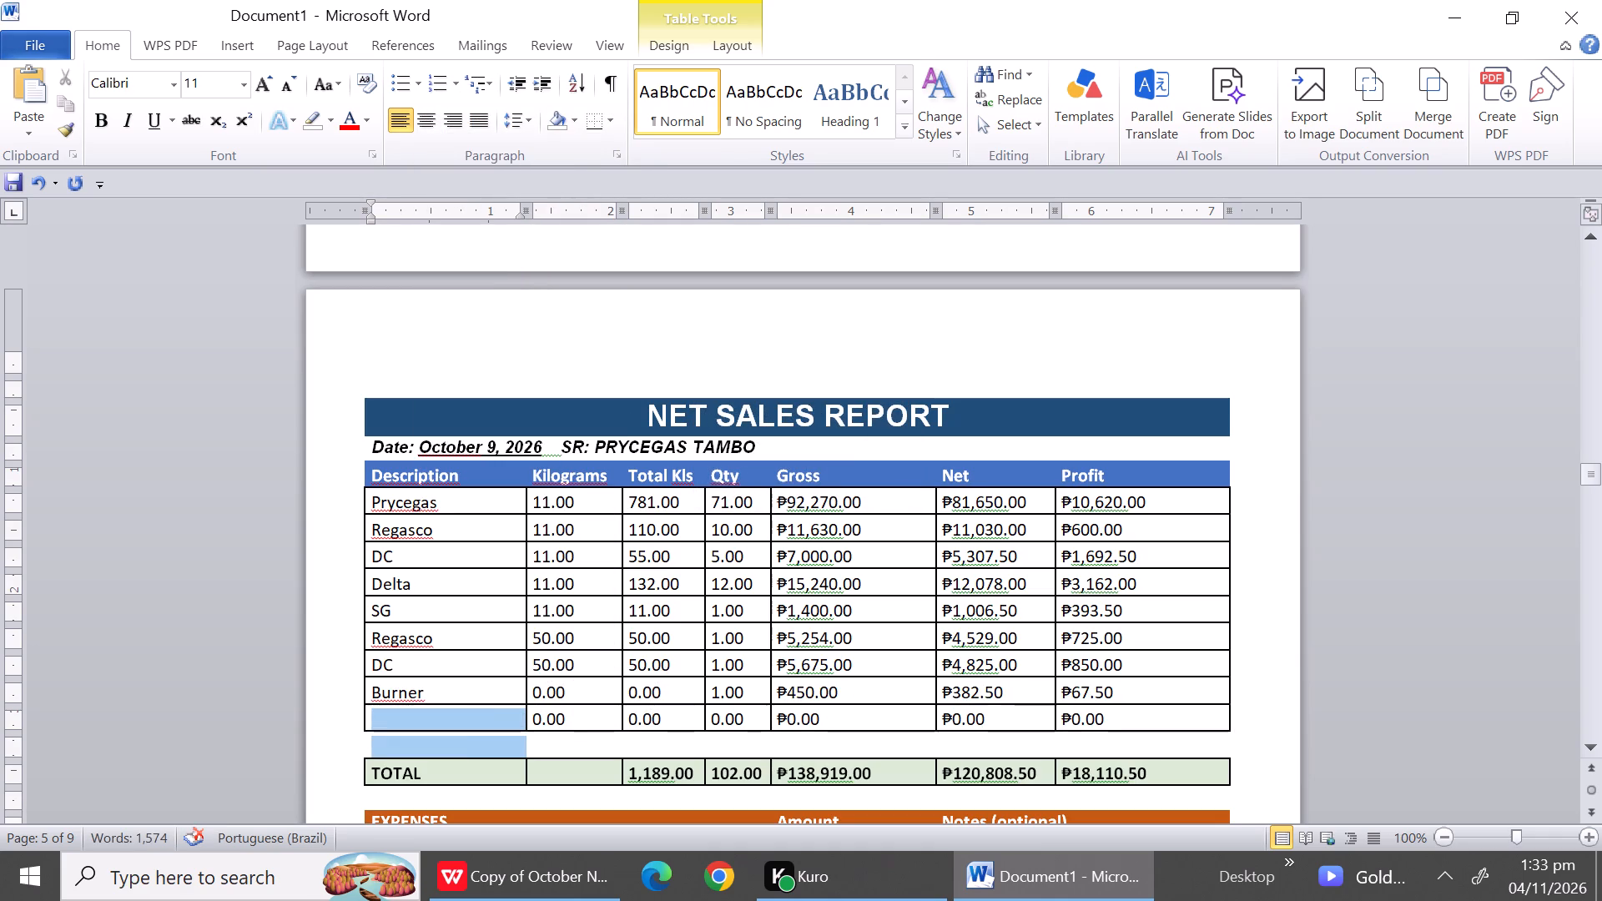
left_click_drag(455, 732, 455, 735)
left_click(455, 735)
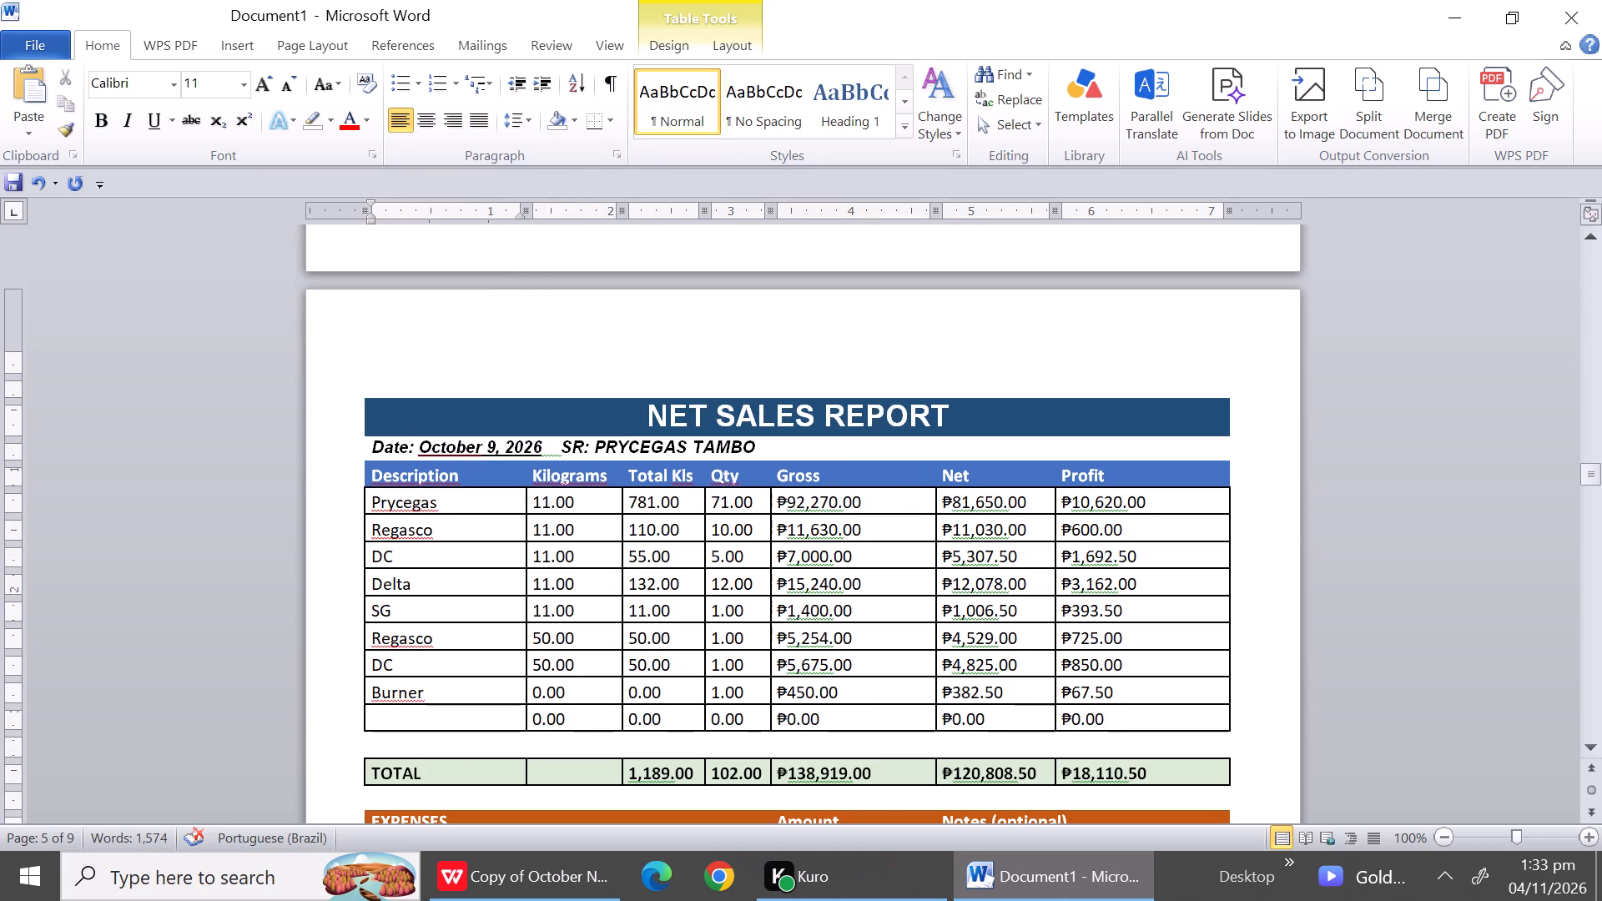
left_click_drag(442, 709, 438, 742)
right_click(438, 742)
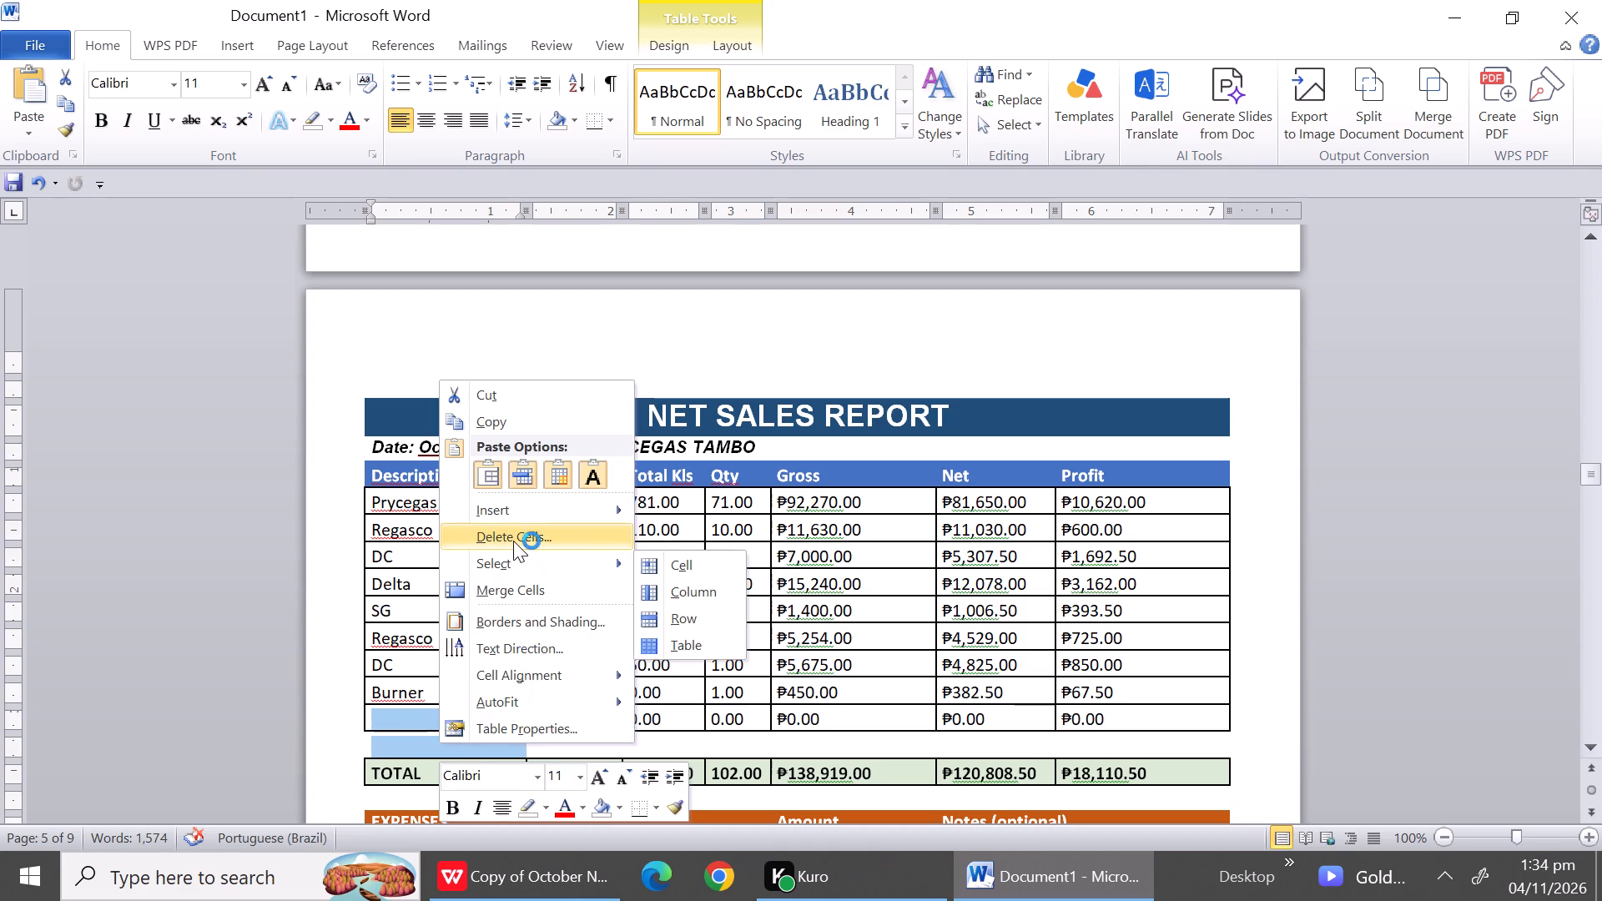
left_click(512, 539)
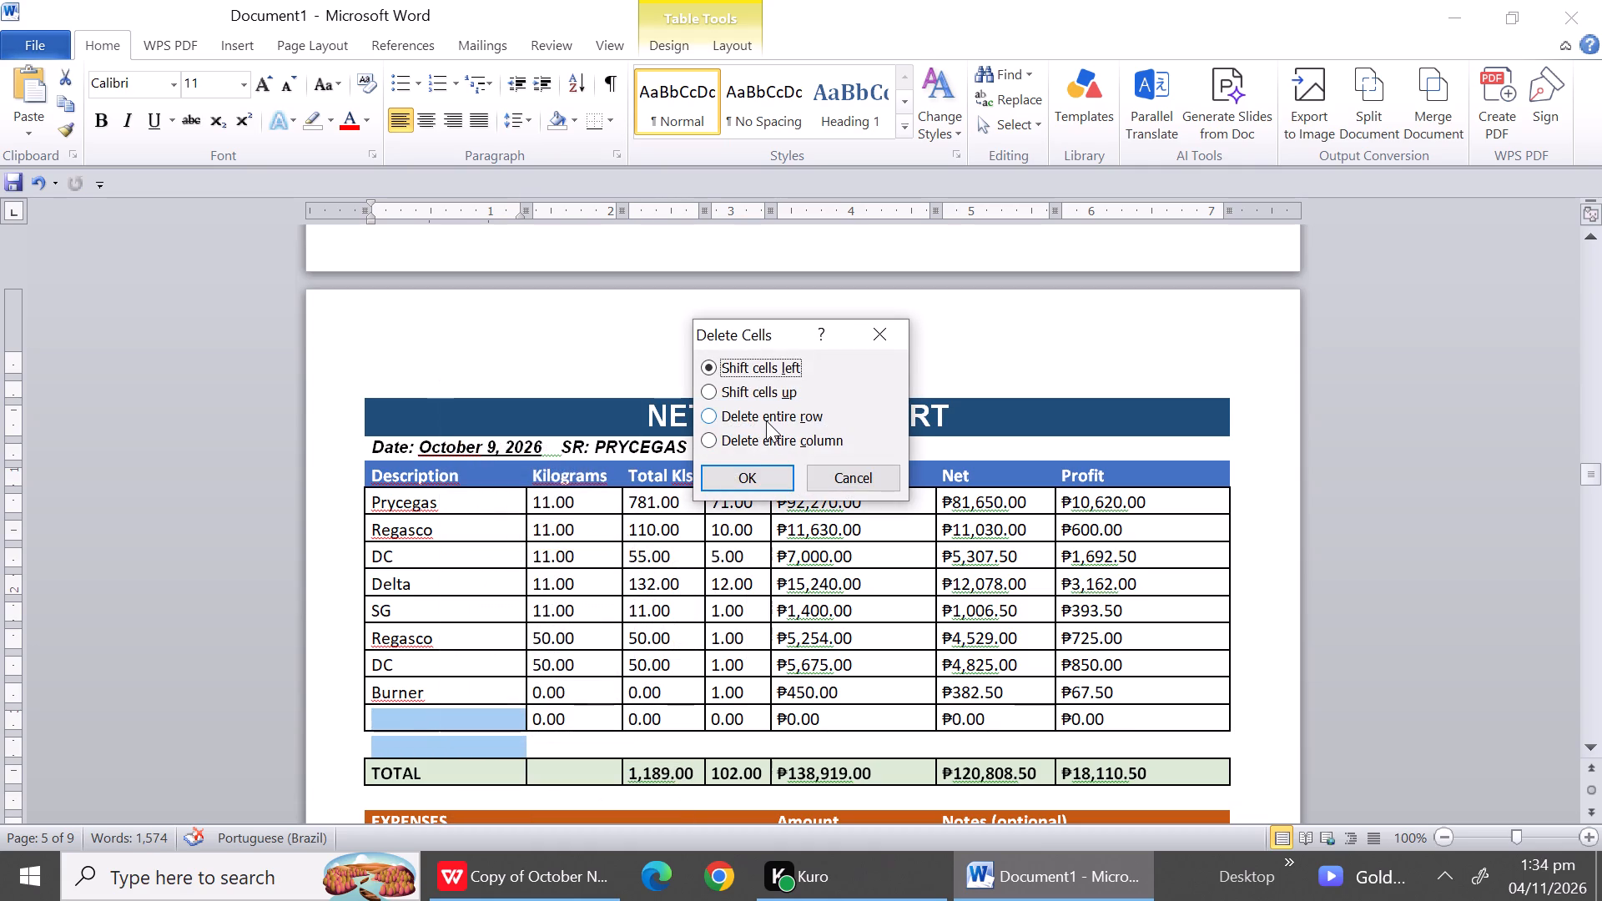
left_click(766, 420)
left_click(768, 474)
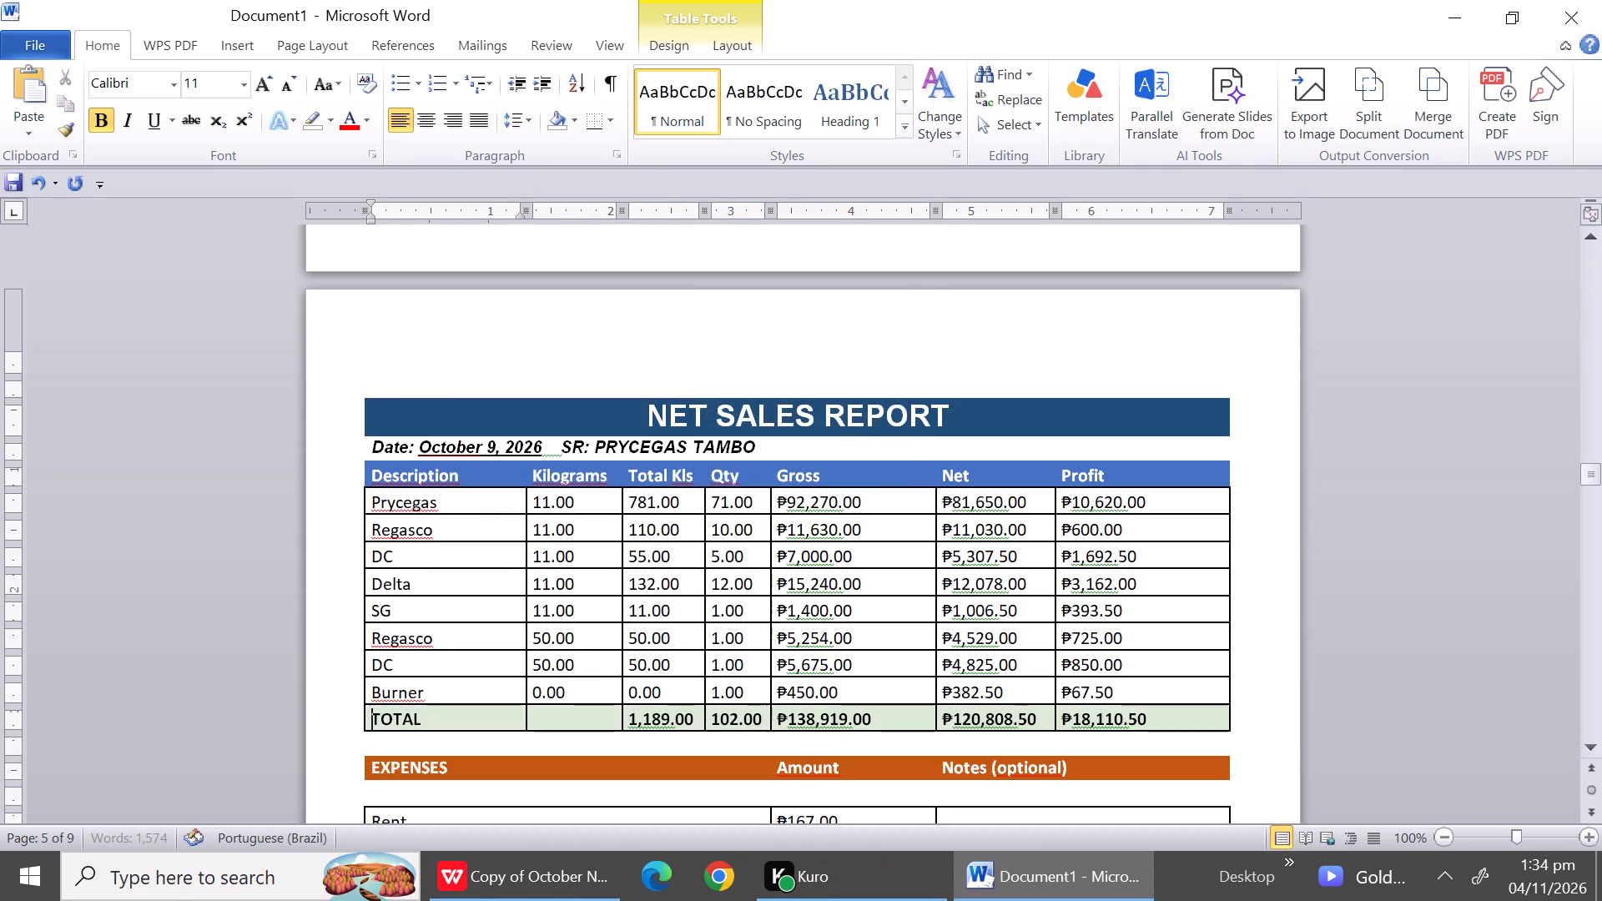
left_click(1265, 676)
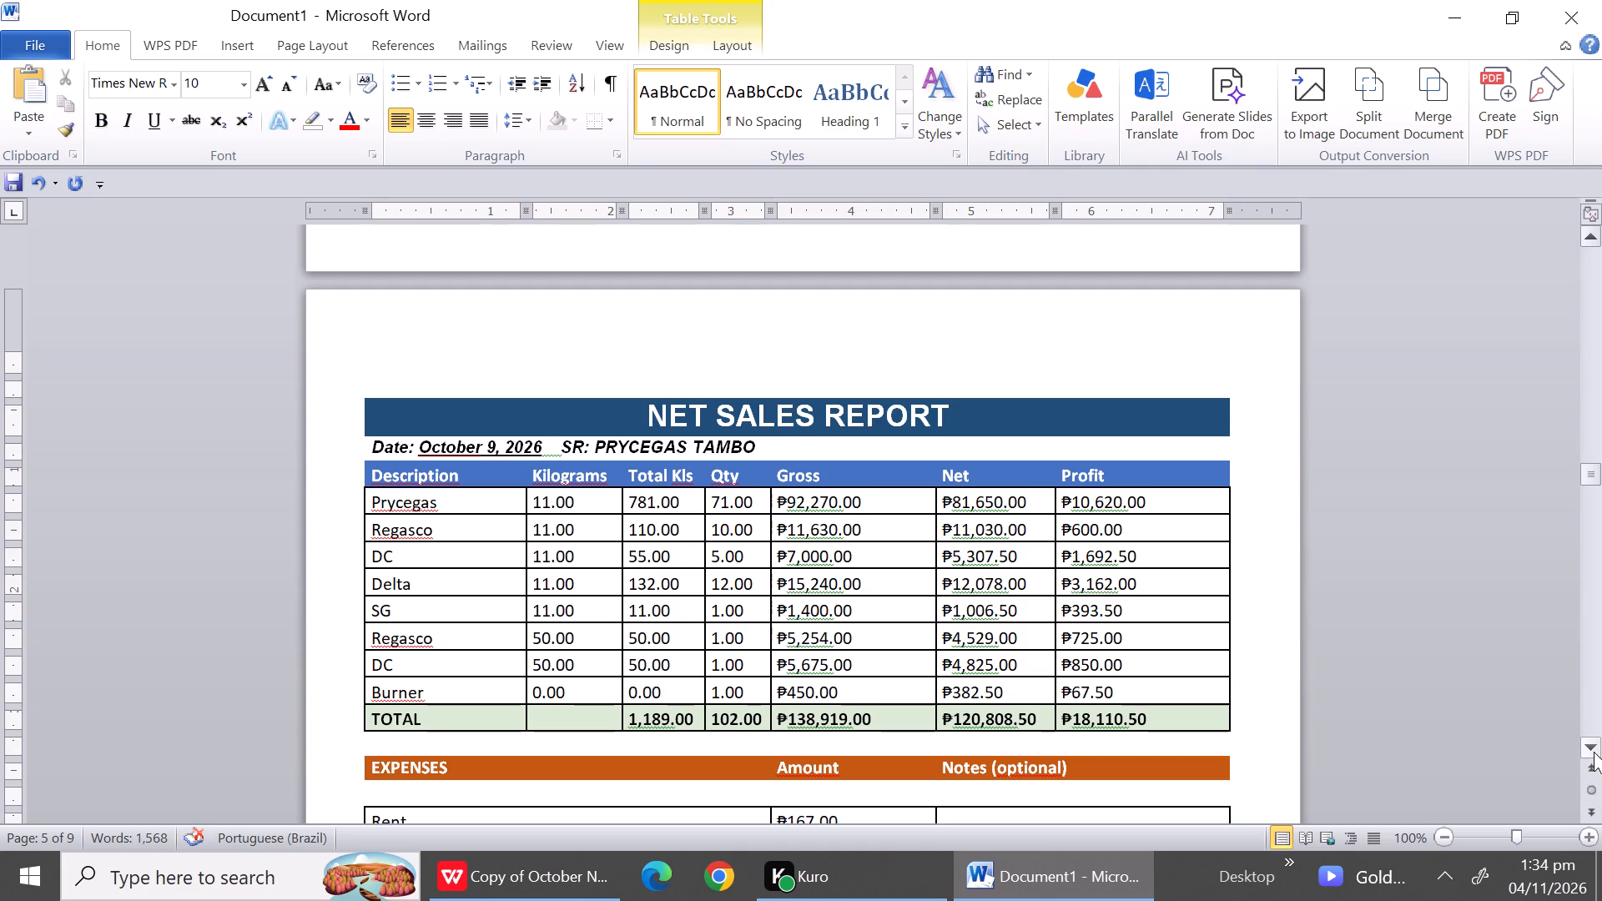
Delete the entire blank row between the EXPENSES header and Rent in the October 9 report.
triple_click(1594, 752)
triple_click(1594, 752)
triple_click(1594, 752)
triple_click(1594, 752)
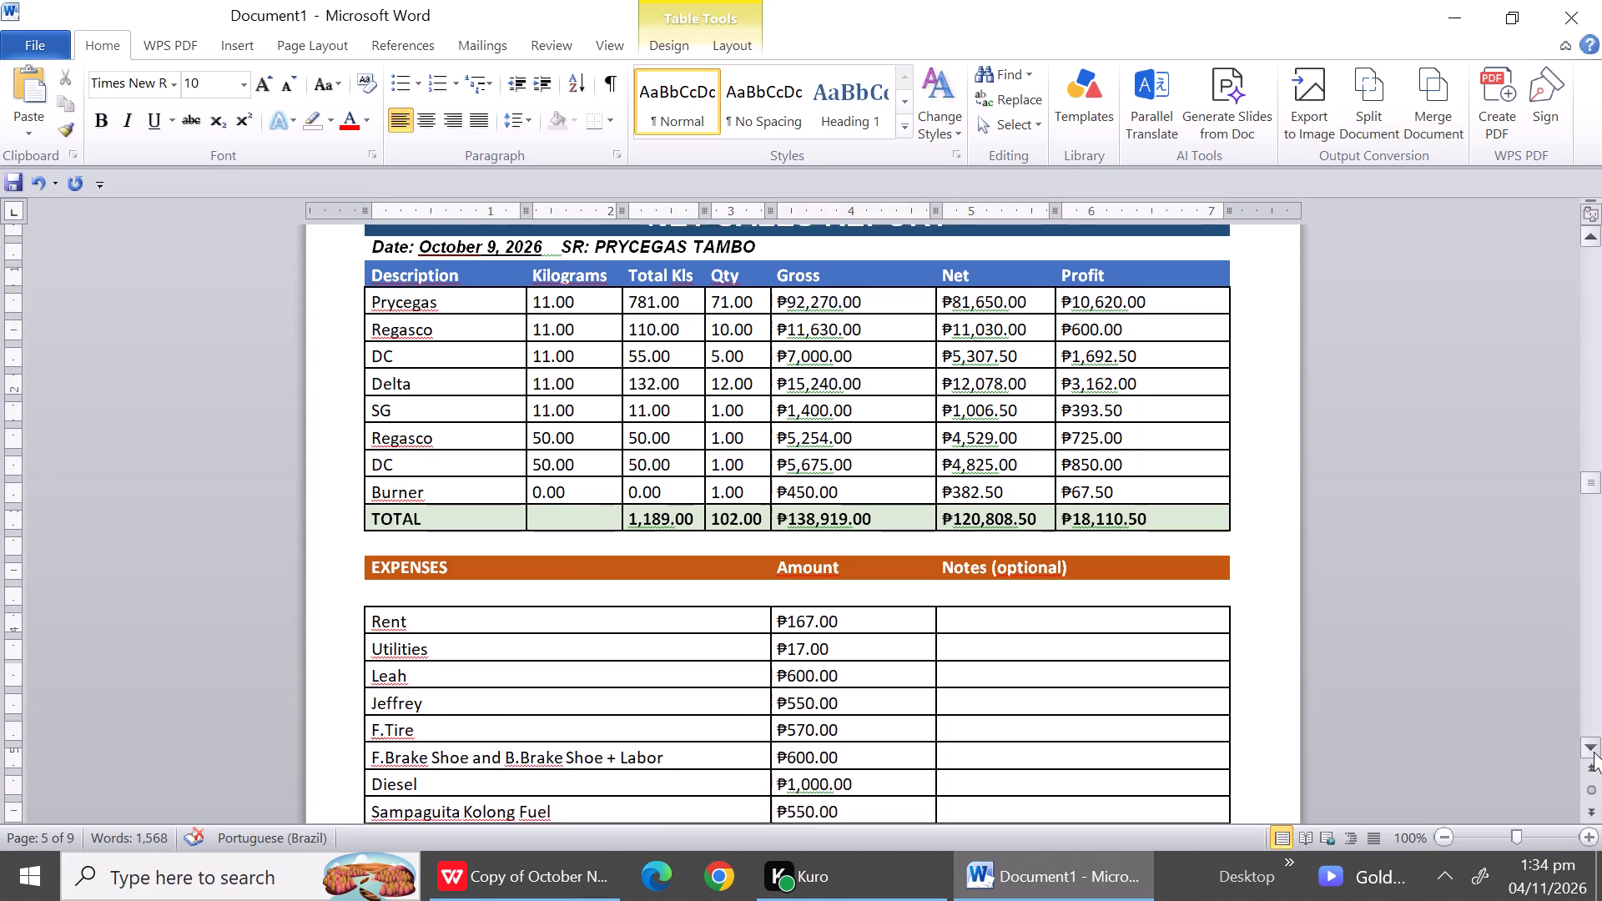
triple_click(1594, 752)
double_click(1594, 752)
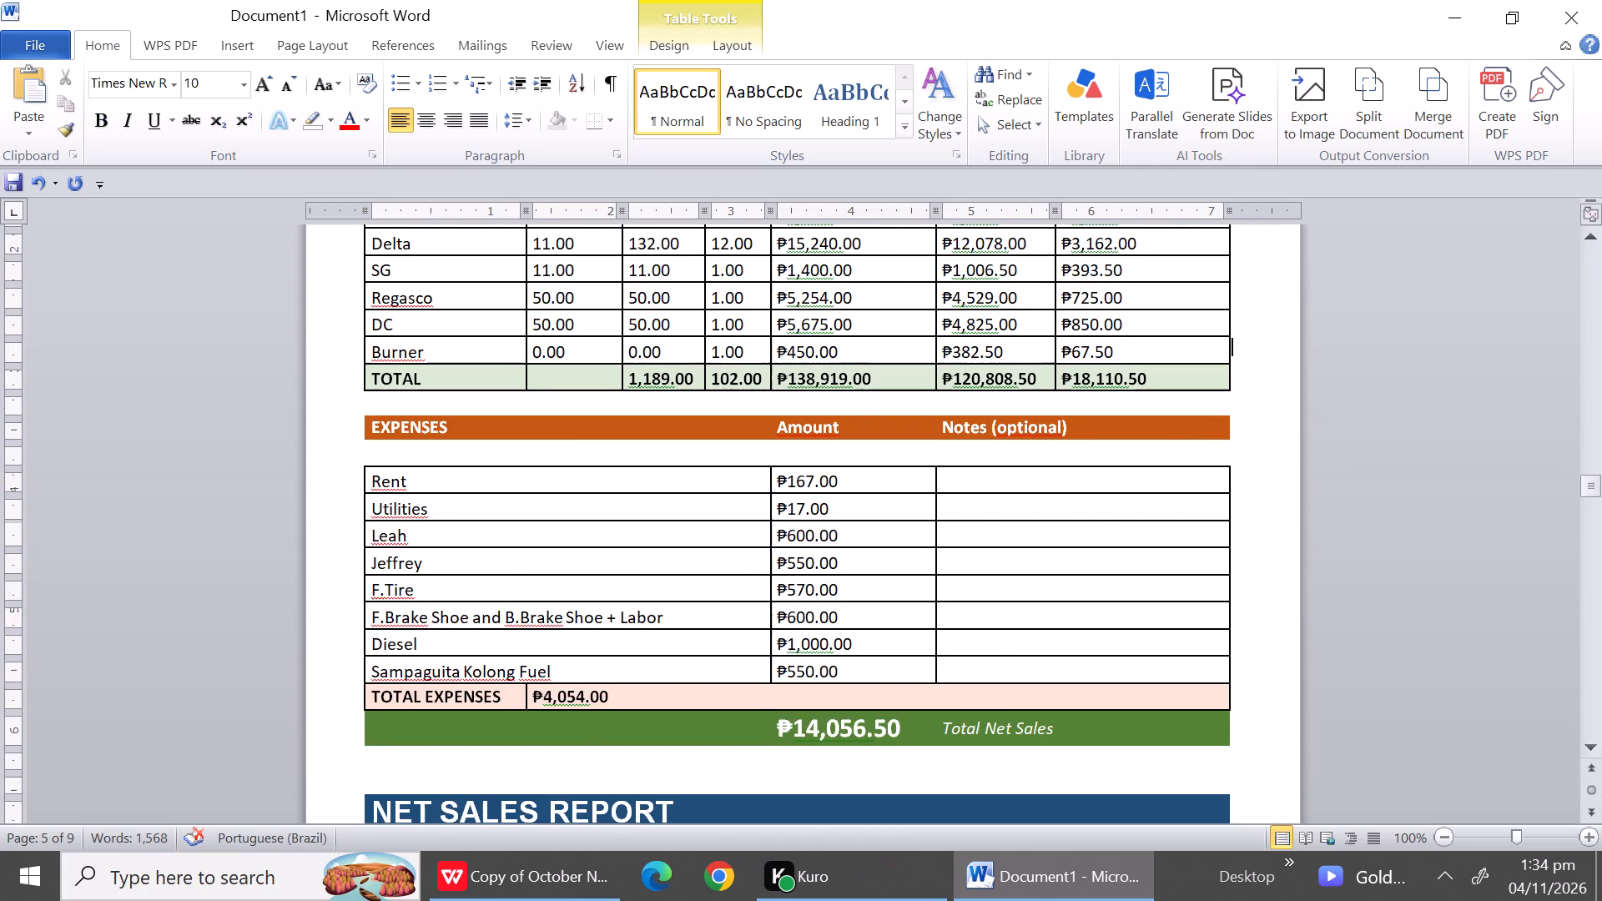
left_click(581, 460)
right_click(581, 460)
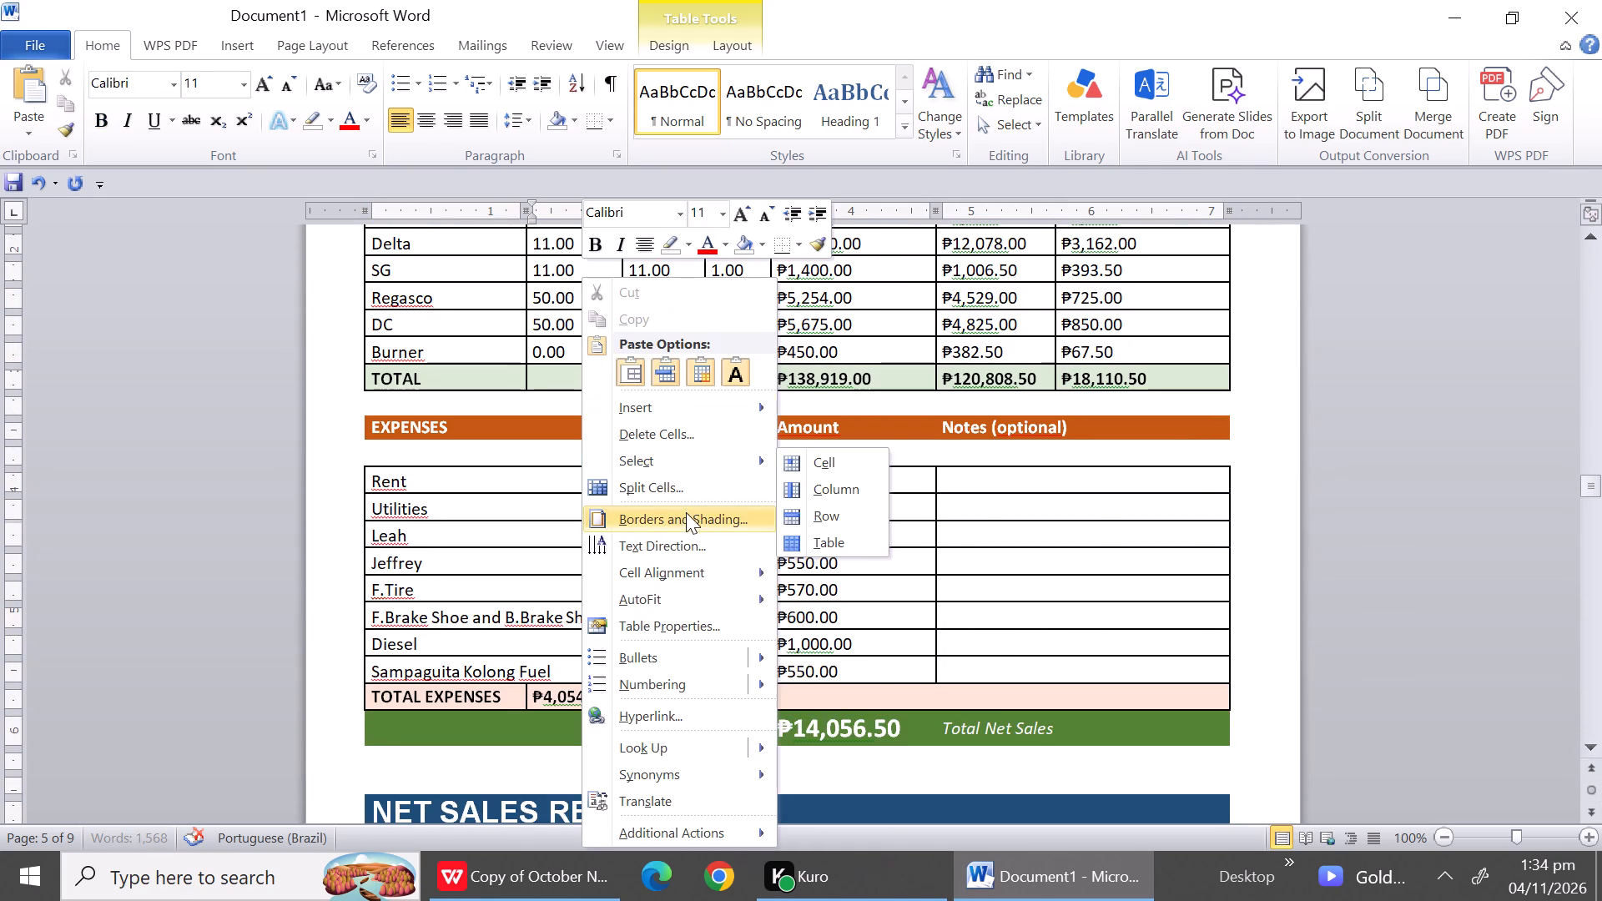
left_click(655, 439)
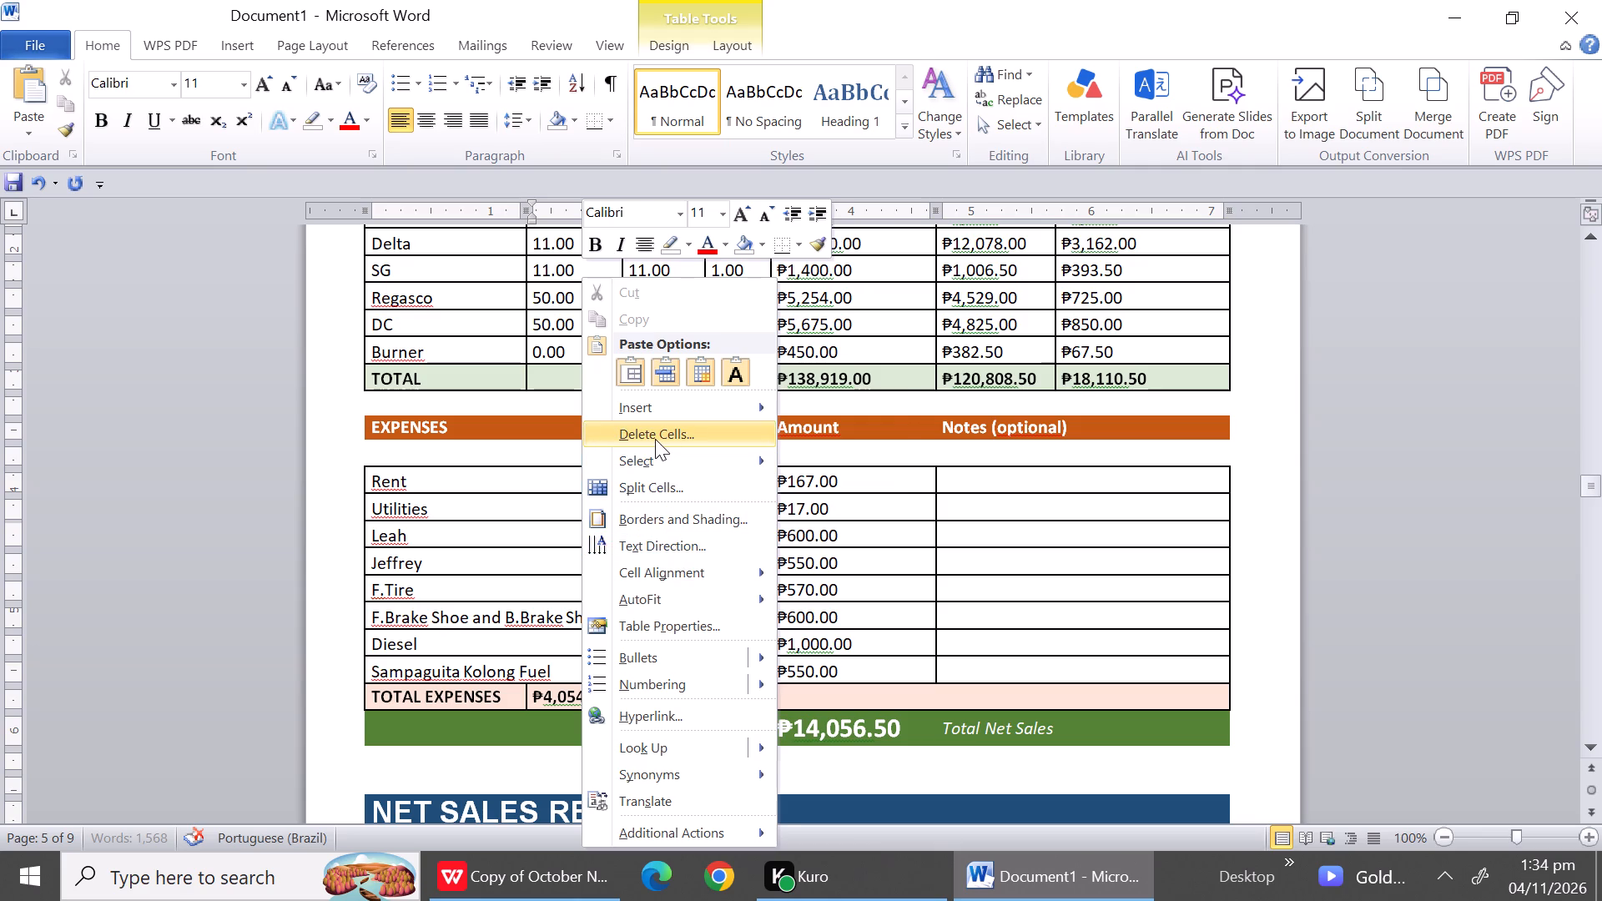
left_click(772, 420)
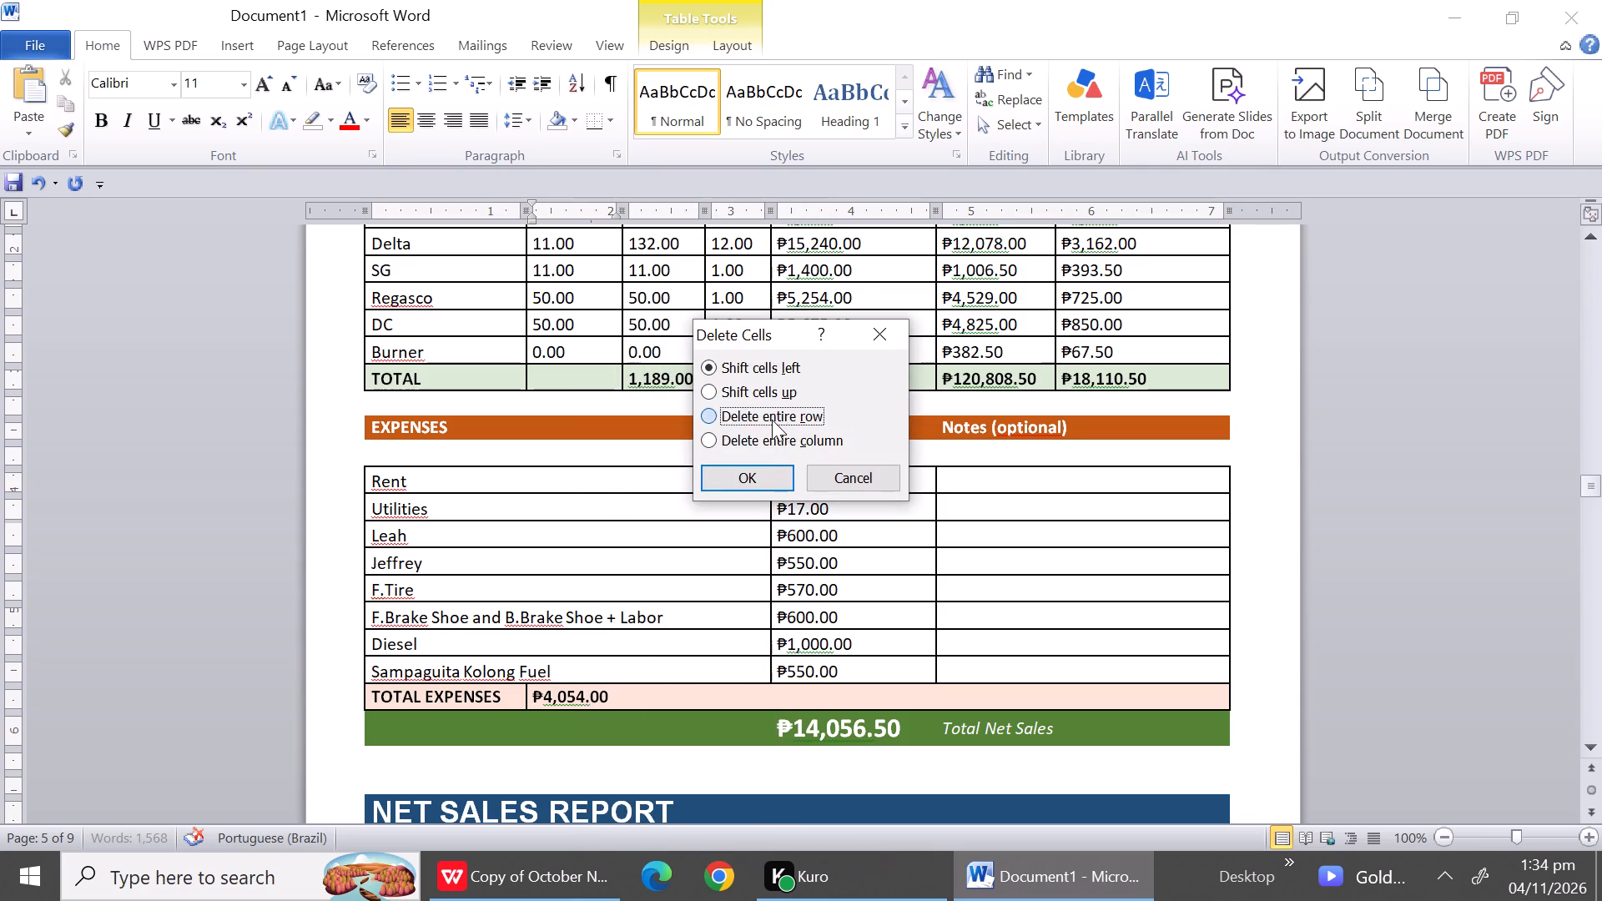
left_click(760, 464)
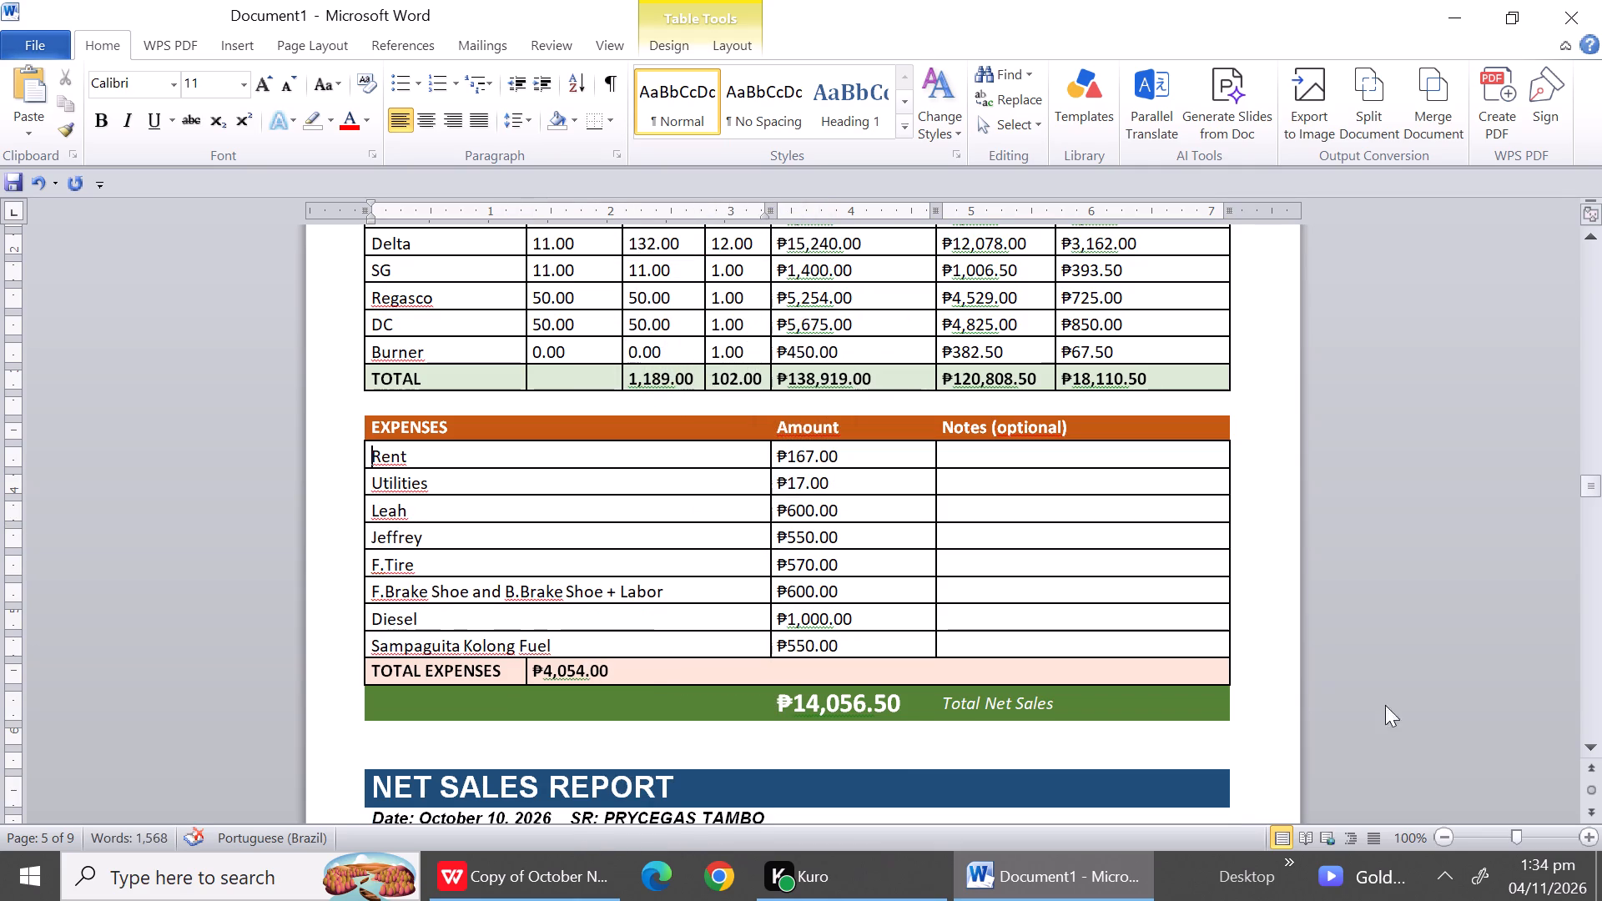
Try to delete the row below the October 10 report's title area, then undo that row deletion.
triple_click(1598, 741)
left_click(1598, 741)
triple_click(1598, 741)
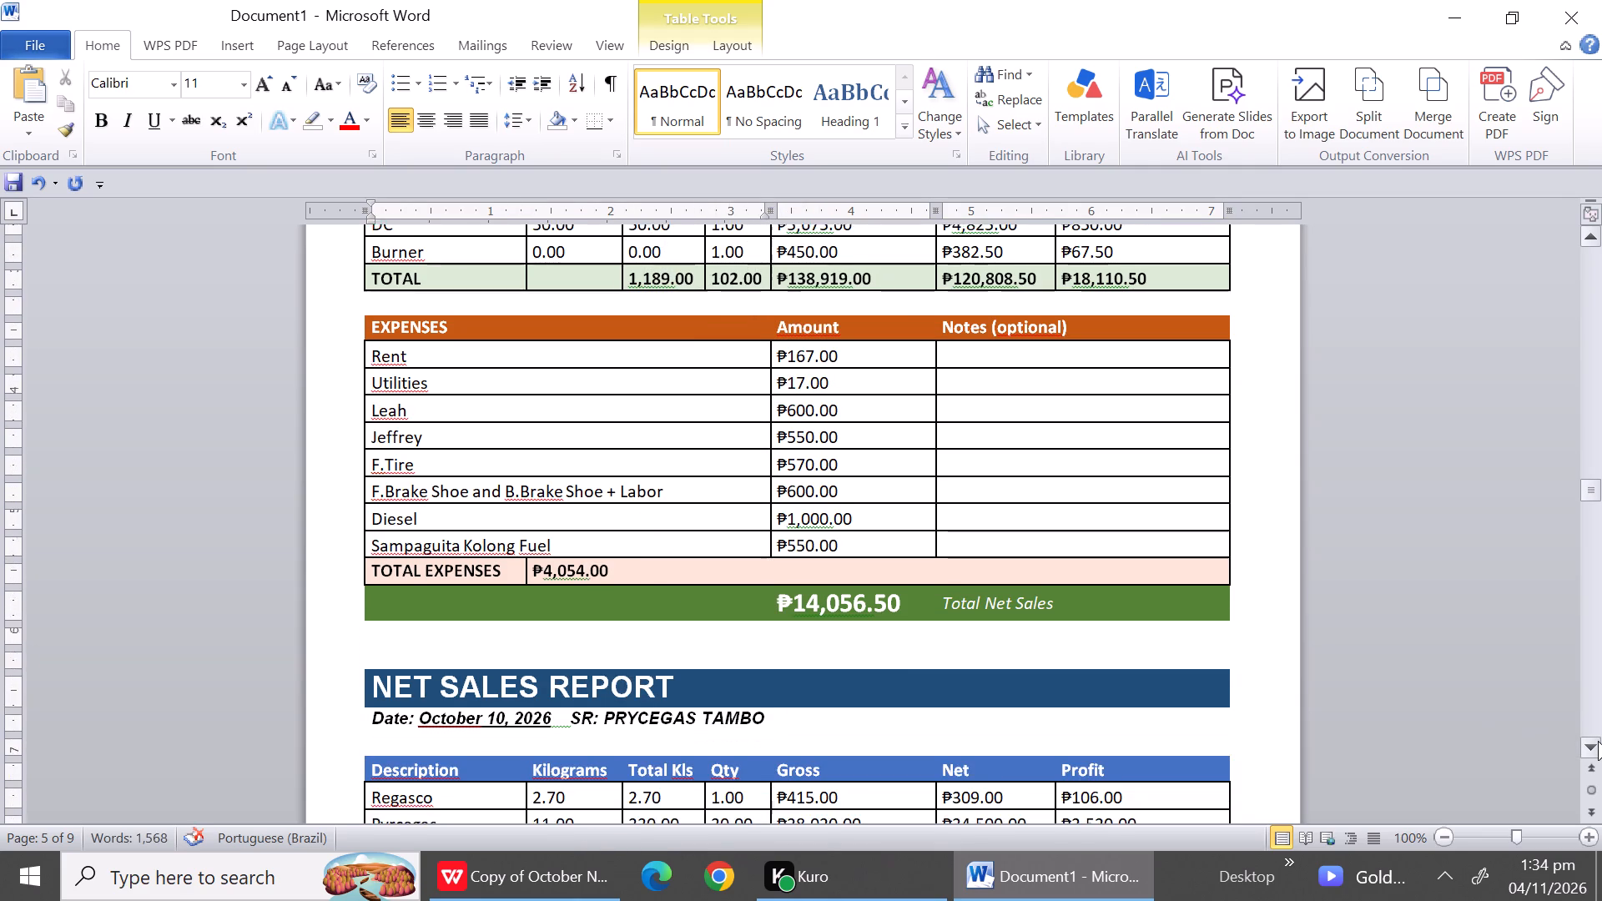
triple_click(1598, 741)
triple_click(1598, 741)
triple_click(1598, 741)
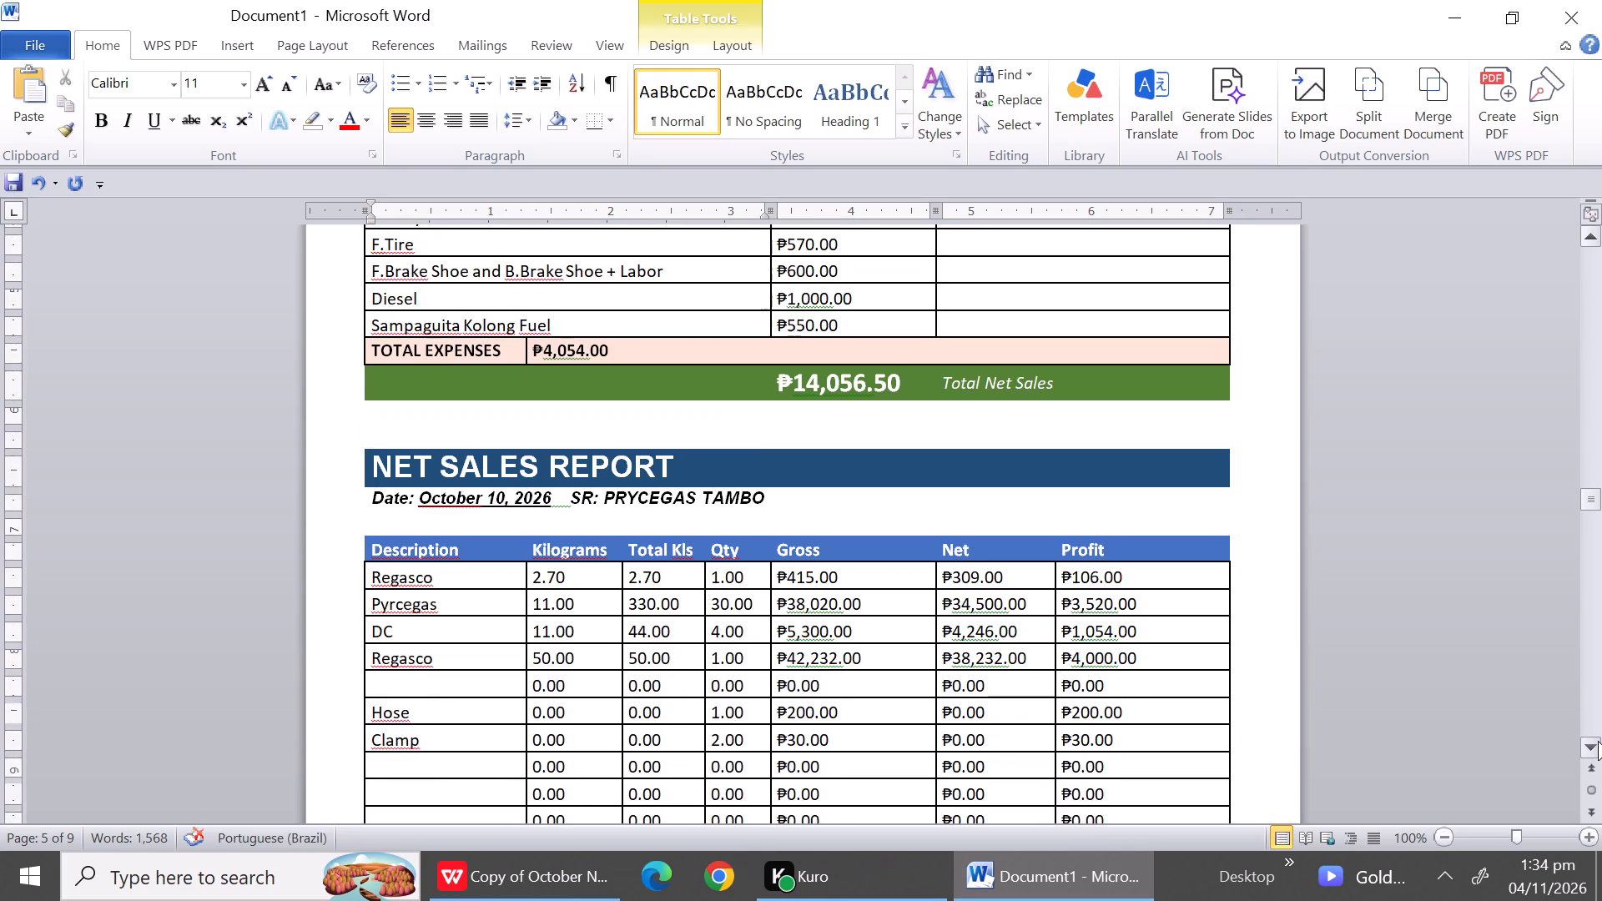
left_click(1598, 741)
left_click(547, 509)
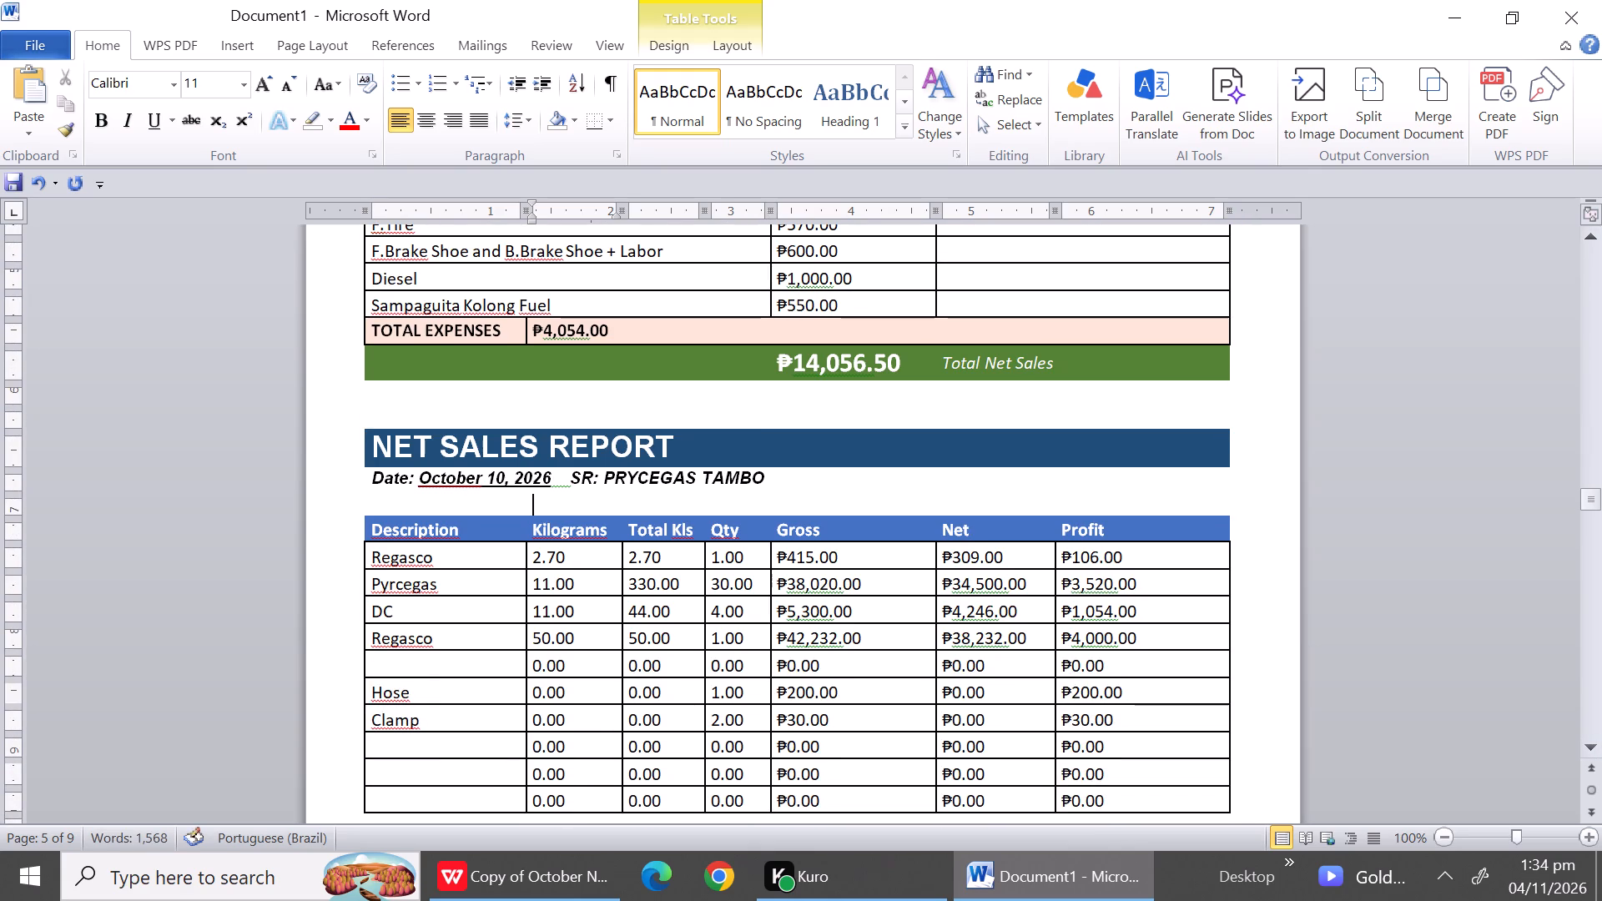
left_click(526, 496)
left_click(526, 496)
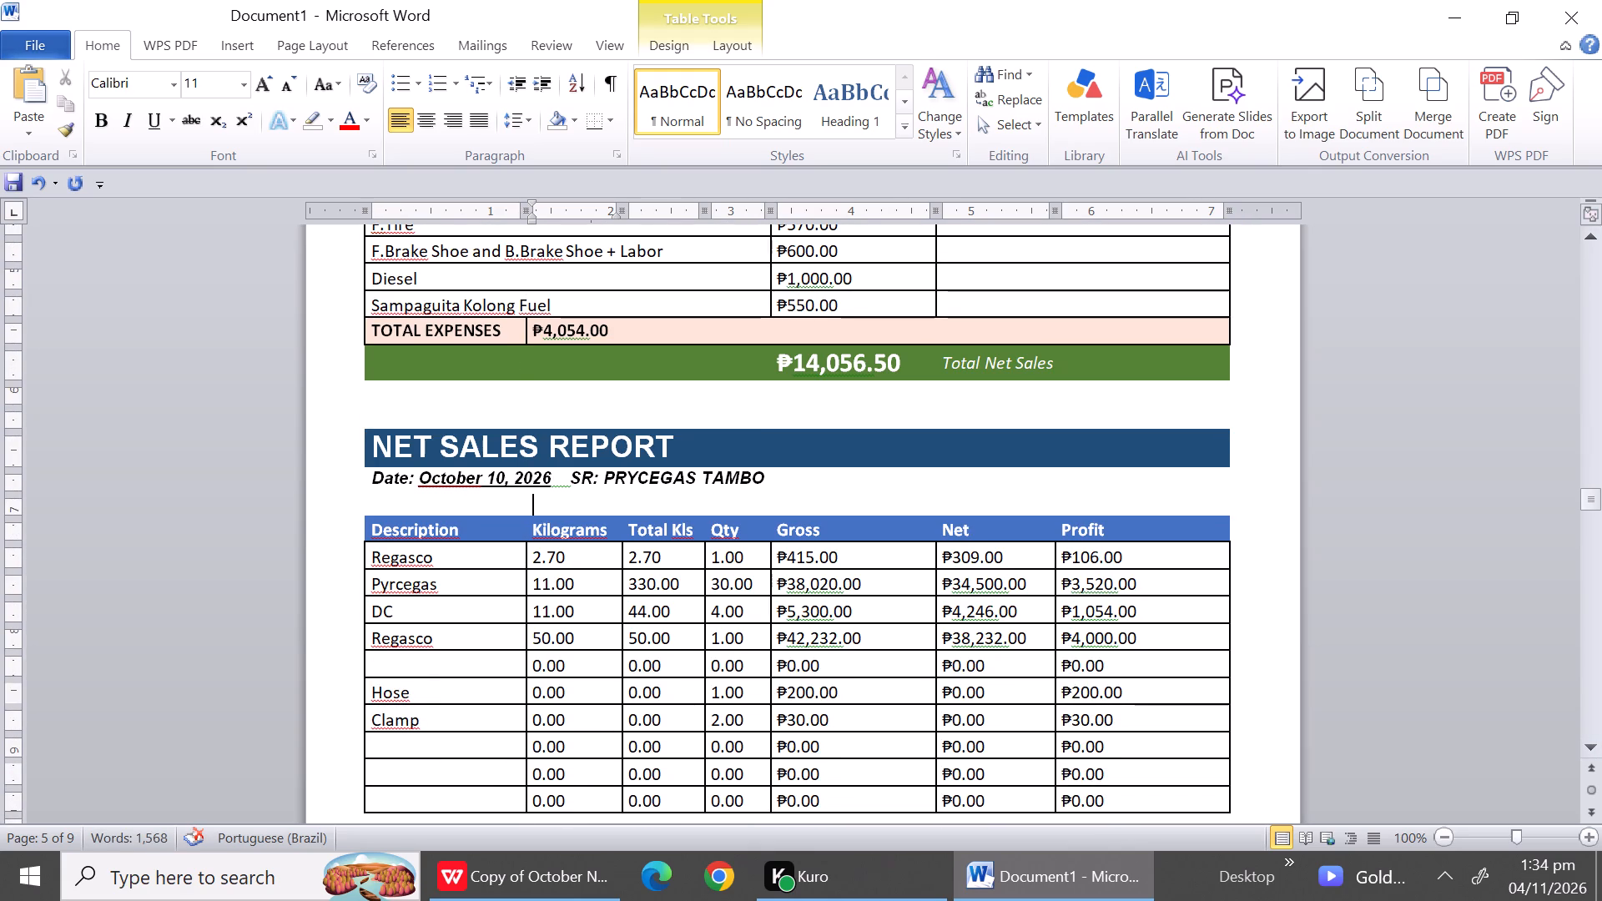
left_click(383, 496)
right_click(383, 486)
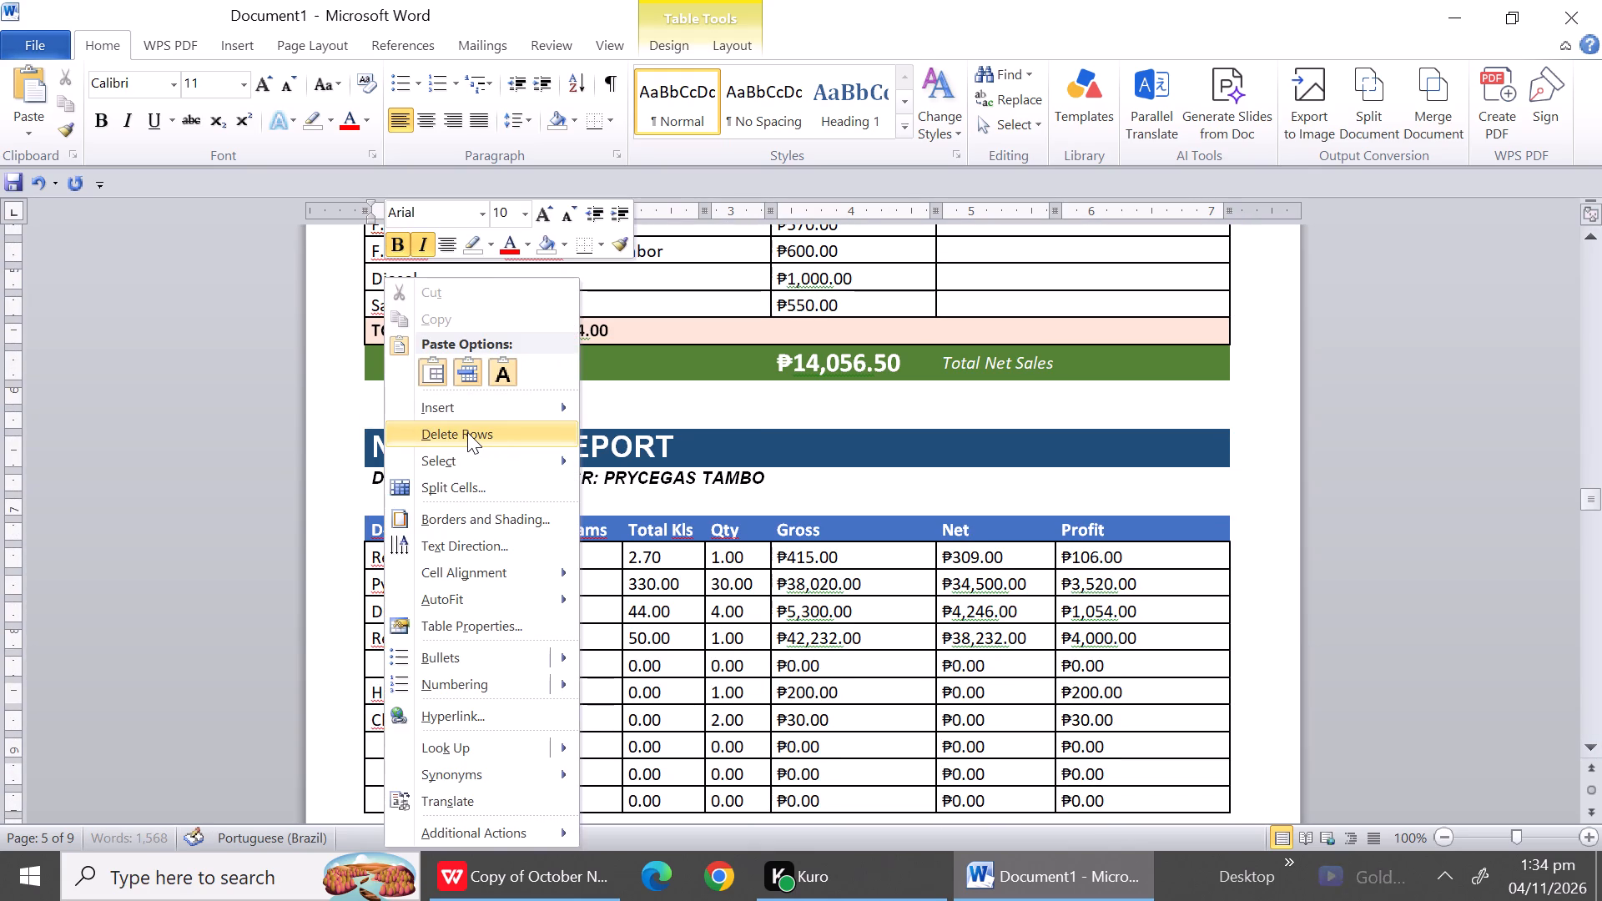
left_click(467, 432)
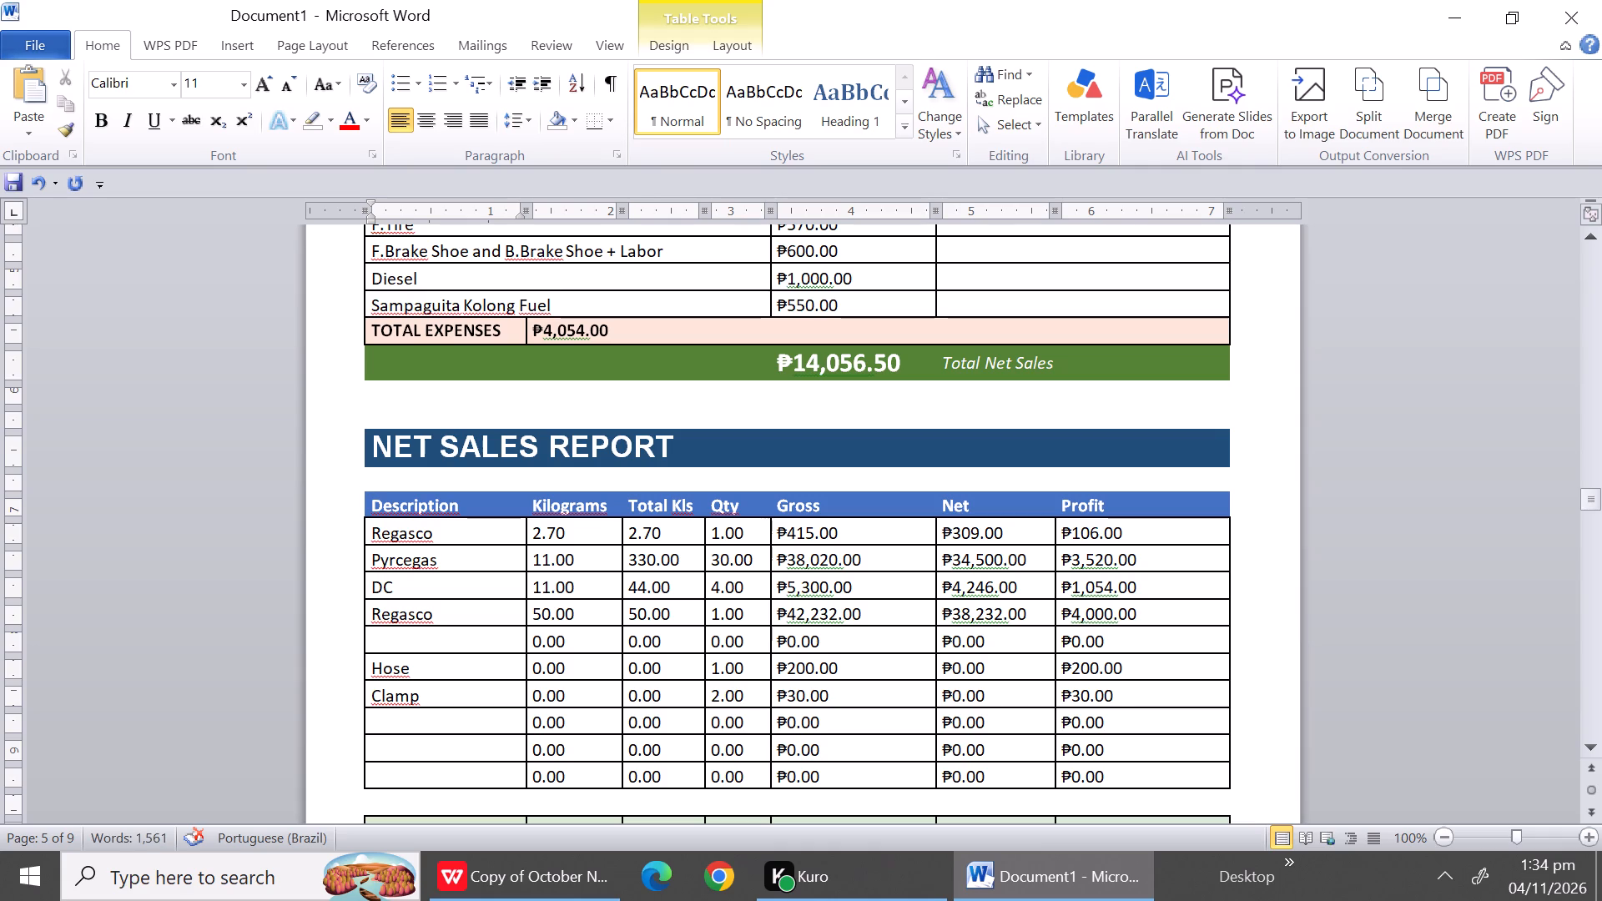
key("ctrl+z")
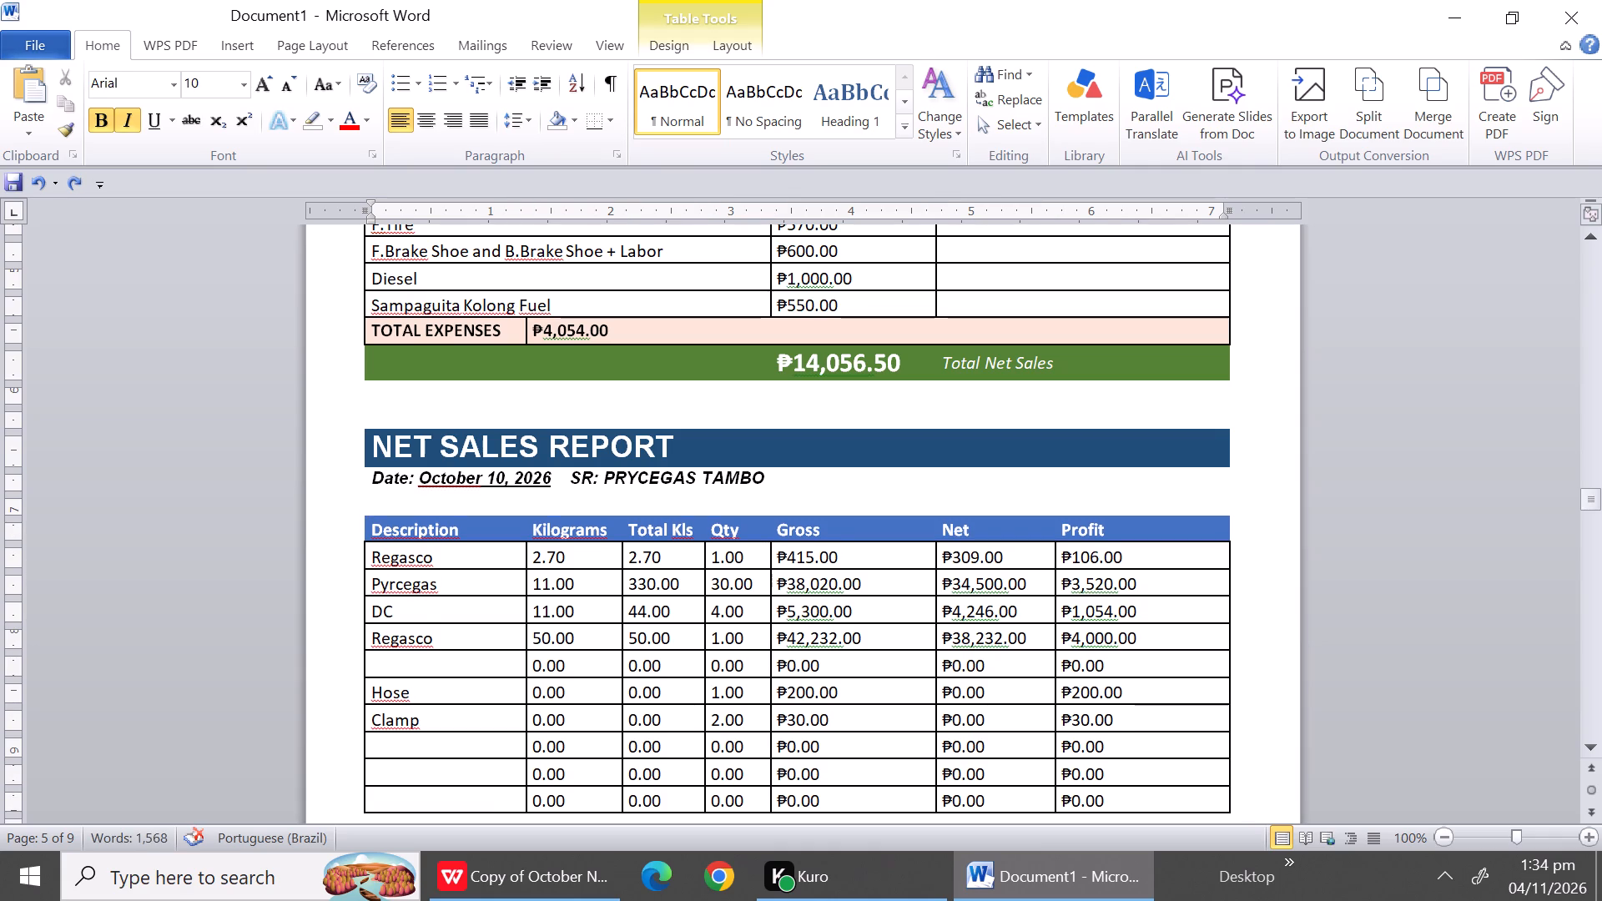
Delete the entire blank row between the date line and the Description header in the October 10 report.
left_click(400, 507)
right_click(399, 507)
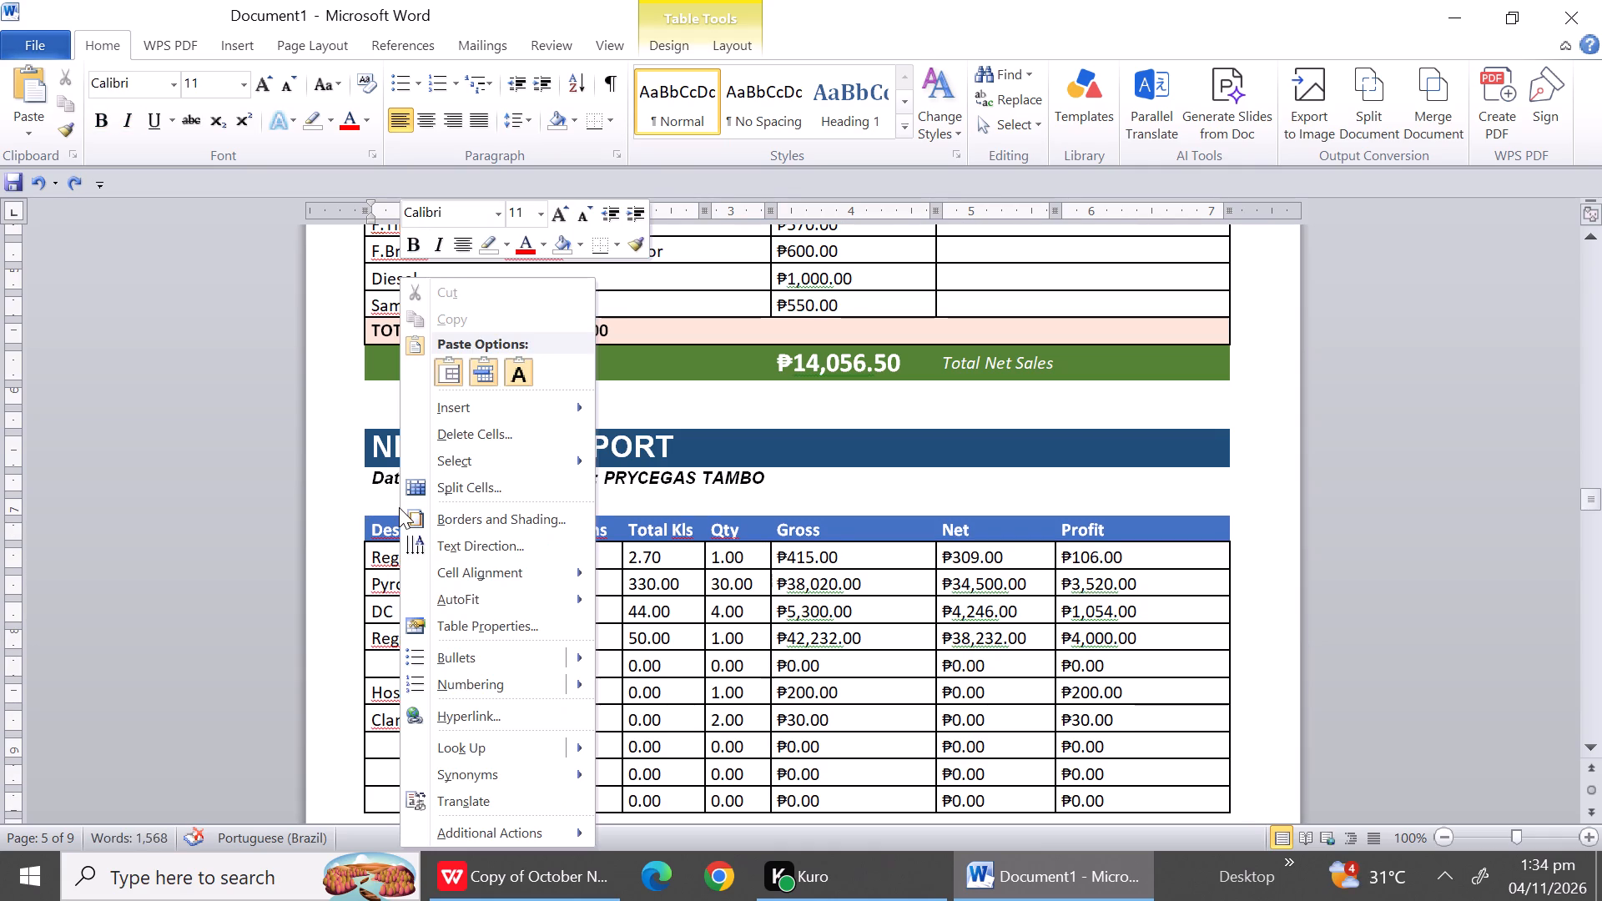
left_click(499, 435)
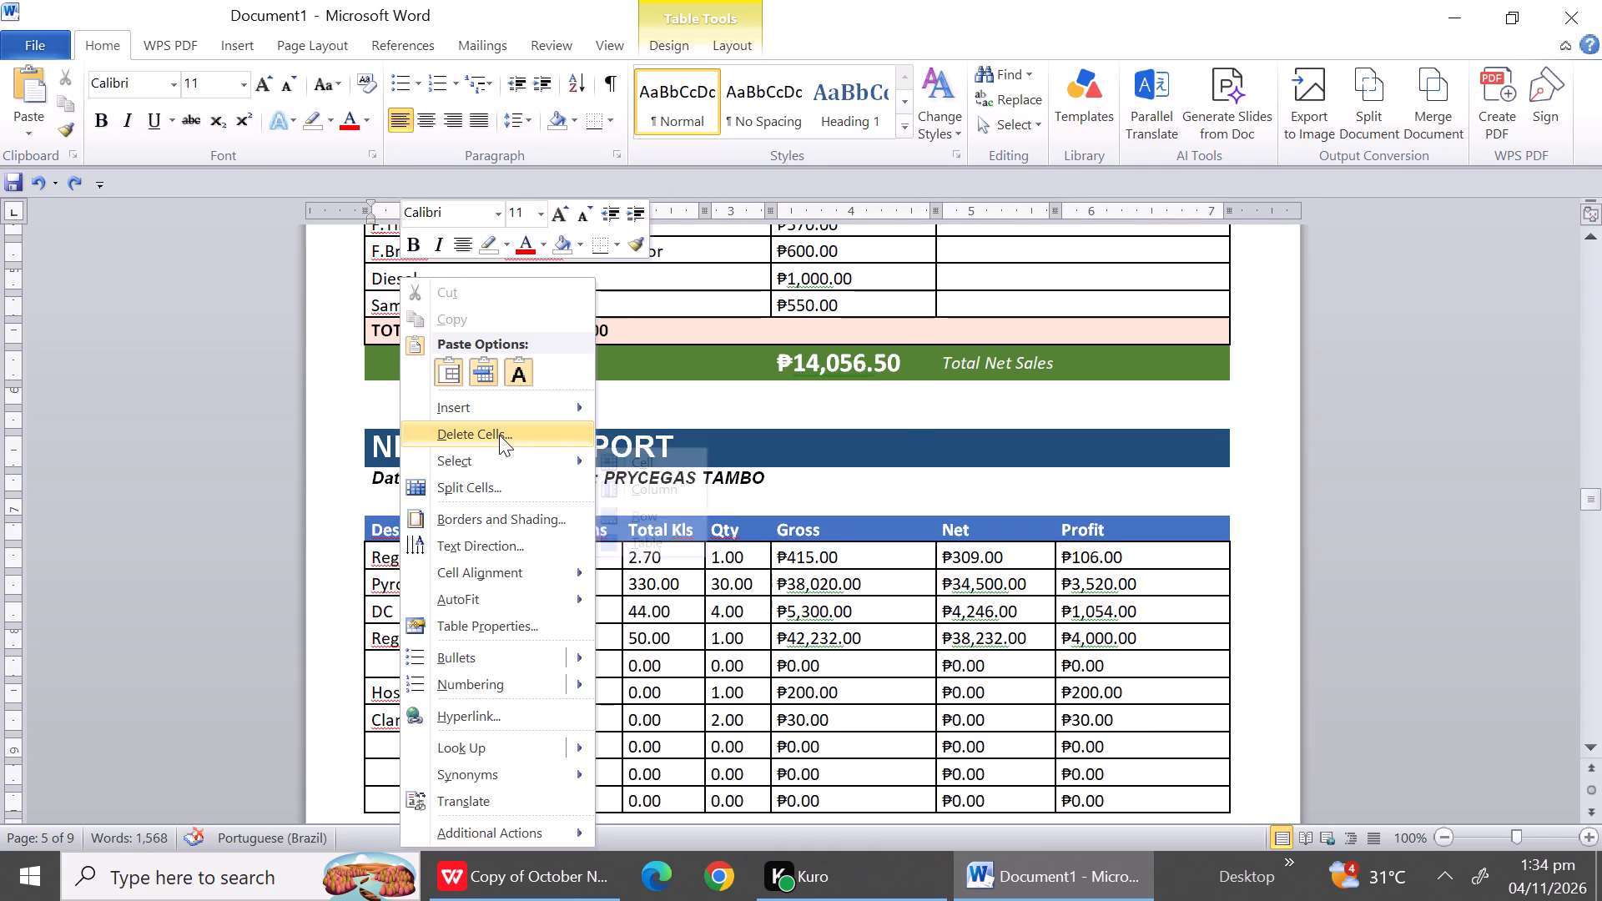
left_click(711, 413)
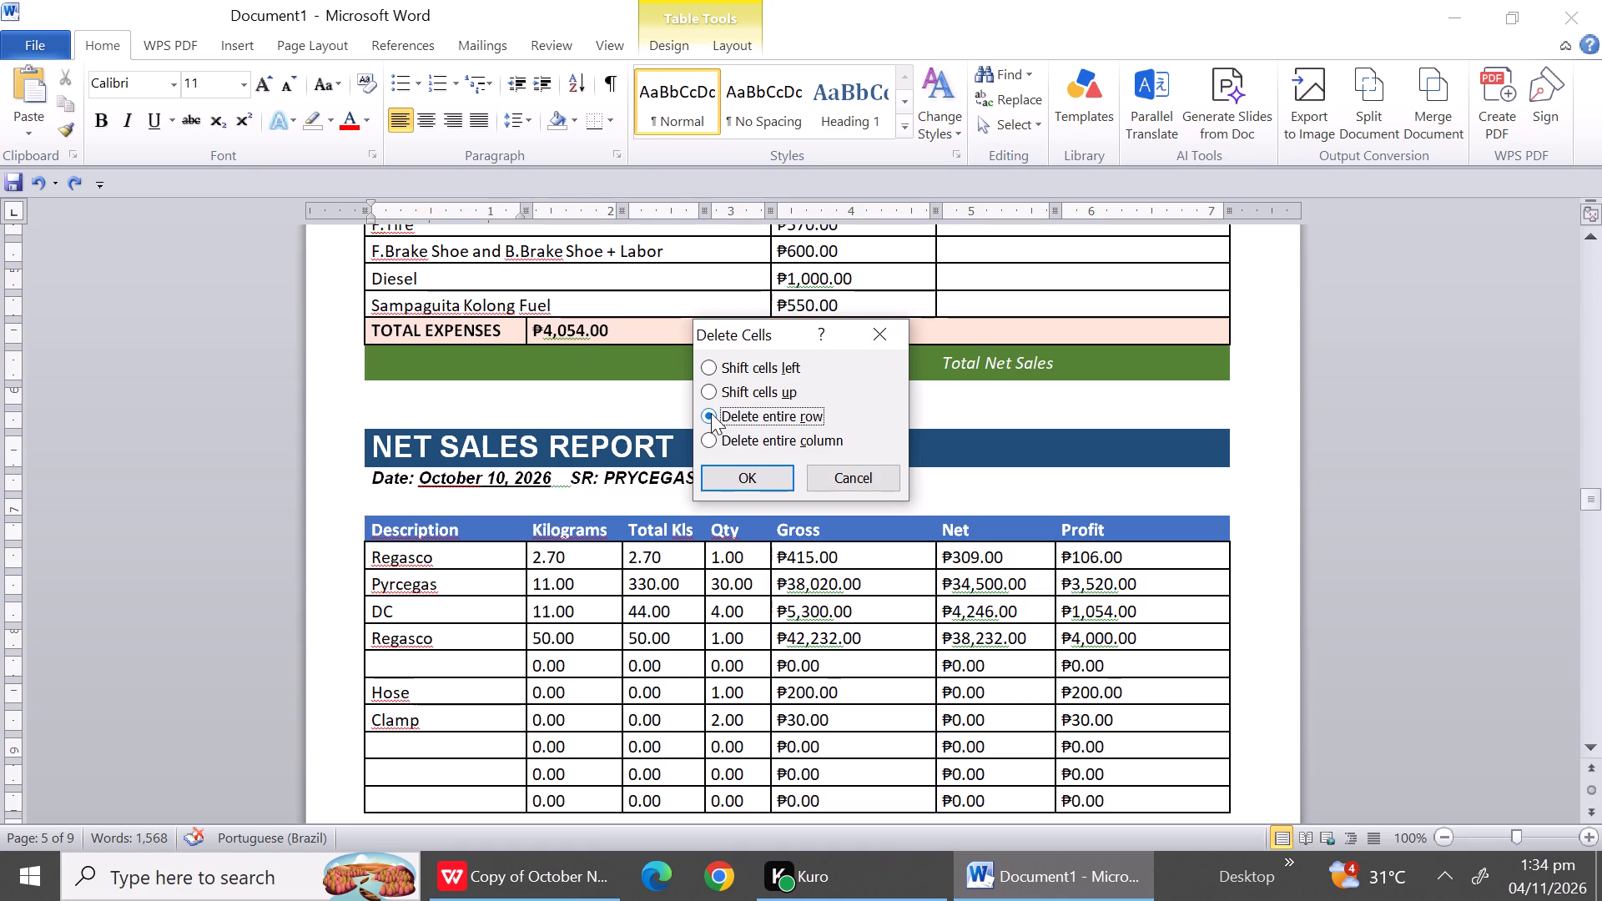
left_click(728, 471)
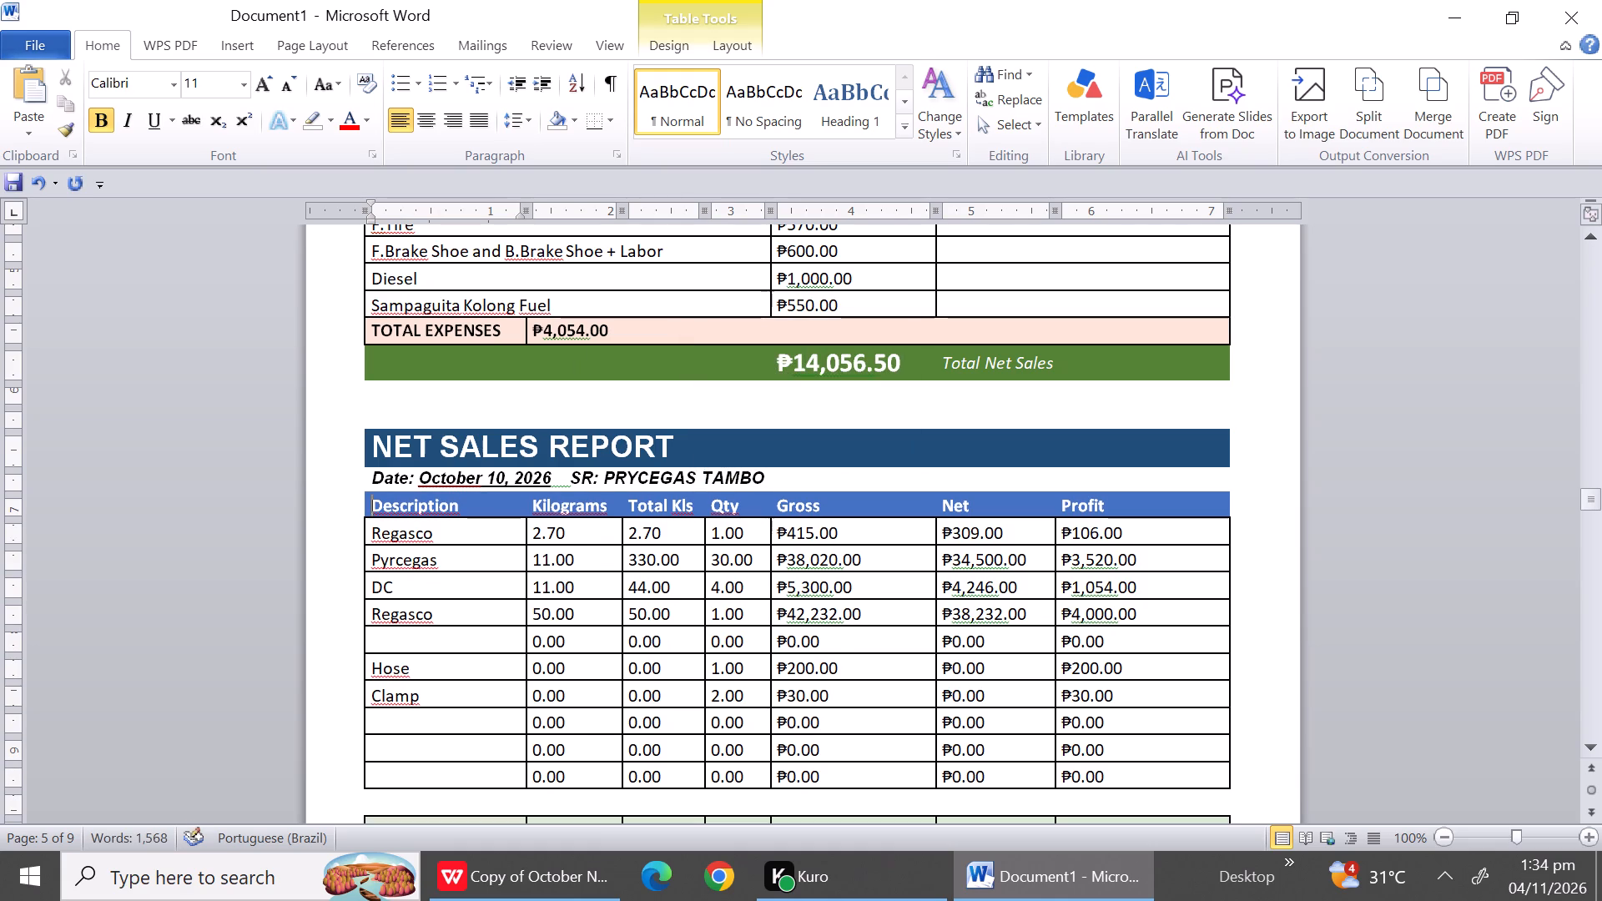
Delete the entire unused zero-value row between the 50 kg Regasco row and Hose in the October 10 report.
left_click(419, 643)
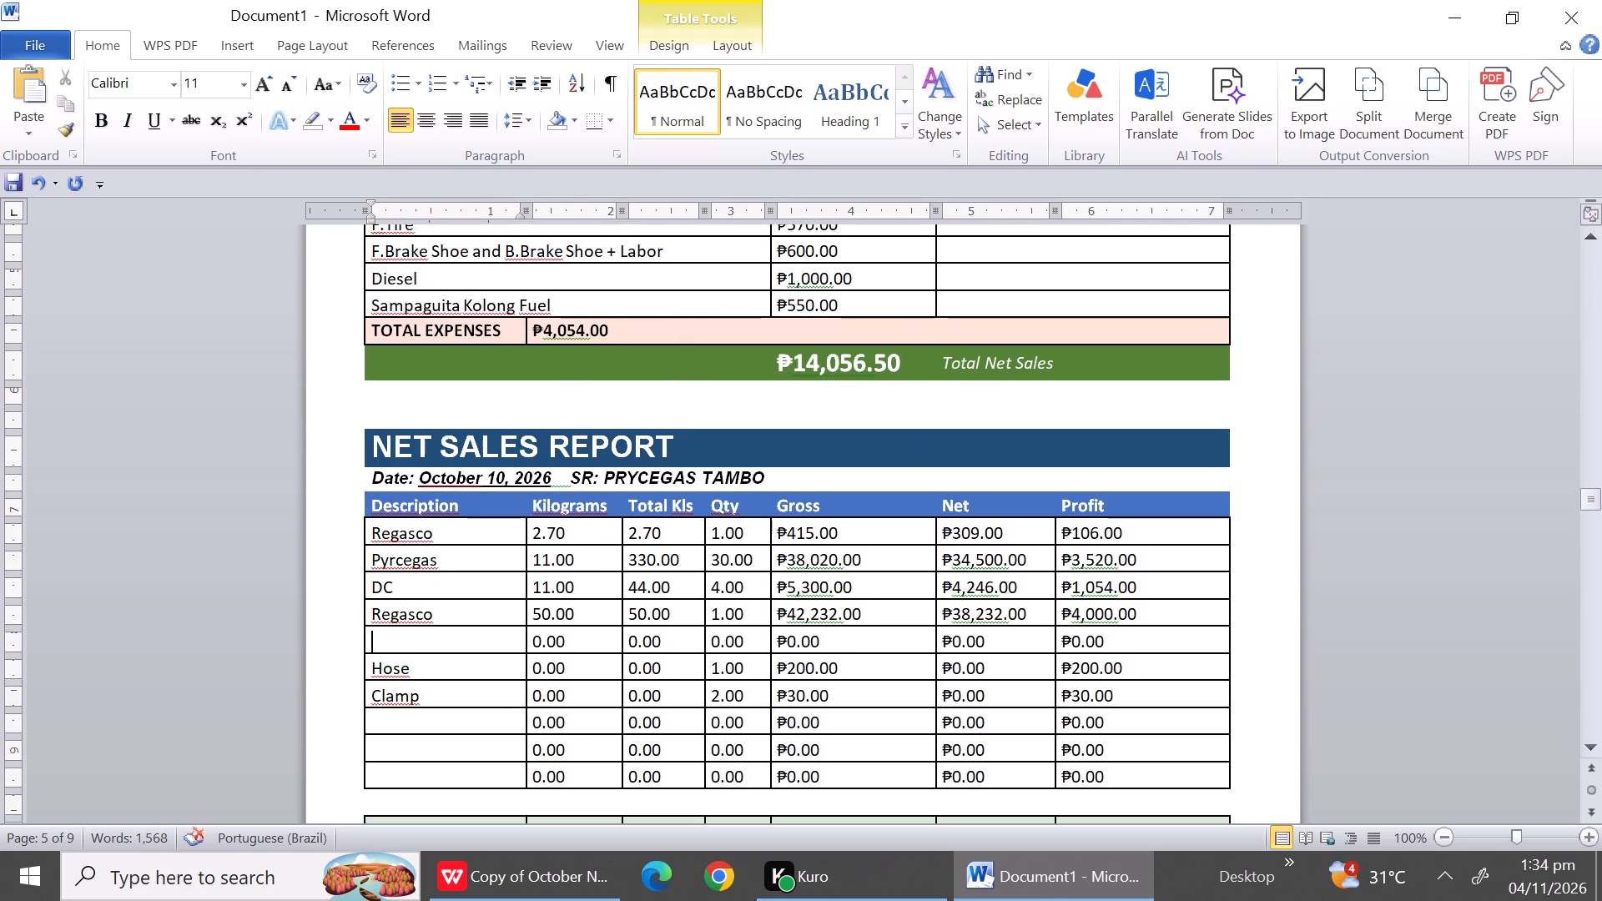
right_click(419, 643)
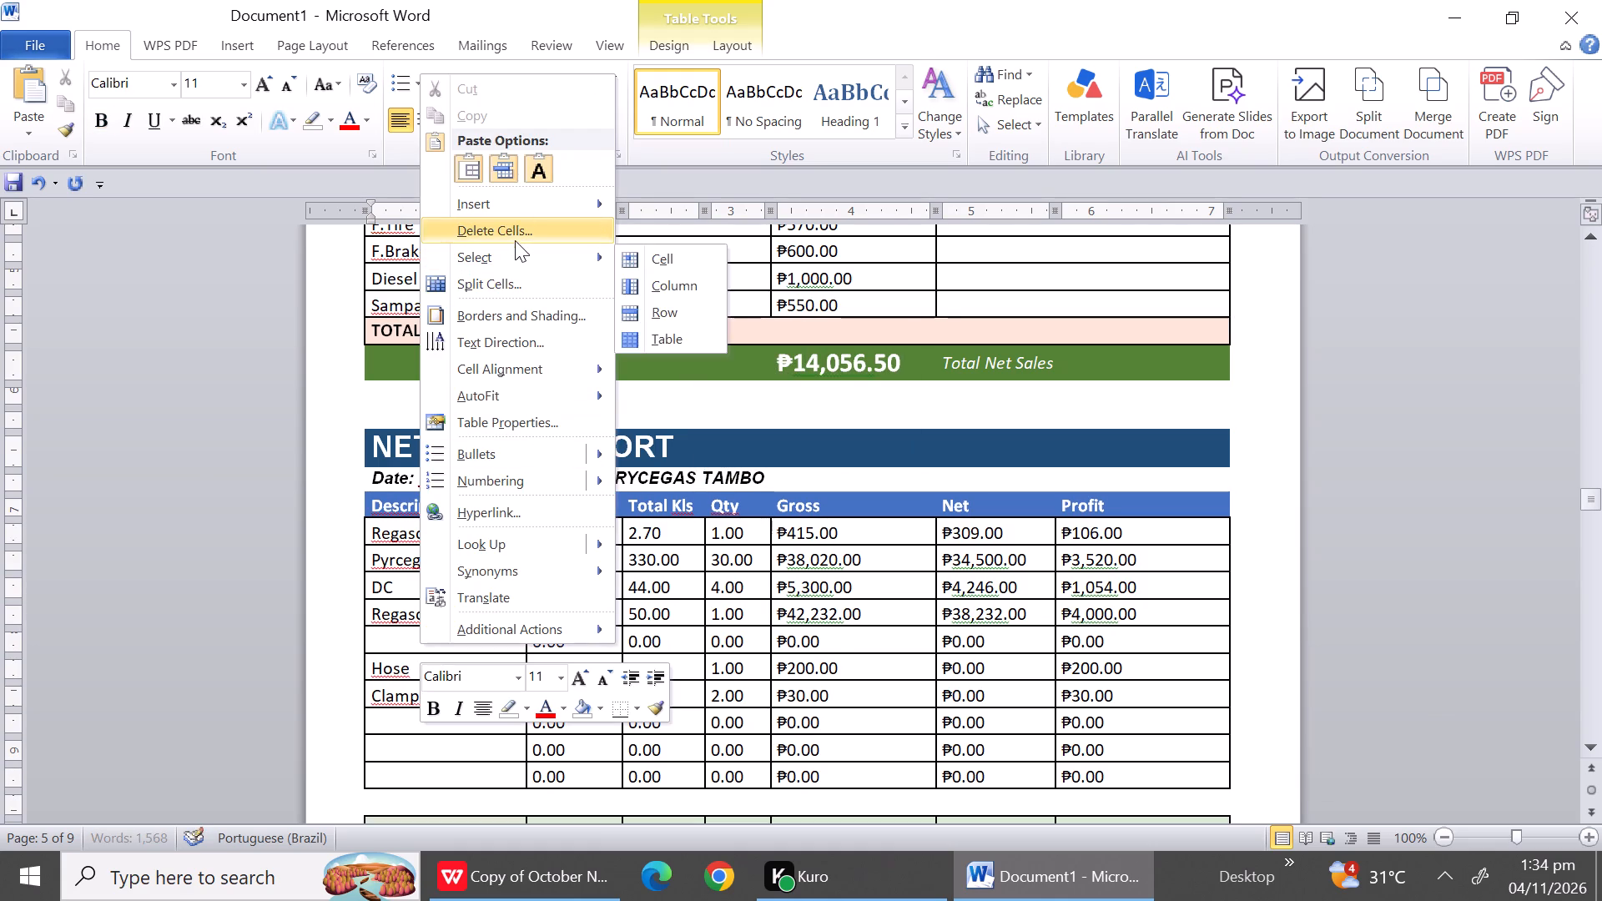
left_click(510, 230)
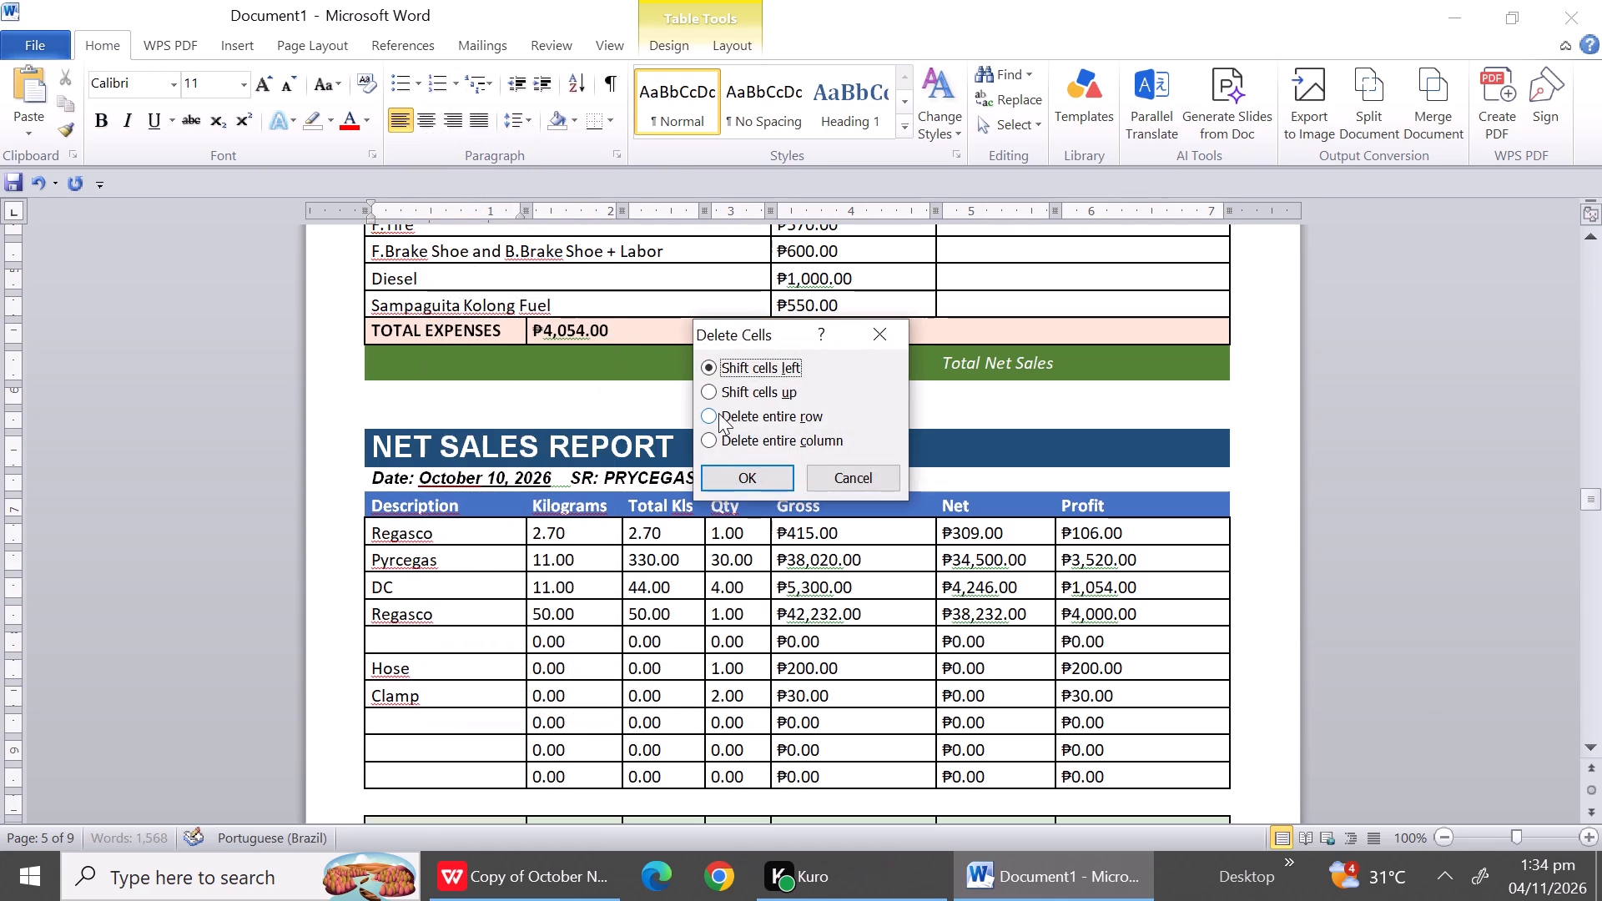
left_click(718, 413)
left_click(730, 481)
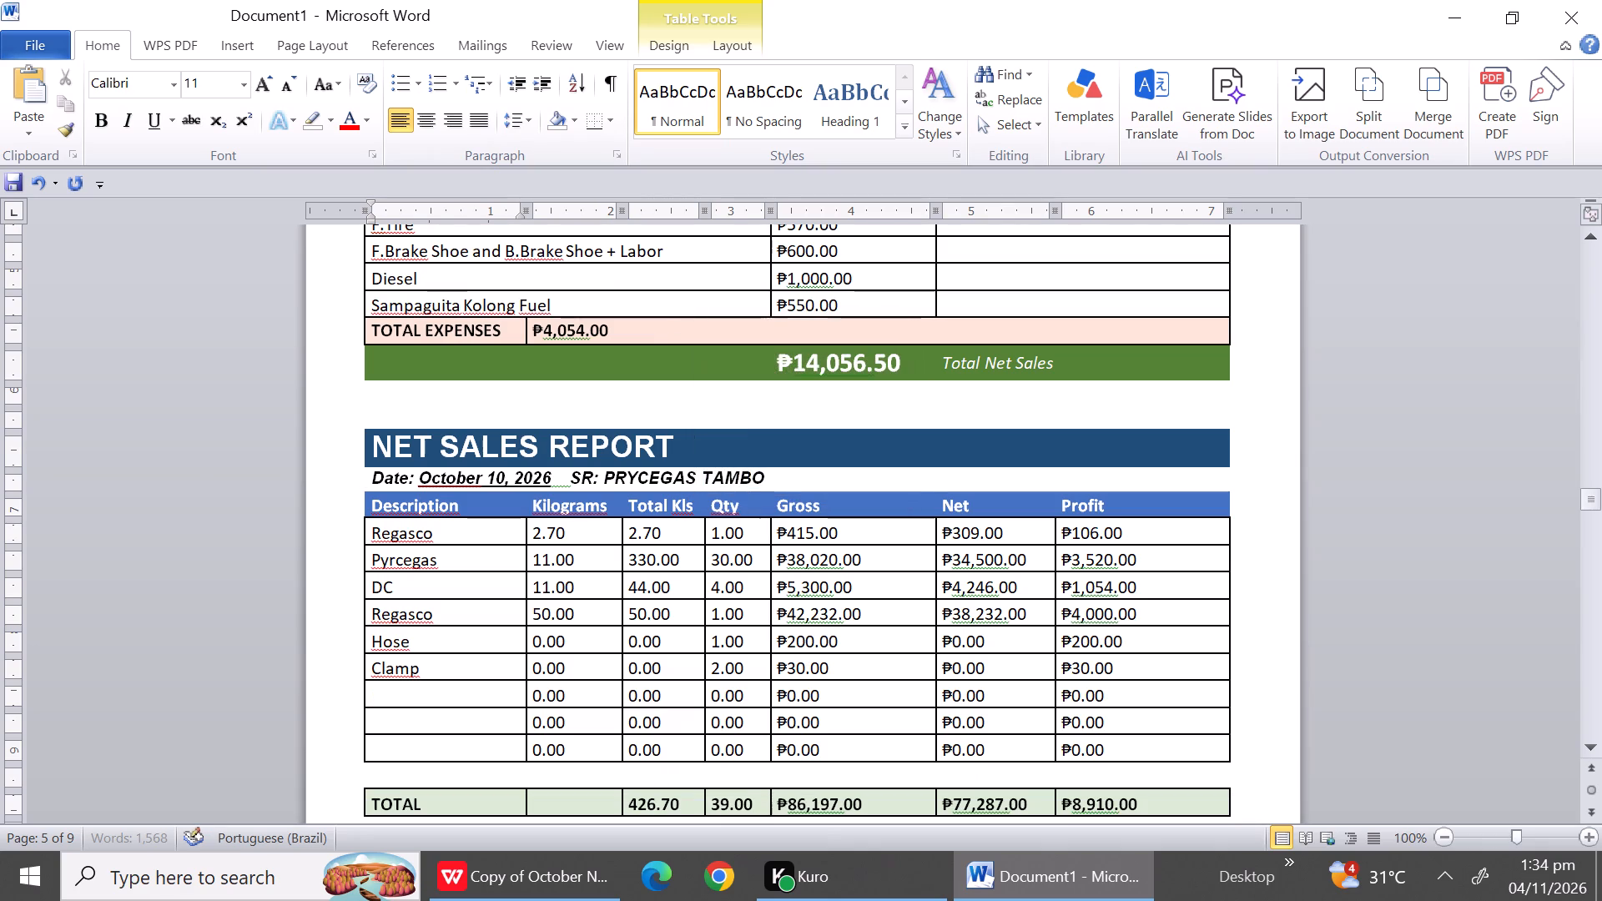
Delete the three entire zero-value rows and the blank row between Clamp and TOTAL in the October 10 report.
left_click_drag(426, 689, 426, 761)
right_click(426, 761)
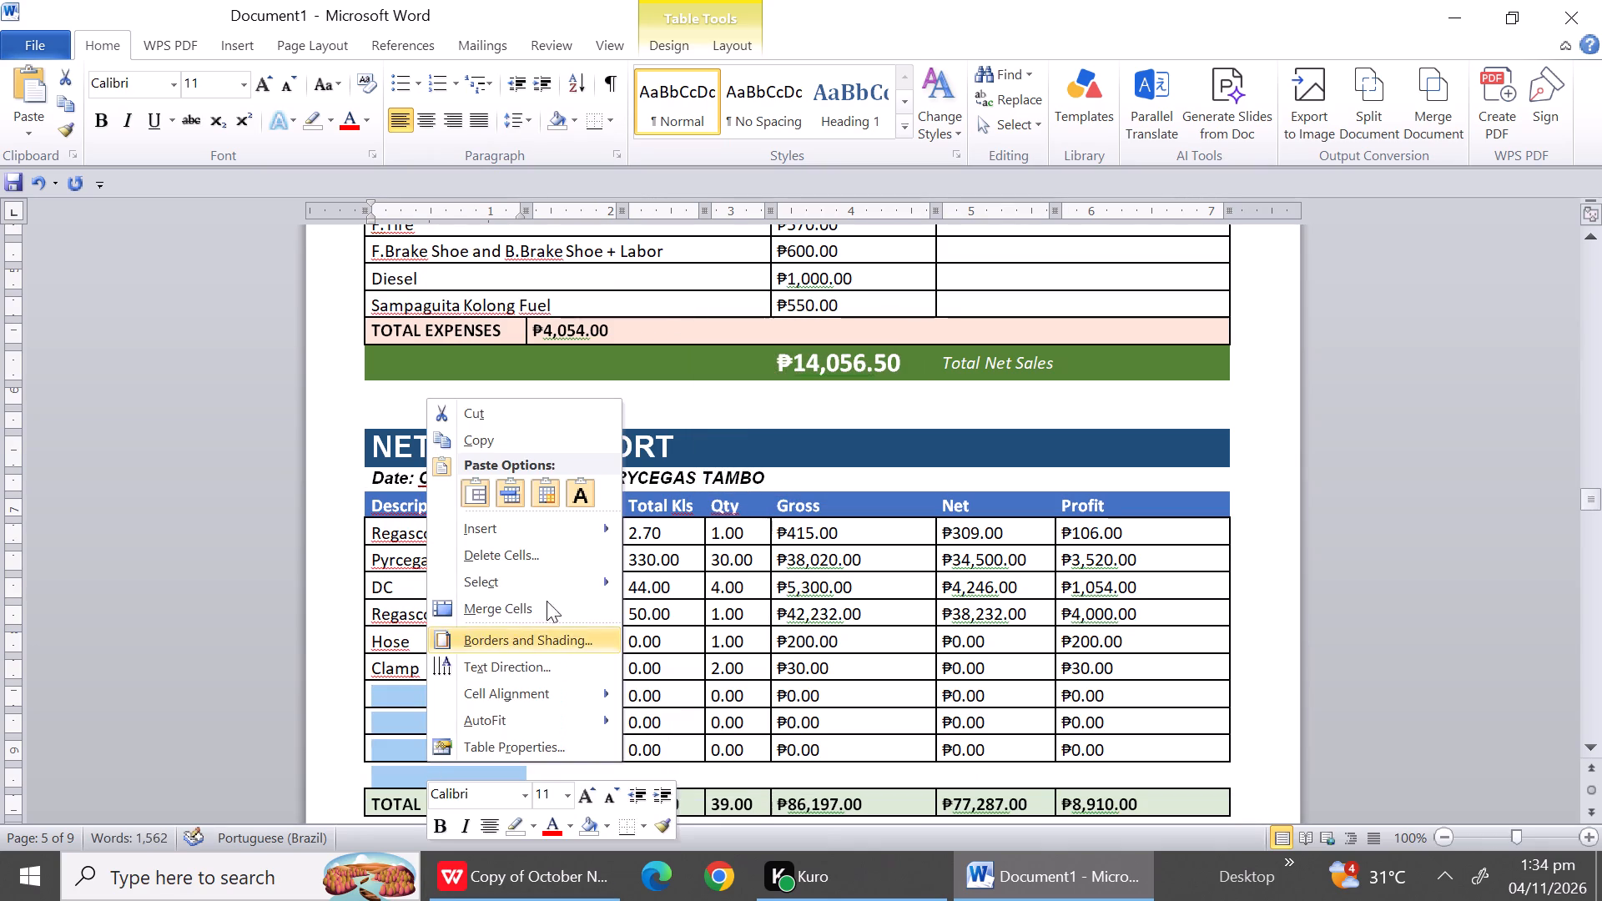
left_click(531, 557)
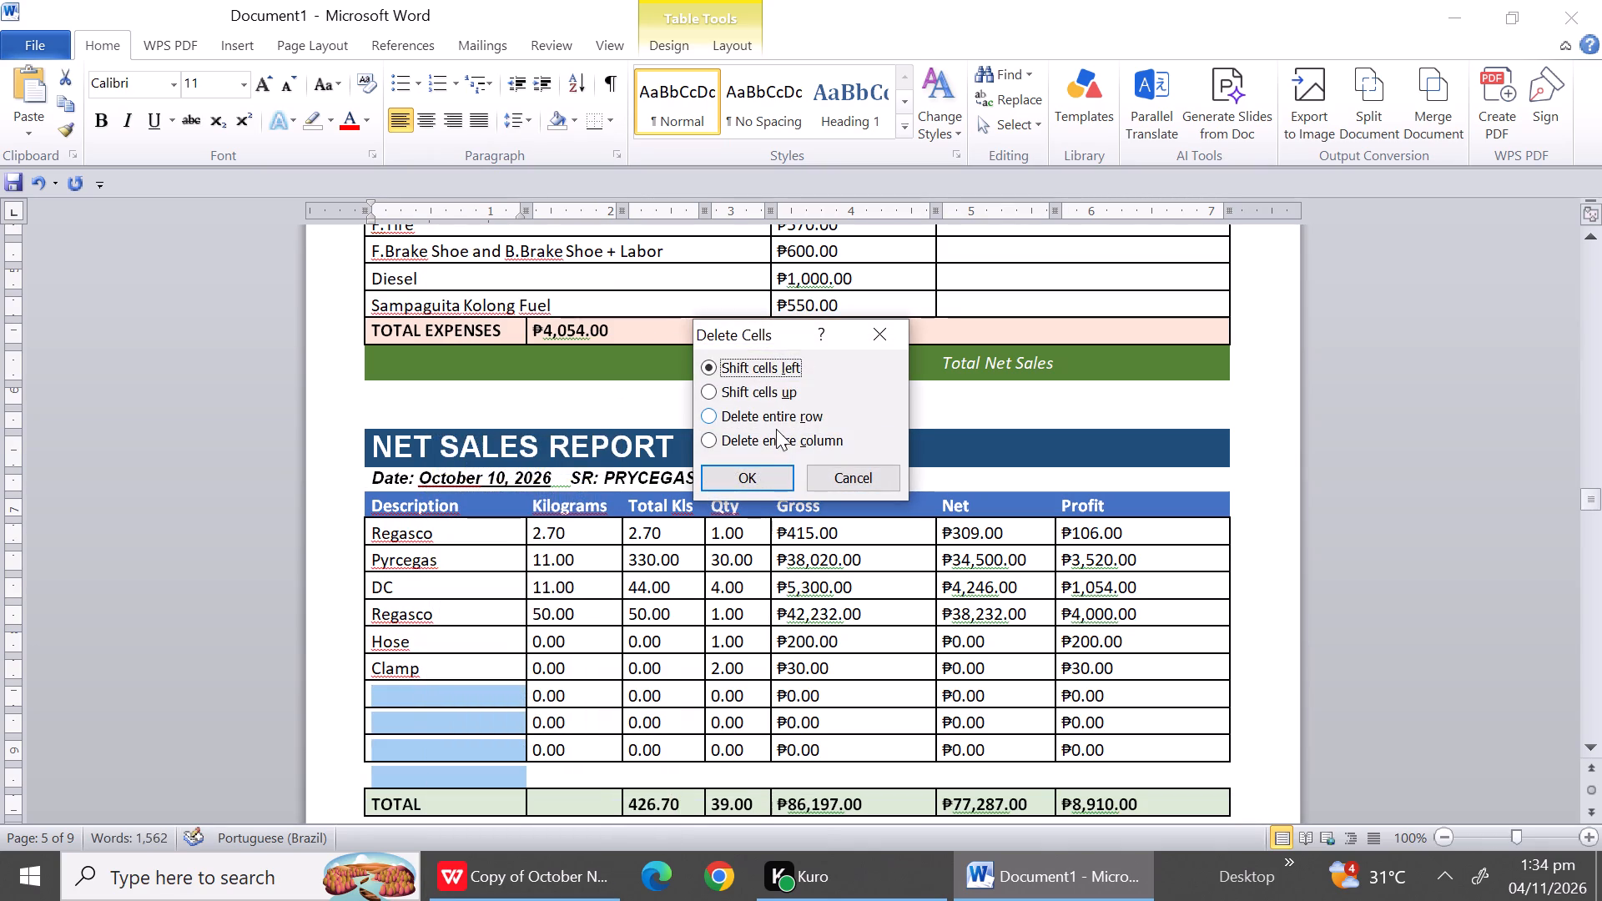
left_click(773, 415)
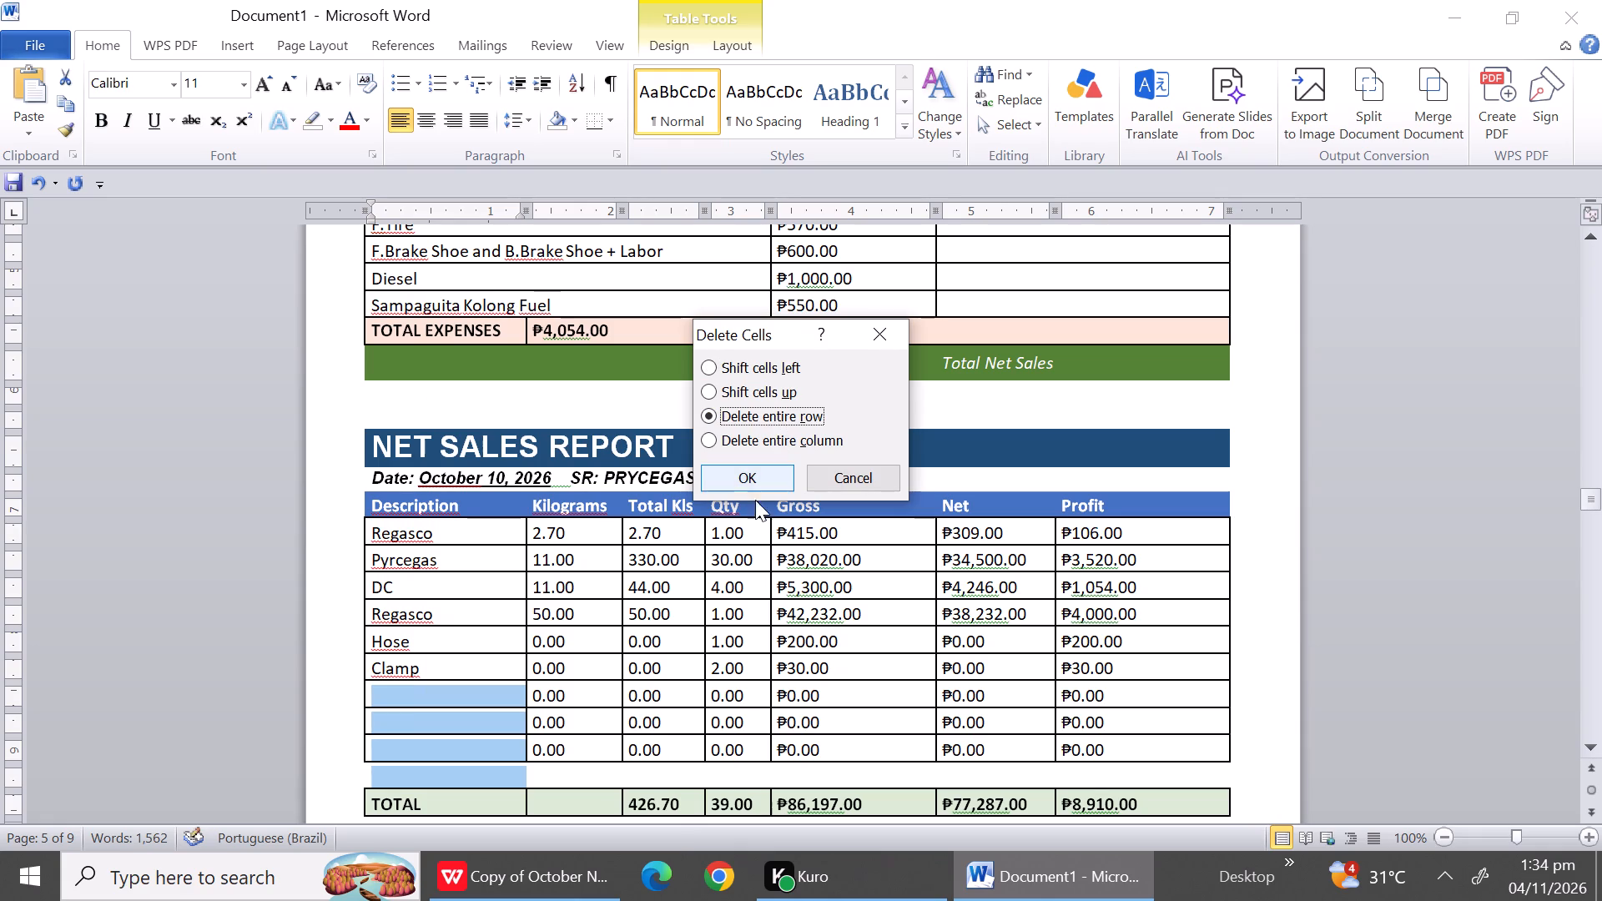
left_click(754, 476)
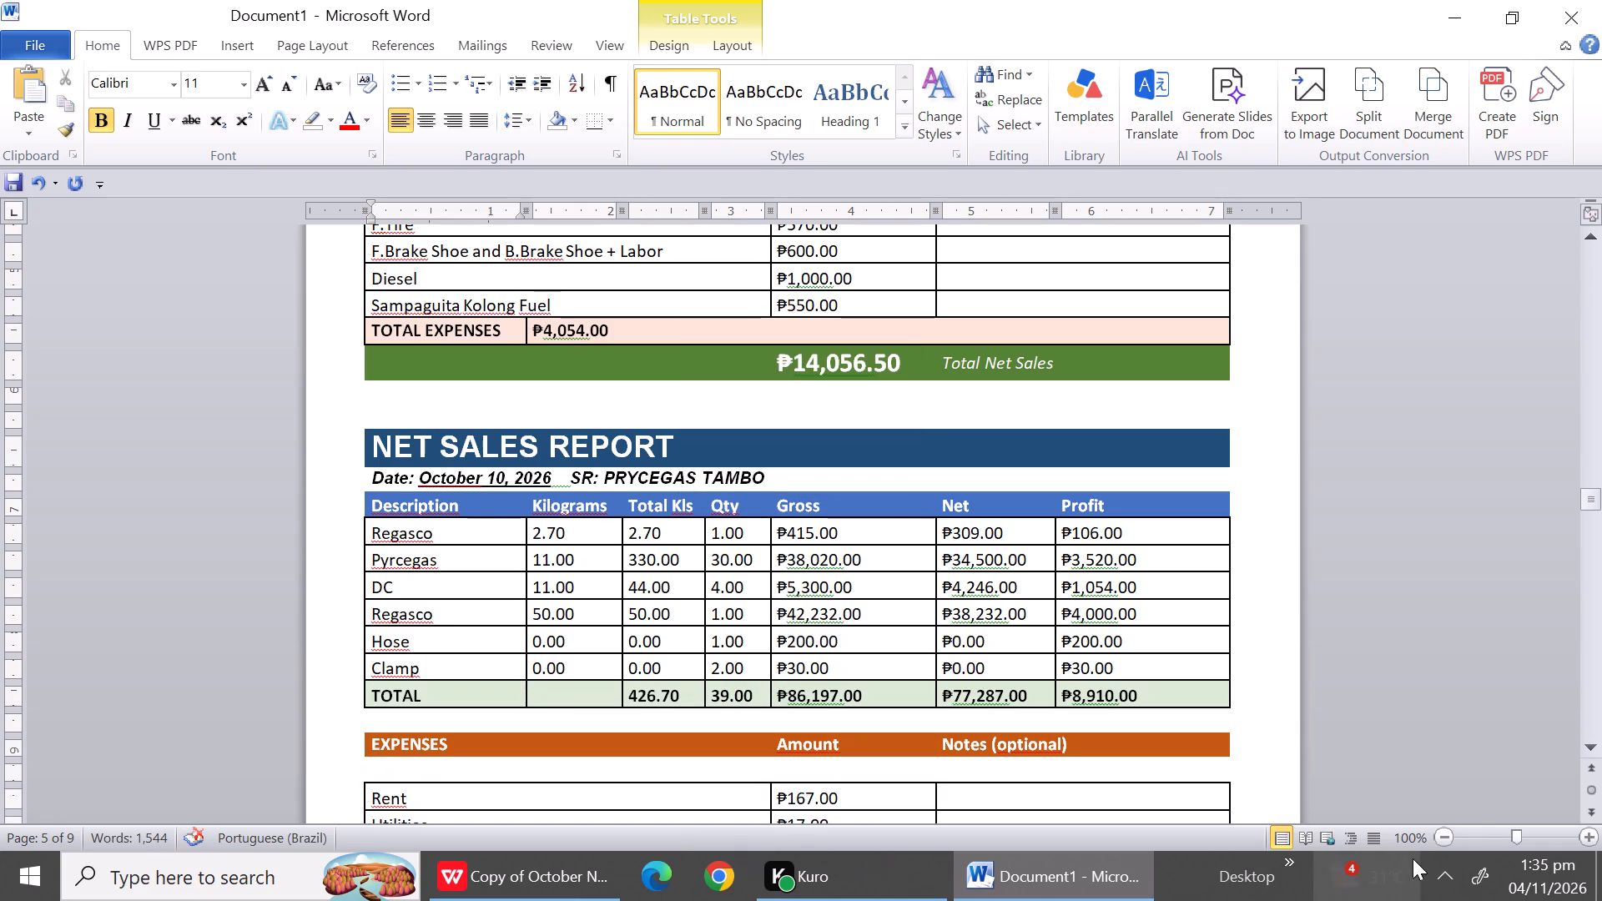
Delete the entire blank row between the EXPENSES header and Rent in the October 10 report.
left_click(1593, 744)
left_click(1593, 744)
triple_click(1593, 744)
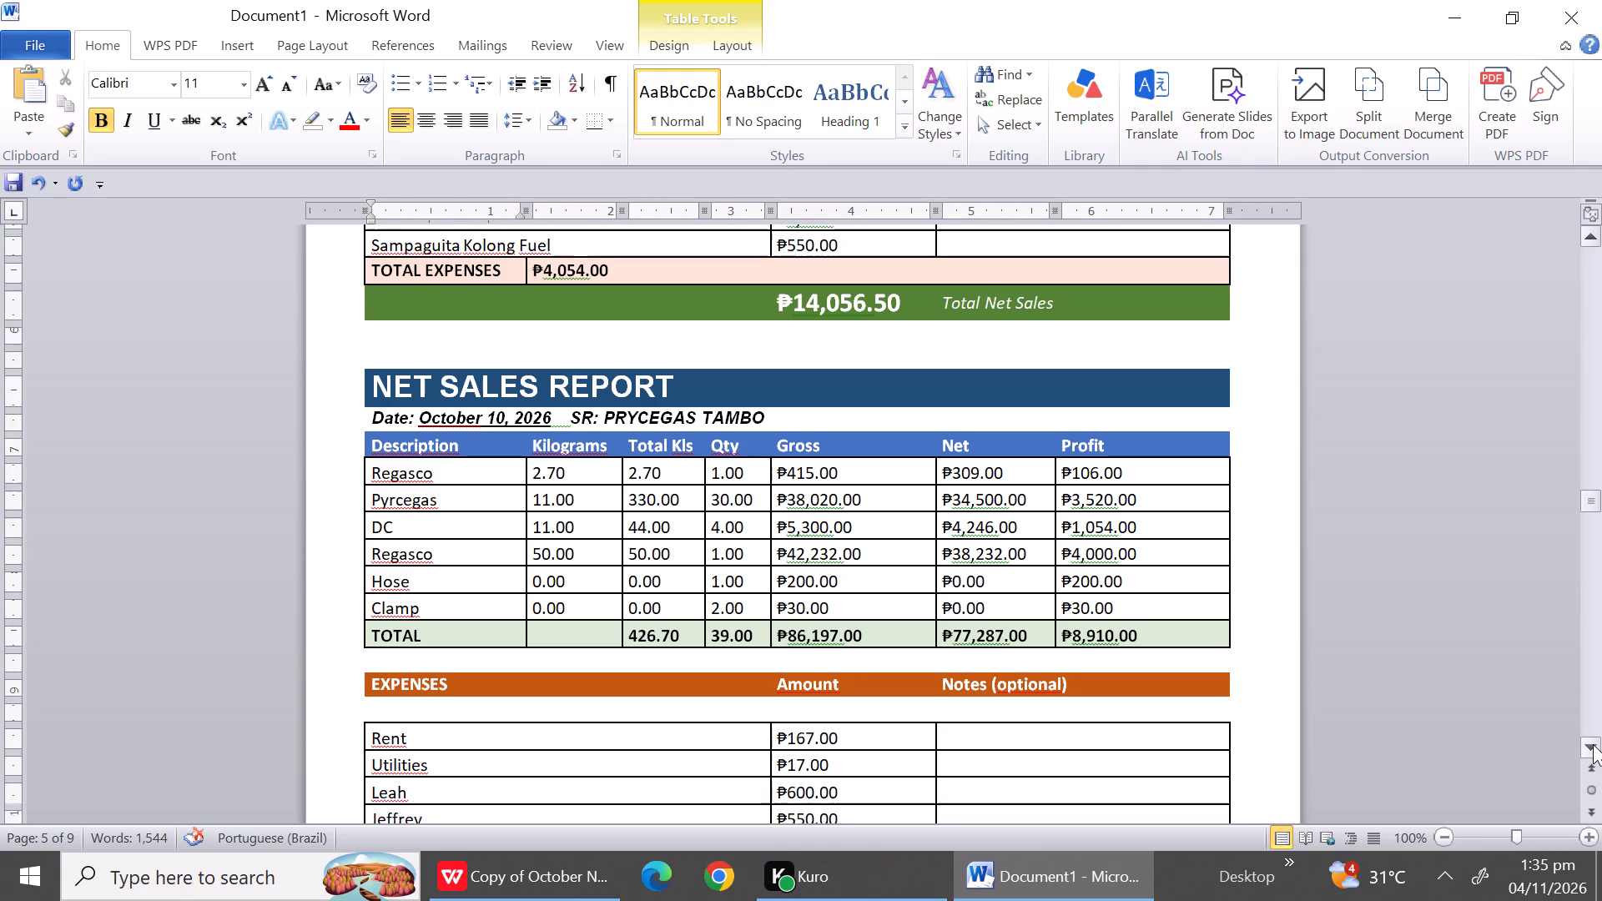
triple_click(1593, 744)
triple_click(1593, 744)
triple_click(1593, 744)
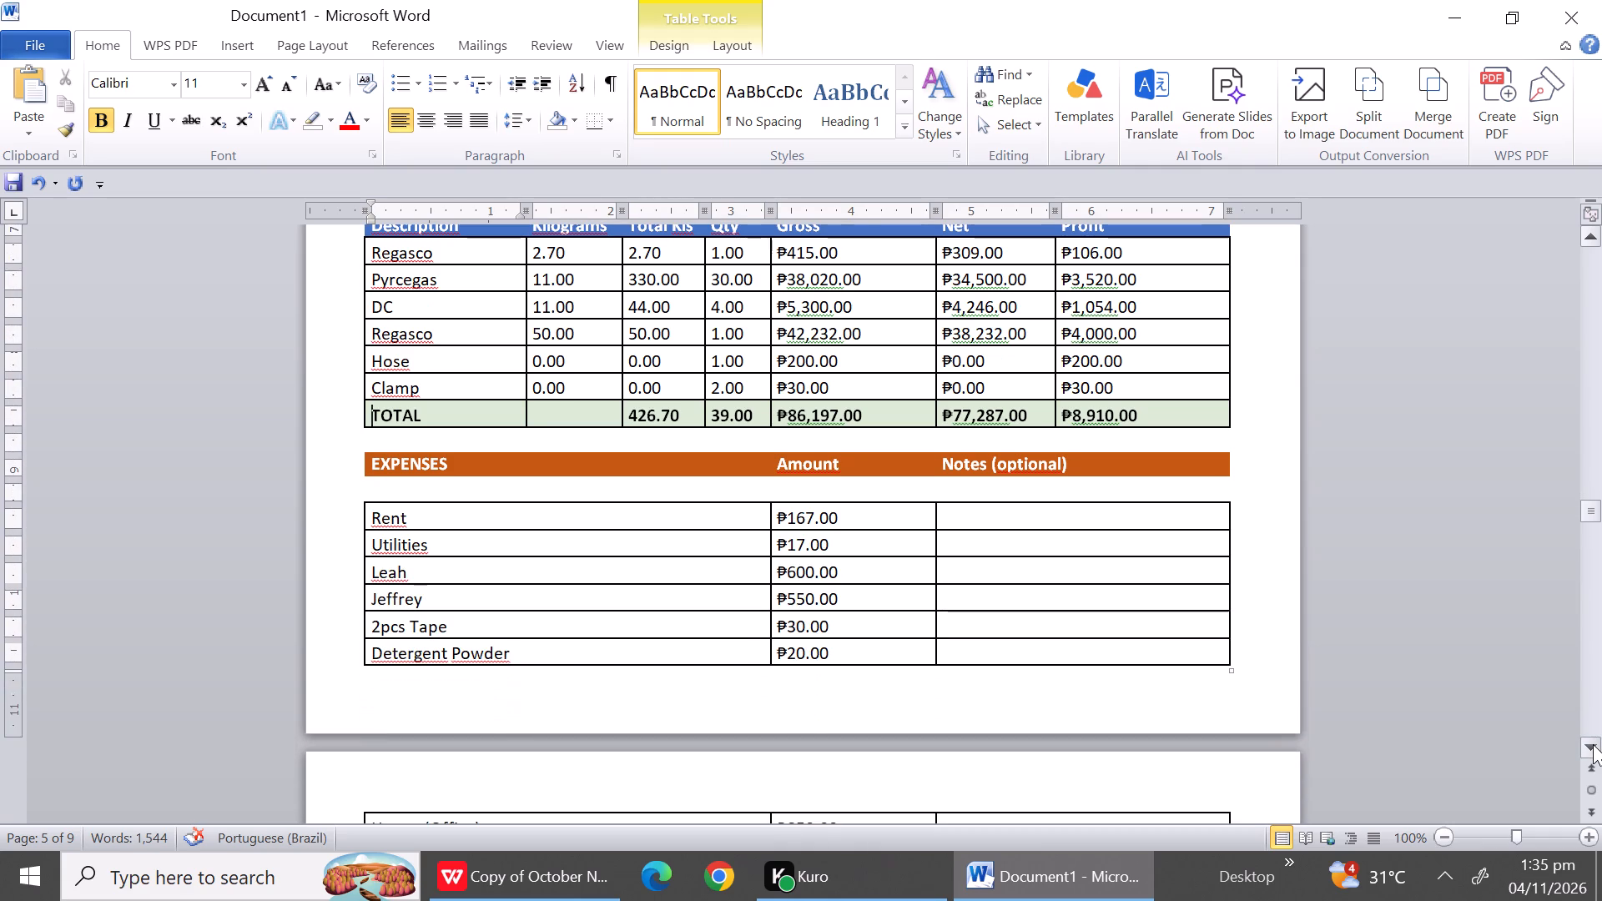
left_click(530, 495)
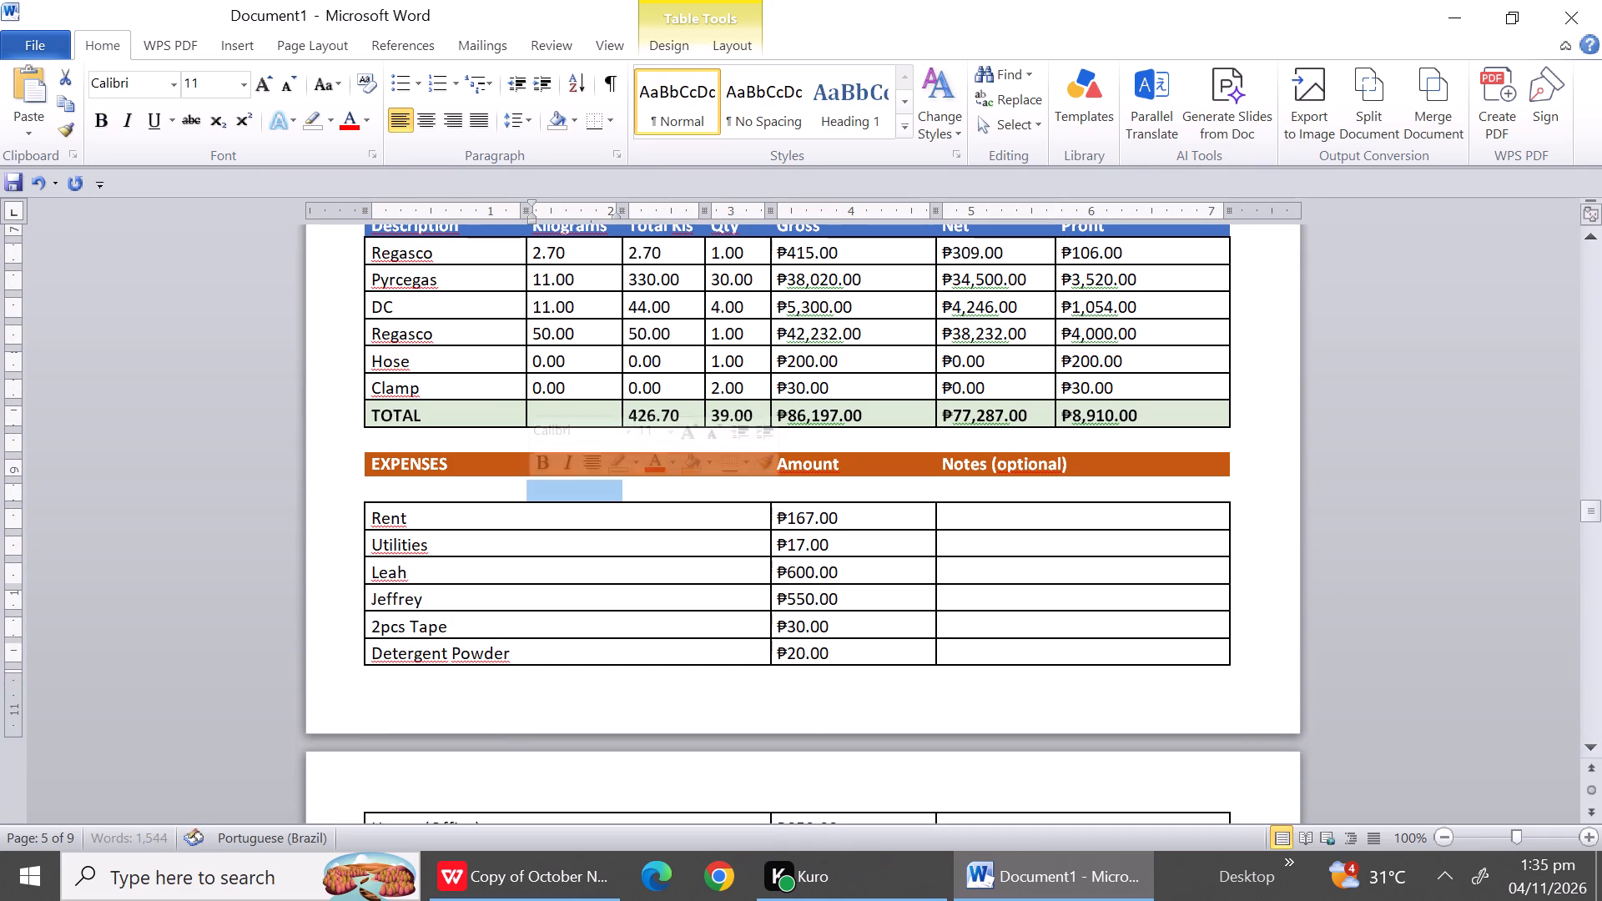
left_click(474, 486)
right_click(474, 486)
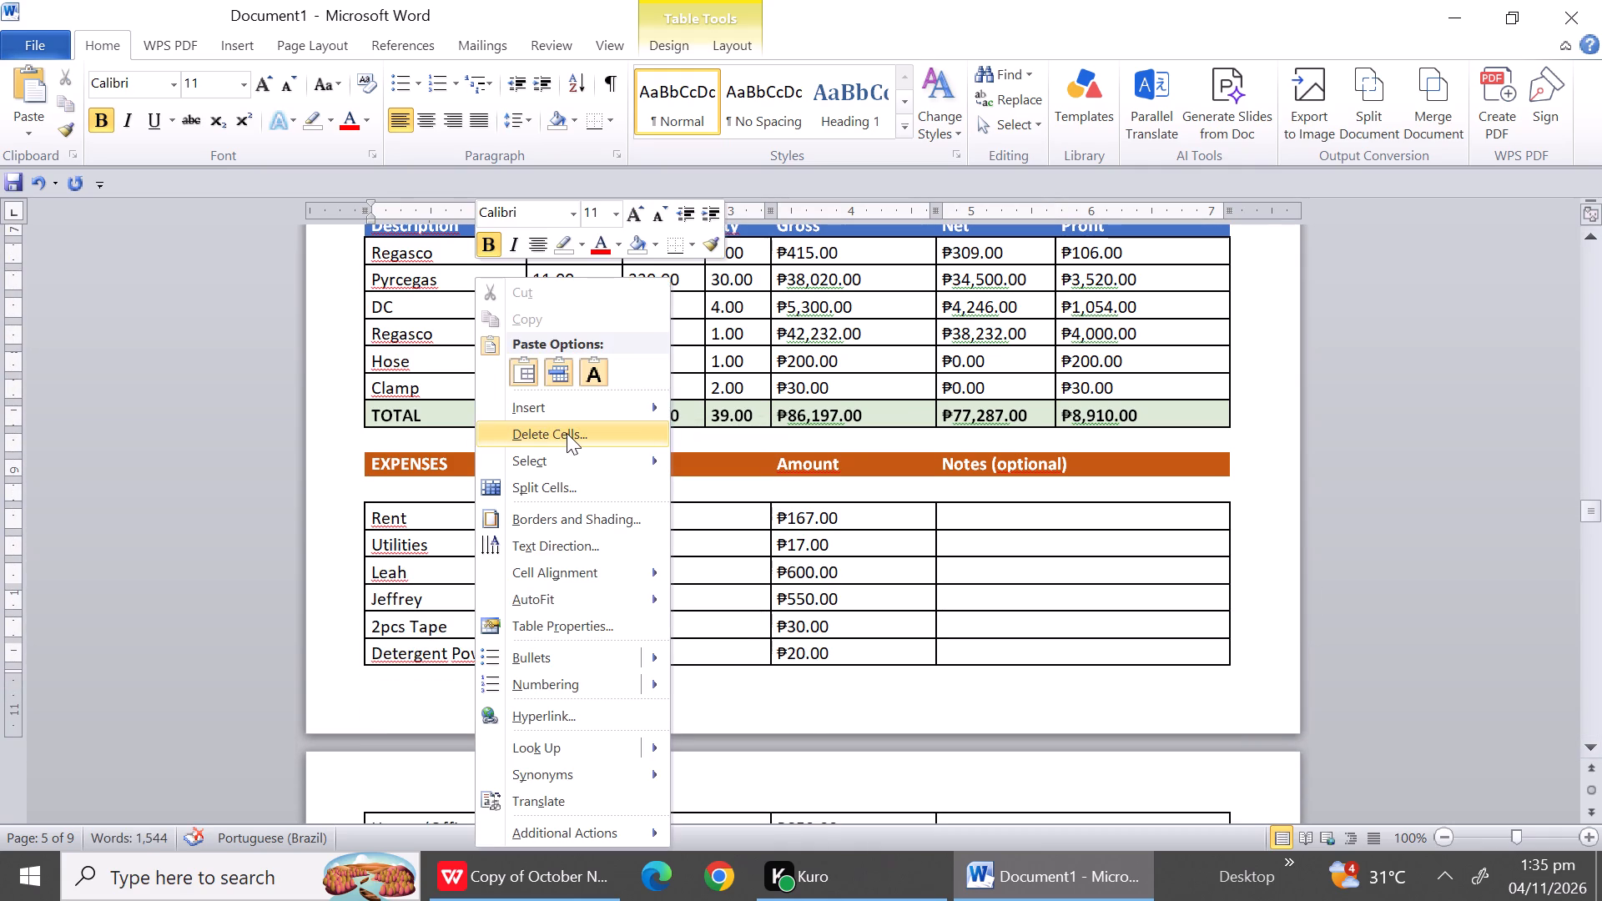
left_click(567, 433)
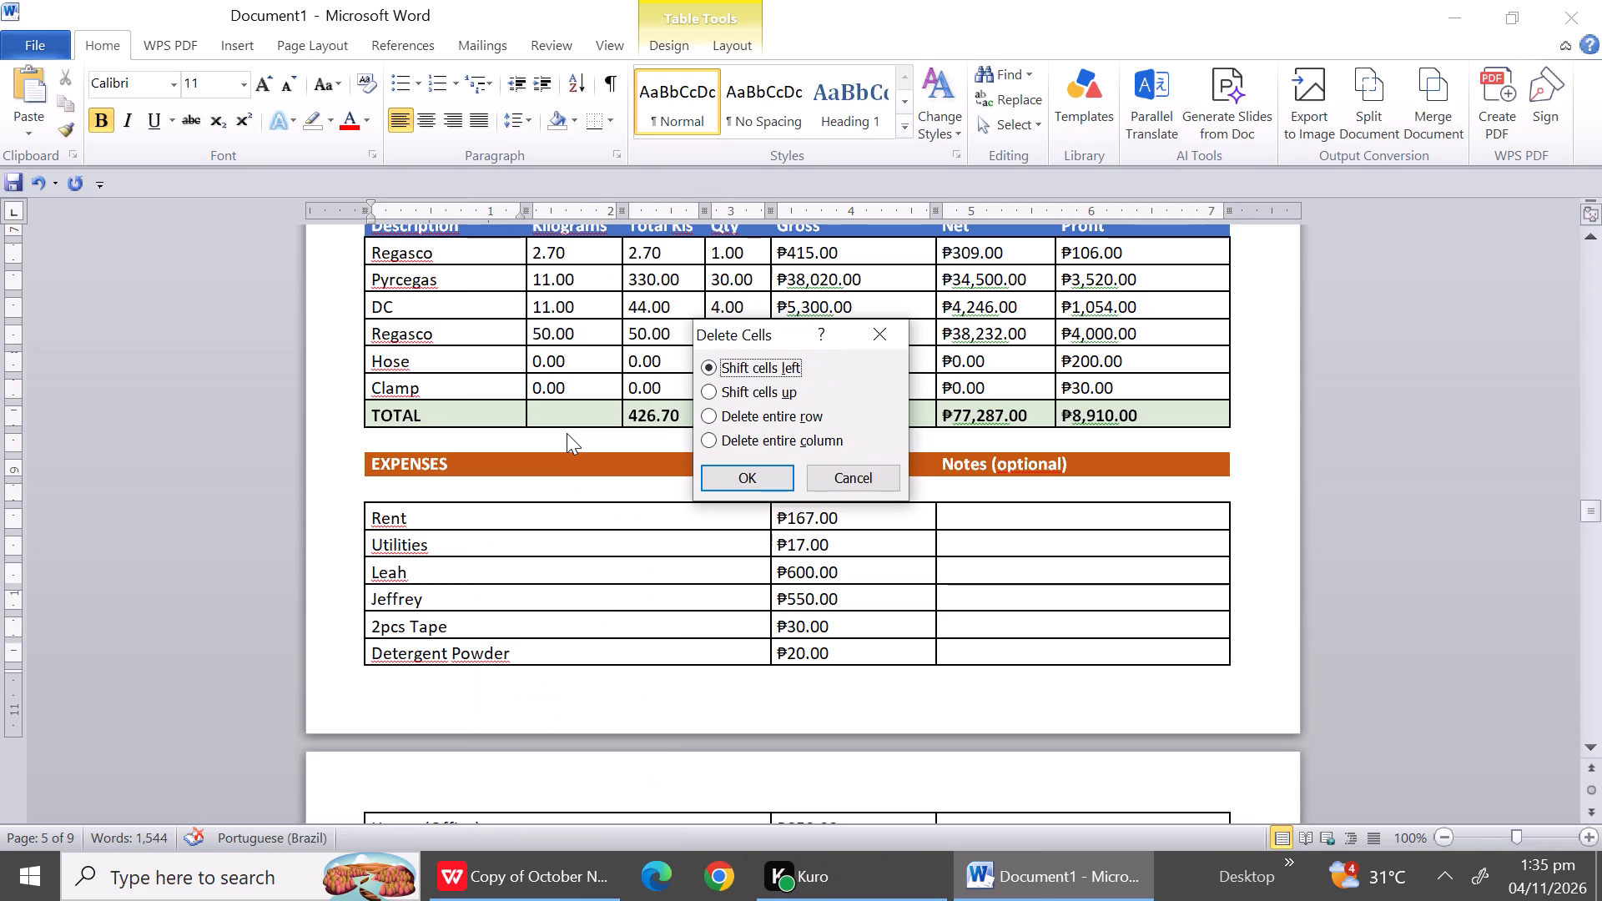
left_click(789, 420)
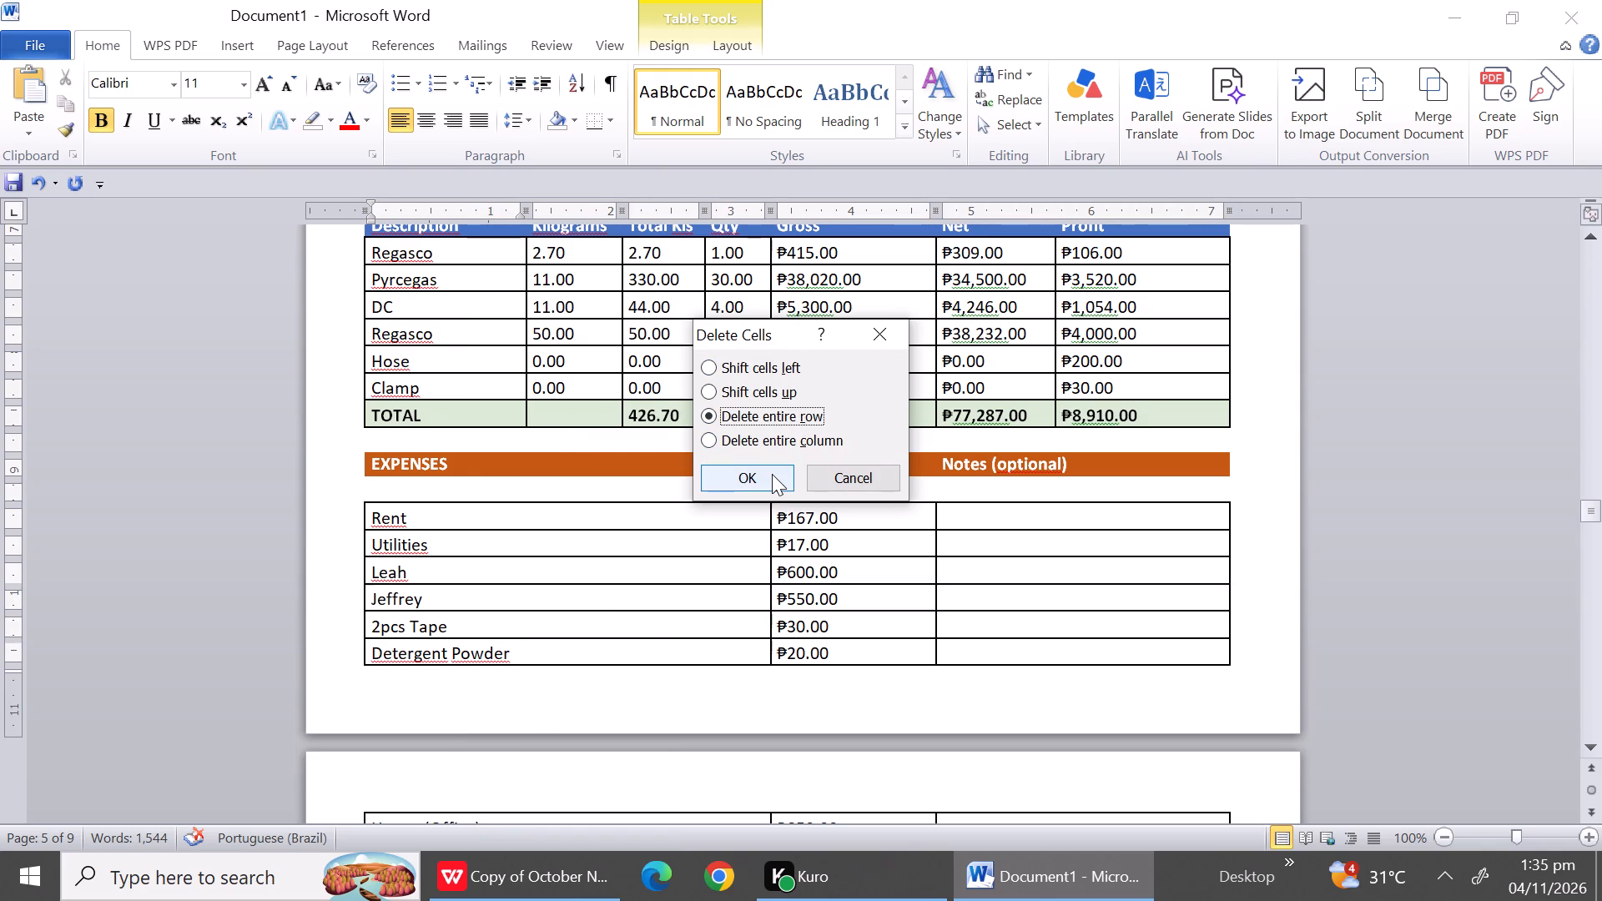
left_click(772, 474)
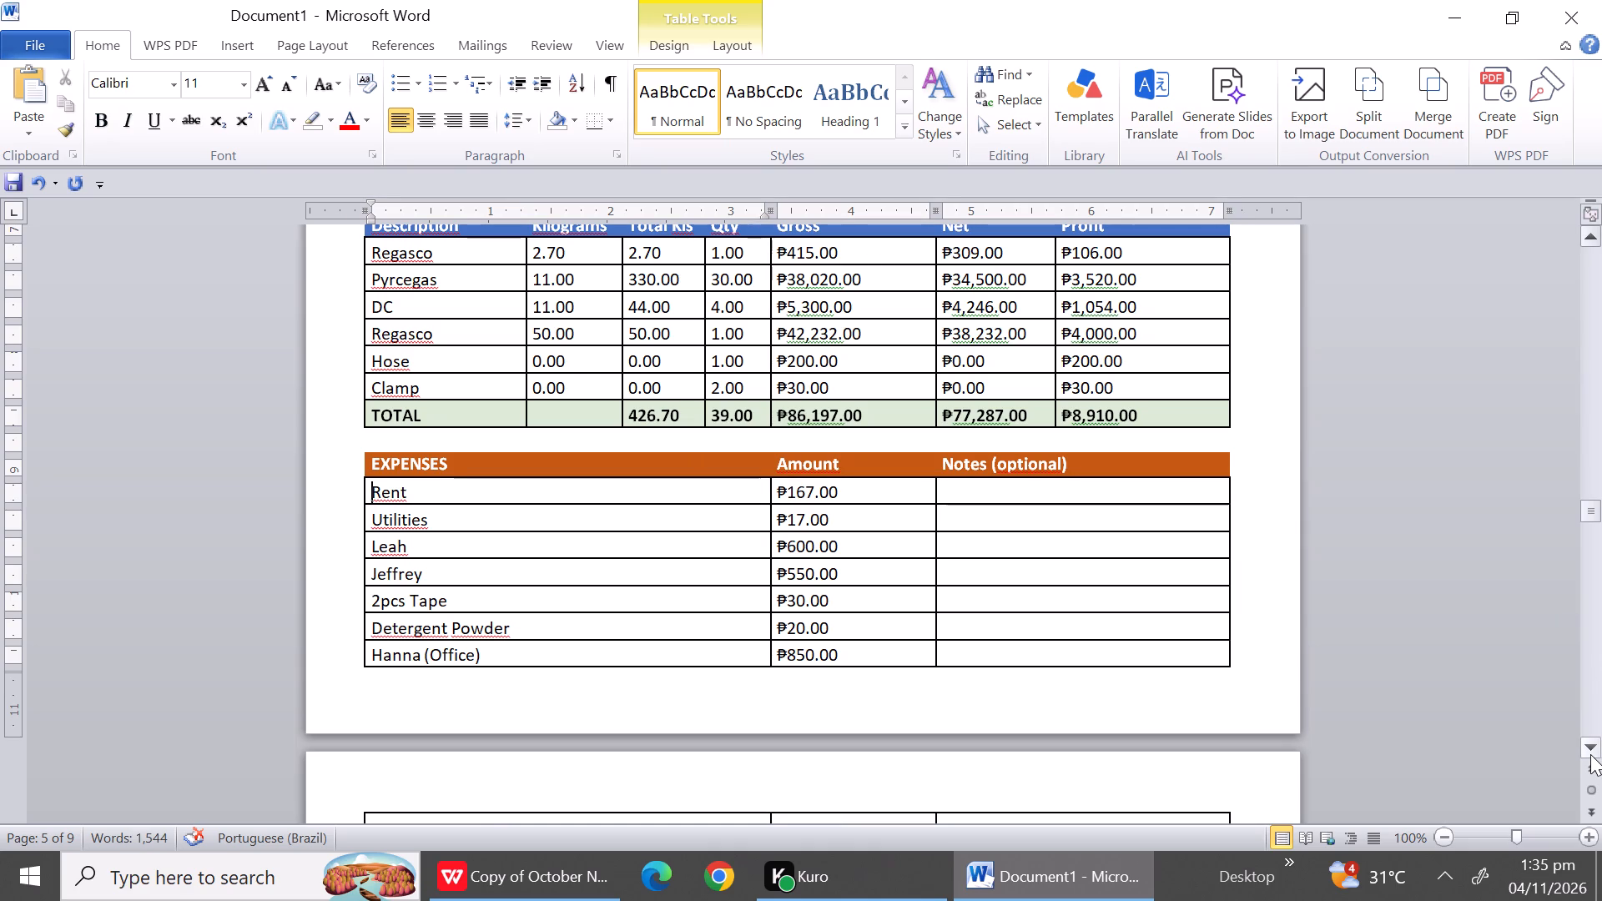
Delete the entire blank row directly above TOTAL EXPENSES in the October 10 report.
triple_click(1590, 754)
triple_click(1590, 754)
left_click(1590, 754)
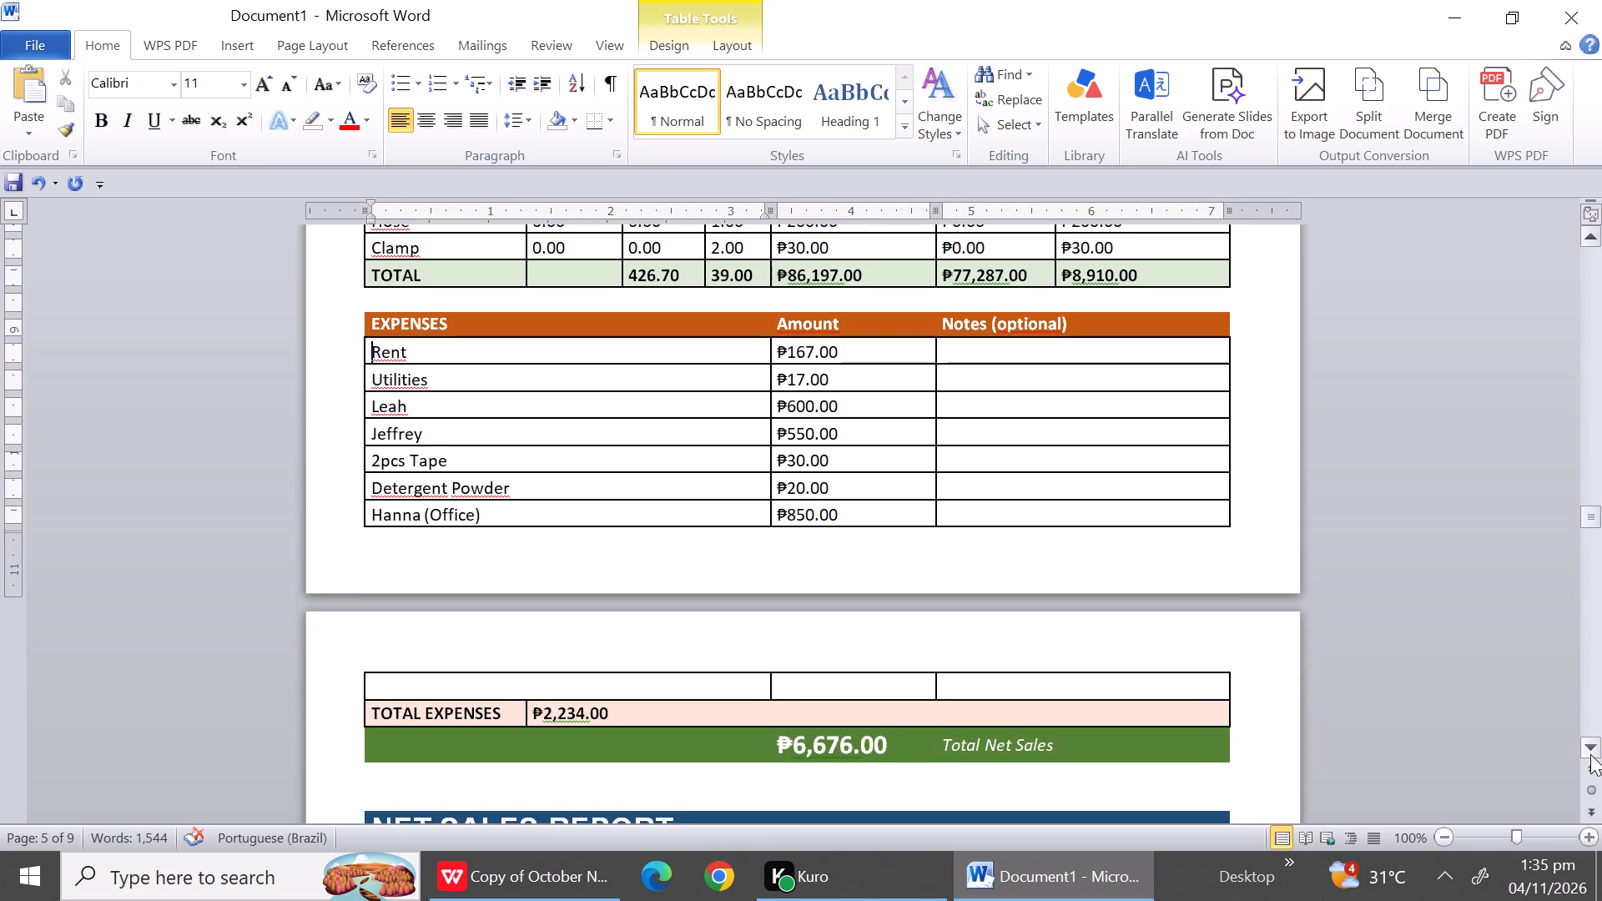
left_click(1590, 754)
left_click(1590, 754)
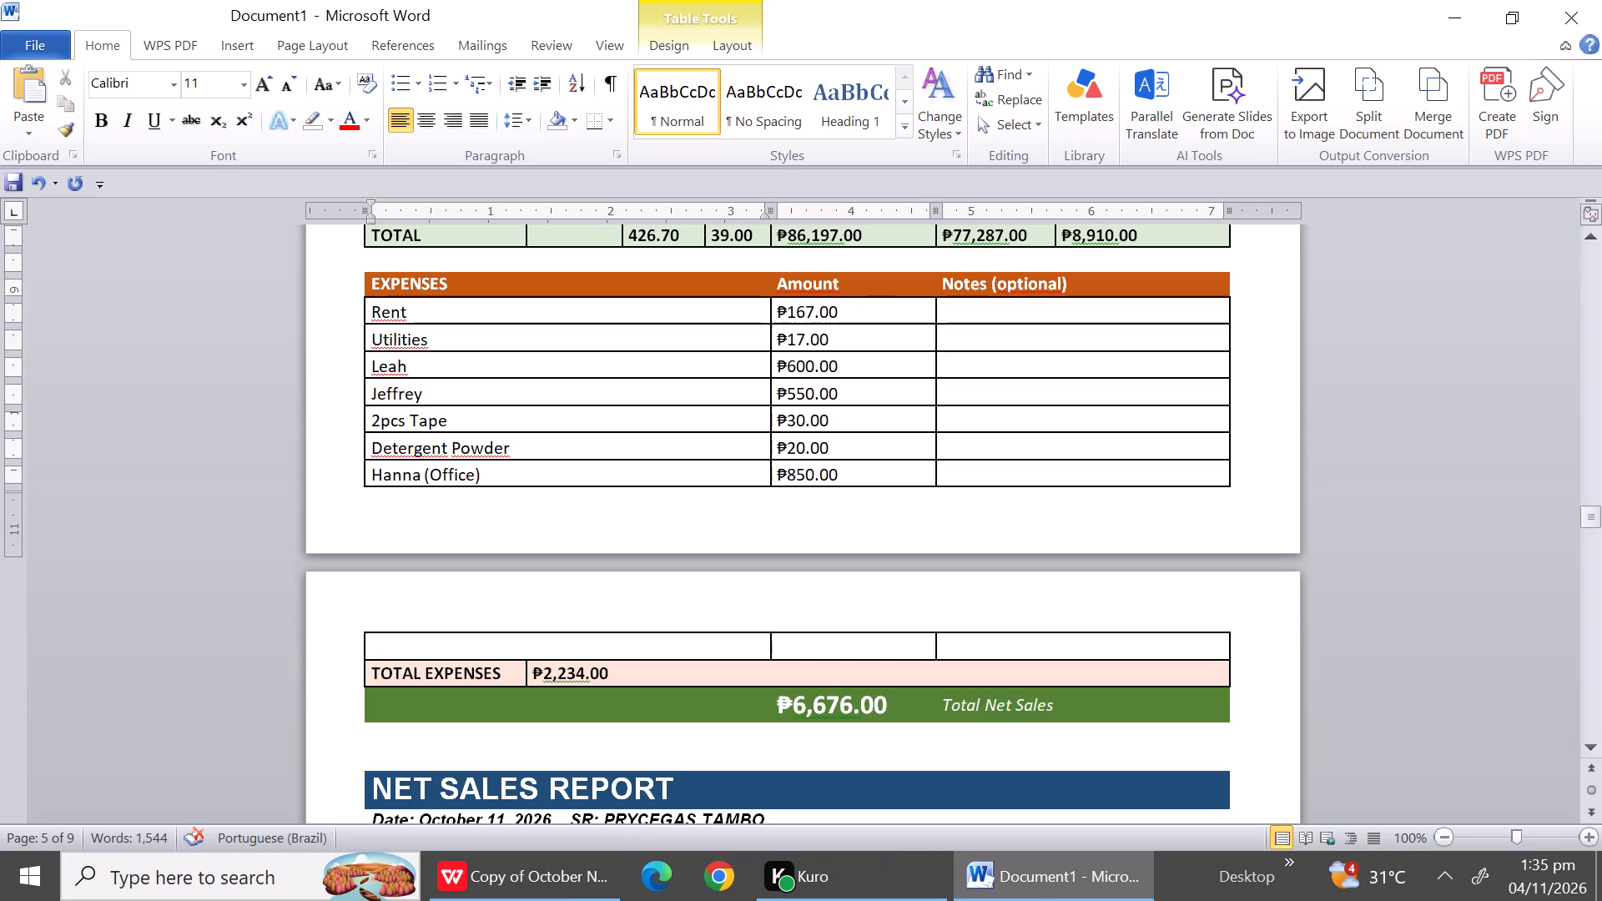
right_click(435, 643)
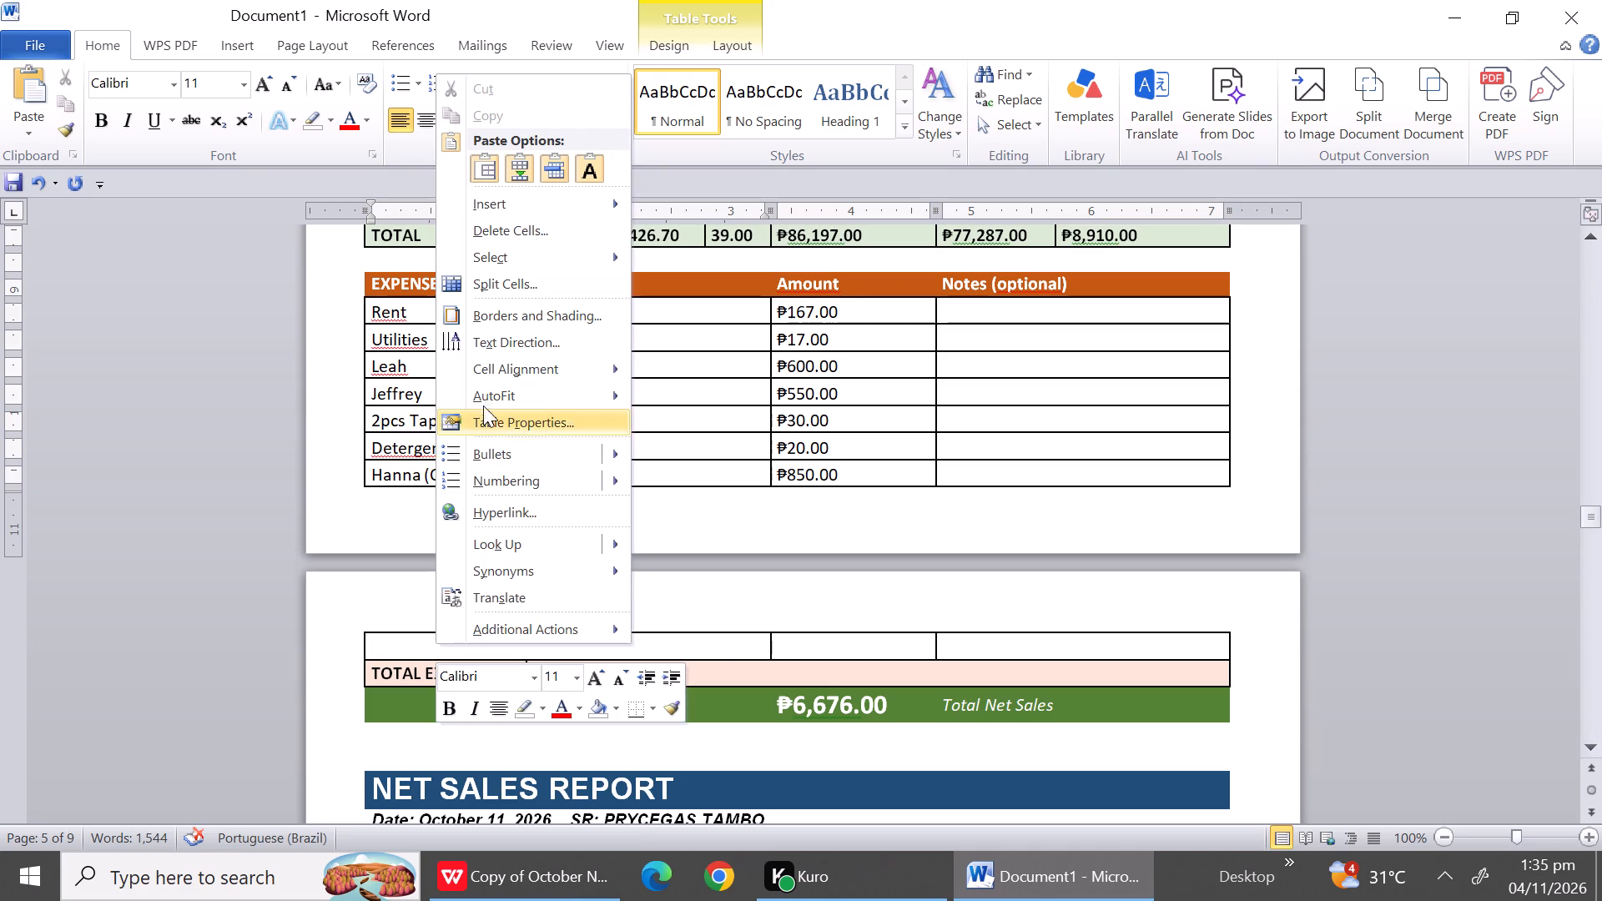
left_click(506, 235)
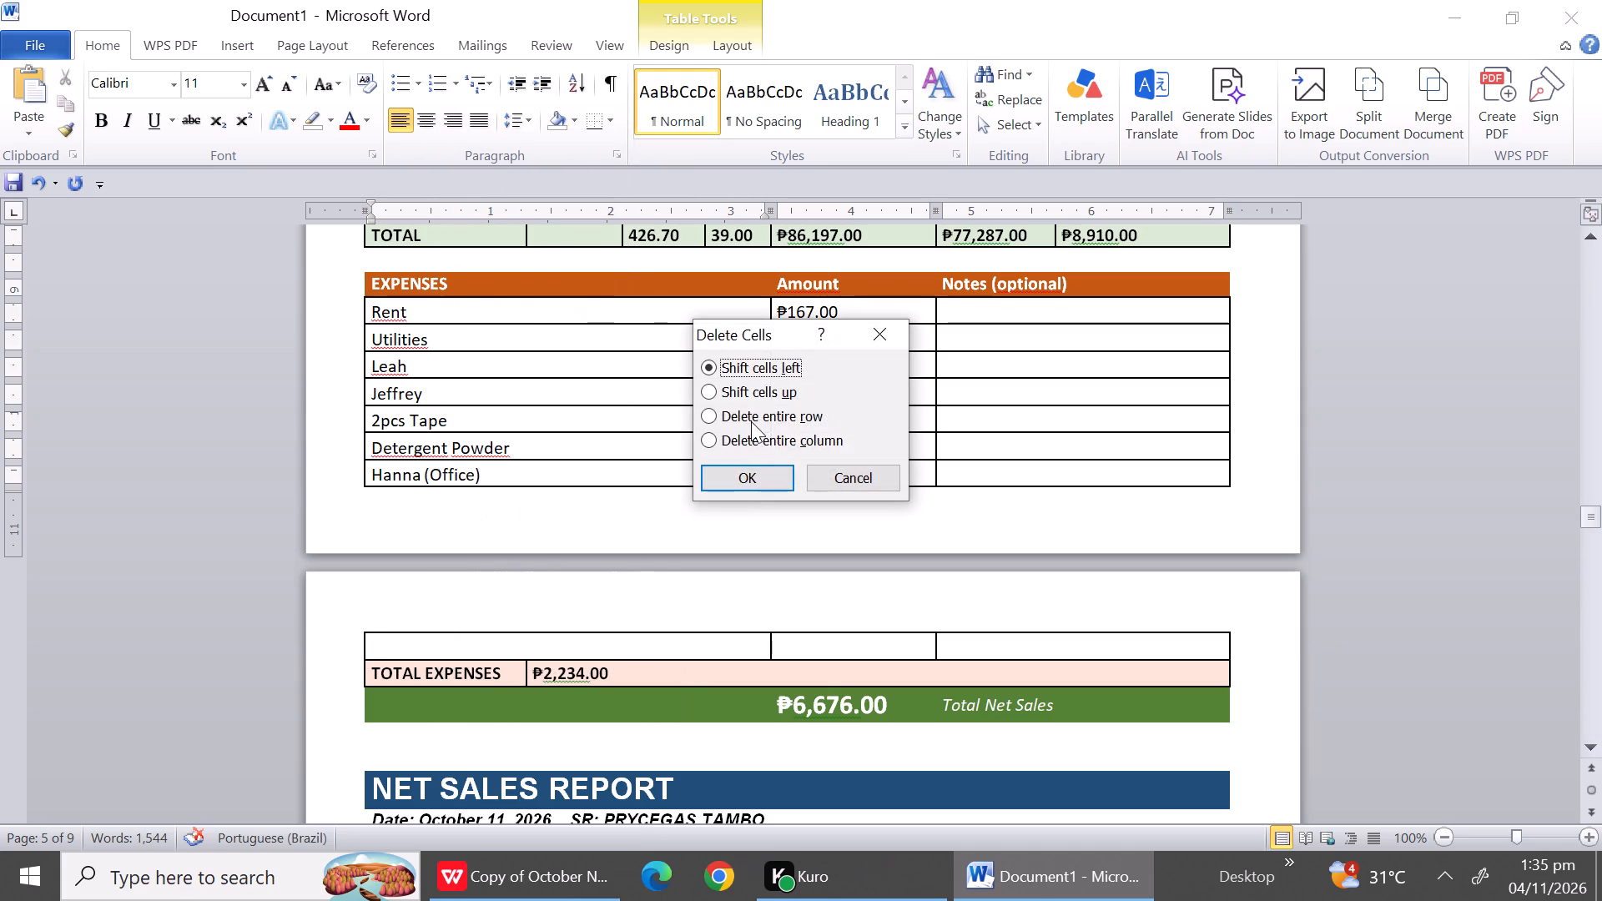
left_click(750, 419)
left_click(749, 471)
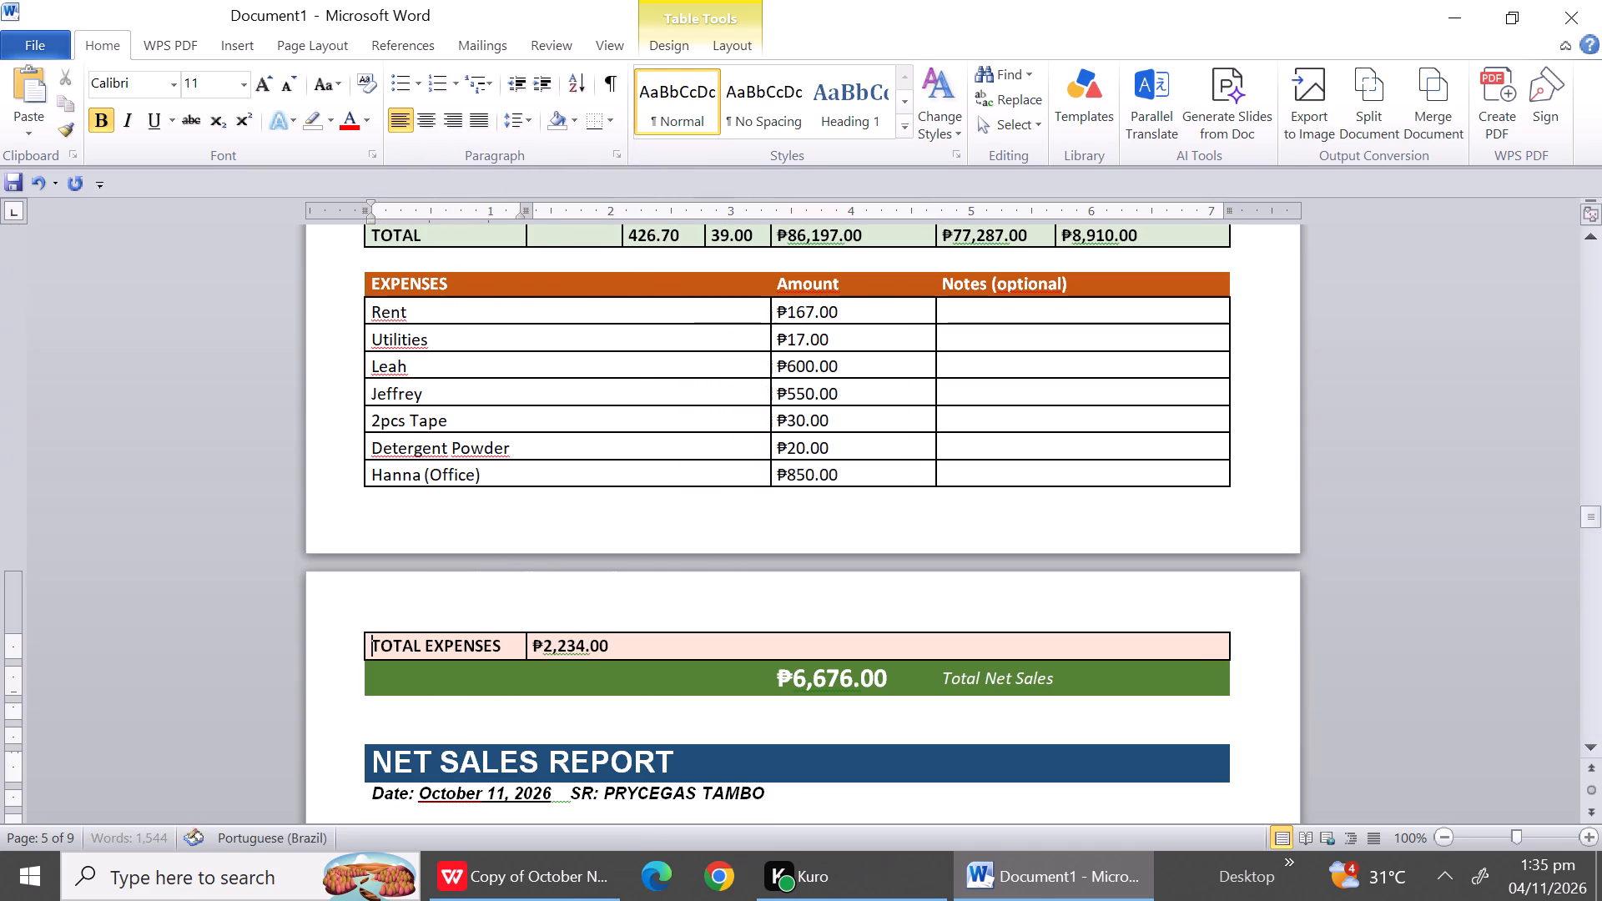
Delete one entire blank row between the October 9 Total Net Sales row and the October 10 report title.
left_click(1579, 232)
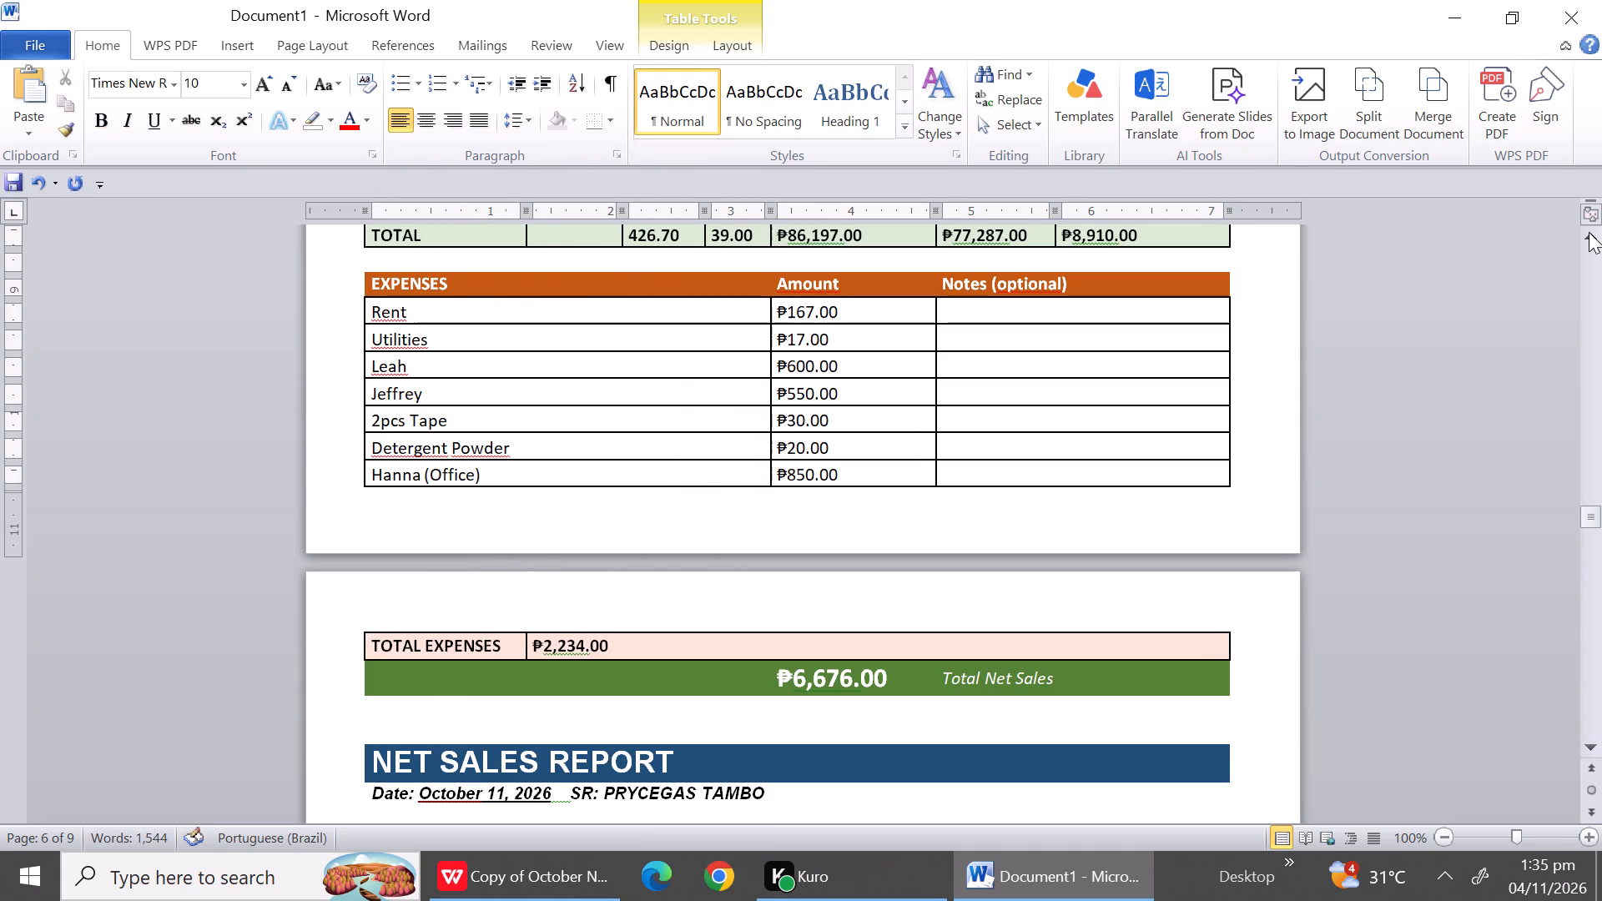
left_click(1592, 233)
triple_click(1592, 233)
triple_click(1592, 233)
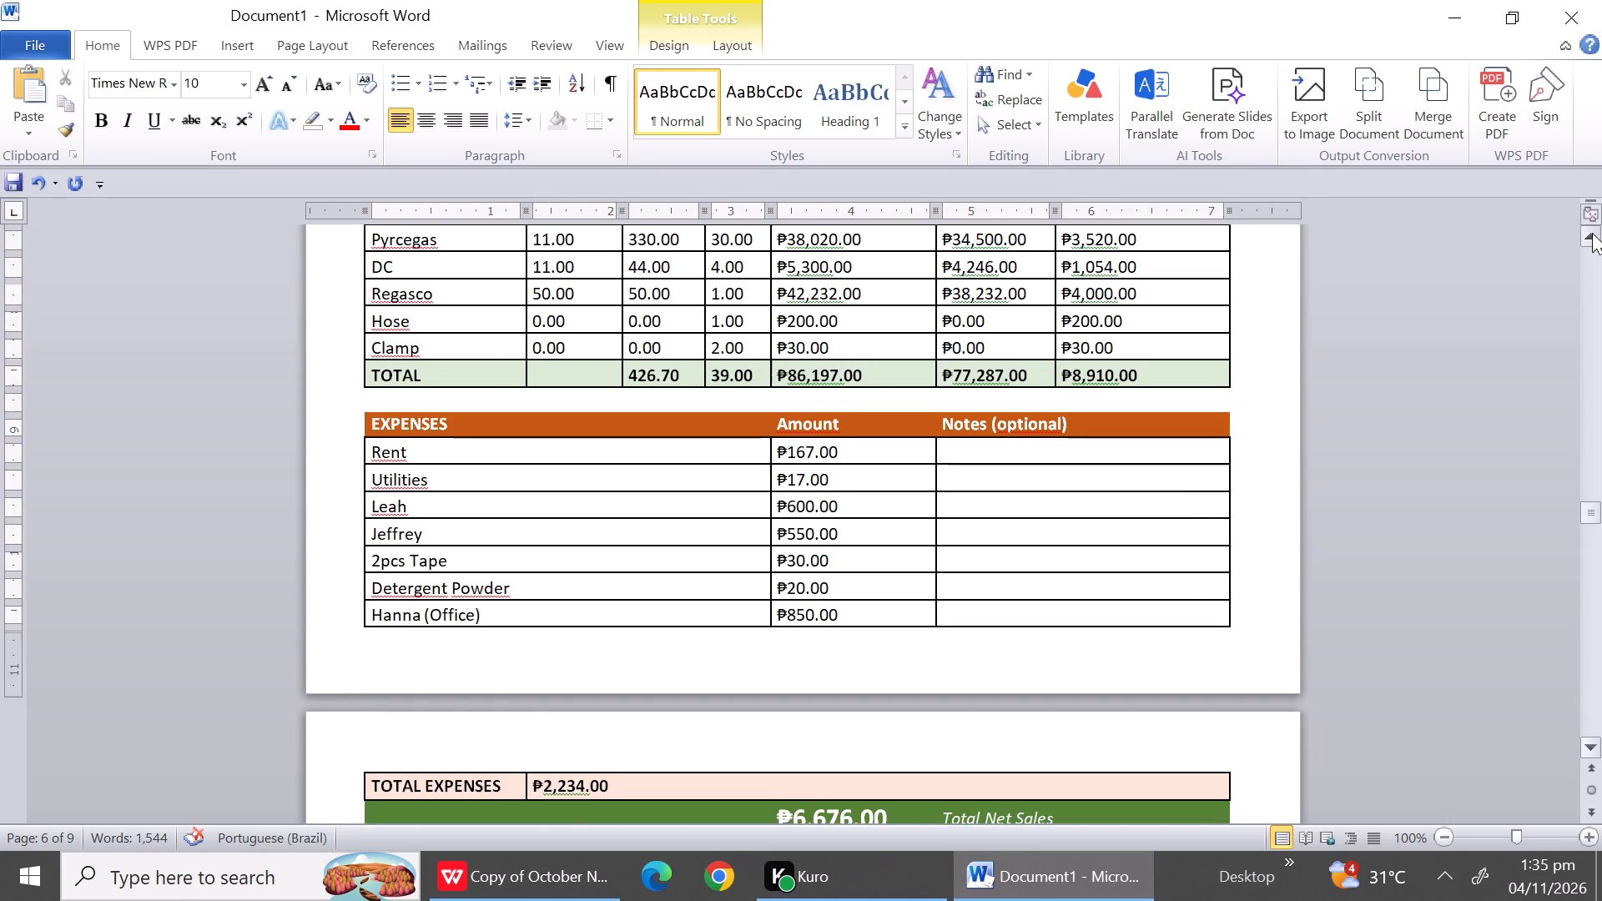
triple_click(1592, 233)
triple_click(1592, 233)
triple_click(1592, 233)
triple_click(1592, 233)
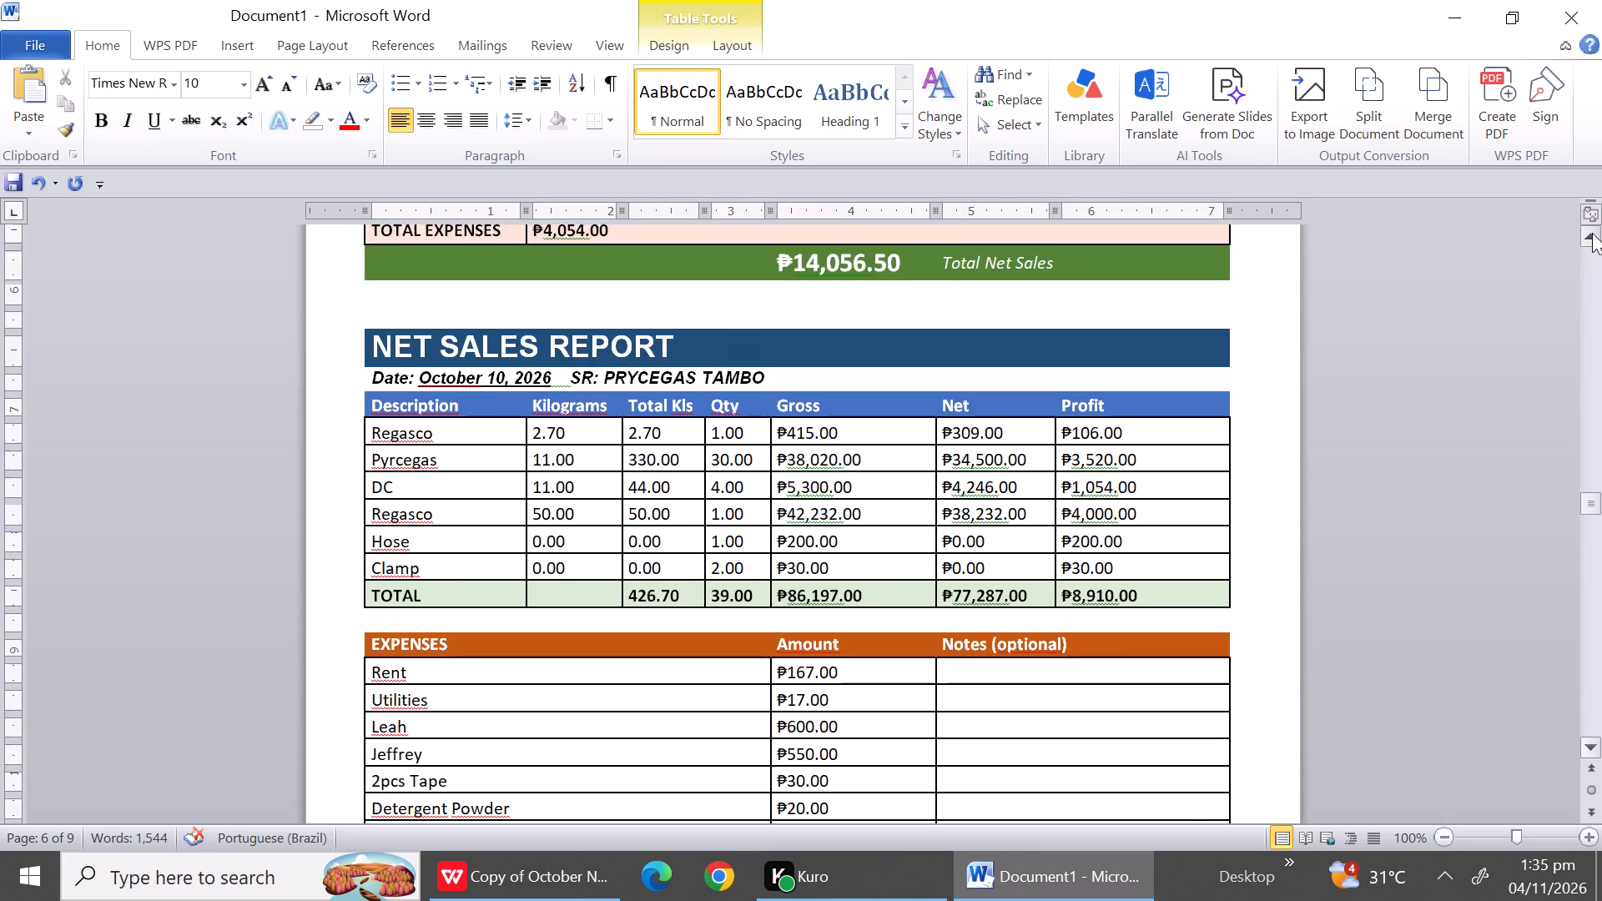
left_click_drag(1592, 233, 518, 340)
left_click(518, 340)
right_click(518, 340)
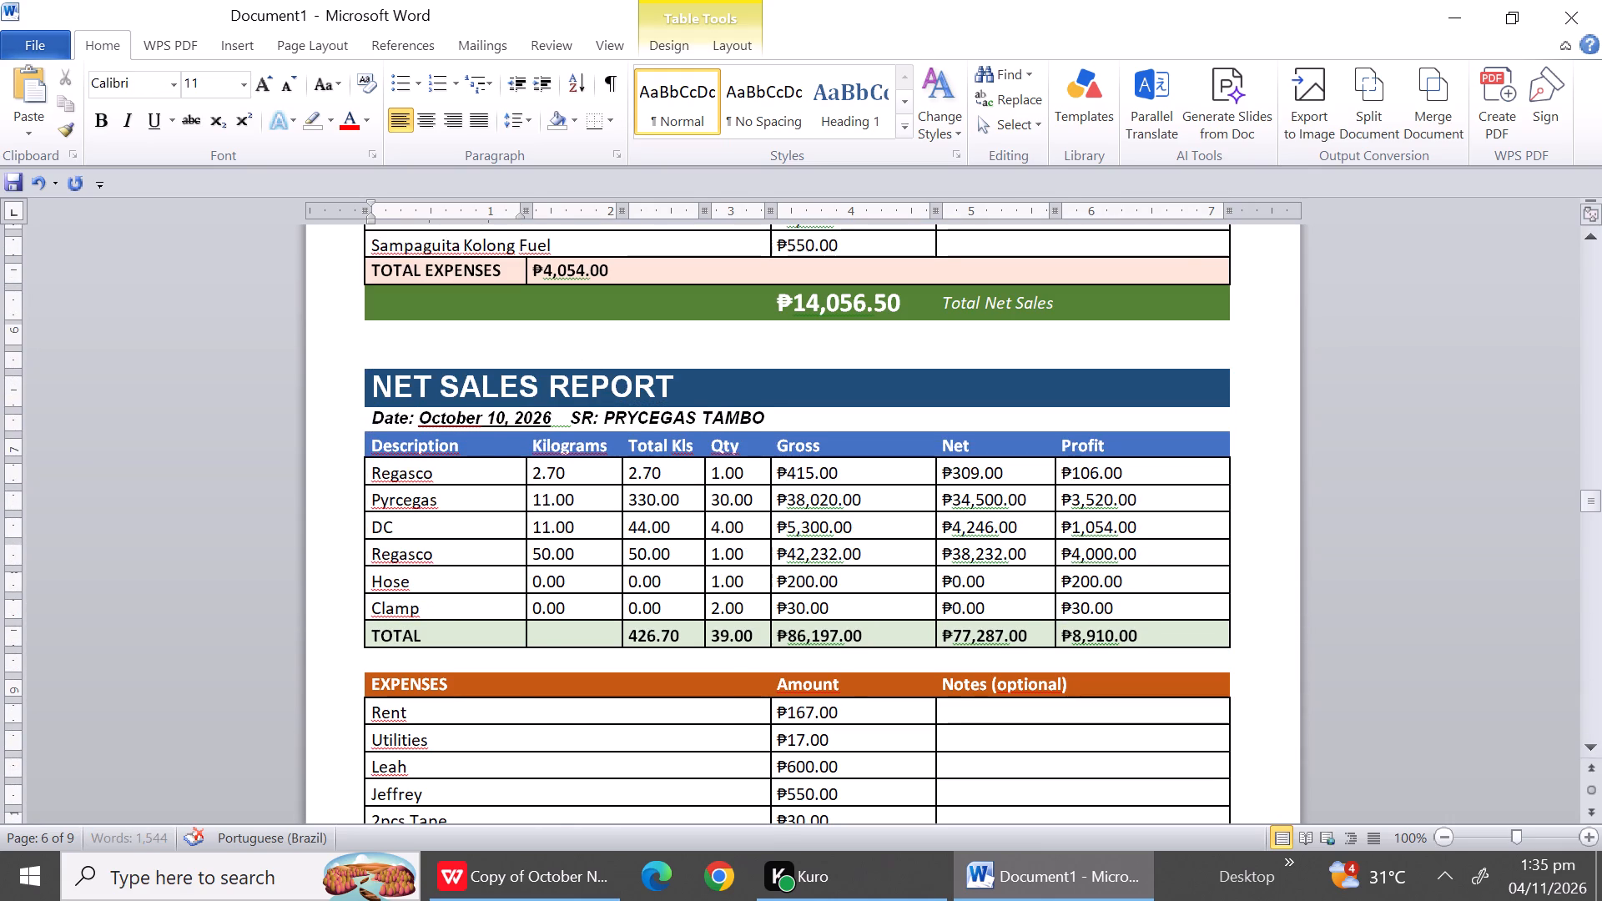
left_click(587, 441)
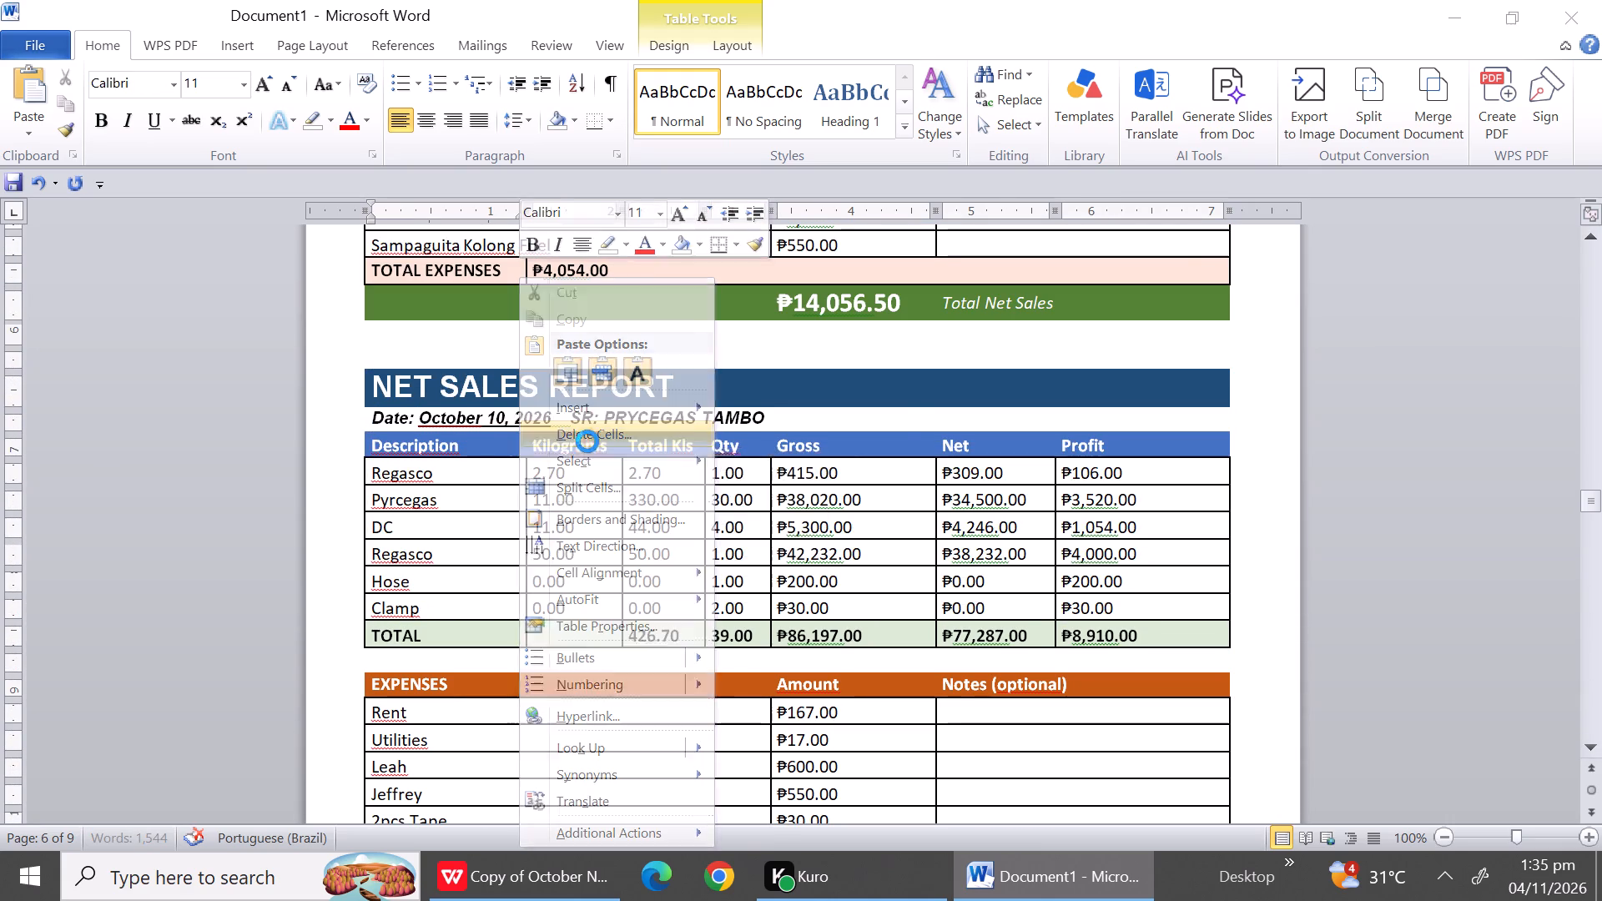
left_click(770, 414)
left_click(762, 479)
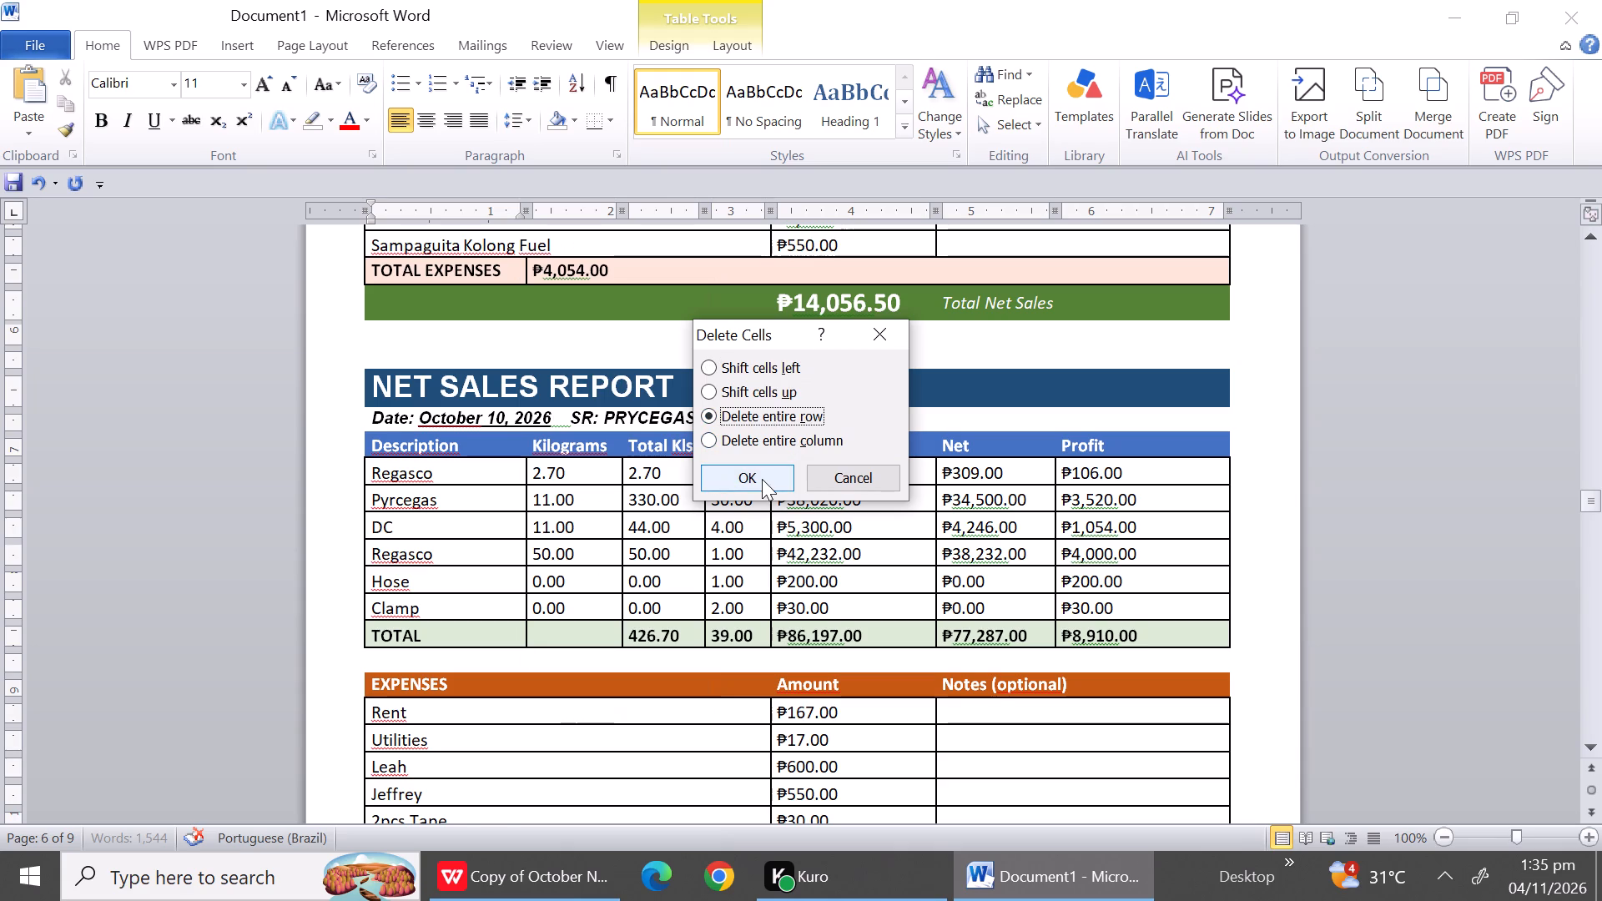
Review the October 9 report from its Total Net Sales row back up to the top of its page.
triple_click(1588, 233)
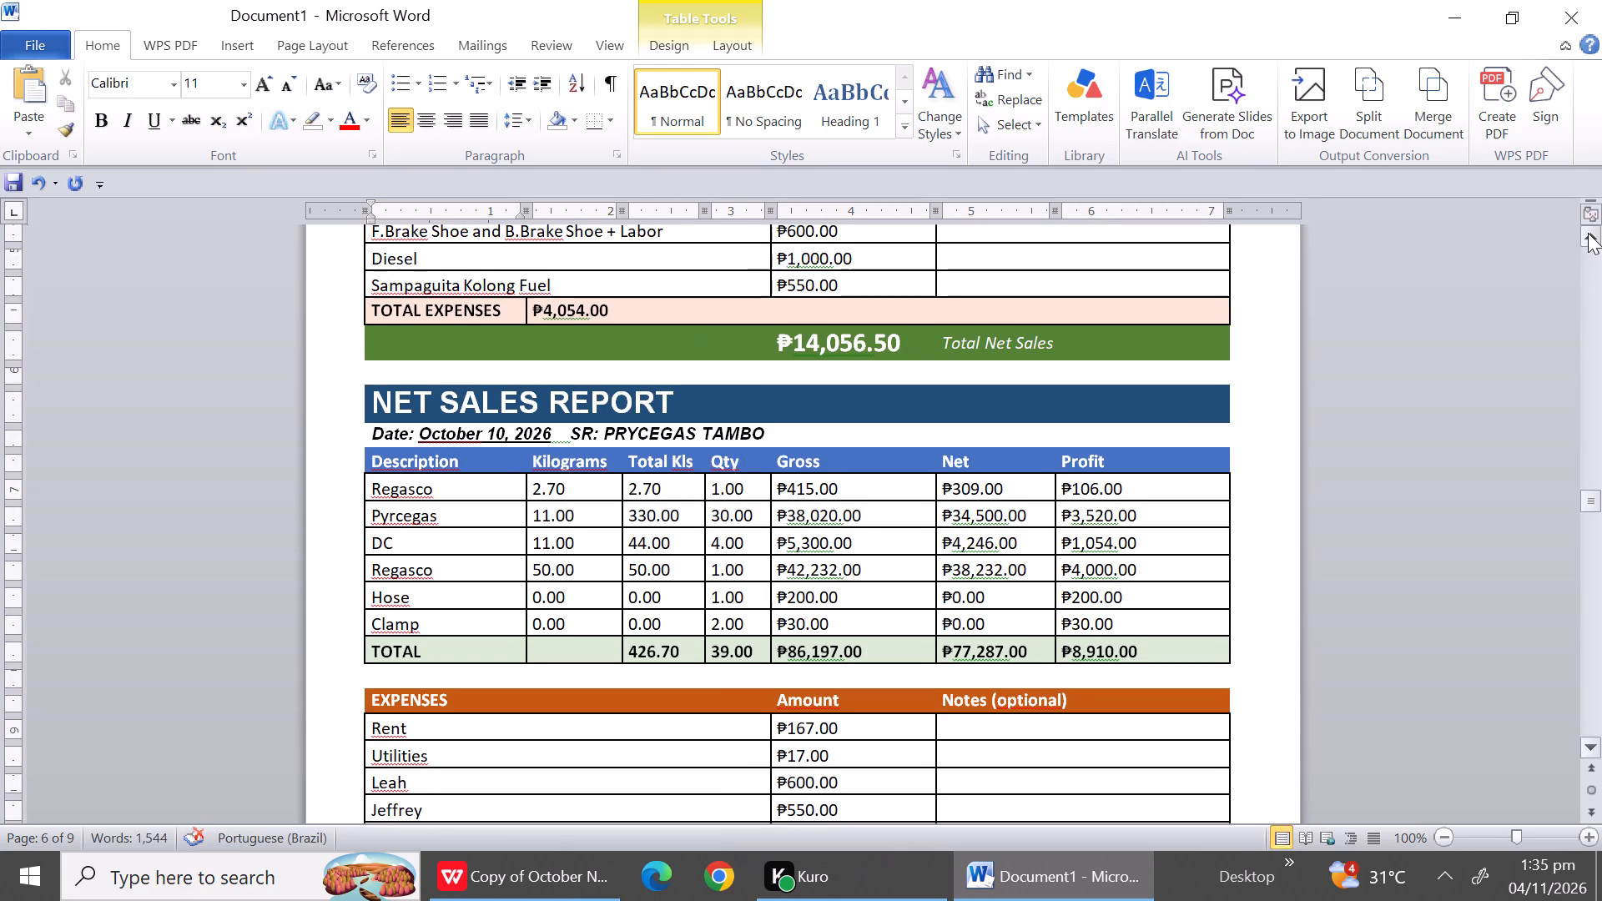
triple_click(1588, 233)
triple_click(1588, 233)
triple_click(1588, 233)
triple_click(1588, 233)
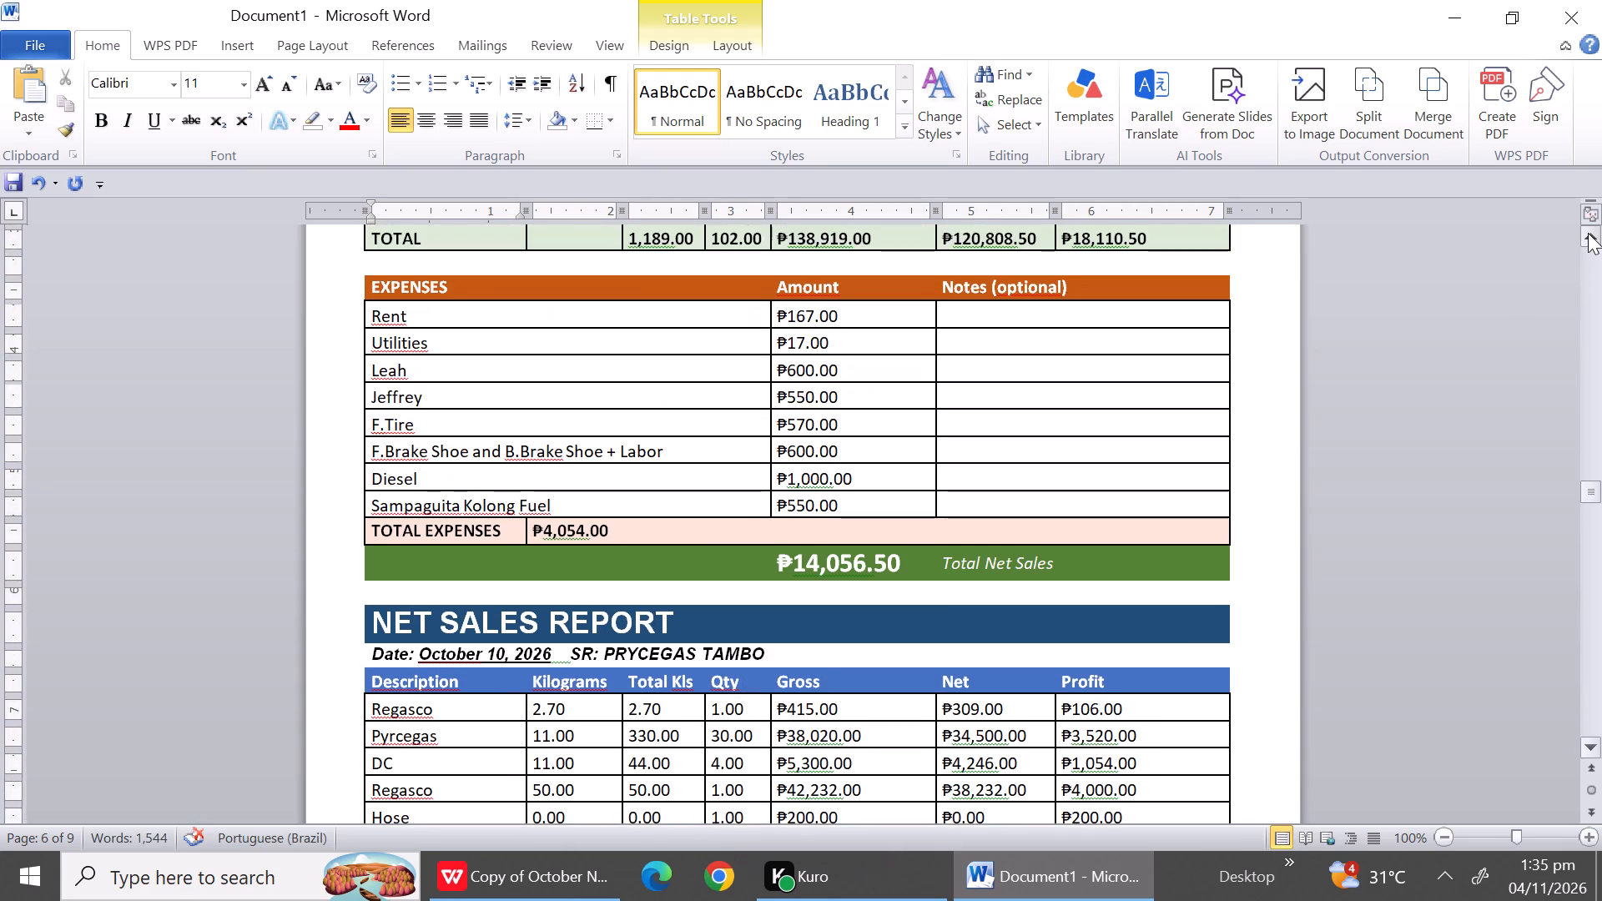
triple_click(1588, 233)
triple_click(1588, 233)
triple_click(1588, 233)
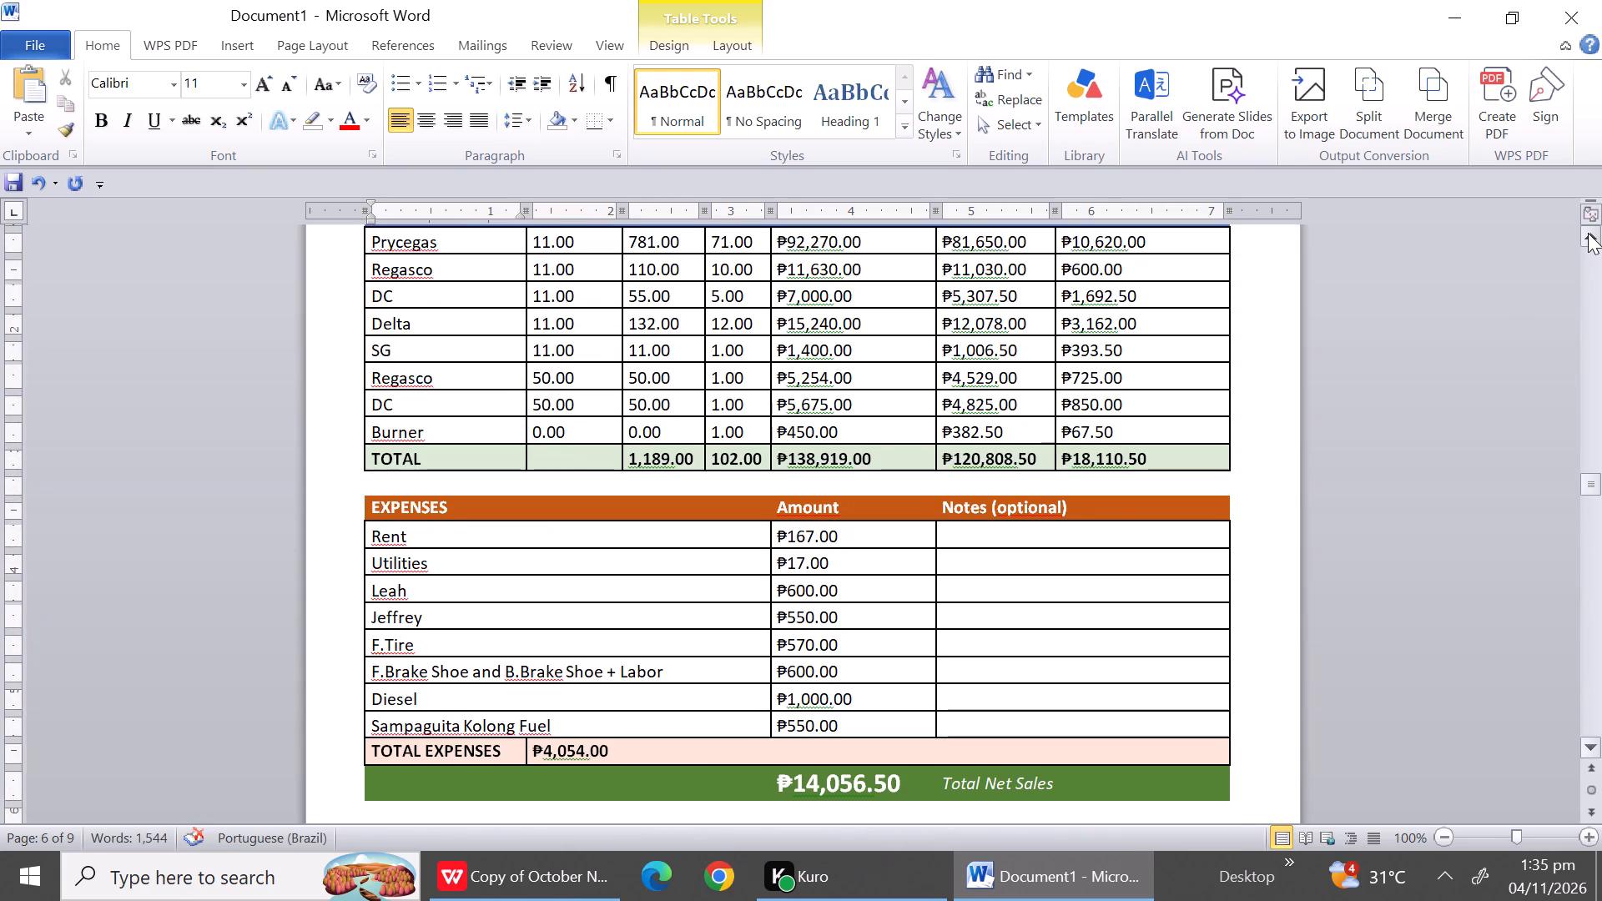
triple_click(1588, 233)
triple_click(1588, 233)
triple_click(1588, 233)
triple_click(1588, 233)
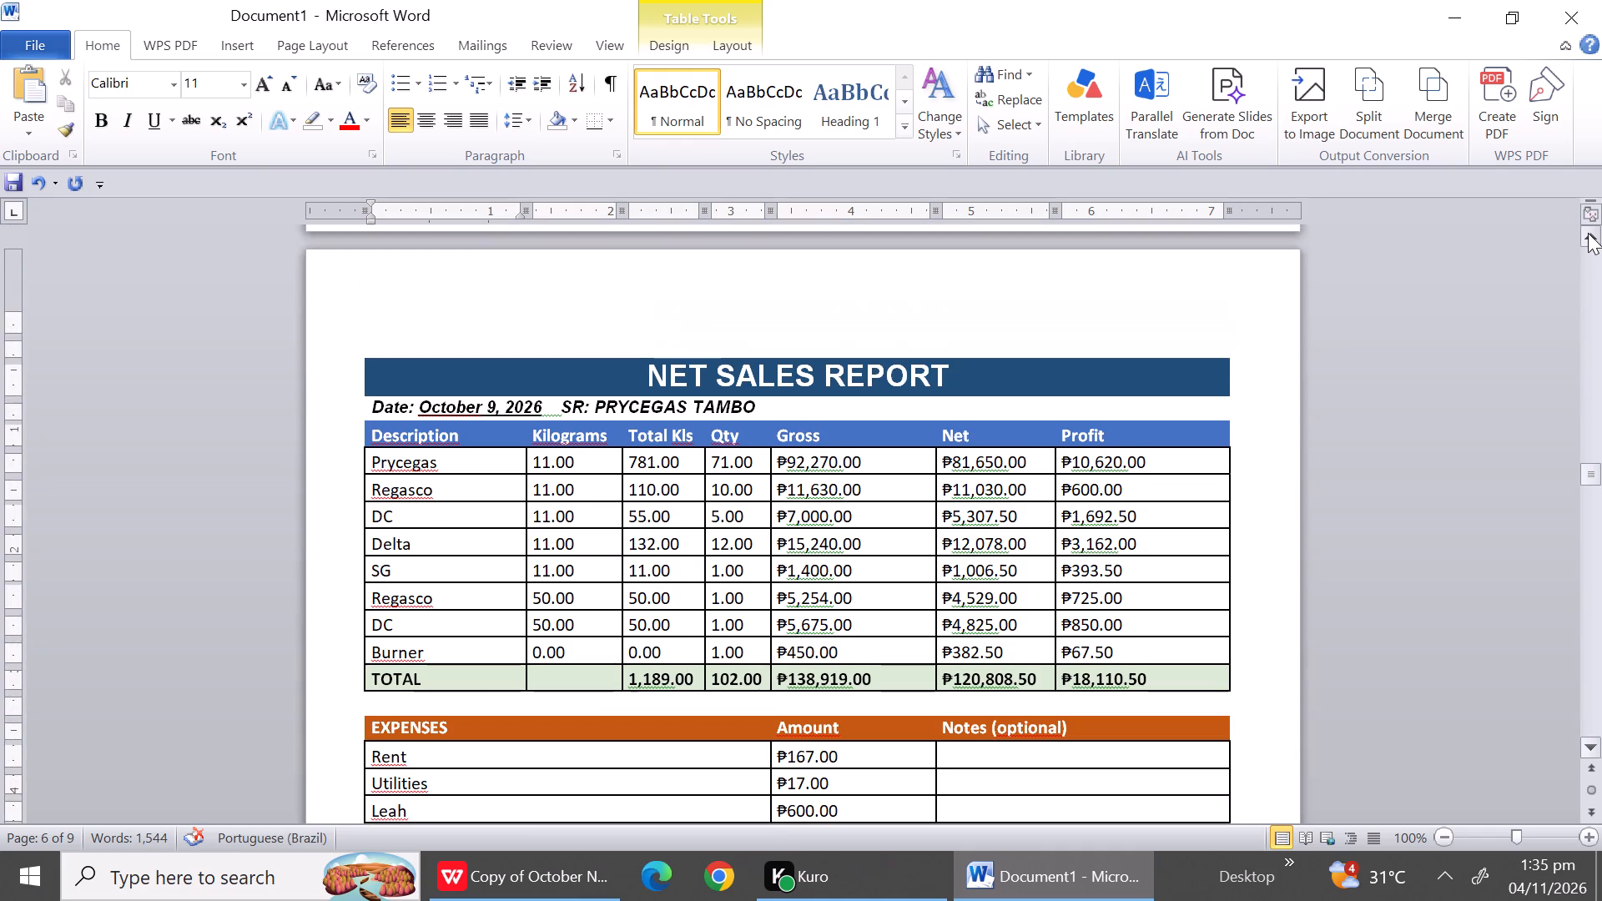
triple_click(1588, 233)
double_click(1588, 233)
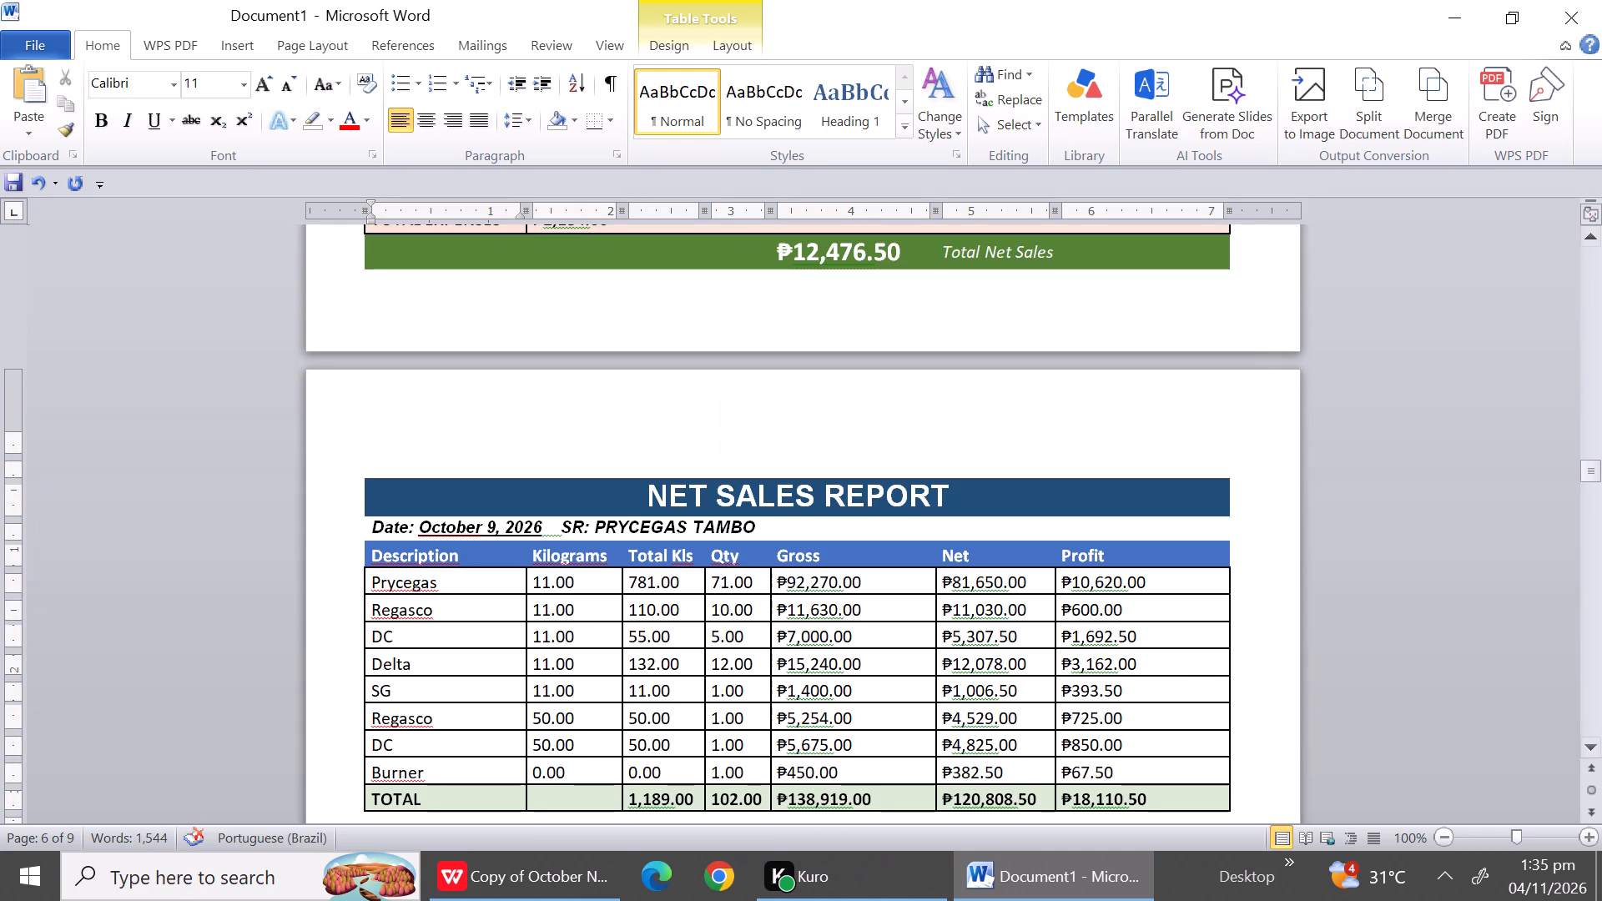
left_click(733, 465)
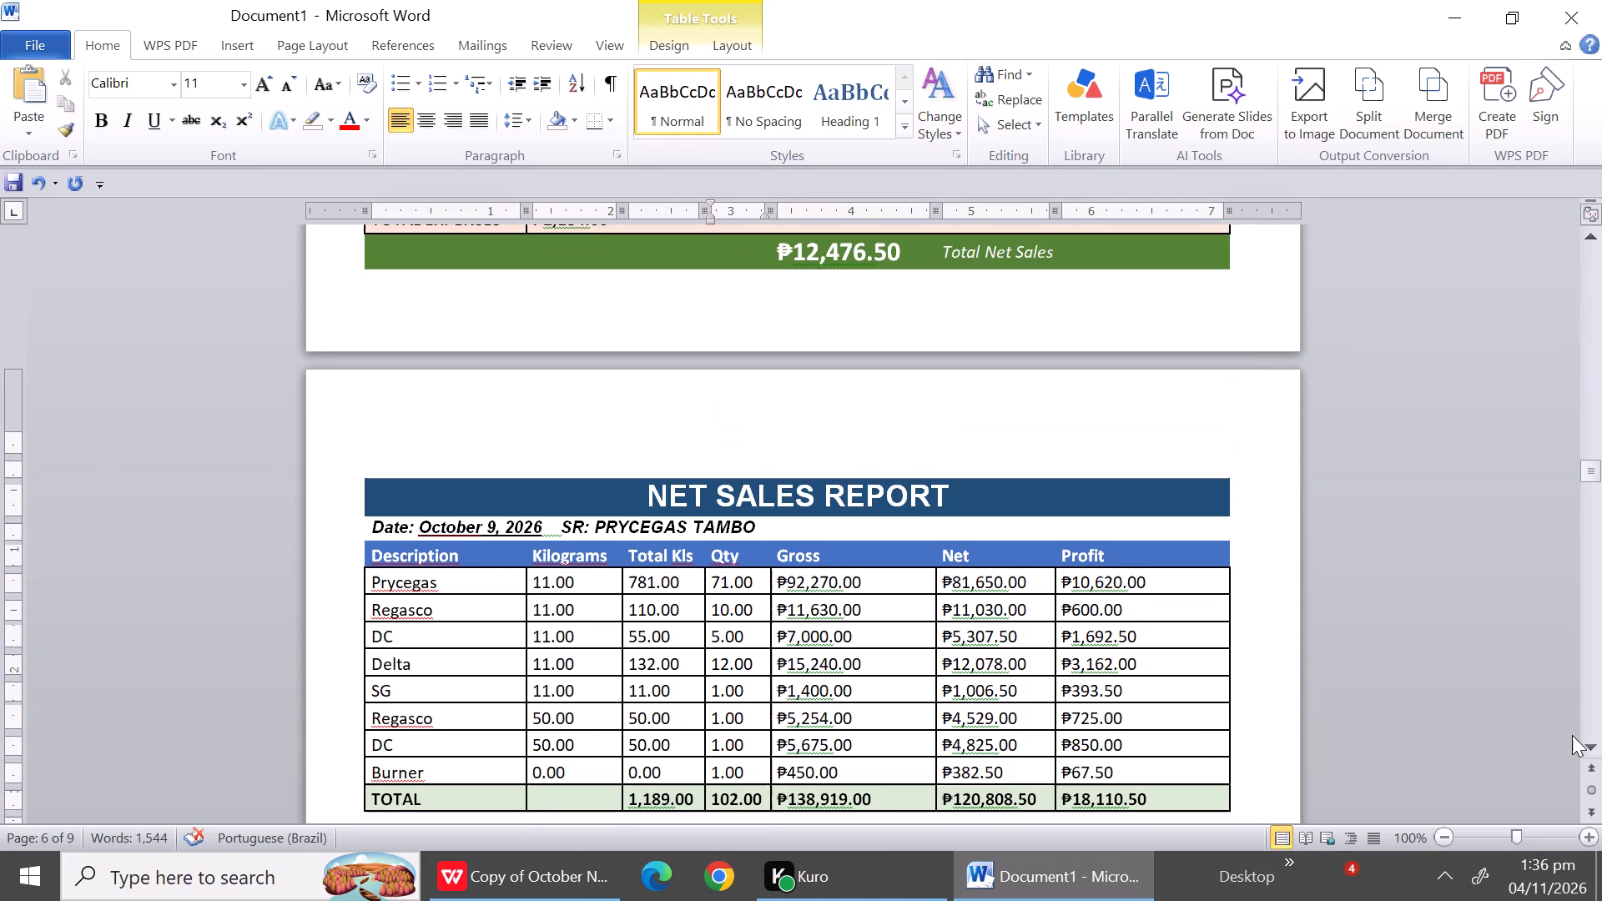
Delete the entire blank row between TOTAL and the EXPENSES header in the October 9 report.
double_click(1576, 743)
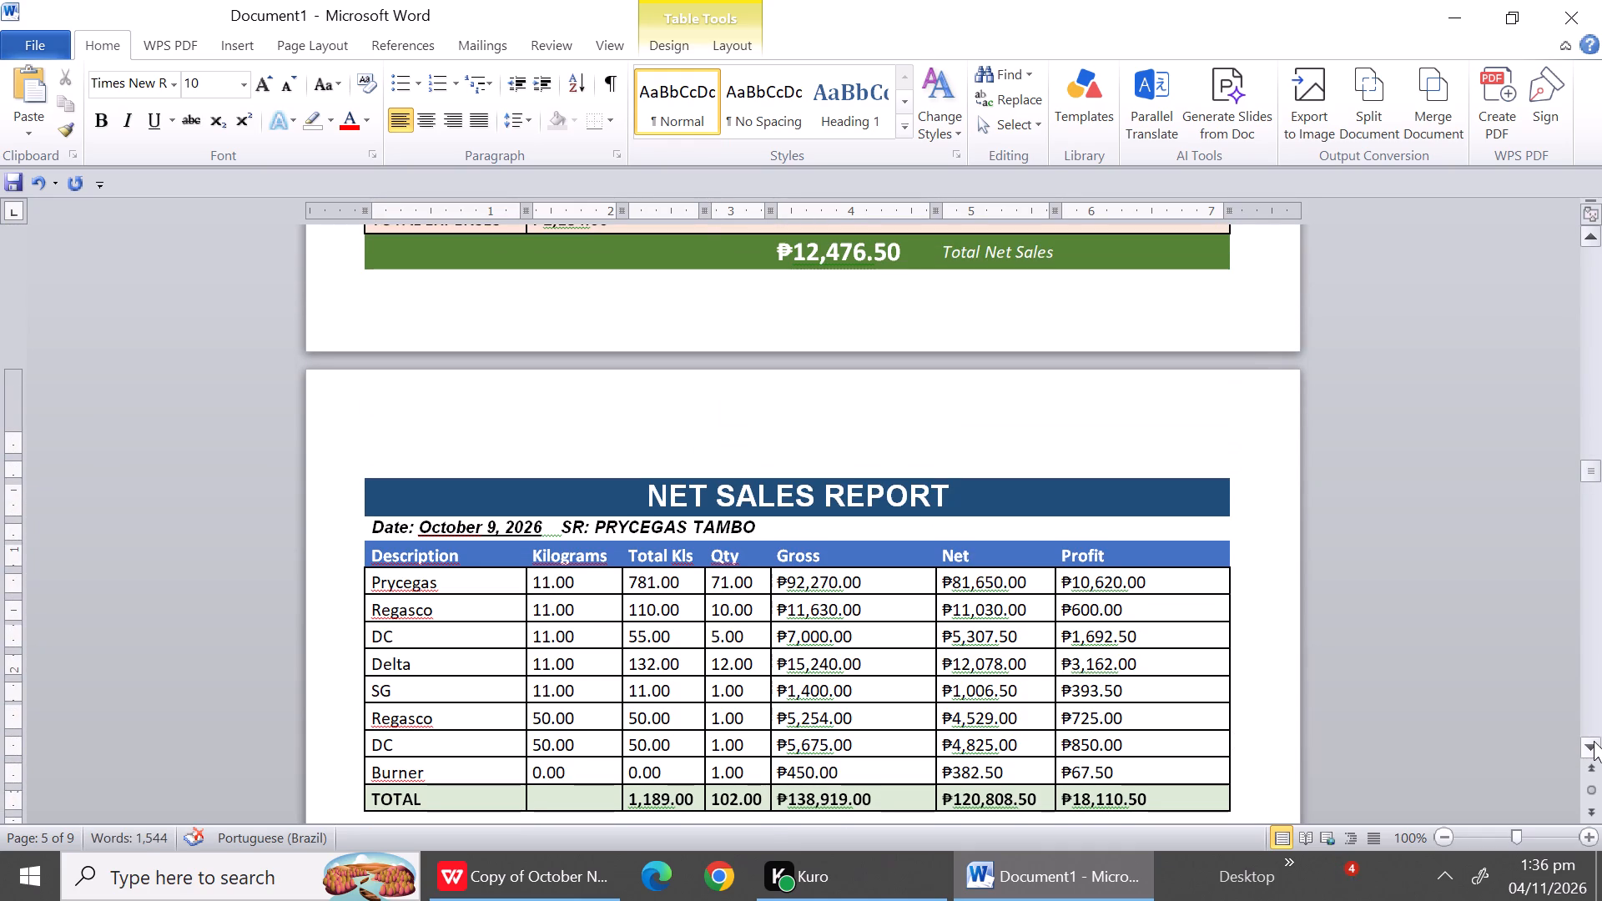
triple_click(1594, 741)
triple_click(1594, 741)
triple_click(1594, 741)
triple_click(1594, 741)
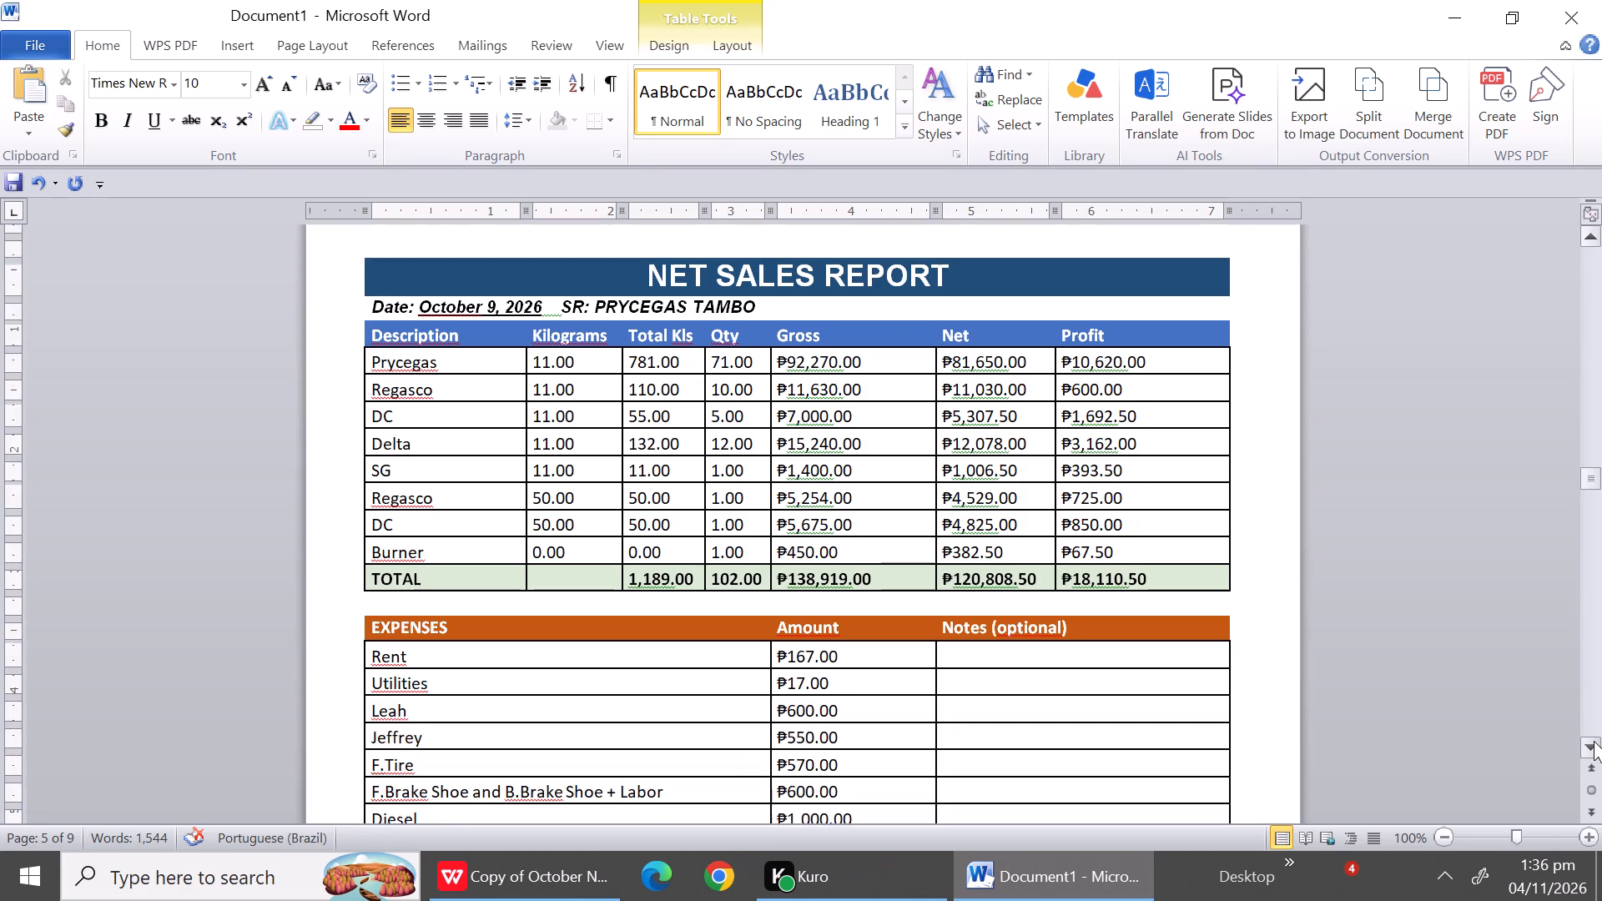
triple_click(1594, 741)
triple_click(1594, 741)
left_click(1594, 741)
left_click(1594, 741)
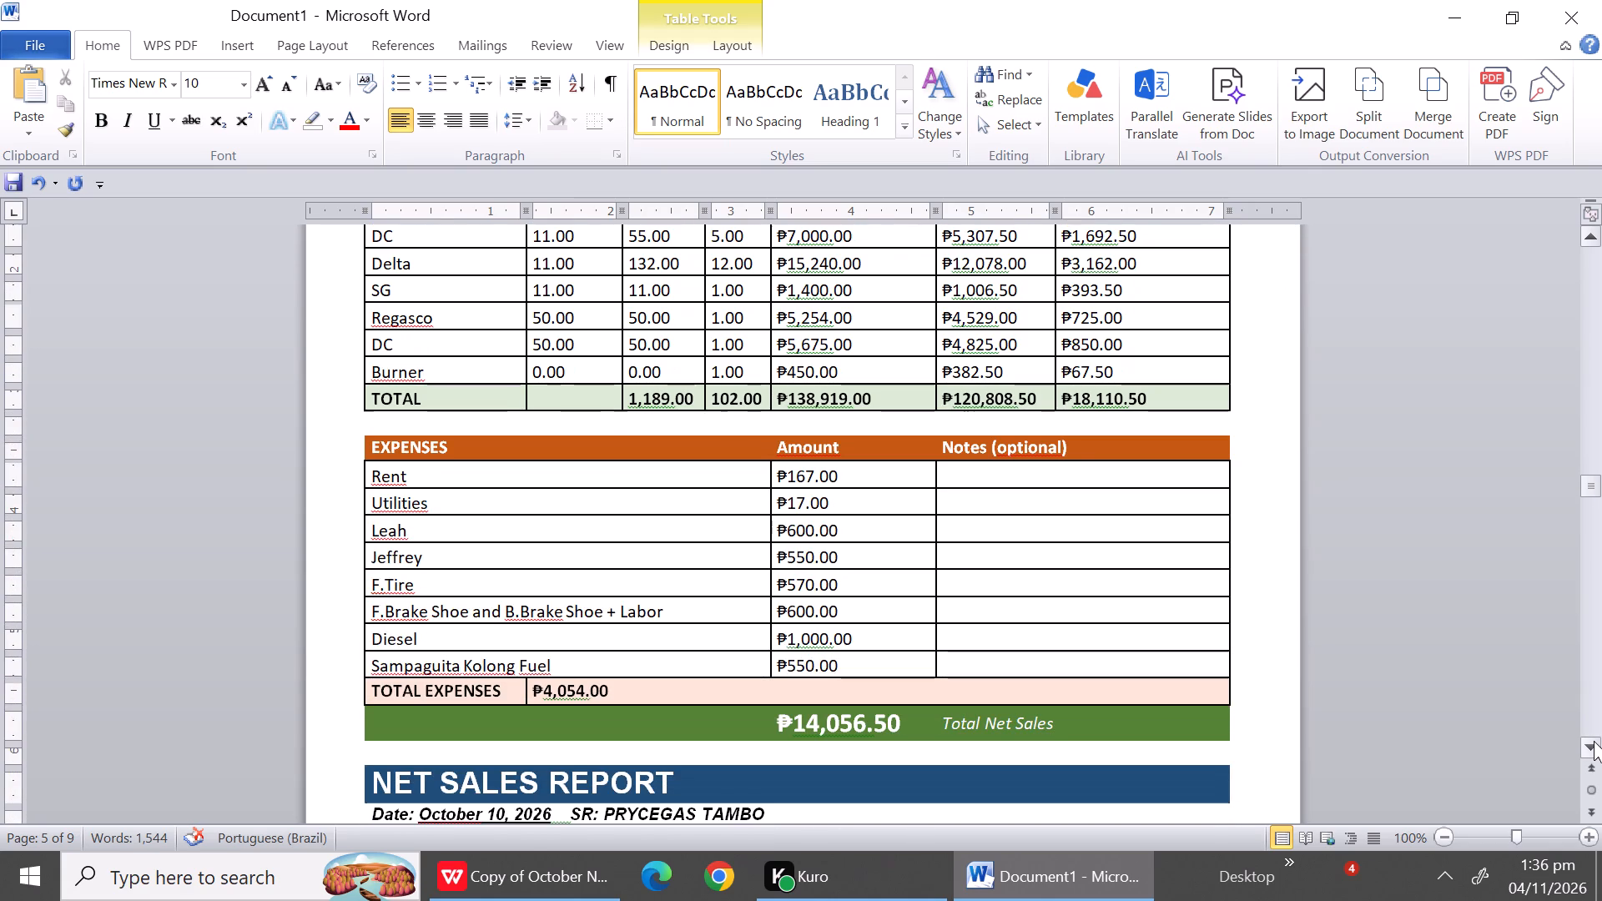
left_click(383, 422)
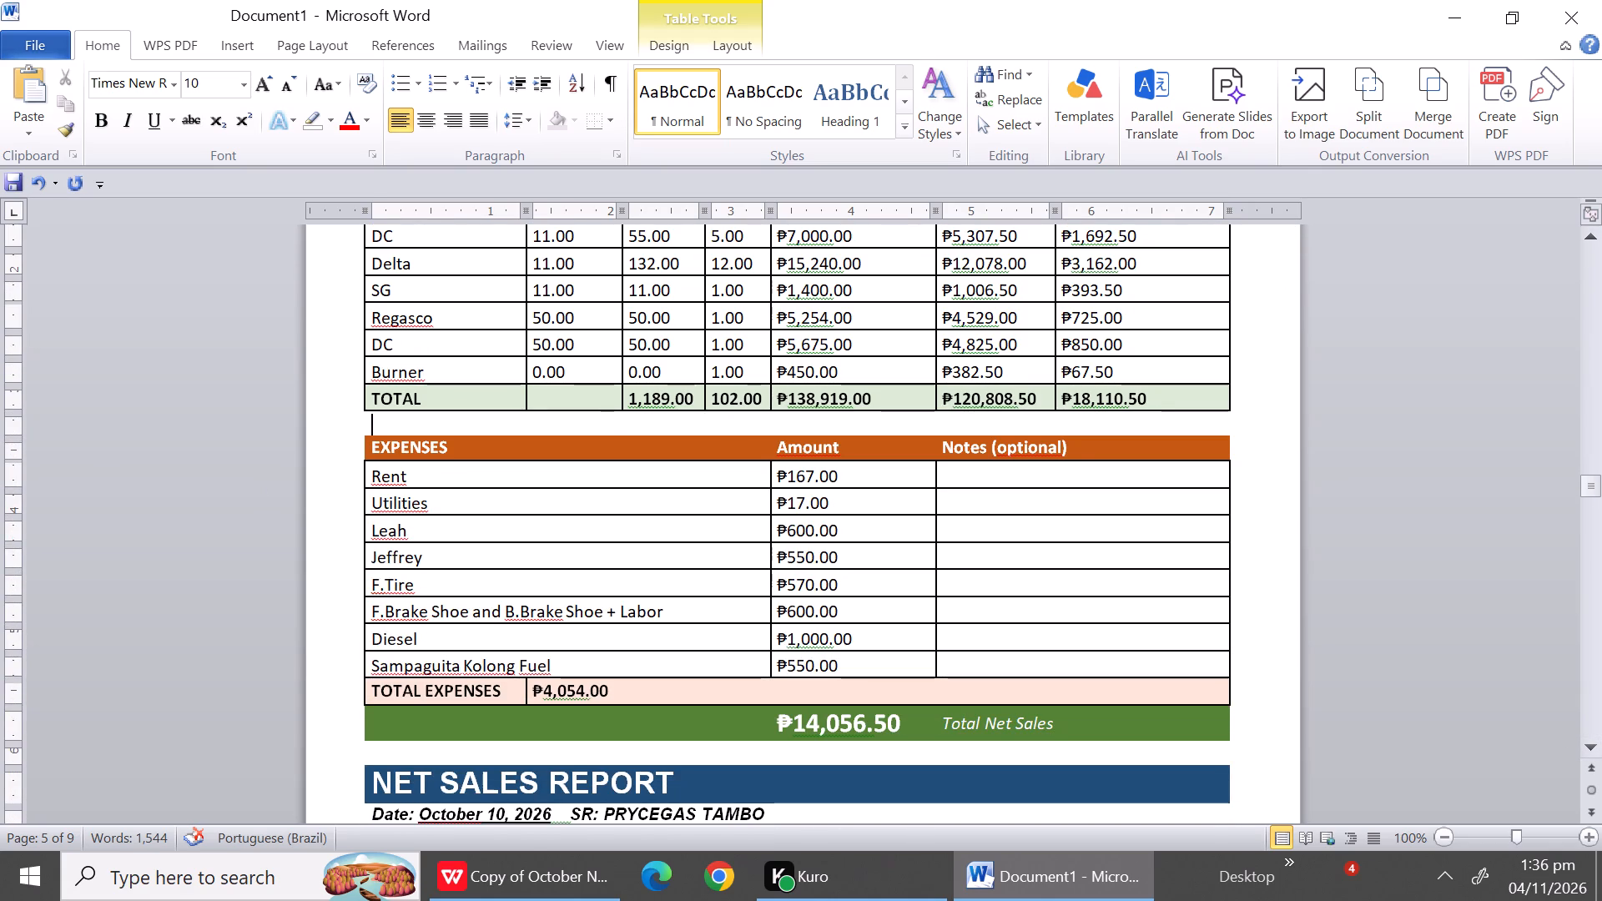
right_click(383, 422)
left_click(466, 440)
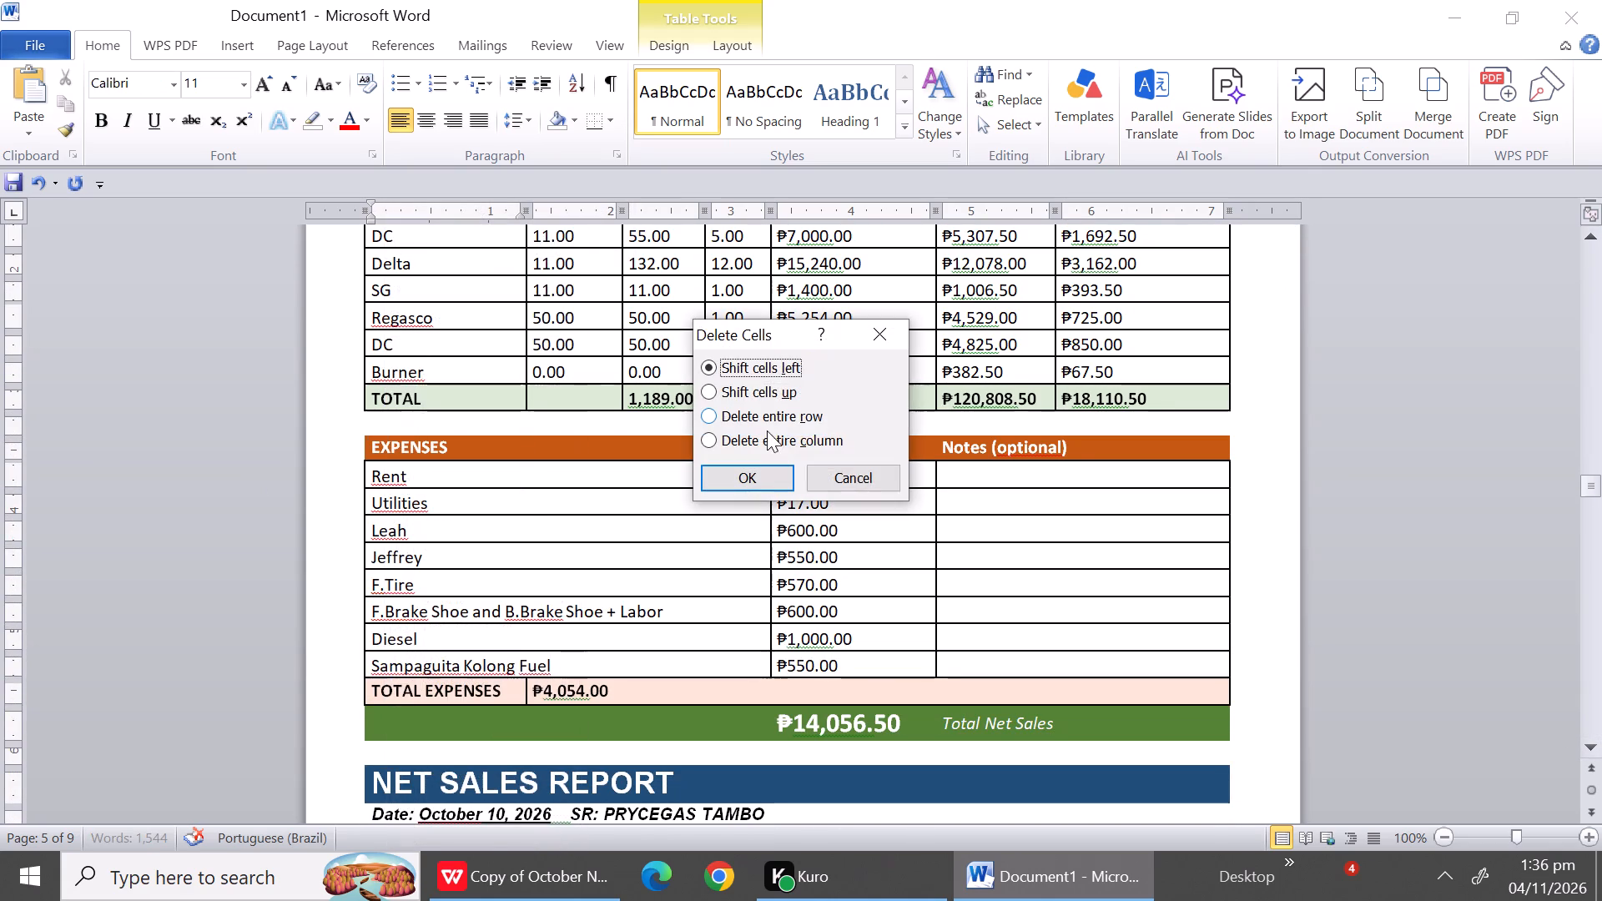
left_click_drag(797, 413, 770, 461)
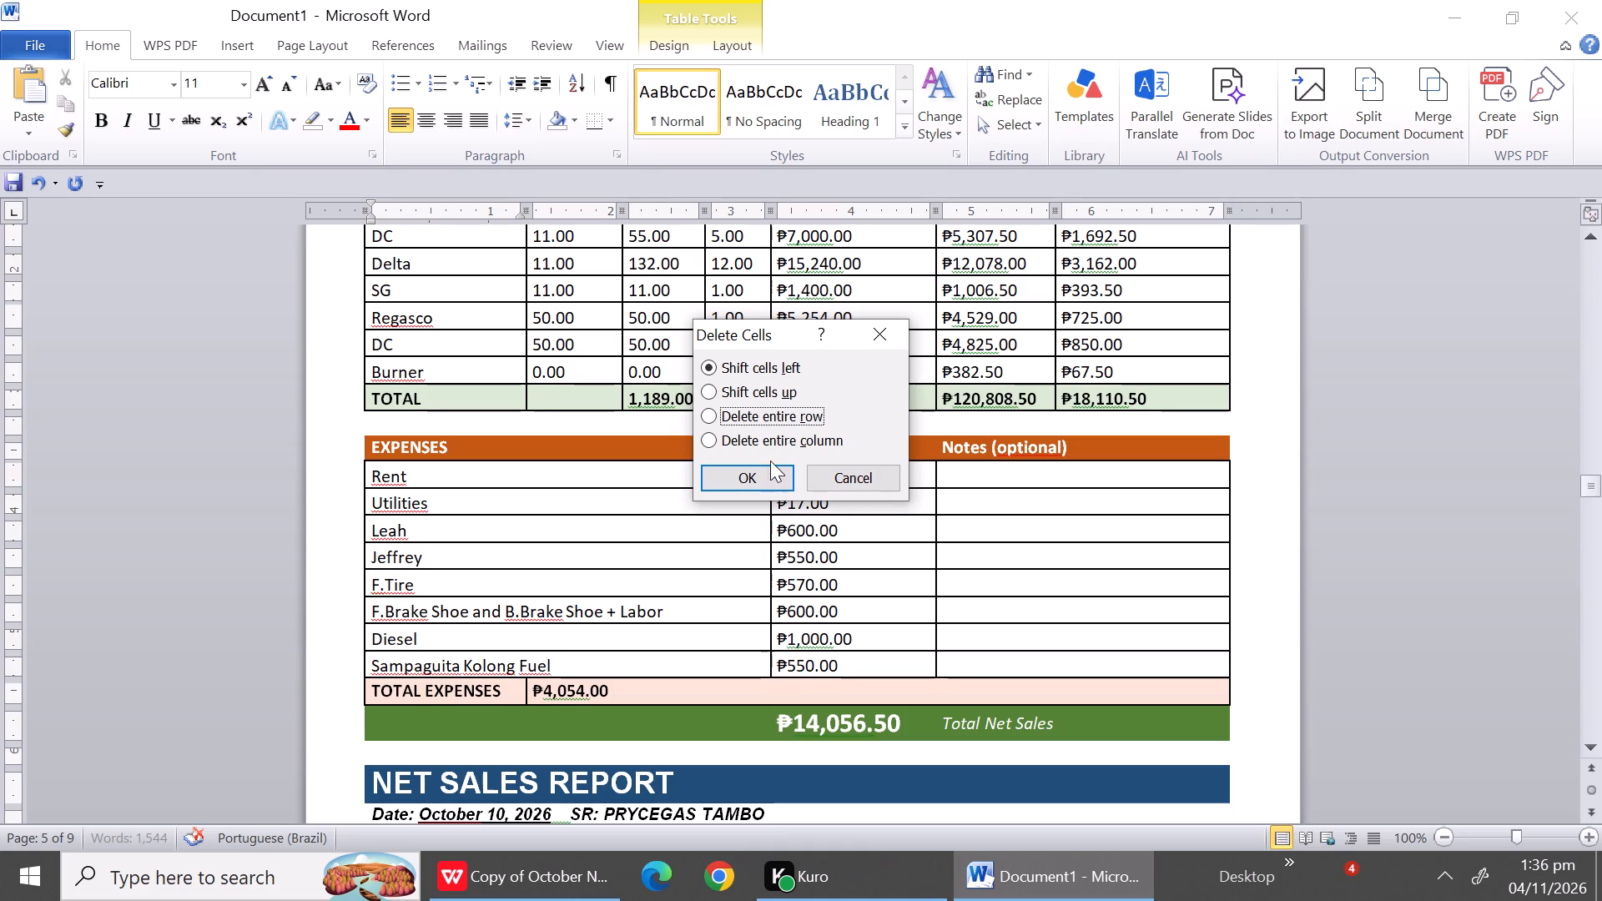
left_click_drag(770, 461, 754, 411)
left_click(754, 411)
left_click(756, 478)
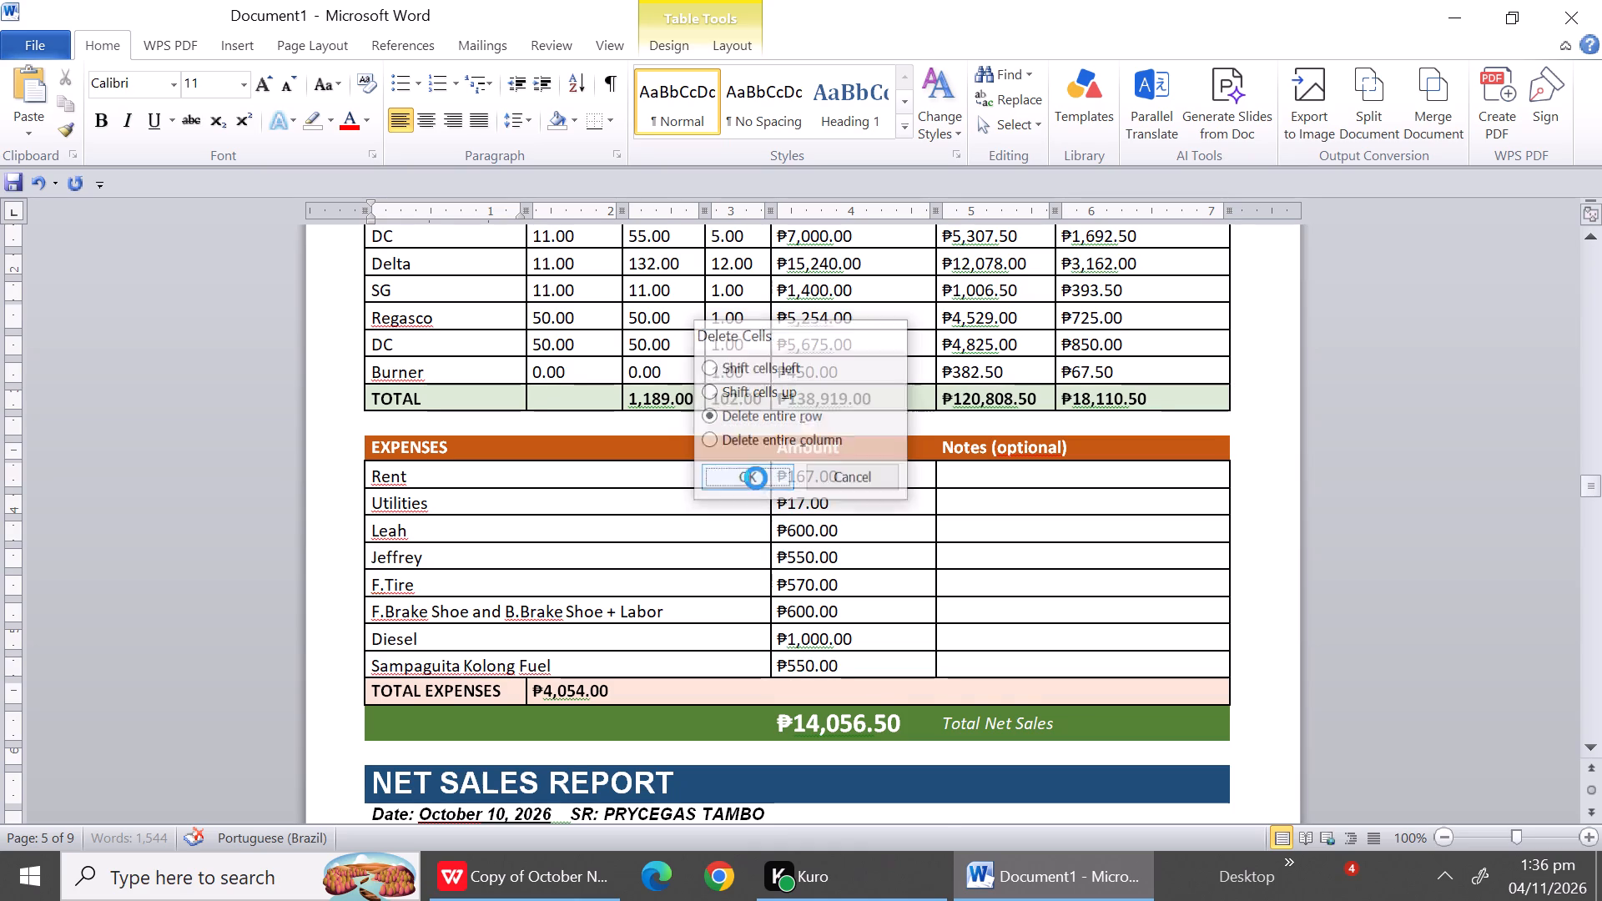
Delete the entire blank row between TOTAL and the EXPENSES header in the October 10 report.
triple_click(1592, 743)
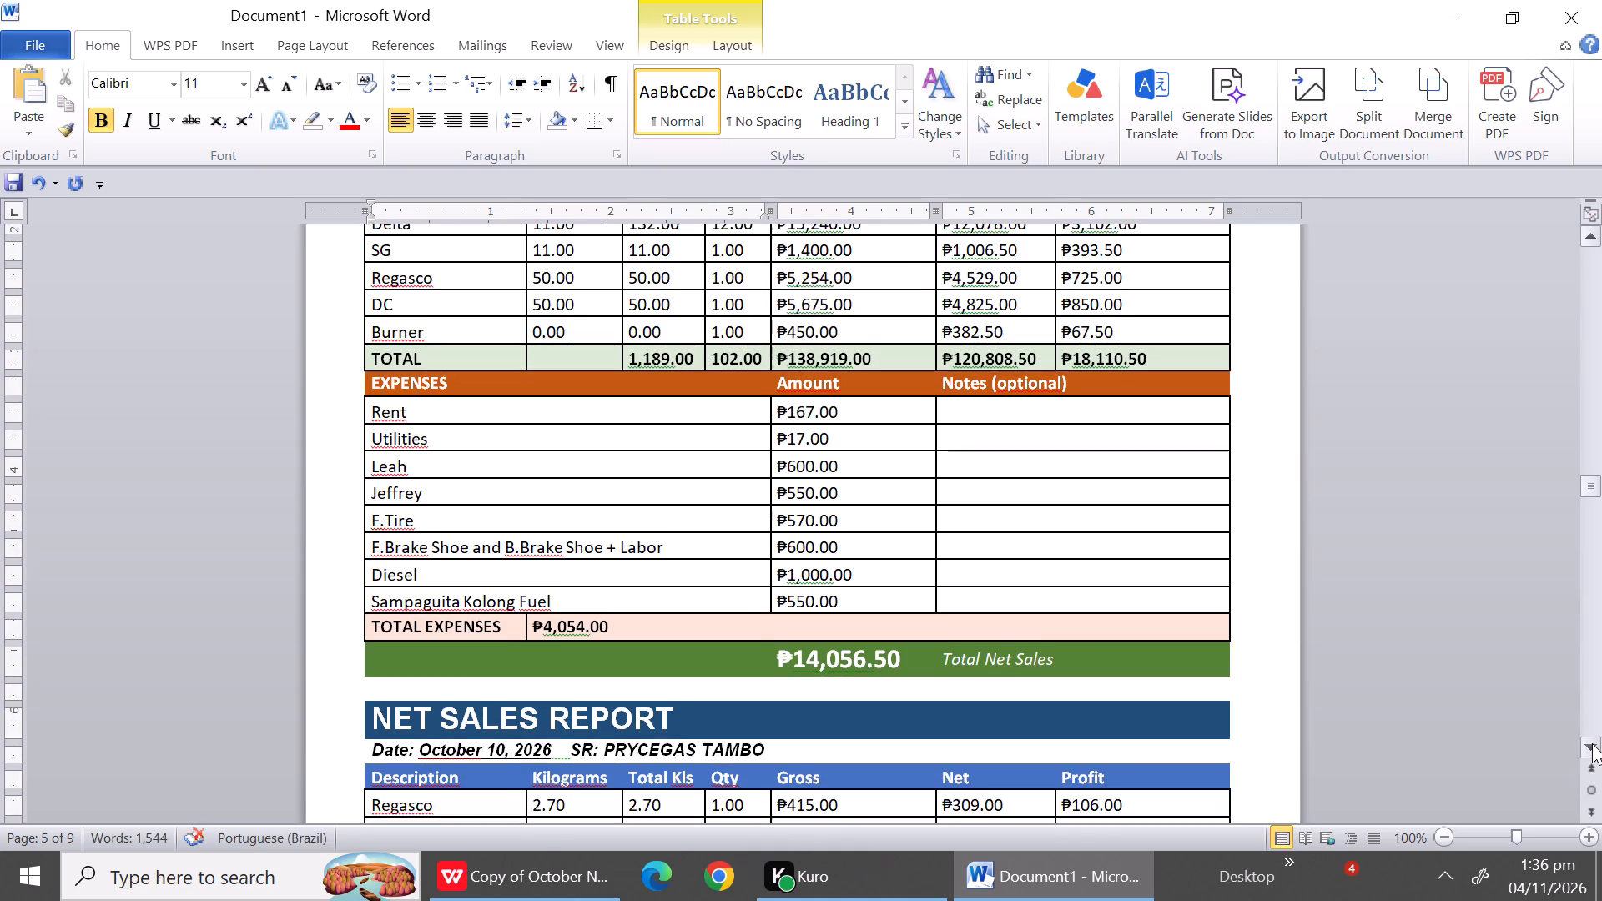
triple_click(1592, 743)
triple_click(1592, 743)
triple_click(1592, 743)
triple_click(1592, 743)
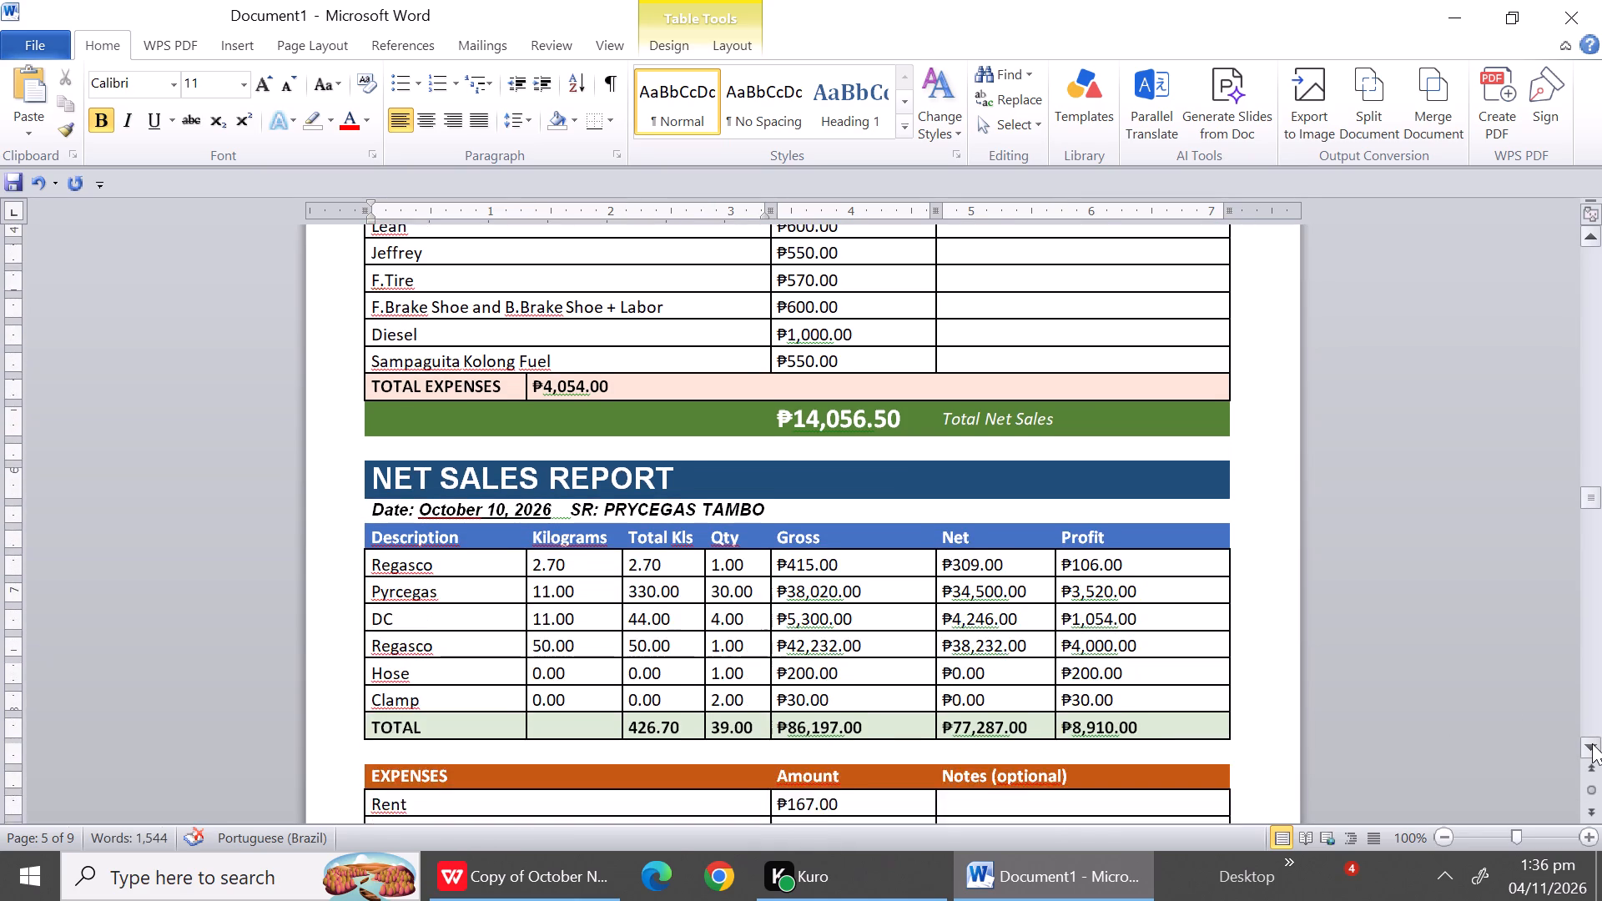
triple_click(1592, 743)
triple_click(1592, 743)
triple_click(1592, 743)
triple_click(1592, 743)
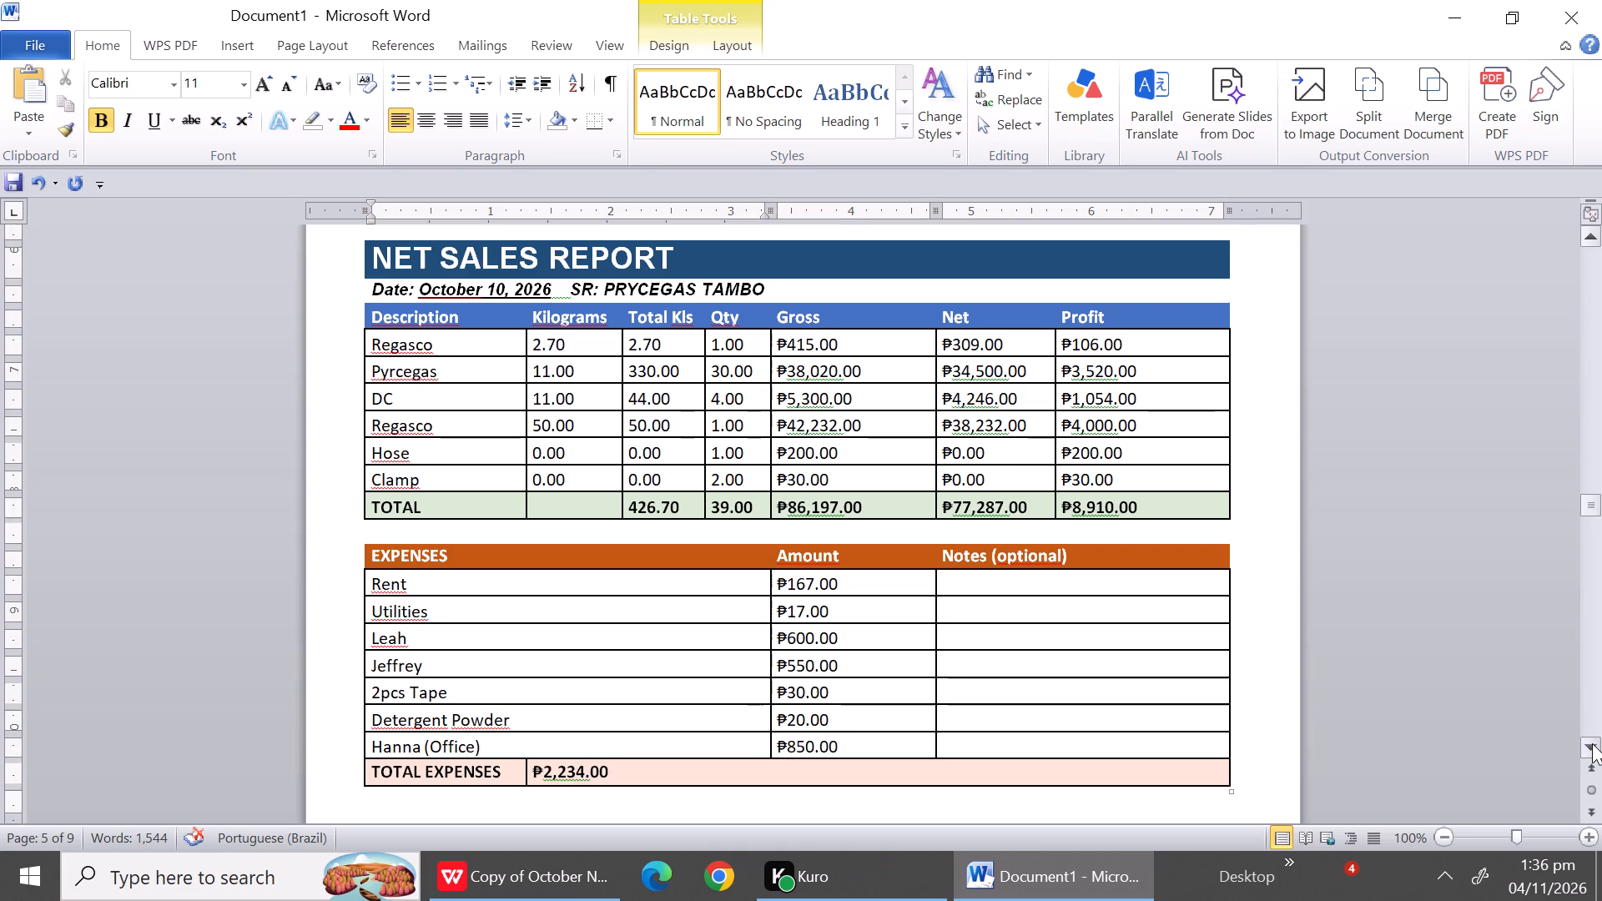
double_click(1592, 743)
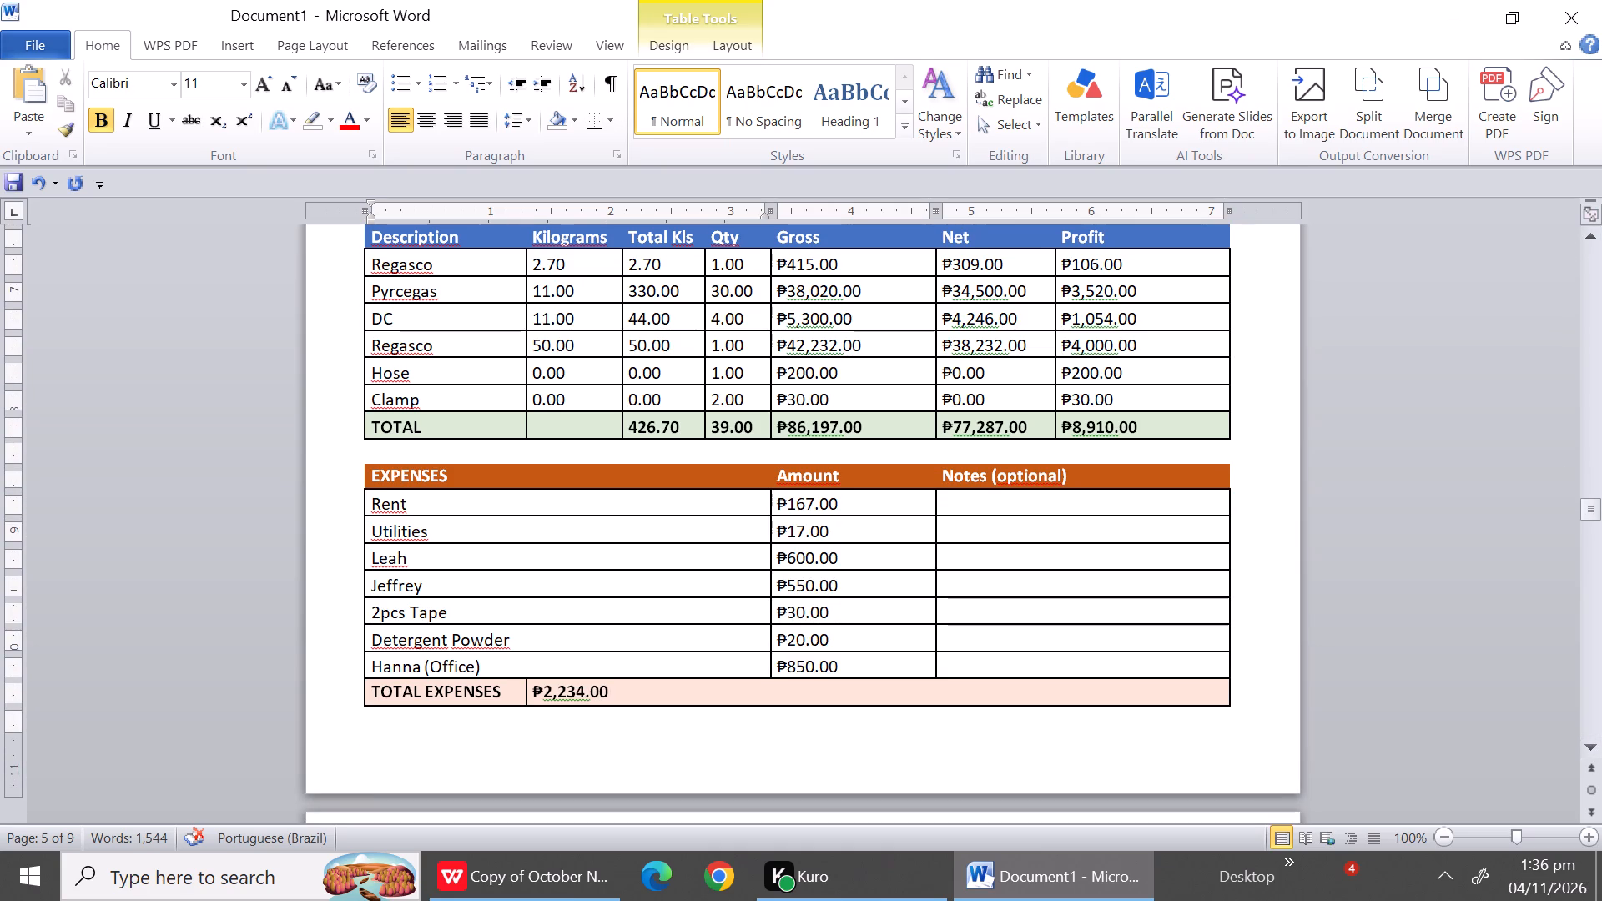
left_click(560, 451)
right_click(560, 451)
left_click(646, 427)
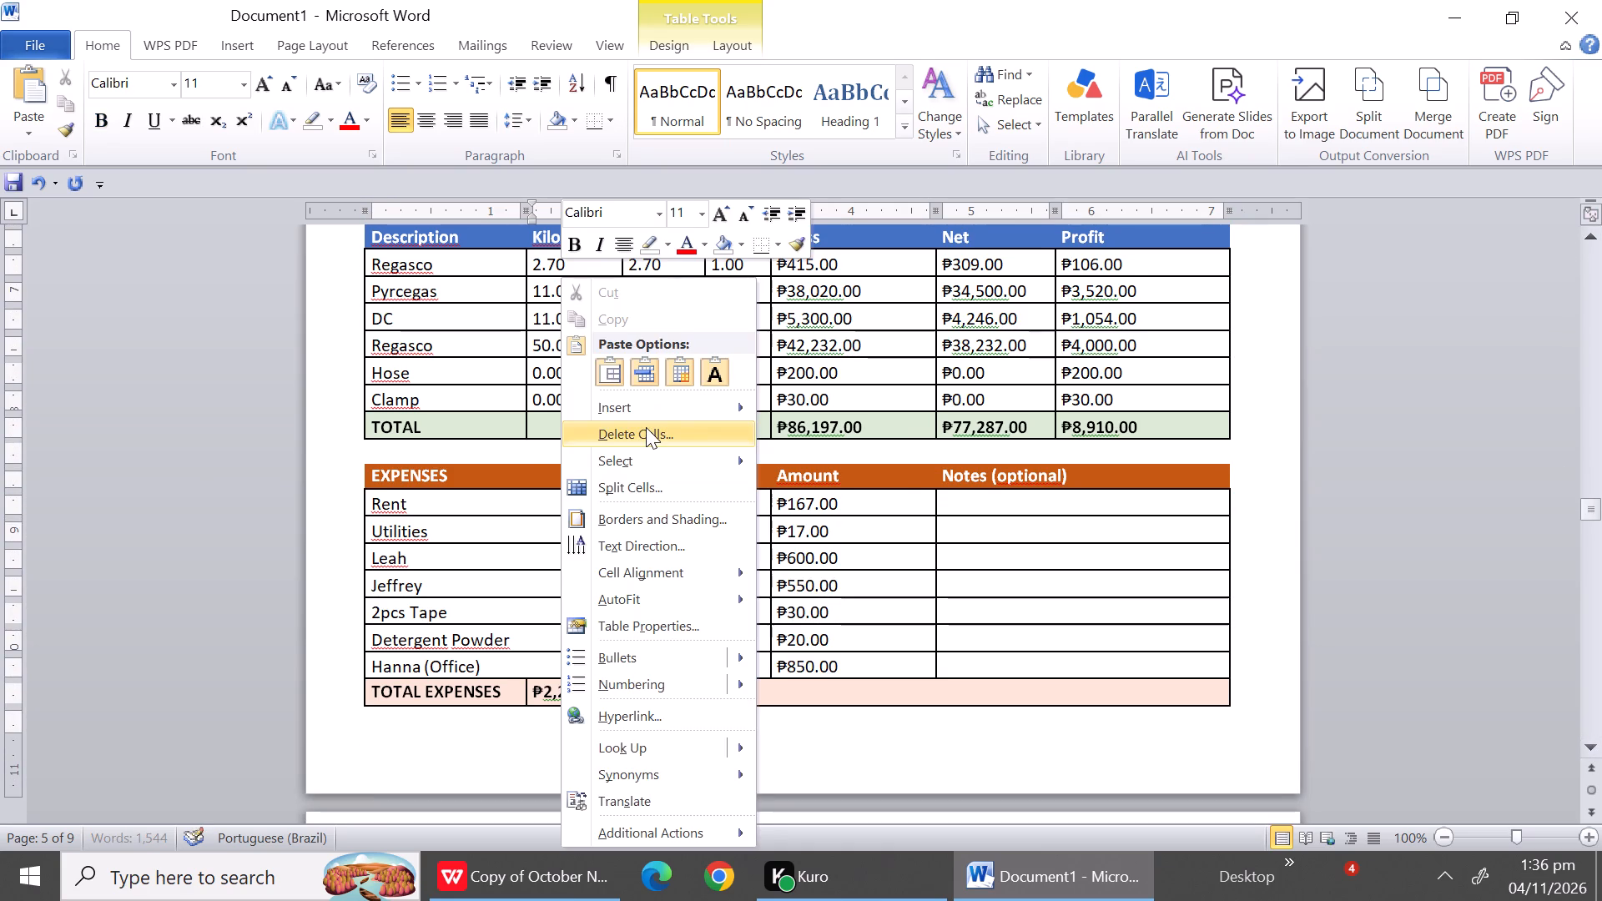
left_click(752, 418)
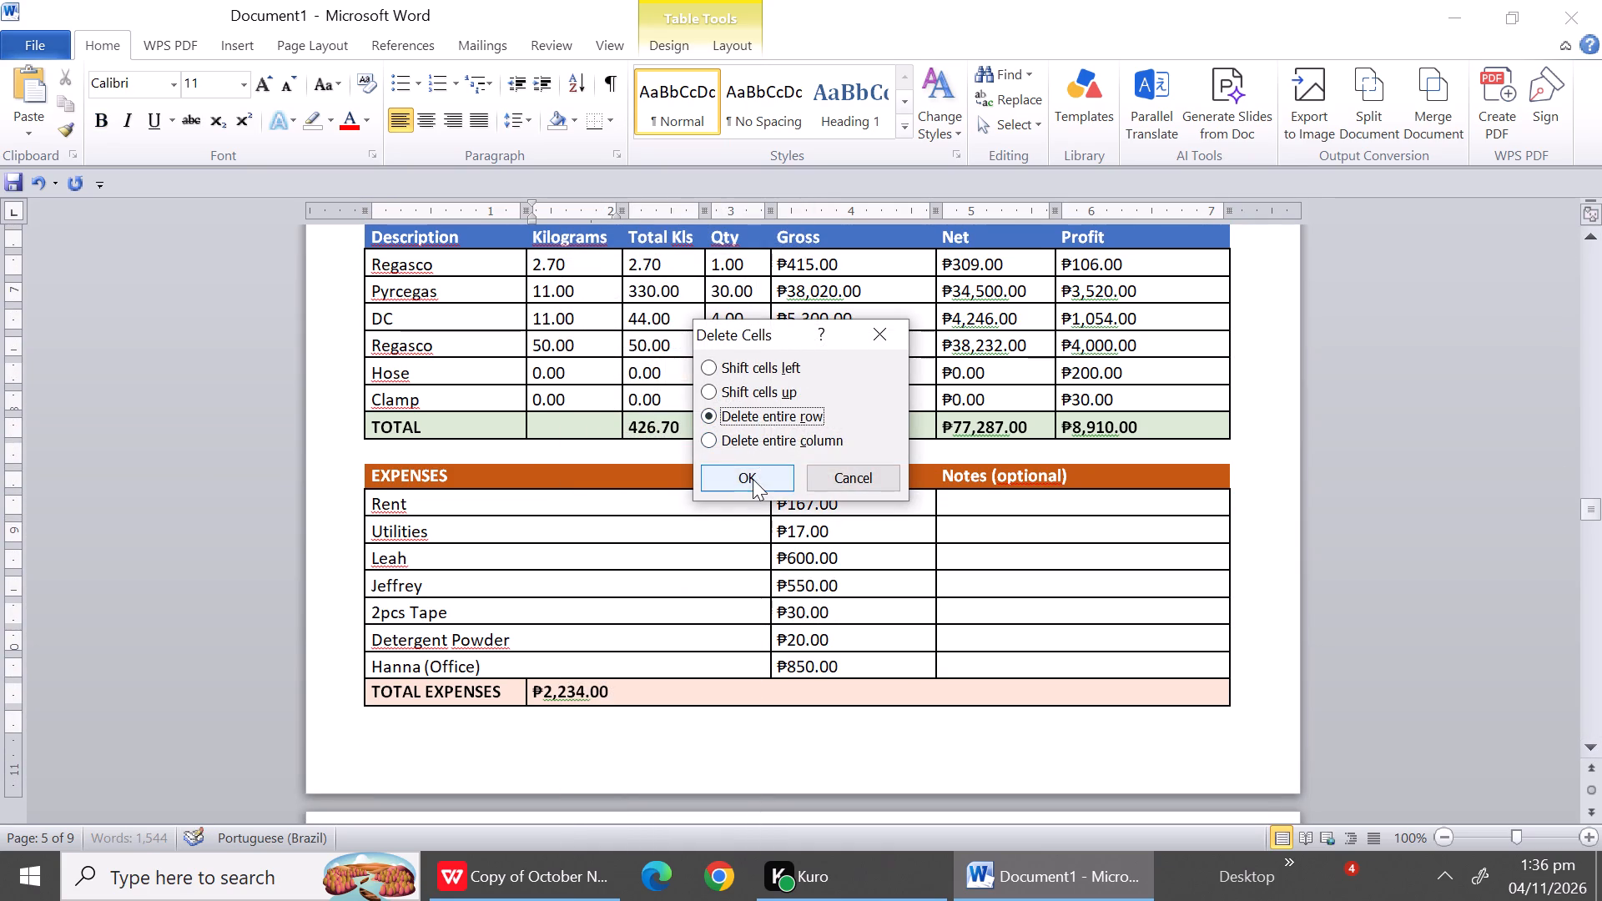
left_click(753, 479)
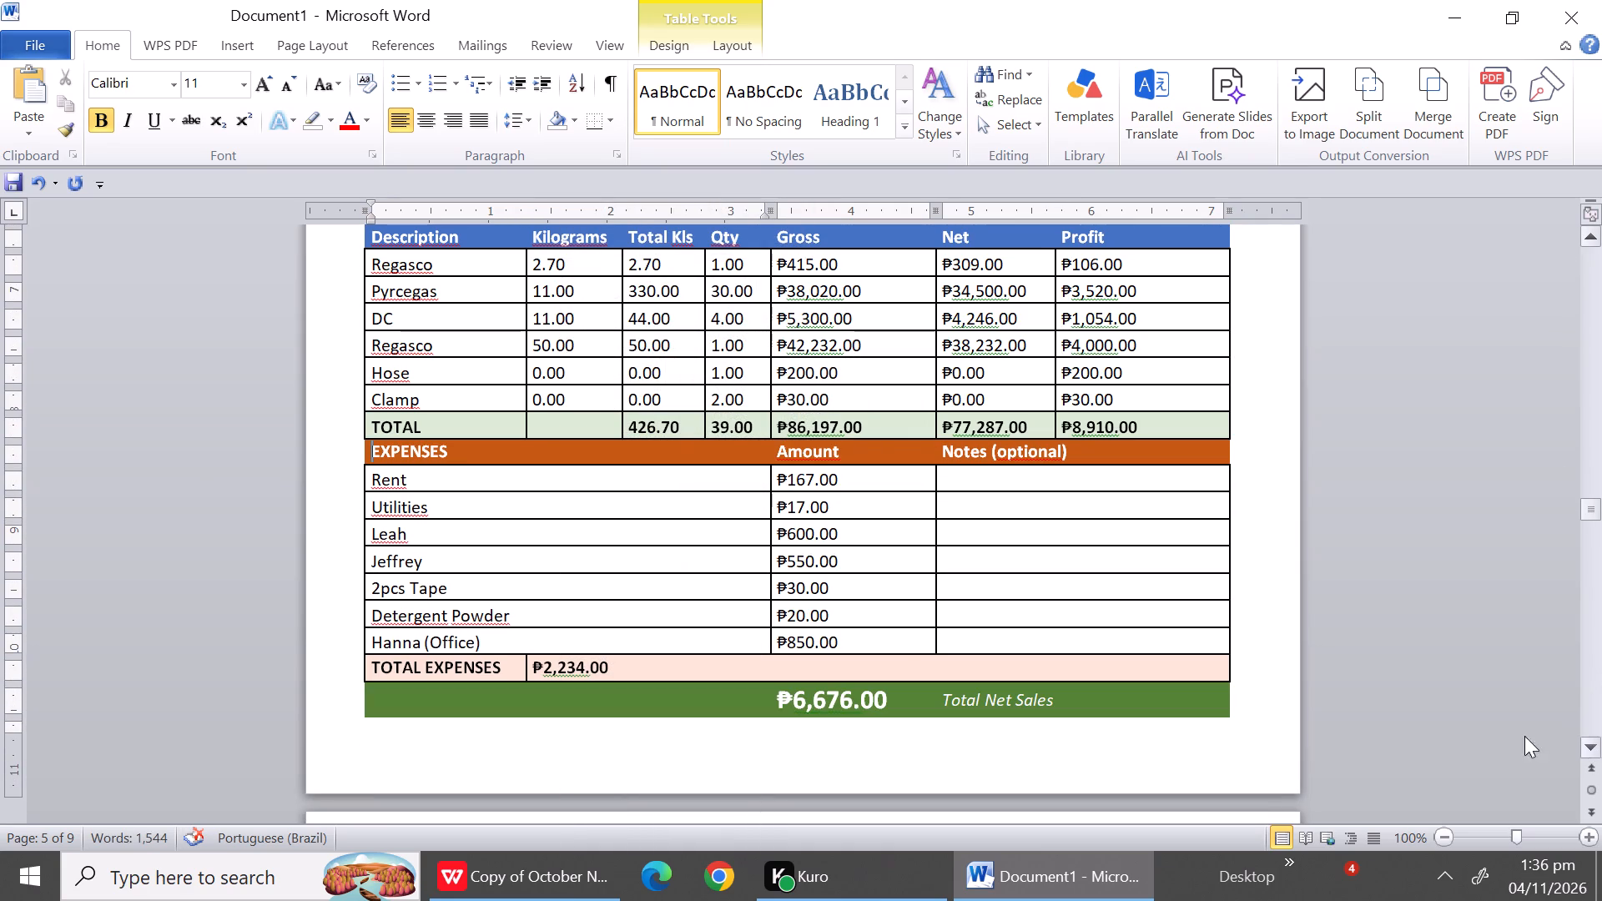
Center the NET SALES REPORT title of the October 11 report.
left_click_drag(1600, 504, 1599, 503)
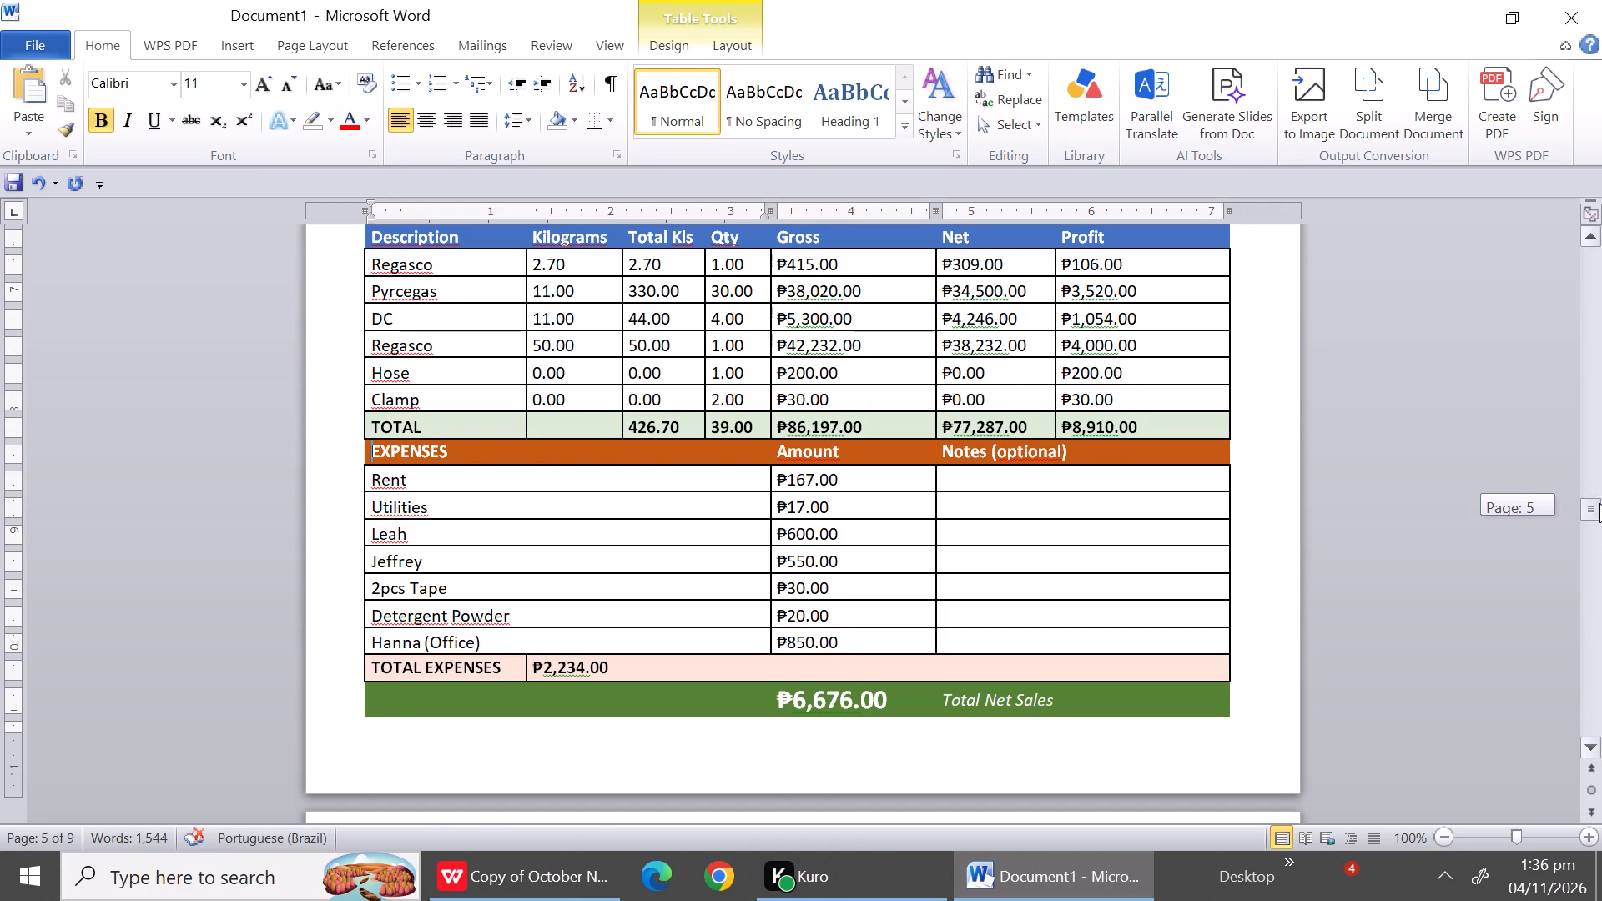
left_click_drag(1599, 503, 1595, 464)
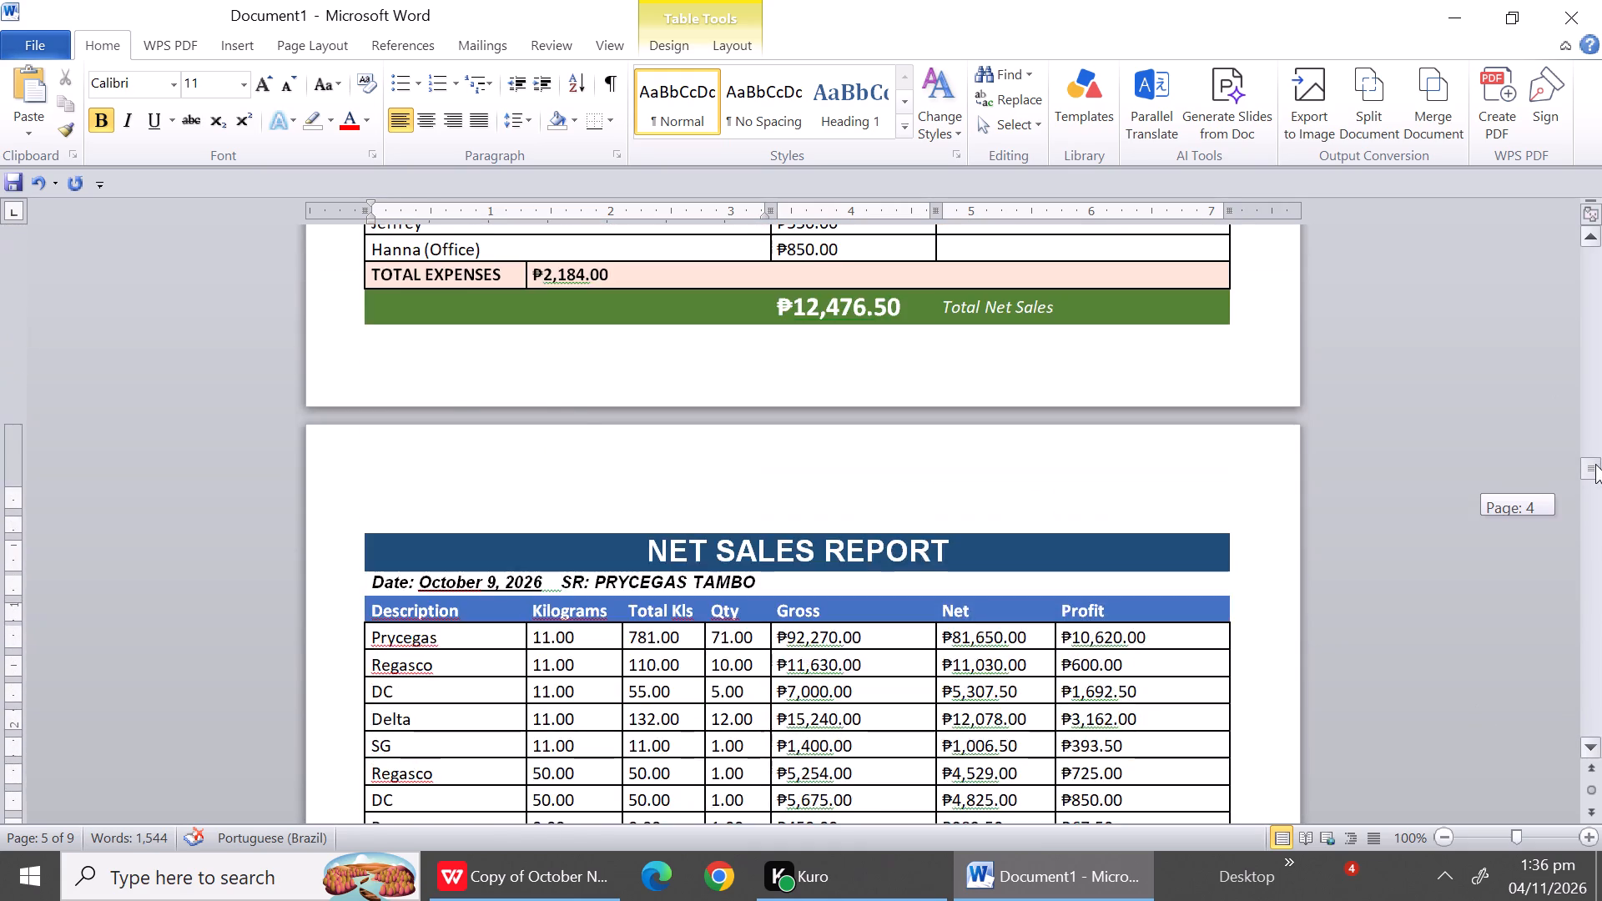
left_click_drag(1595, 464, 1586, 415)
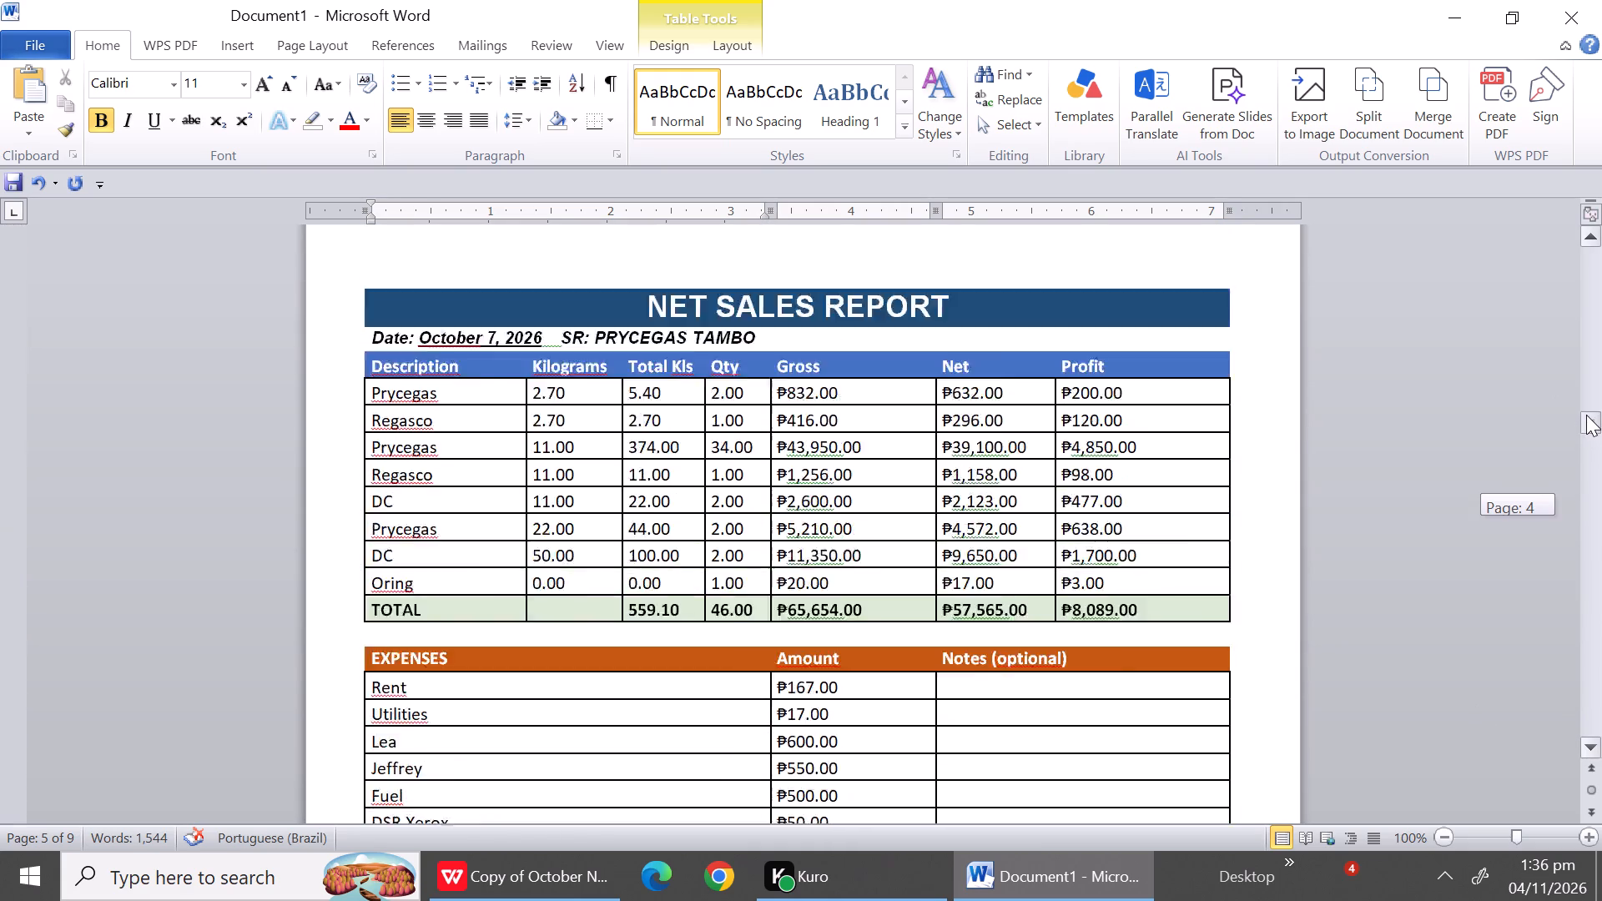
left_click_drag(1586, 415, 1585, 427)
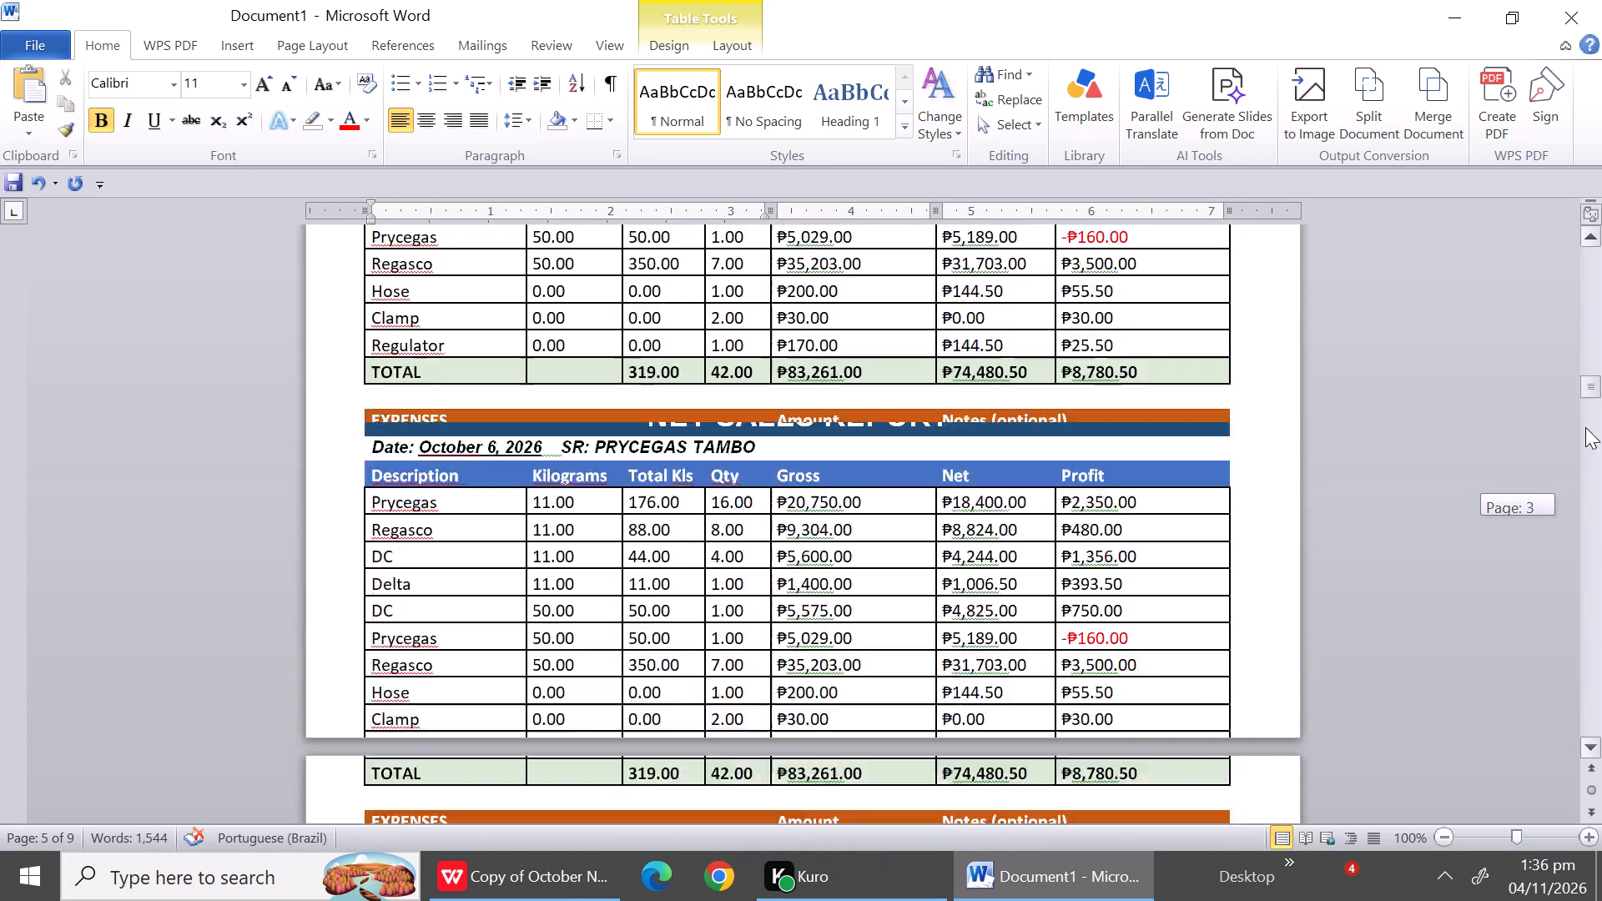
left_click_drag(1585, 427, 1578, 523)
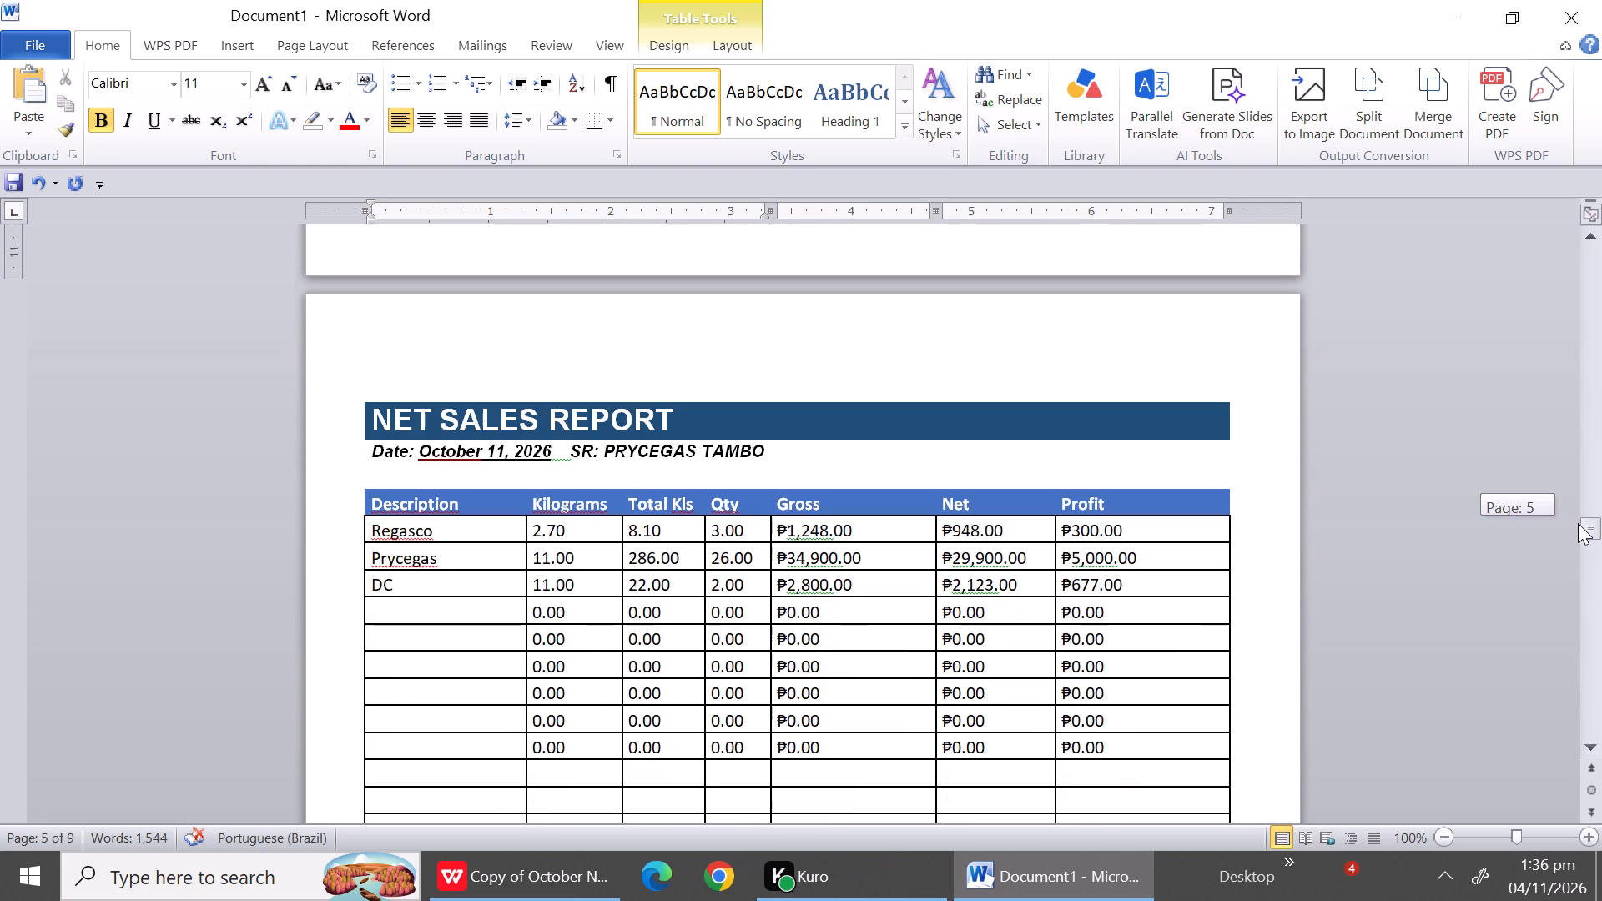
left_click_drag(1578, 523, 1576, 528)
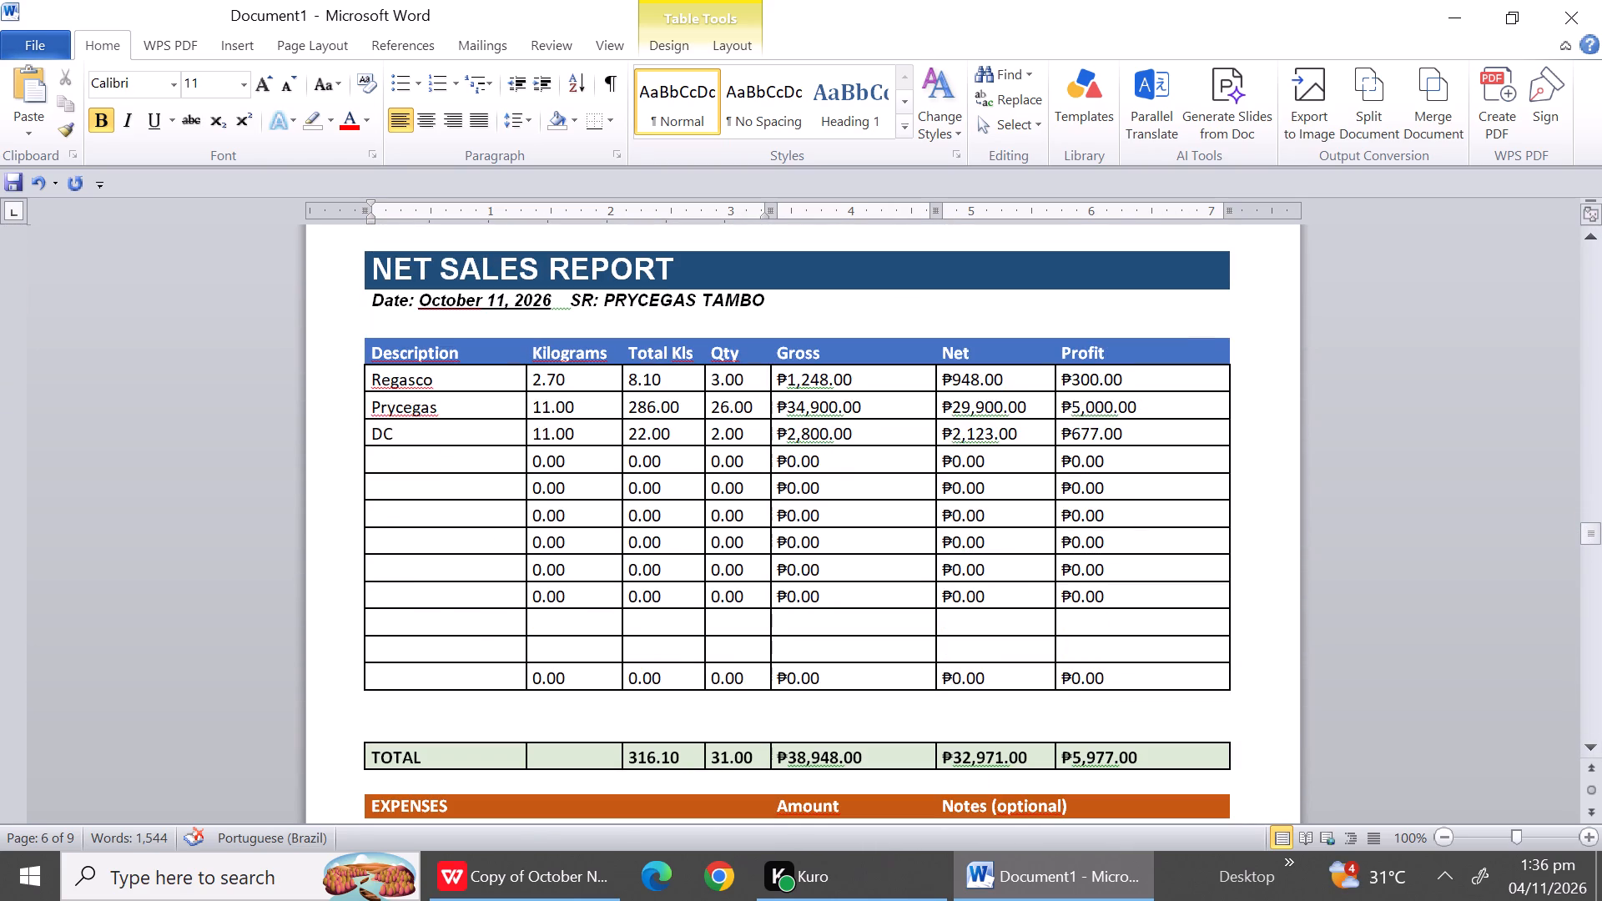
left_click_drag(705, 265, 359, 272)
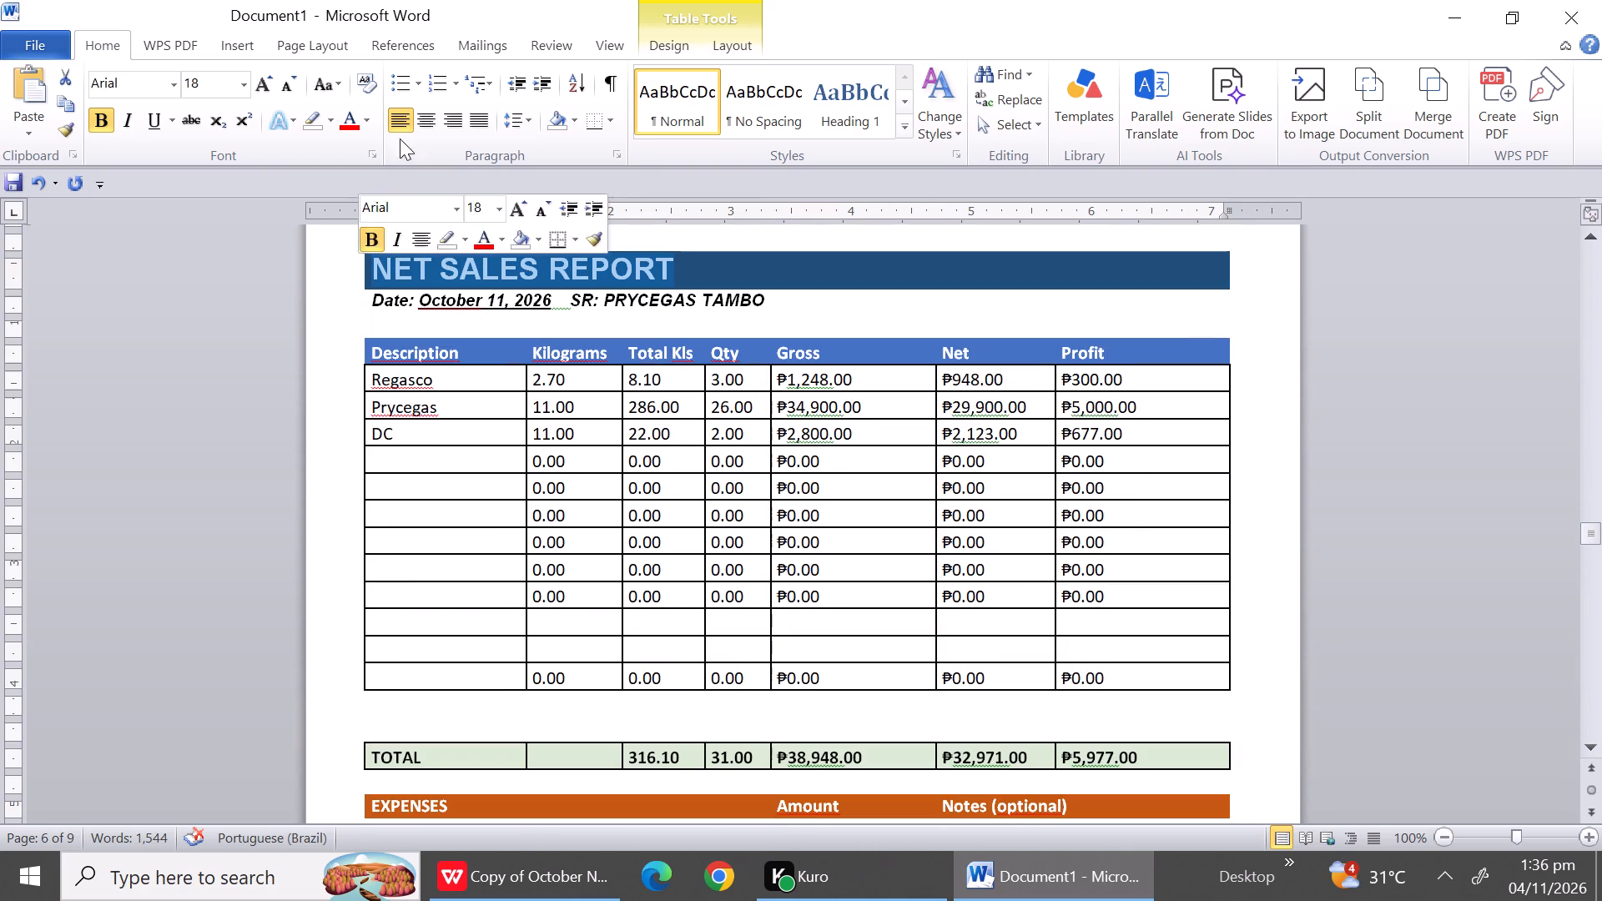
left_click(423, 121)
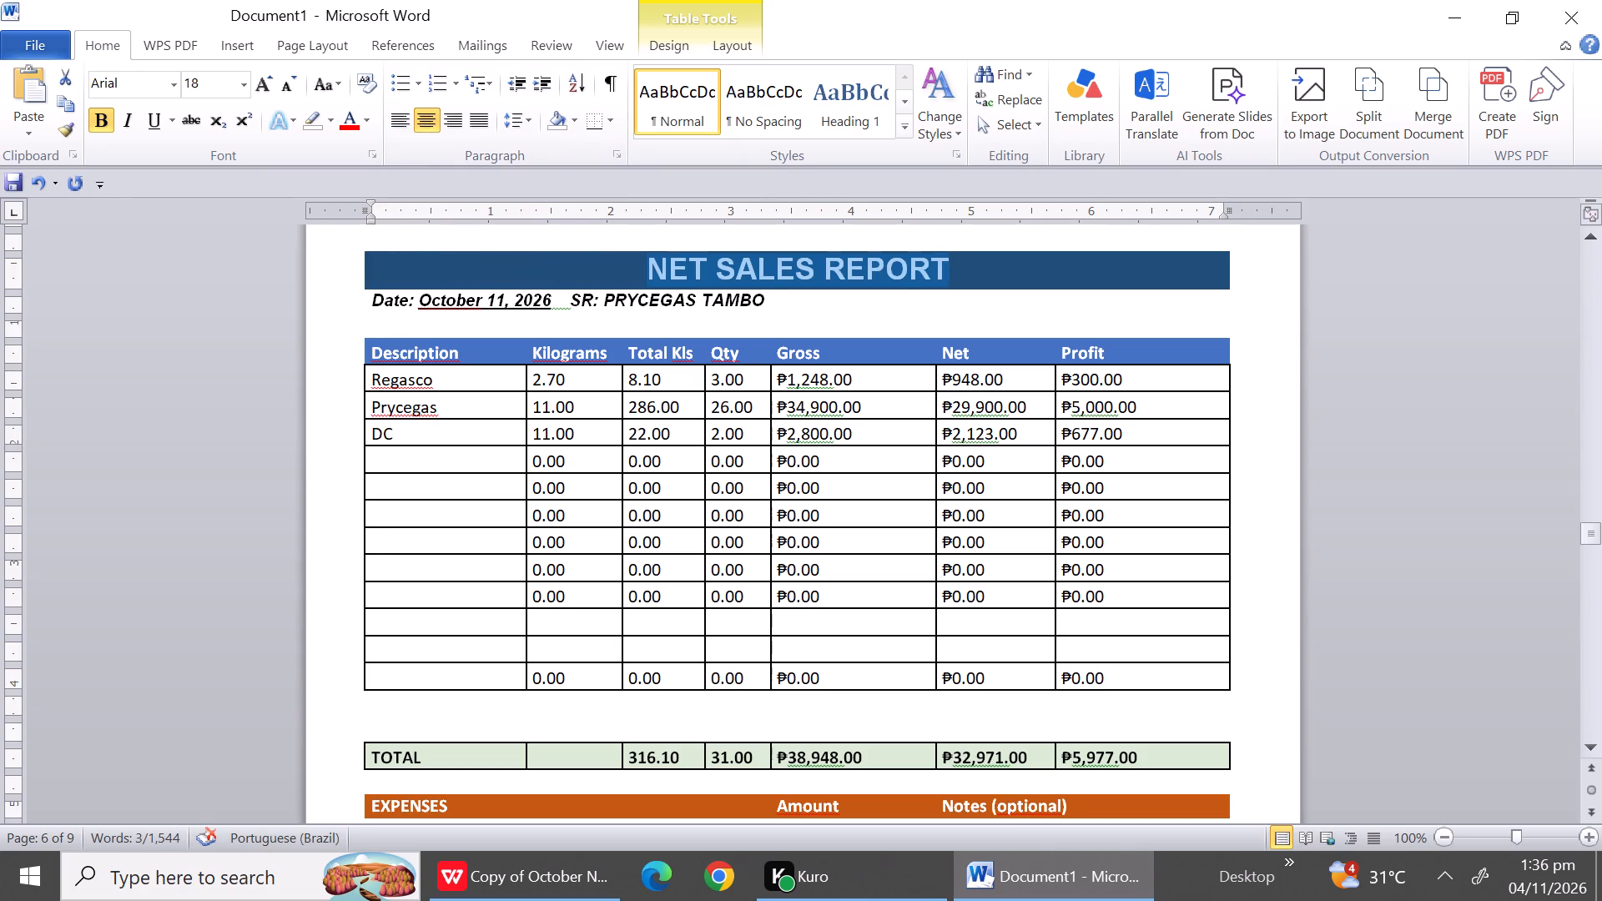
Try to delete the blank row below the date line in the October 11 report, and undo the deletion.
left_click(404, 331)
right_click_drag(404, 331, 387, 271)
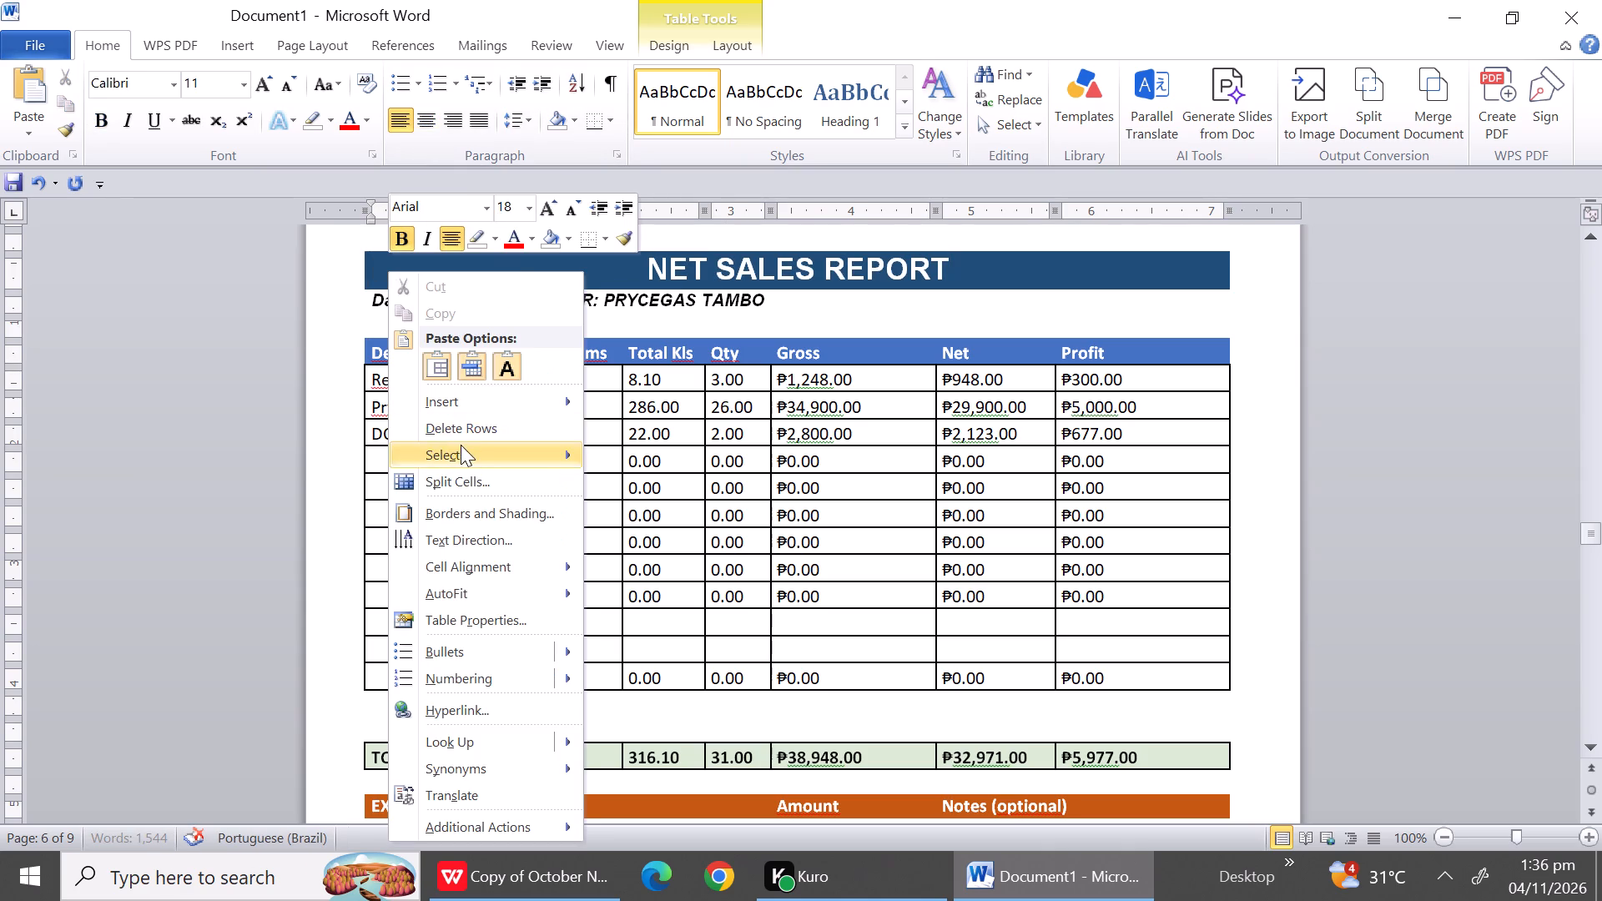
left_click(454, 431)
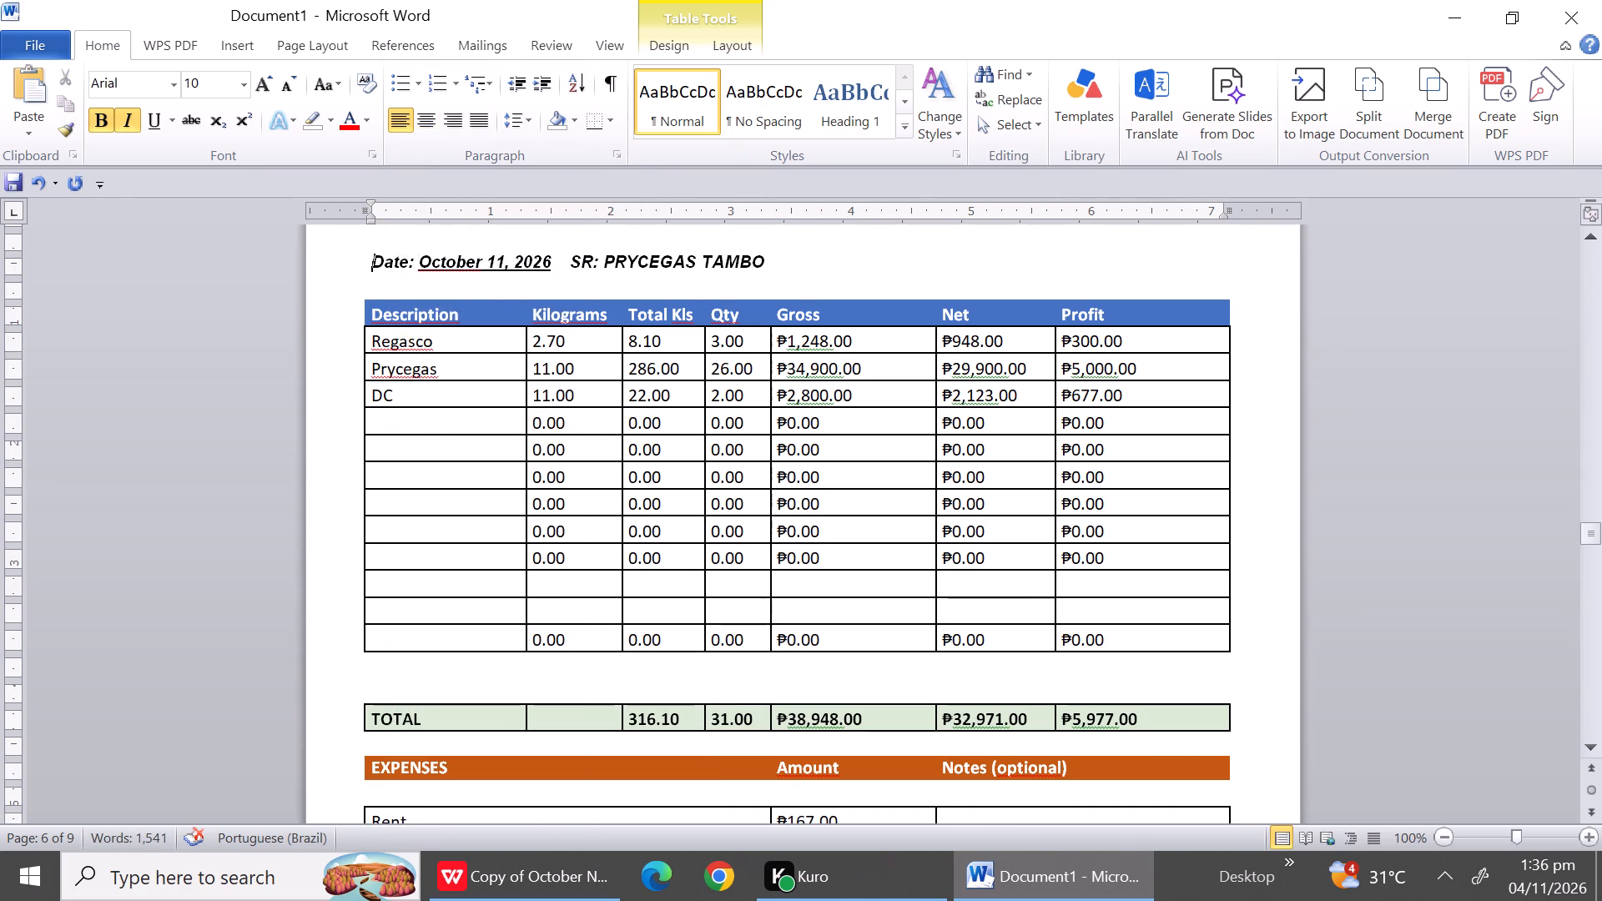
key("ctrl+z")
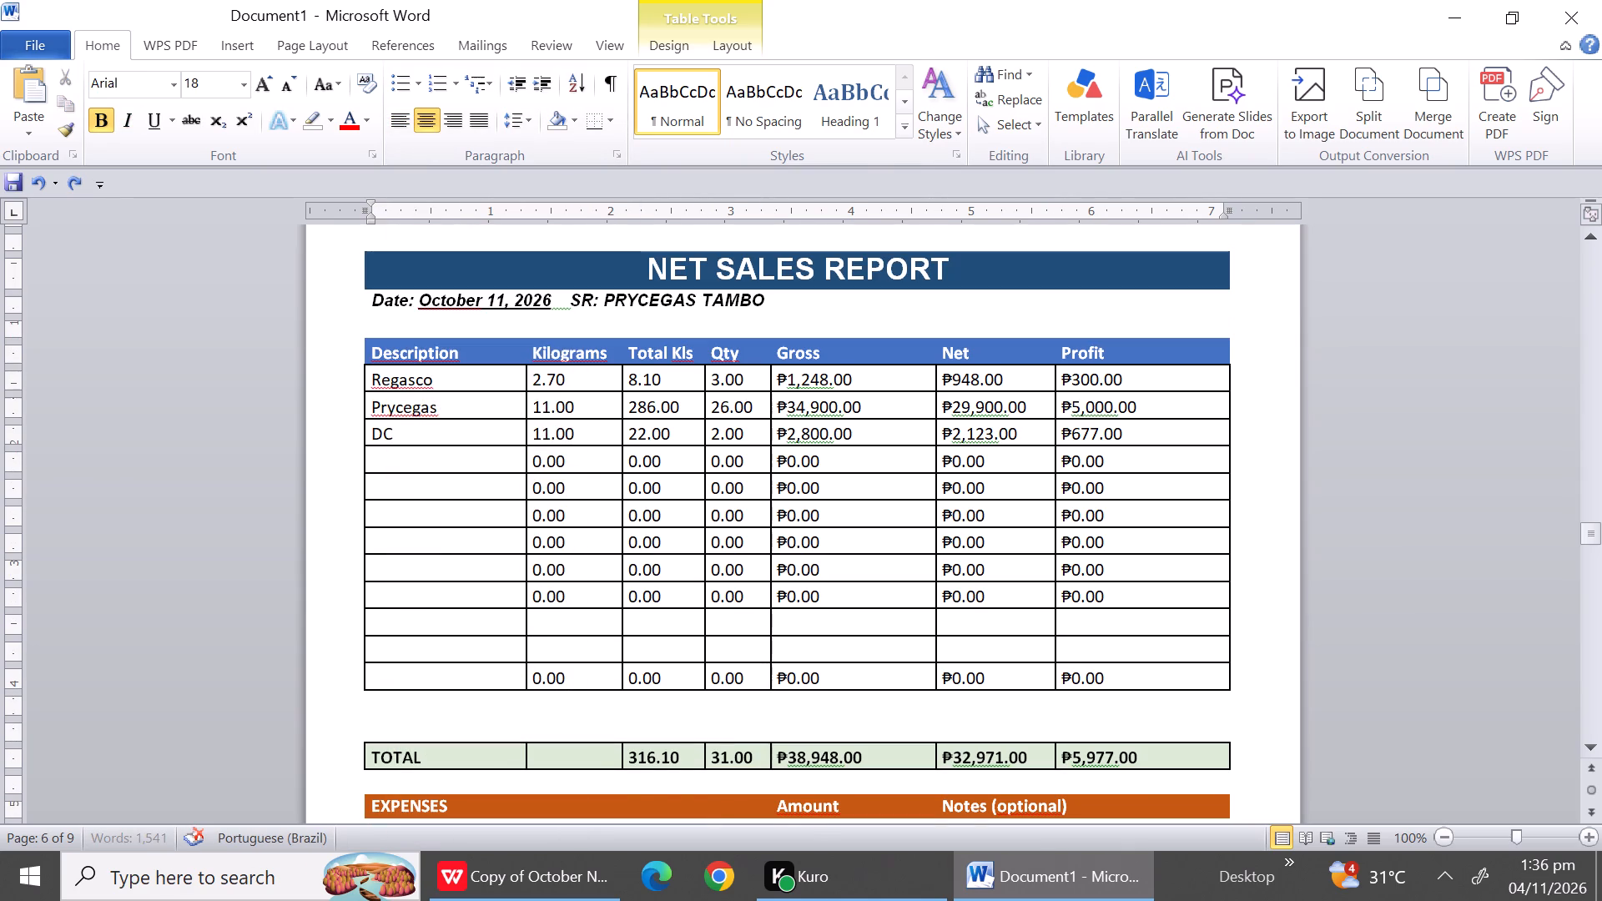
Delete the entire blank row between the date line and the Description header in the October 11 report.
left_click(497, 325)
right_click(497, 325)
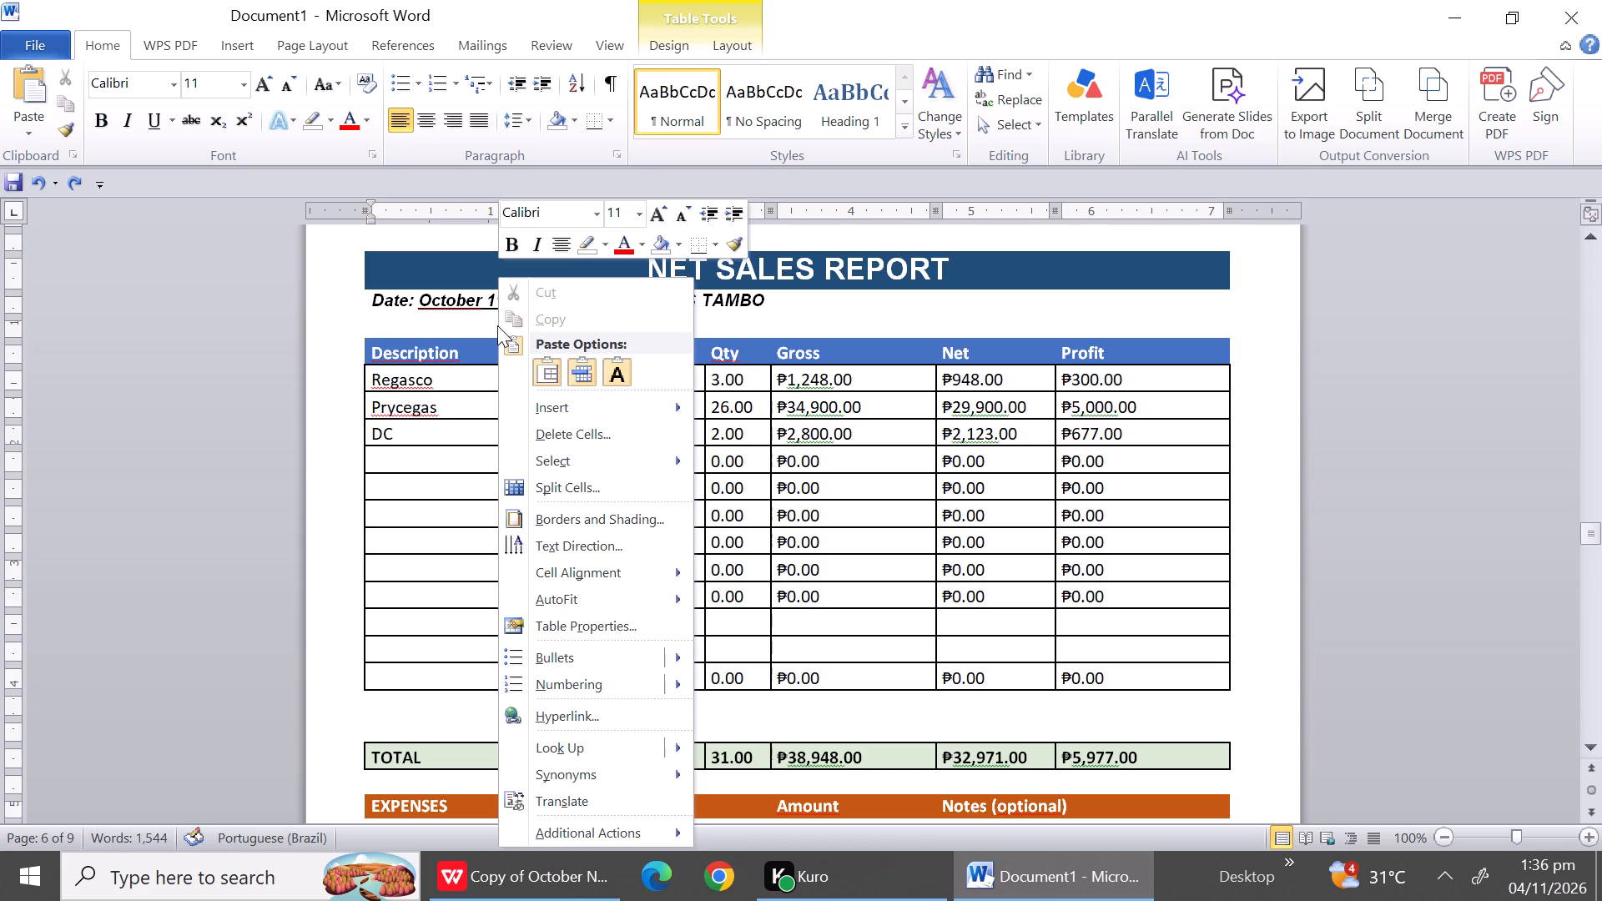
left_click(562, 437)
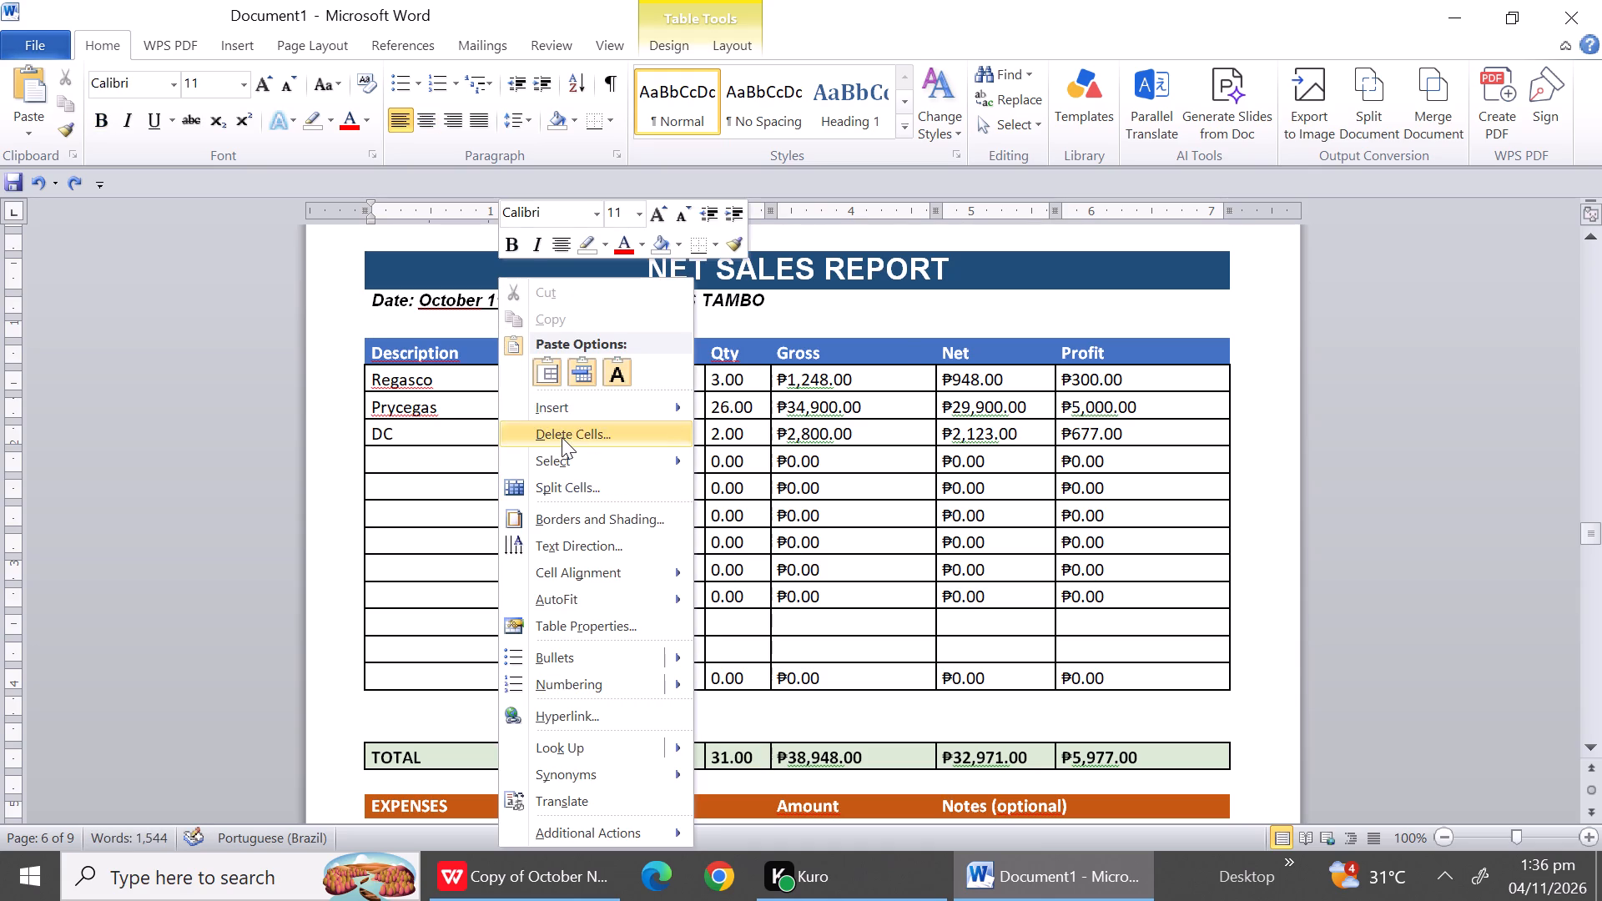
left_click(790, 411)
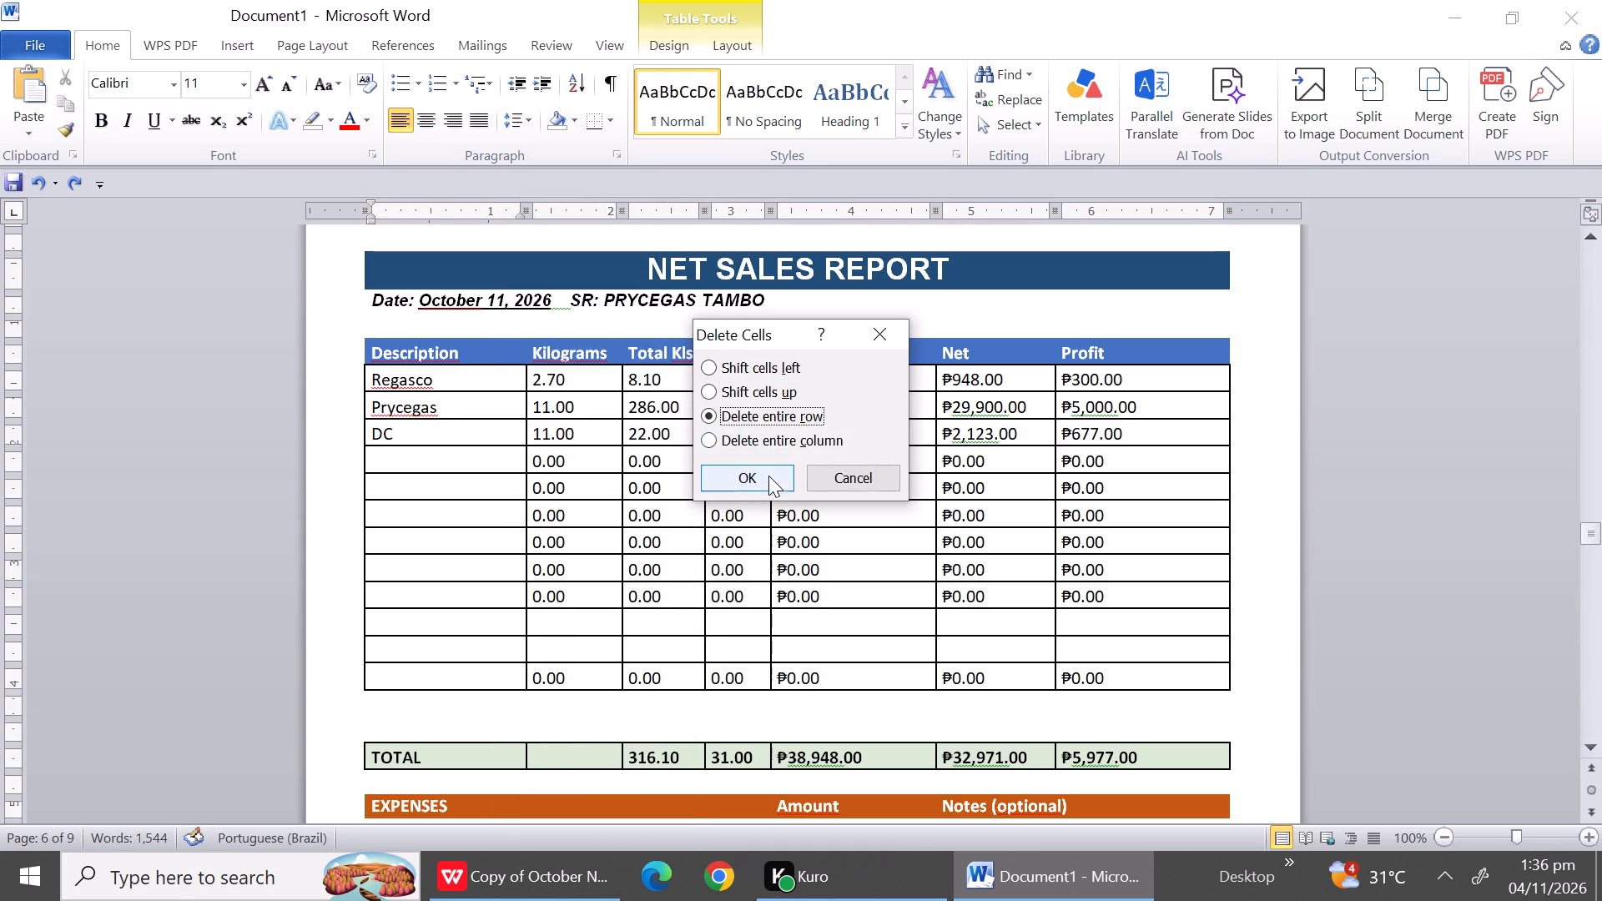
left_click(768, 477)
Delete all the unused rows between the DC row and the TOTAL row in the October 11 report.
left_click_drag(404, 436, 403, 701)
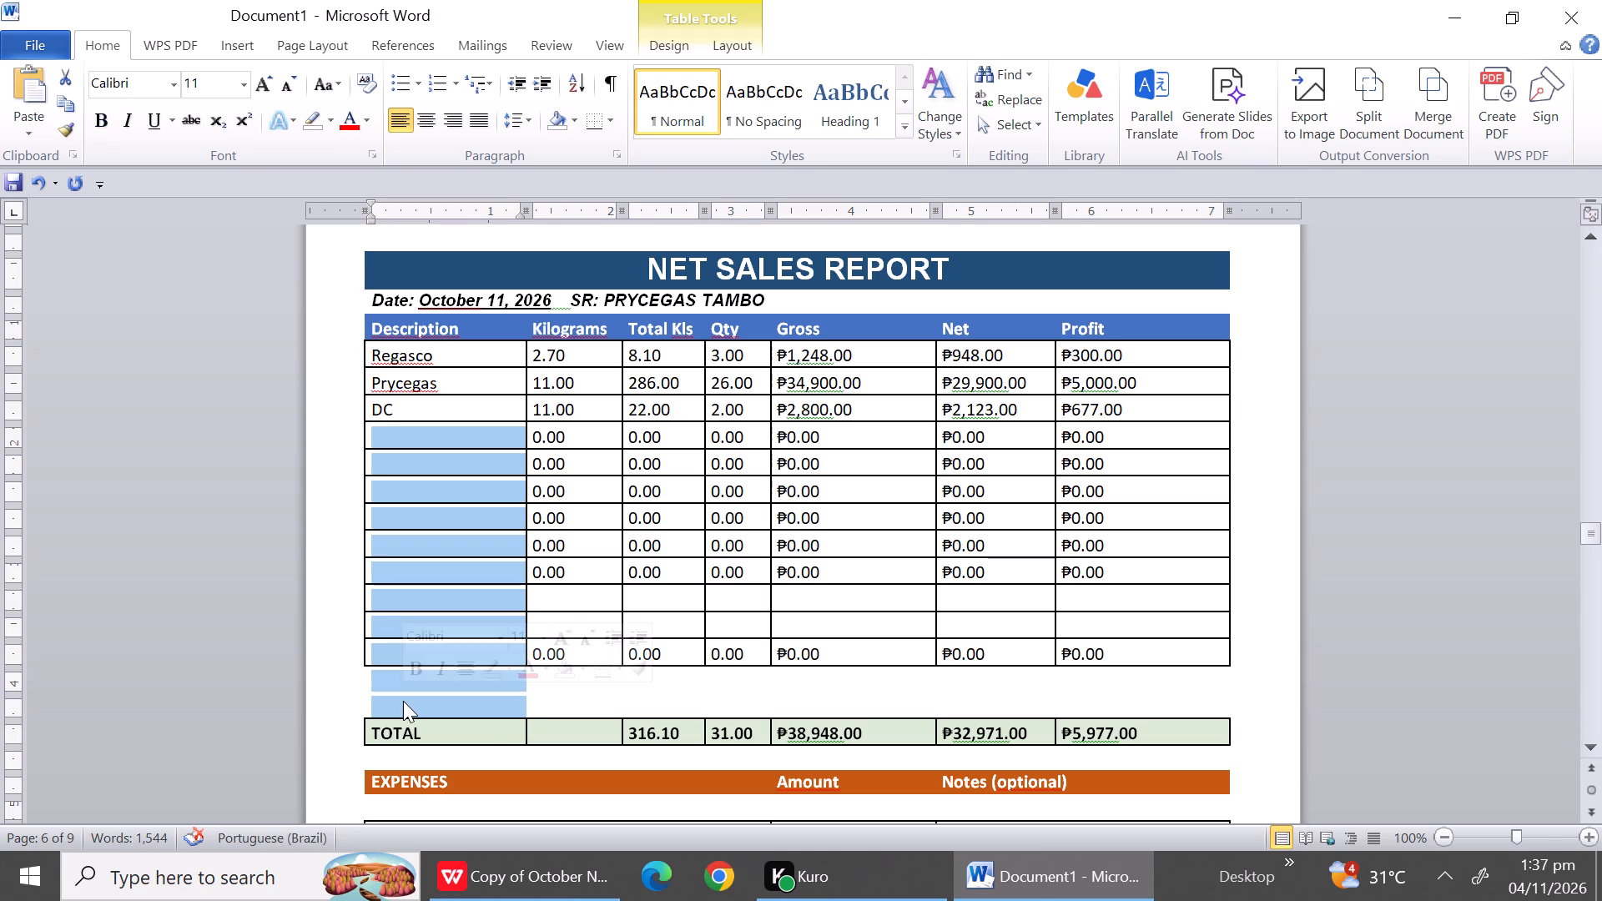
right_click(403, 701)
left_click(500, 492)
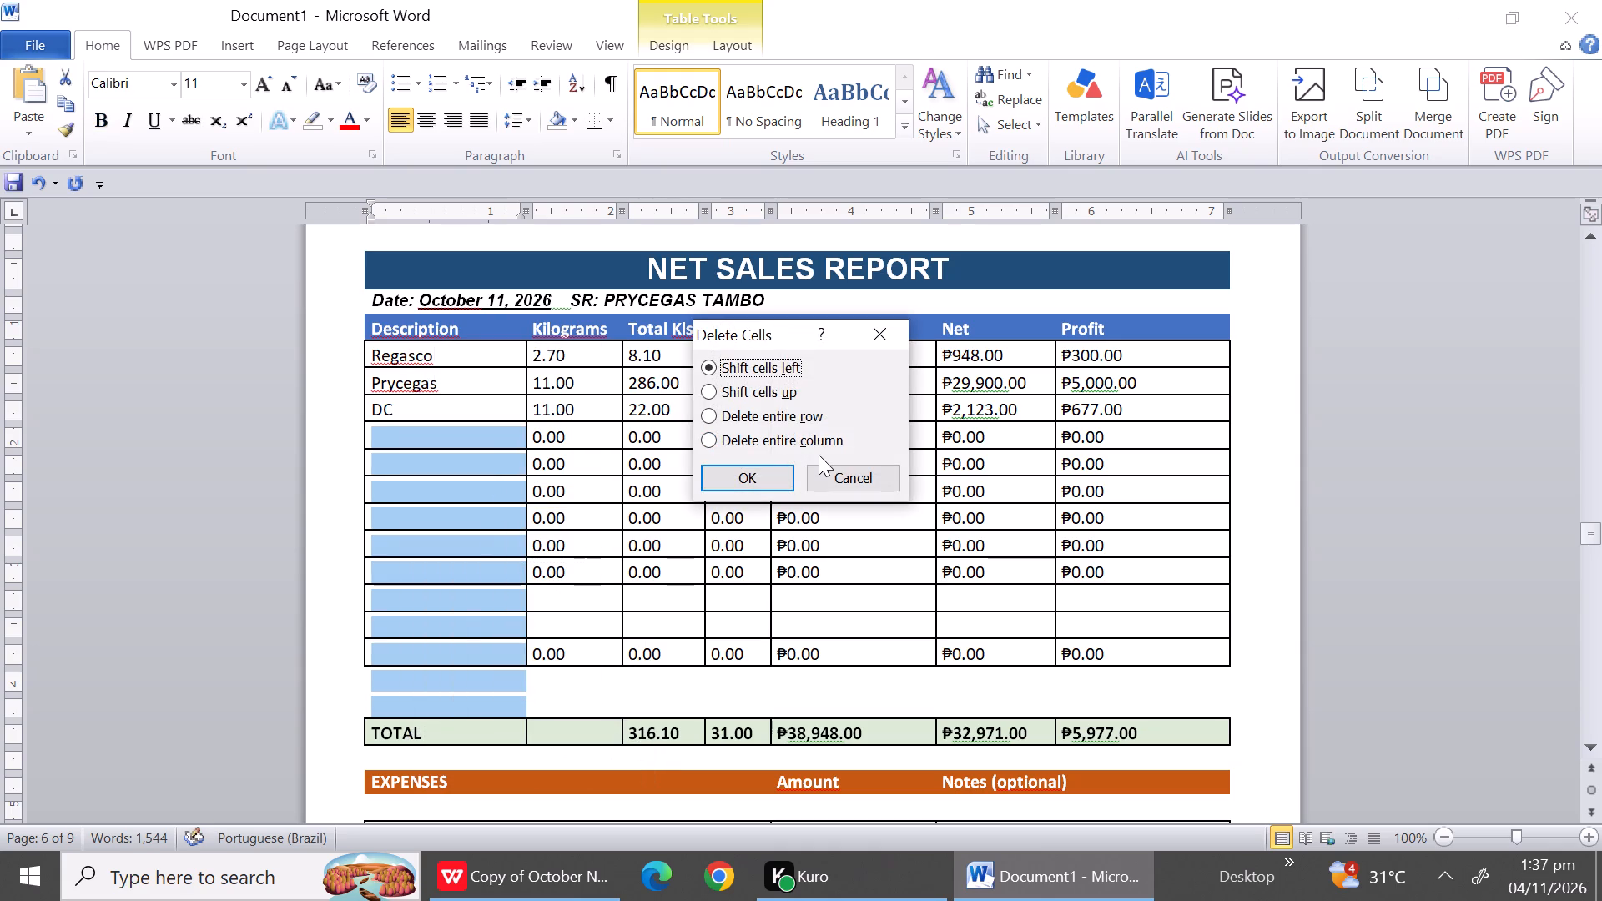
left_click(768, 413)
left_click(764, 486)
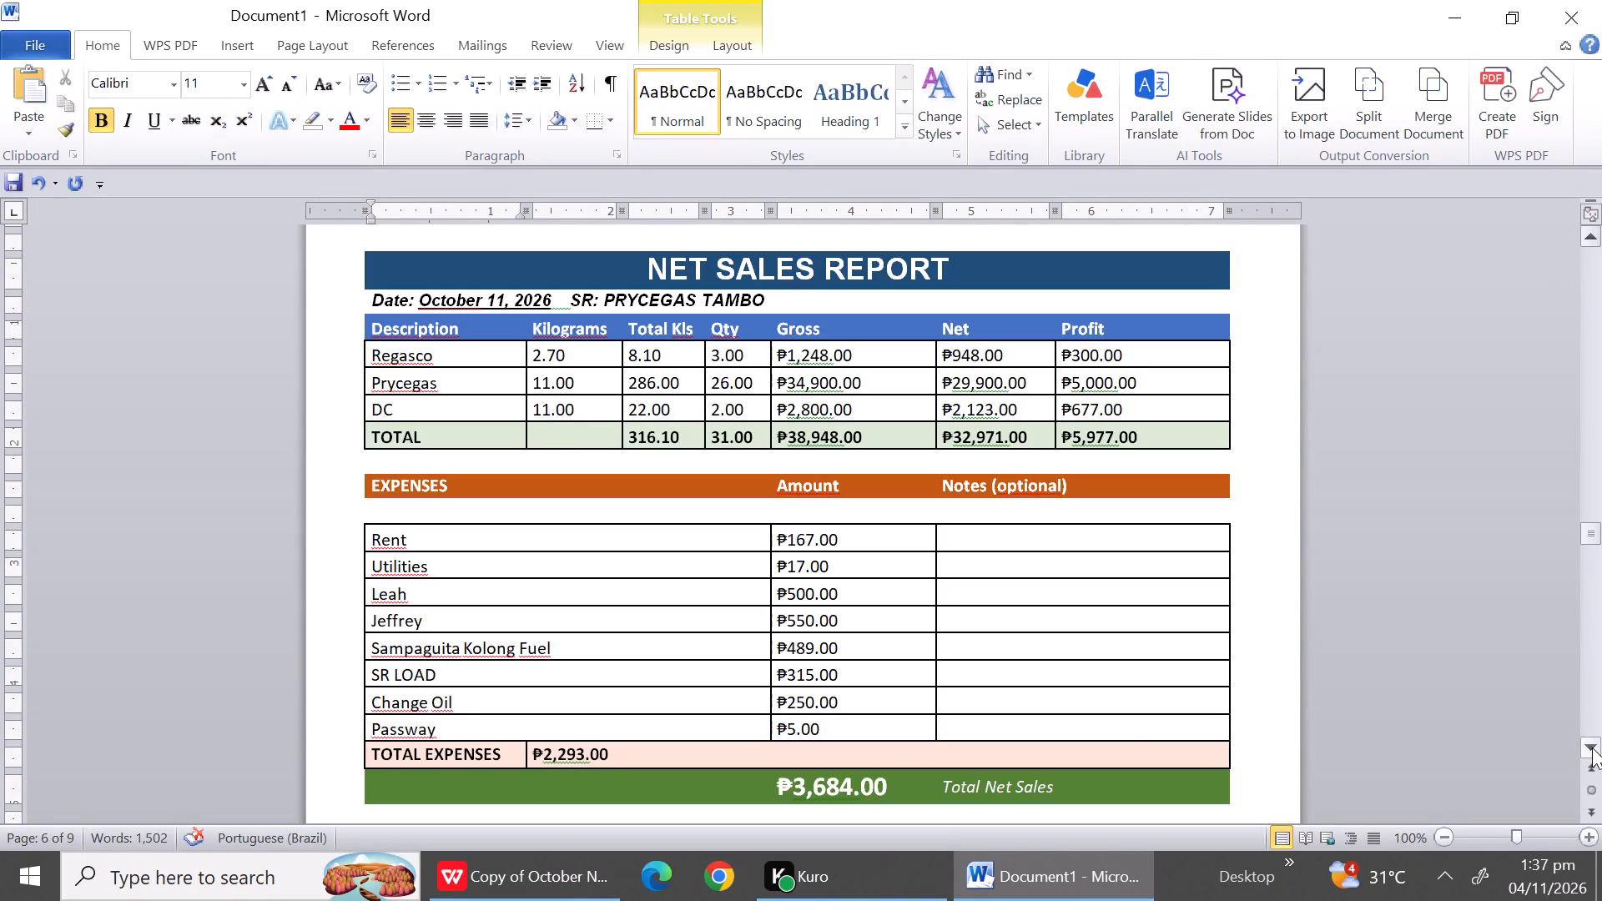
key("ctrl+z")
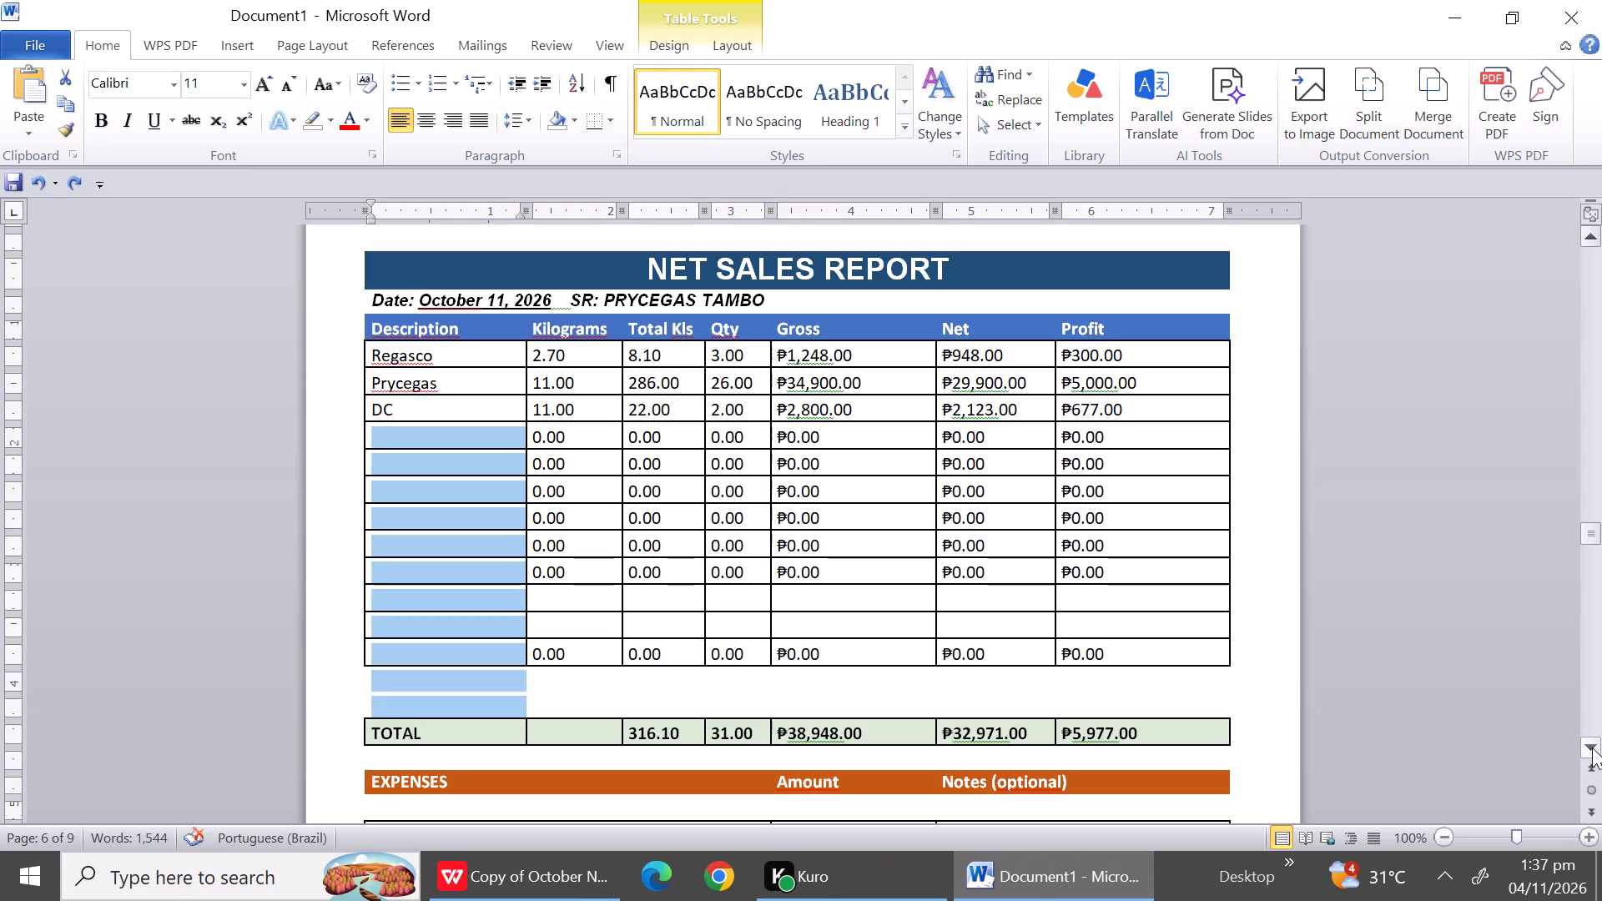
right_click(453, 500)
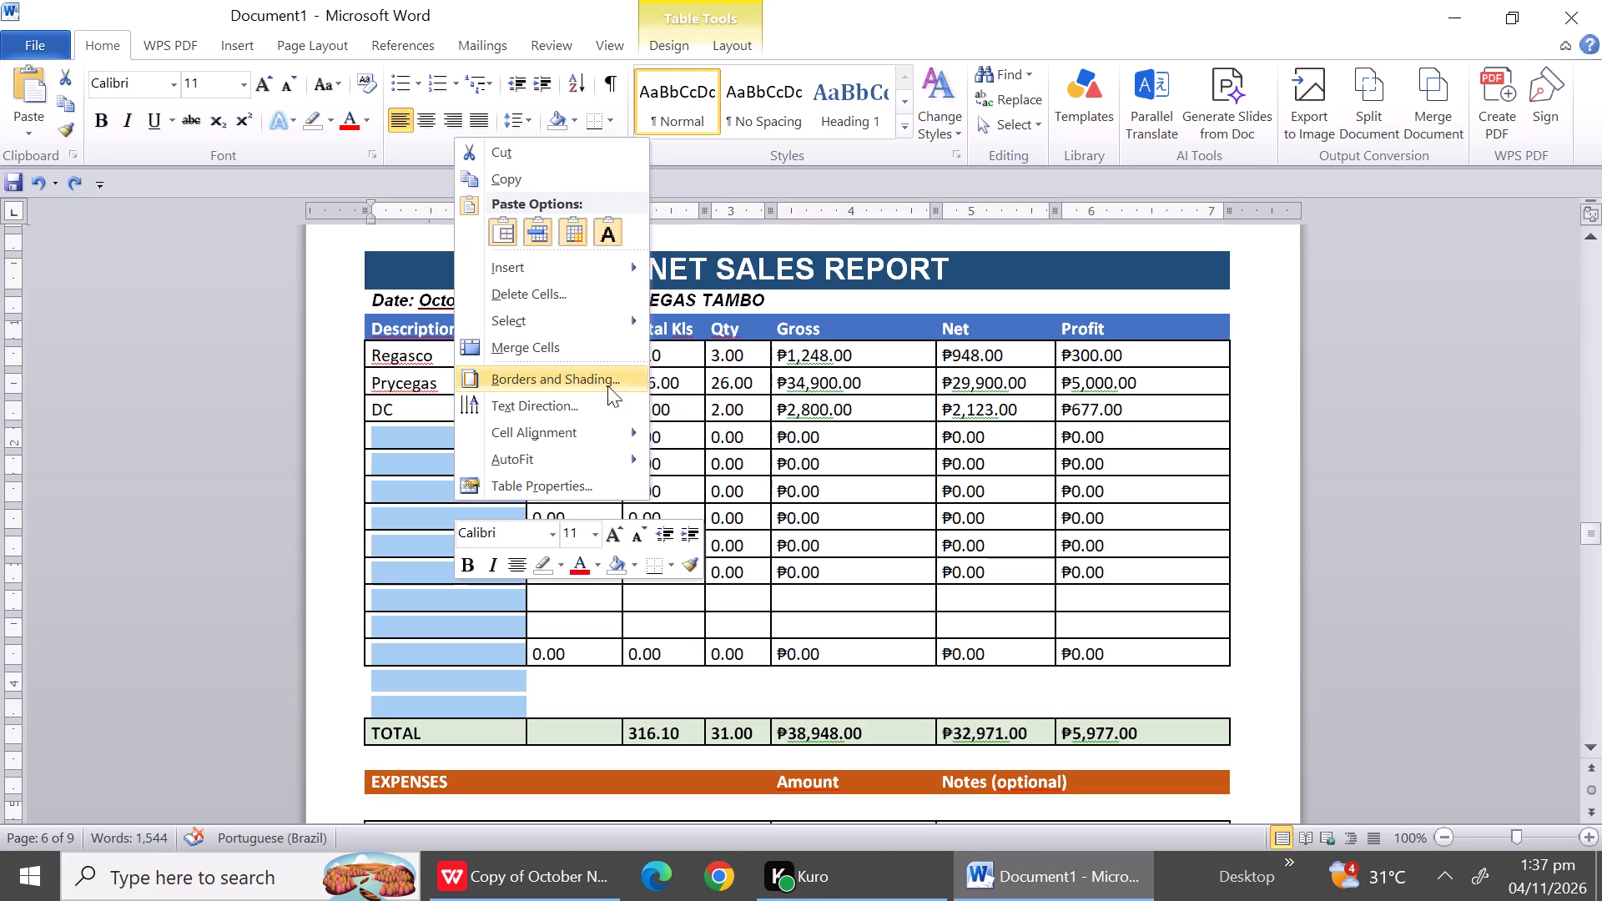
left_click(573, 295)
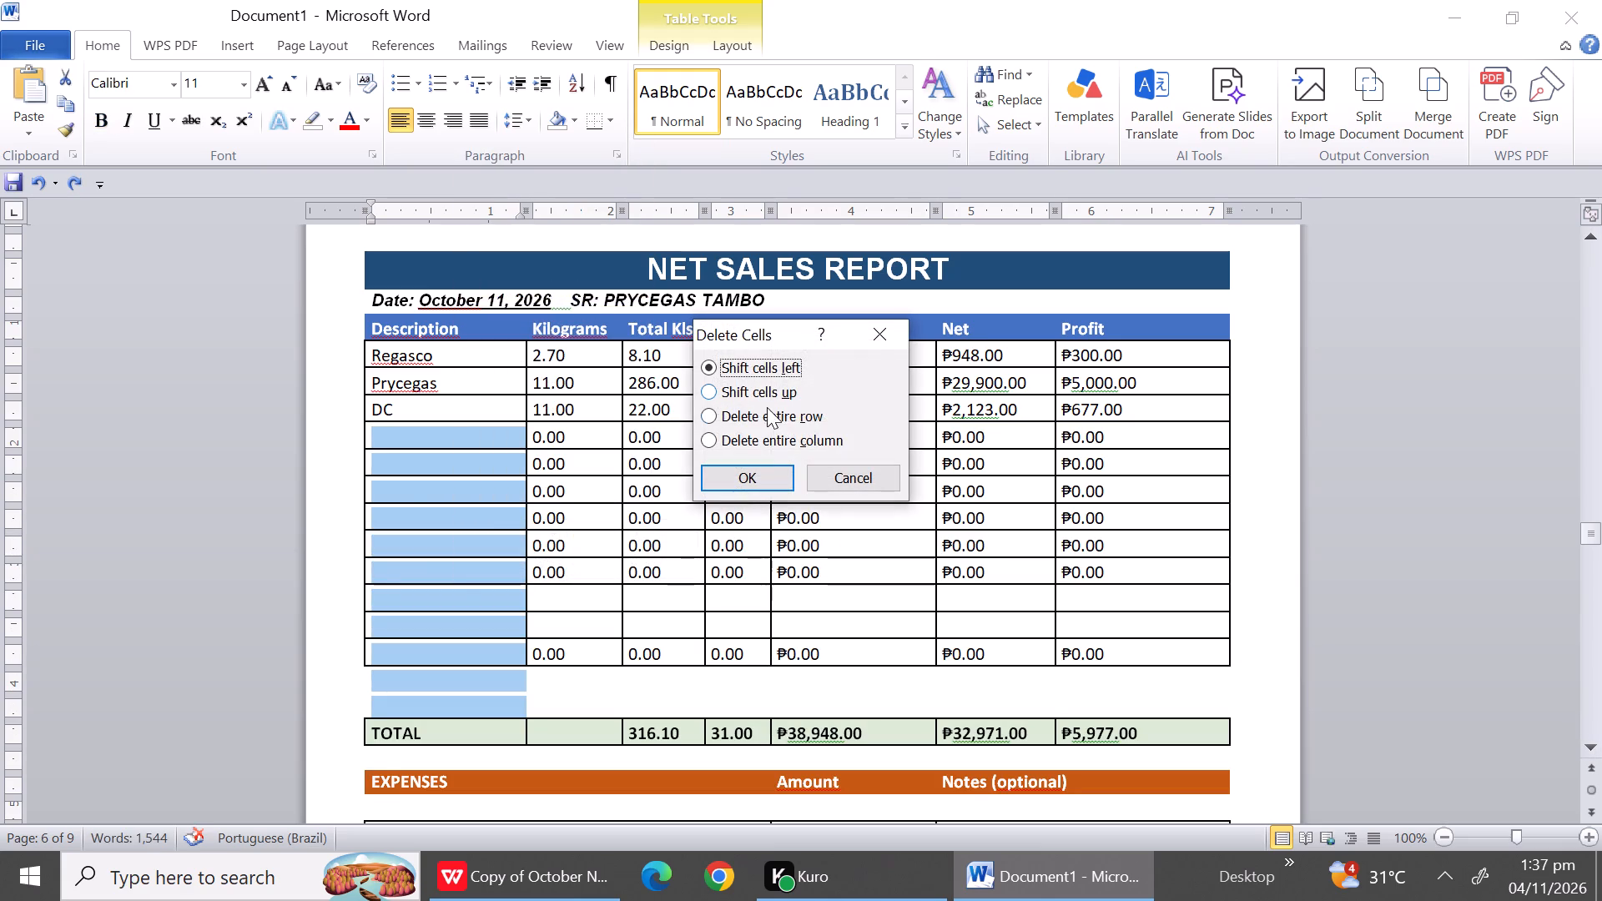
left_click(758, 416)
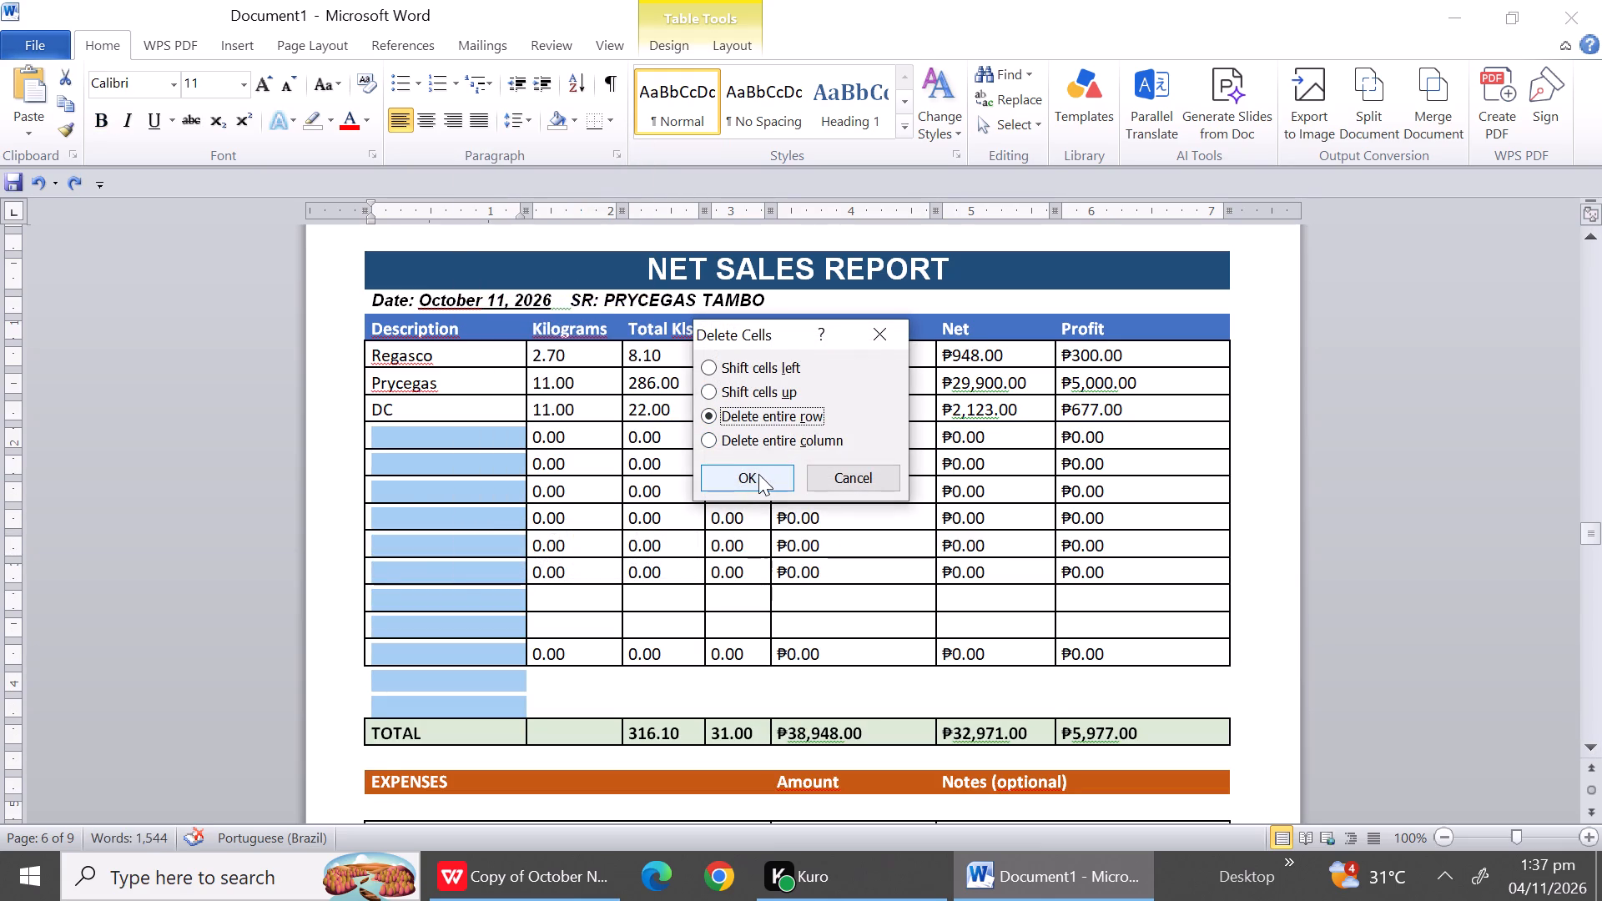
left_click(758, 474)
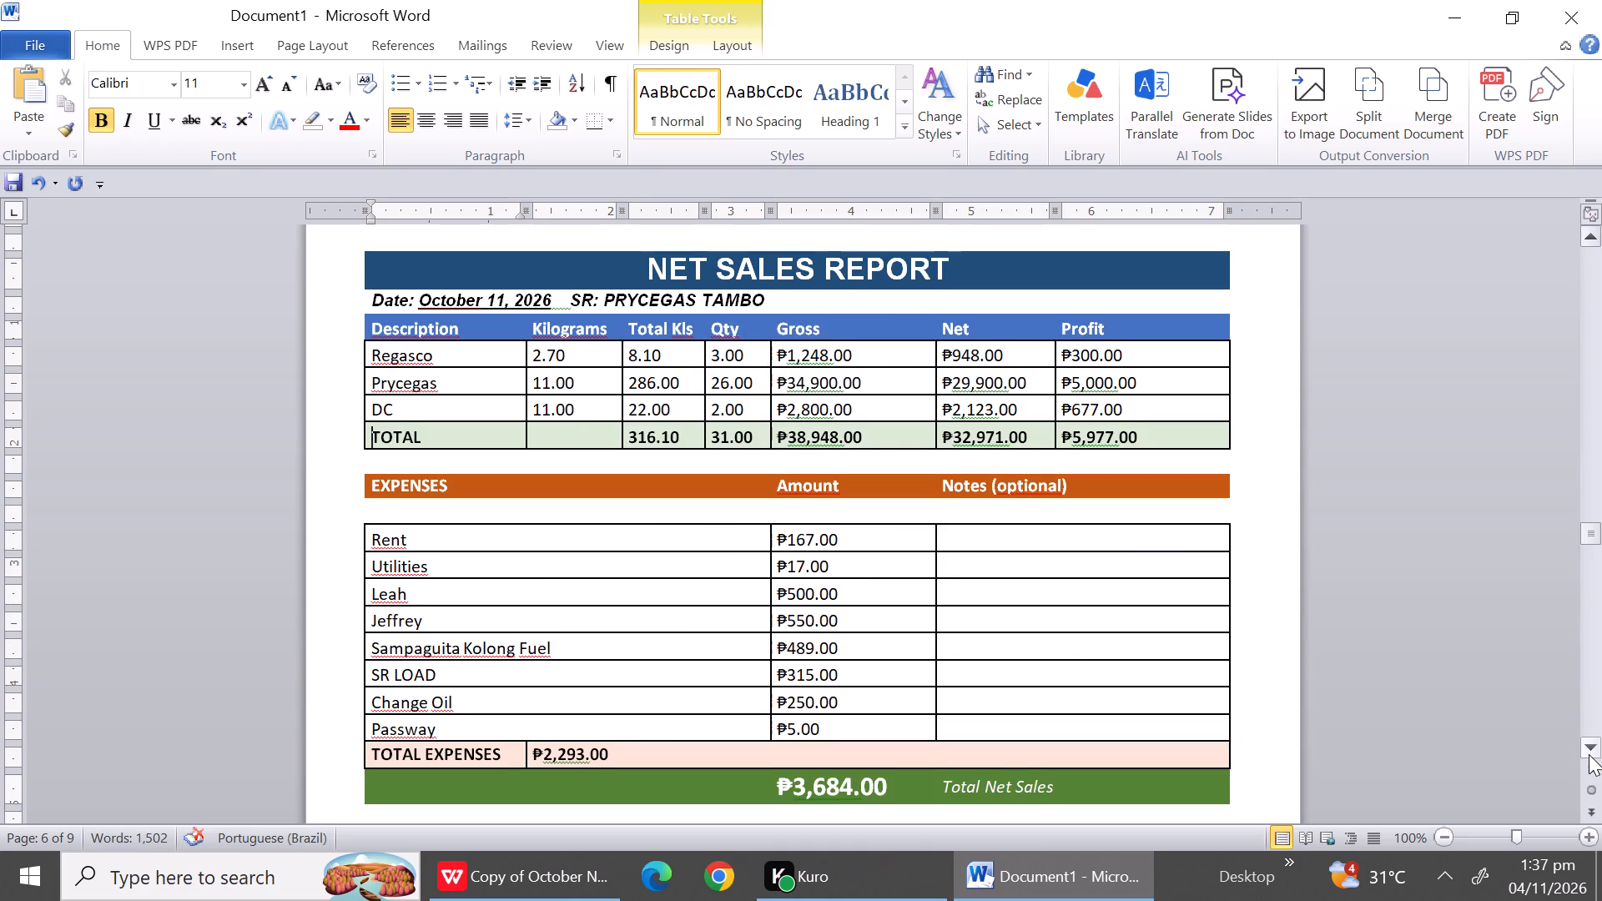
Delete one entire blank row between the October 11 Total Net Sales row and the October 12 report title.
triple_click(1589, 754)
triple_click(1589, 754)
triple_click(1589, 754)
triple_click(1589, 754)
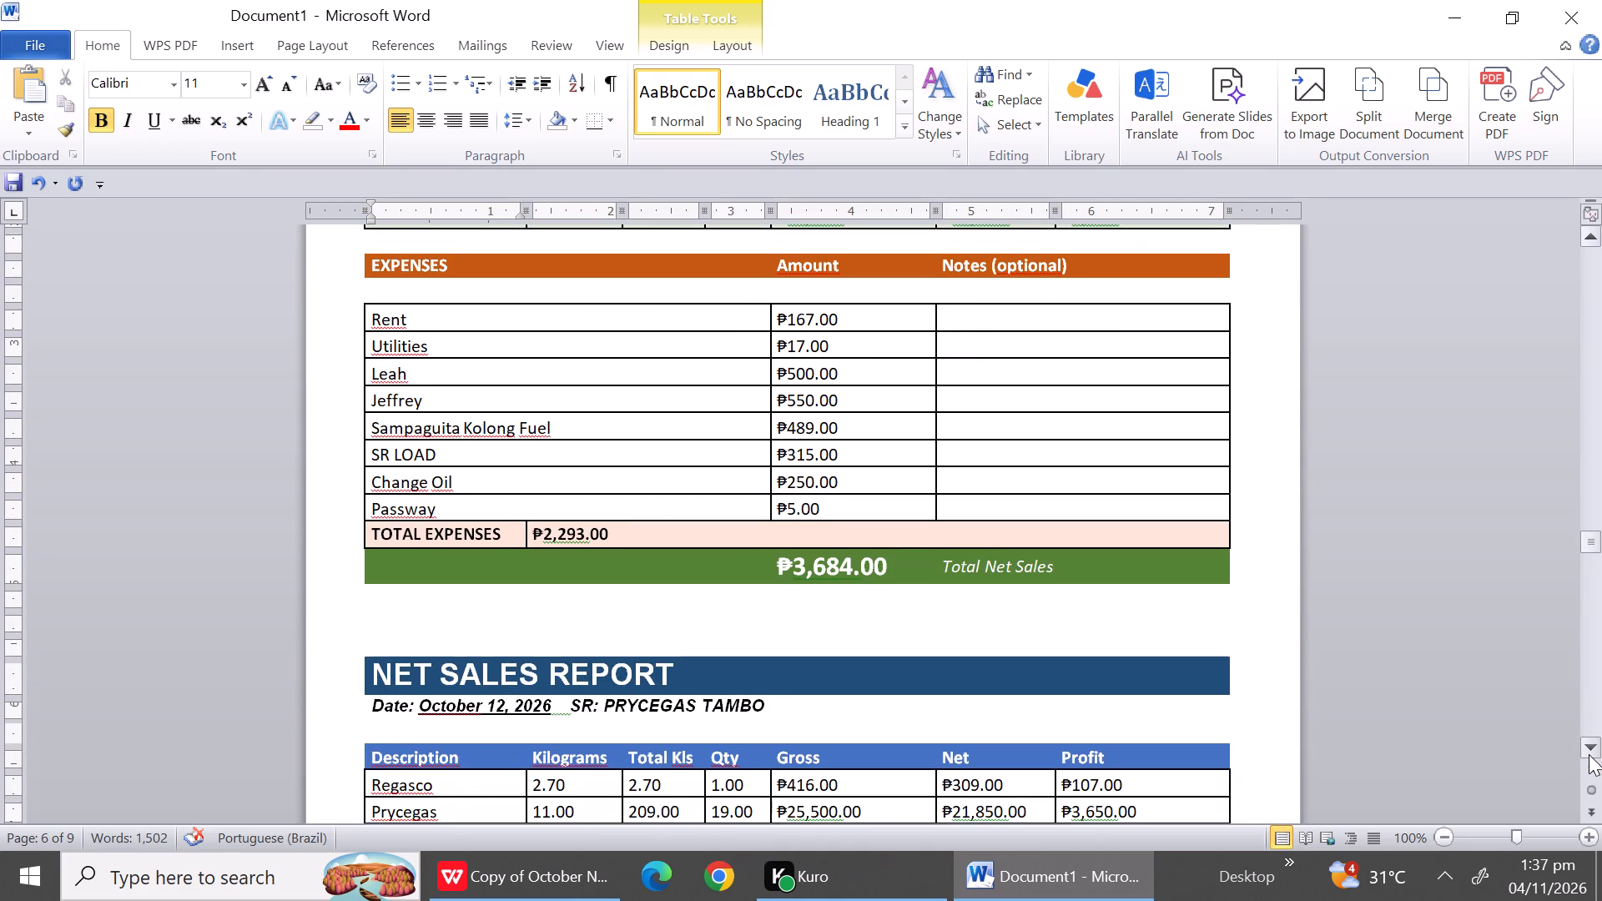
left_click(1589, 754)
left_click(635, 591)
right_click(635, 591)
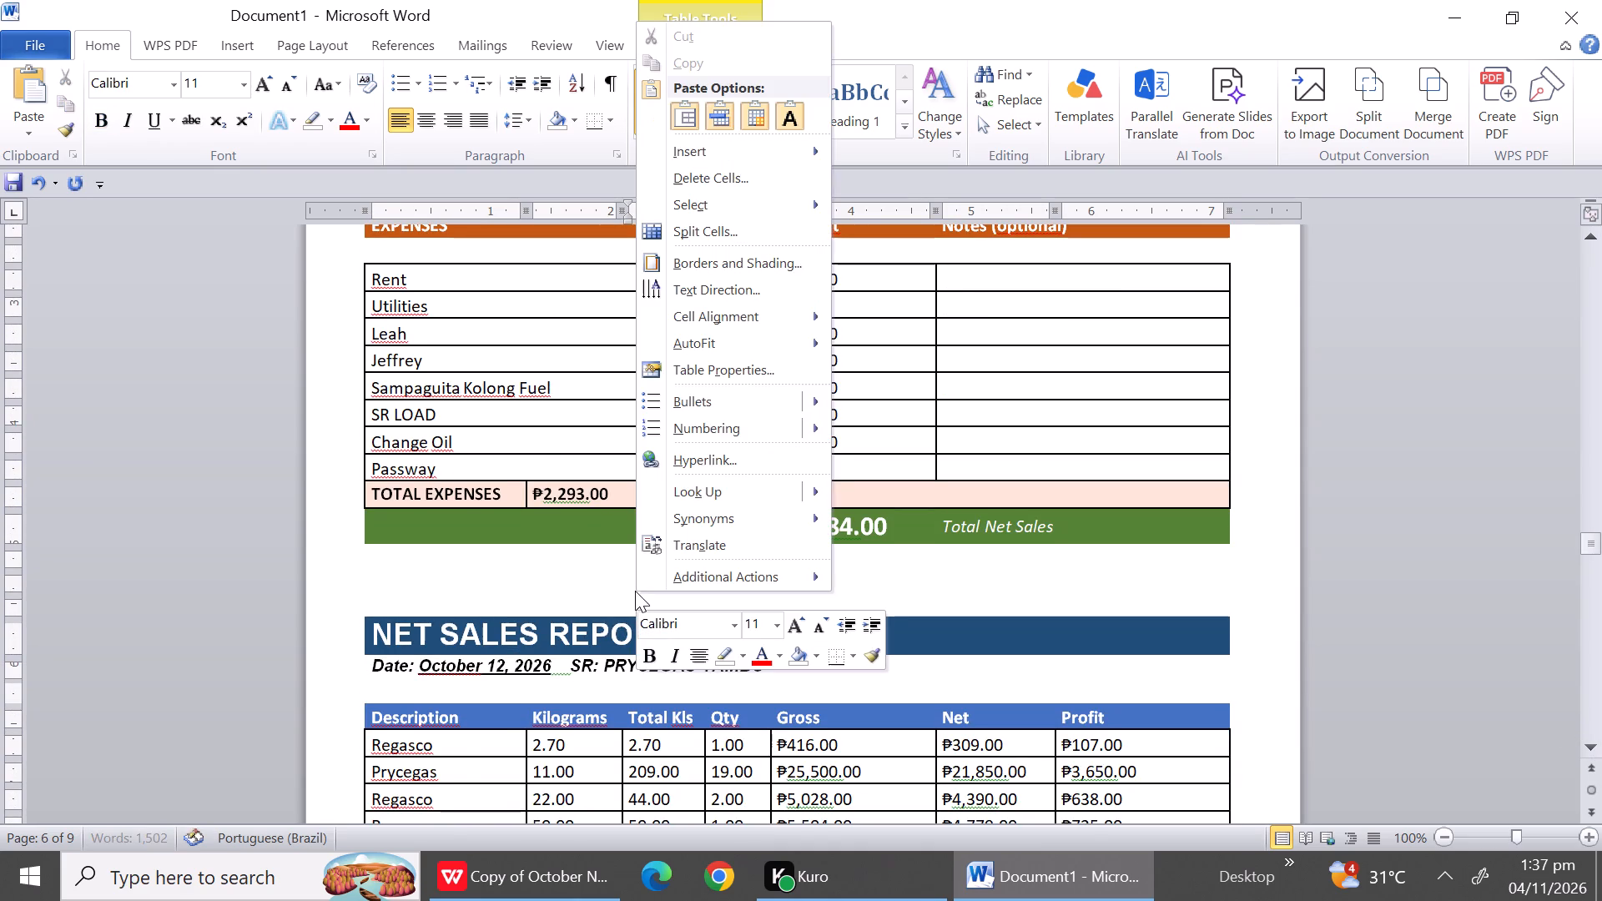
left_click(724, 186)
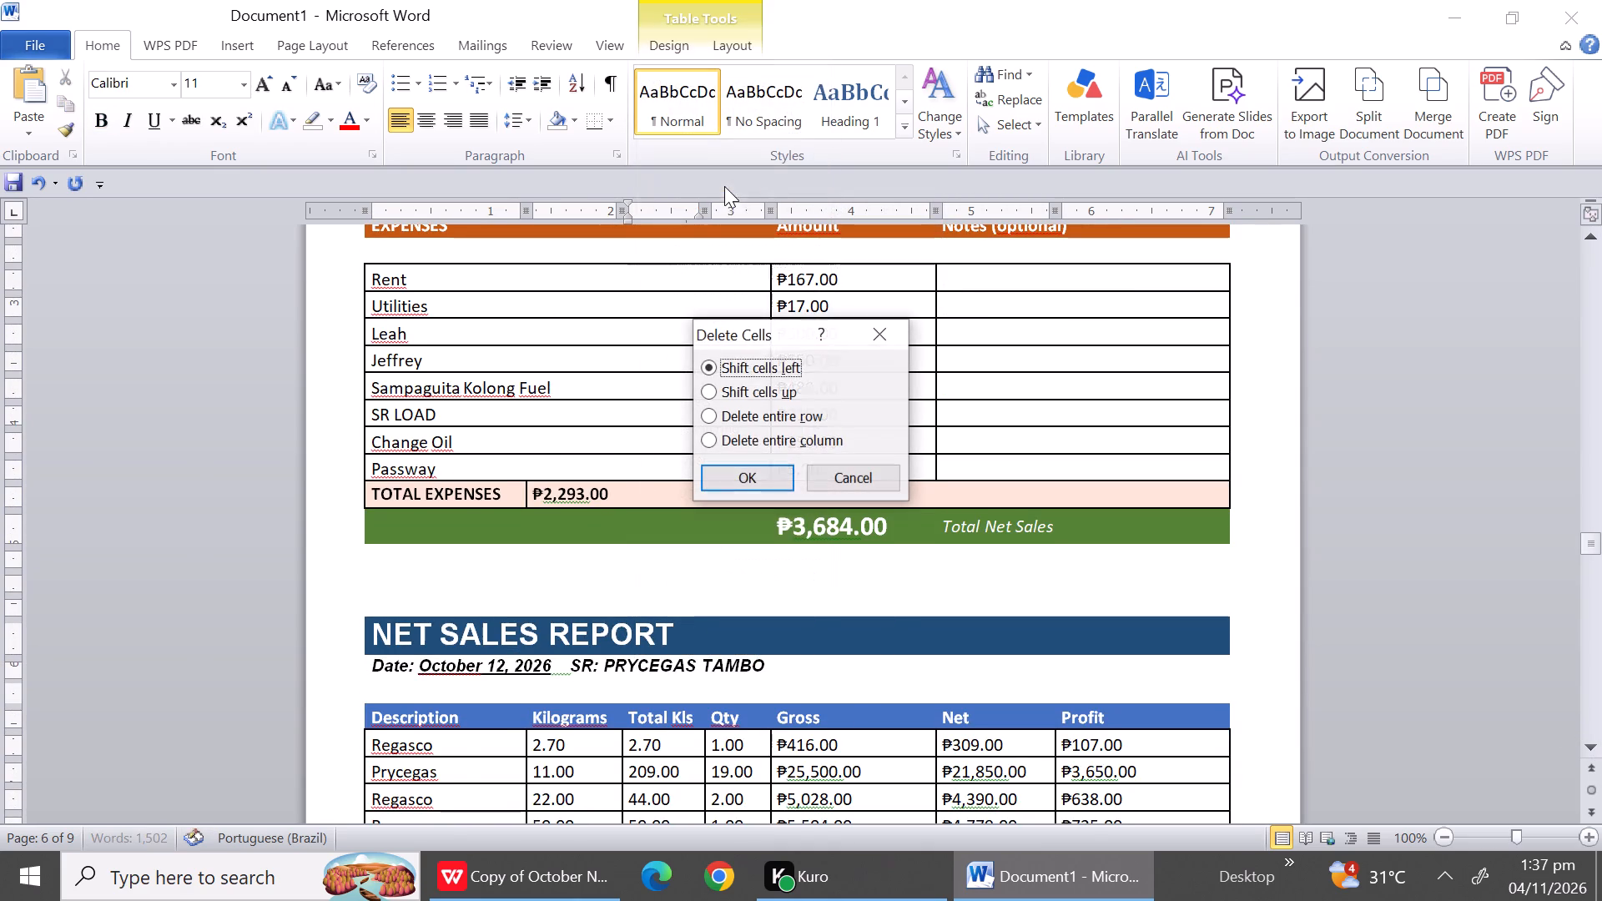
left_click(752, 424)
left_click(757, 490)
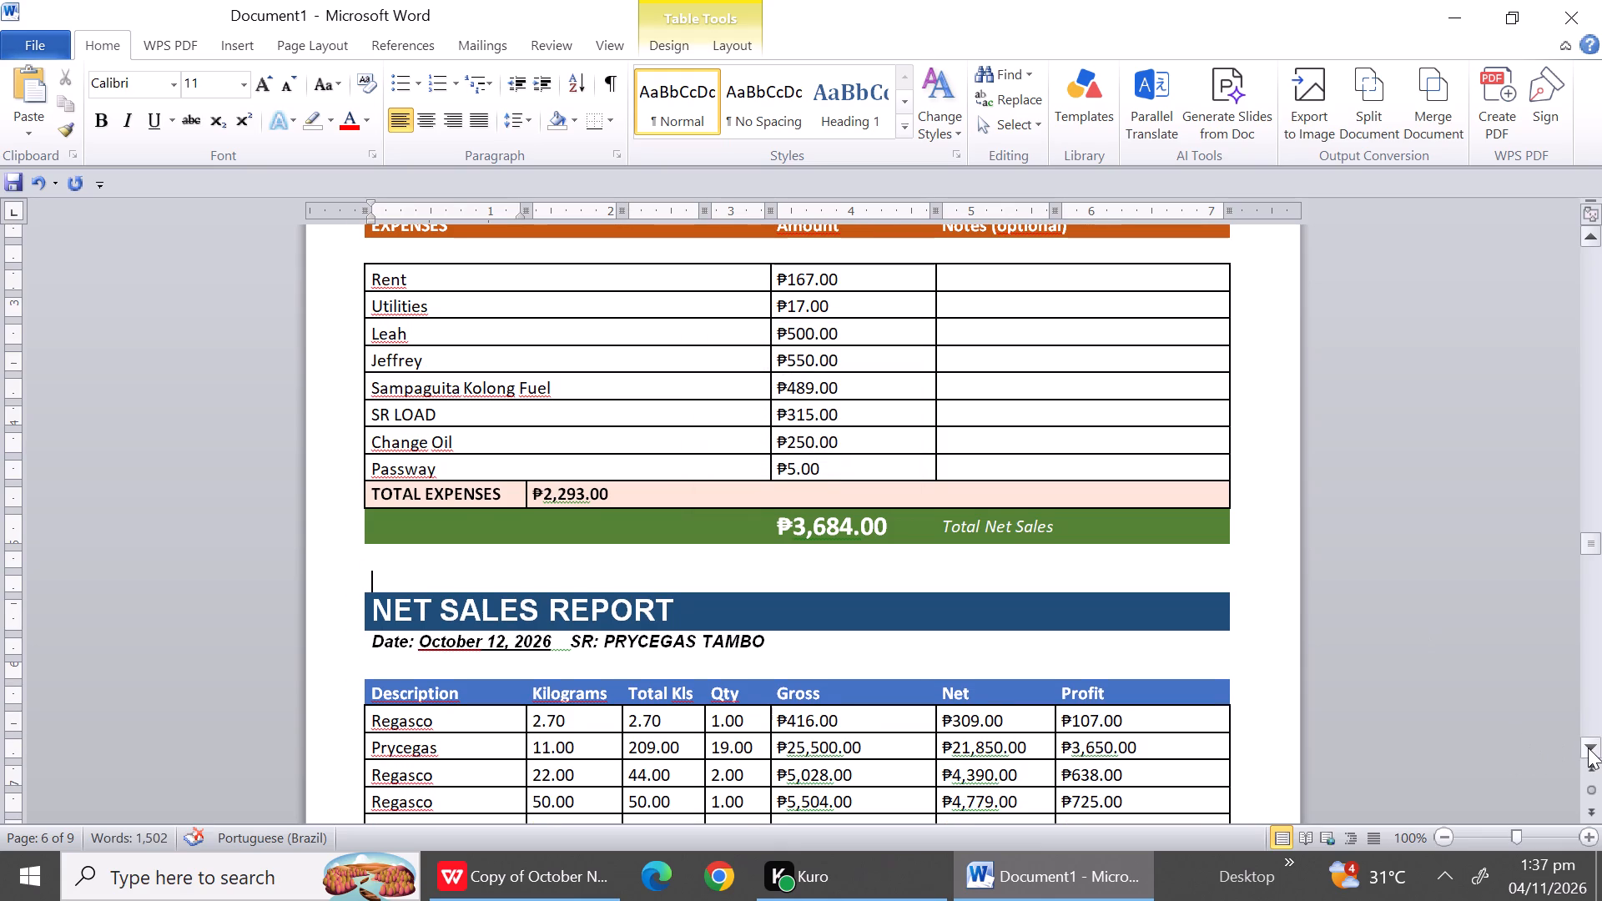
Delete all the unnamed zero-value rows and the blank row above TOTAL in the October 12 report as entire rows.
triple_click(1588, 747)
triple_click(1588, 747)
triple_click(1588, 747)
triple_click(1588, 747)
double_click(1588, 747)
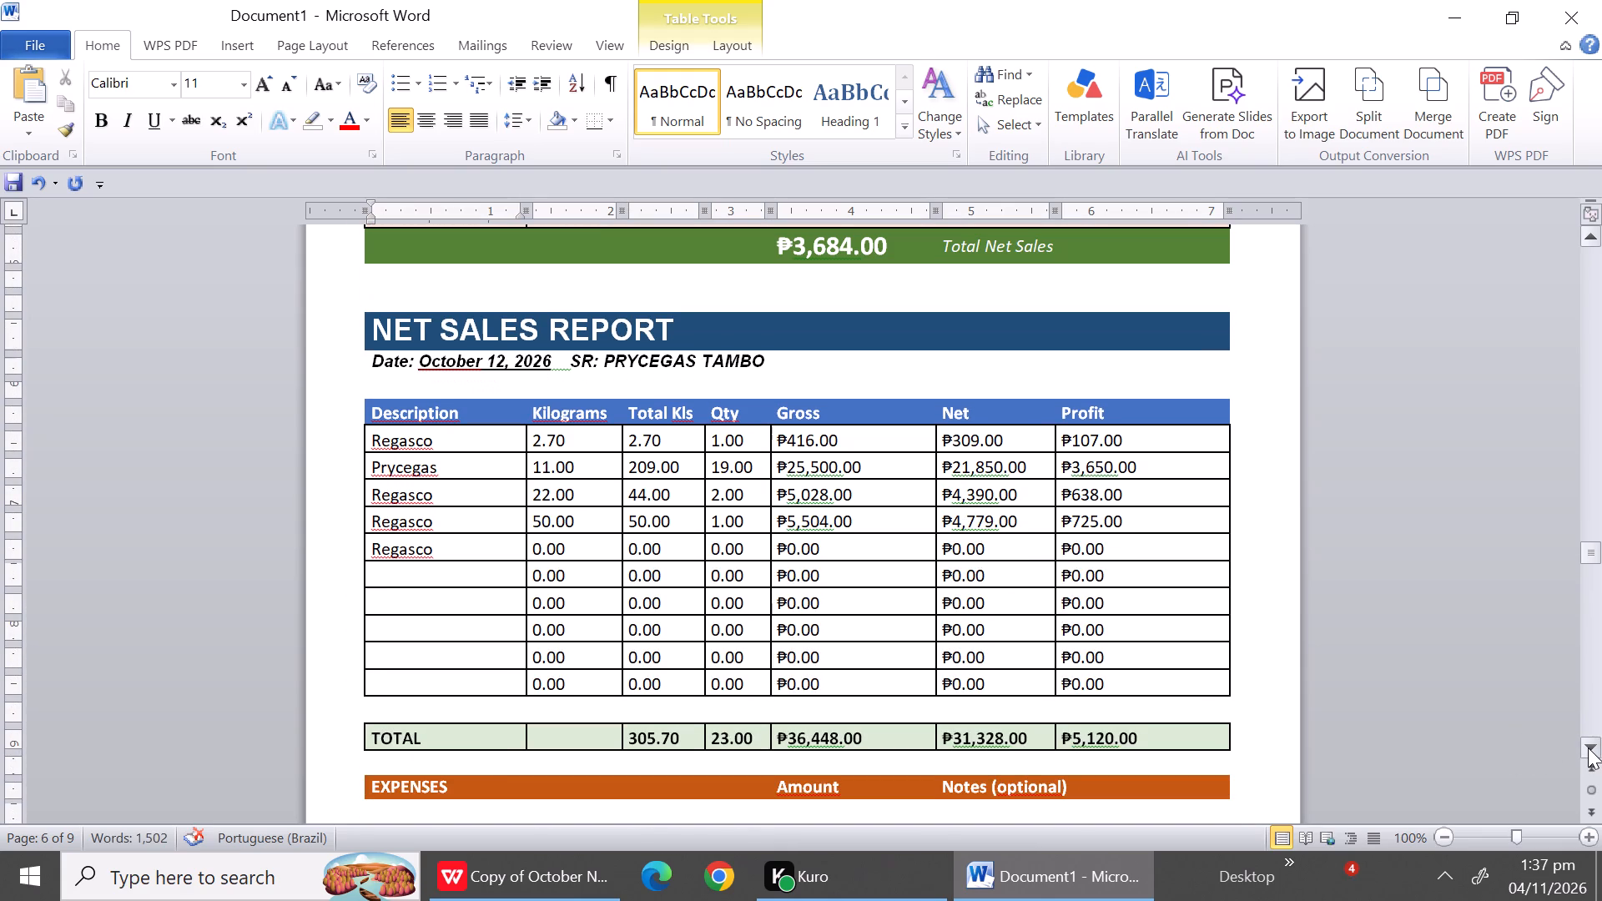
left_click_drag(450, 575, 449, 607)
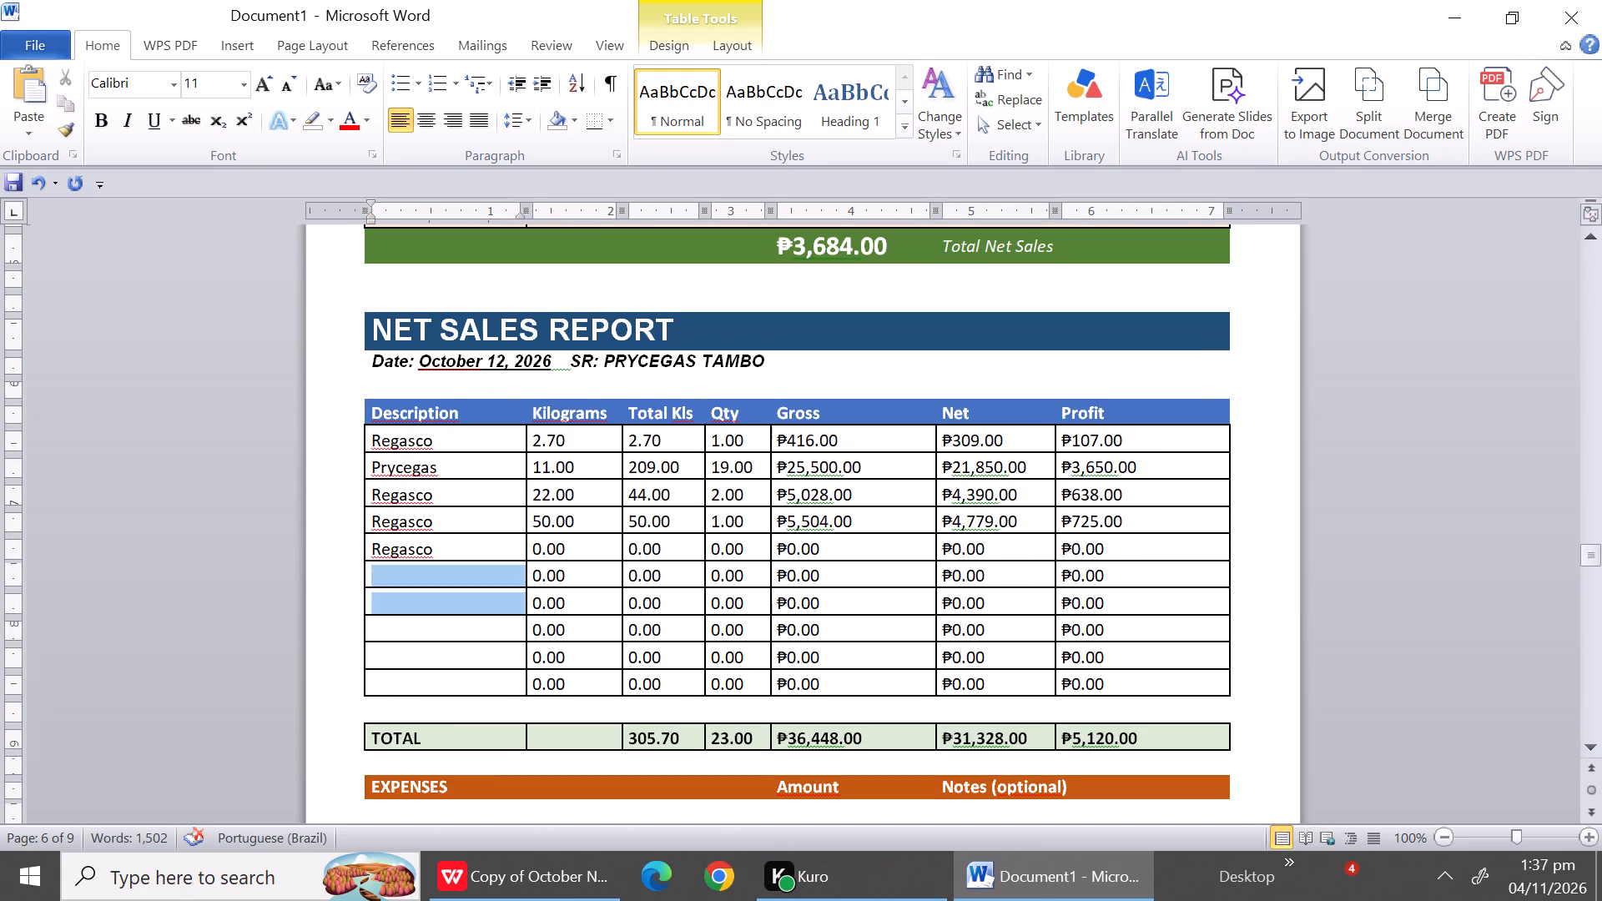
left_click_drag(449, 607, 445, 702)
right_click(445, 702)
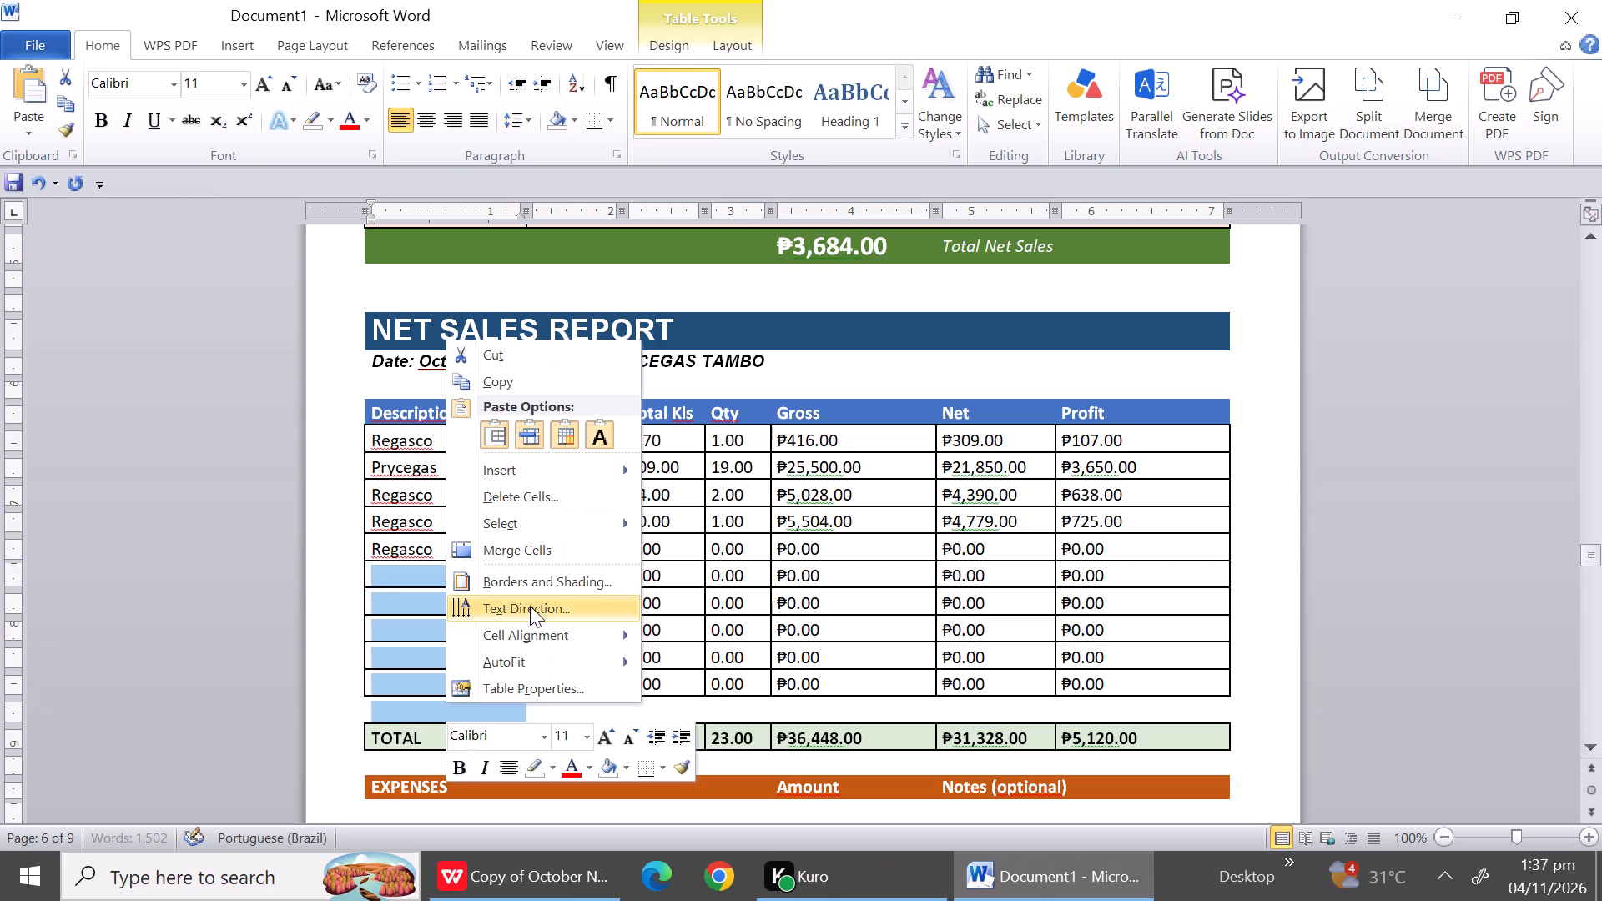
left_click(505, 497)
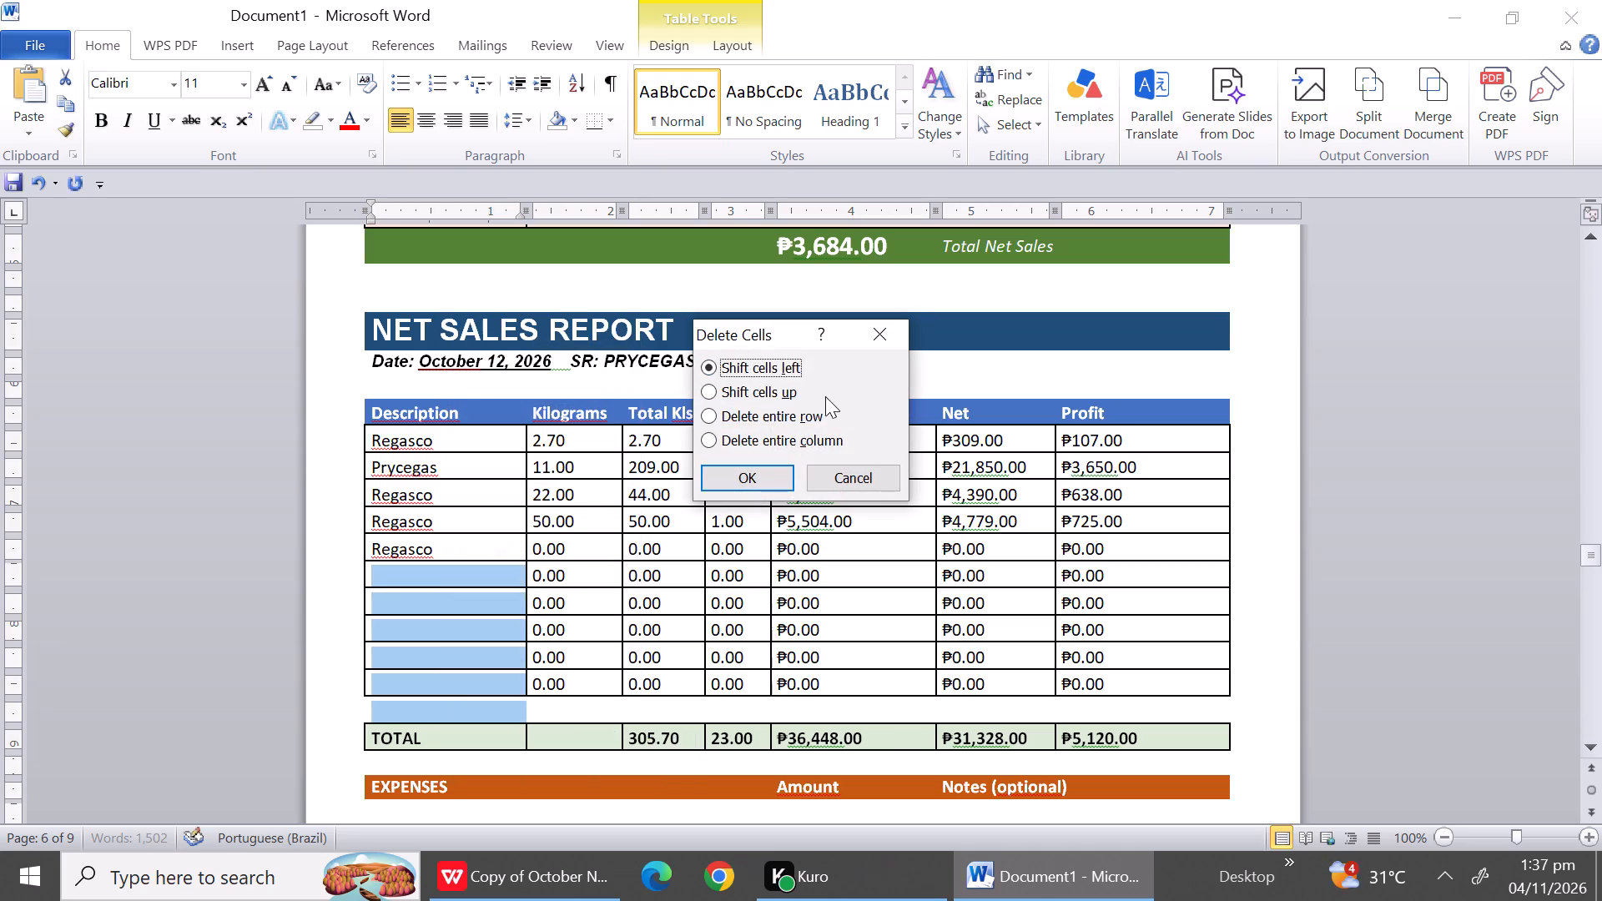
left_click_drag(813, 415, 771, 467)
left_click(771, 467)
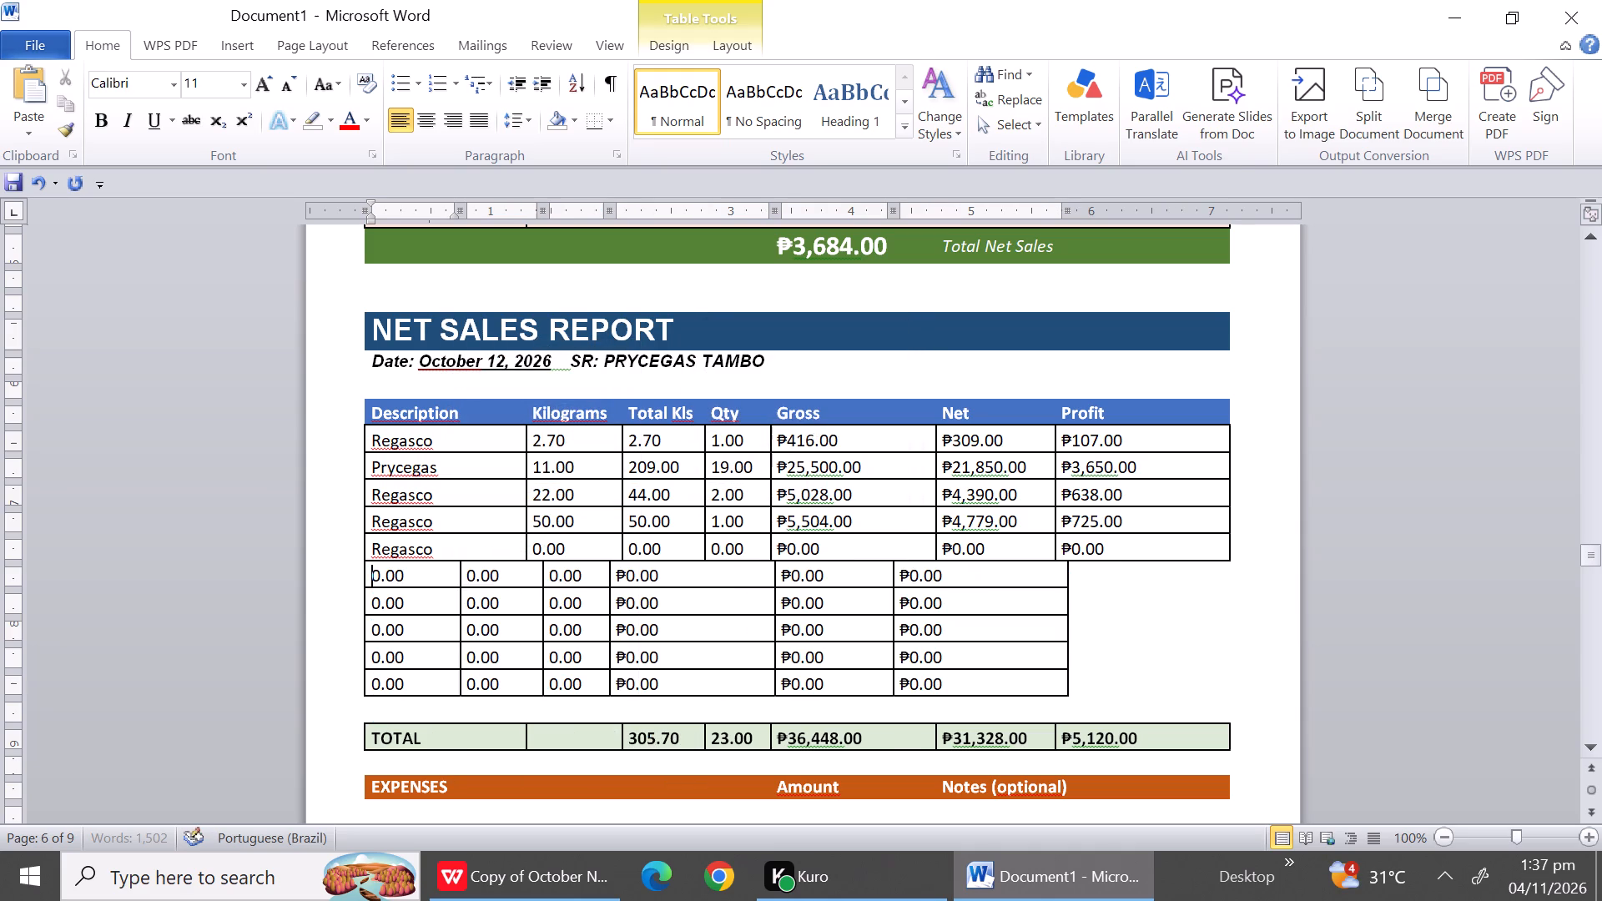
key("ctrl+z")
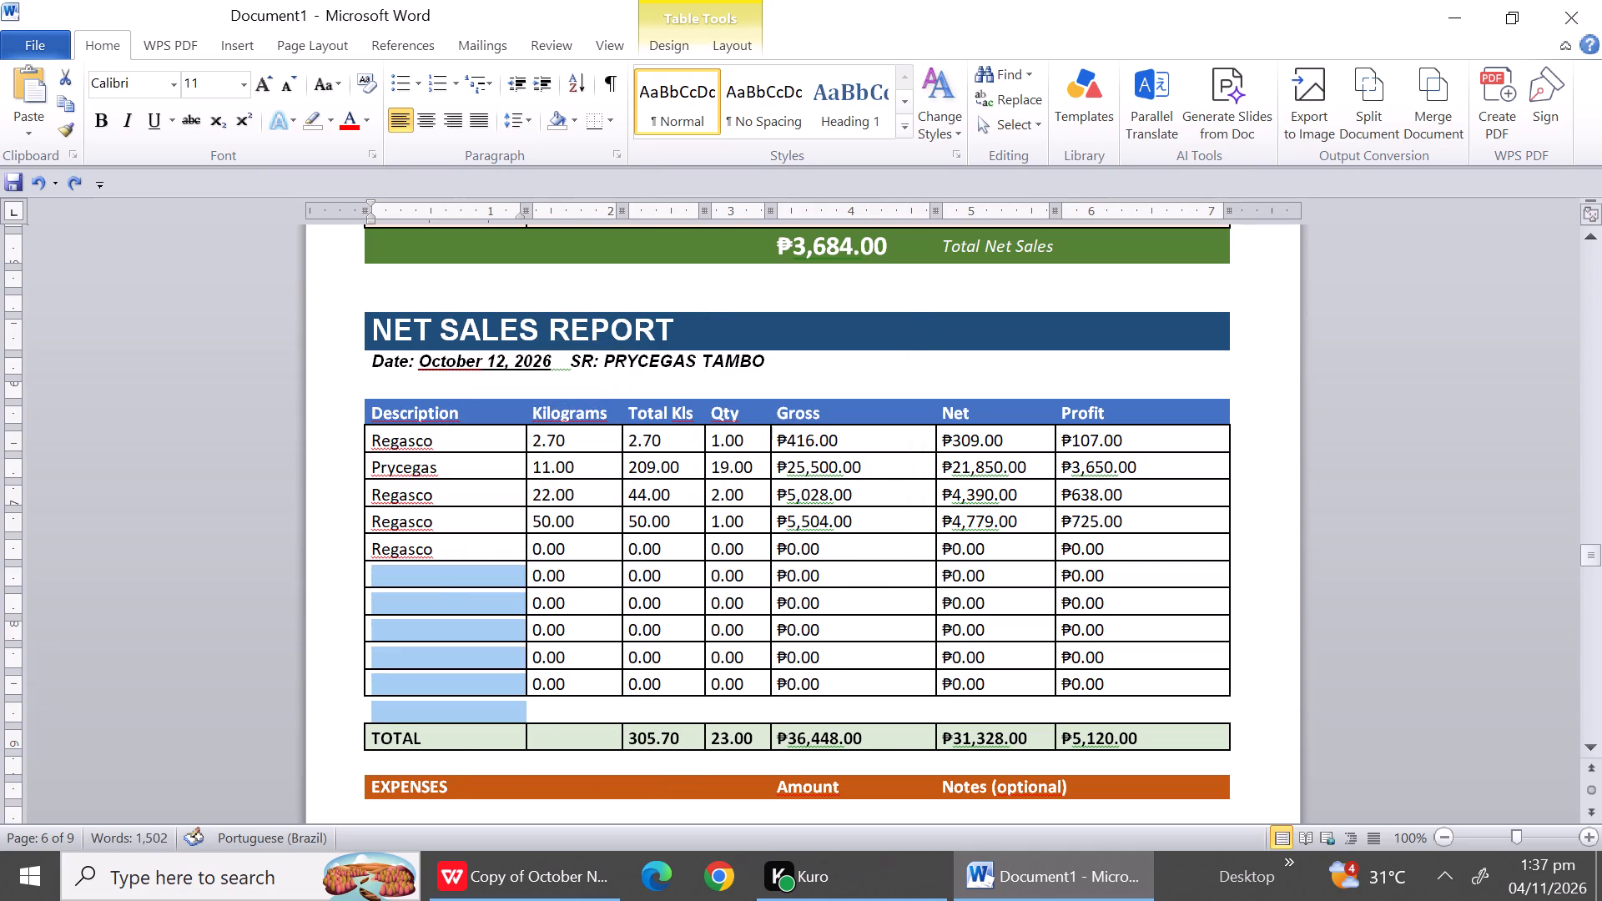
right_click(438, 580)
left_click(531, 378)
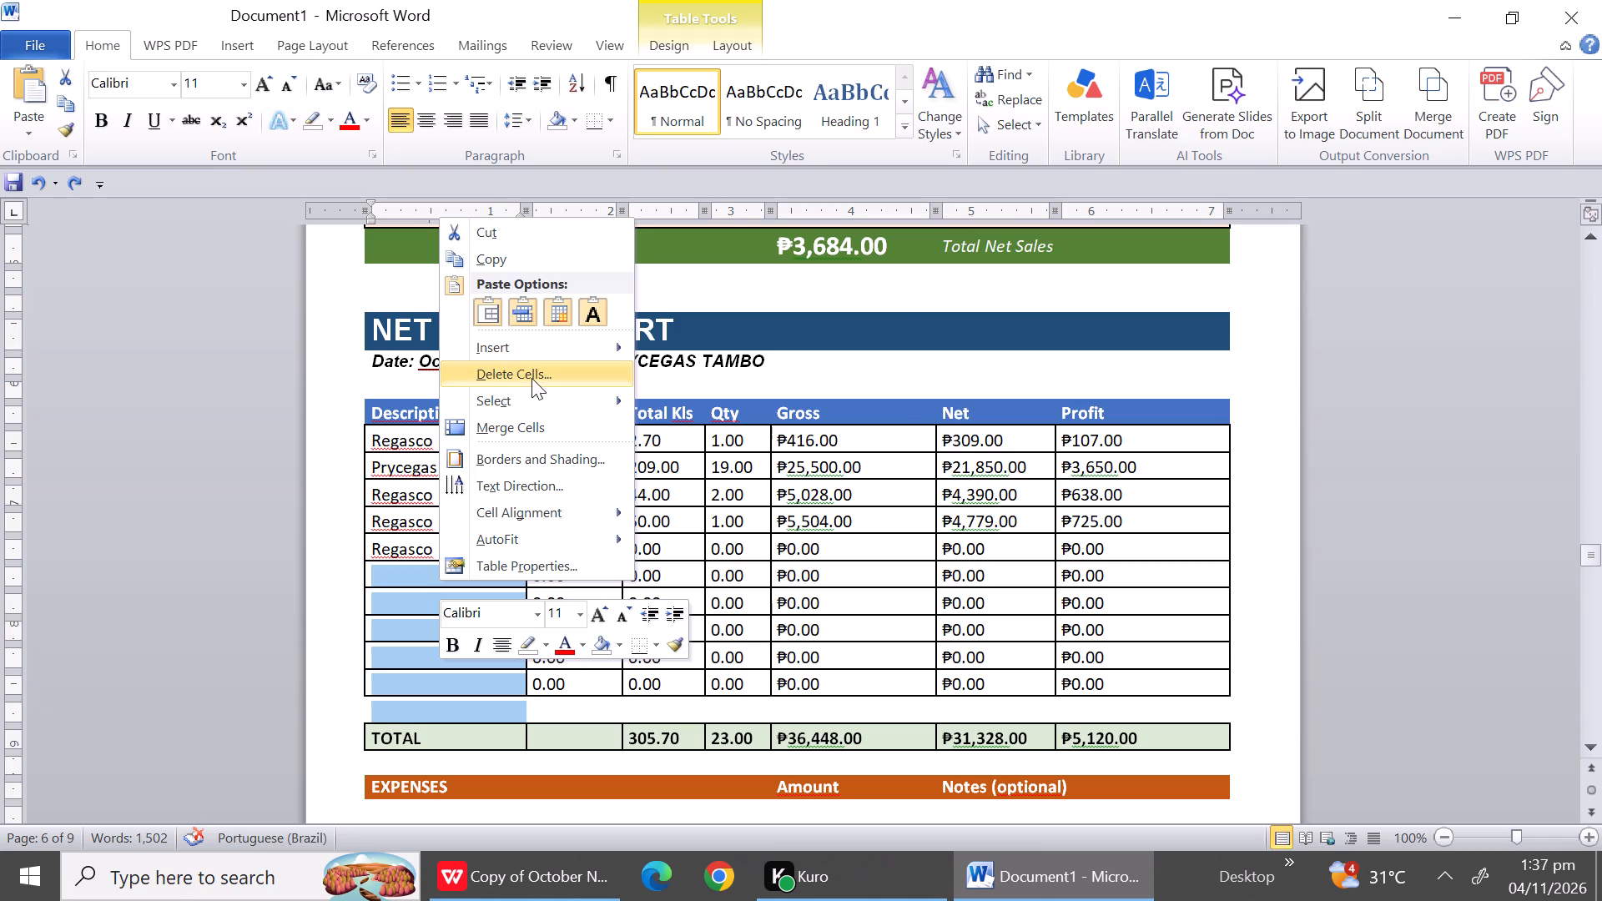
left_click(739, 408)
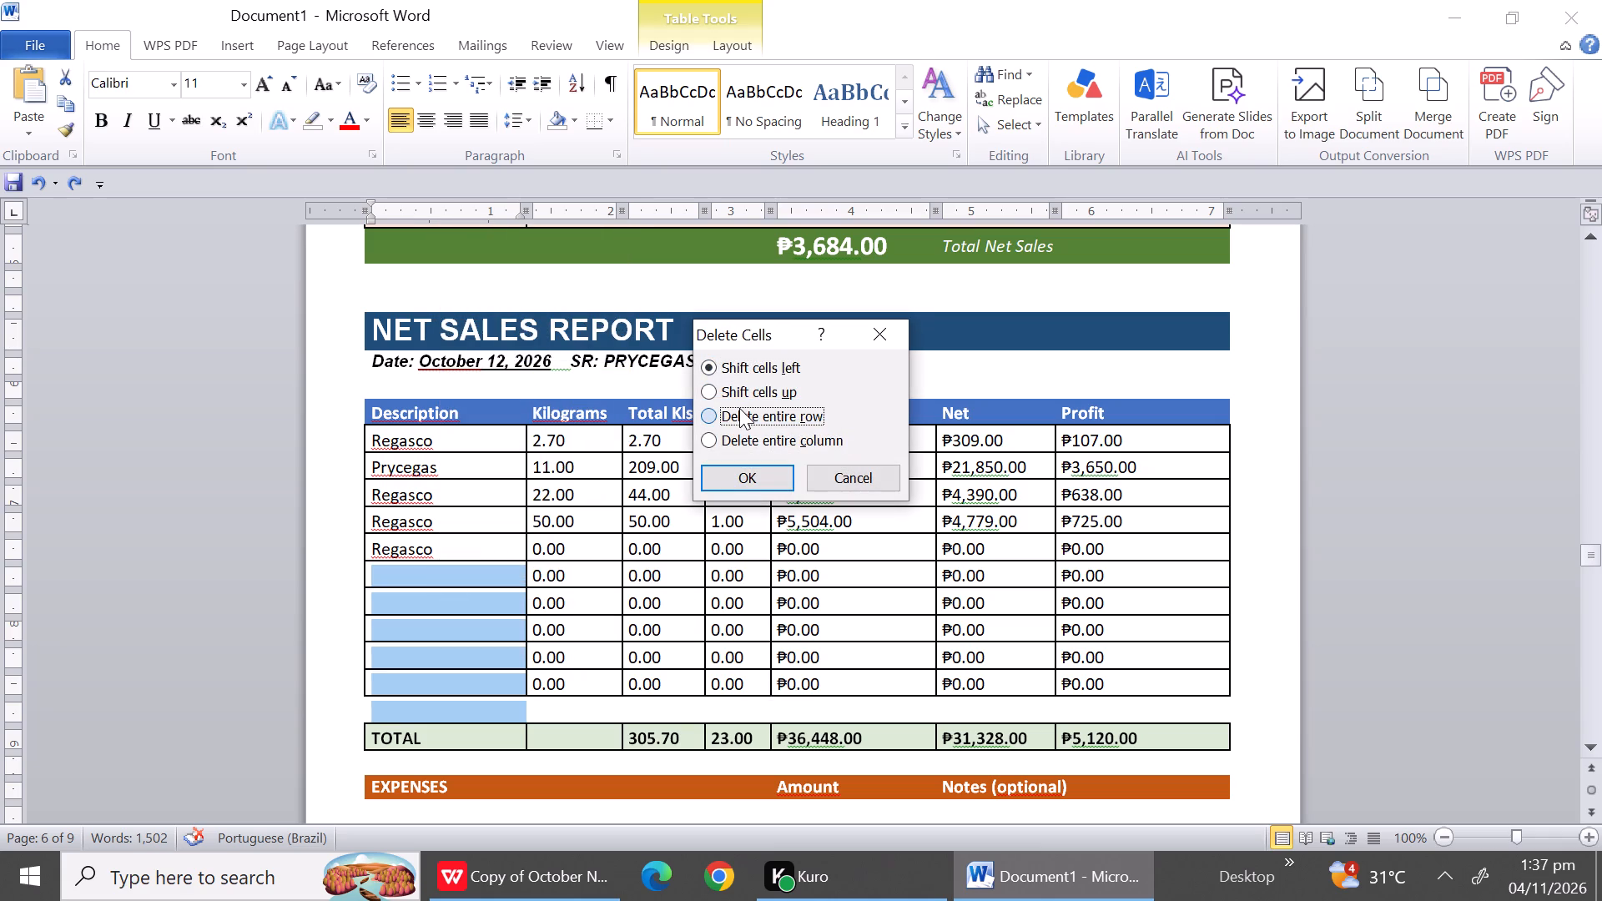
left_click(758, 476)
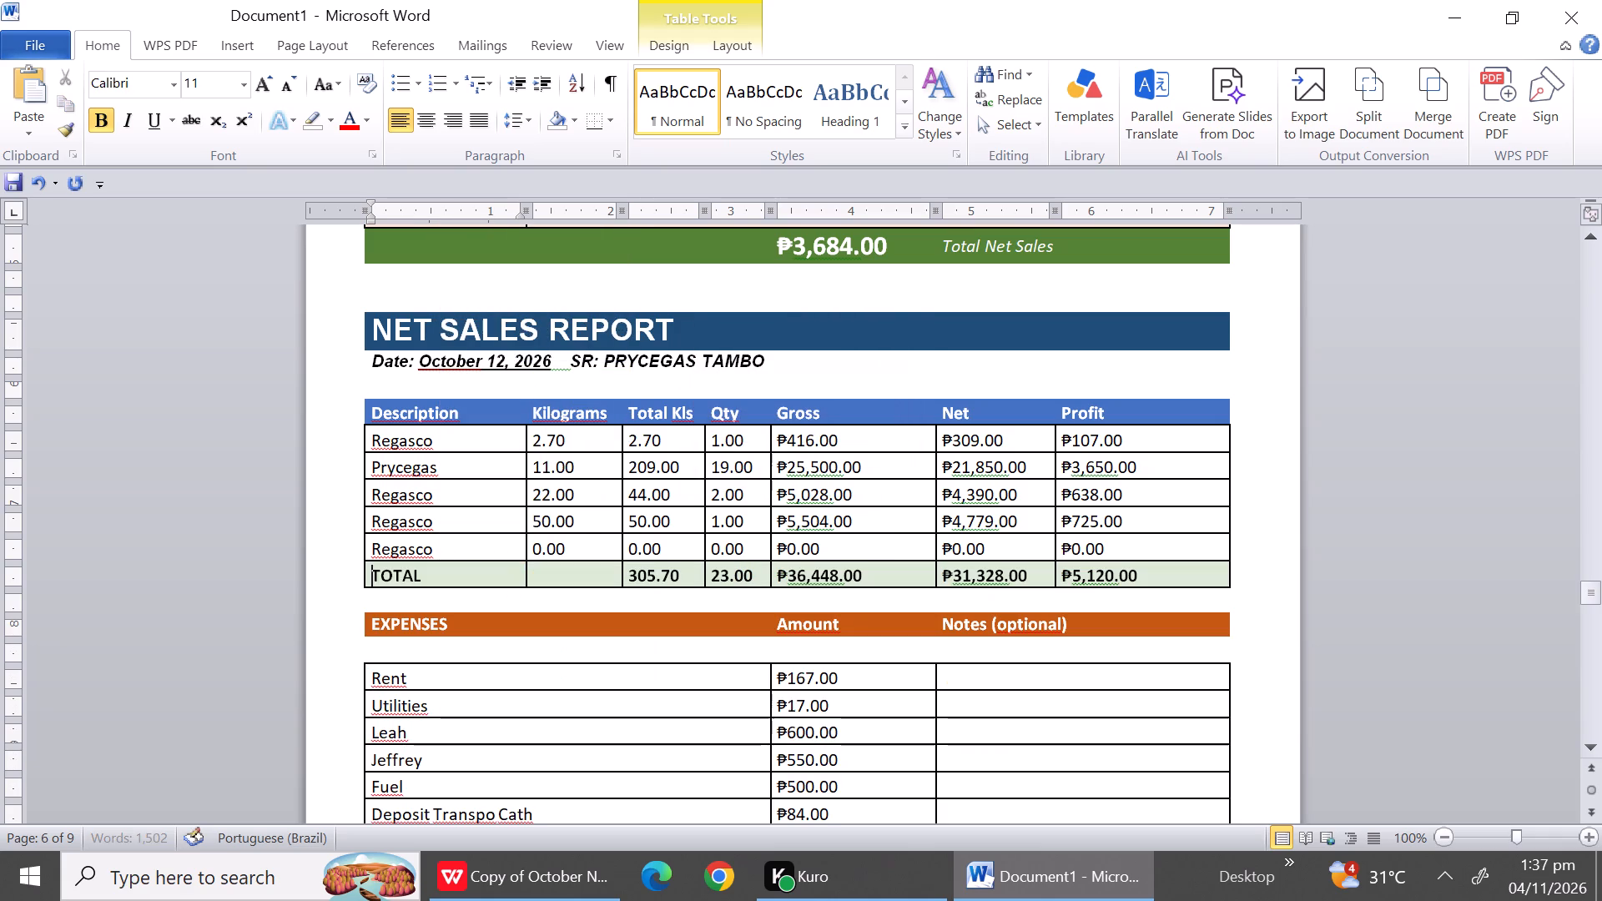
Delete the entire blank row between TOTAL and the EXPENSES header in the October 12 report.
triple_click(1585, 751)
triple_click(1585, 751)
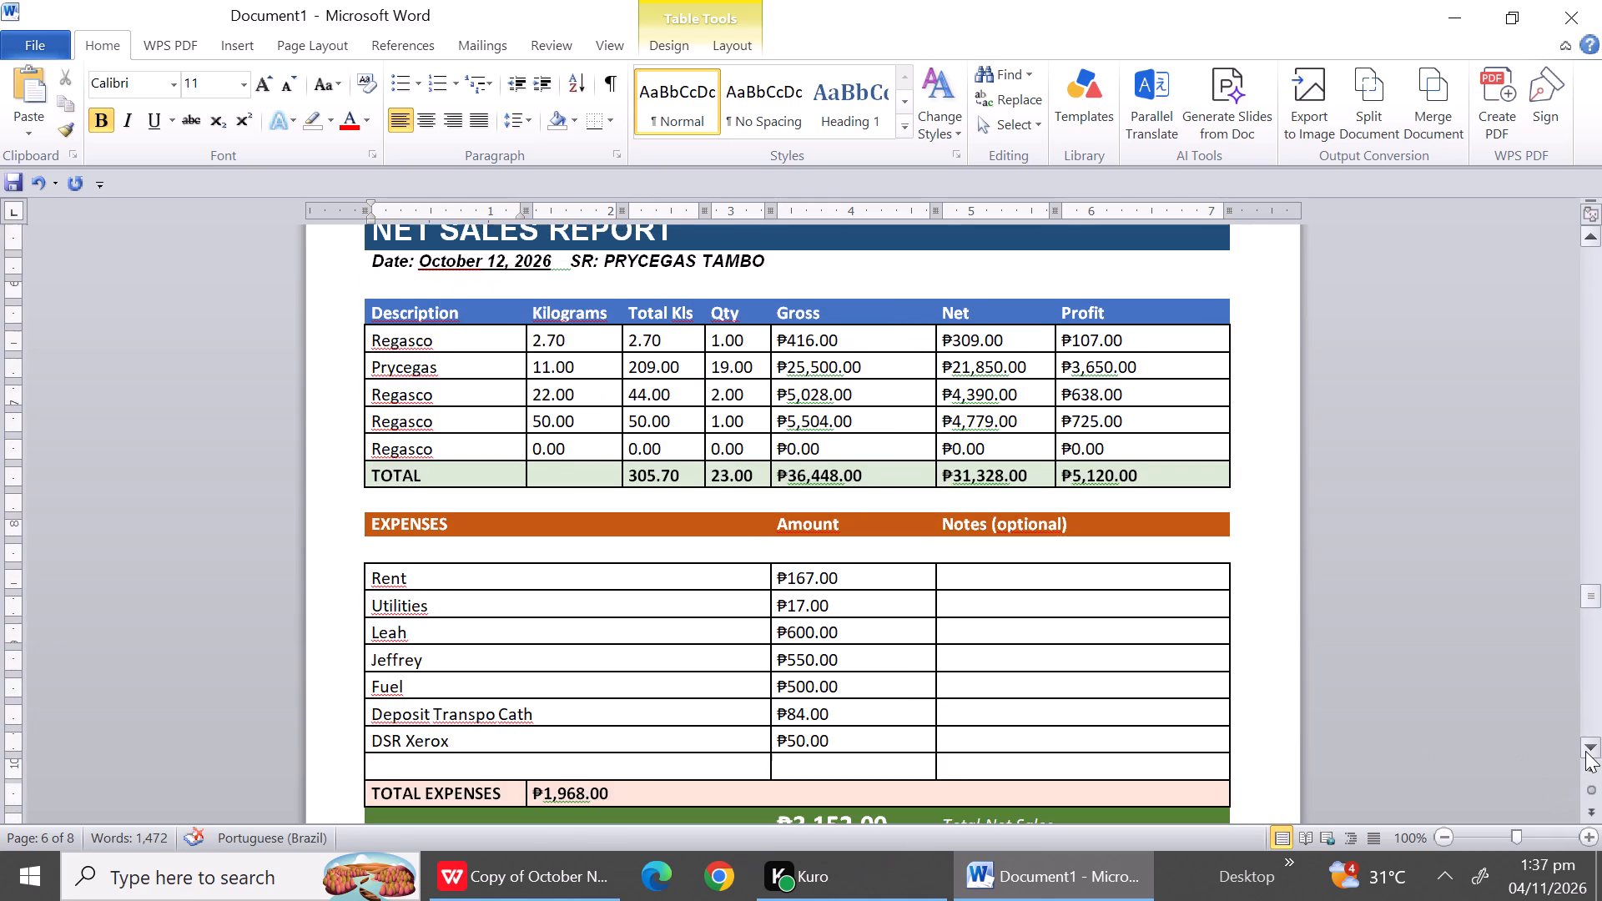
triple_click(1585, 751)
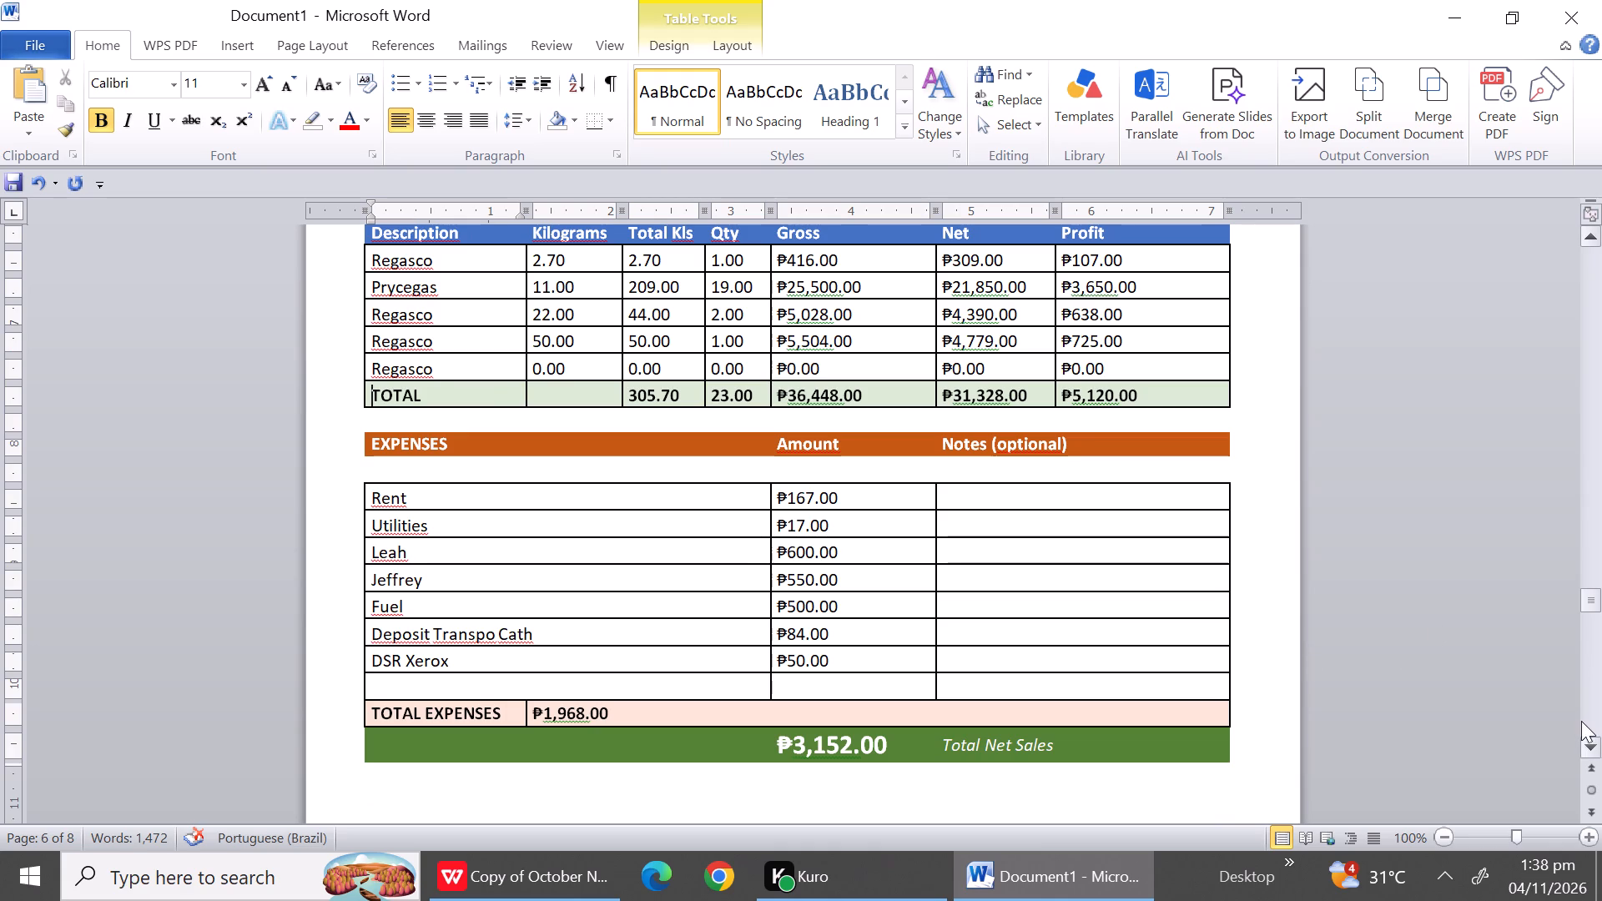
triple_click(1593, 742)
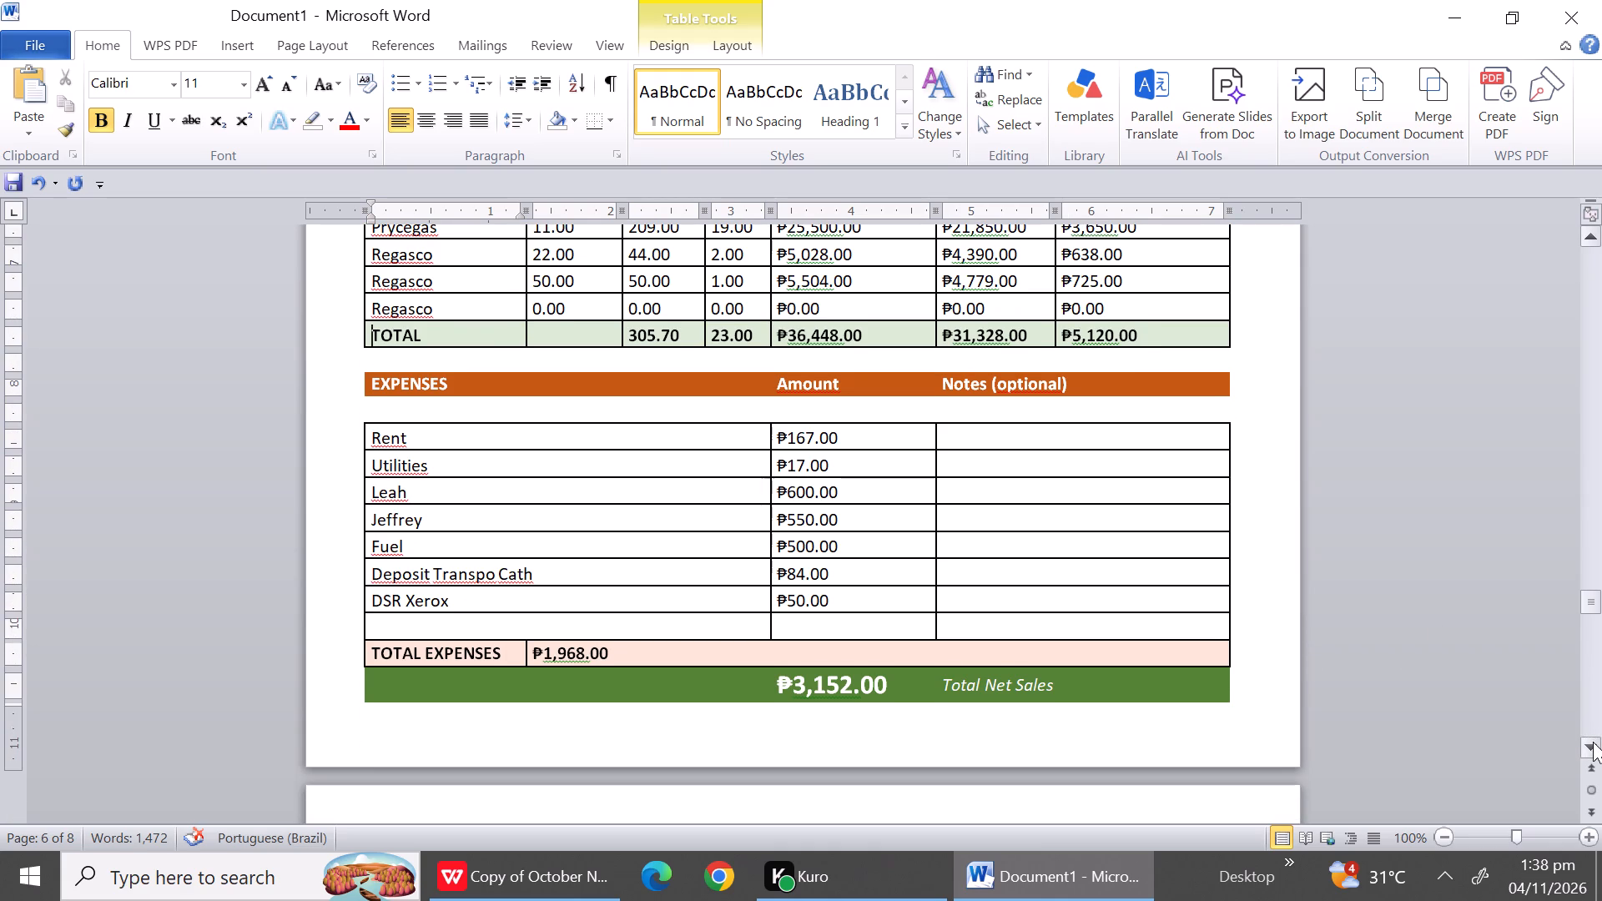
left_click(389, 358)
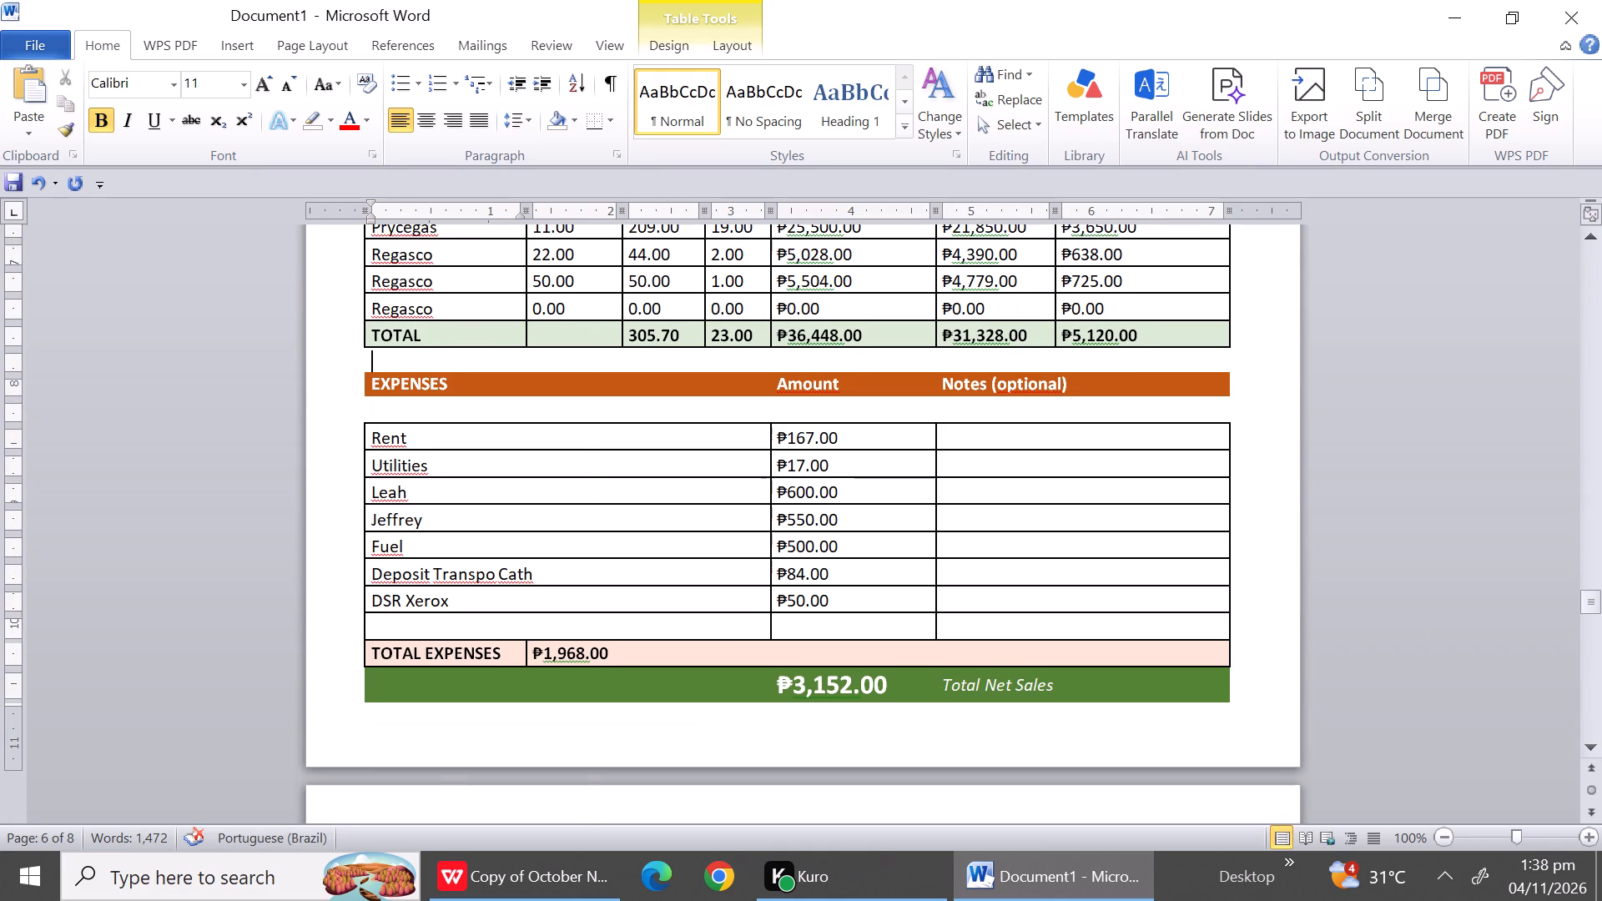
right_click(389, 358)
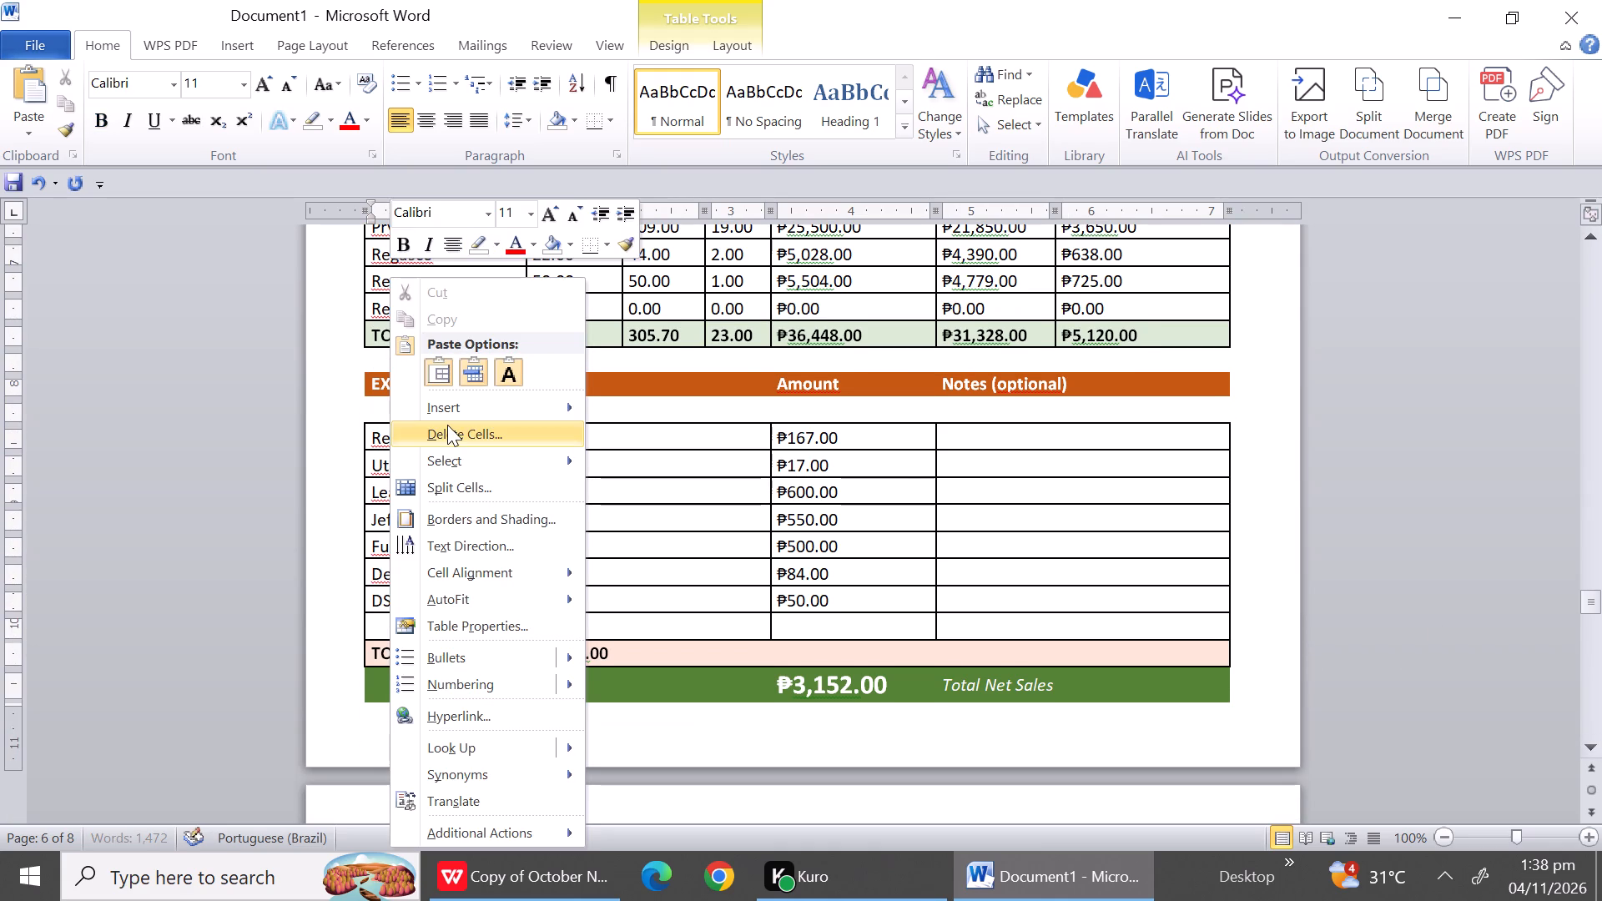
left_click(447, 425)
left_click(773, 410)
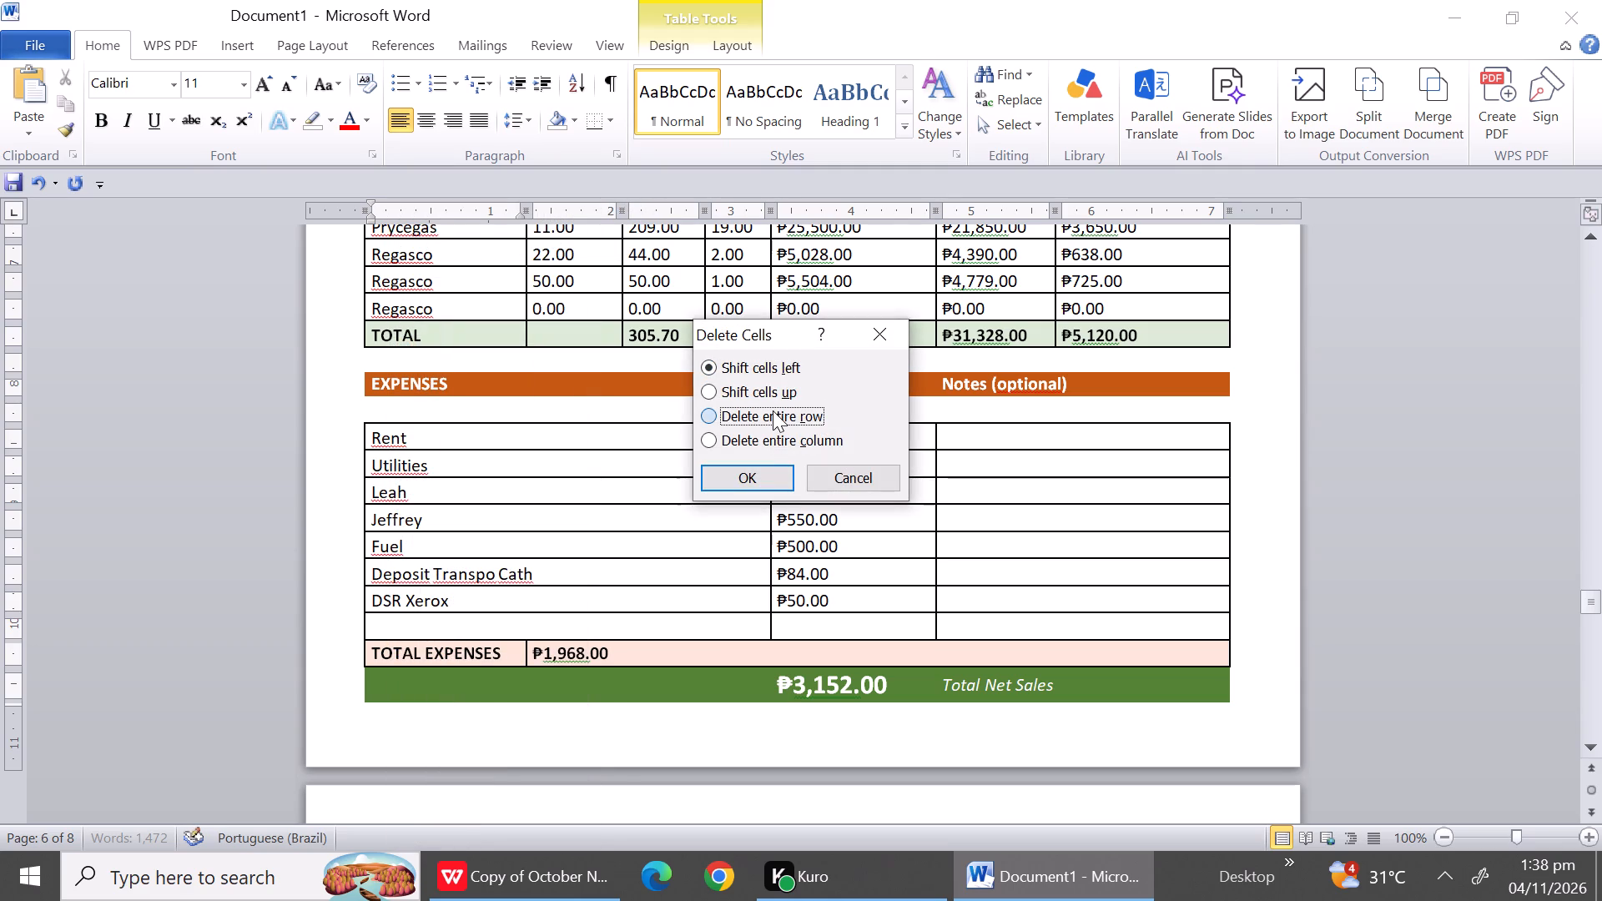
left_click(768, 480)
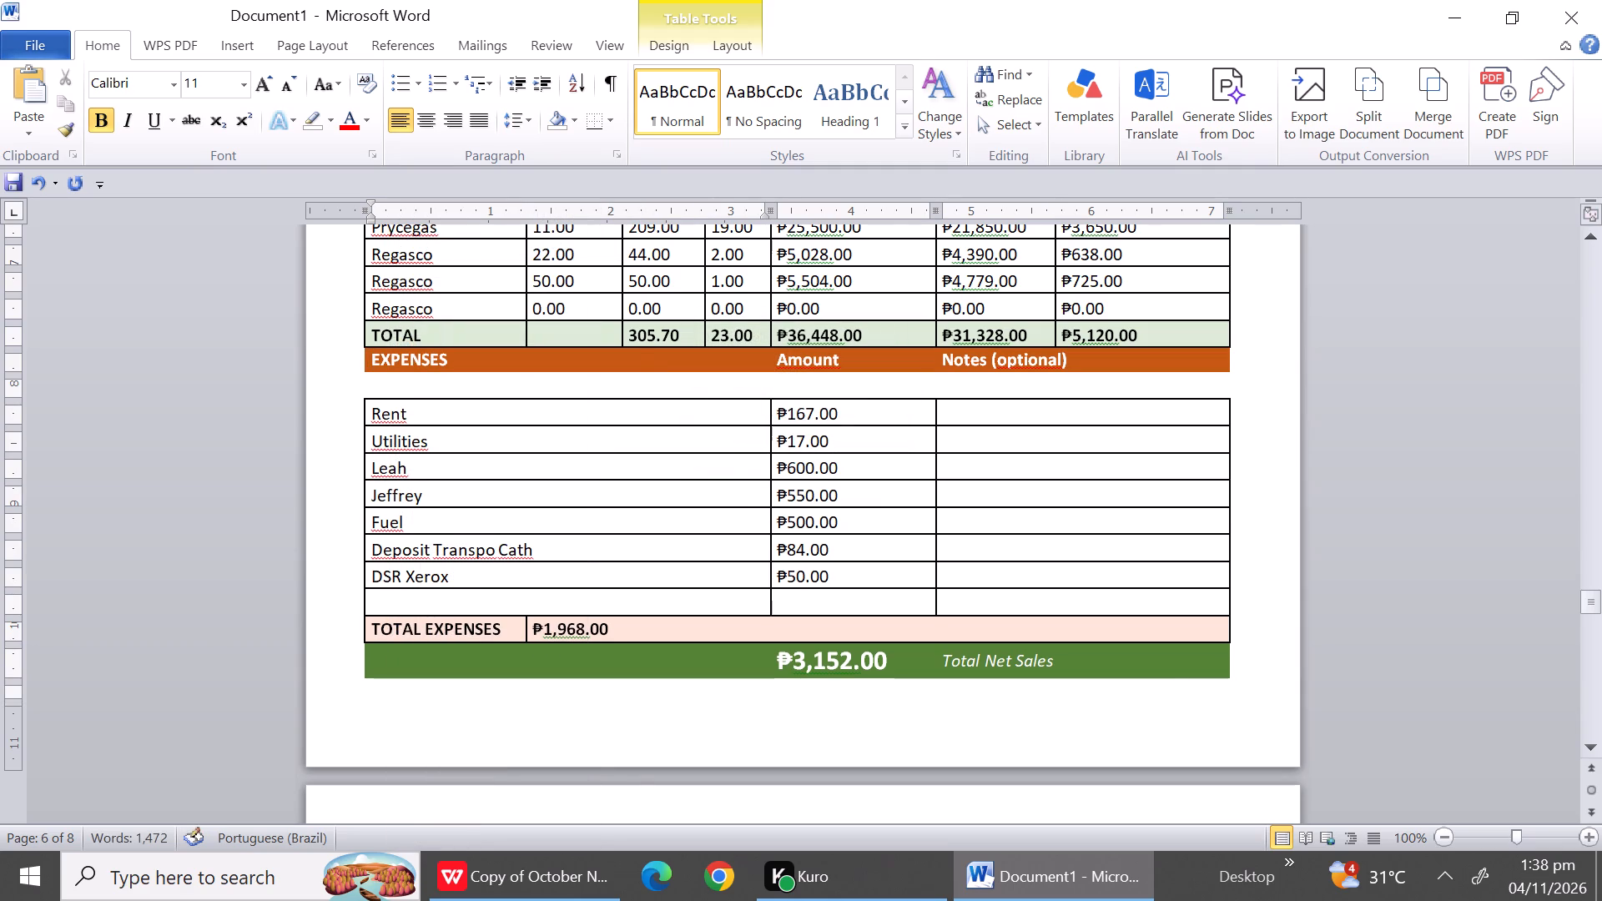
Delete the entire blank row between the EXPENSES header and the Rent row in the October 12 report.
left_click(443, 389)
right_click(443, 389)
left_click(512, 430)
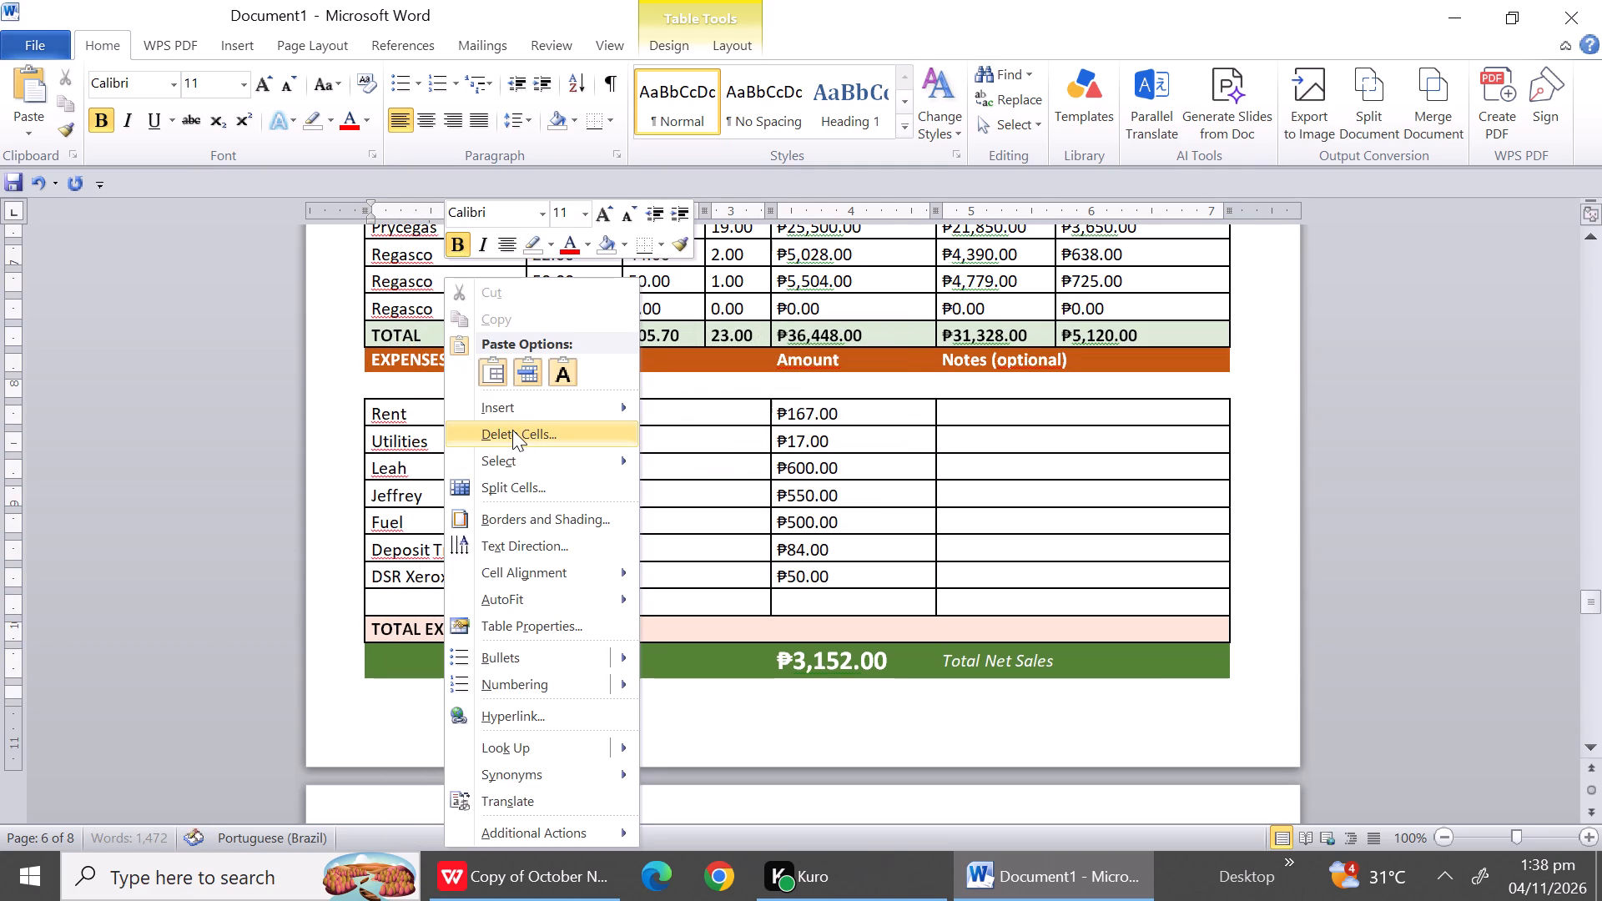
left_click(773, 410)
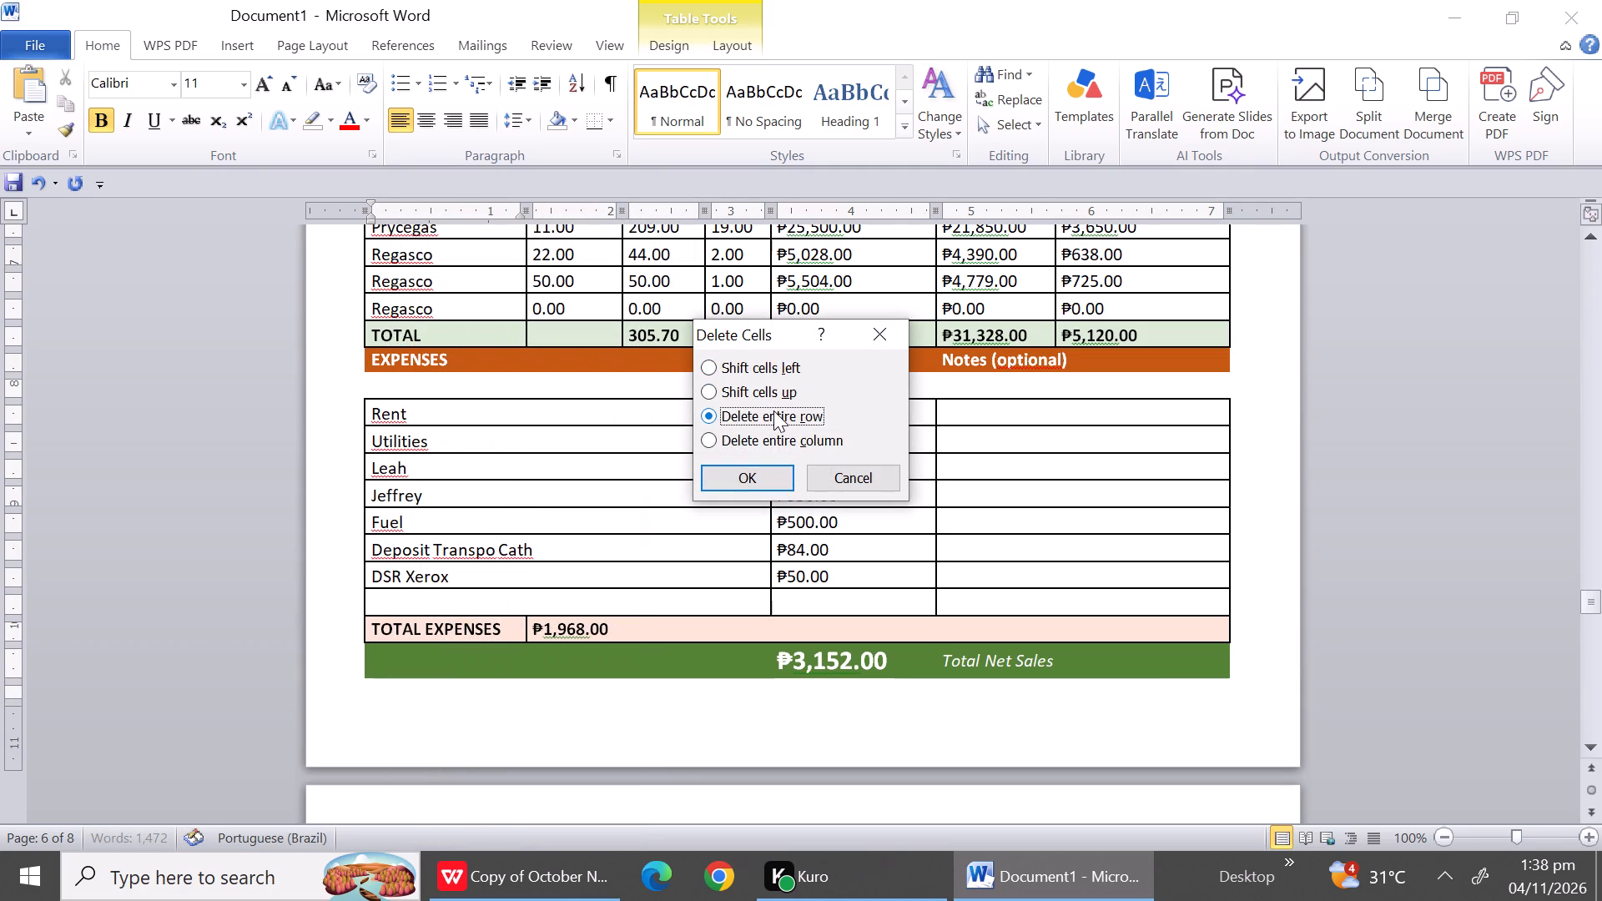
left_click(748, 470)
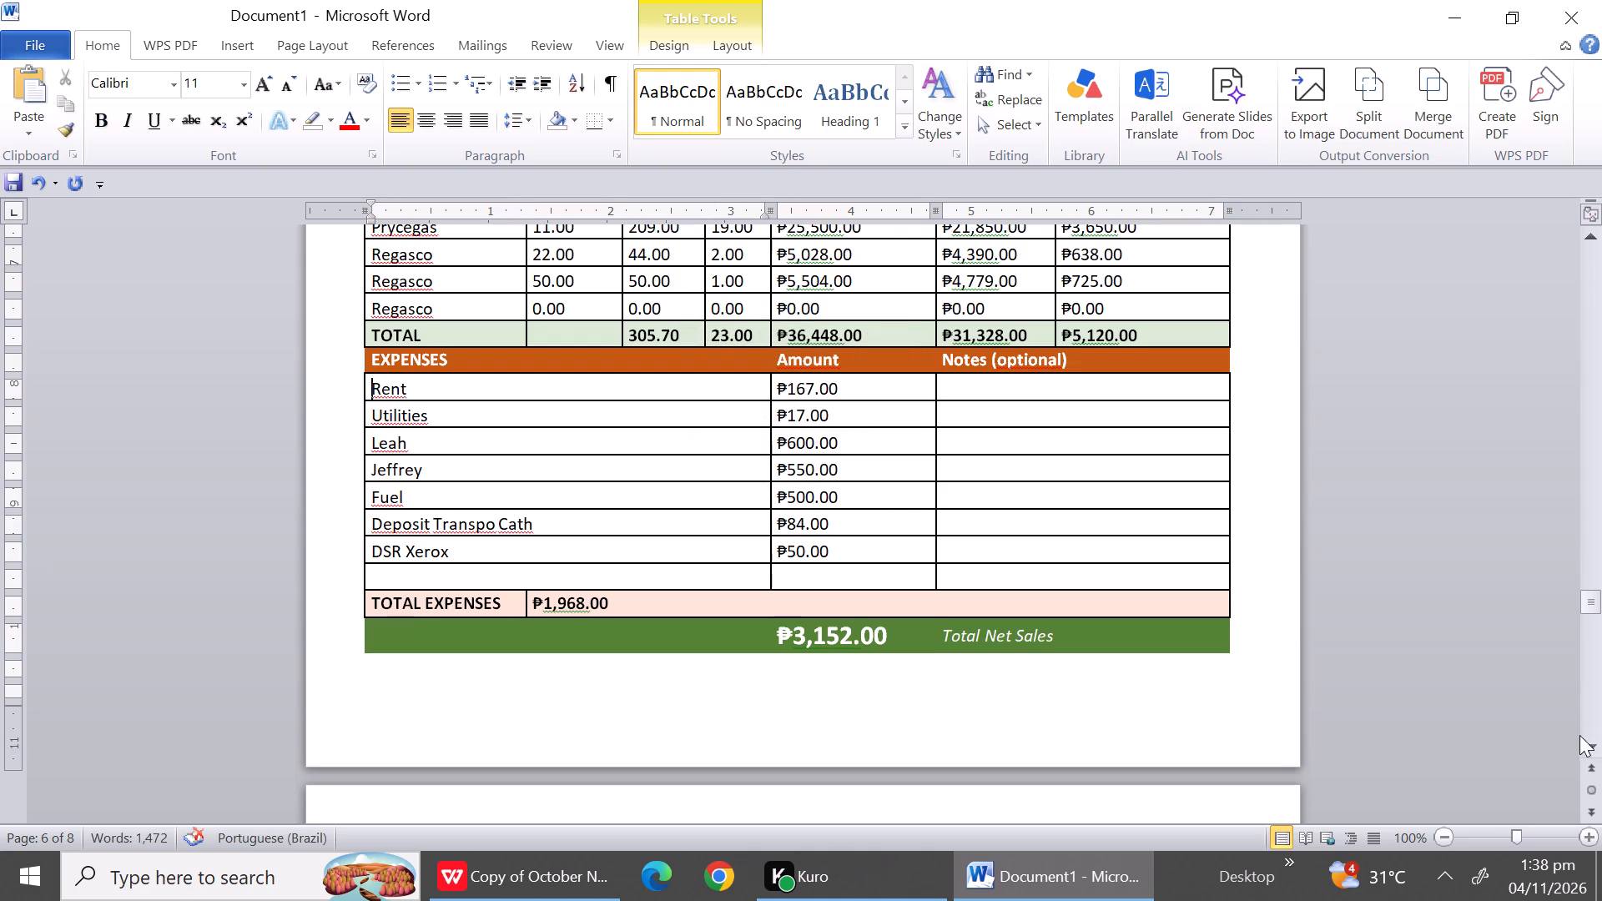
Center the NET SALES REPORT title of the October 13 report.
triple_click(1589, 743)
triple_click(1589, 743)
triple_click(1589, 743)
triple_click(1589, 743)
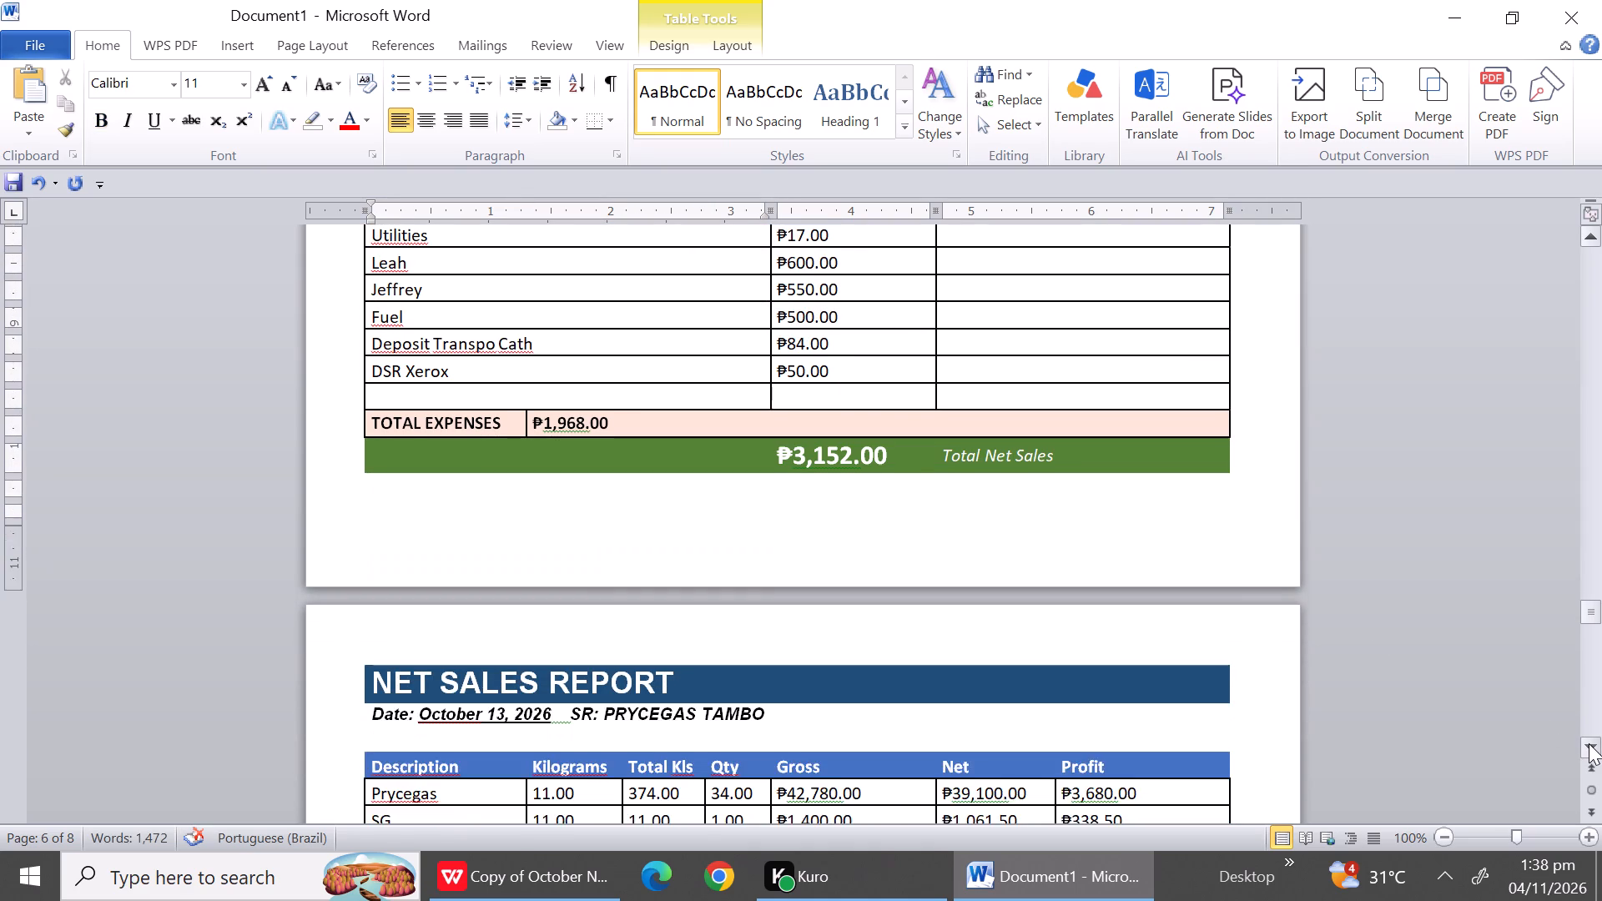
left_click(1589, 743)
triple_click(1588, 743)
triple_click(1588, 743)
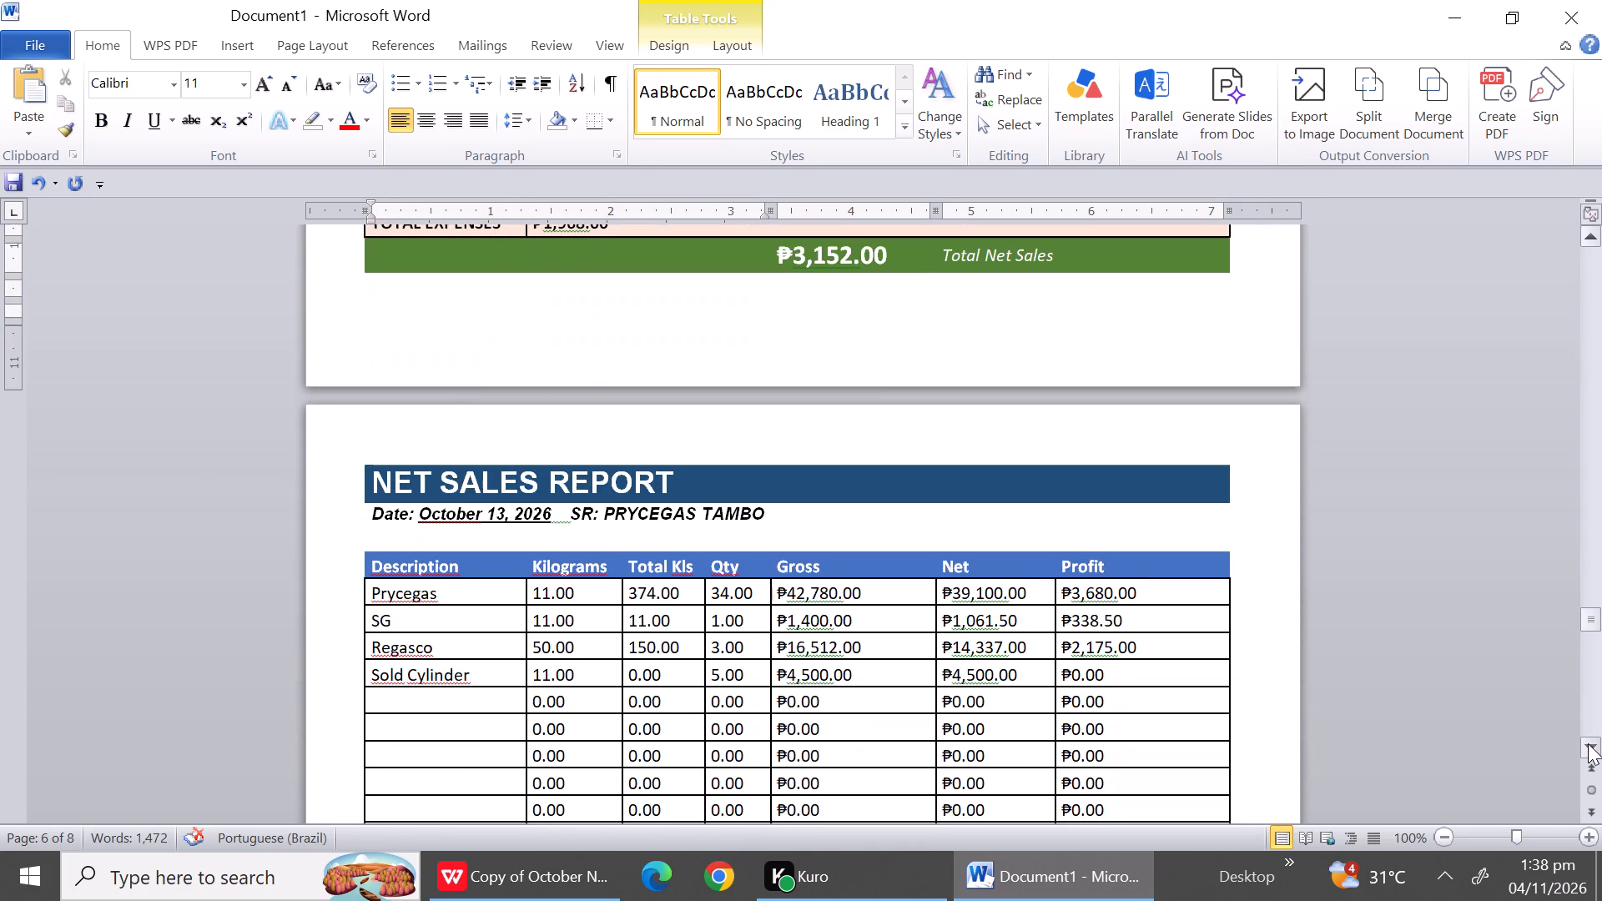
left_click_drag(718, 482, 300, 495)
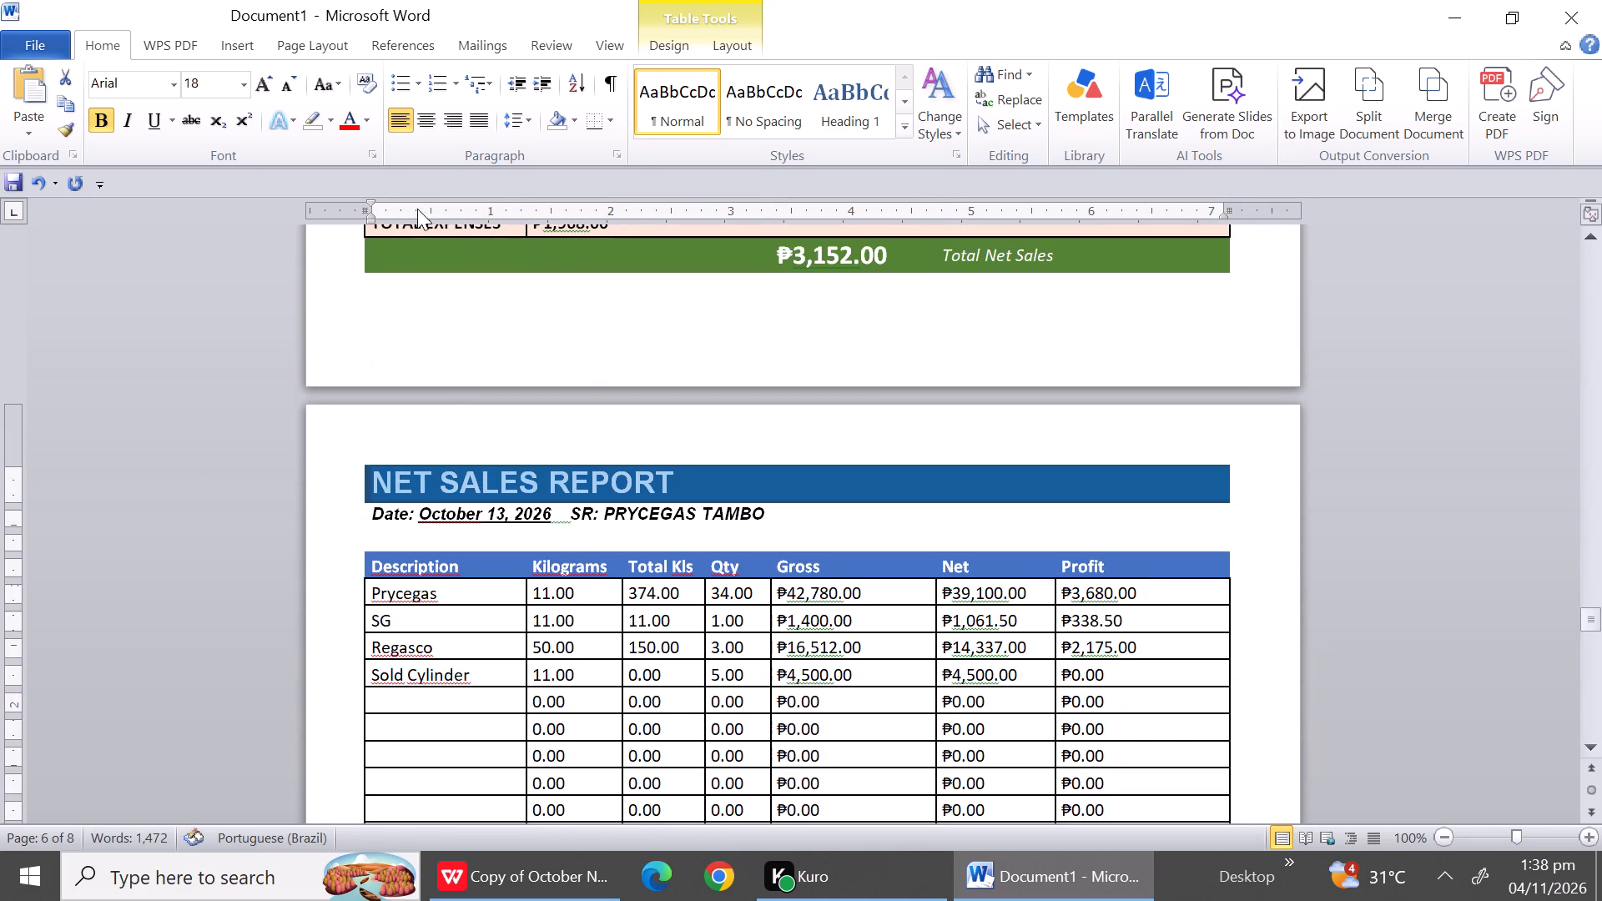
left_click(425, 118)
Delete the entire blank row between the date line and the column headers in the October 13 report.
left_click(423, 532)
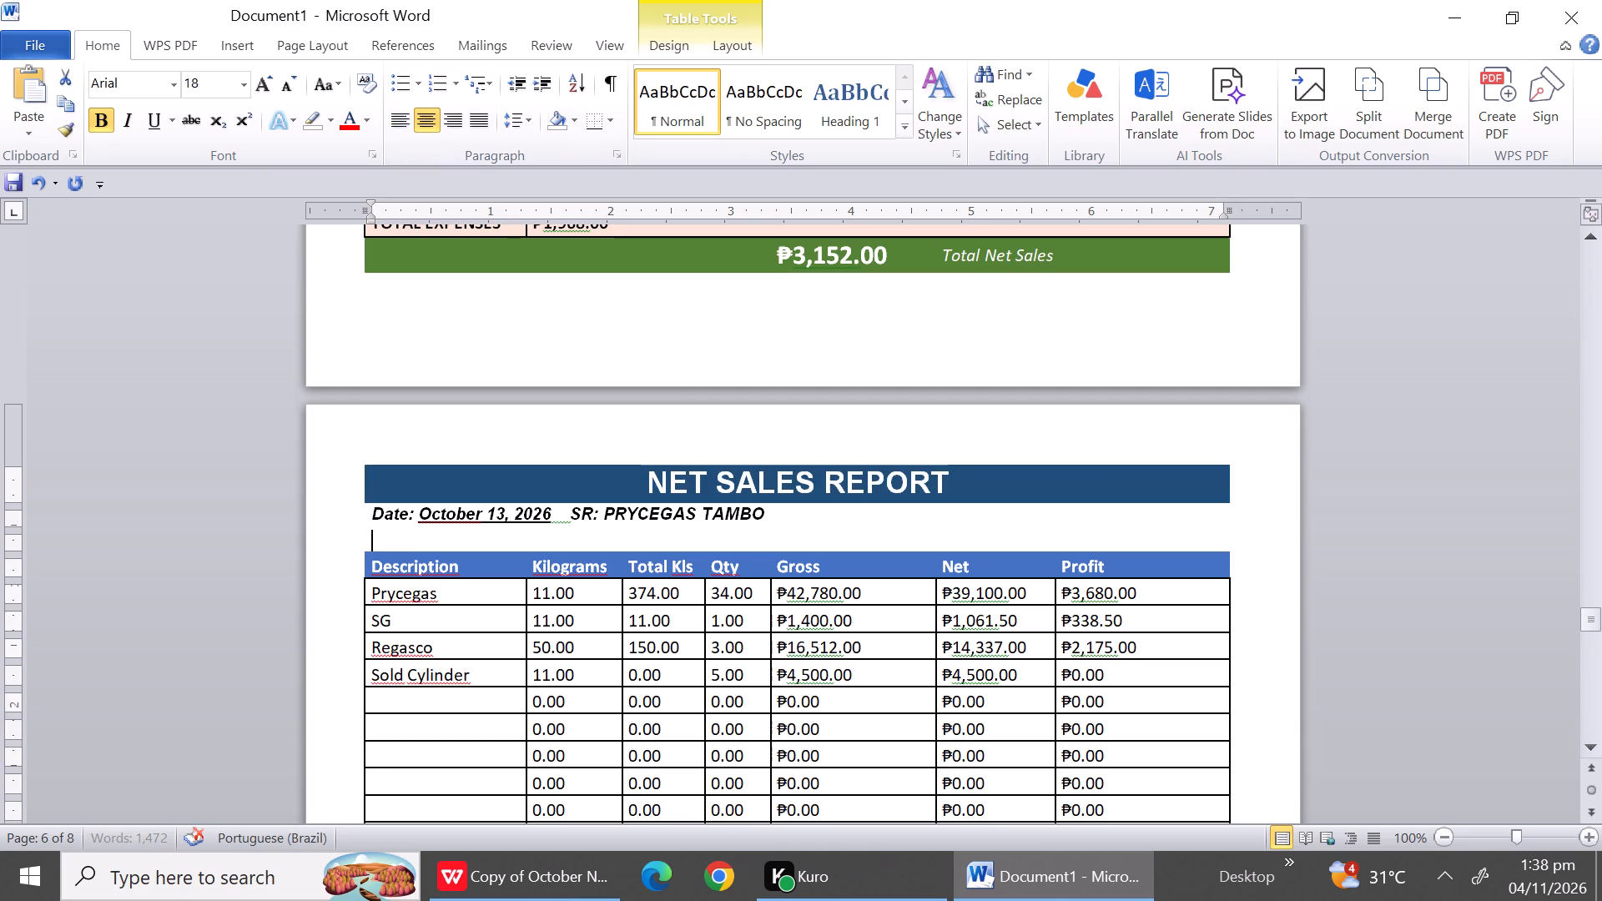
right_click(423, 532)
left_click(488, 440)
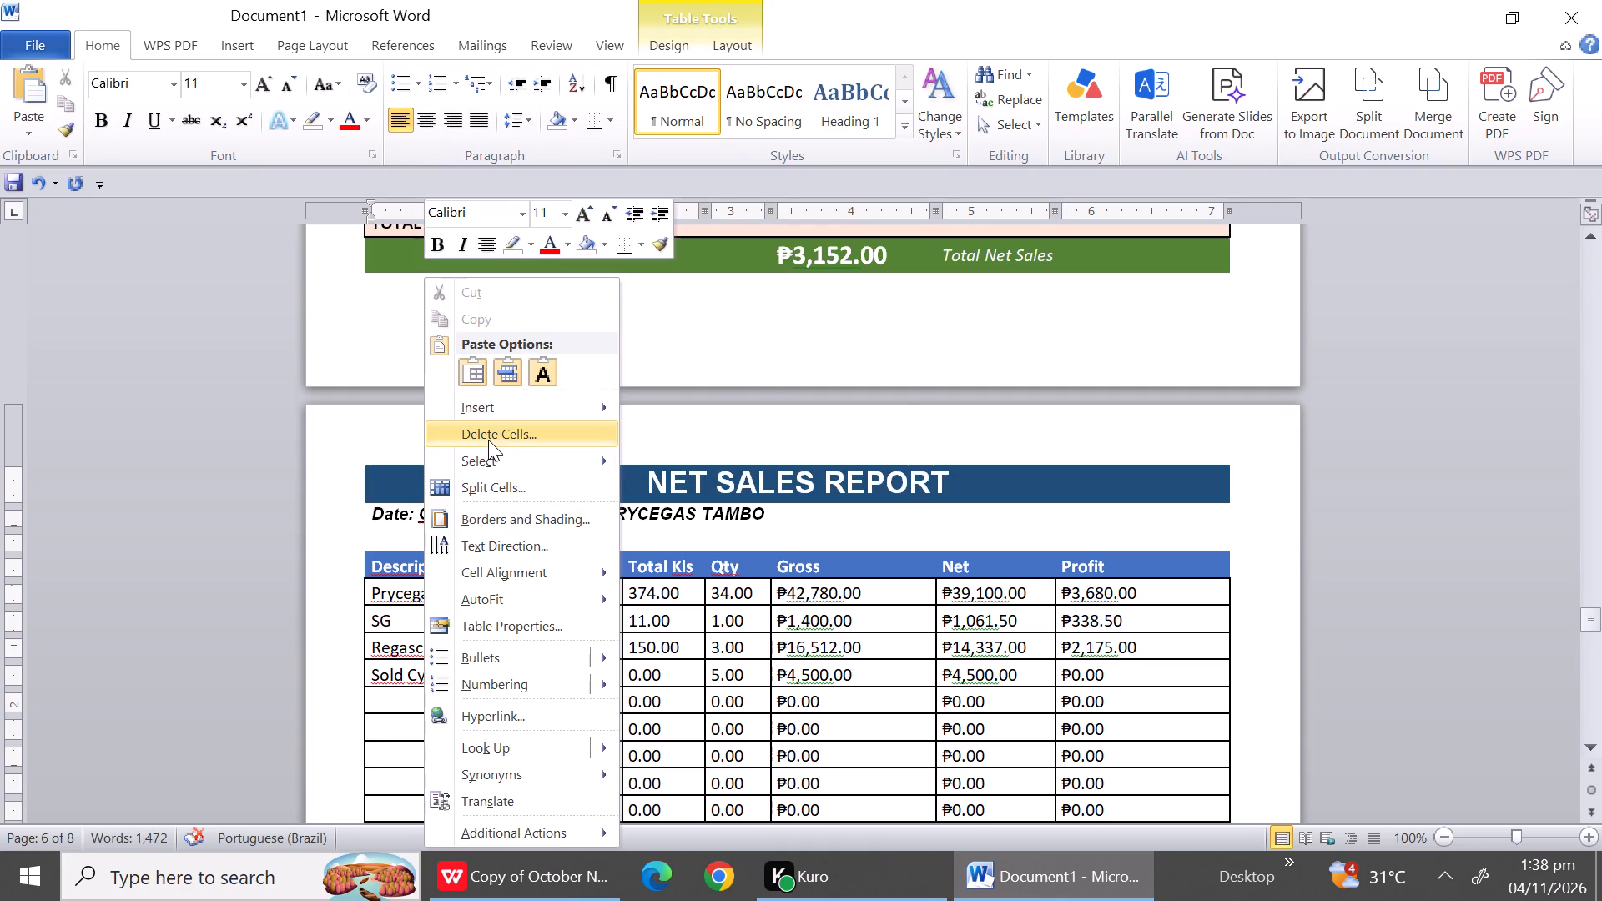
left_click(785, 407)
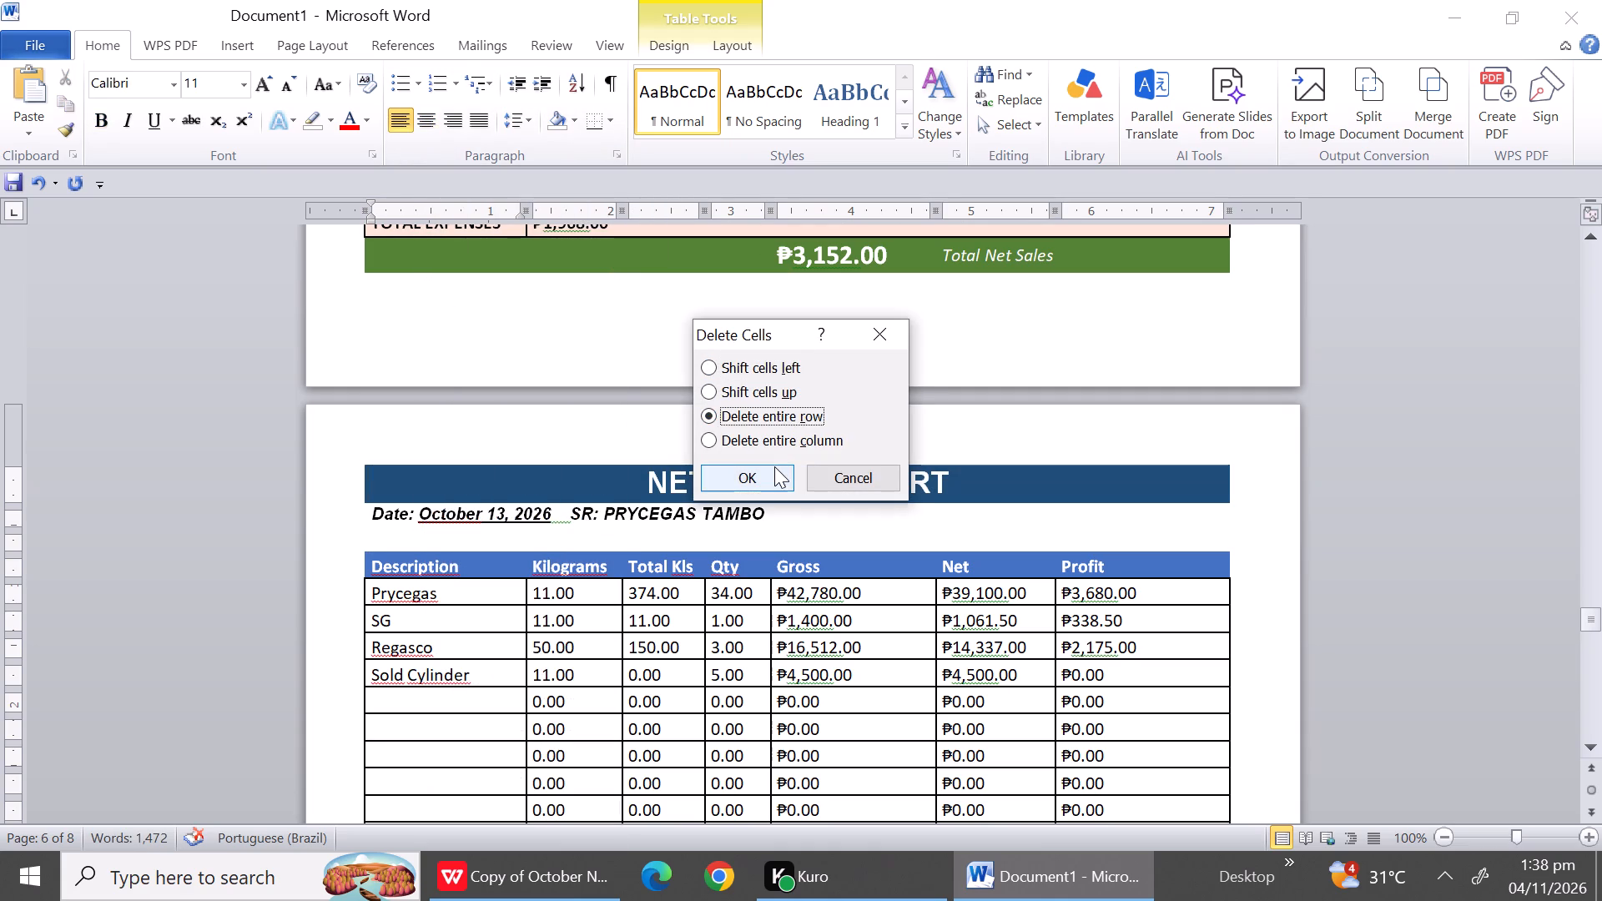
left_click(773, 467)
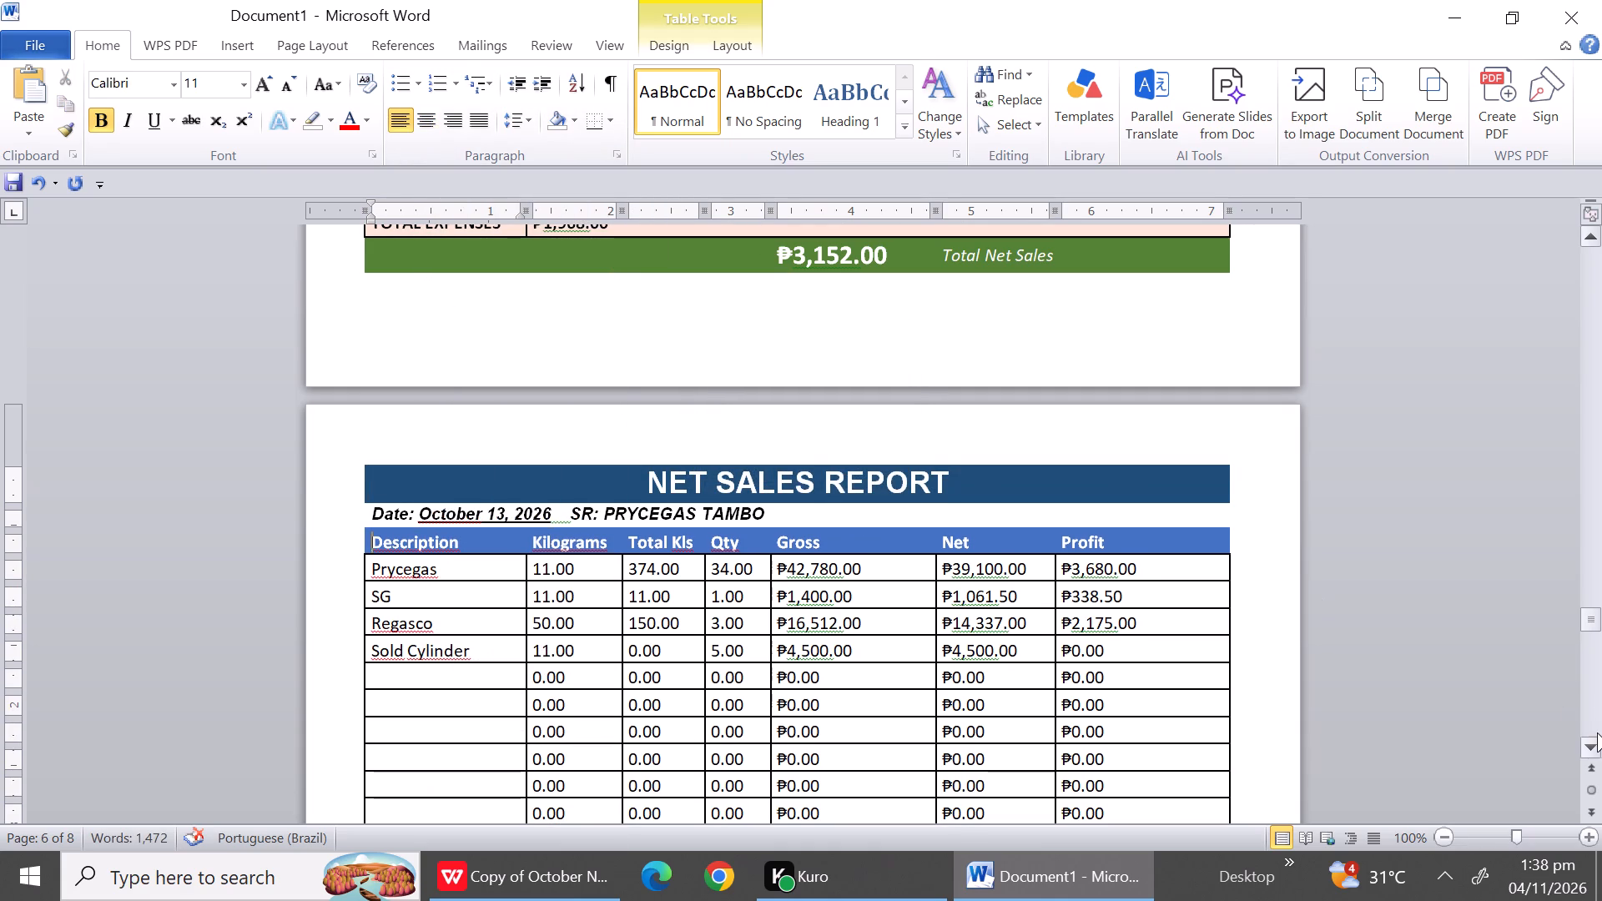
Delete all the unnamed zero-value rows and the blank row above TOTAL in the October 13 report as entire rows.
triple_click(1597, 739)
triple_click(1597, 739)
triple_click(1597, 739)
double_click(1597, 739)
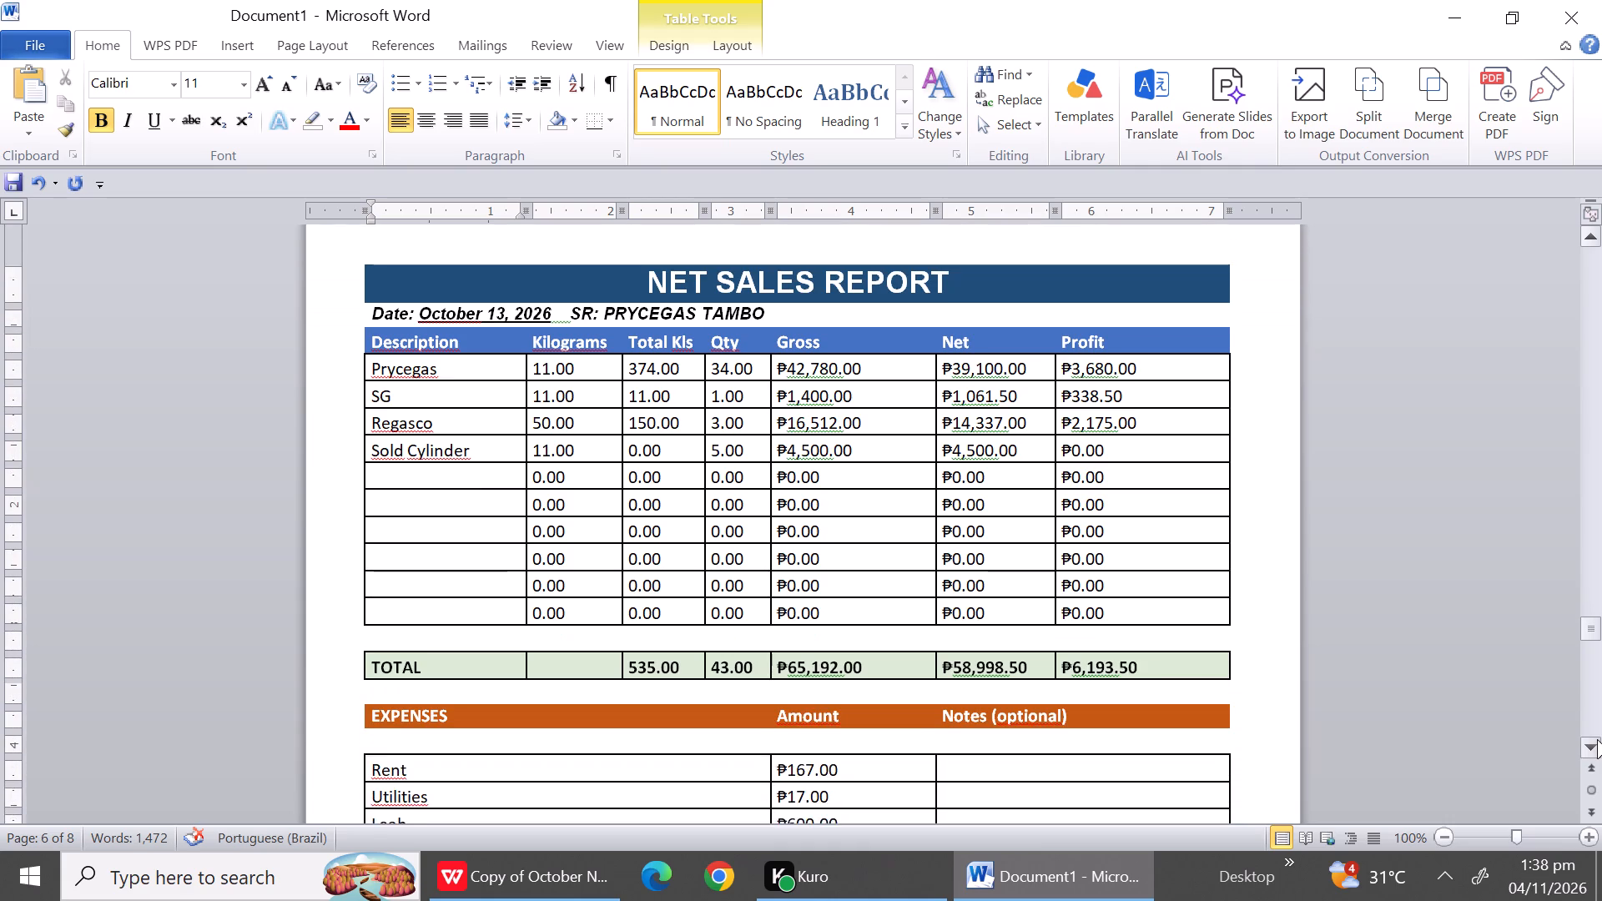
left_click_drag(450, 449, 449, 561)
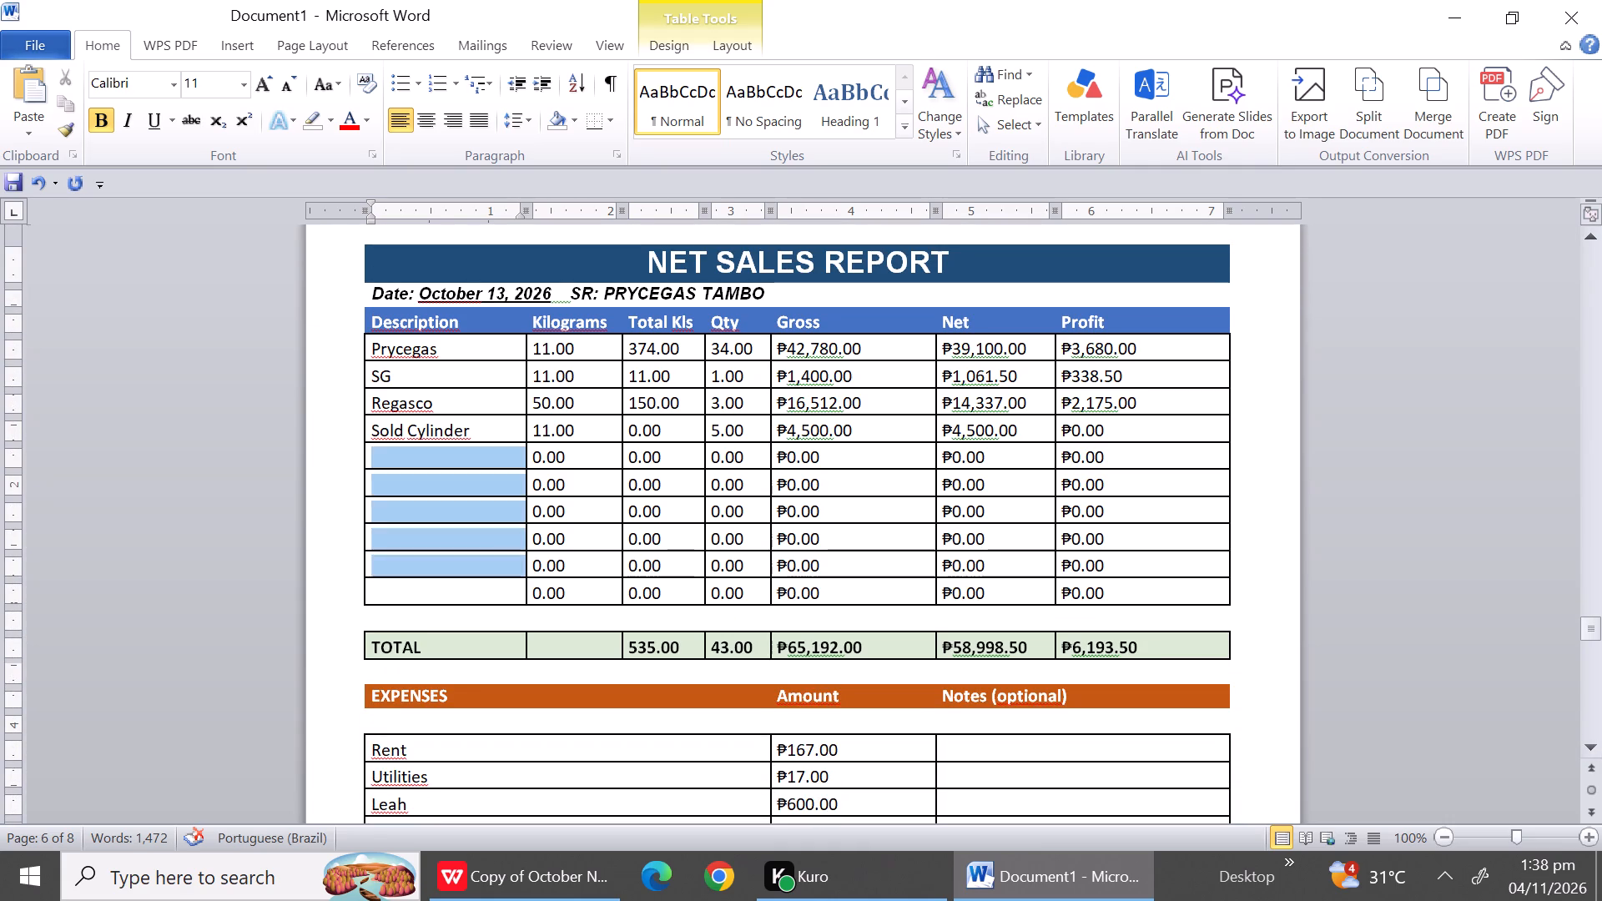
left_click_drag(449, 561, 443, 615)
right_click(443, 615)
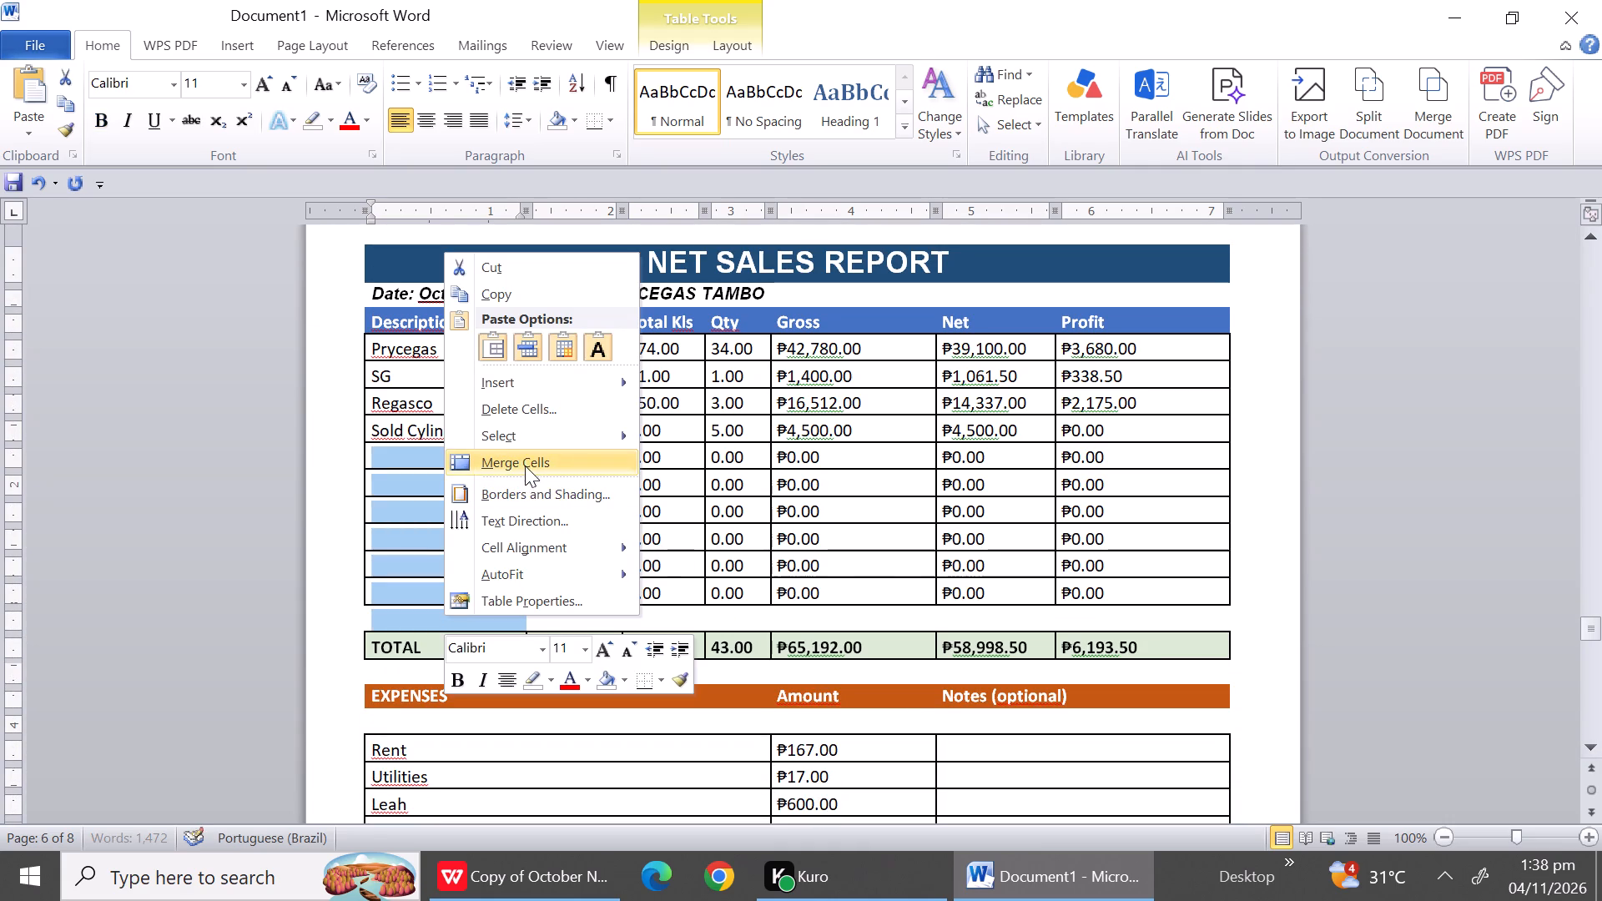
left_click(516, 409)
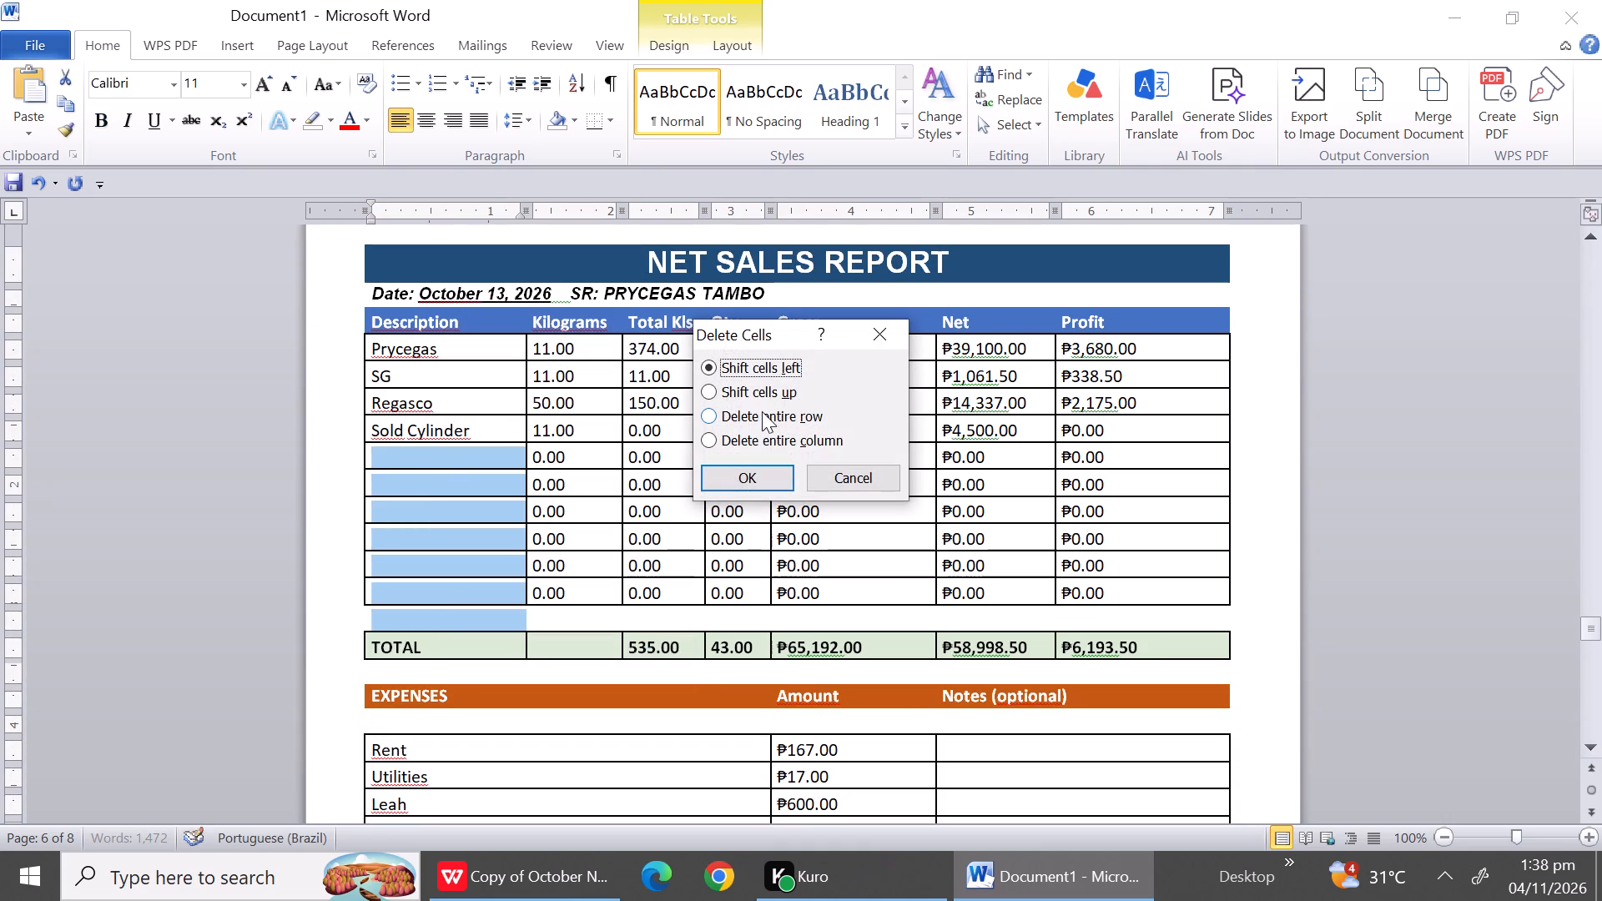
left_click(762, 411)
left_click(746, 478)
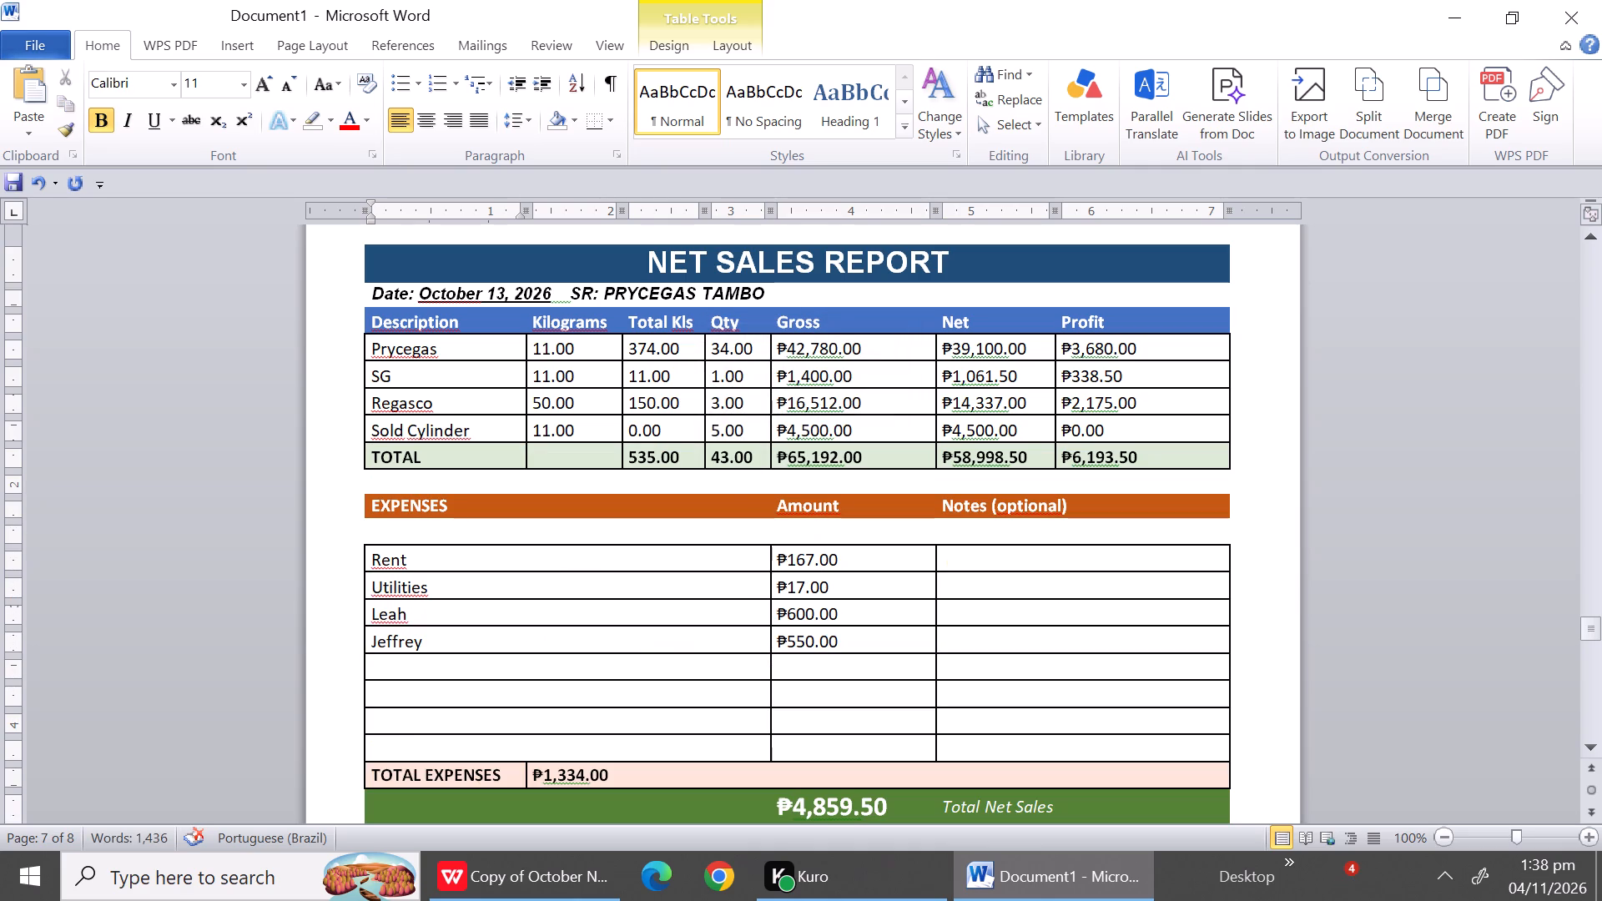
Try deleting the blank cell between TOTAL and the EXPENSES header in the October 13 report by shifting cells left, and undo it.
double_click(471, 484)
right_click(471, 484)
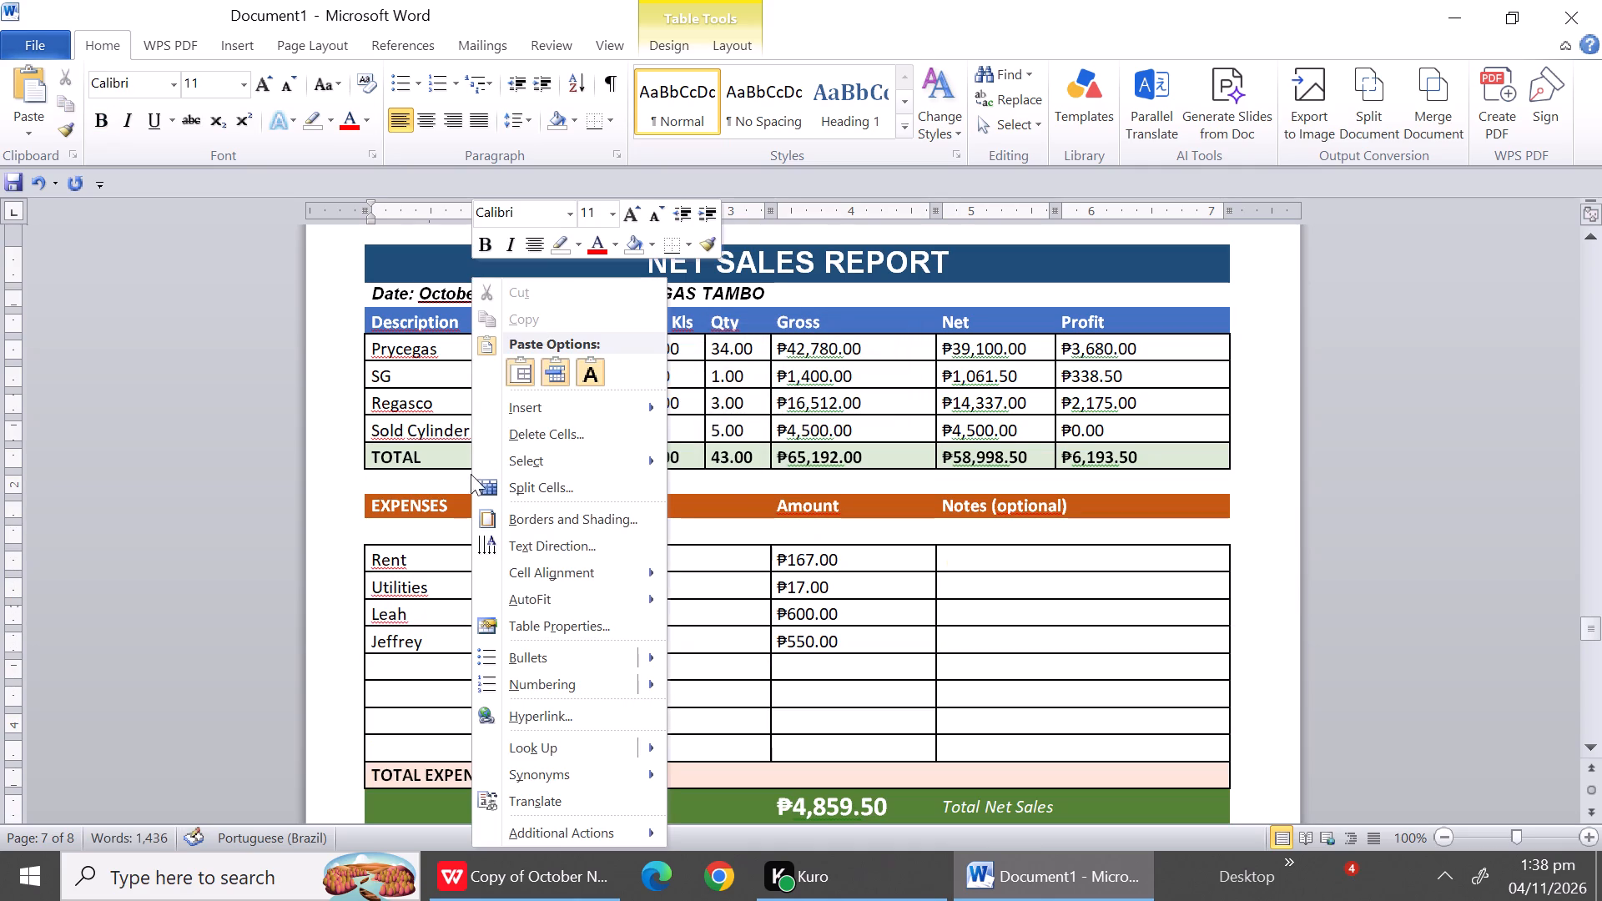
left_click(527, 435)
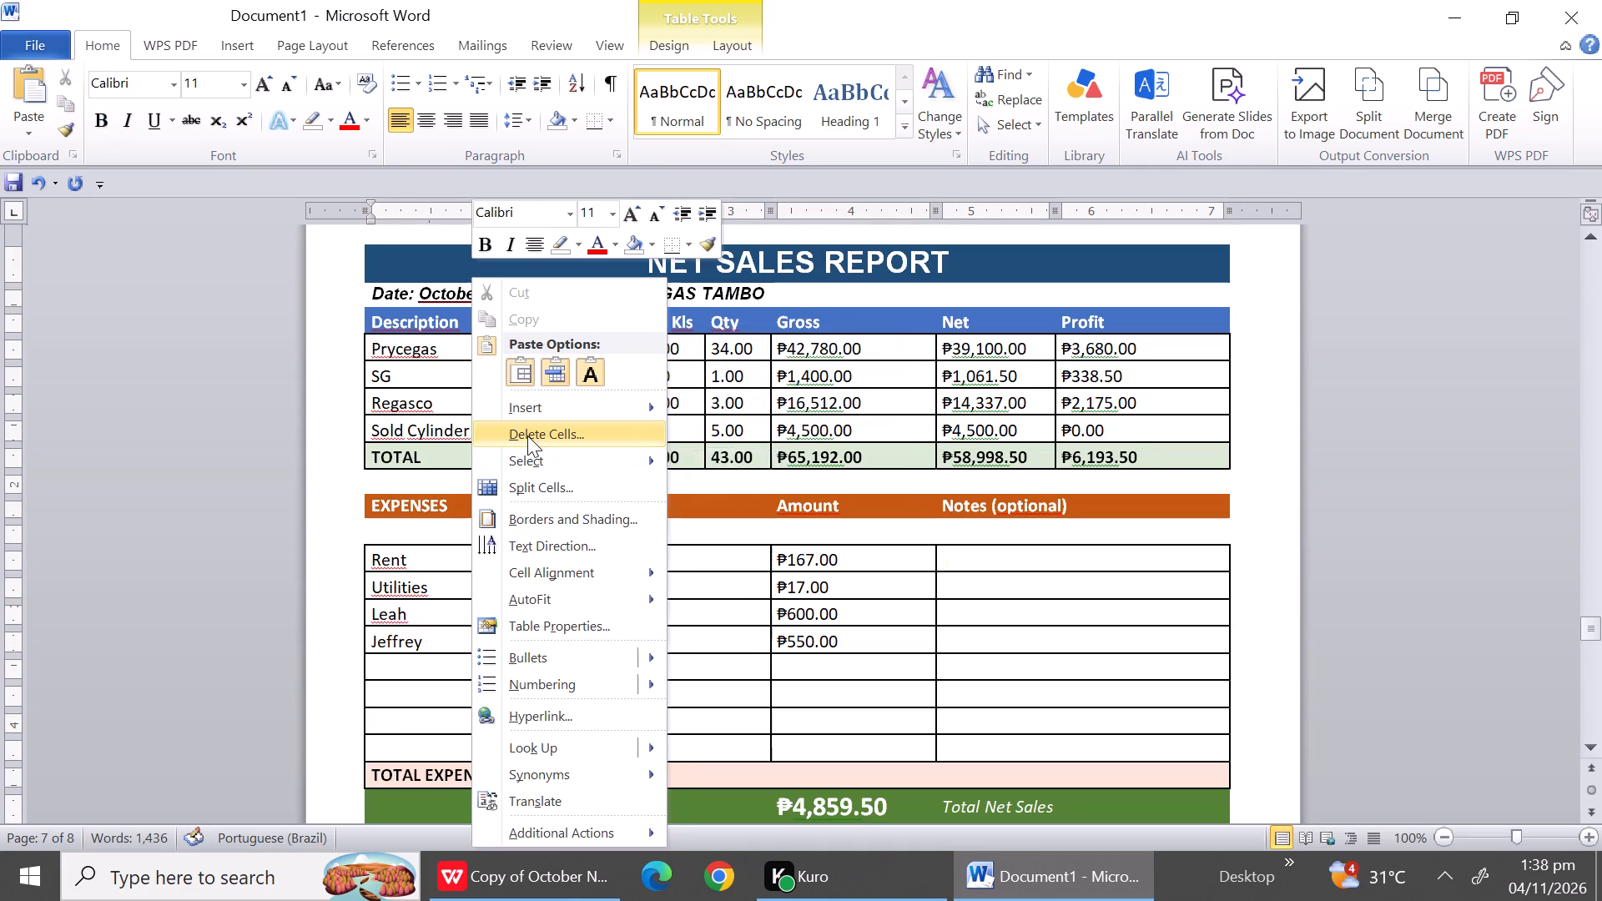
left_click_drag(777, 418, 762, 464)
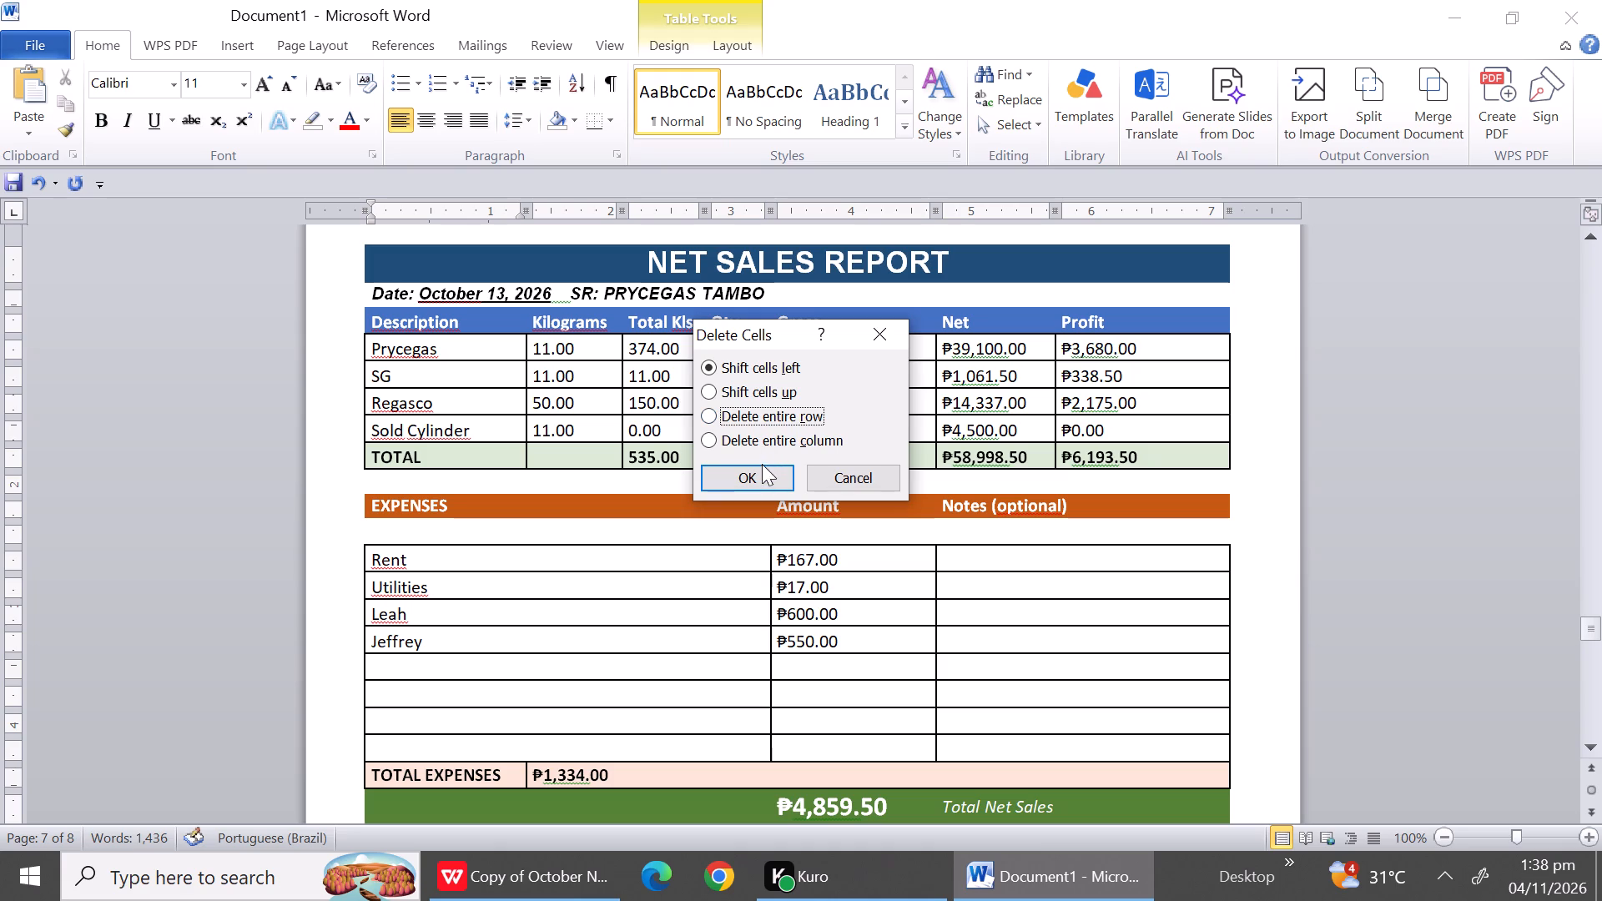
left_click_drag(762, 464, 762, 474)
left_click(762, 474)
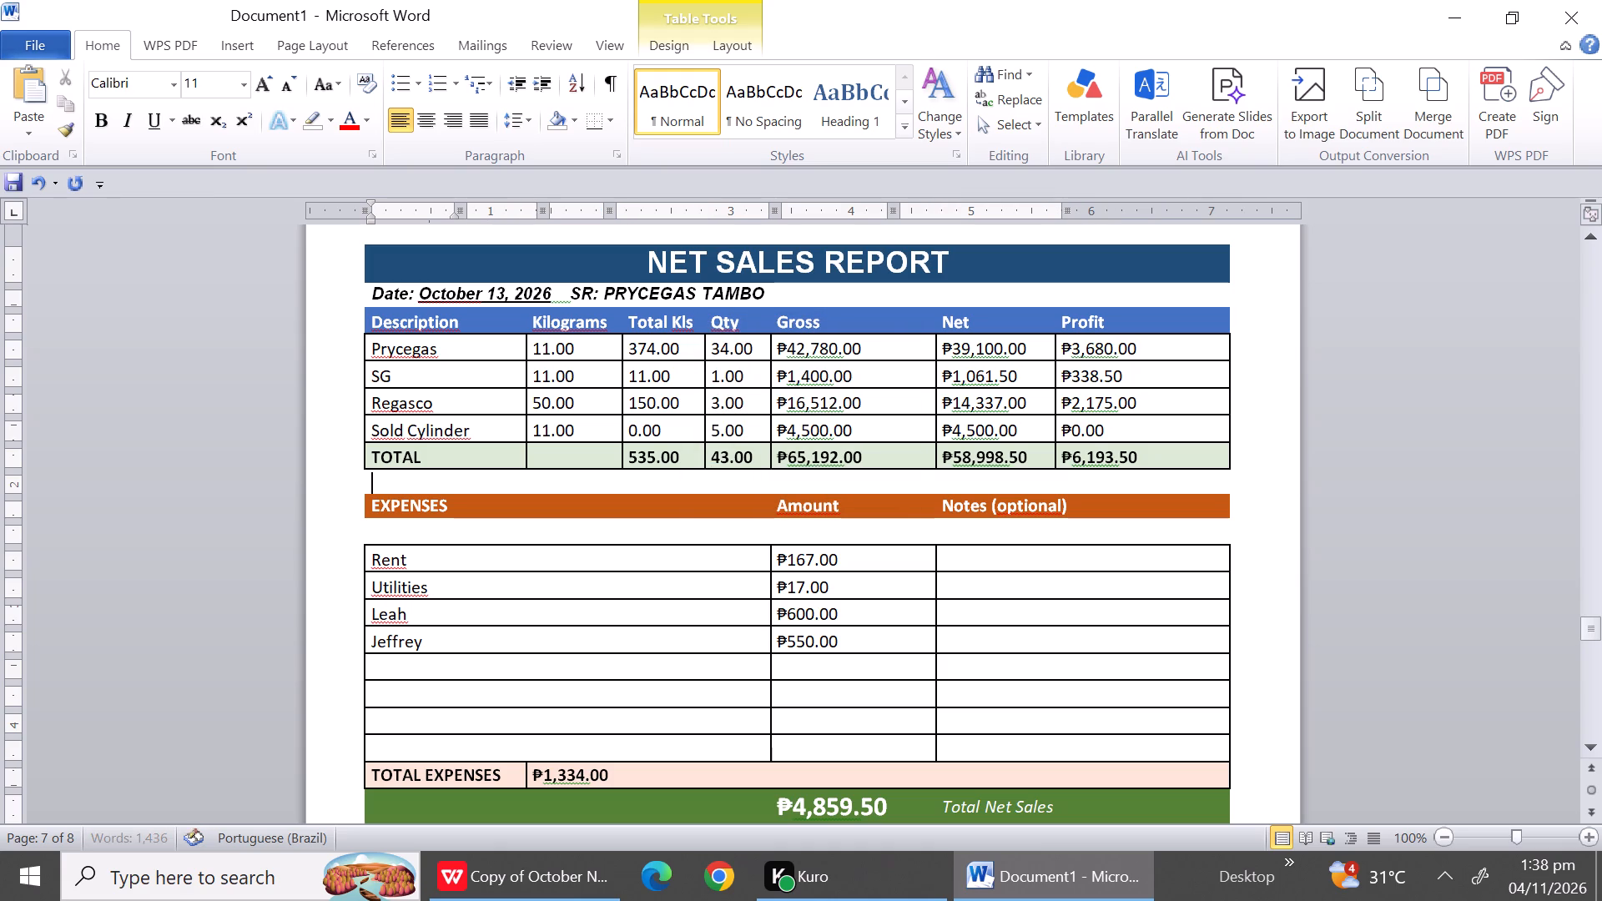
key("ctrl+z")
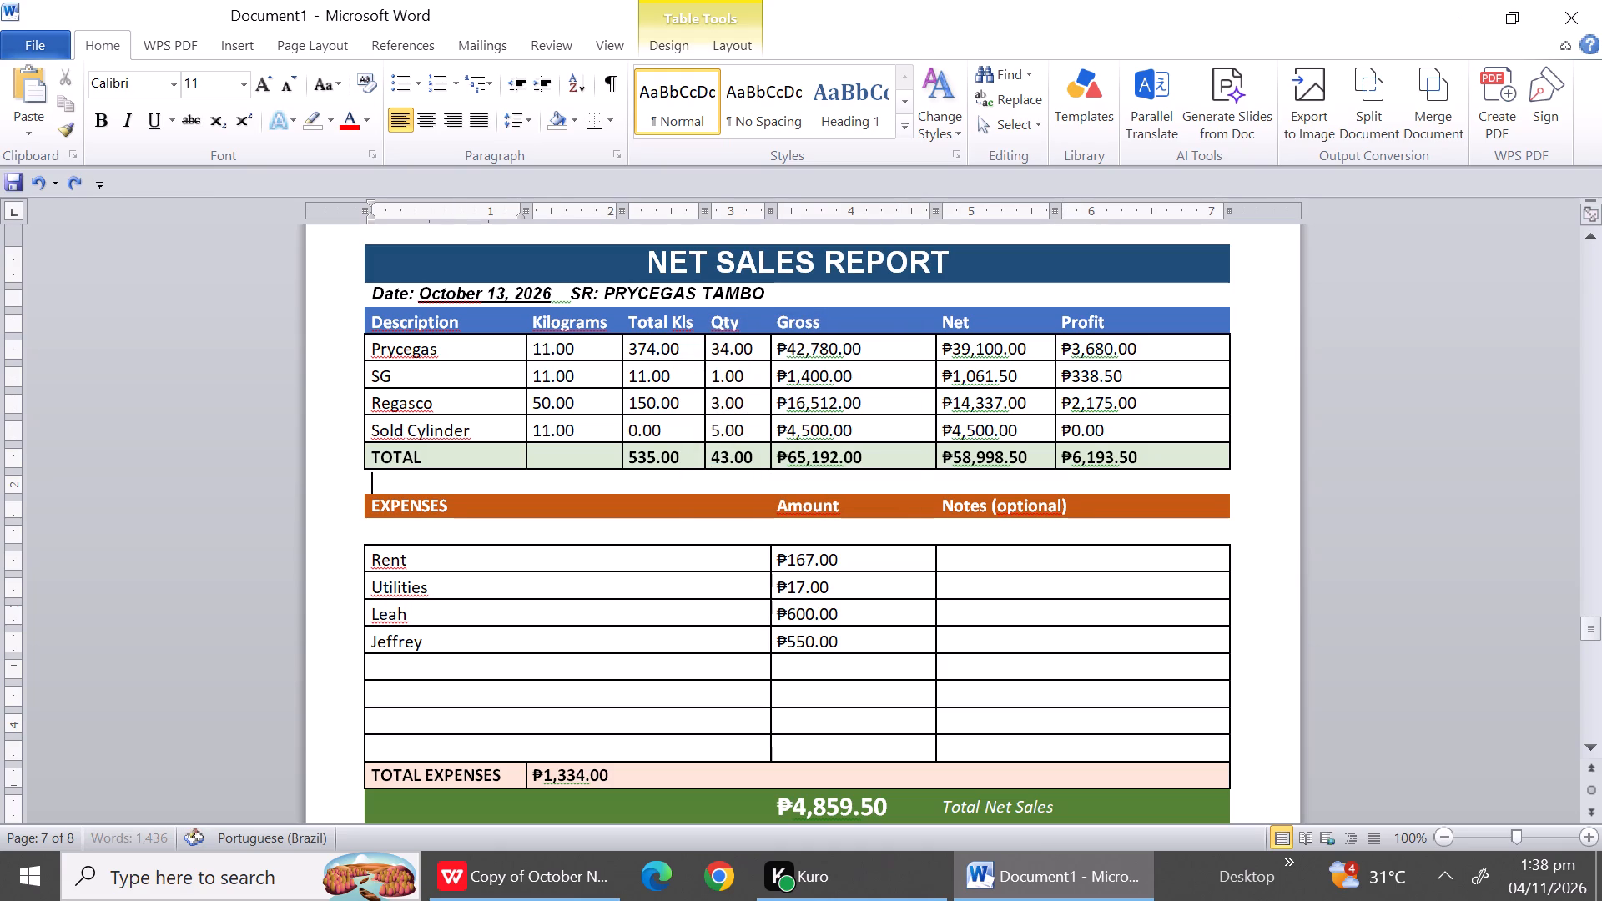
Delete the entire blank row between TOTAL and the EXPENSES header in the October 13 report.
right_click(502, 481)
left_click(634, 435)
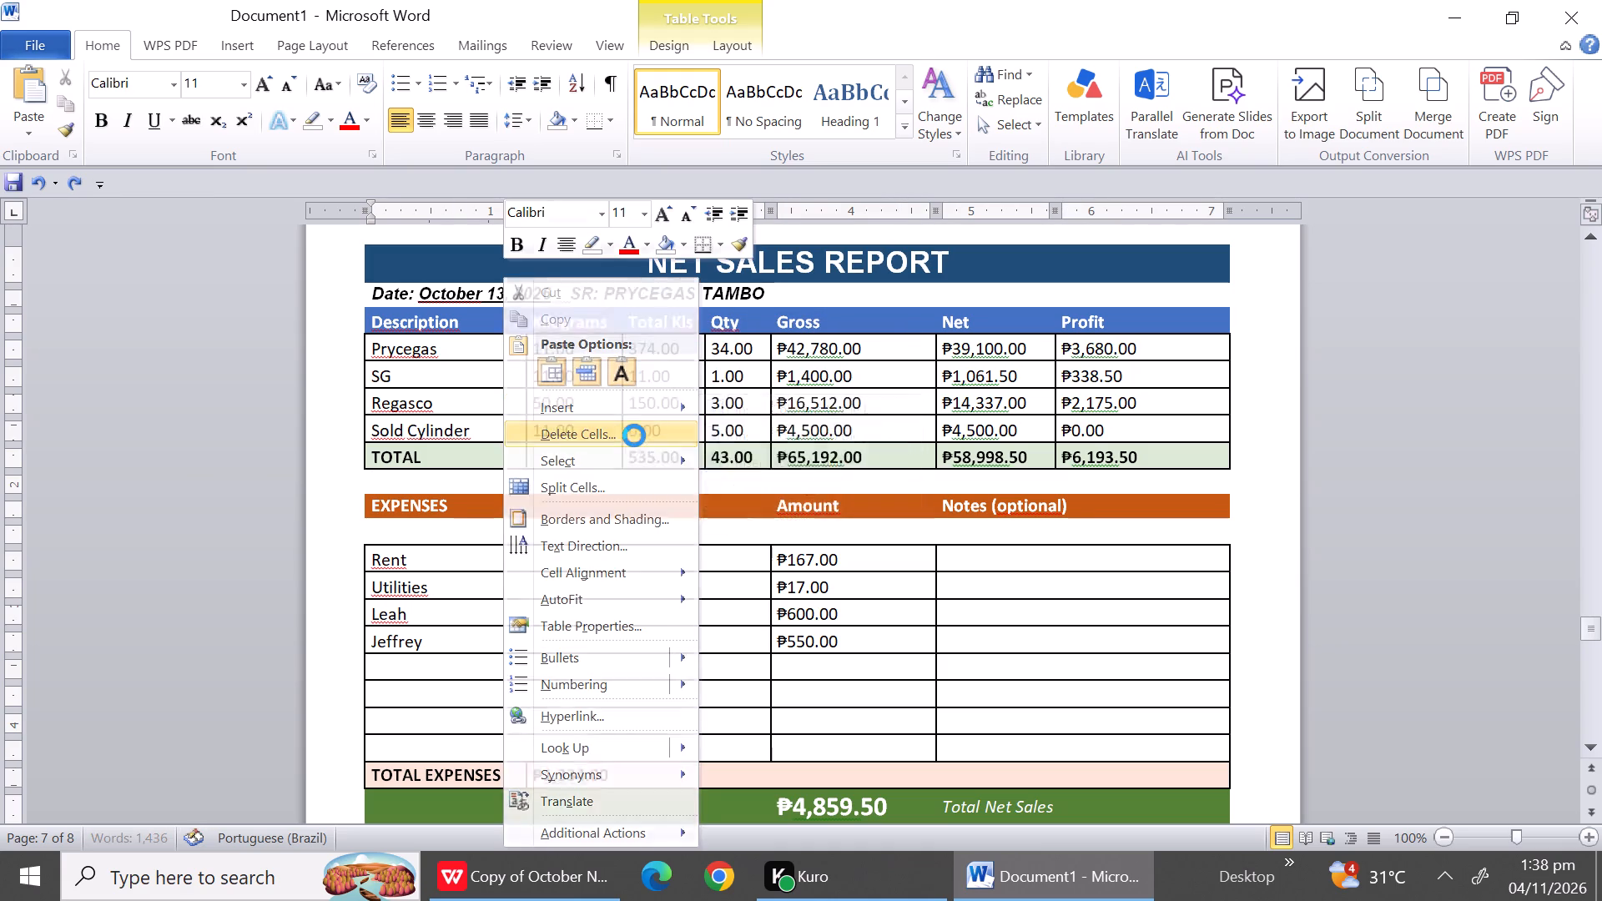
left_click(728, 416)
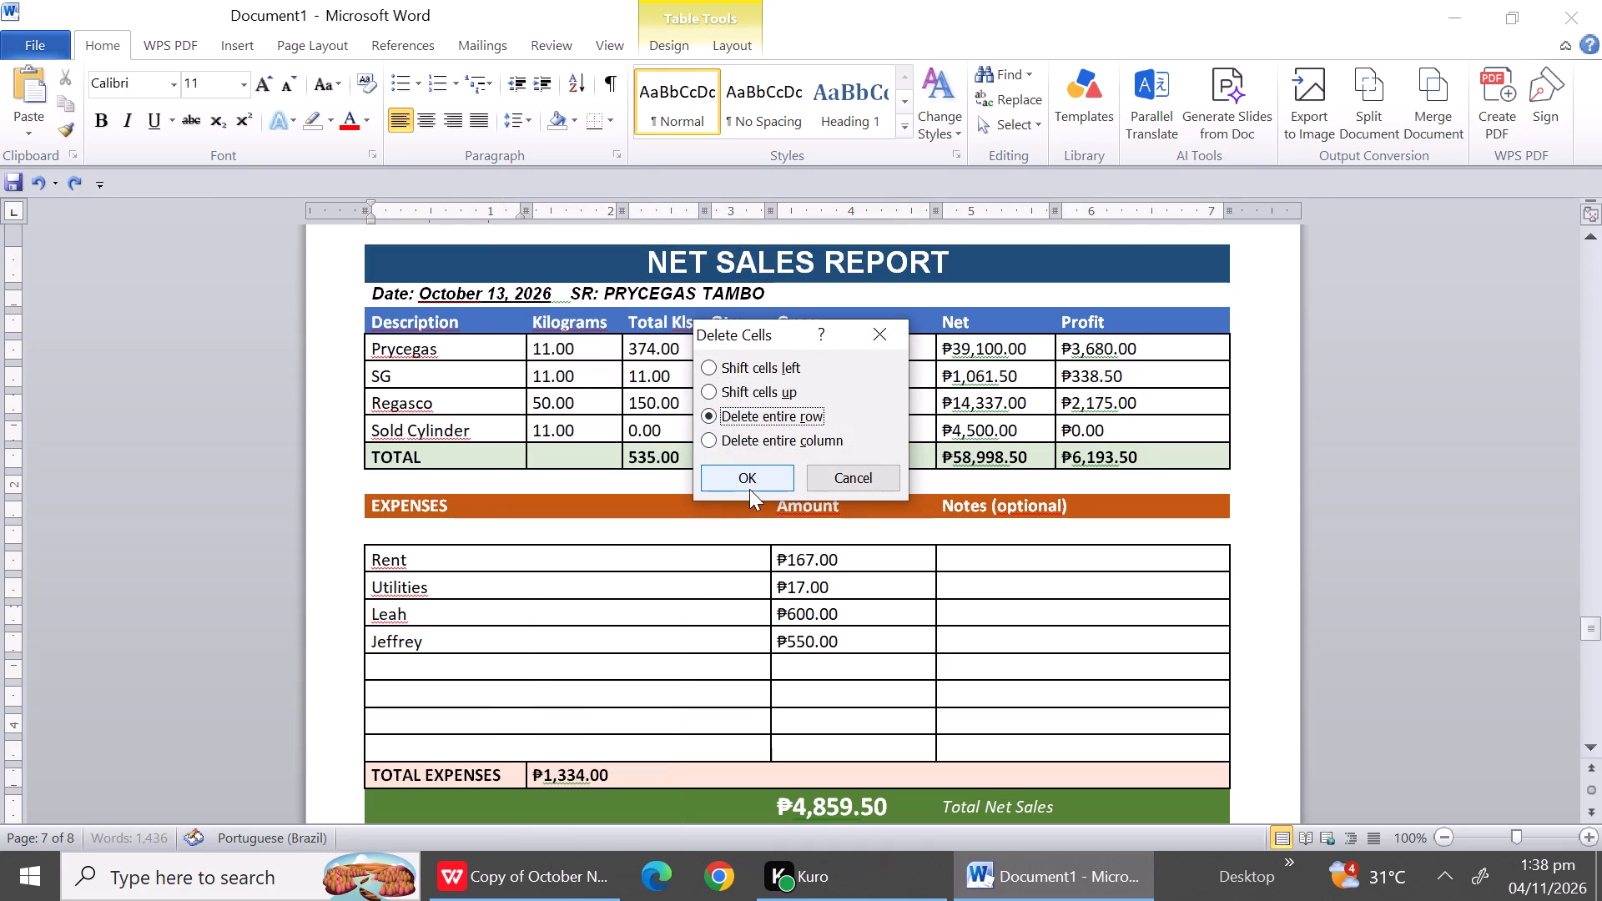
left_click(749, 489)
Delete the entire blank row between the EXPENSES header and the Rent row in the October 13 report.
left_click(456, 513)
right_click(456, 513)
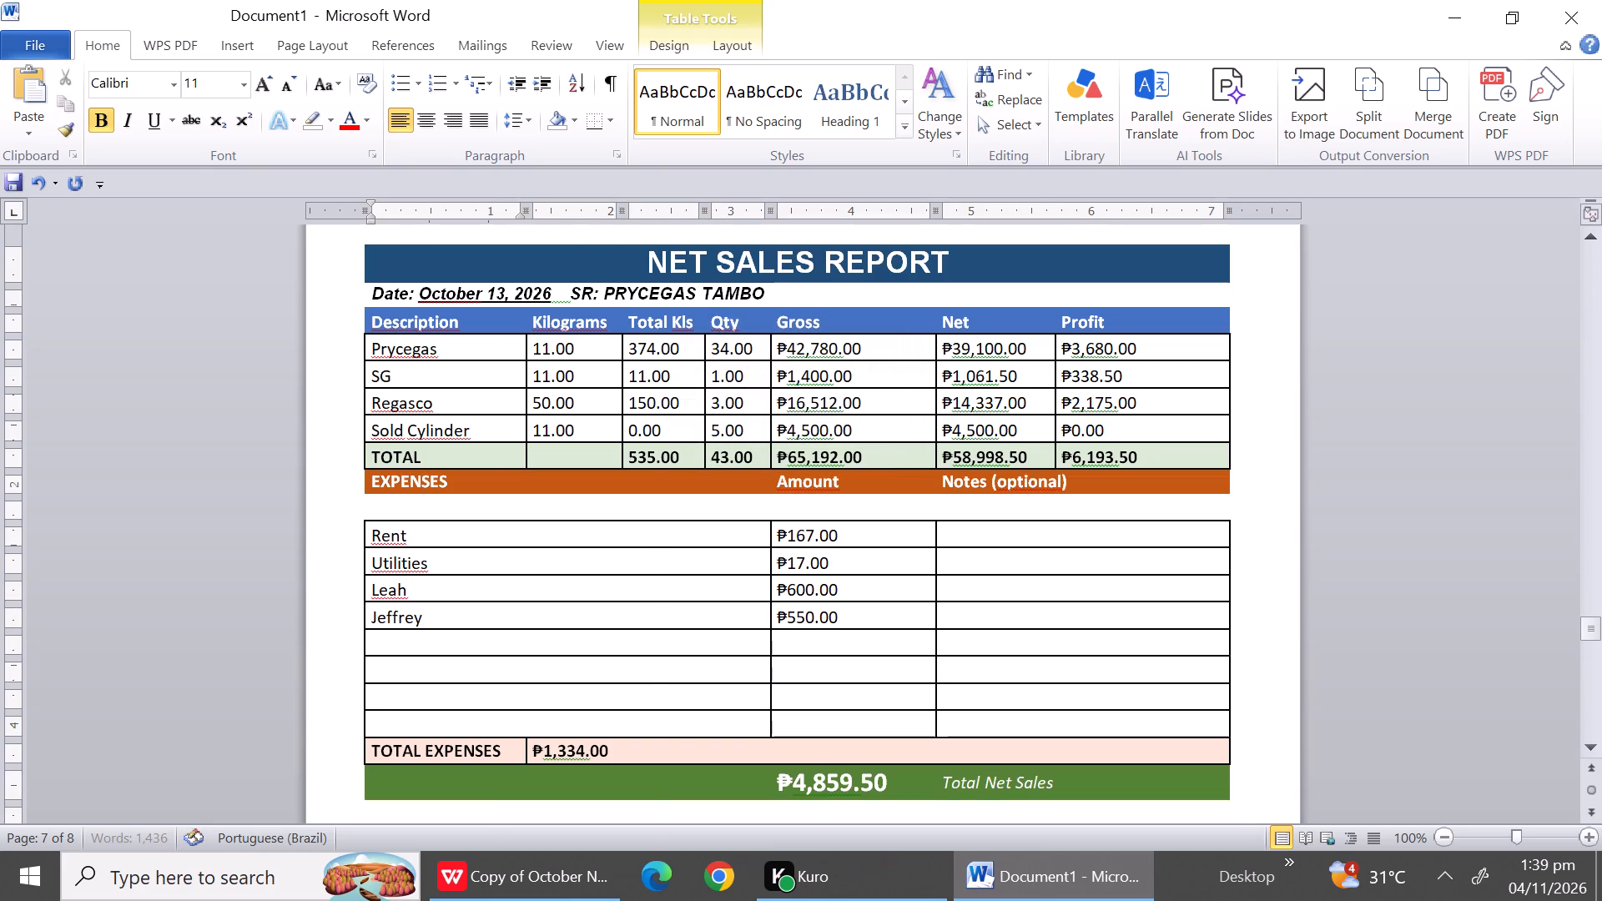
left_click(533, 431)
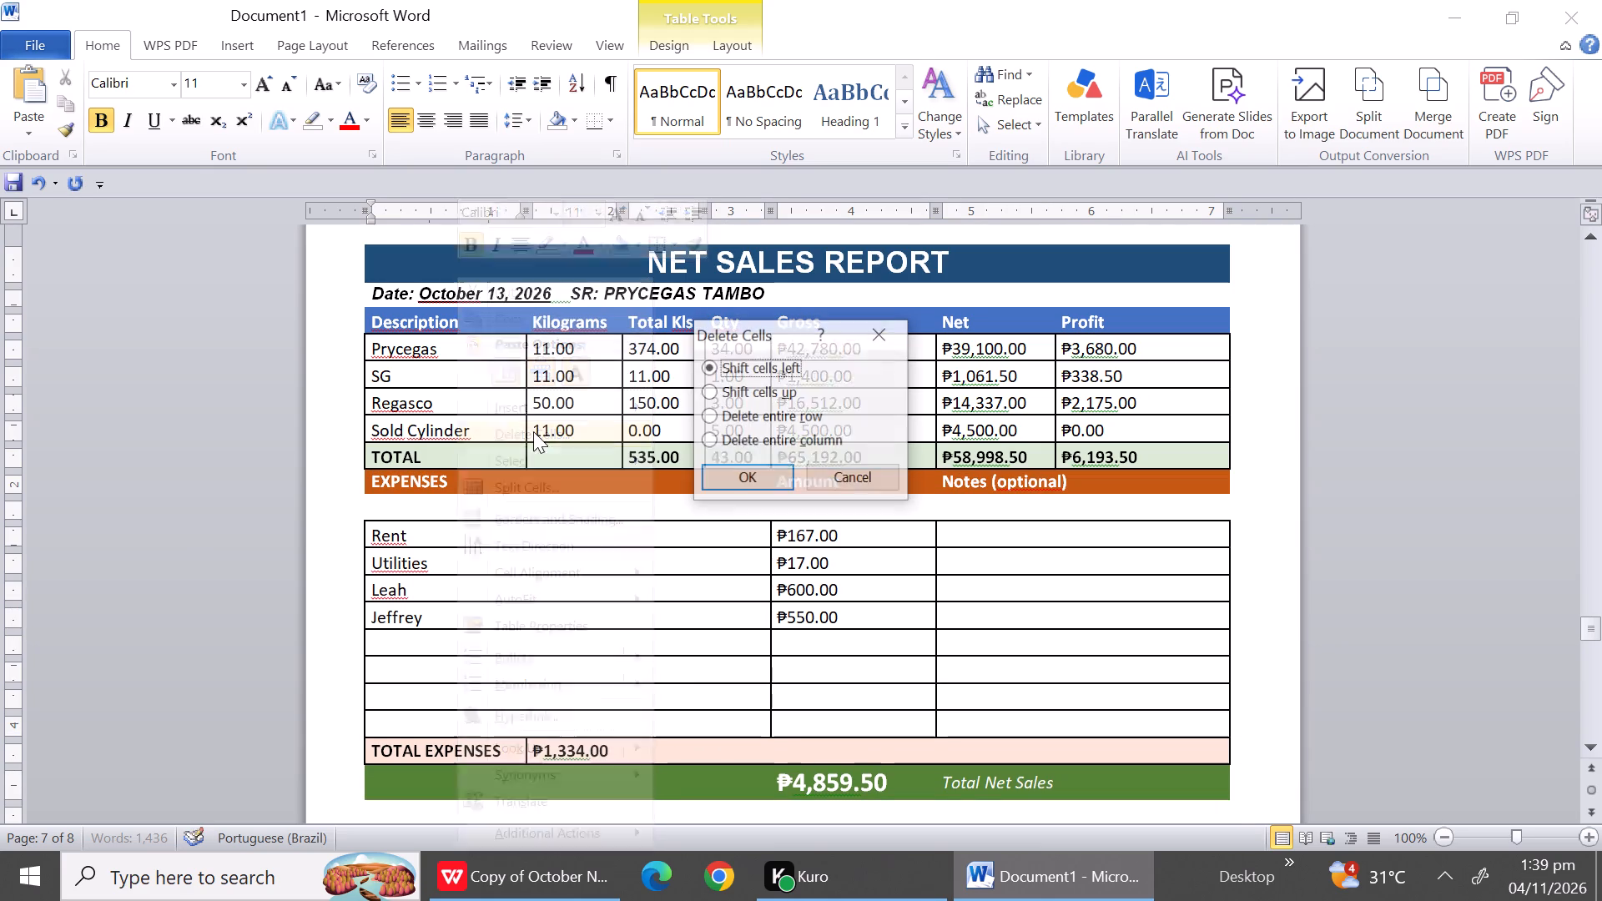
left_click(755, 420)
left_click(755, 471)
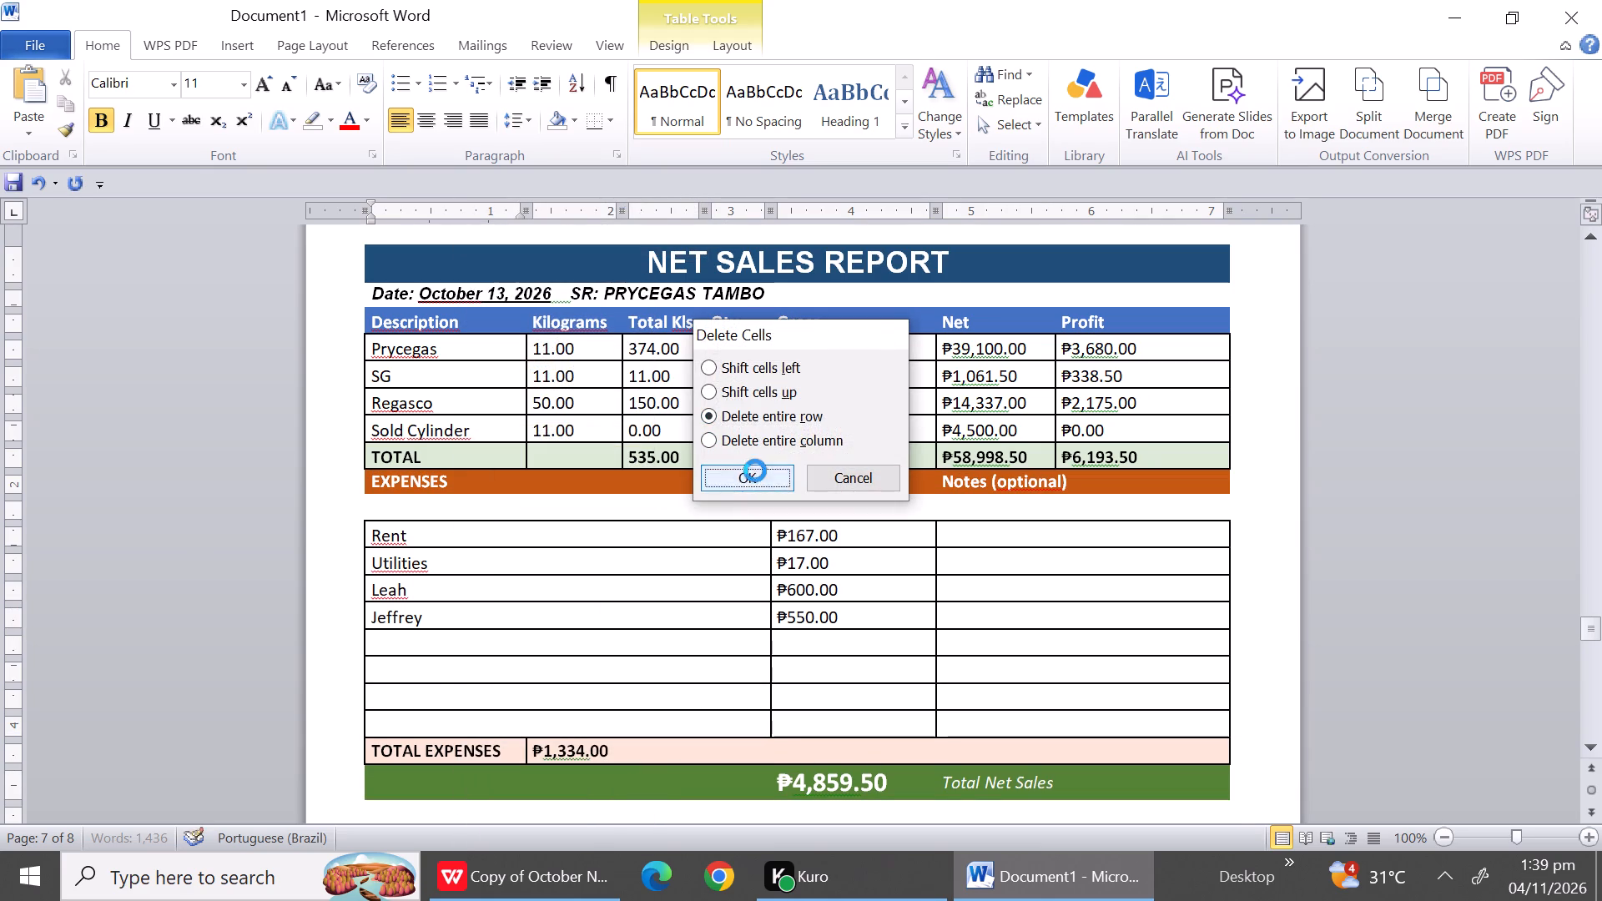
Delete the entire blank row between the date line and the column headers in the October 14 report.
triple_click(1590, 747)
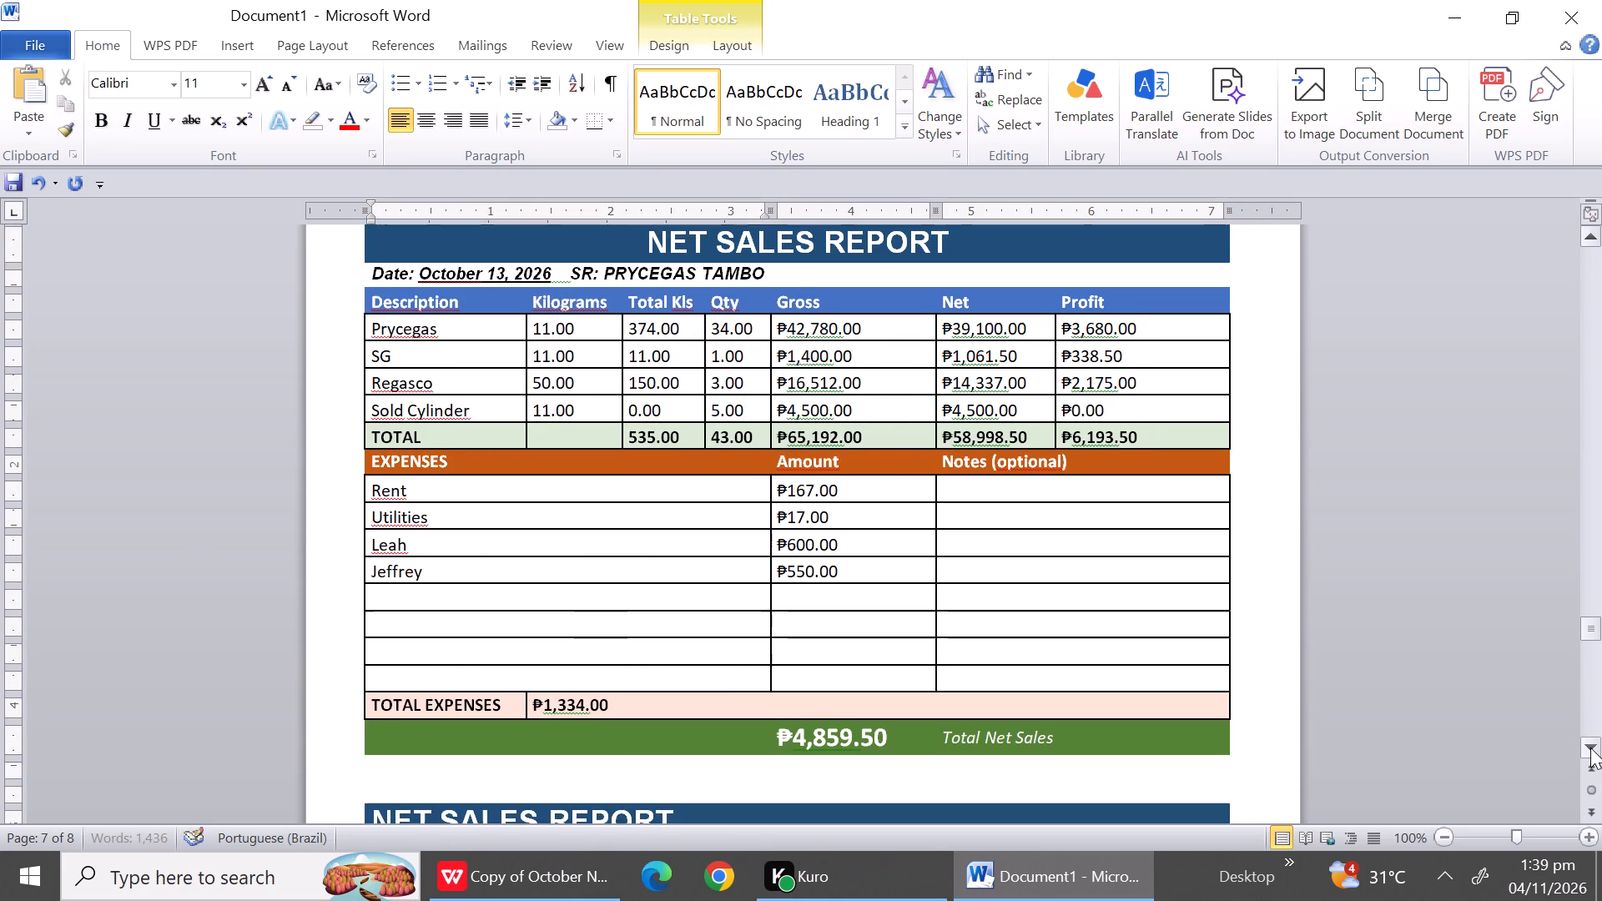
triple_click(1590, 747)
triple_click(1590, 747)
triple_click(1590, 747)
triple_click(1590, 747)
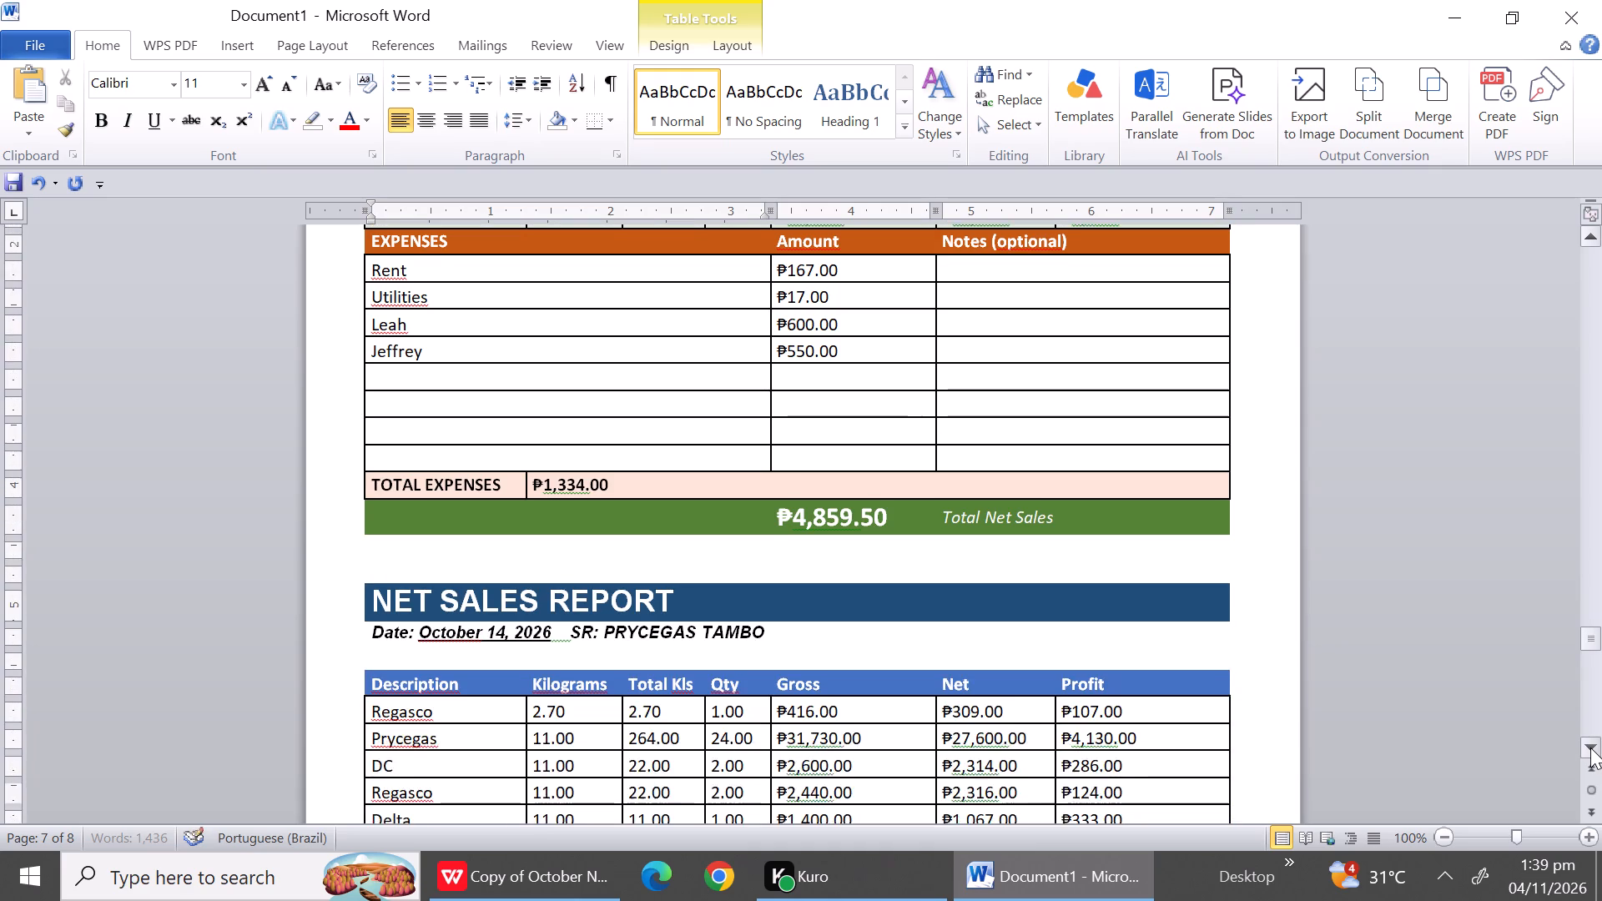
triple_click(1590, 747)
triple_click(1590, 747)
left_click(1590, 747)
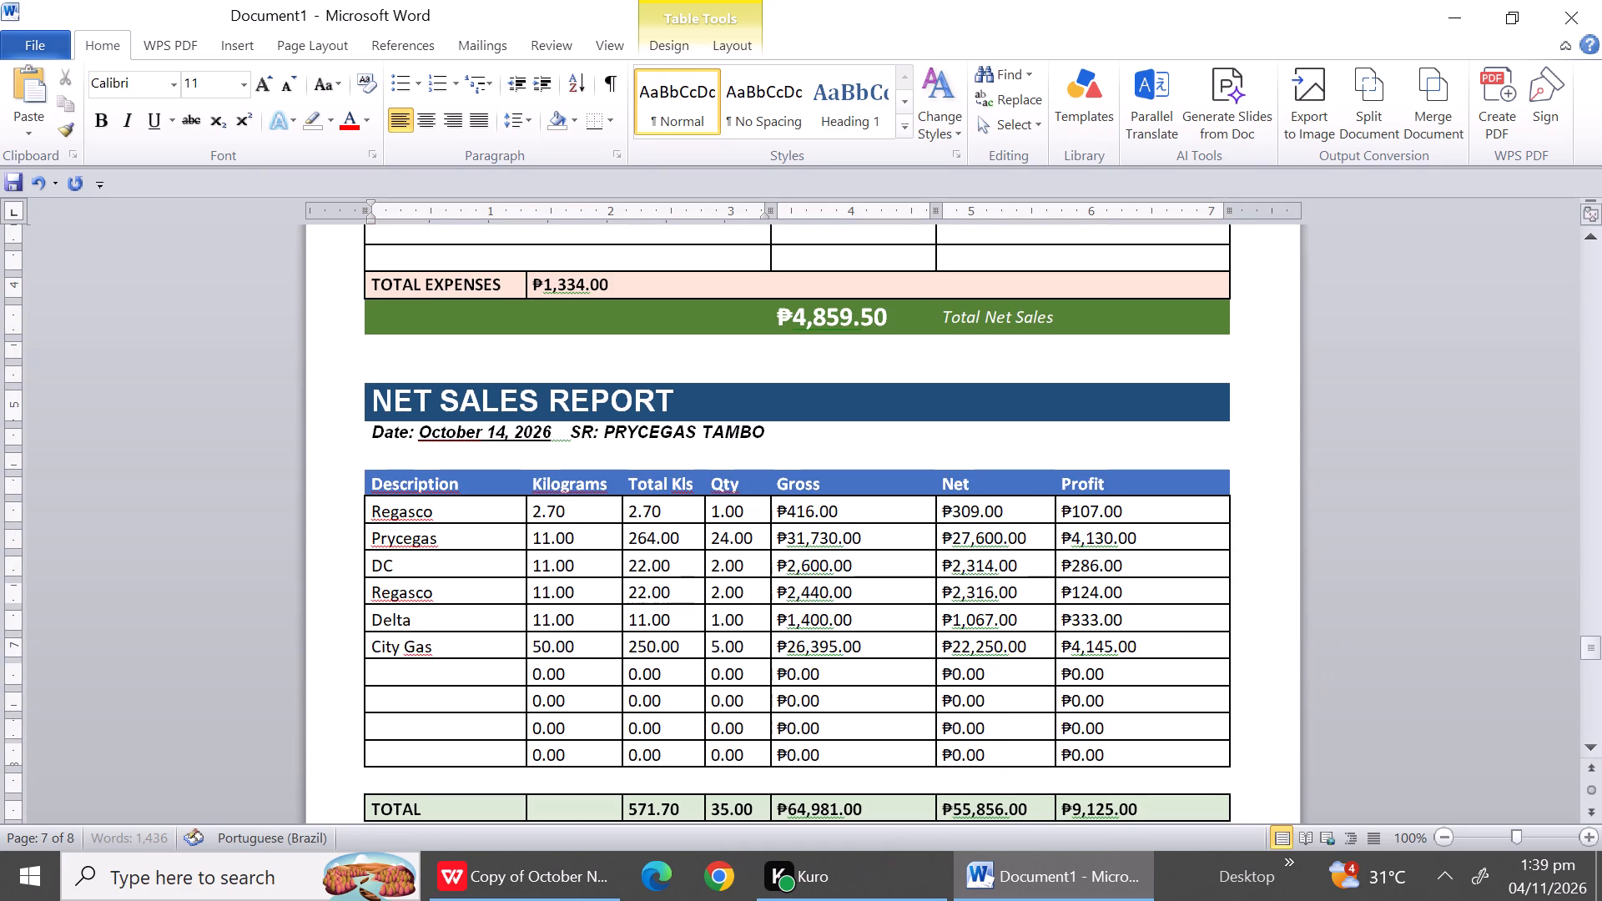
left_click(465, 449)
left_click(400, 457)
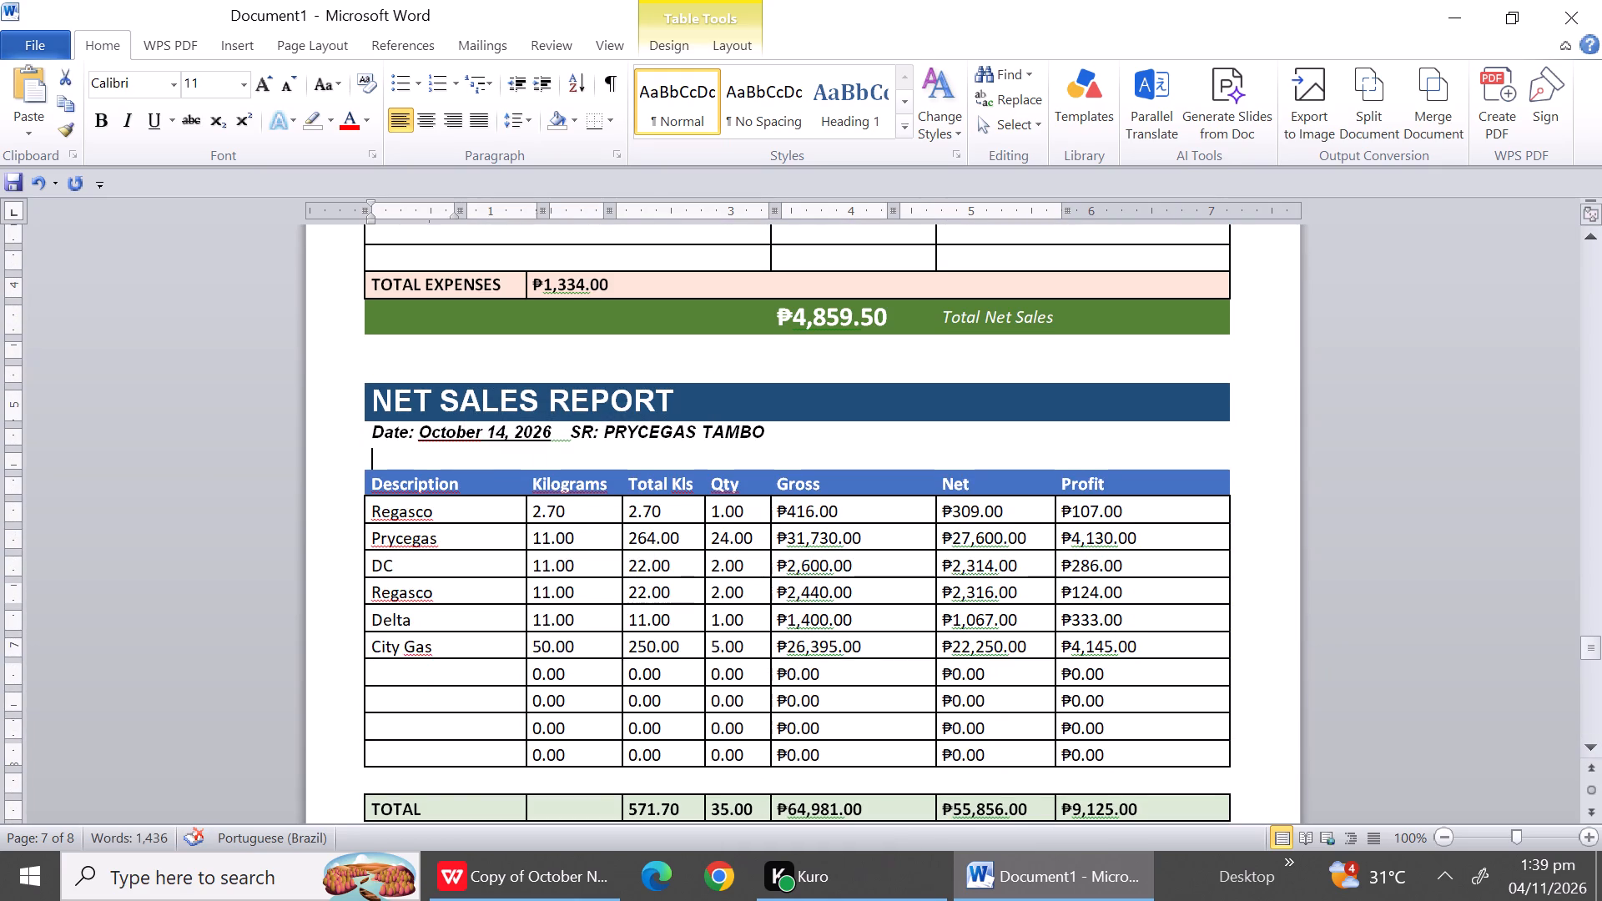
right_click(400, 457)
left_click(444, 431)
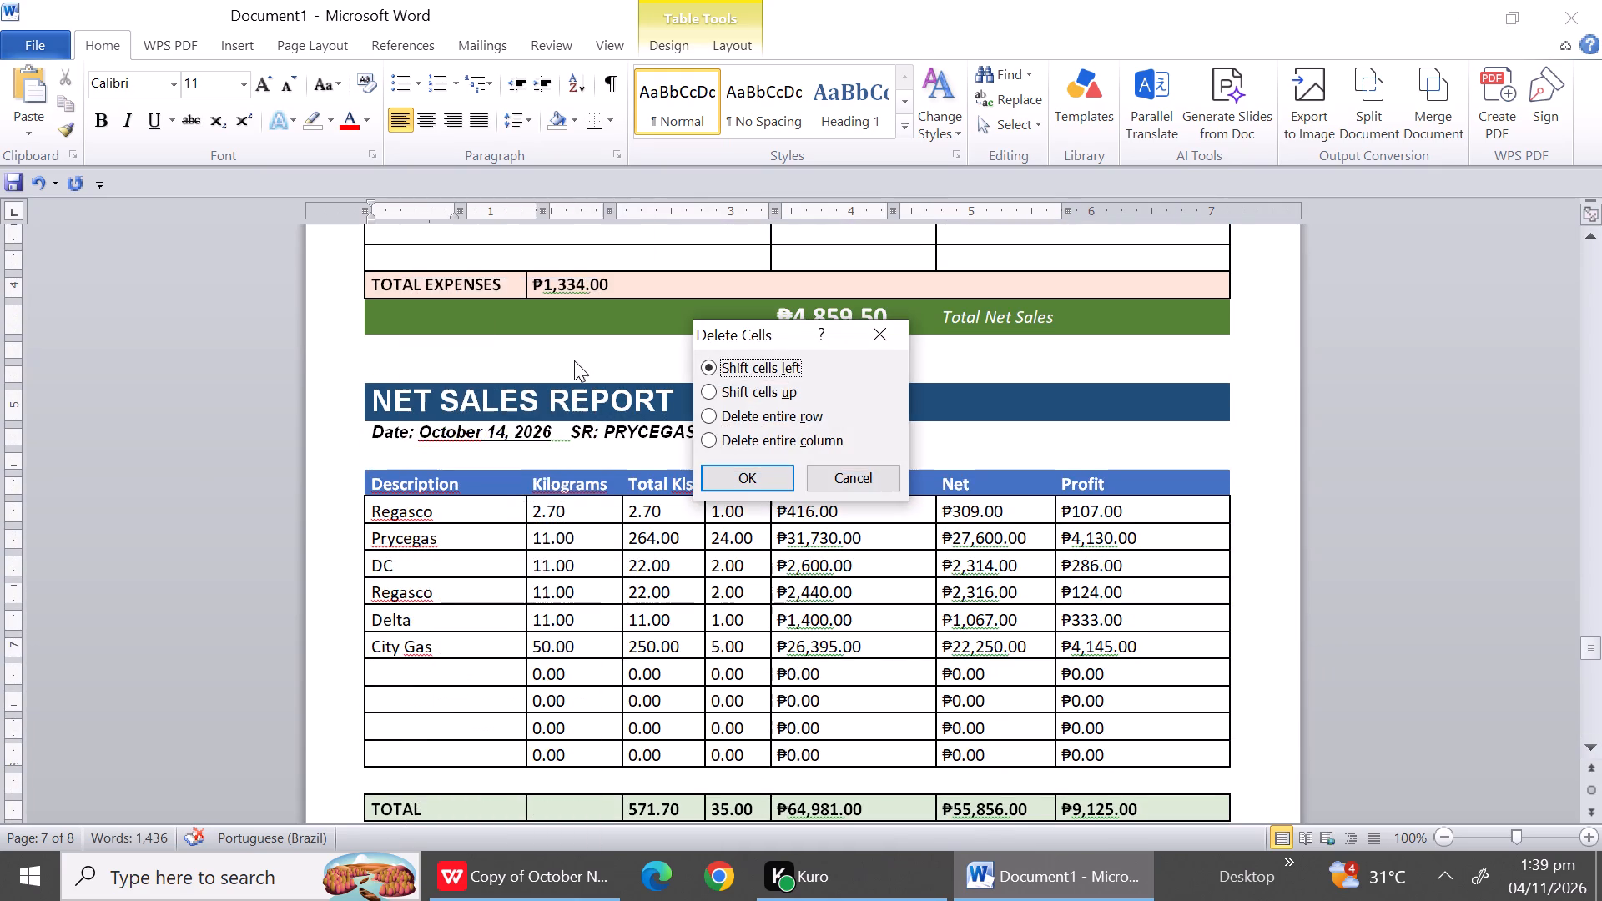
left_click(713, 414)
left_click(731, 472)
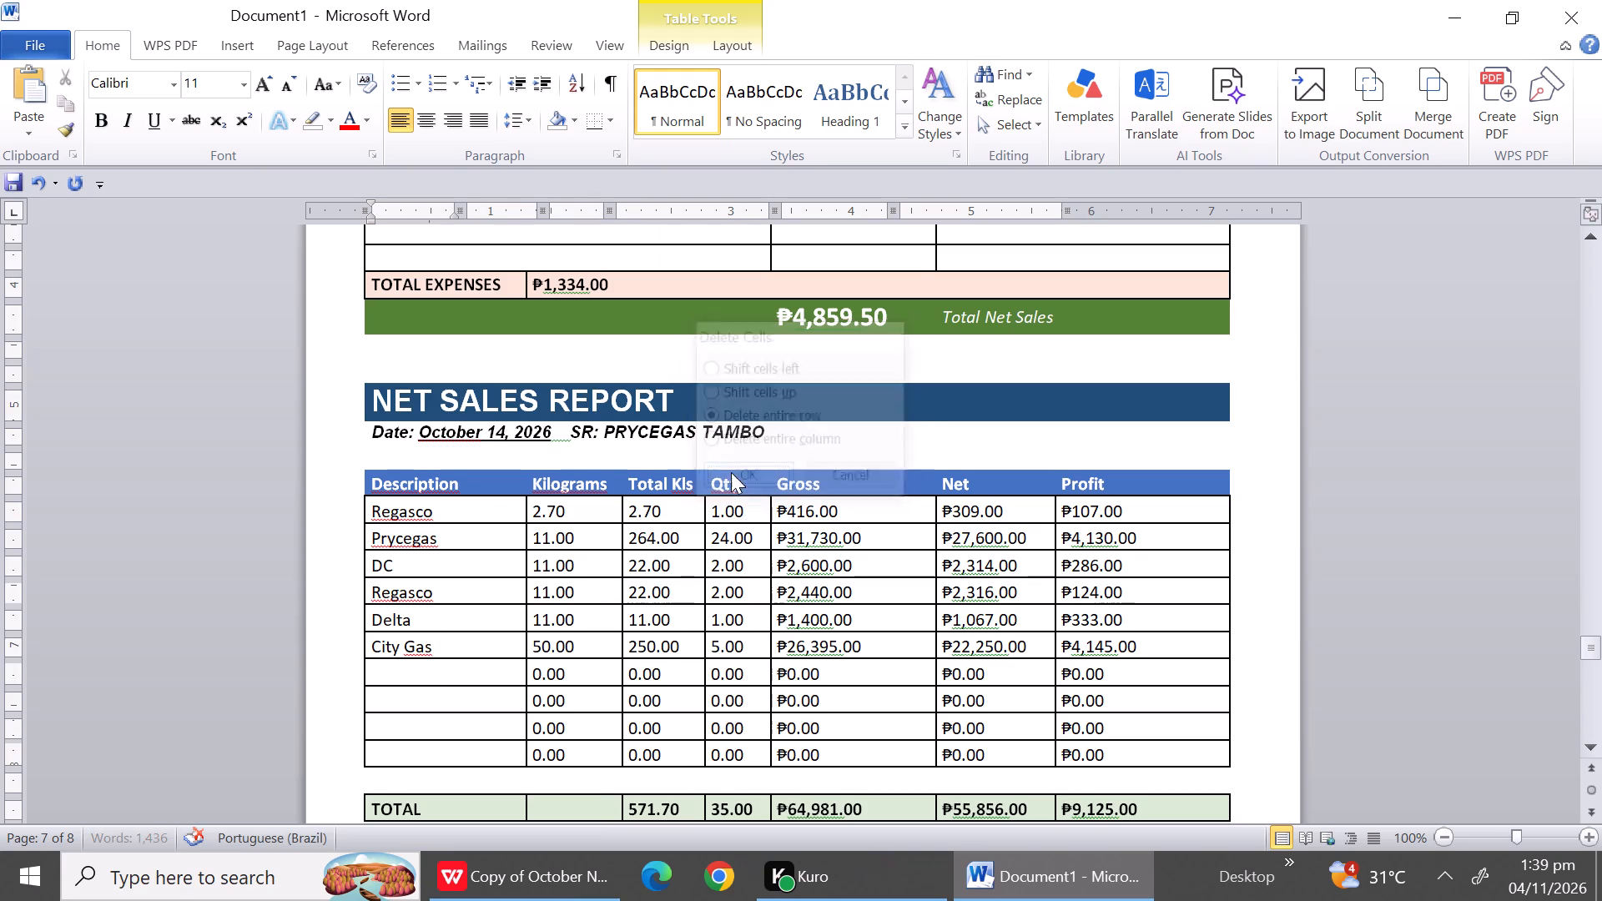
Delete all the unnamed zero-value rows and the blank row above TOTAL in the October 14 report as entire rows.
left_click_drag(404, 651, 403, 712)
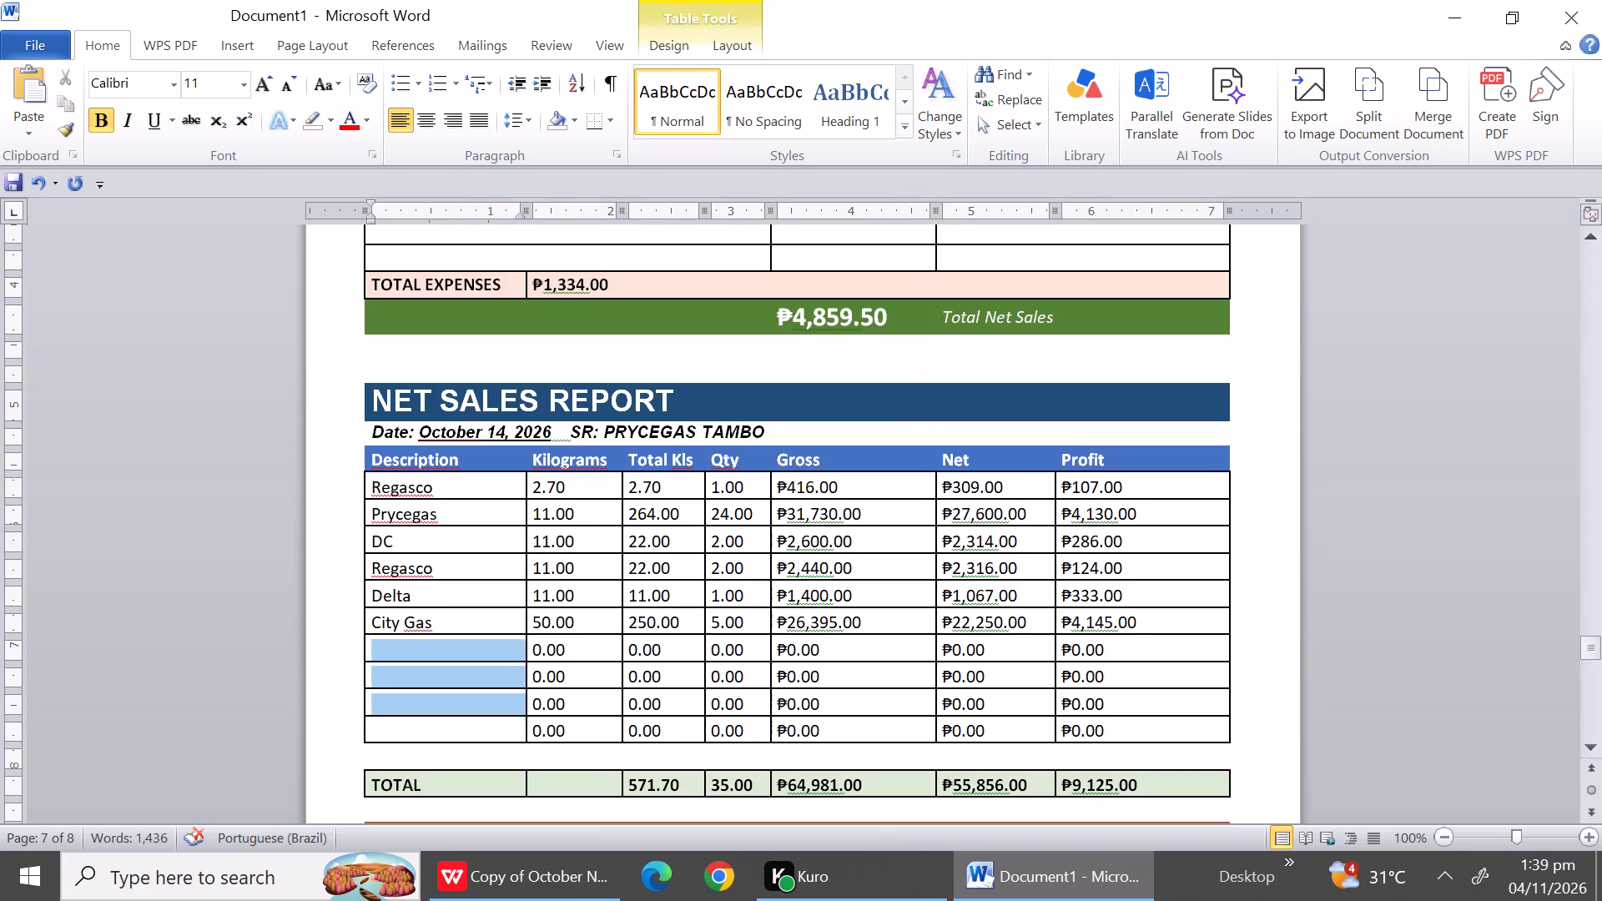
left_click_drag(403, 712, 406, 758)
right_click(406, 758)
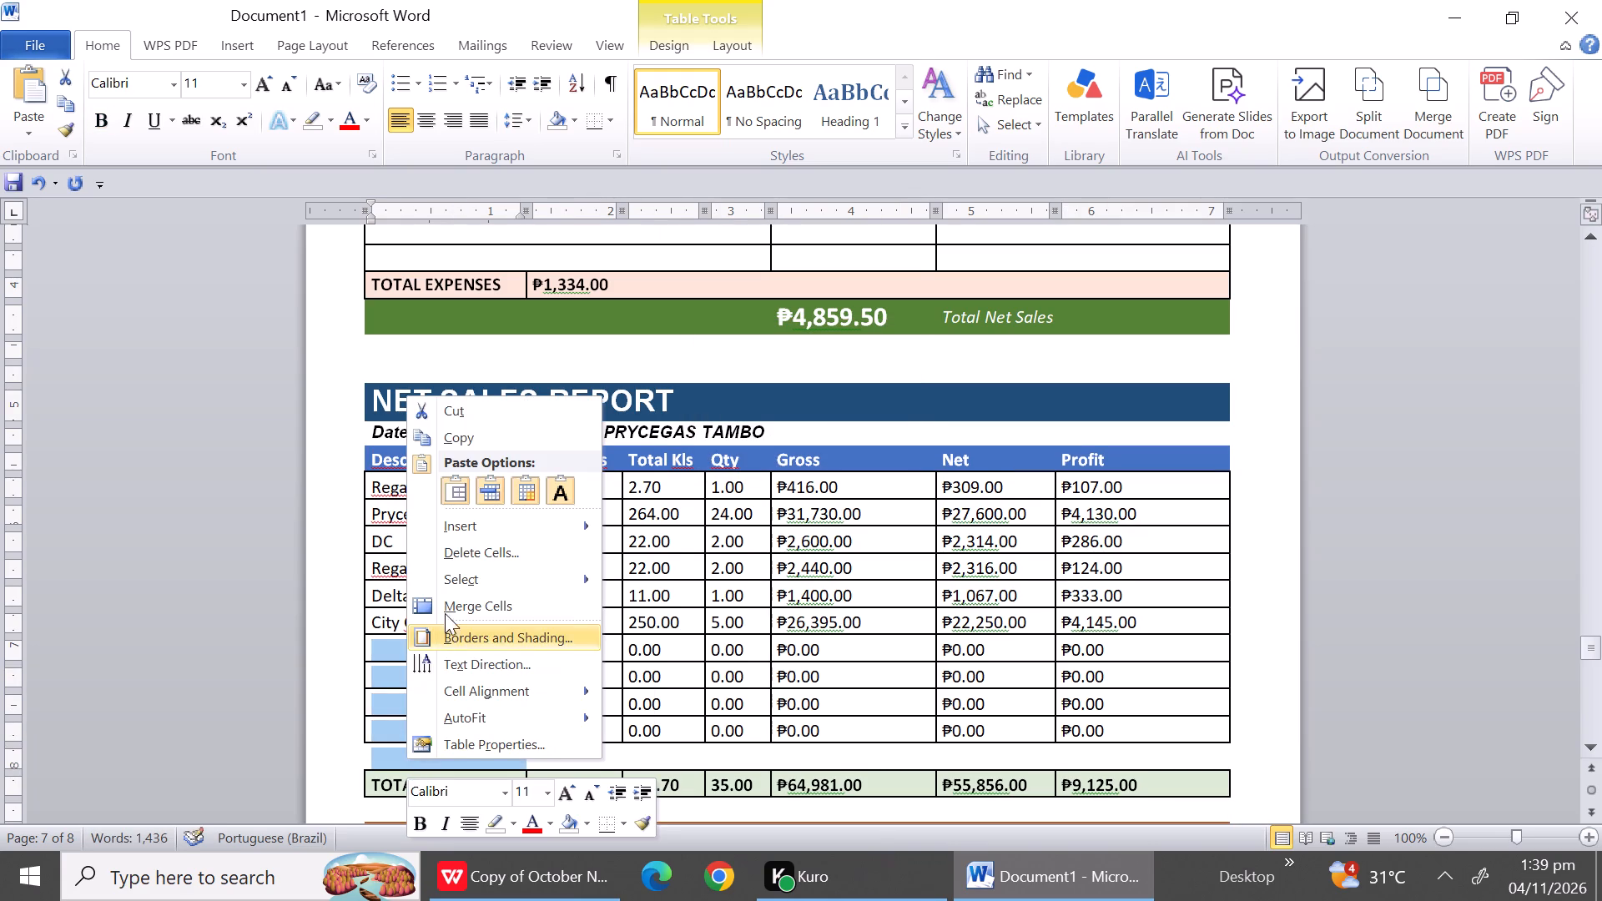
left_click(447, 556)
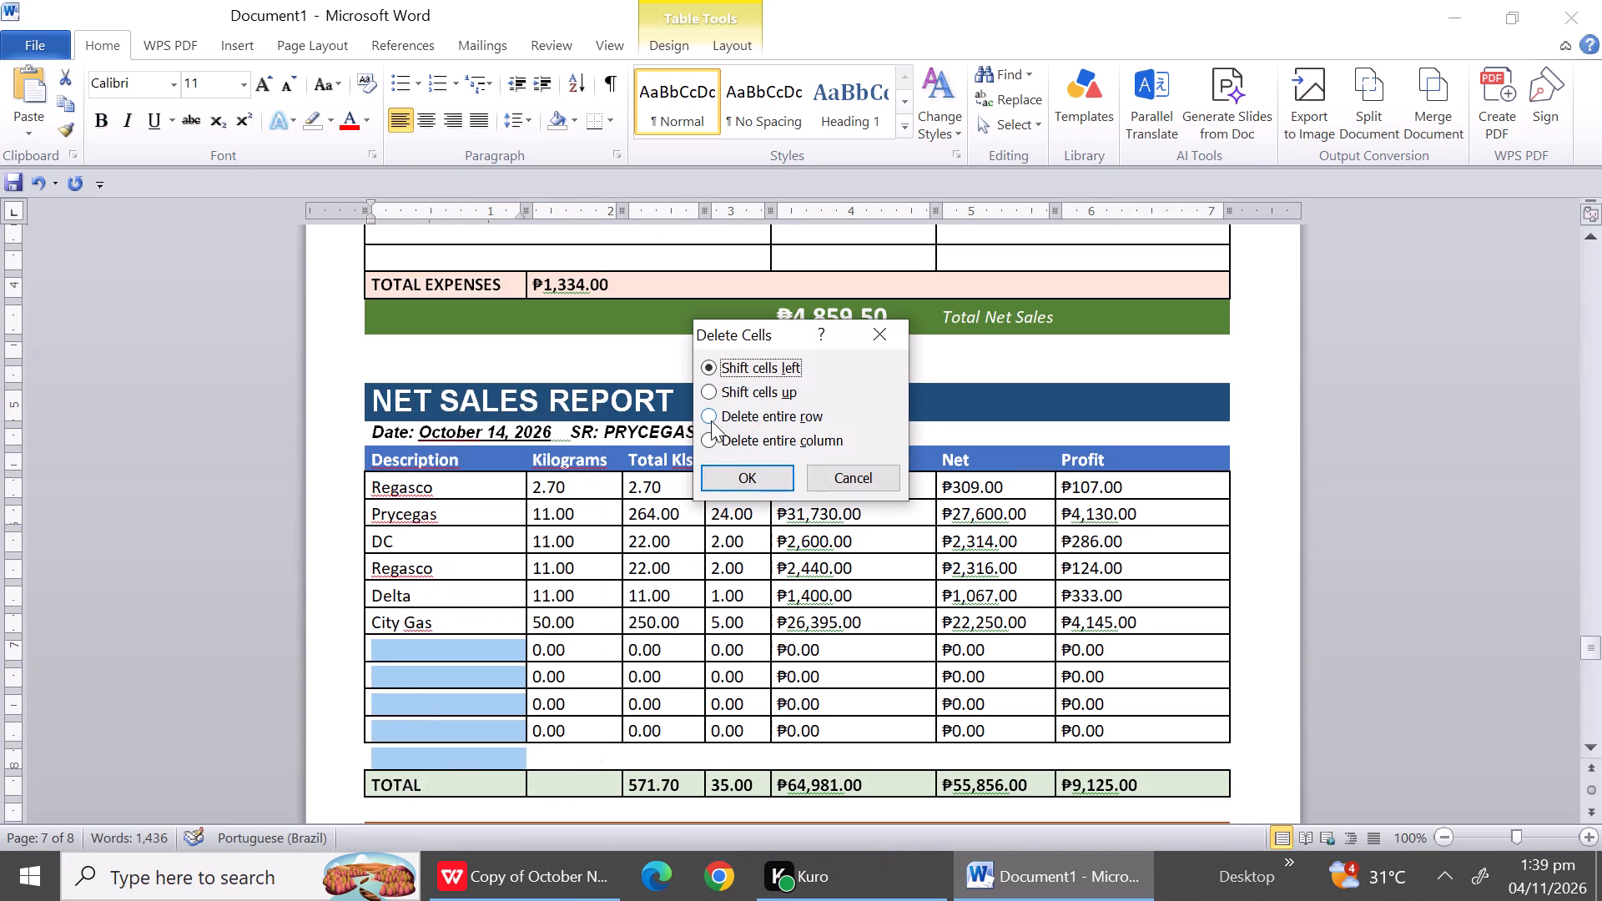
left_click(711, 420)
left_click(718, 464)
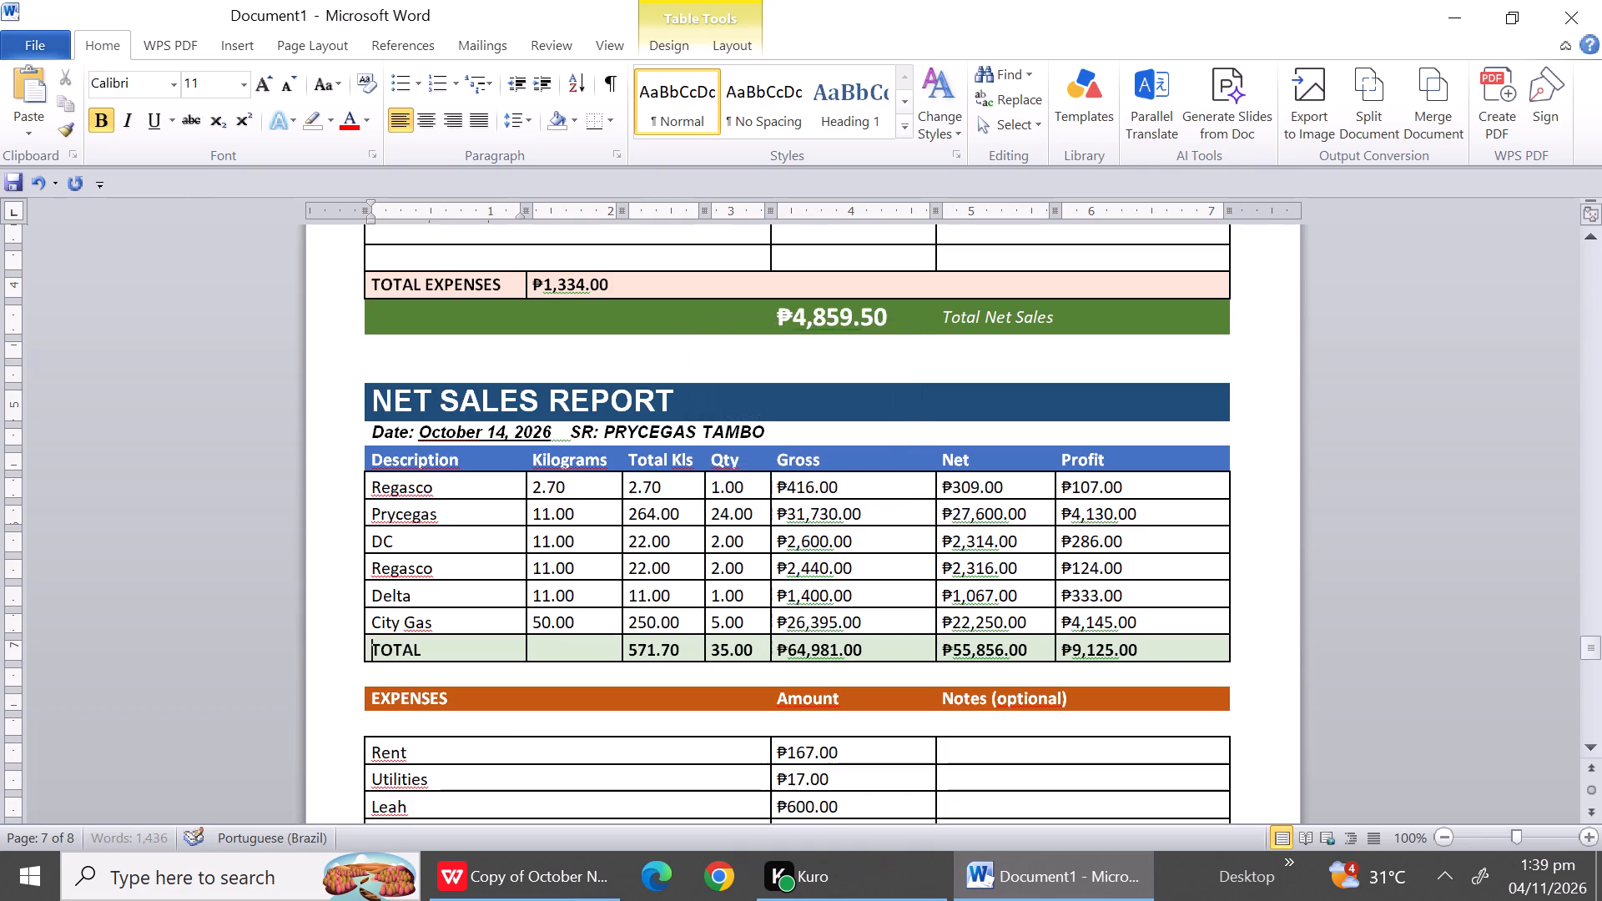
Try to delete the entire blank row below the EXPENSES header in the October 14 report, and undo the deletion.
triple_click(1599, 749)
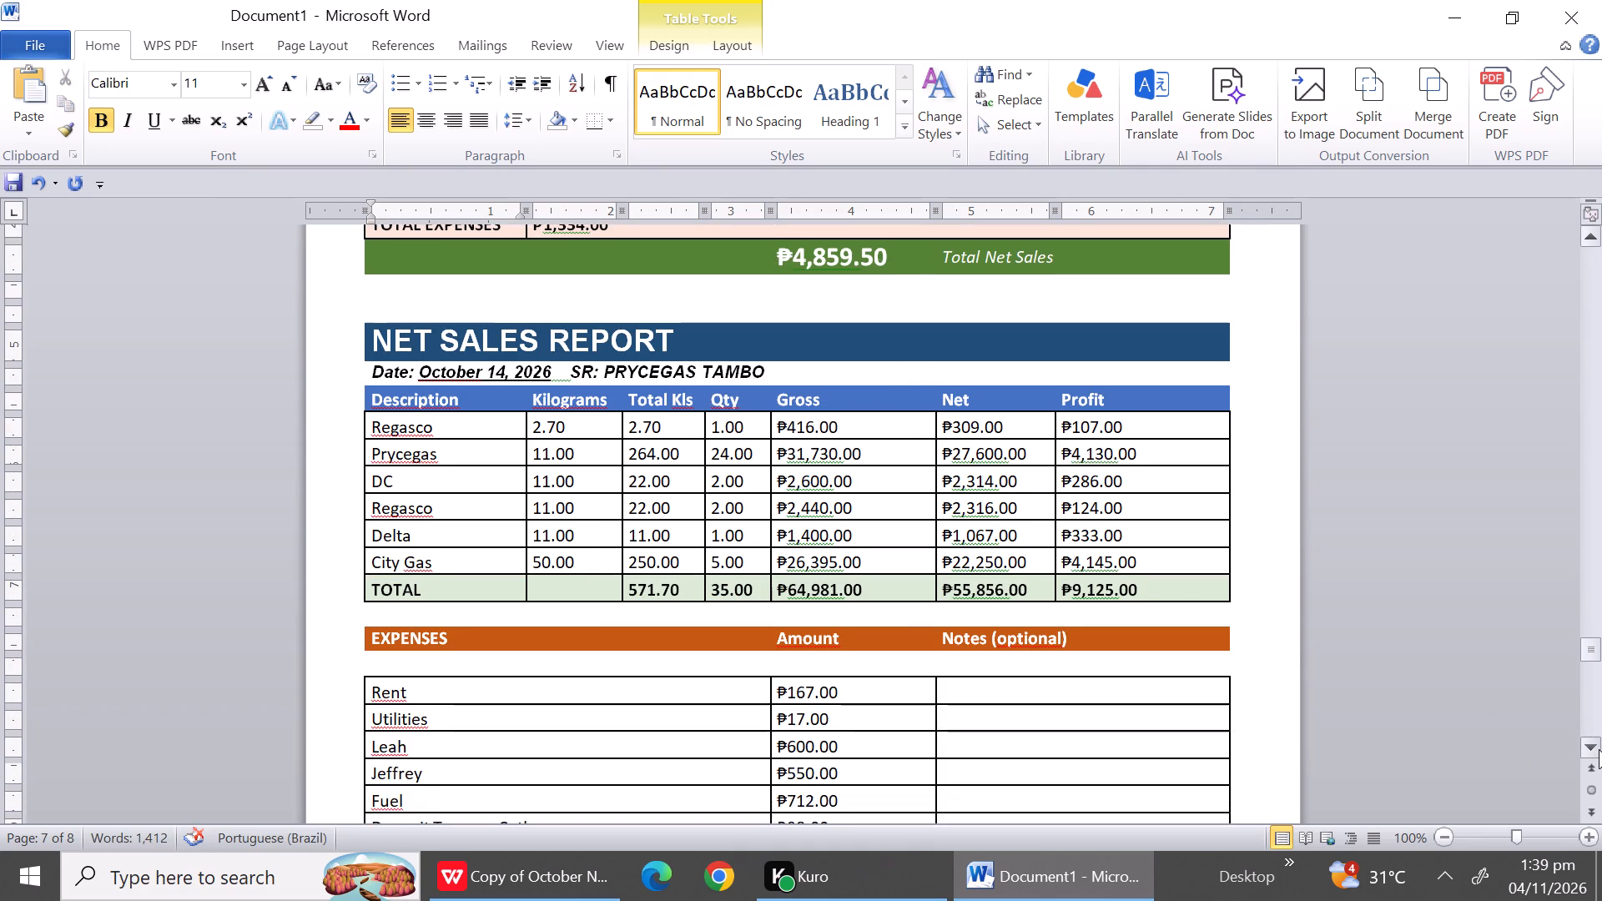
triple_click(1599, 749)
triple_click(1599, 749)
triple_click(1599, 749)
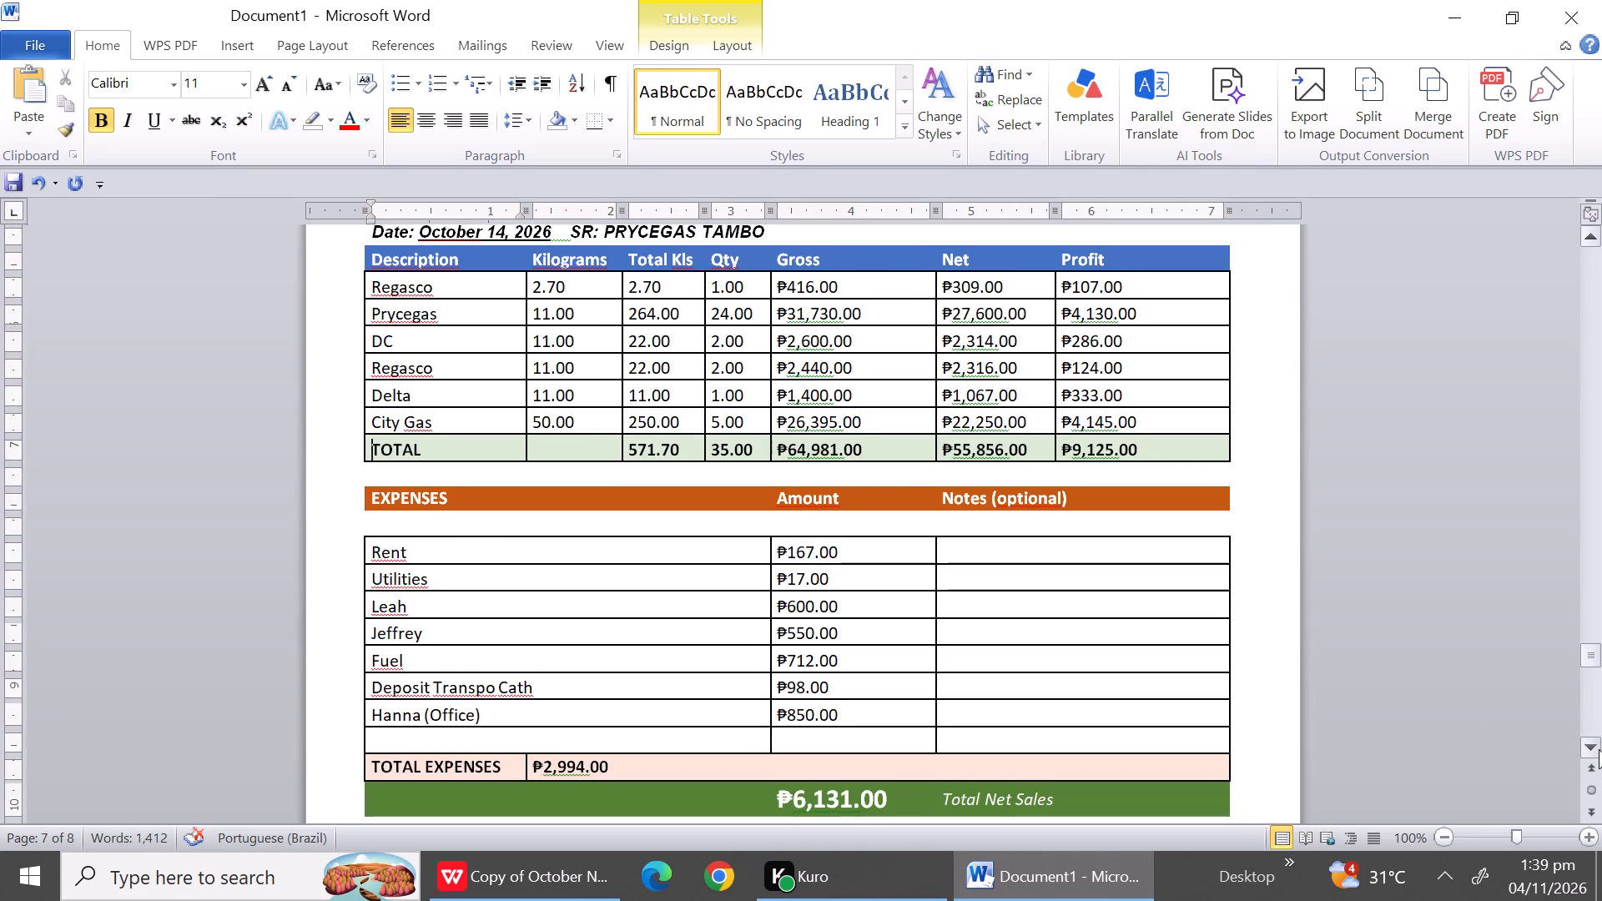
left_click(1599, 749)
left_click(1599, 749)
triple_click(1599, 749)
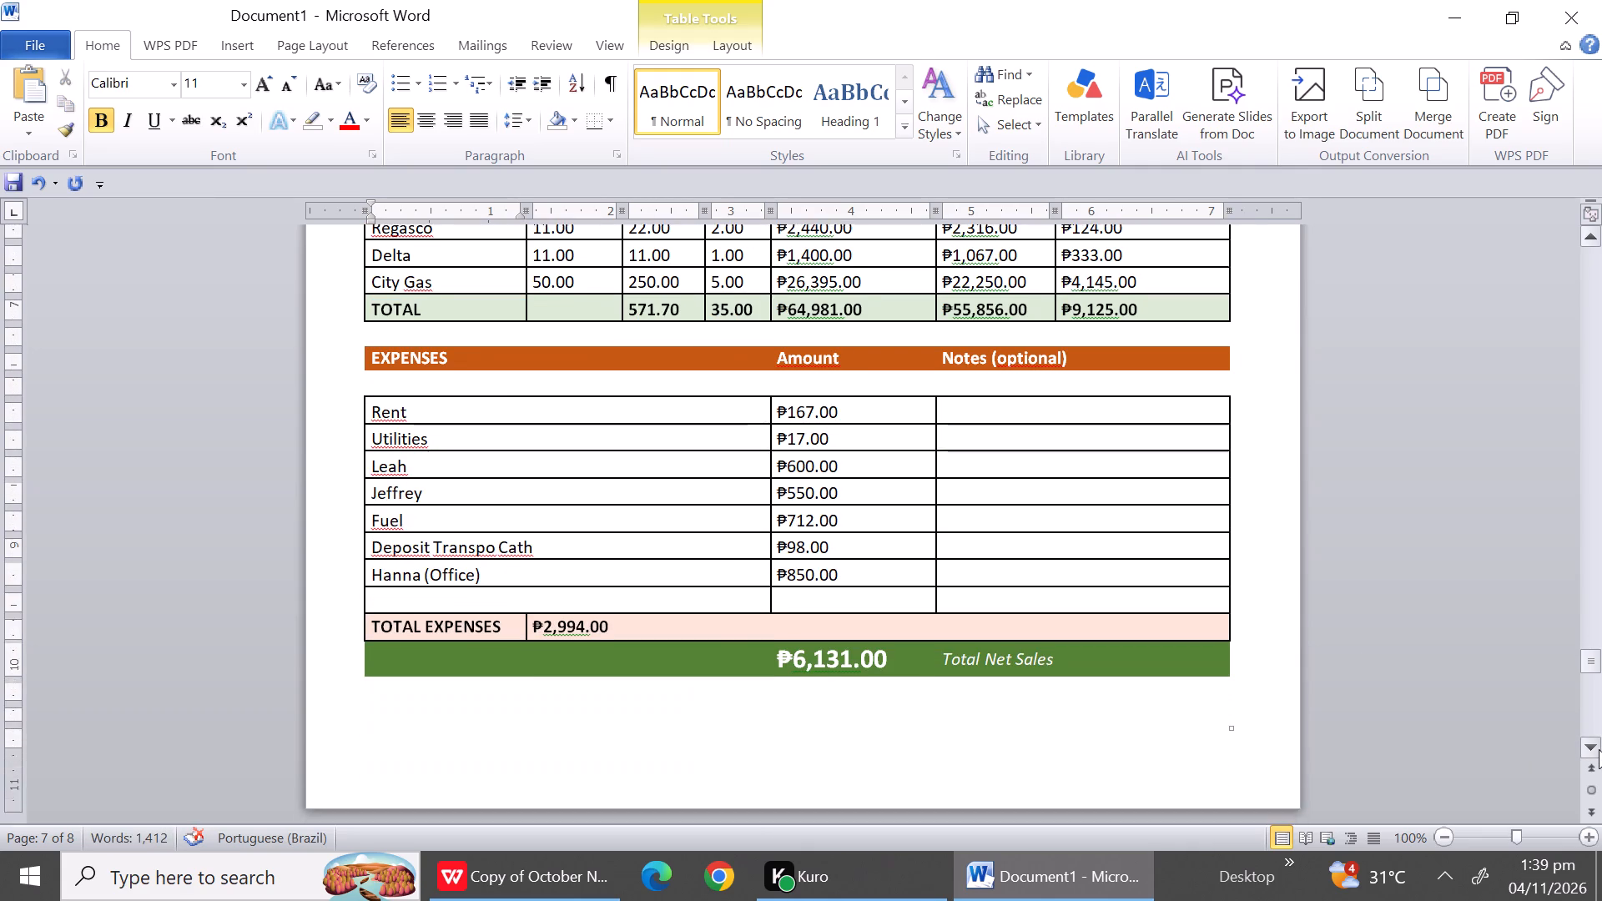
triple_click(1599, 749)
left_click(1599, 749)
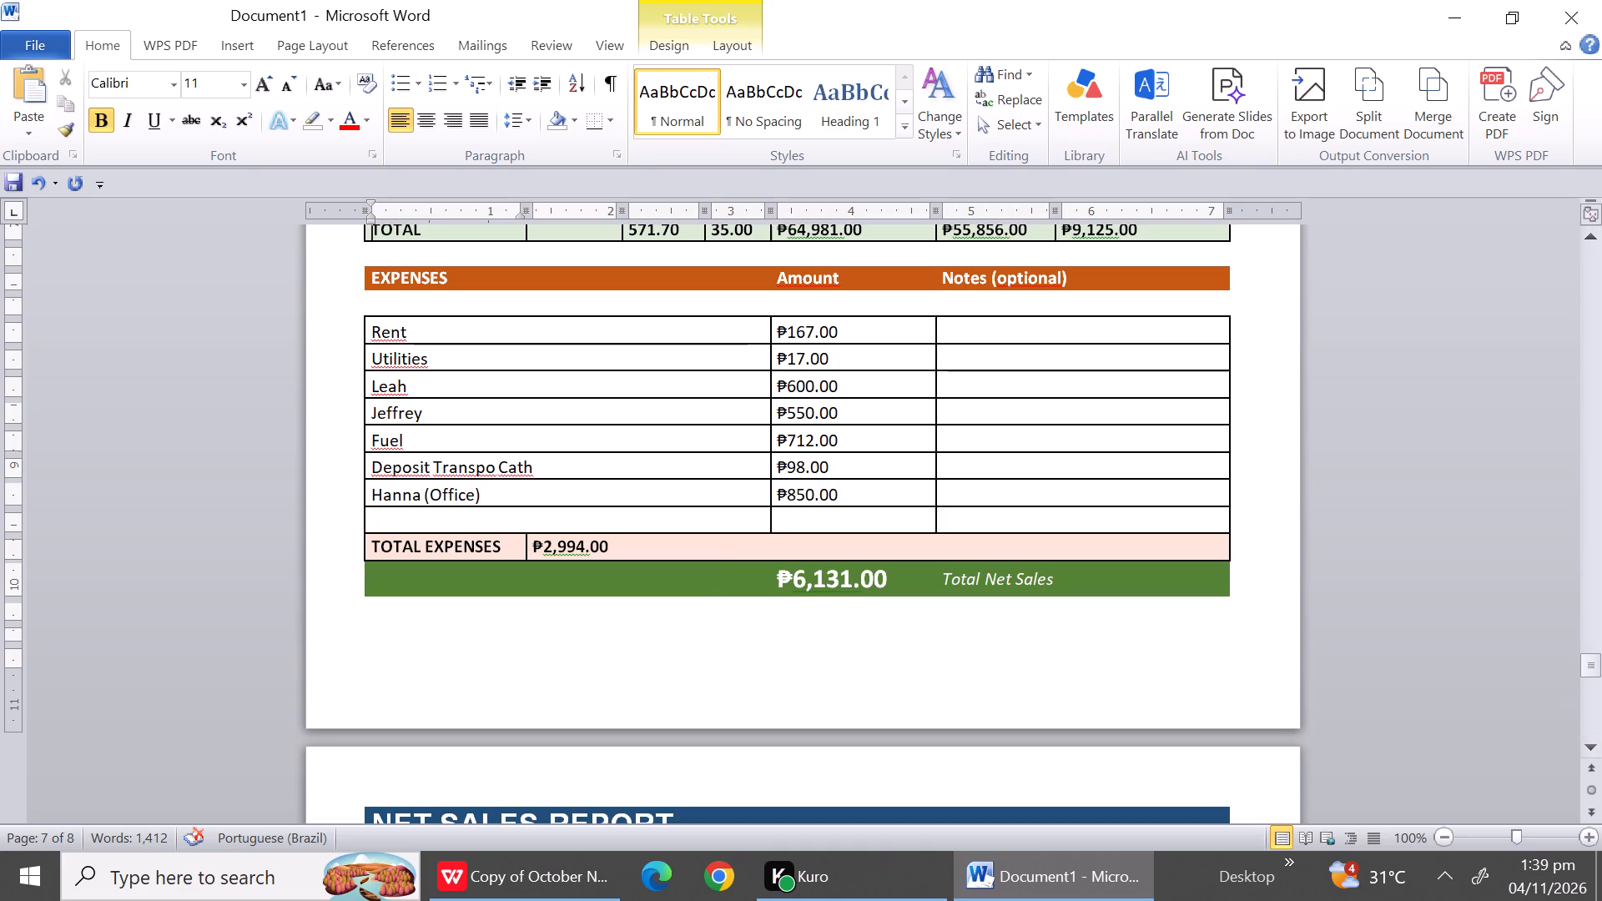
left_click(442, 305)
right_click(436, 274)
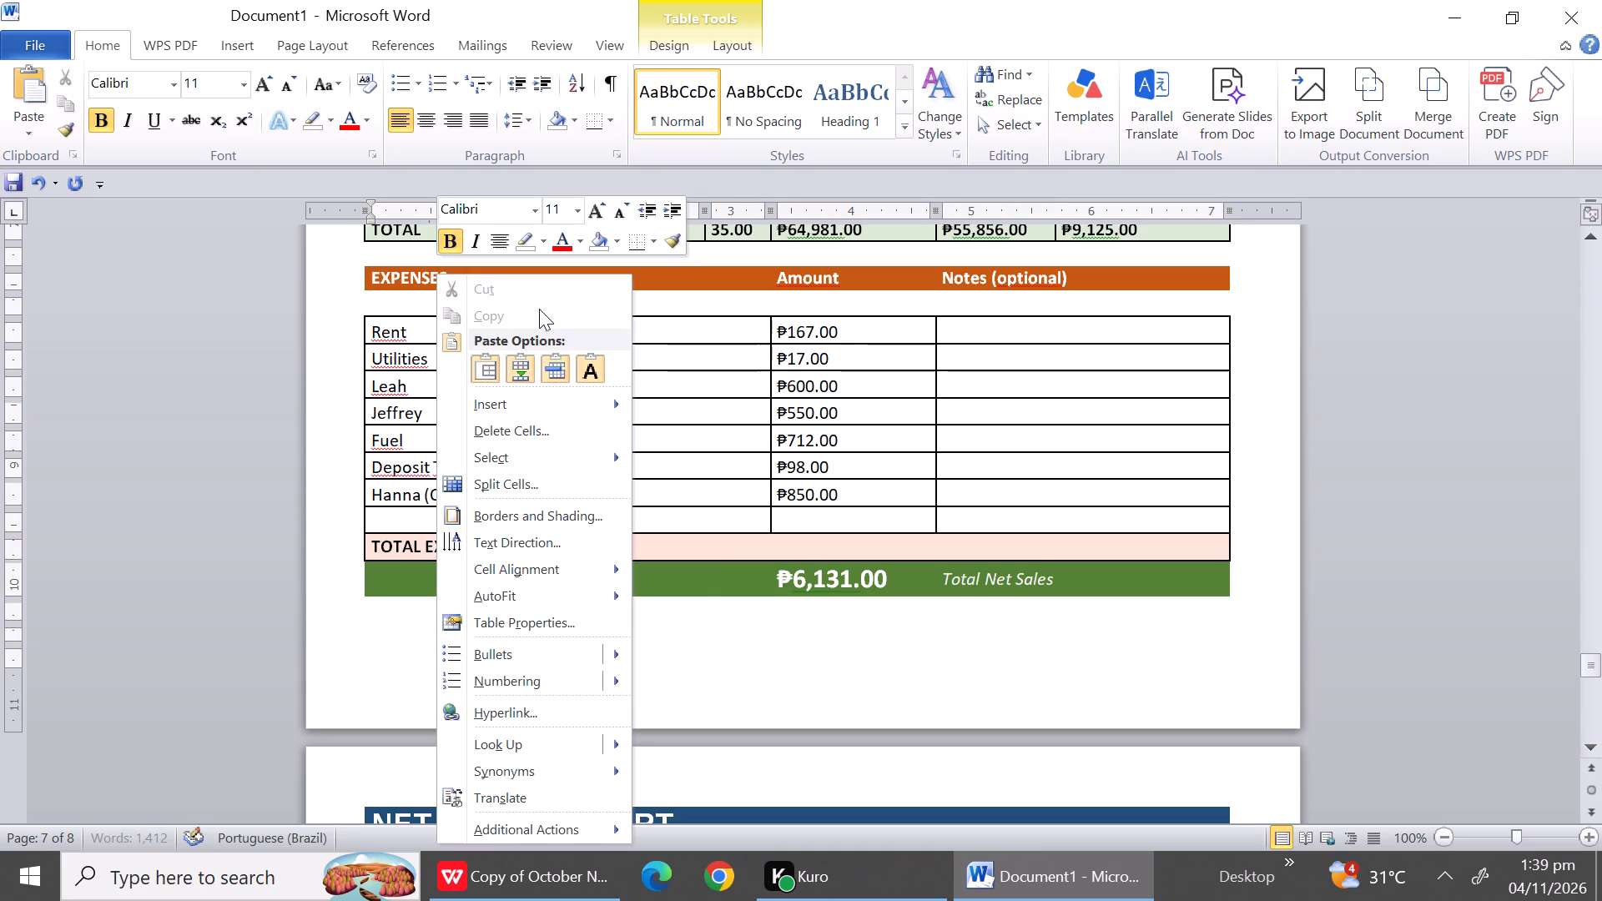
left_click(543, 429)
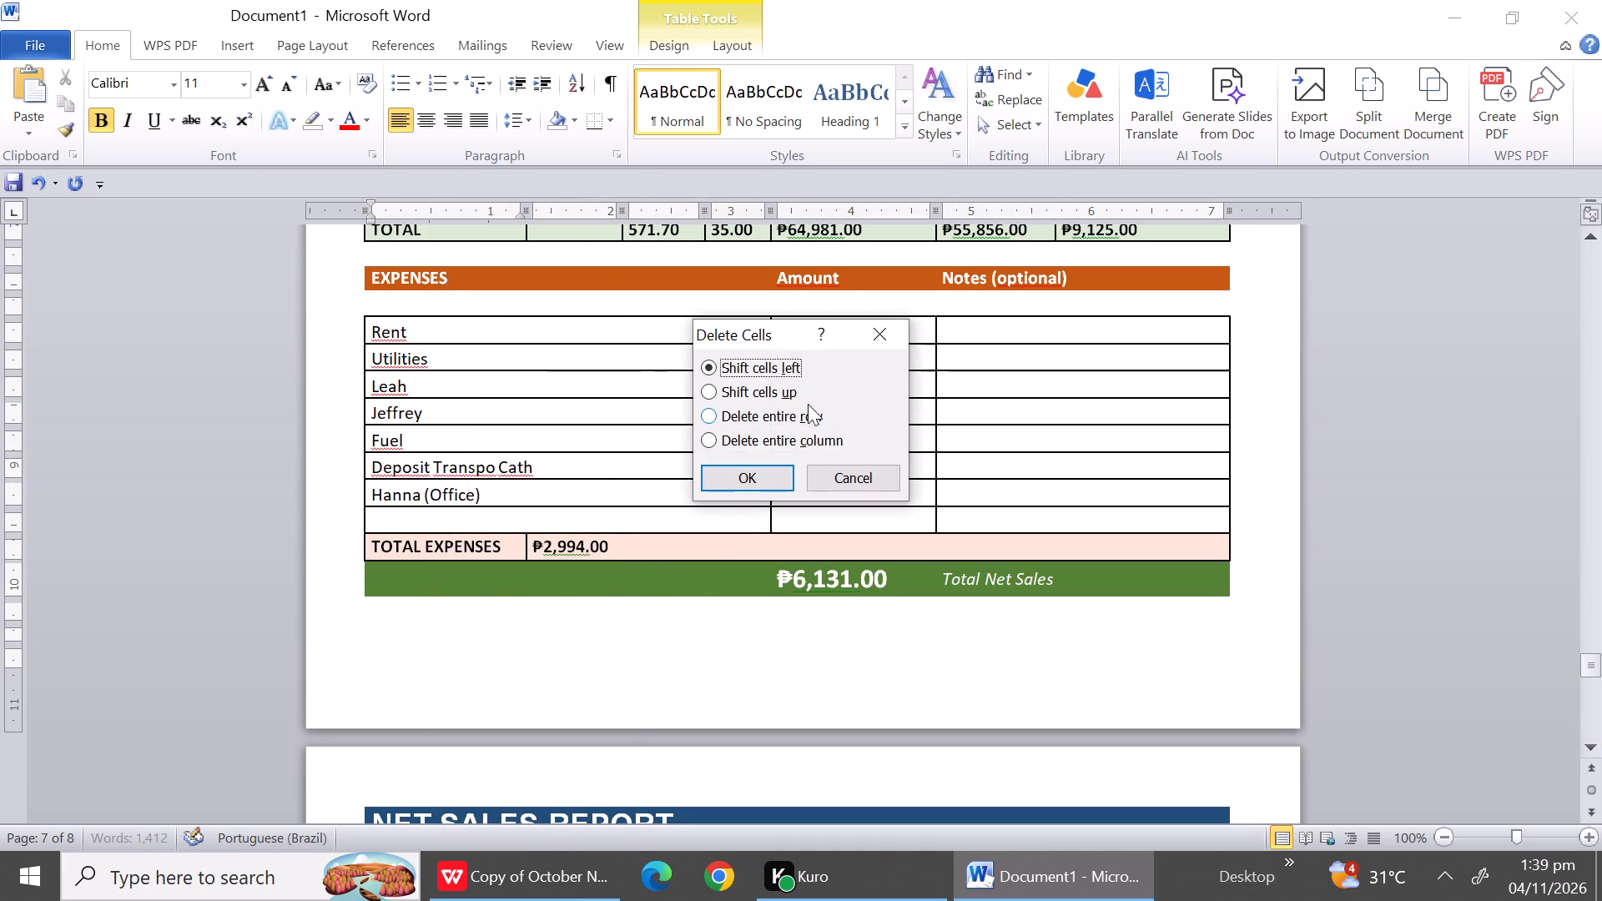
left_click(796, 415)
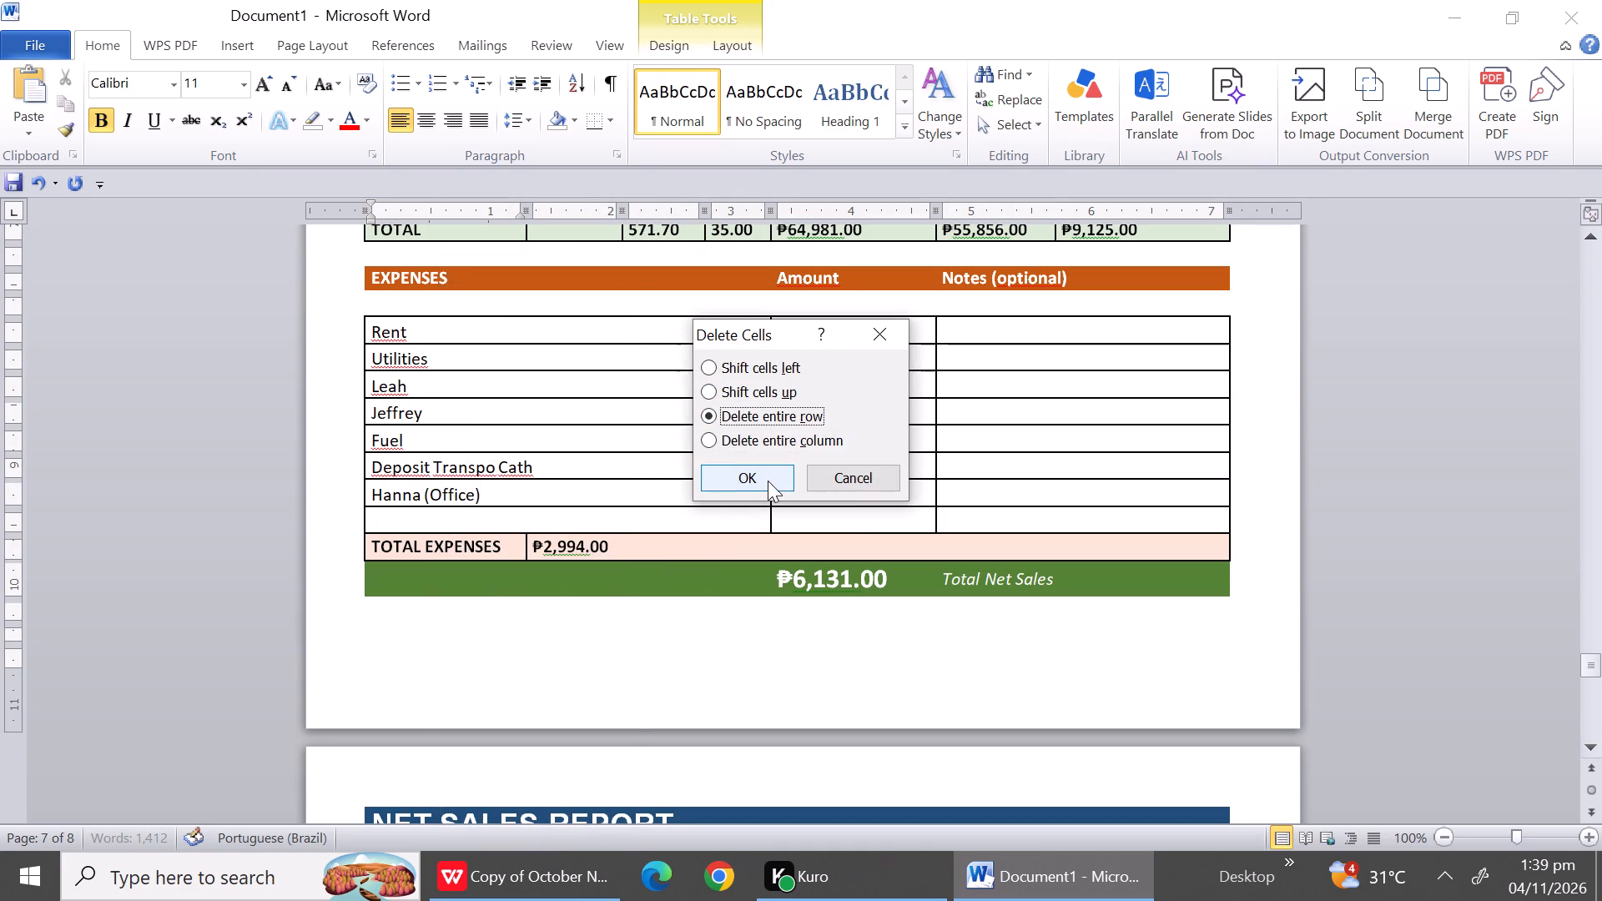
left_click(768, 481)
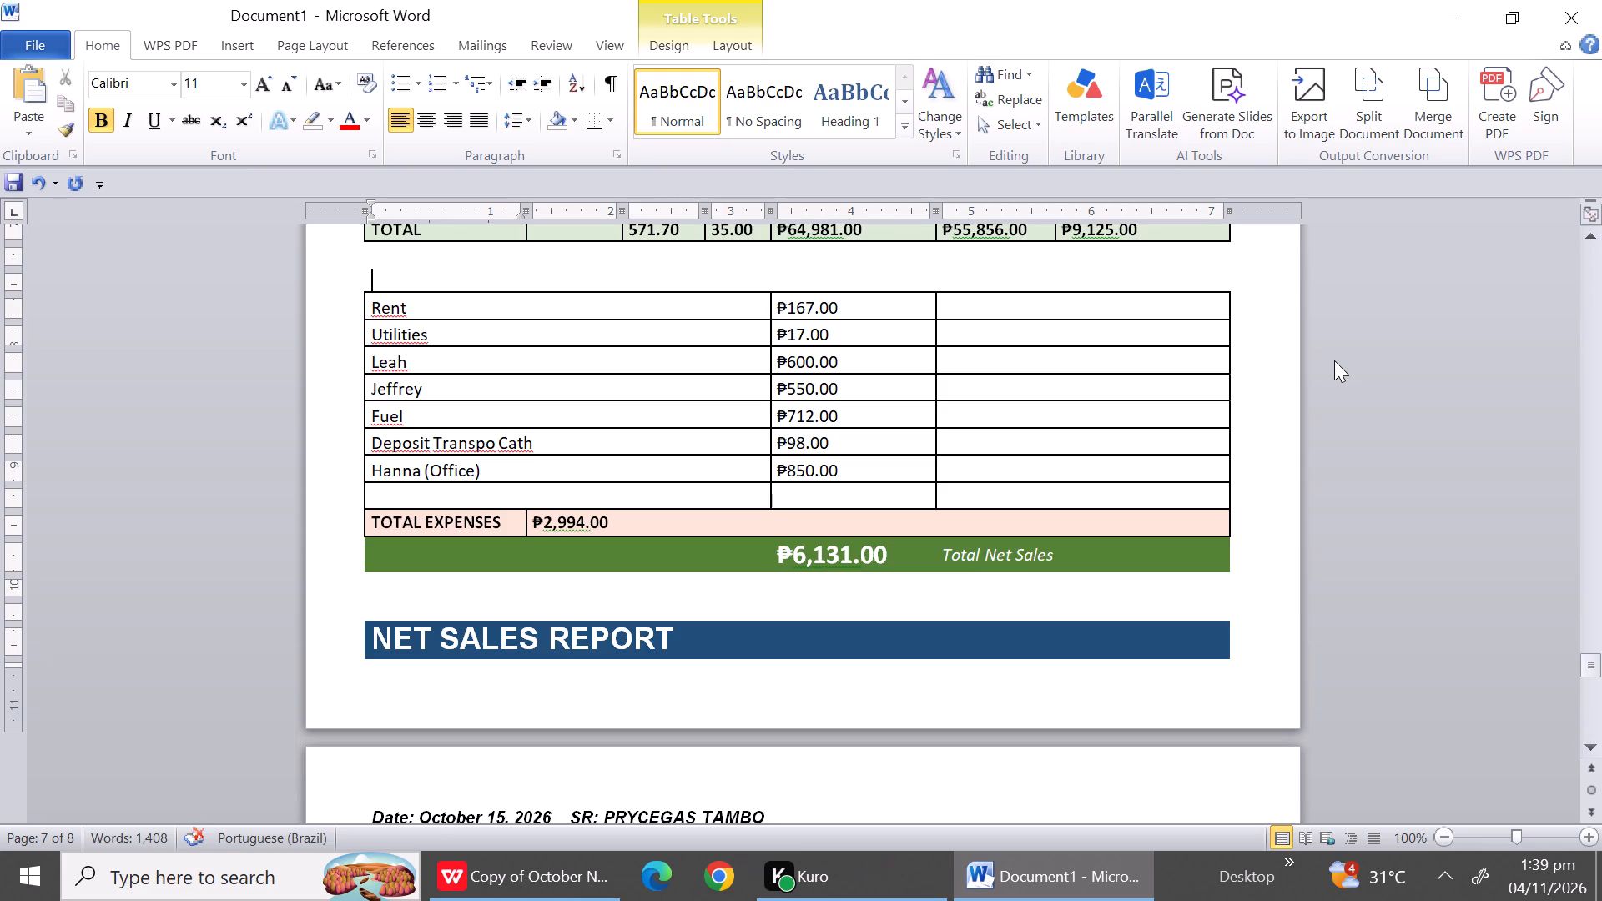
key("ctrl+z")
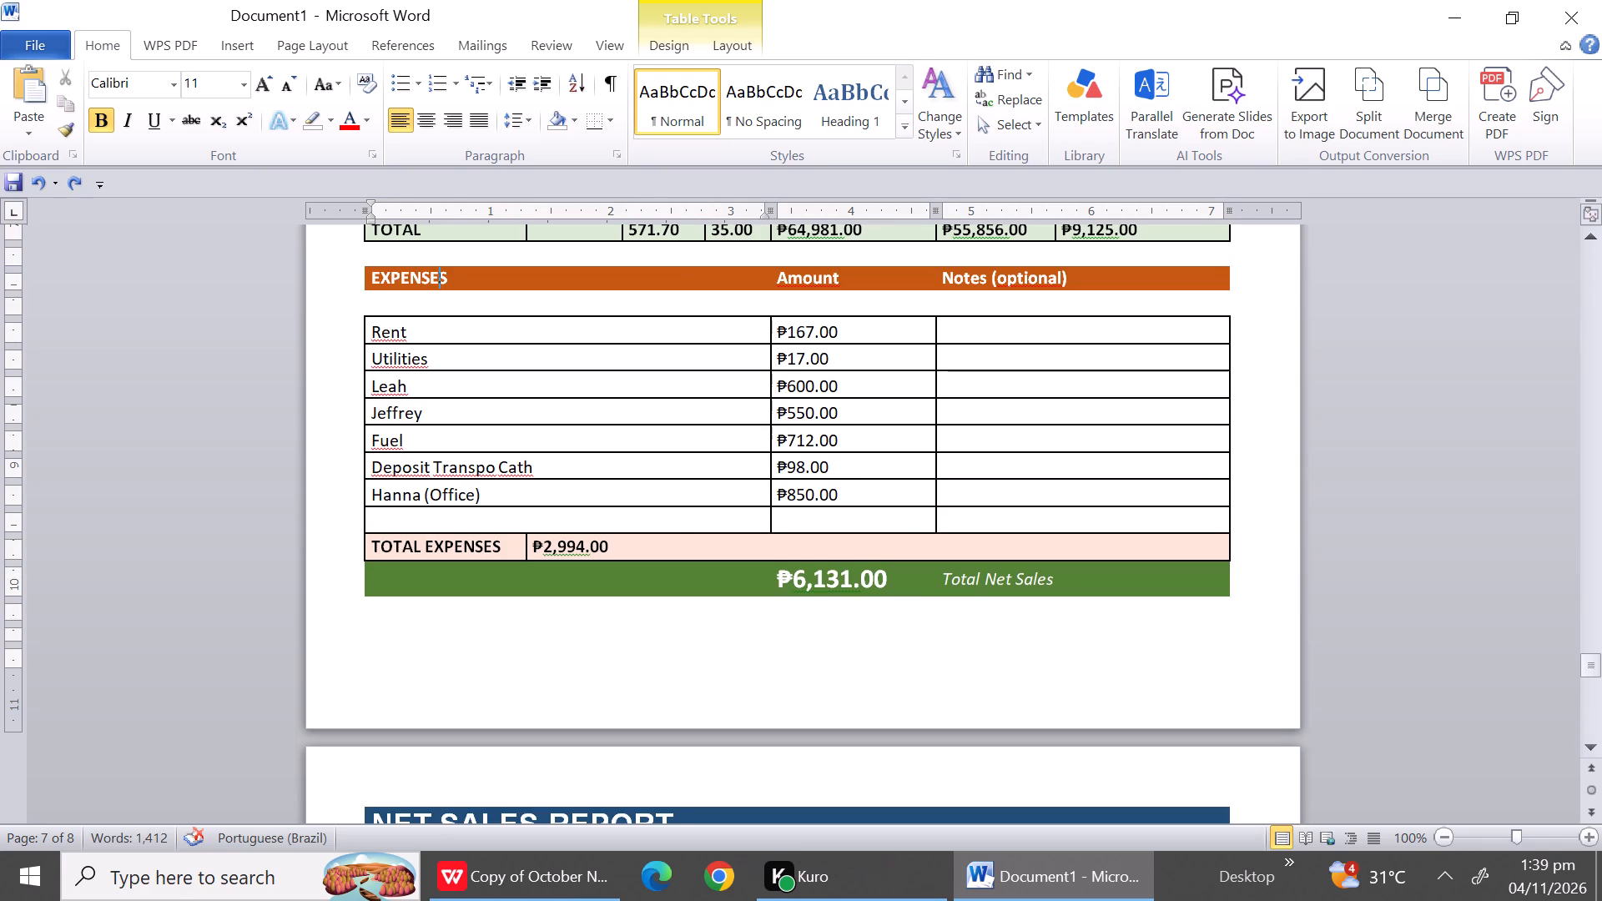
Delete the entire blank row between the EXPENSES header and the Rent row in the October 14 report.
left_click(485, 304)
right_click(485, 304)
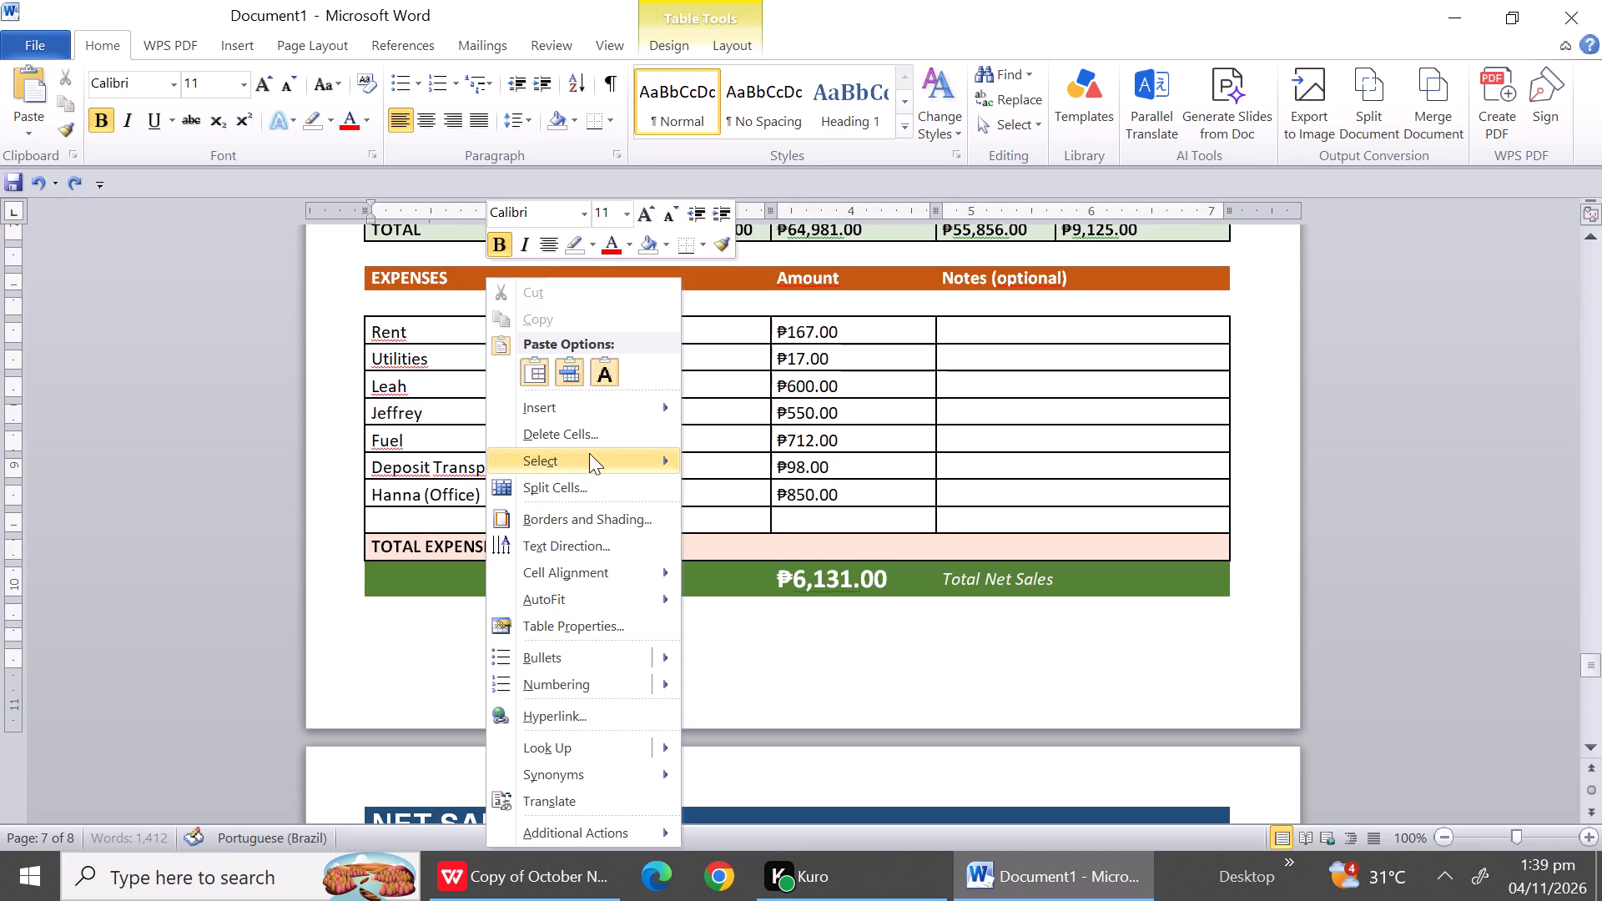
left_click(579, 439)
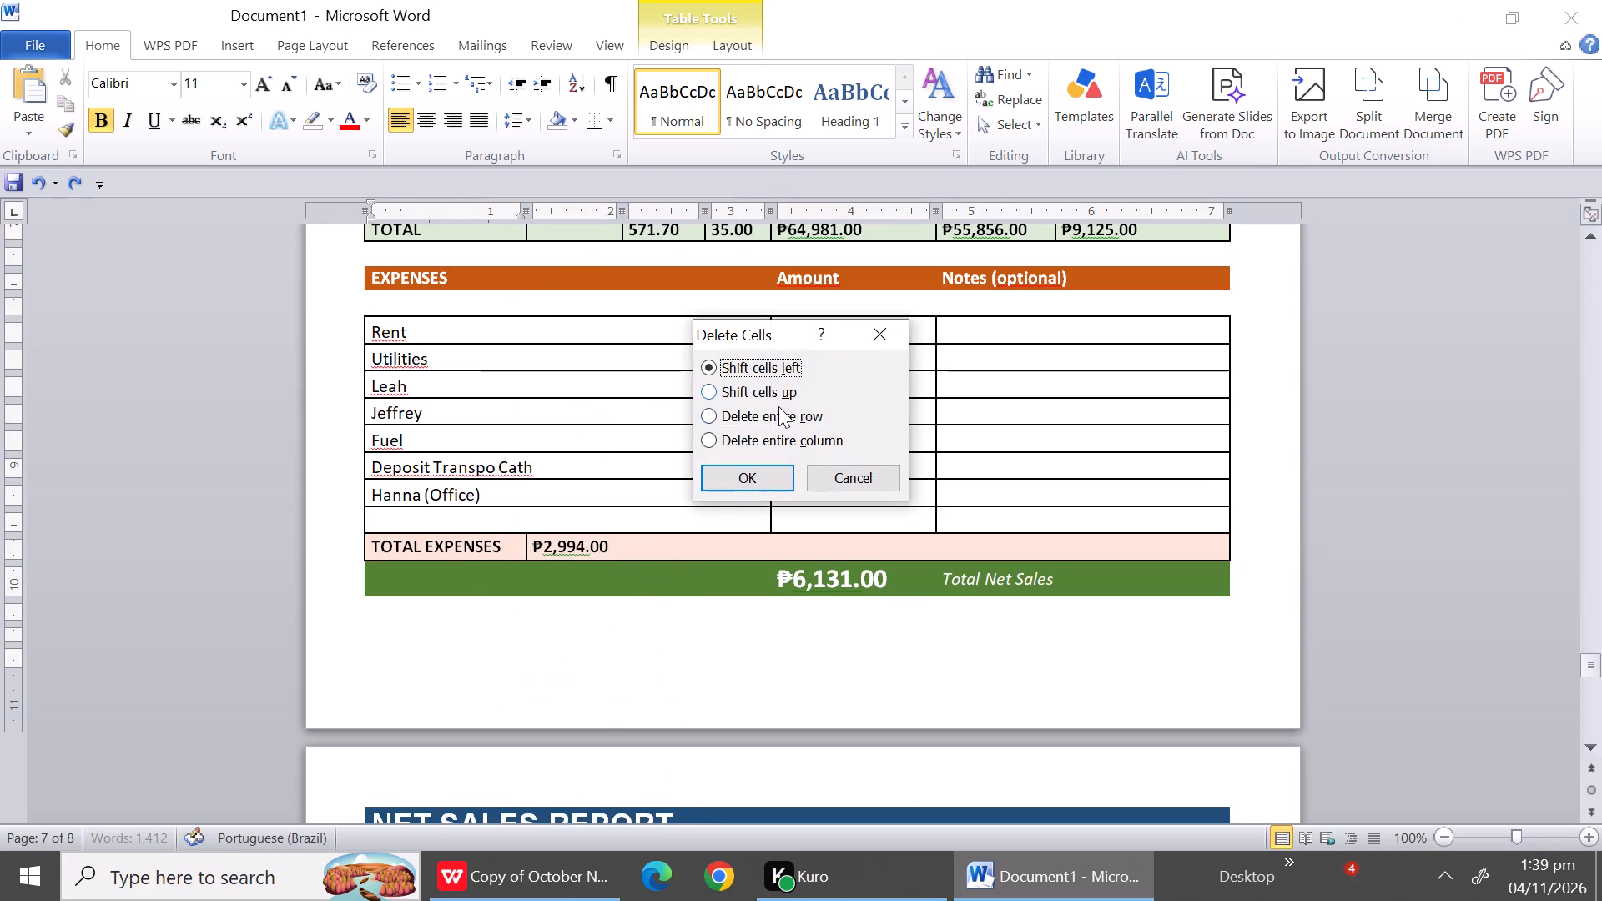
left_click(778, 411)
left_click(763, 479)
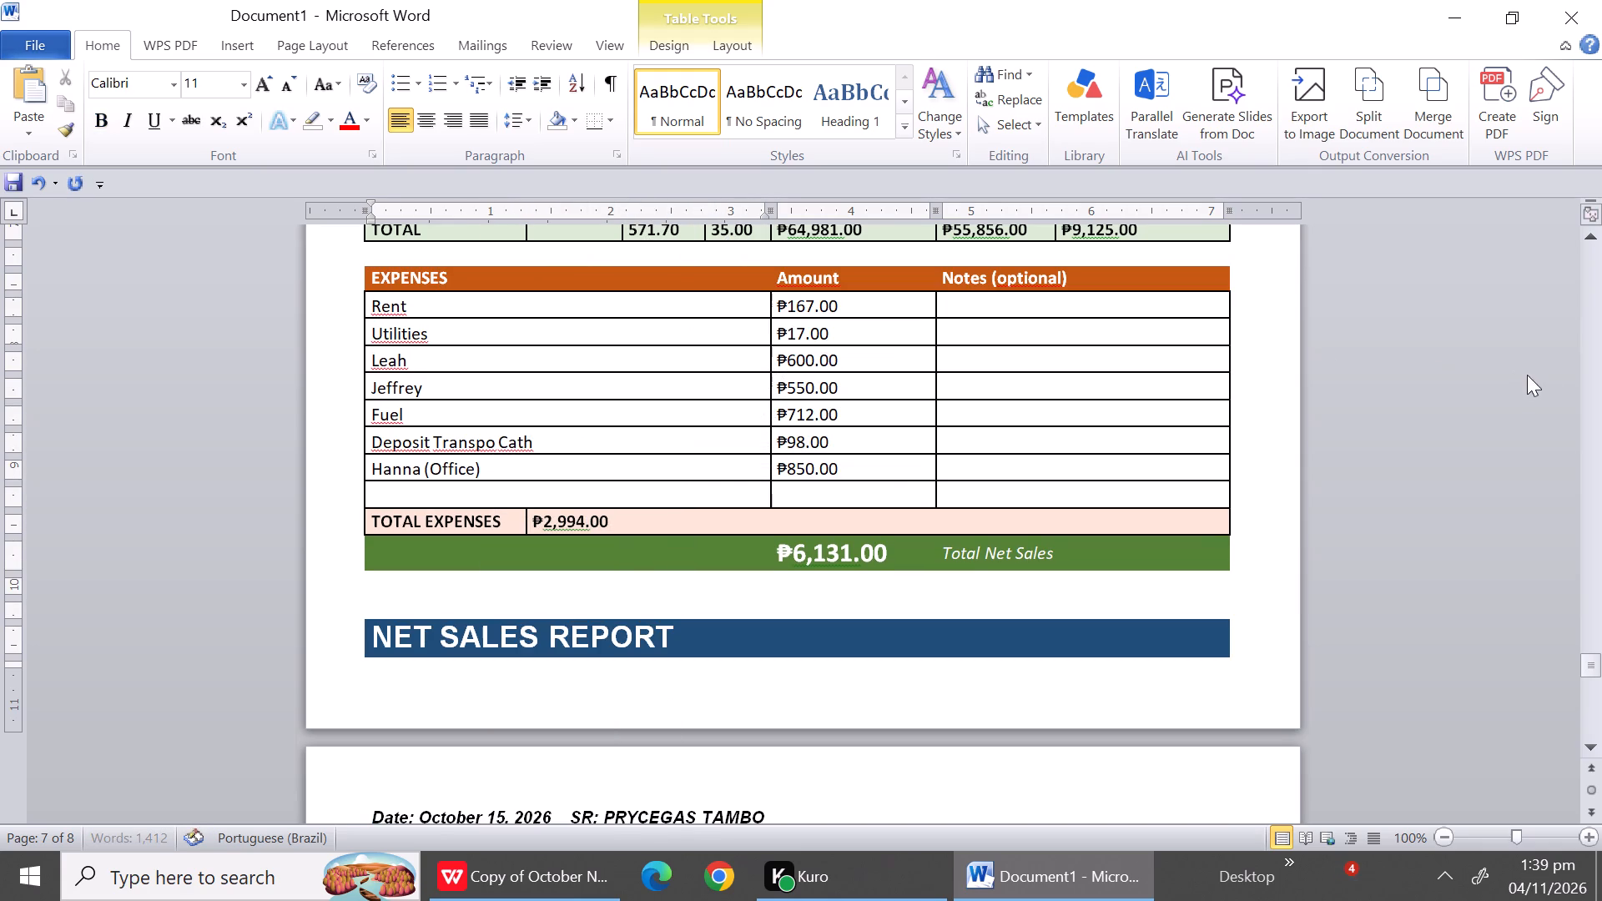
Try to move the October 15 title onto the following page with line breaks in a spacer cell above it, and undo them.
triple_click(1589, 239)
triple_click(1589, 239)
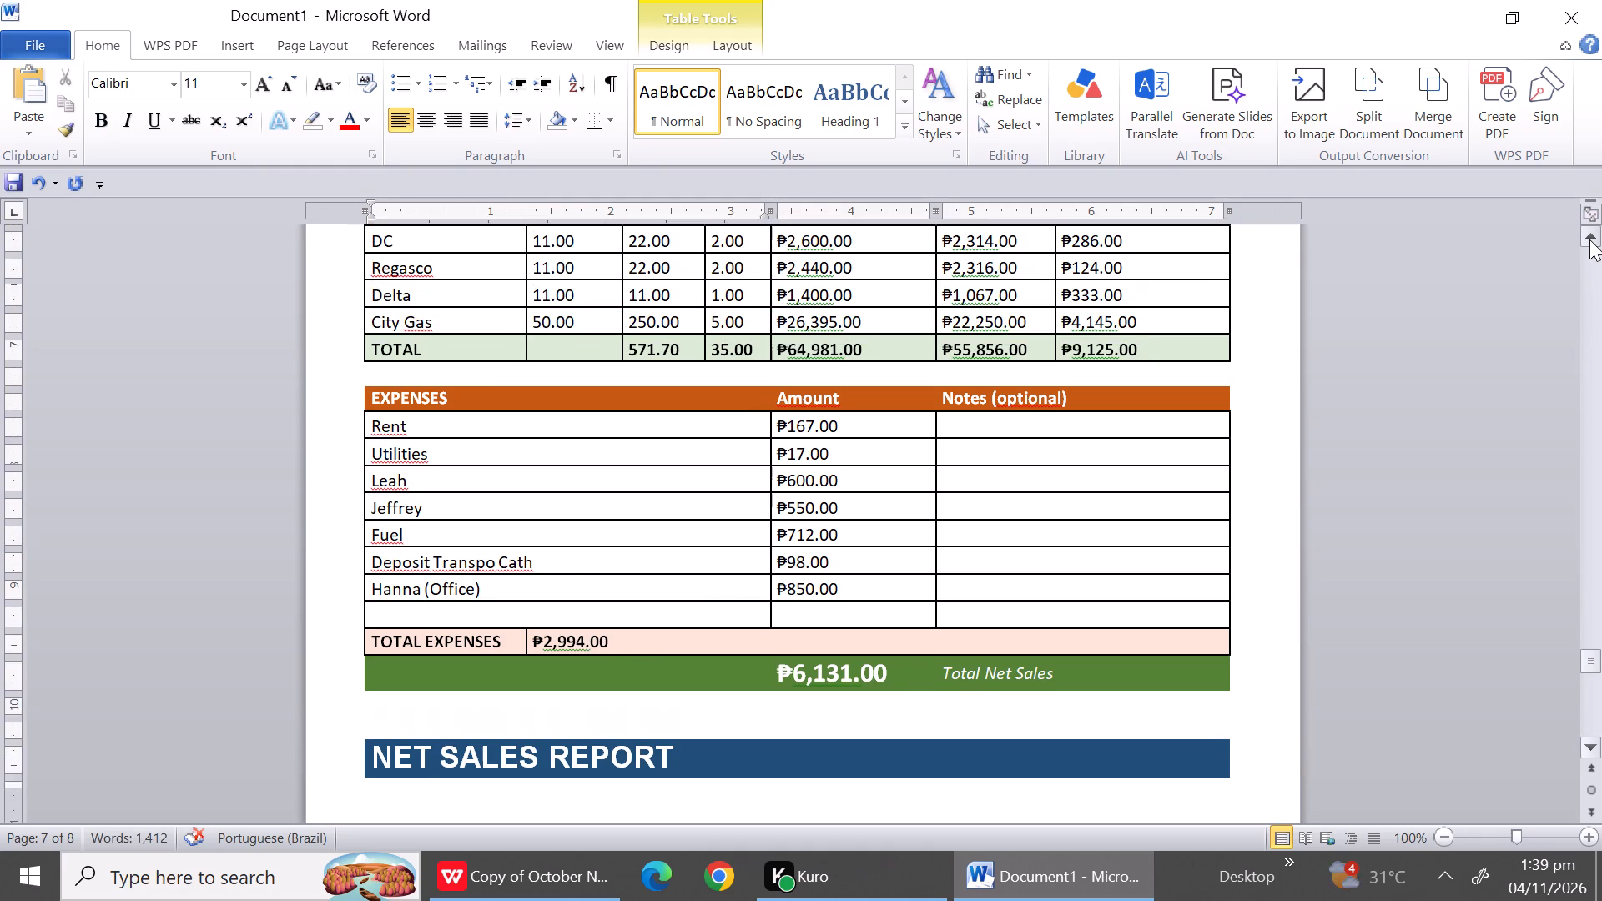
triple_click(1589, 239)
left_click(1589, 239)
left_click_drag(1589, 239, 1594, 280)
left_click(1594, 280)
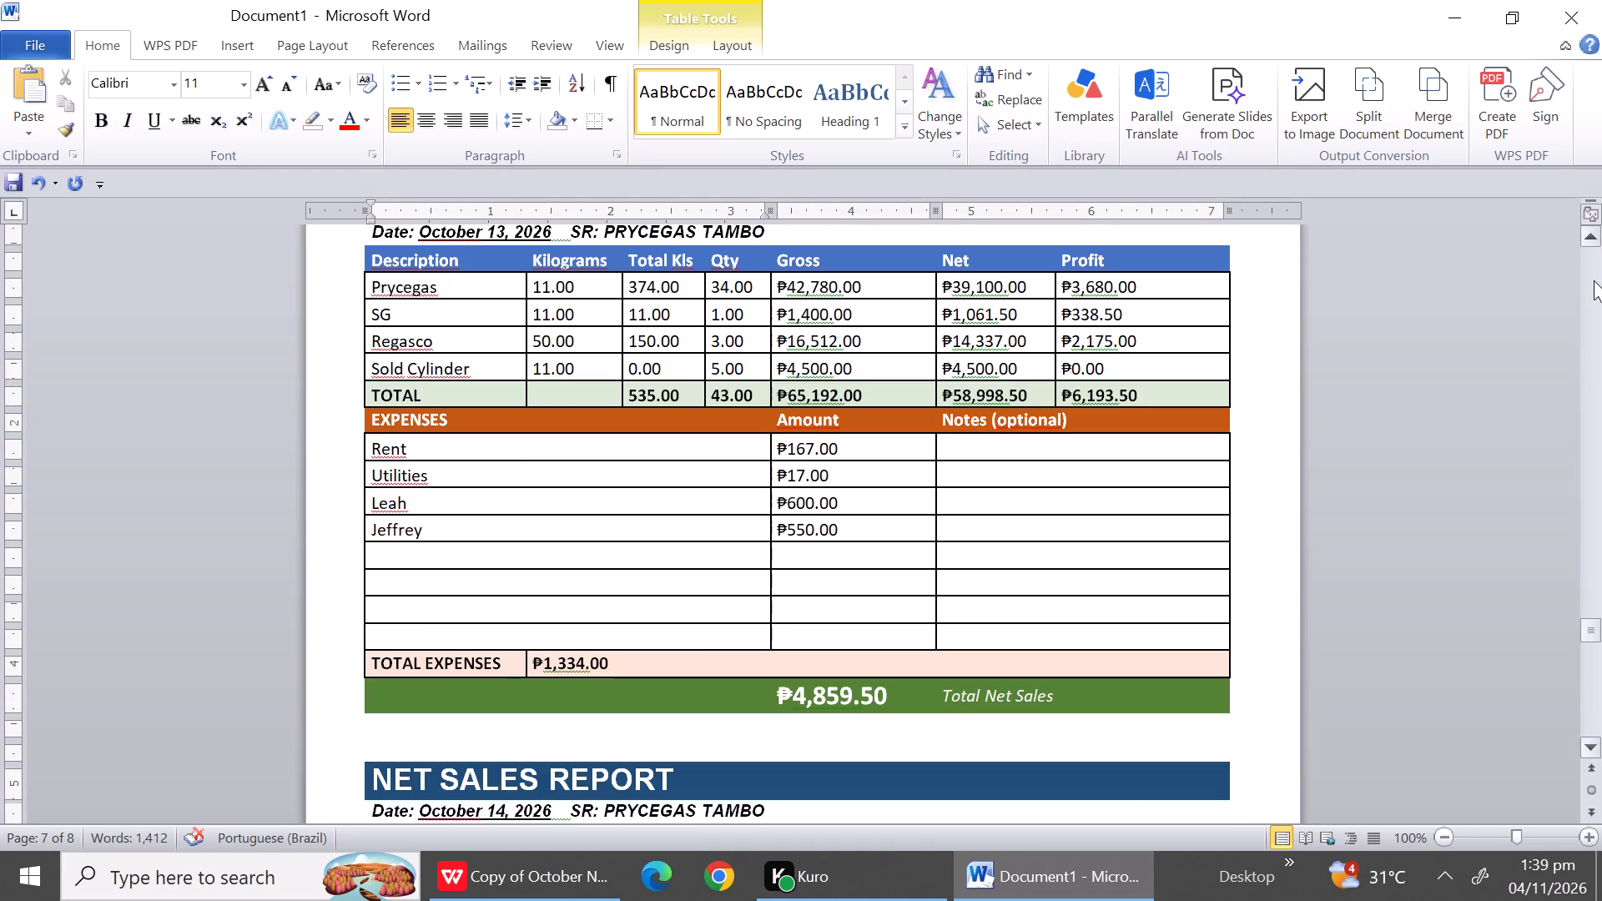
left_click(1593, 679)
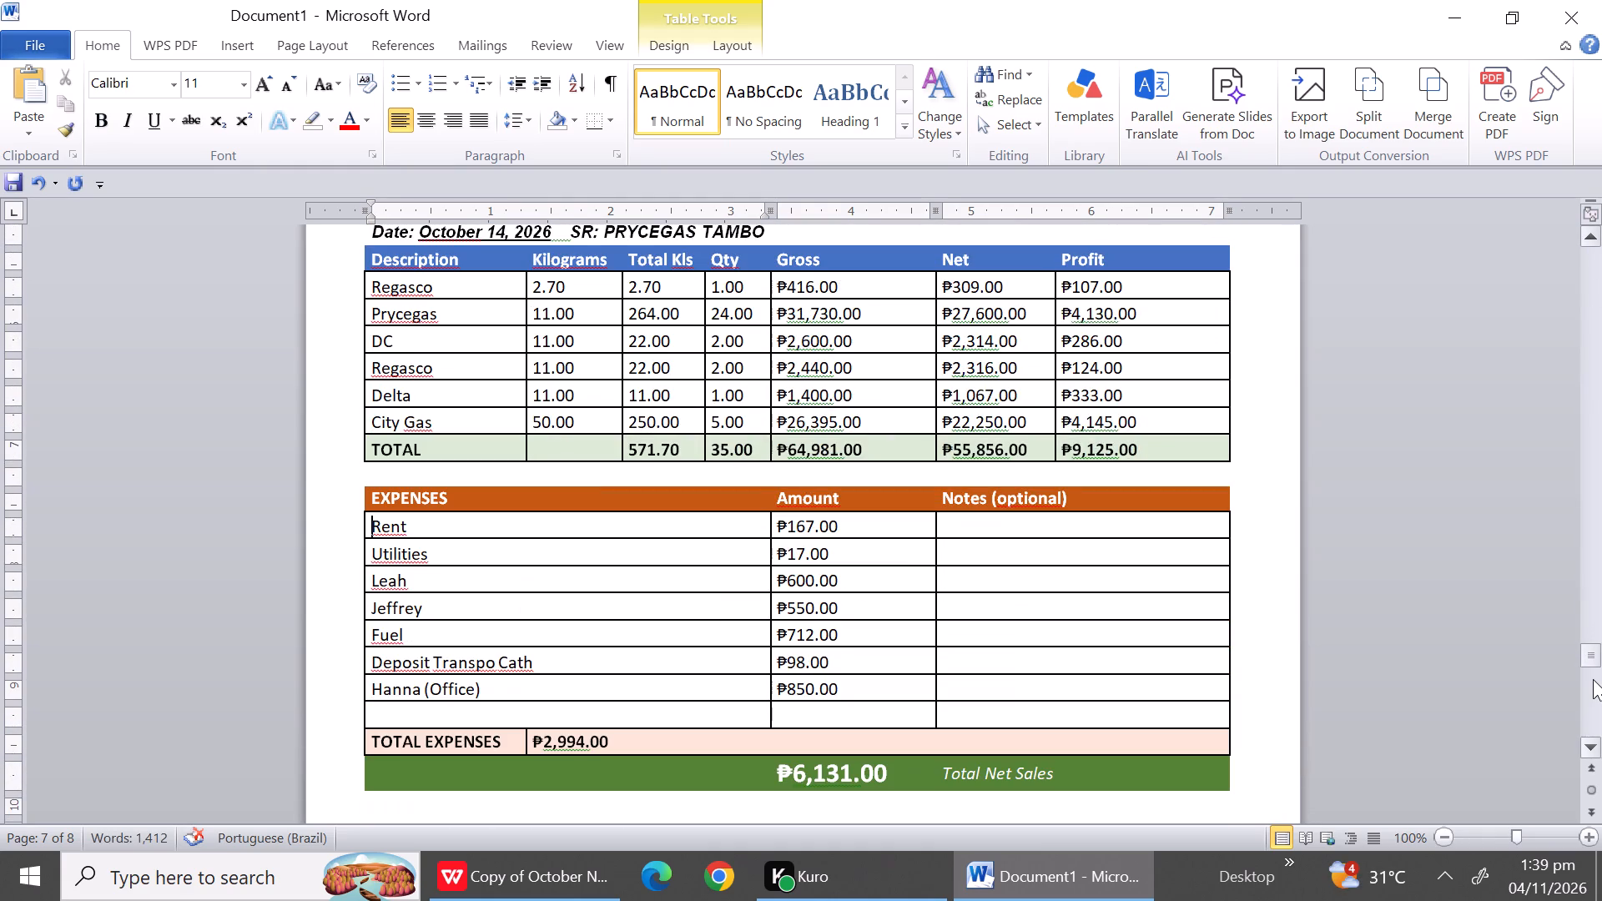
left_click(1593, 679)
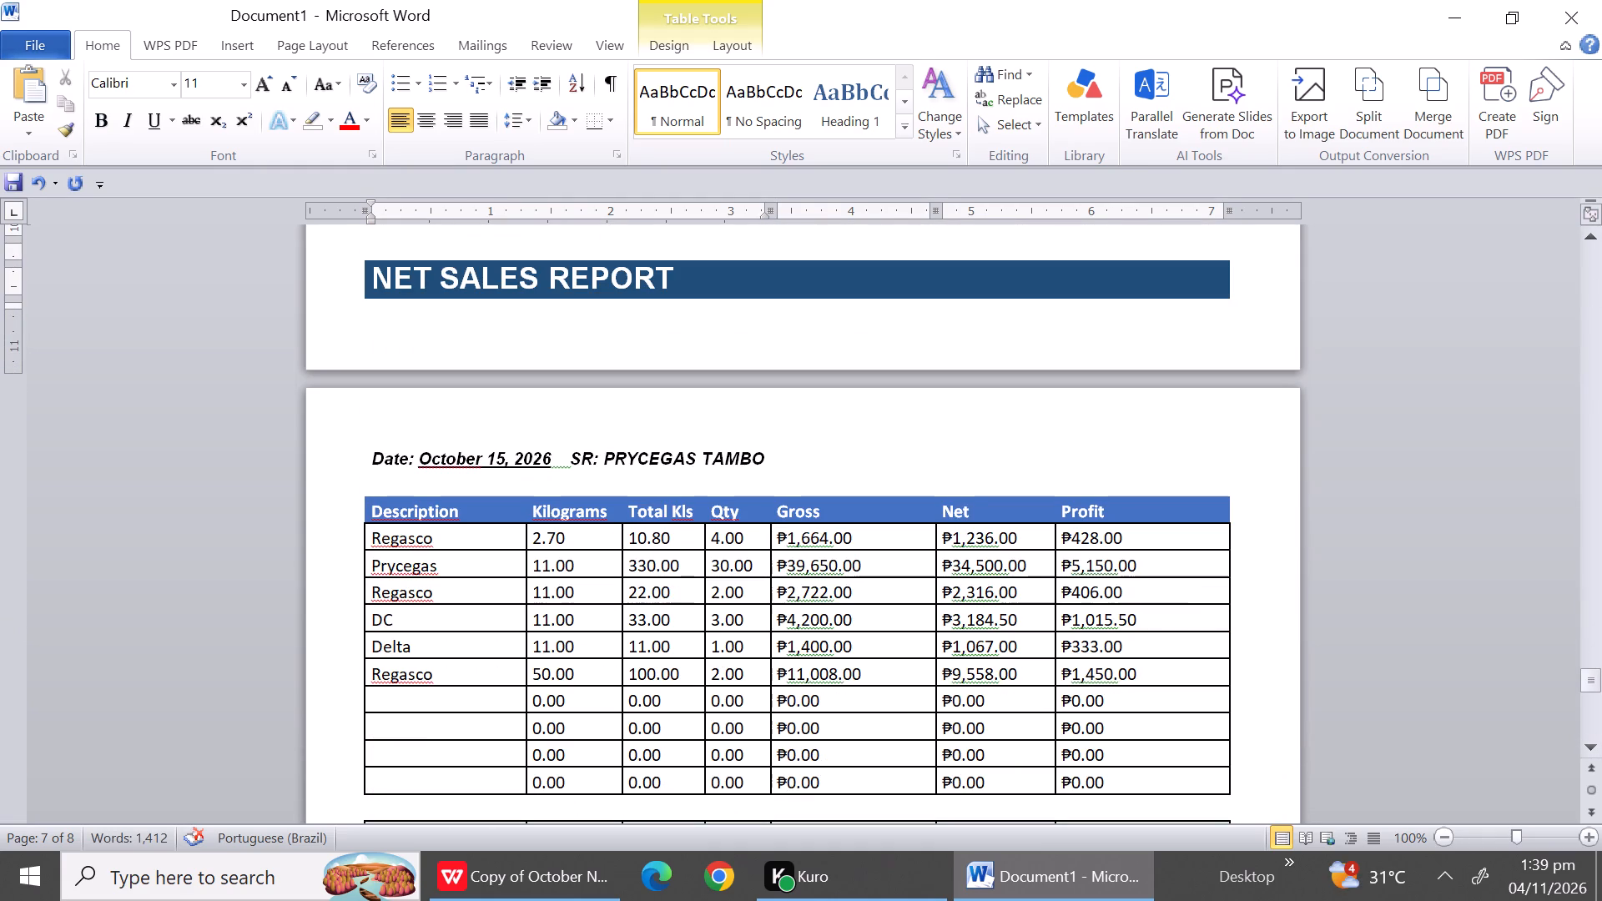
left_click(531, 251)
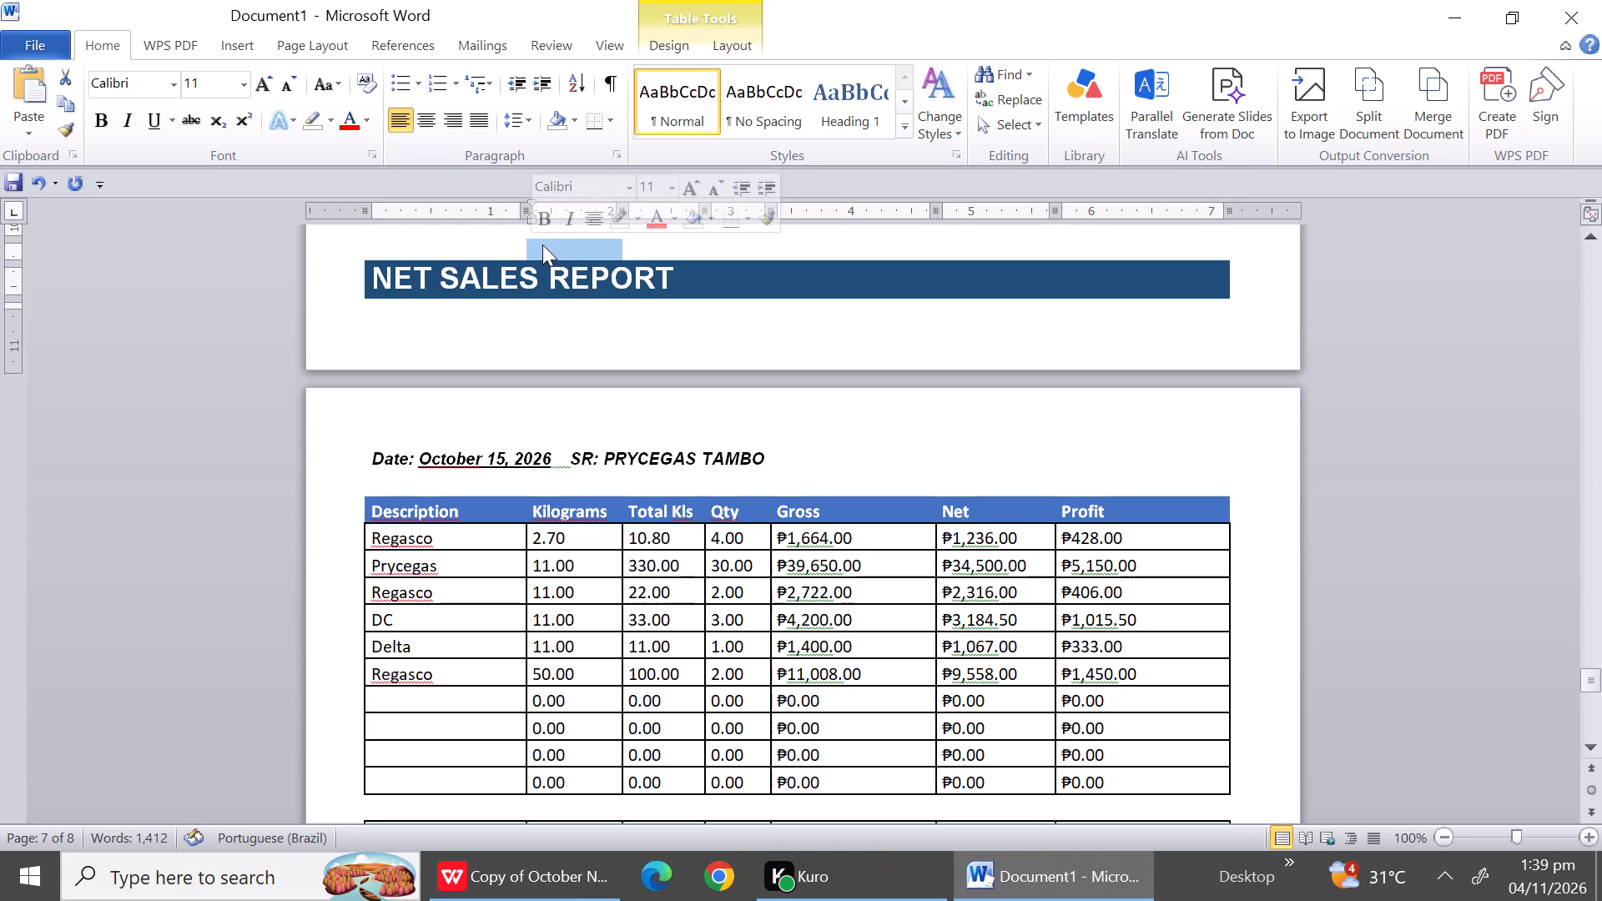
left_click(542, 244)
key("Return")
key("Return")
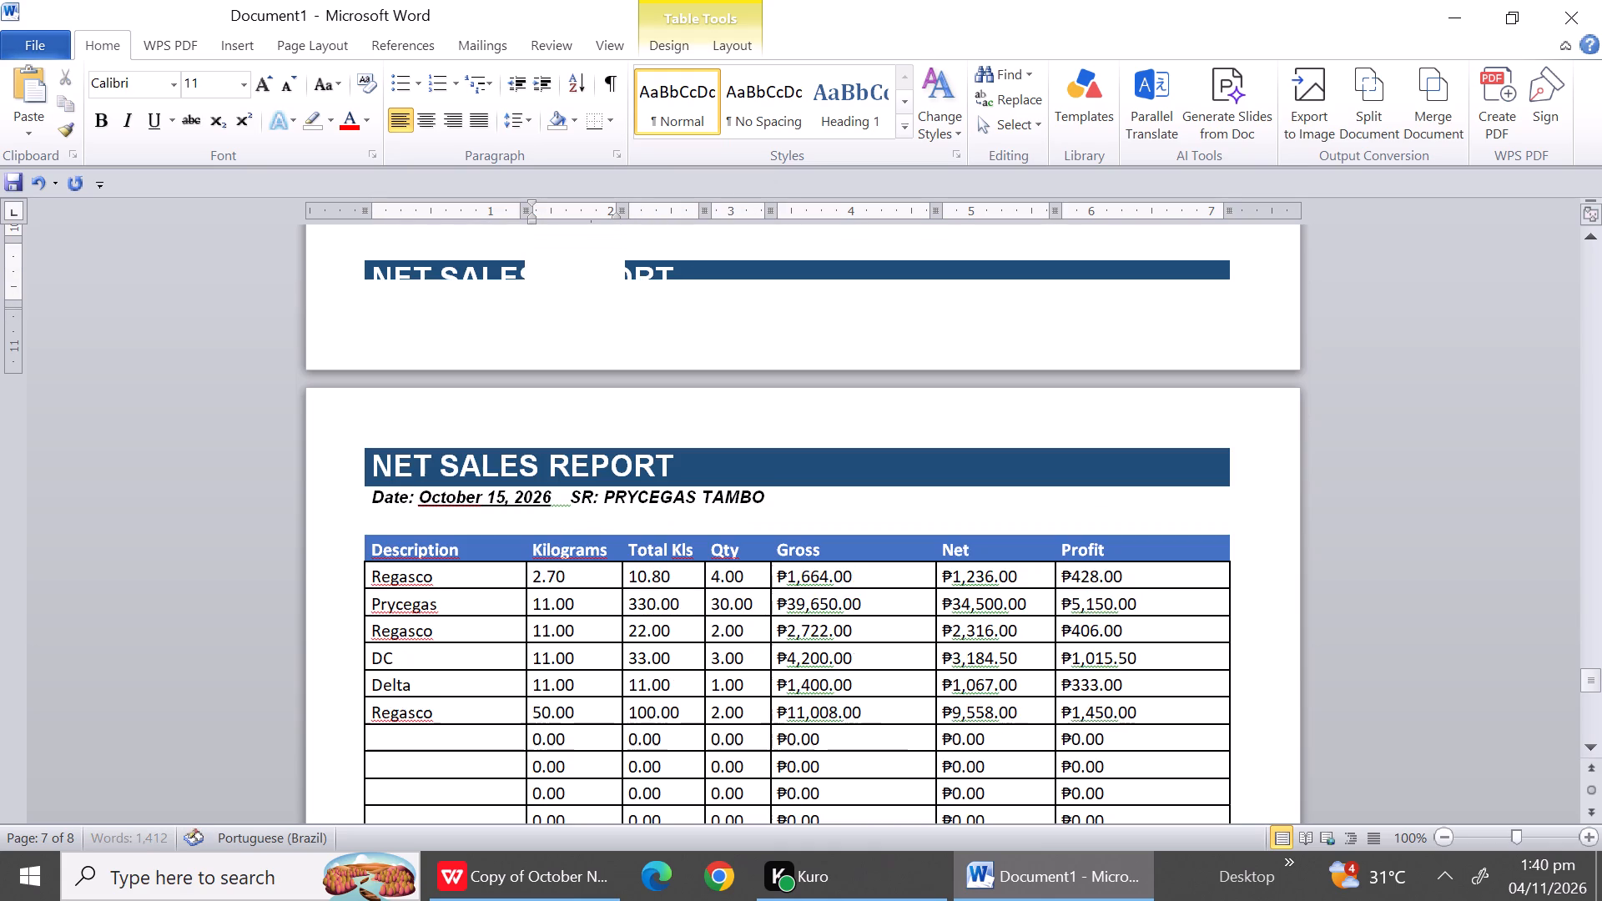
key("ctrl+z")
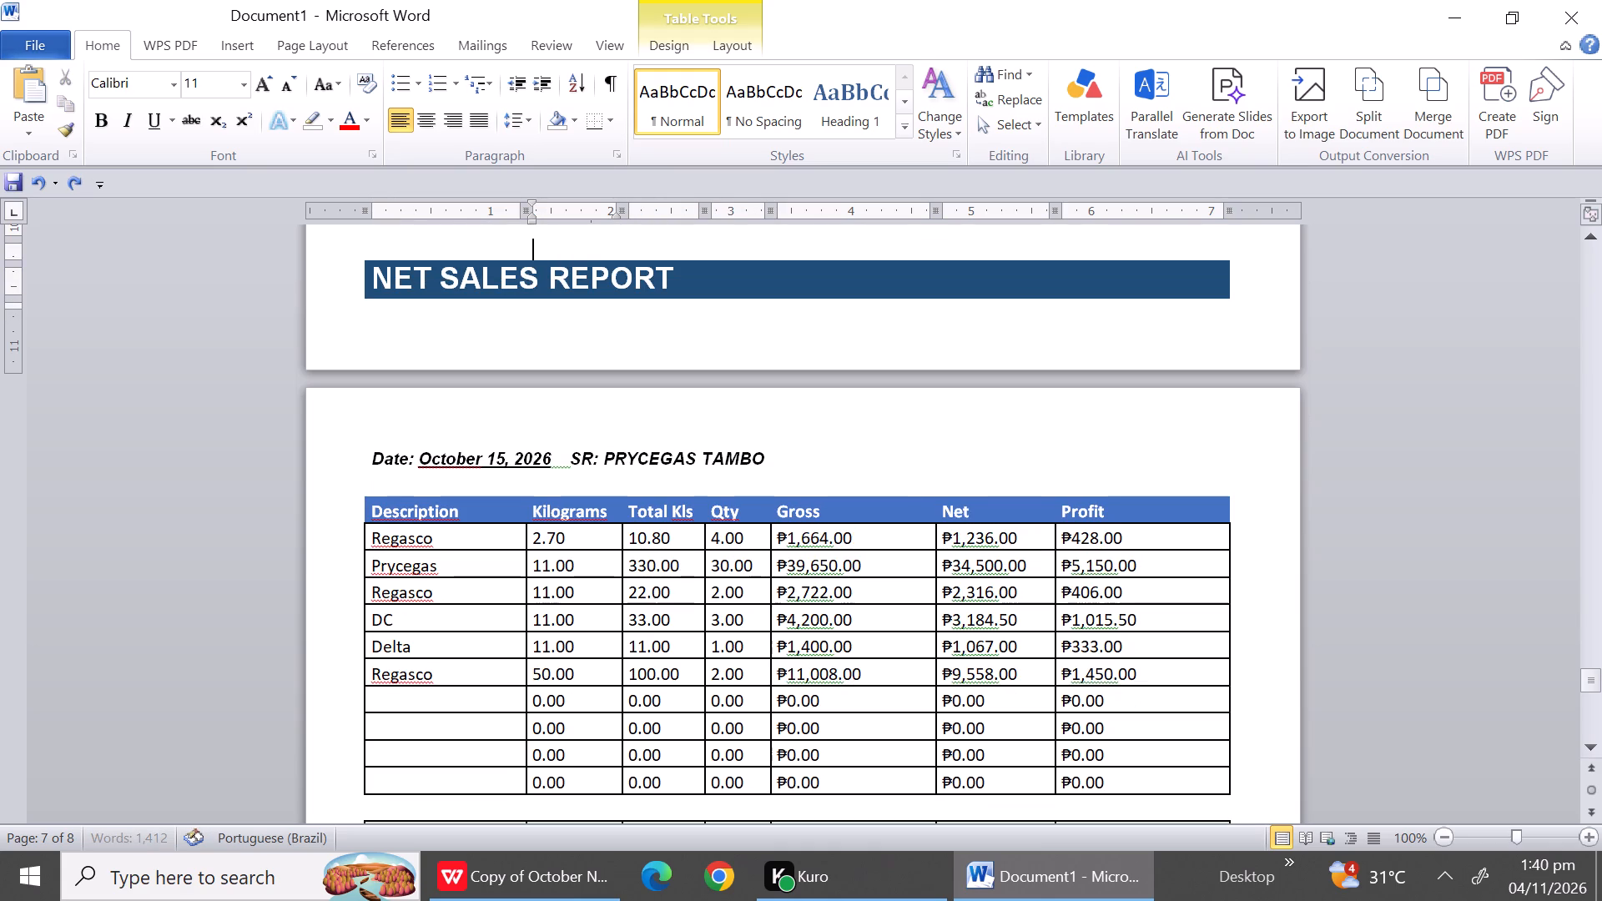
Insert a blank table row above the October 15 report's title so the report starts on the following page.
left_click(1243, 242)
key("Return")
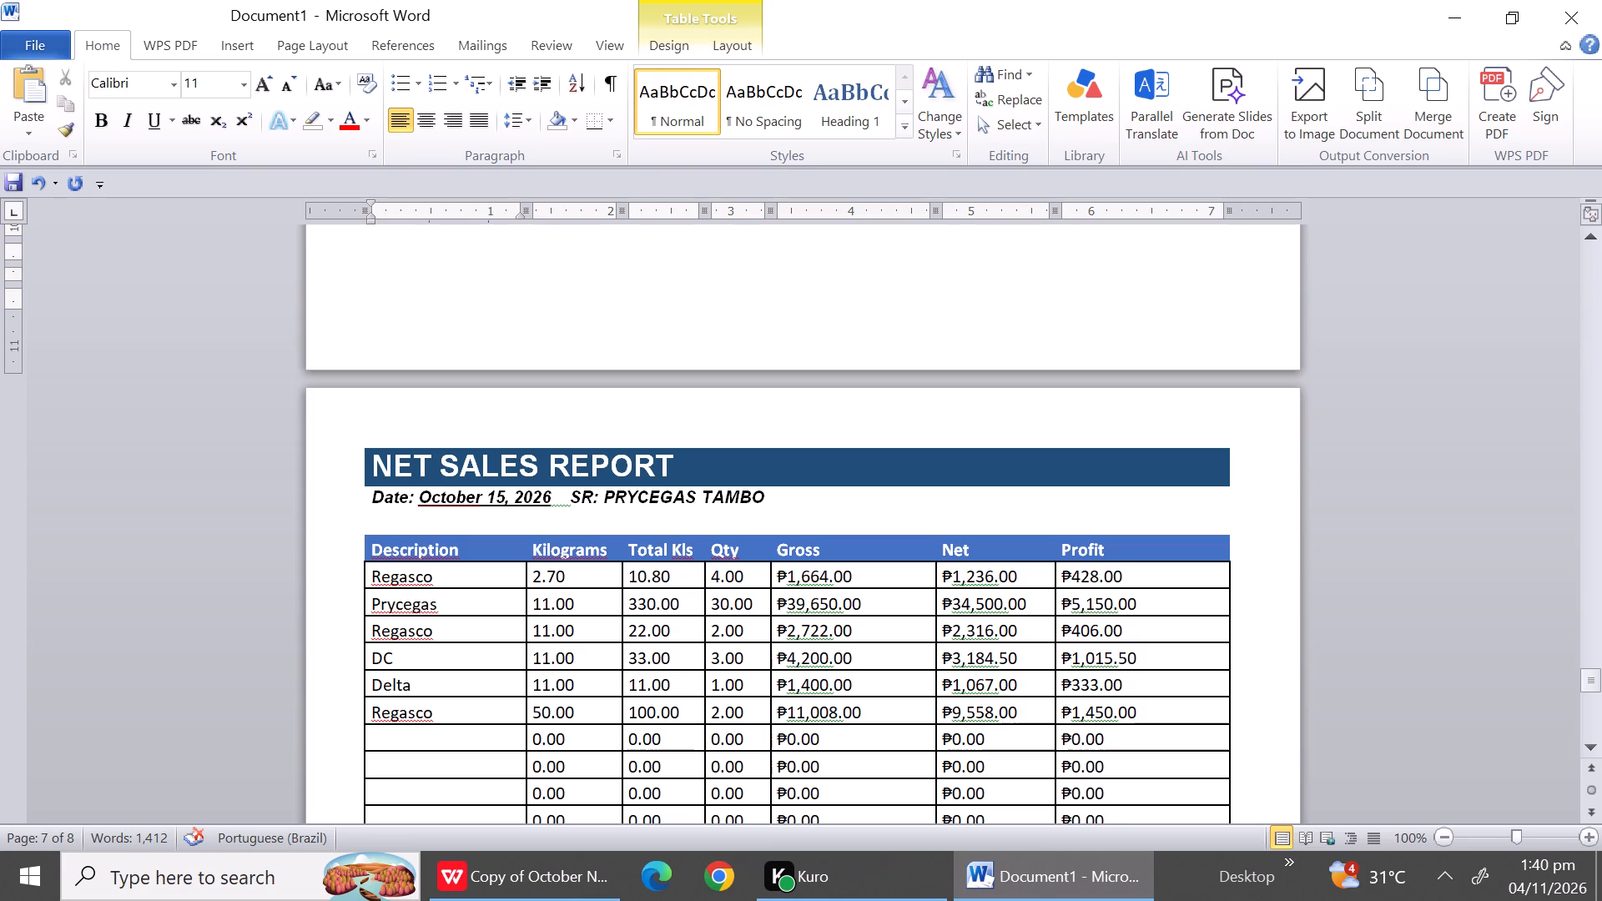
Center the NET SALES REPORT title of the October 15 report.
left_click_drag(685, 466, 348, 472)
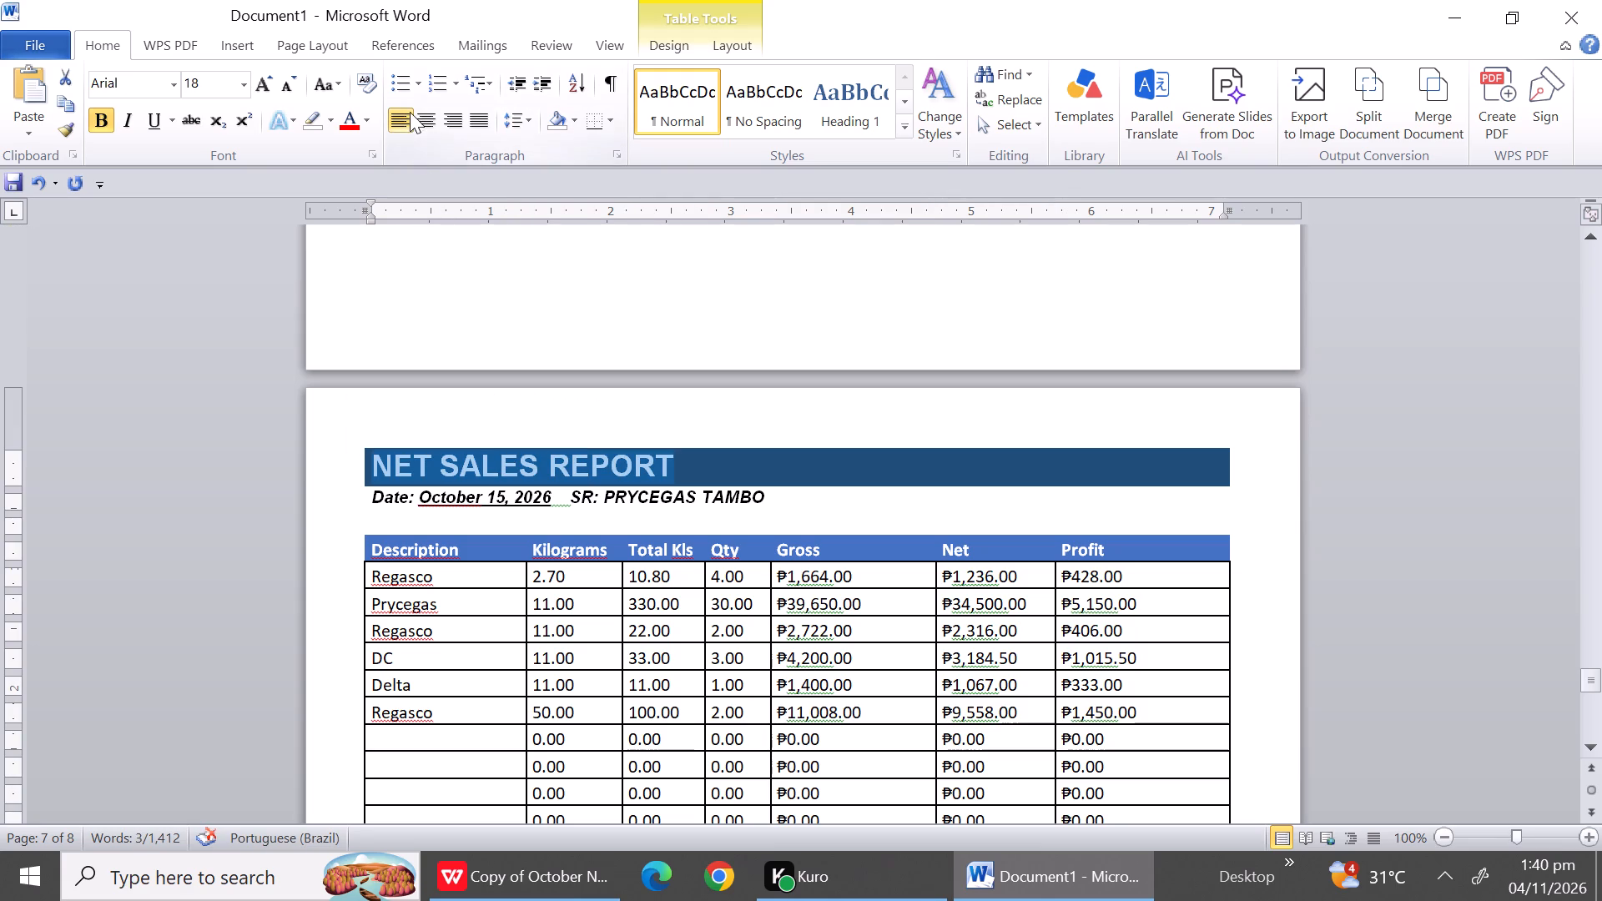
left_click(421, 117)
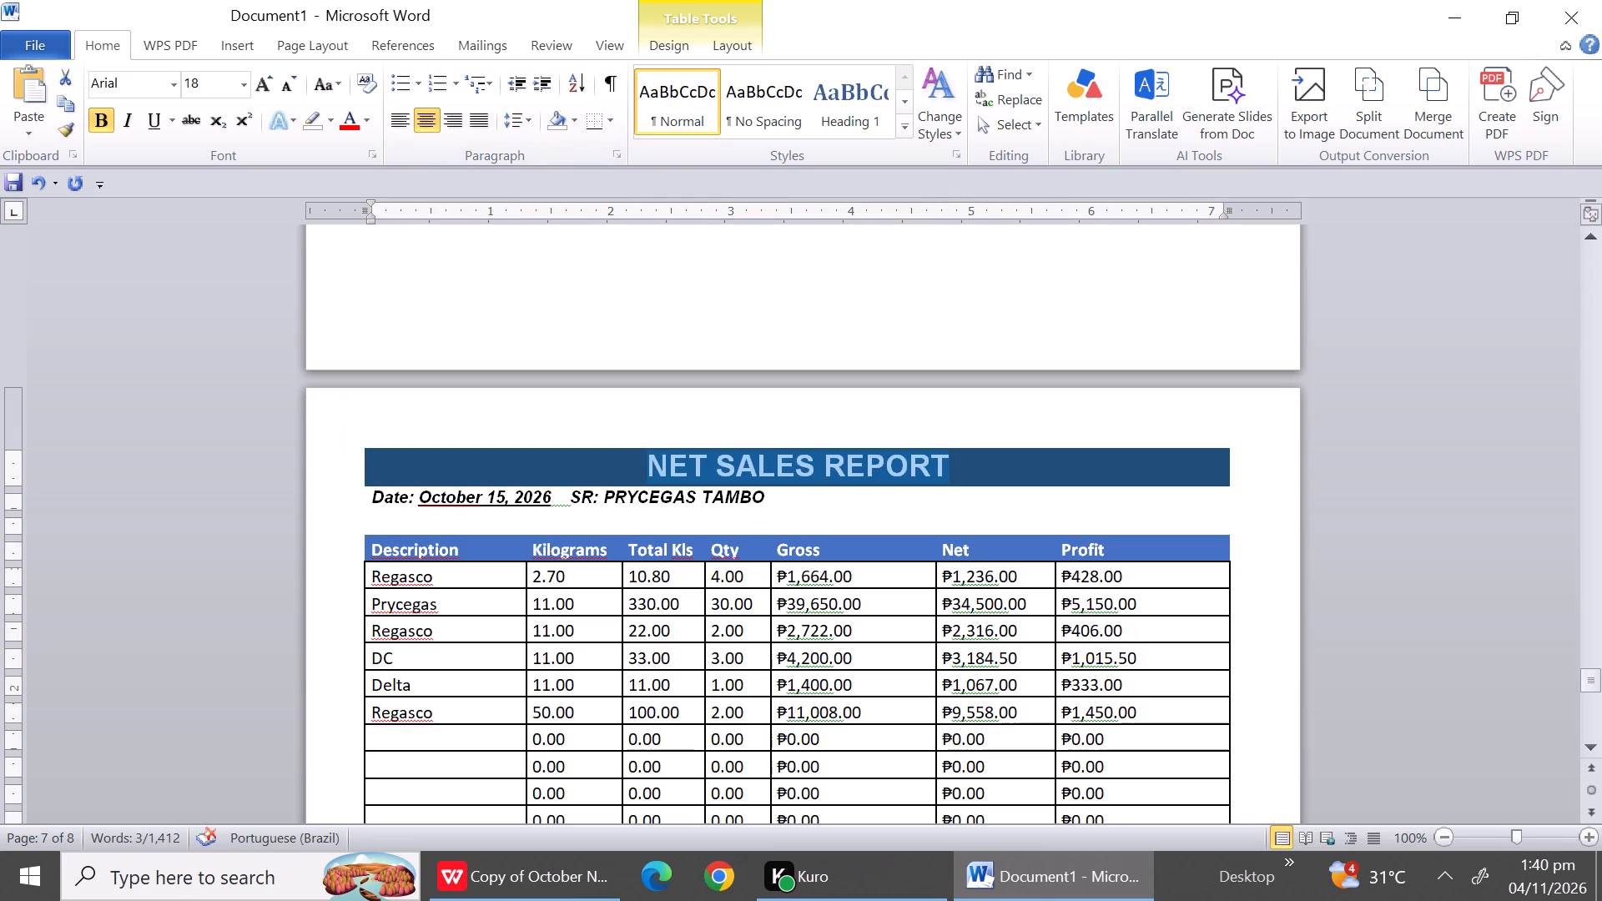
Delete the entire blank row between the date line and the column headers in the October 15 report.
left_click(400, 516)
right_click(400, 516)
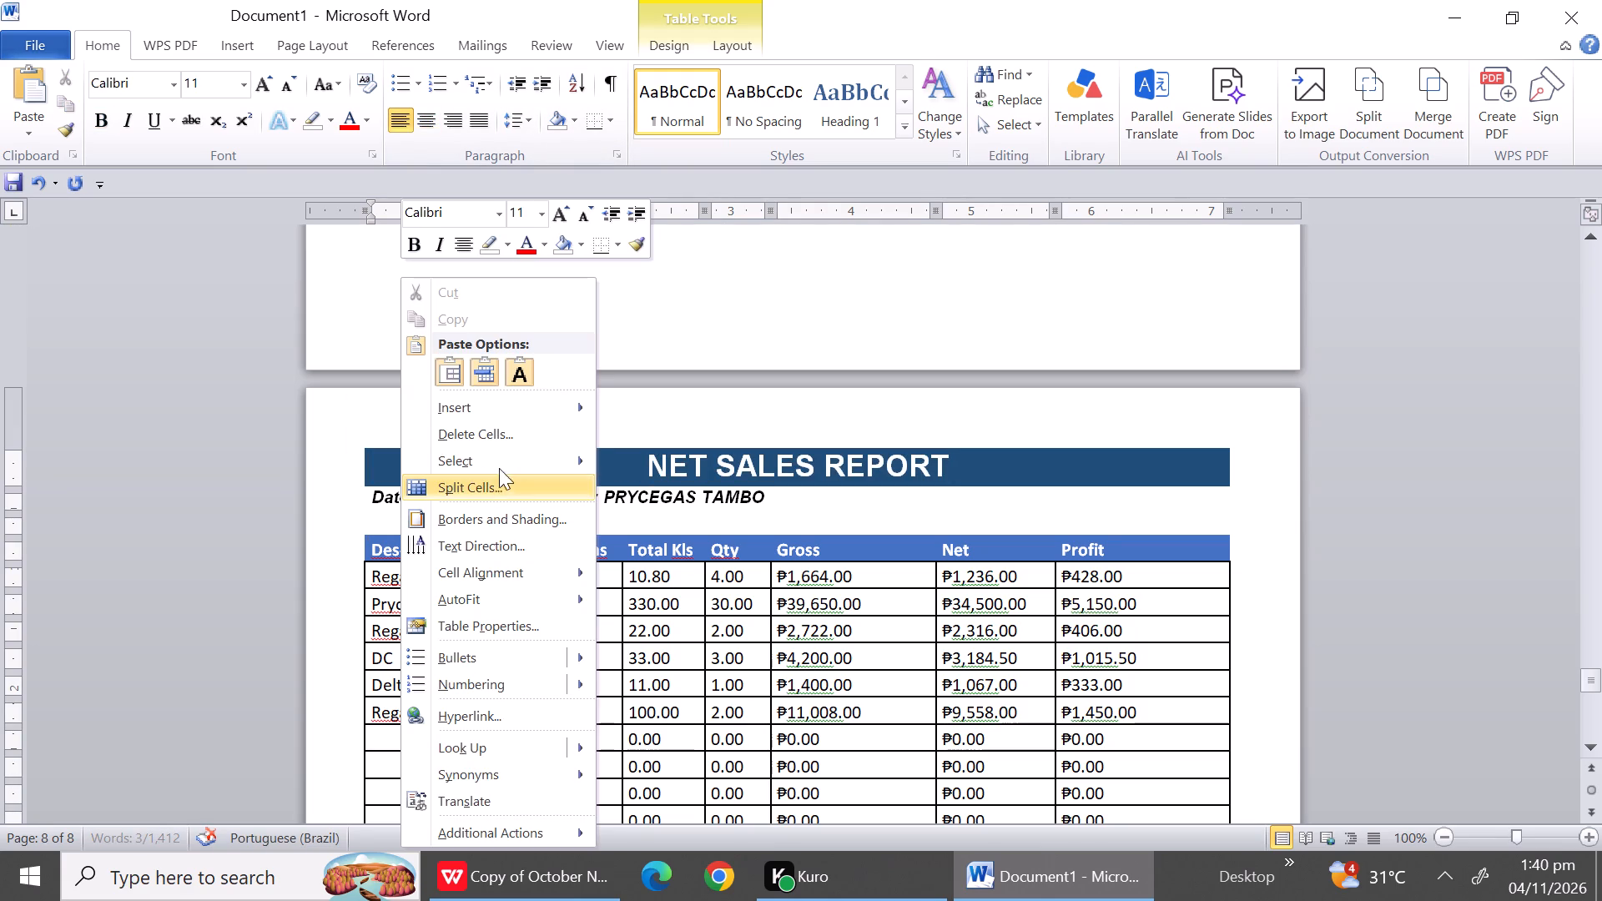
left_click(491, 437)
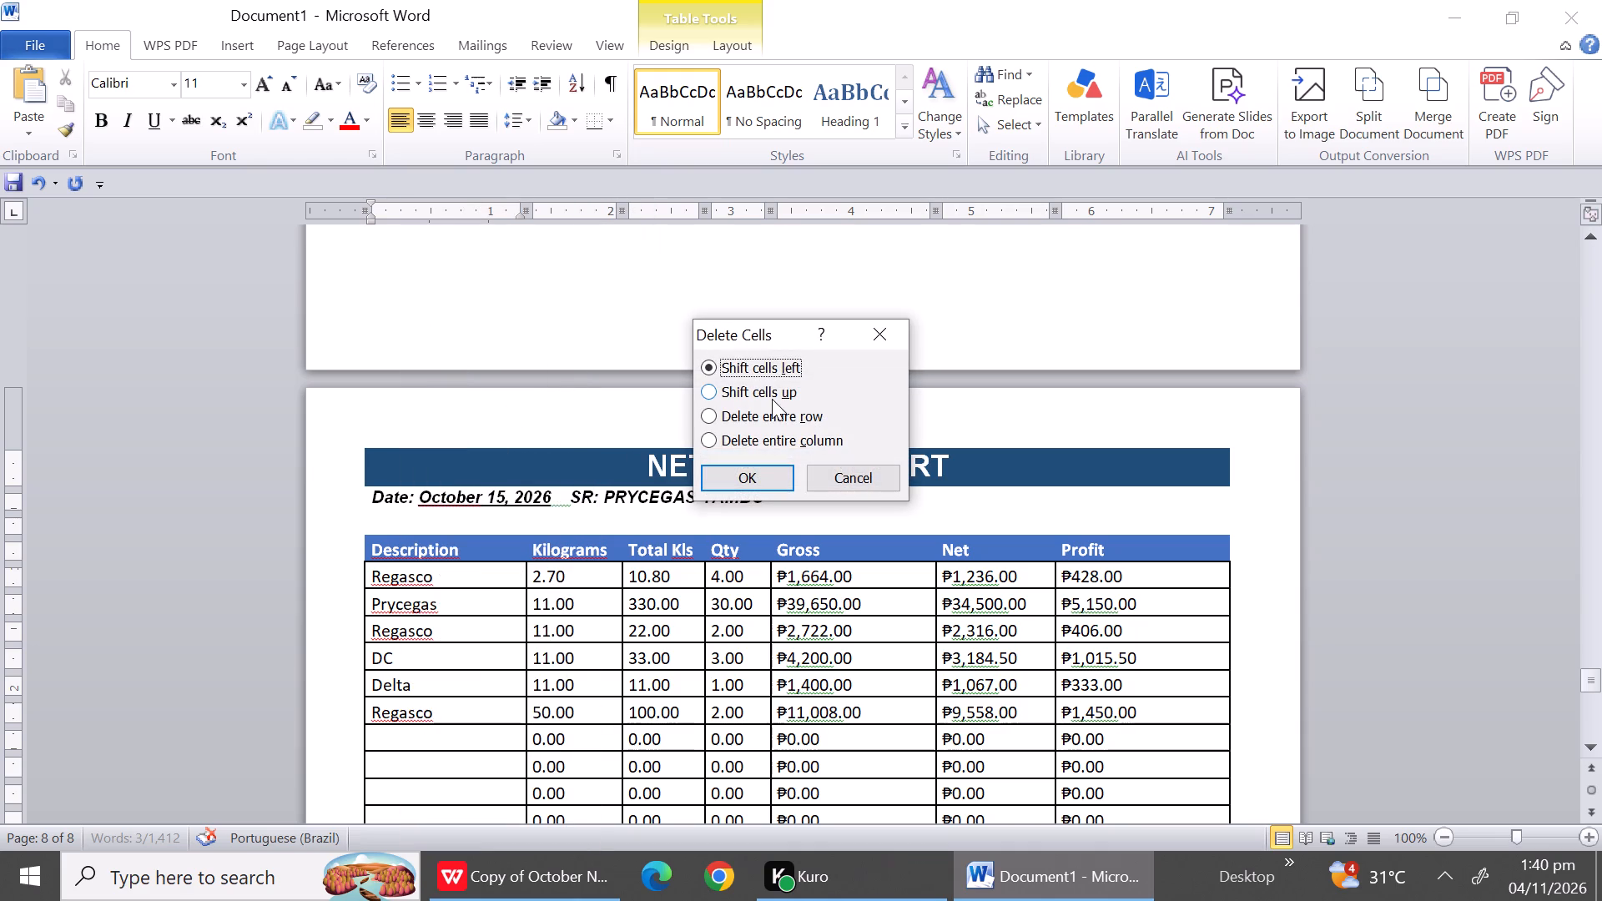
left_click(773, 416)
left_click(767, 474)
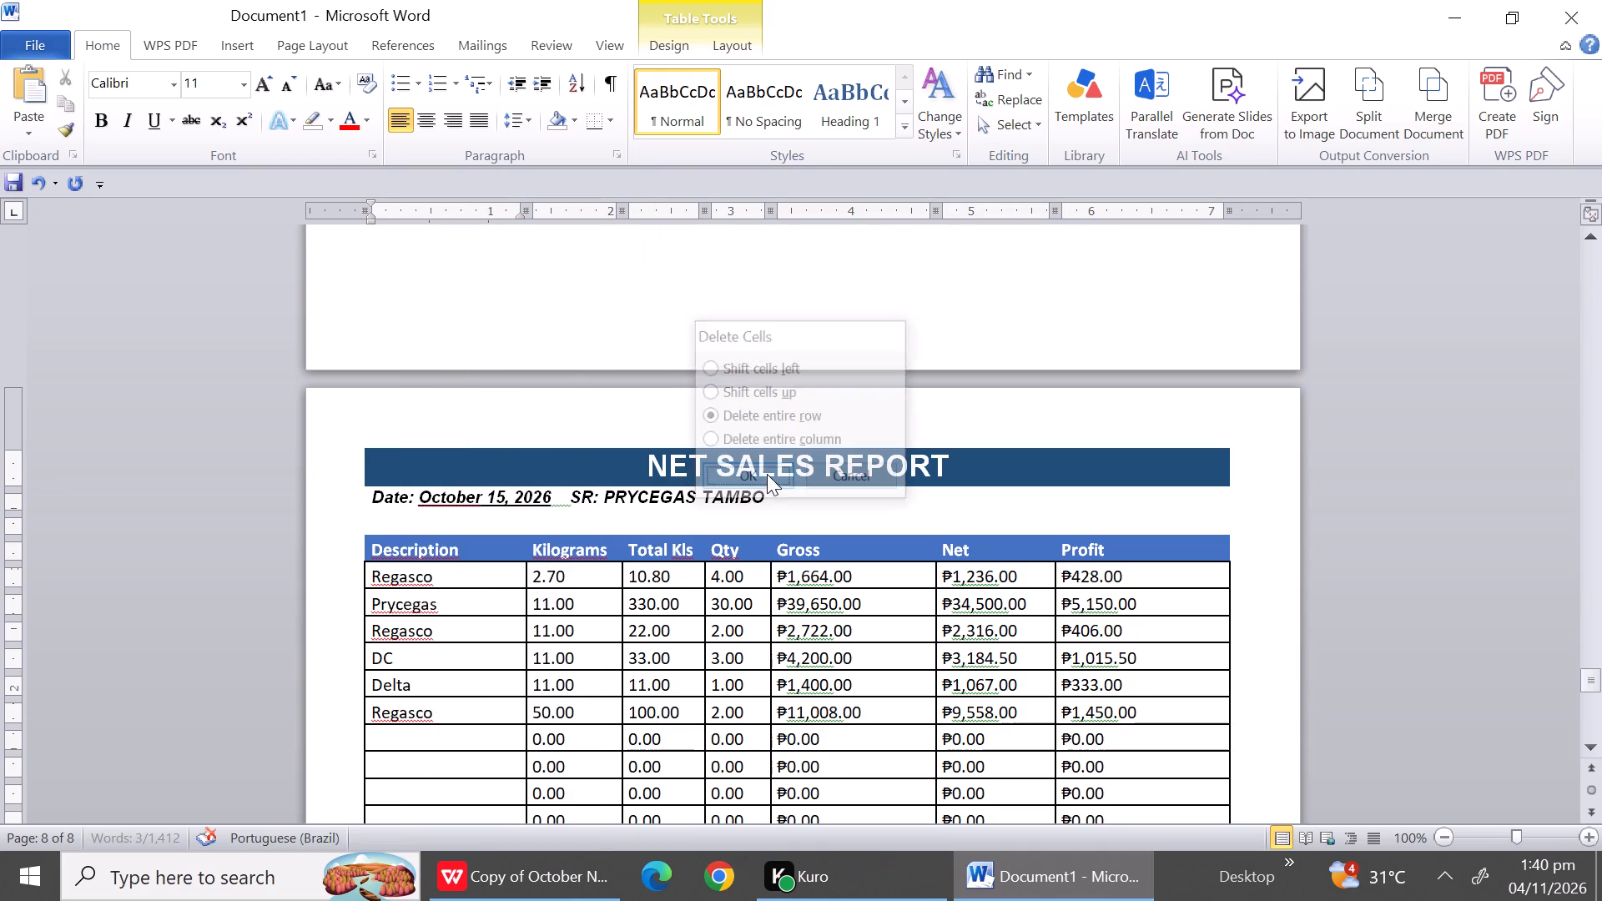
Delete all the unnamed zero-value rows and the blank row above TOTAL in the October 15 report as entire rows.
triple_click(1599, 755)
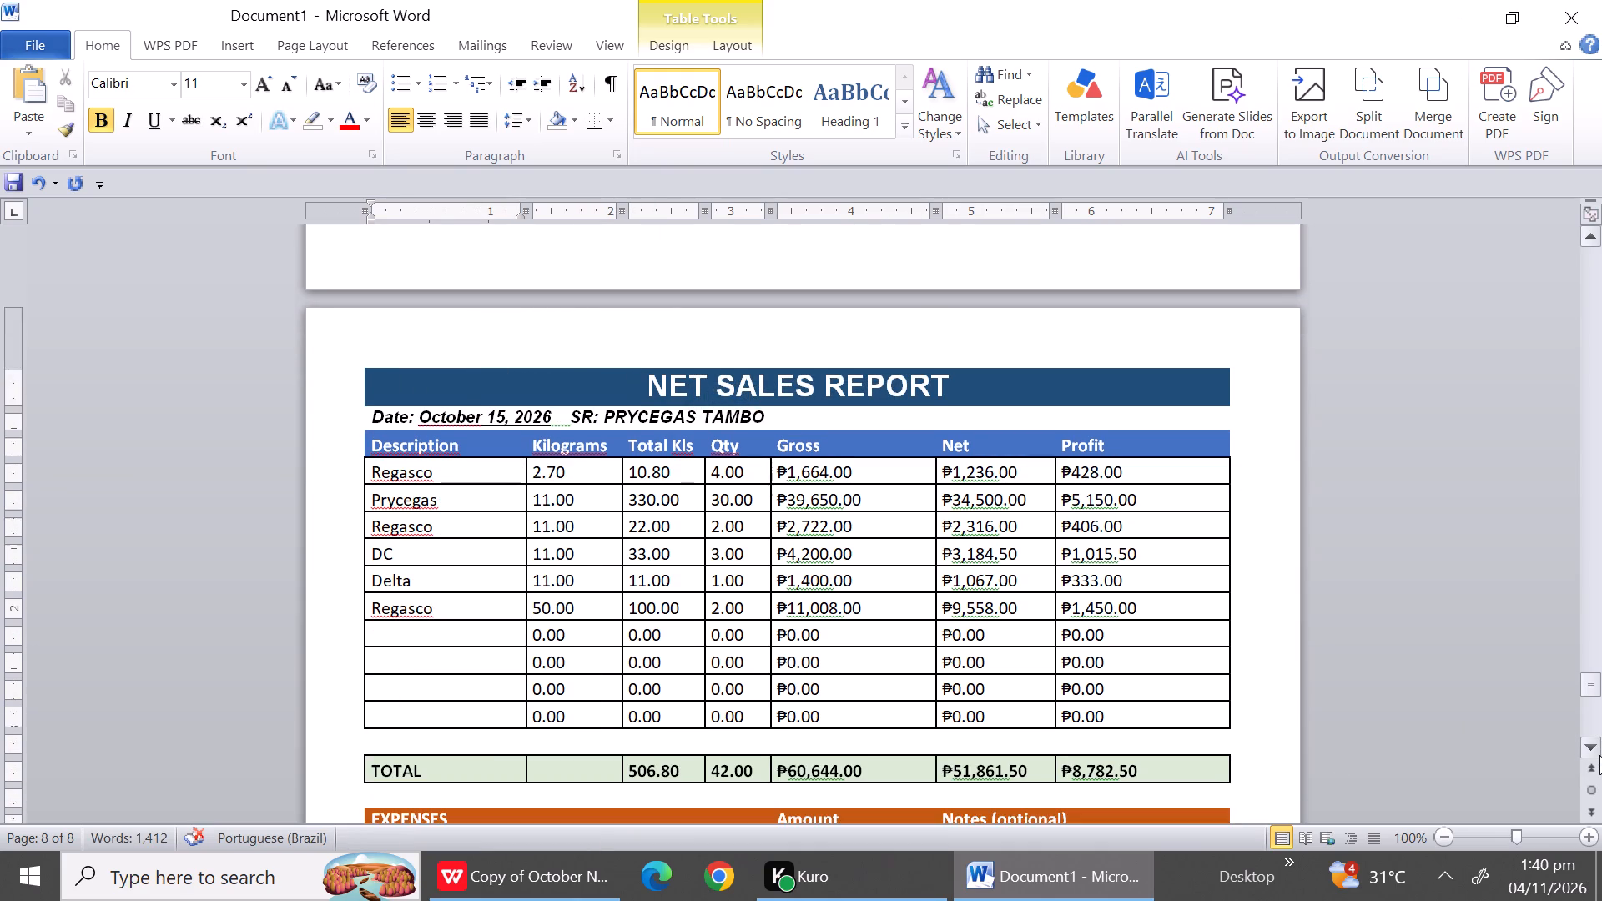
triple_click(1599, 755)
triple_click(1599, 755)
triple_click(1599, 755)
triple_click(1599, 755)
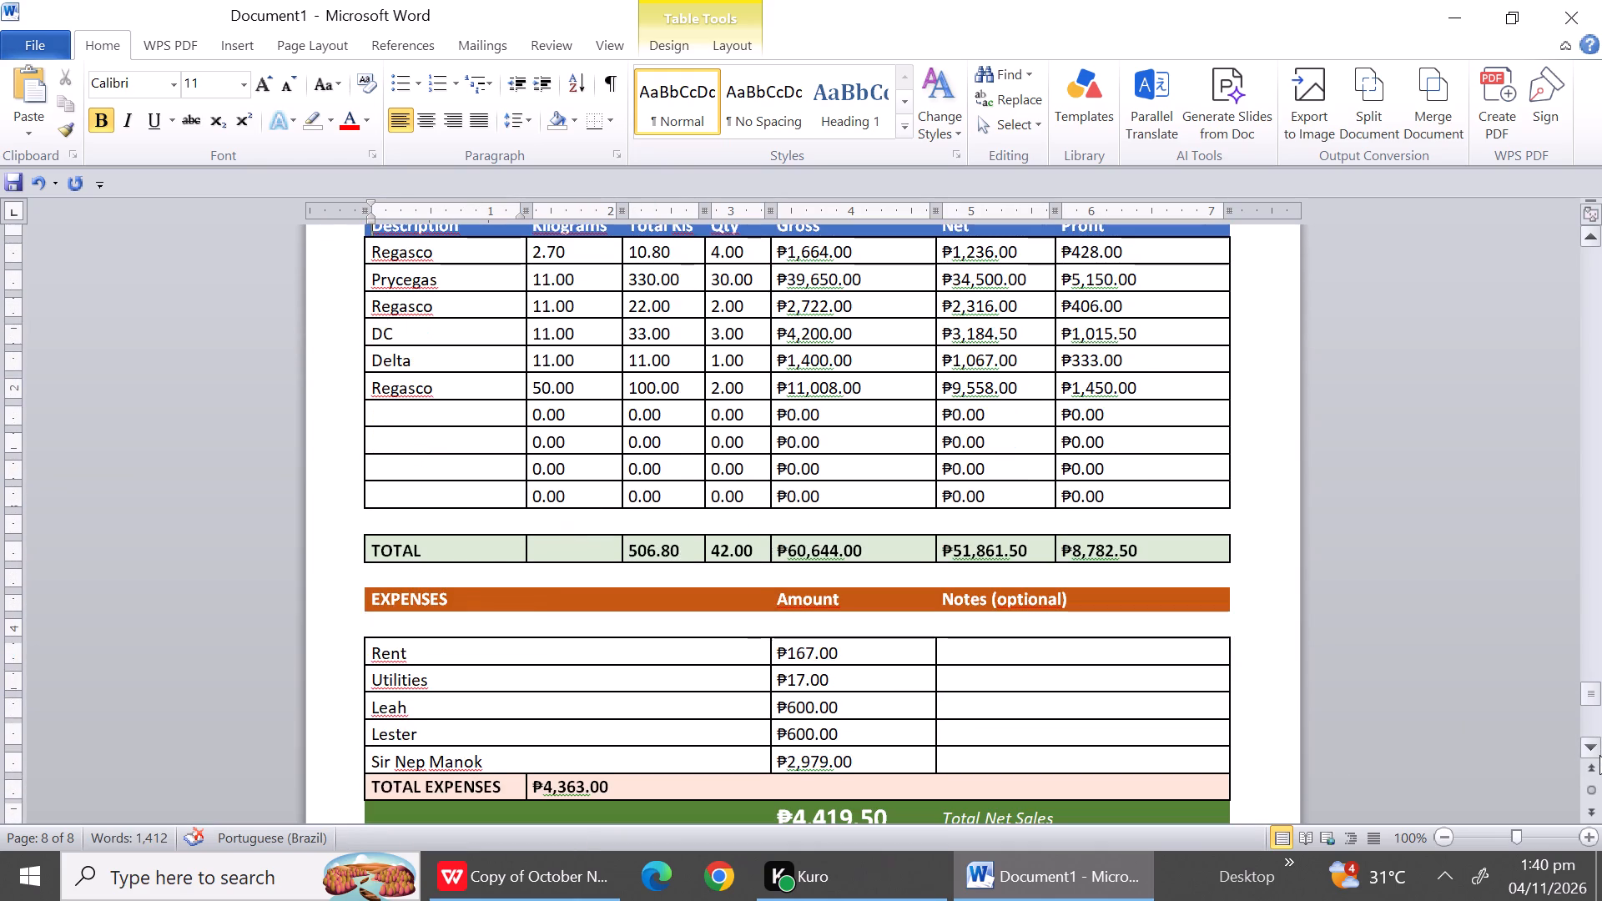
left_click_drag(423, 419, 432, 507)
right_click(432, 507)
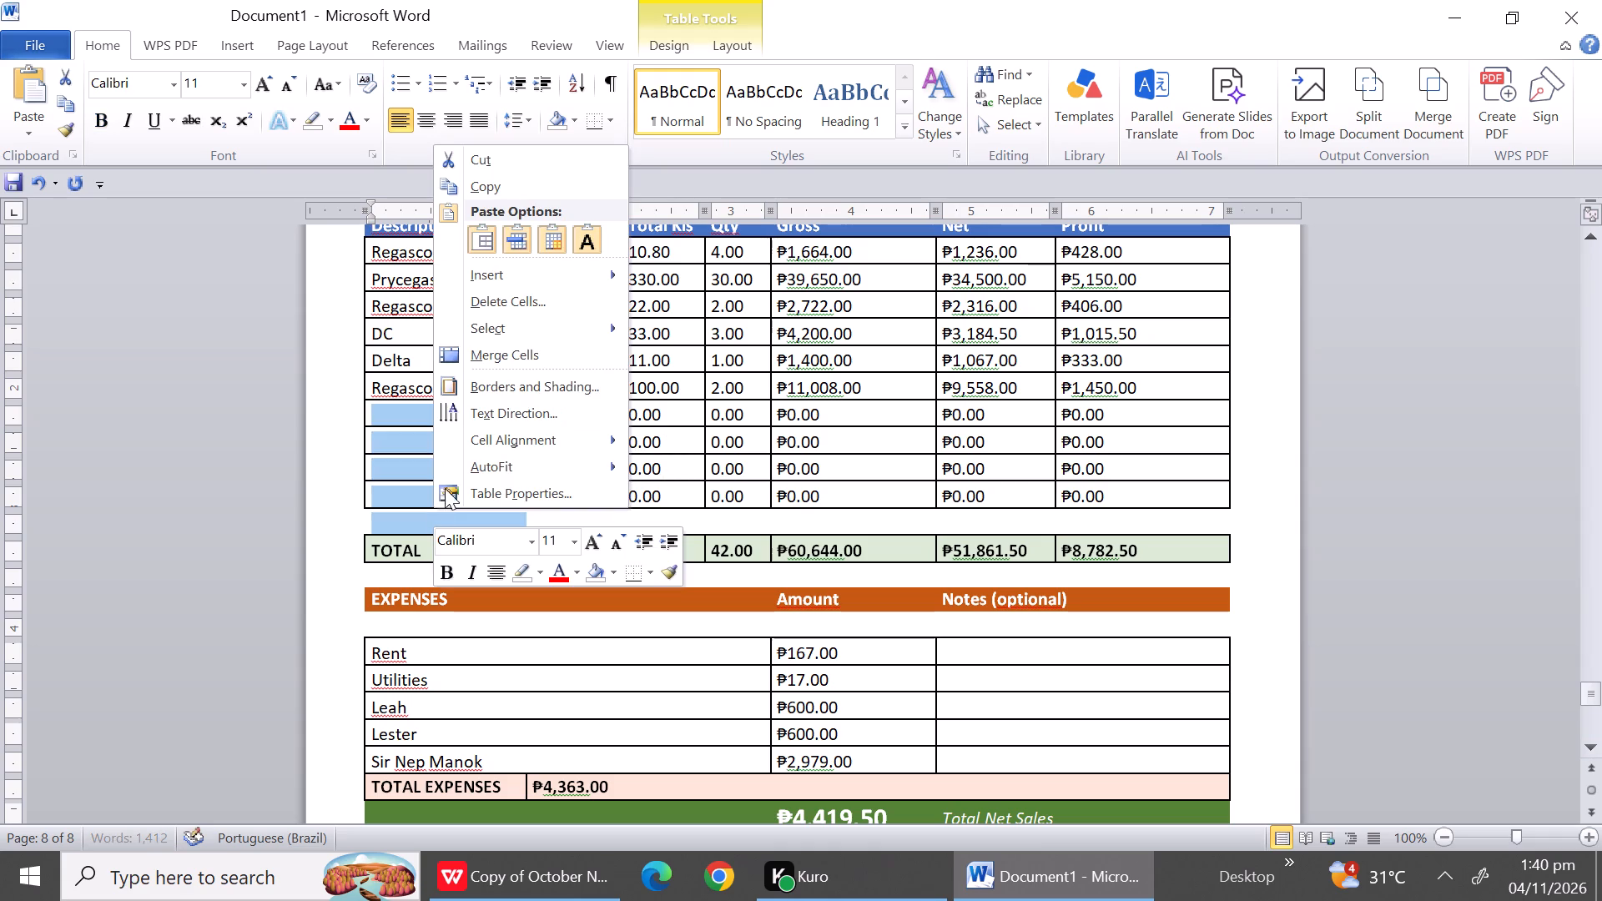
left_click(529, 311)
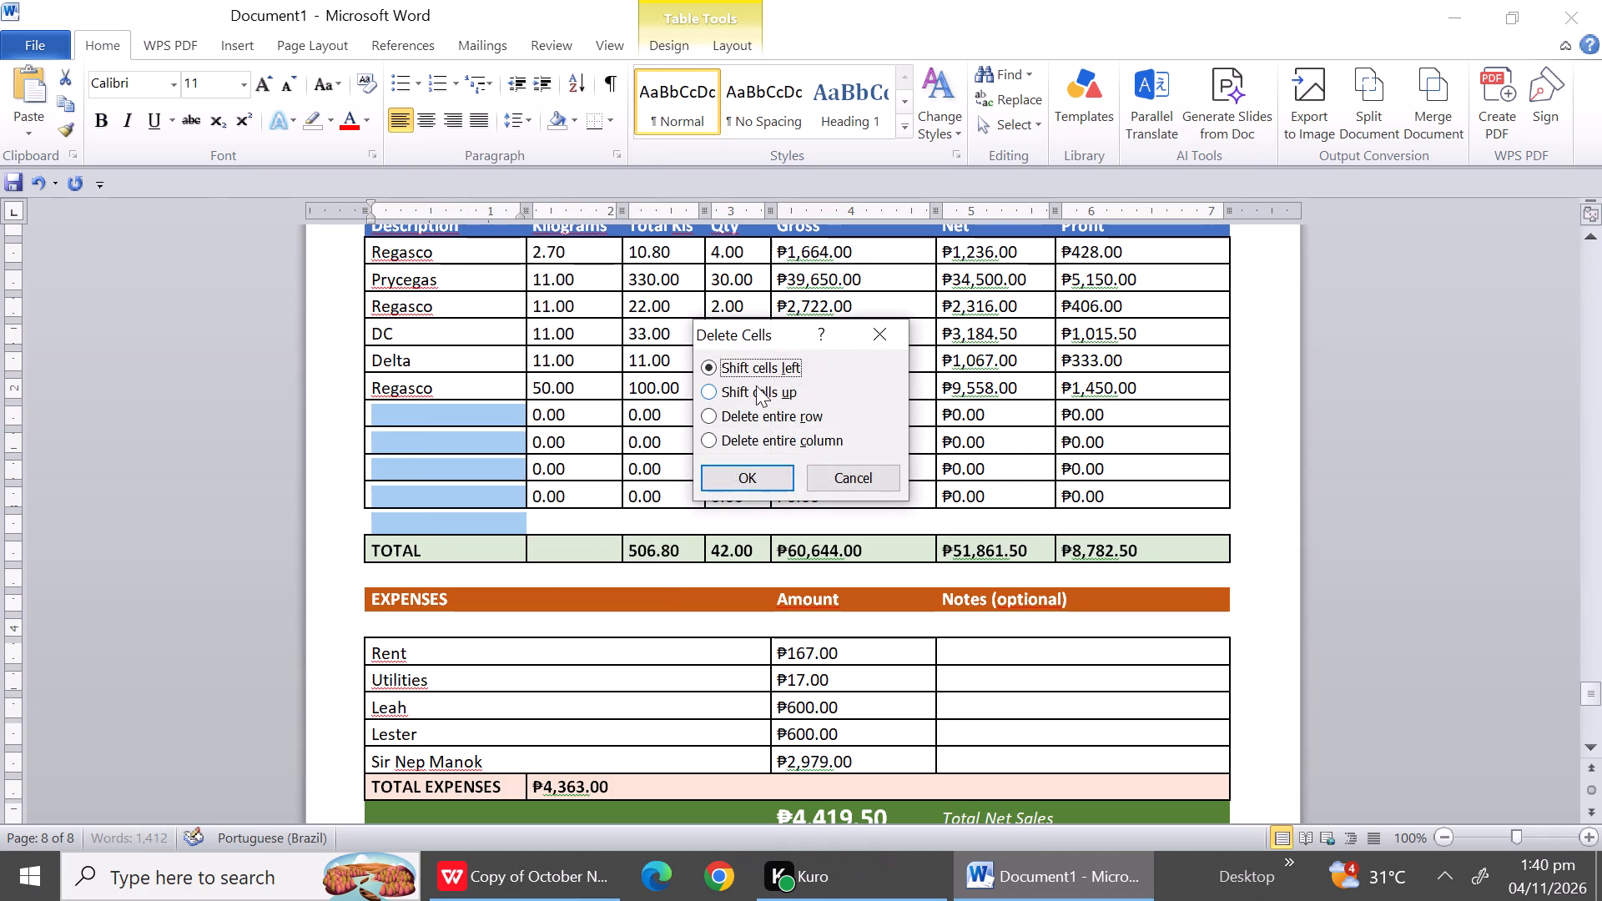
left_click(758, 410)
left_click(759, 466)
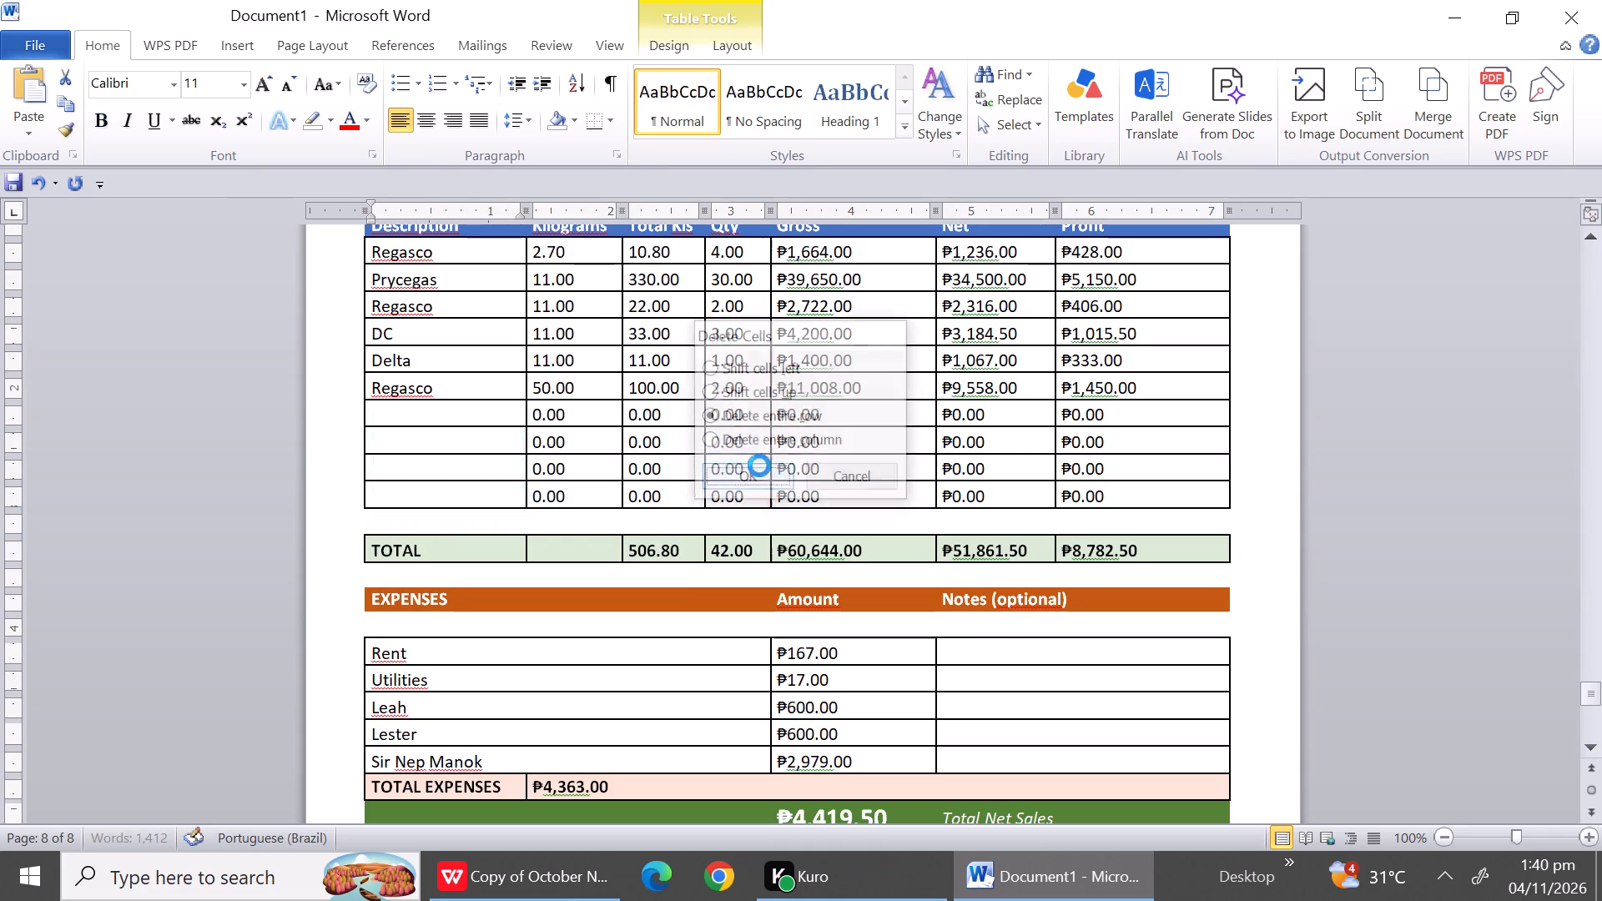
Add an empty line below the October 15 report at the end of the document and center it.
triple_click(1594, 742)
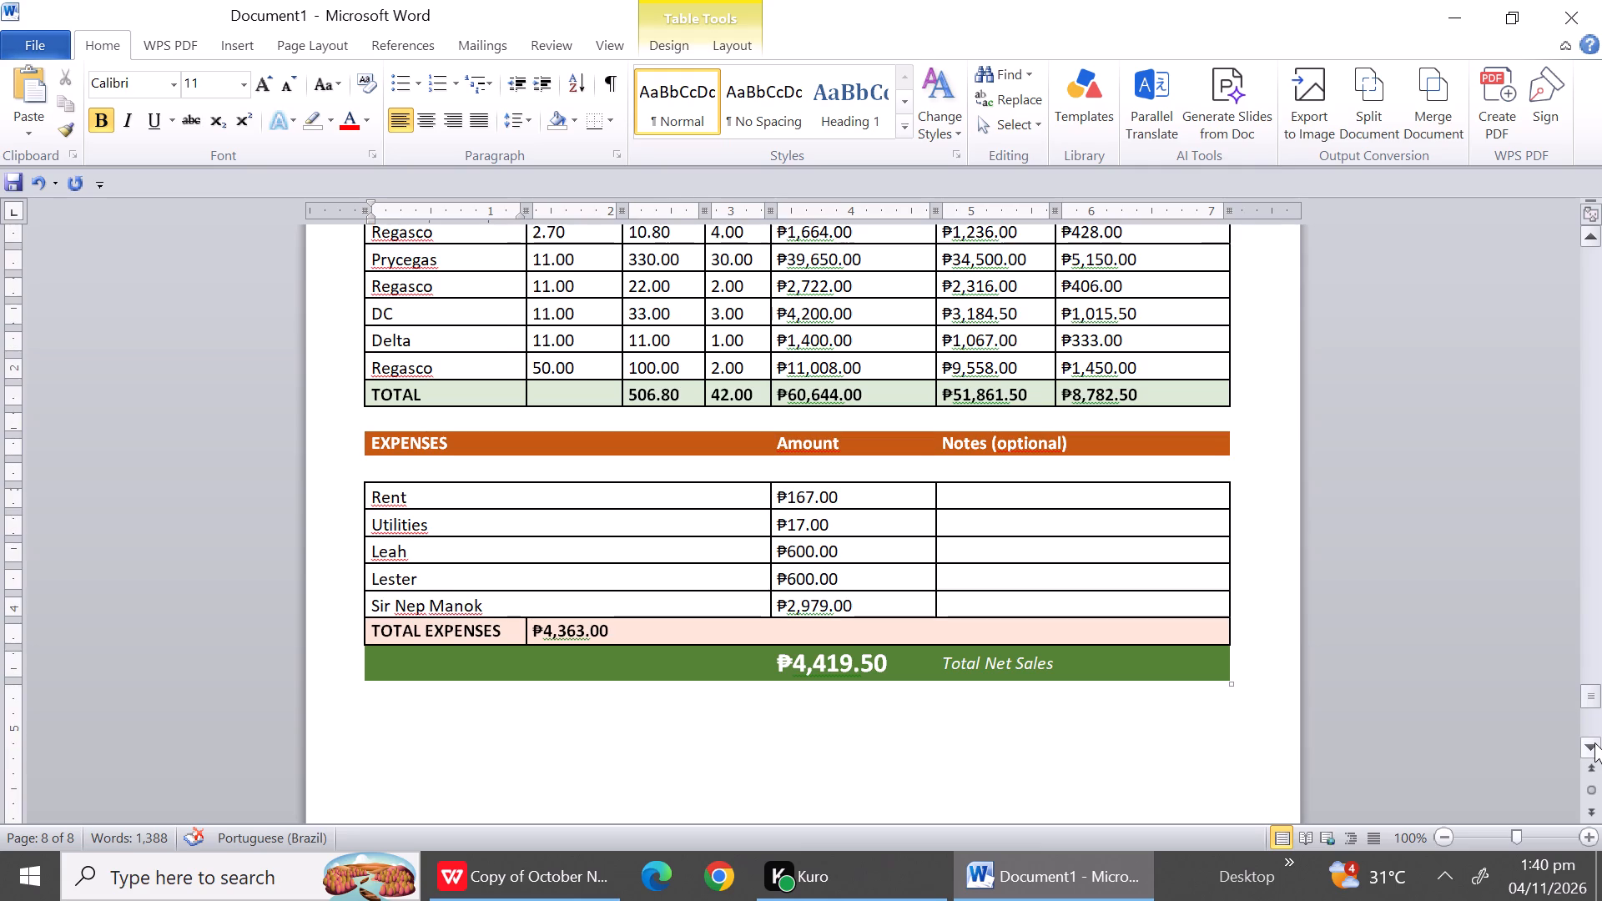
triple_click(1594, 742)
triple_click(1594, 742)
triple_click(1594, 742)
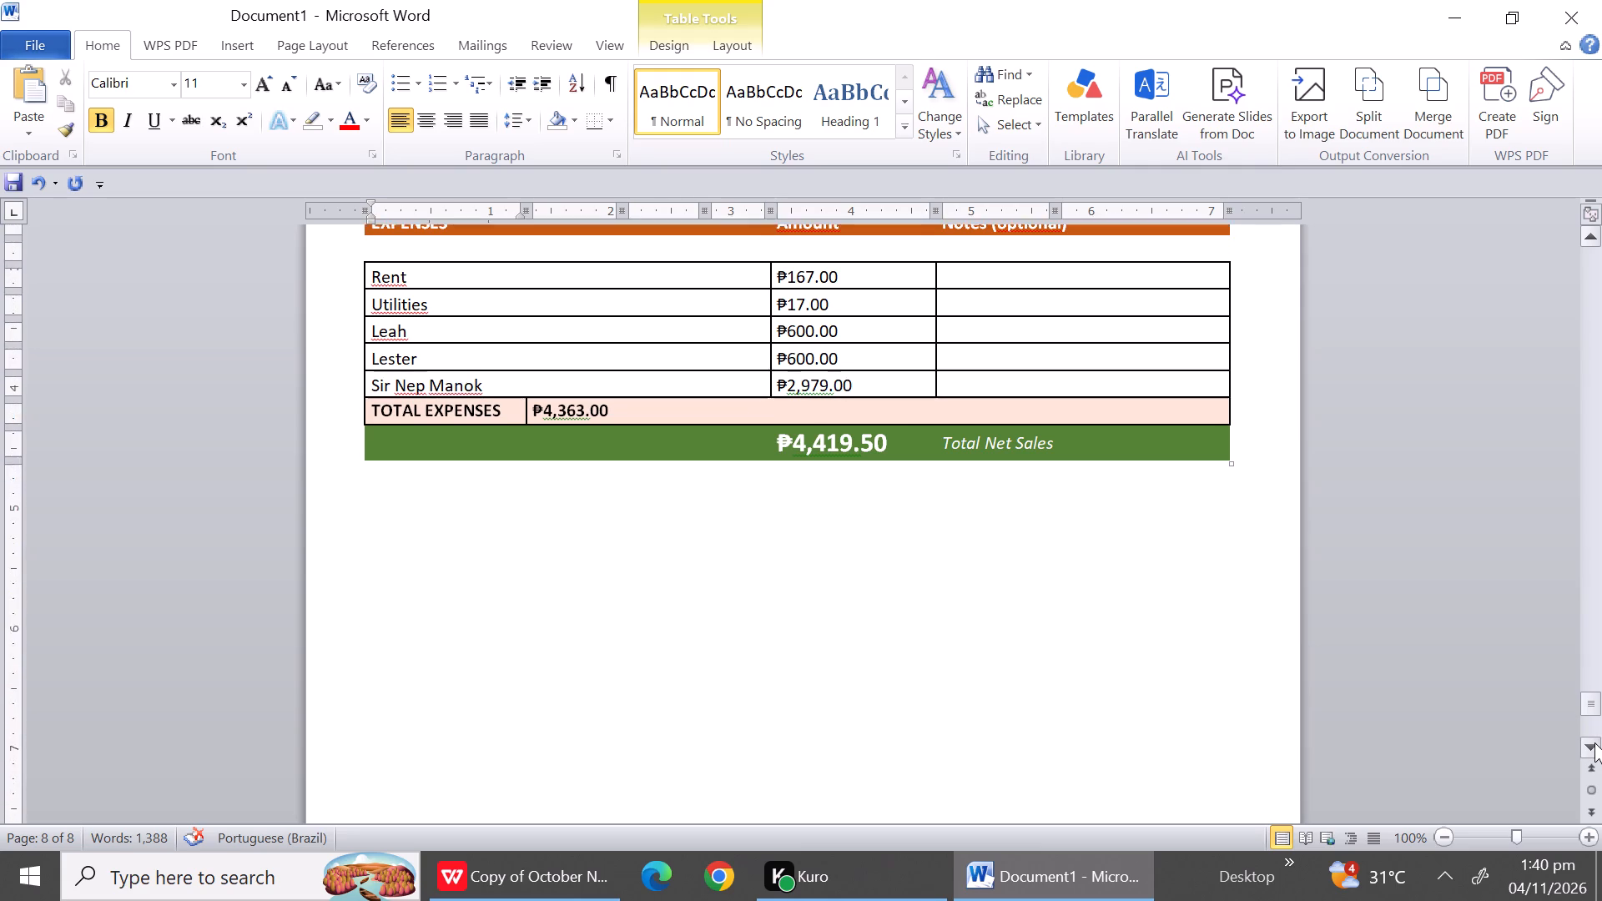
double_click(1594, 742)
triple_click(1594, 742)
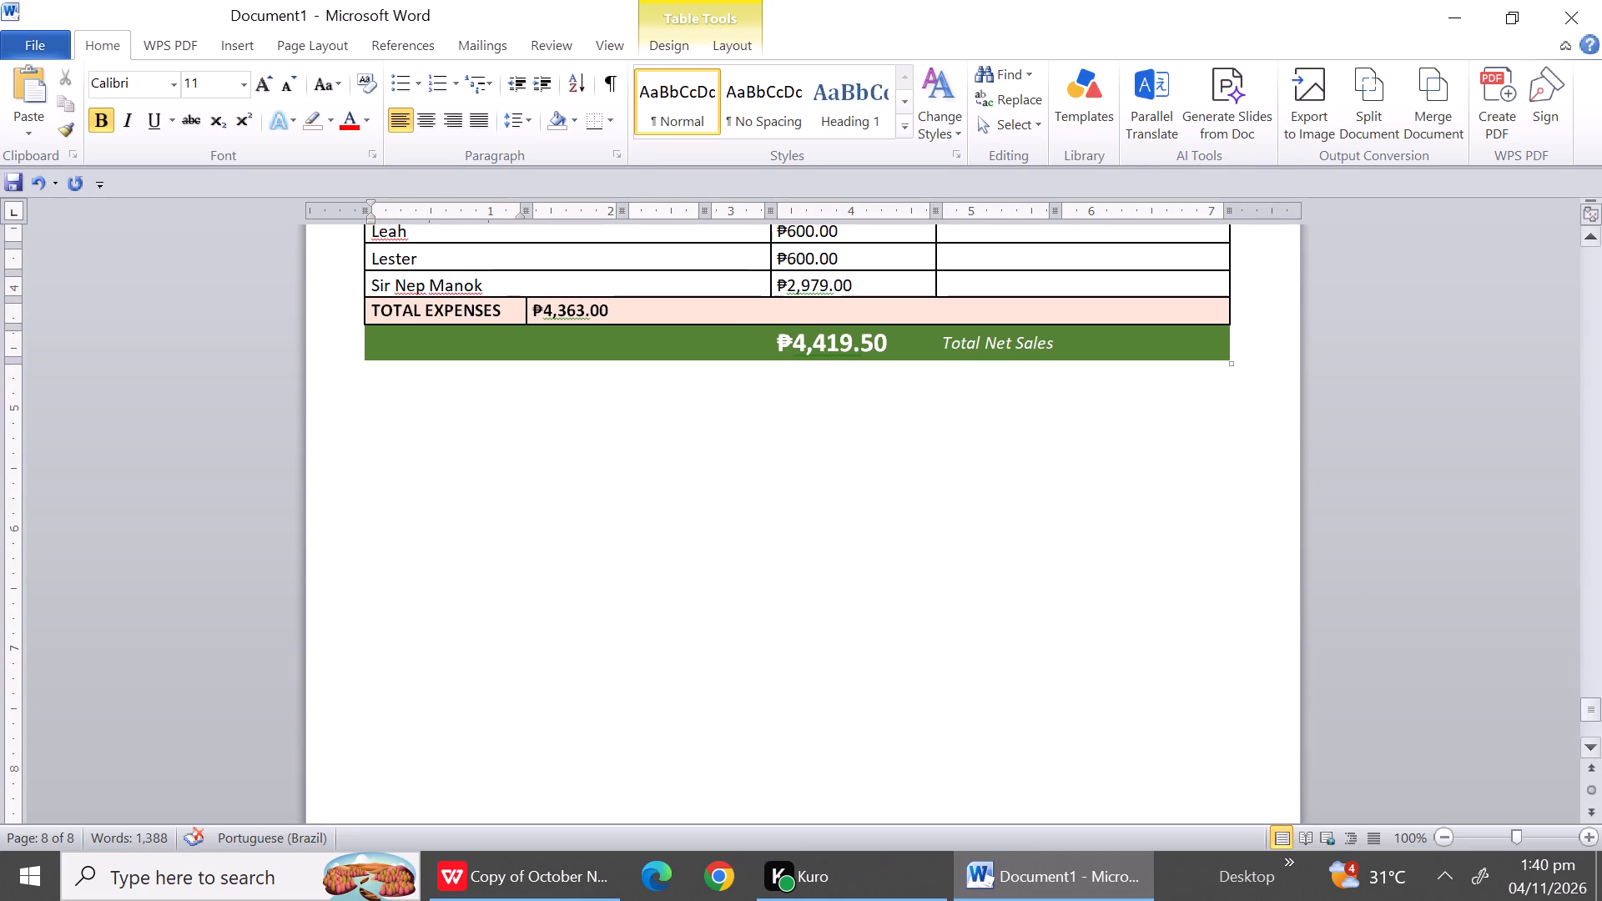
left_click(772, 420)
key("Return")
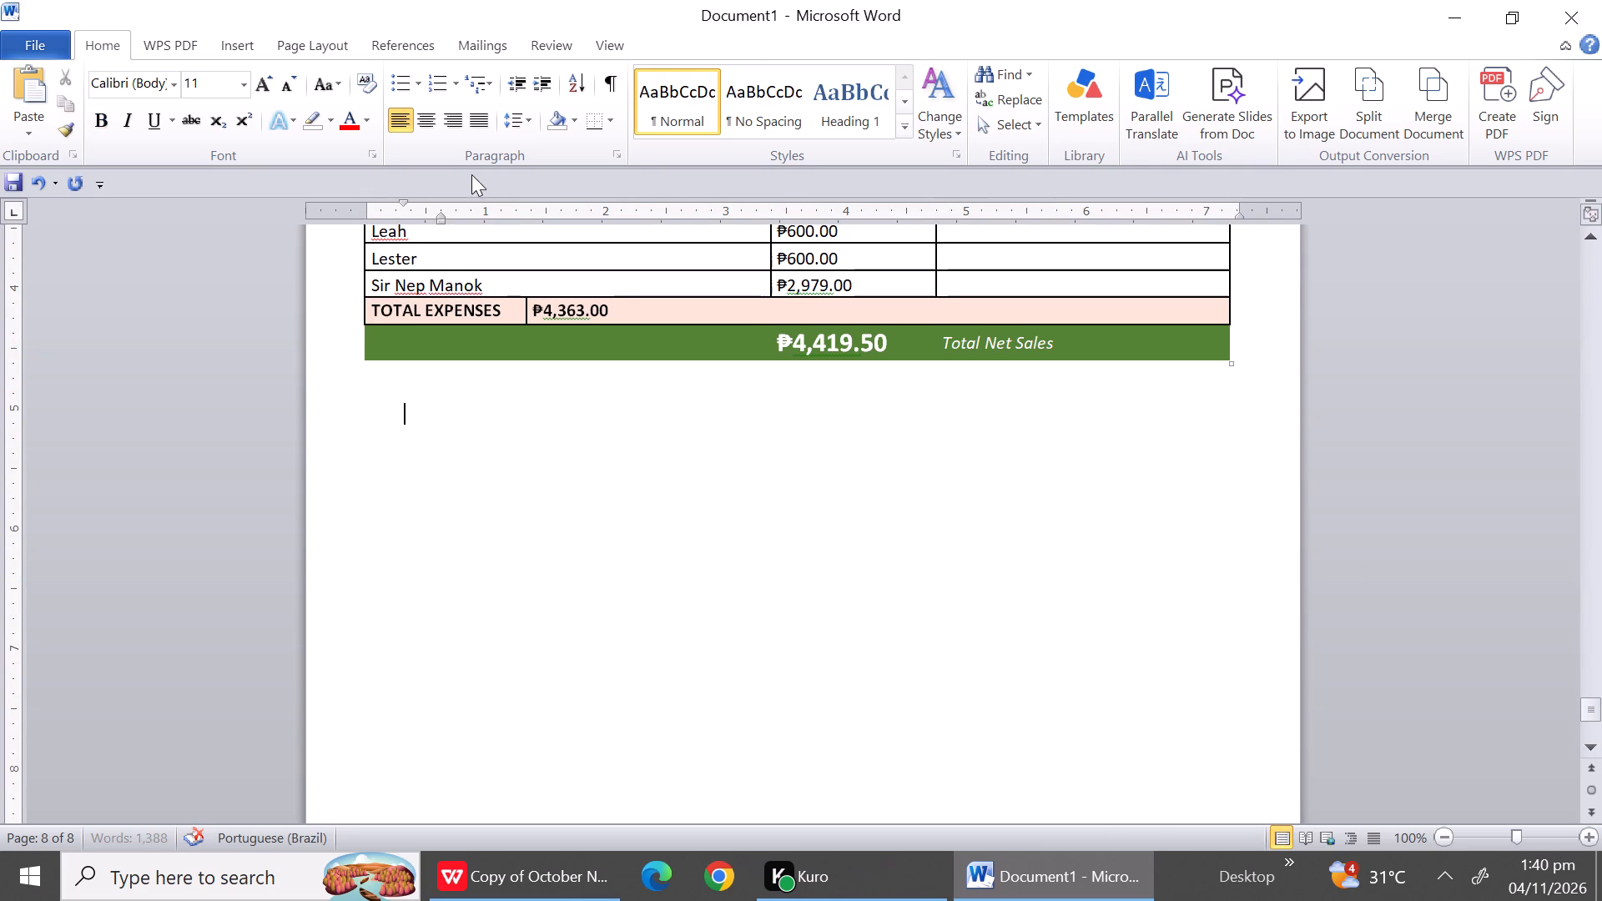
left_click(433, 130)
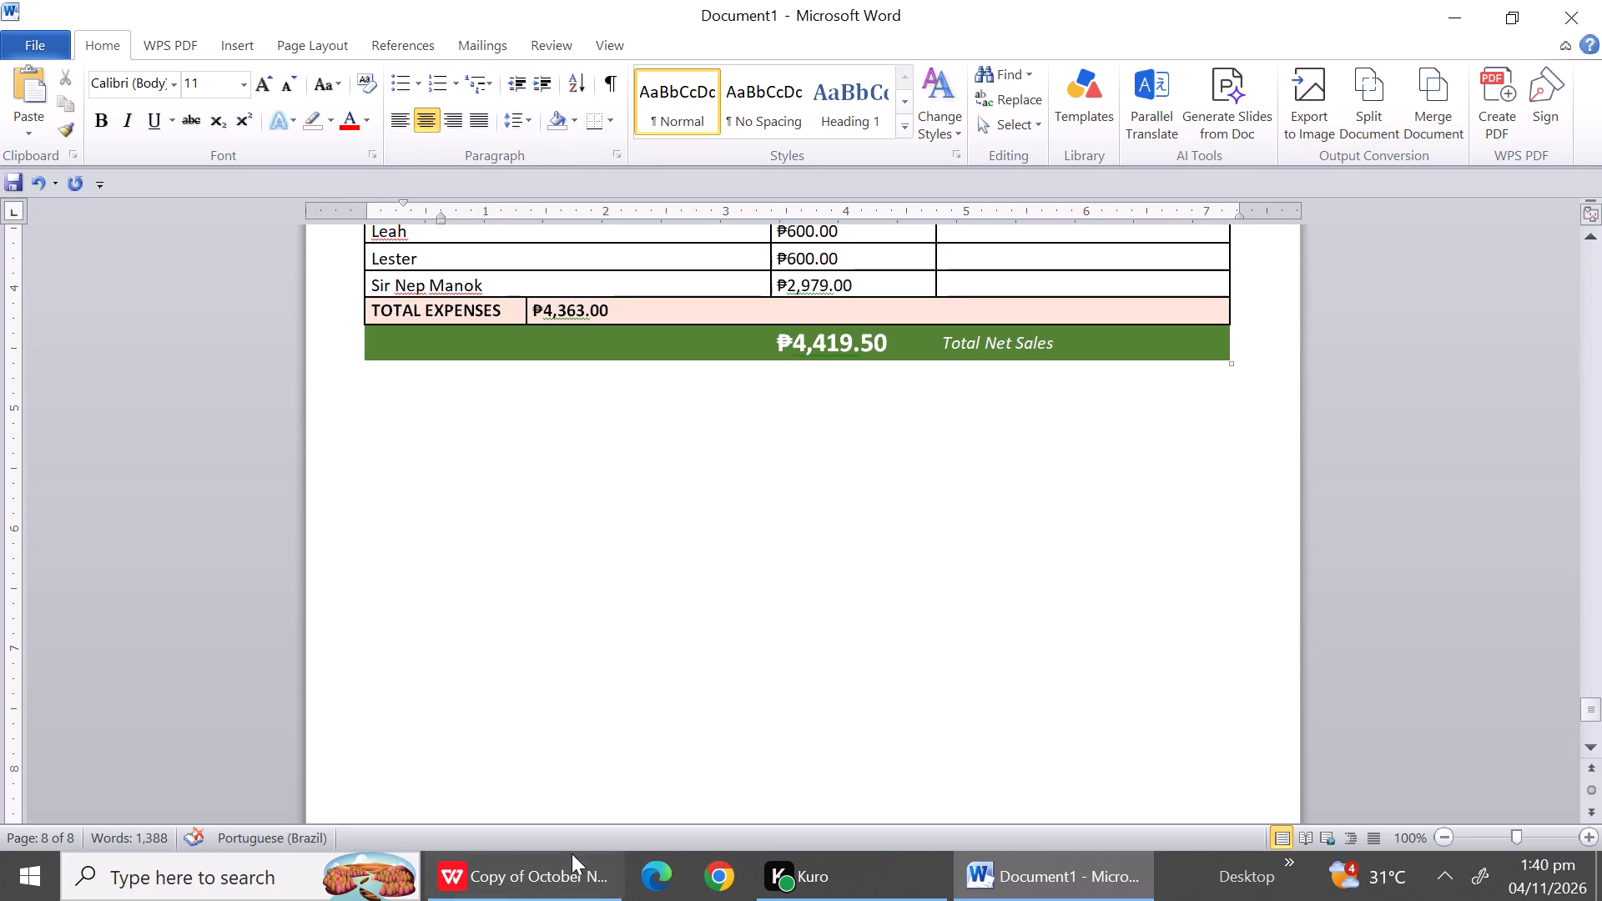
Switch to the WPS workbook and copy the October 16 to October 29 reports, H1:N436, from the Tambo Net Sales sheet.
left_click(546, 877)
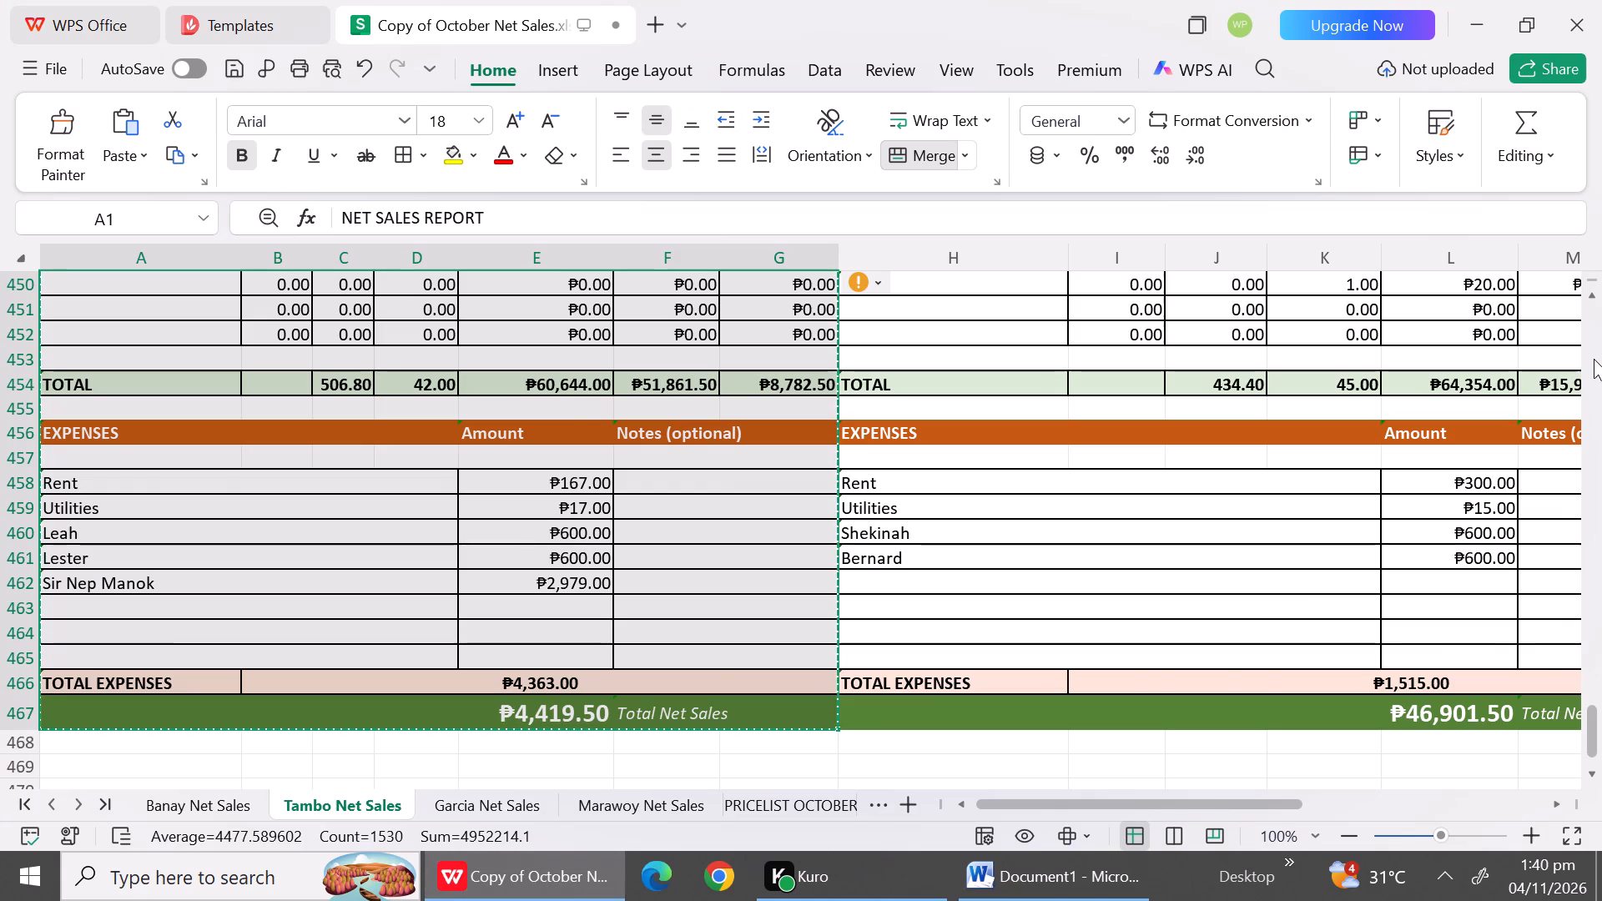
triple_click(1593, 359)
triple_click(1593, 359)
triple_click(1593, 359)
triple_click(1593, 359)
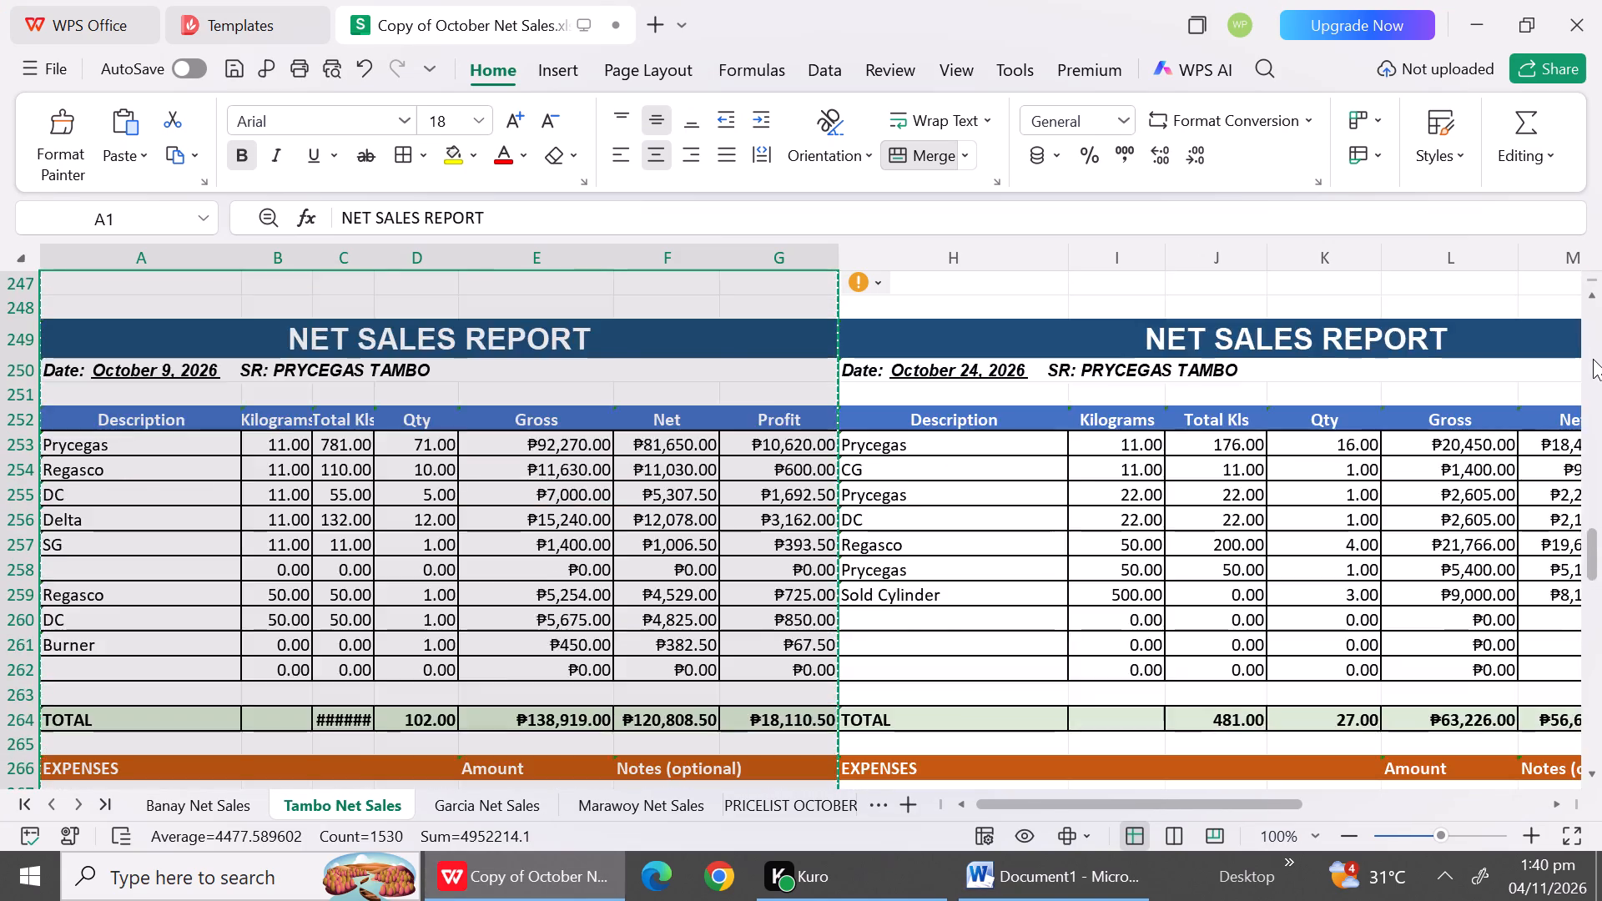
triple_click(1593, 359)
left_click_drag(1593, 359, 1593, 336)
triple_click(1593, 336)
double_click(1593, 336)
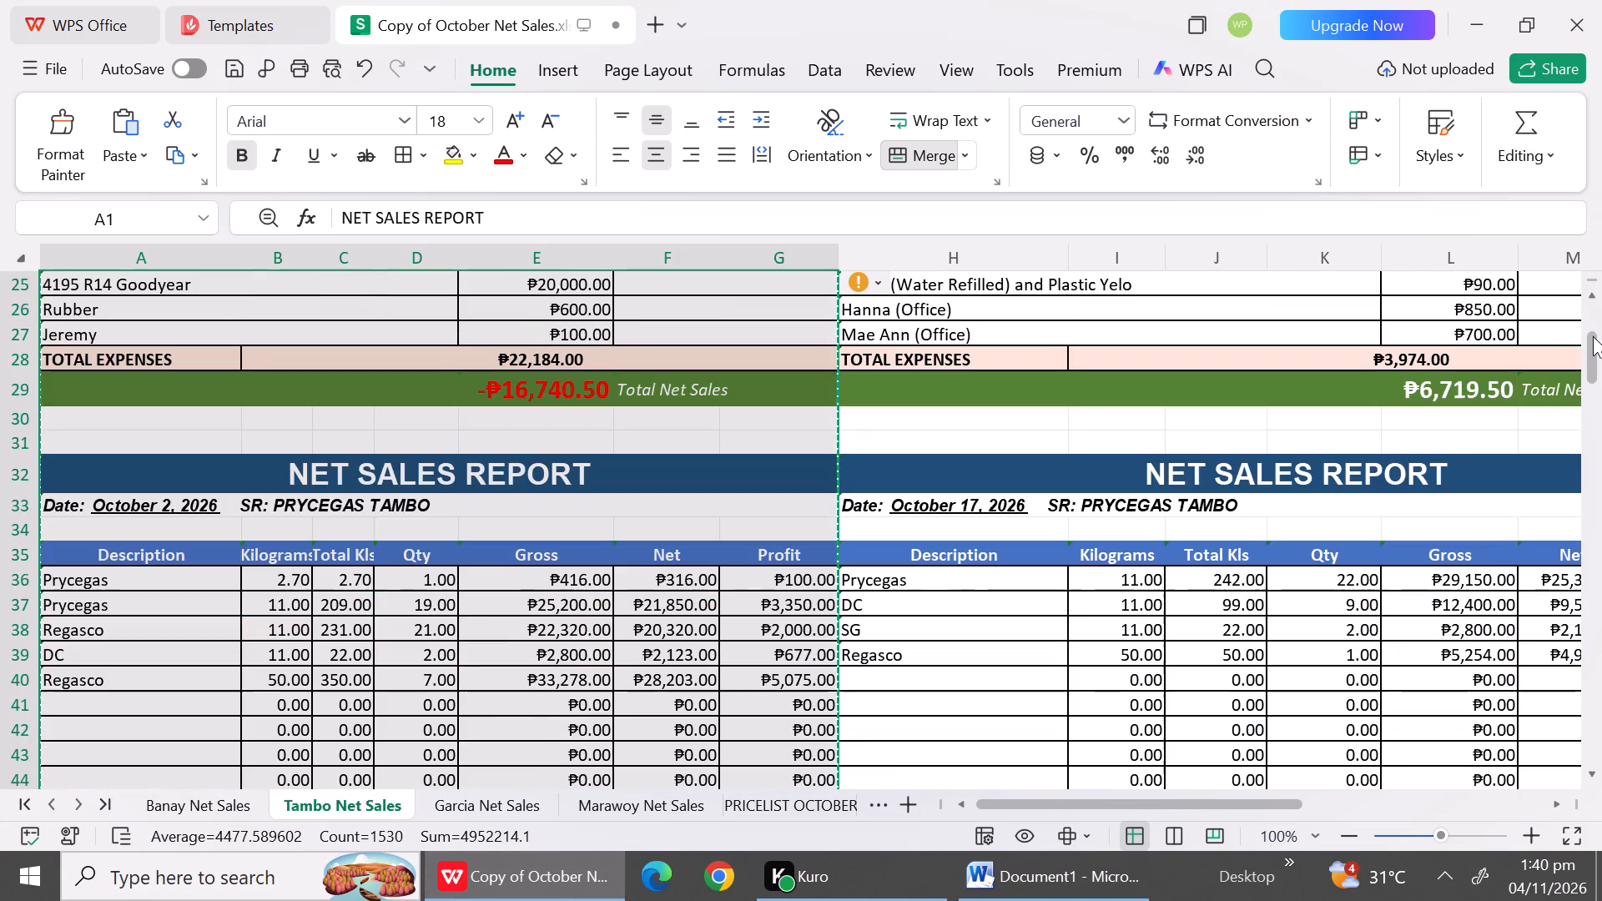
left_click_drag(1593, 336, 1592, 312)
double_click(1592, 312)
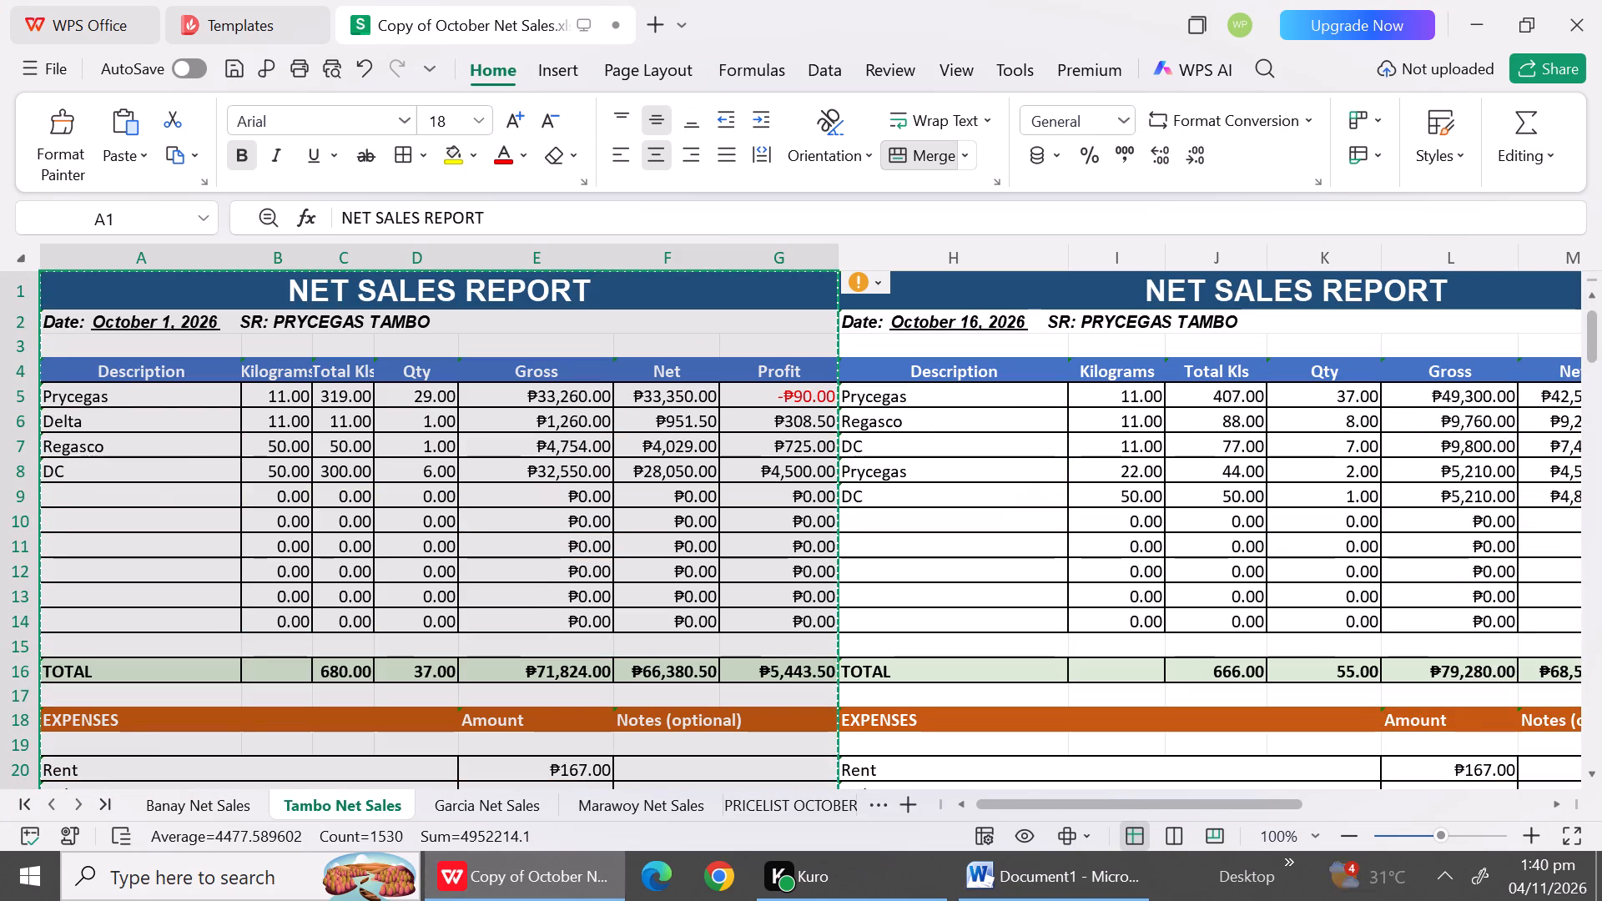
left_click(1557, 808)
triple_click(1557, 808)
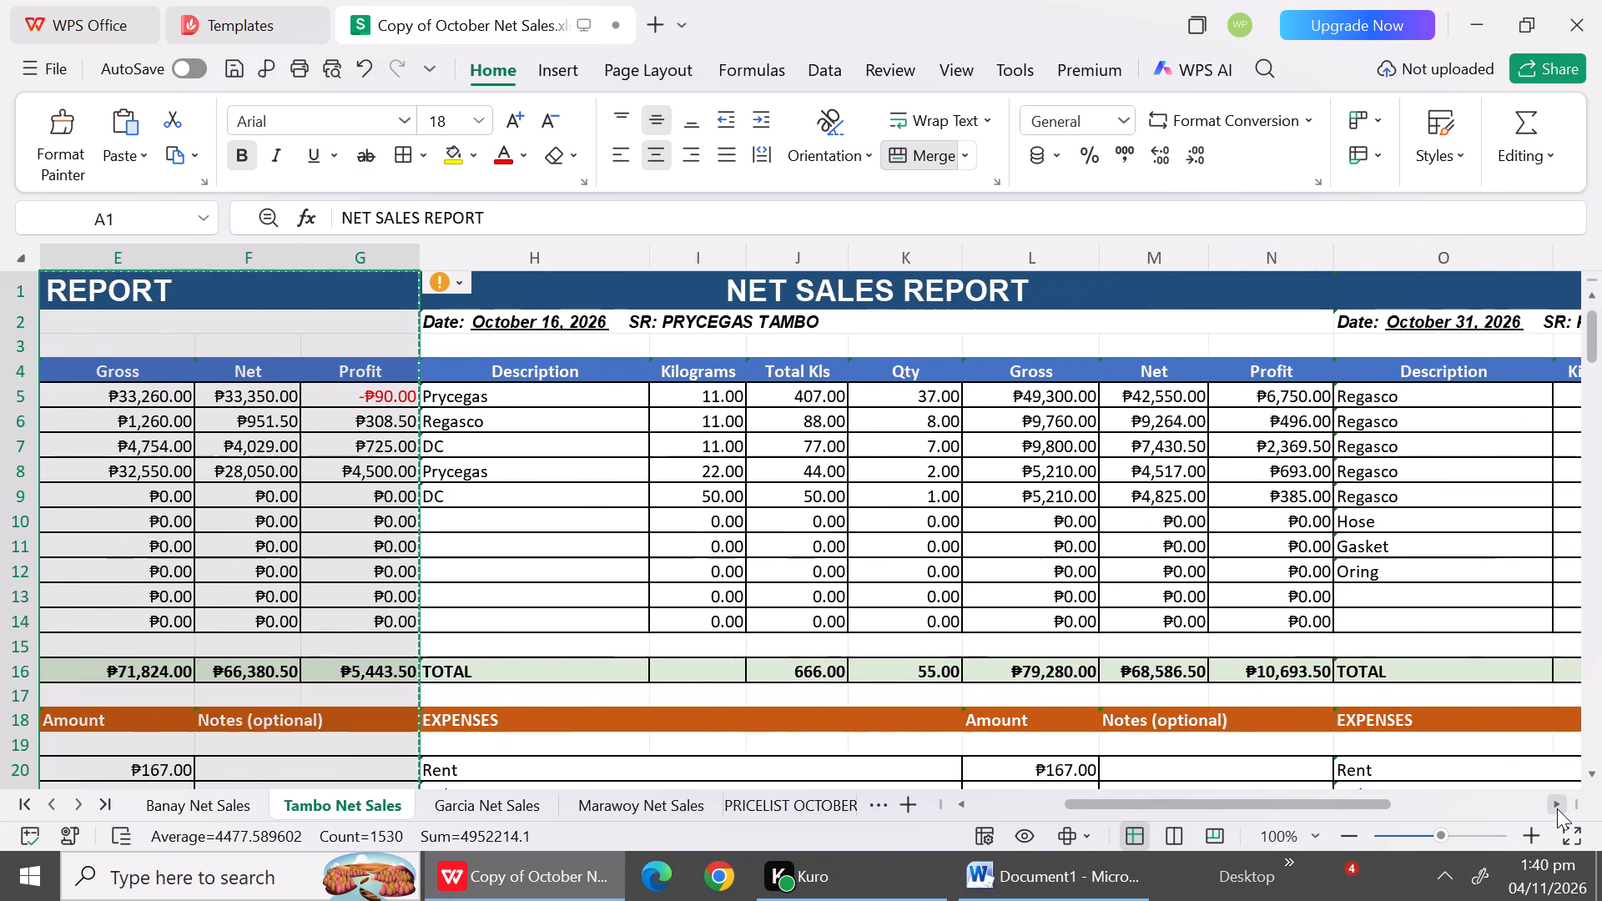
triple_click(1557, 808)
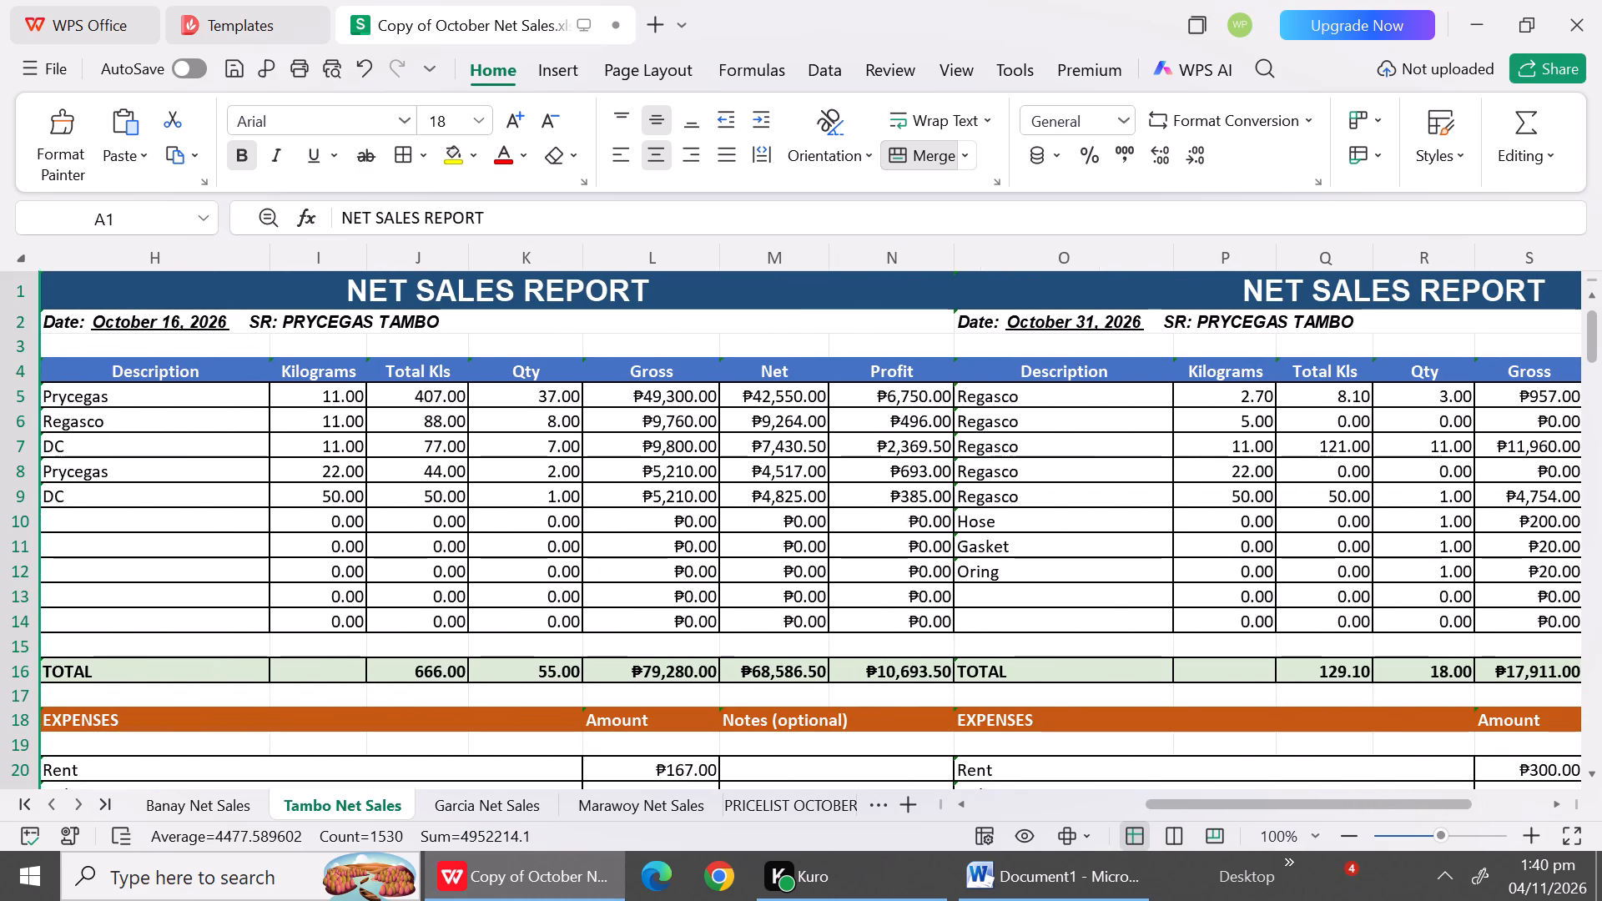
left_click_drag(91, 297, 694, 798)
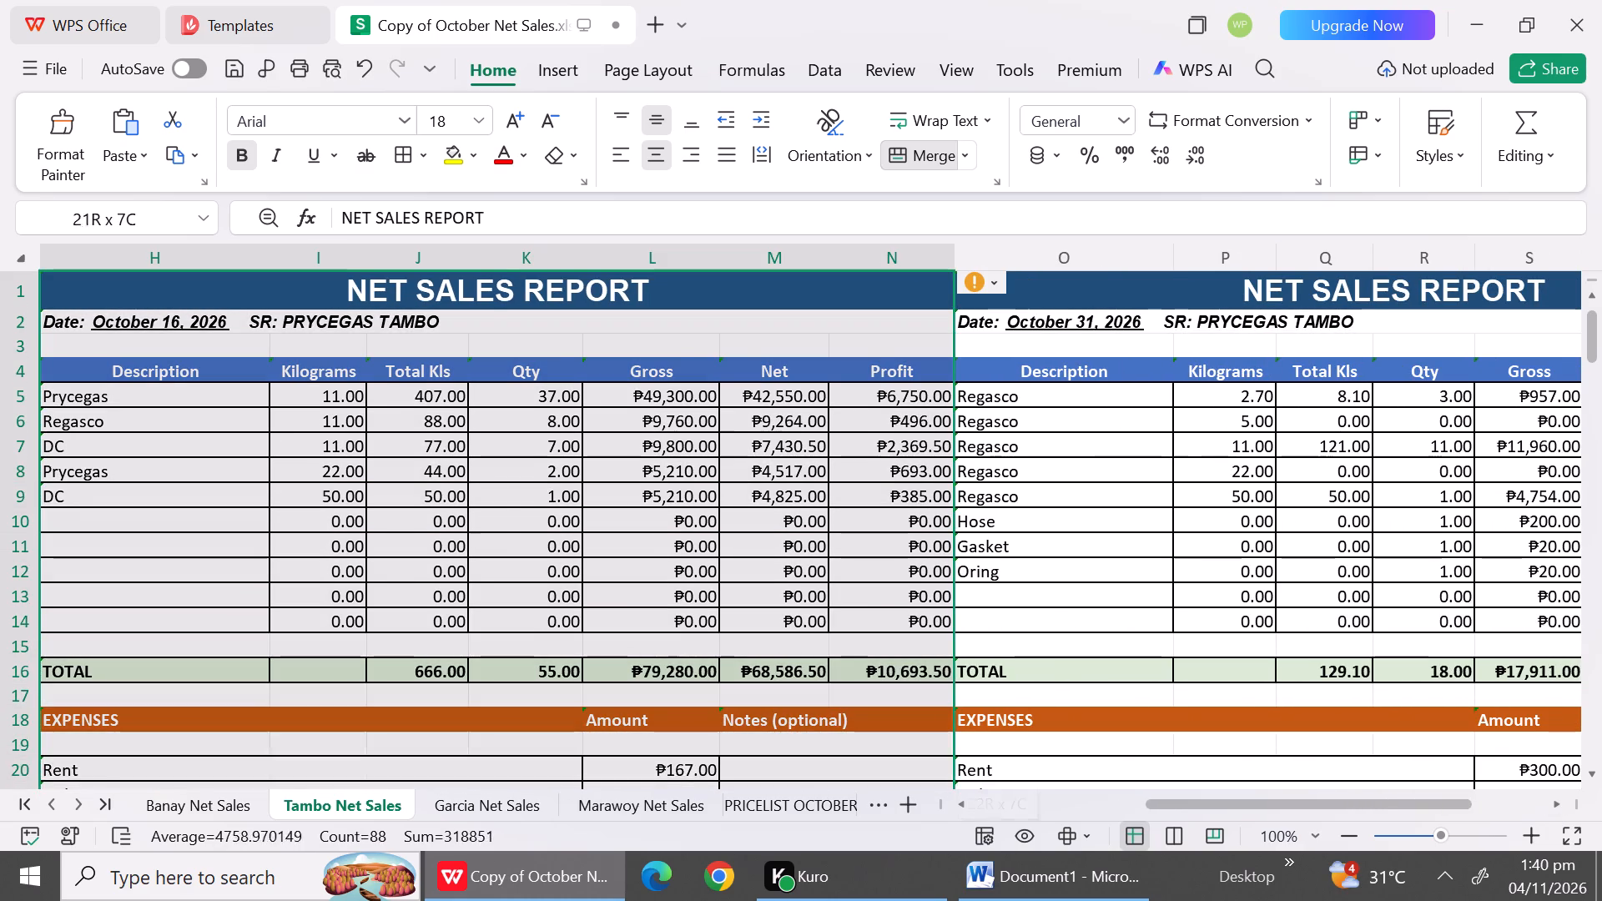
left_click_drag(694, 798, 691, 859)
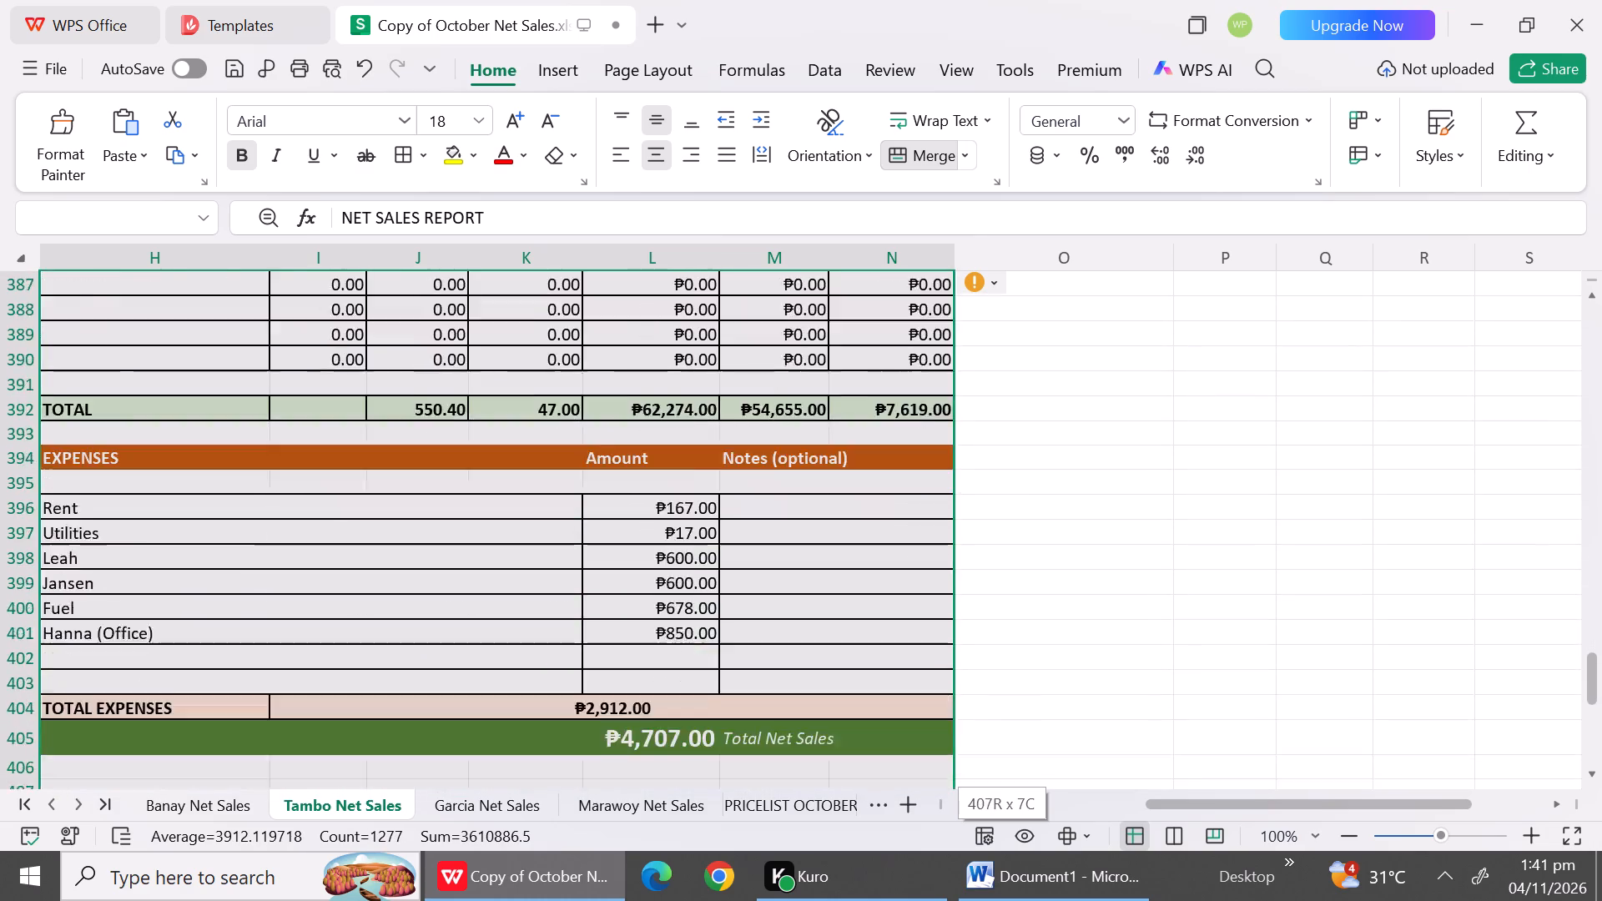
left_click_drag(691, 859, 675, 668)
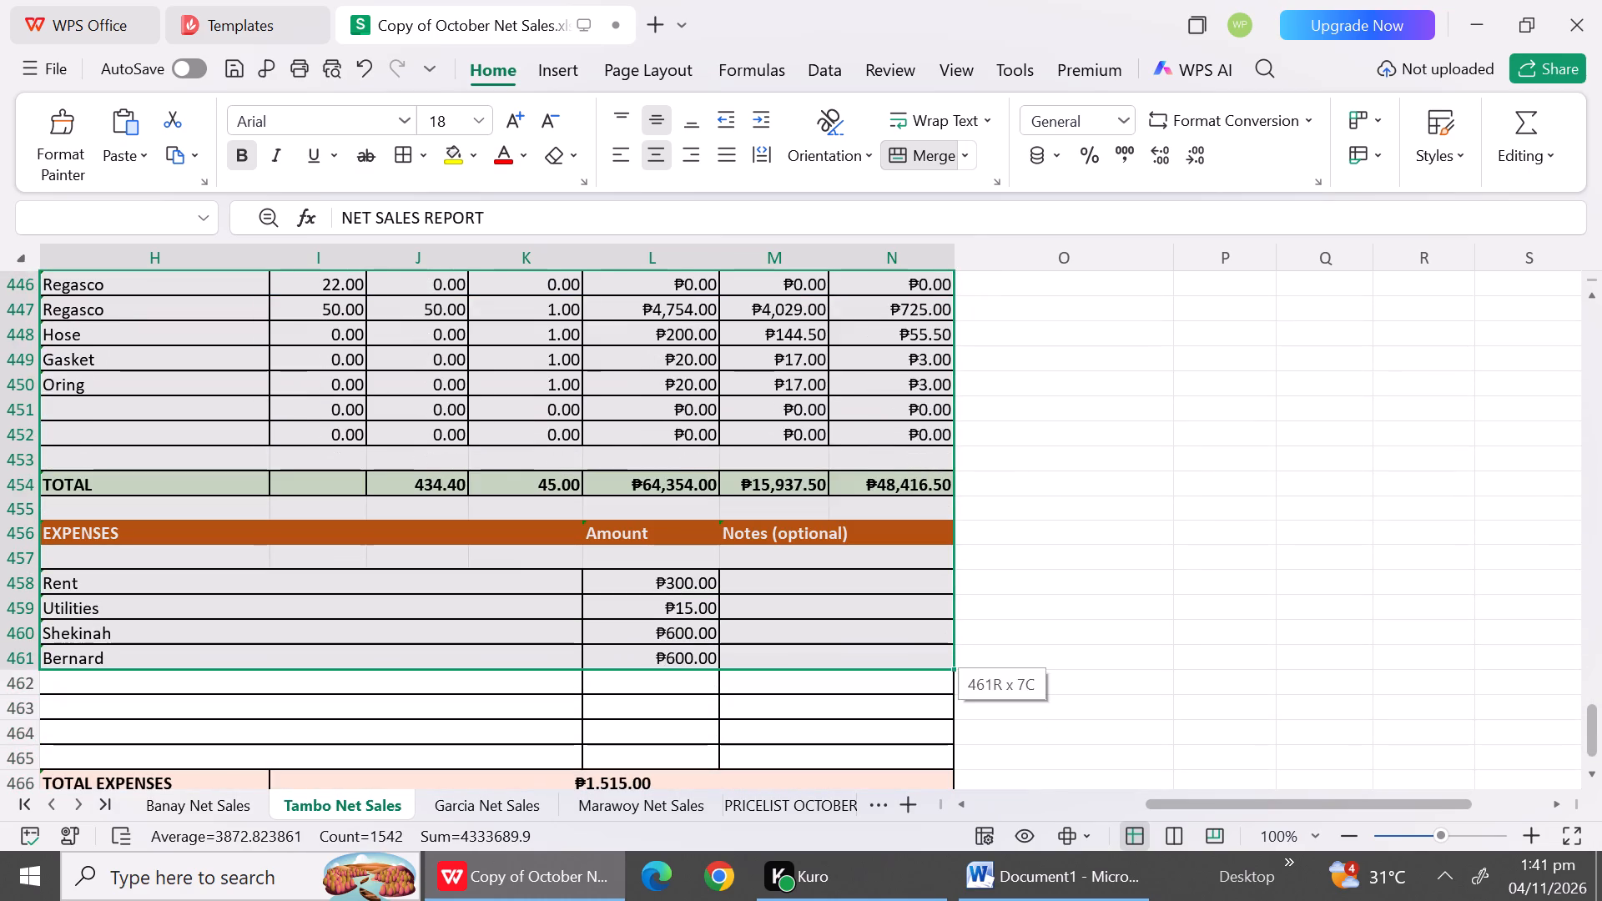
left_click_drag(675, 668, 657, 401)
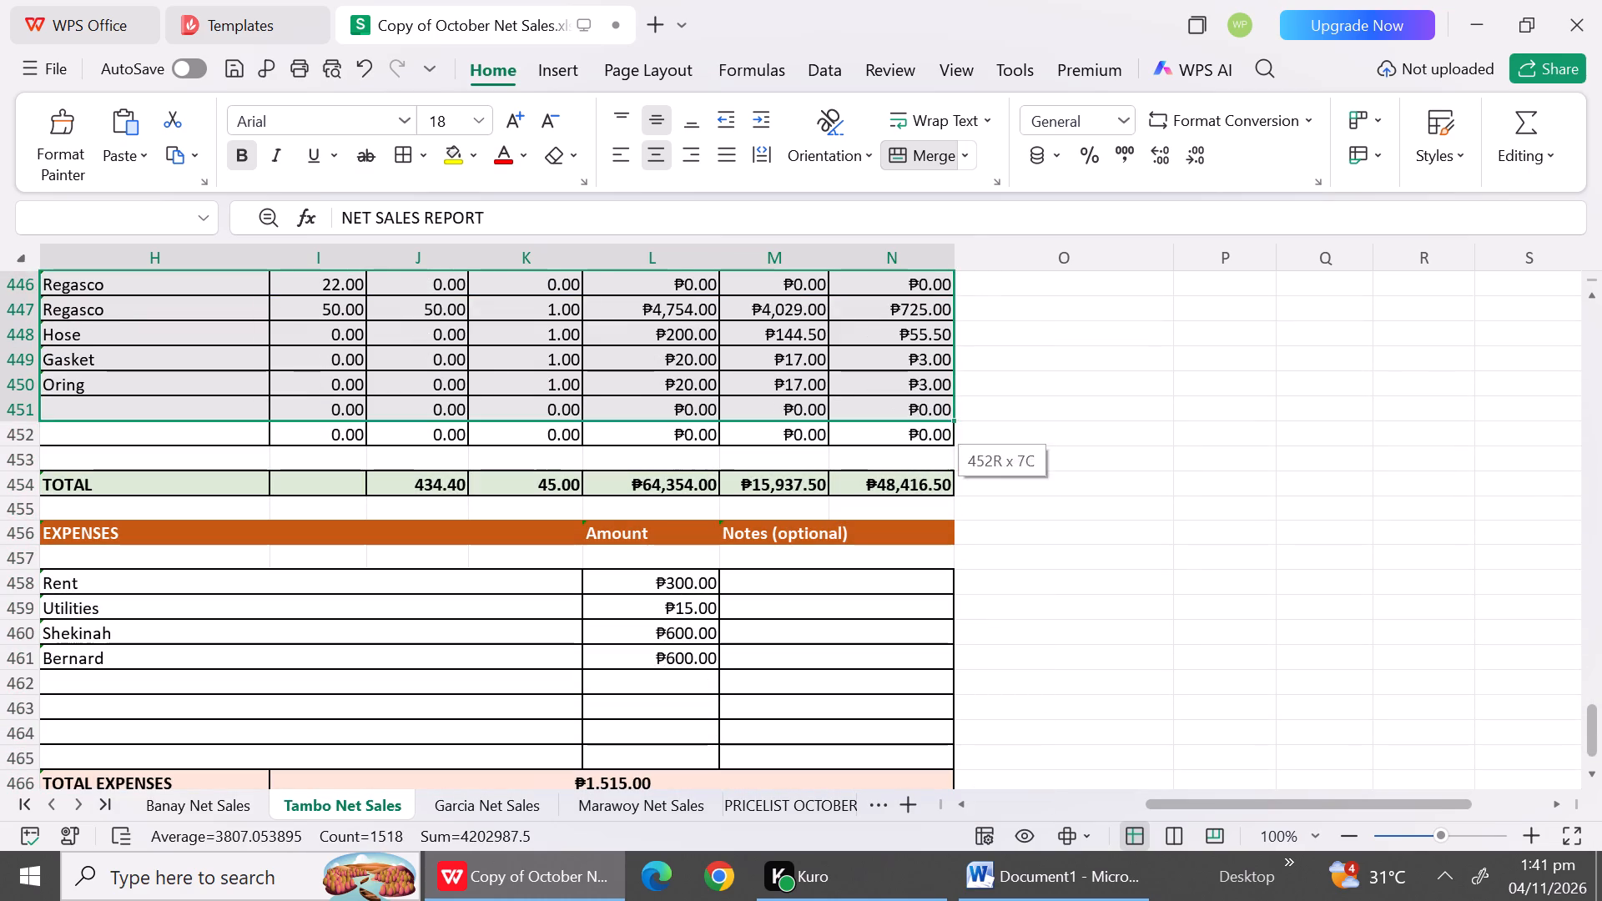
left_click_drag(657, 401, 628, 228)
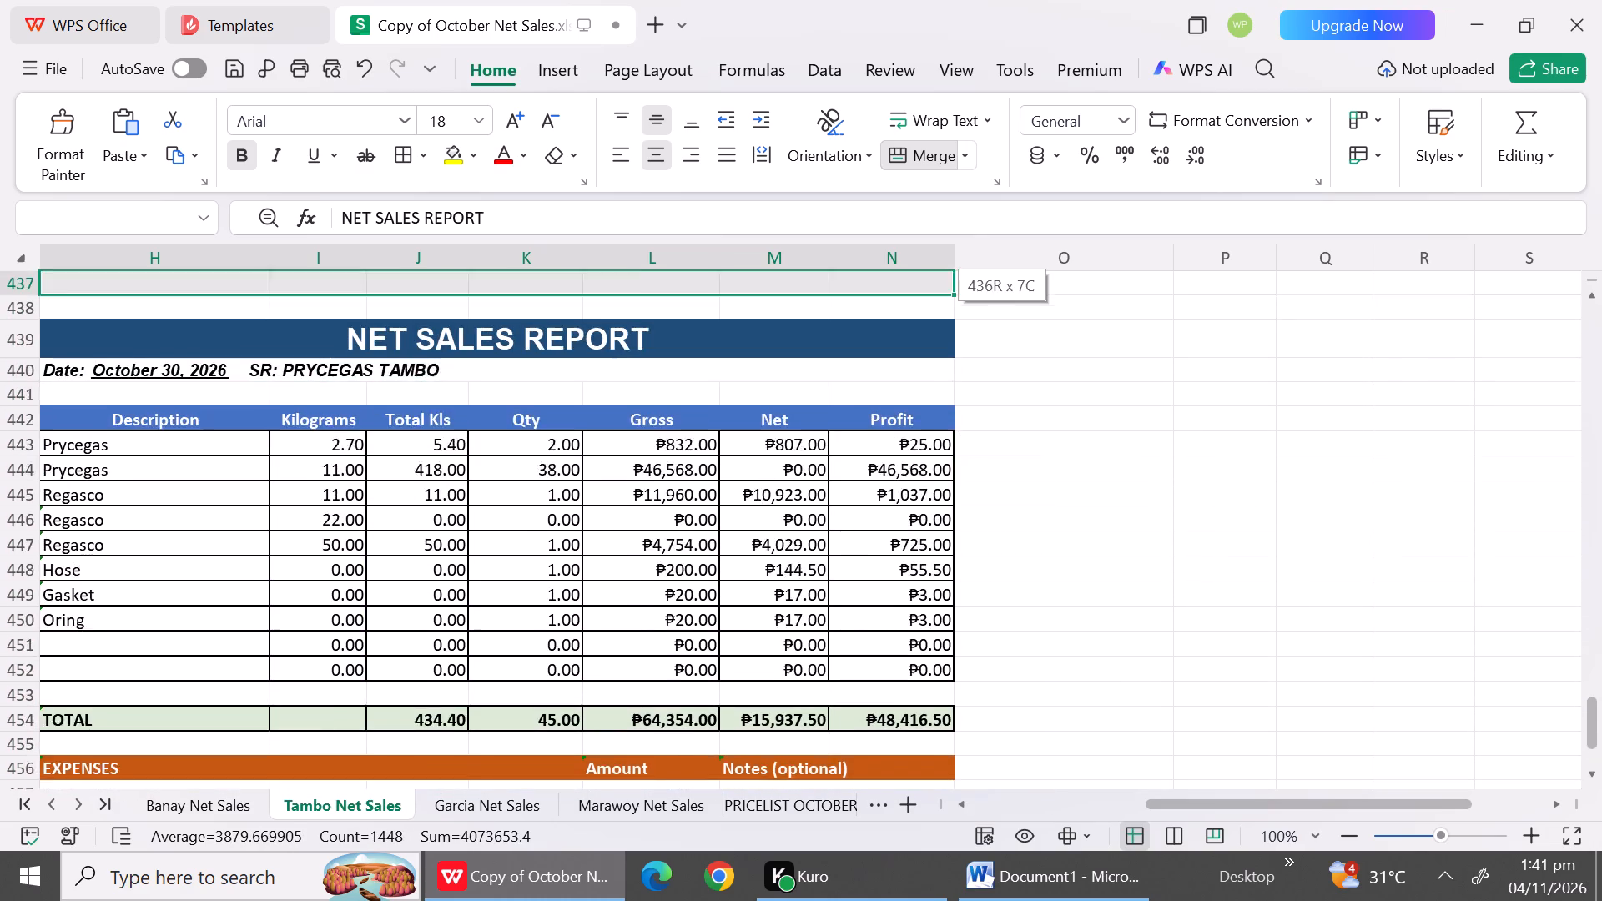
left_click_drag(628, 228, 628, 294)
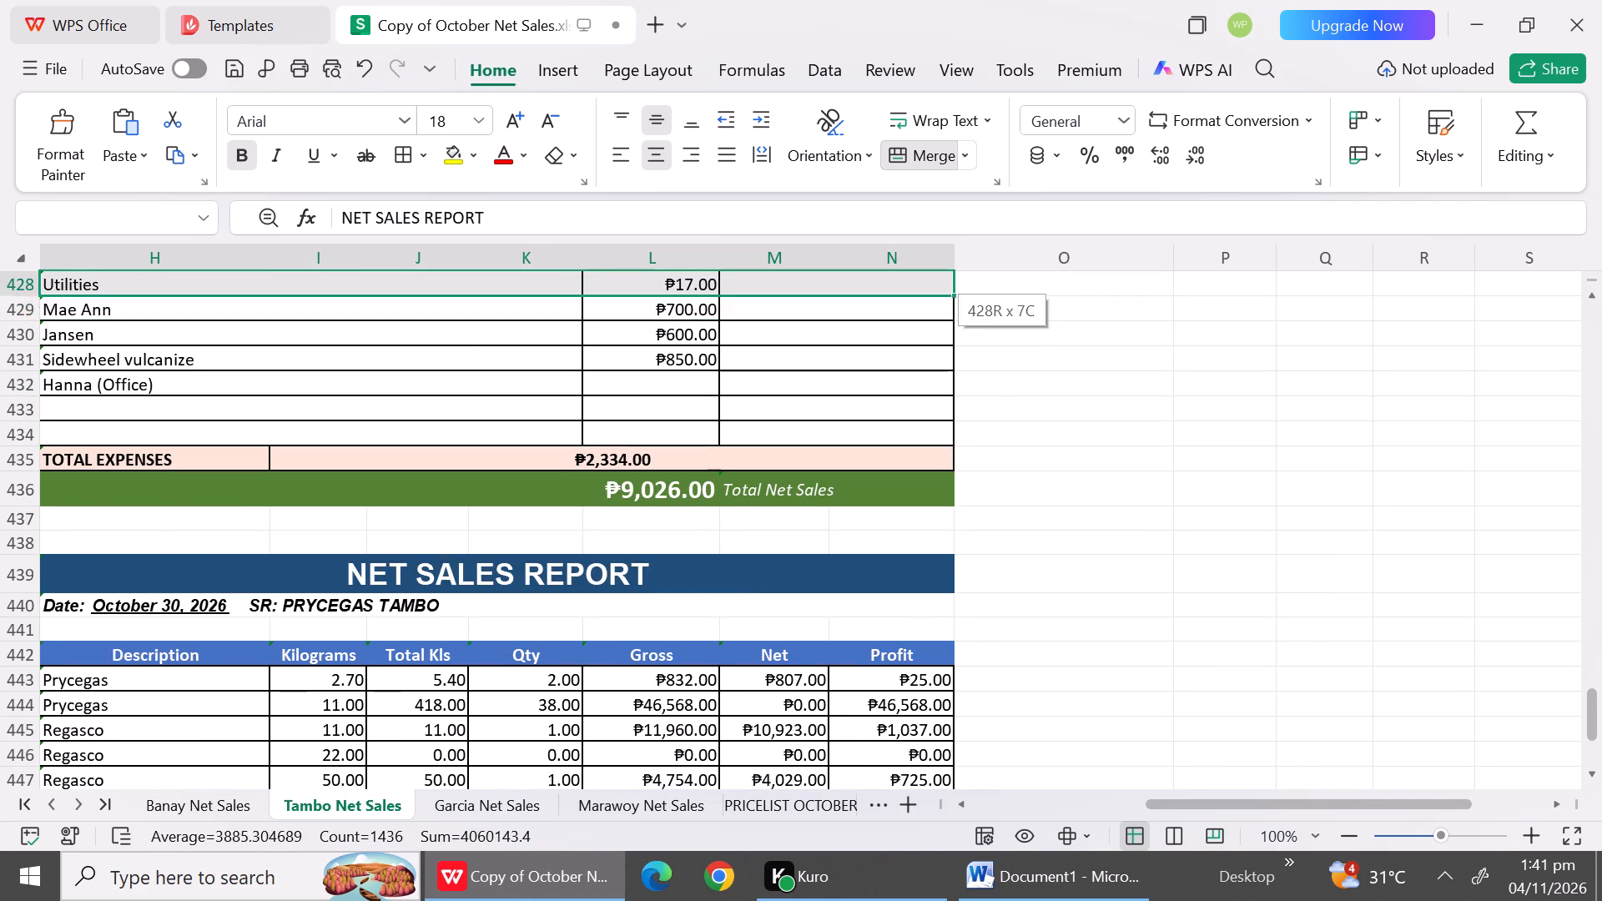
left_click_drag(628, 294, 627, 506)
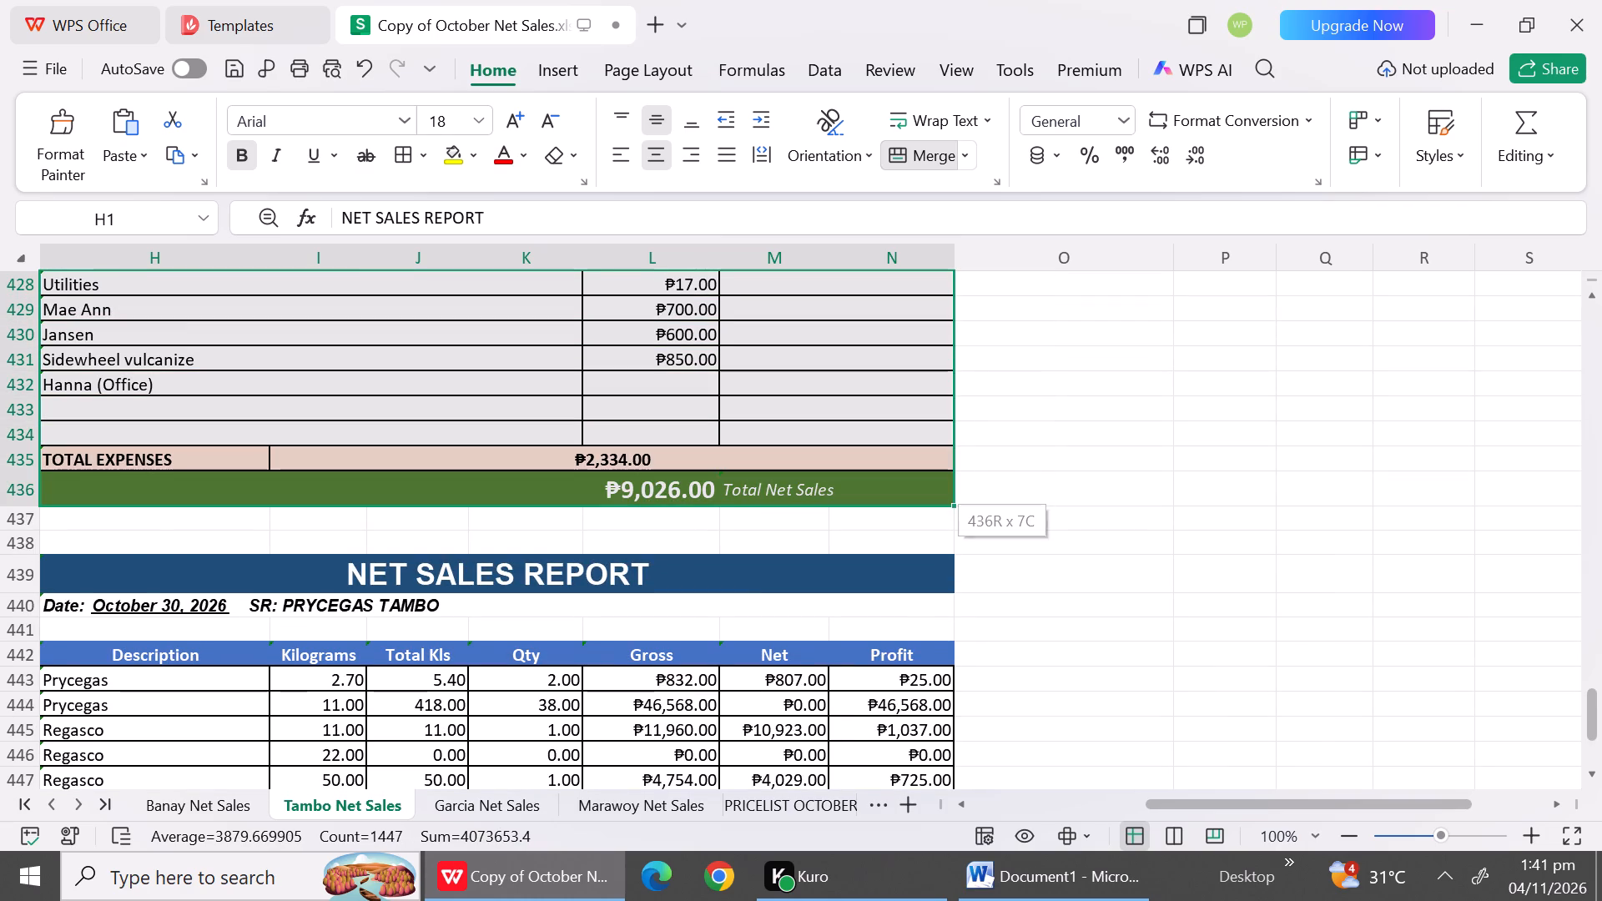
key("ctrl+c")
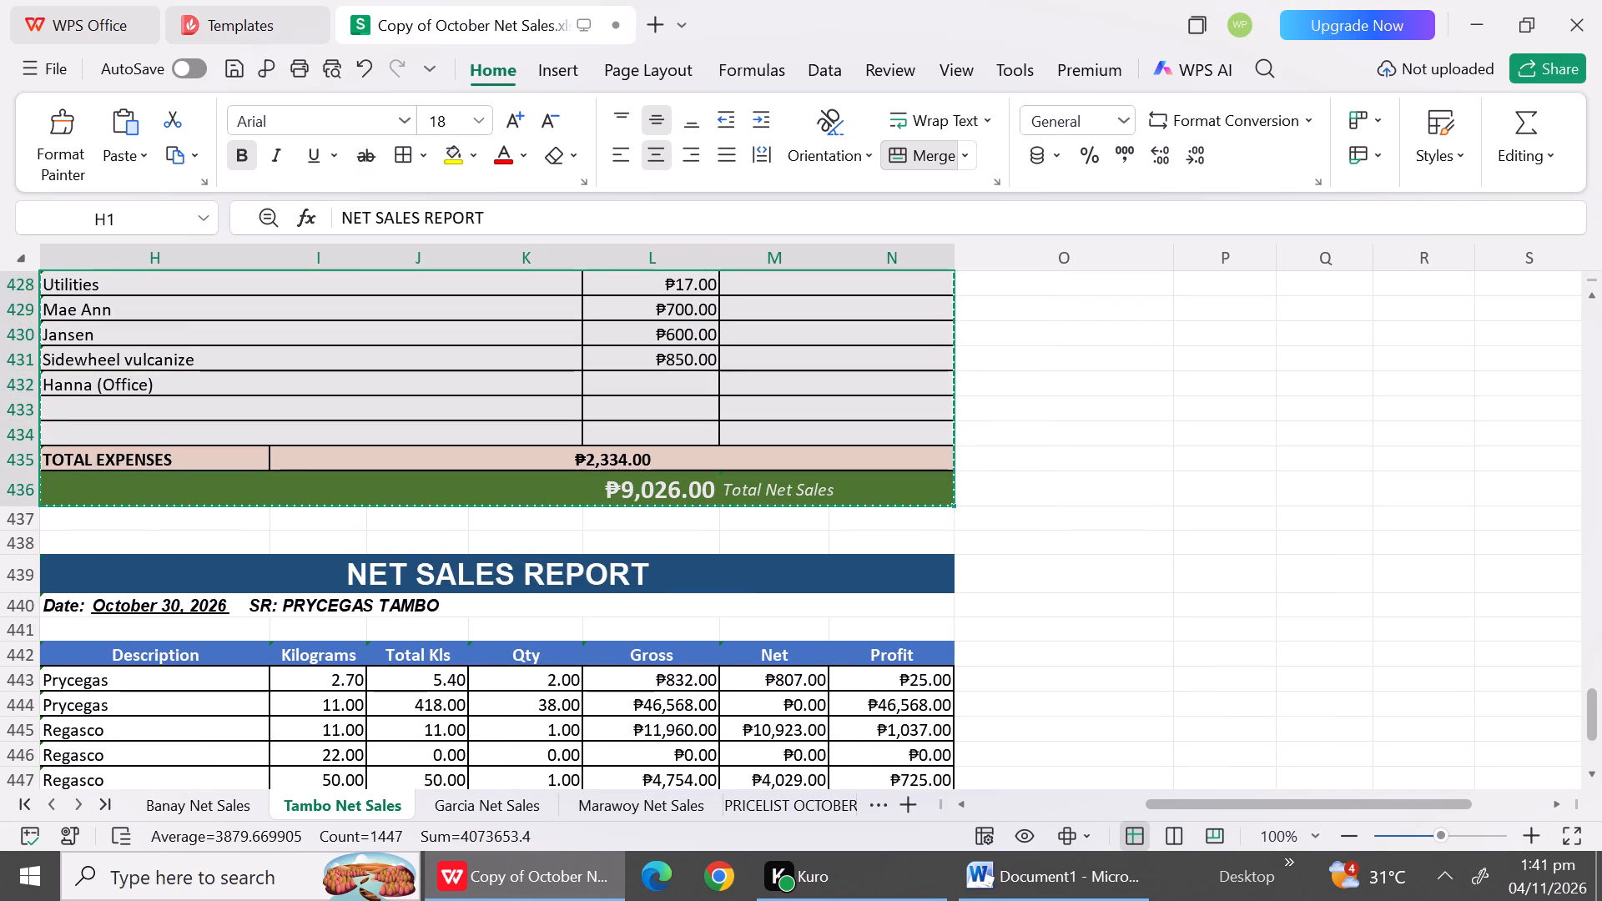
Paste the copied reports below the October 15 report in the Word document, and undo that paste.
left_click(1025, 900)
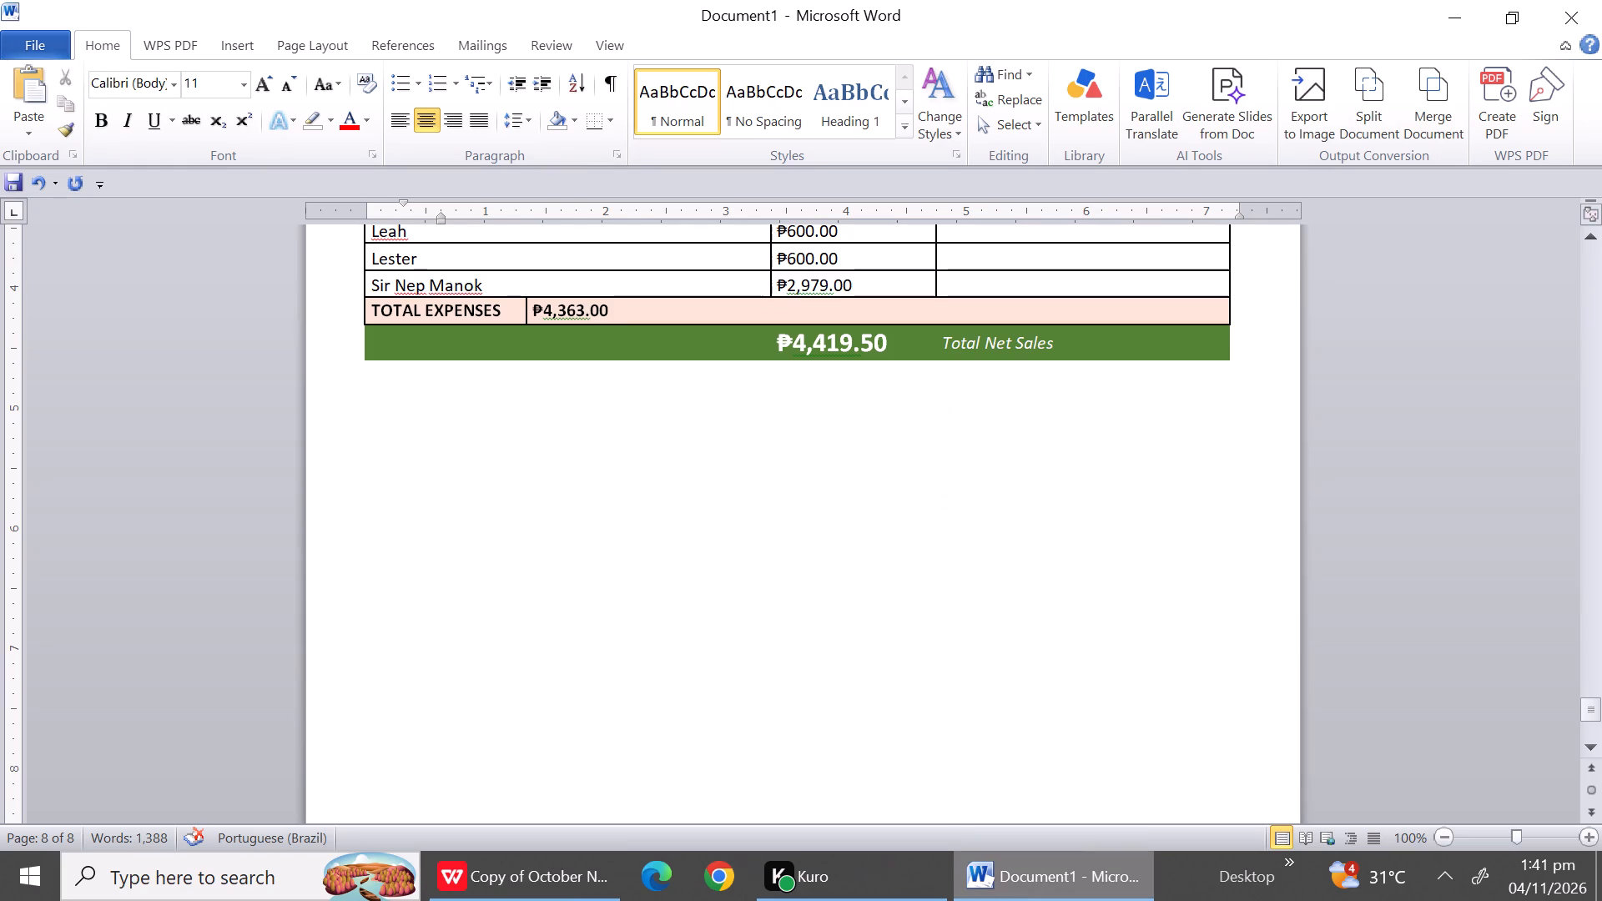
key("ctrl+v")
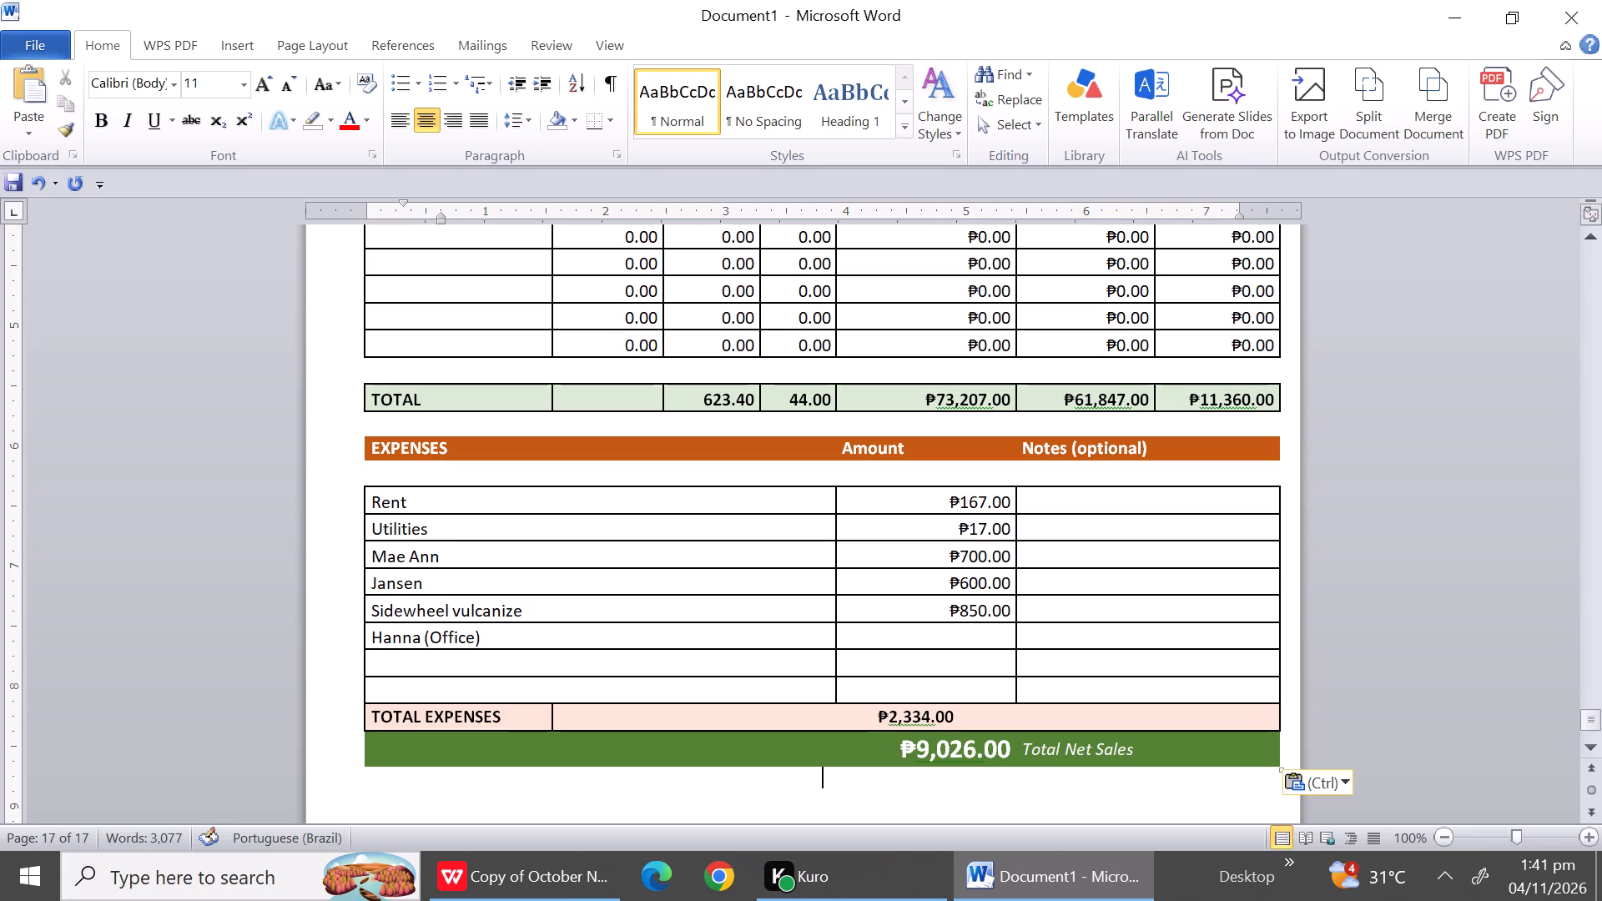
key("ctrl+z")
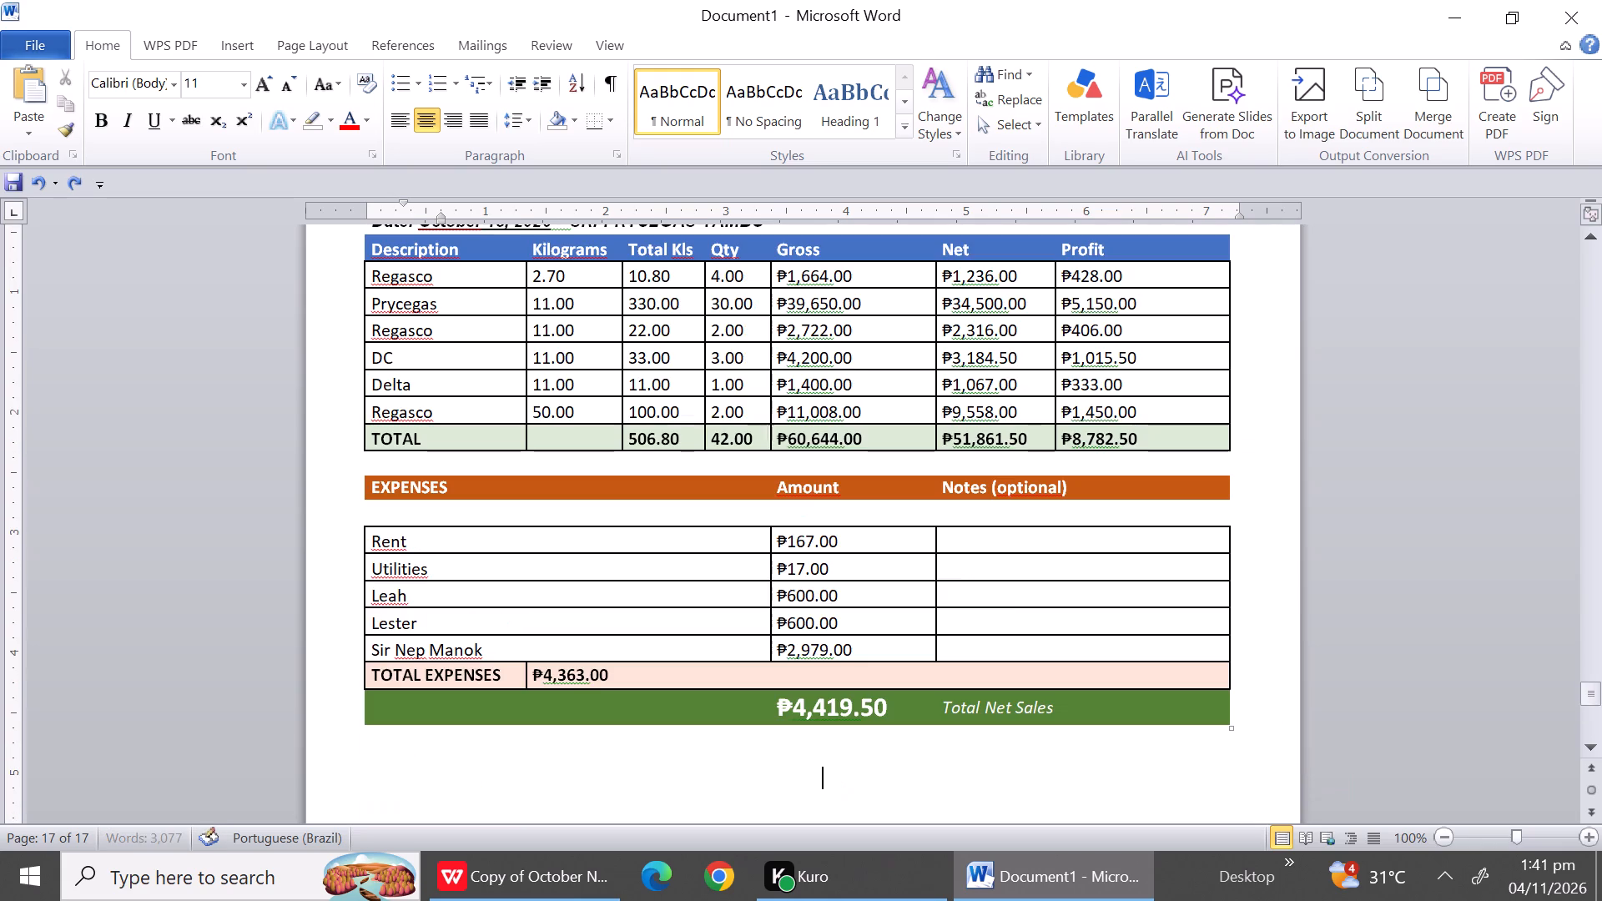
Back in the WPS workbook, slightly narrow the Description and Kilograms columns, H and I, of the October 16 report.
left_click(563, 888)
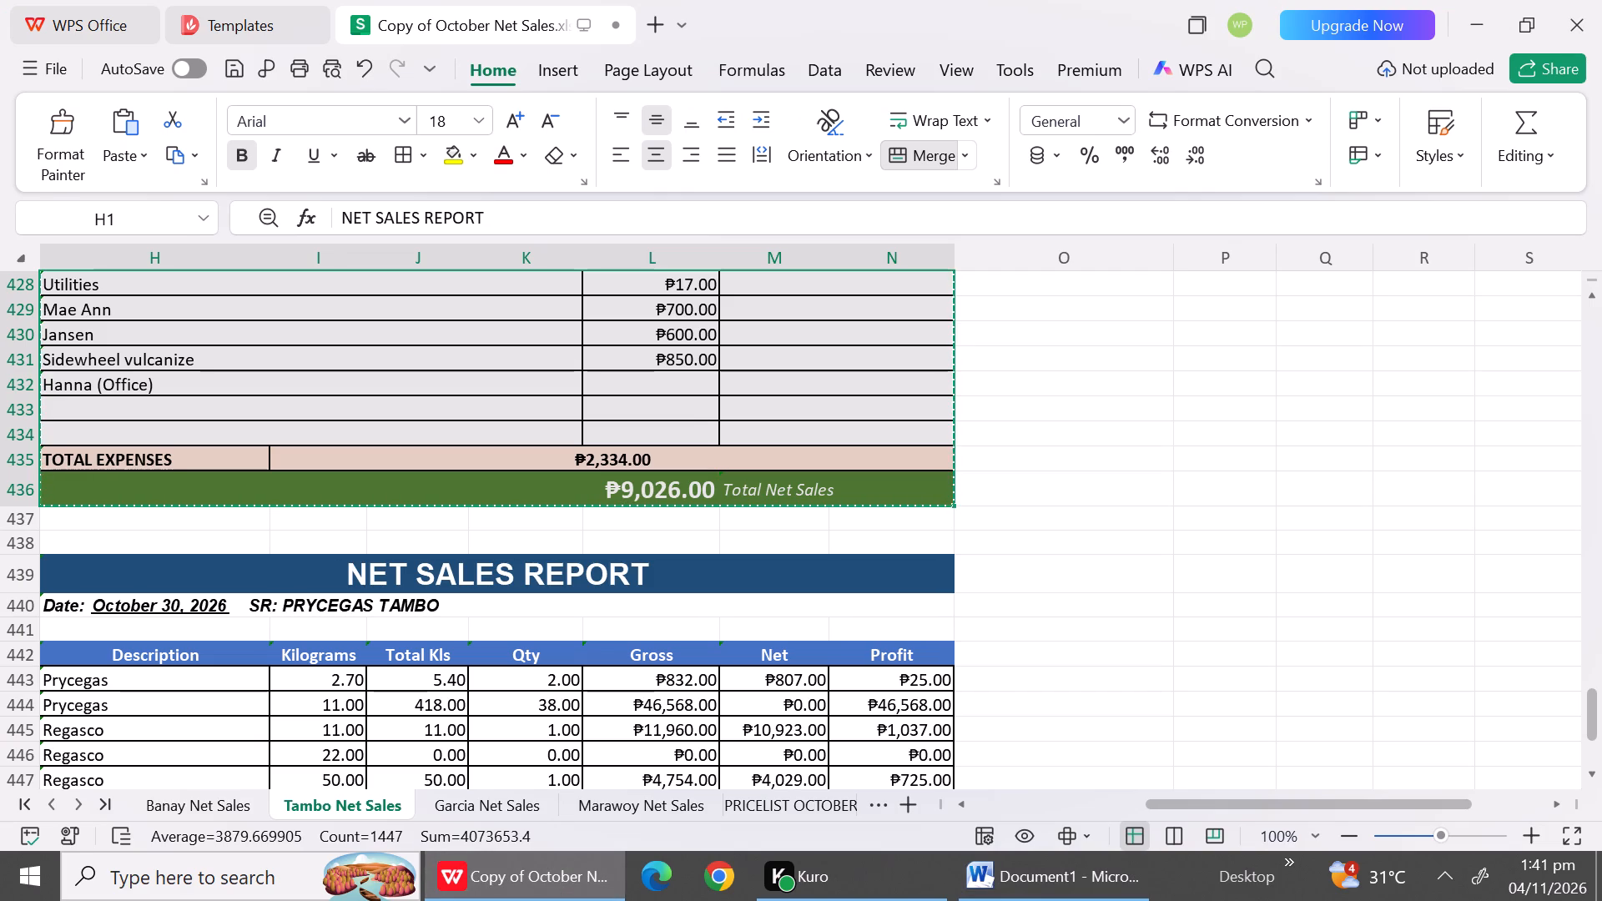
double_click(1591, 405)
left_click_drag(1595, 682, 1509, 322)
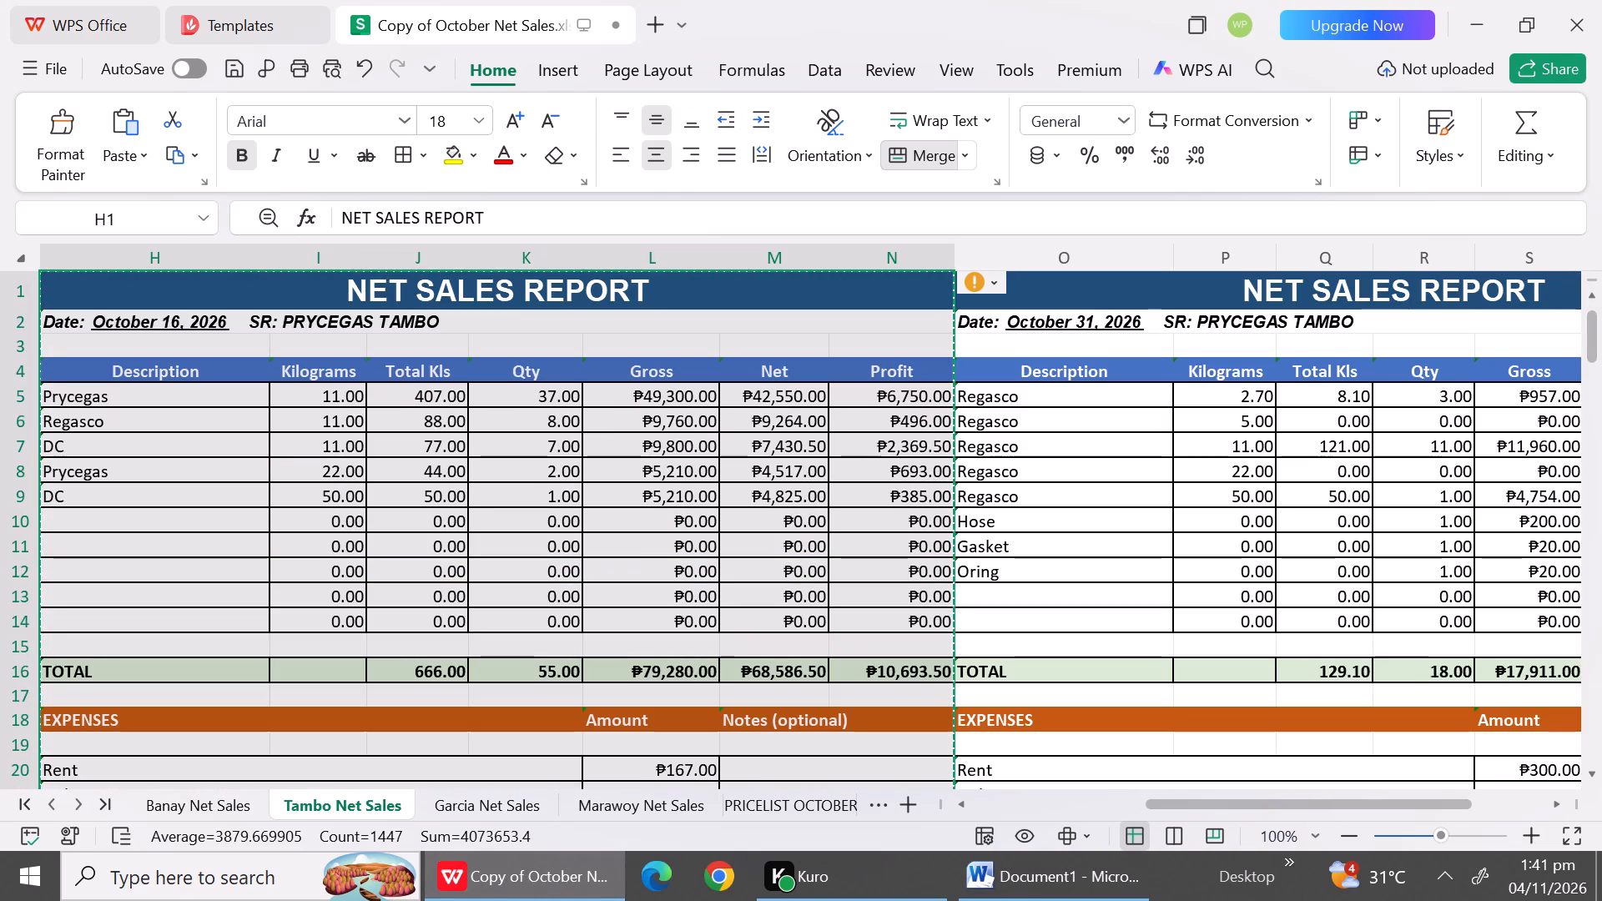
left_click(1045, 231)
left_click(1103, 491)
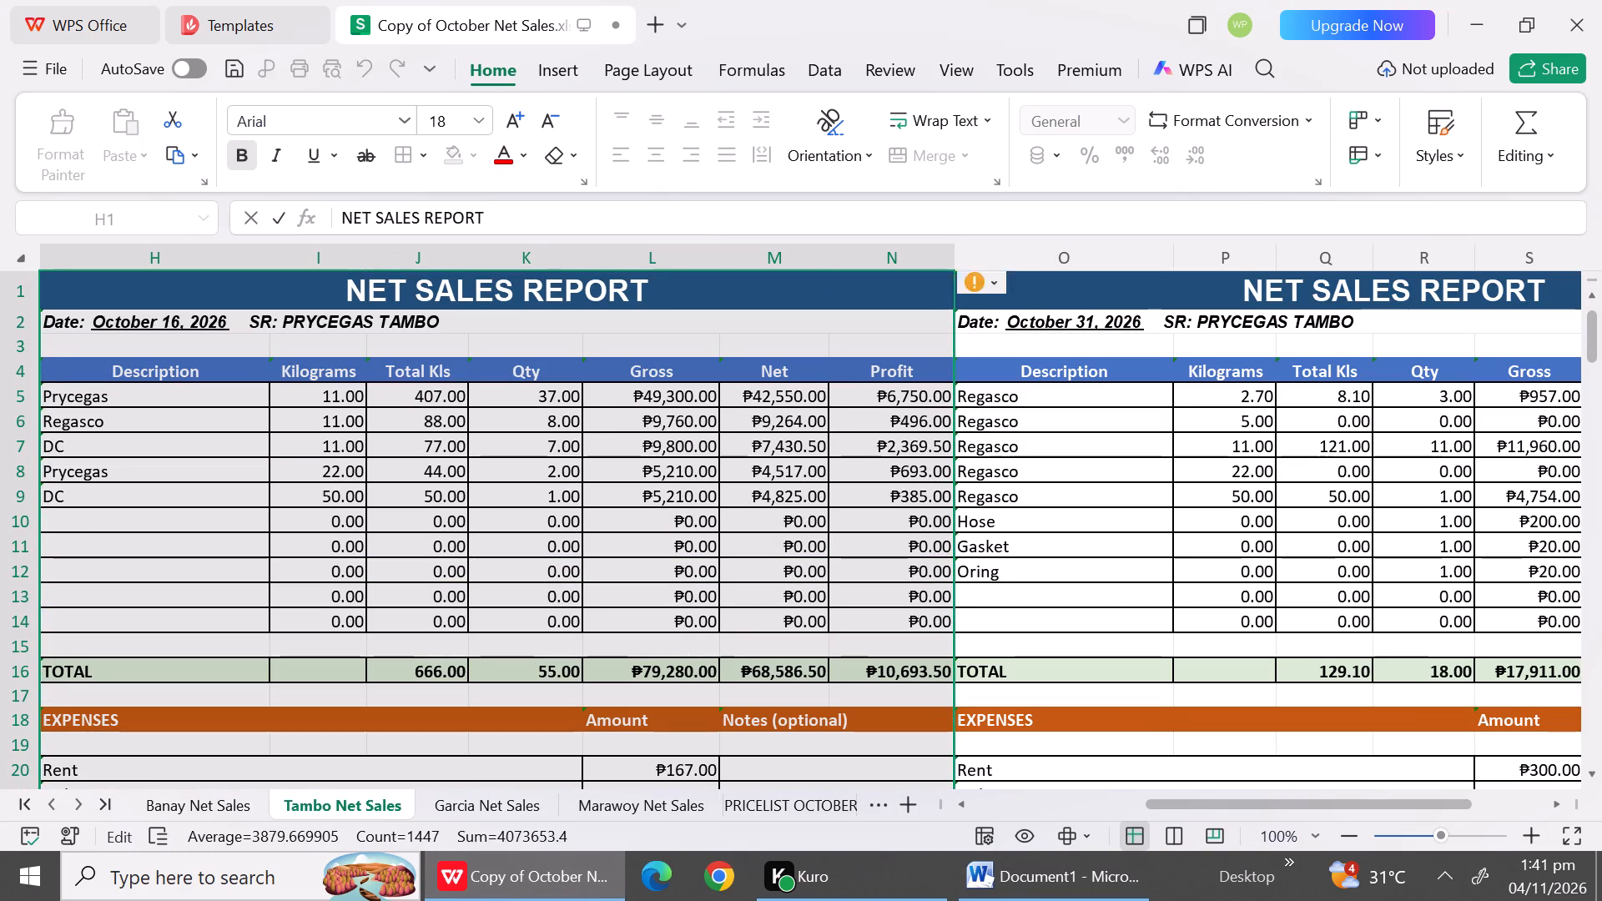
left_click_drag(269, 267, 244, 267)
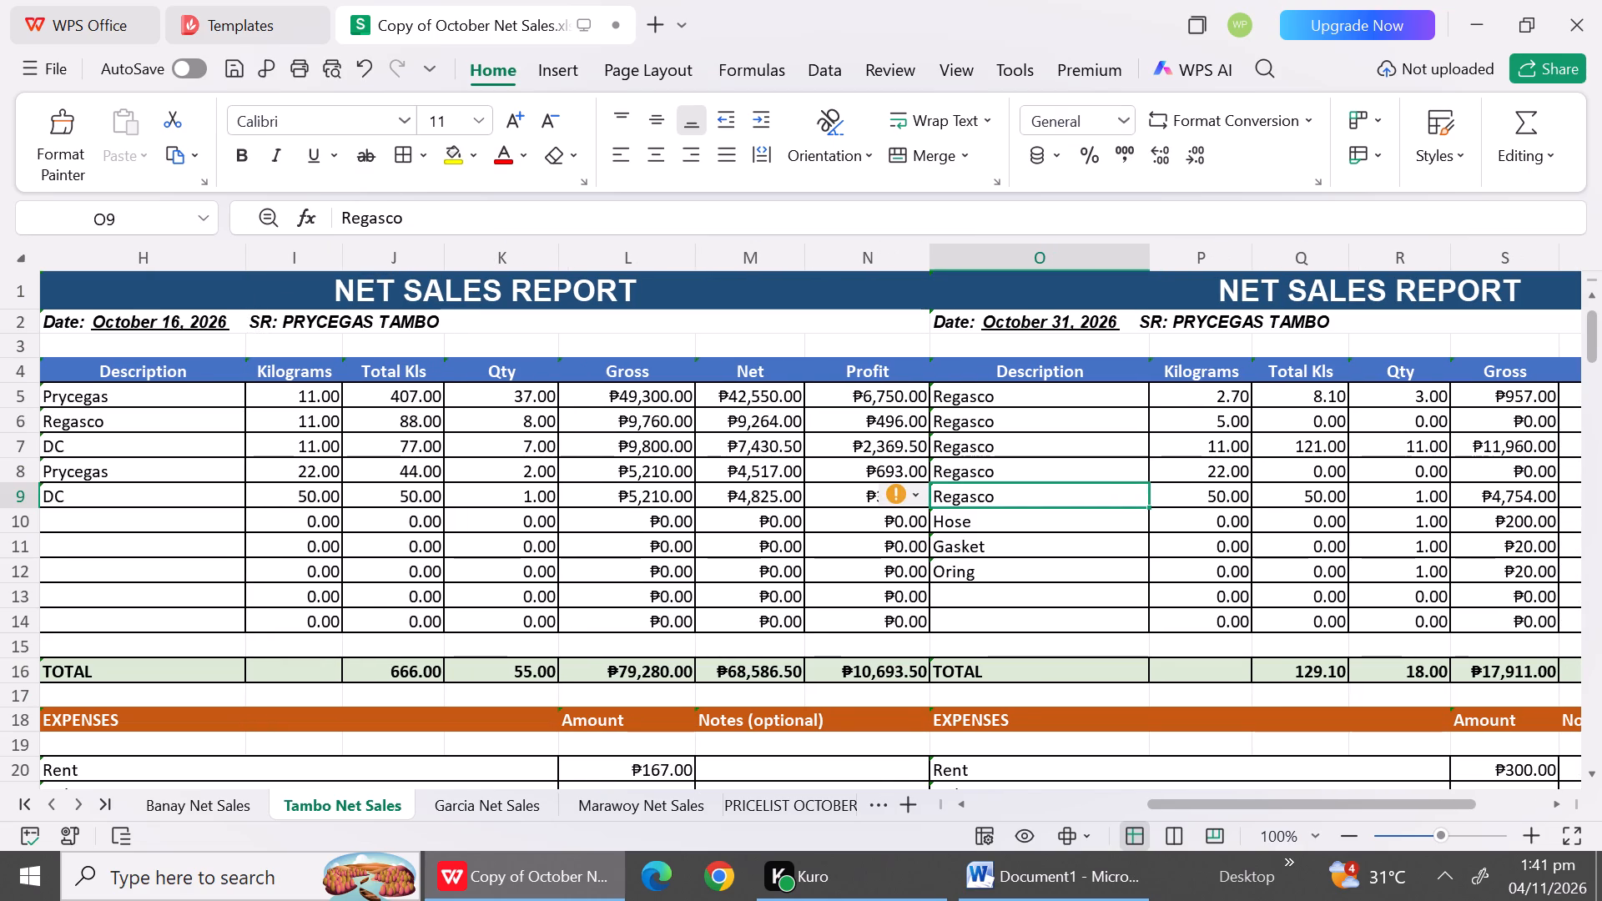
left_click_drag(342, 263, 327, 263)
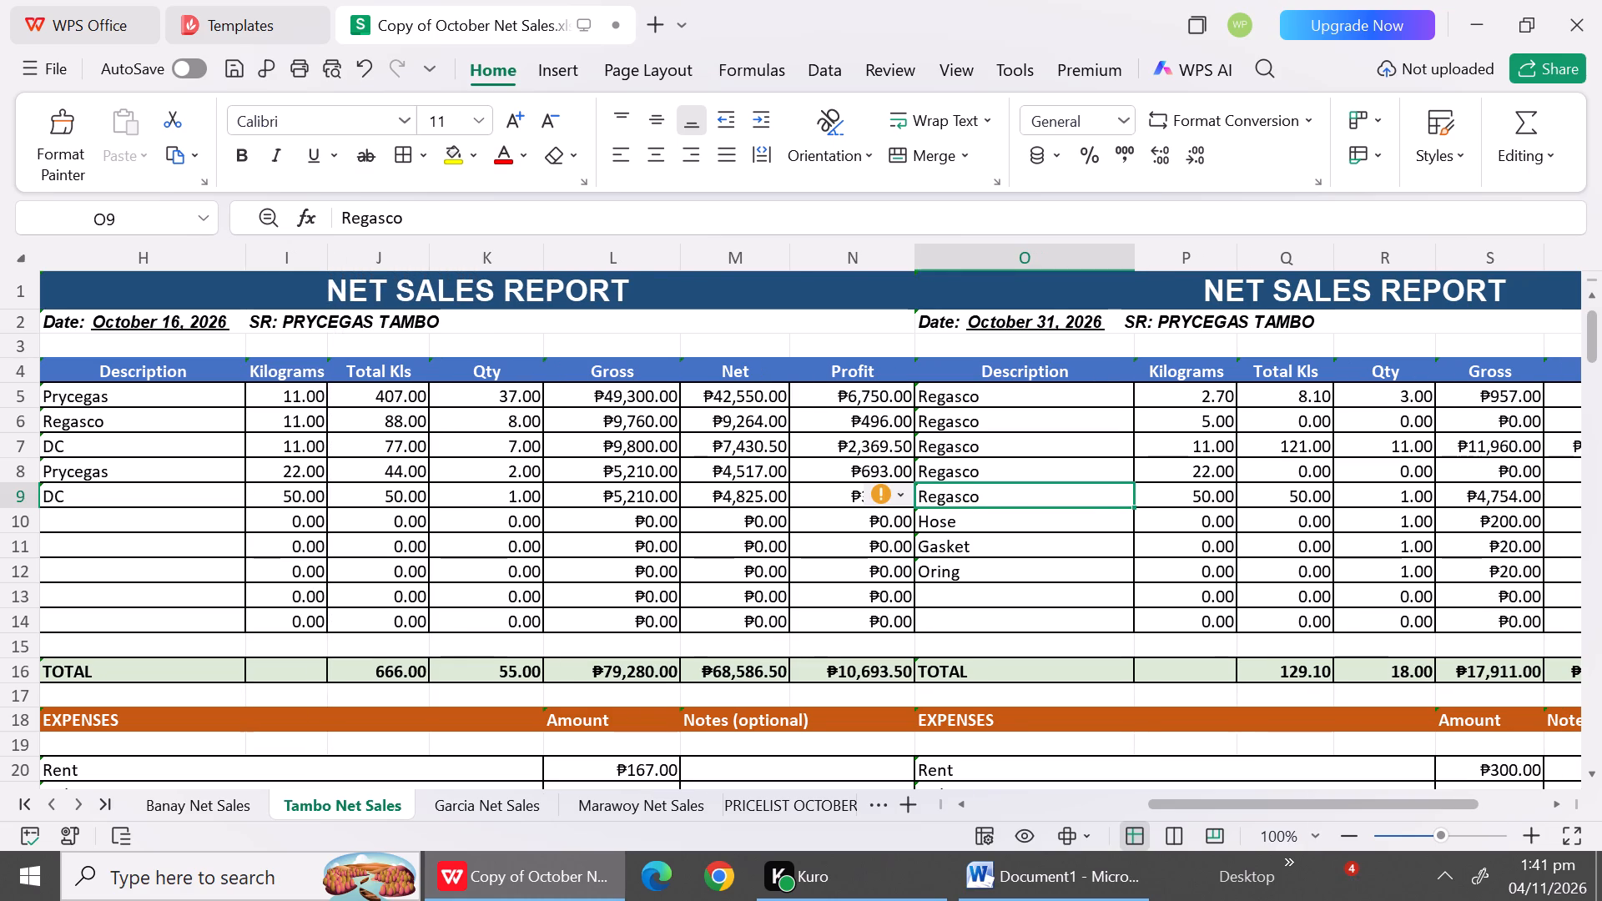
Copy the October 16 to October 29 Prycegas Tambo reports, H1:N436, with the narrowed columns.
left_click_drag(1591, 344, 1596, 373)
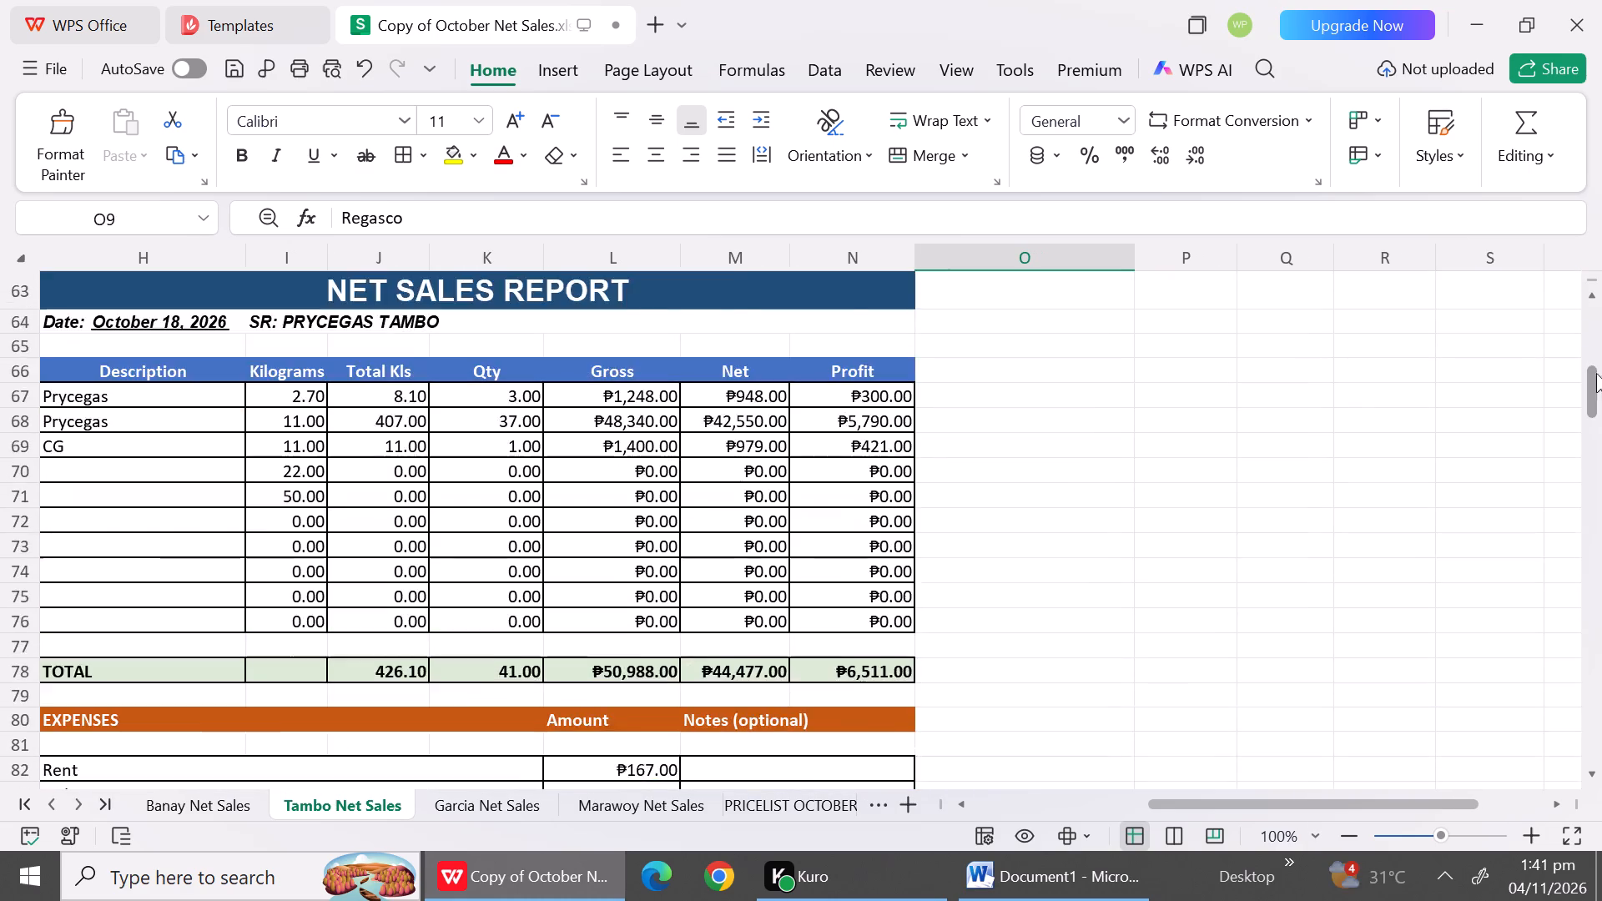
left_click_drag(1596, 373, 1589, 145)
left_click_drag(113, 295, 688, 548)
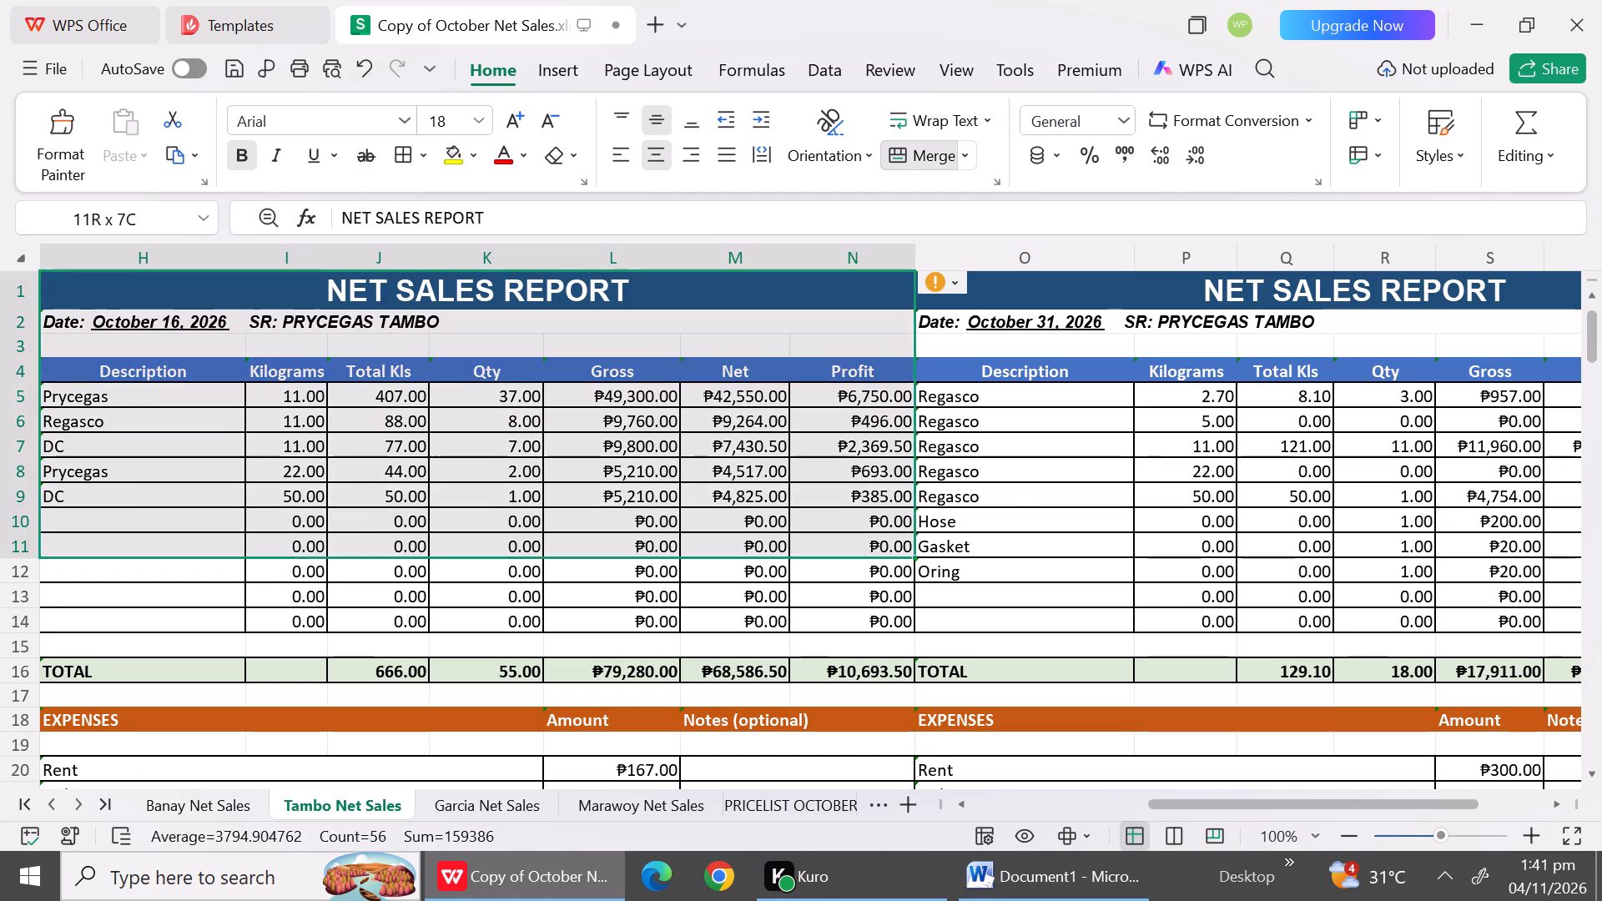
left_click_drag(688, 548, 721, 843)
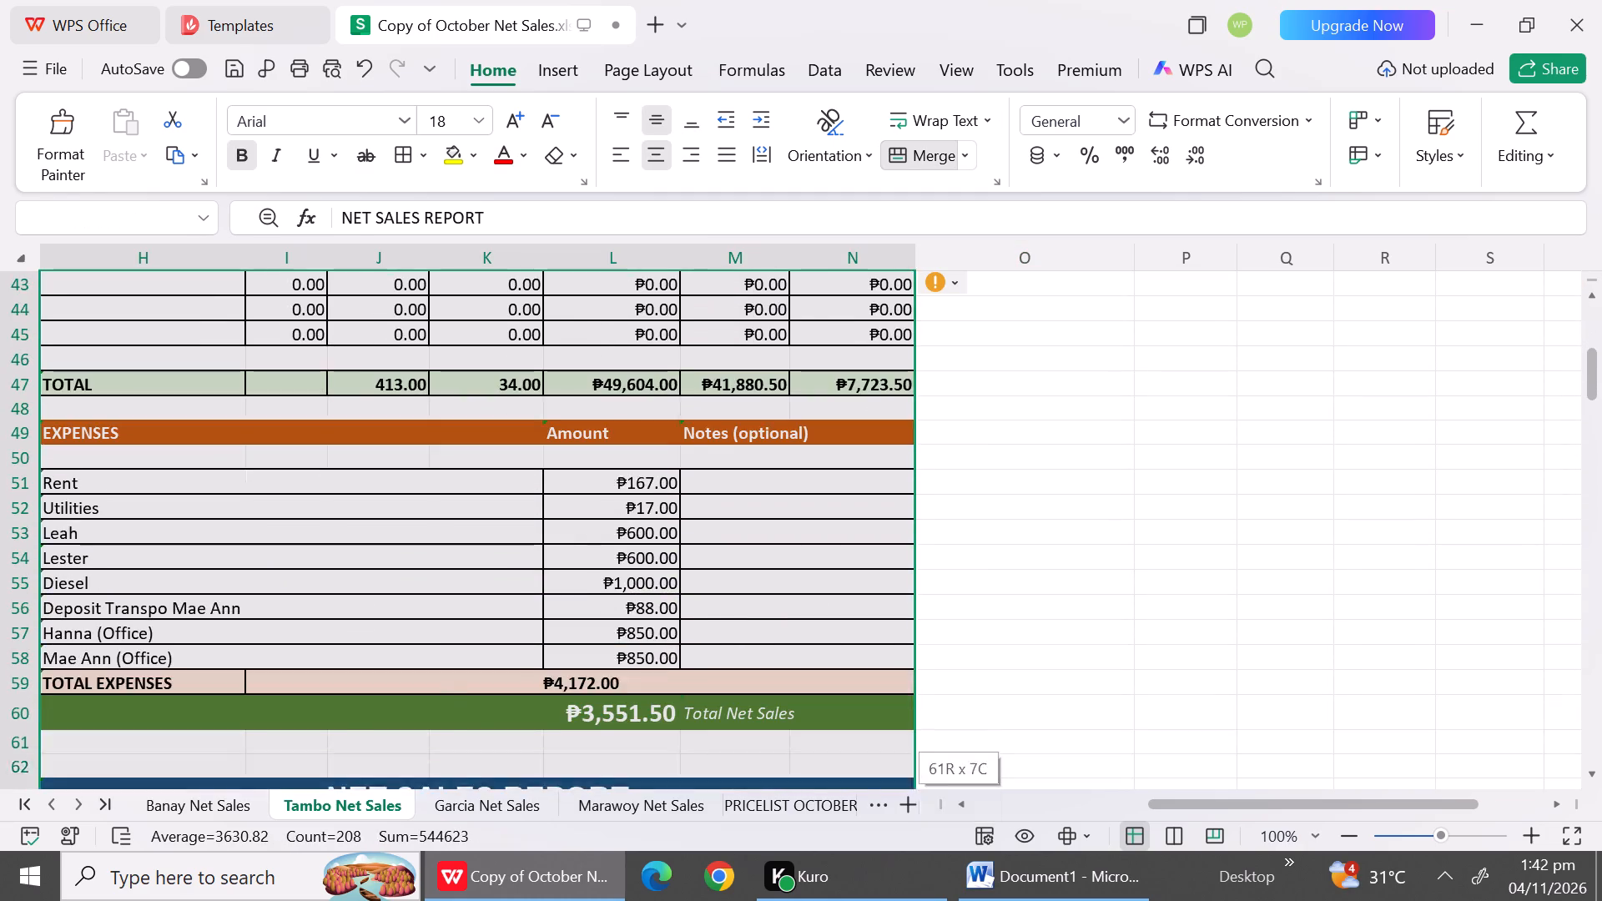
left_click_drag(721, 843, 703, 791)
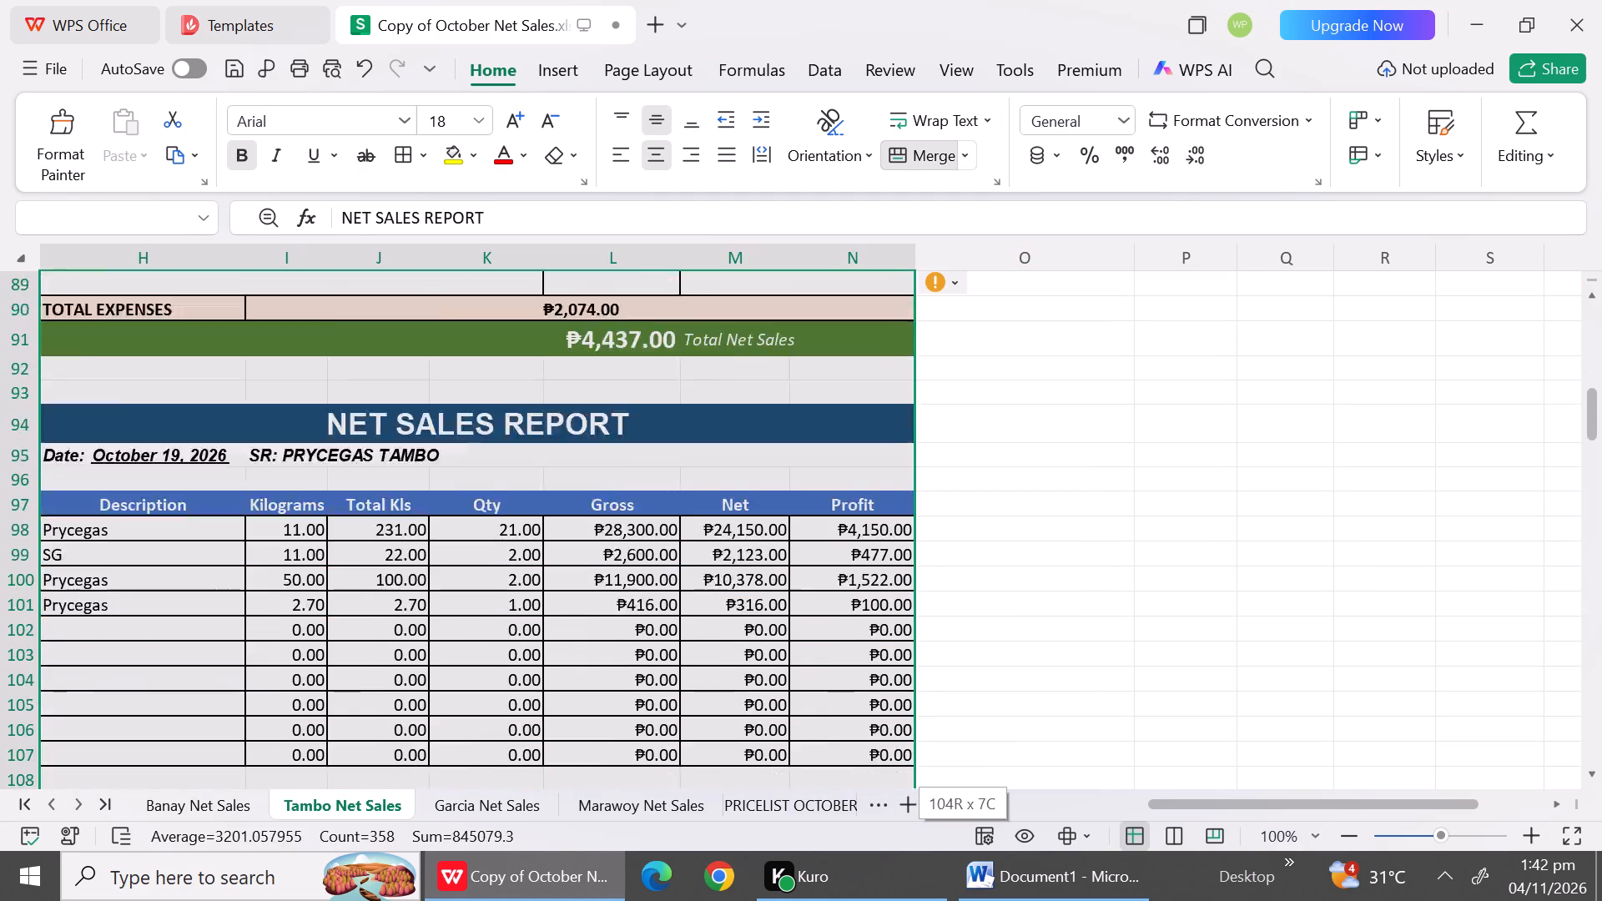
left_click_drag(703, 791, 705, 813)
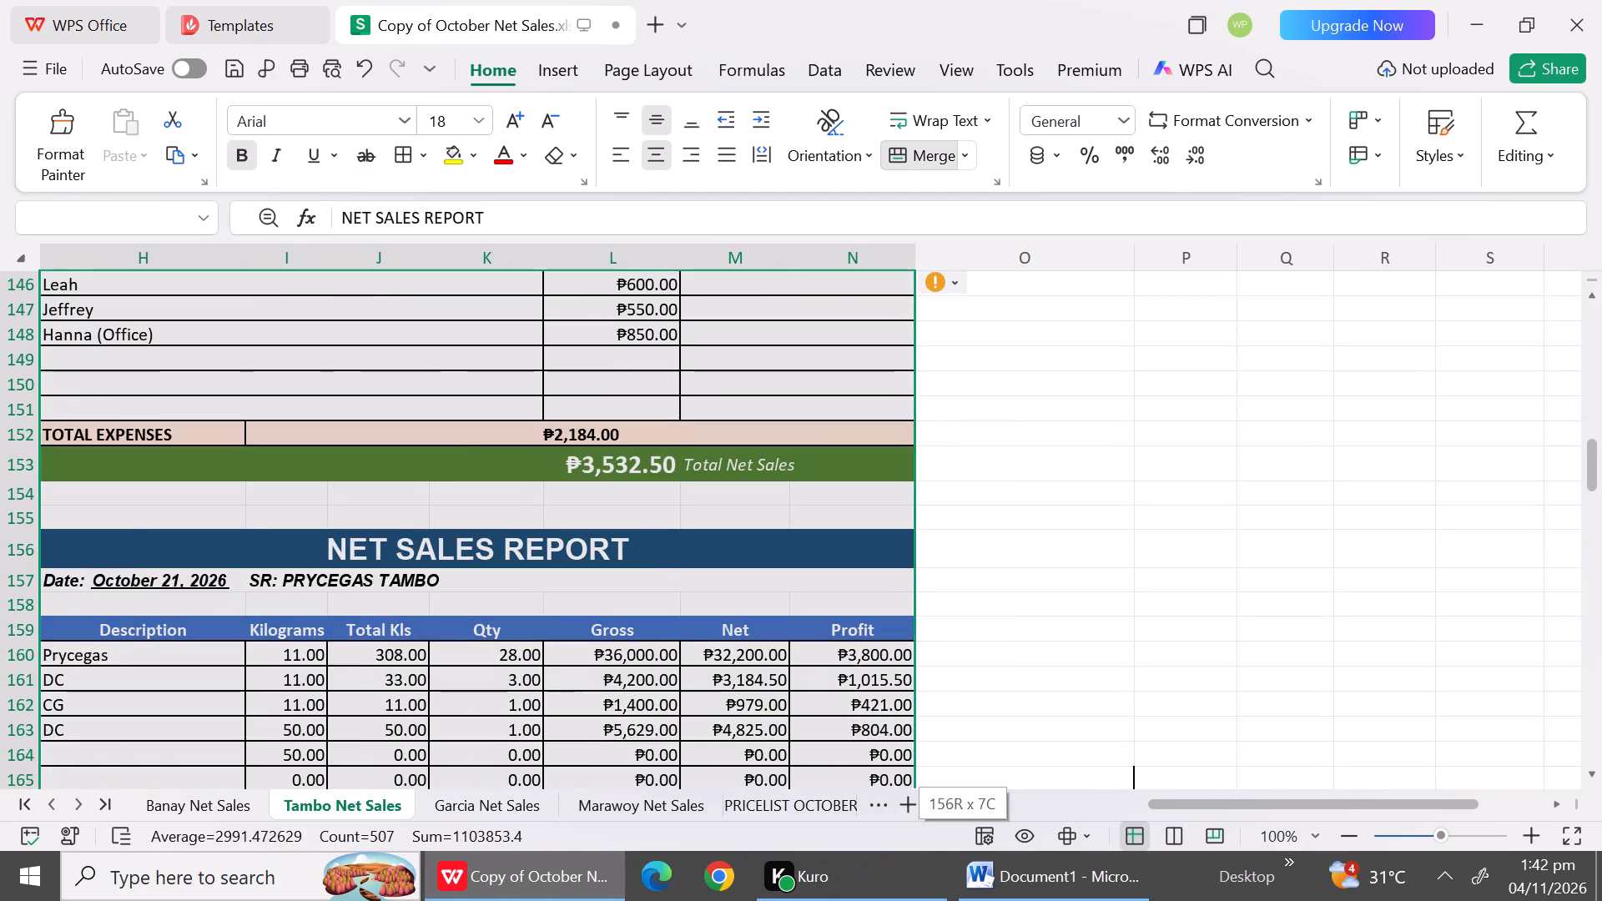
left_click_drag(705, 813, 714, 900)
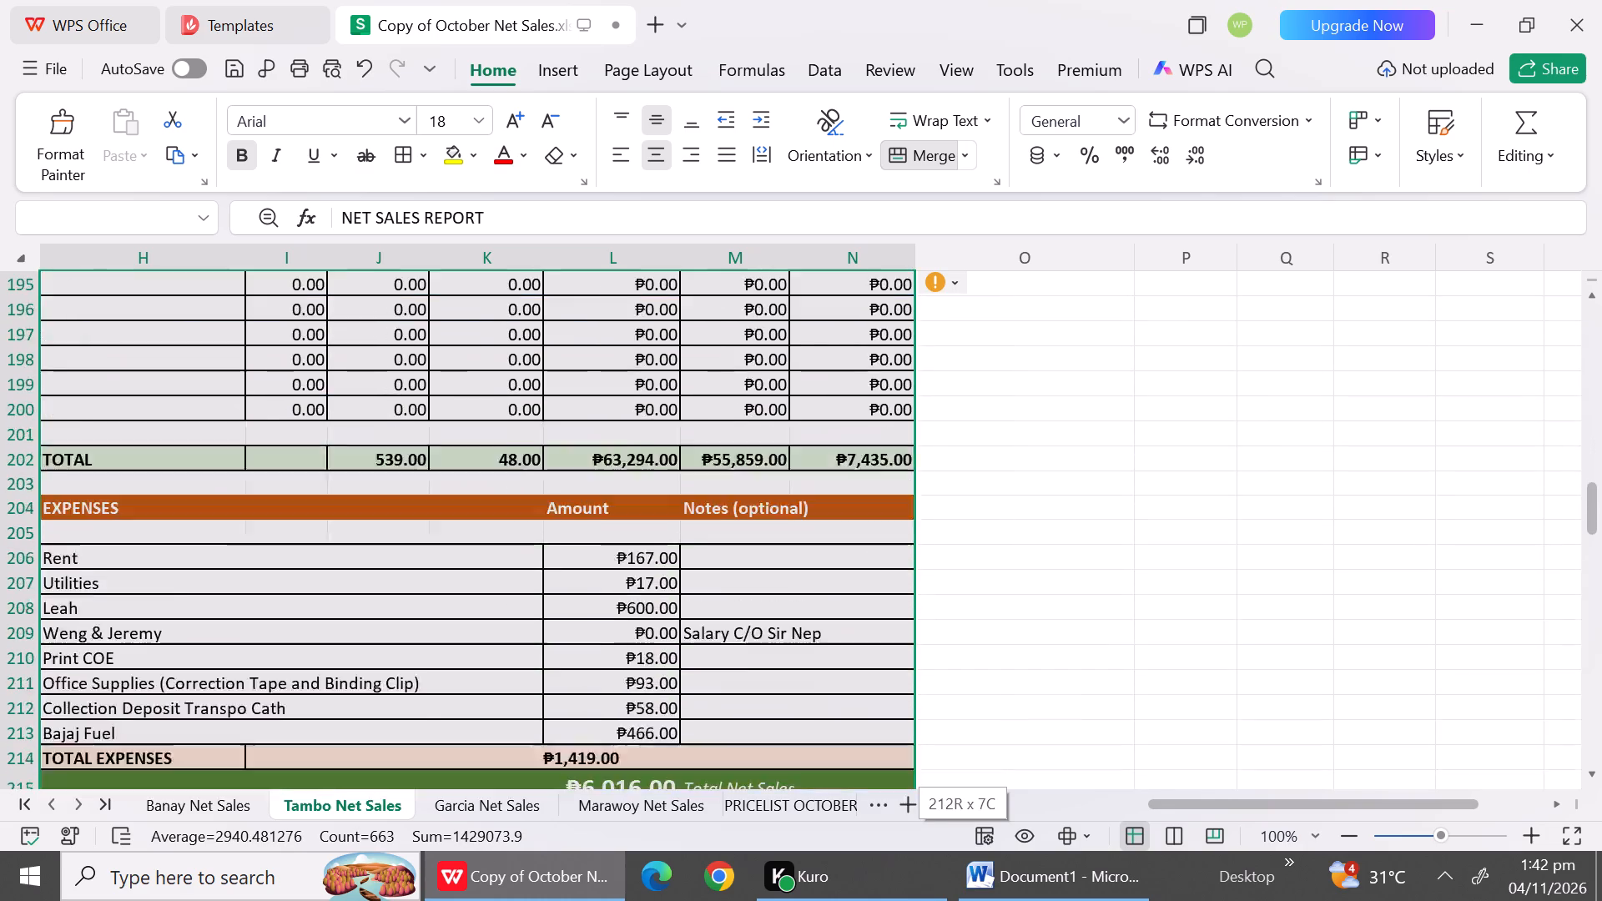
left_click_drag(714, 900, 701, 898)
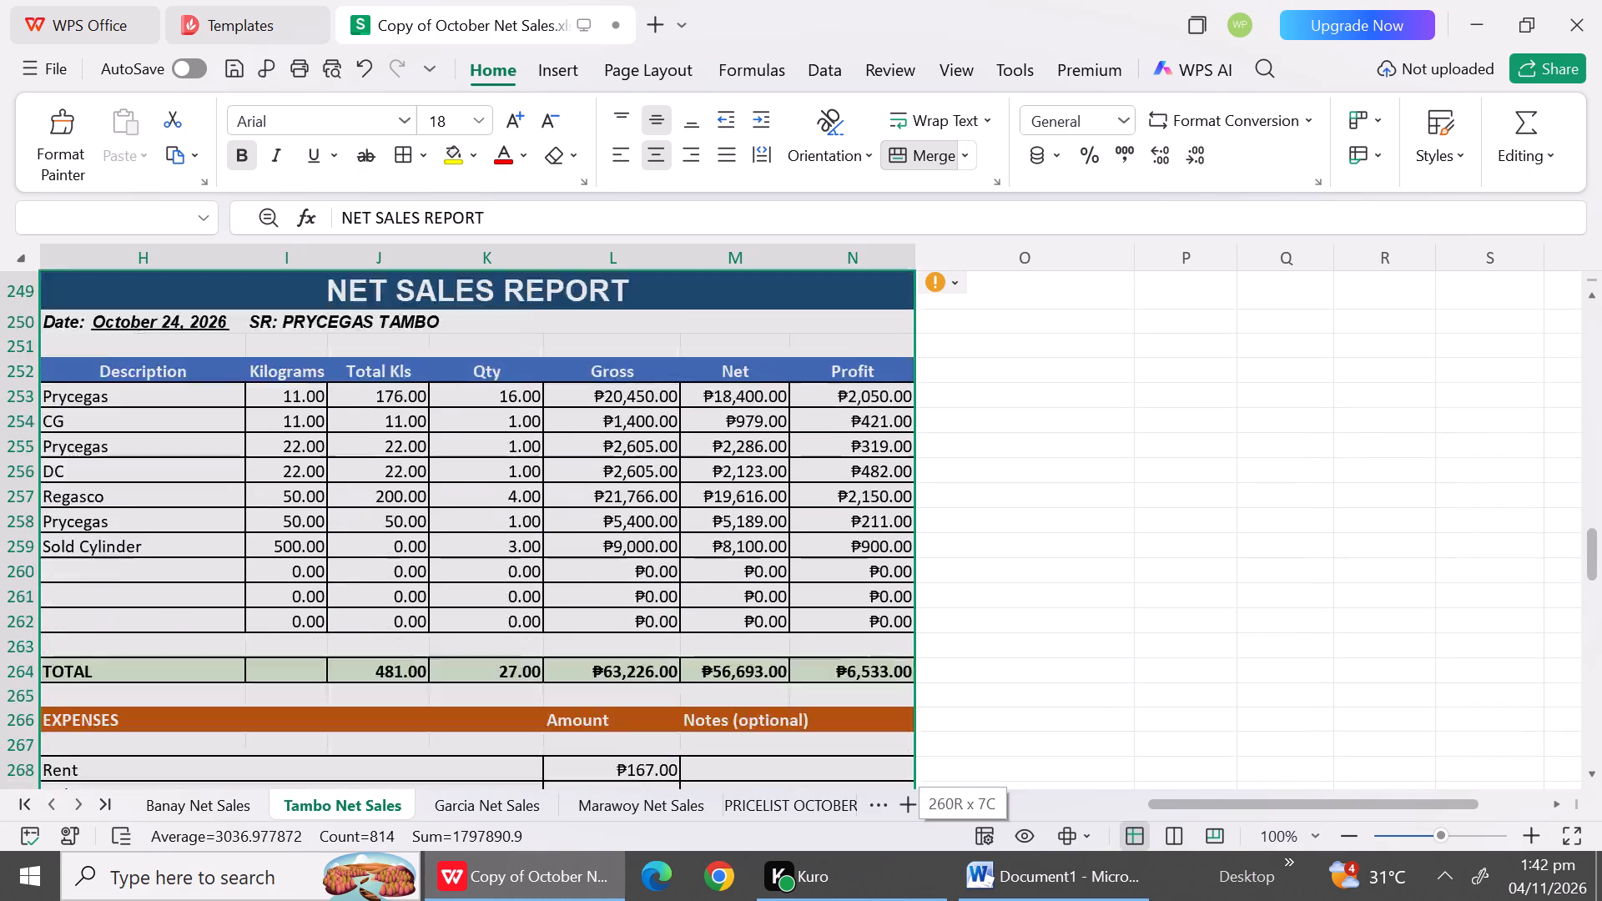
left_click_drag(701, 898, 702, 900)
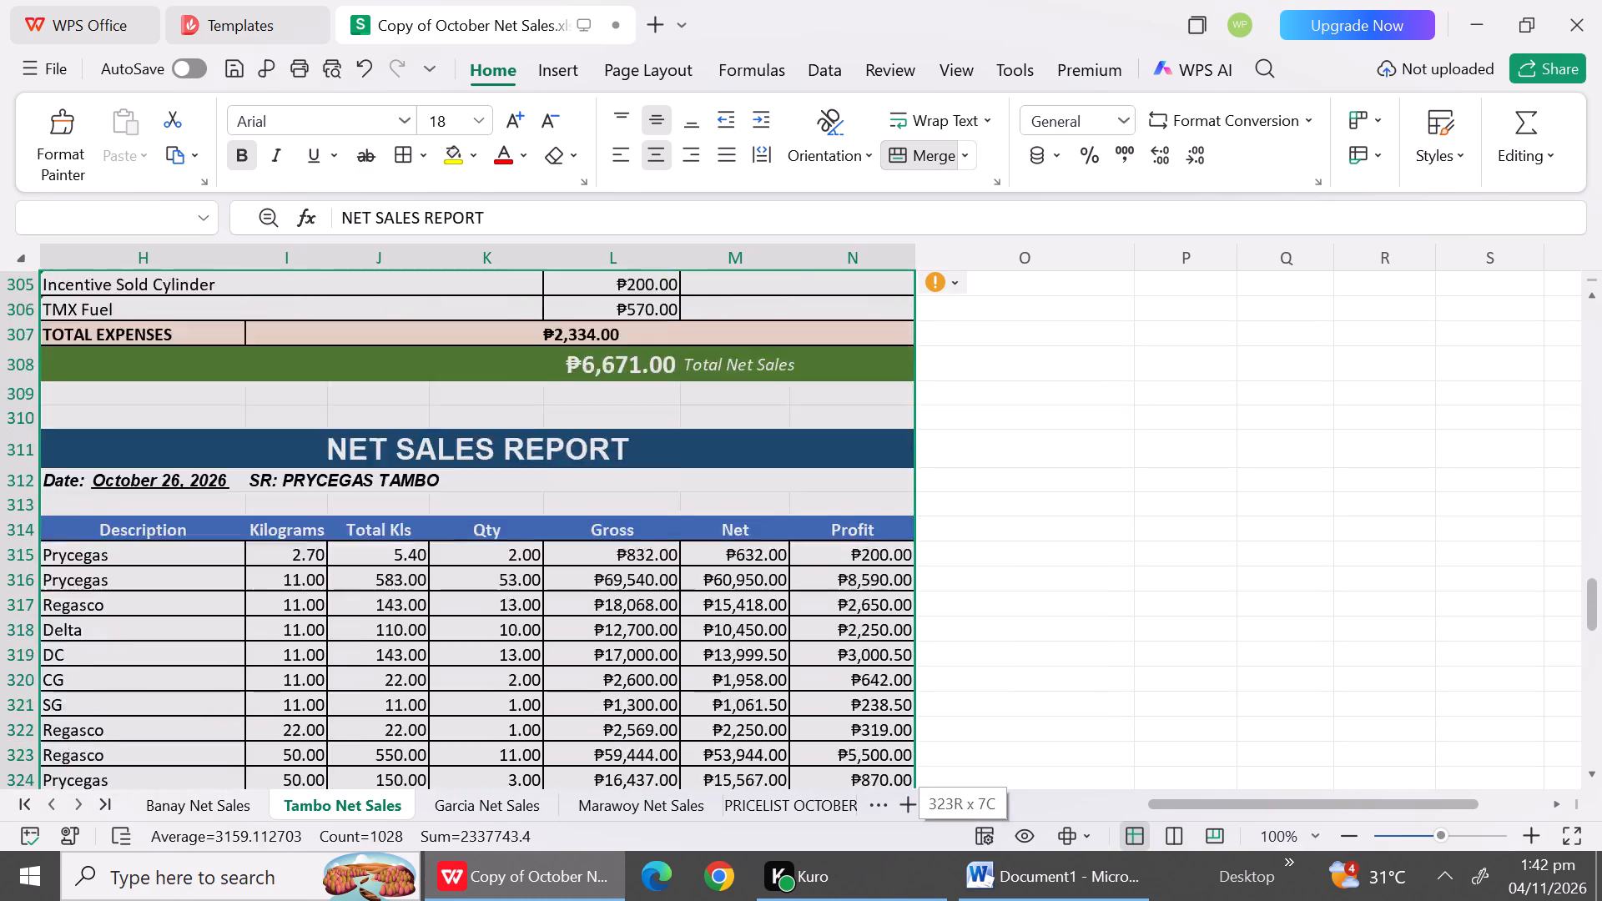
left_click_drag(702, 900, 718, 900)
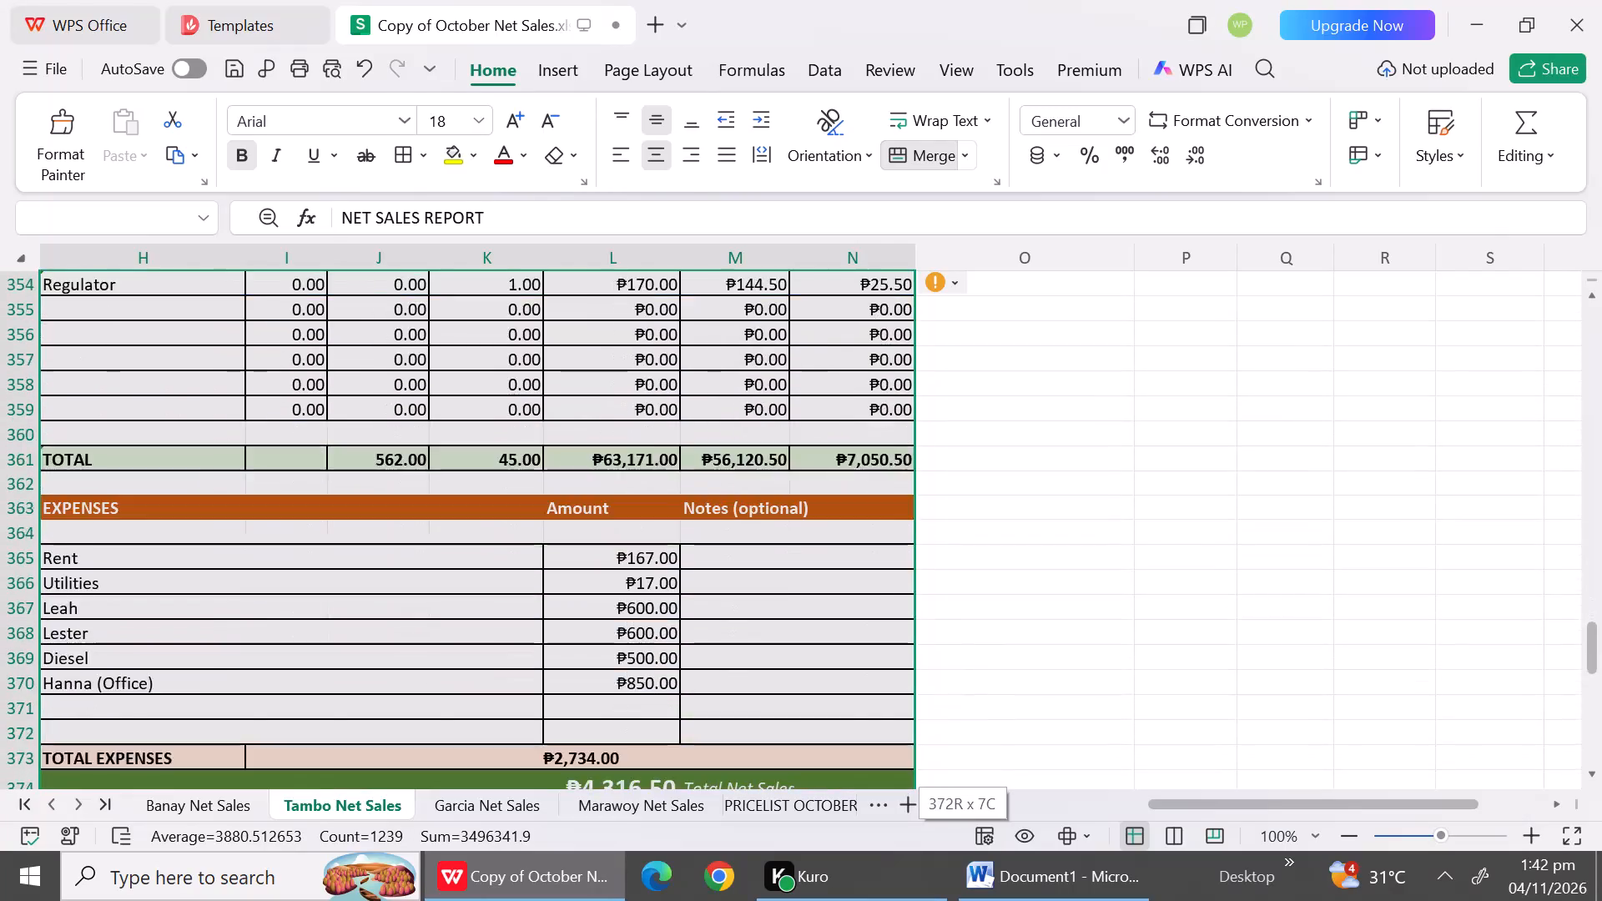
left_click_drag(718, 900, 713, 776)
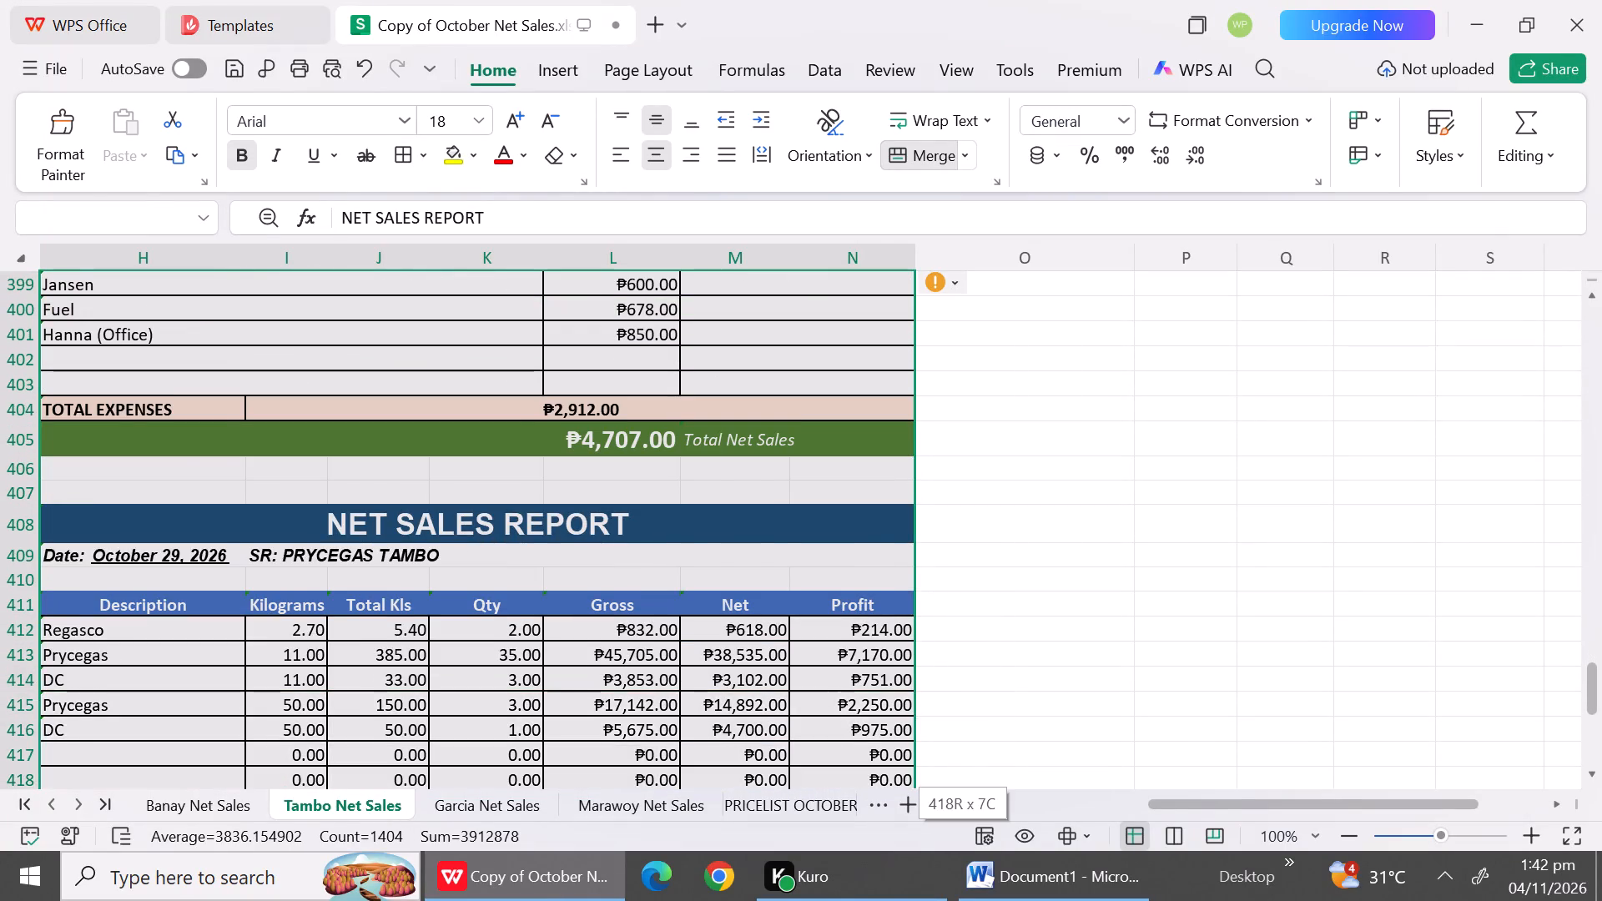
left_click_drag(713, 776, 688, 499)
key("ctrl+c")
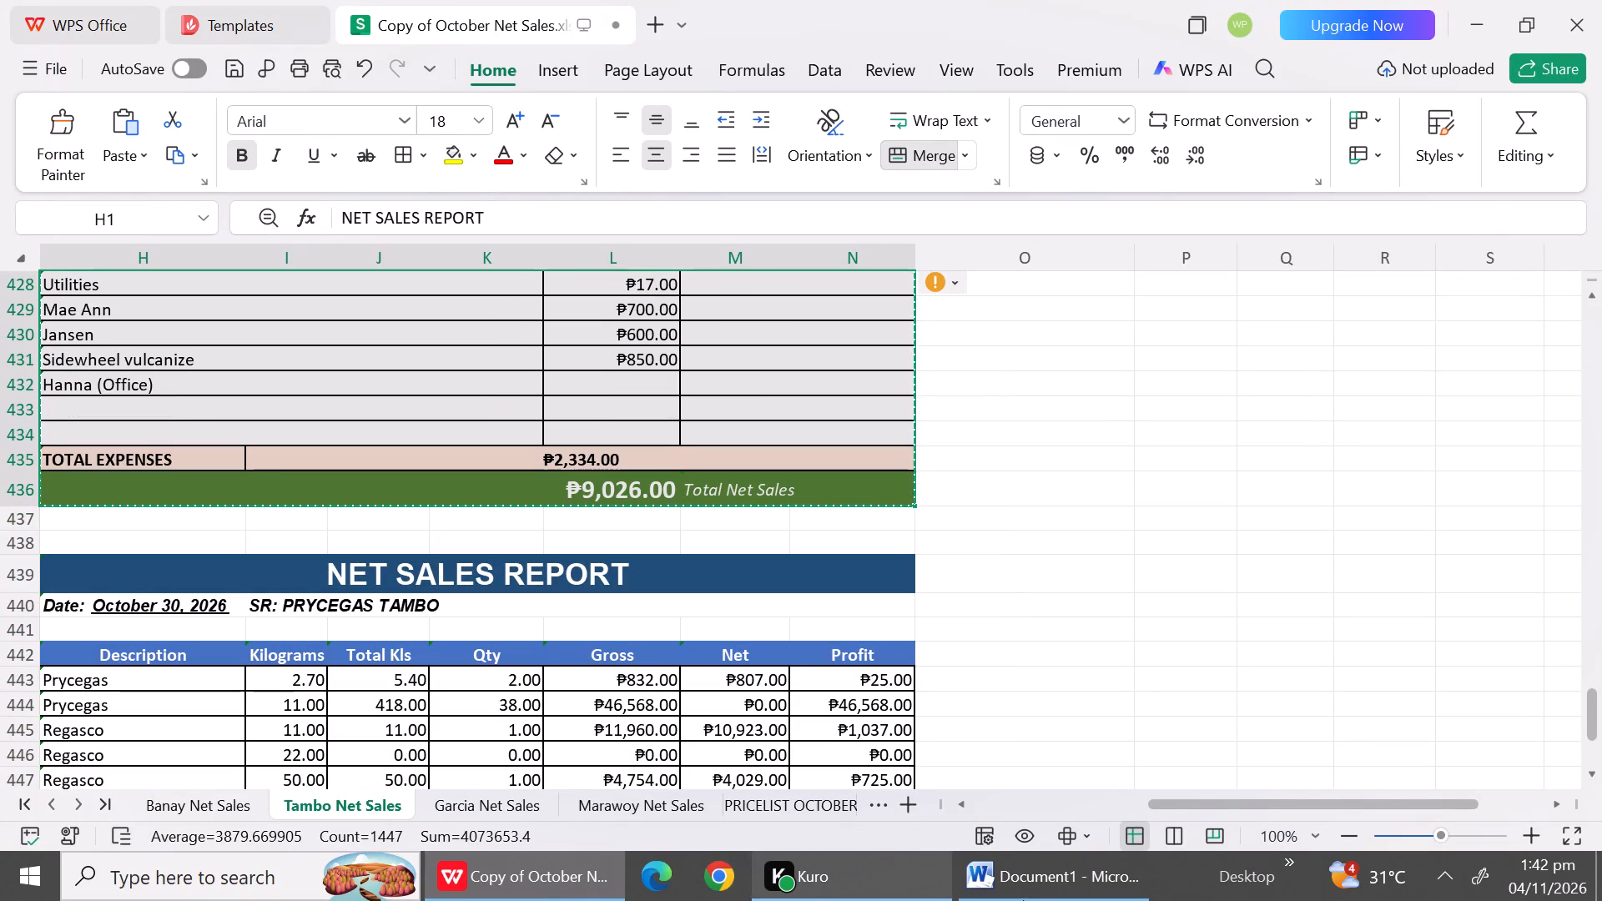
Paste the copied October 16 to 29 reports into the Word document on the centered line below the October 15 report.
left_click(1051, 895)
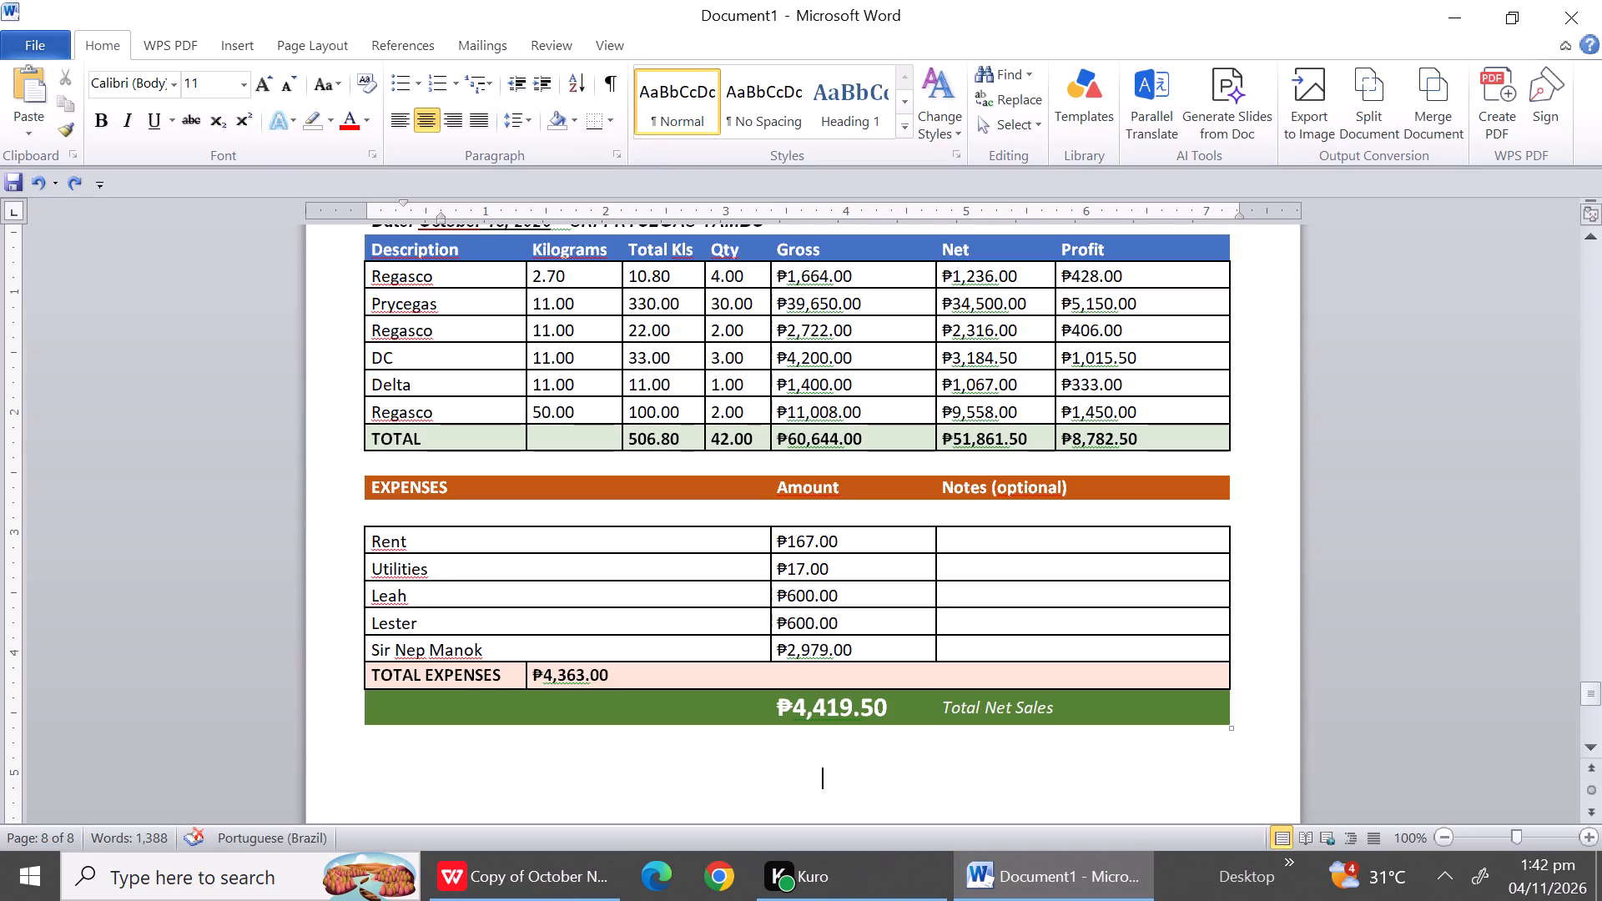
key("ctrl+v")
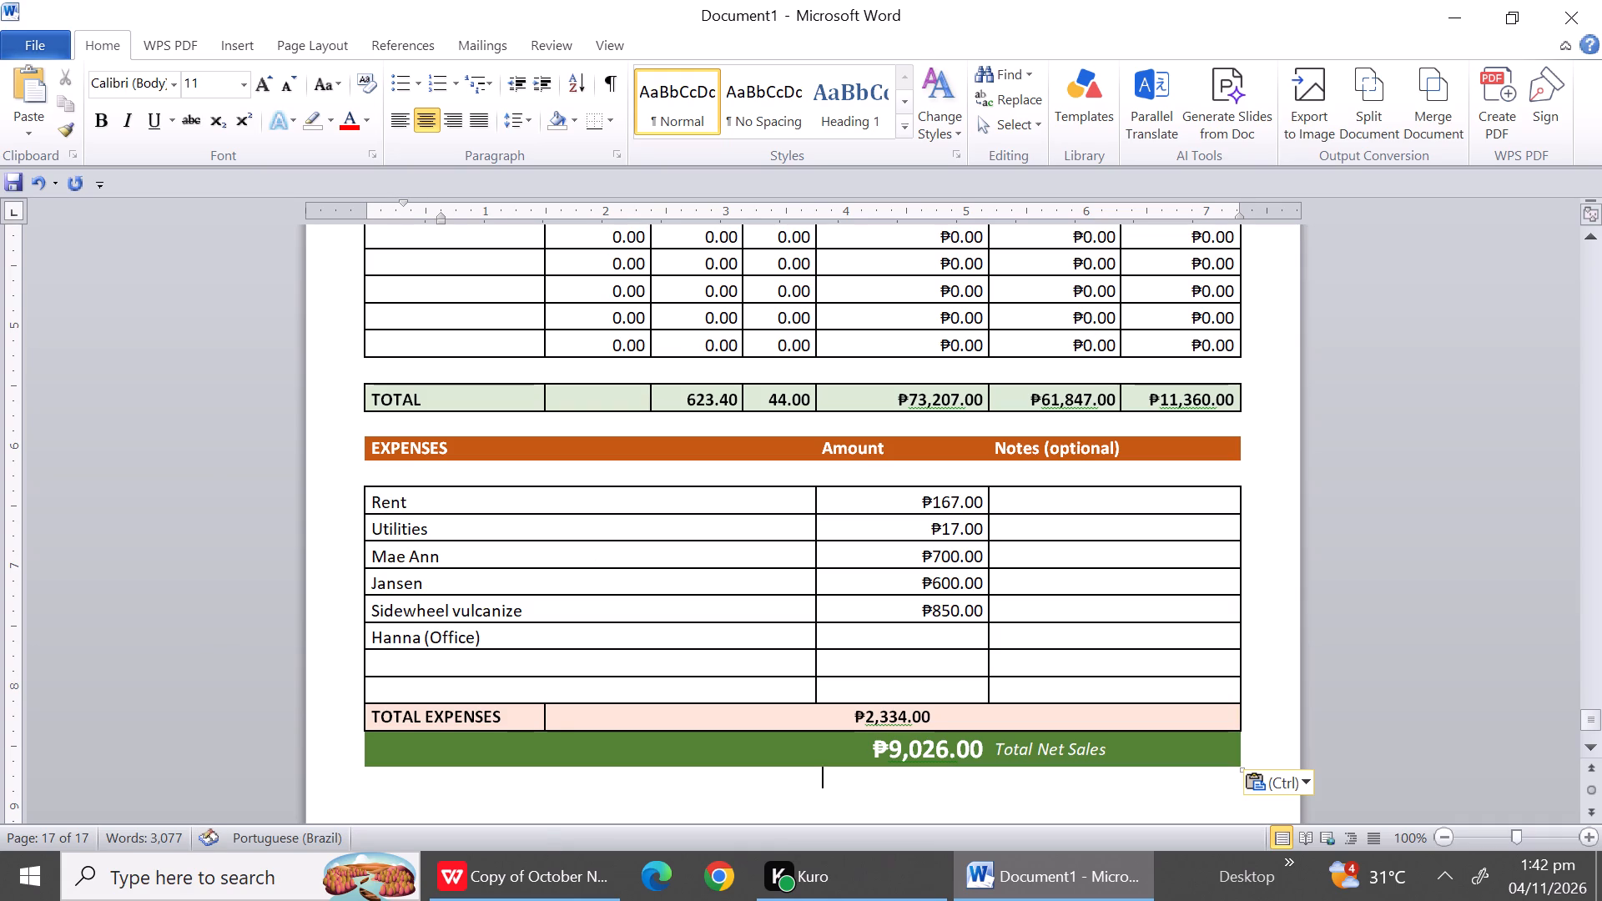
In the Word document, delete the blank row between the date line and column headings of the October 16 report.
left_click(606, 637)
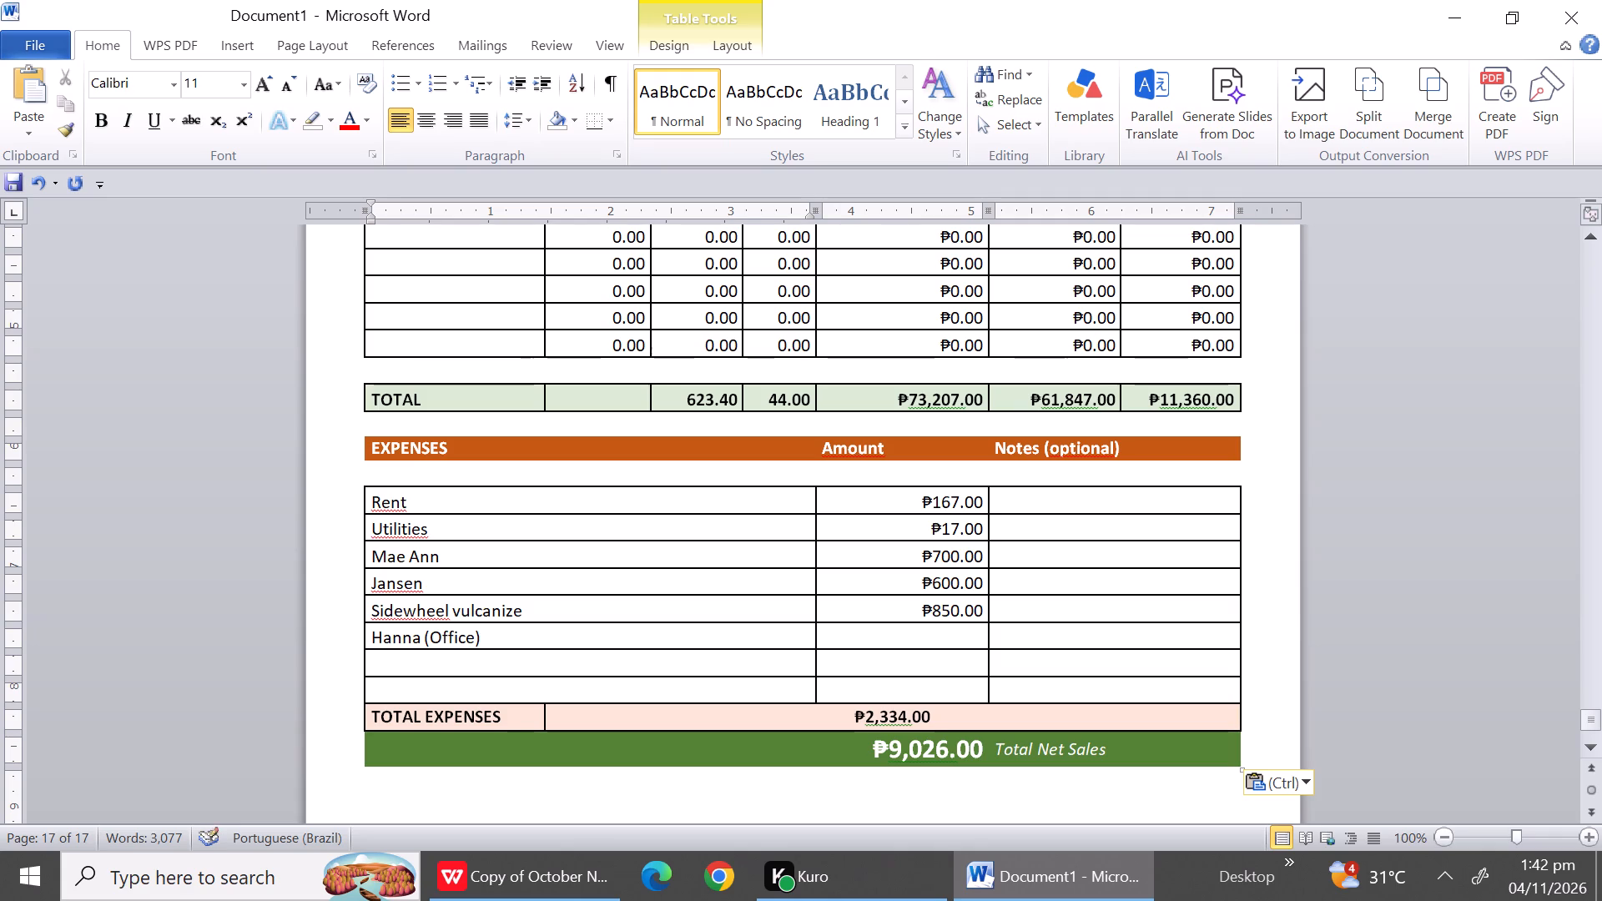
left_click(1601, 329)
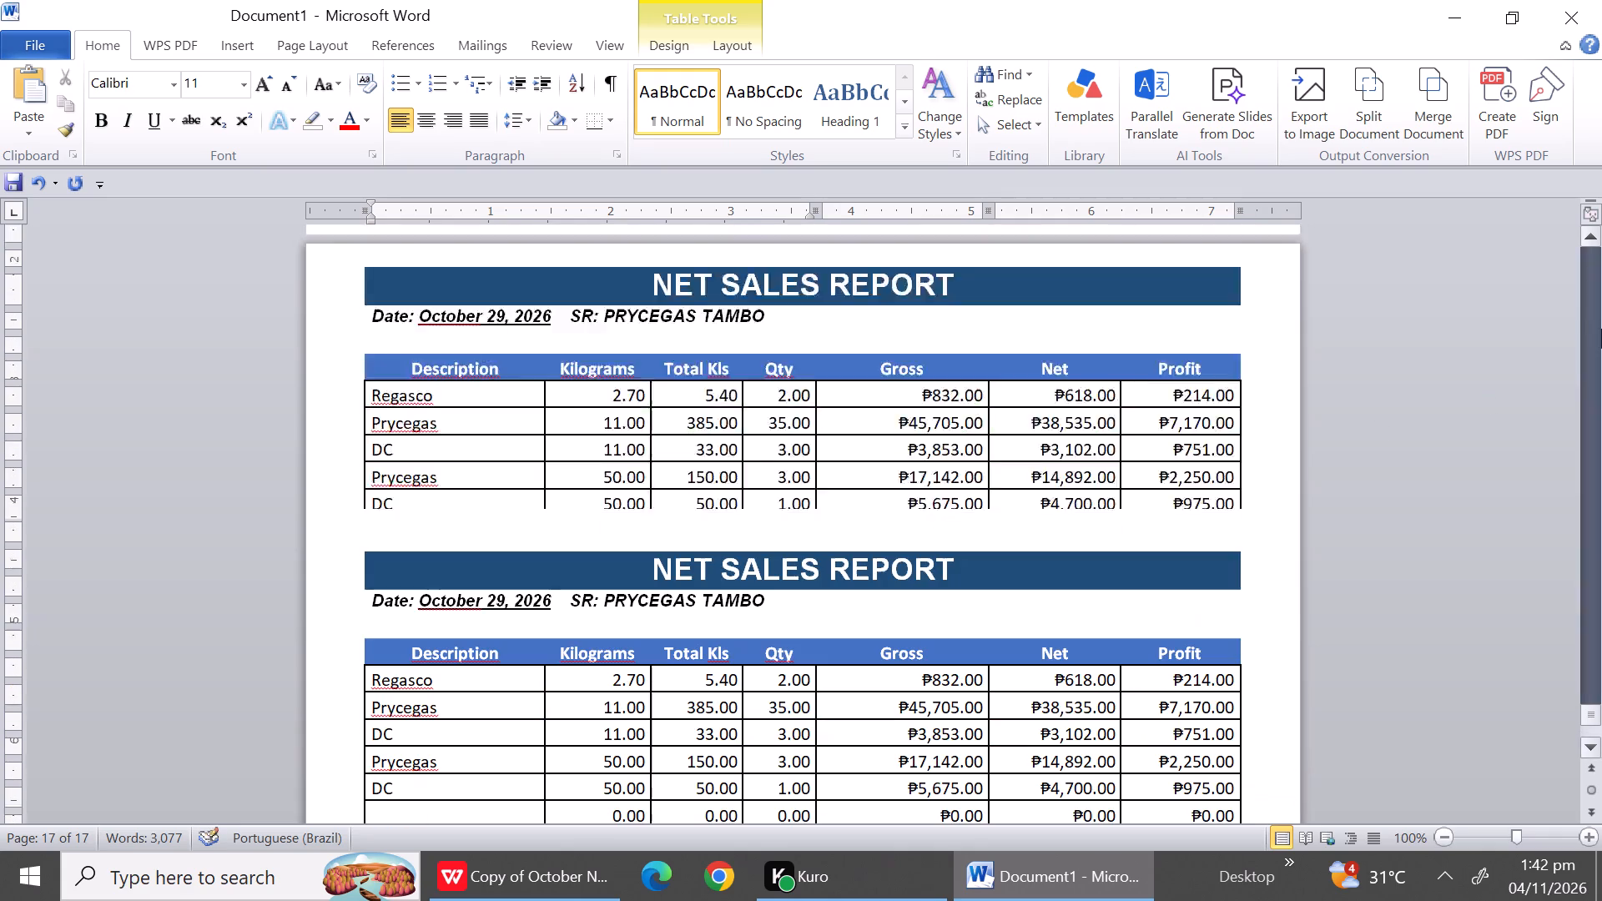
left_click(1601, 329)
double_click(1601, 329)
left_click(1601, 329)
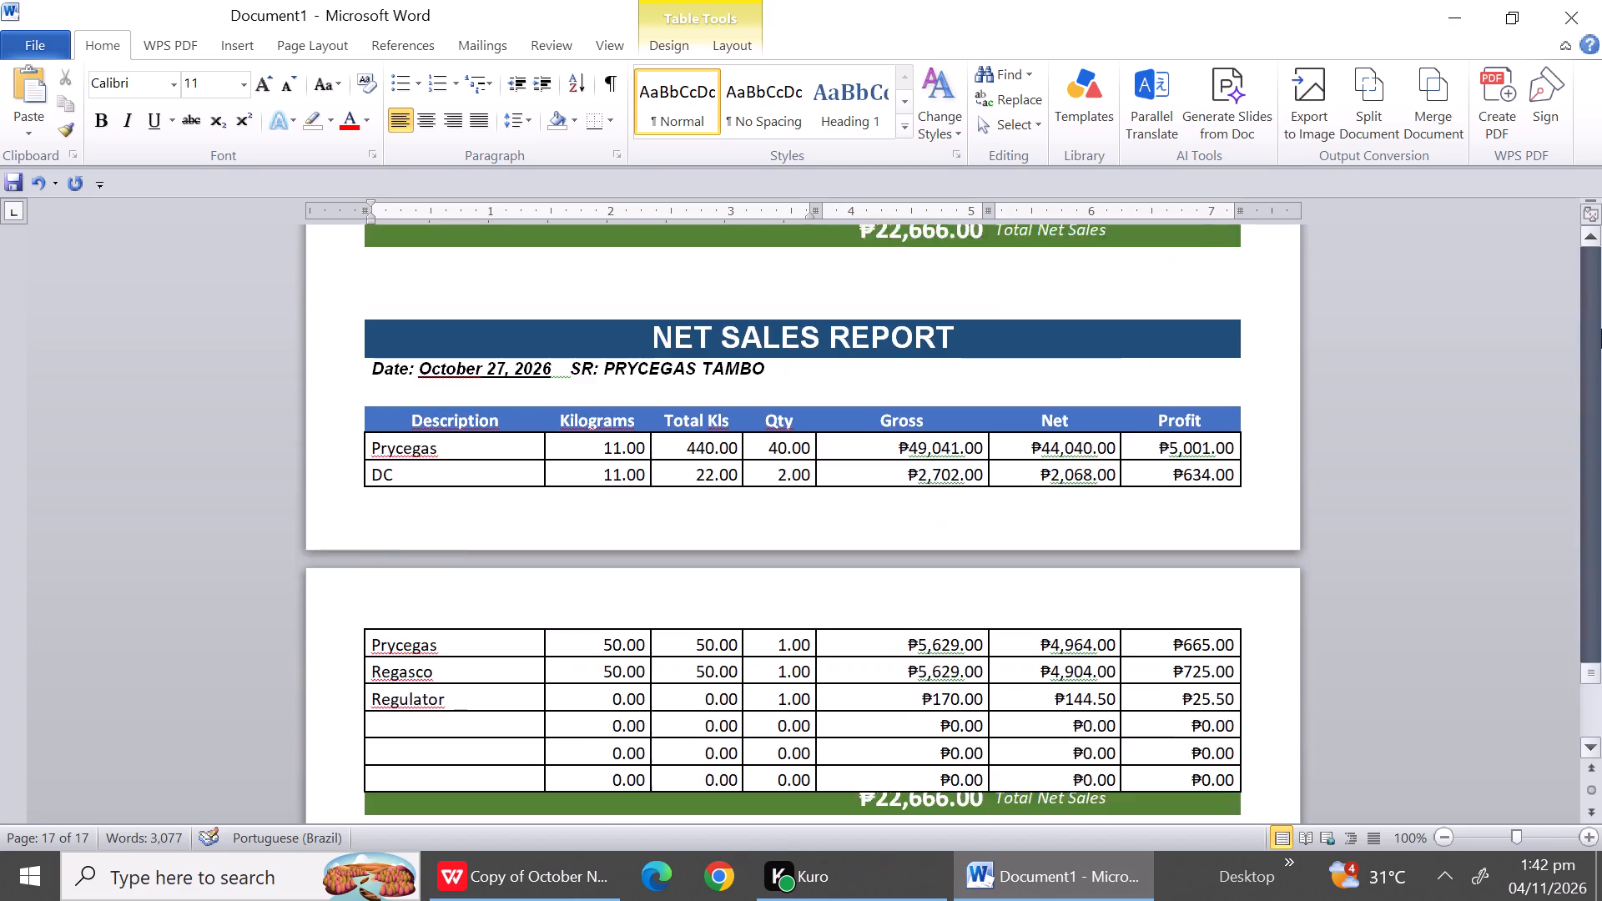
triple_click(1601, 329)
double_click(1601, 329)
triple_click(1594, 332)
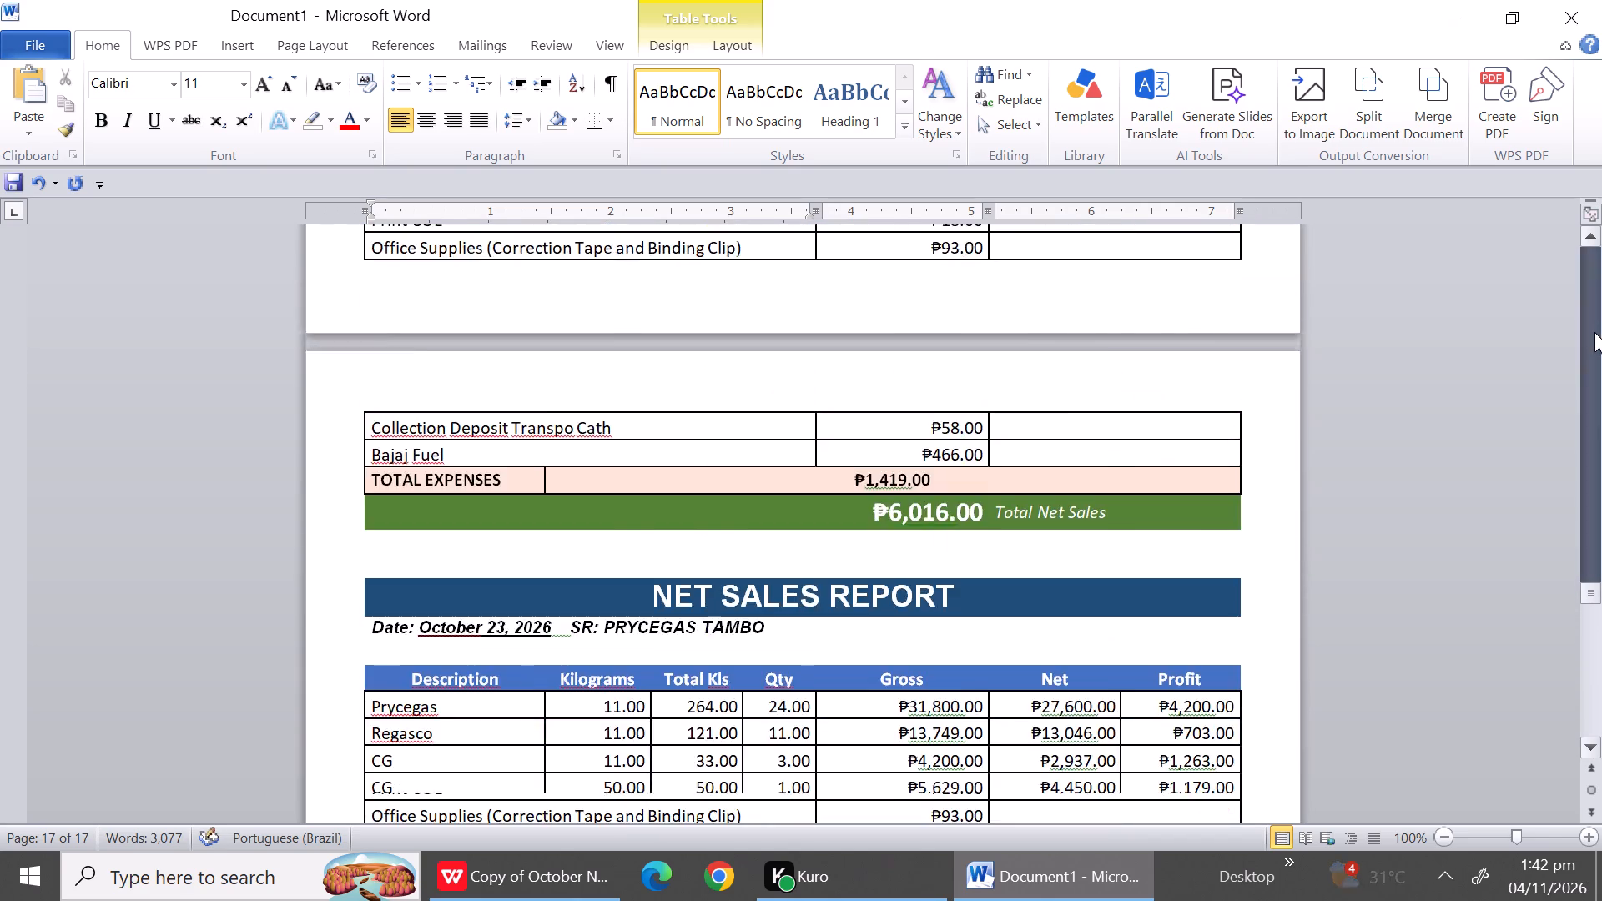
triple_click(1594, 332)
left_click(1594, 332)
double_click(1594, 332)
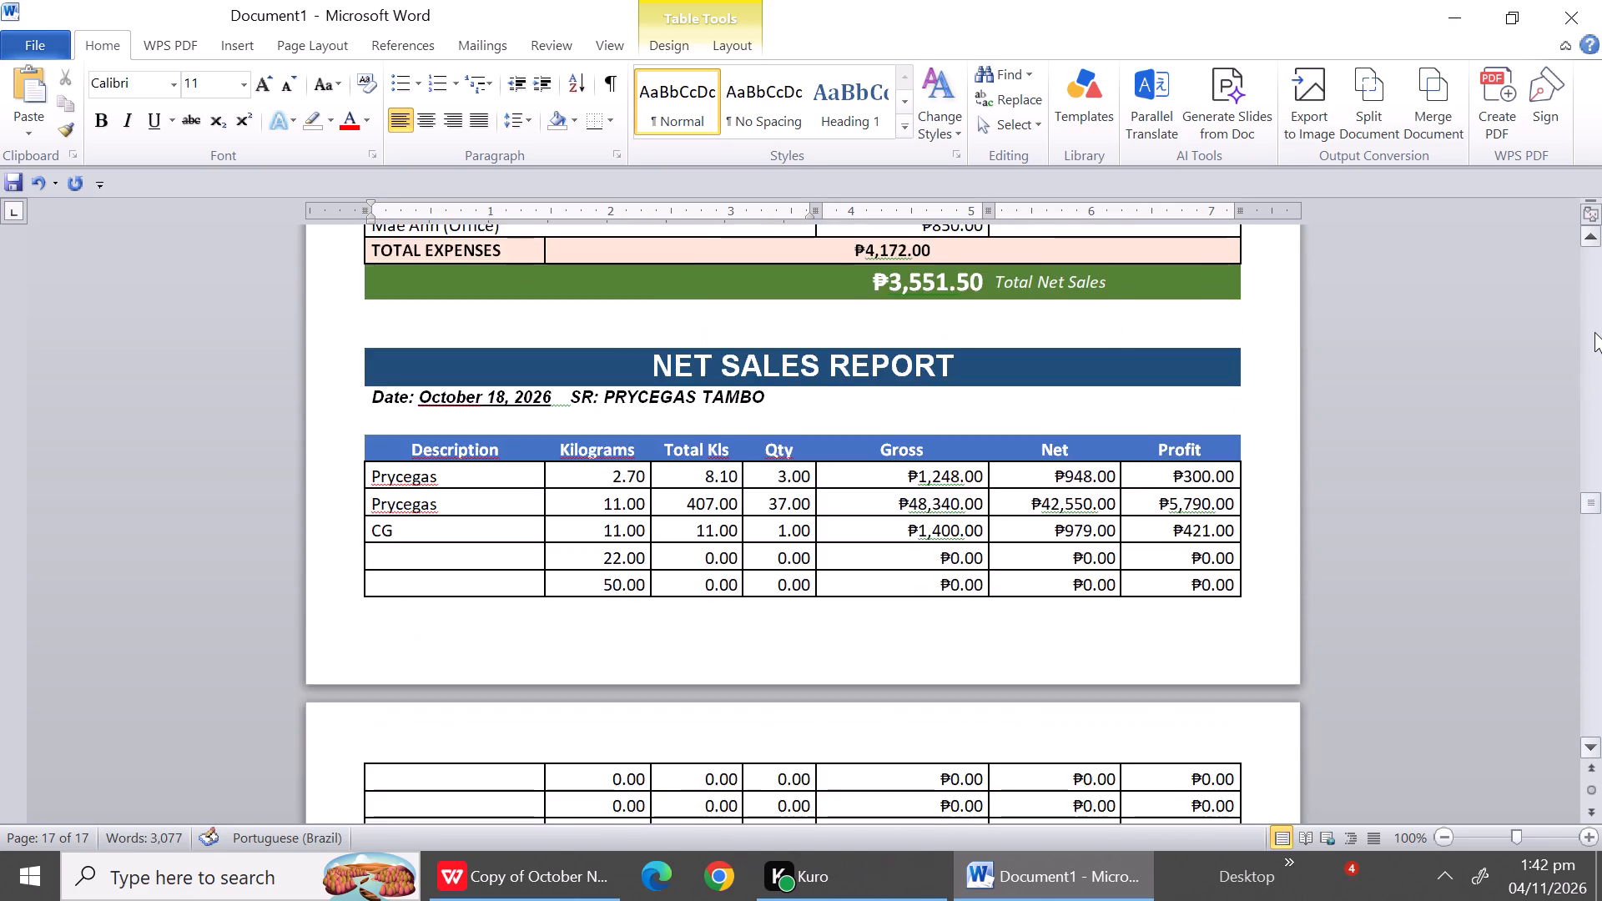
left_click(1594, 332)
double_click(1594, 332)
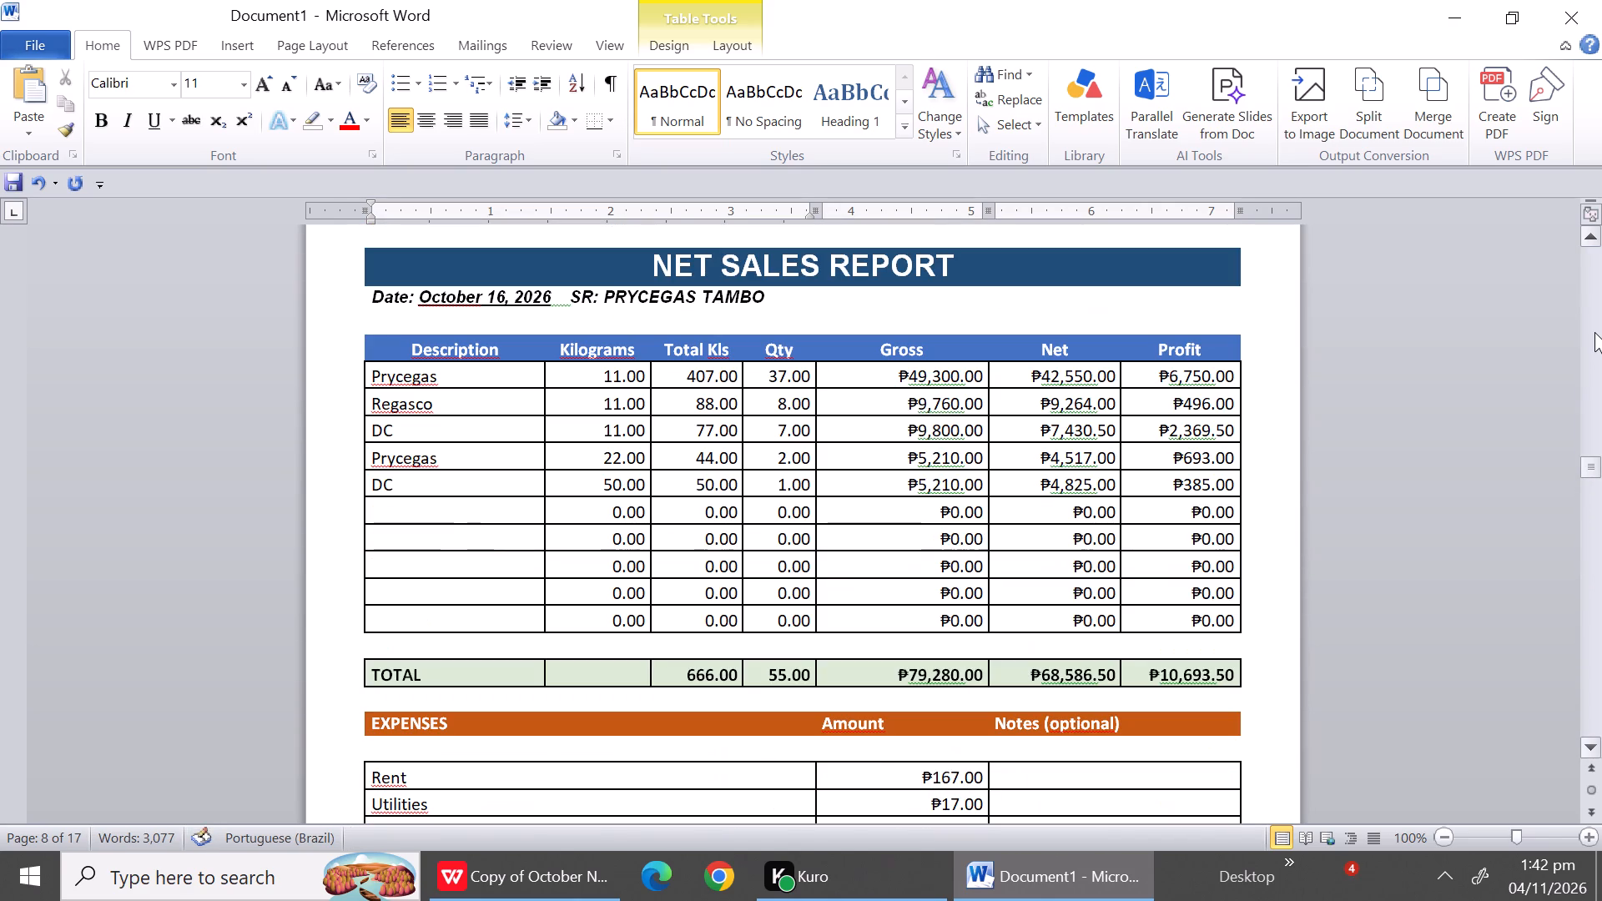
left_click(435, 323)
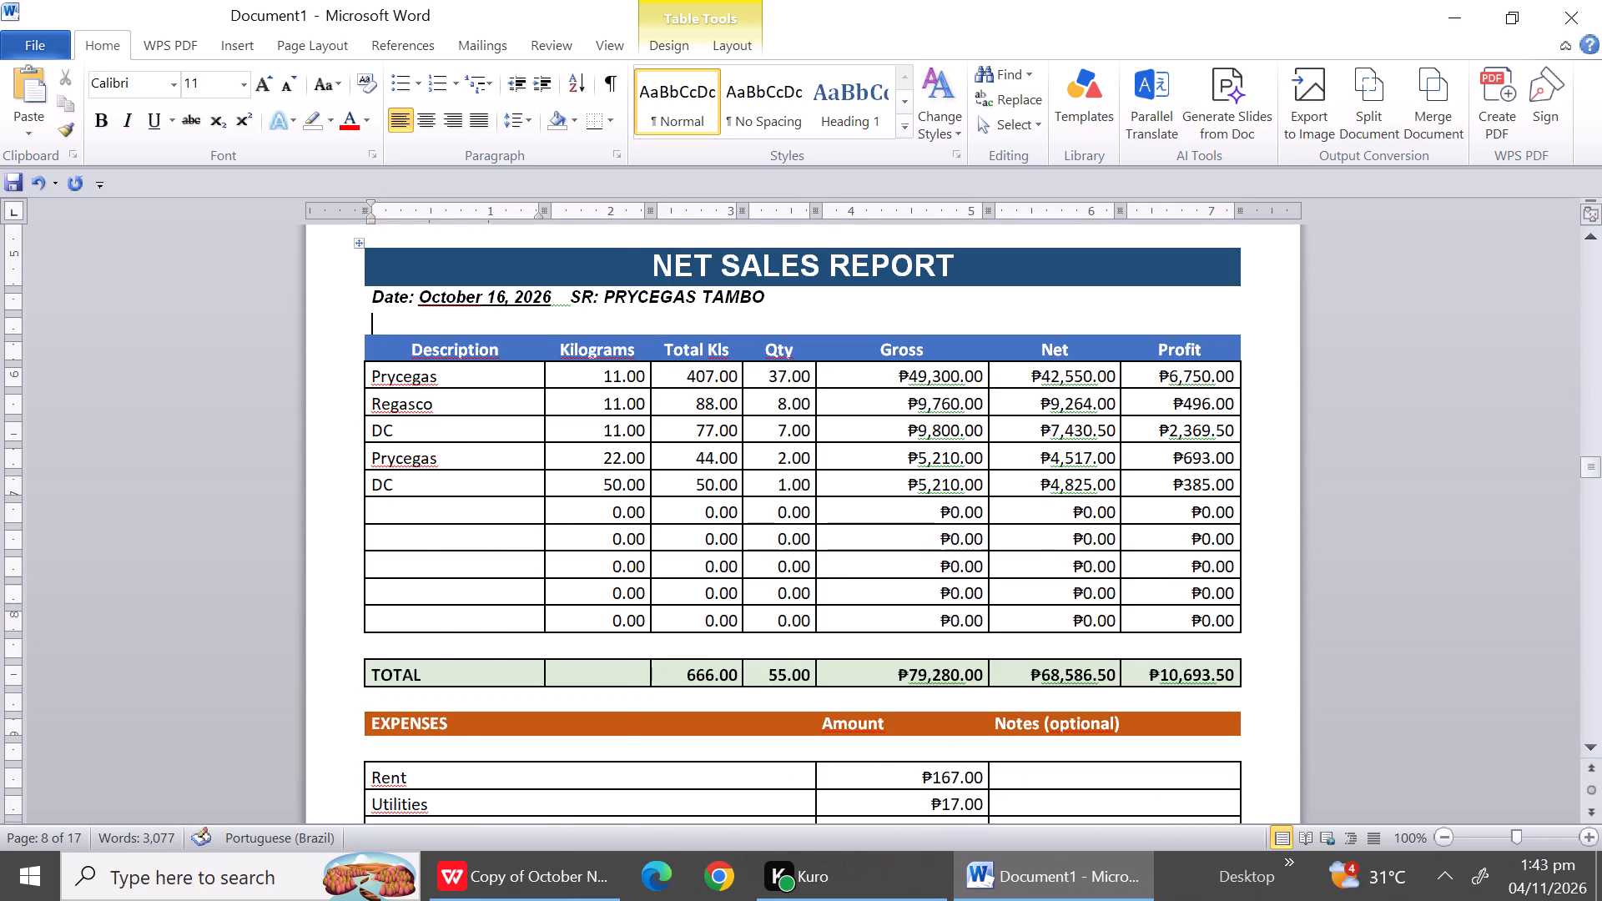
right_click(435, 323)
left_click(521, 440)
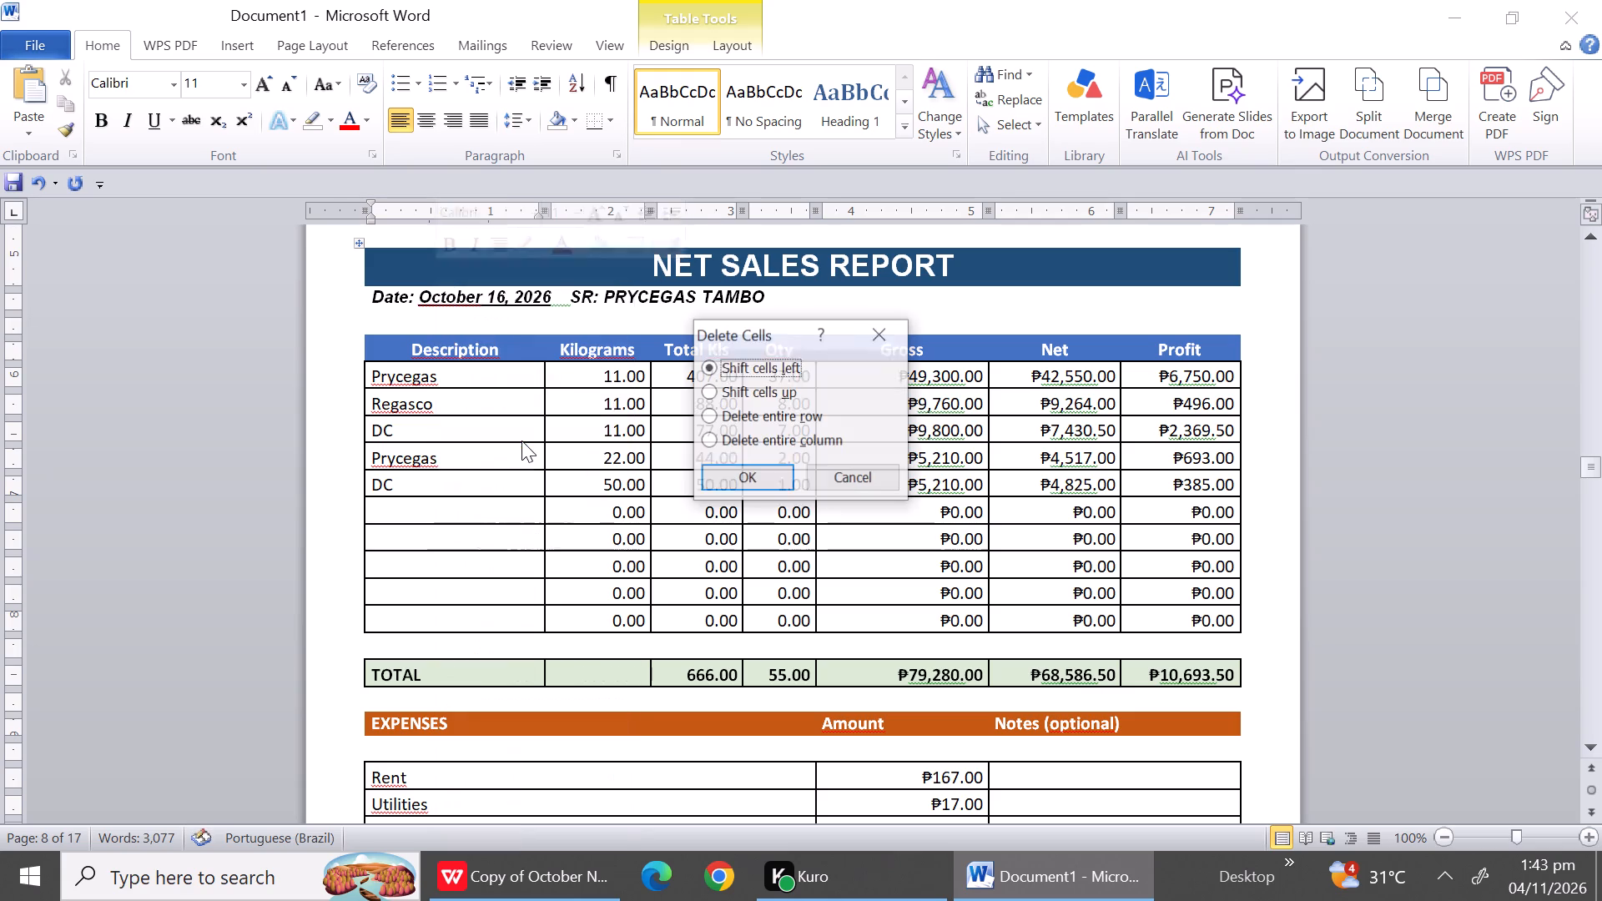
left_click(756, 420)
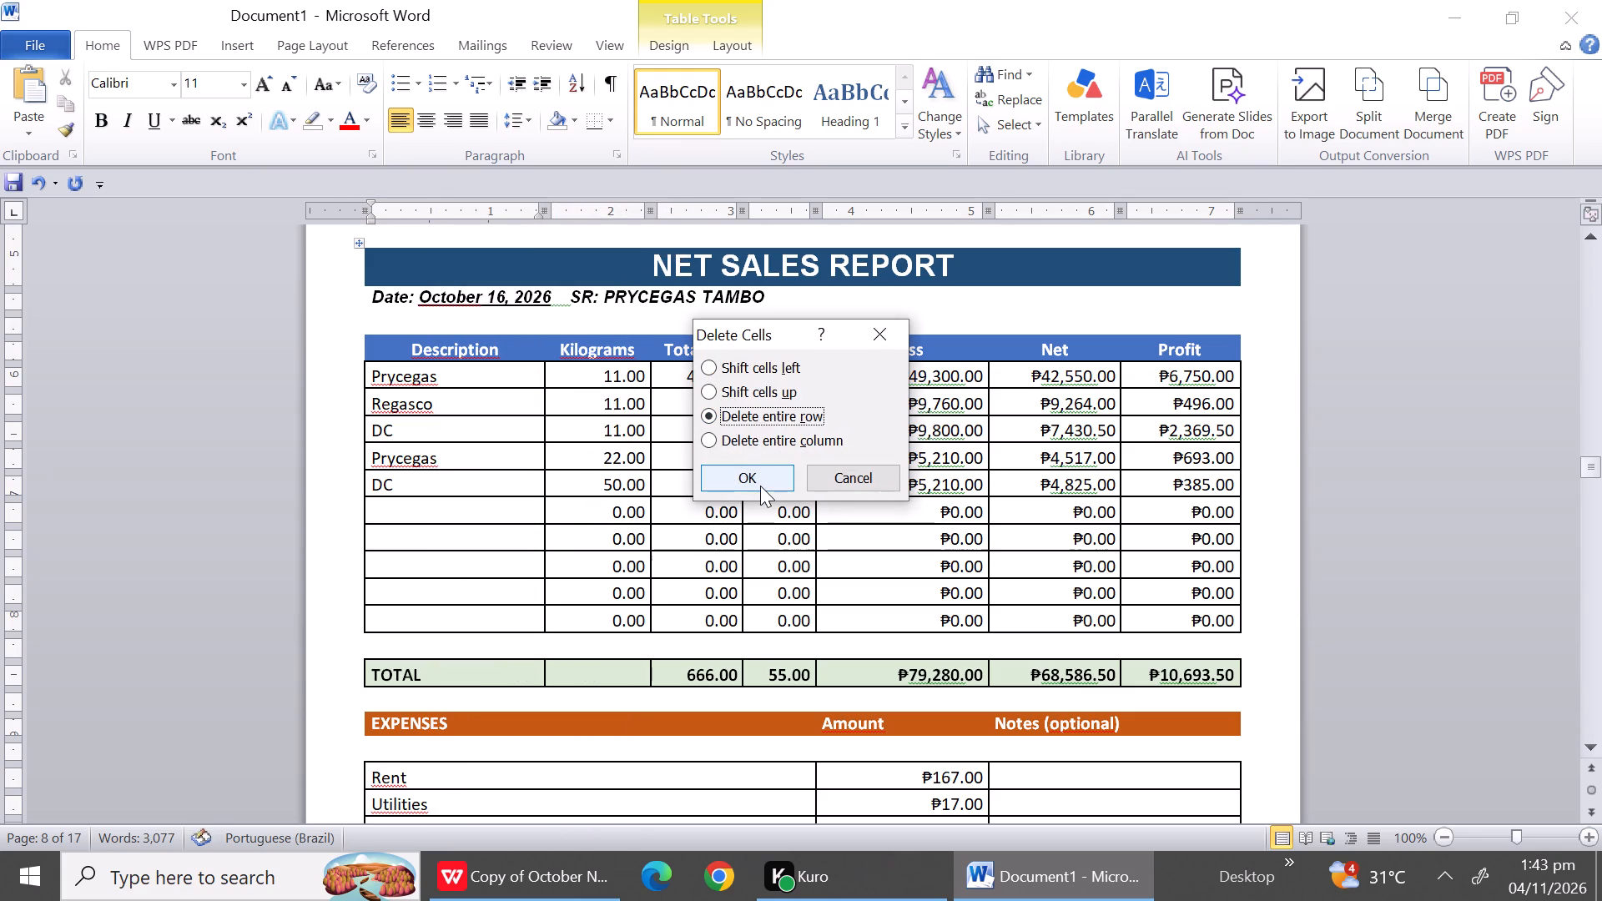
left_click(760, 486)
Delete the five unused zero-value rows and the blank row above TOTAL in the October 16 report.
left_click_drag(381, 489, 393, 579)
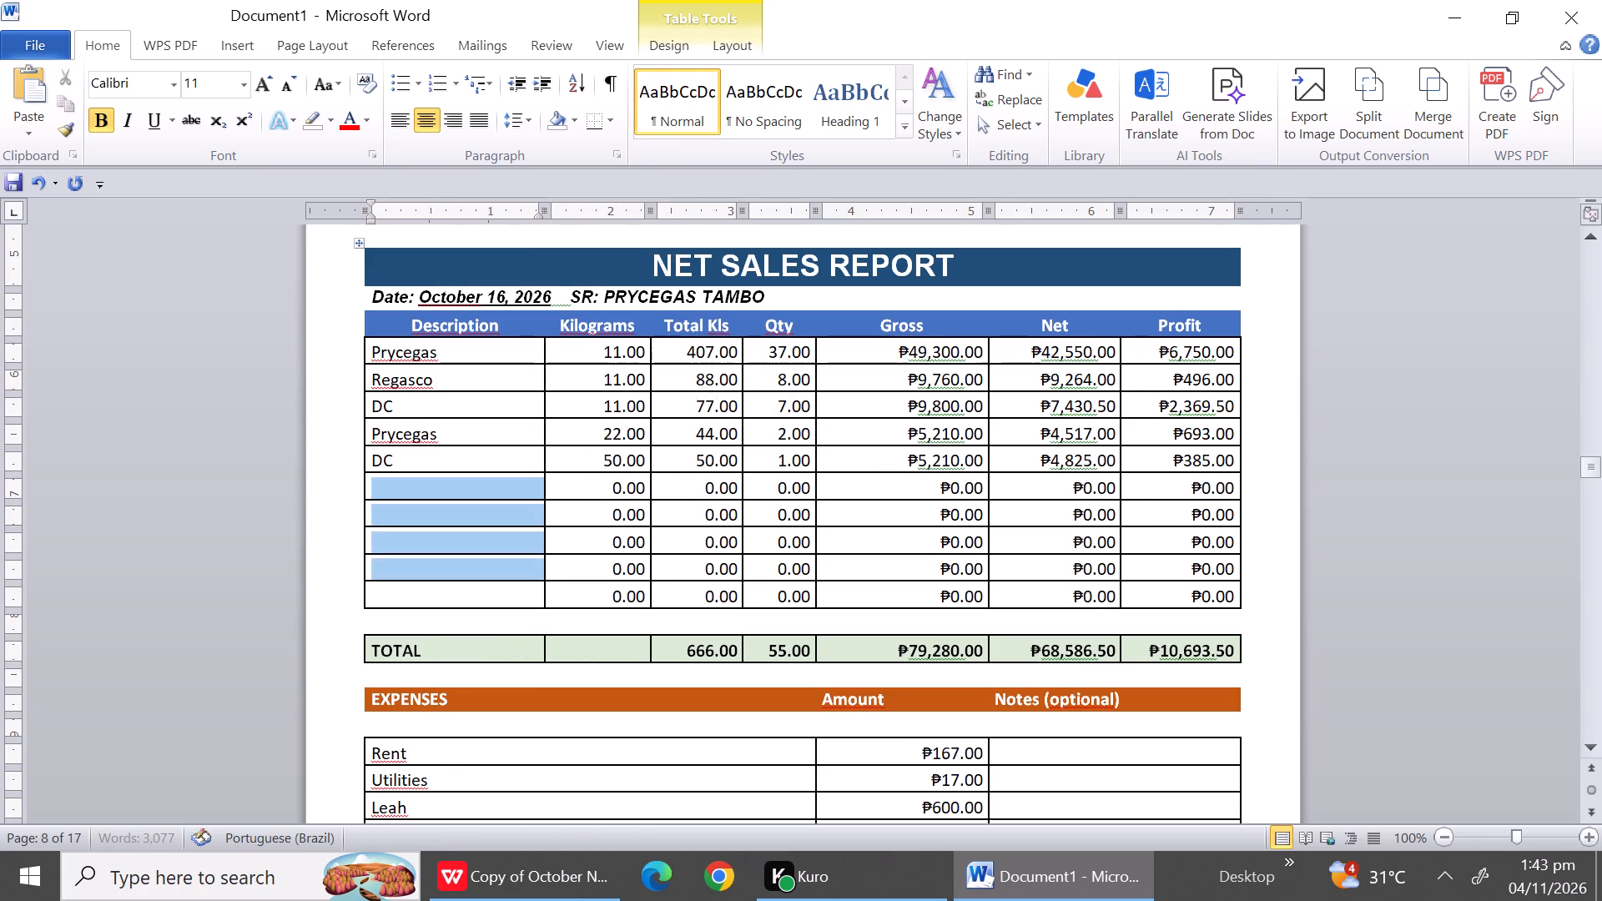
left_click_drag(393, 579, 391, 618)
right_click(391, 618)
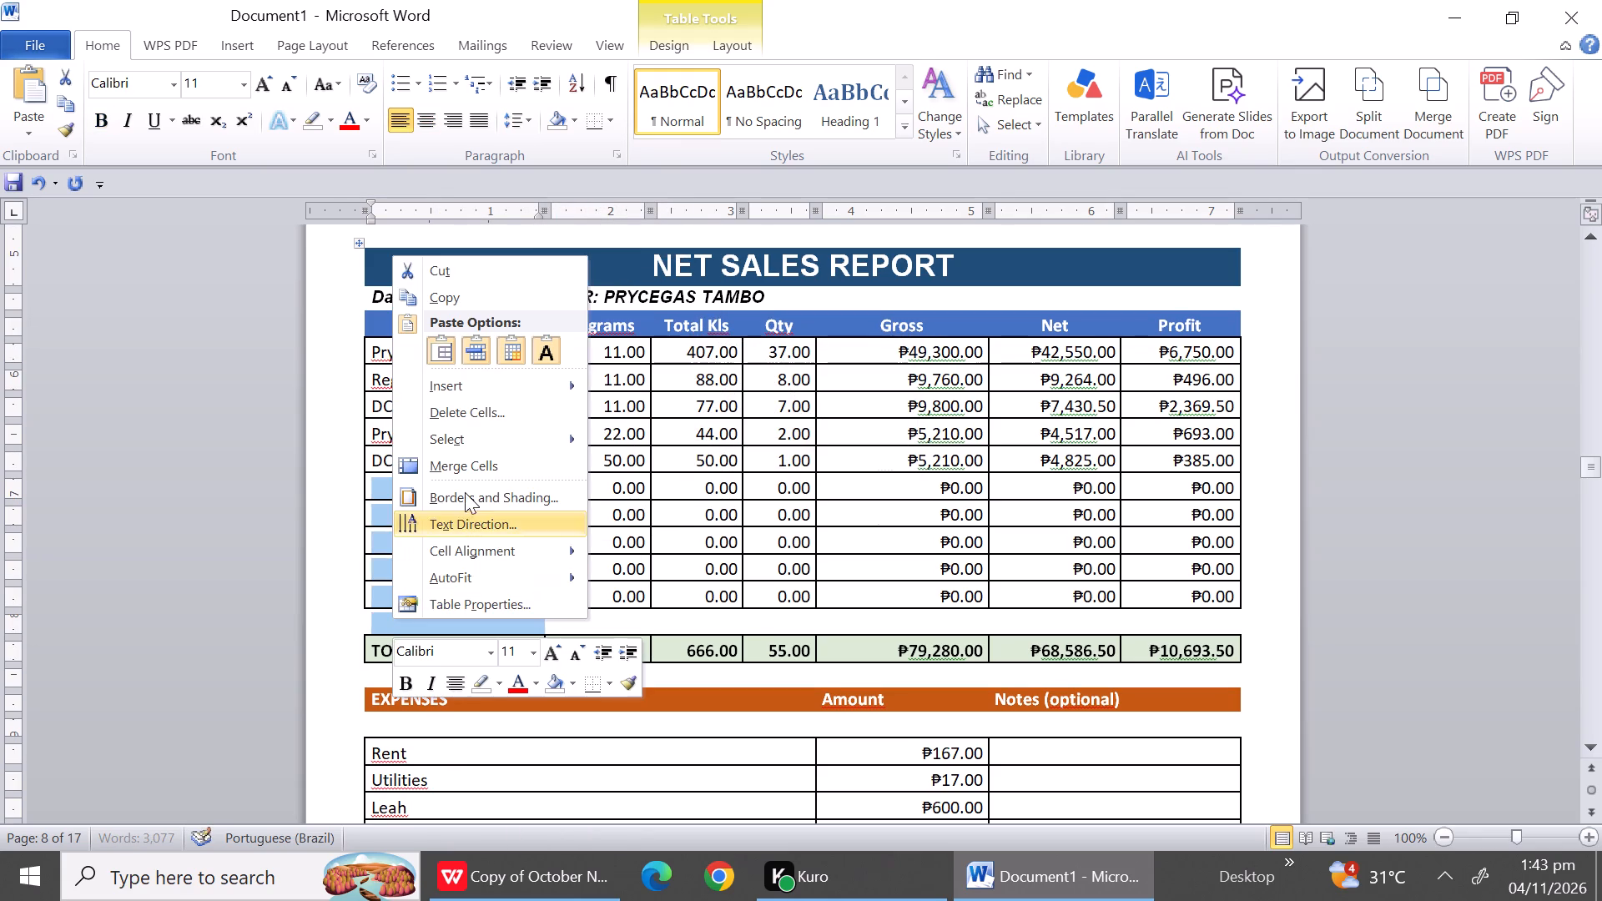
left_click(447, 410)
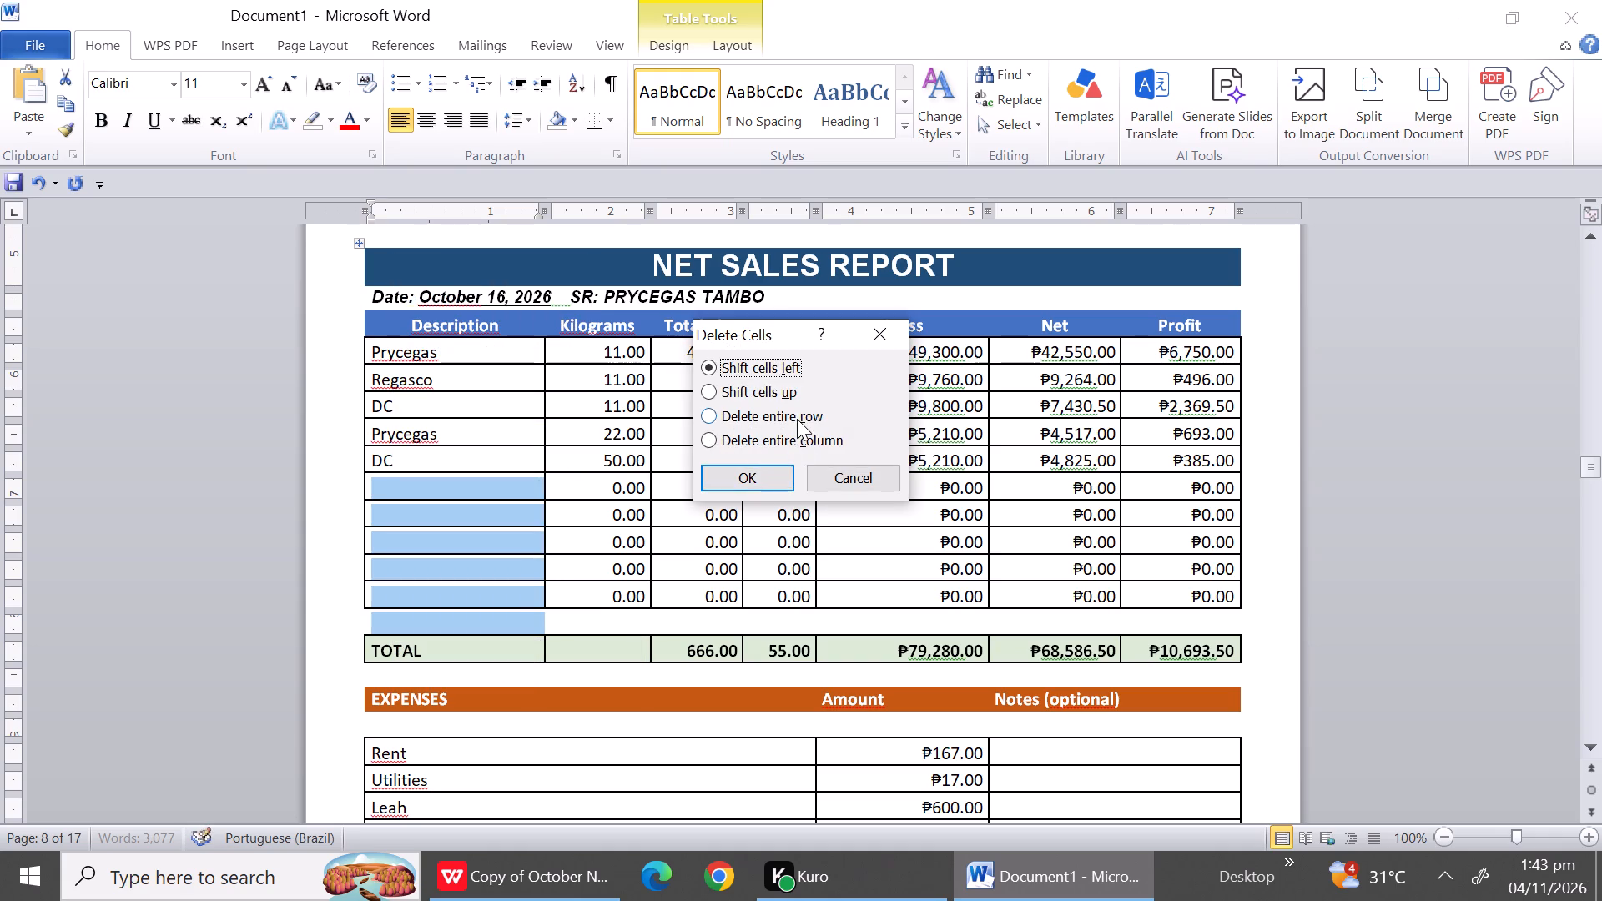
left_click(795, 419)
left_click(765, 486)
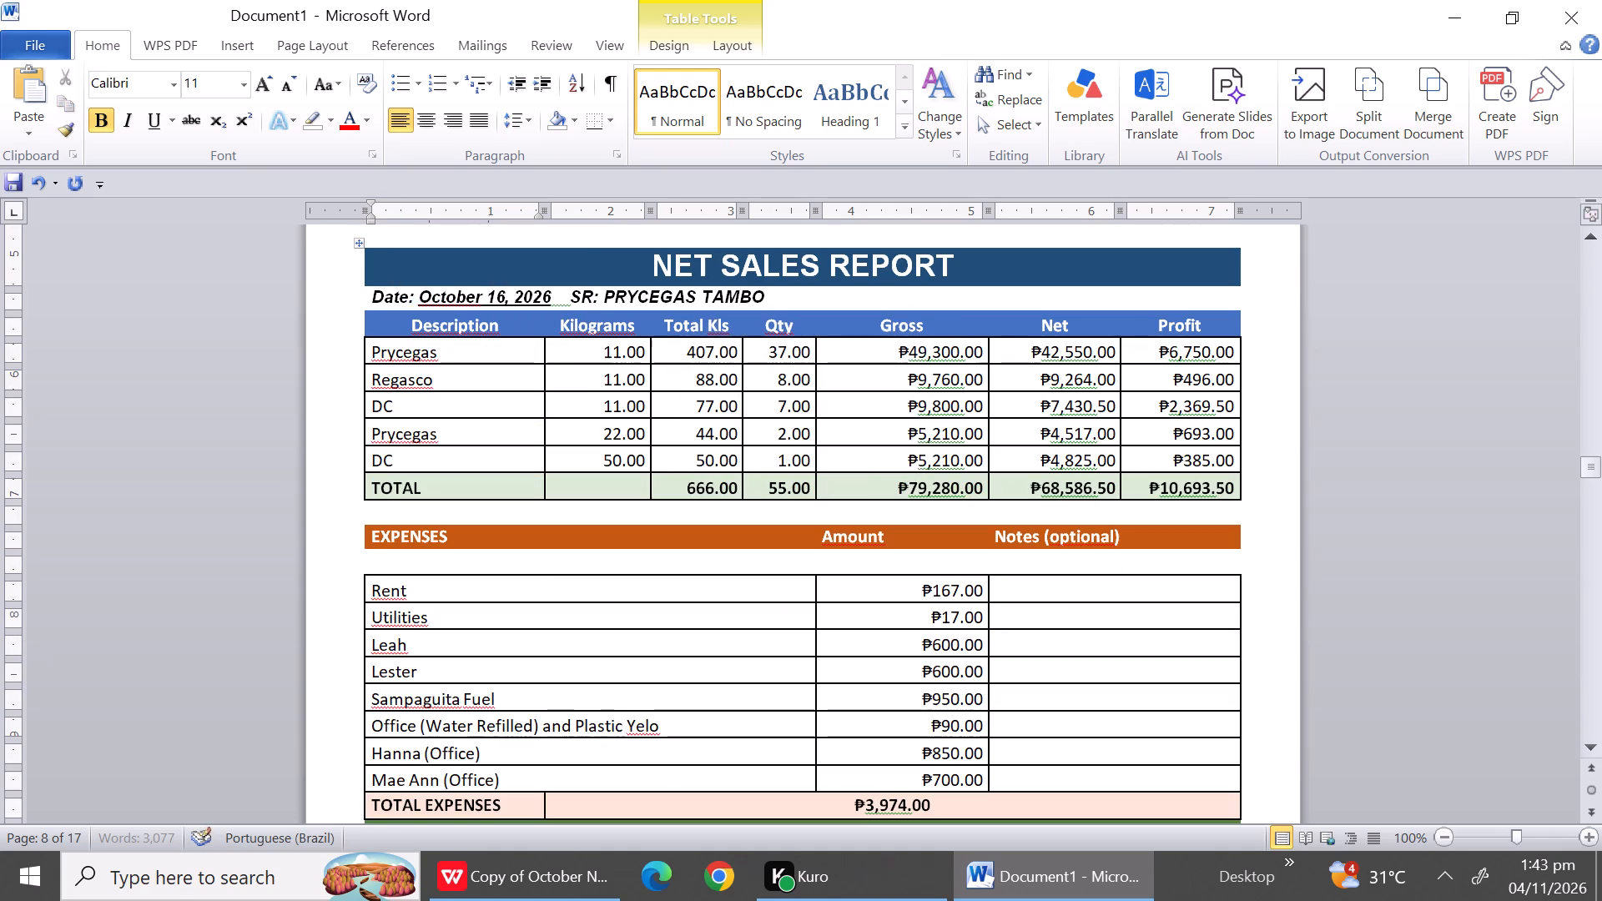
Delete the entire blank row between the EXPENSES heading and the Rent row in the October 16 report.
left_click(446, 560)
right_click(446, 560)
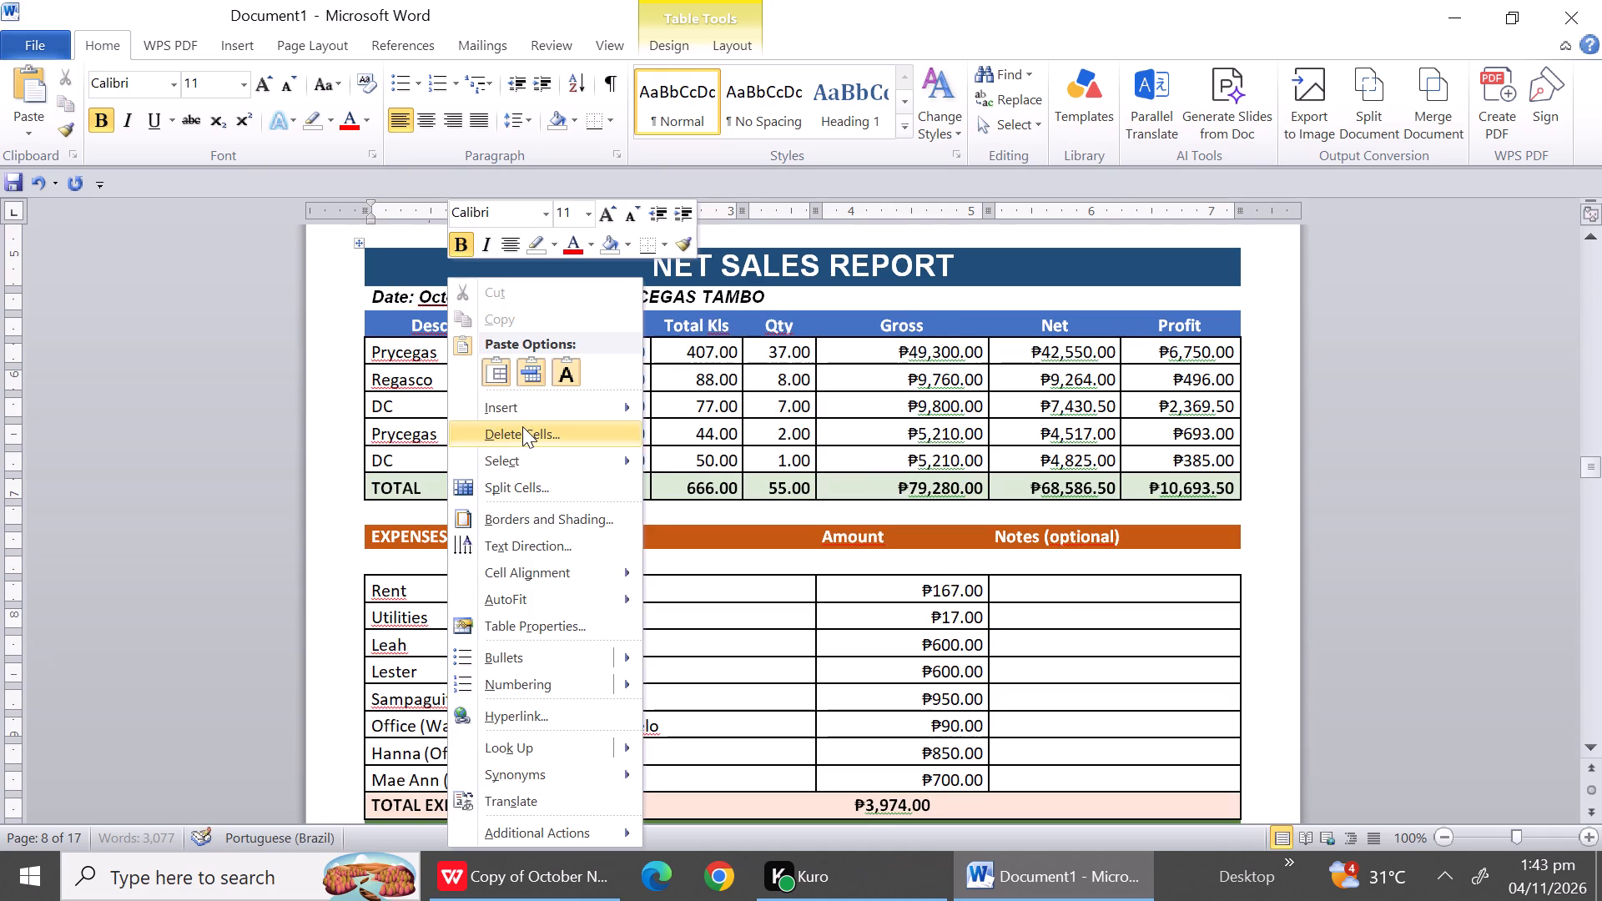
left_click(522, 426)
left_click_drag(728, 413, 732, 468)
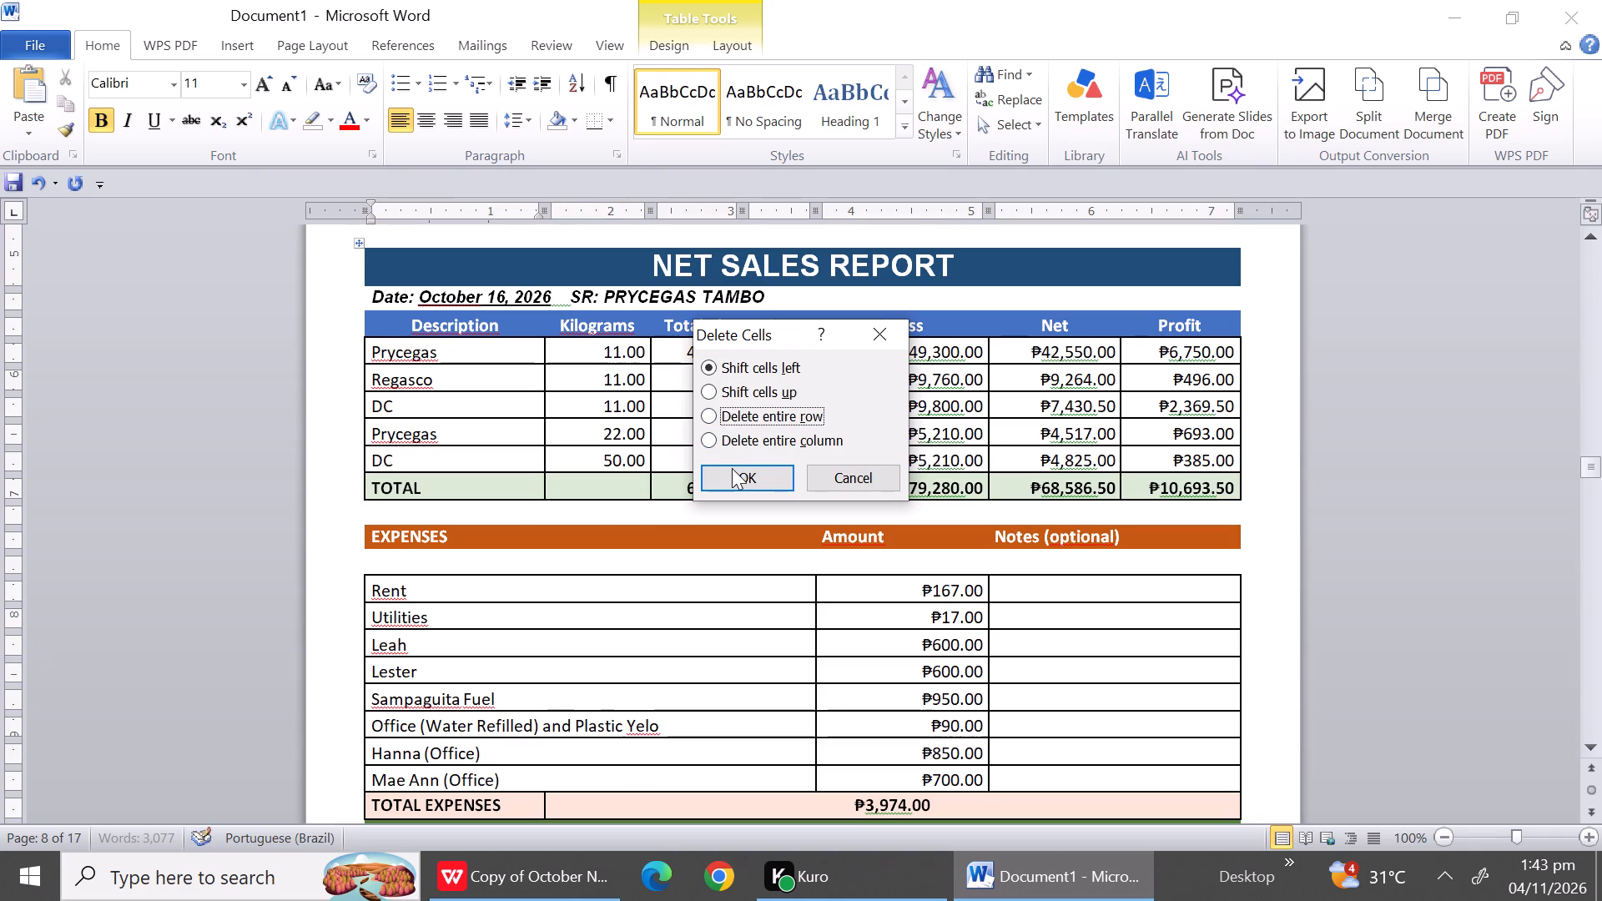
left_click_drag(732, 468, 737, 472)
left_click(737, 472)
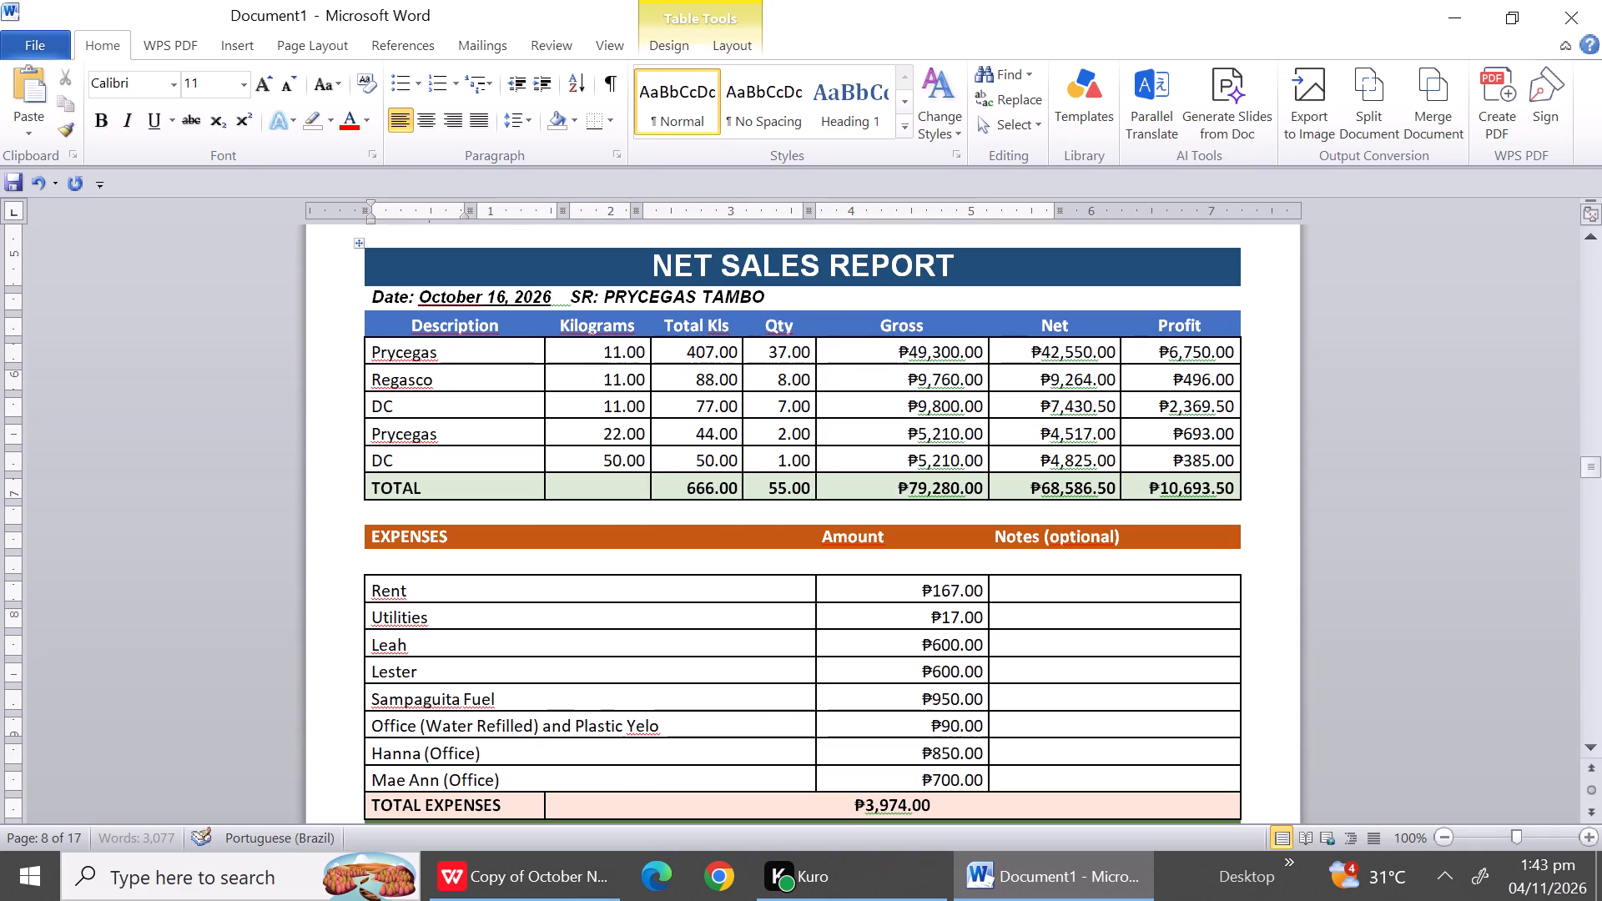
left_click(647, 583)
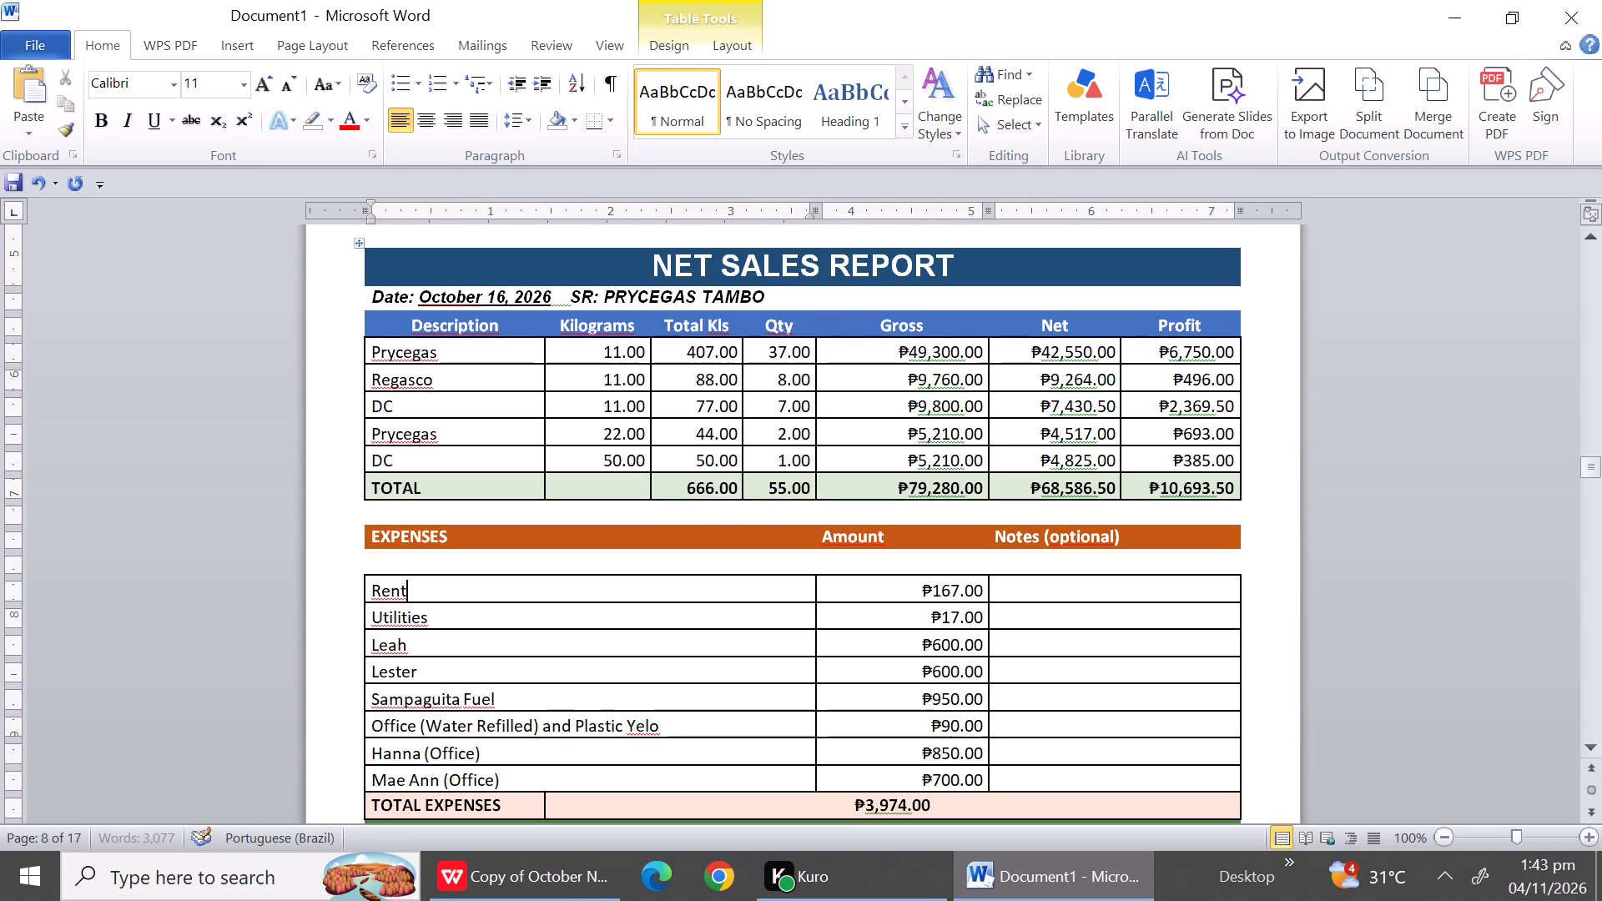
left_click(422, 559)
right_click(422, 559)
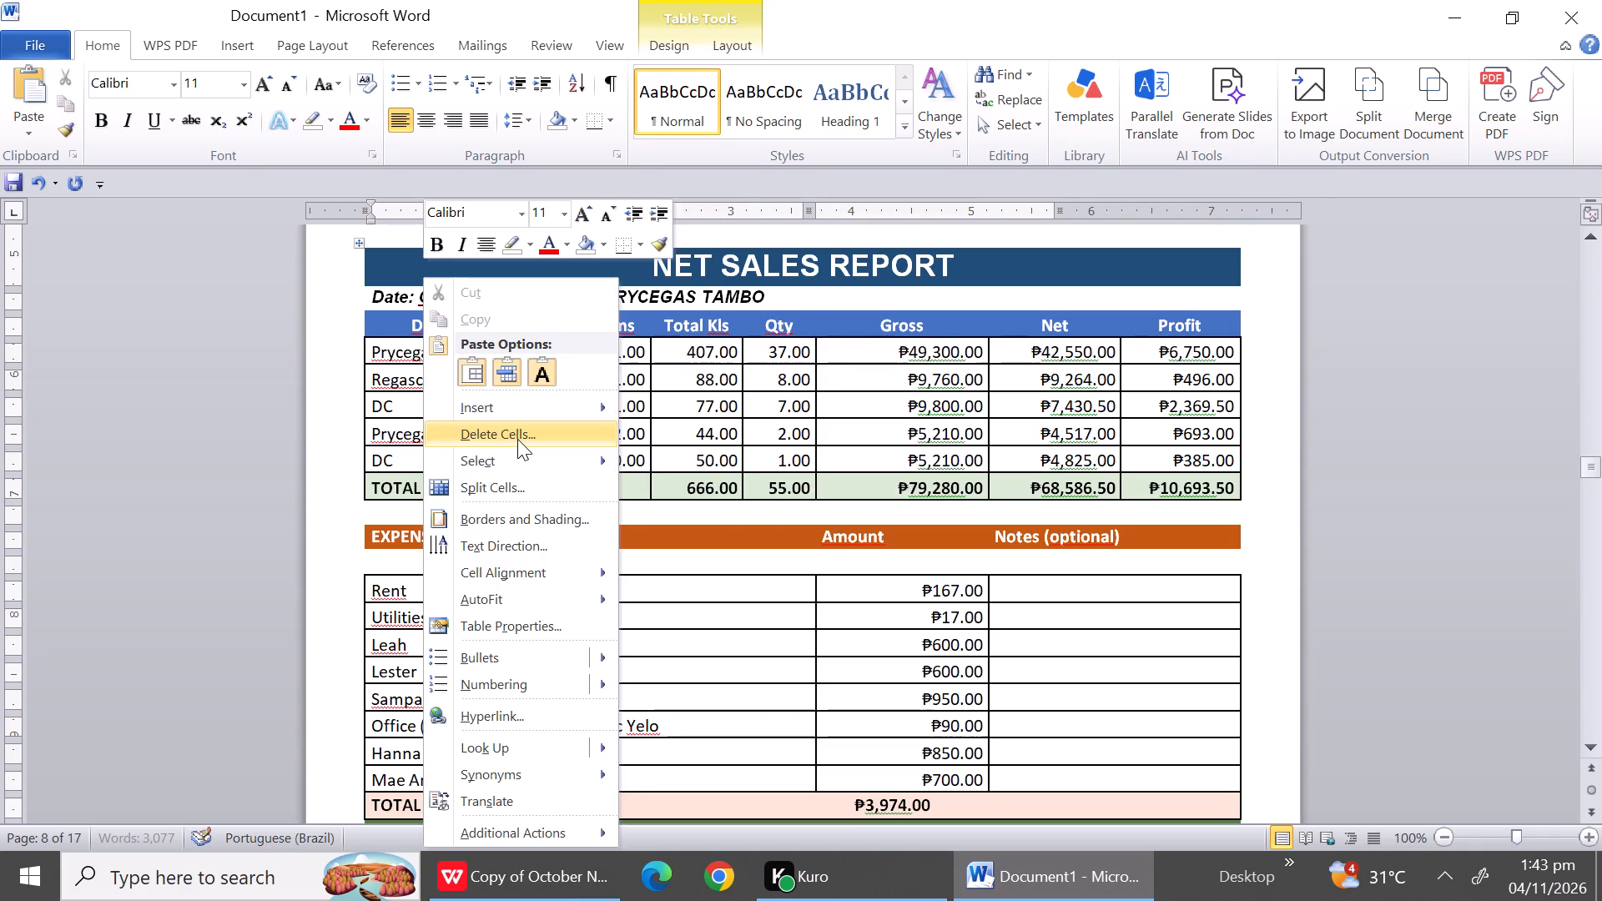
left_click(517, 439)
left_click(747, 415)
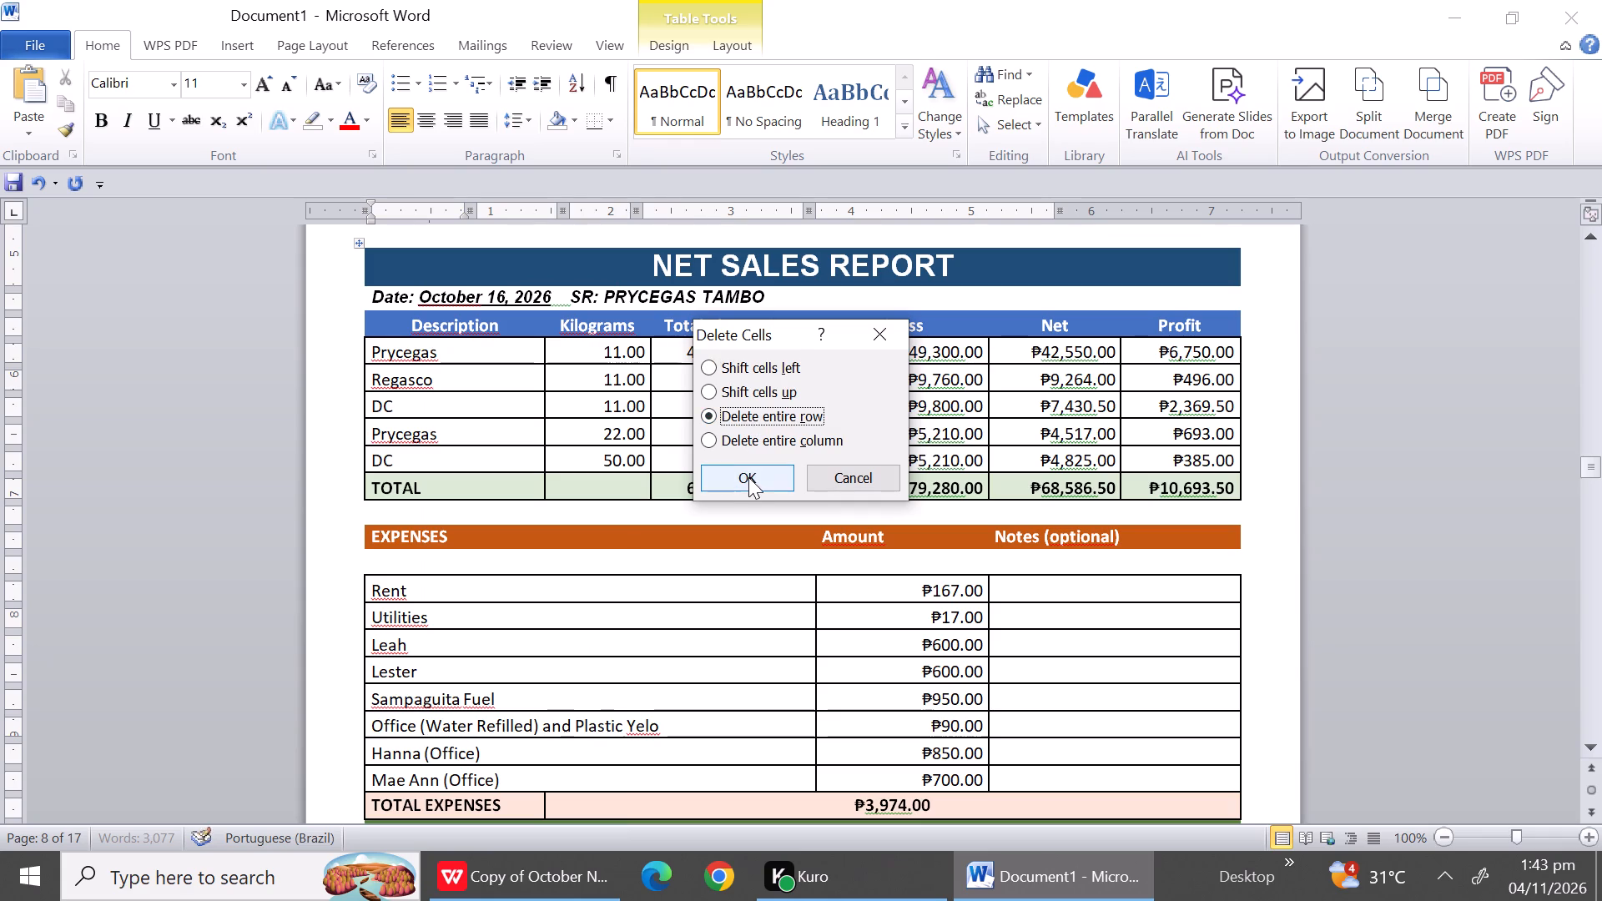
left_click(748, 477)
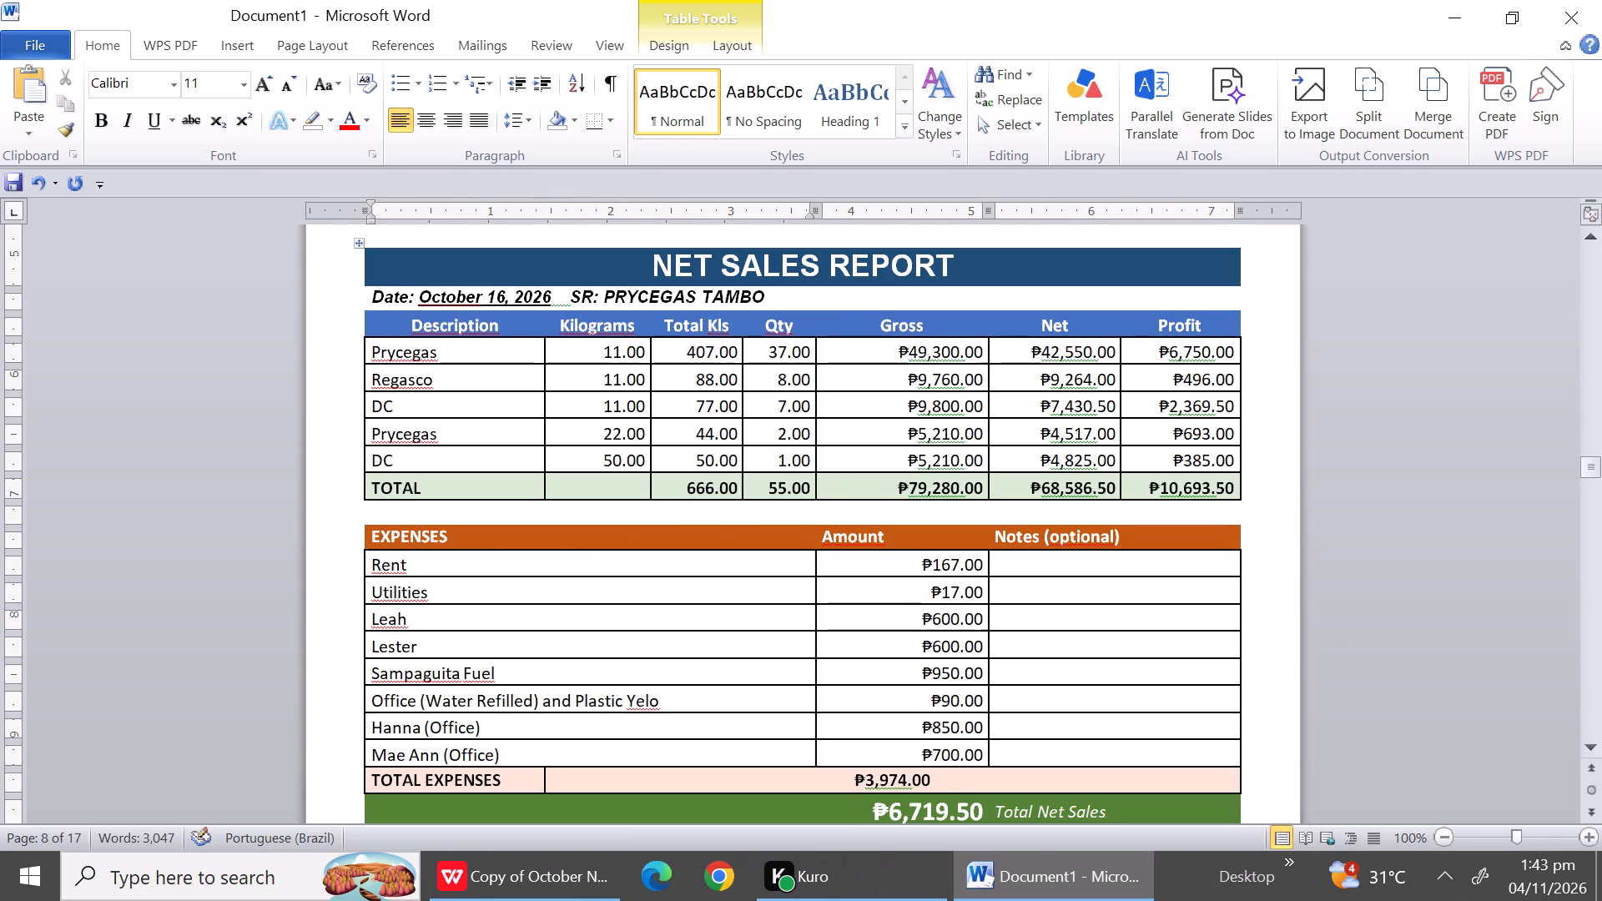
Add two line breaks in the blank row below October 16's Total Net Sales to move the October 17 title onto the next page.
left_click(1585, 740)
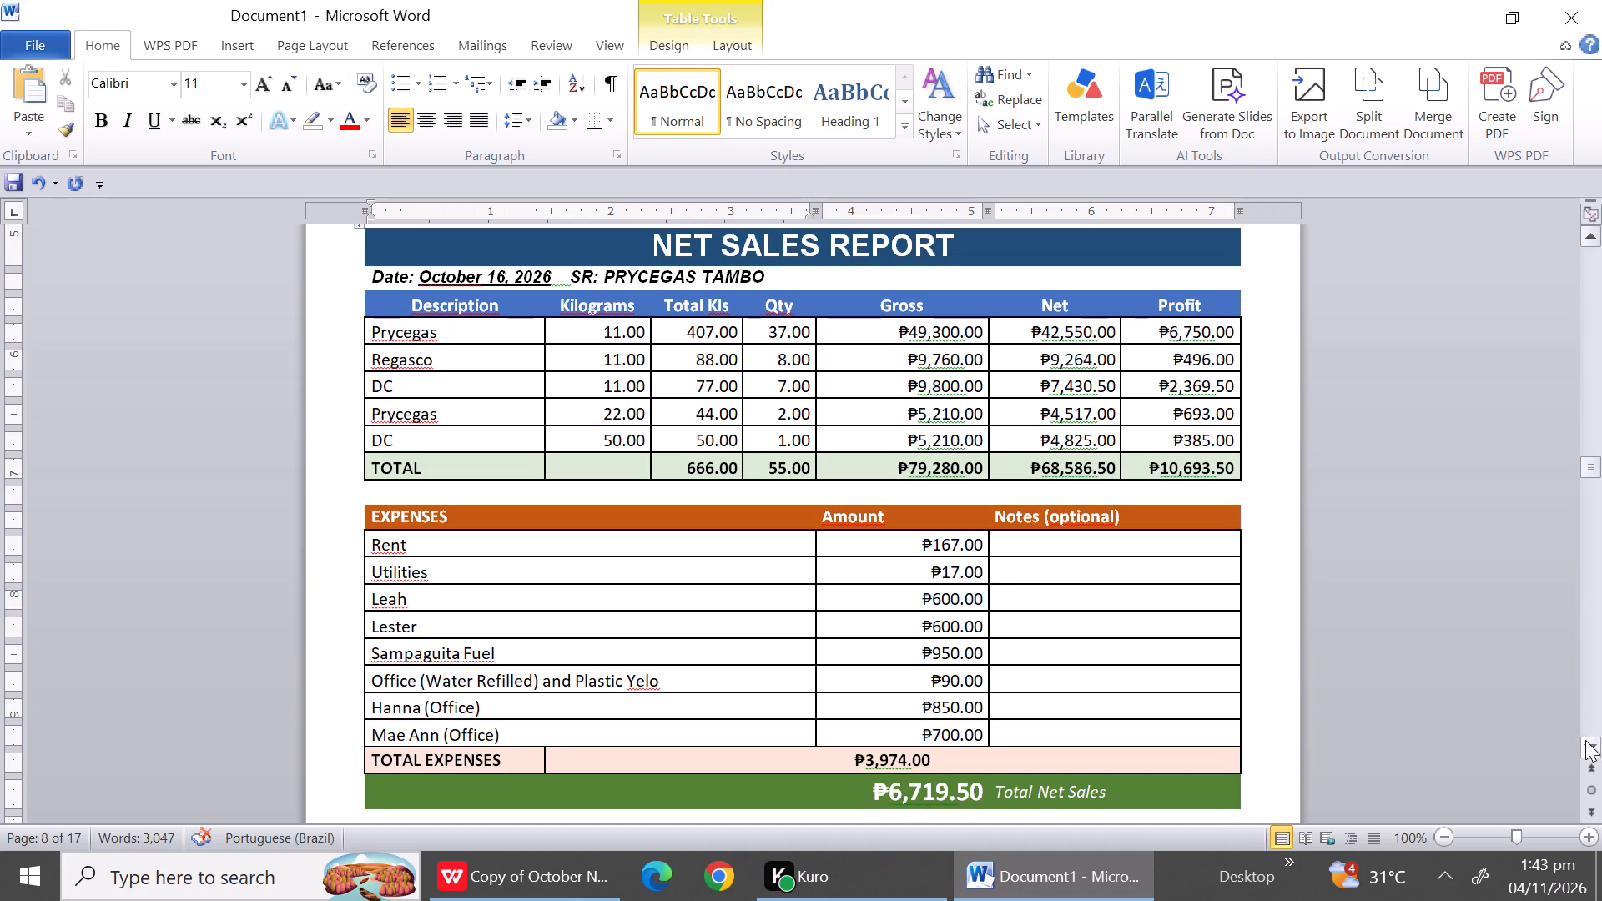
left_click(1585, 740)
triple_click(1585, 740)
triple_click(1585, 740)
triple_click(1585, 740)
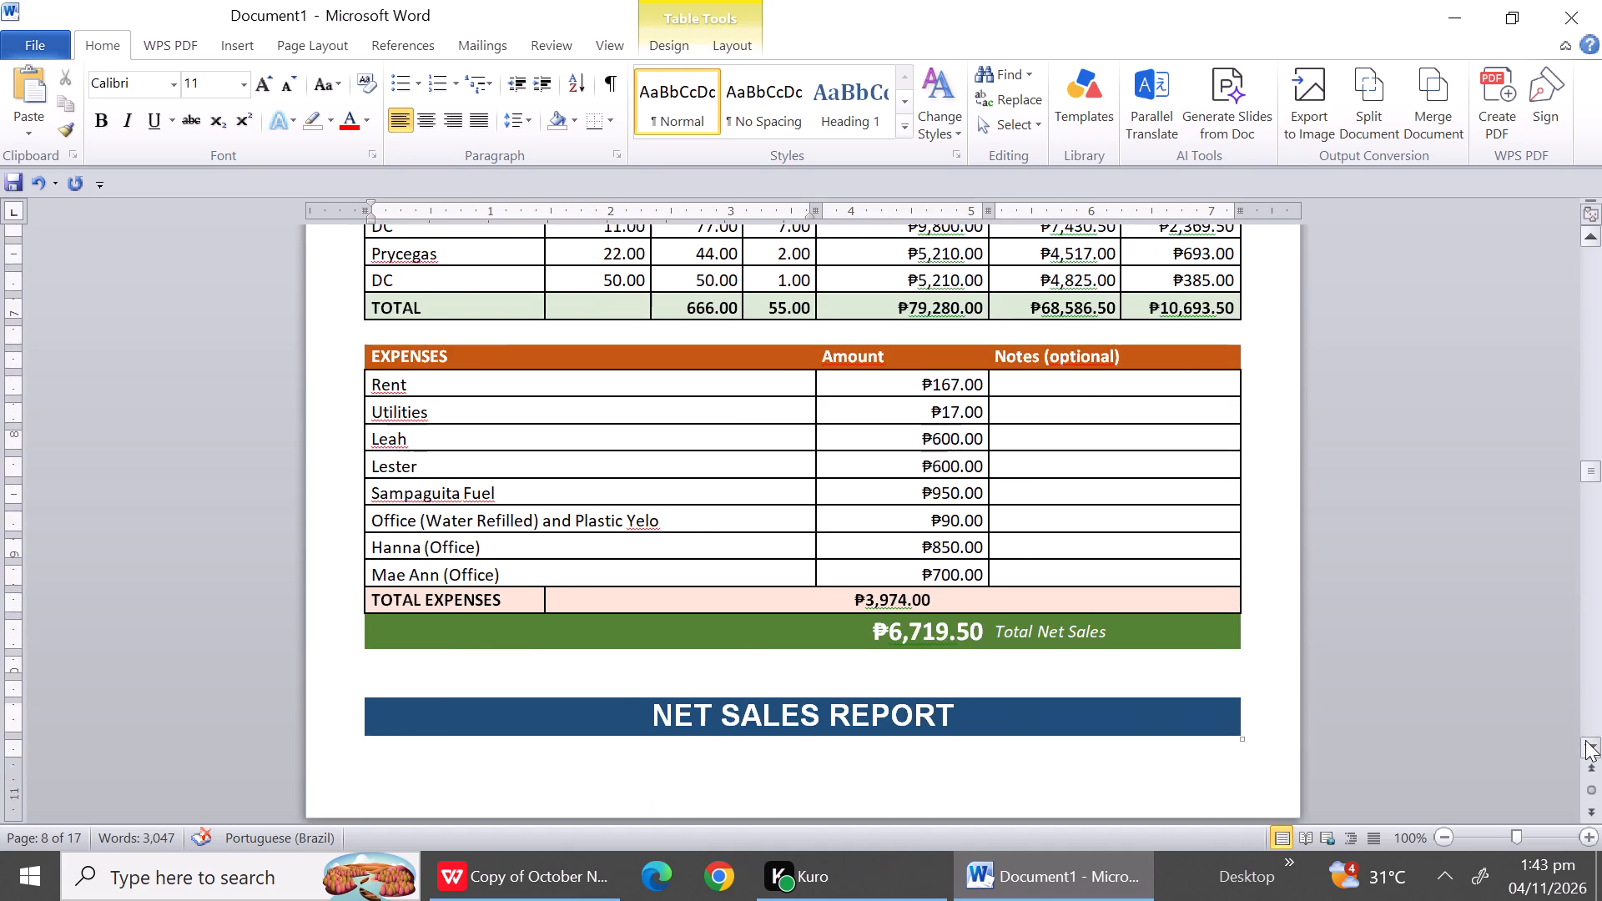
triple_click(1585, 740)
left_click(1585, 740)
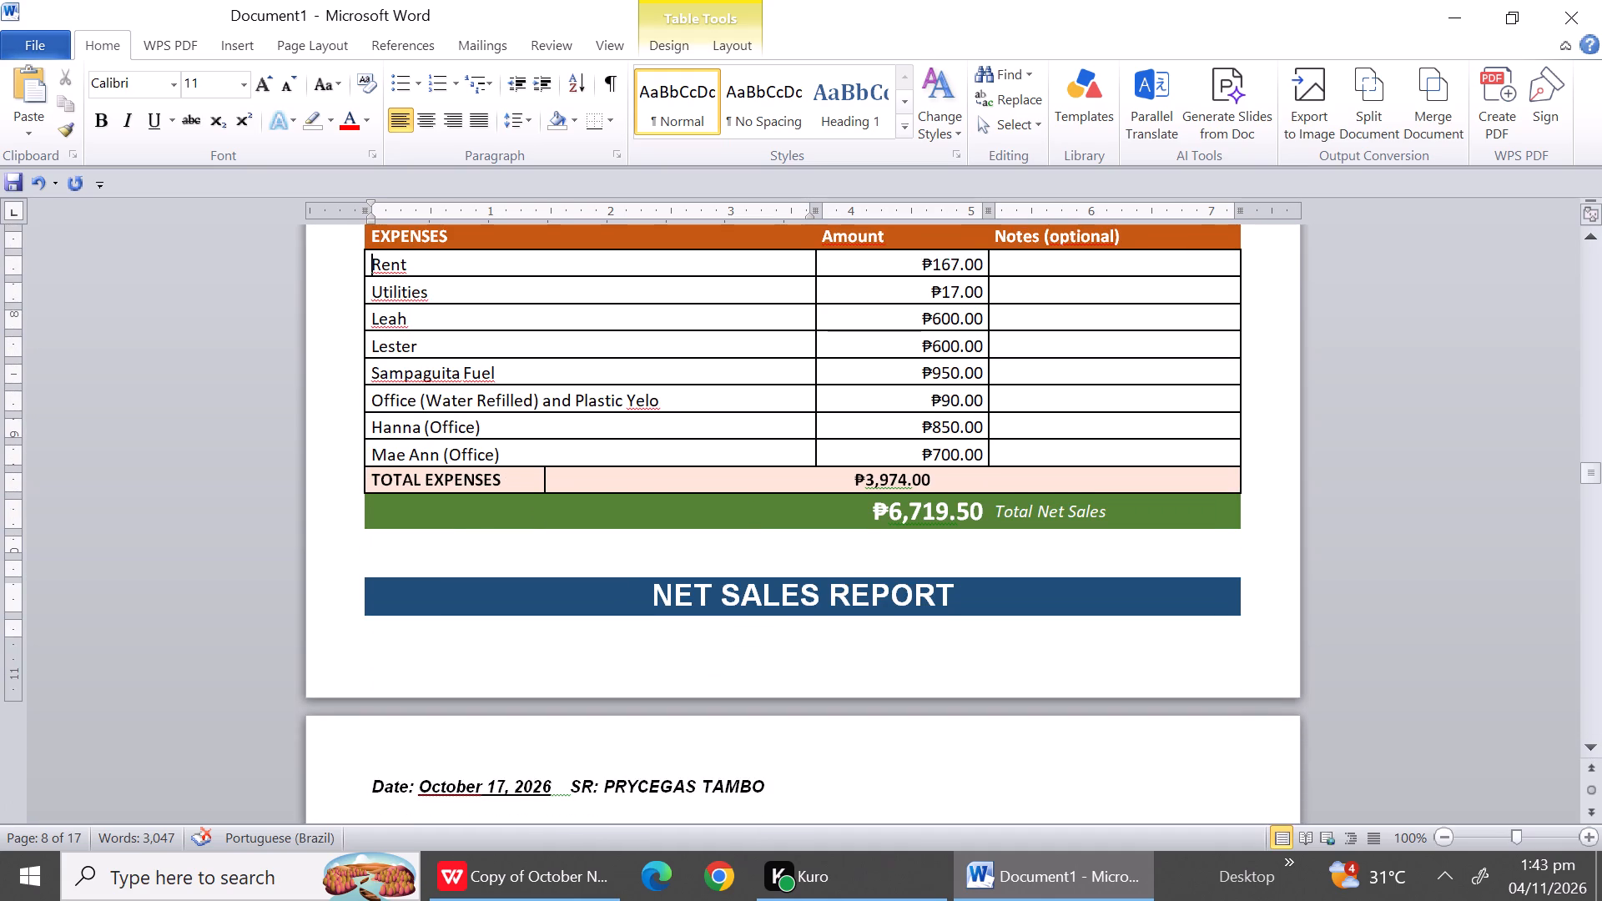
left_click(1191, 561)
key("Return")
key("Return")
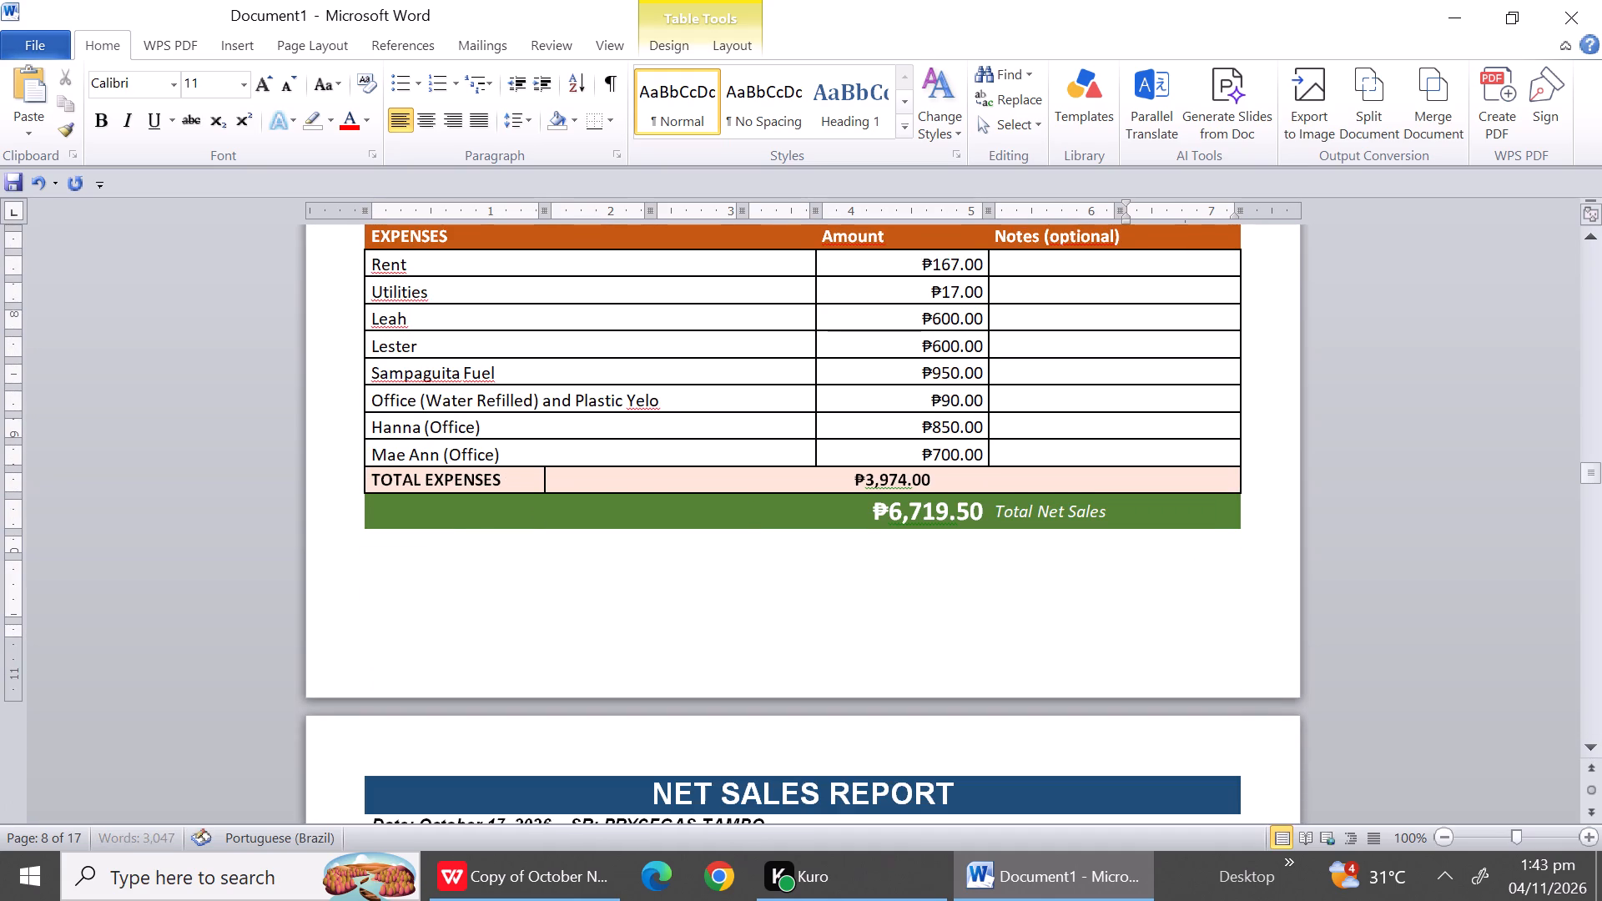
Delete the entire blank row between the date line and column headings of the October 17 report.
triple_click(1601, 741)
triple_click(1601, 741)
triple_click(1601, 741)
triple_click(1601, 741)
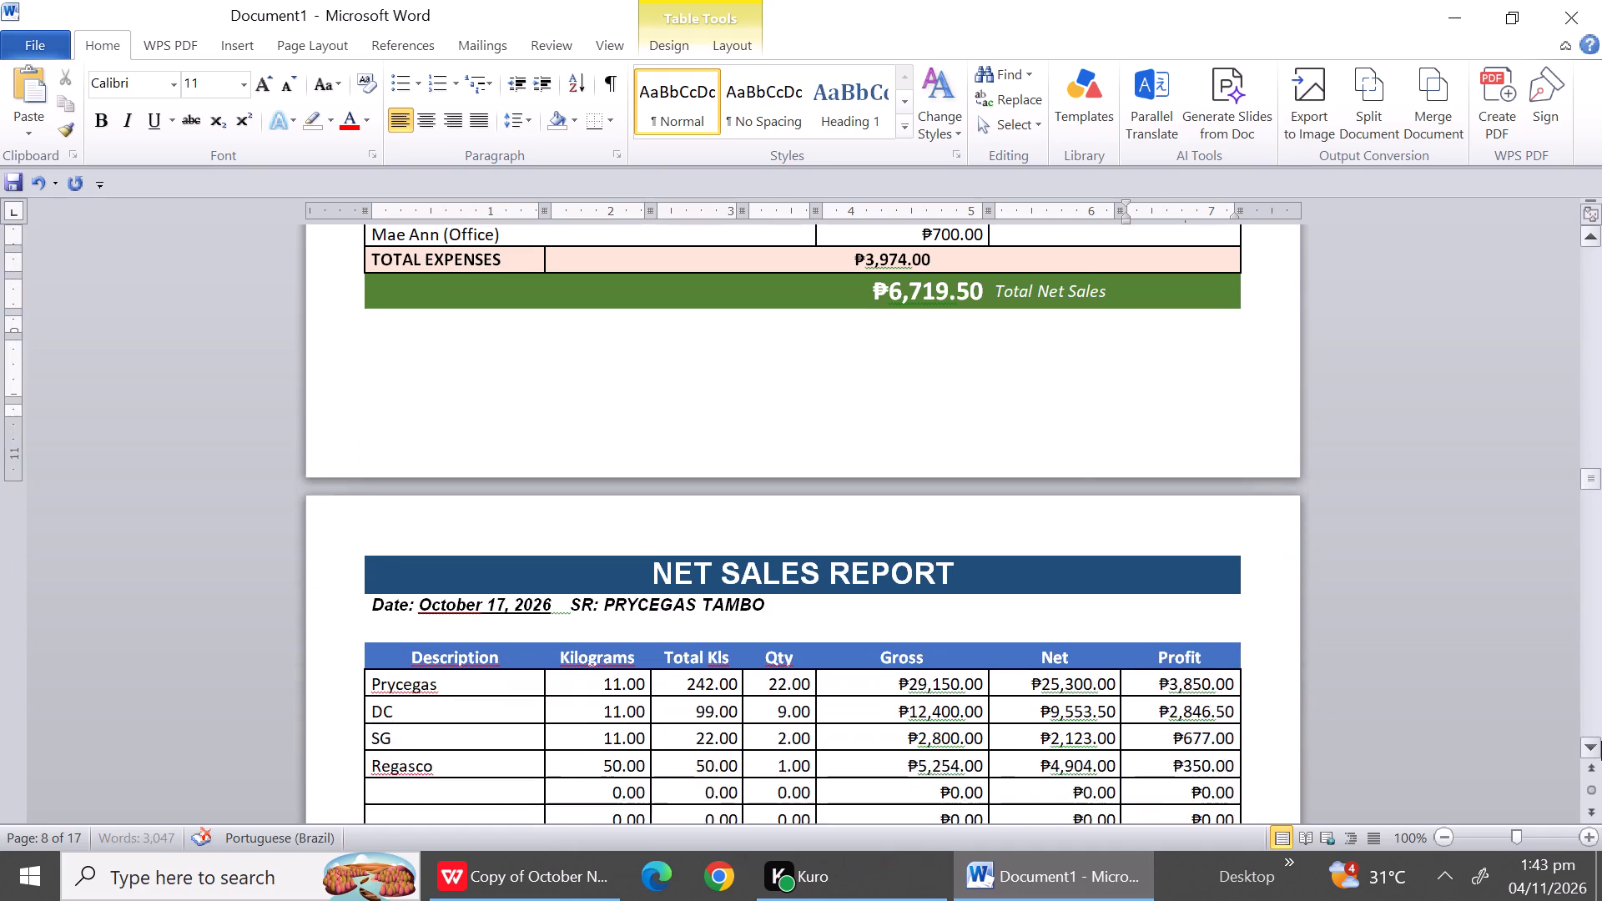
triple_click(1601, 741)
triple_click(1601, 741)
double_click(1601, 741)
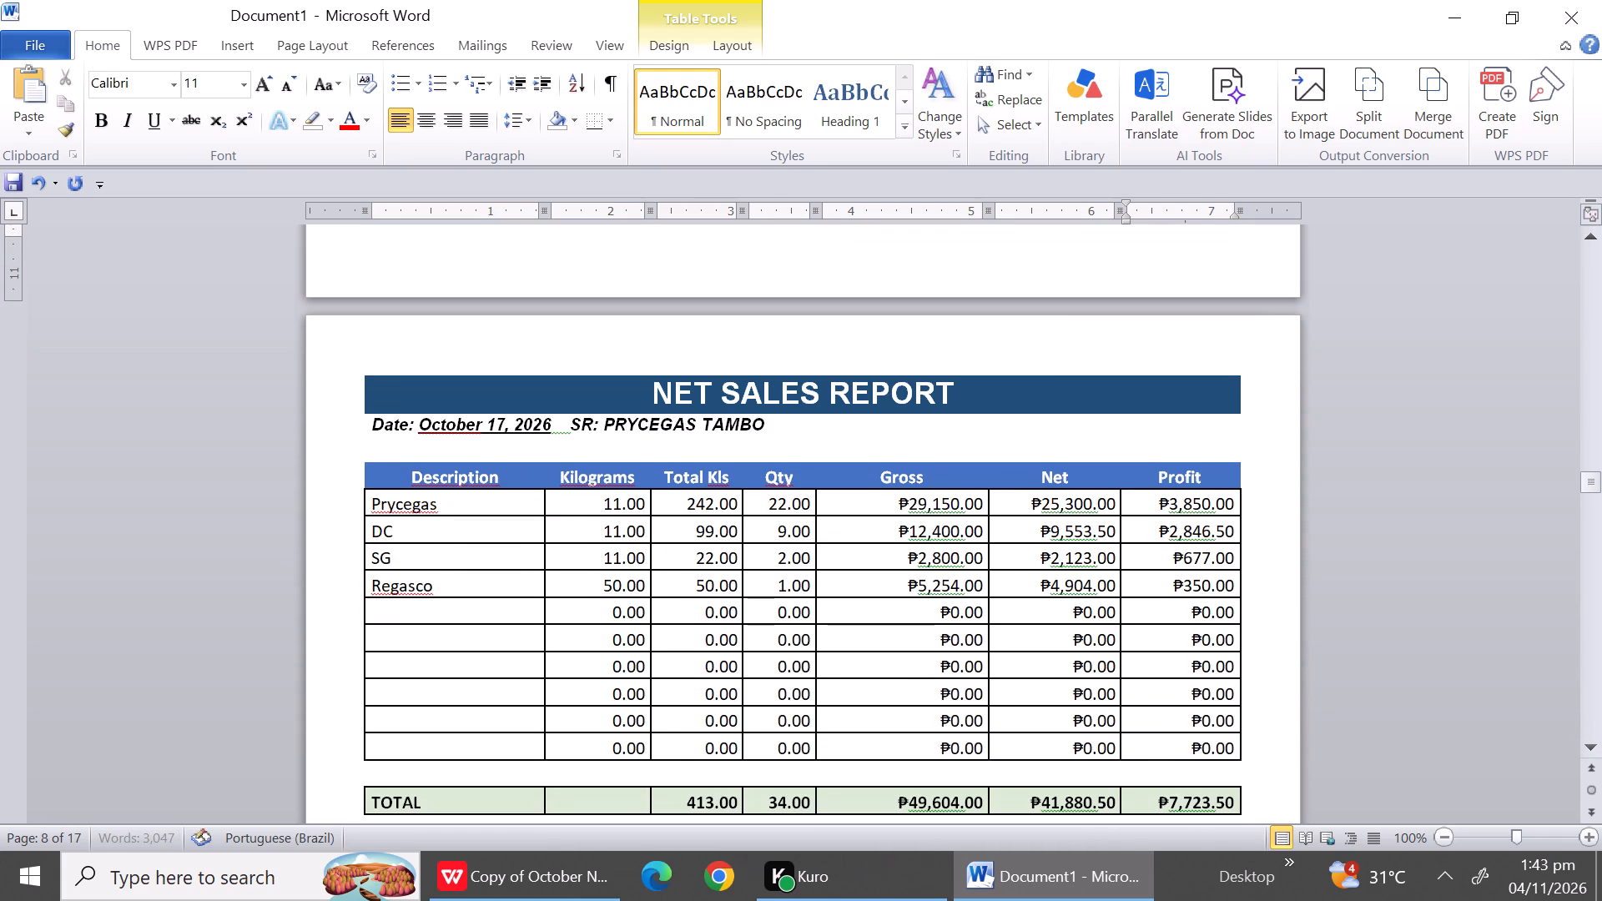
left_click(435, 456)
right_click(435, 456)
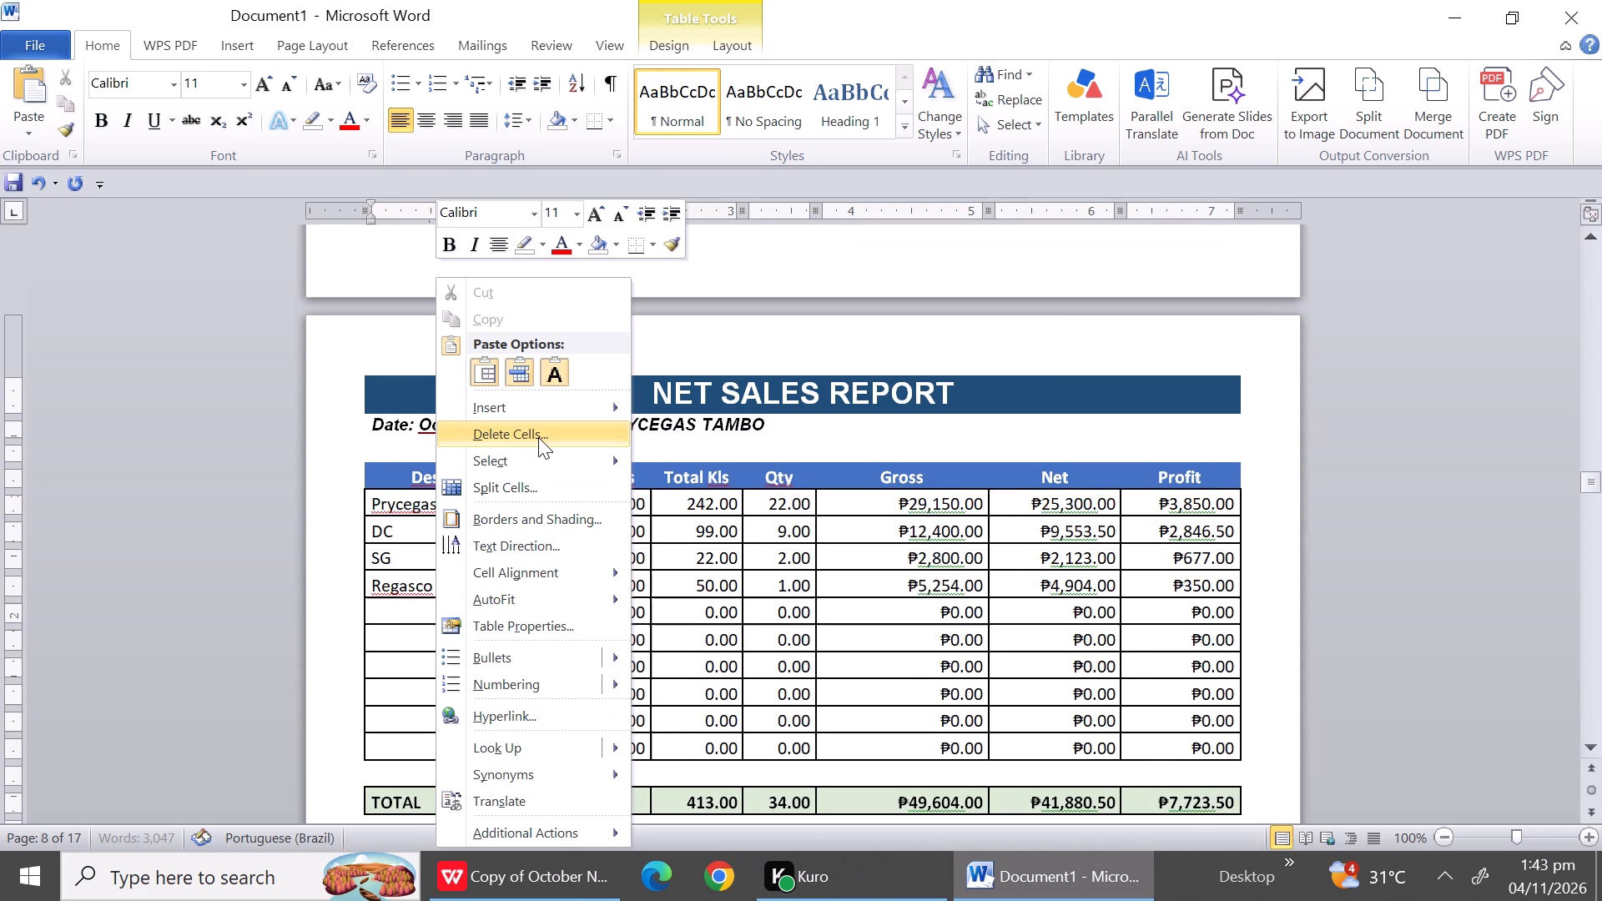
left_click(537, 436)
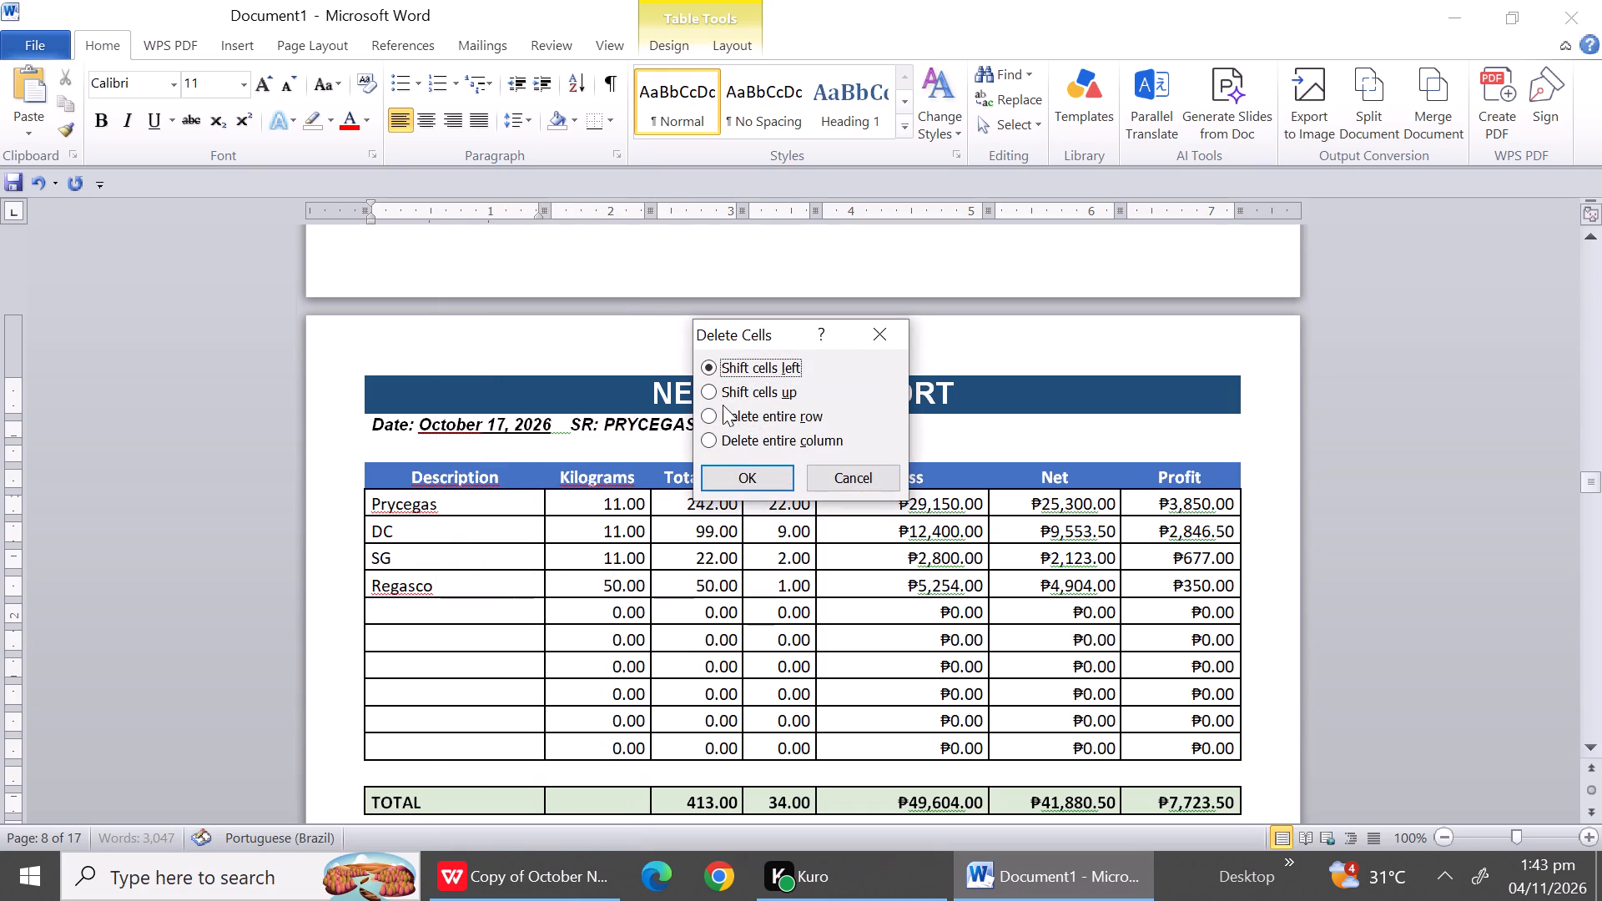
left_click(723, 404)
left_click(723, 410)
left_click(733, 476)
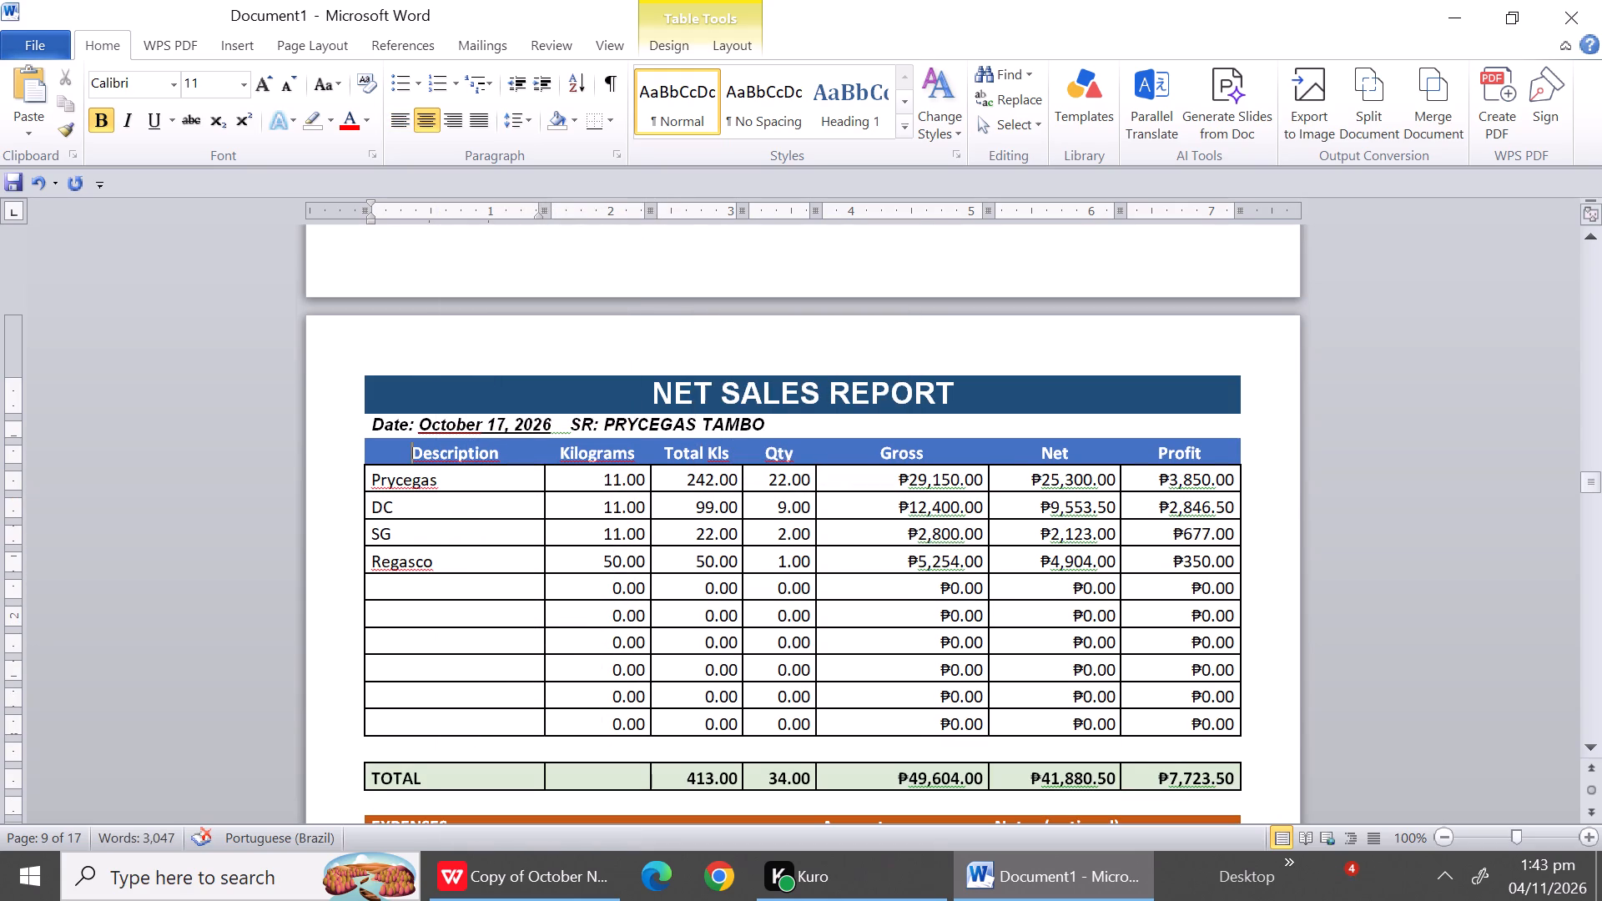
Delete the six unused zero-value rows and the blank row above TOTAL in the October 17 report.
left_click_drag(516, 592, 510, 740)
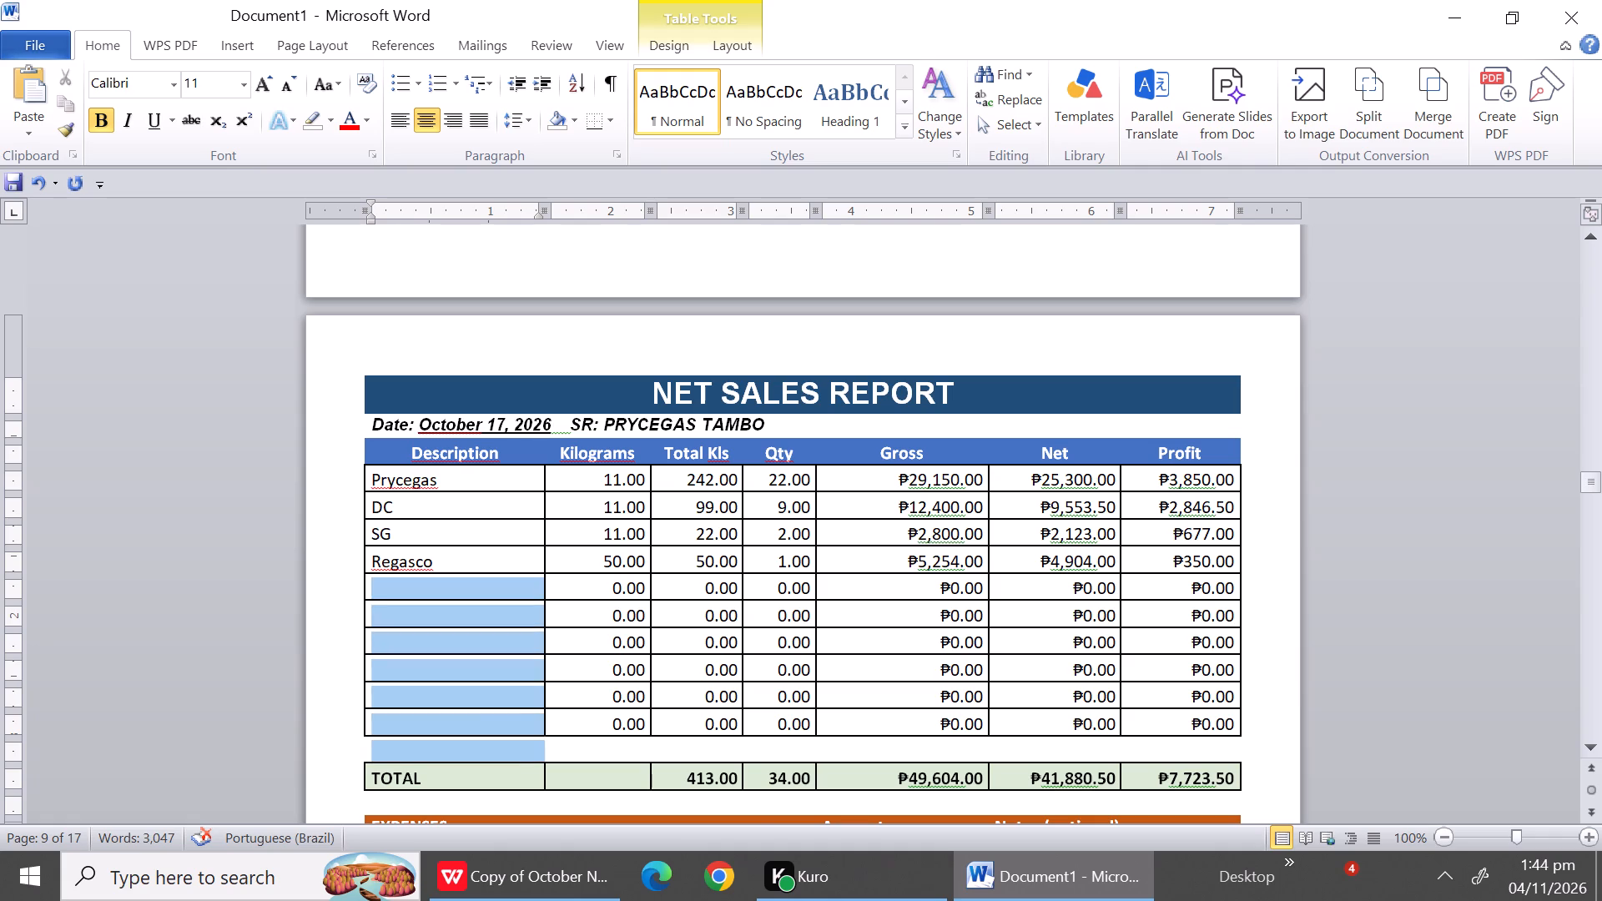
left_click_drag(510, 740, 510, 742)
right_click(510, 742)
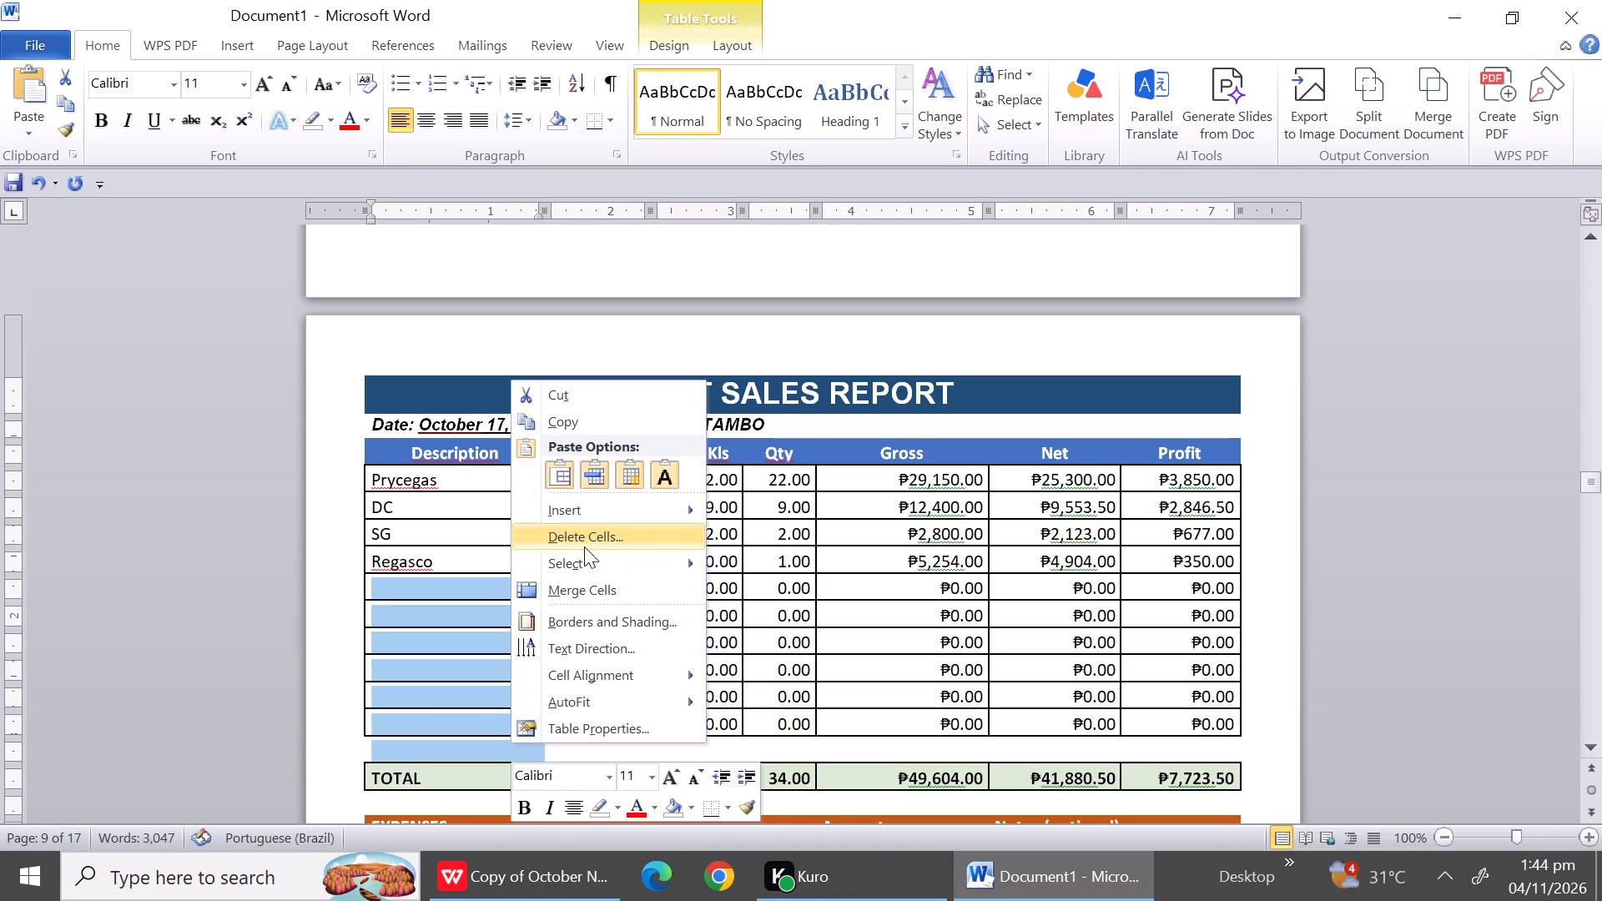
left_click(584, 546)
left_click(783, 421)
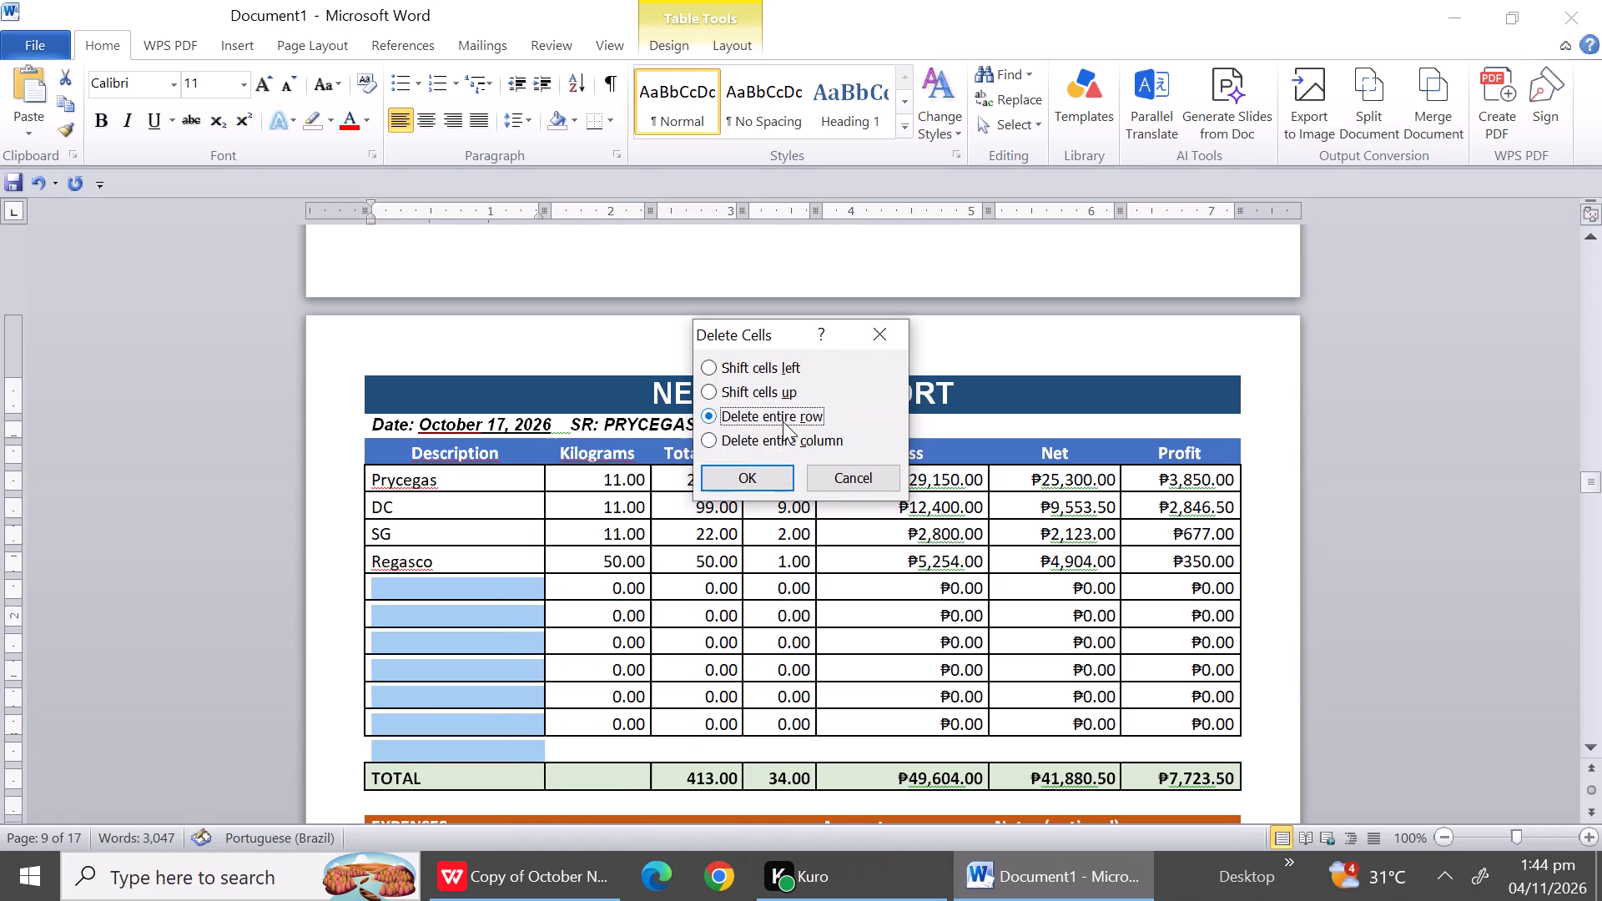
left_click(777, 461)
left_click(774, 476)
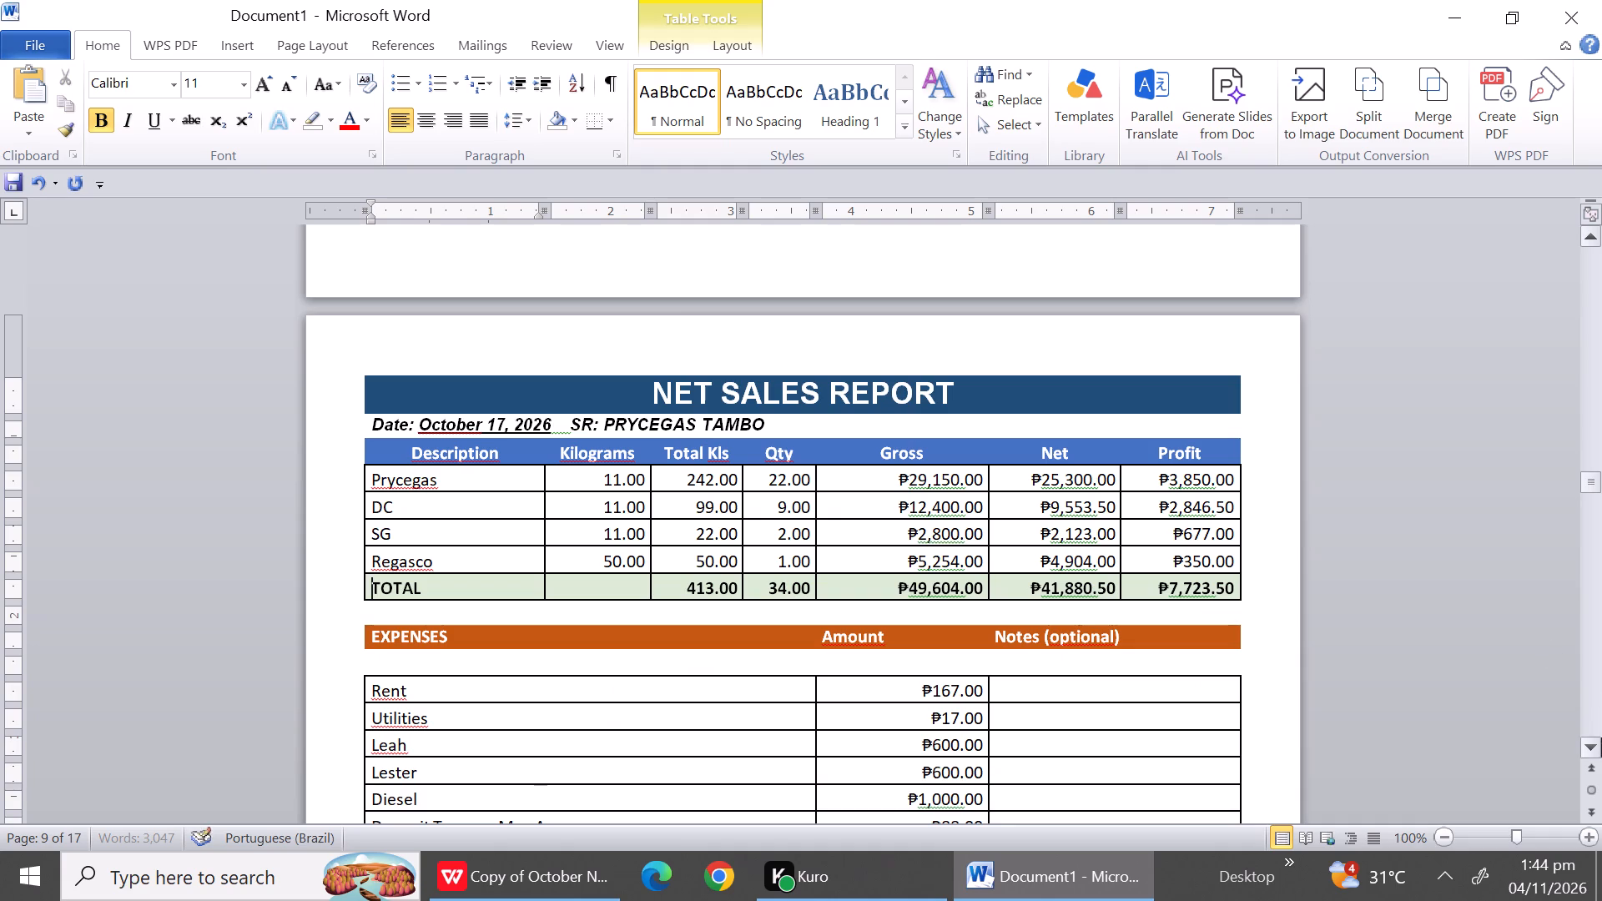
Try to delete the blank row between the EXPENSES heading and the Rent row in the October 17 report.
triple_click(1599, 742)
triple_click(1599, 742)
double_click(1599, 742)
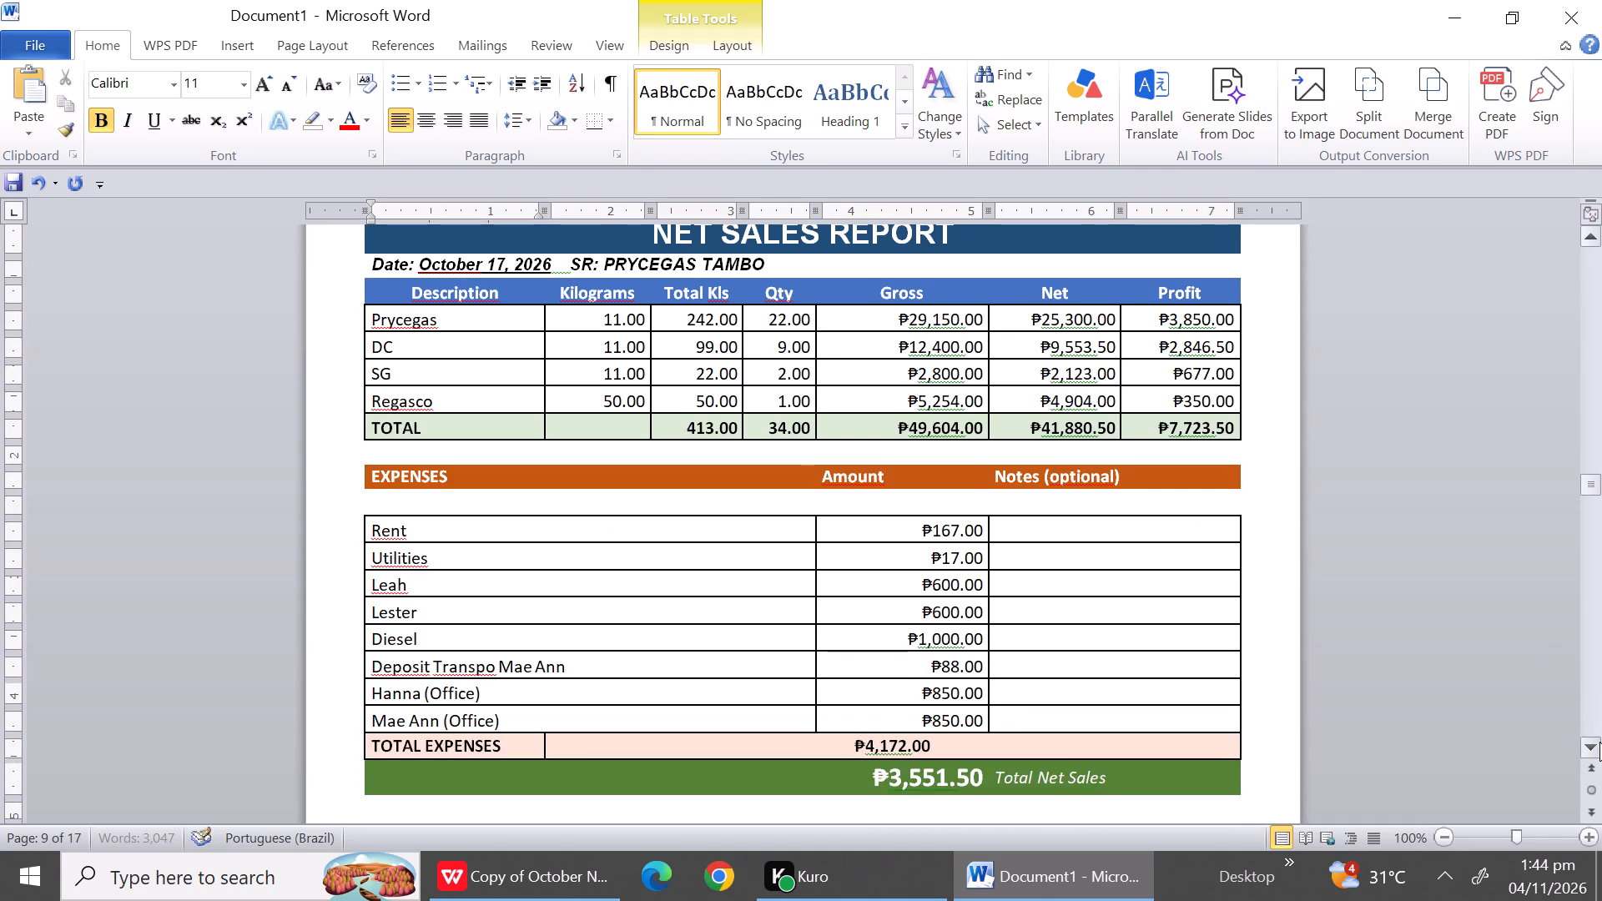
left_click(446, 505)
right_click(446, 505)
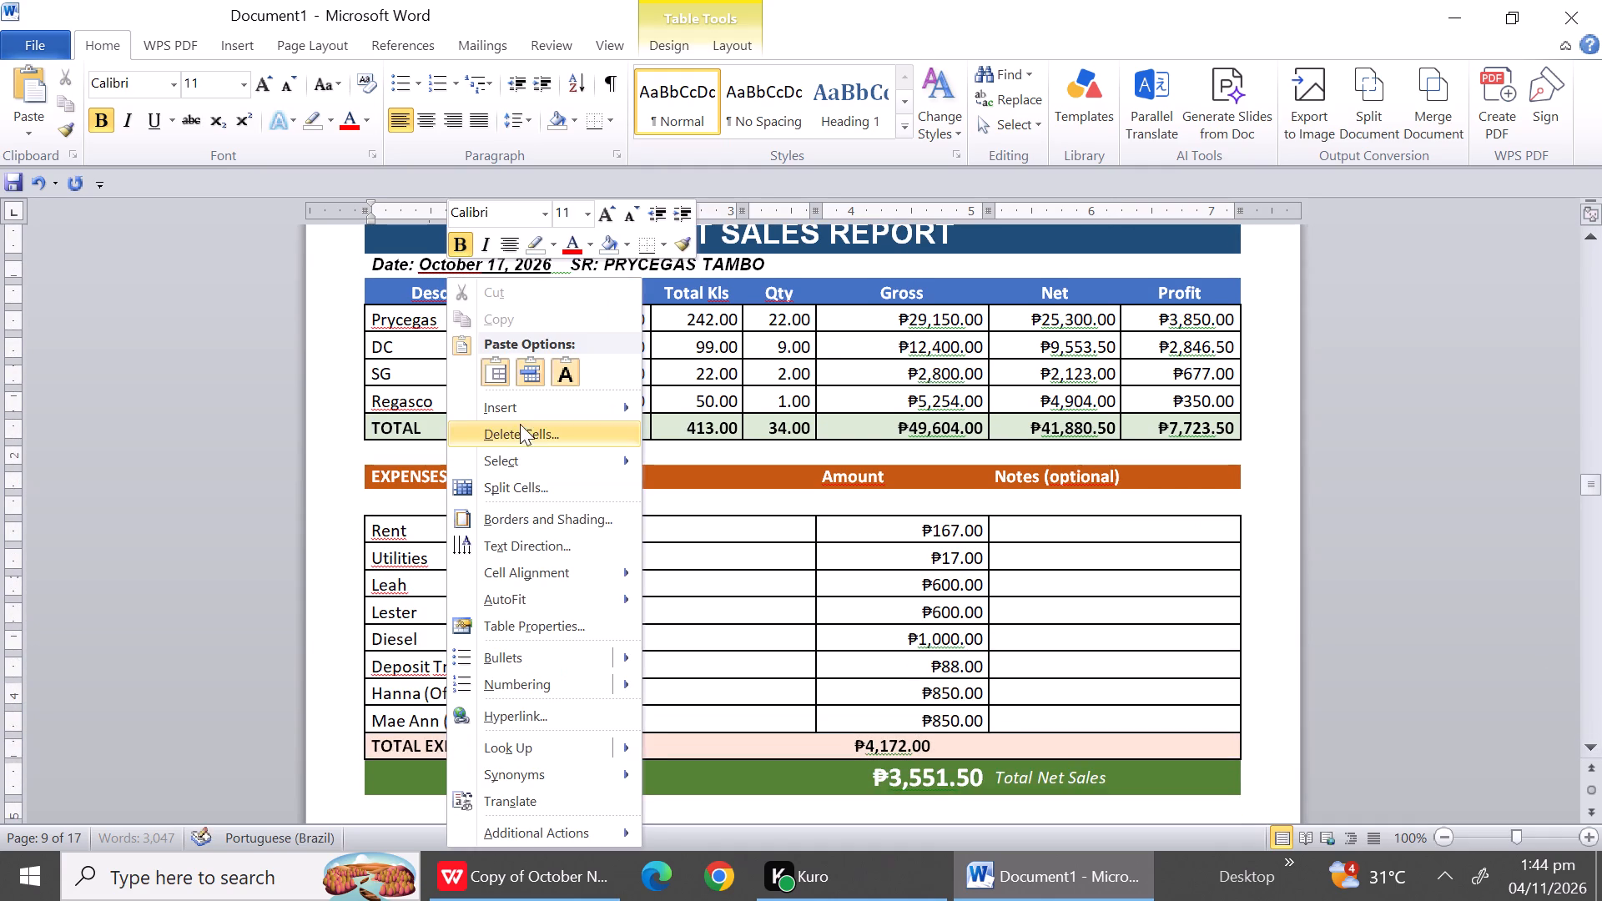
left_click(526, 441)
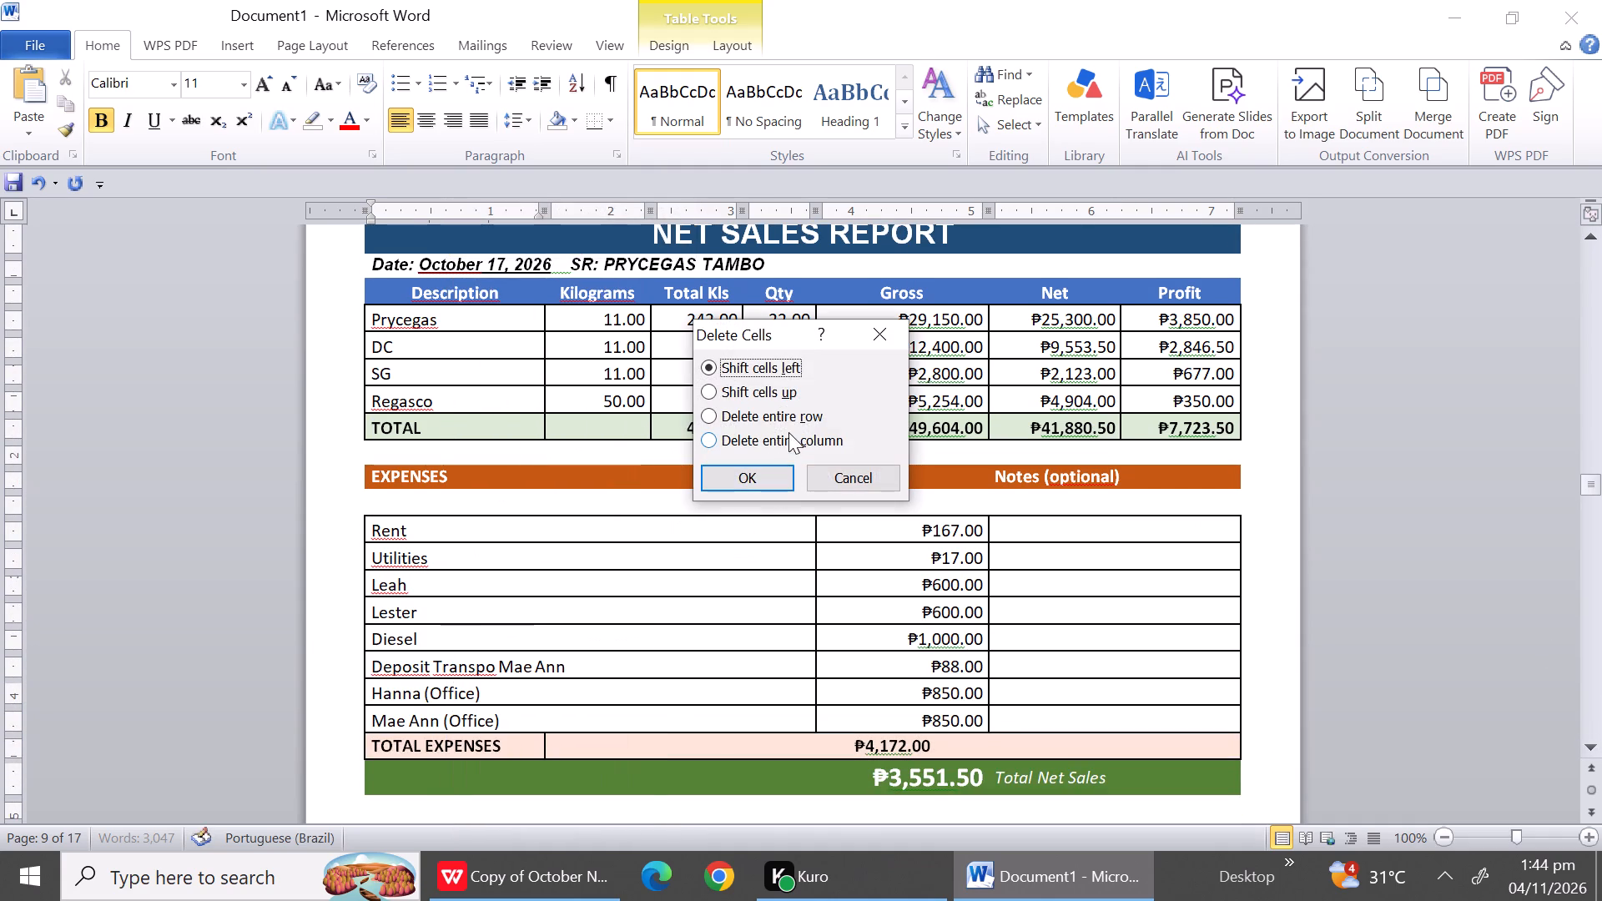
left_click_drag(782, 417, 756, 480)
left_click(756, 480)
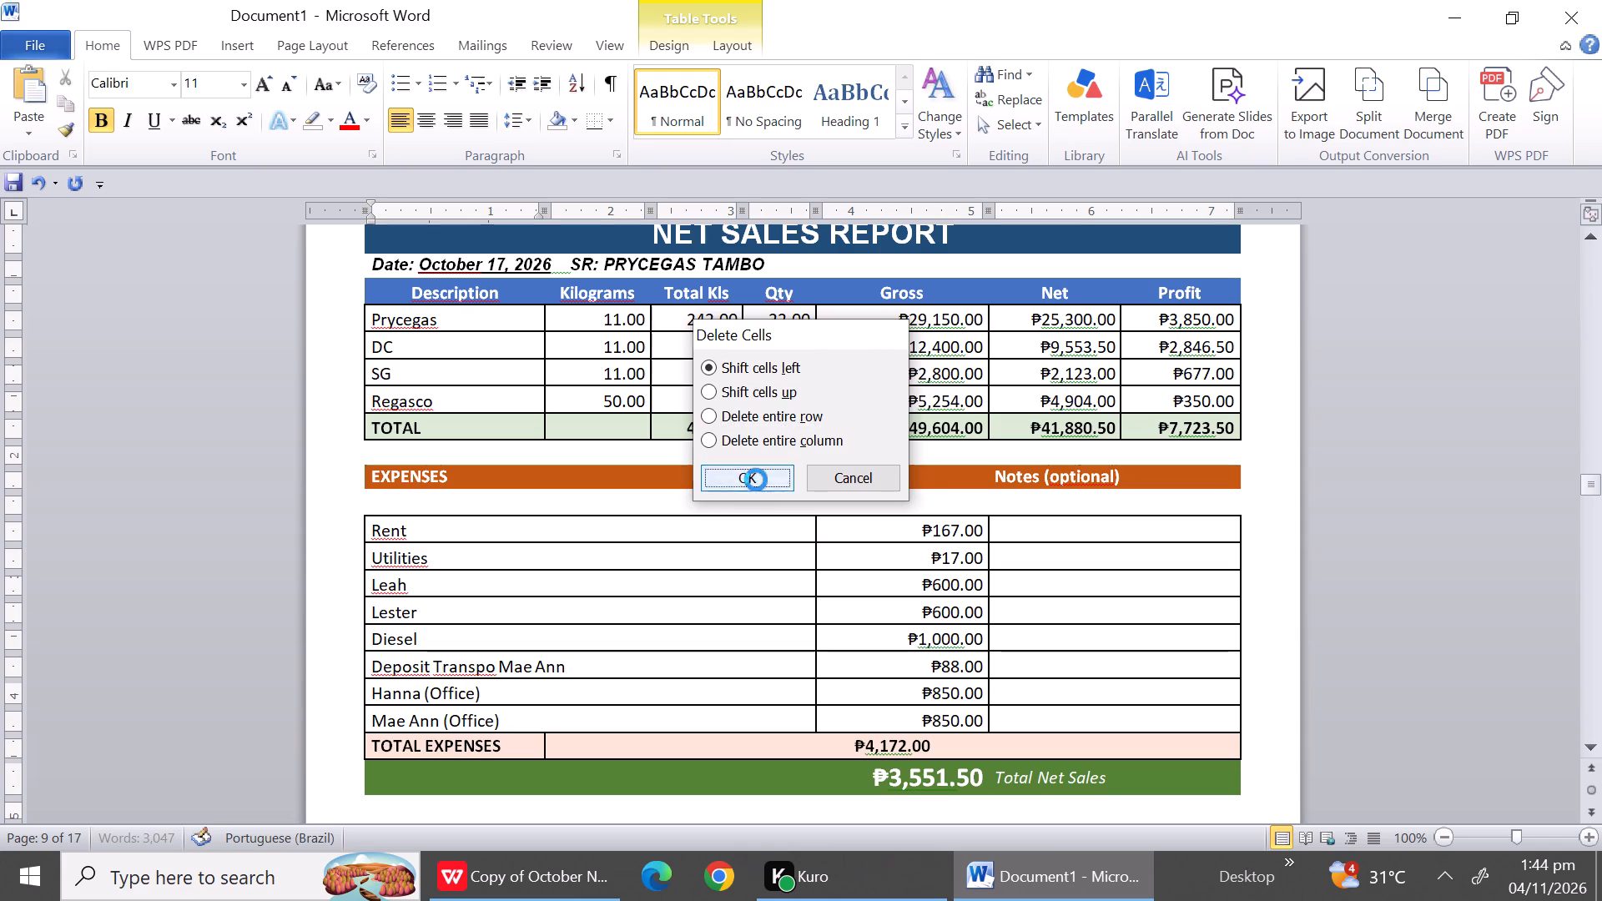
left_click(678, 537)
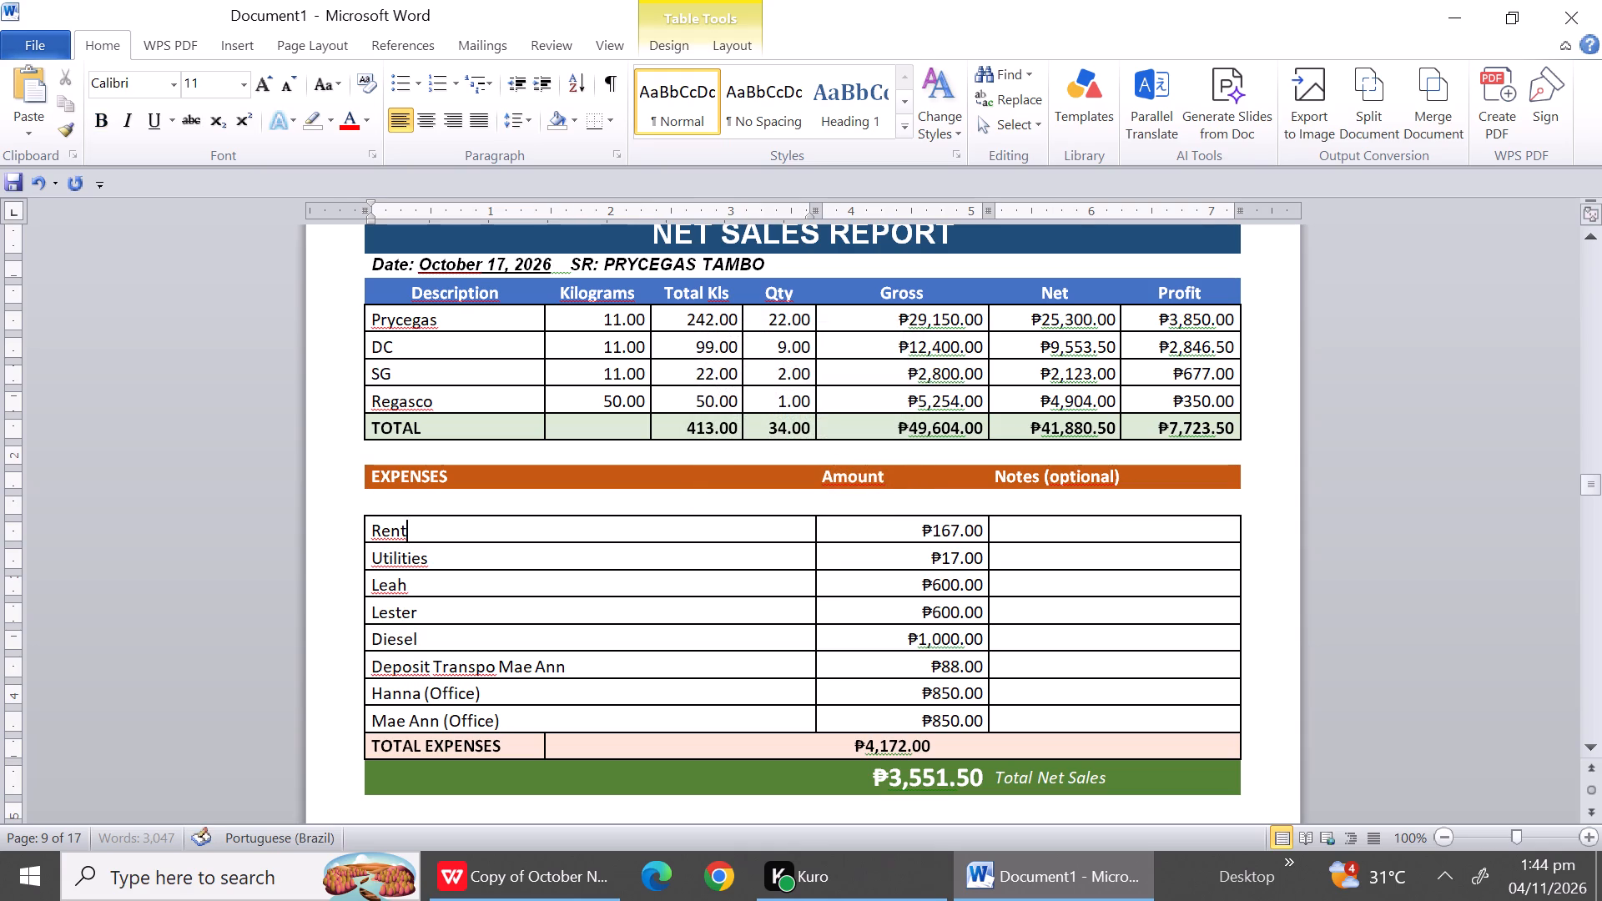
Delete the entire blank row between the EXPENSES heading and the Rent row in the October 17 report.
left_click(436, 505)
right_click(436, 505)
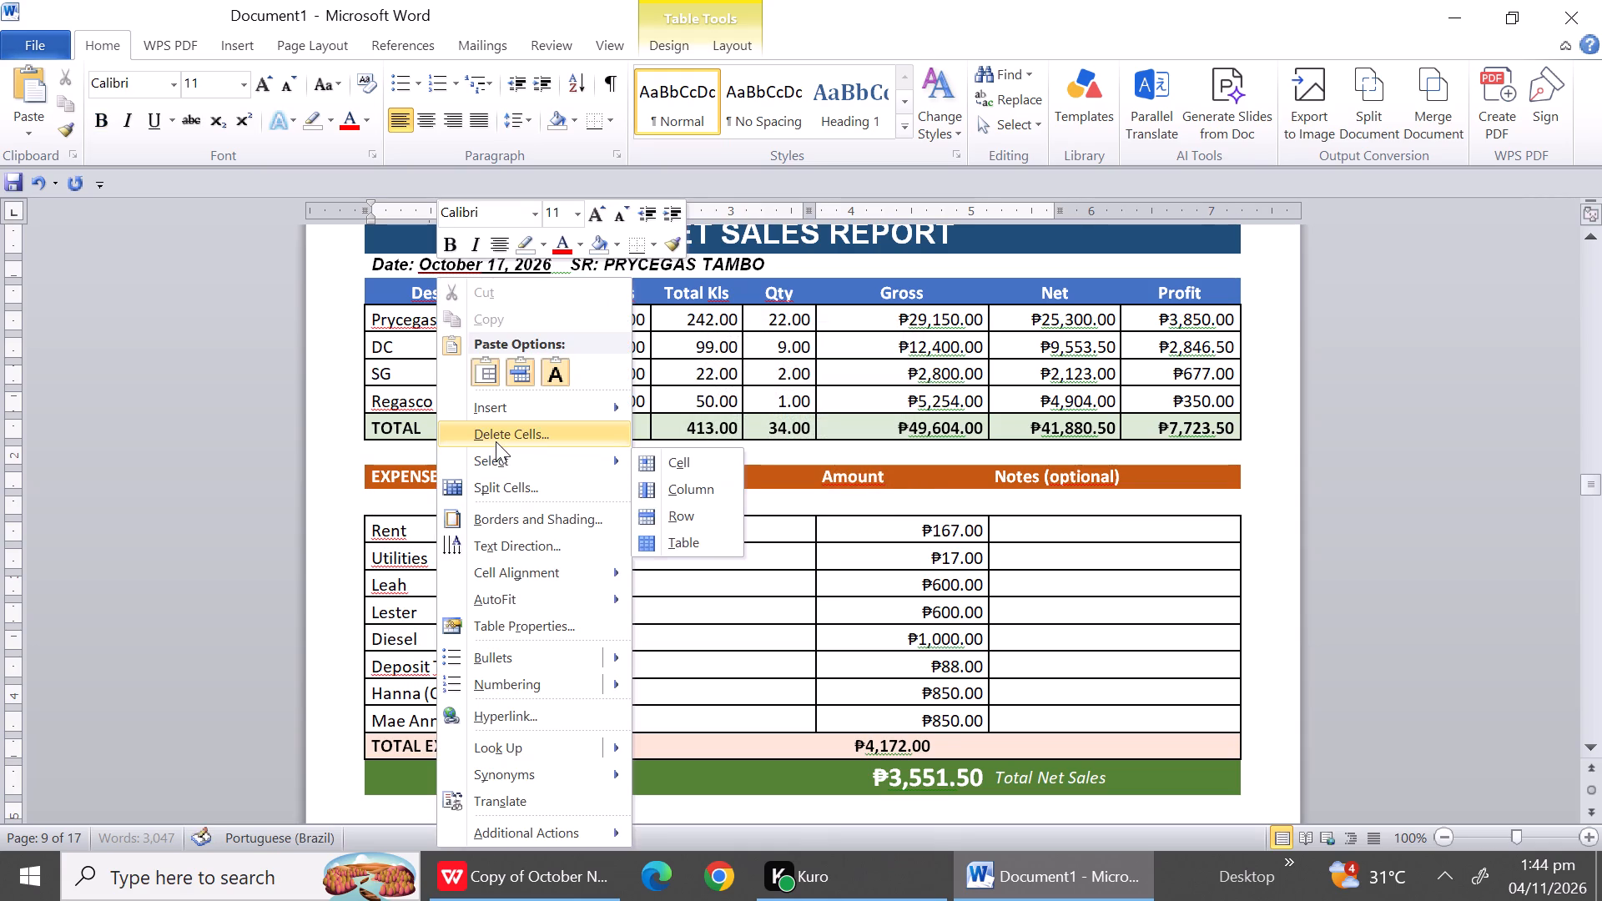
left_click(496, 441)
left_click(764, 415)
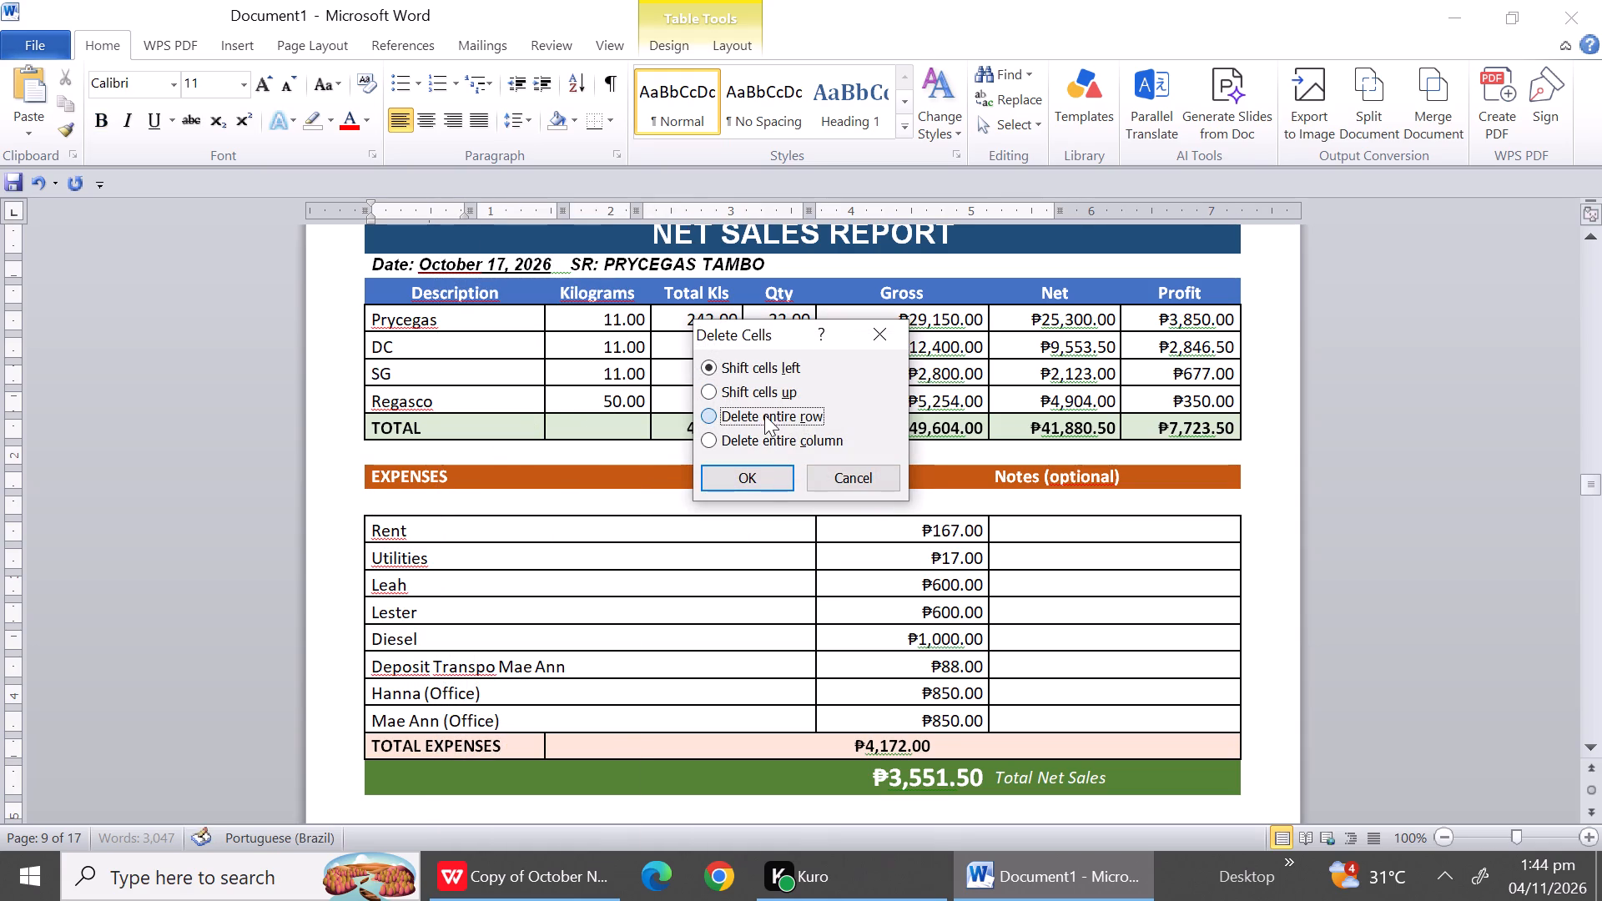
left_click(762, 476)
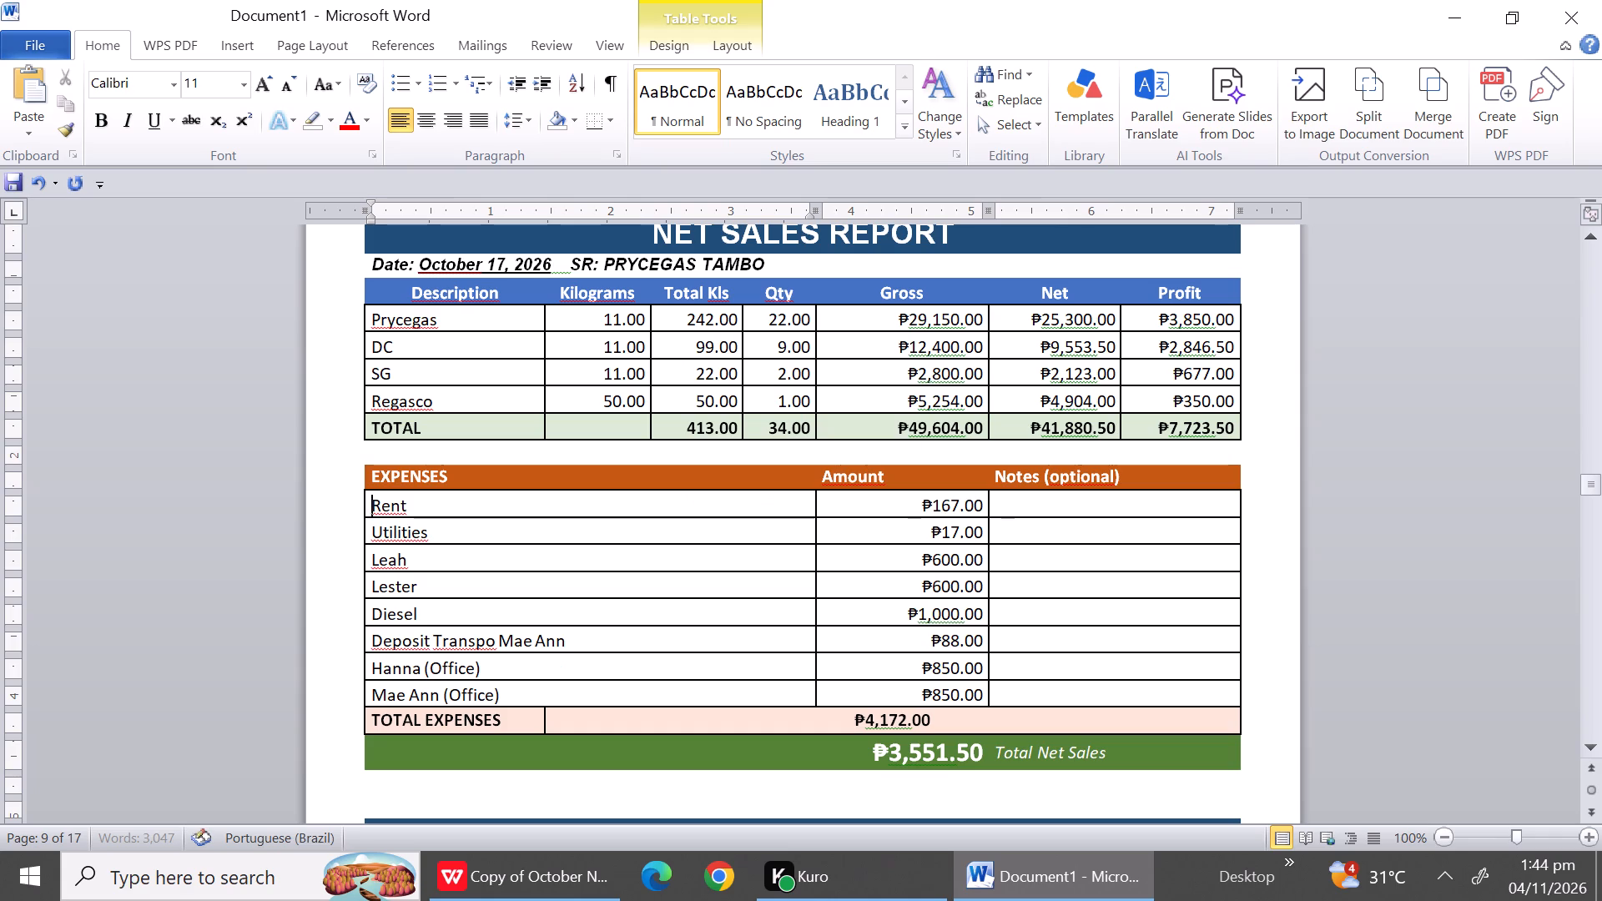
Delete the entire blank row between the date line and column headings of the October 18 report.
triple_click(1601, 743)
triple_click(1601, 743)
triple_click(1601, 743)
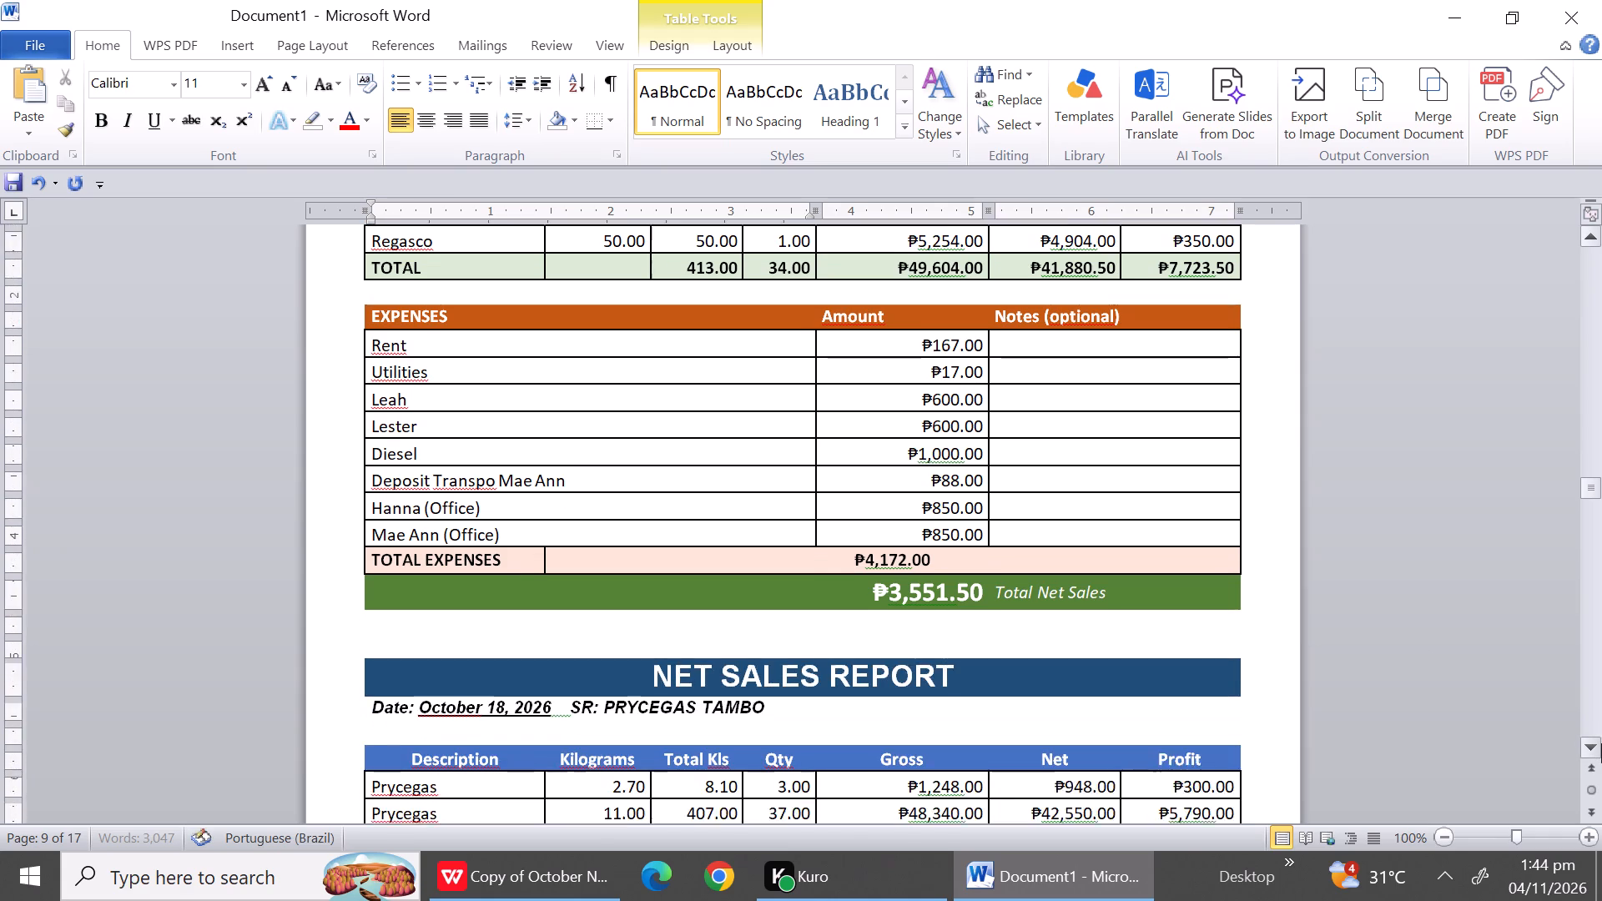
triple_click(1601, 743)
triple_click(1601, 743)
triple_click(1601, 743)
triple_click(1601, 743)
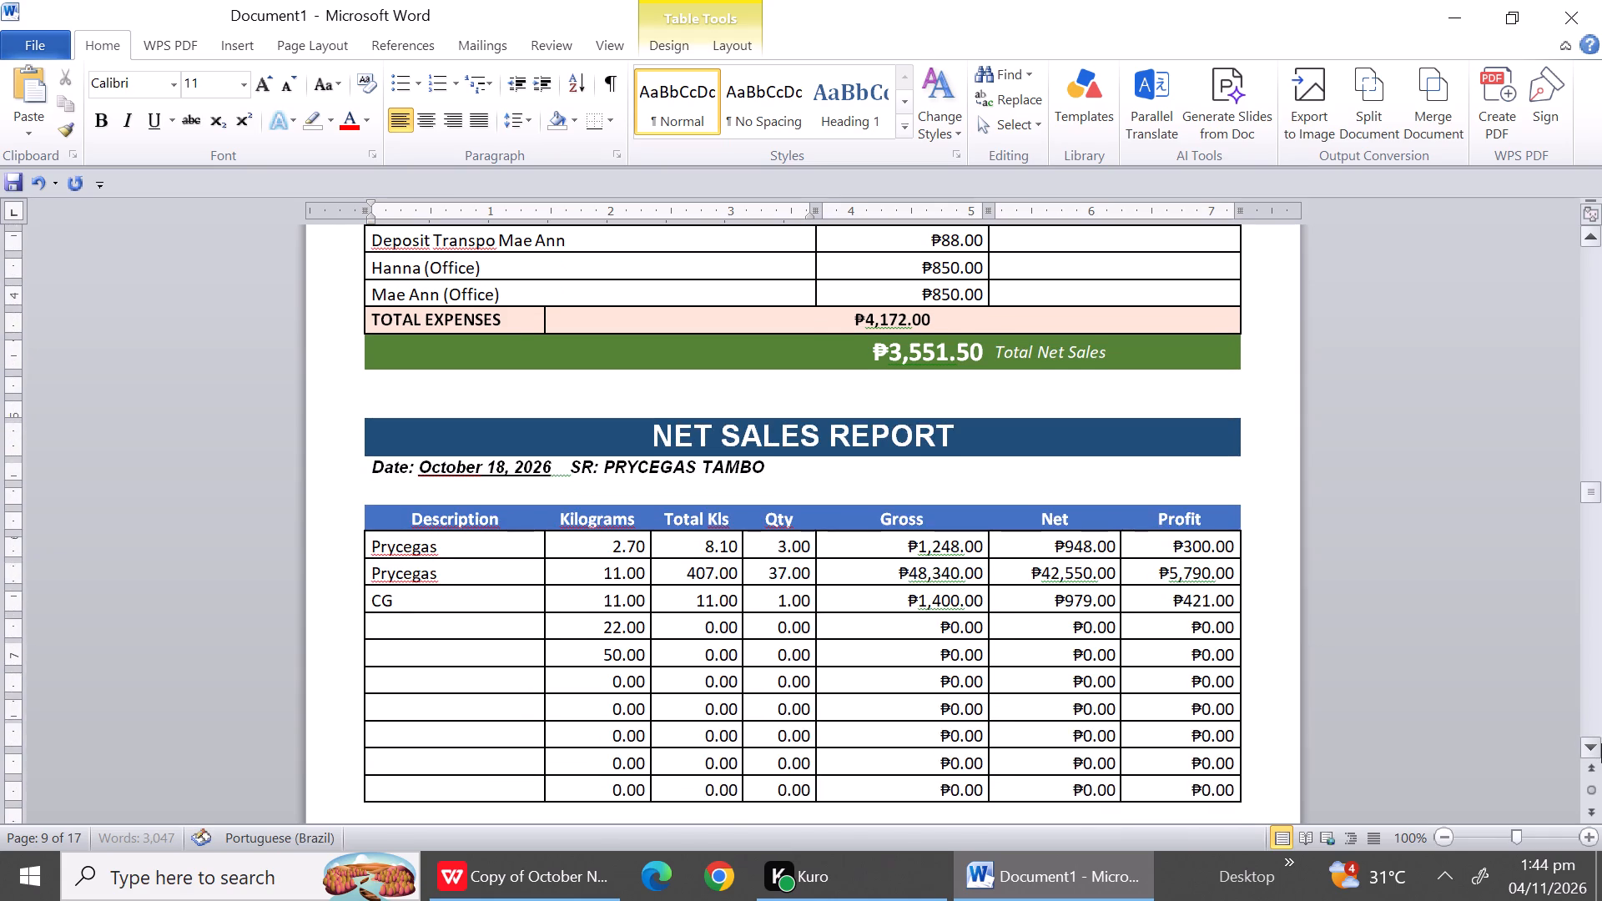
double_click(1601, 743)
left_click(445, 435)
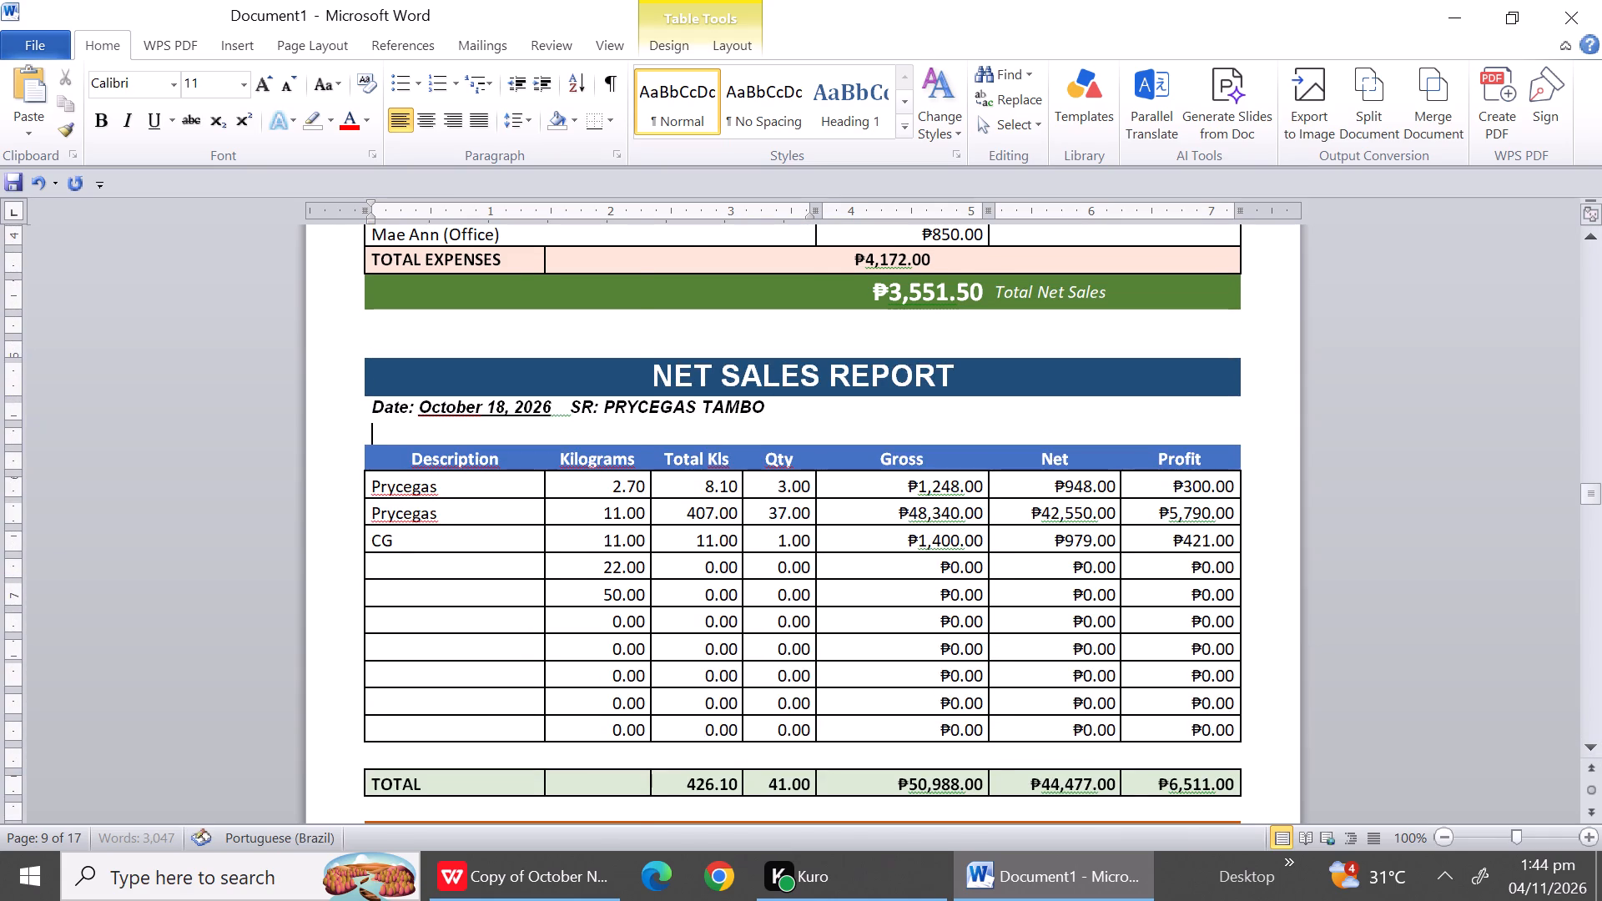
right_click(445, 435)
left_click(502, 430)
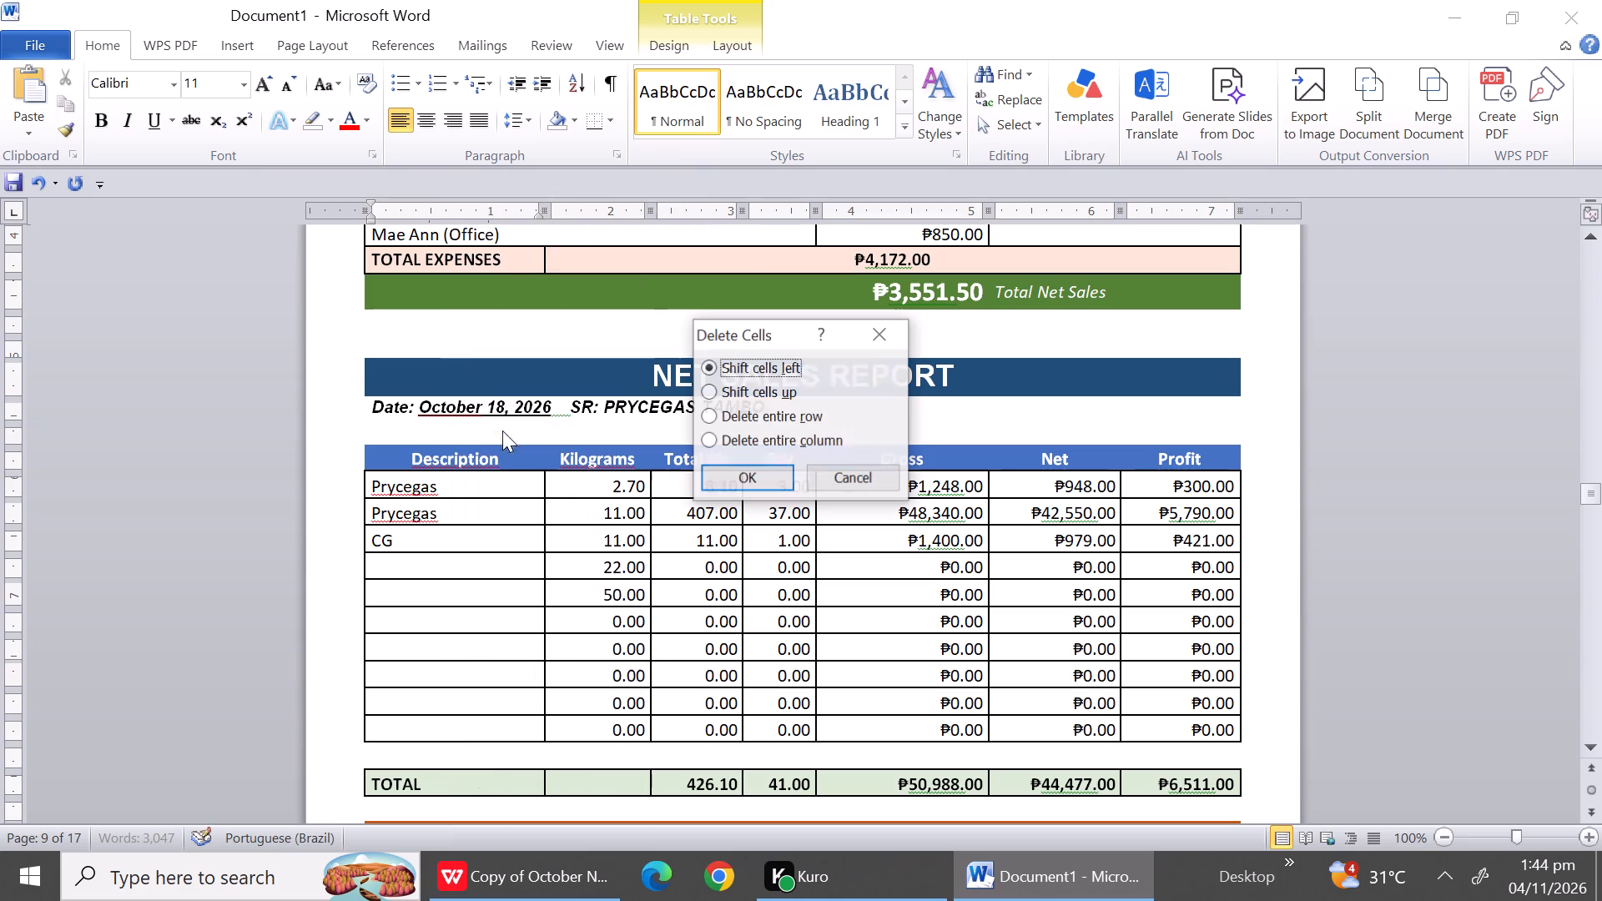
left_click(768, 421)
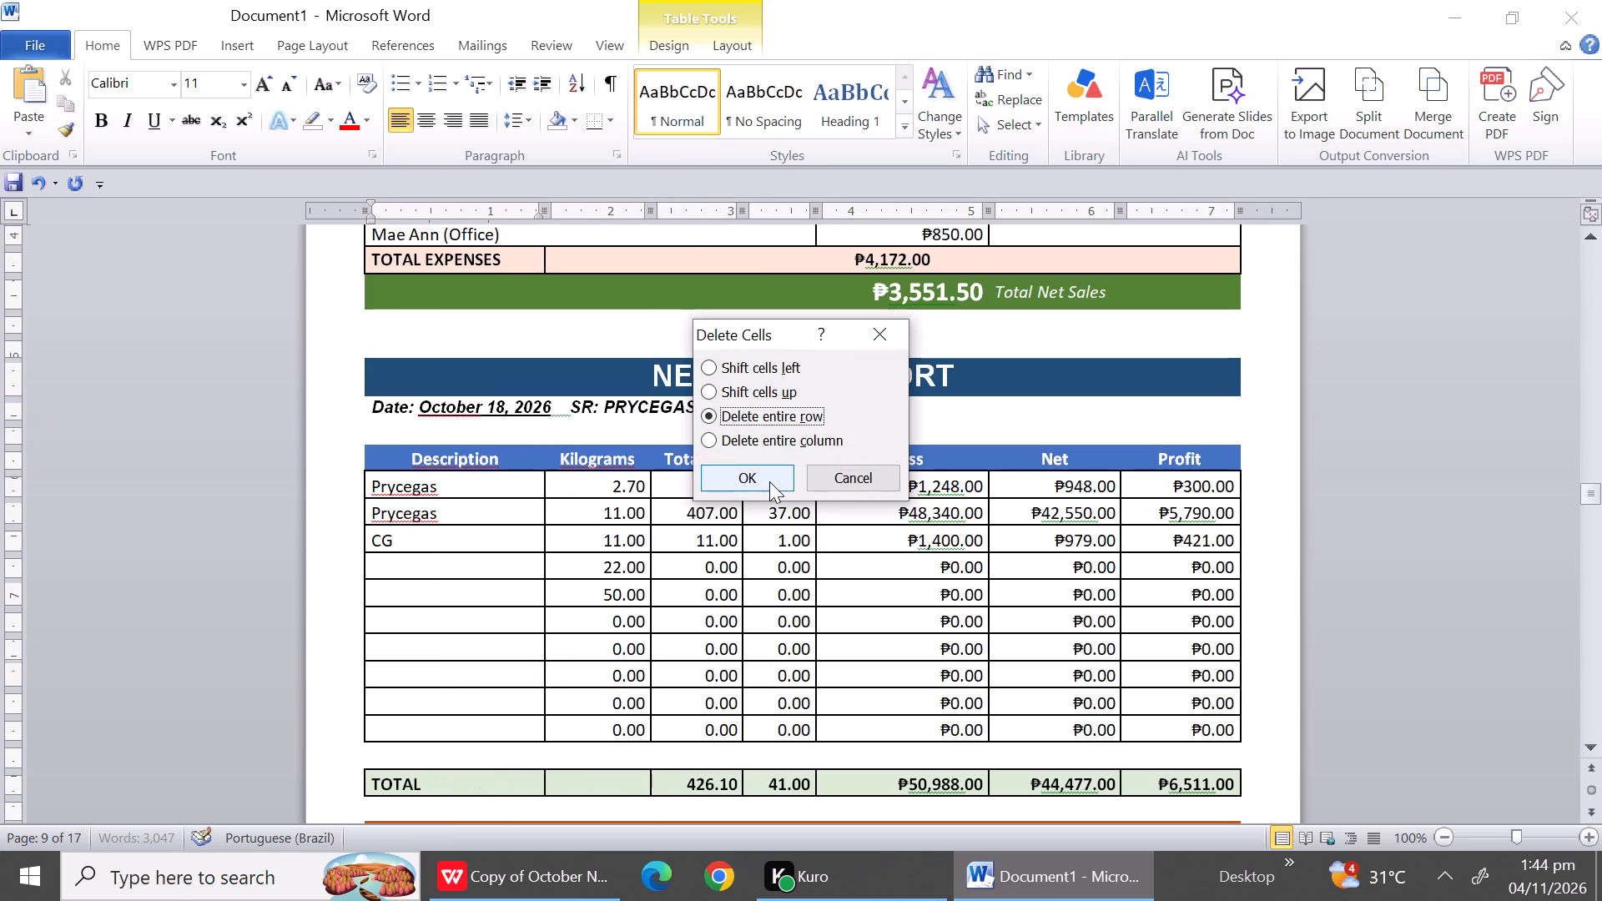
left_click(769, 481)
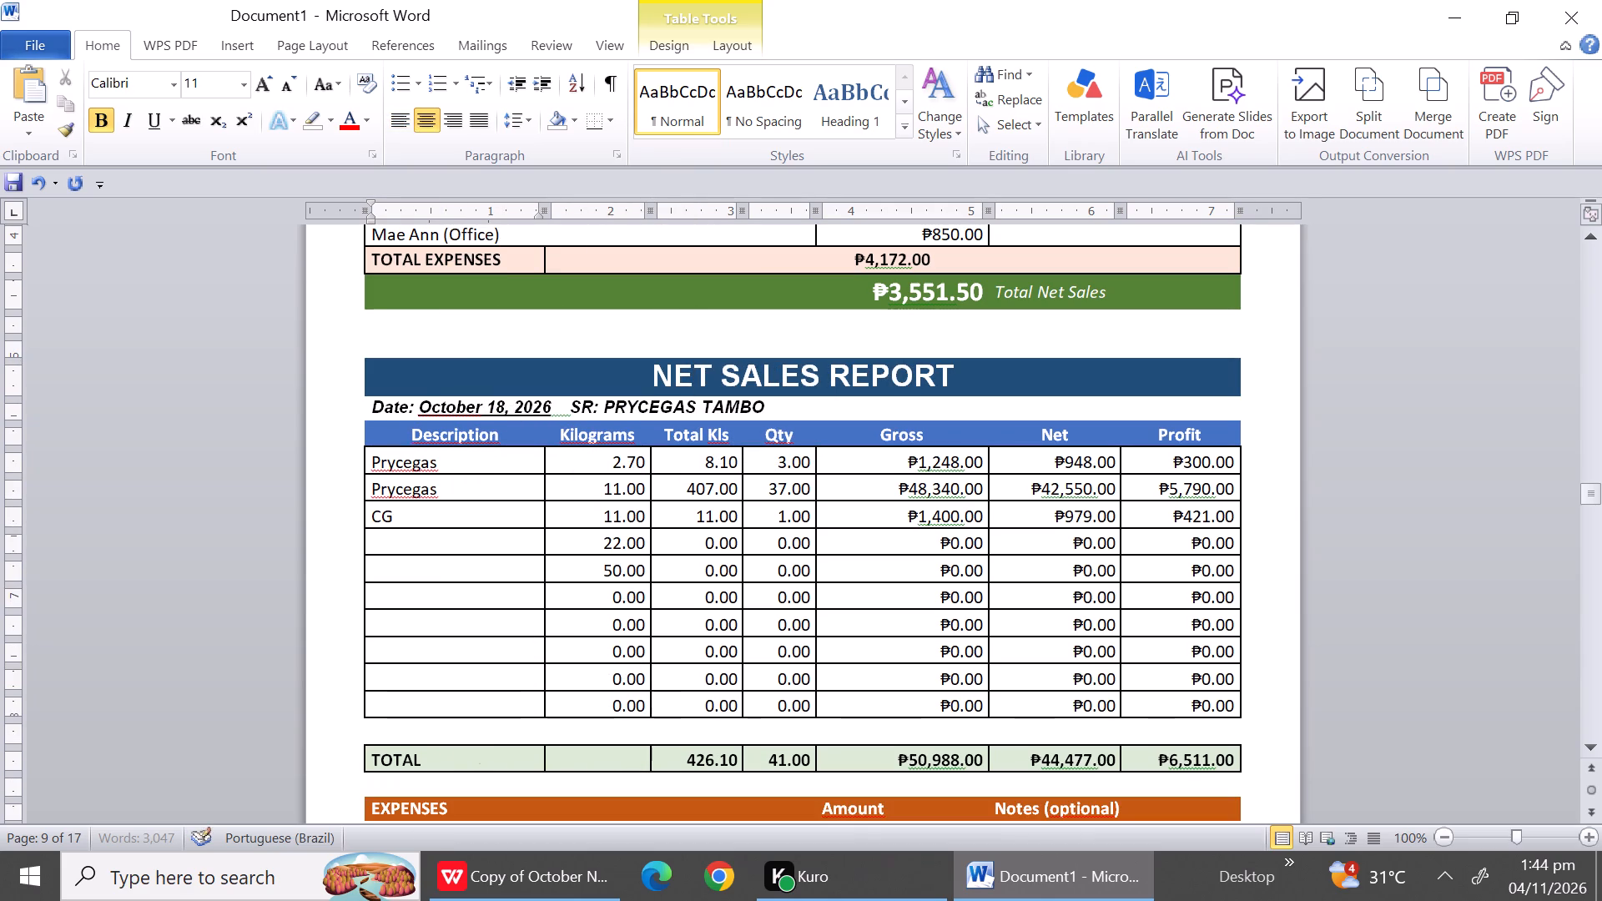
Delete the seven unused rows without a description and the blank row above TOTAL in the October 18 report.
left_click_drag(399, 547, 404, 724)
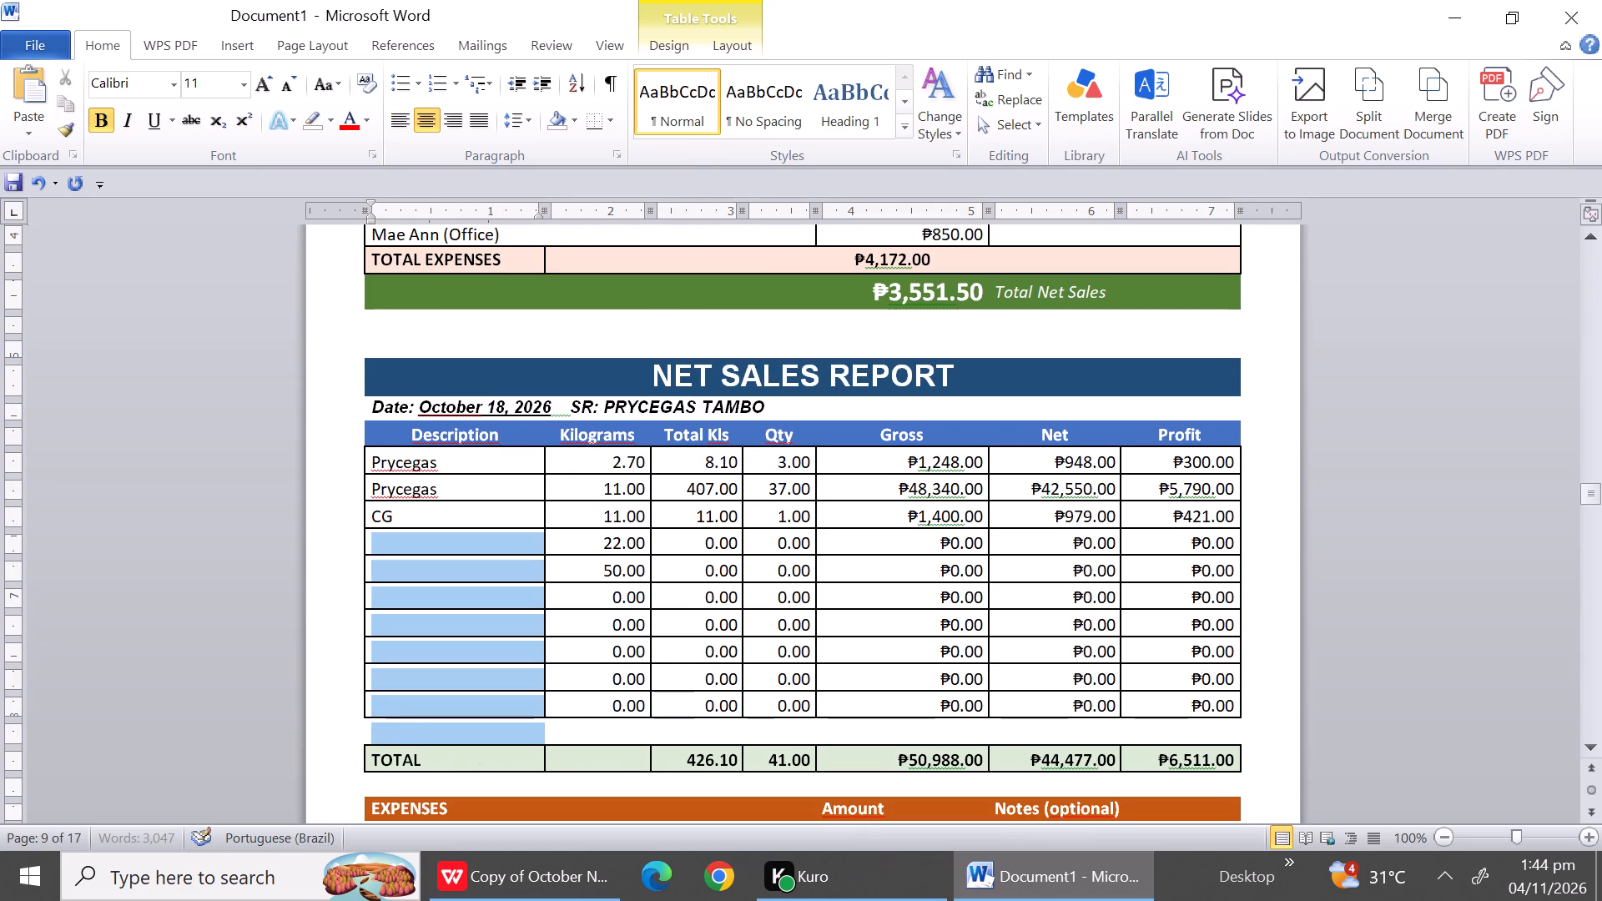
left_click_drag(404, 724, 405, 726)
right_click(405, 726)
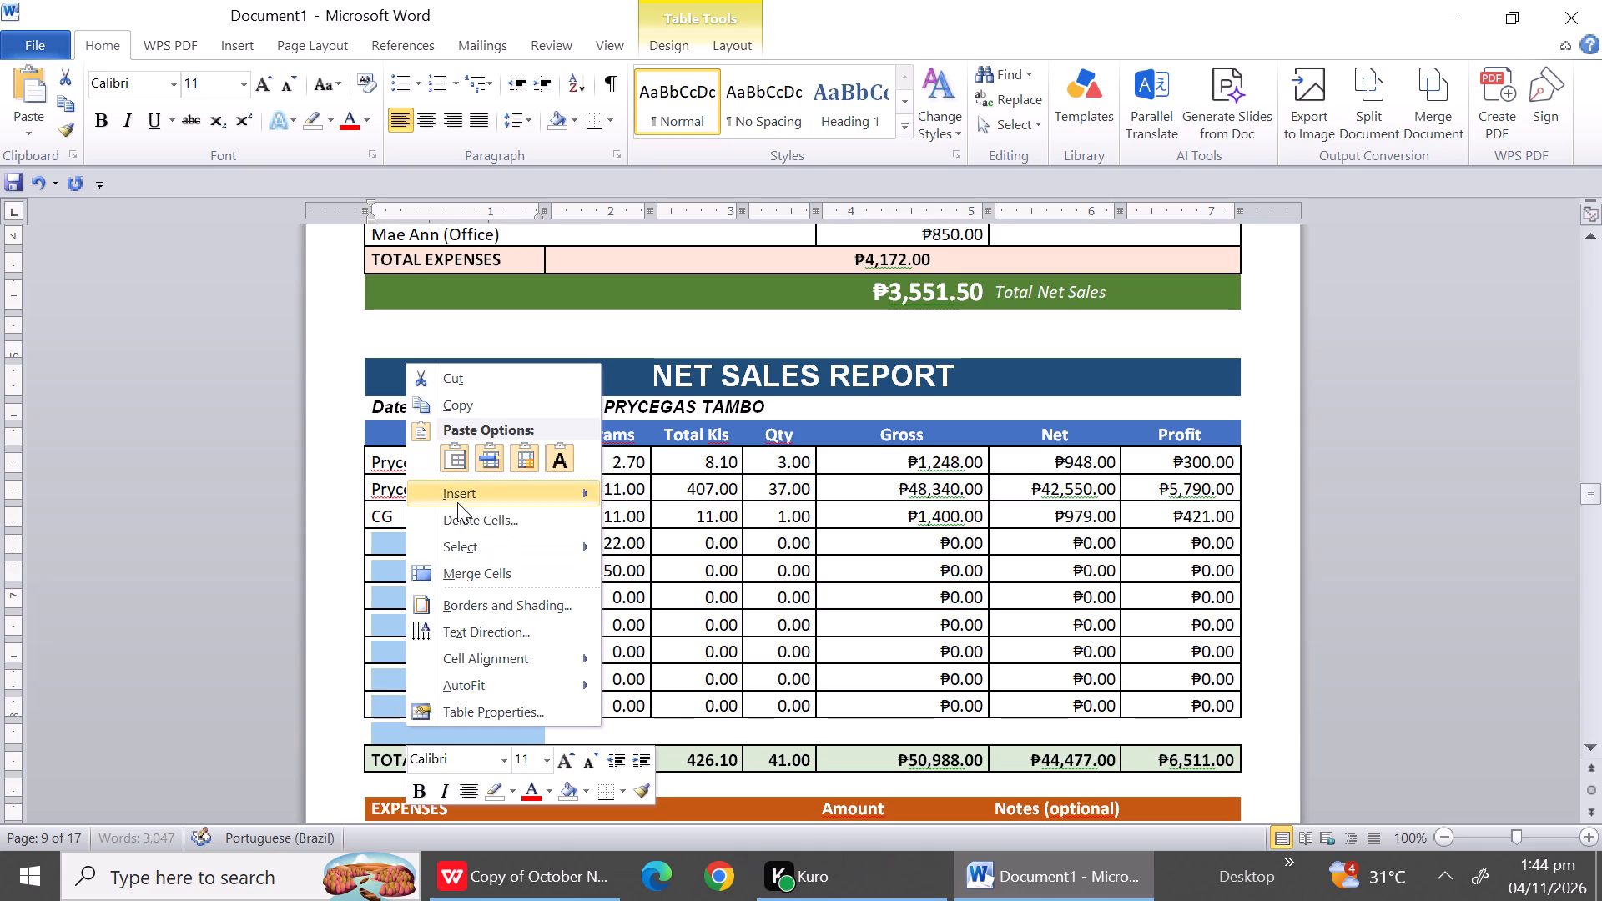
left_click(457, 511)
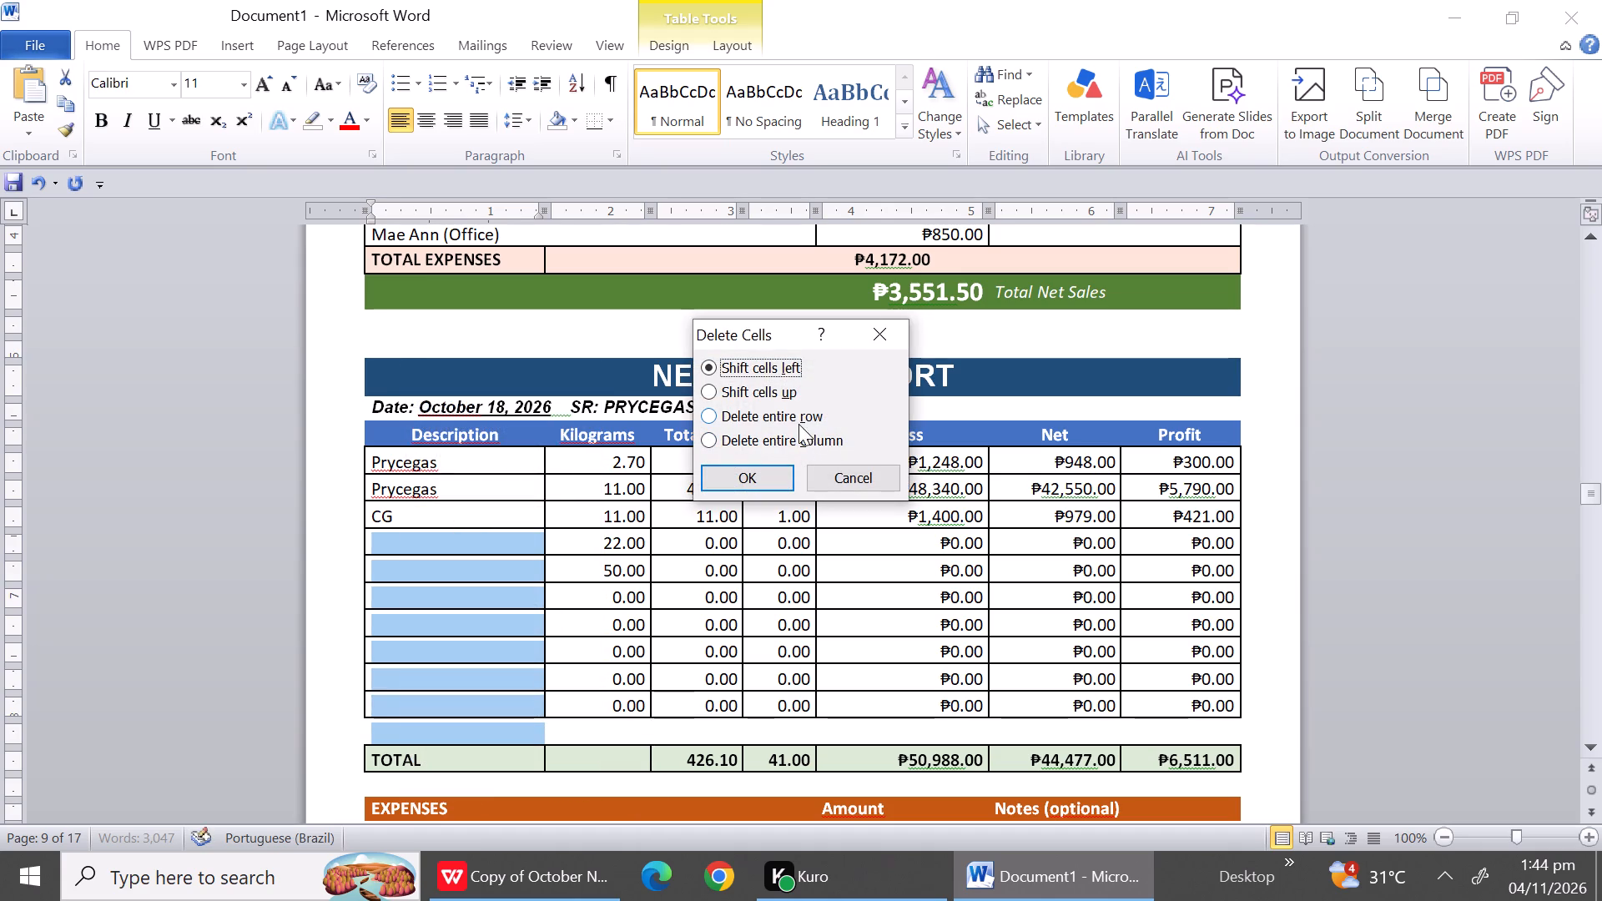
left_click(793, 418)
left_click(768, 475)
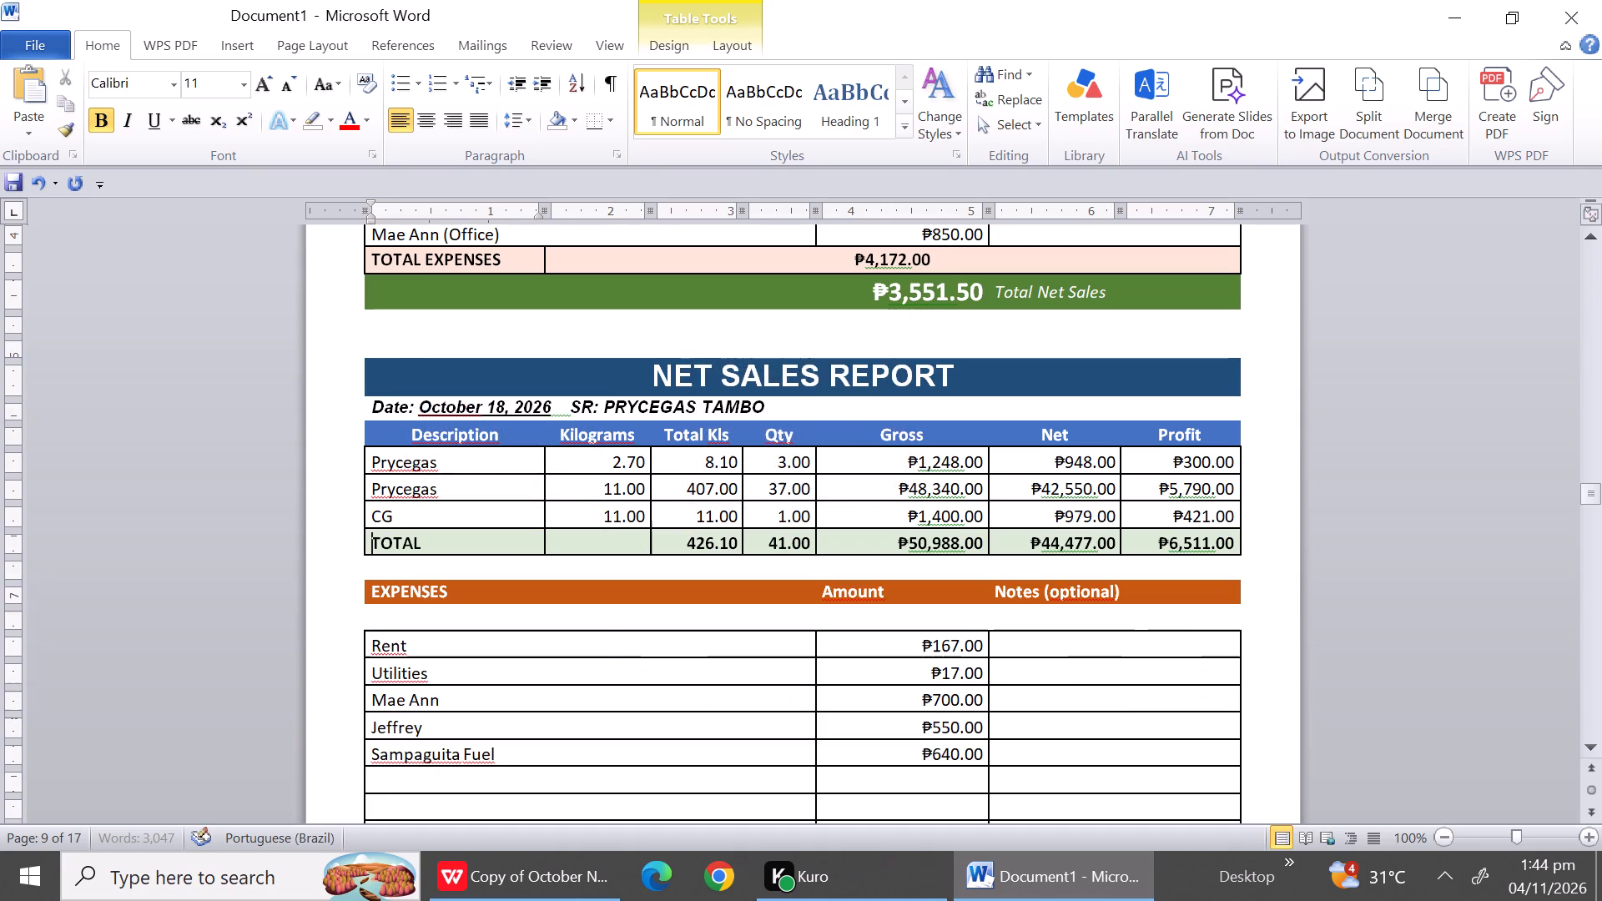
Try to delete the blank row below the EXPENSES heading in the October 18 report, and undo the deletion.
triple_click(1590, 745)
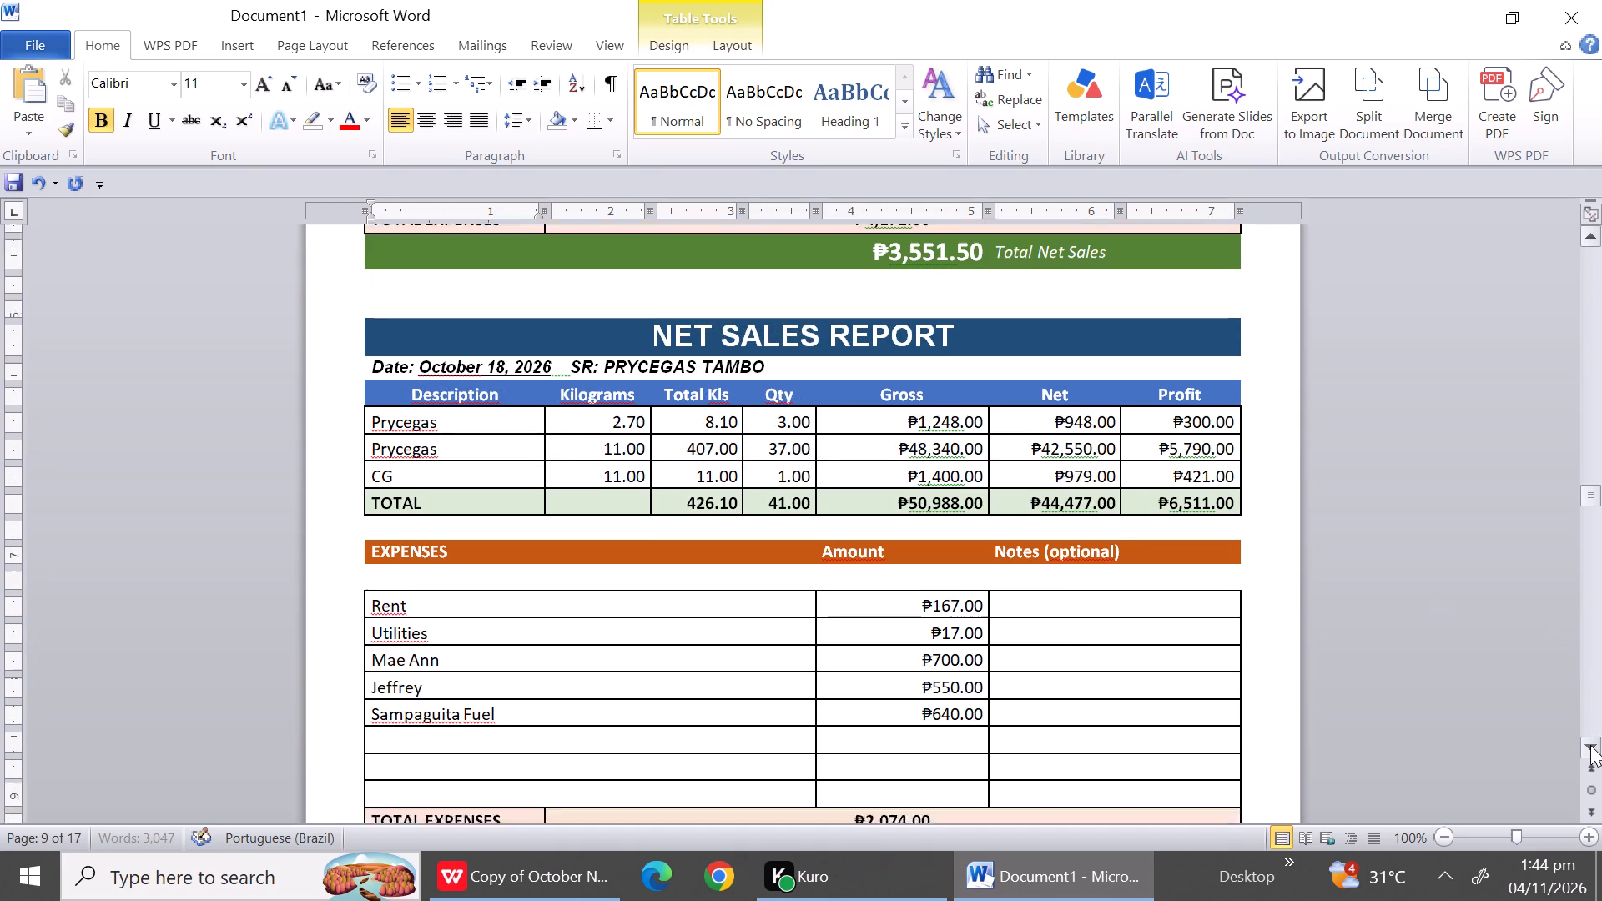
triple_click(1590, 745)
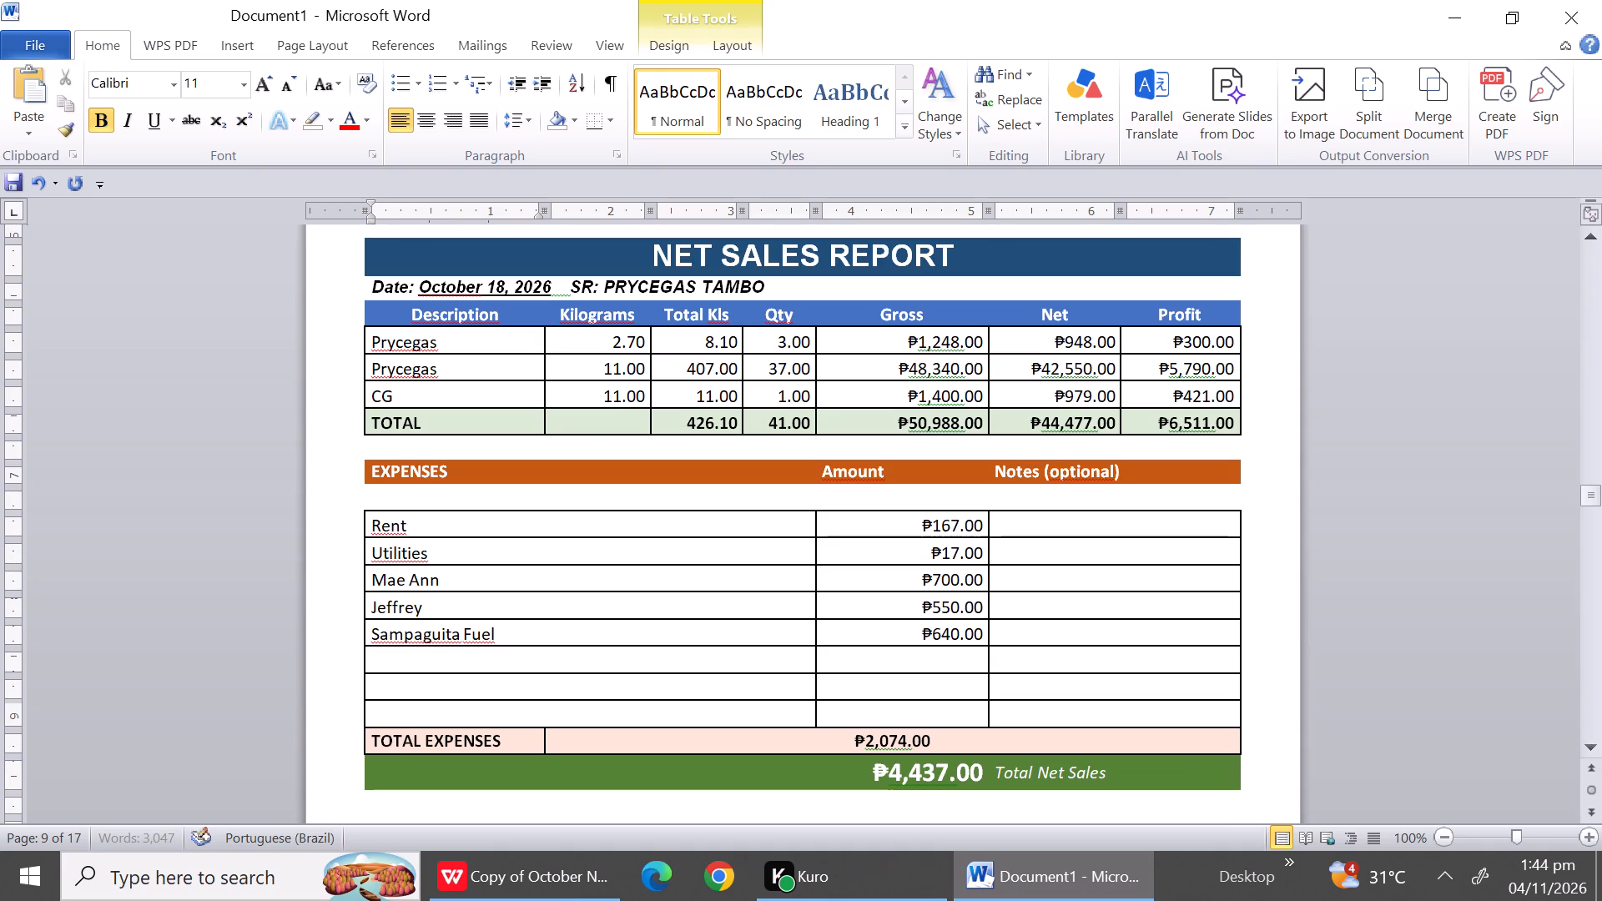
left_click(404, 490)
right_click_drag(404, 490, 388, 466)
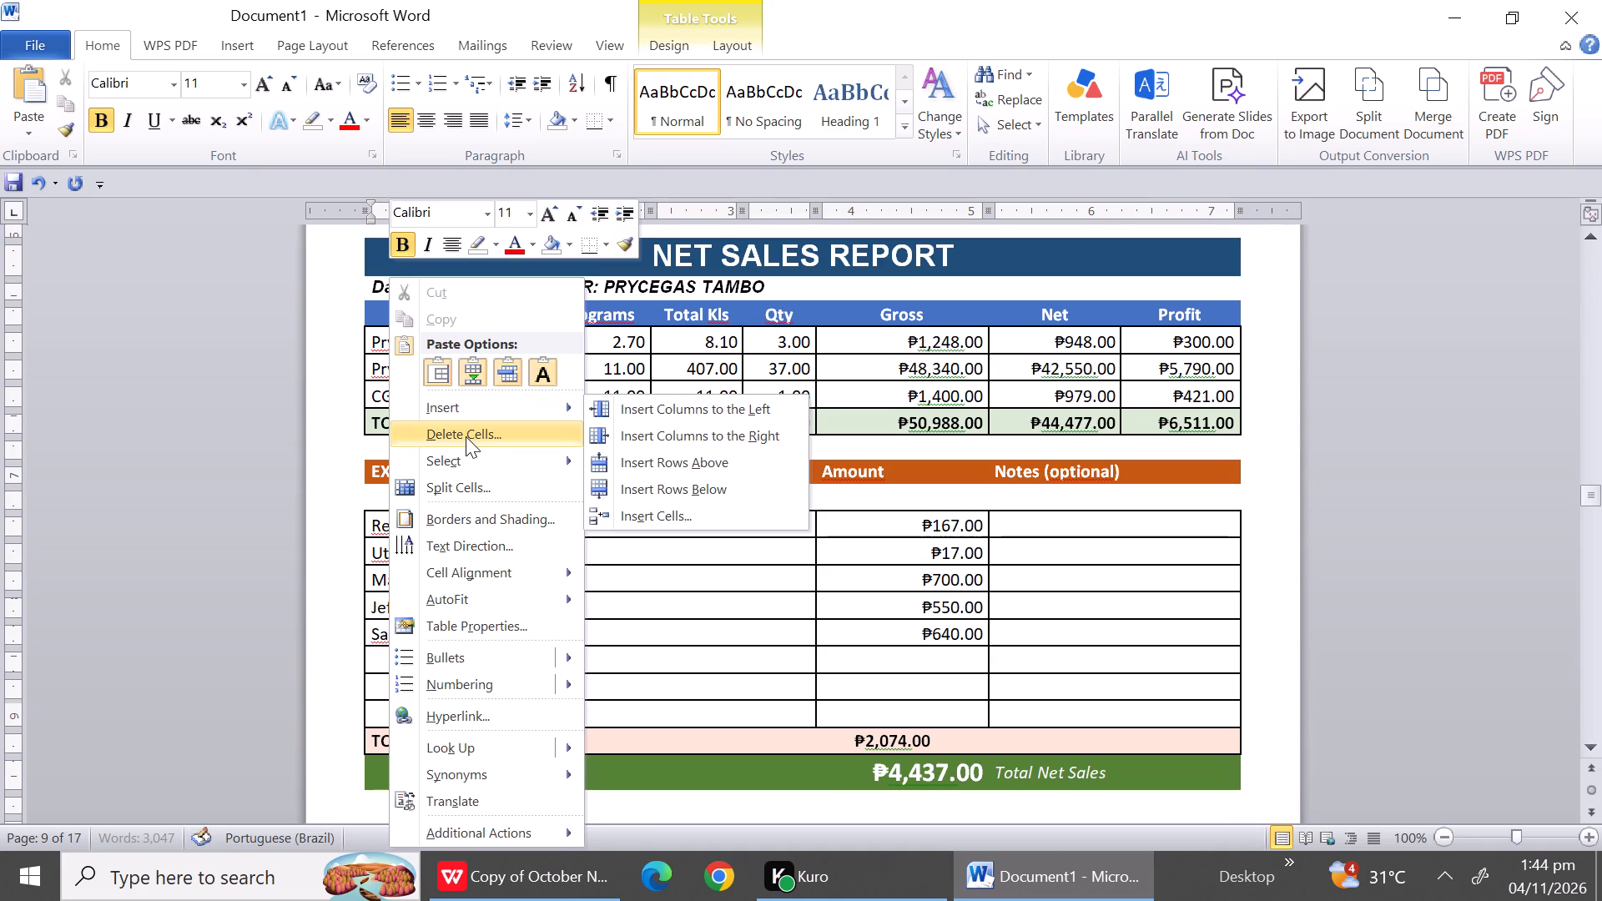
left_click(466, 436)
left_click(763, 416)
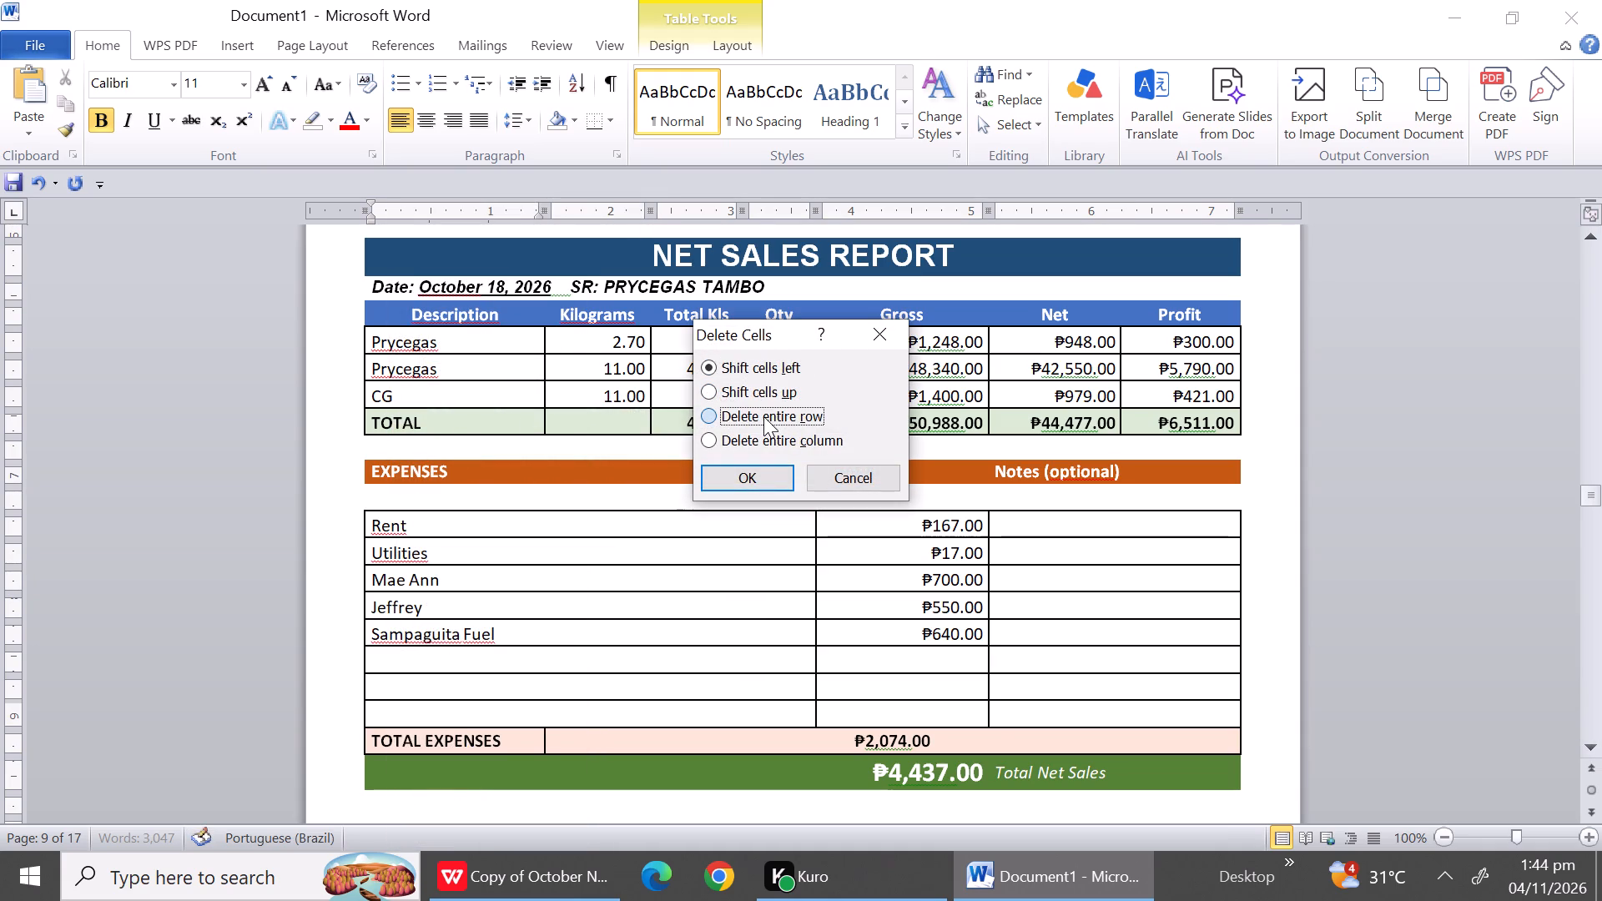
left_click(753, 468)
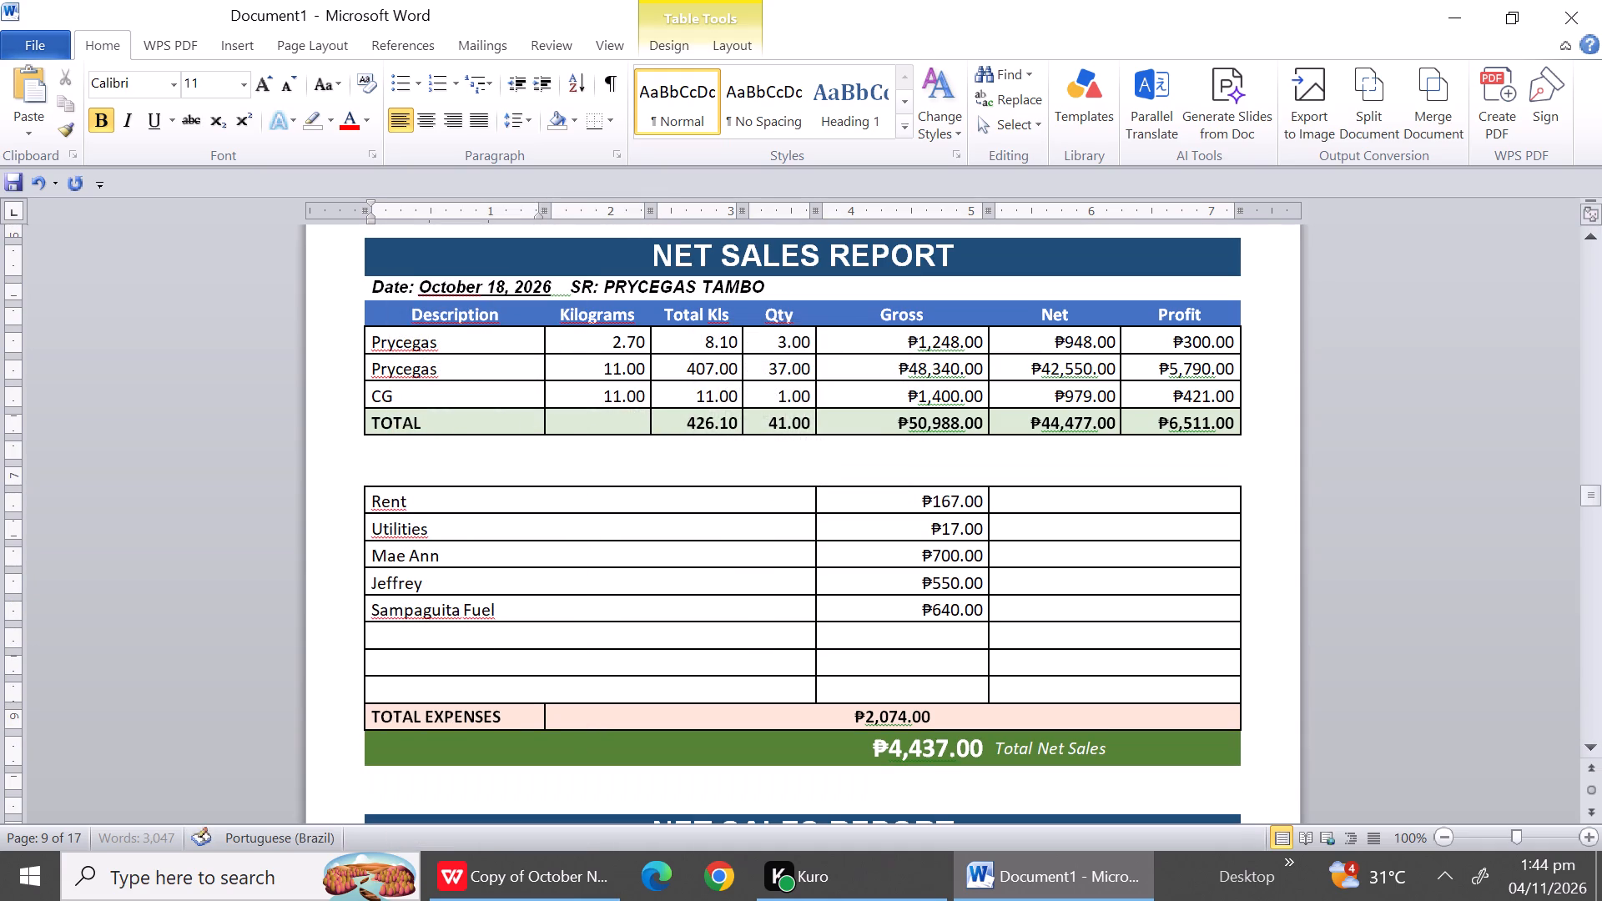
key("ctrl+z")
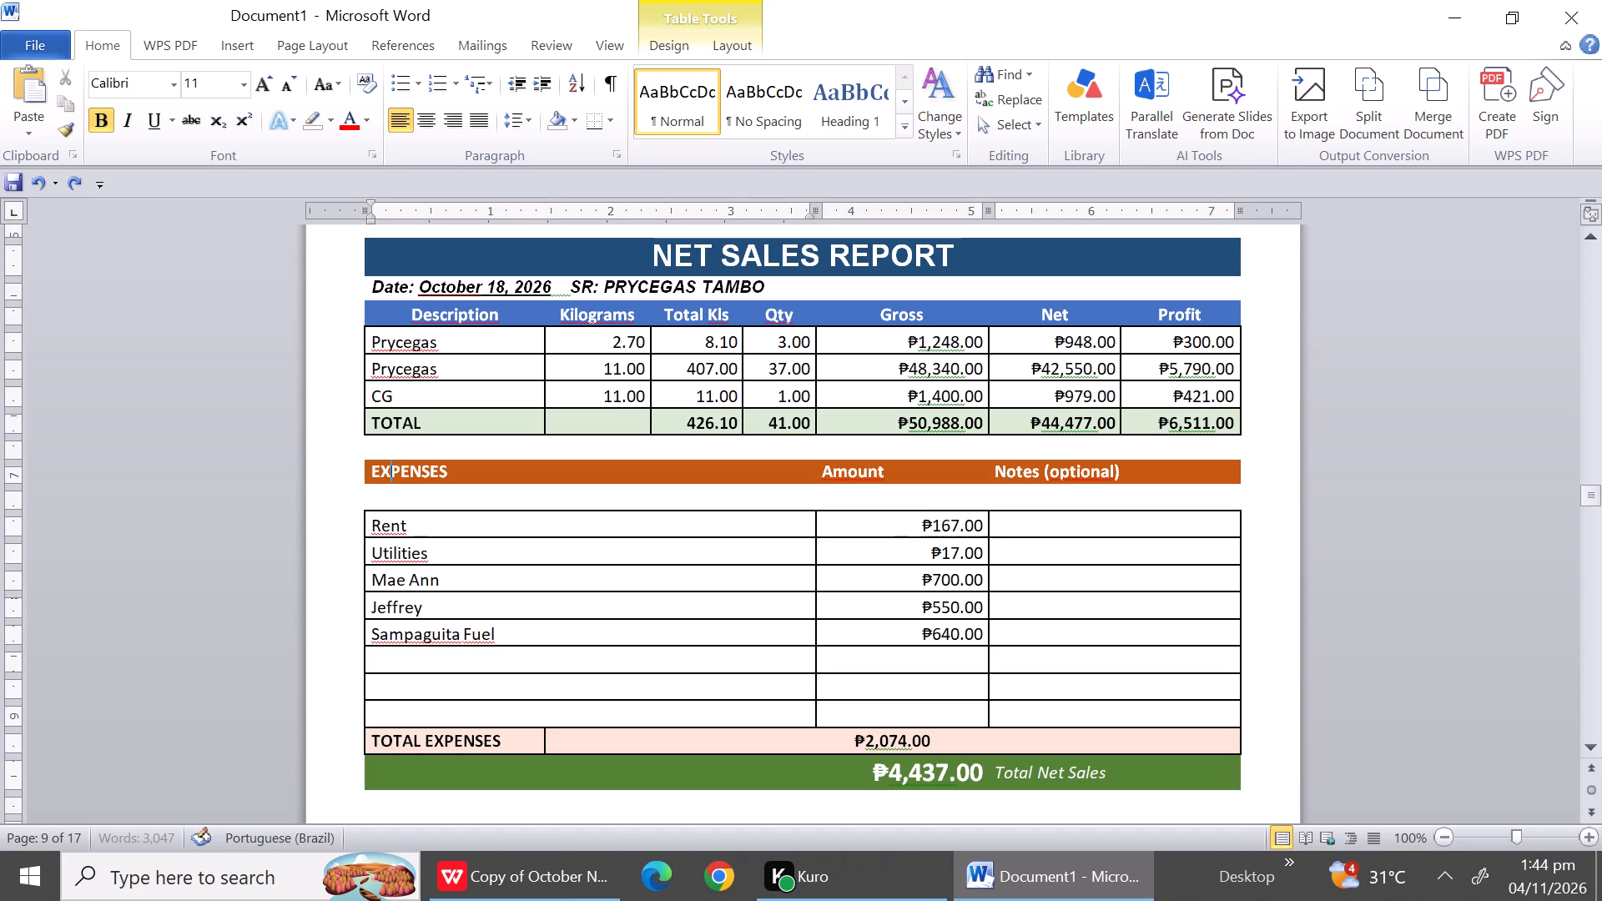
Delete the entire blank row between the EXPENSES heading and the Rent row in the October 18 report.
left_click(385, 498)
right_click(385, 498)
left_click(508, 439)
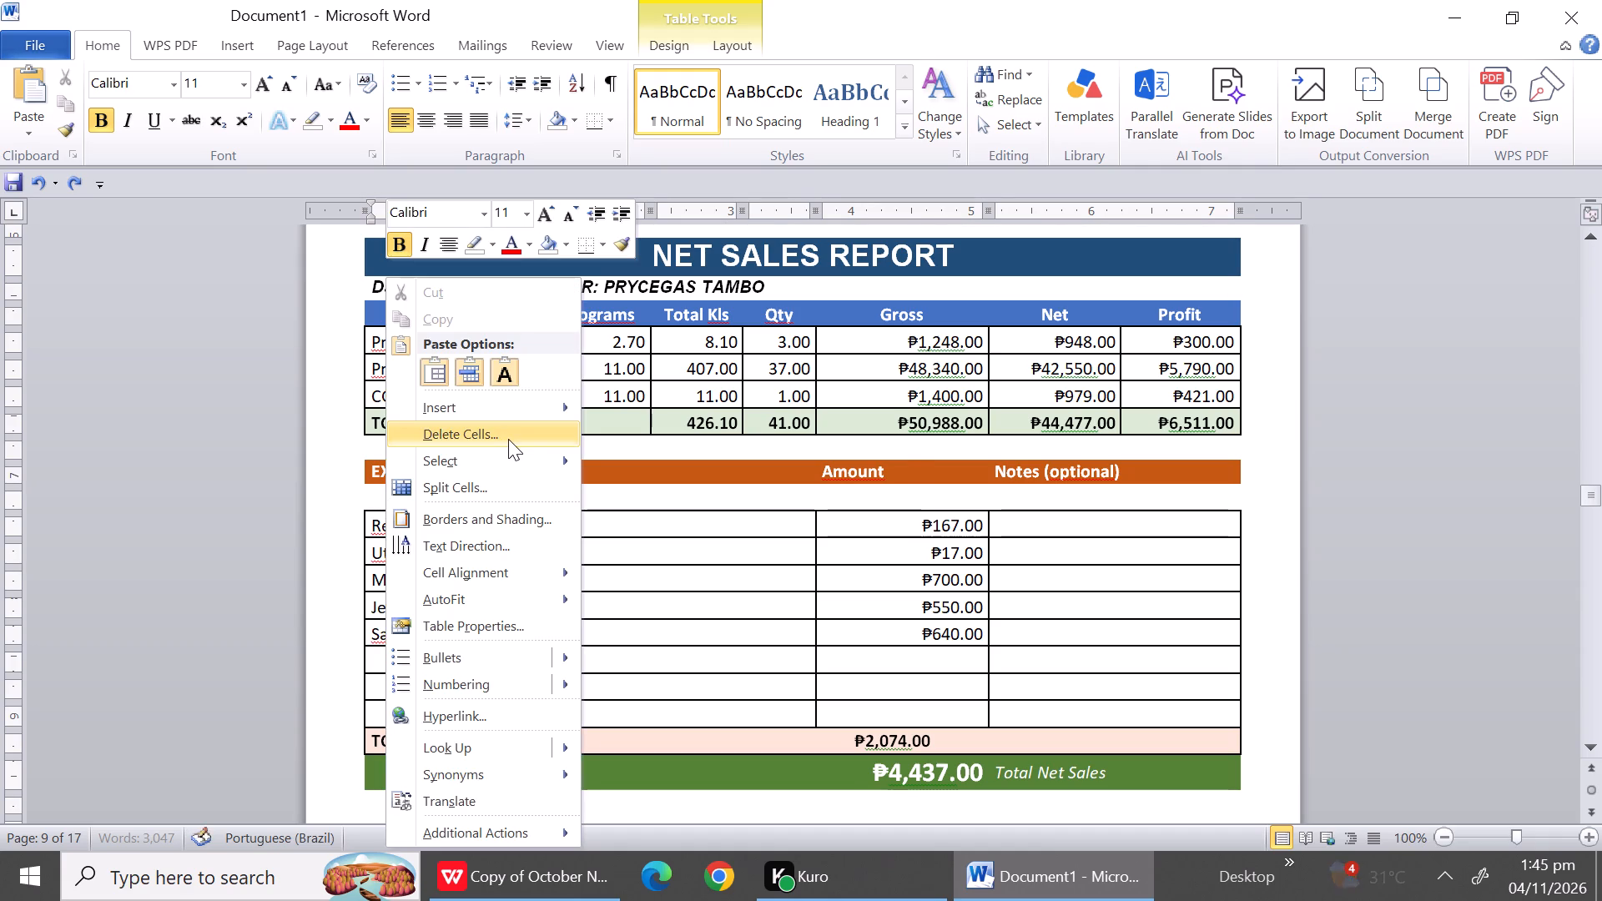
left_click(770, 405)
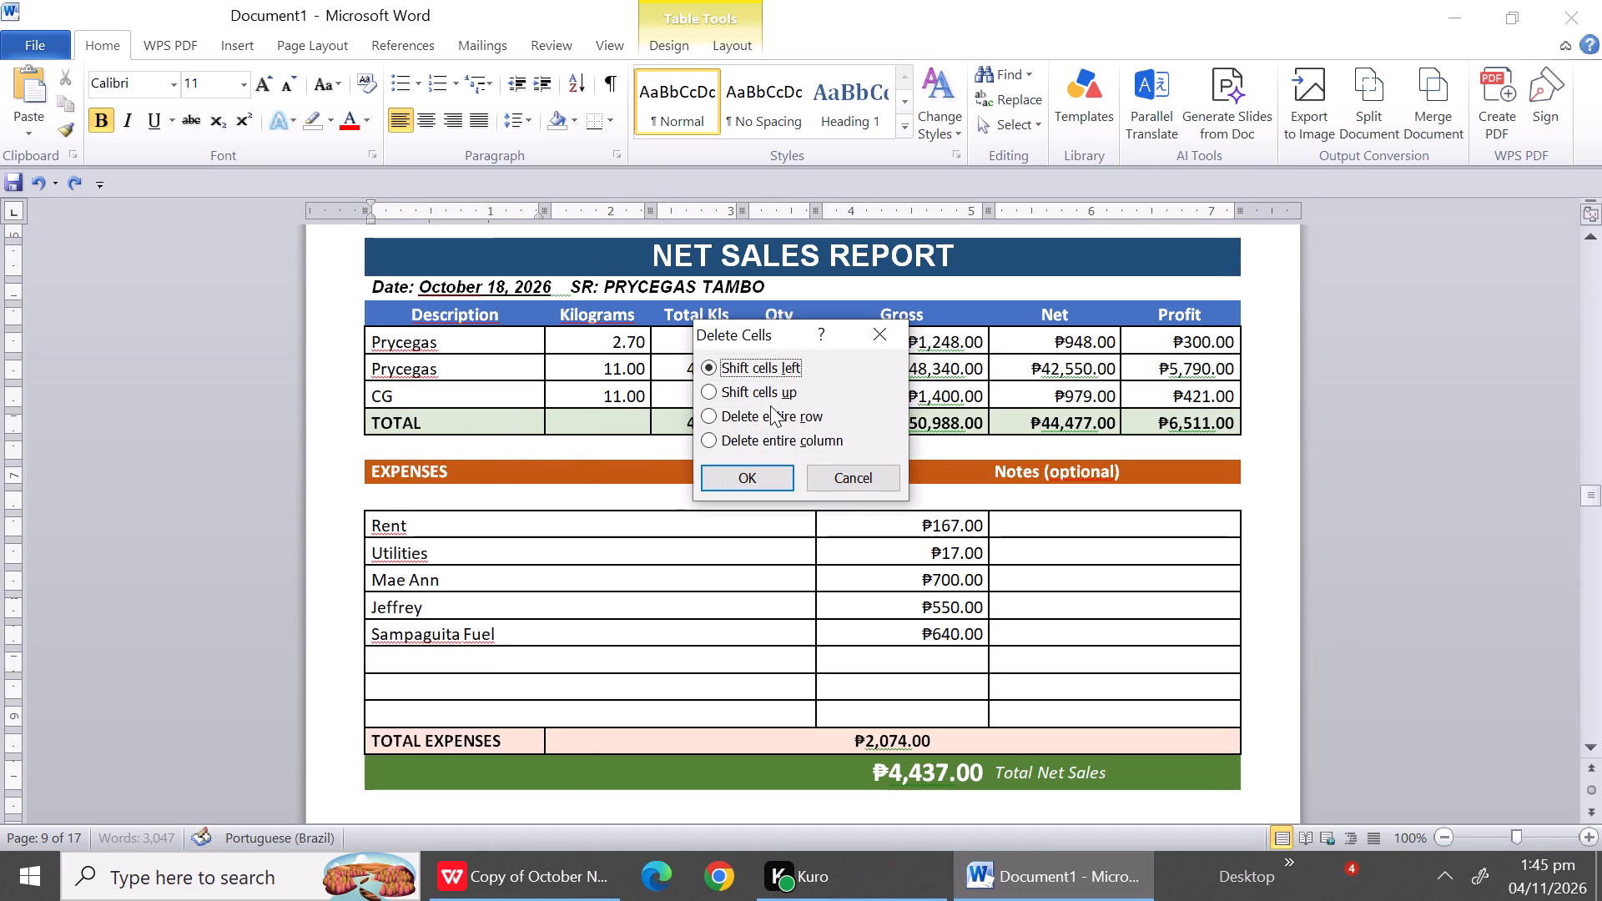
left_click(770, 412)
left_click(768, 471)
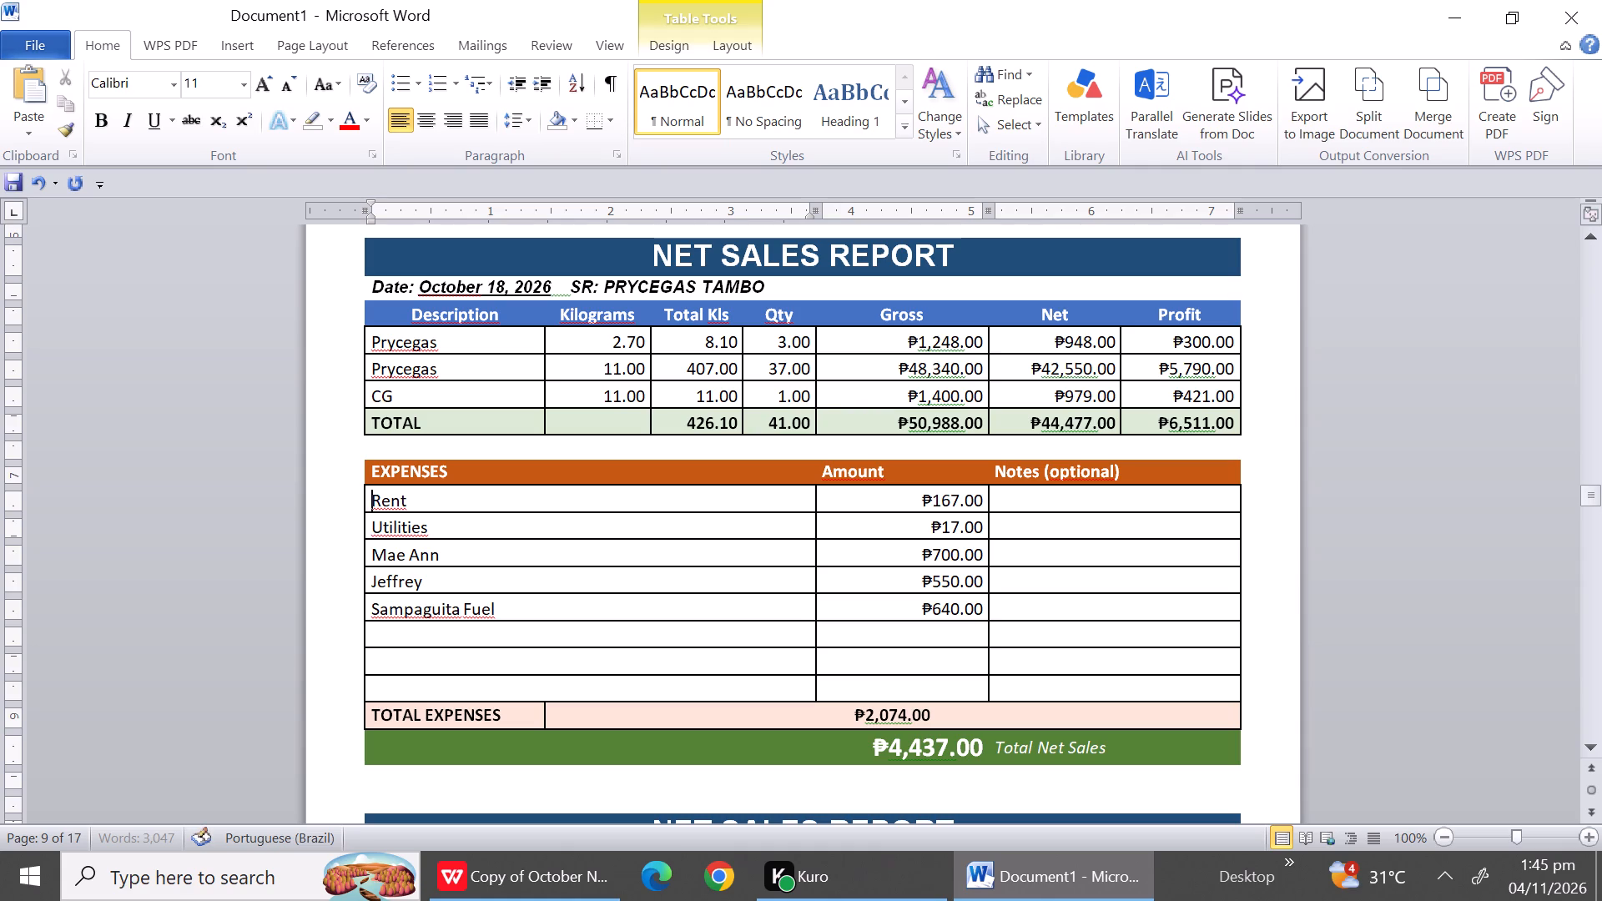
Delete the three empty expense rows between Sampaguita Fuel and TOTAL EXPENSES in the October 18 report.
left_click_drag(433, 630, 433, 685)
right_click(433, 685)
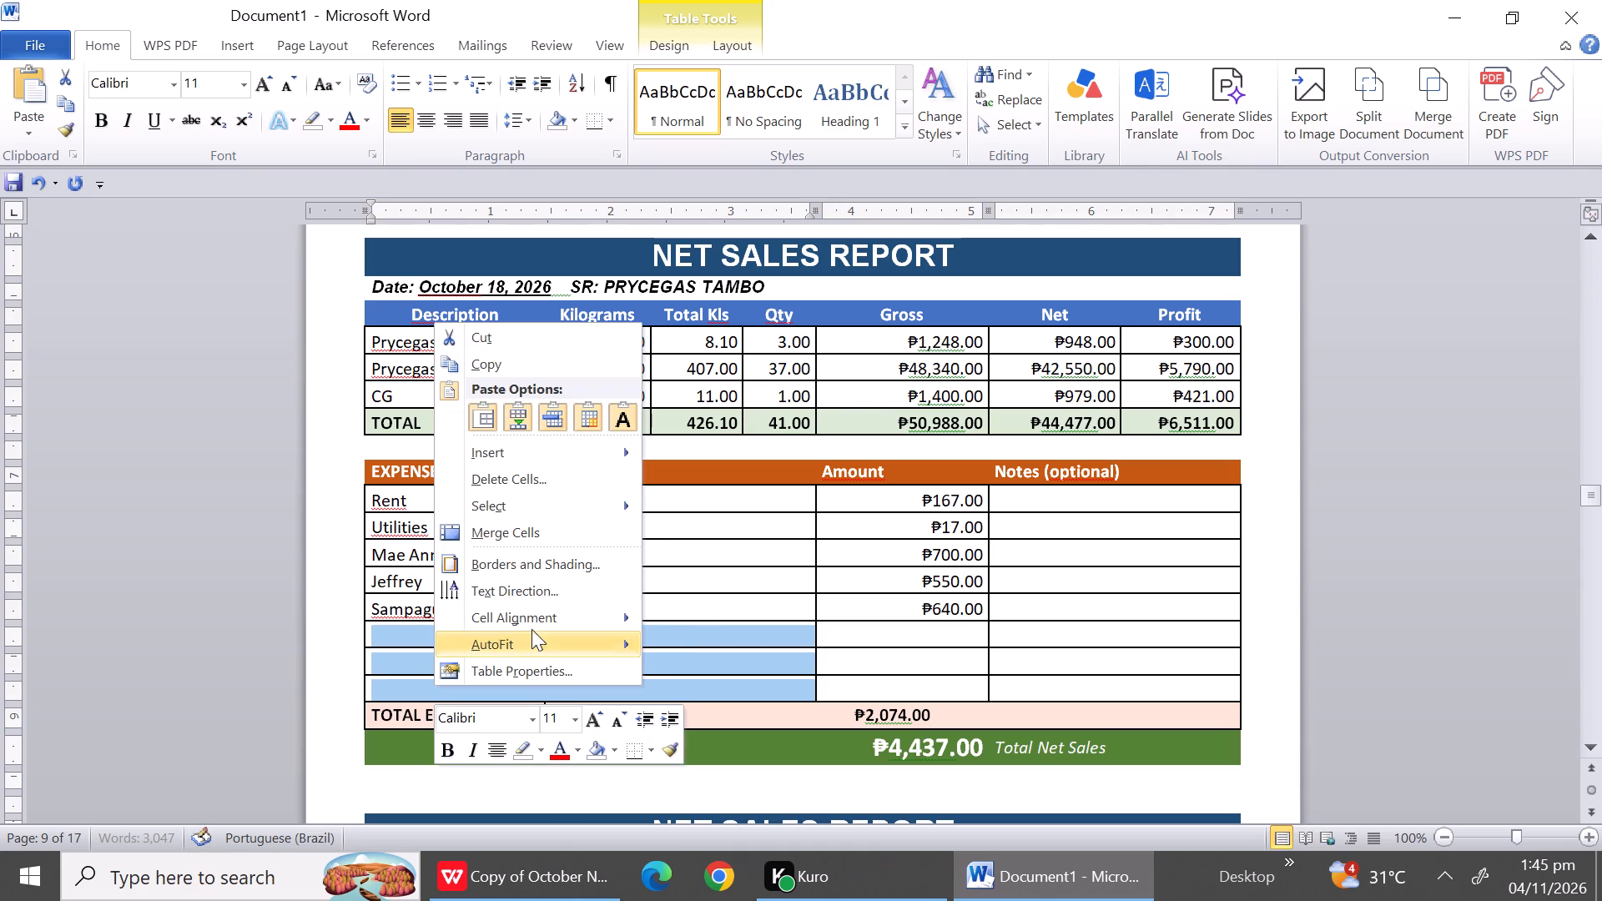
left_click(526, 481)
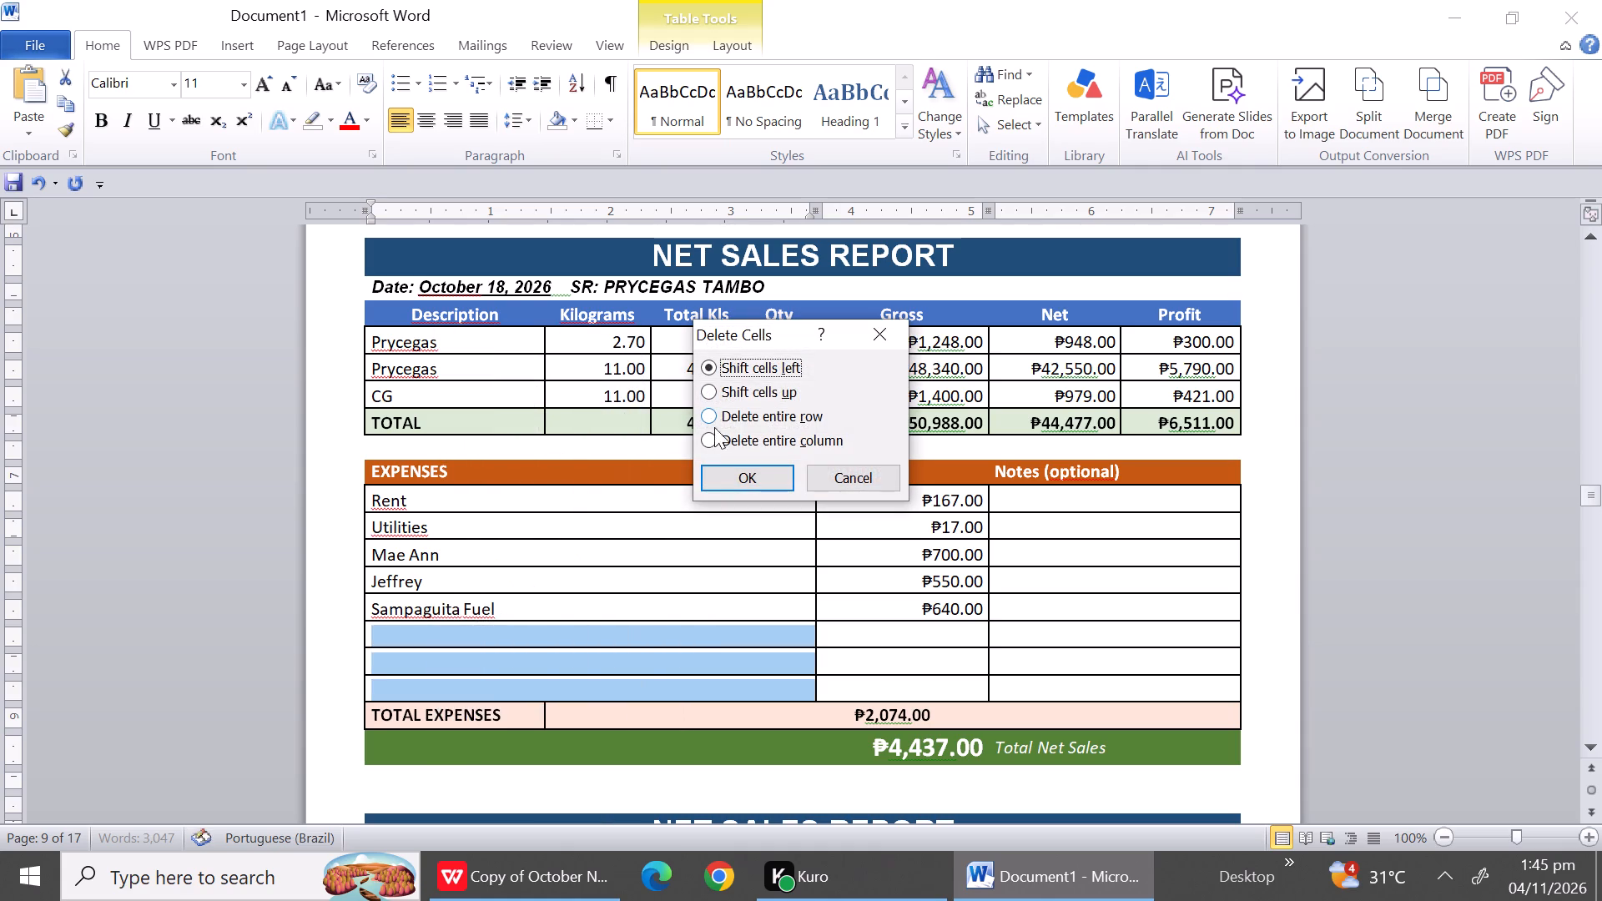
left_click(722, 424)
left_click(732, 468)
Examine how the reports from October 15 onward are laid out across the pages, including where the October 19 report starts.
triple_click(1593, 733)
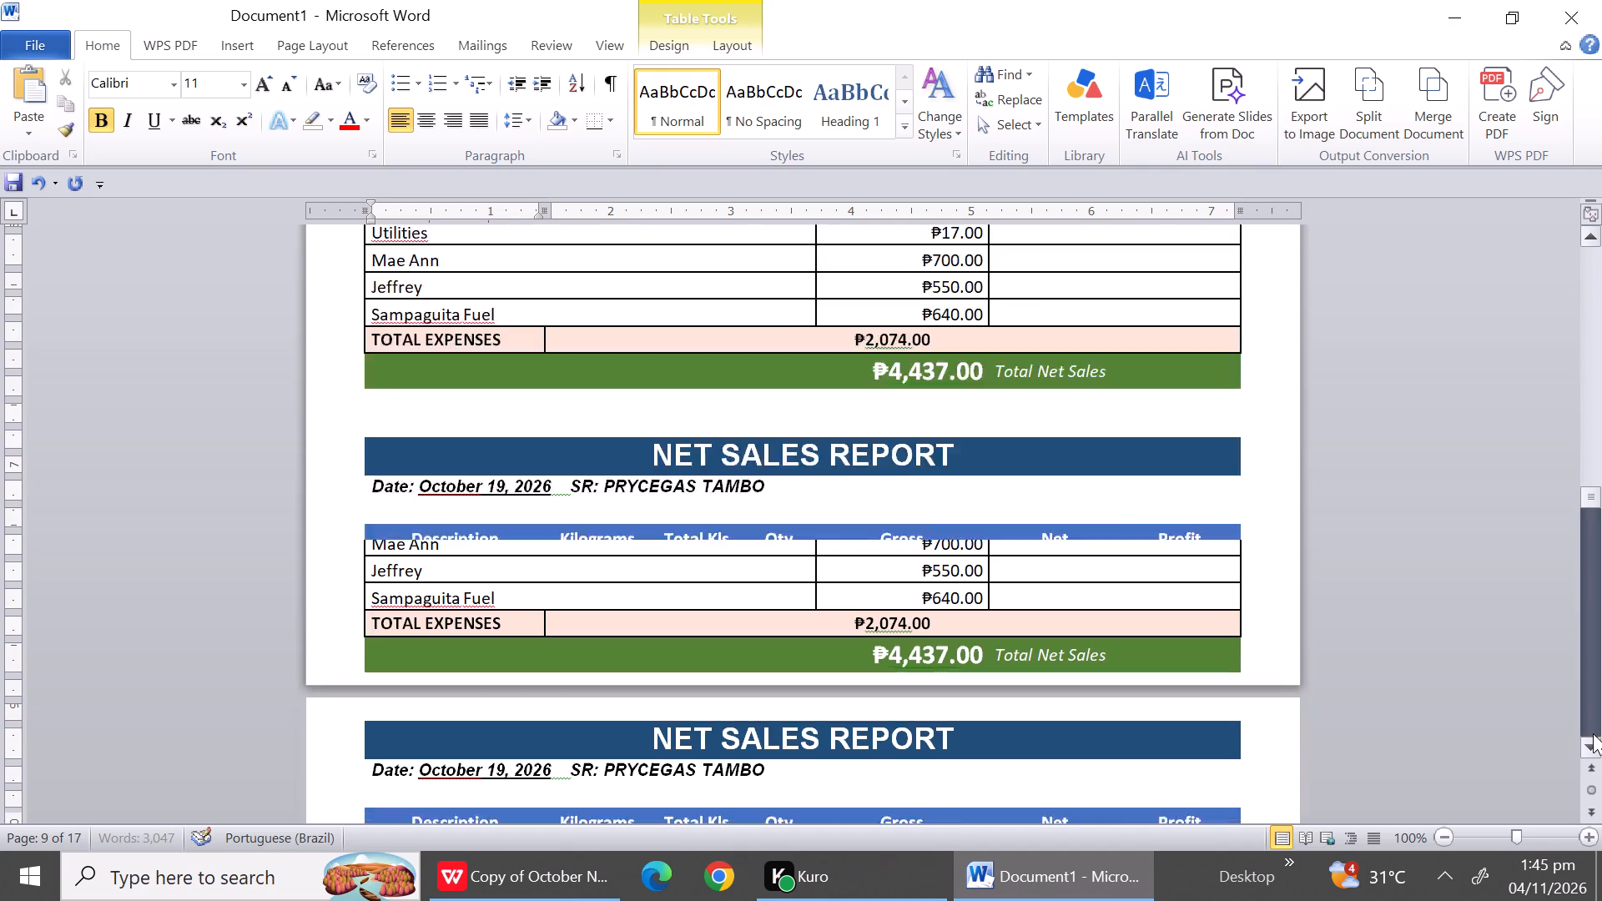
left_click(1593, 733)
left_click(1599, 420)
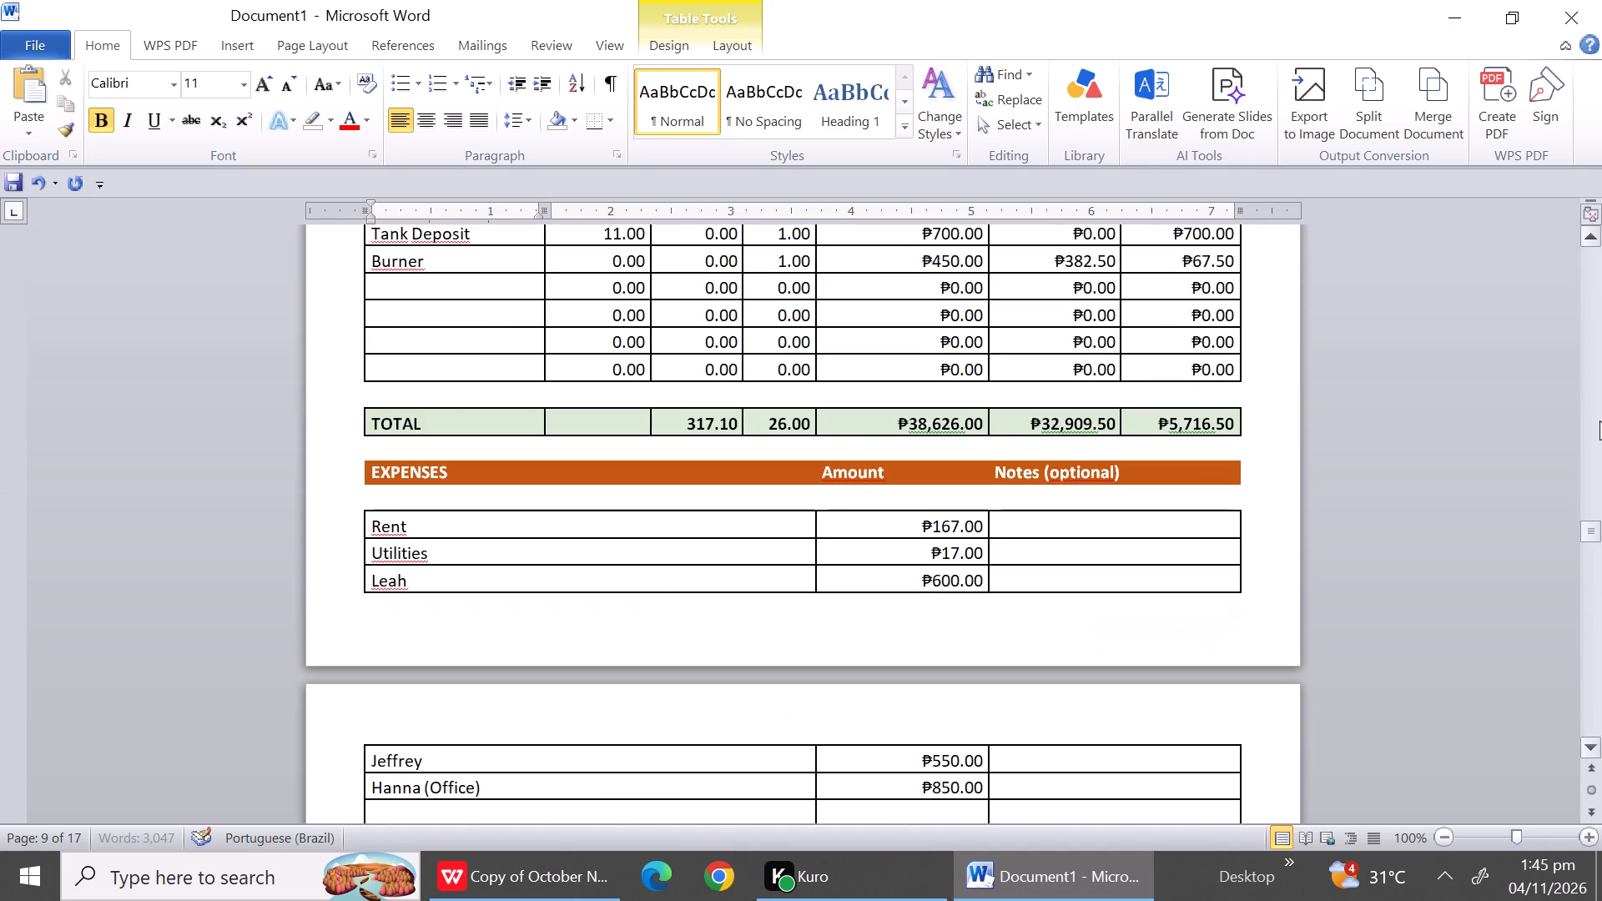
left_click(1599, 420)
left_click(1585, 335)
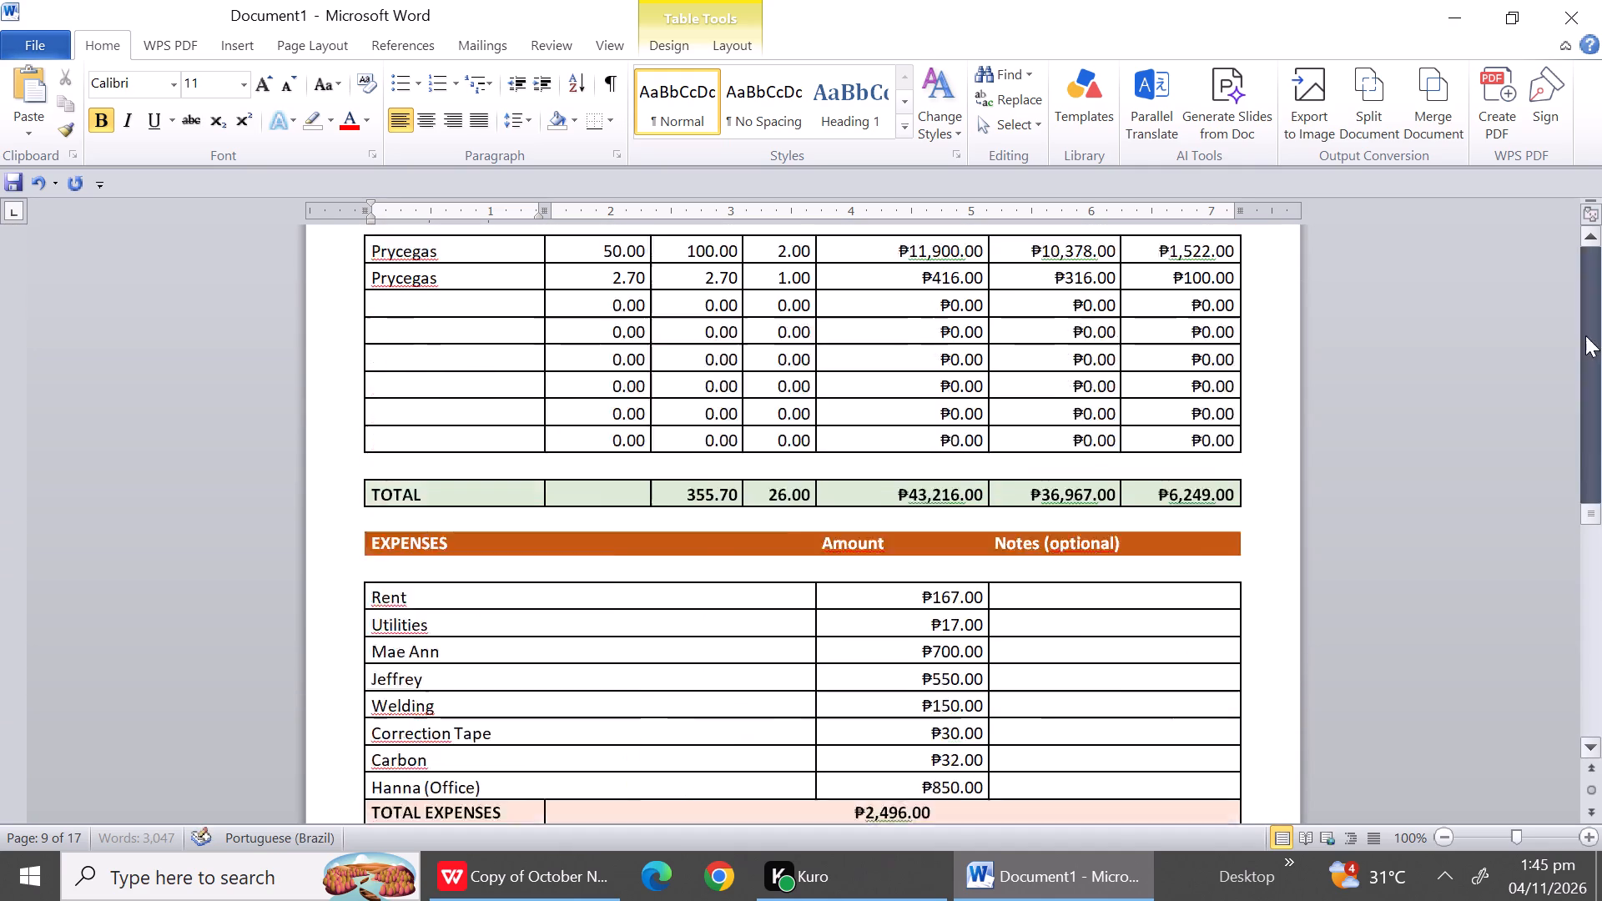
left_click(1585, 335)
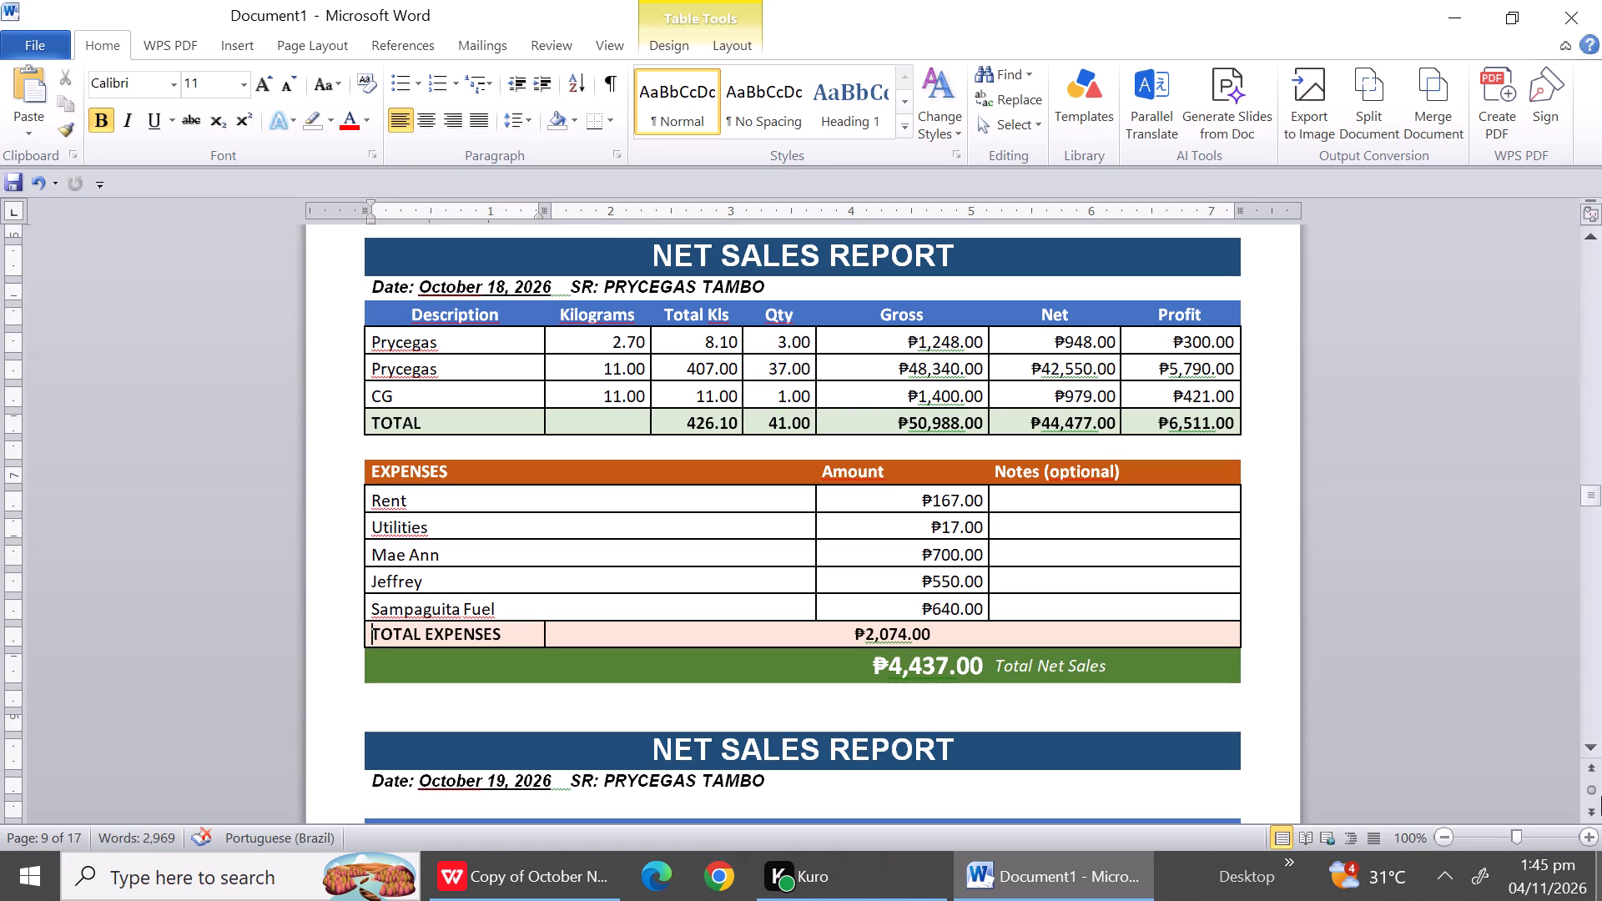
triple_click(1593, 745)
triple_click(1593, 745)
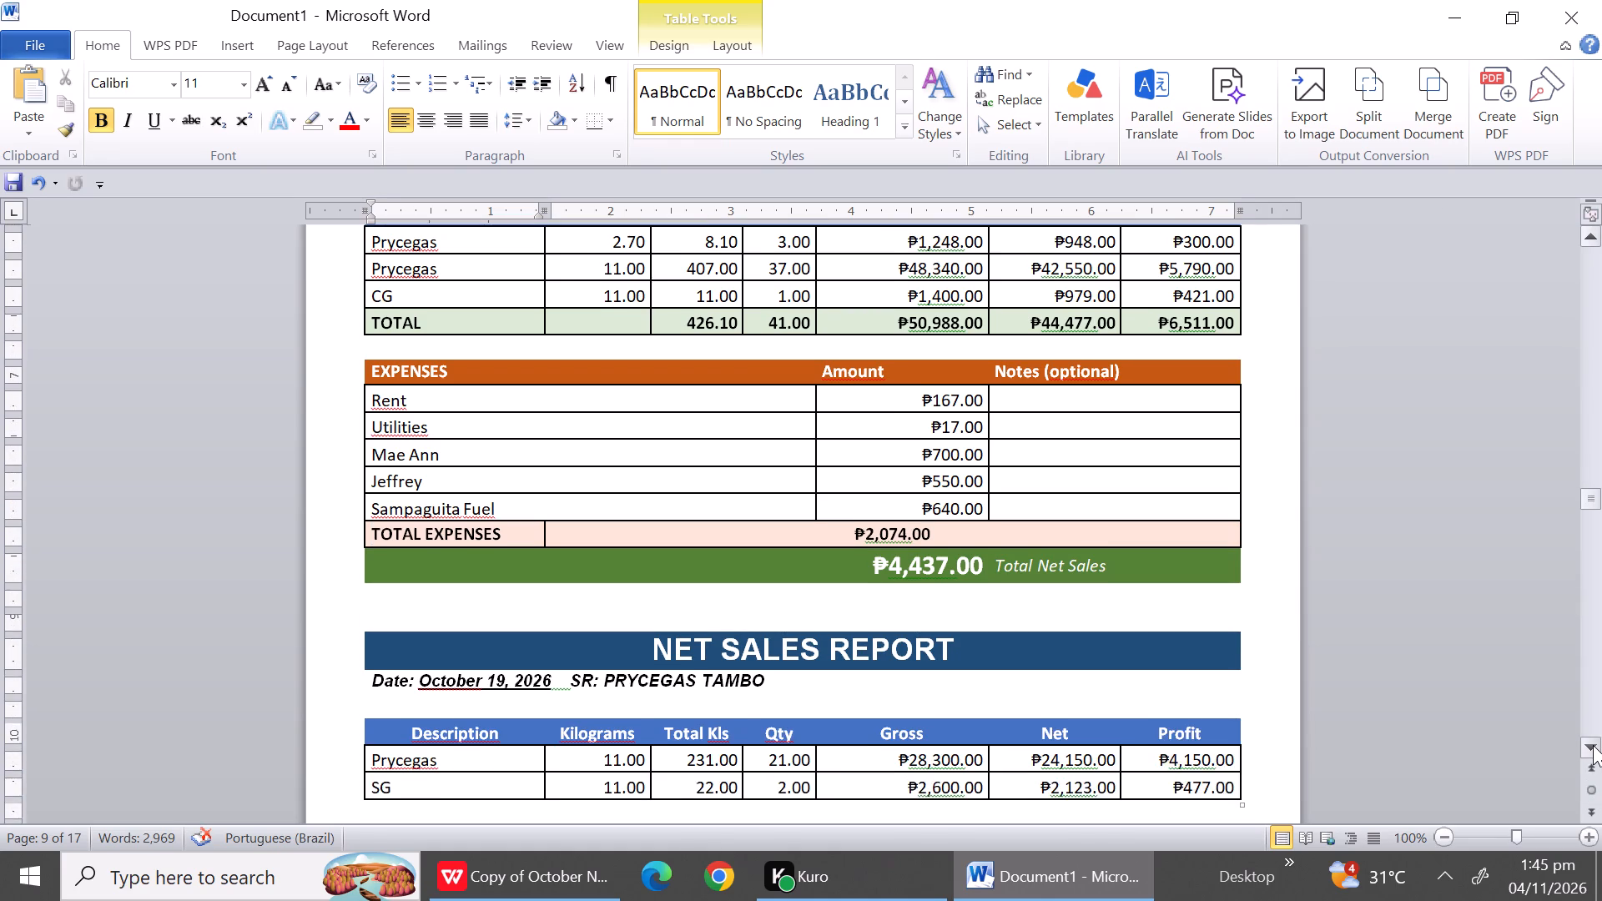
triple_click(1593, 745)
triple_click(1593, 745)
left_click(1593, 745)
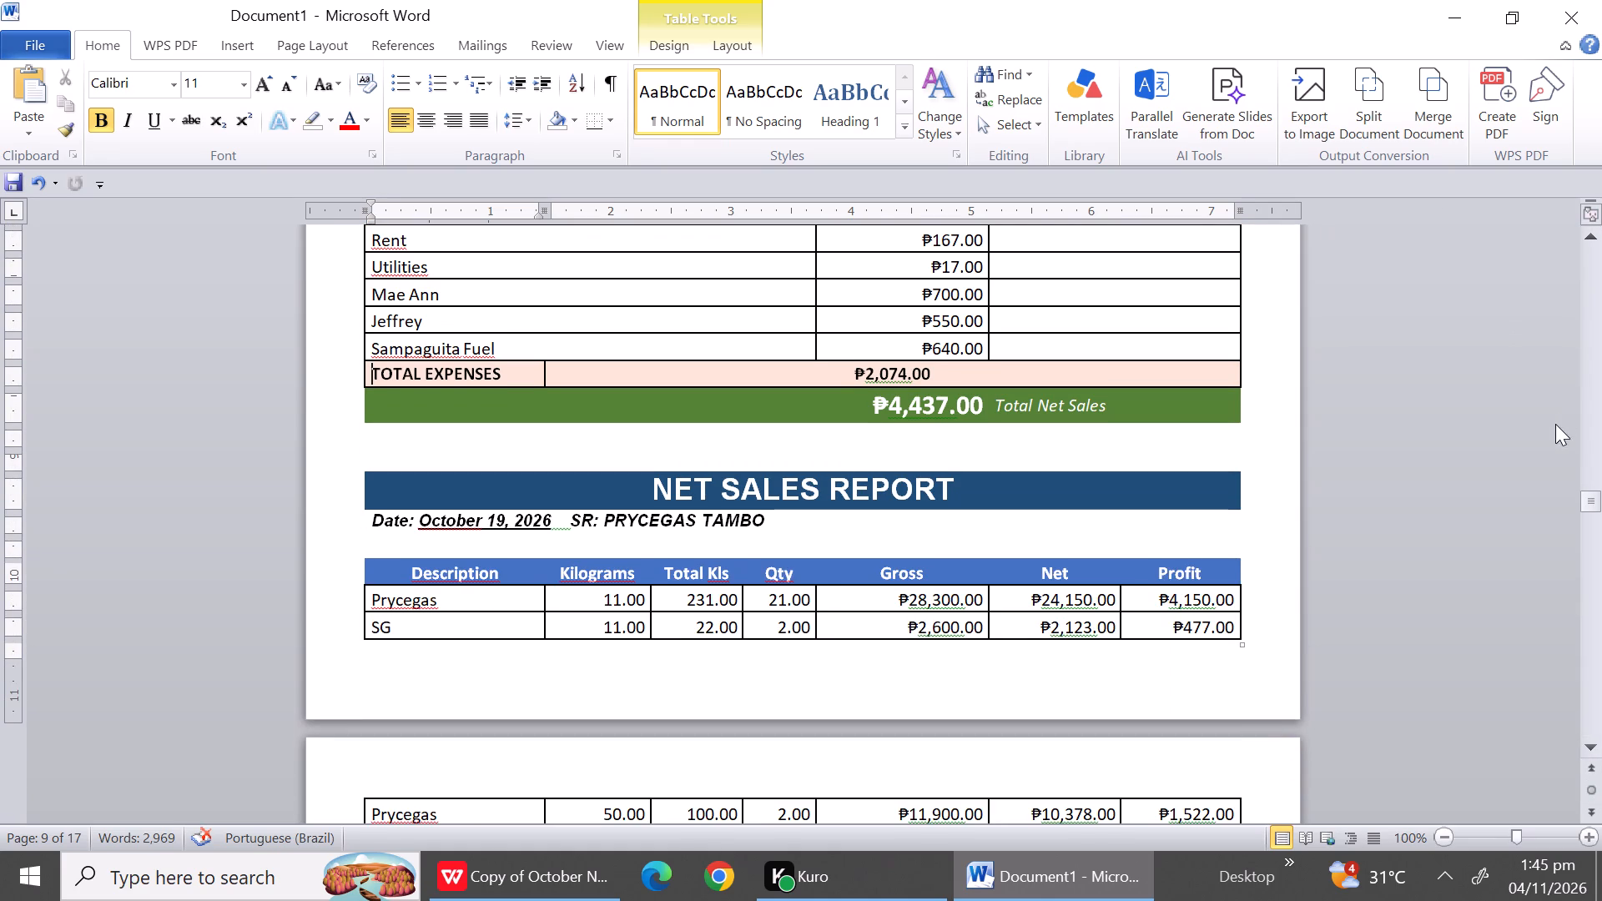
left_click(1587, 277)
left_click(1587, 277)
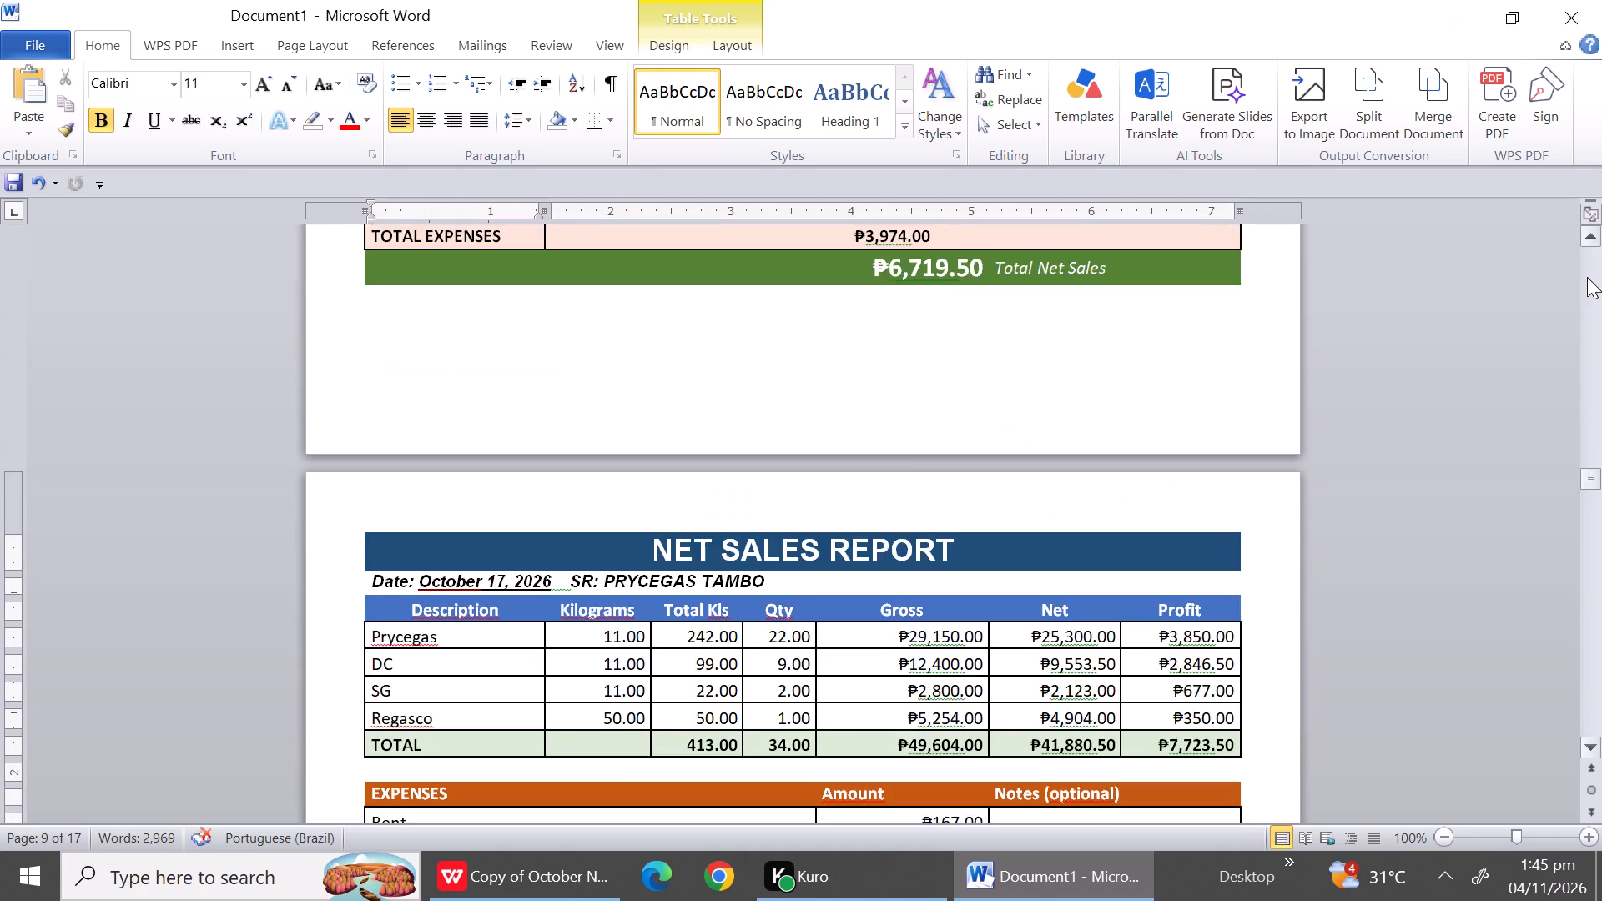
left_click(1587, 277)
left_click(1587, 277)
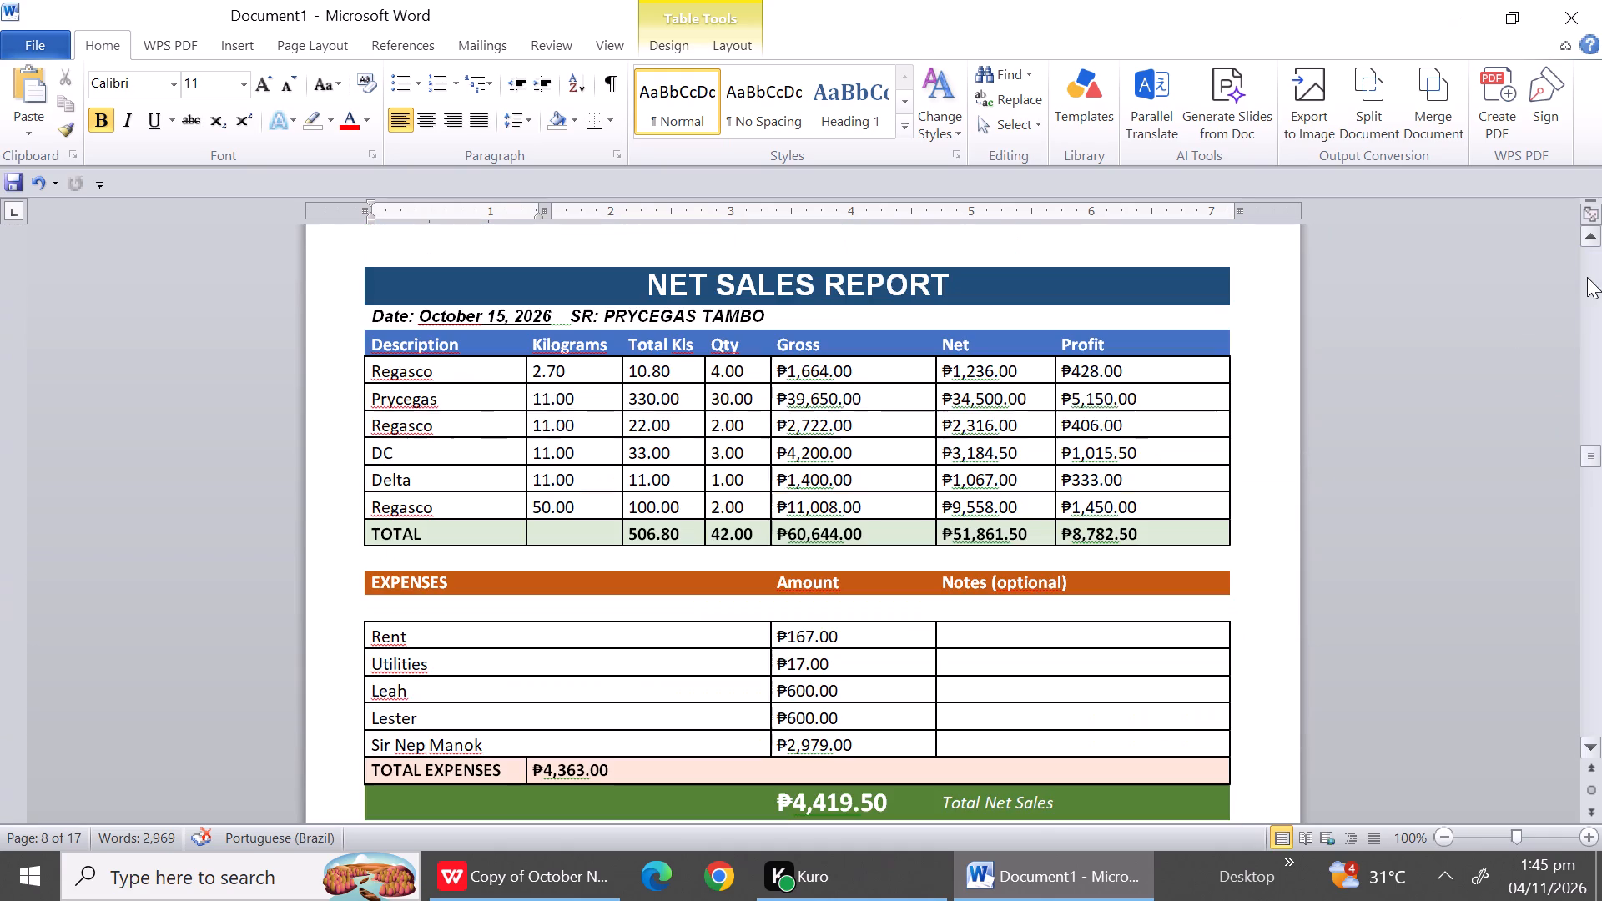
left_click(1599, 619)
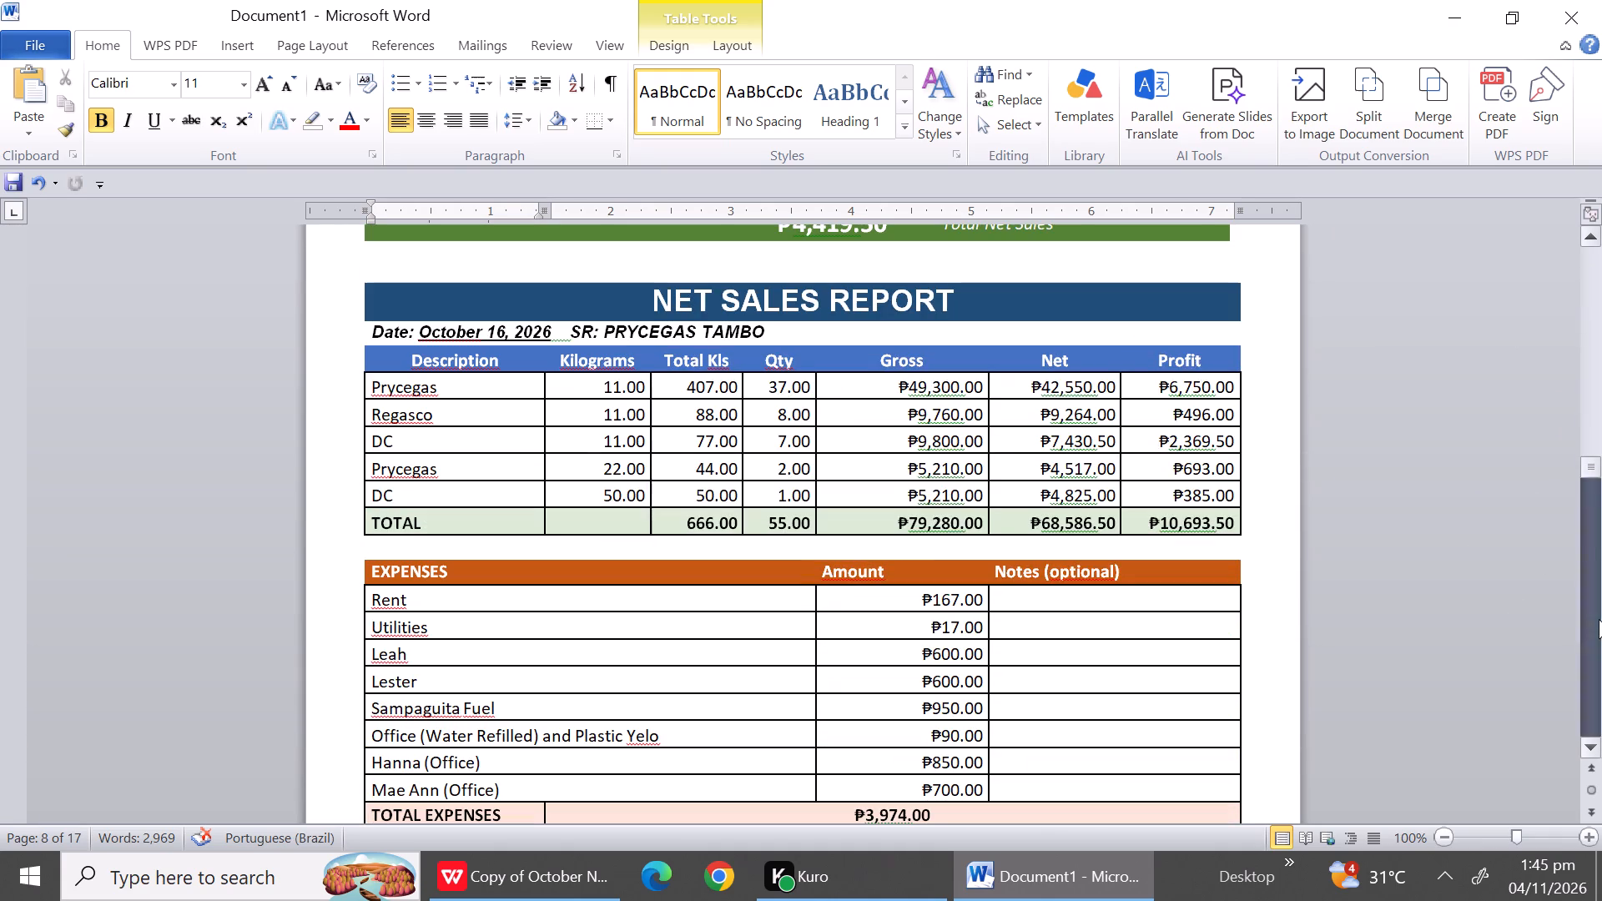
left_click(1599, 631)
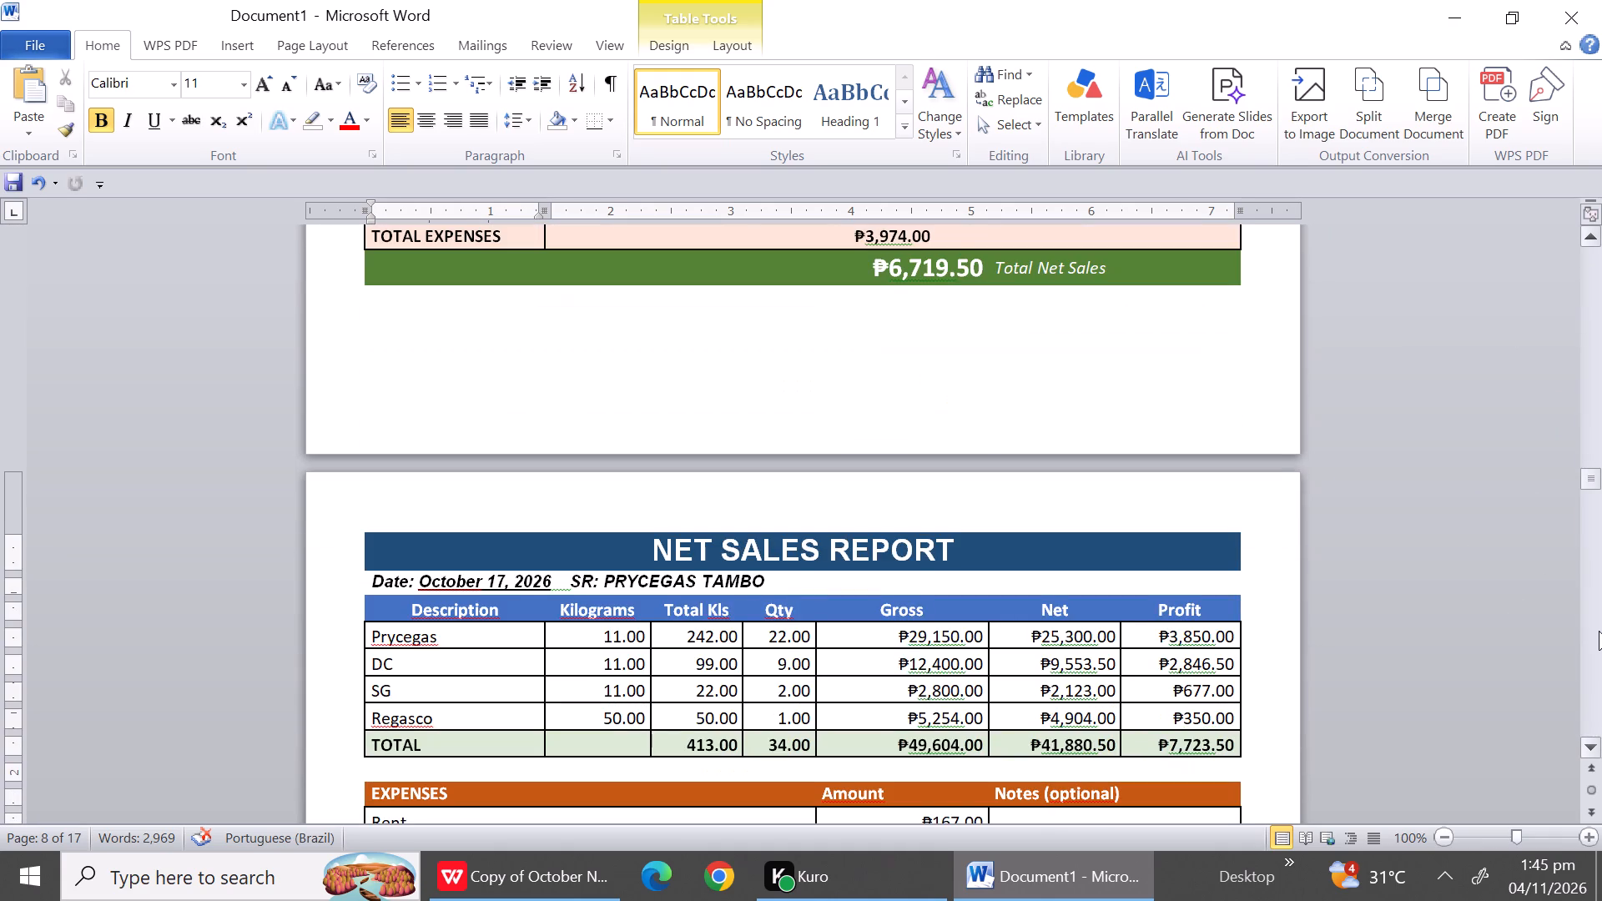
double_click(1599, 631)
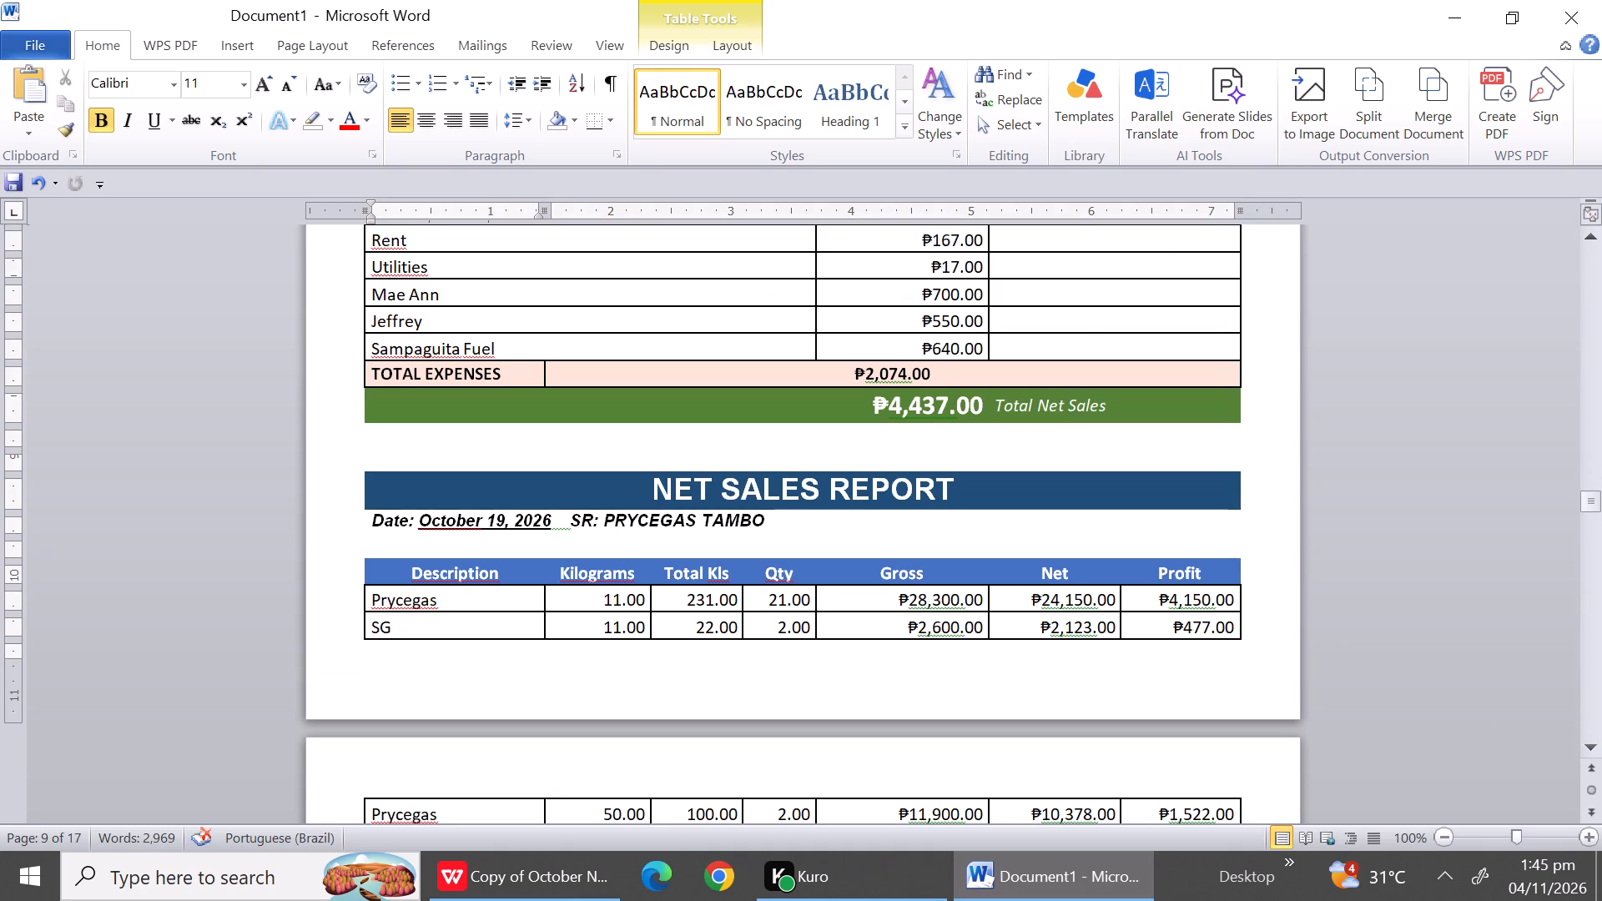
Insert seven line breaks in the blank row below the October 18 Total Net Sales so the October 19 report starts on a new page.
left_click(1034, 437)
key("Return")
key("Return")
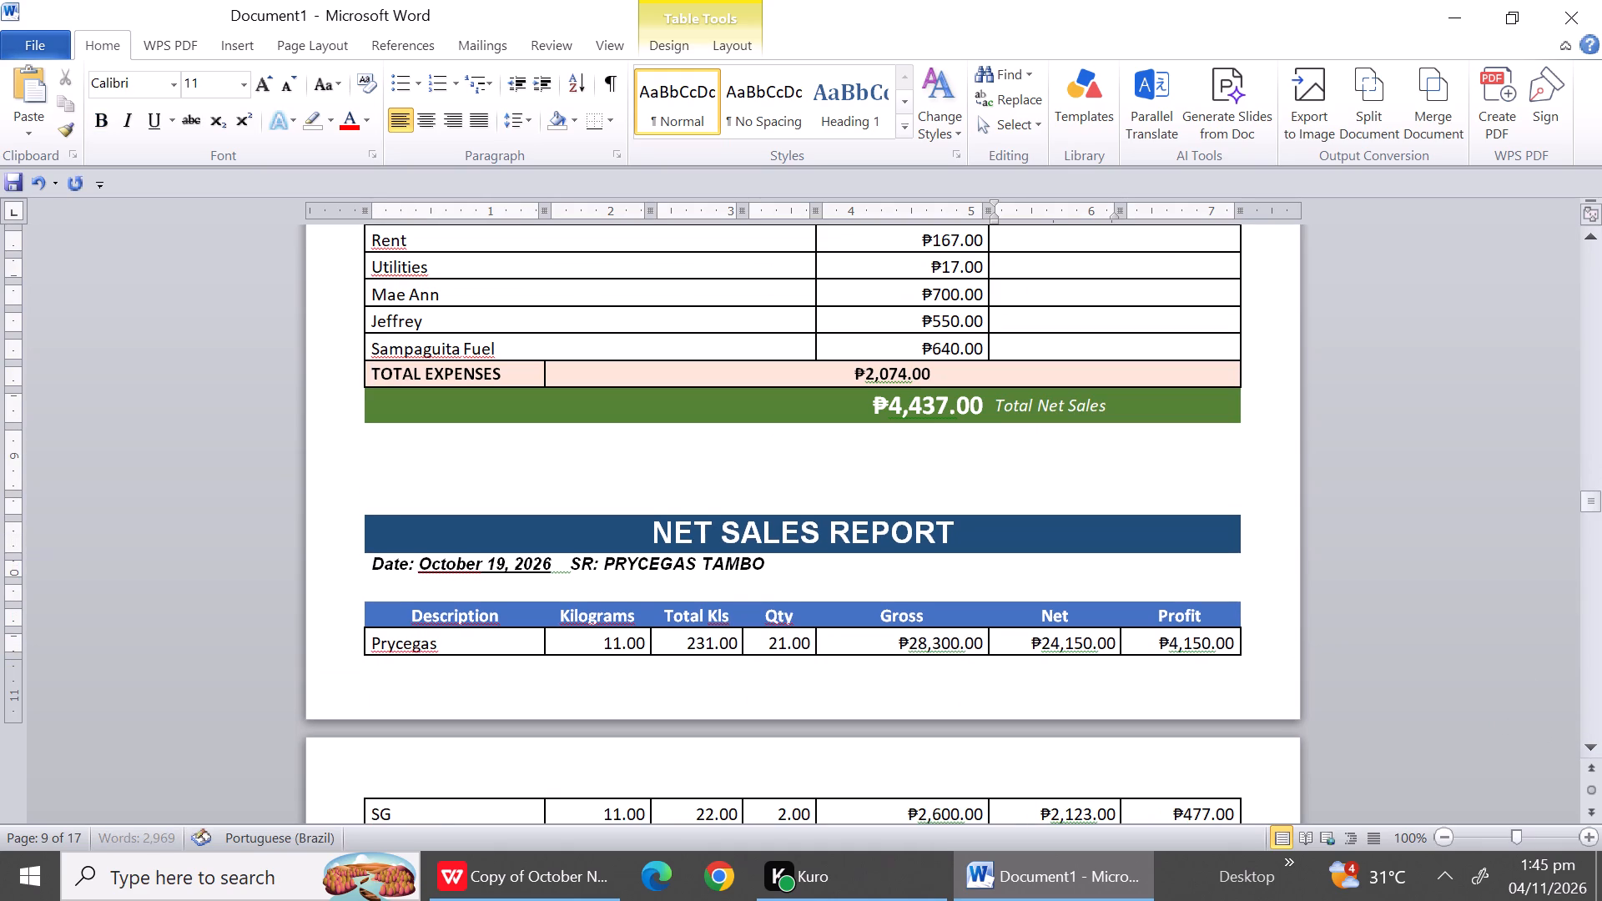
key("Return")
key("Return")
key("Return")
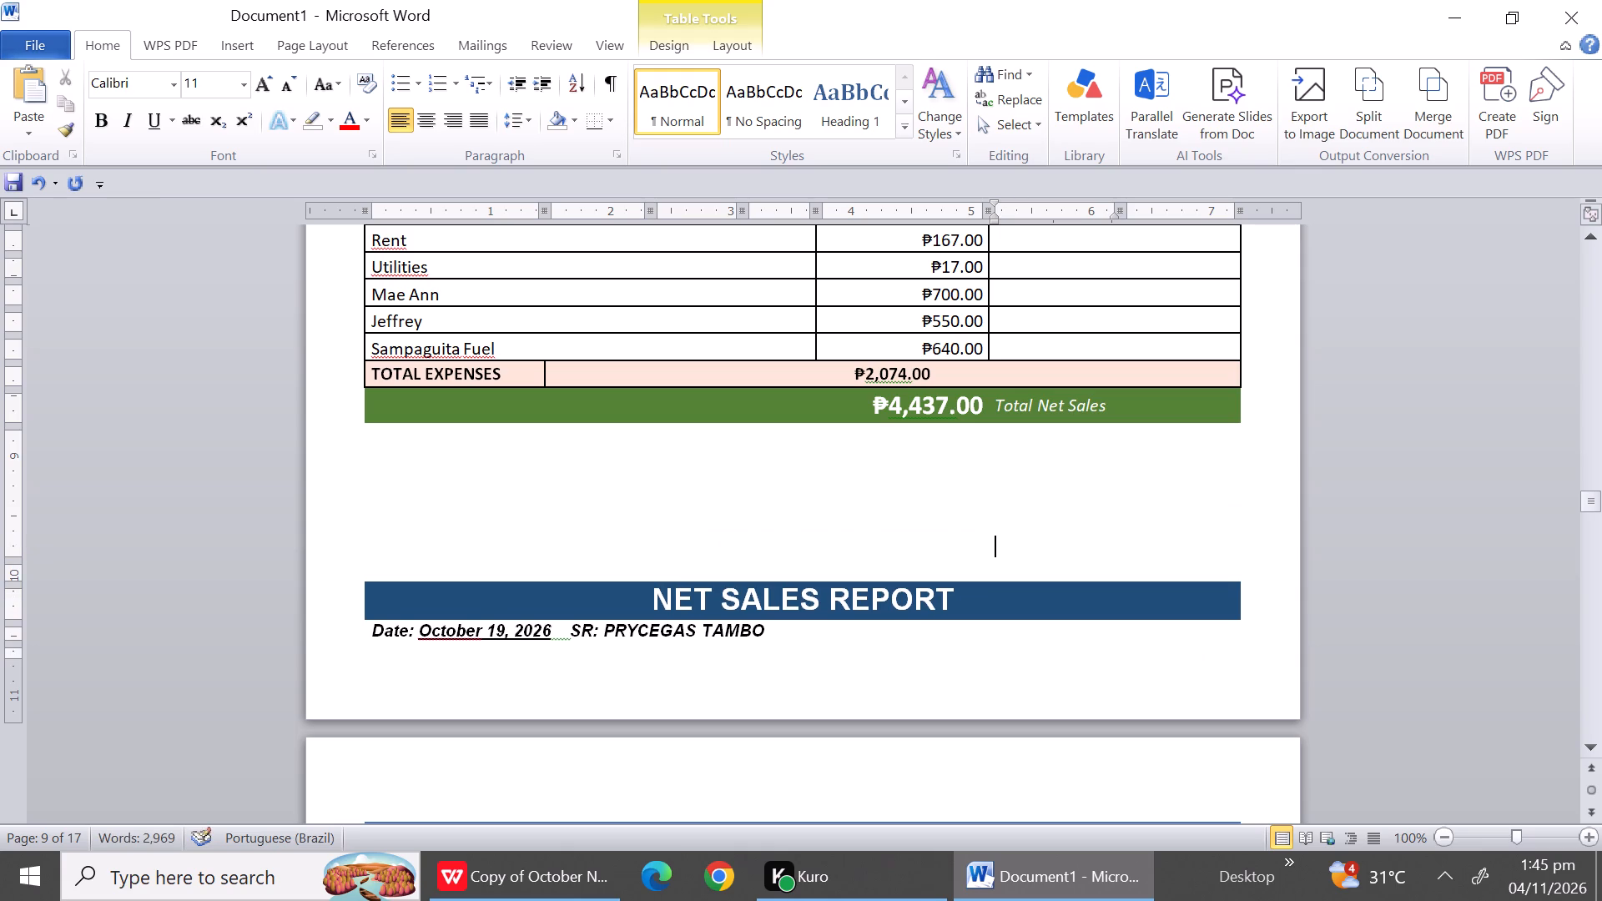
key("Return")
key("Return")
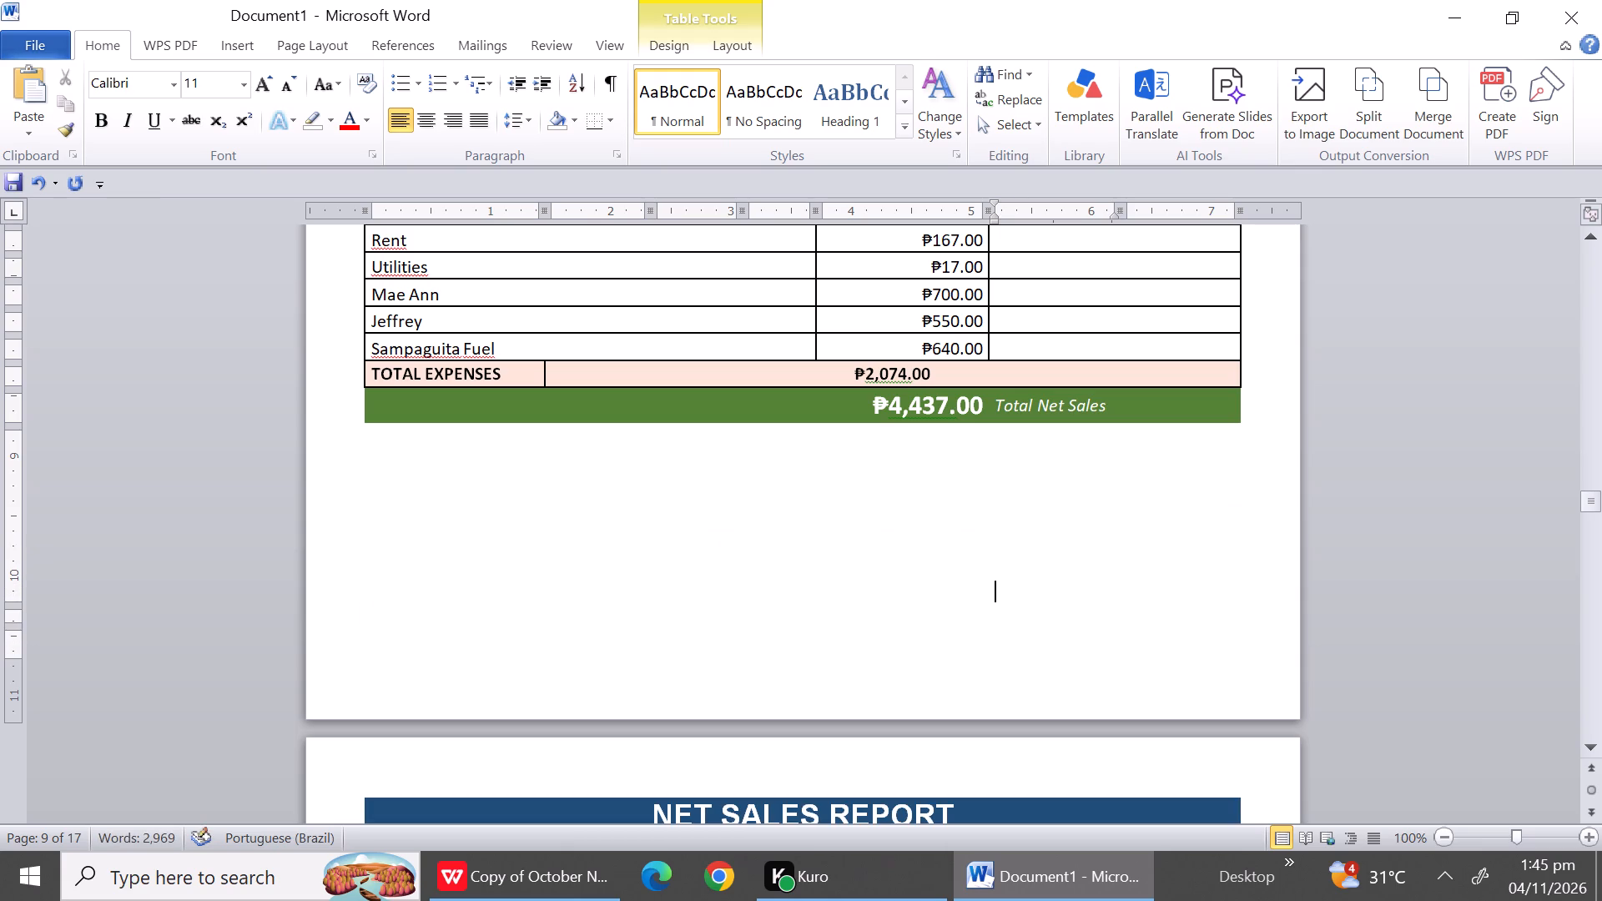
Delete the entire blank row between the date line and the Description header row in the October 19 report.
triple_click(1597, 747)
triple_click(1597, 747)
triple_click(1597, 747)
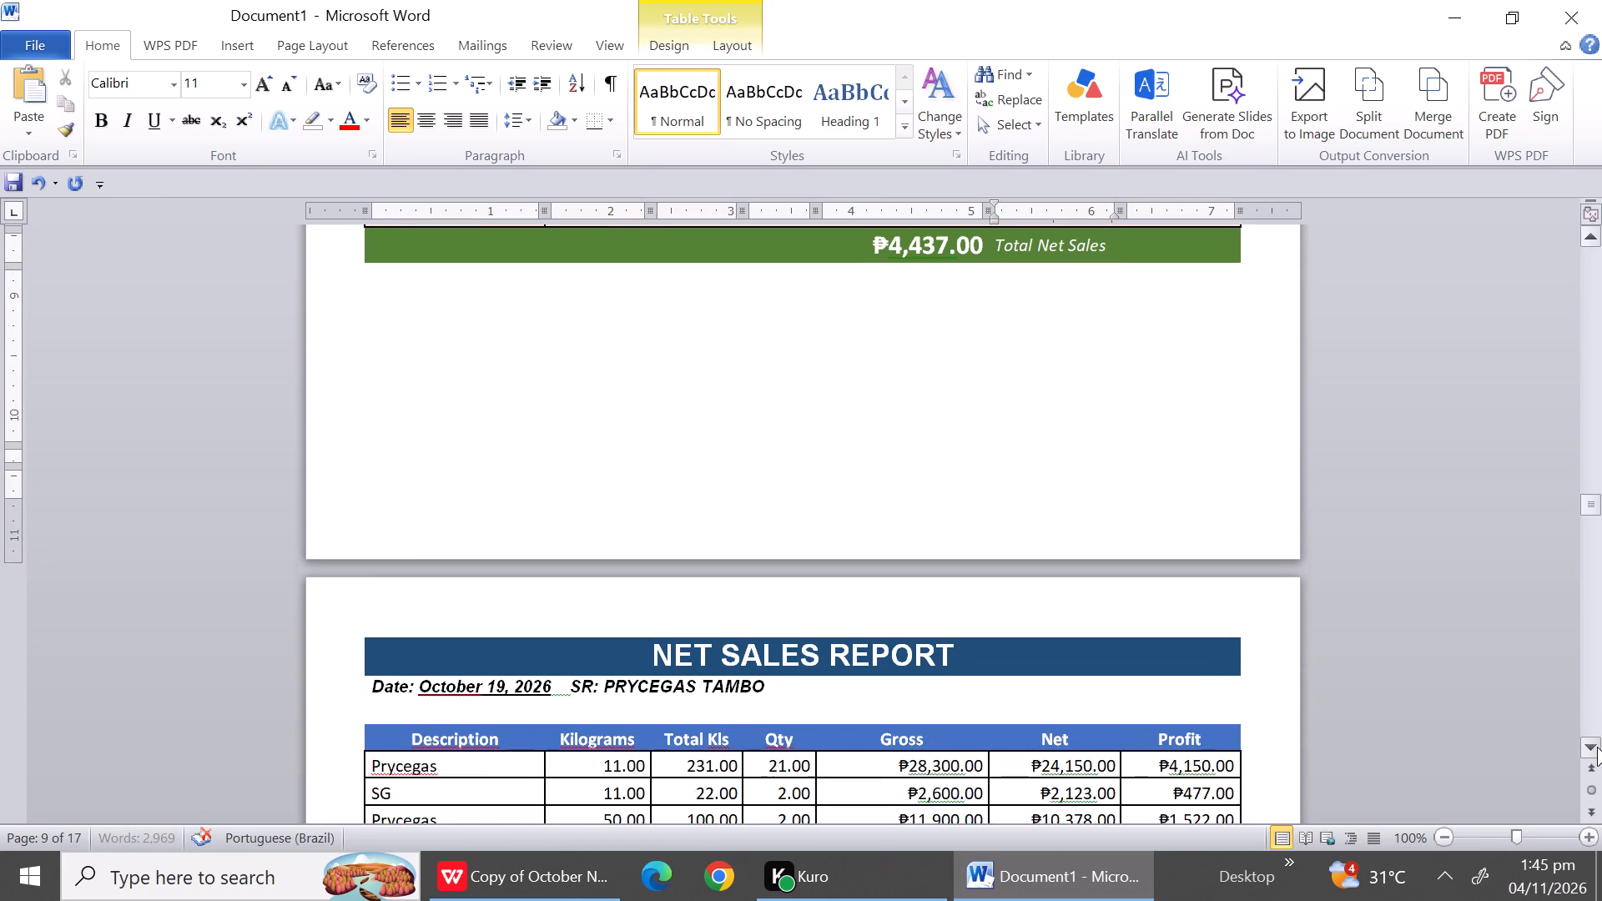
triple_click(1597, 747)
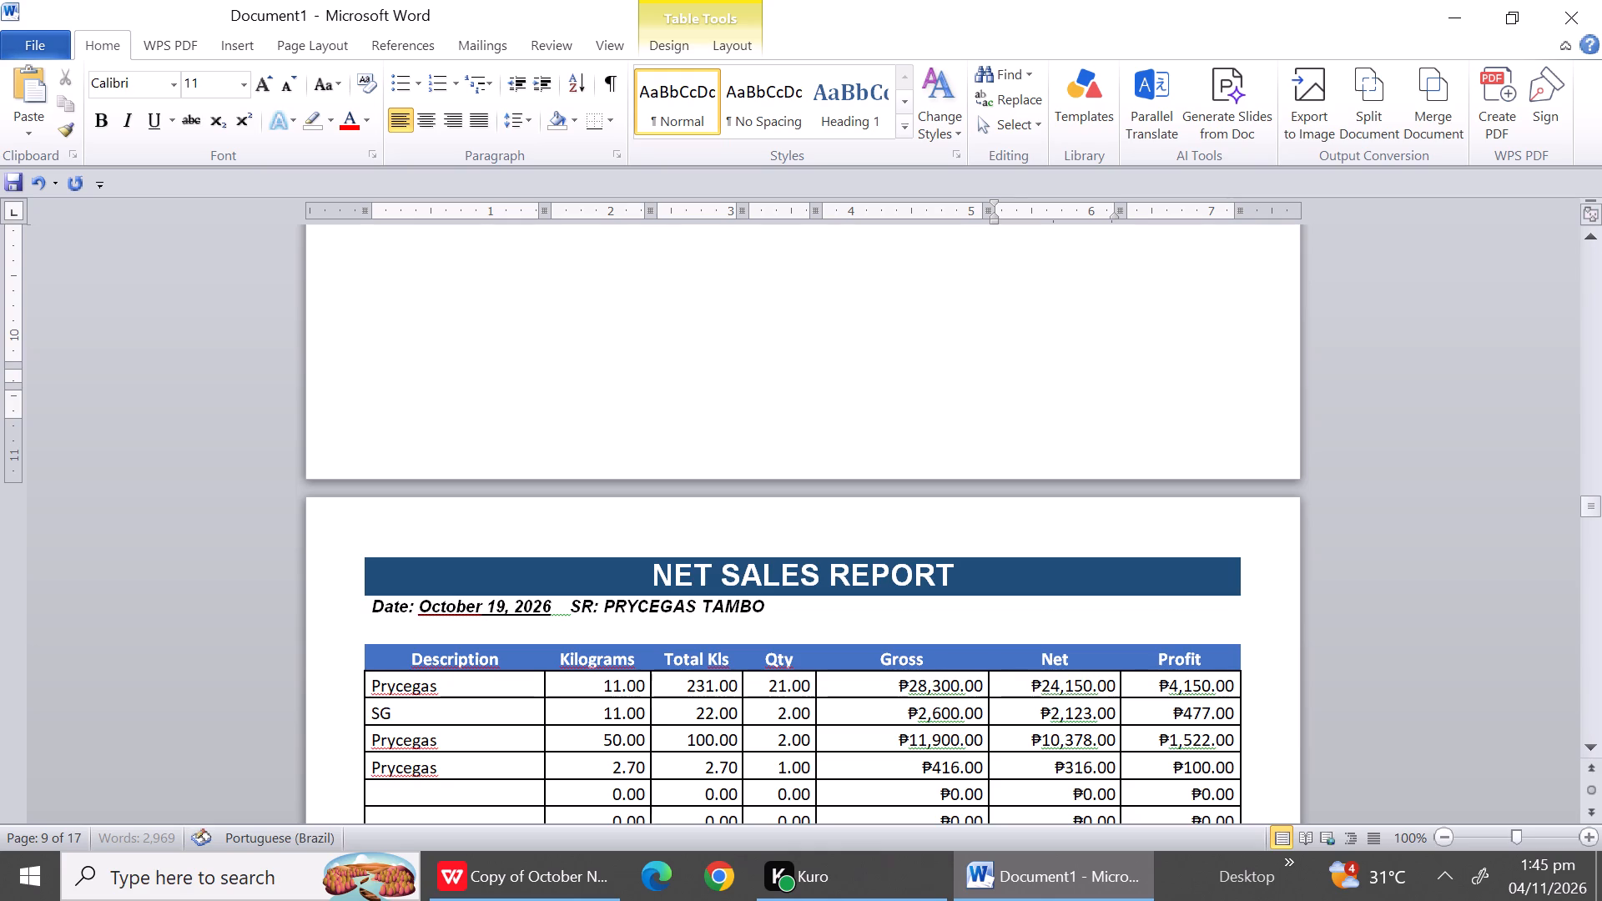
left_click(409, 635)
right_click(409, 635)
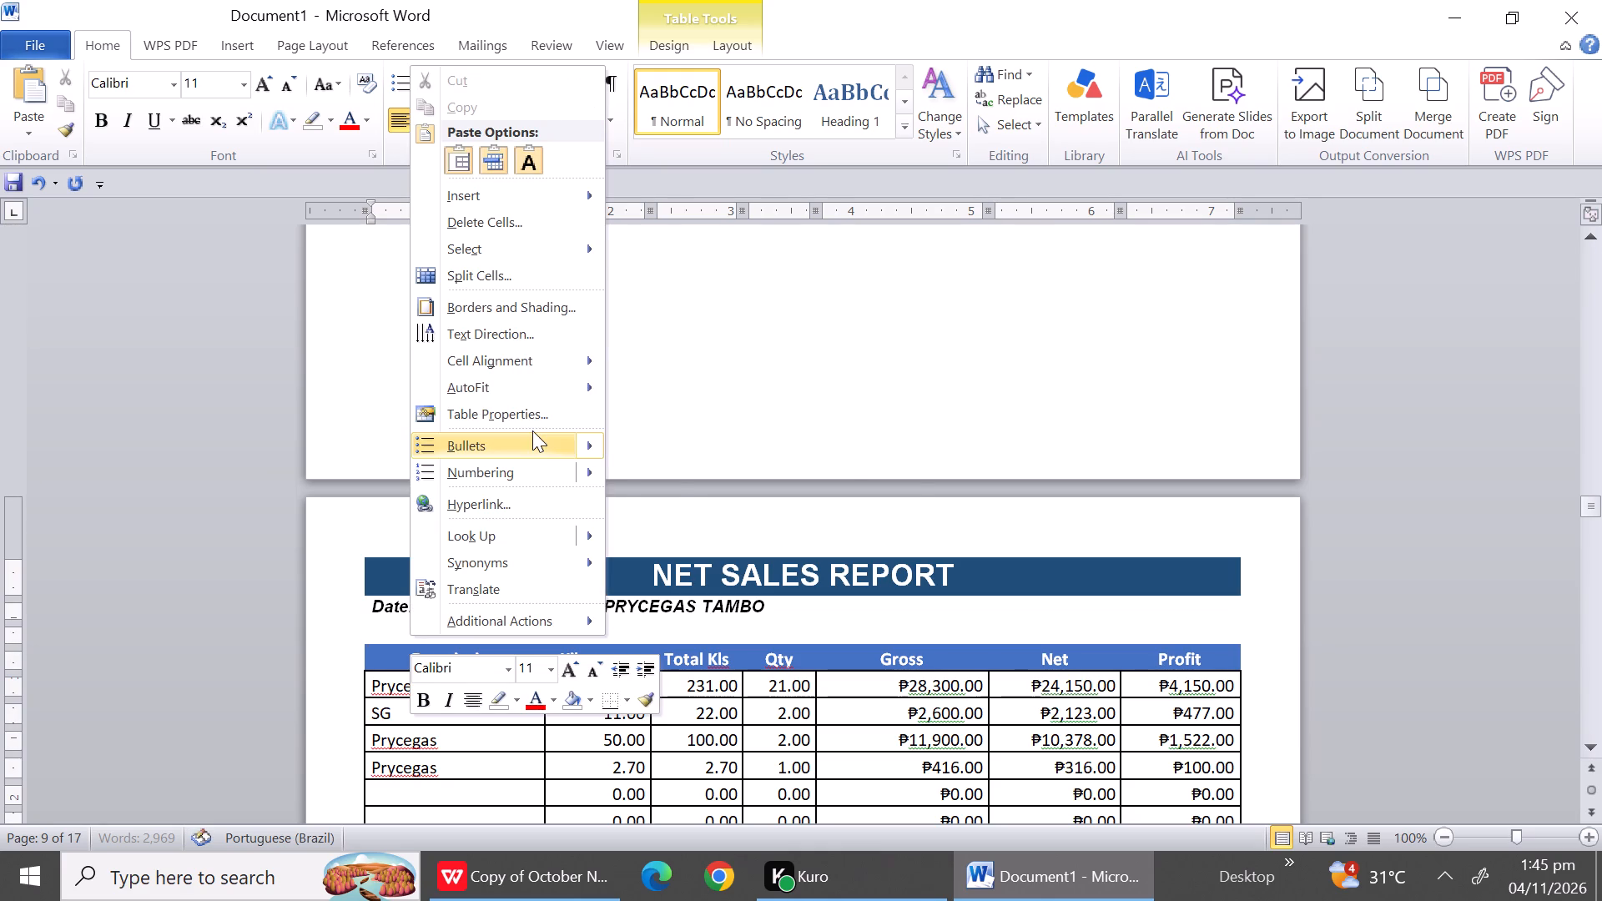
left_click(482, 229)
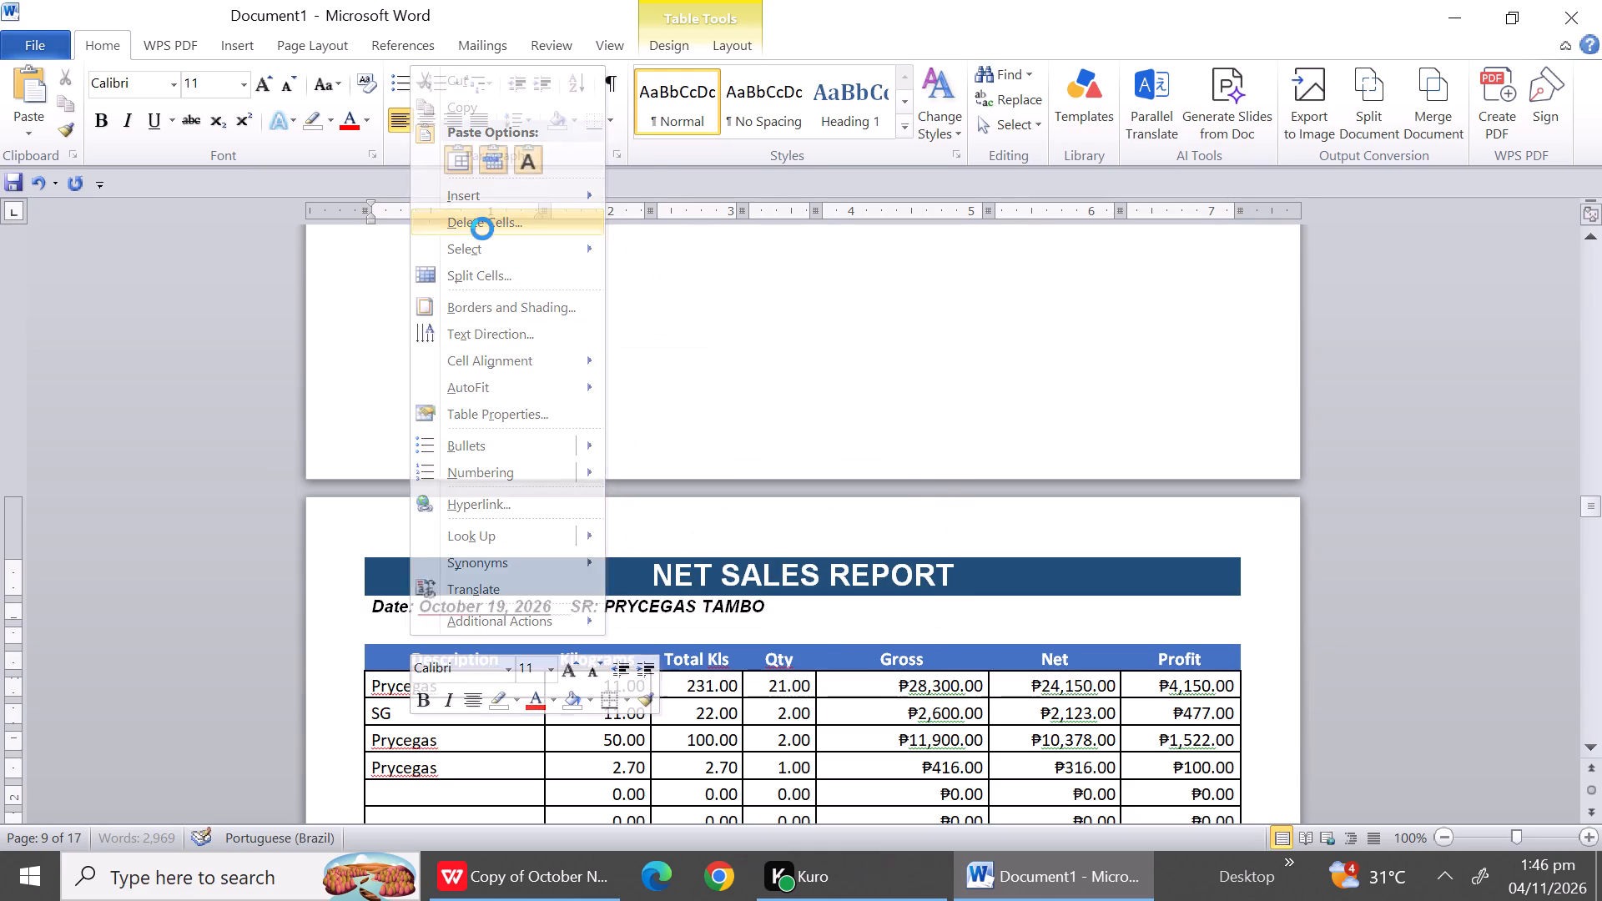
left_click(751, 414)
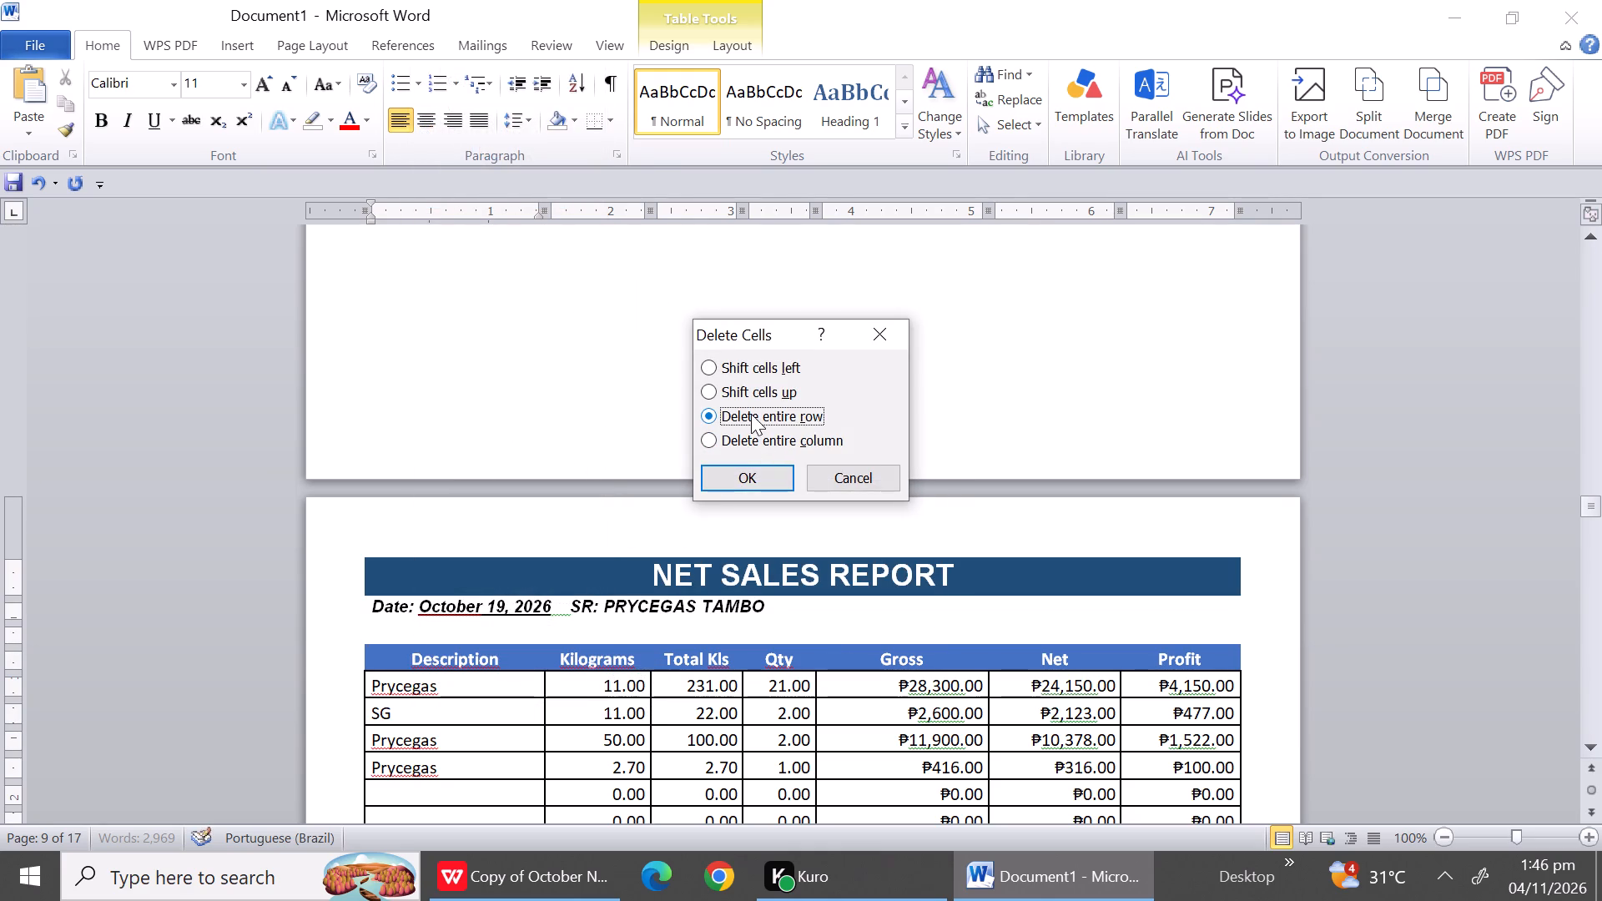
left_click(742, 476)
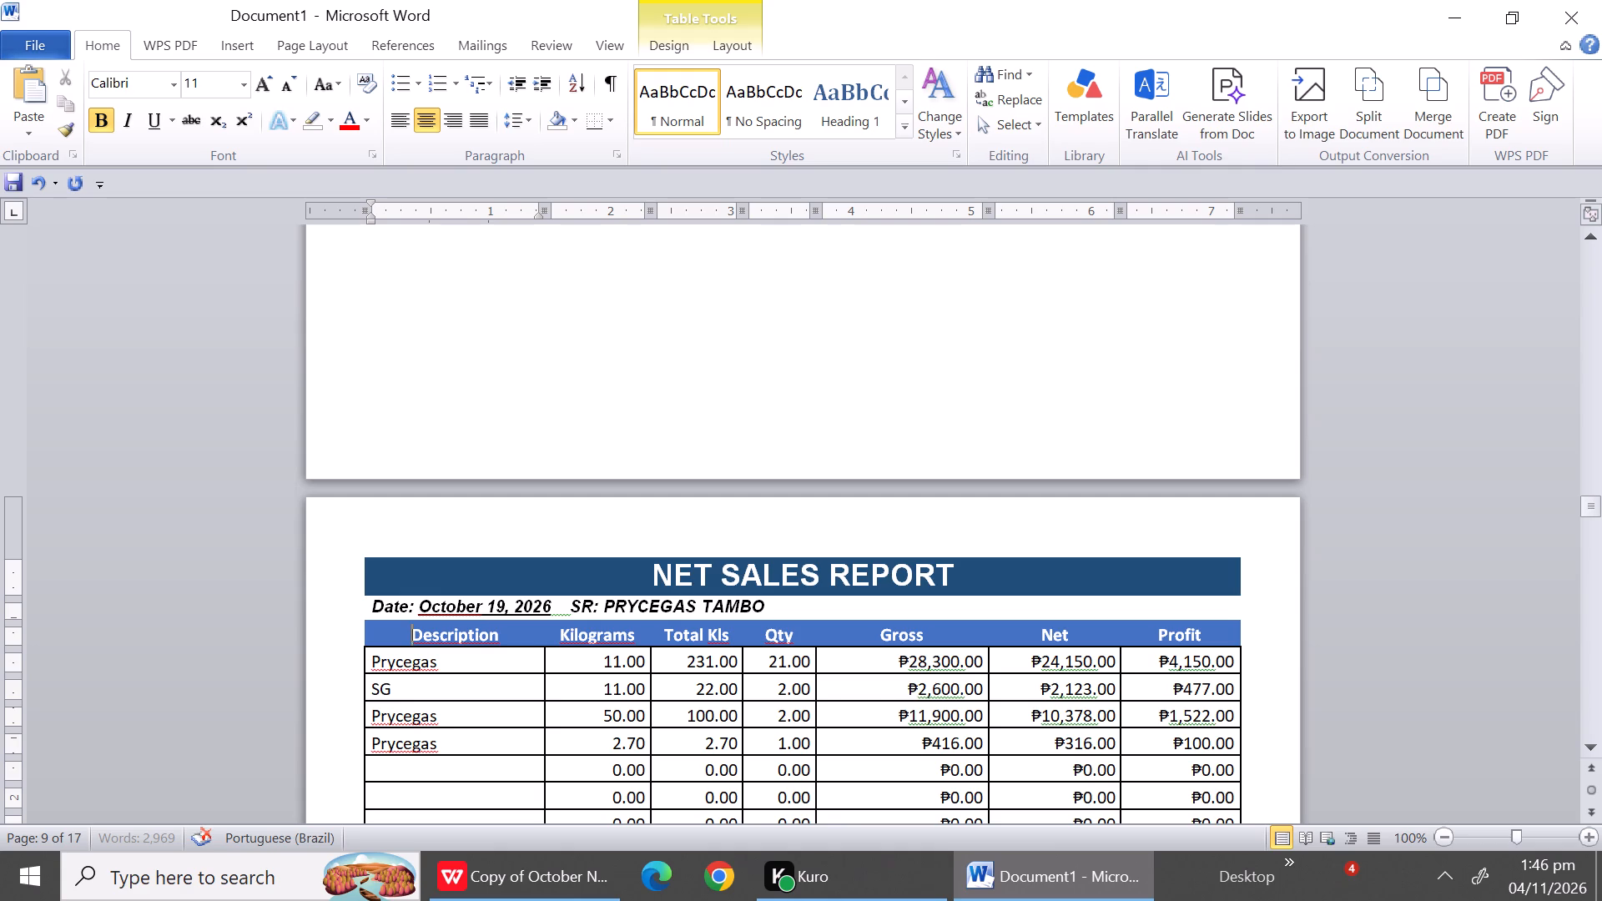
Delete the six unused rows without a description and the blank row above TOTAL in the October 19 report.
triple_click(1591, 745)
triple_click(1591, 745)
triple_click(1591, 745)
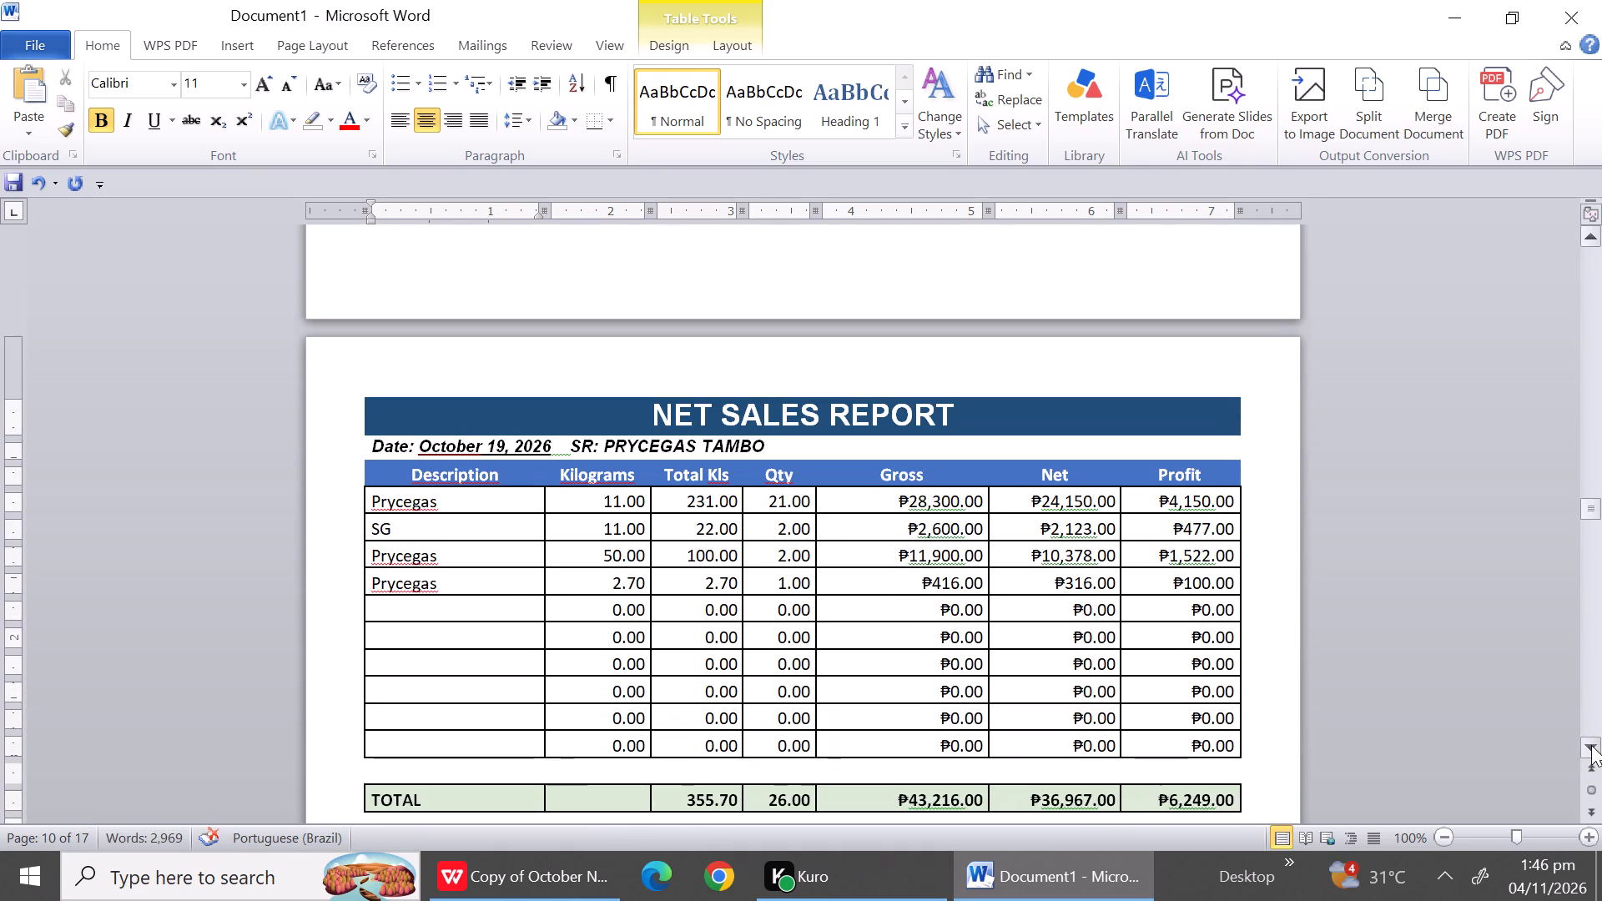
triple_click(1591, 745)
double_click(1591, 745)
left_click(588, 661)
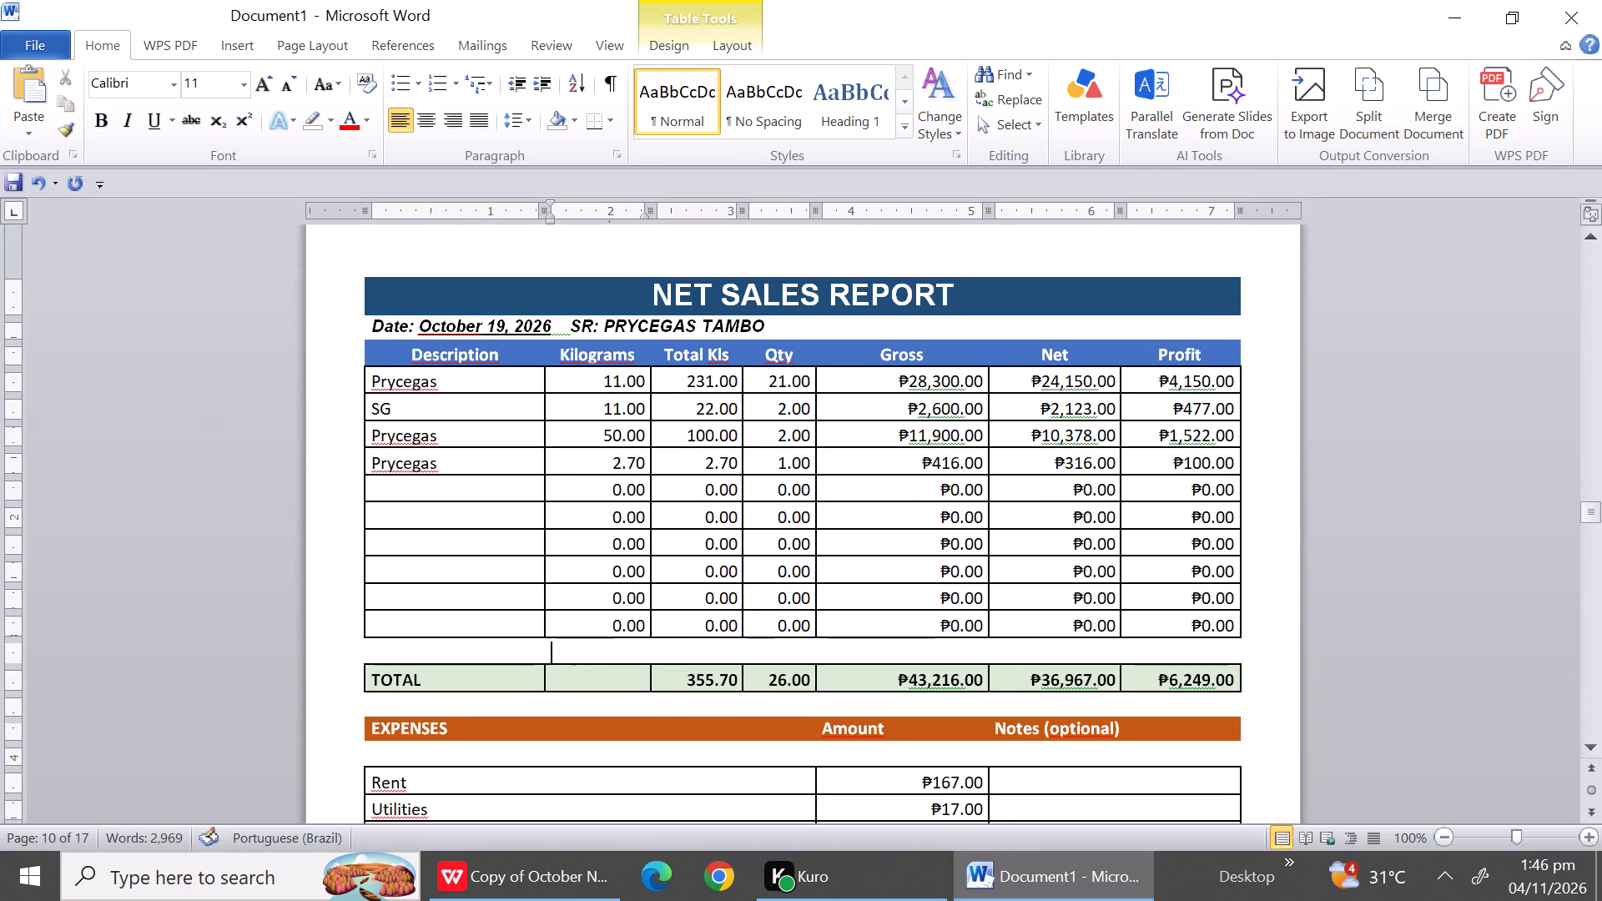
left_click_drag(430, 492, 427, 646)
right_click(427, 646)
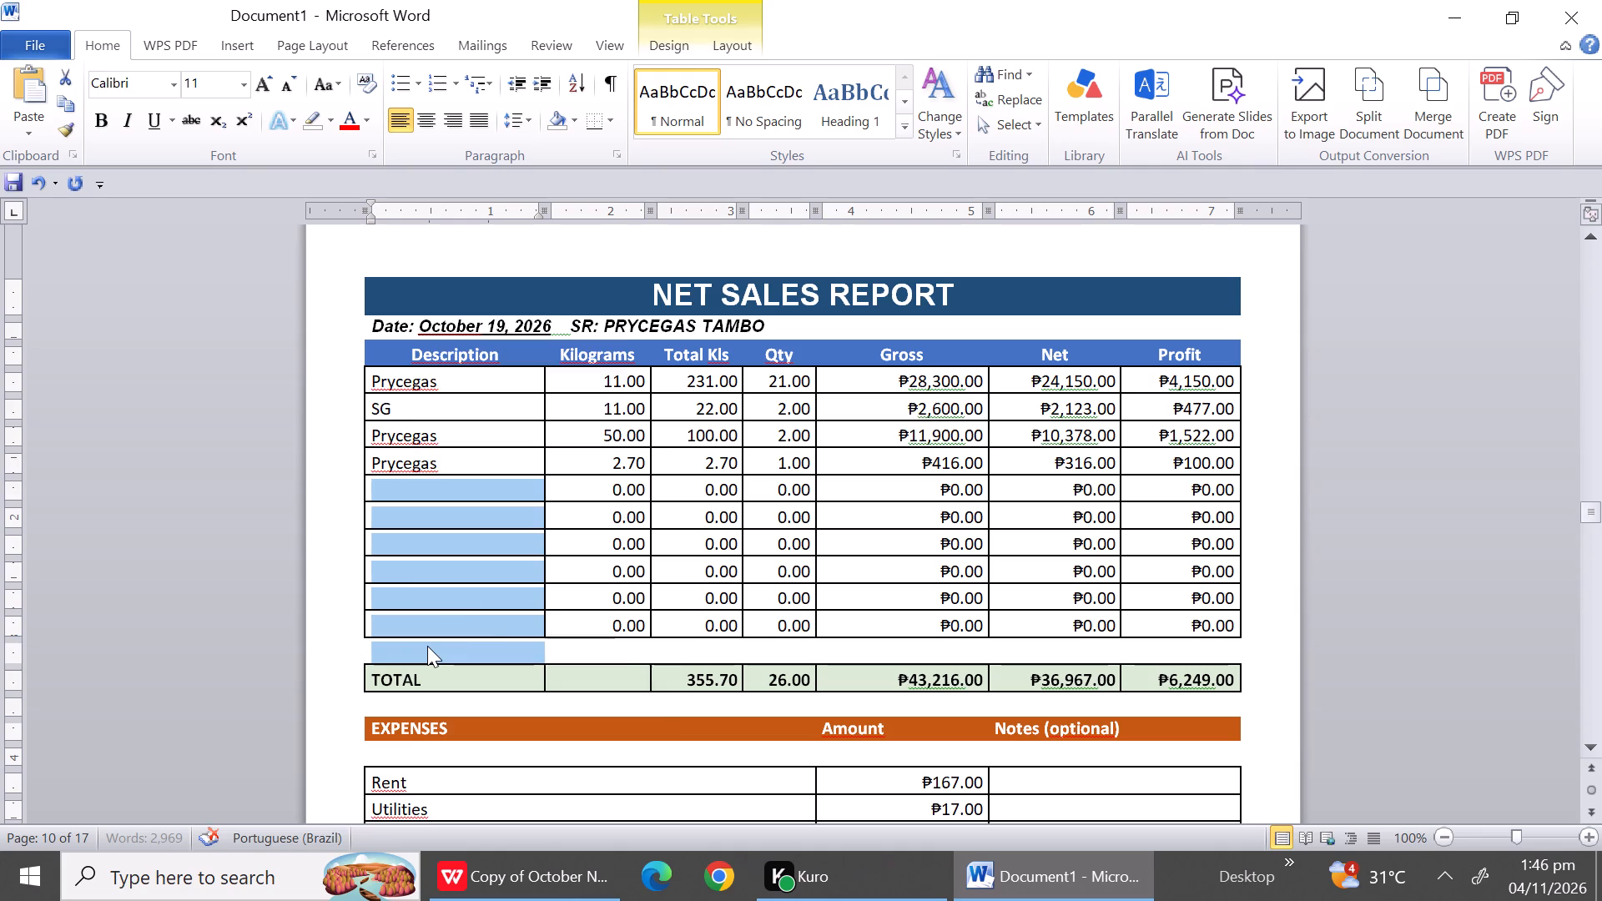
left_click(513, 447)
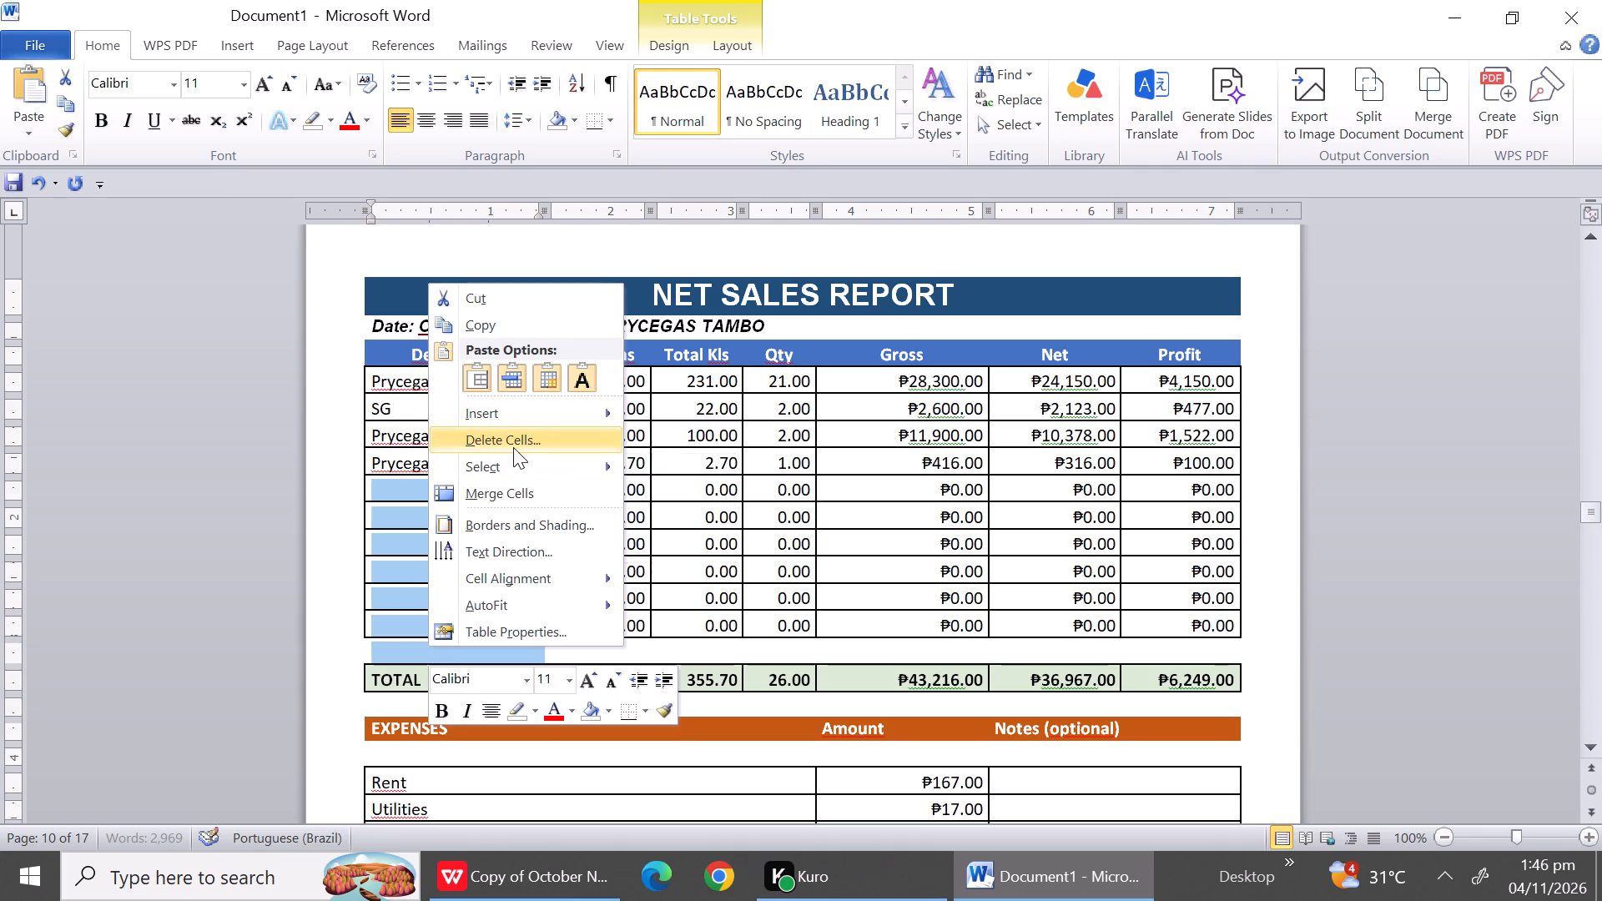
left_click(753, 415)
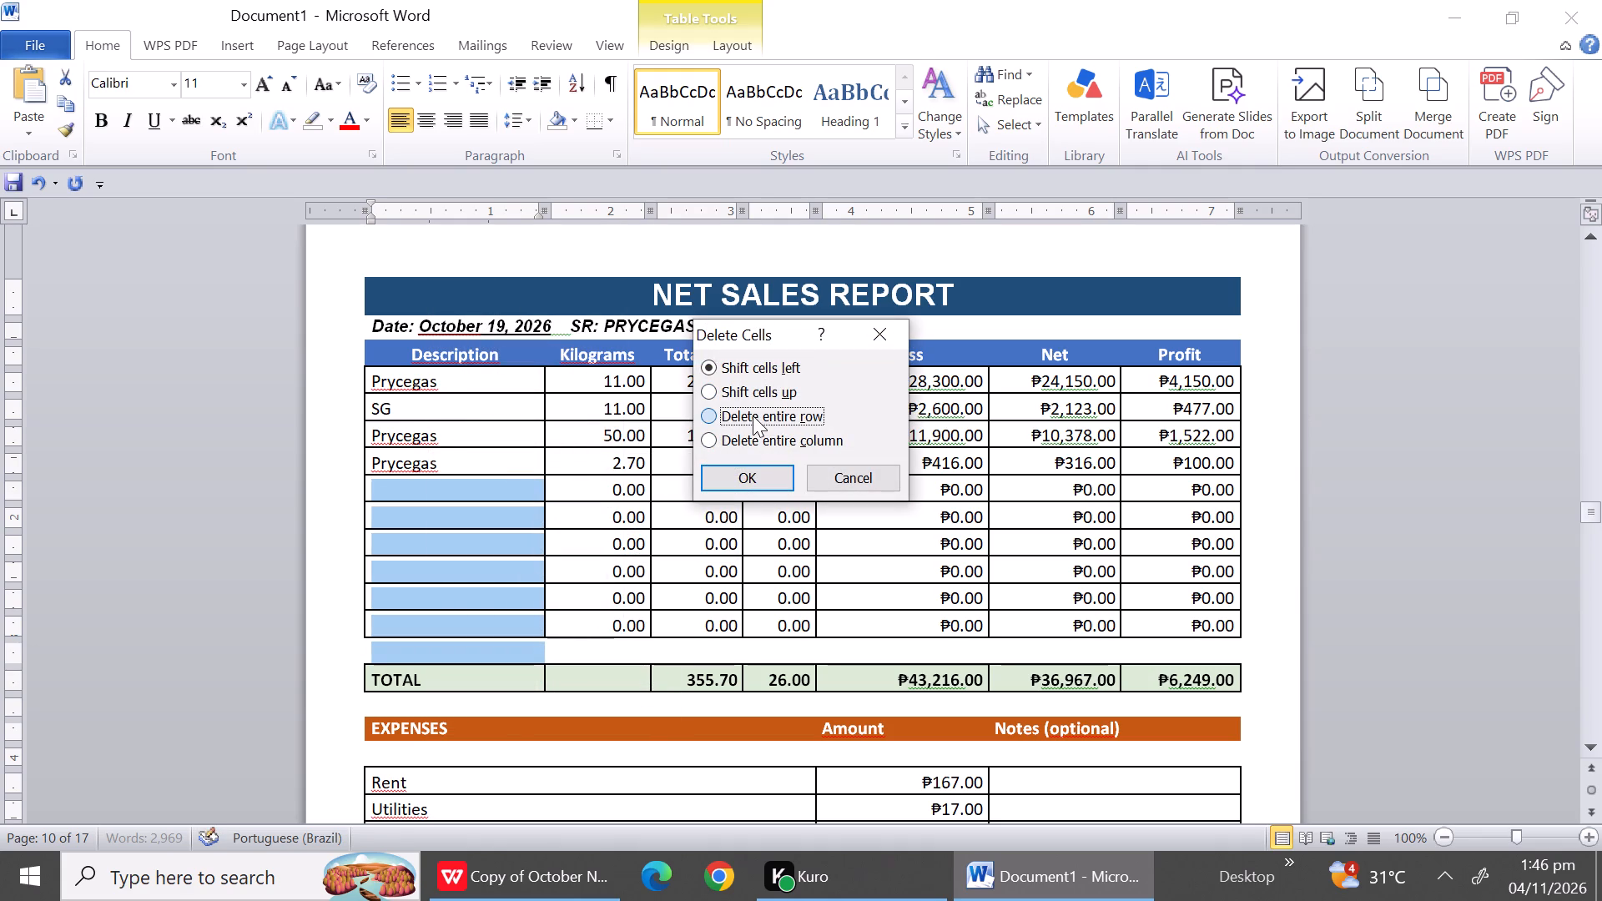
left_click(740, 469)
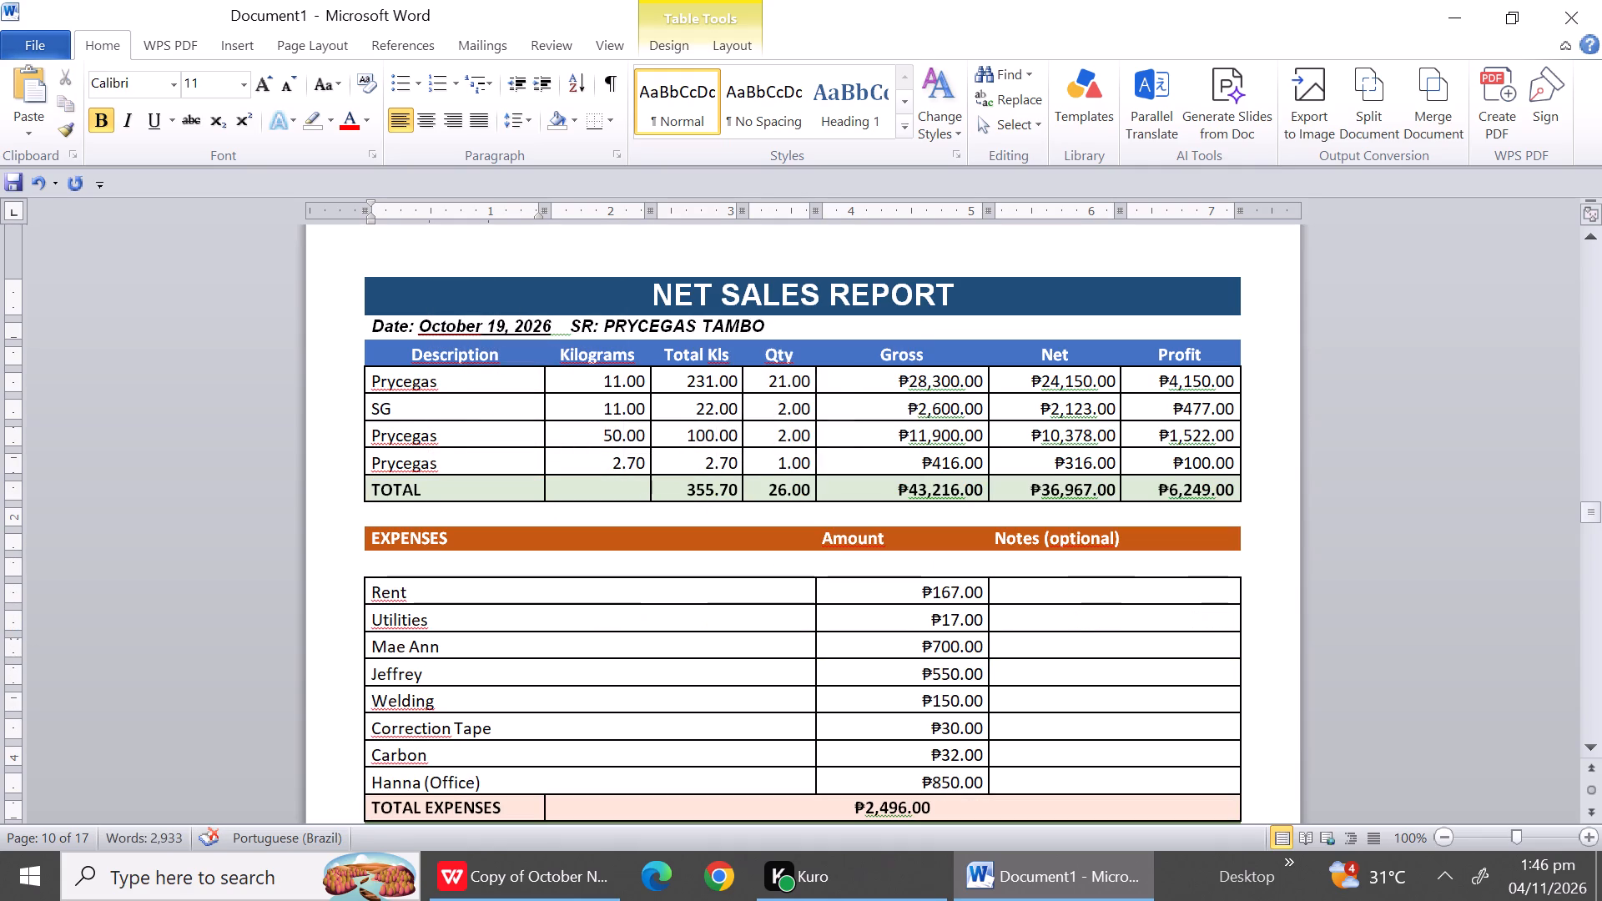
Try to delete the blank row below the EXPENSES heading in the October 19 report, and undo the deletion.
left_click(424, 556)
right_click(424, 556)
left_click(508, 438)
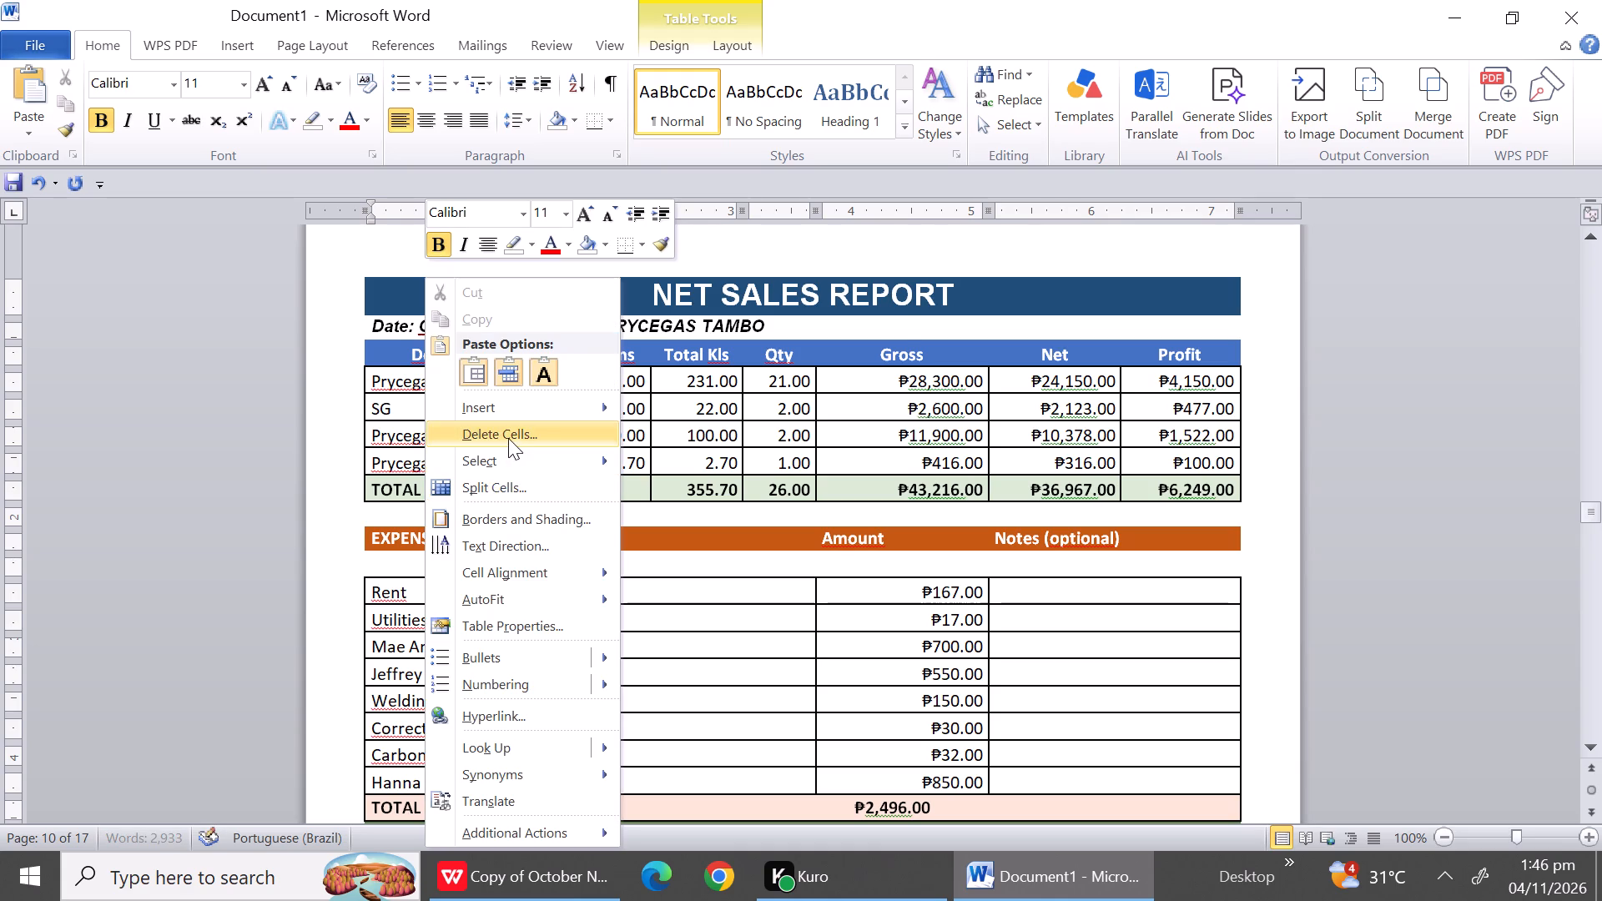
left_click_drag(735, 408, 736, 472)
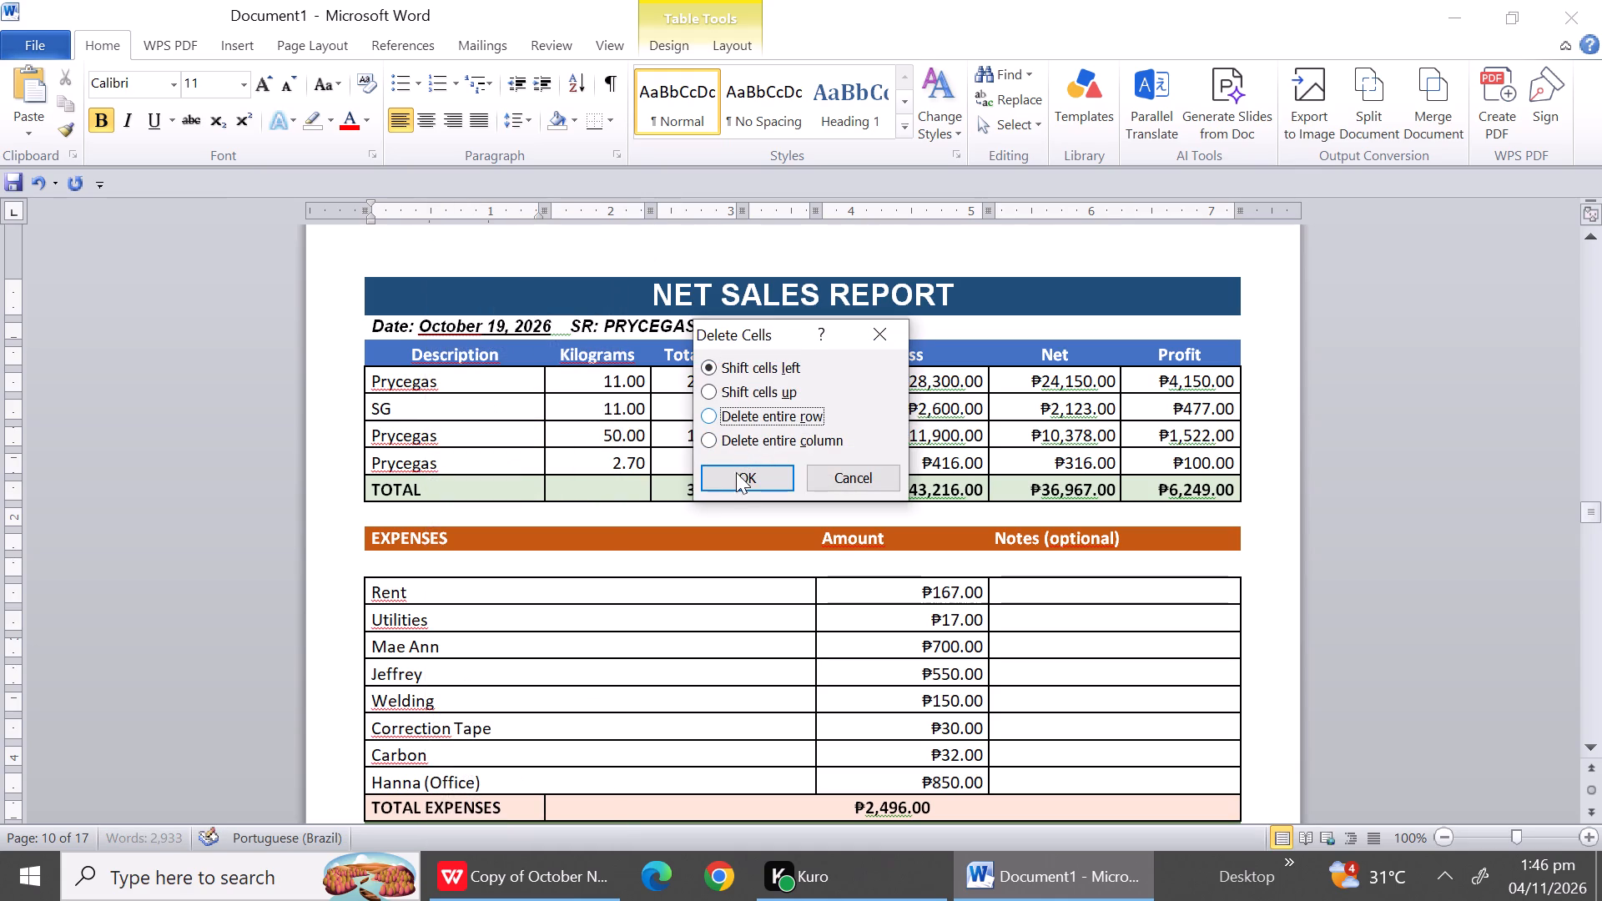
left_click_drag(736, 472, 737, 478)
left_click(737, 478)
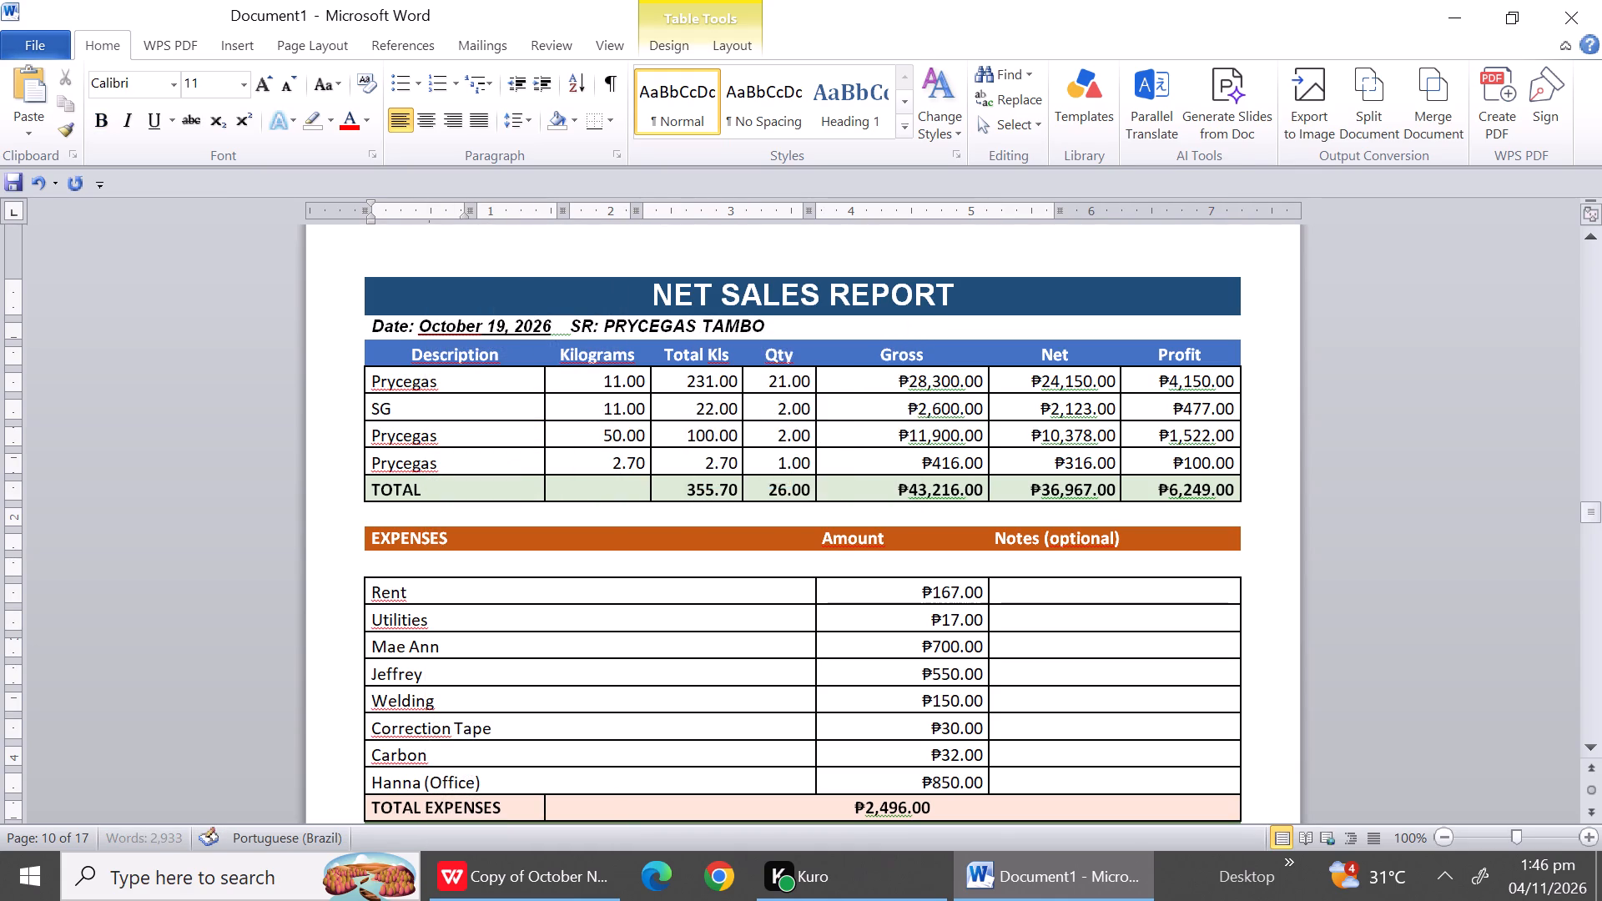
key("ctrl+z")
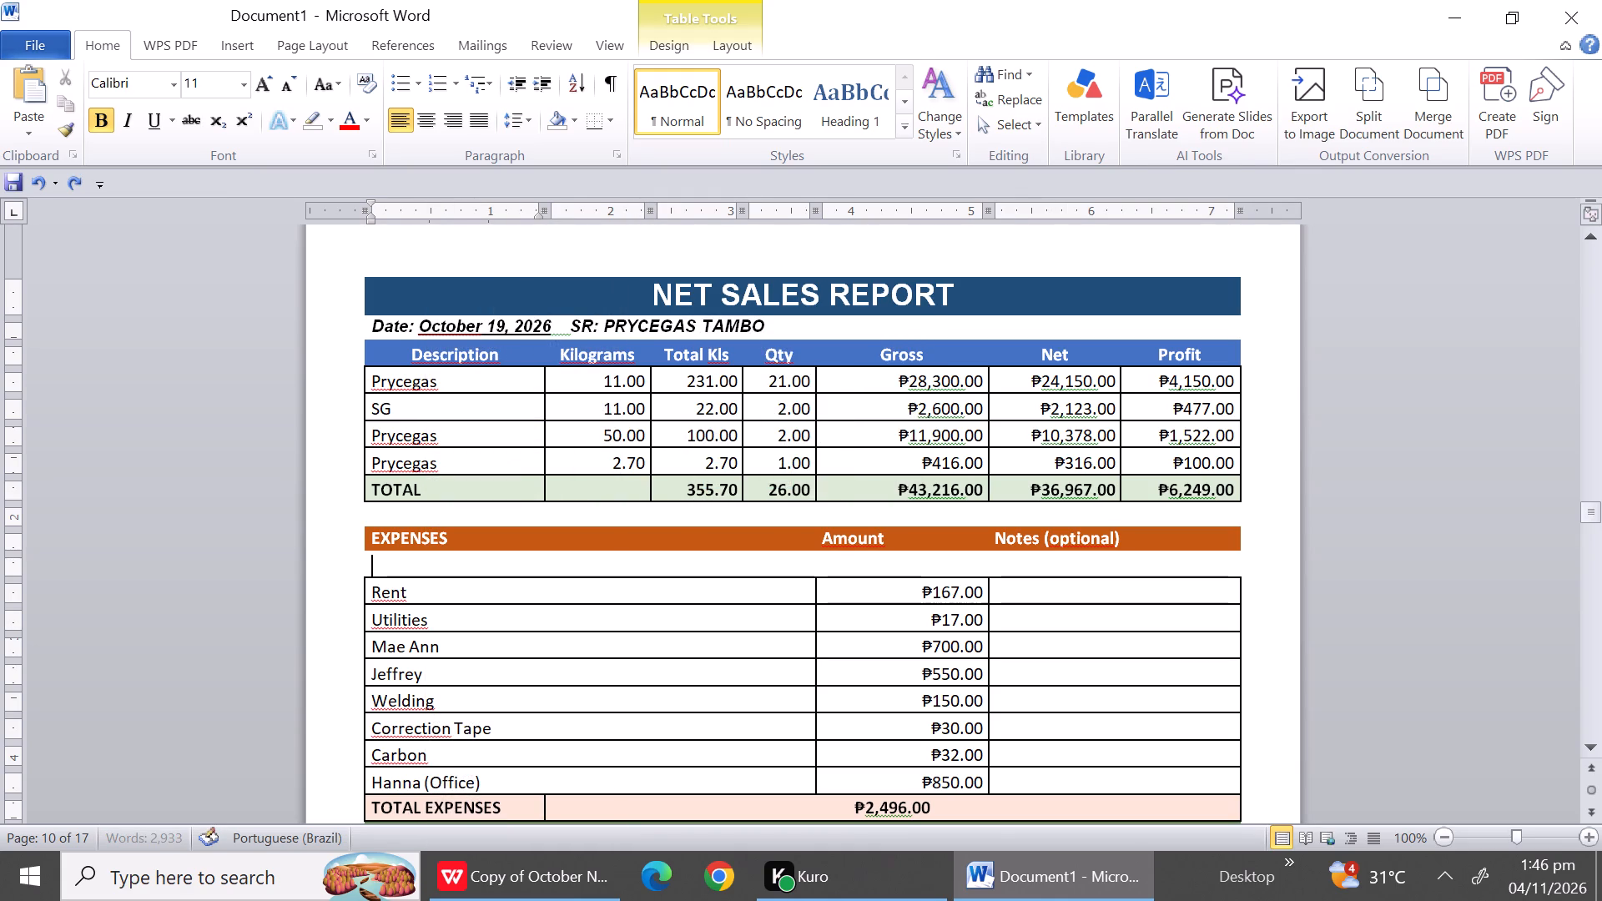
Delete the entire blank row between the EXPENSES heading and the Rent row in the October 19 report.
right_click(456, 566)
left_click(549, 434)
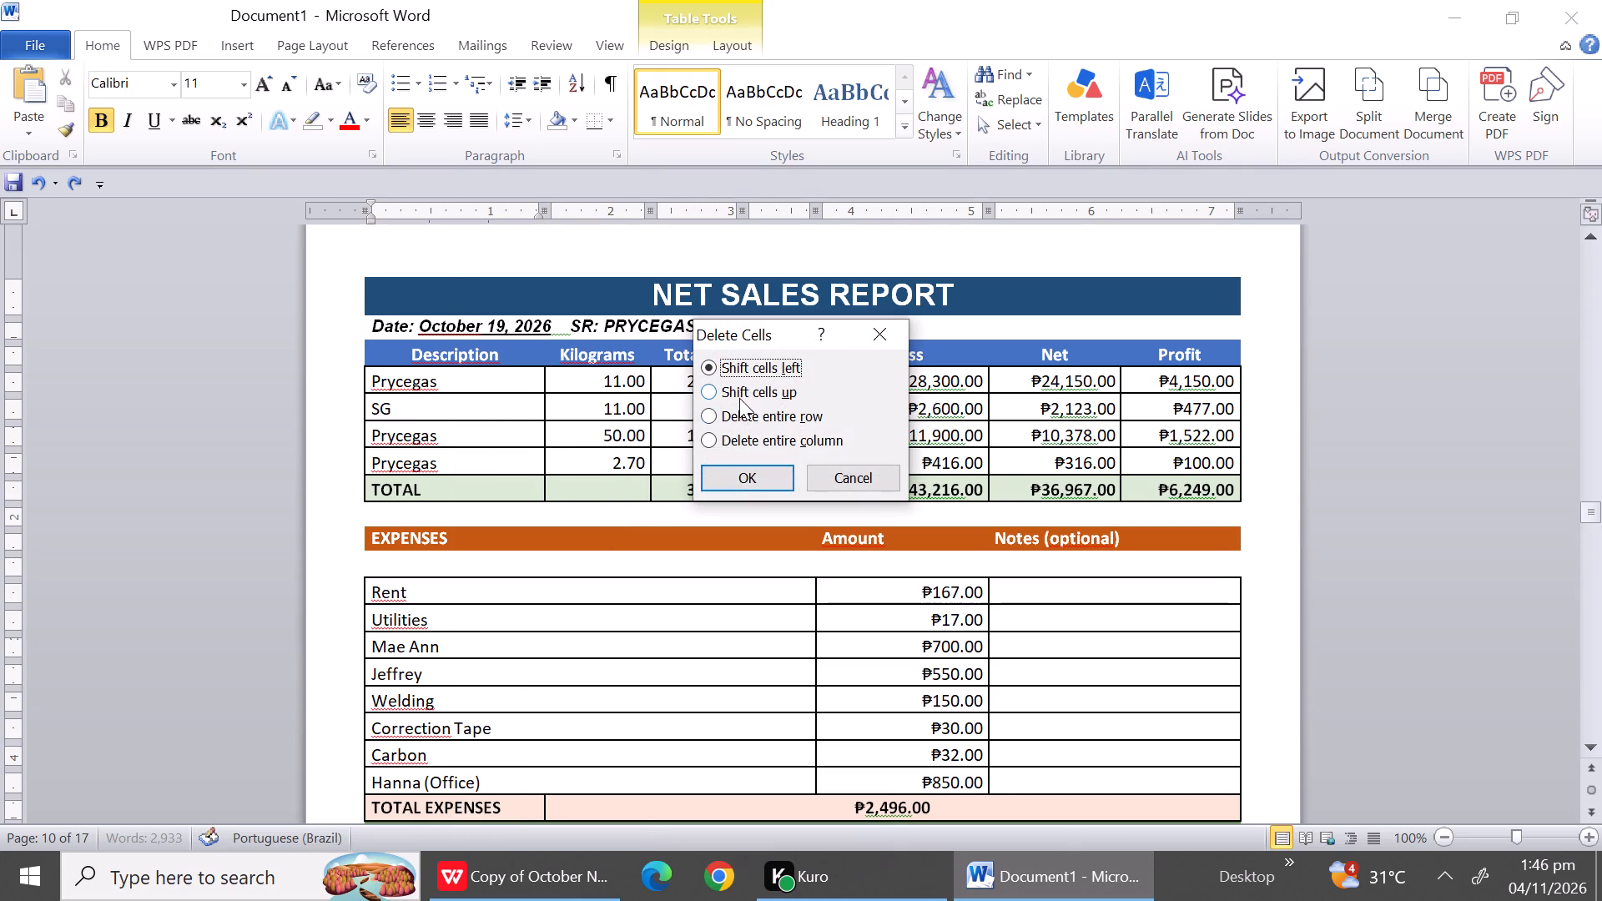
left_click(739, 418)
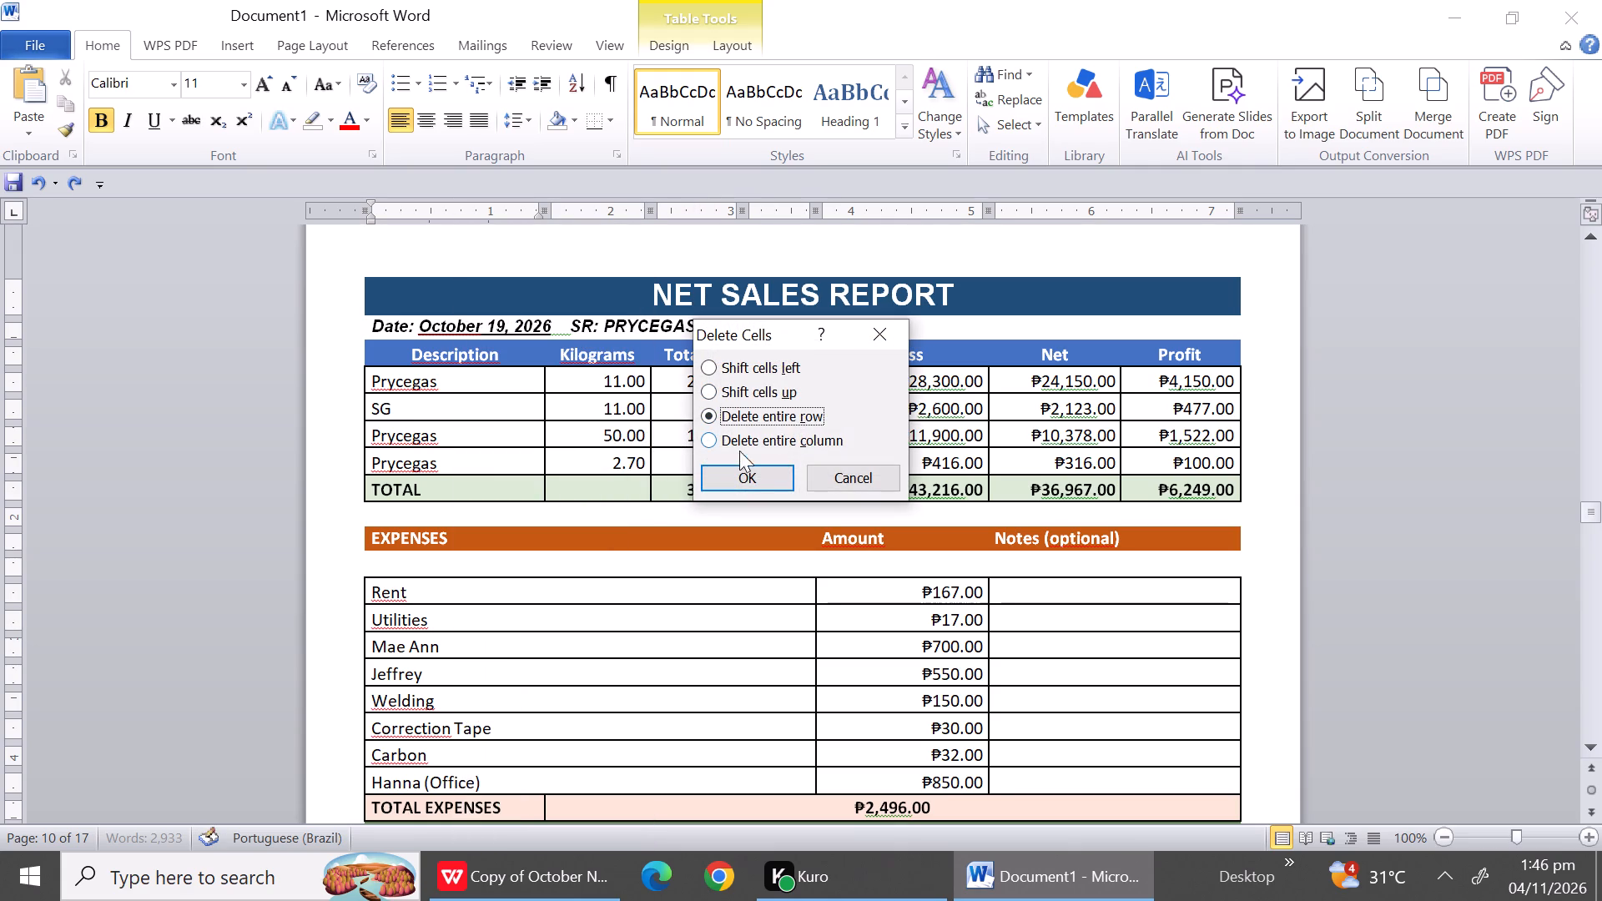
left_click(744, 469)
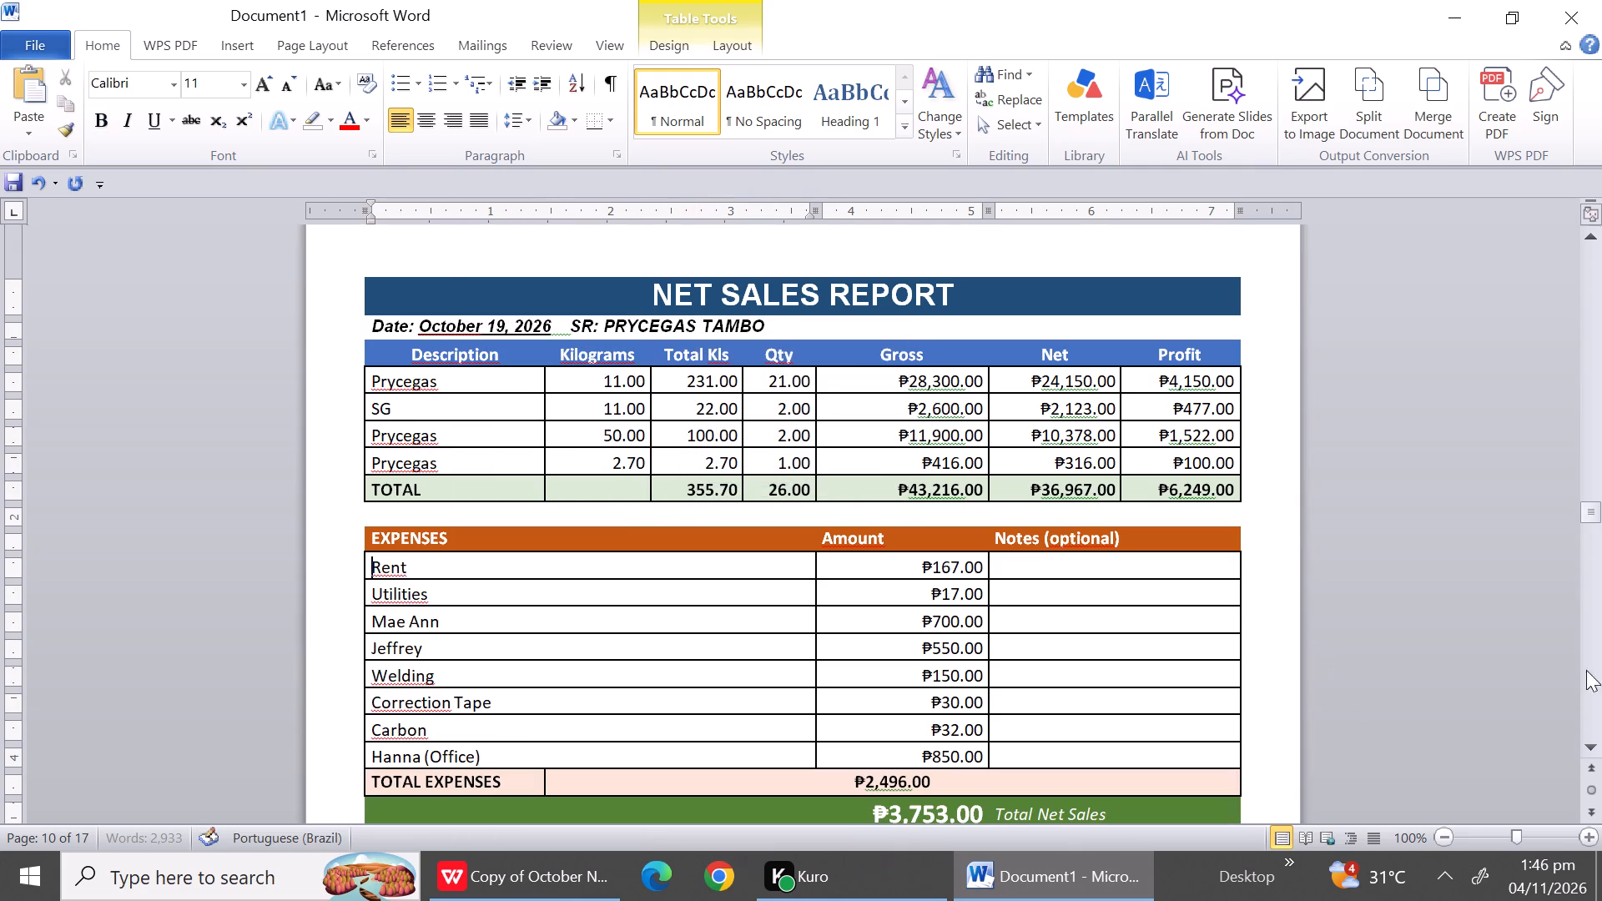
Delete the entire blank row between the date line and the Description header row in the October 20 report.
triple_click(1597, 748)
triple_click(1597, 748)
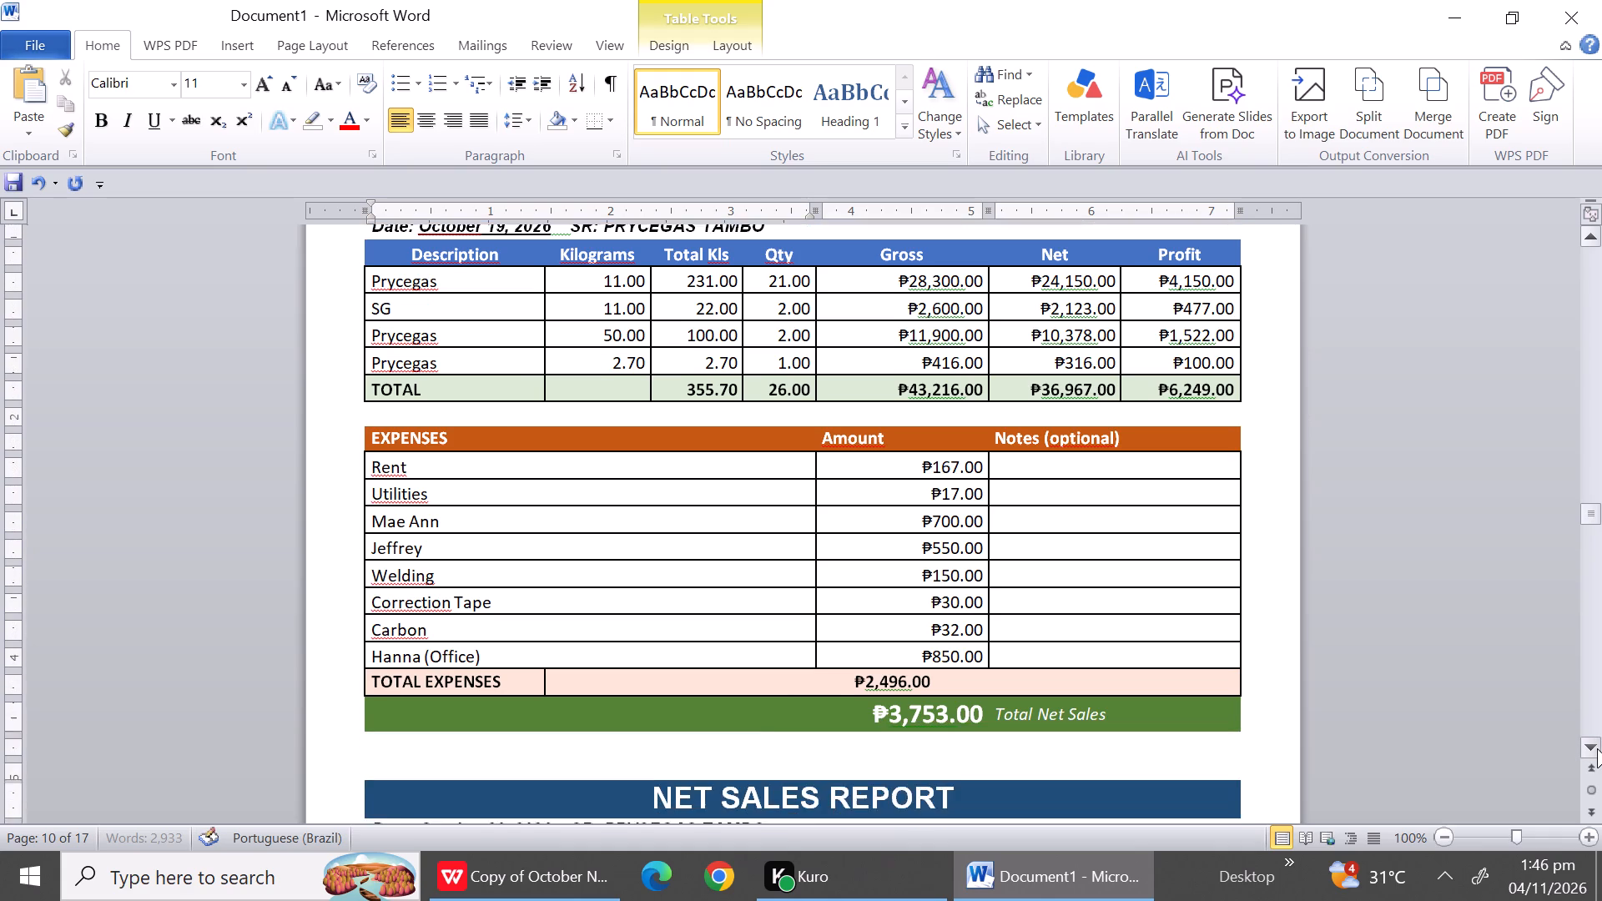
triple_click(1597, 748)
triple_click(1597, 748)
triple_click(1597, 748)
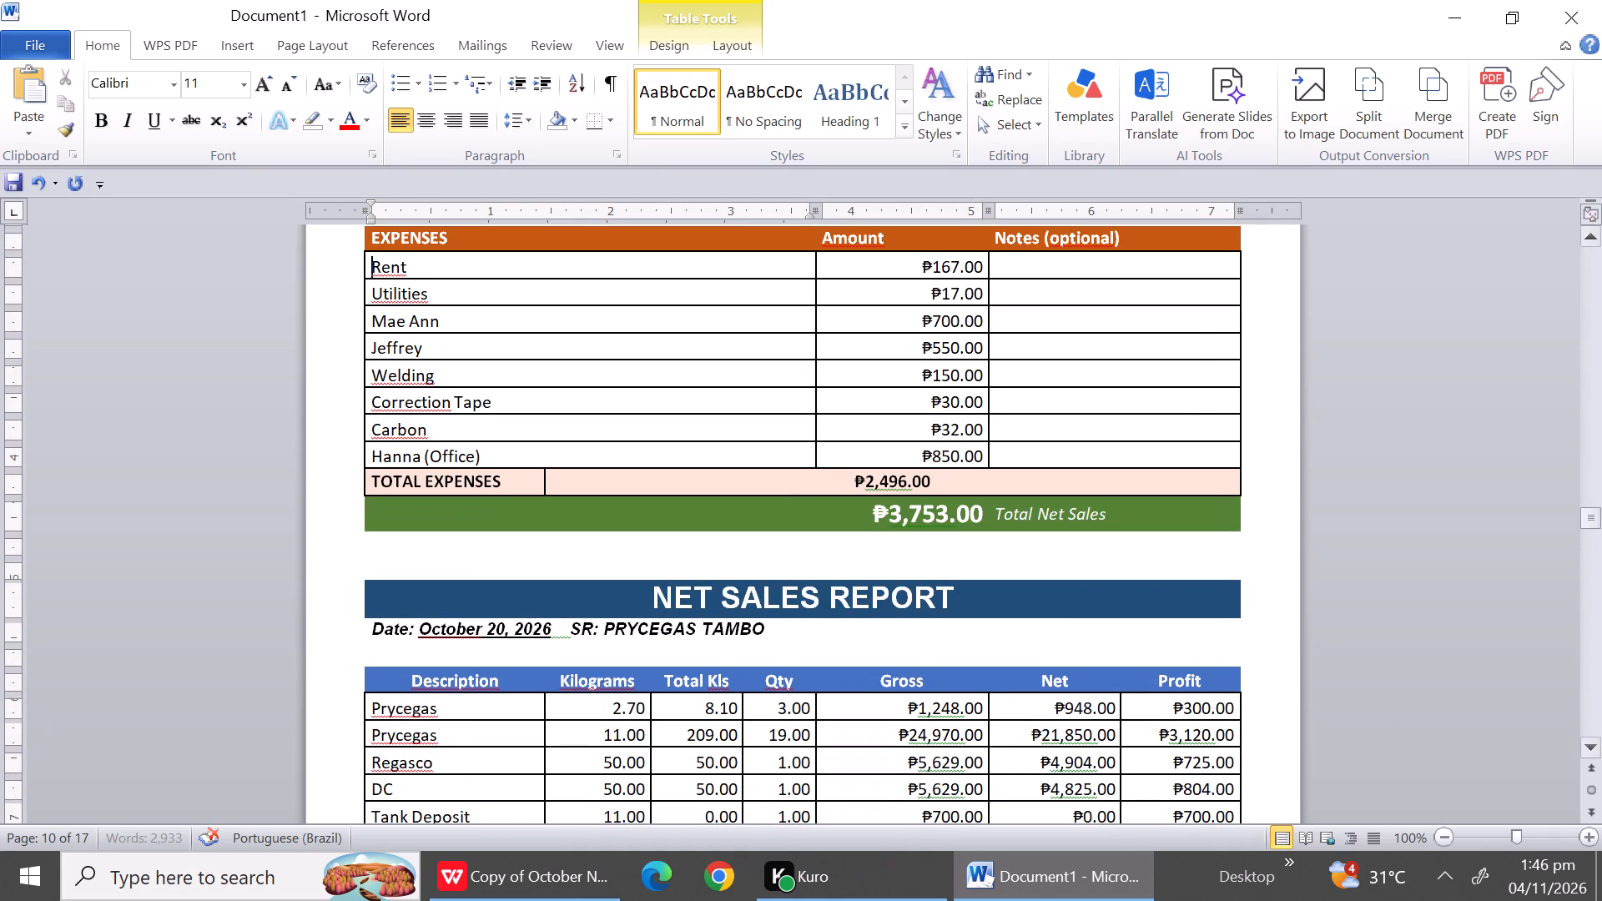
left_click(377, 647)
right_click(377, 647)
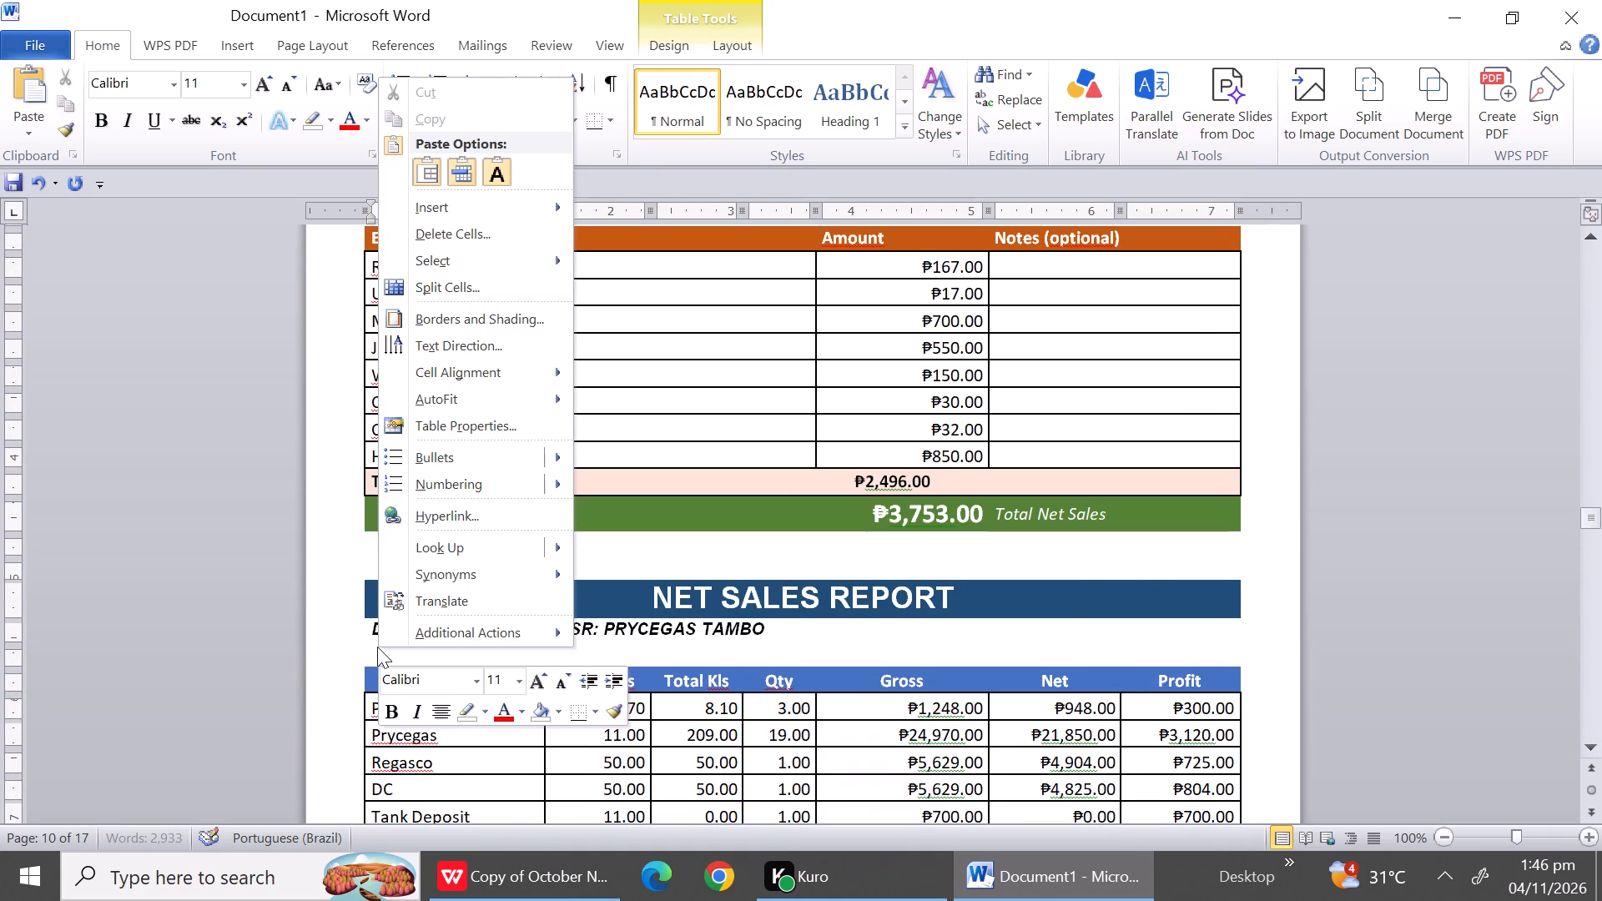
left_click(449, 233)
left_click(722, 417)
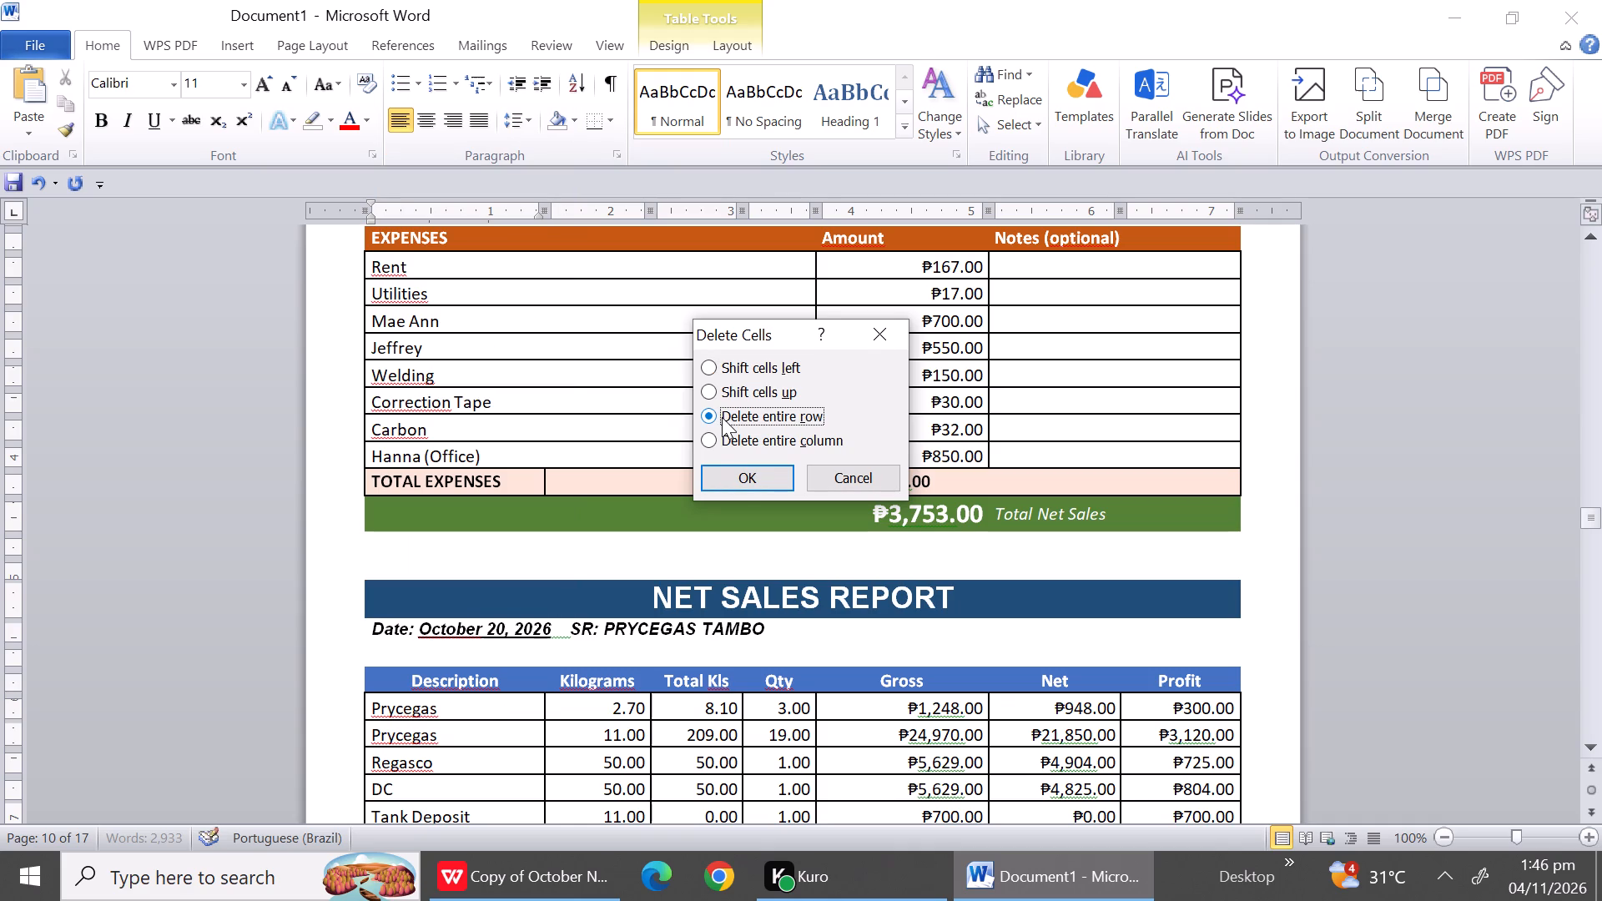
left_click(736, 475)
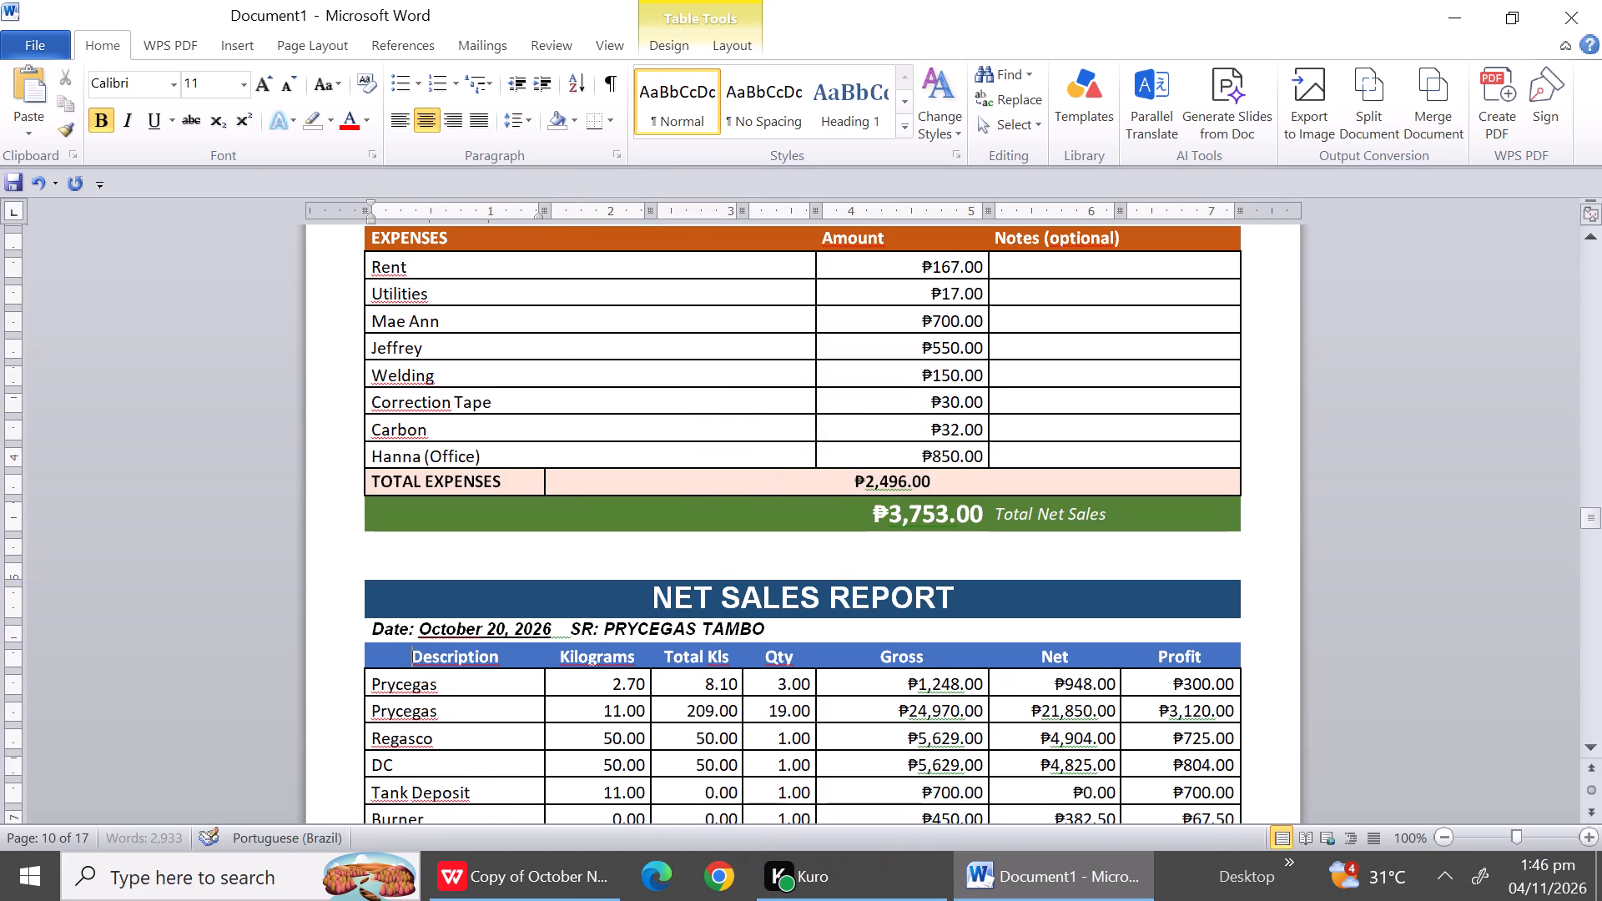
Delete the four unused rows without a description and the blank row above TOTAL in the October 20 report.
triple_click(1583, 745)
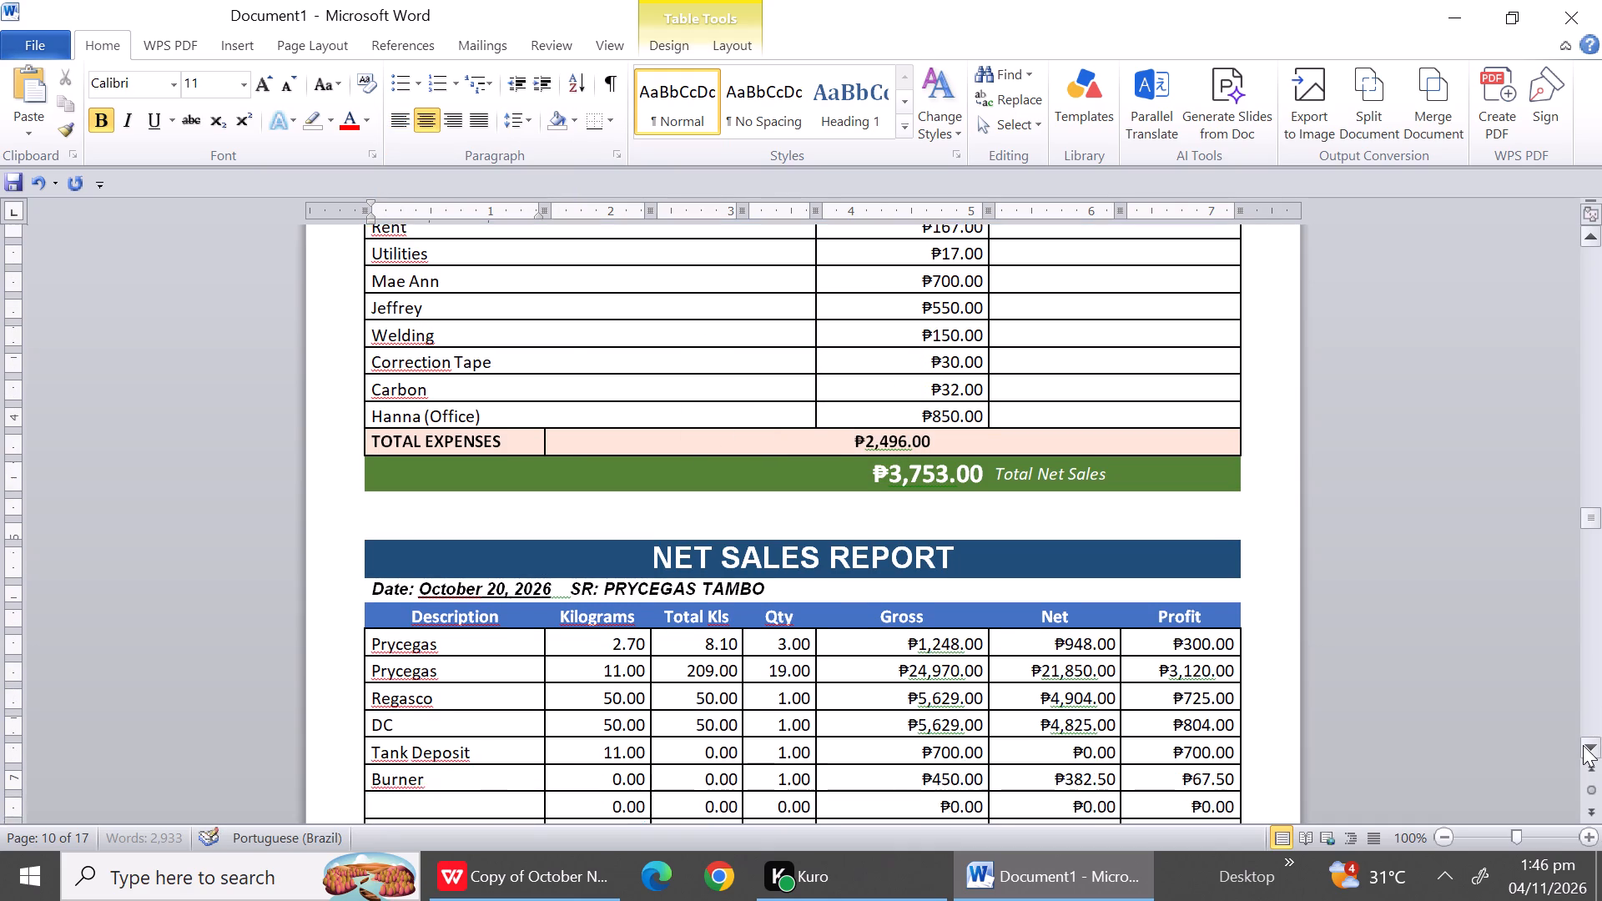
triple_click(1583, 745)
triple_click(1583, 745)
triple_click(1583, 745)
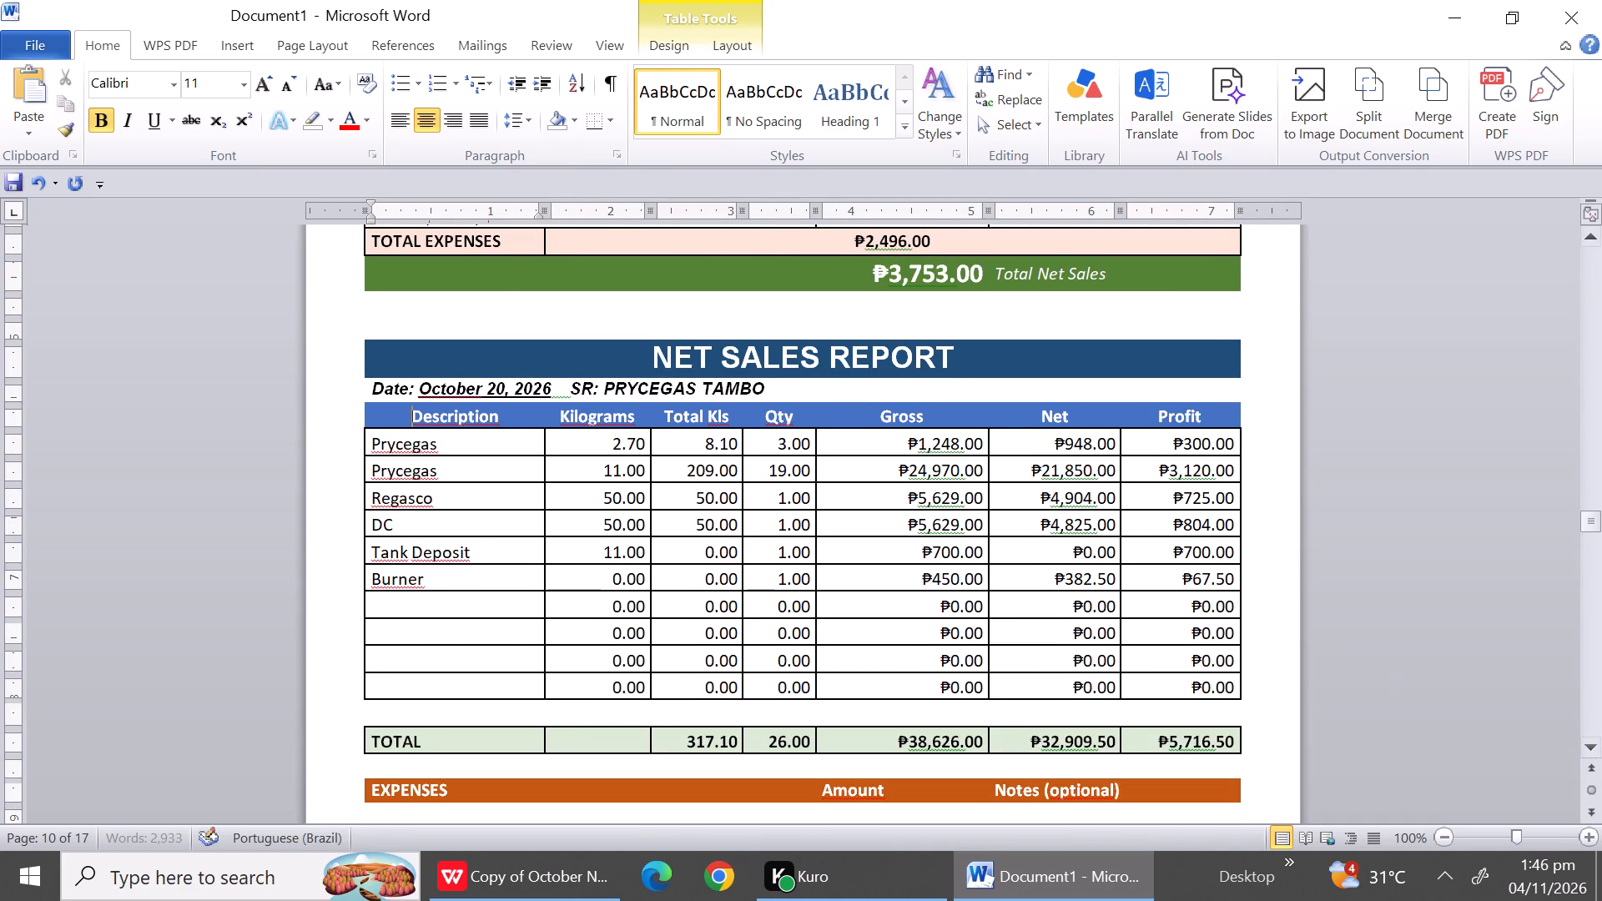
left_click_drag(401, 609, 400, 704)
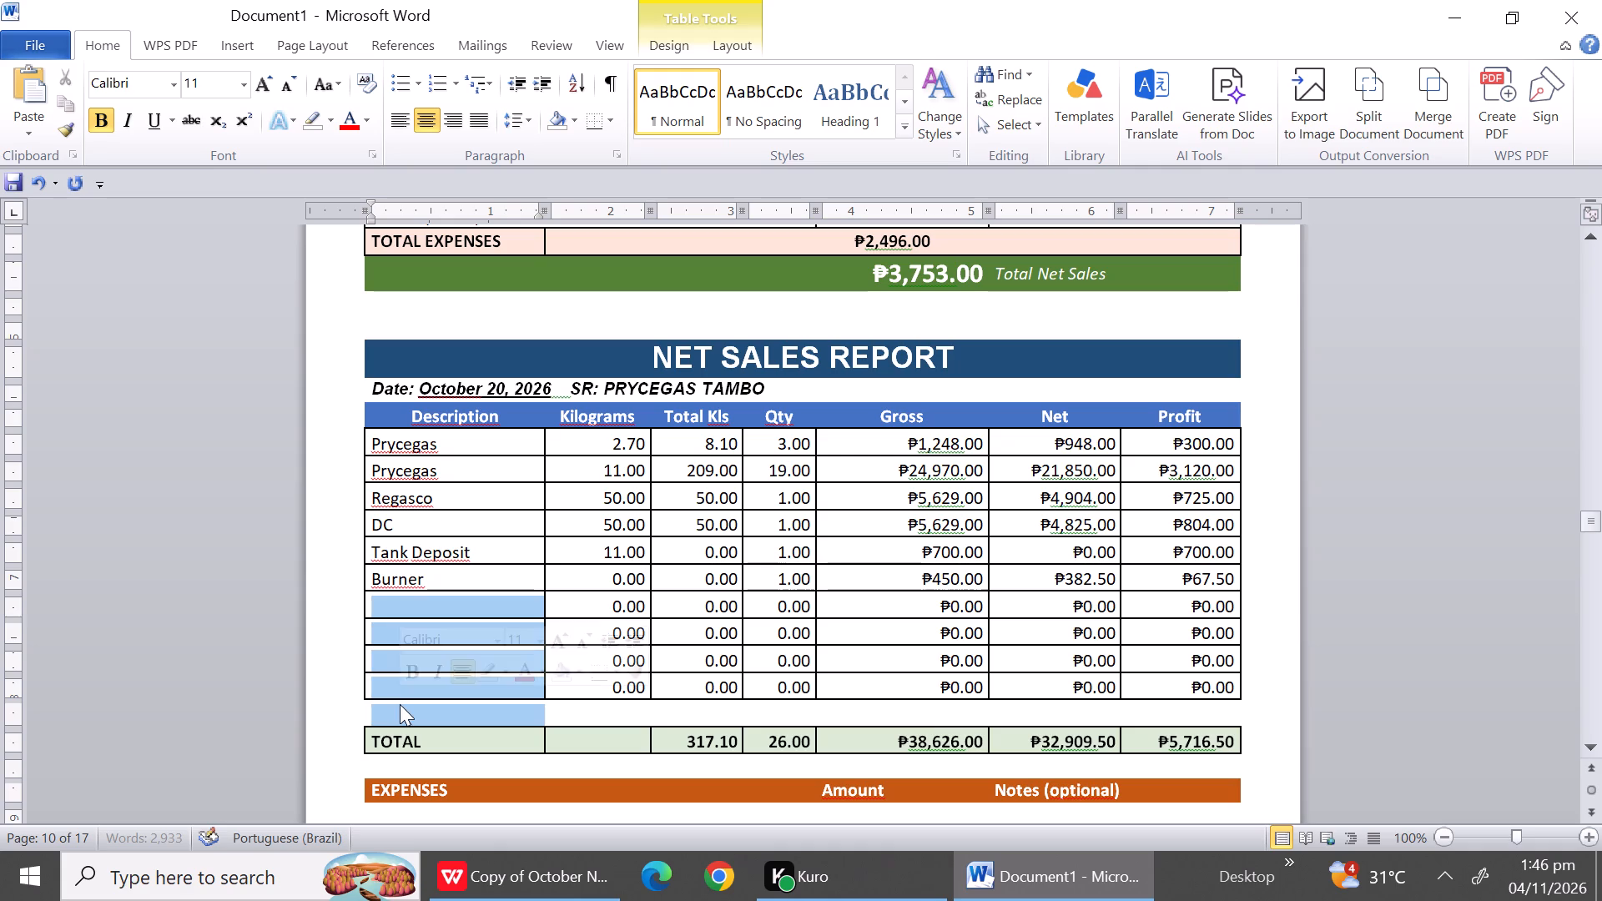
right_click(400, 704)
left_click(484, 499)
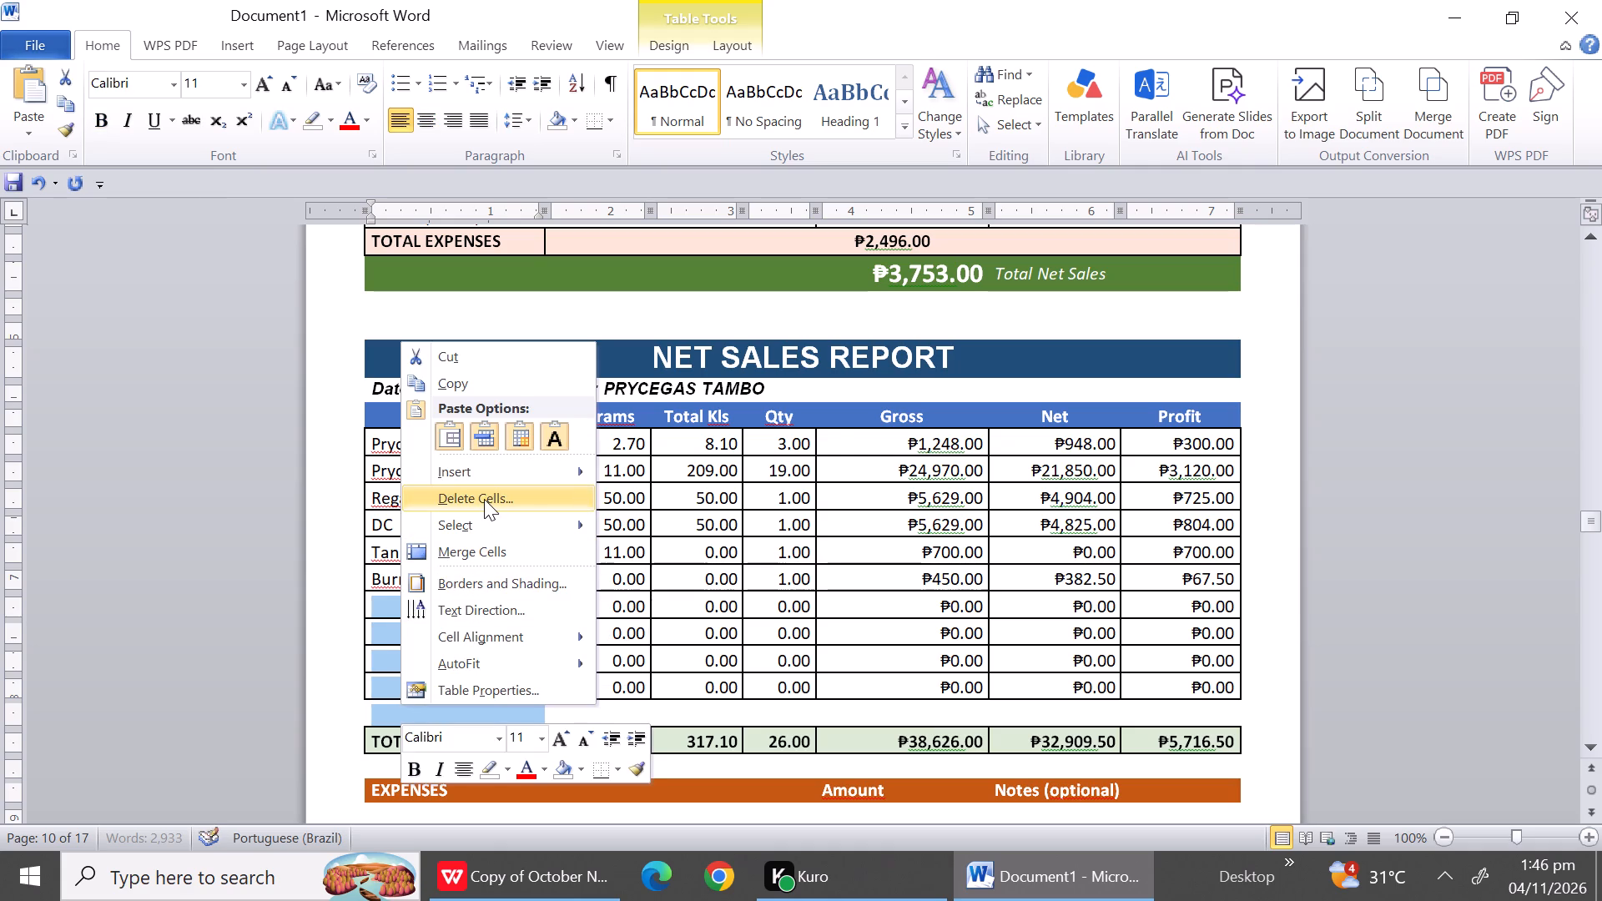
left_click(752, 419)
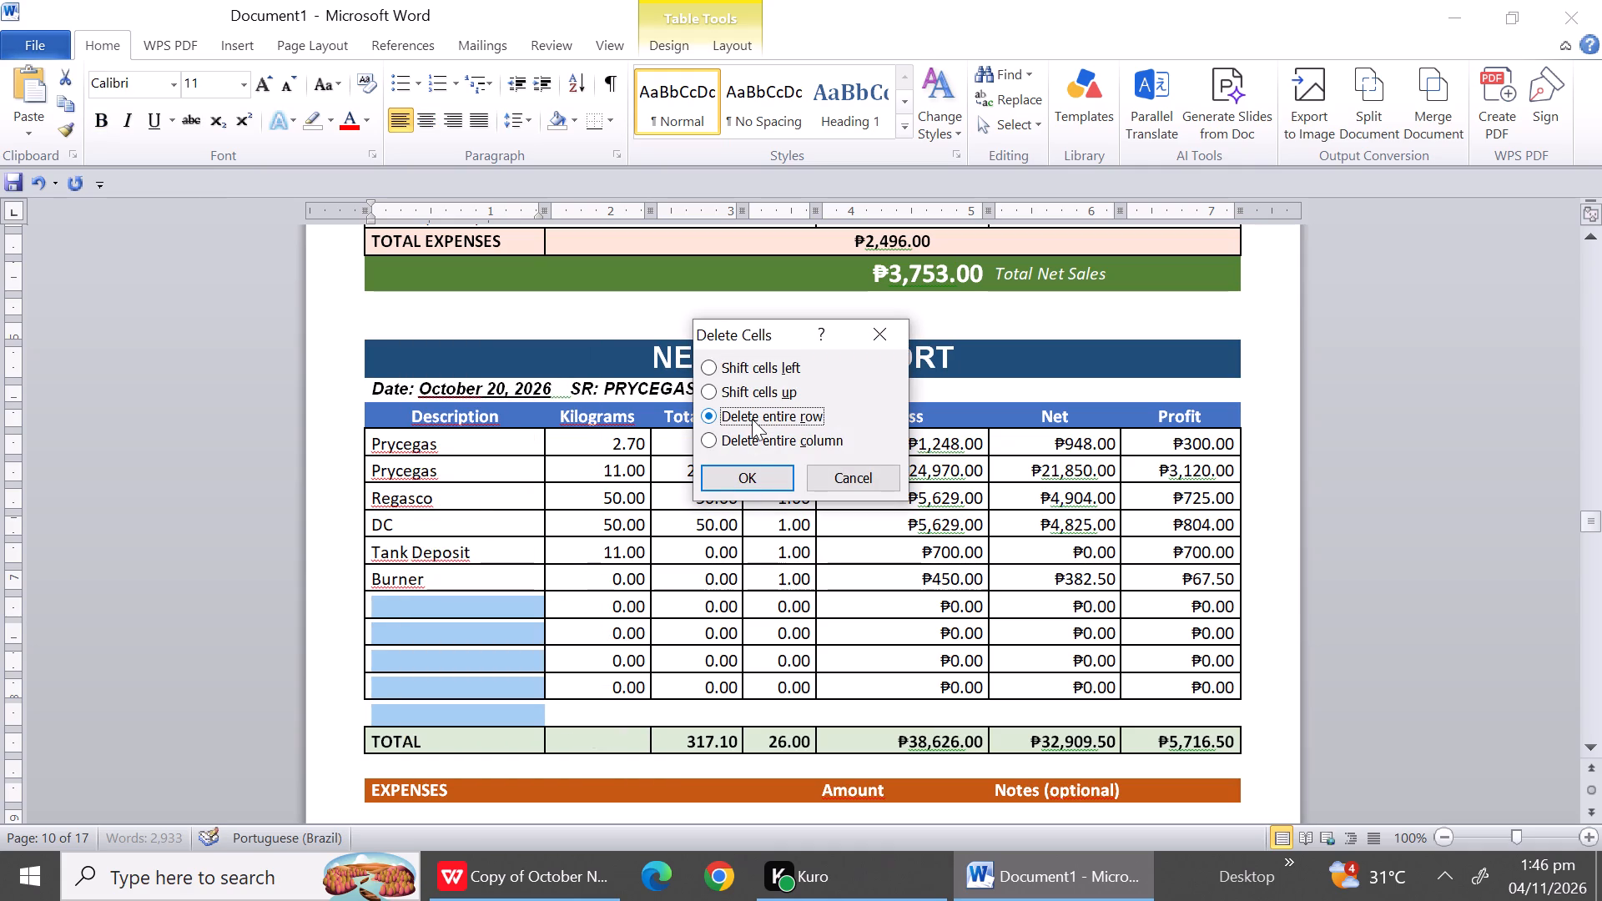
left_click(744, 472)
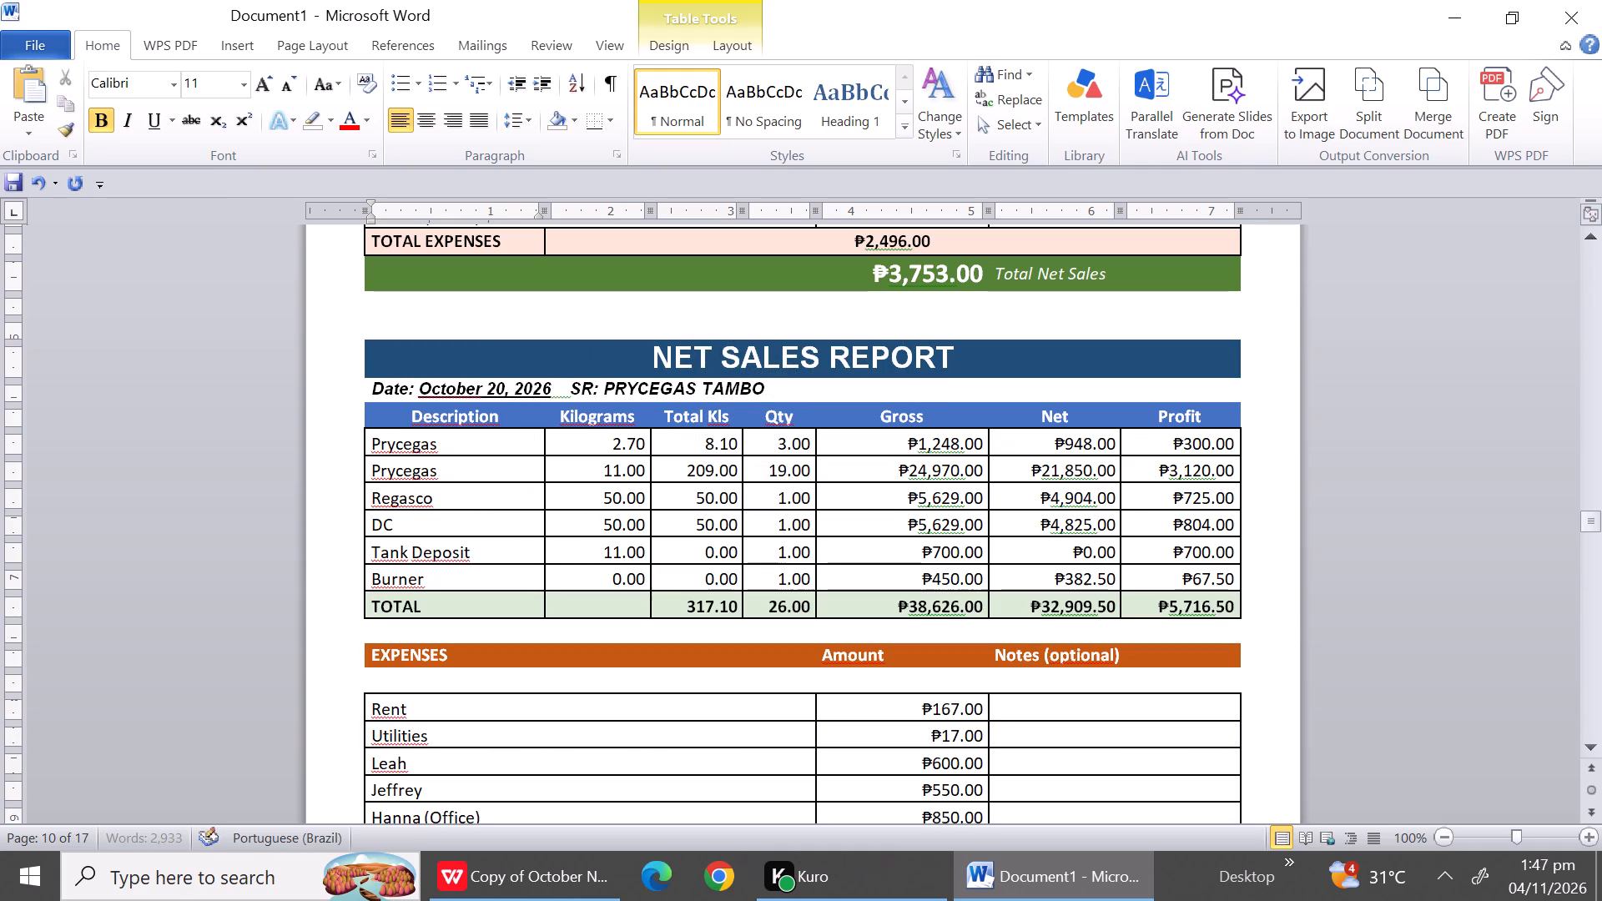
Delete one entire blank row between the October 19 Total Net Sales row and the October 20 report title.
left_click(1593, 732)
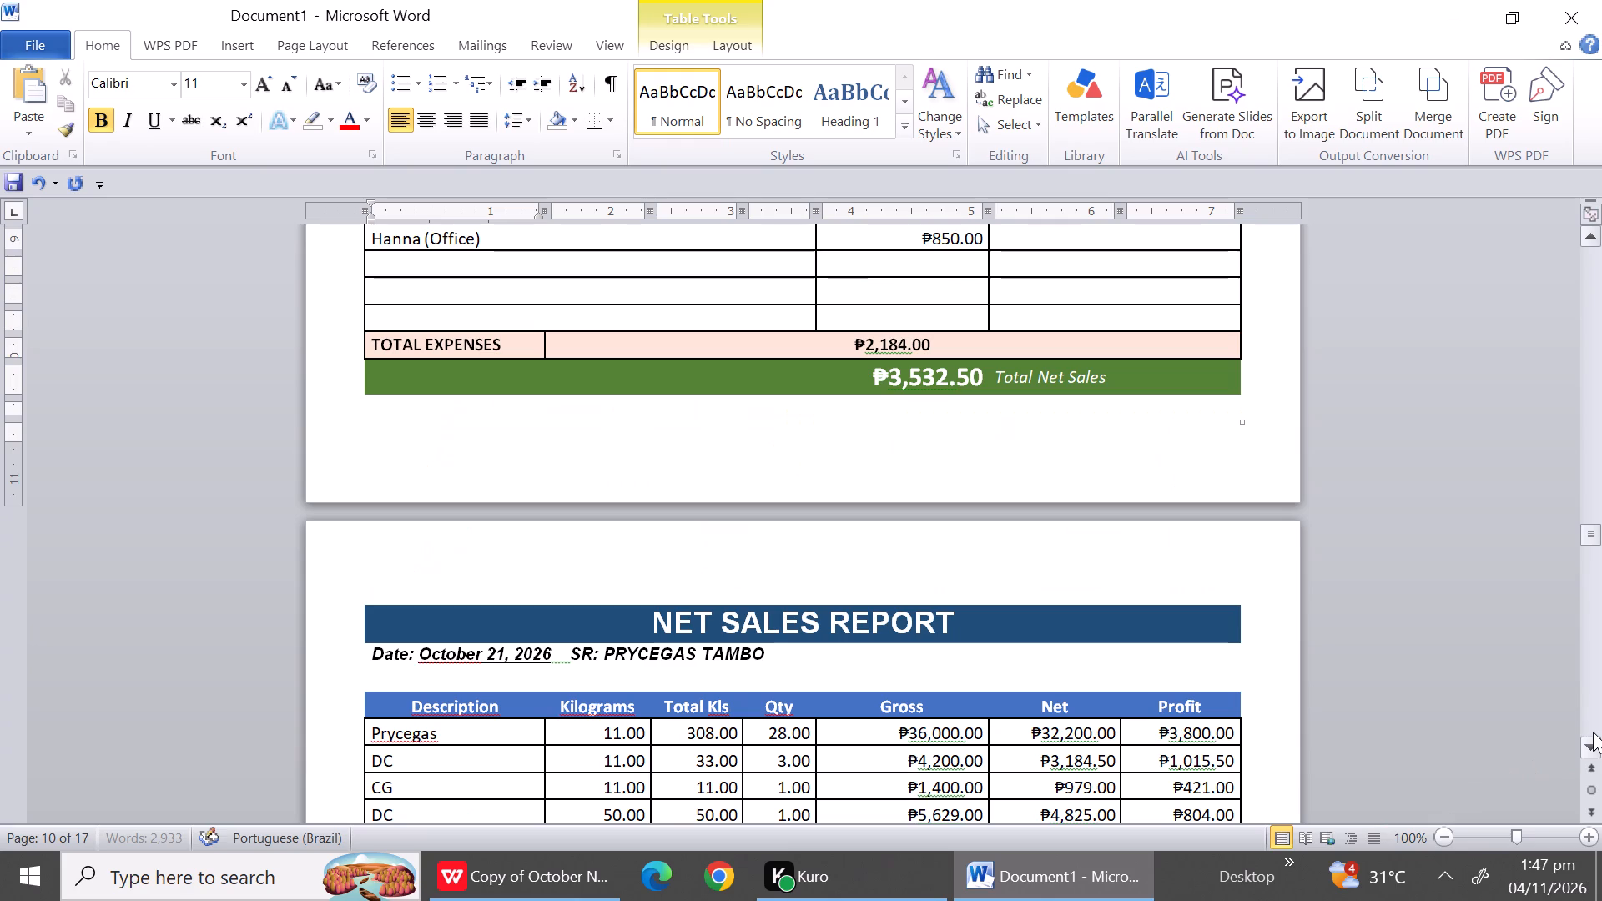
left_click(1600, 326)
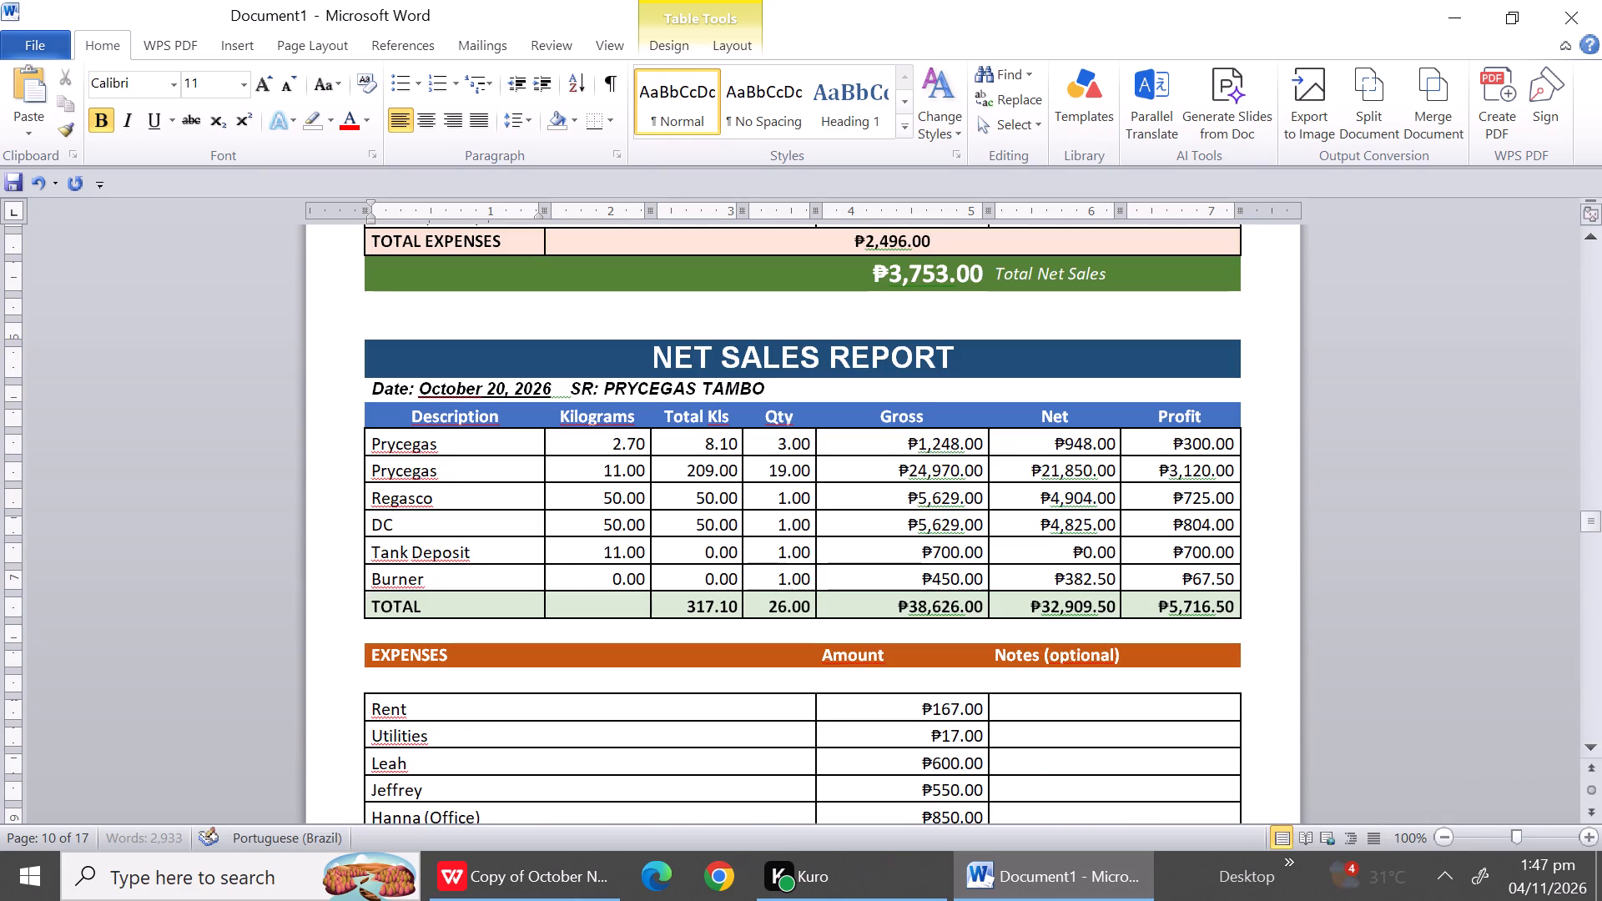
left_click(406, 328)
right_click(406, 328)
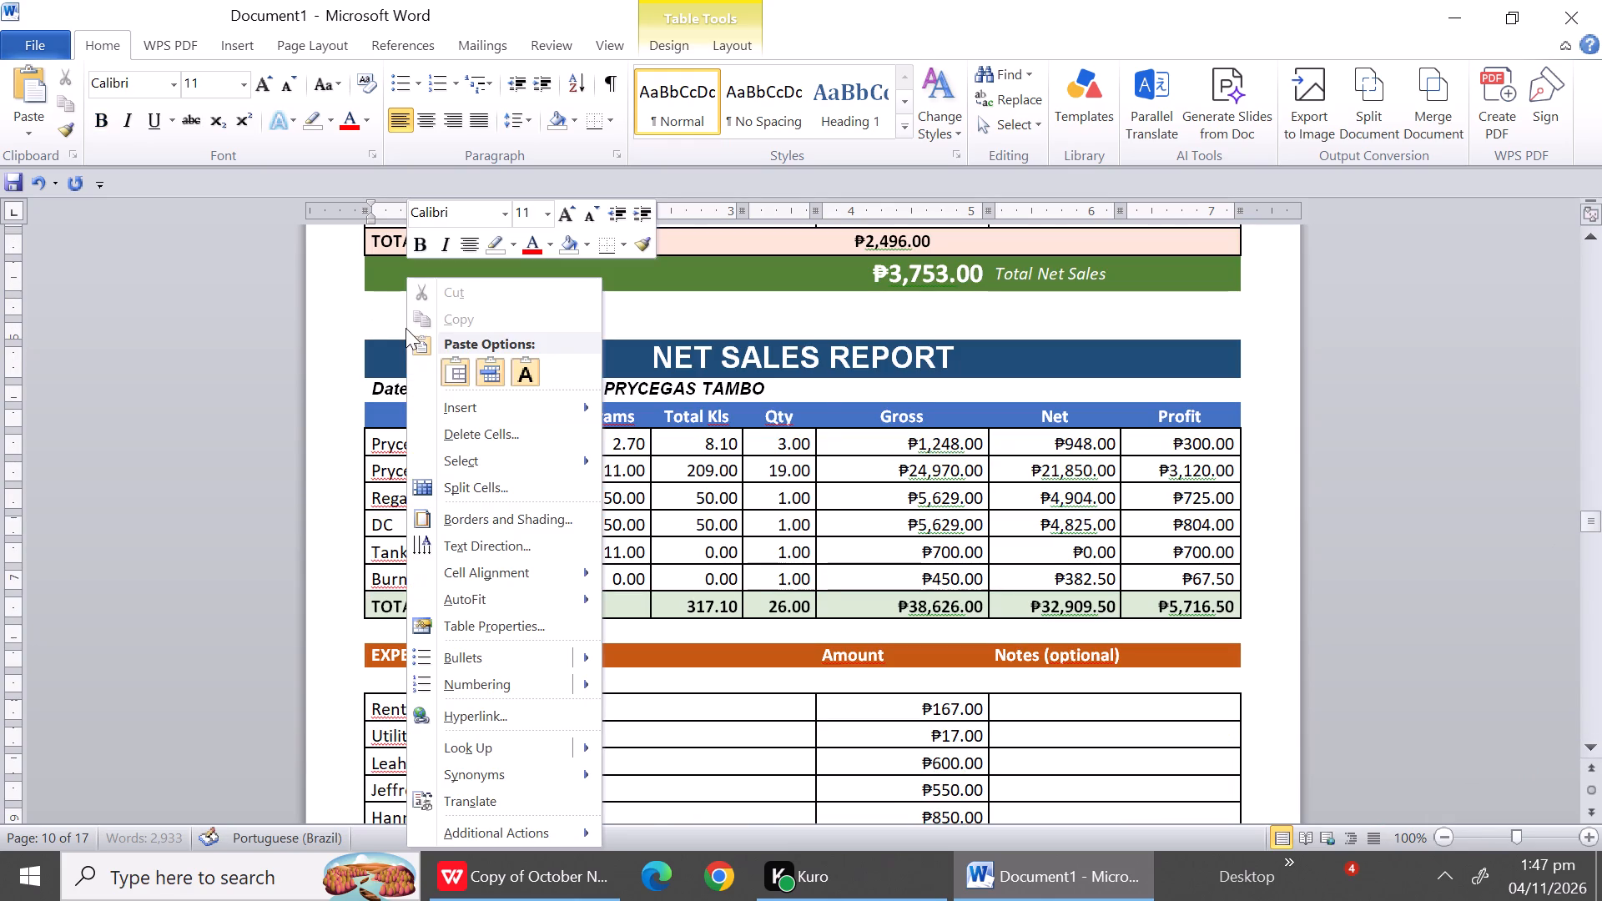
left_click(504, 433)
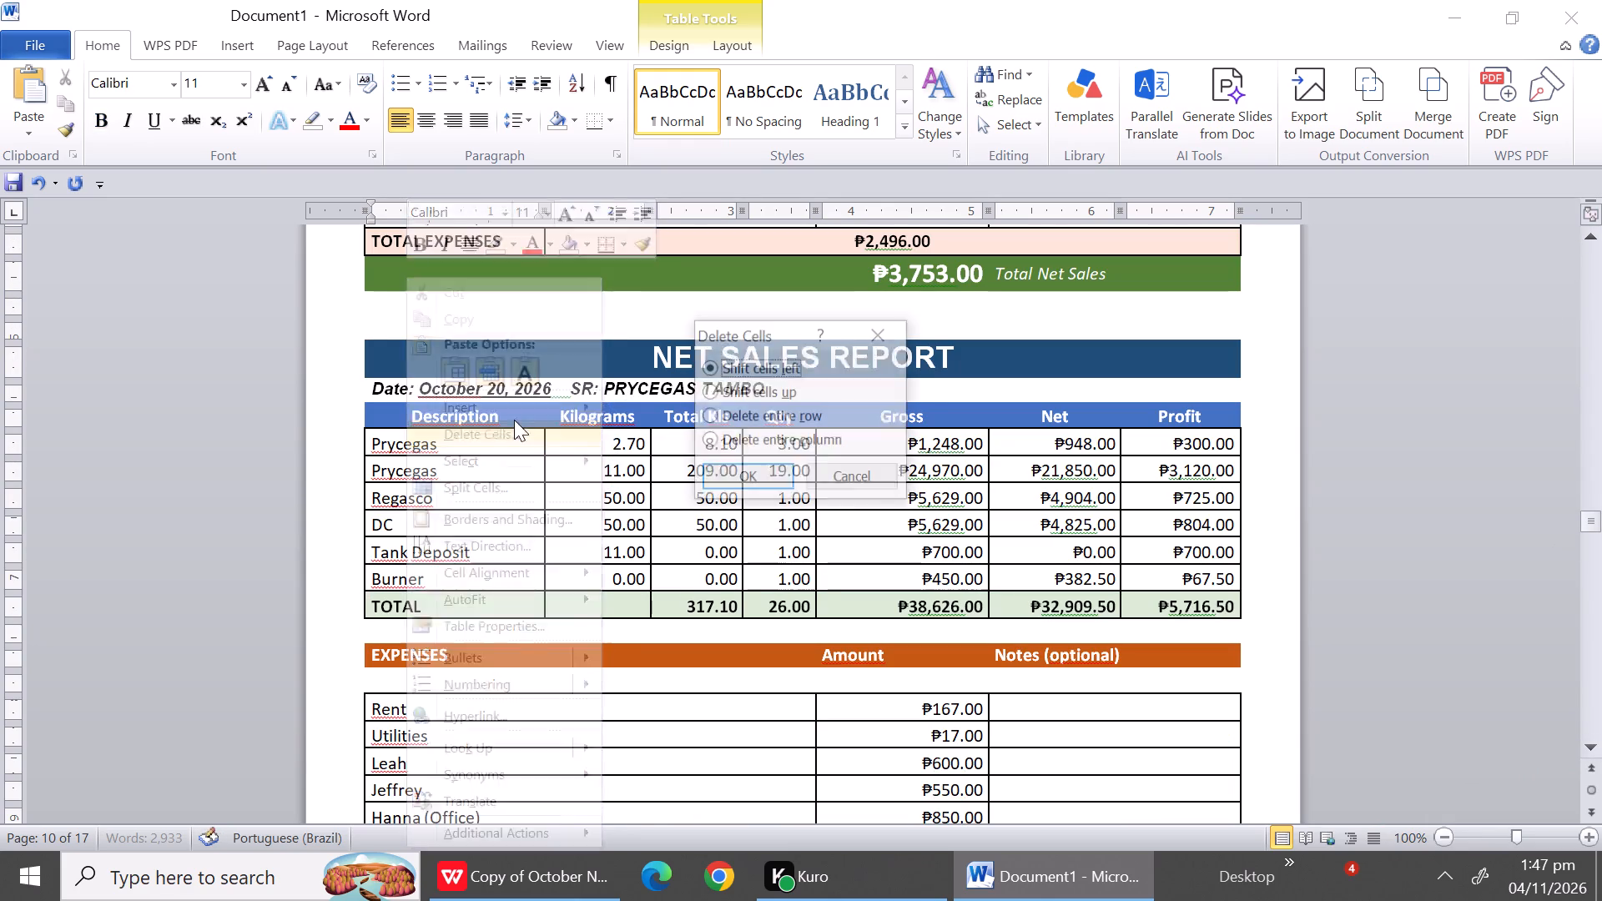
left_click(756, 414)
left_click(754, 483)
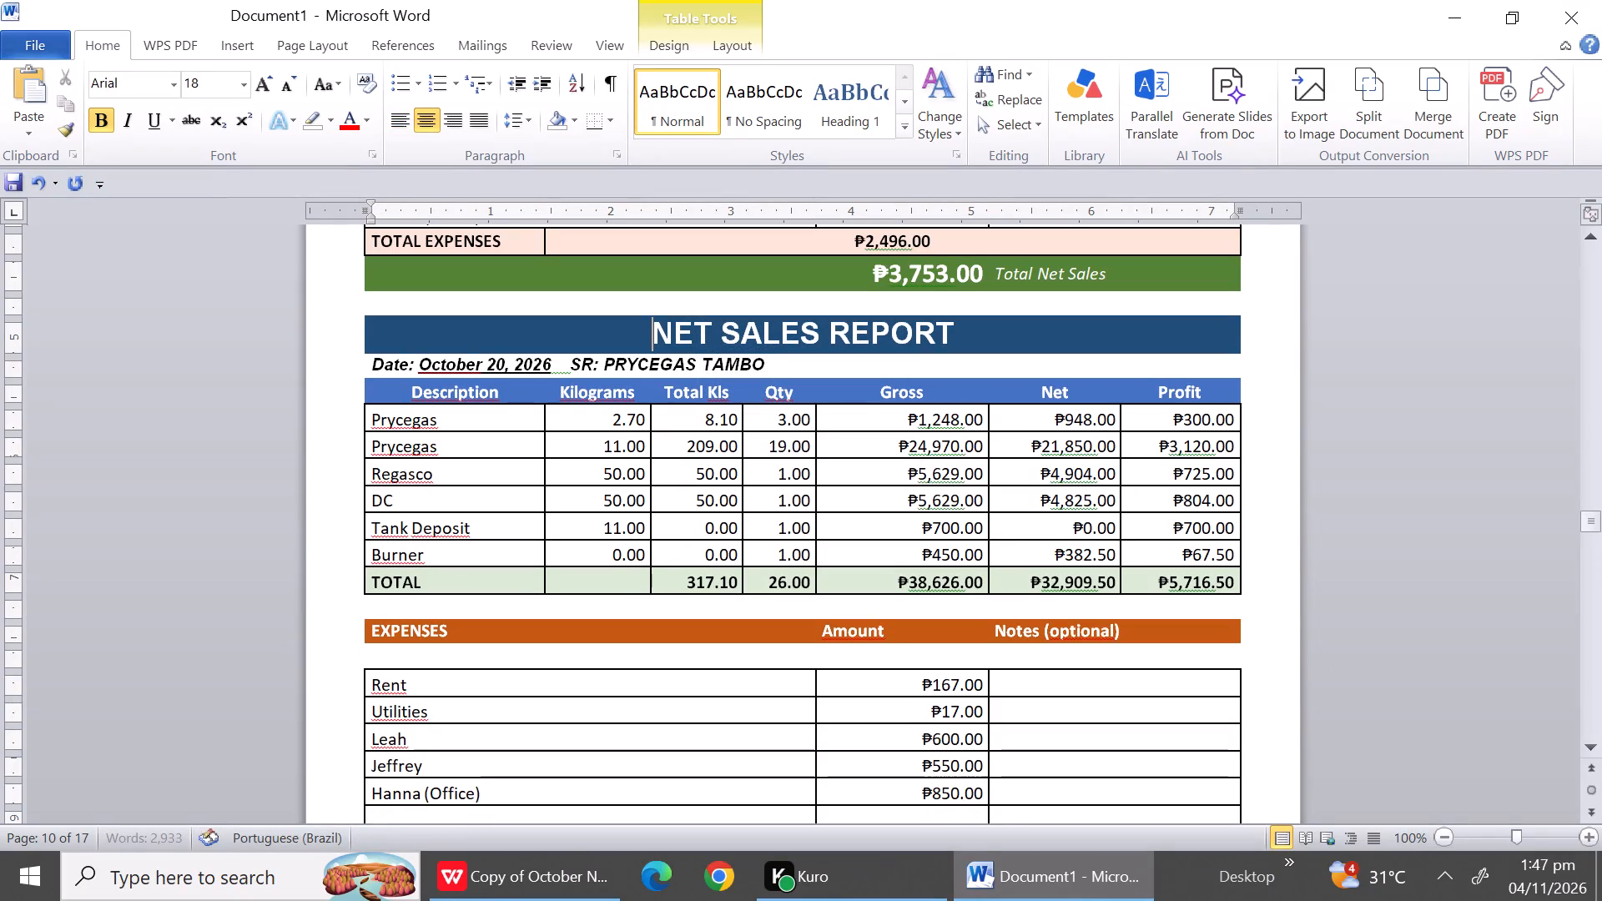
Delete the entire blank row between the EXPENSES heading and the Rent row in the October 20 report.
left_click(384, 650)
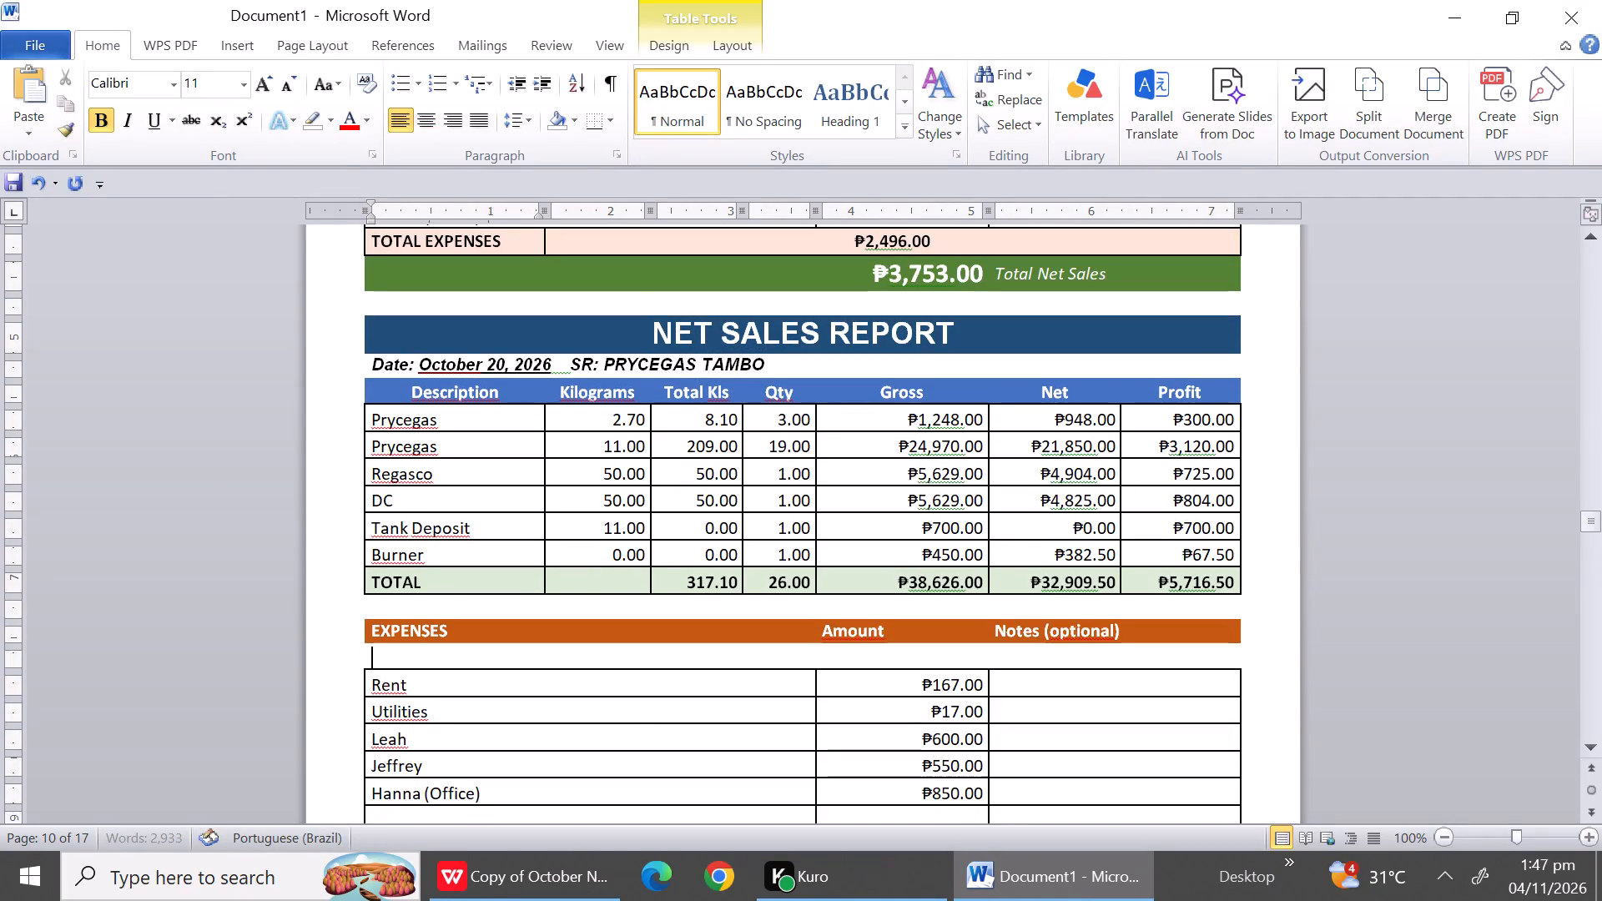
right_click(384, 650)
left_click(493, 238)
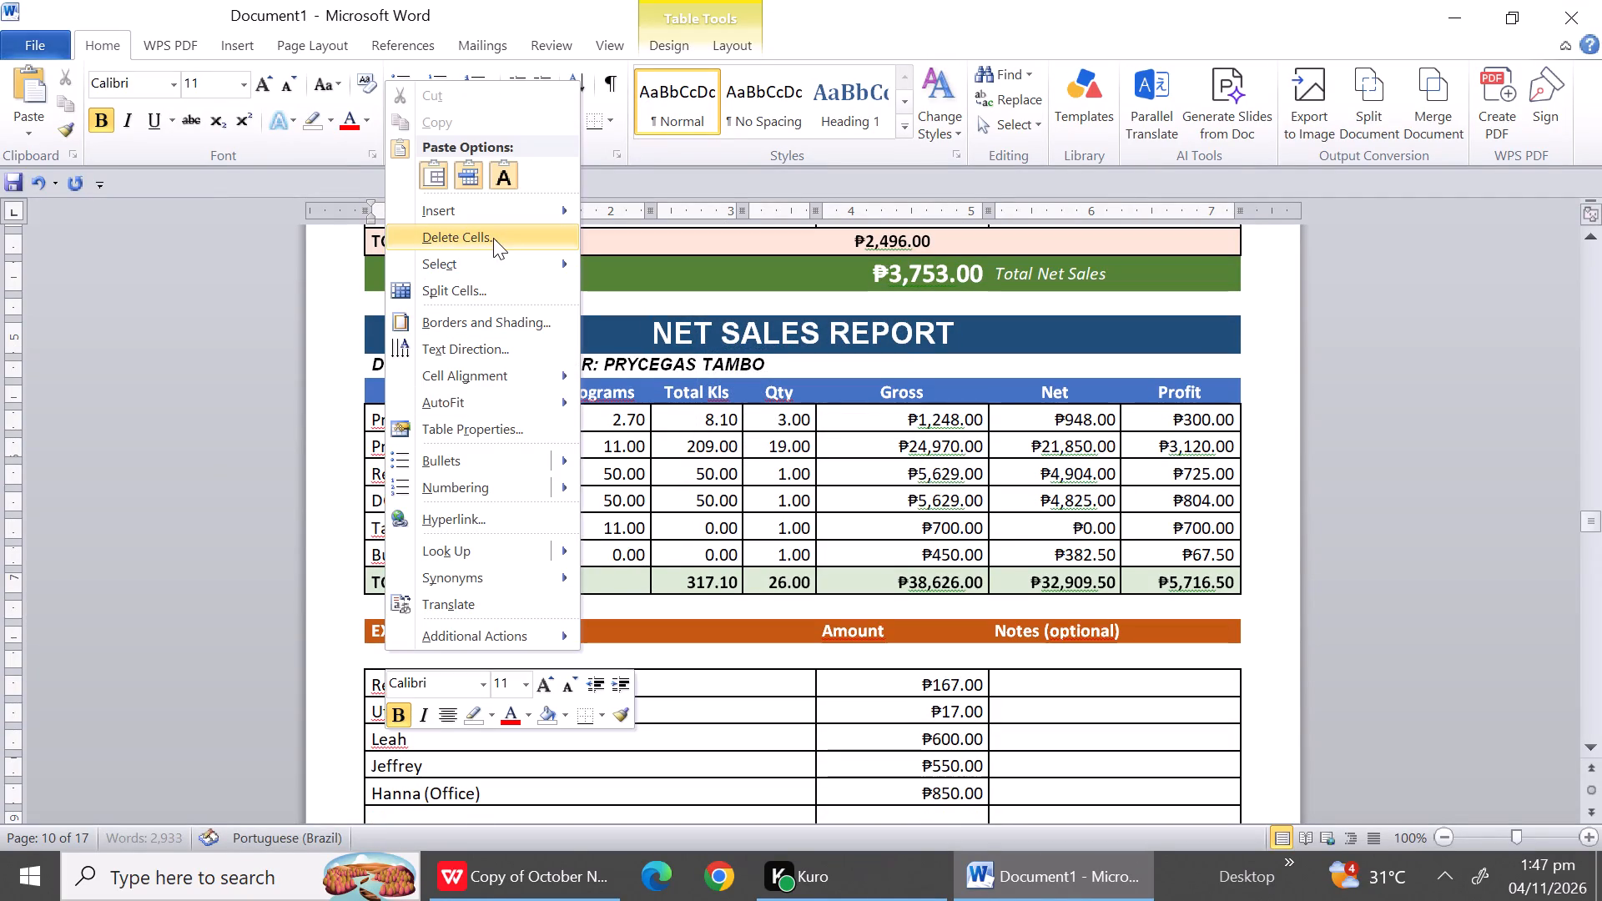
left_click(717, 413)
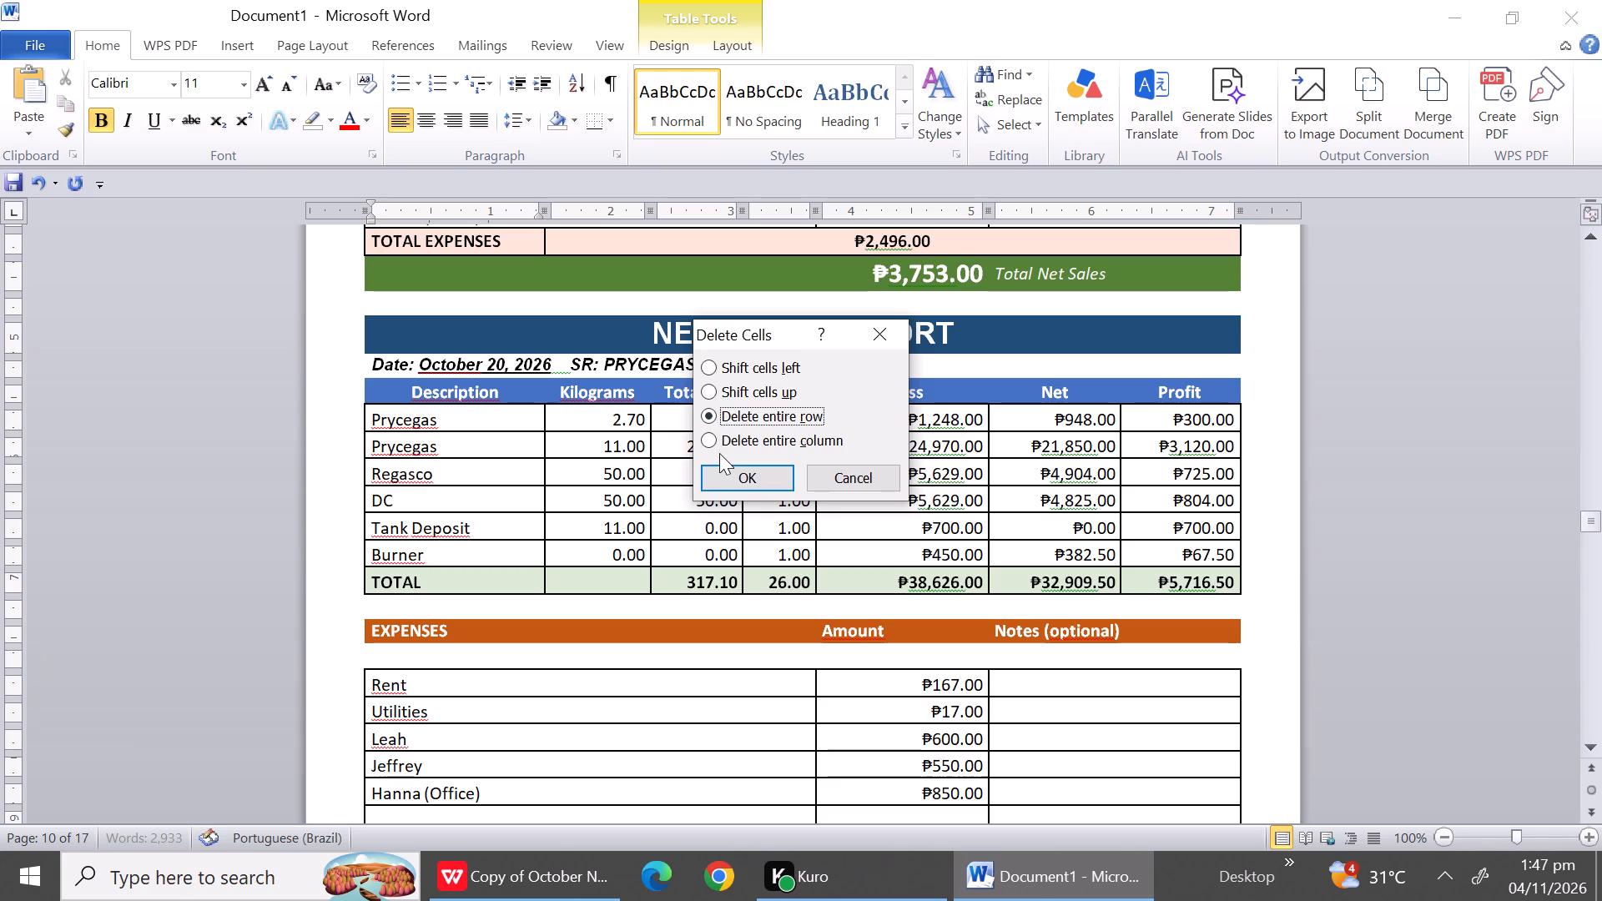
left_click(721, 476)
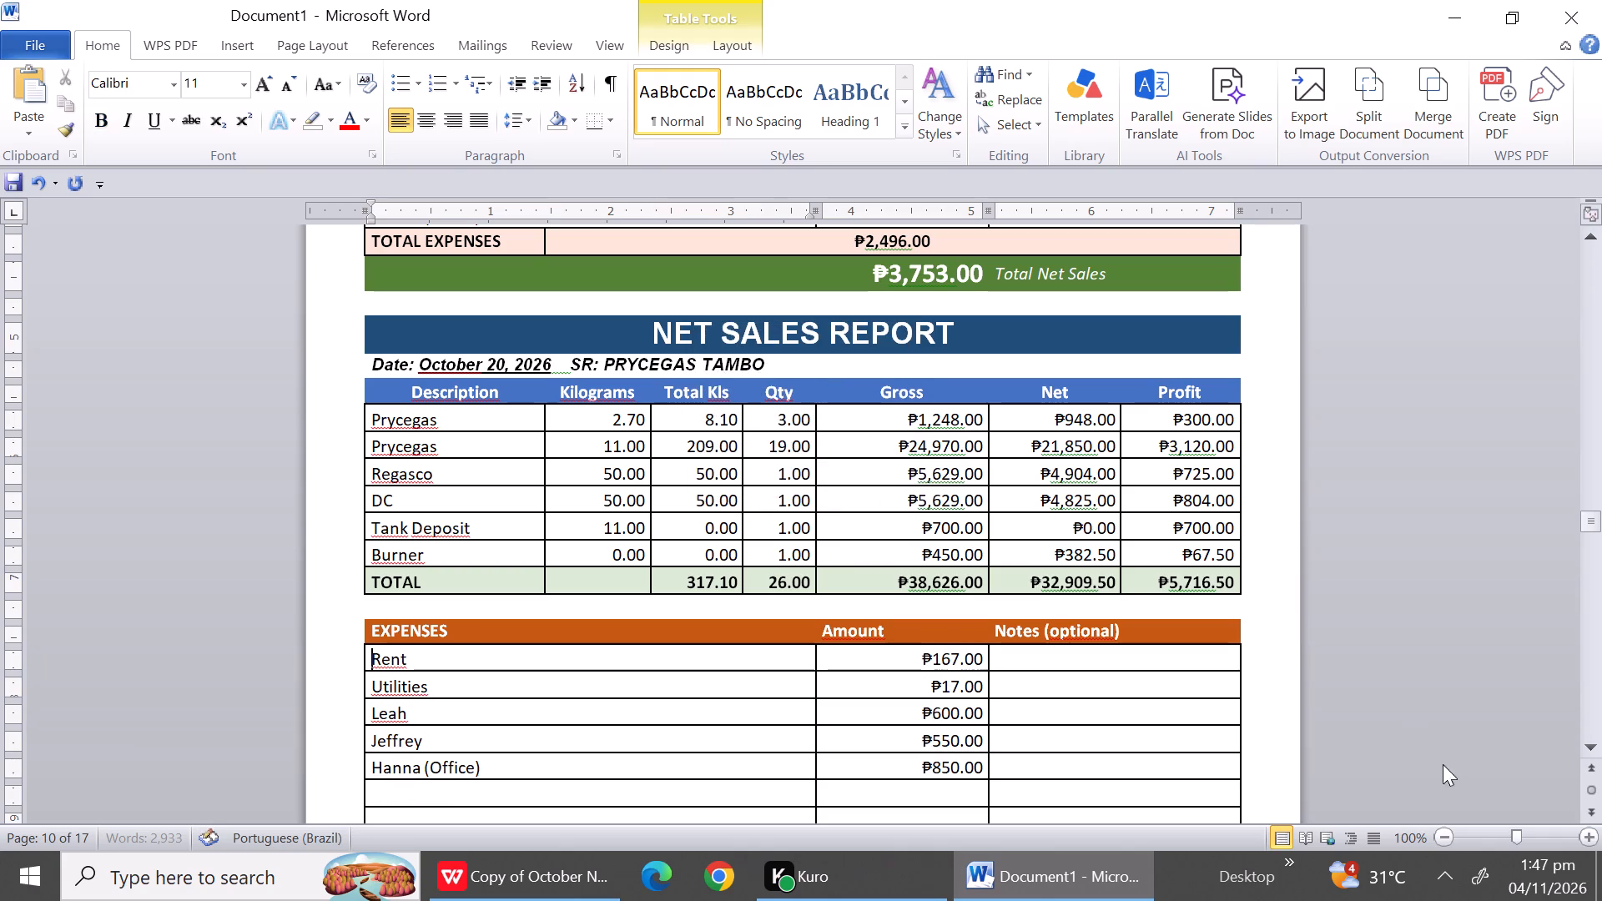
Delete the three empty expense rows between Hanna (Office) and TOTAL EXPENSES in the October 20 report.
triple_click(1589, 746)
triple_click(1589, 746)
double_click(1589, 746)
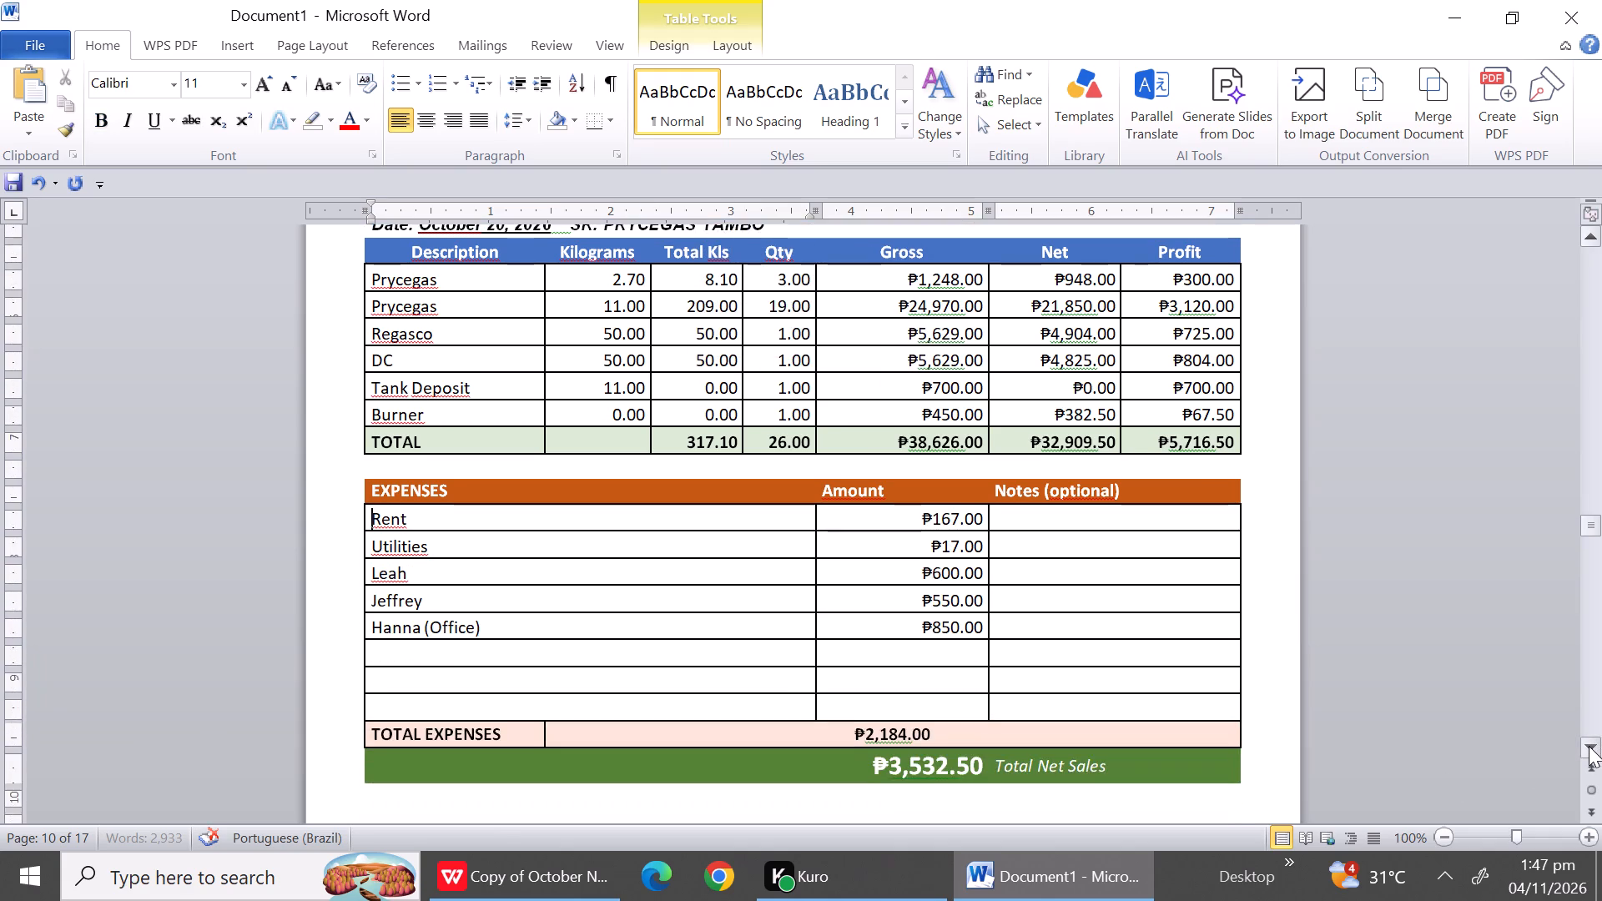
left_click_drag(1589, 746, 748, 768)
left_click_drag(473, 612, 464, 654)
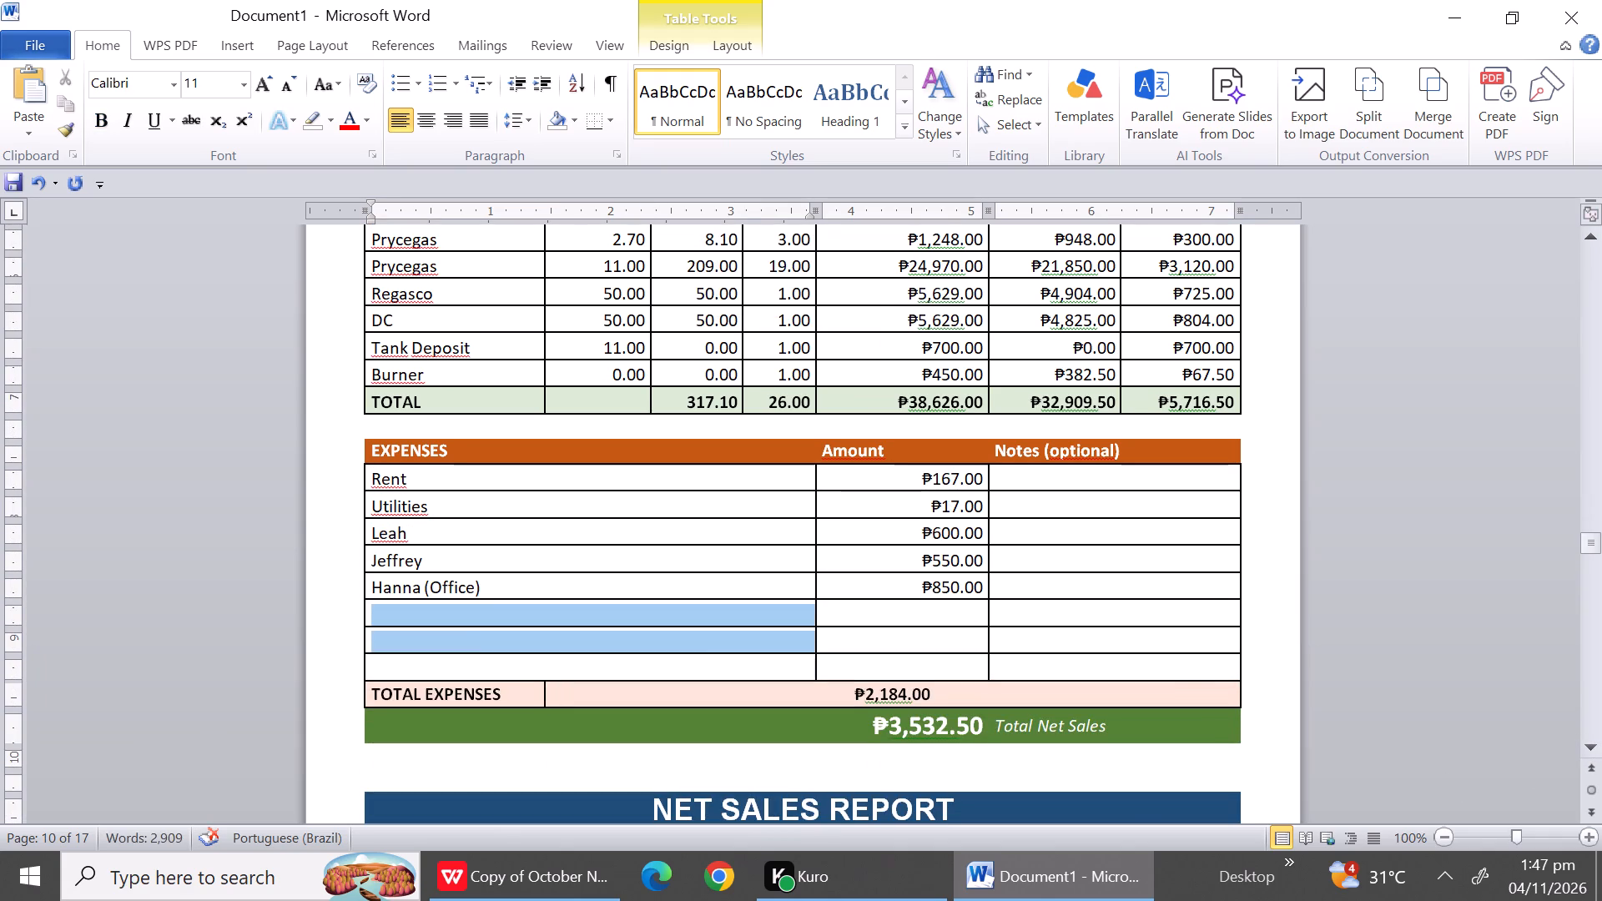
left_click_drag(464, 654, 462, 669)
right_click(462, 669)
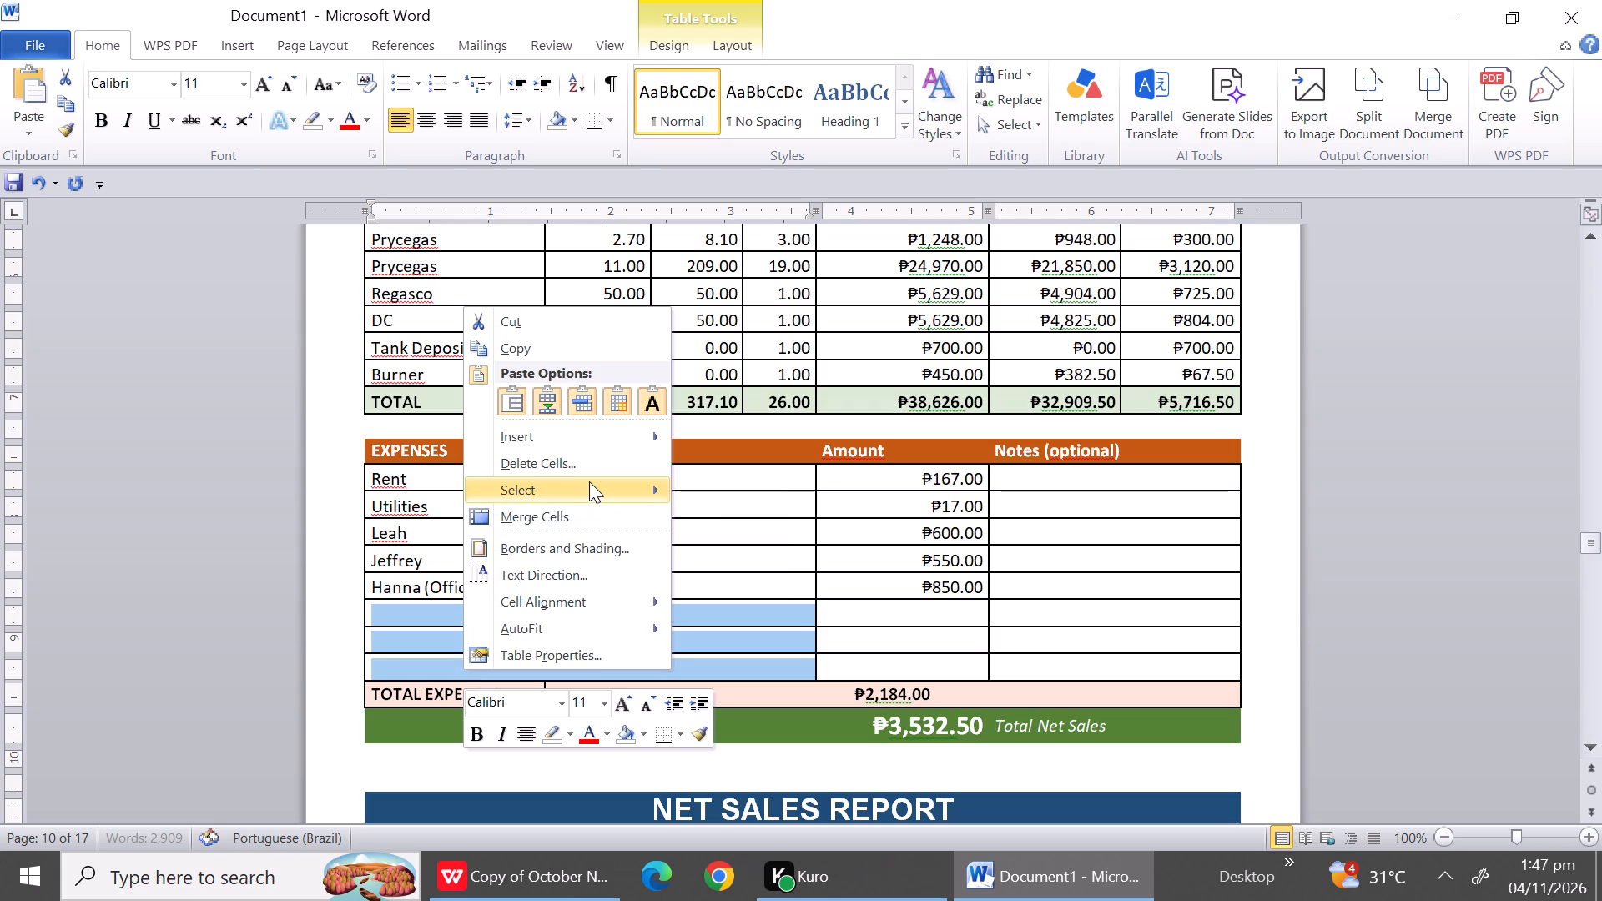
left_click(582, 471)
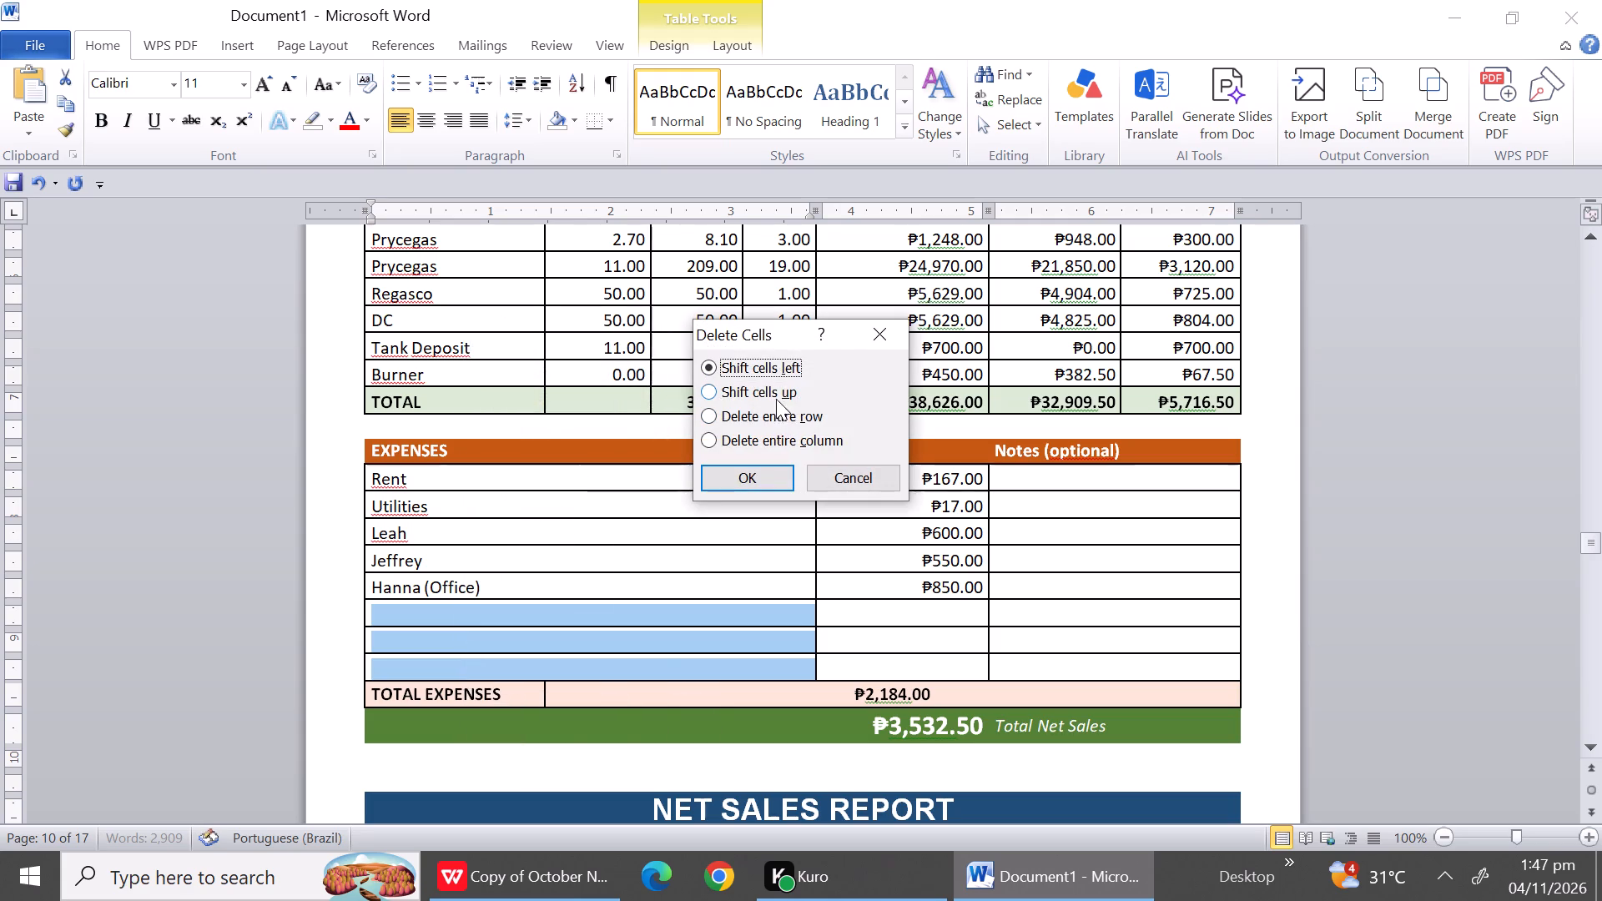
left_click(775, 416)
left_click(740, 477)
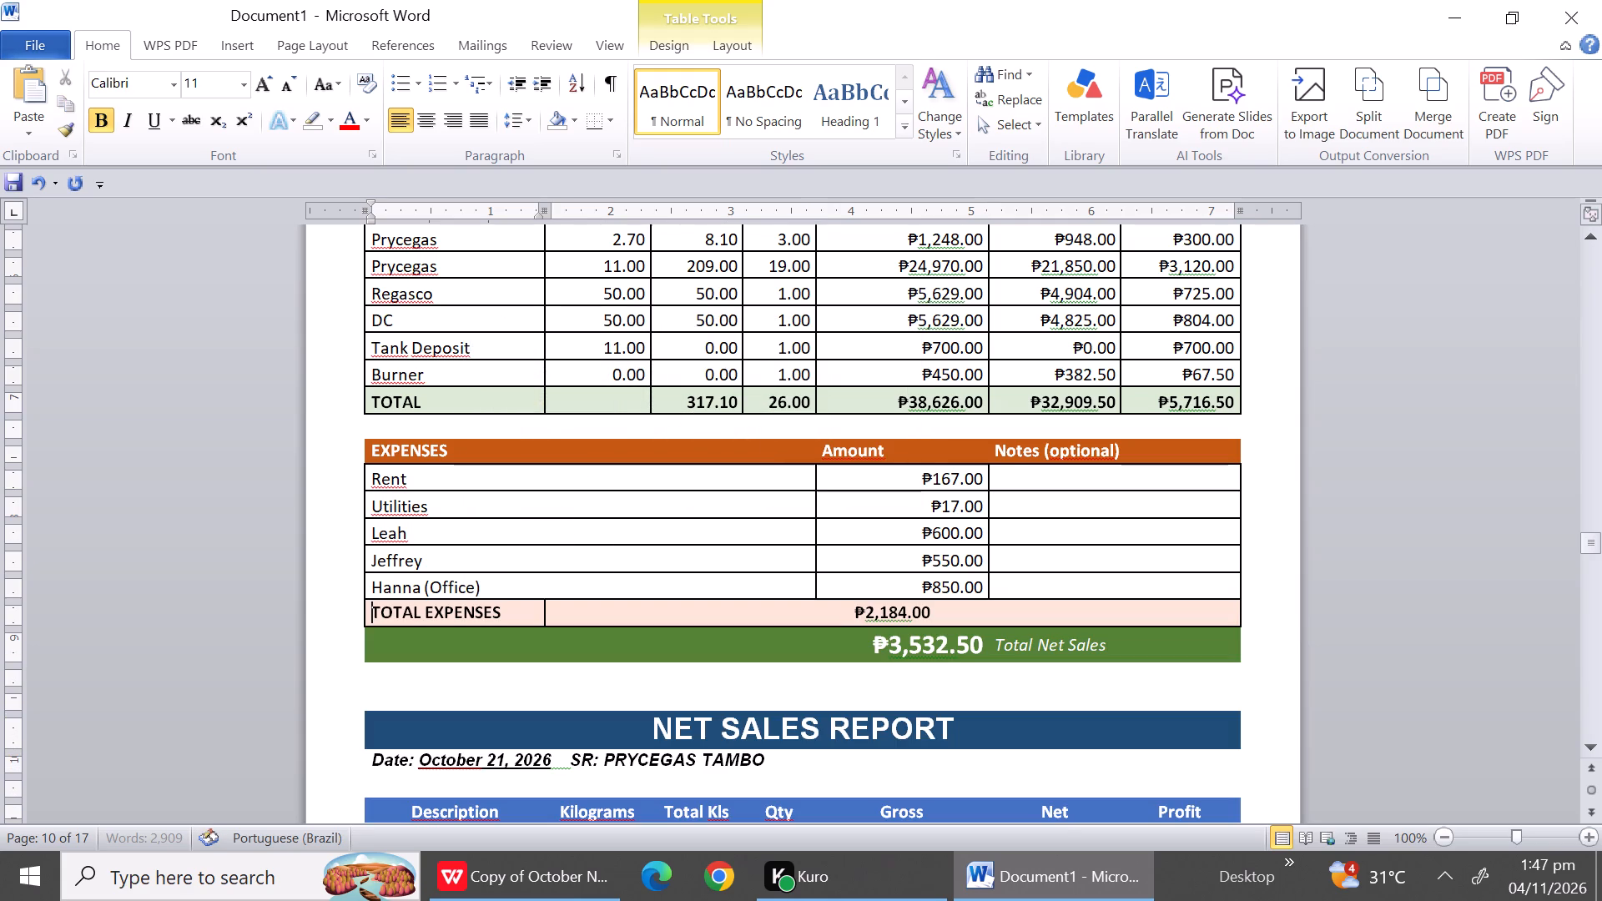
Delete one entire blank row between the October 20 Total Net Sales row and the October 21 report title.
left_click(432, 691)
right_click(432, 691)
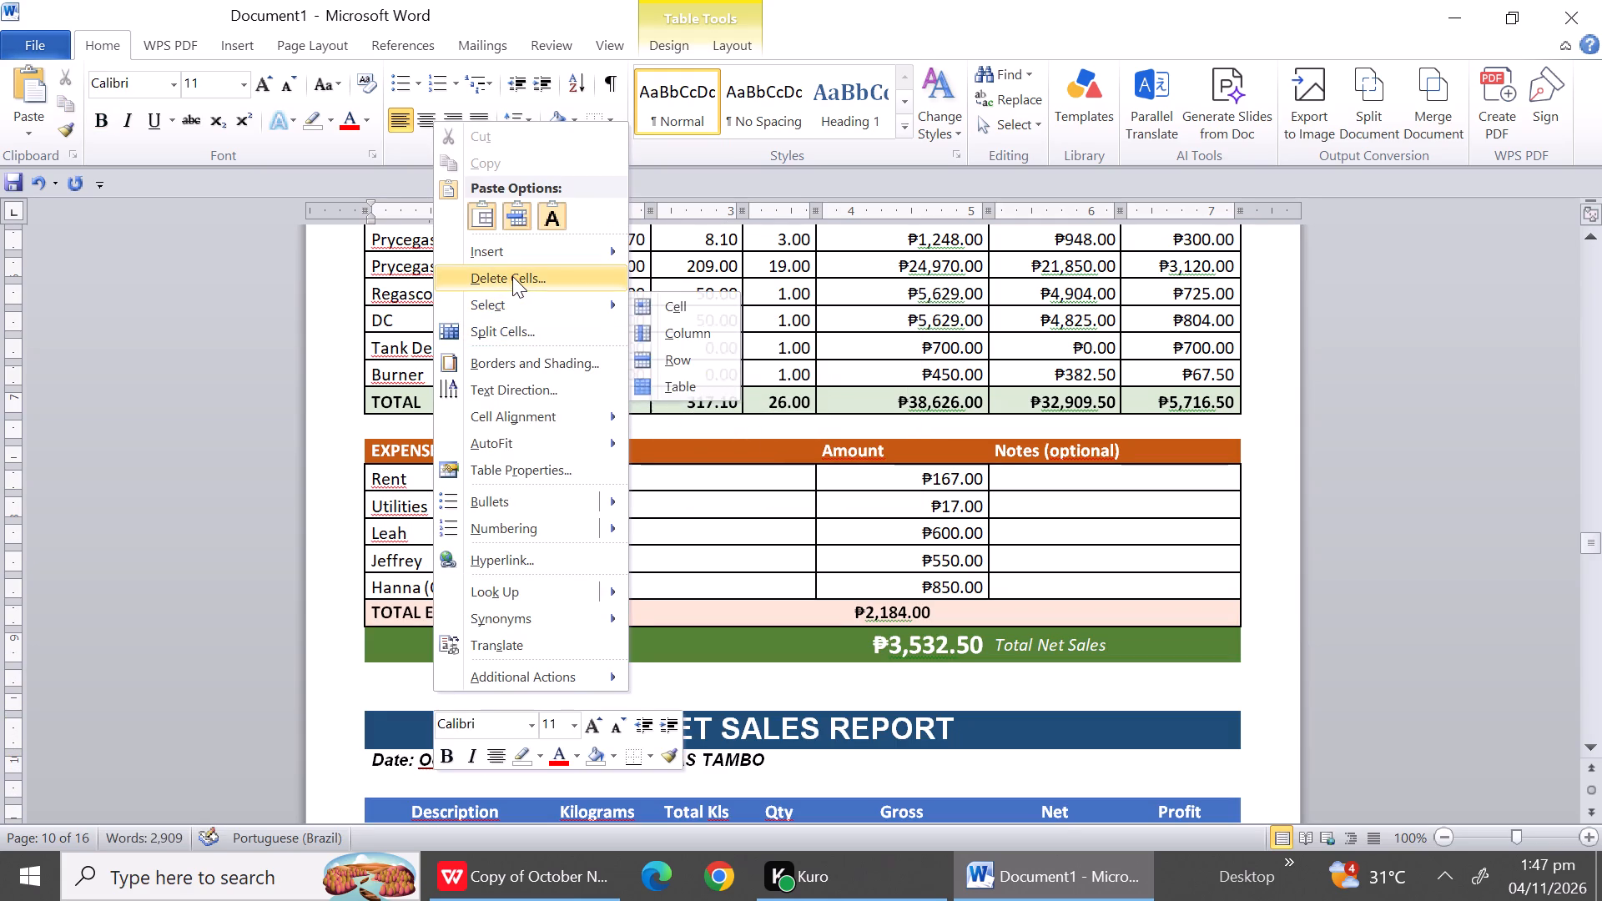
left_click(512, 276)
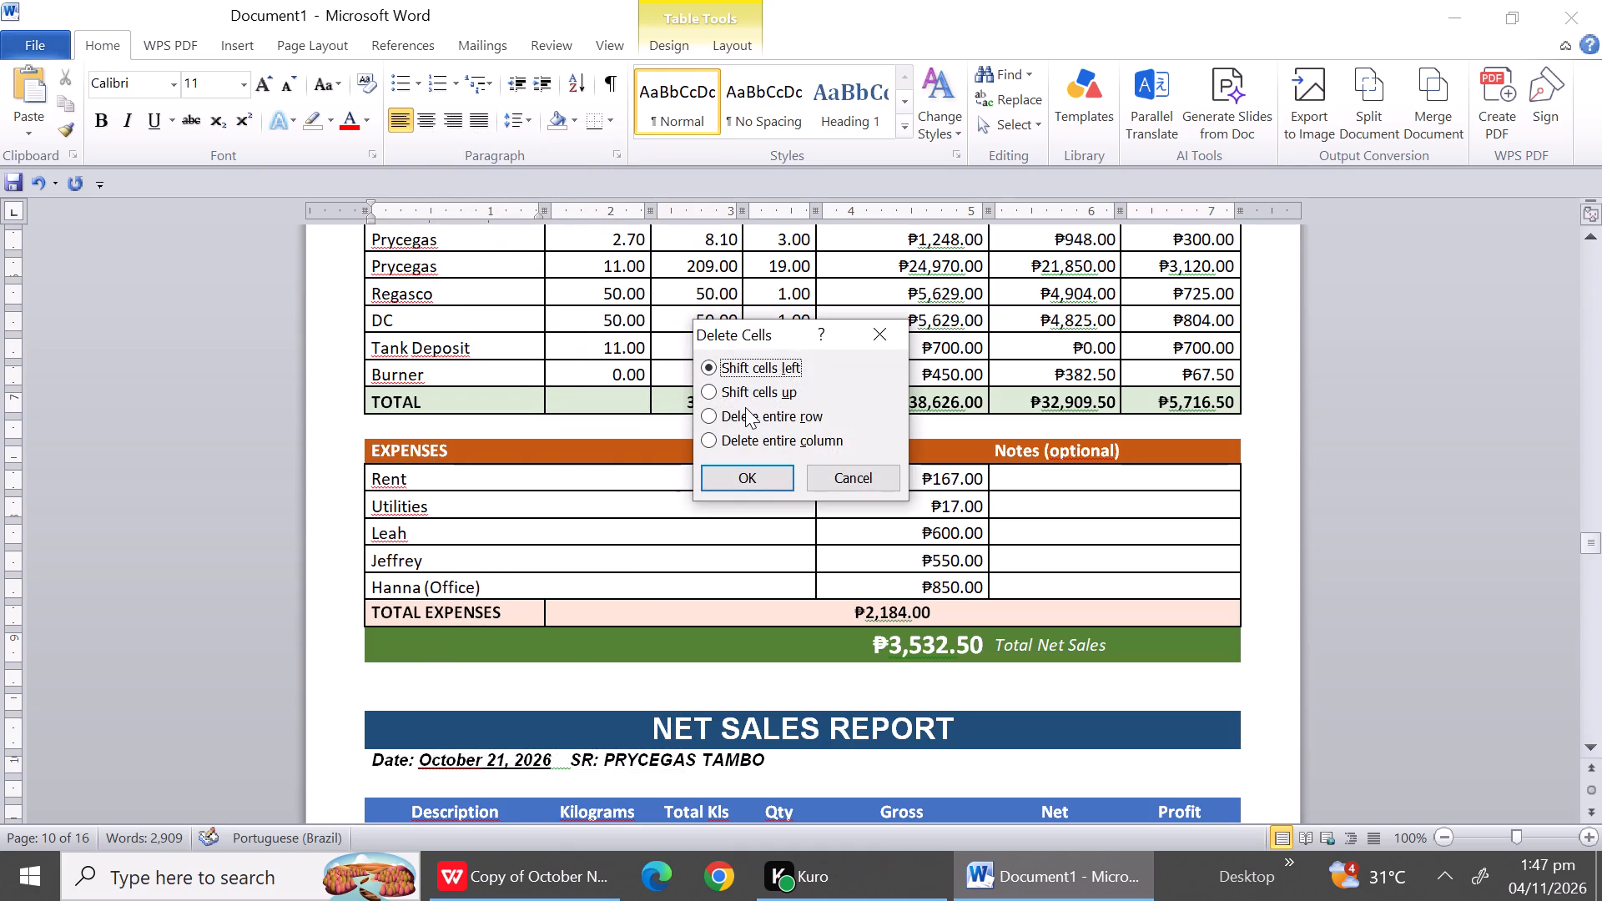
left_click(745, 408)
left_click(743, 474)
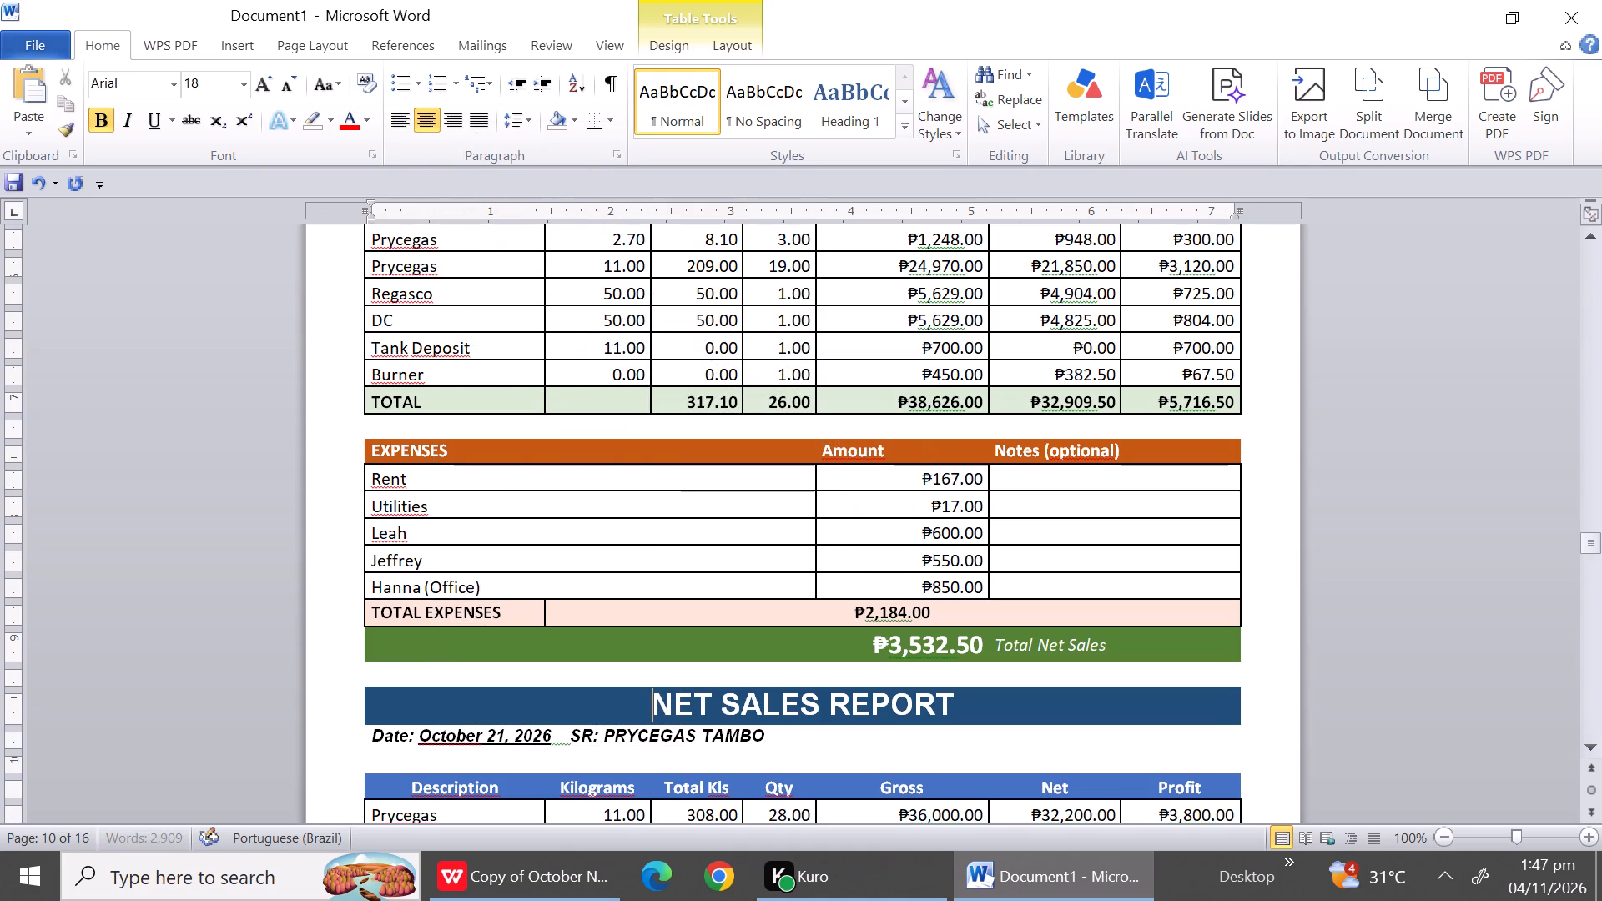
Insert six blank rows above the October 21 report title so that the report starts on a new page.
triple_click(1584, 742)
triple_click(1584, 742)
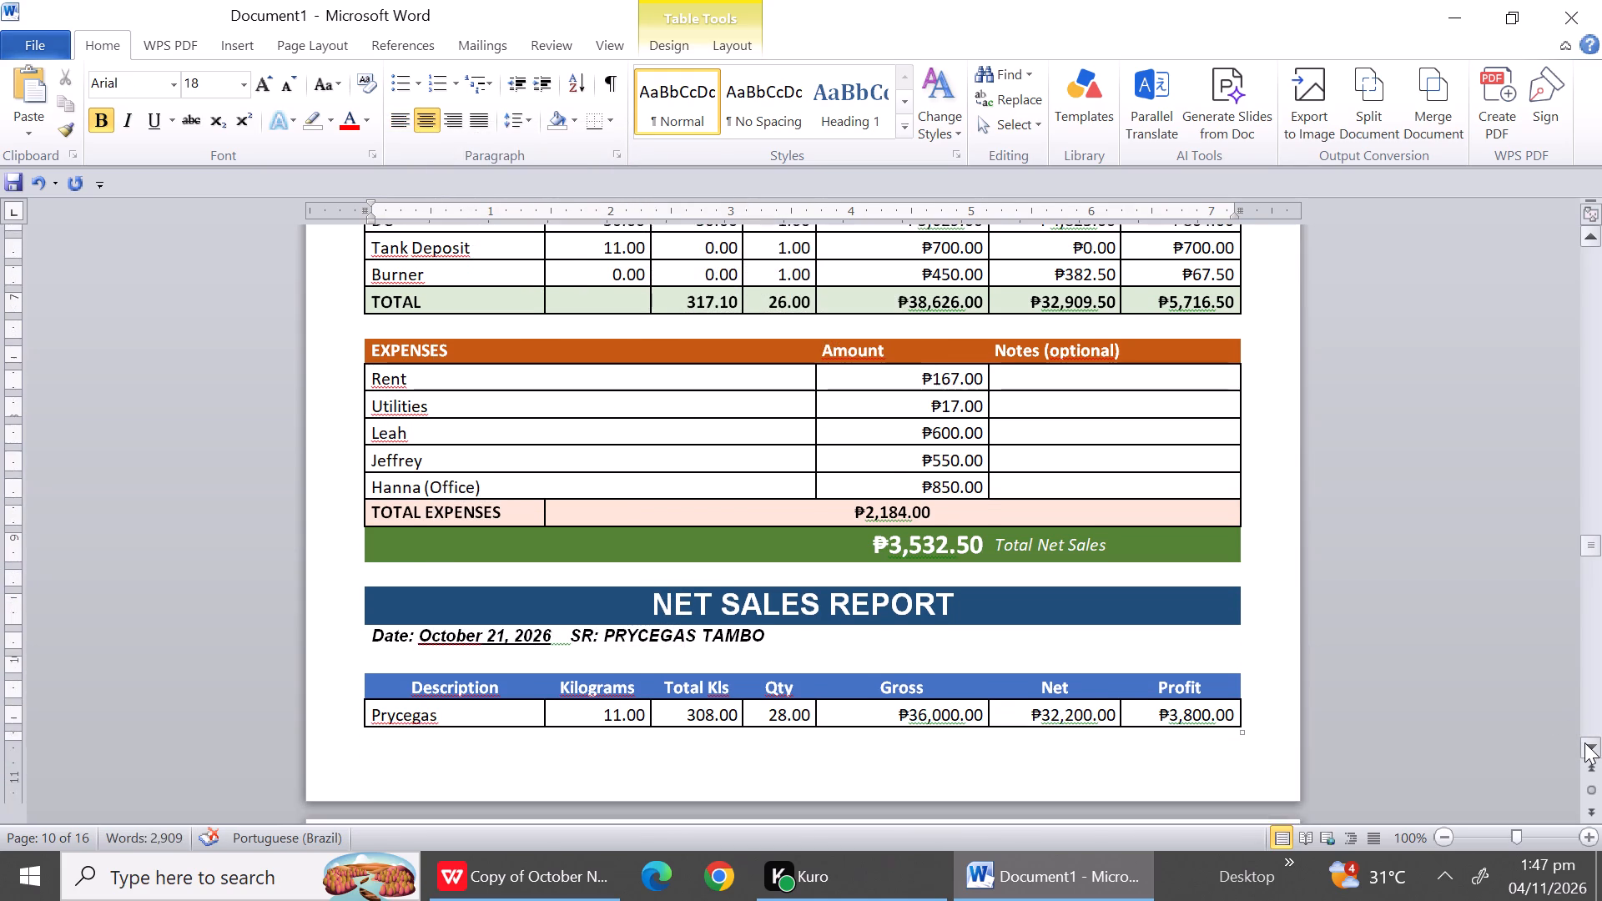
triple_click(1584, 742)
triple_click(1584, 742)
double_click(1584, 742)
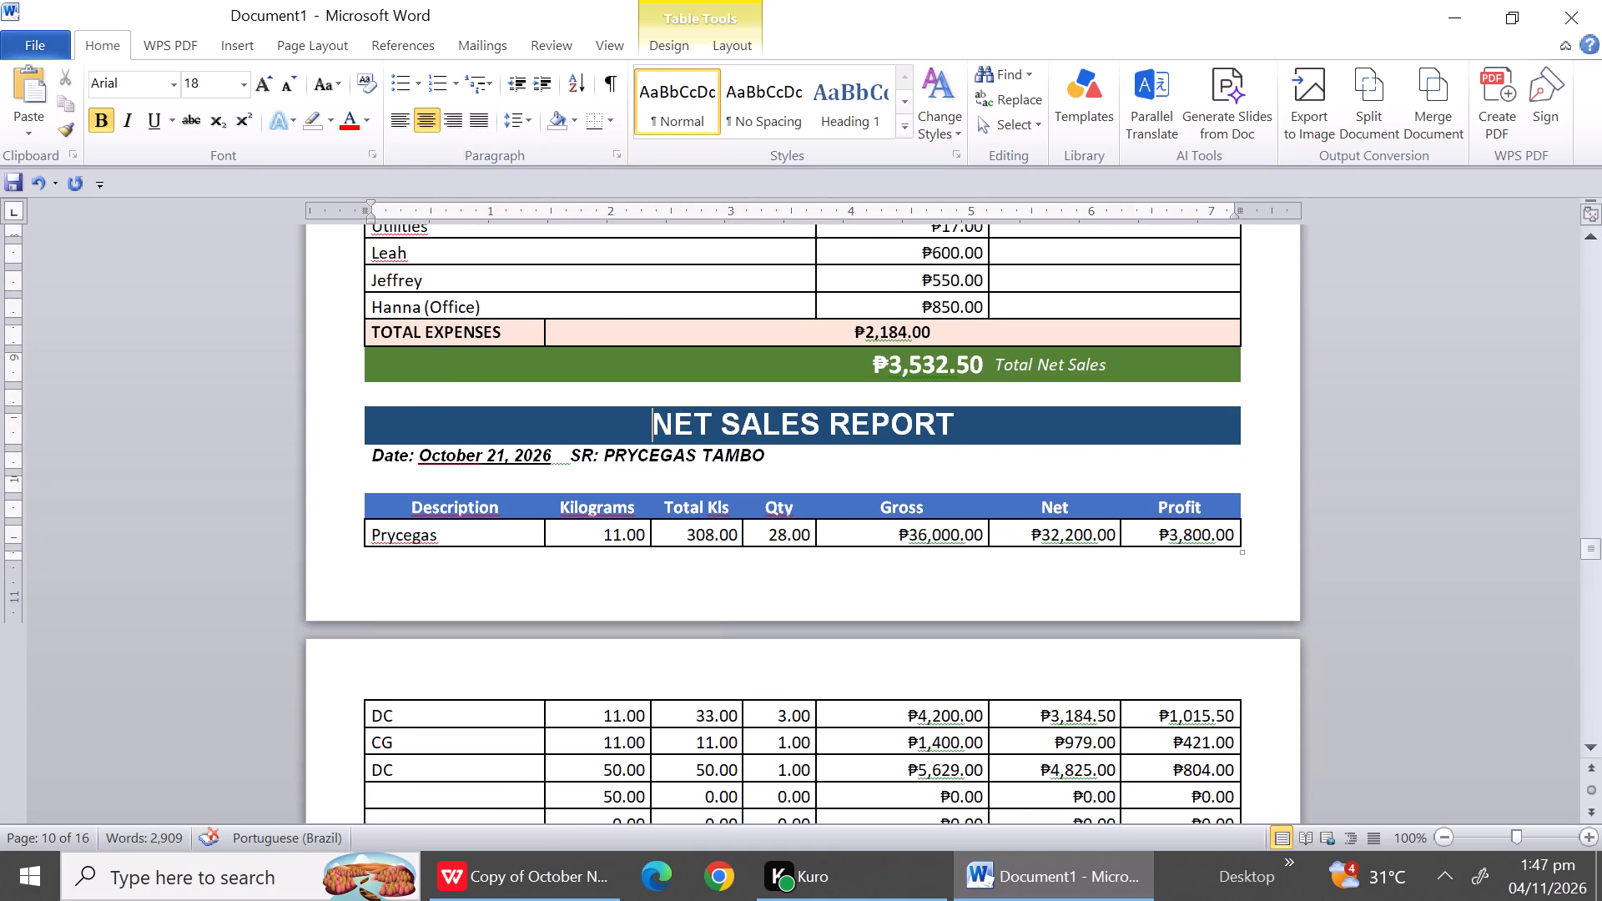
left_click(1255, 400)
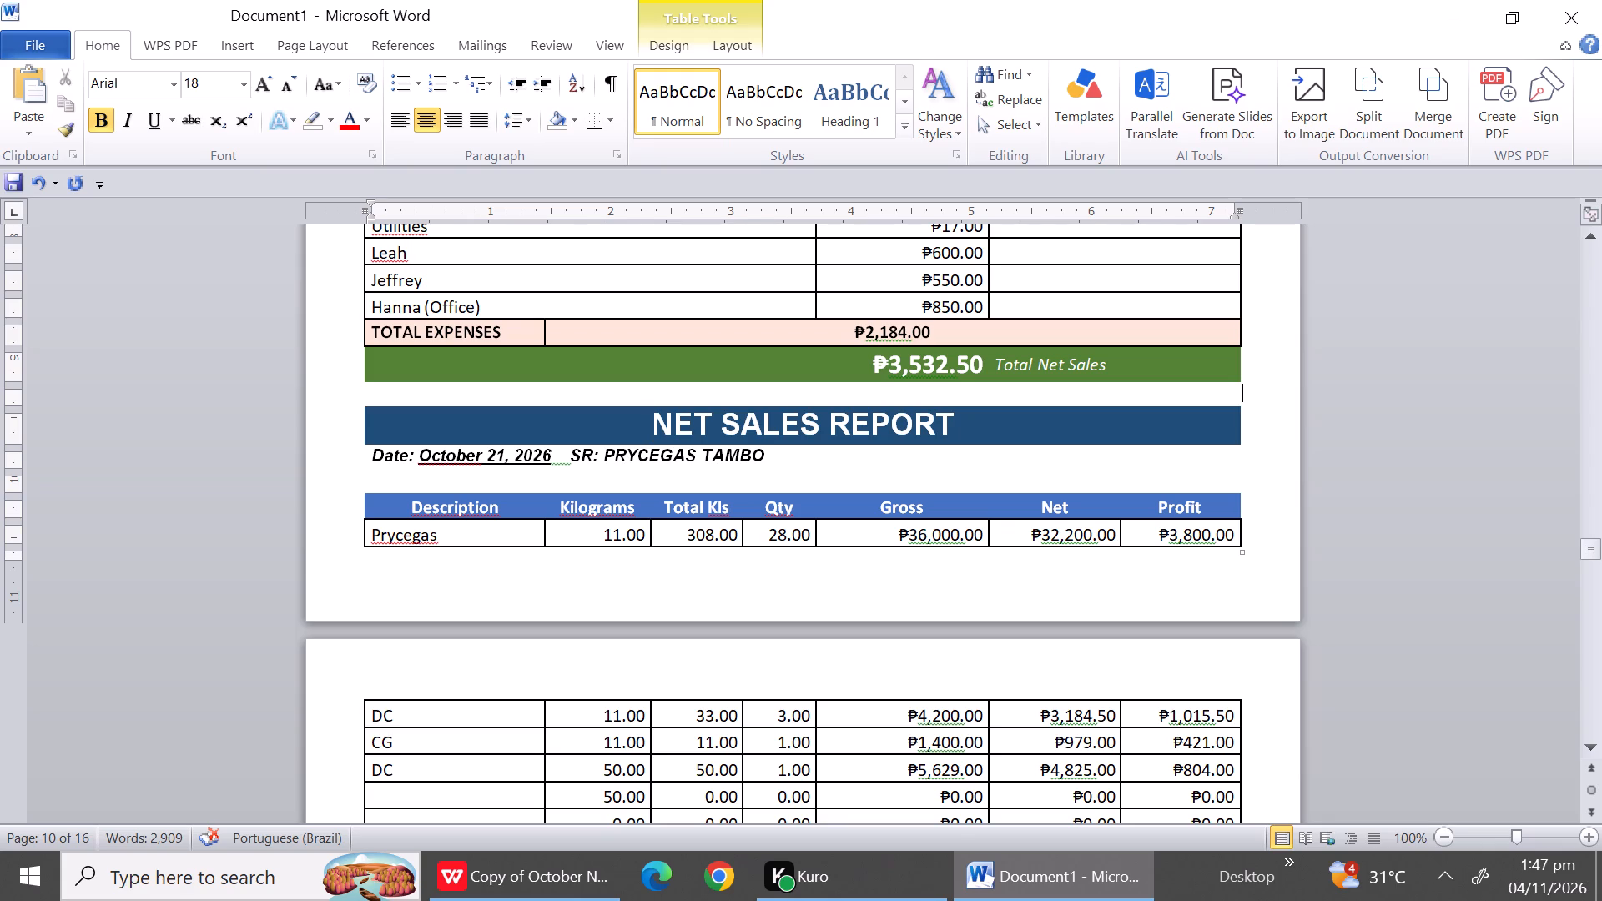
key("Return")
key("Return")
key("Return")
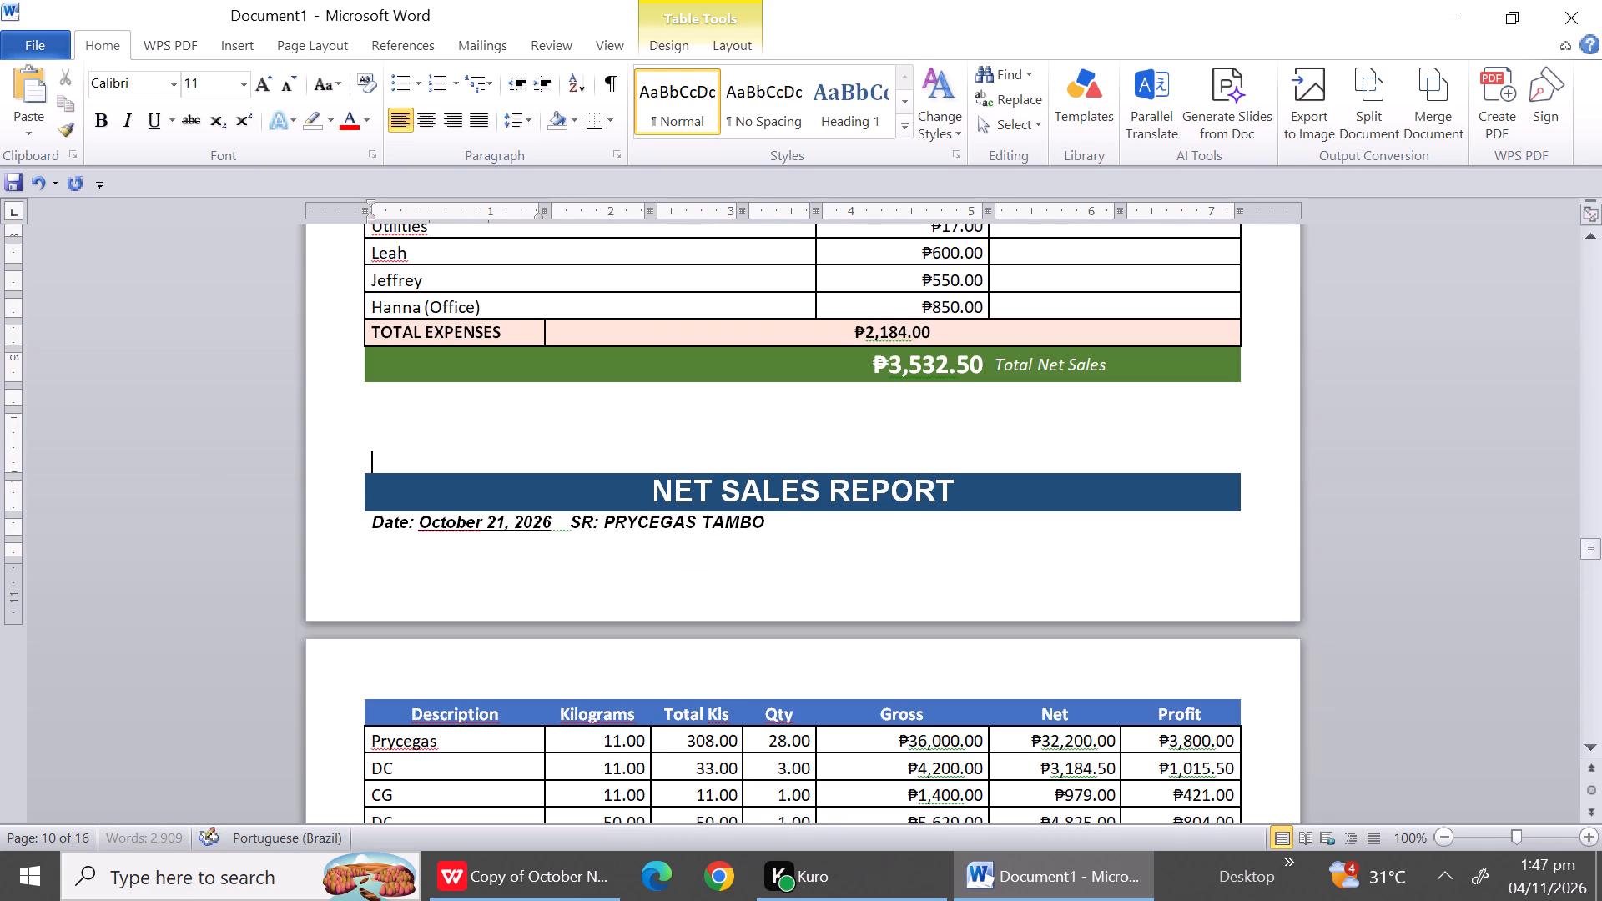
key("Return")
key("Return")
key("Return")
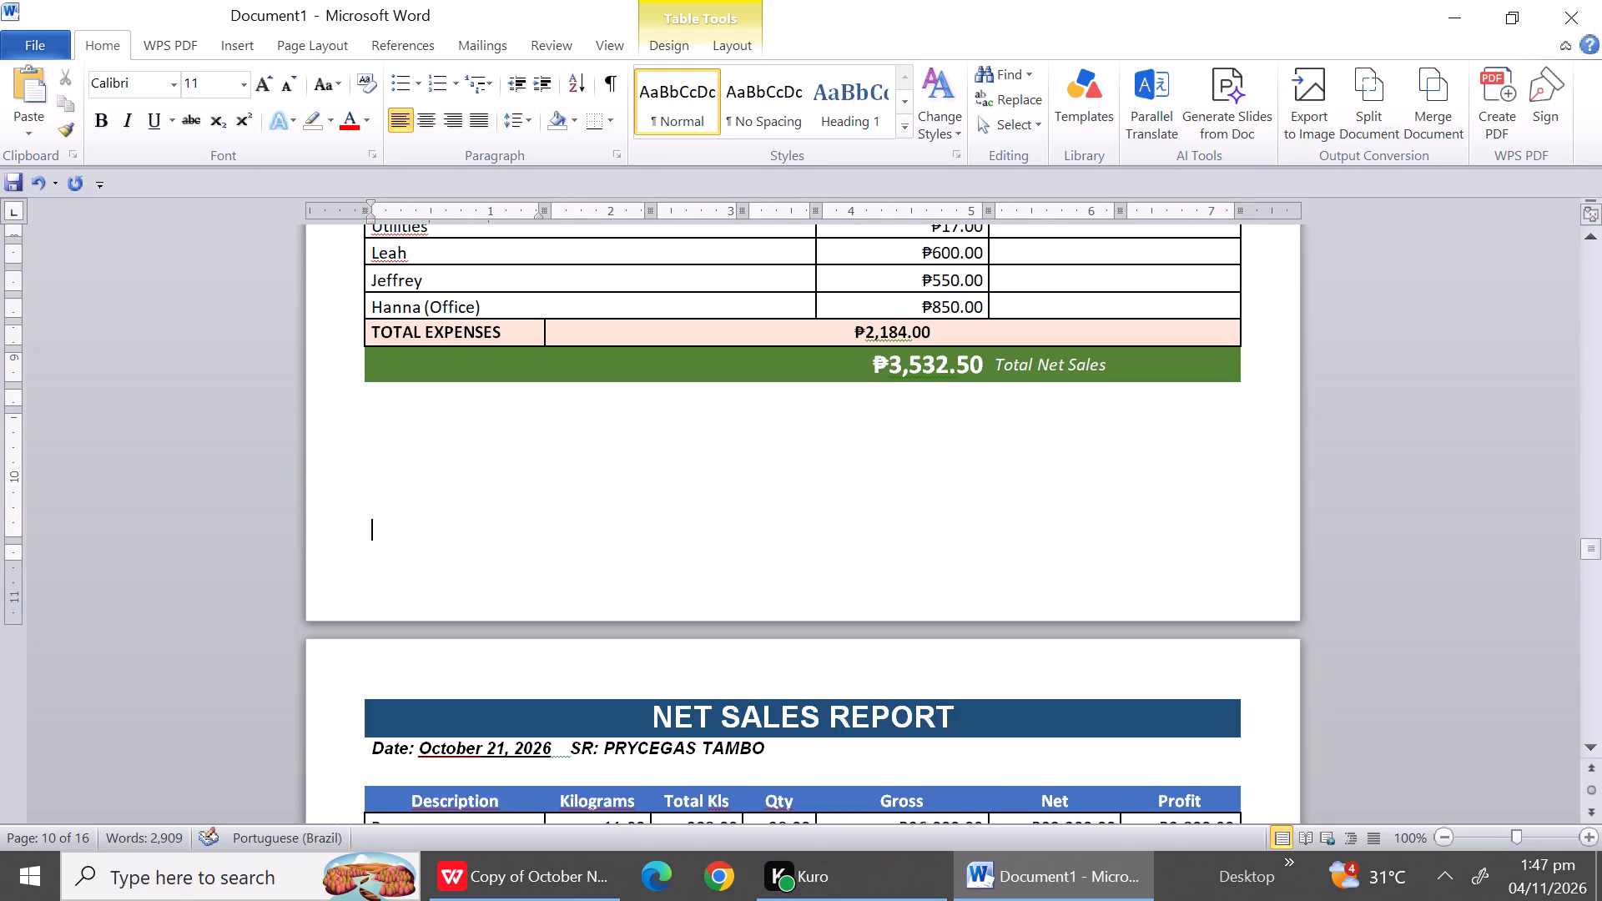
Delete the entire blank row between the date line and the column headings in the October 21 report.
triple_click(1591, 745)
left_click(1591, 745)
triple_click(1591, 745)
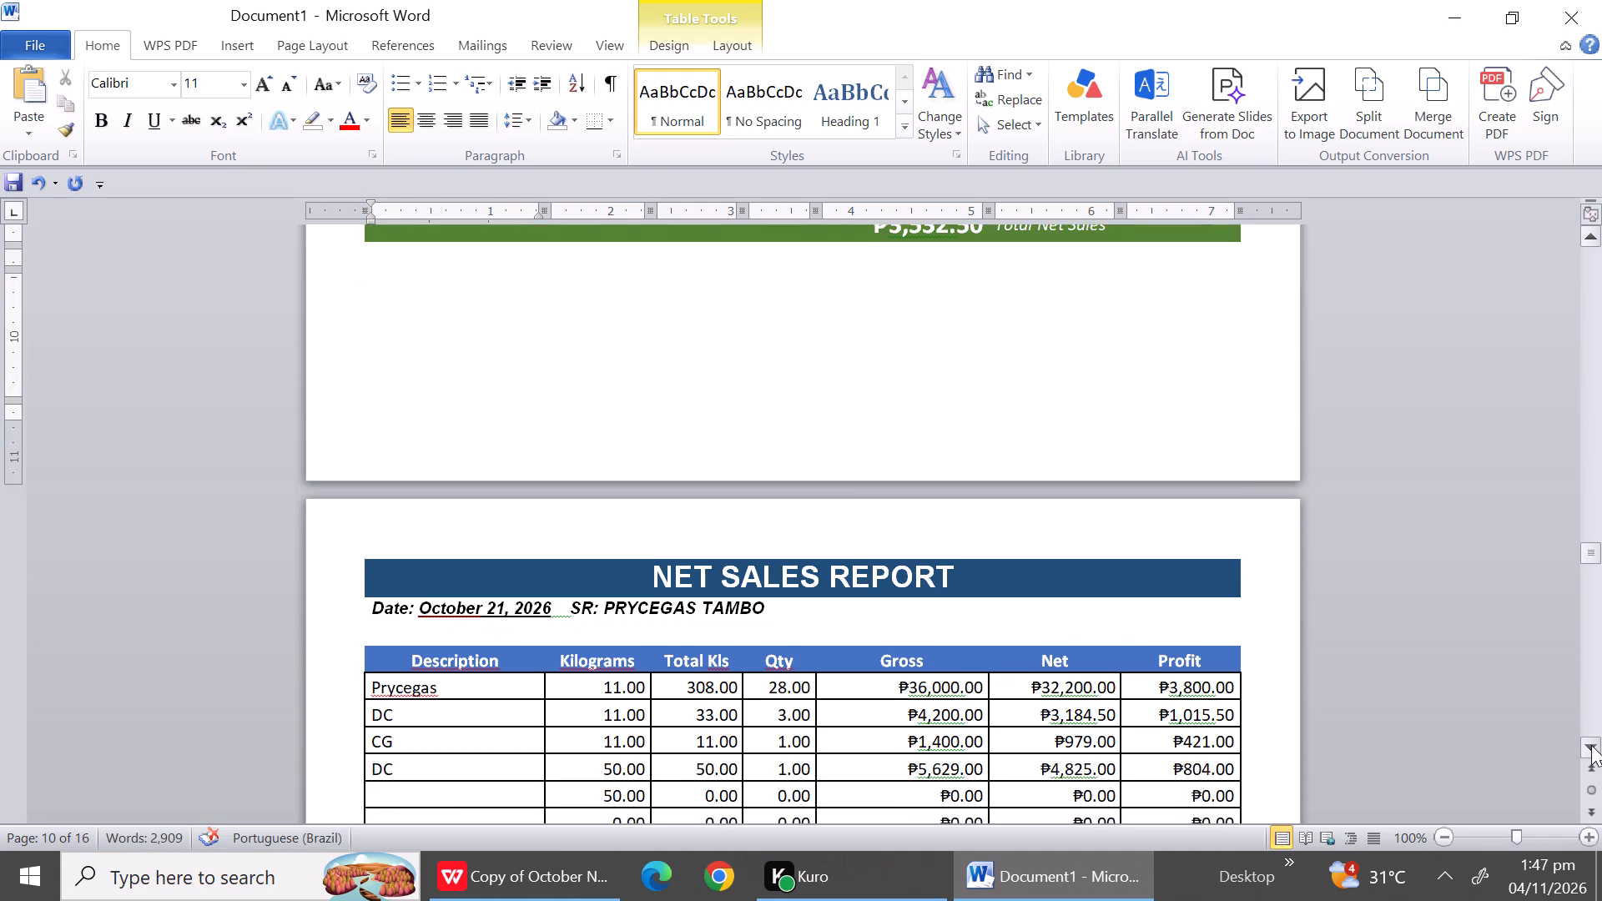
triple_click(1591, 745)
left_click(405, 566)
right_click(405, 566)
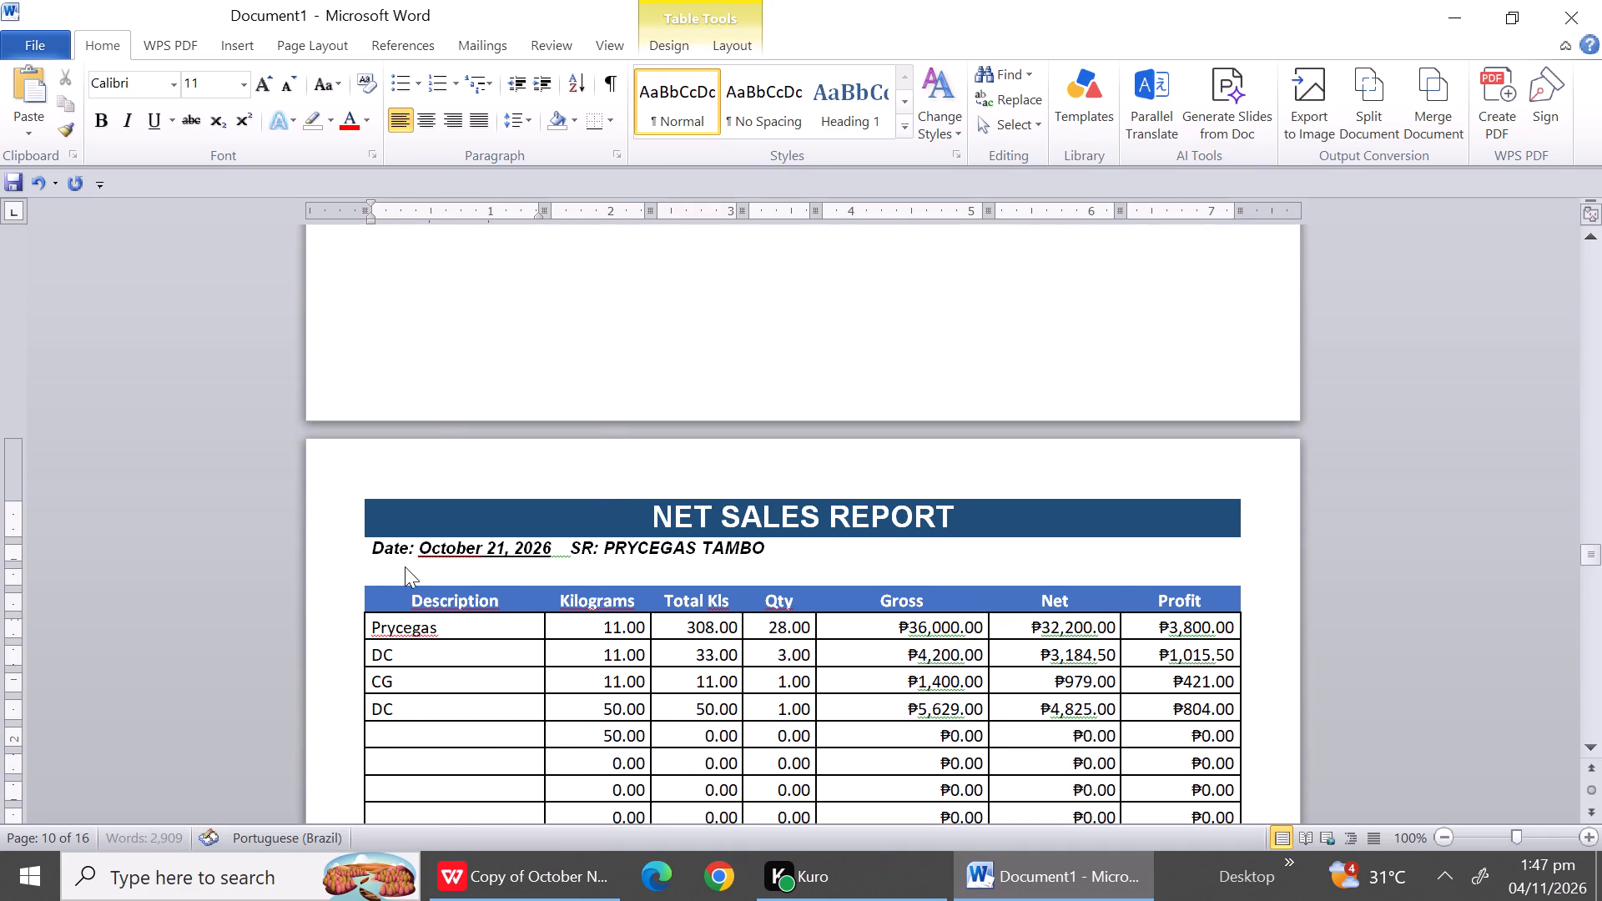
left_click(476, 420)
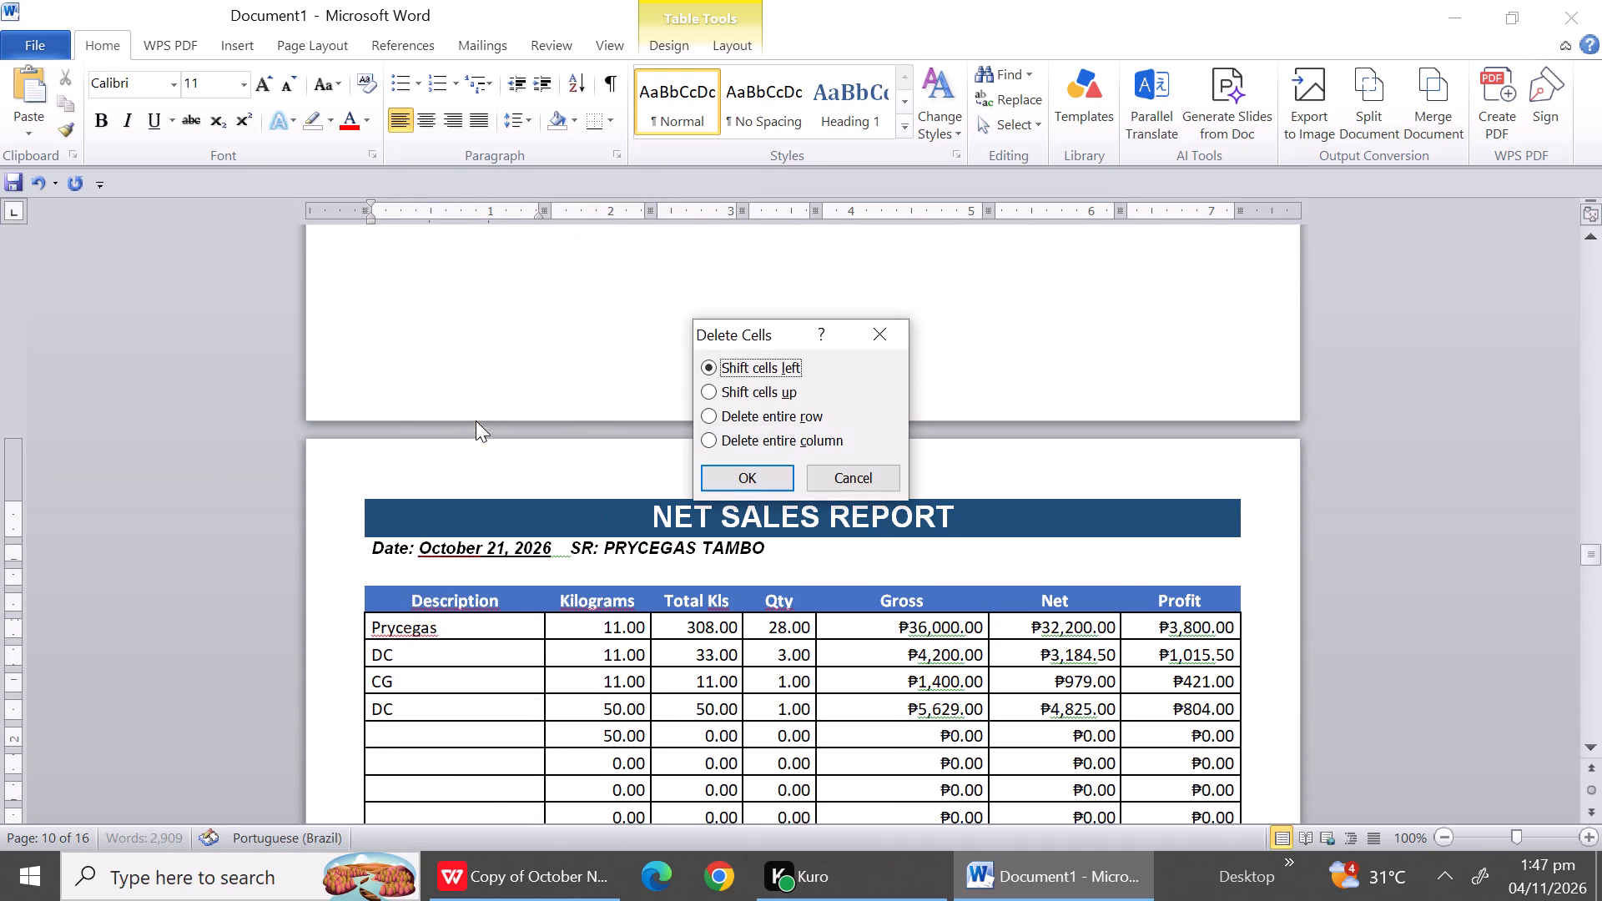
left_click(776, 423)
left_click(763, 471)
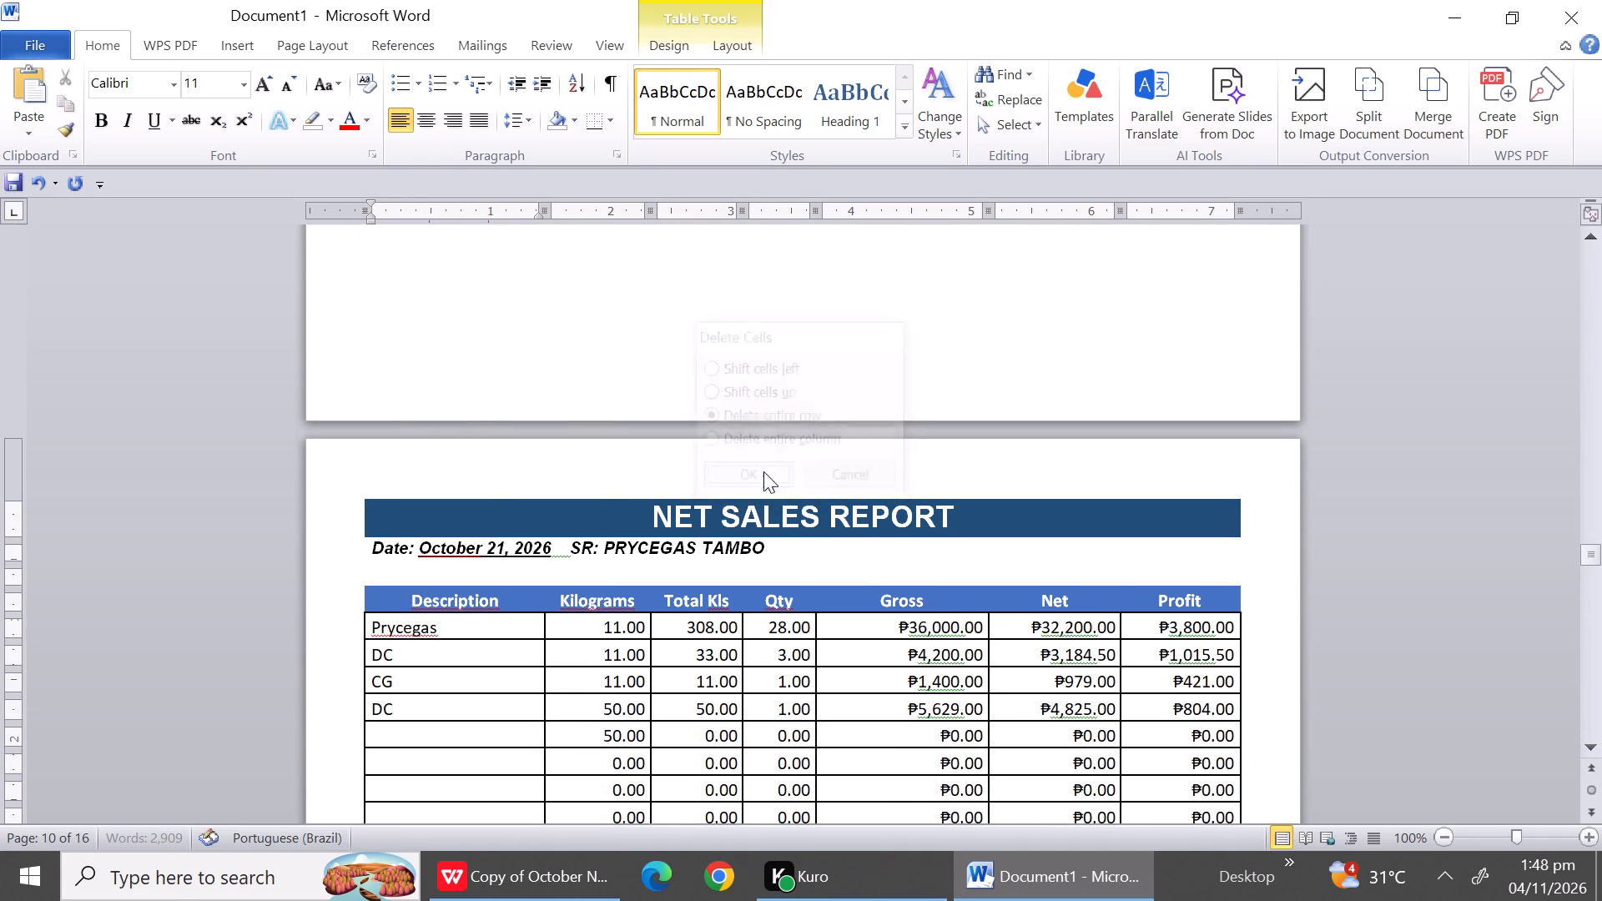
Delete the six unused product rows and the blank row above TOTAL in the October 21 report.
triple_click(1597, 743)
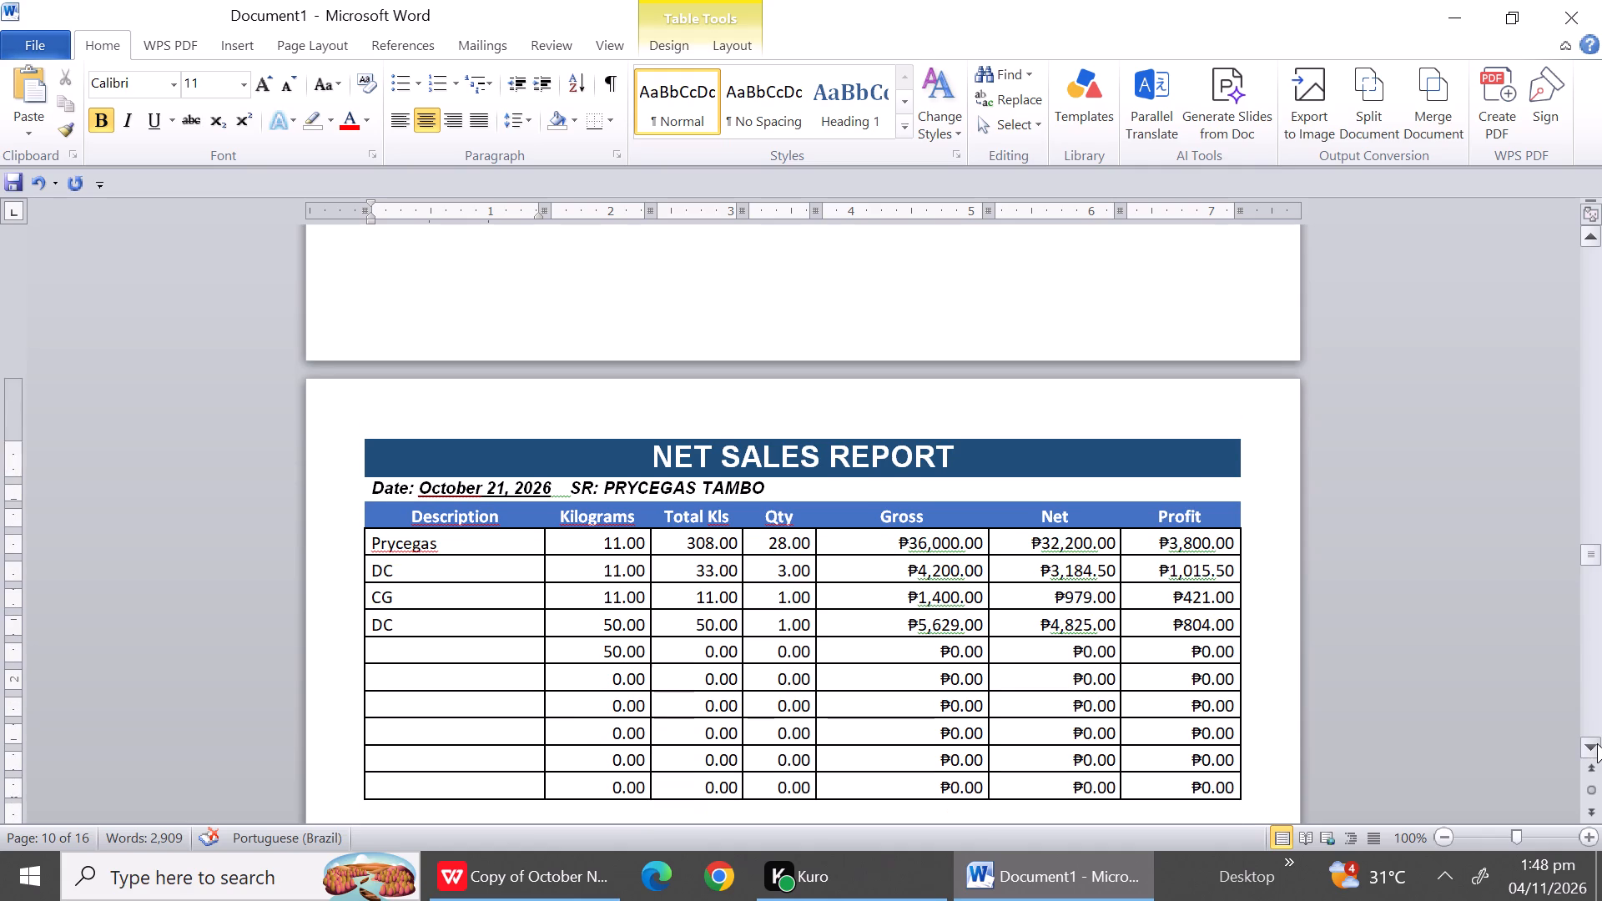
triple_click(1597, 743)
triple_click(1597, 743)
triple_click(1597, 743)
double_click(1597, 743)
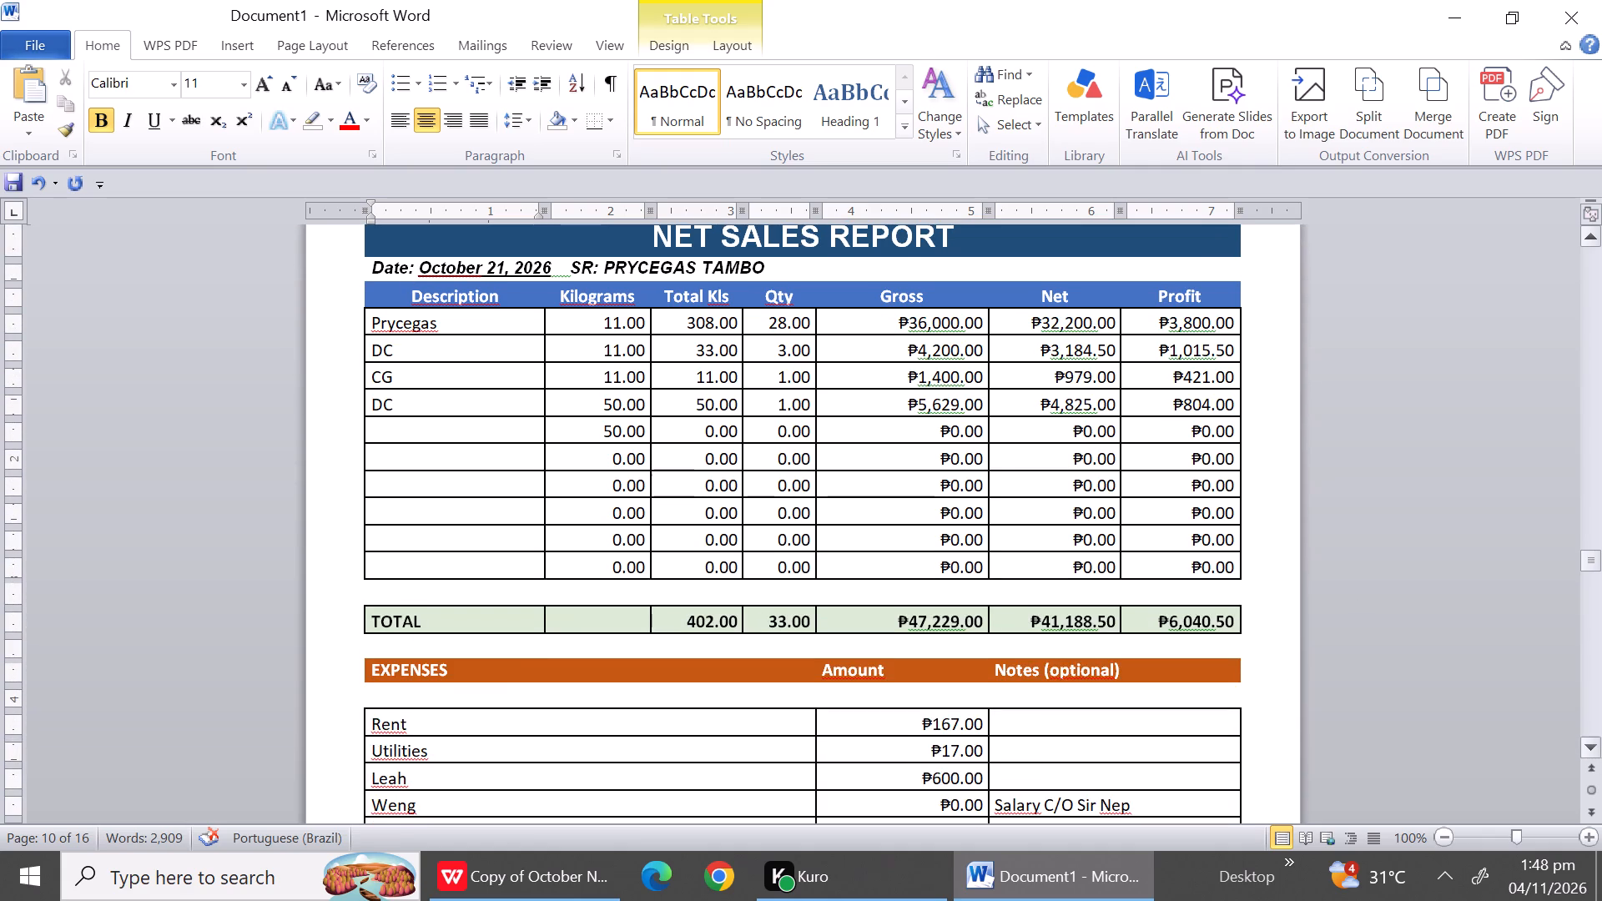
left_click_drag(496, 429, 478, 562)
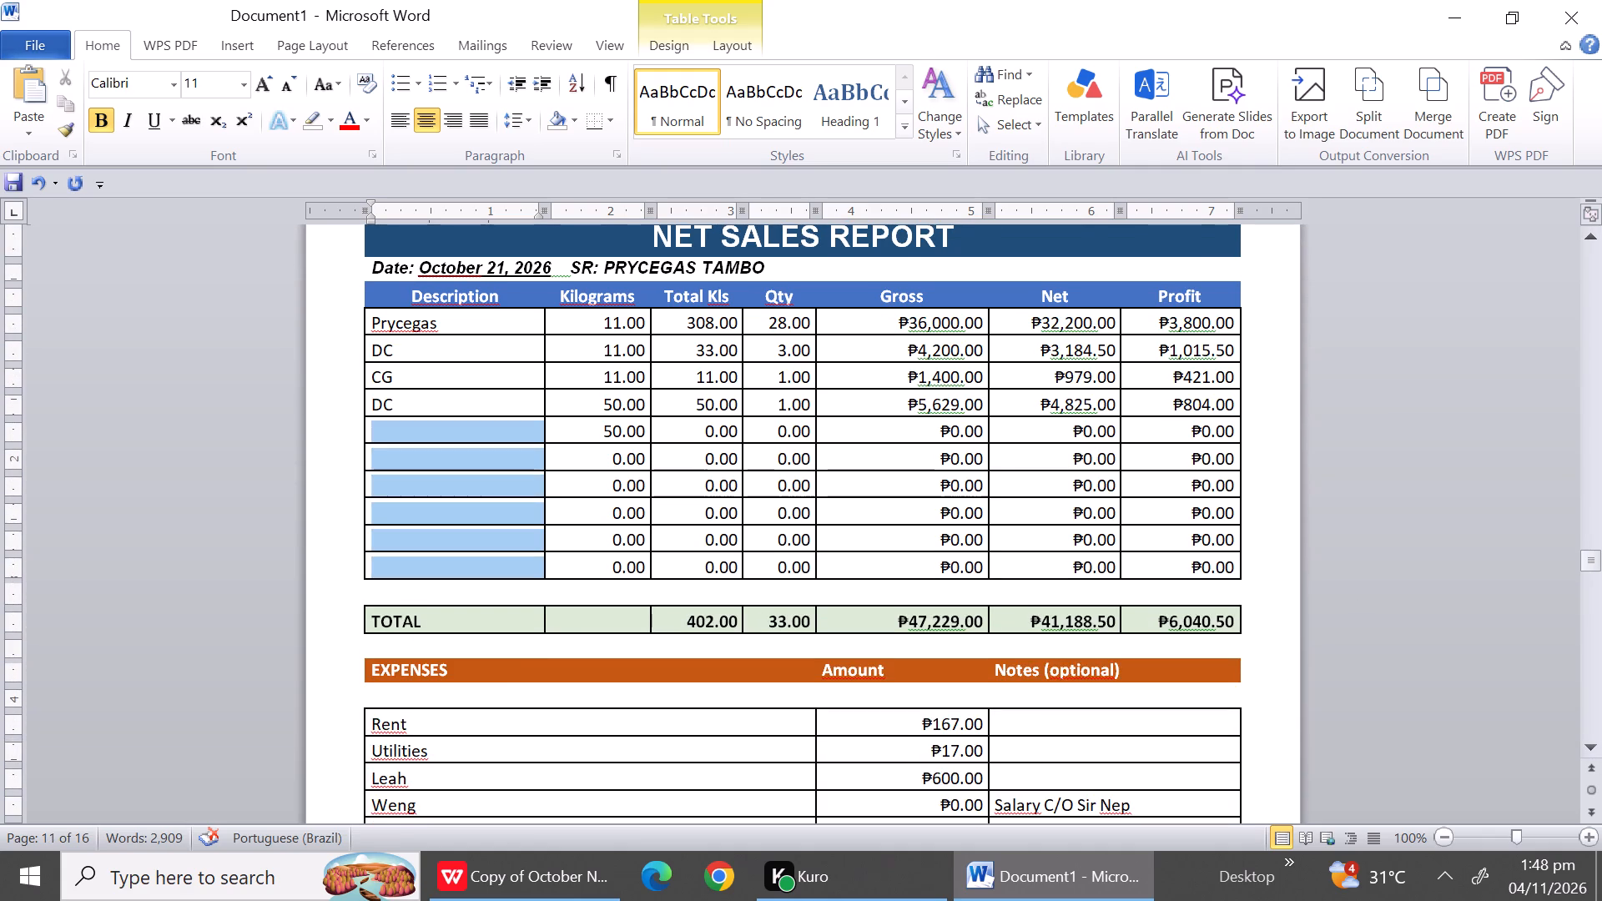
left_click_drag(478, 562, 478, 593)
right_click(478, 593)
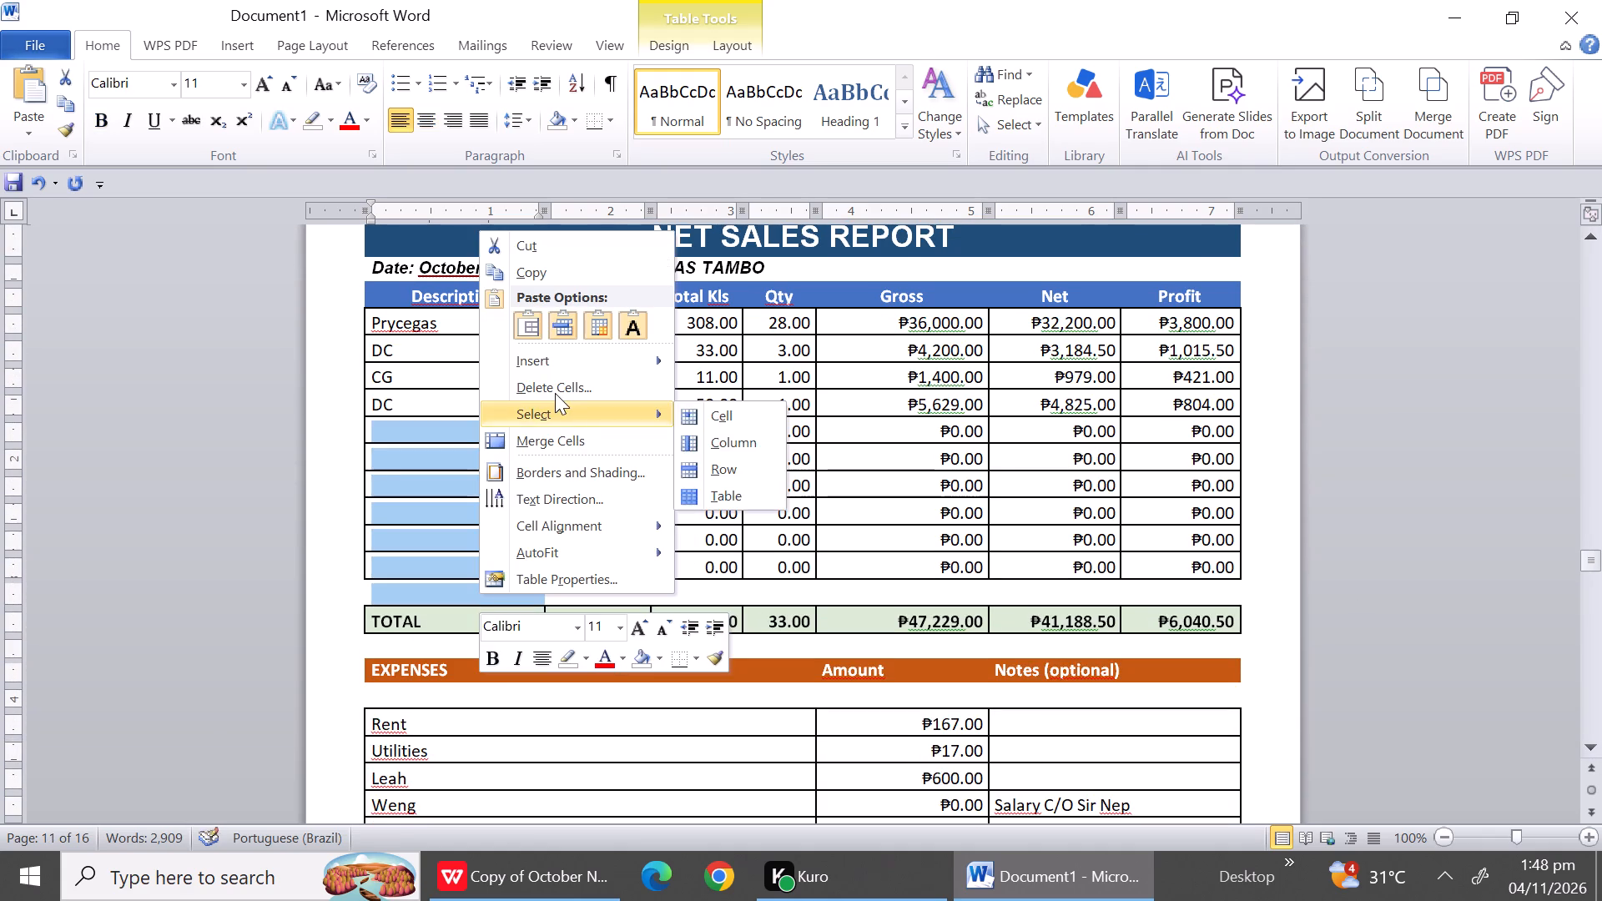
left_click(555, 393)
left_click(758, 413)
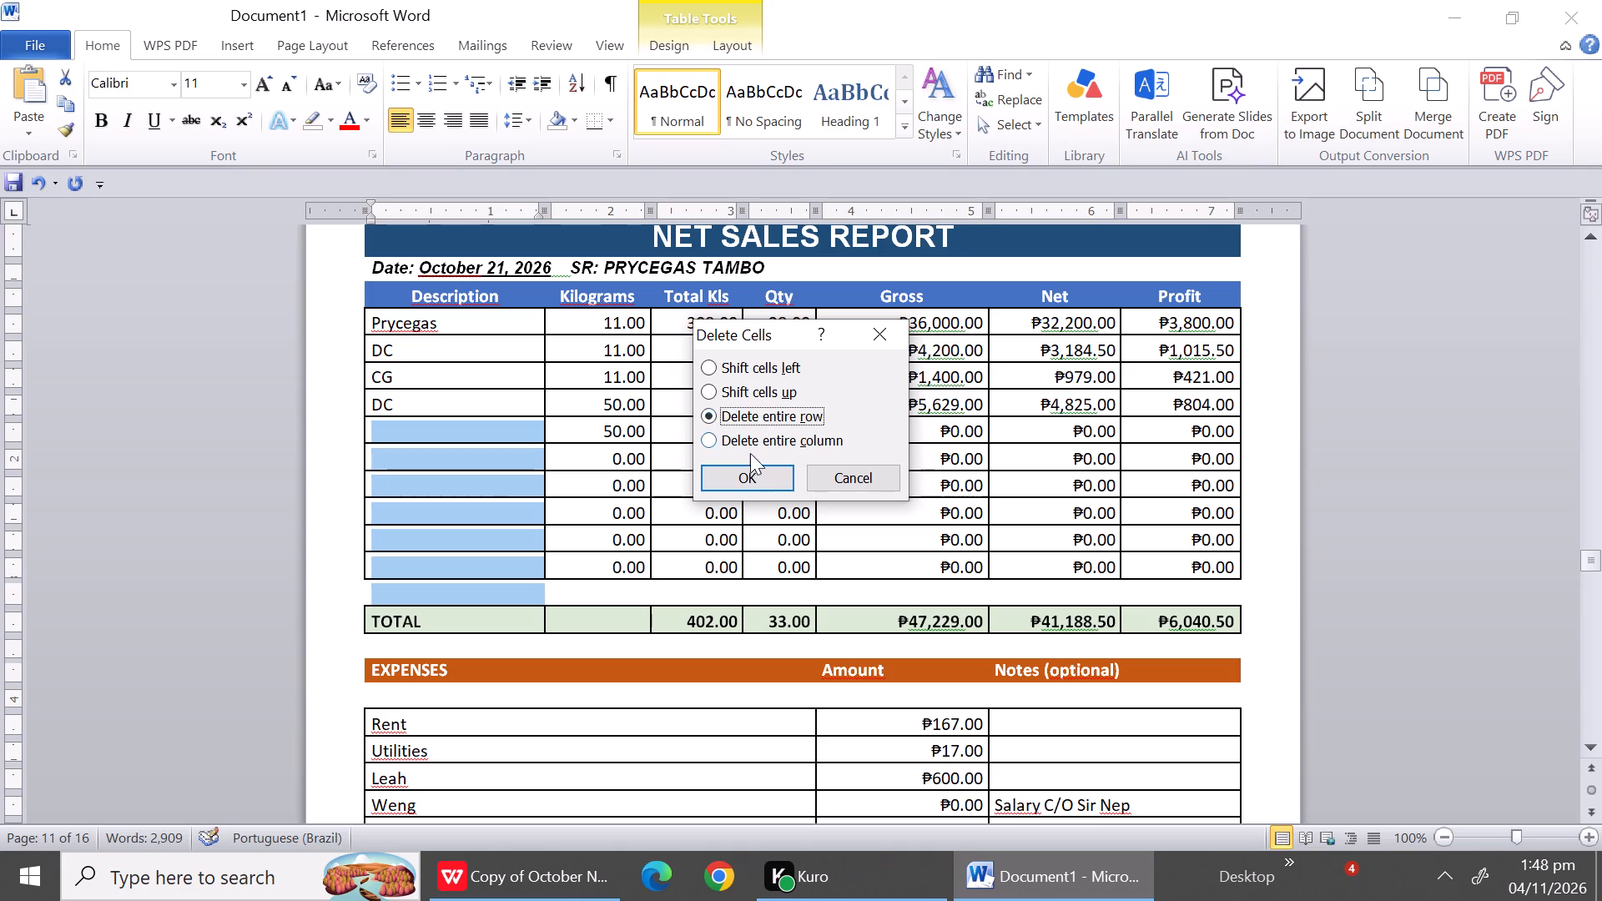
left_click(748, 483)
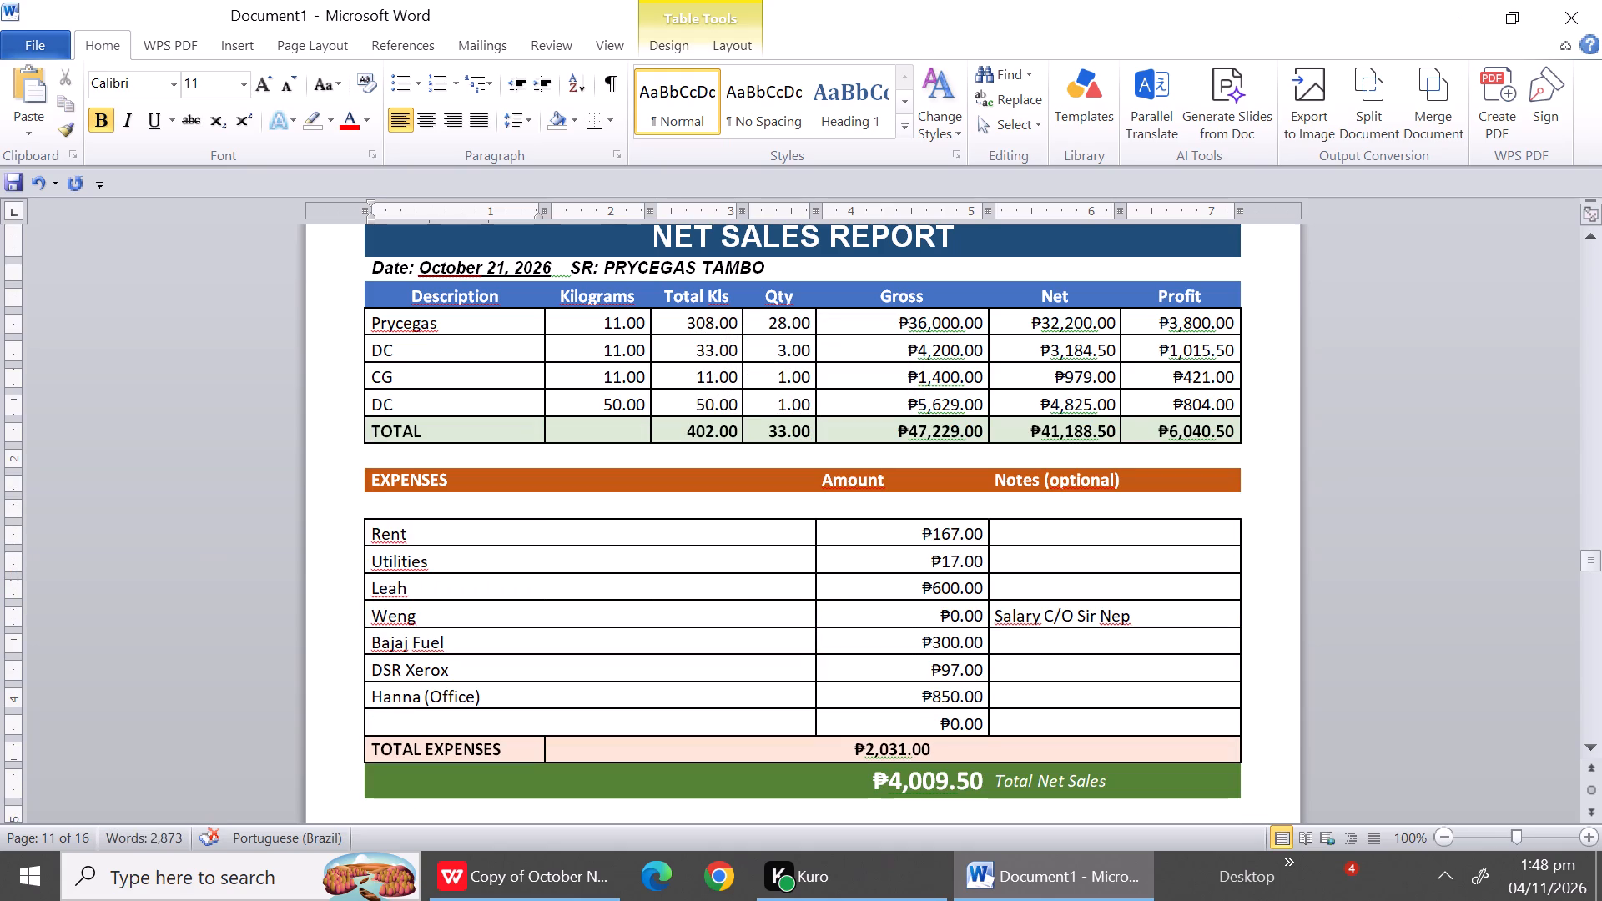
Delete the entire blank row between the TOTAL row and the EXPENSES heading in the October 21 report.
left_click(387, 459)
right_click(387, 459)
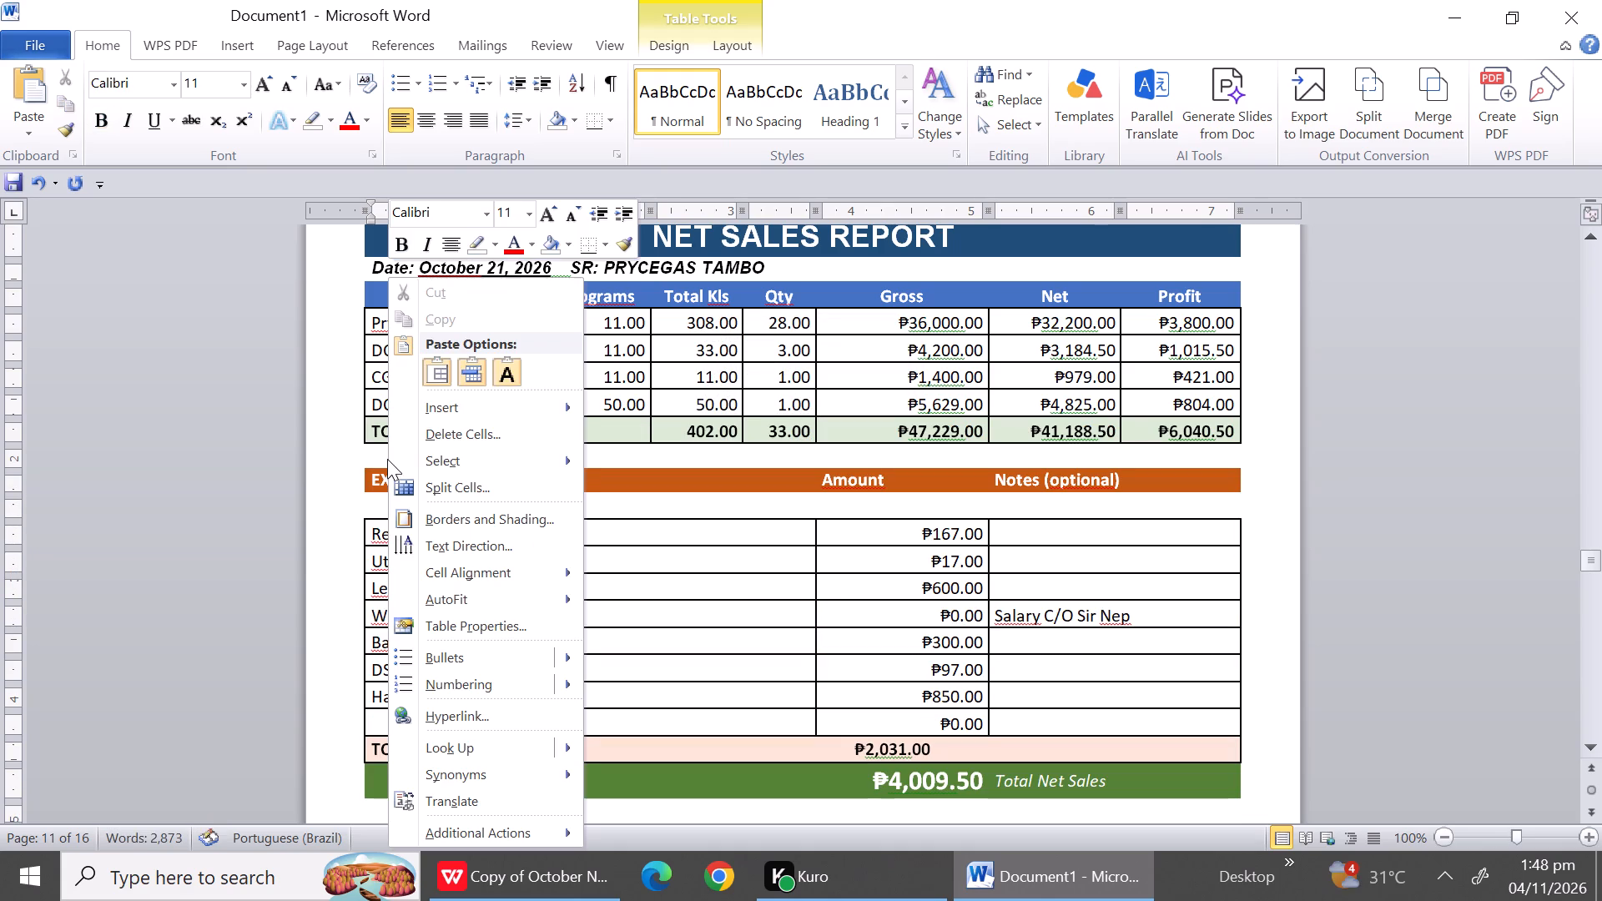
left_click(486, 432)
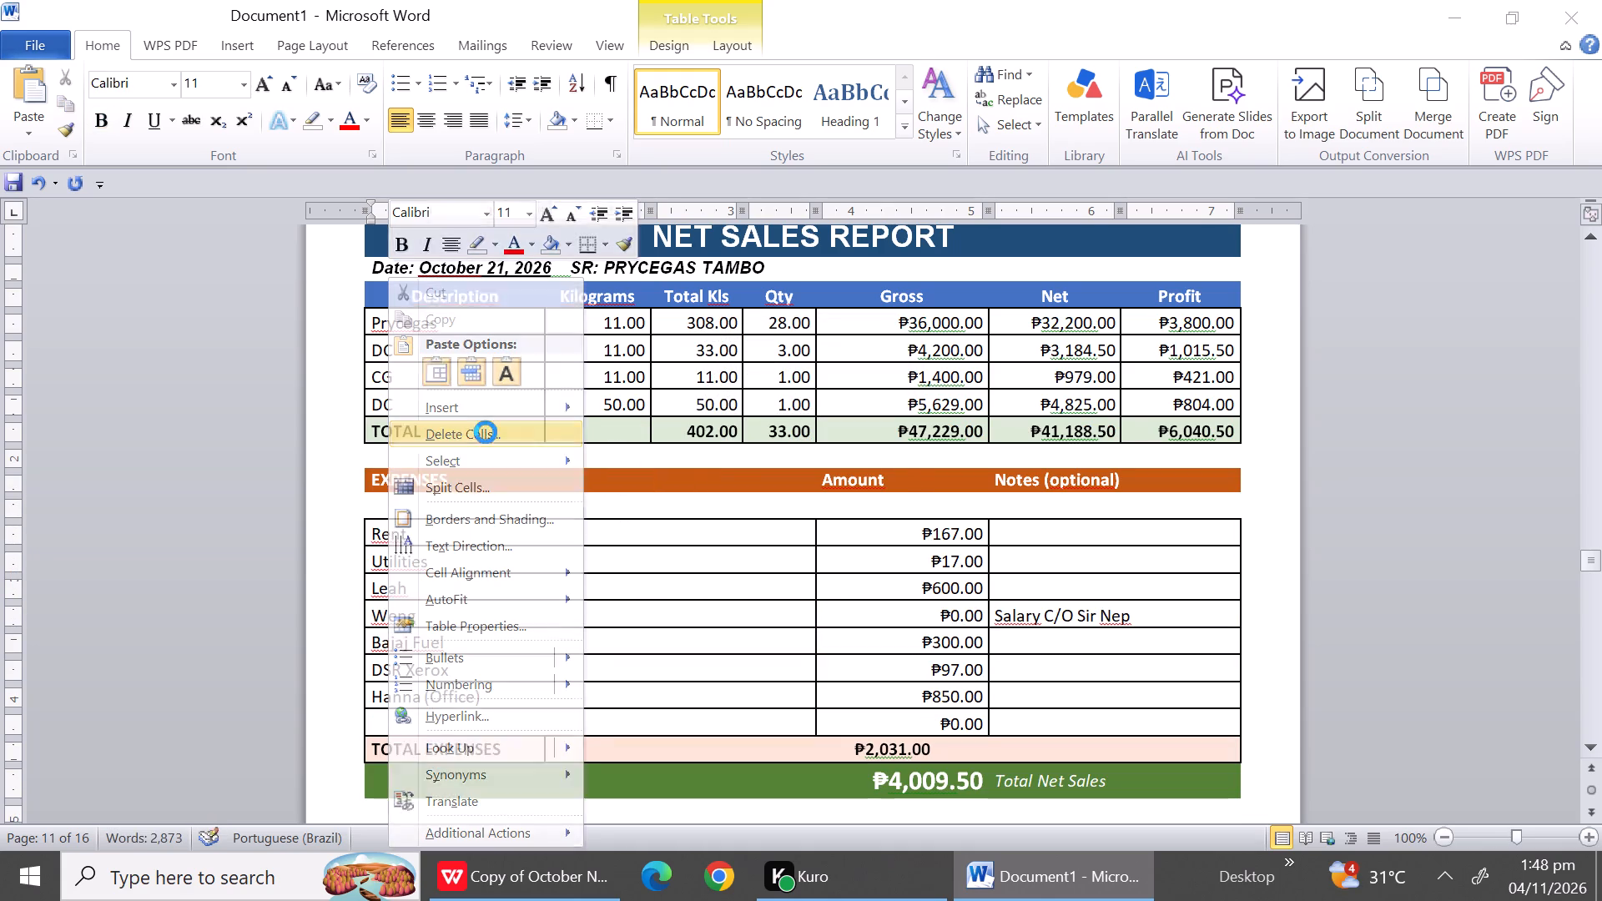
left_click(790, 414)
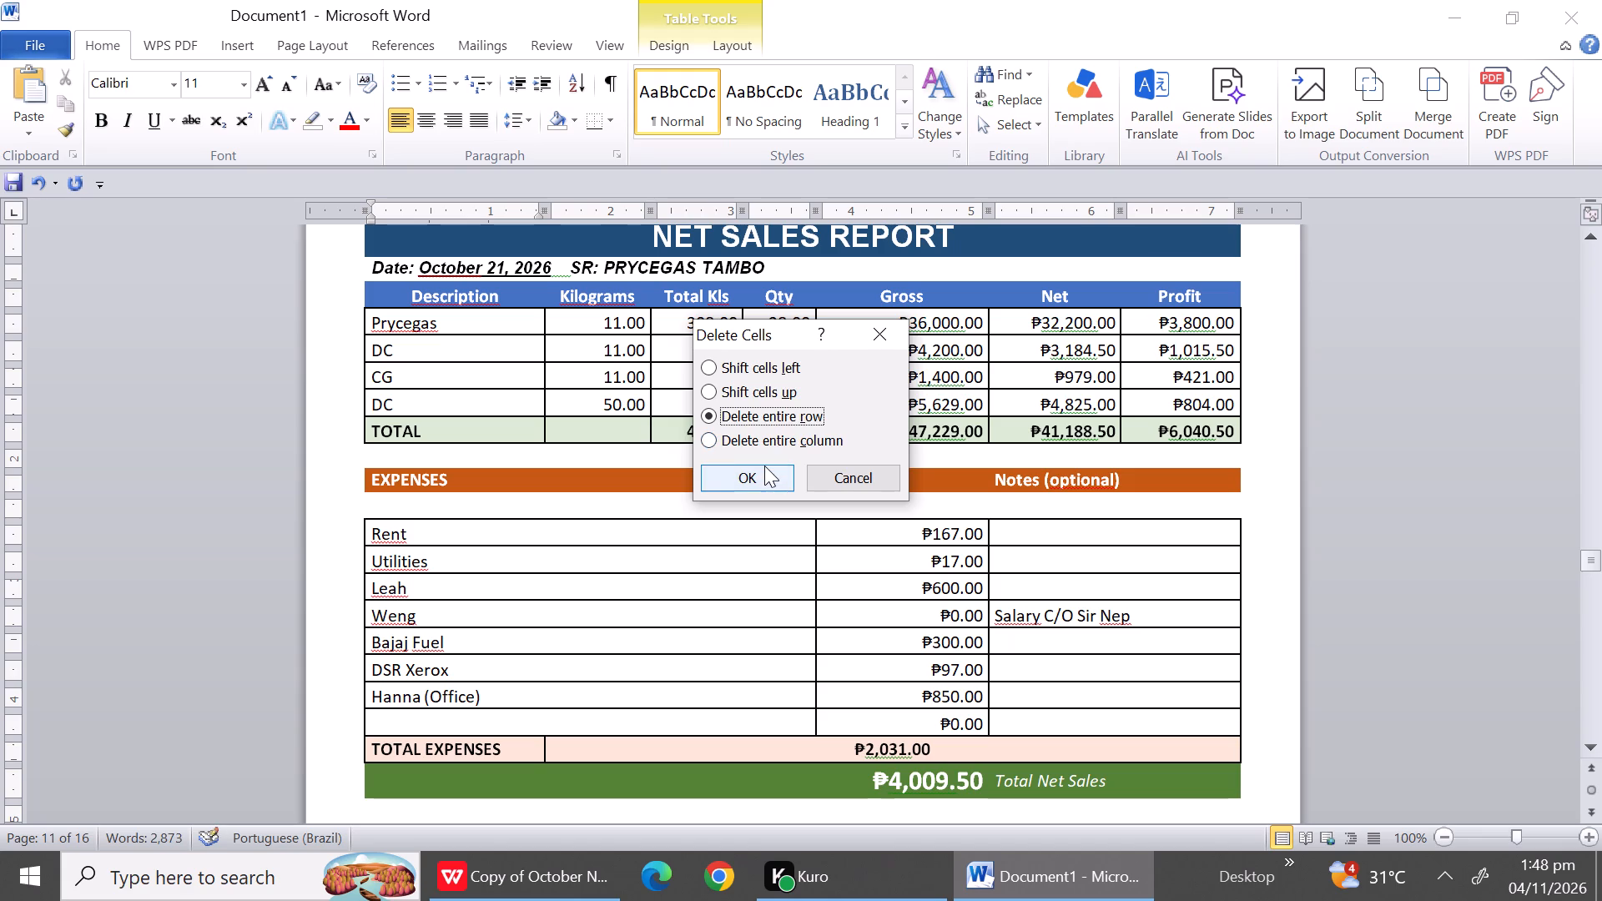
left_click(764, 466)
Delete the entire blank row between the EXPENSES heading and the Rent row in the October 21 report.
left_click(500, 480)
right_click(500, 480)
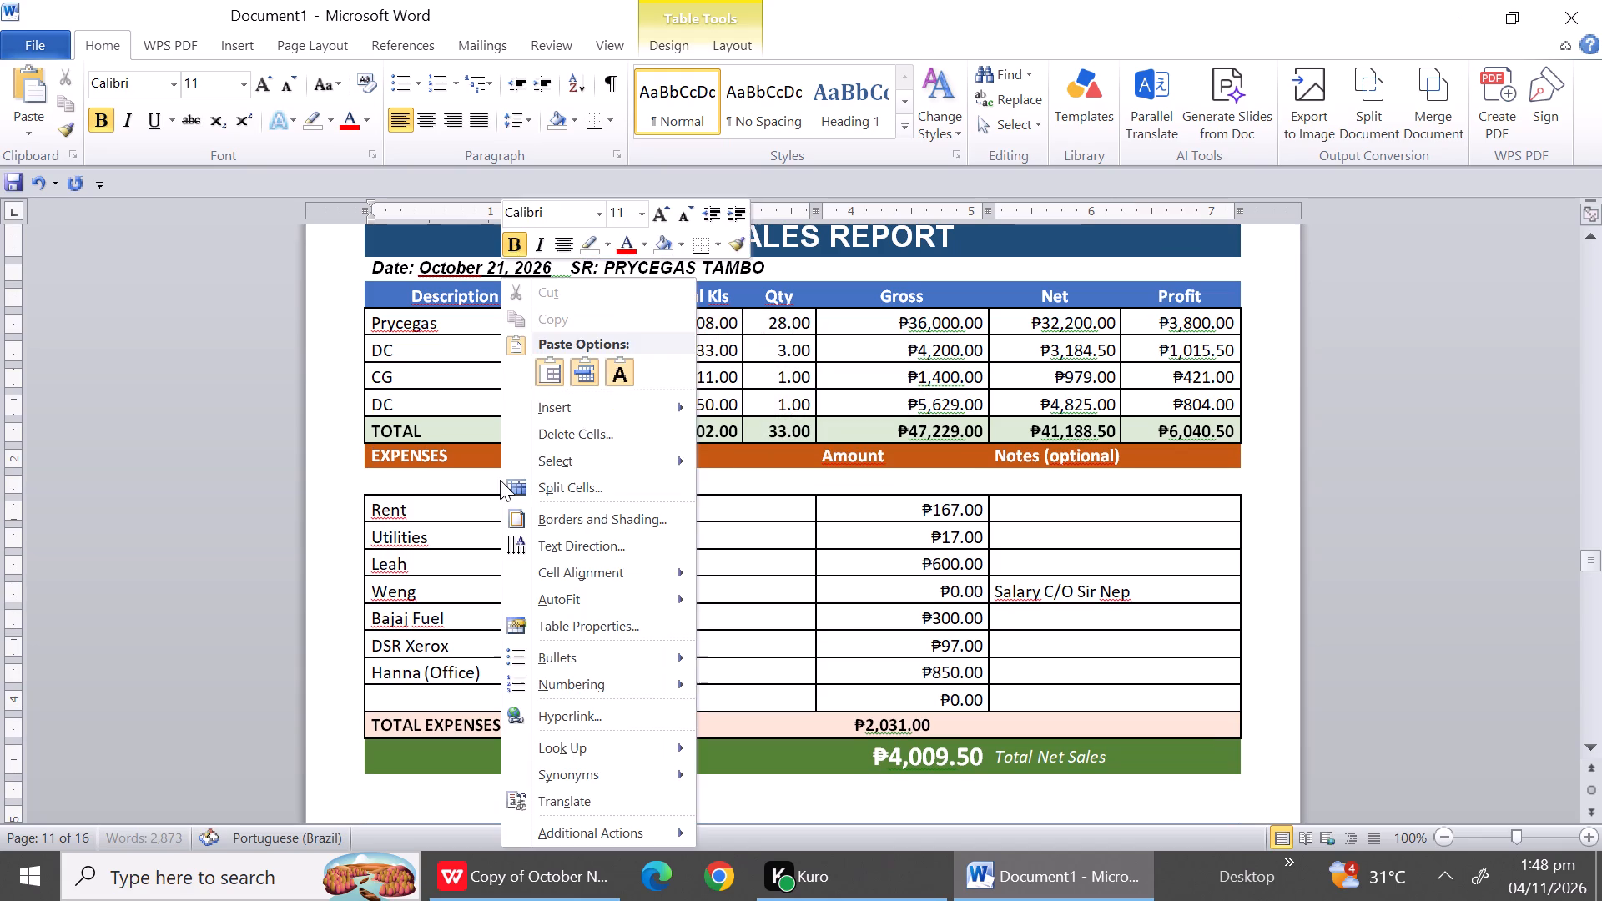
left_click(581, 433)
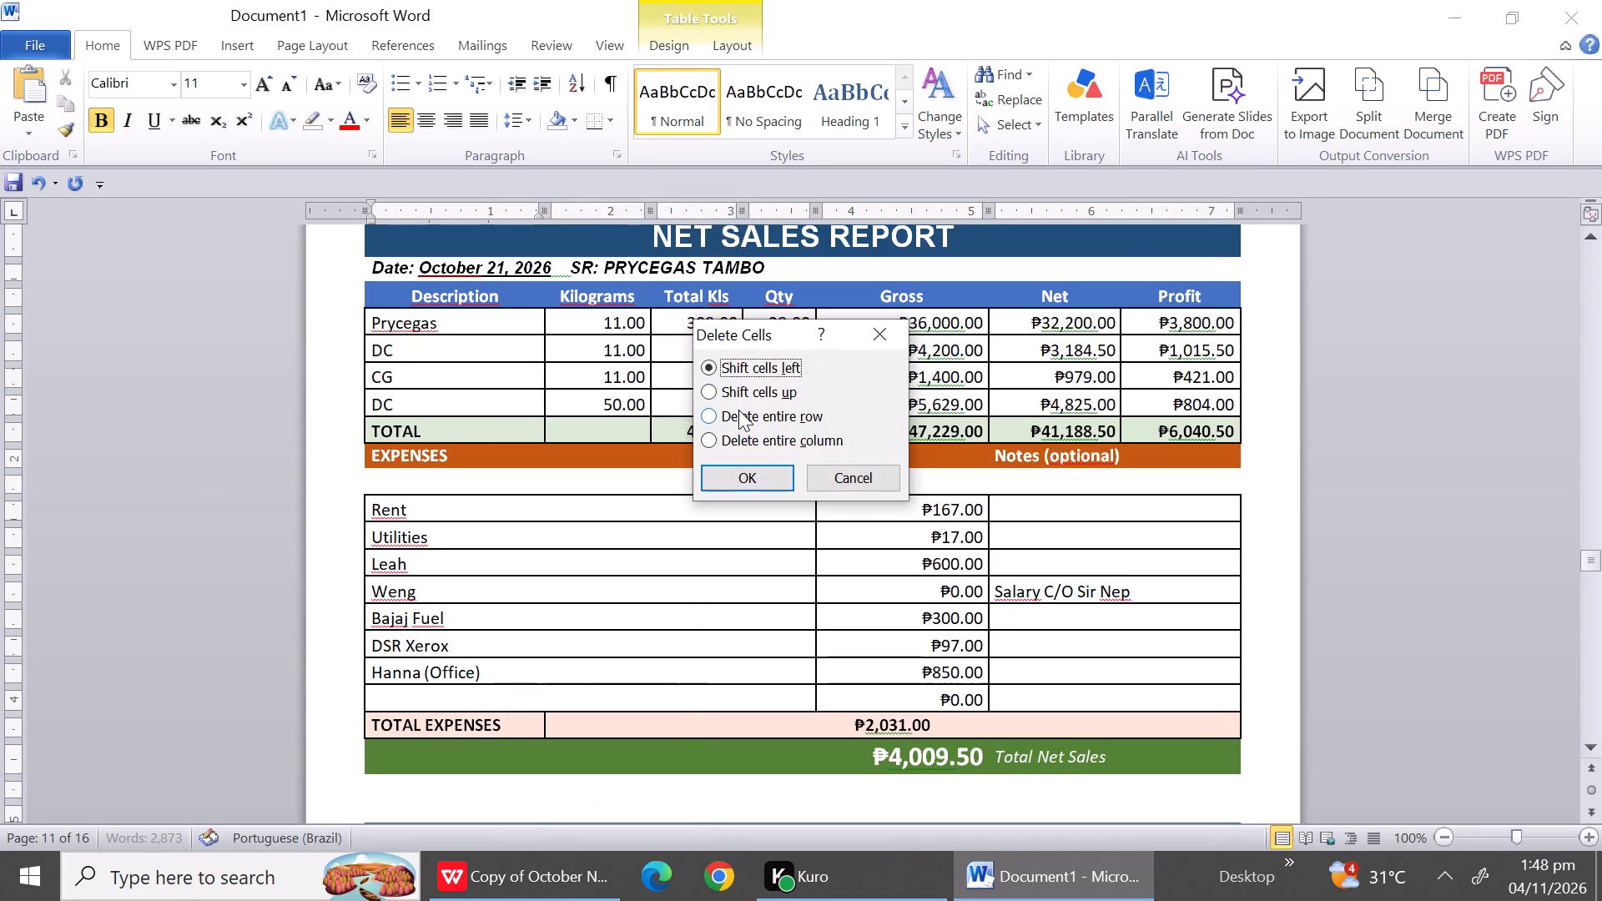
left_click(738, 415)
left_click(738, 465)
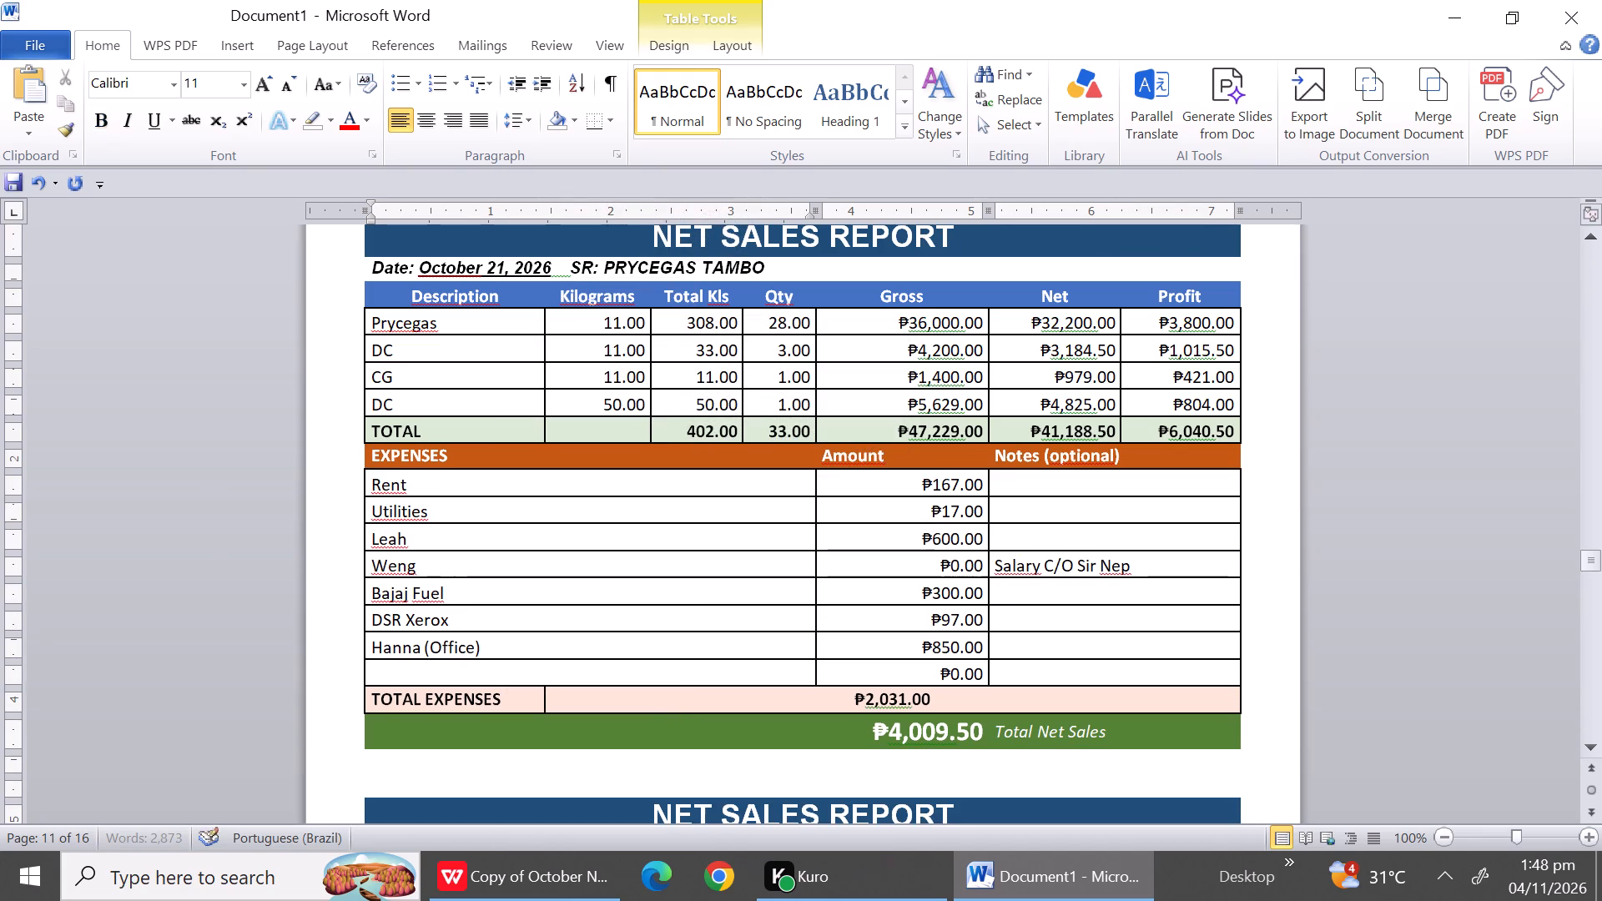
Delete the empty expense row between Hanna (Office) and TOTAL EXPENSES in the October 21 report.
left_click_drag(406, 672, 399, 692)
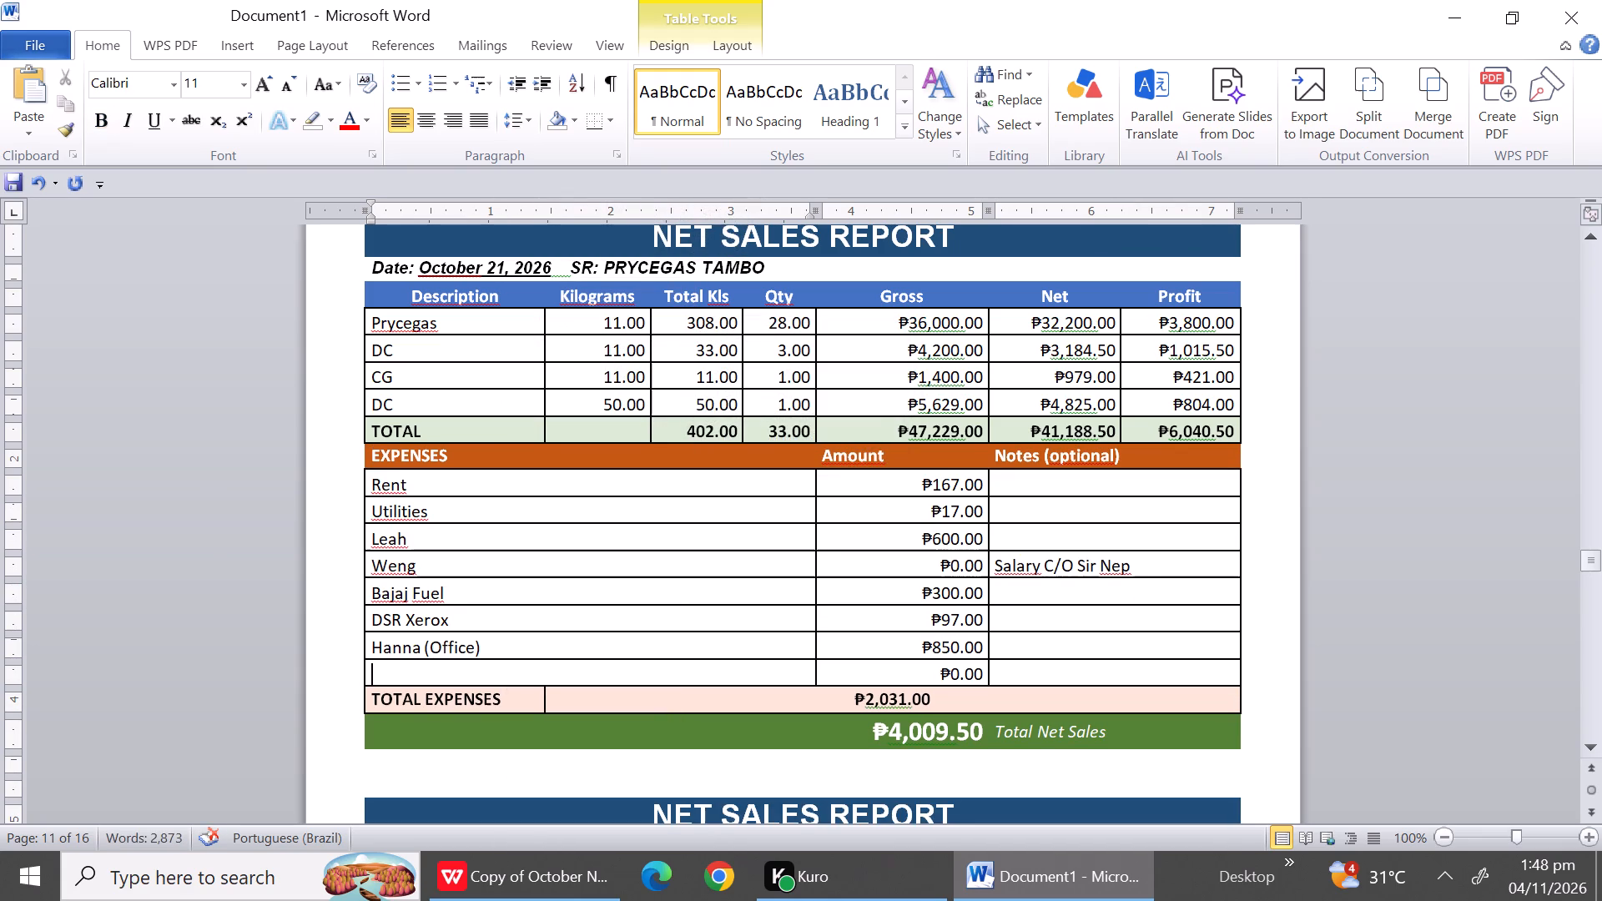
left_click_drag(399, 692, 399, 664)
right_click(399, 664)
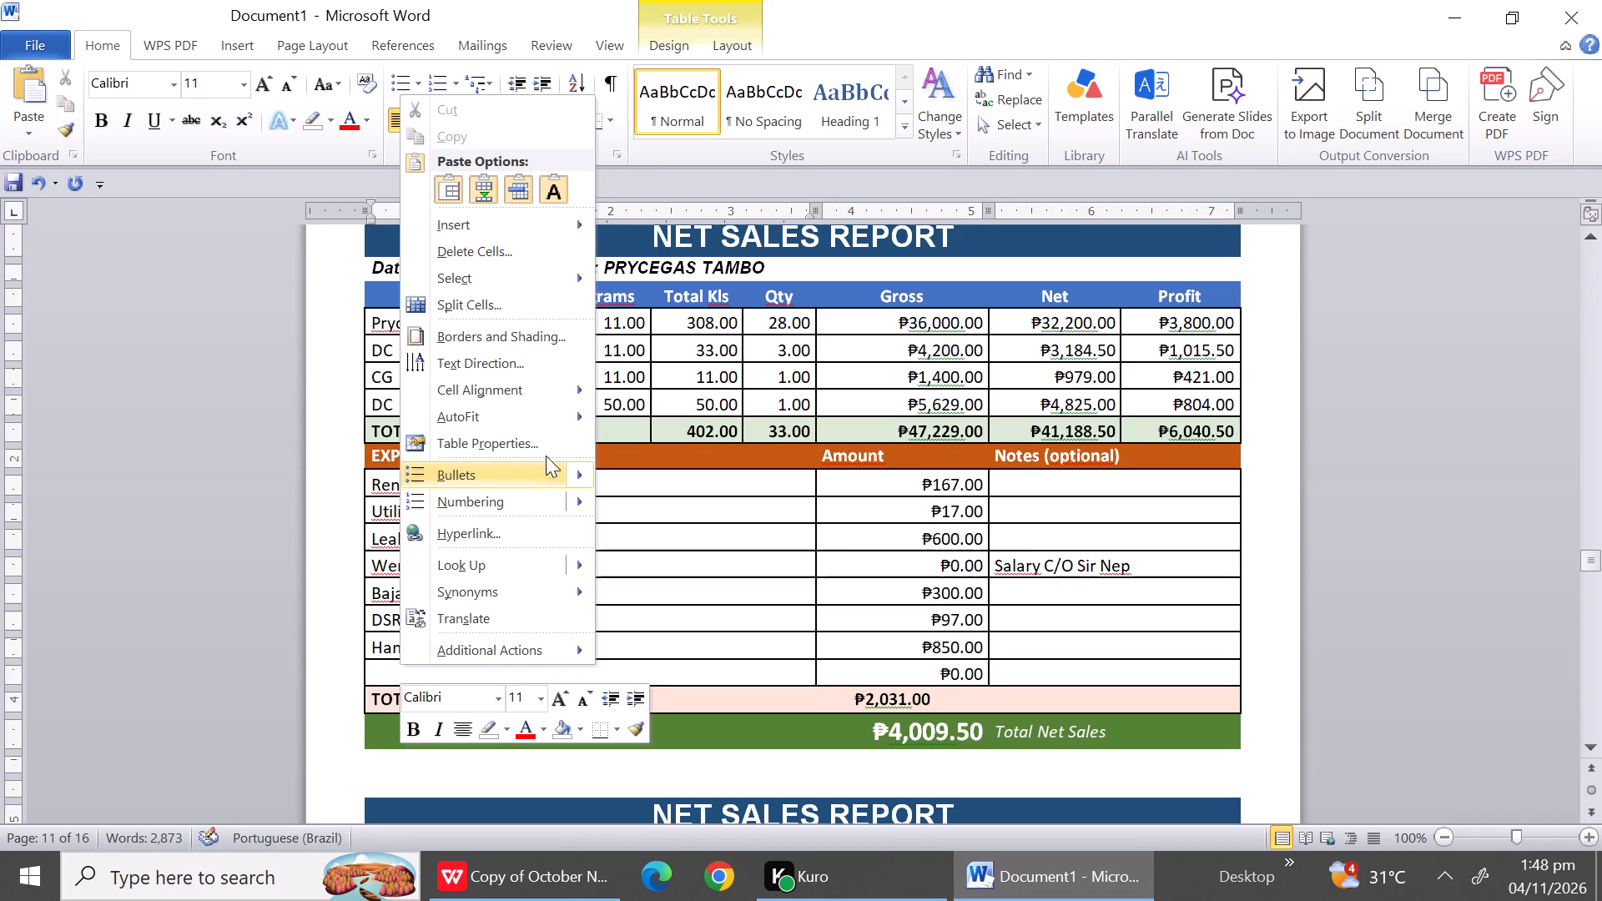
left_click(505, 251)
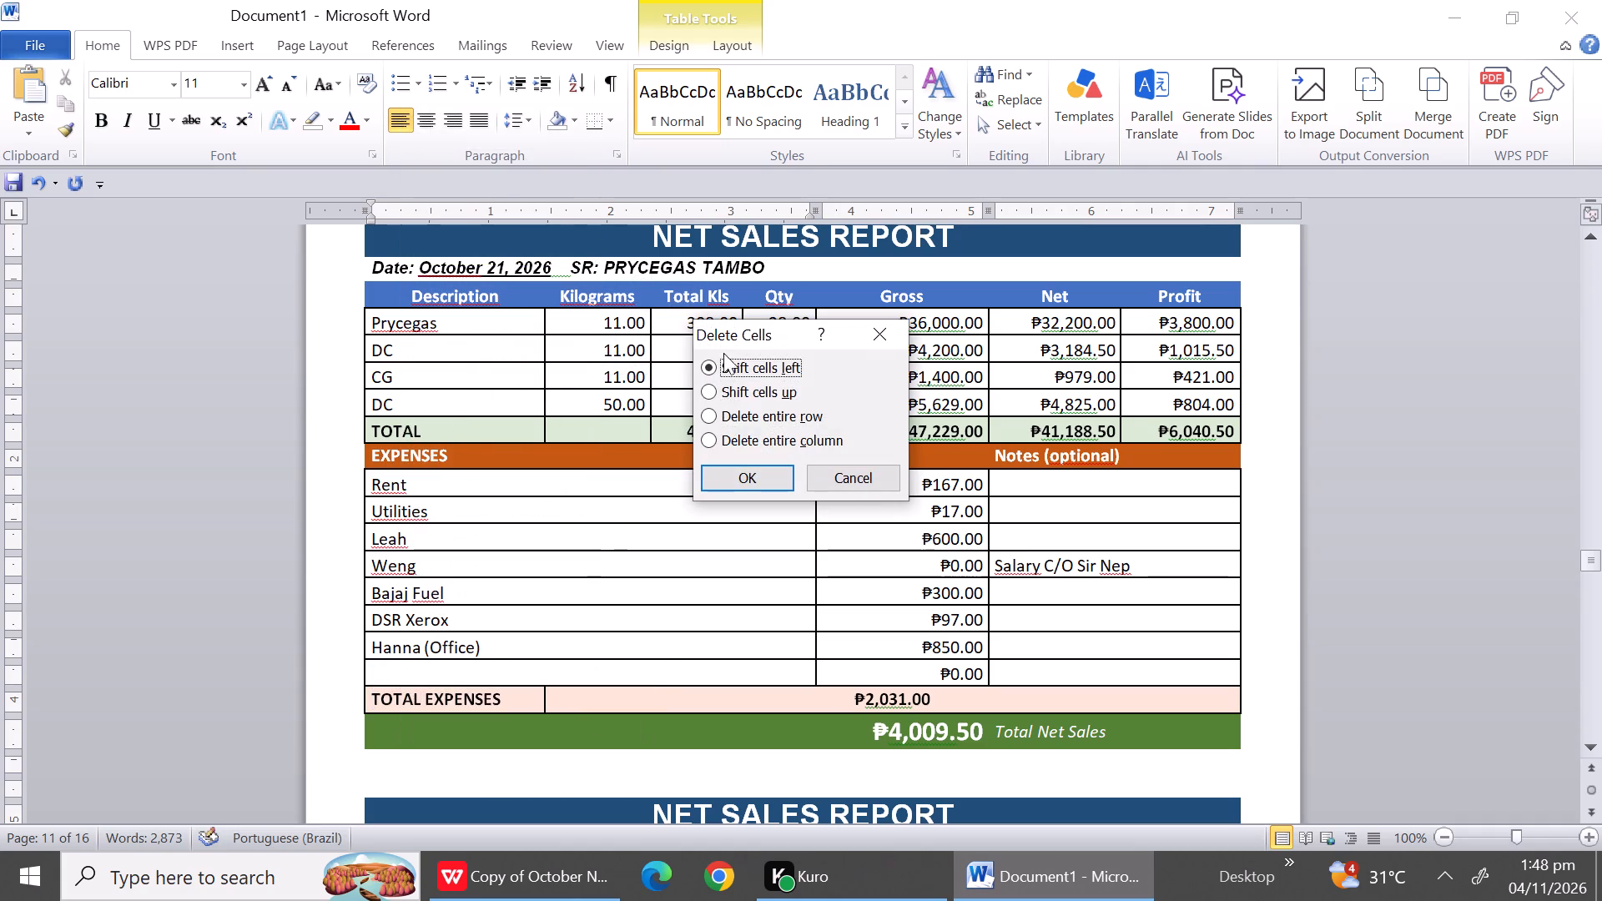
left_click(740, 415)
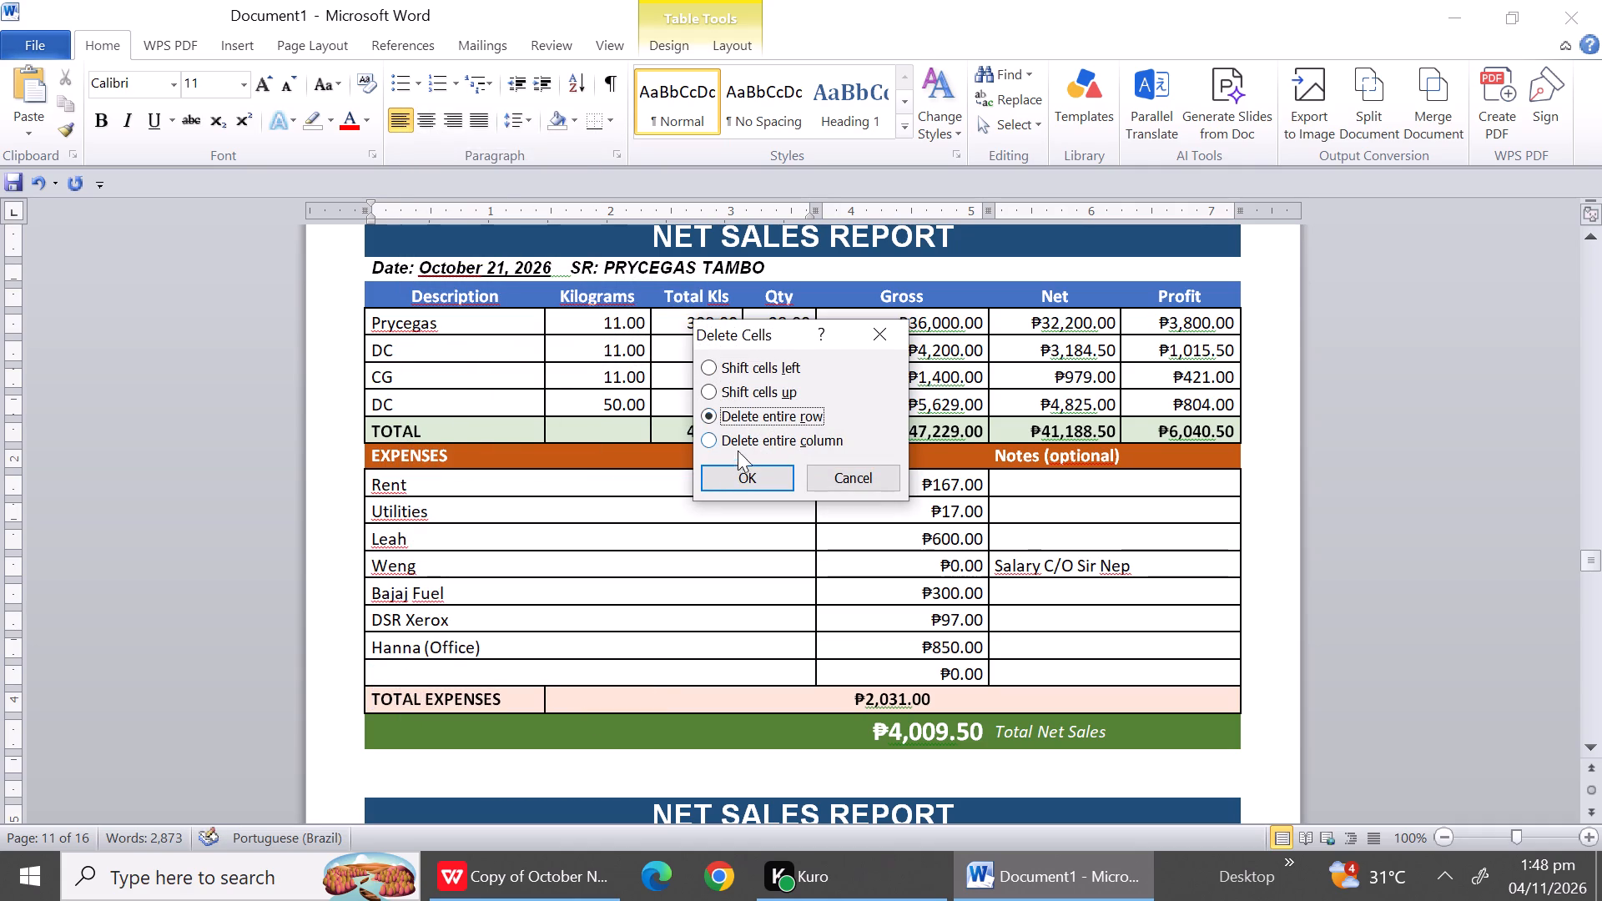
left_click(737, 462)
left_click(735, 474)
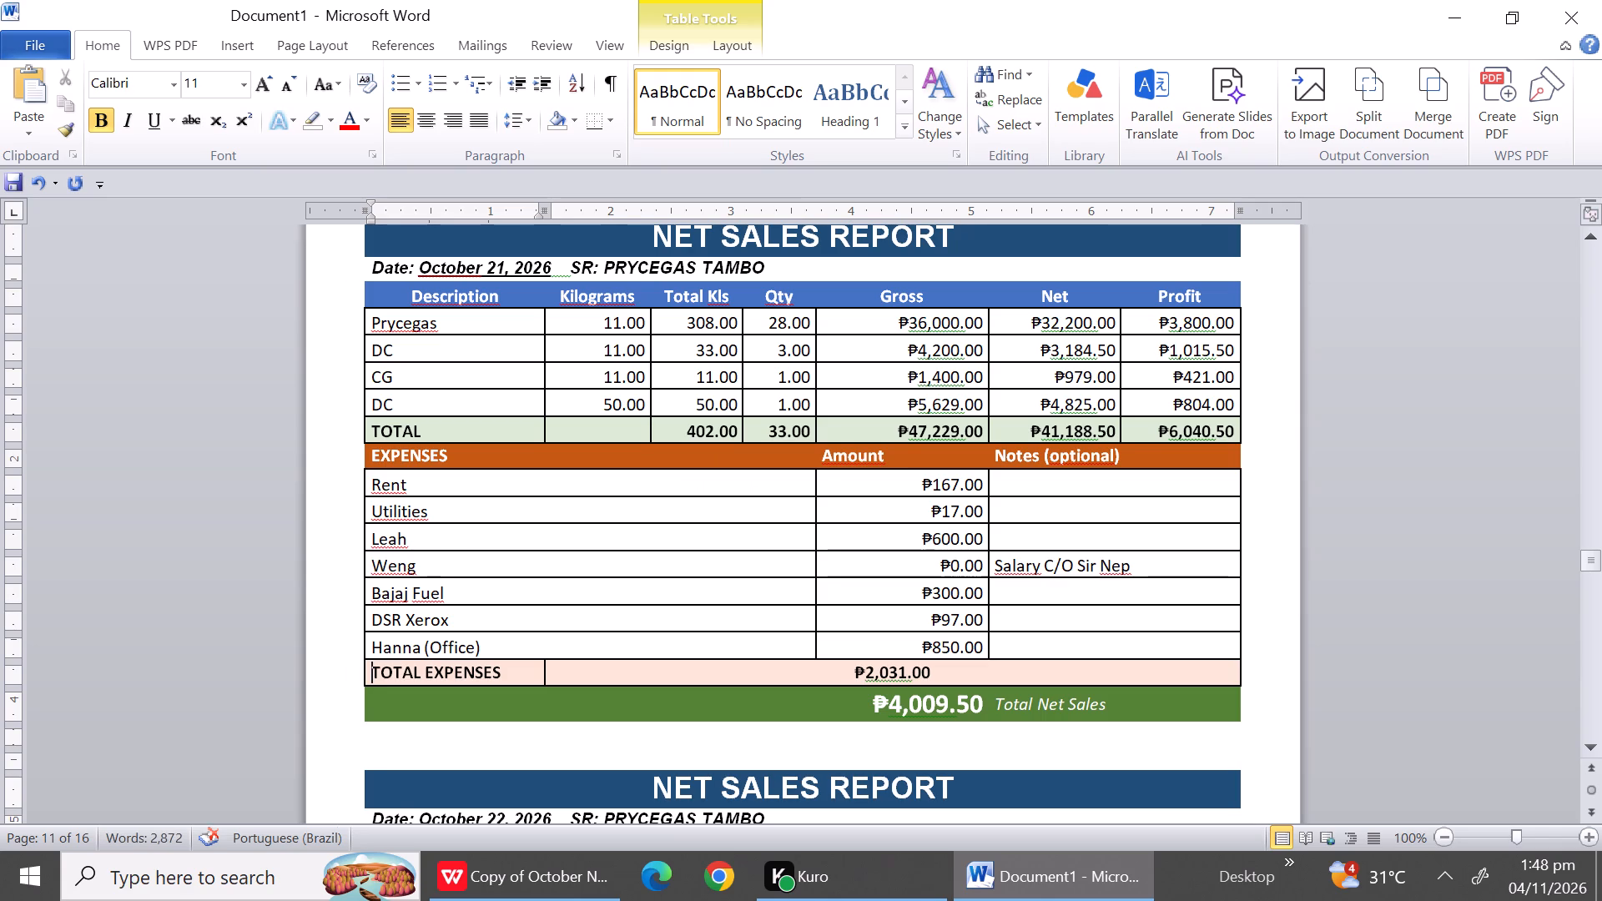
Delete one entire blank row between the October 21 Total Net Sales row and the October 22 report title.
left_click(446, 760)
right_click(446, 760)
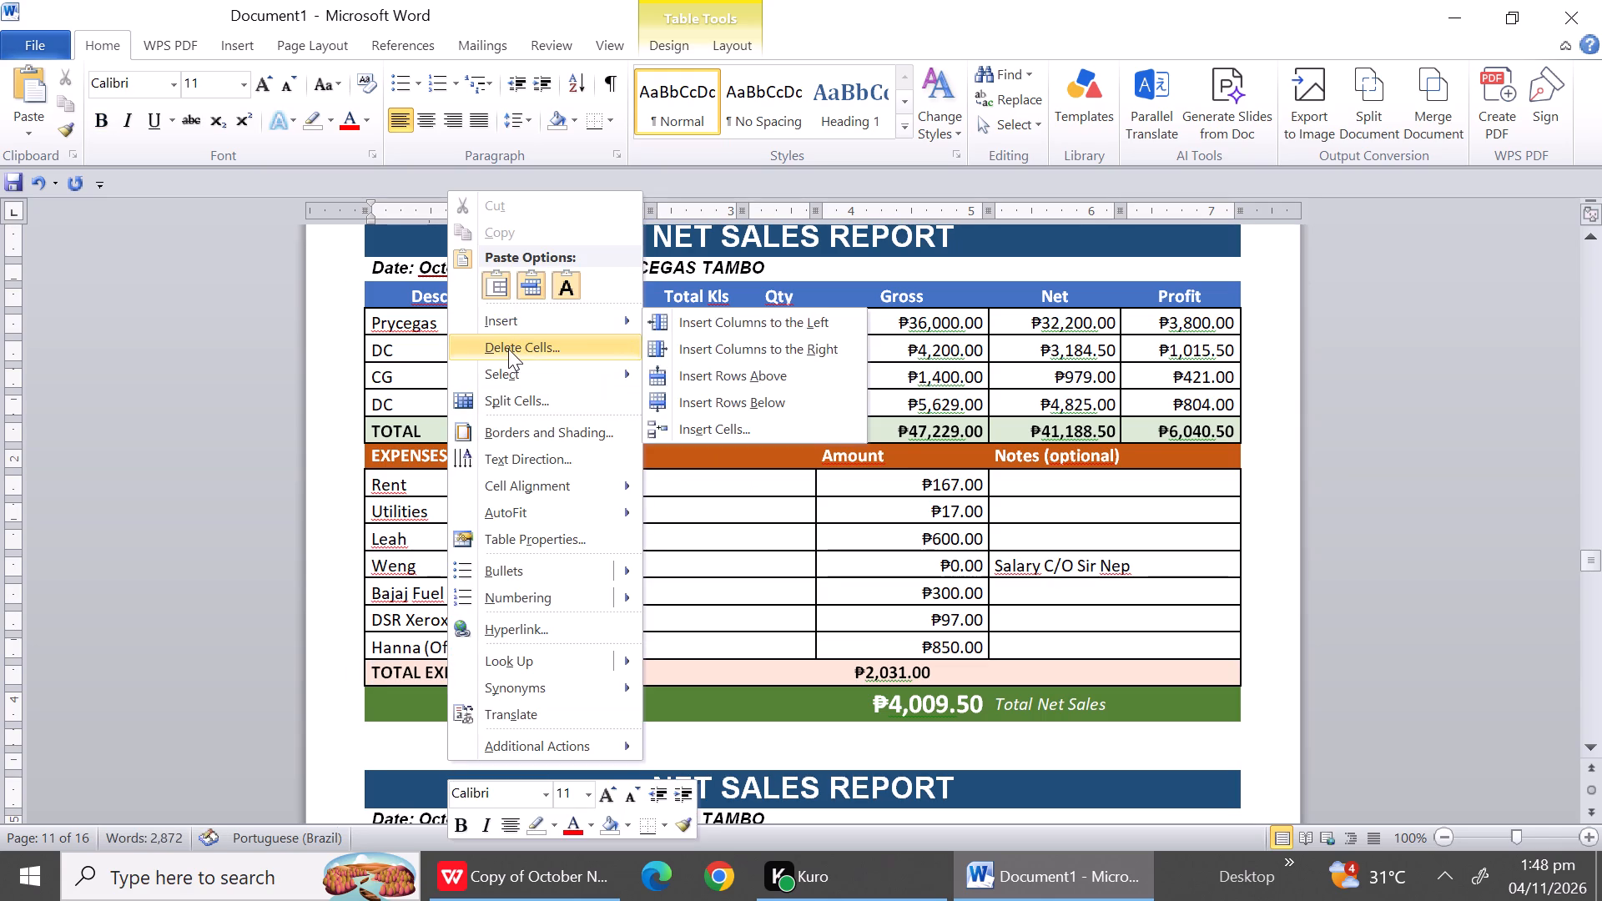
left_click(508, 349)
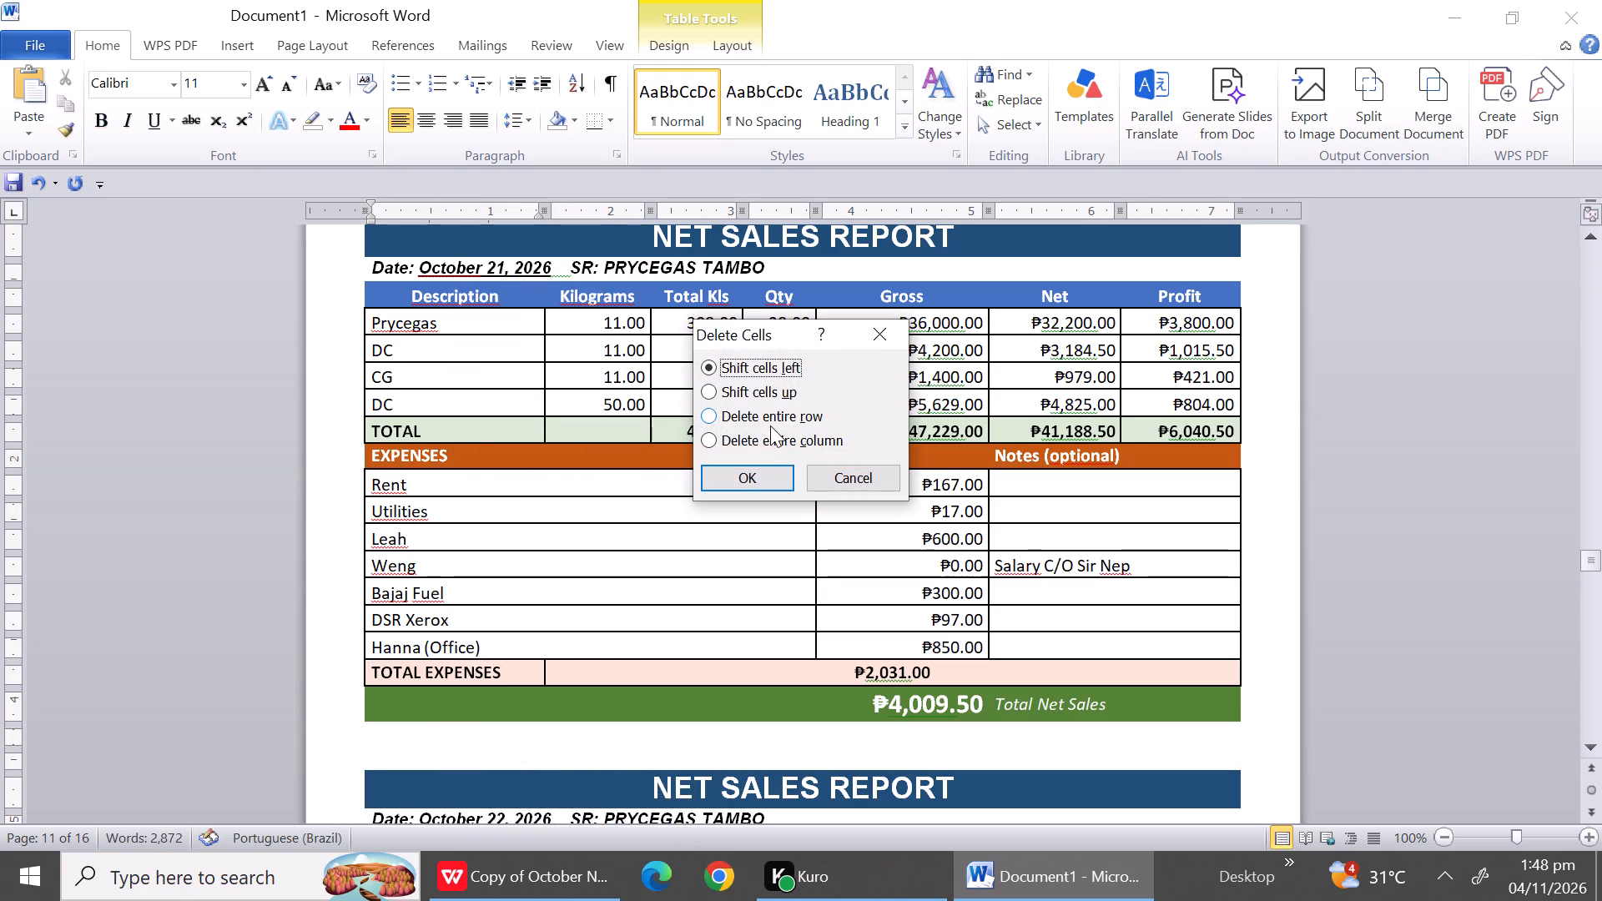
left_click(773, 416)
left_click(753, 477)
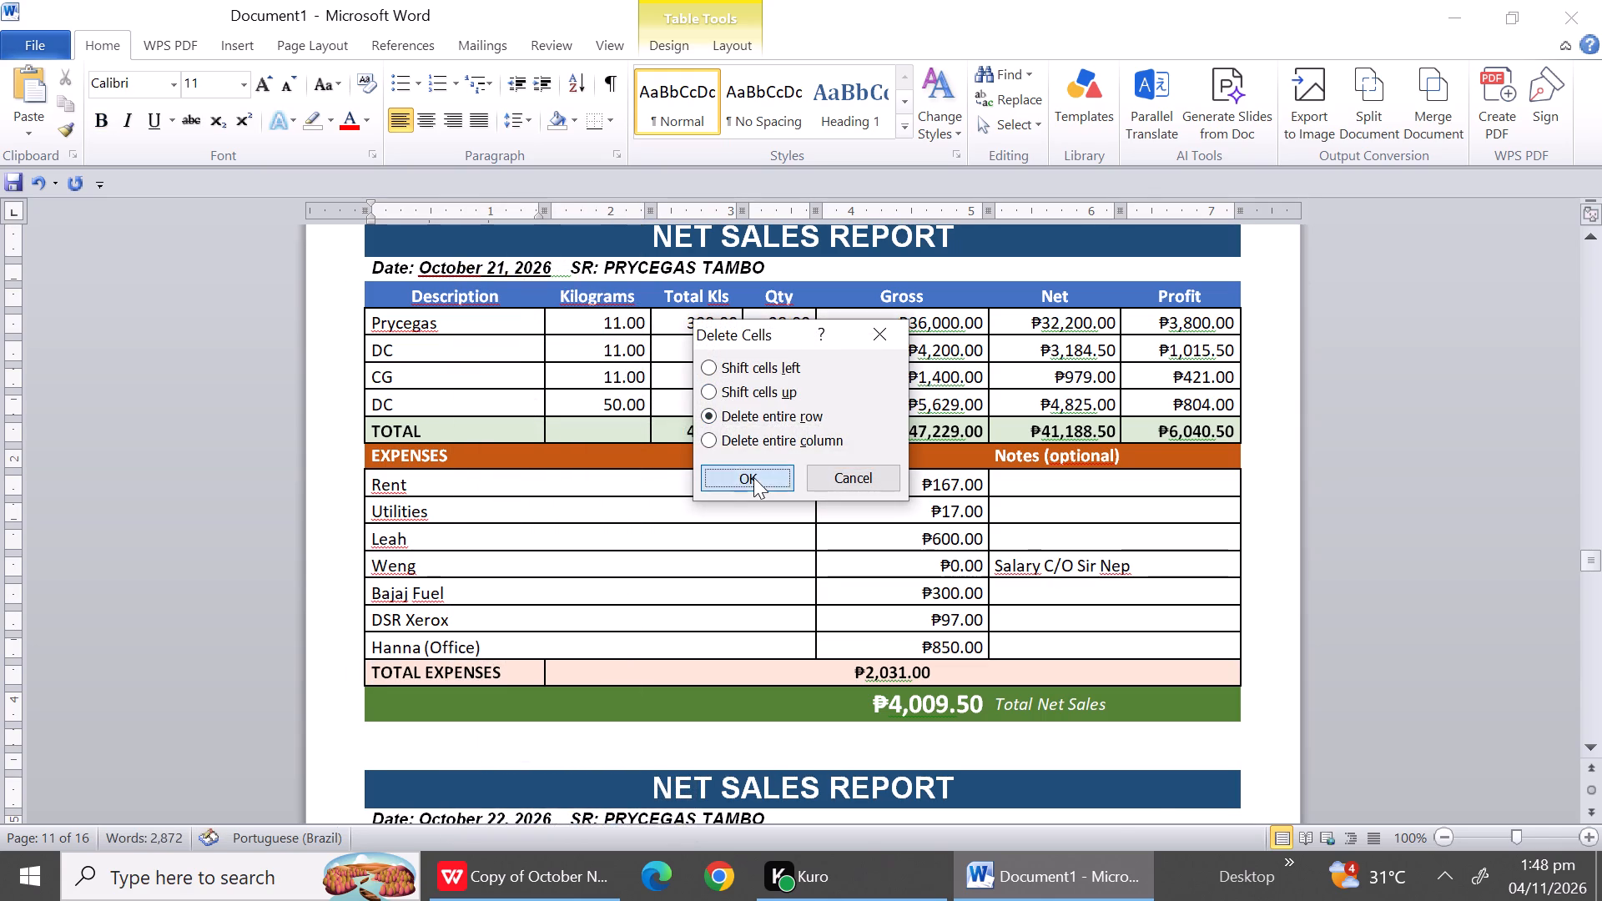
Delete the entire blank row between the date line and the column headings in the October 22 report.
left_click(1593, 752)
triple_click(1593, 752)
triple_click(1593, 752)
triple_click(1593, 752)
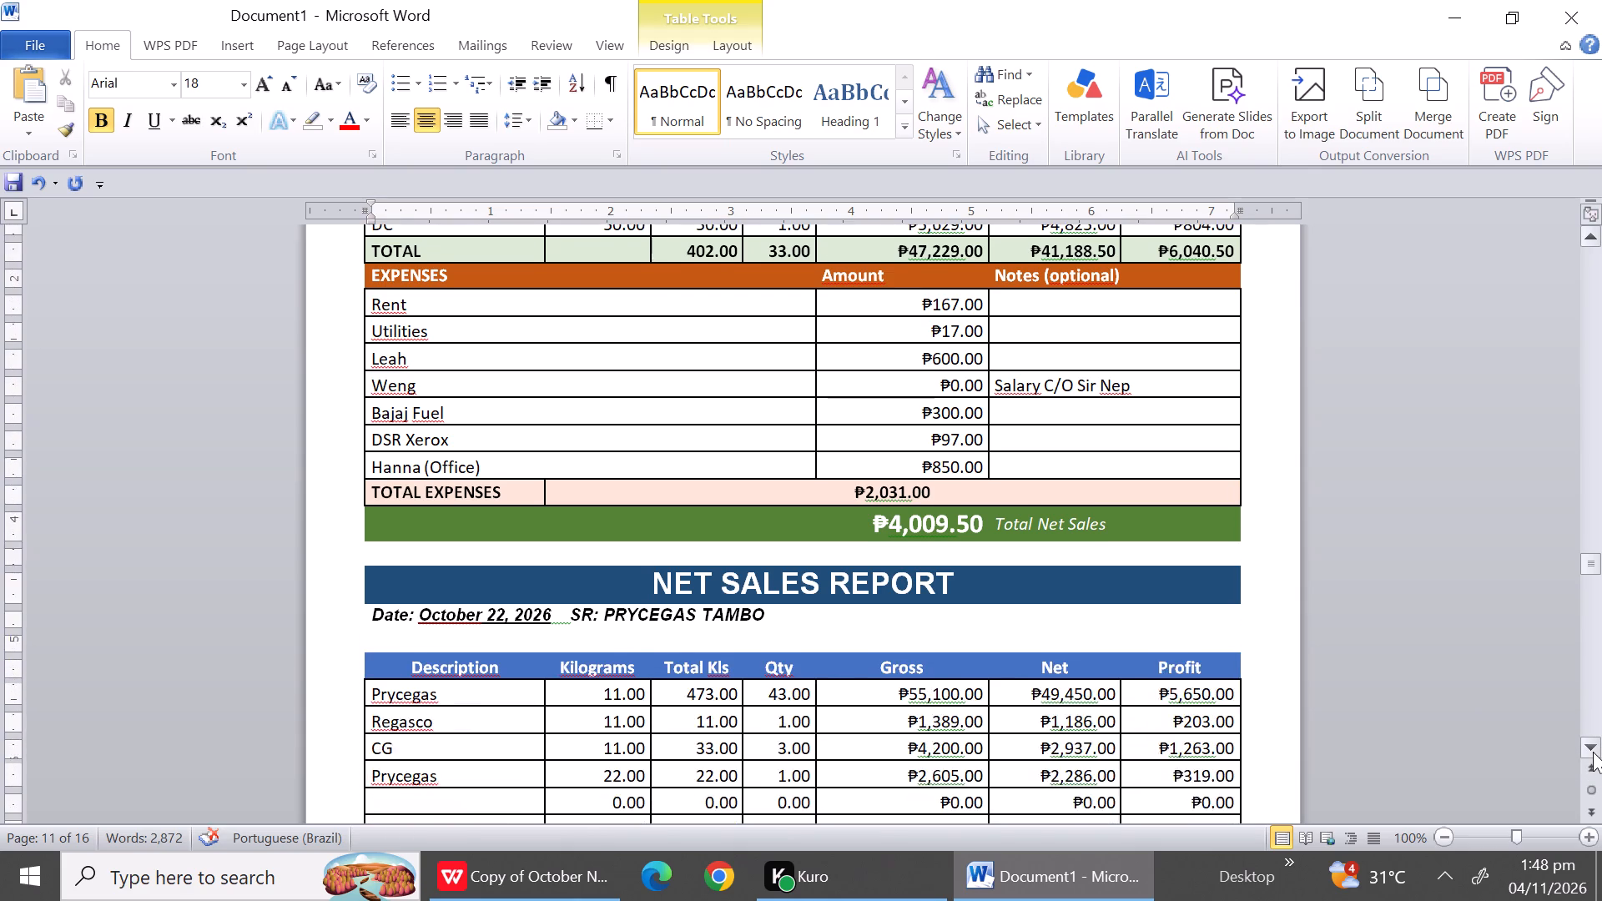
triple_click(1593, 752)
triple_click(1593, 752)
left_click(1593, 752)
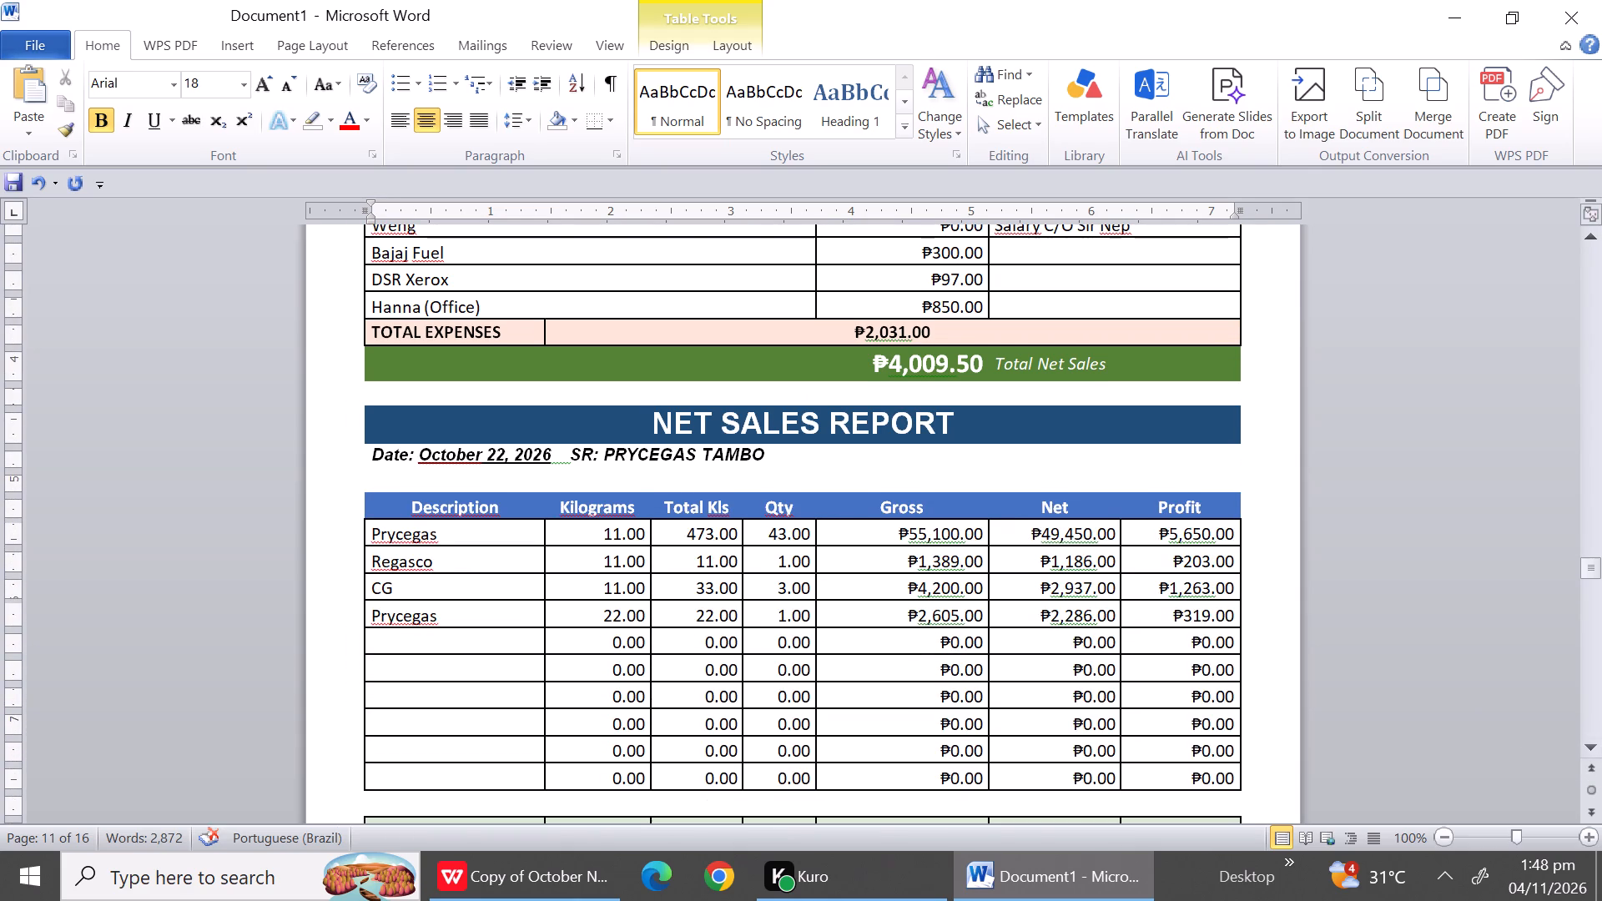
left_click(415, 480)
right_click(415, 480)
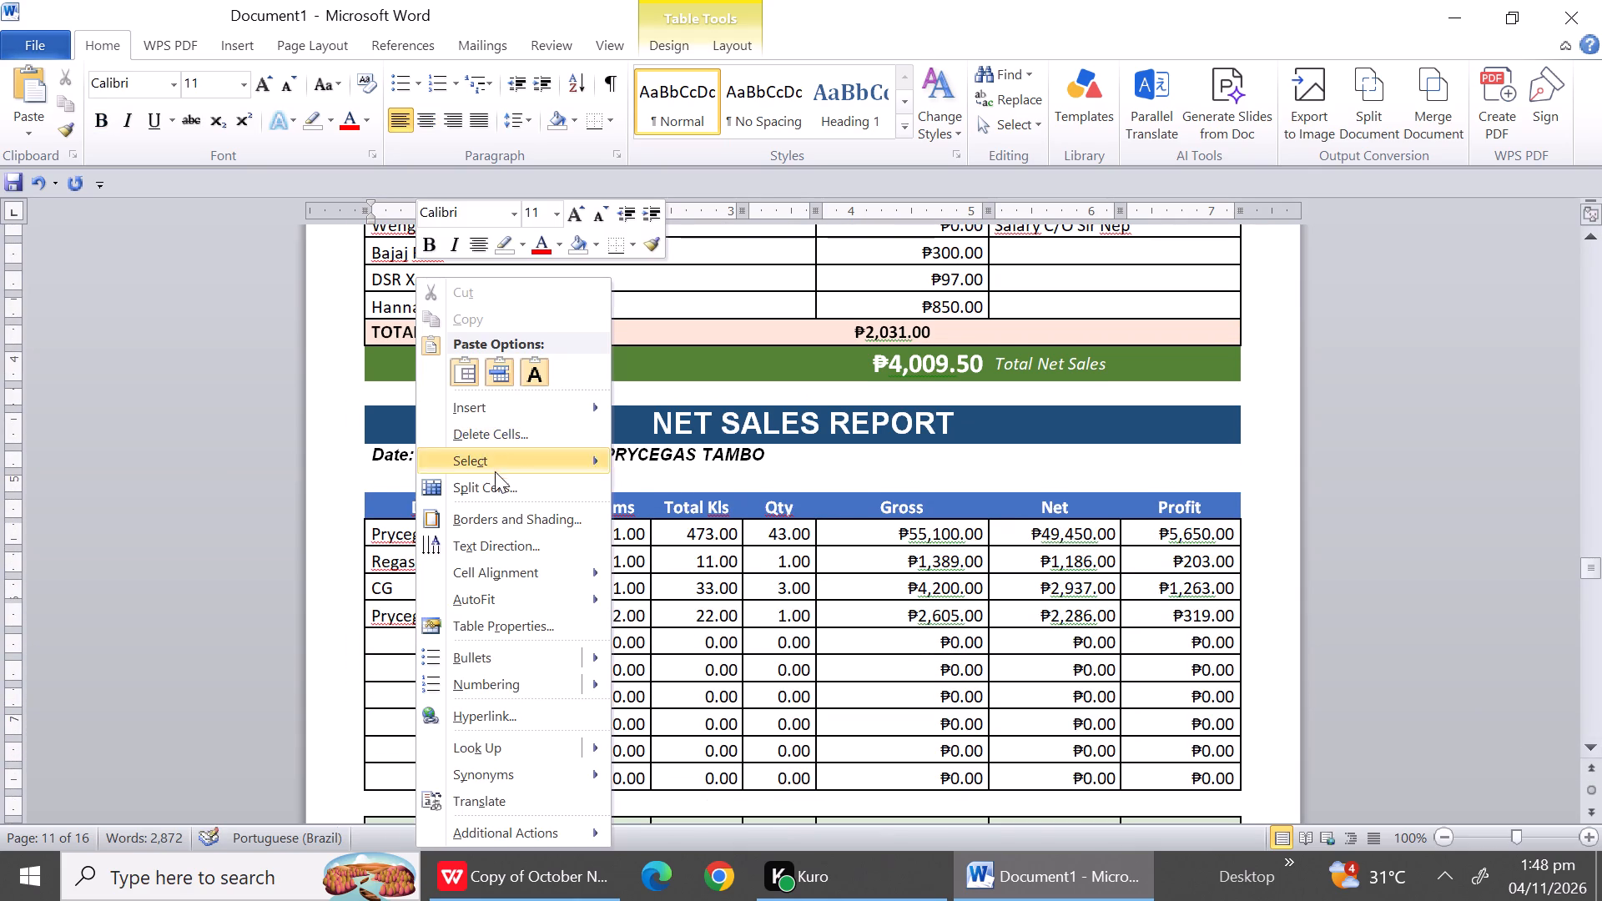
left_click(495, 443)
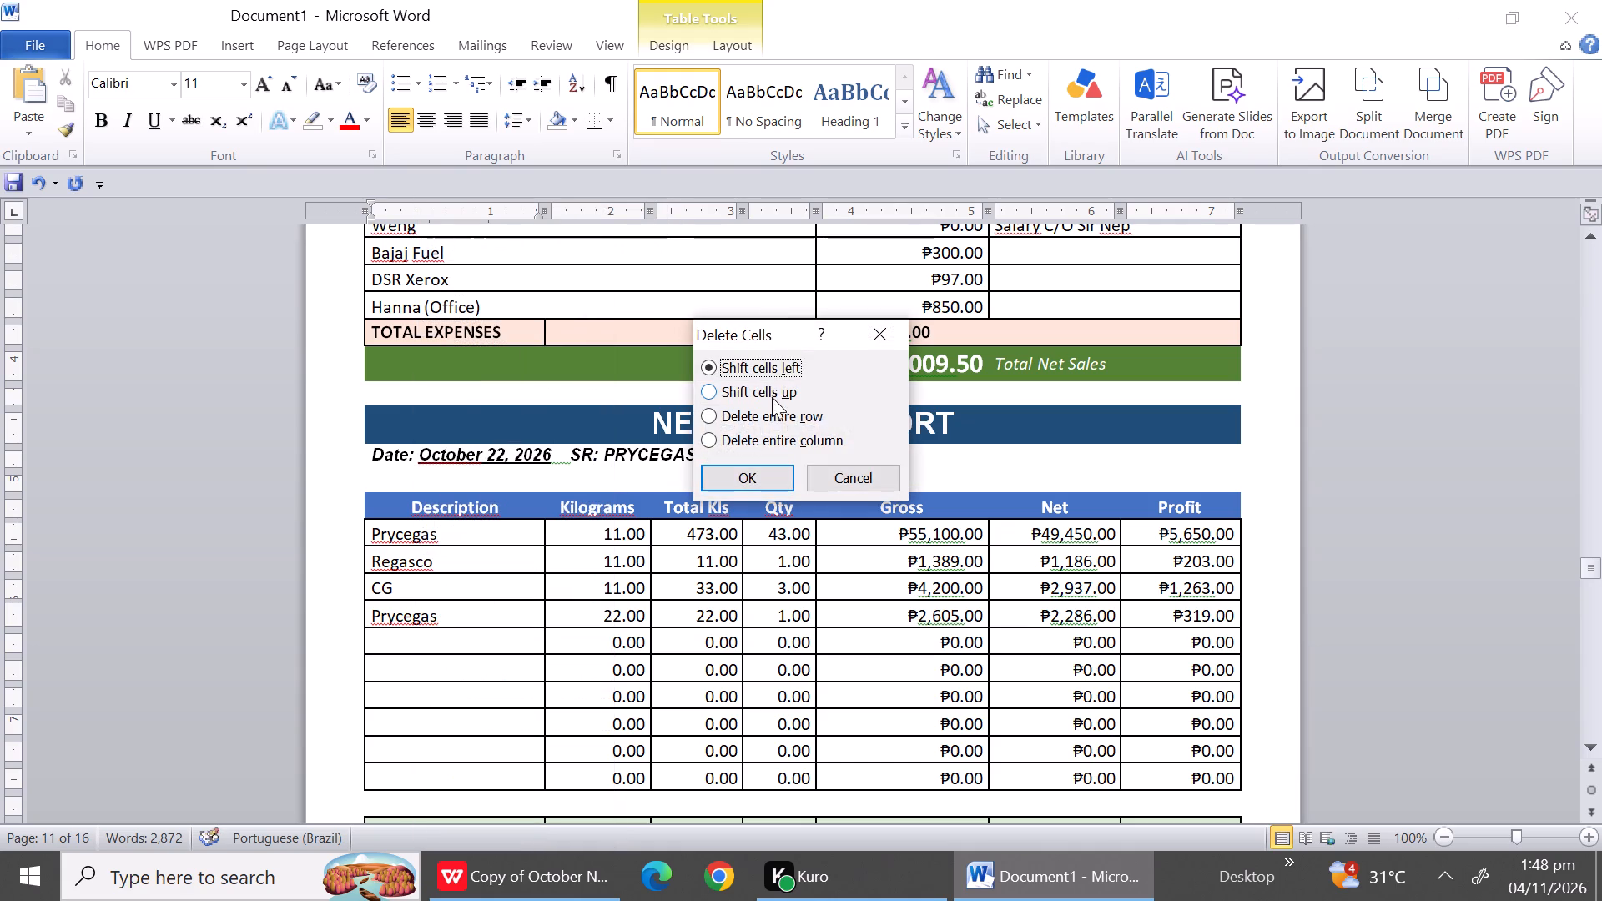
left_click(762, 408)
left_click(758, 479)
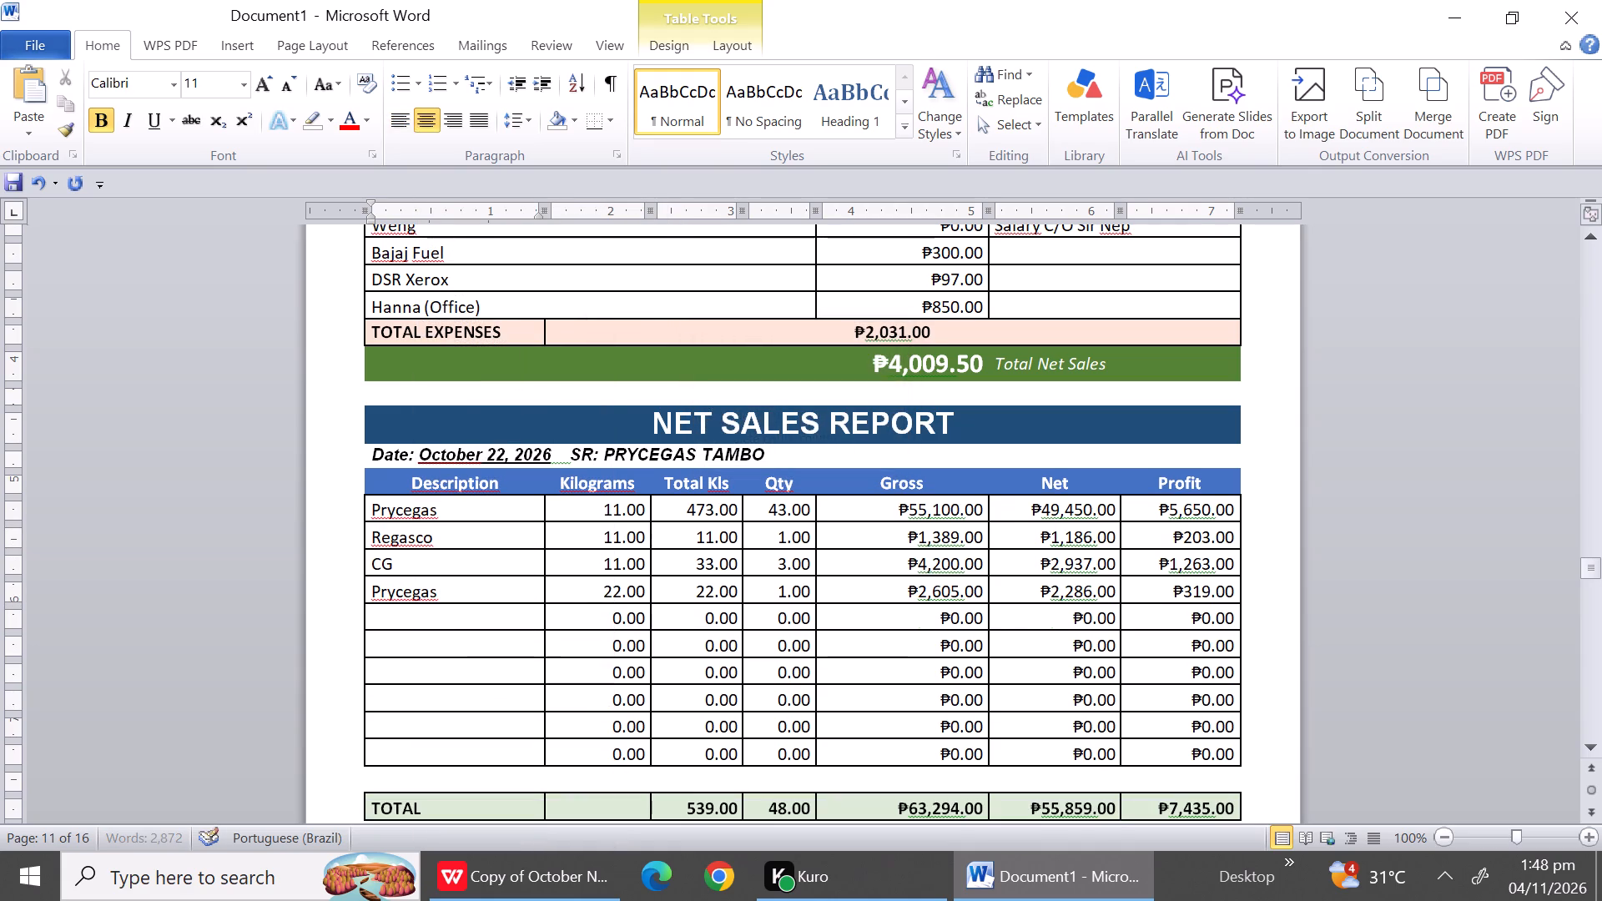
Delete the six unused product rows and the blank row above TOTAL in the October 22 report.
left_click_drag(465, 622, 448, 768)
right_click(448, 768)
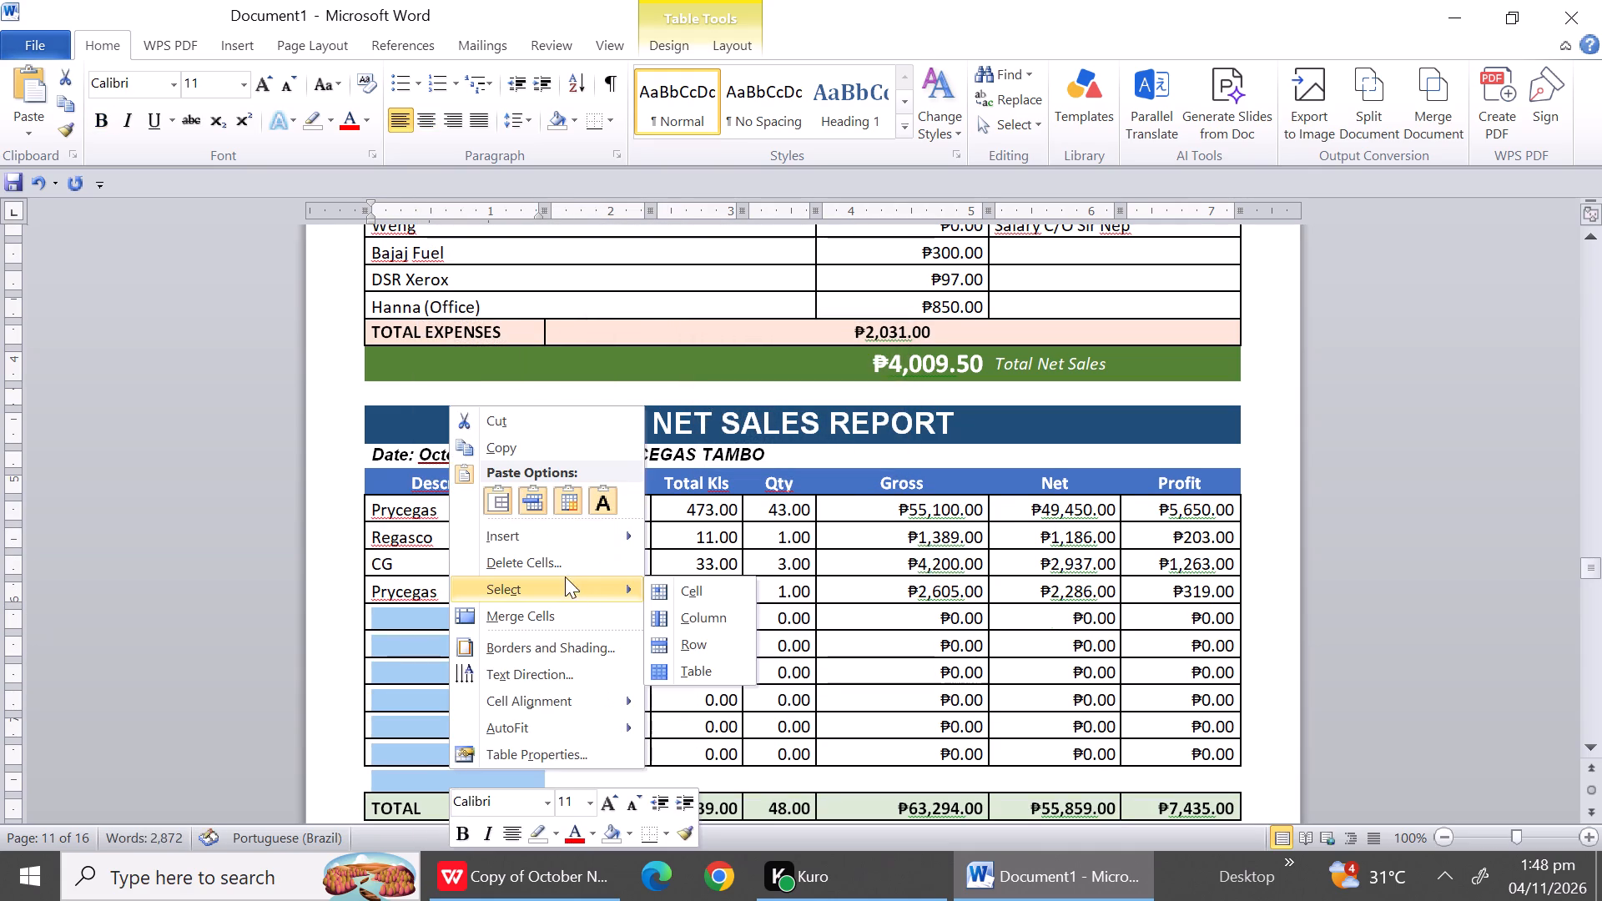
left_click(557, 561)
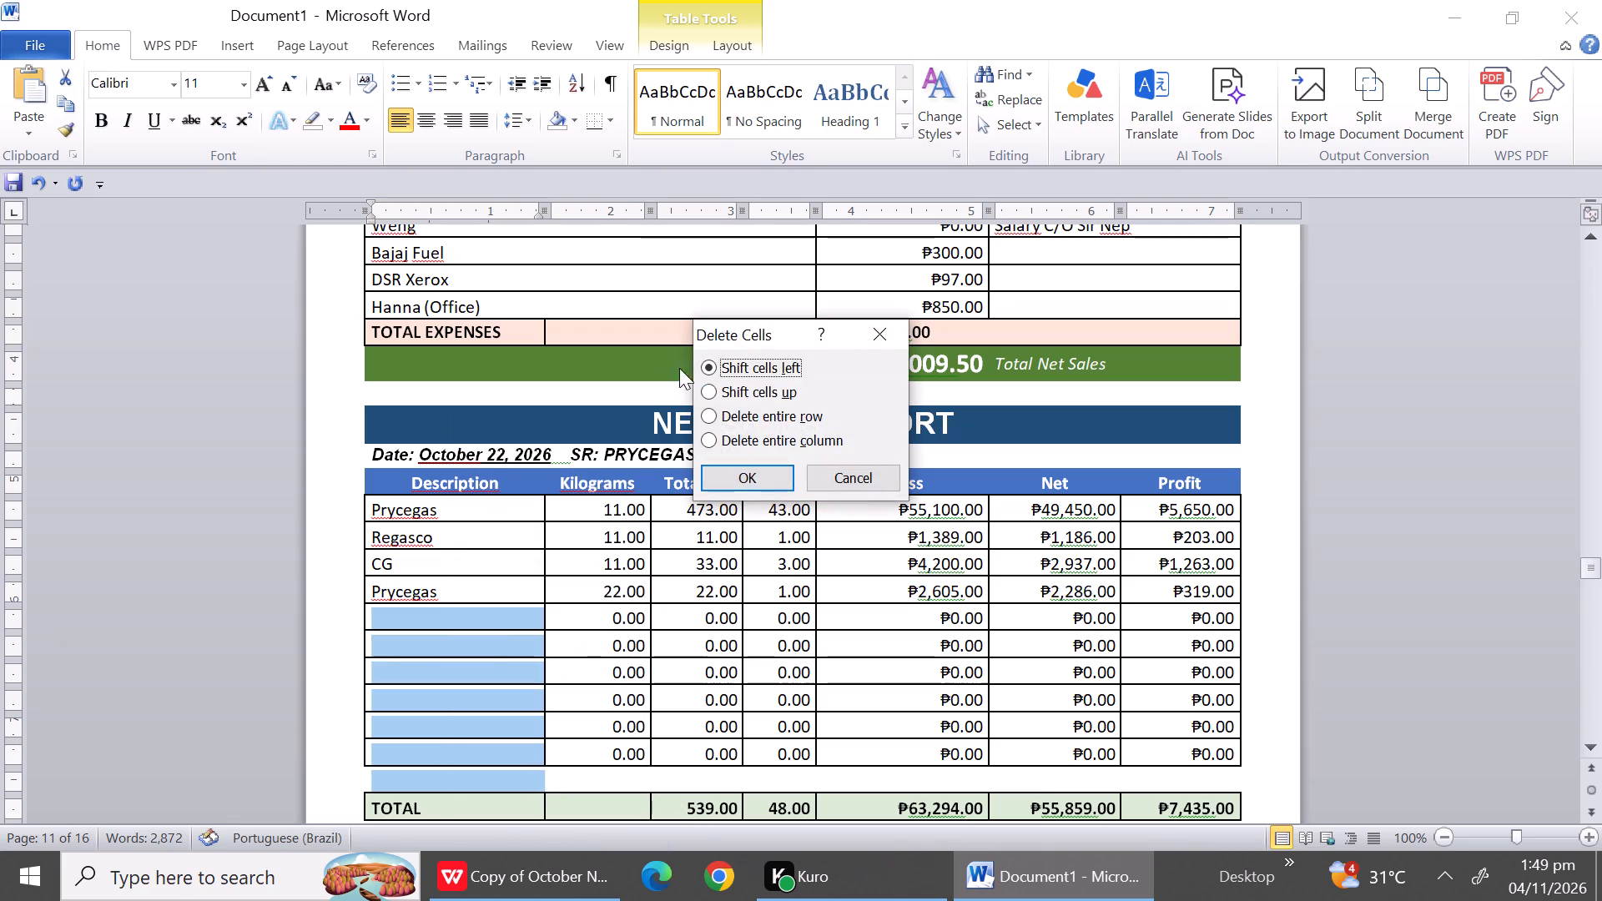
left_click(748, 412)
left_click(748, 483)
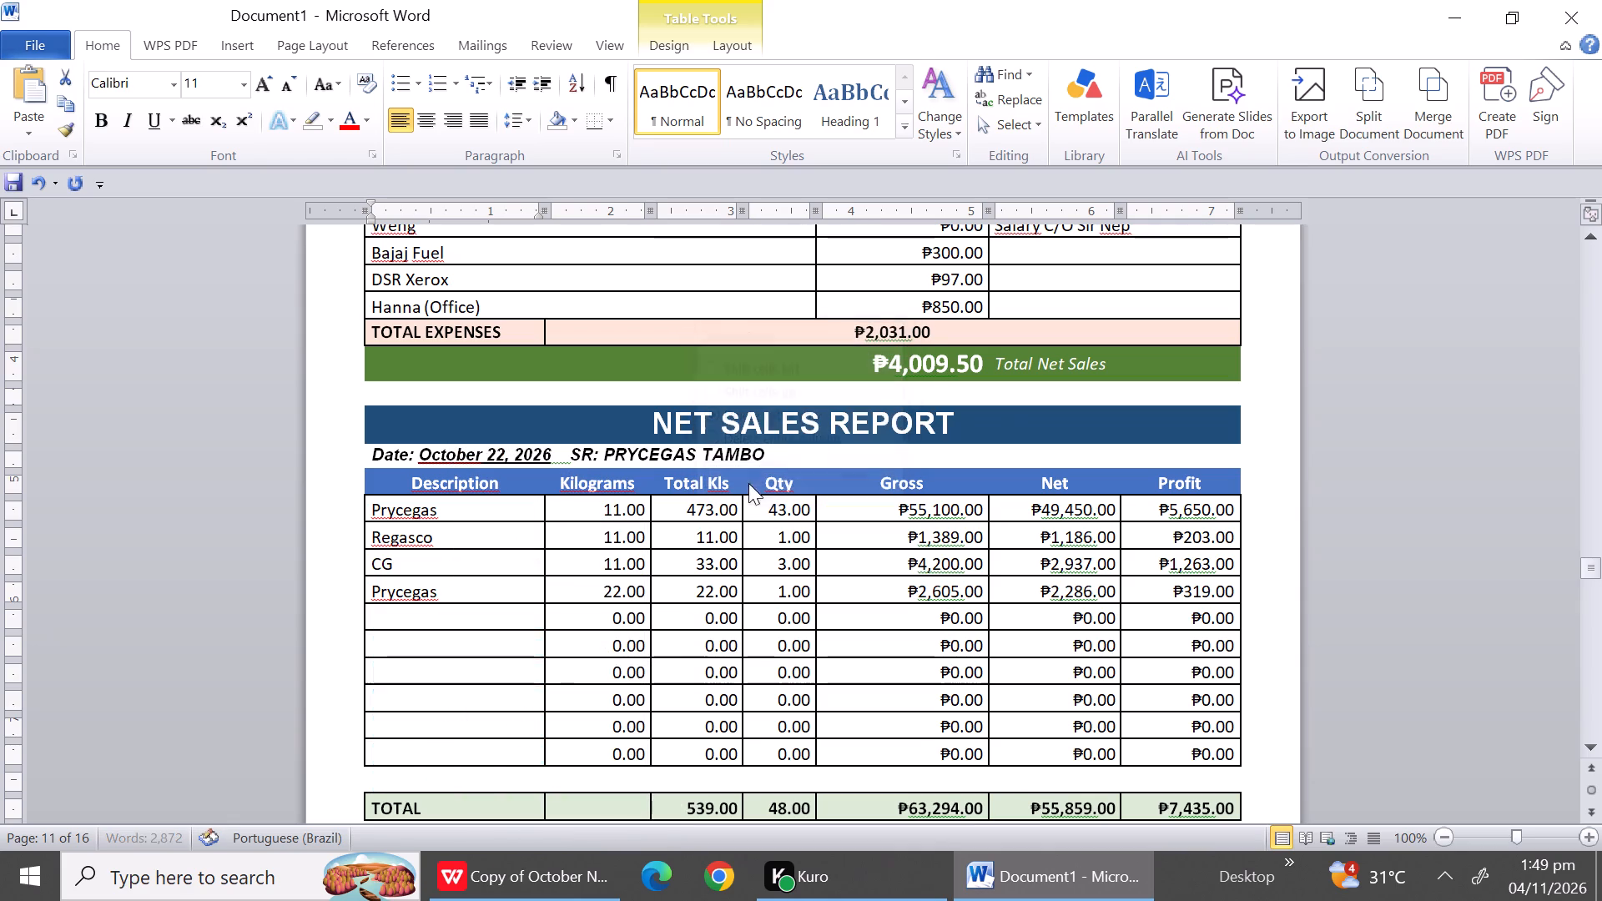
Delete the entire blank row between TOTAL and the EXPENSES heading in the October 22 report.
triple_click(1601, 746)
triple_click(1601, 746)
double_click(1601, 746)
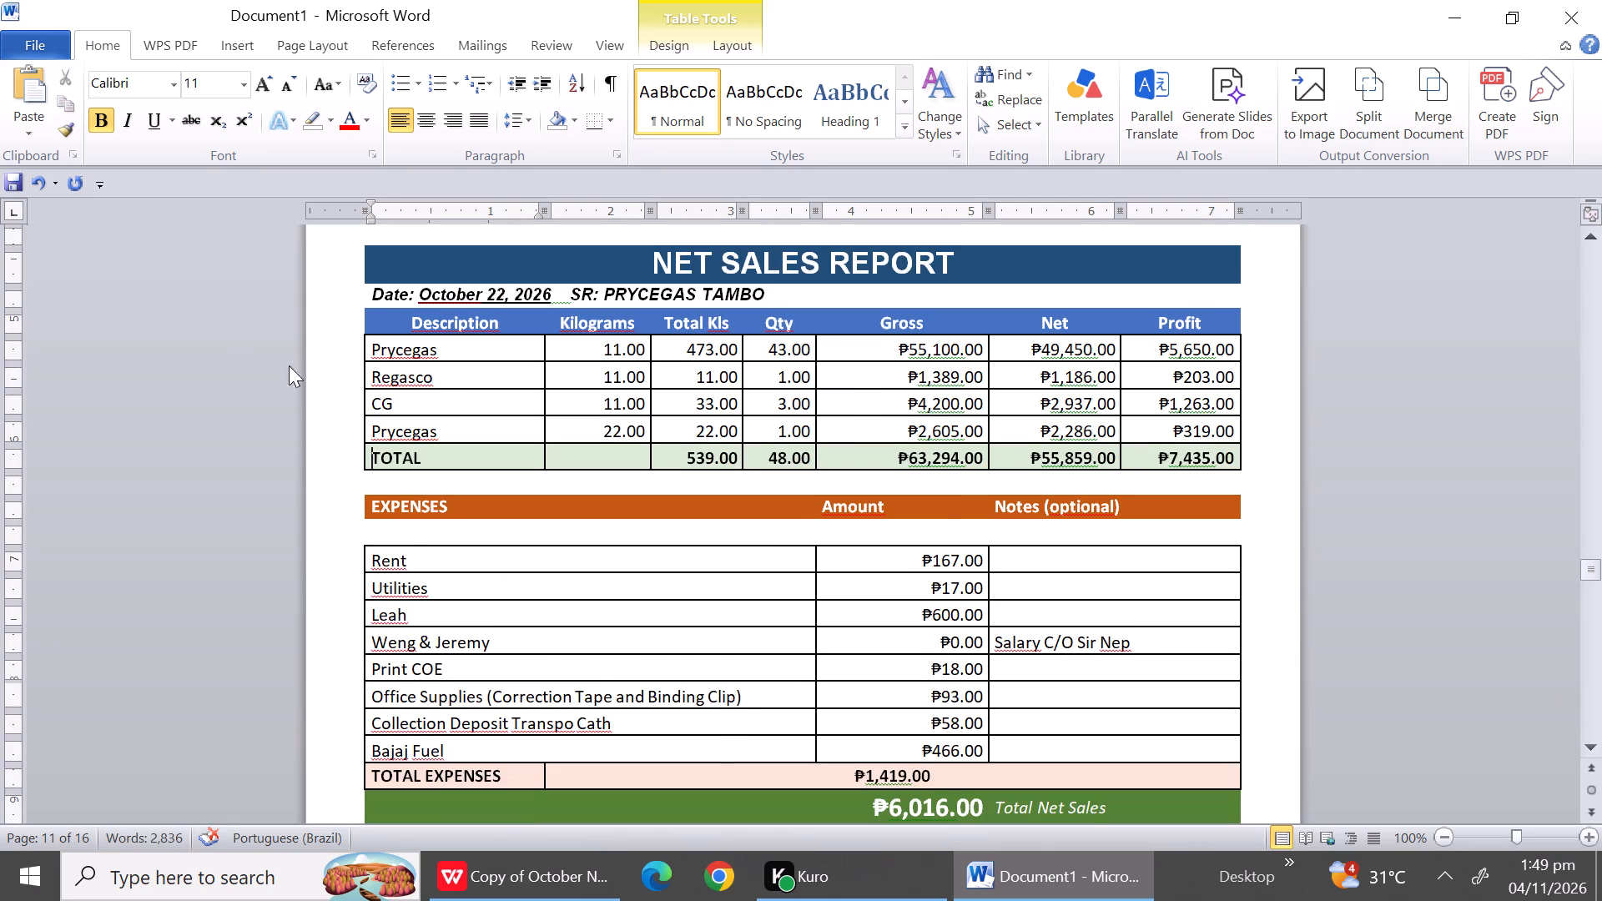
left_click(394, 489)
right_click(394, 489)
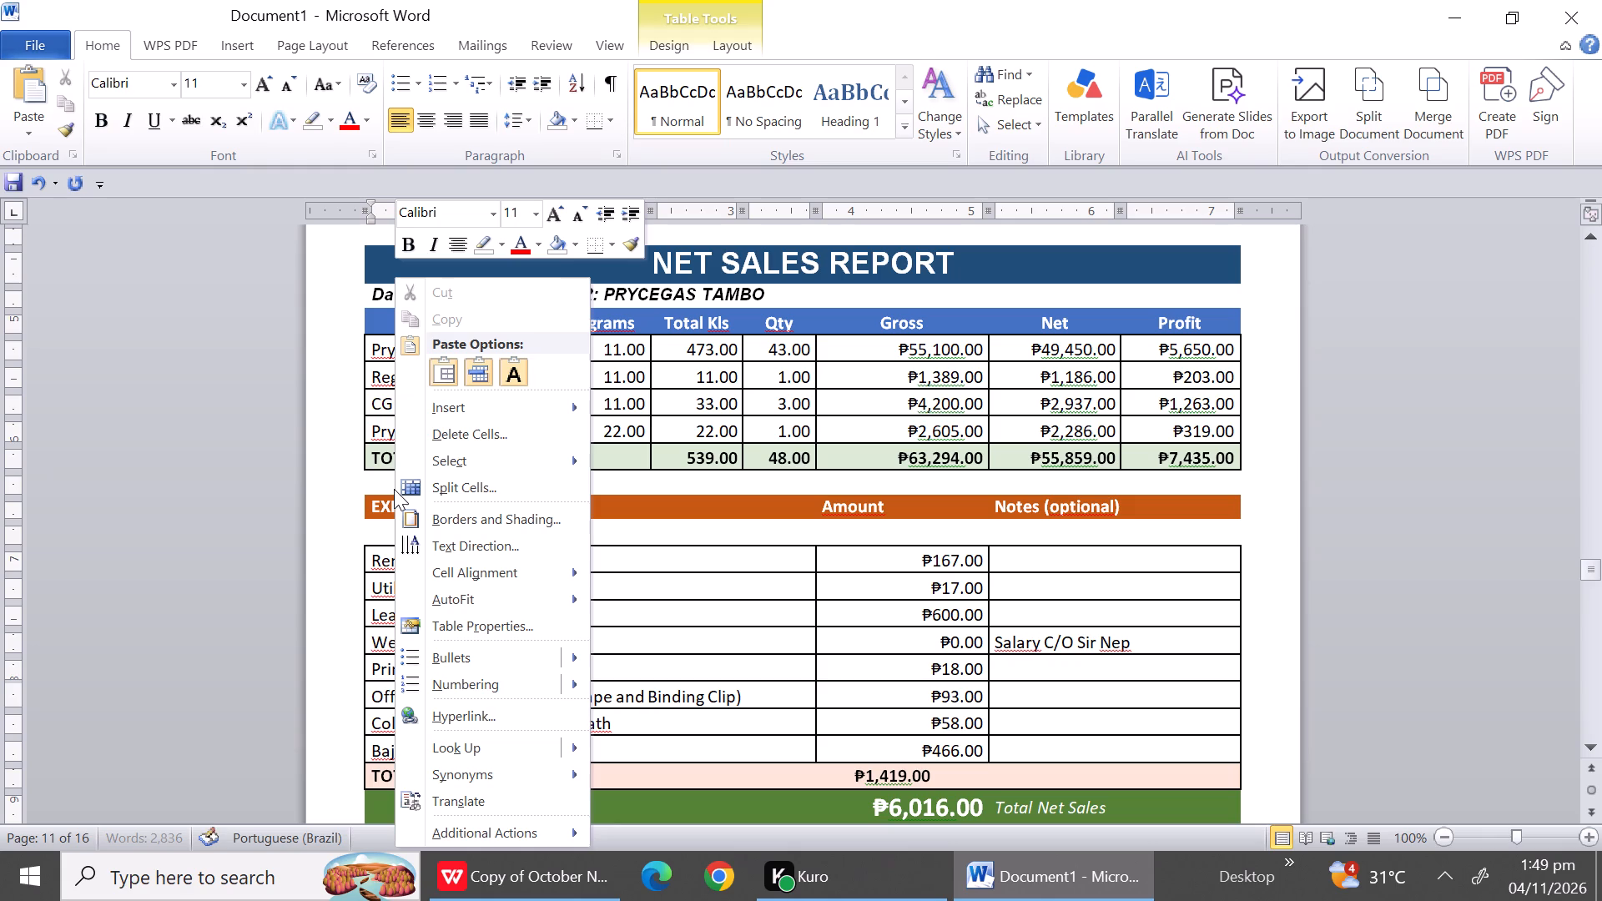
left_click(476, 430)
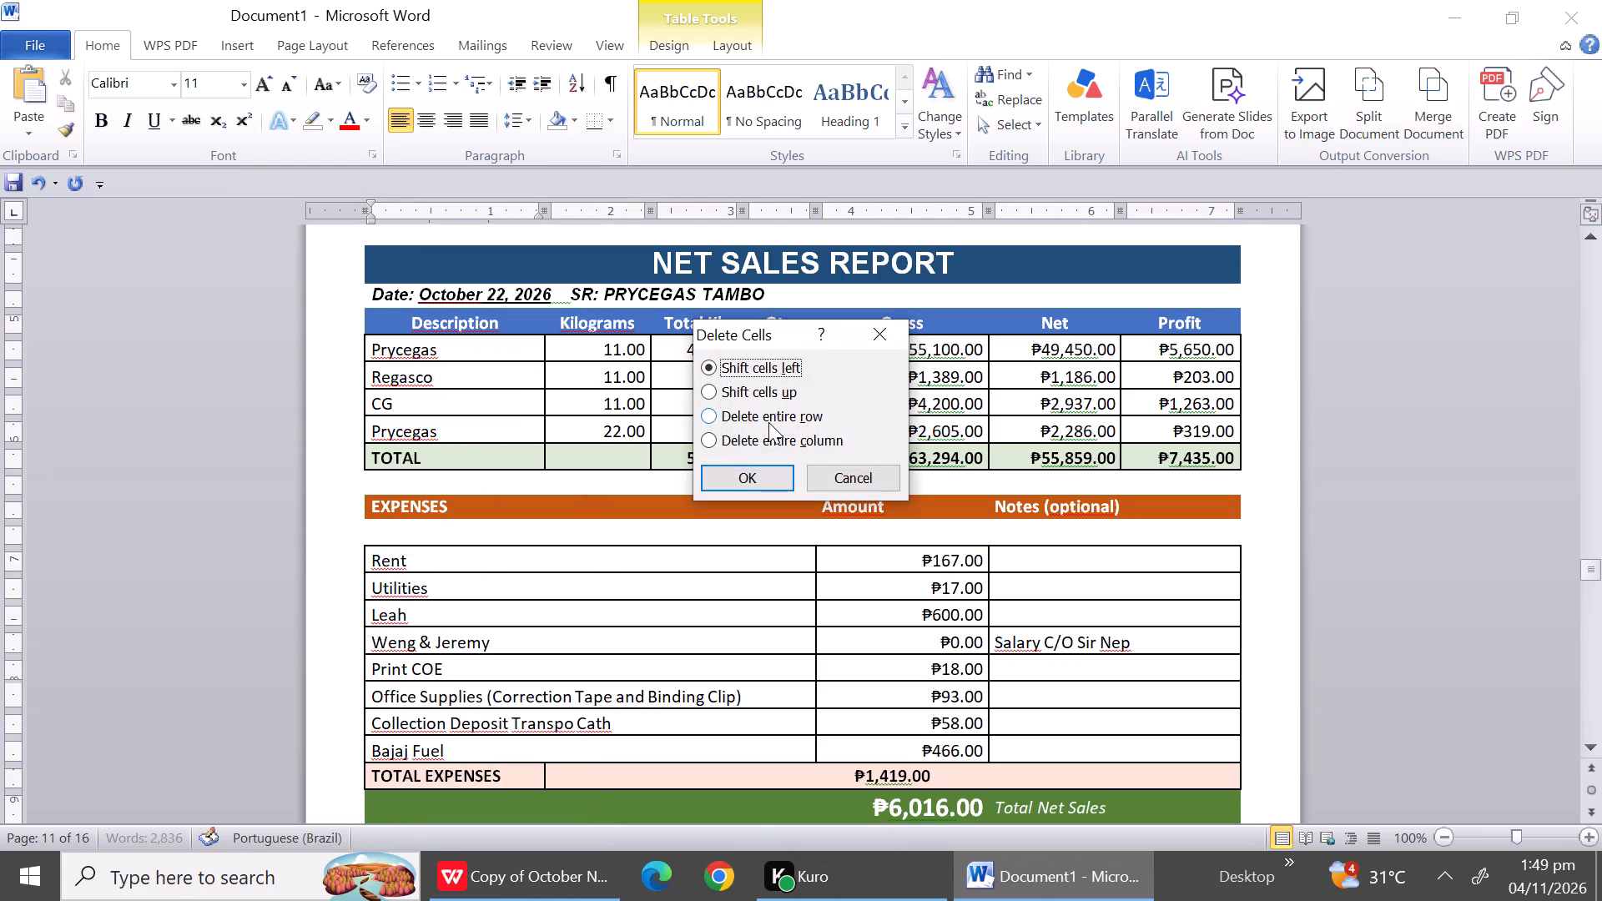
left_click(768, 422)
left_click(754, 471)
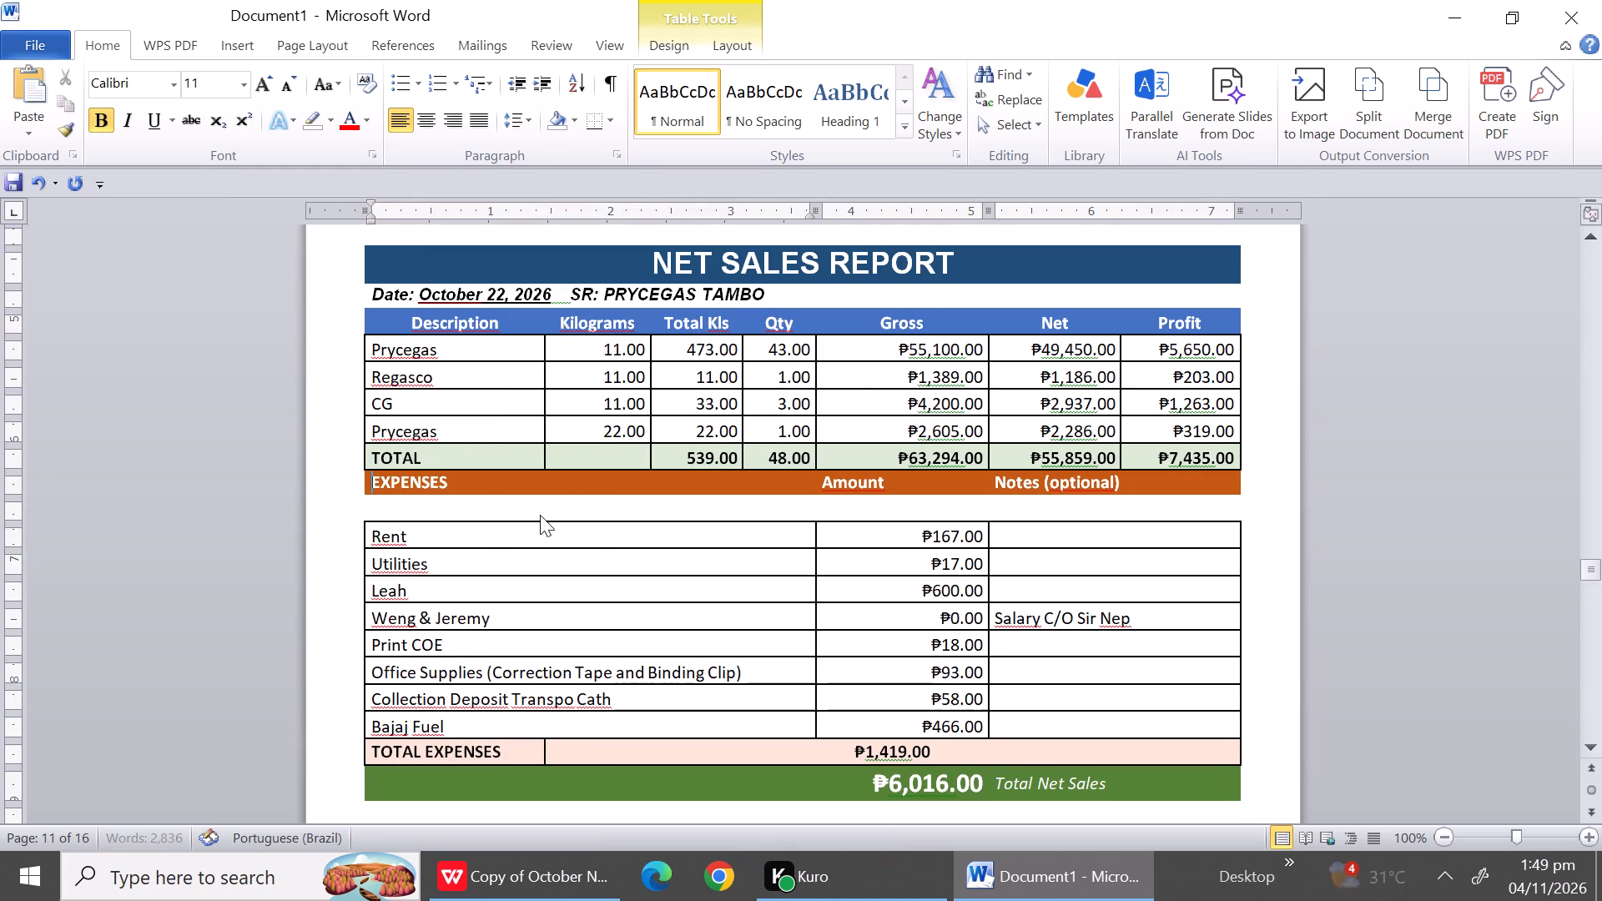
Delete the entire blank row between the EXPENSES heading and Rent in the October 22 report.
left_click(524, 512)
right_click(524, 512)
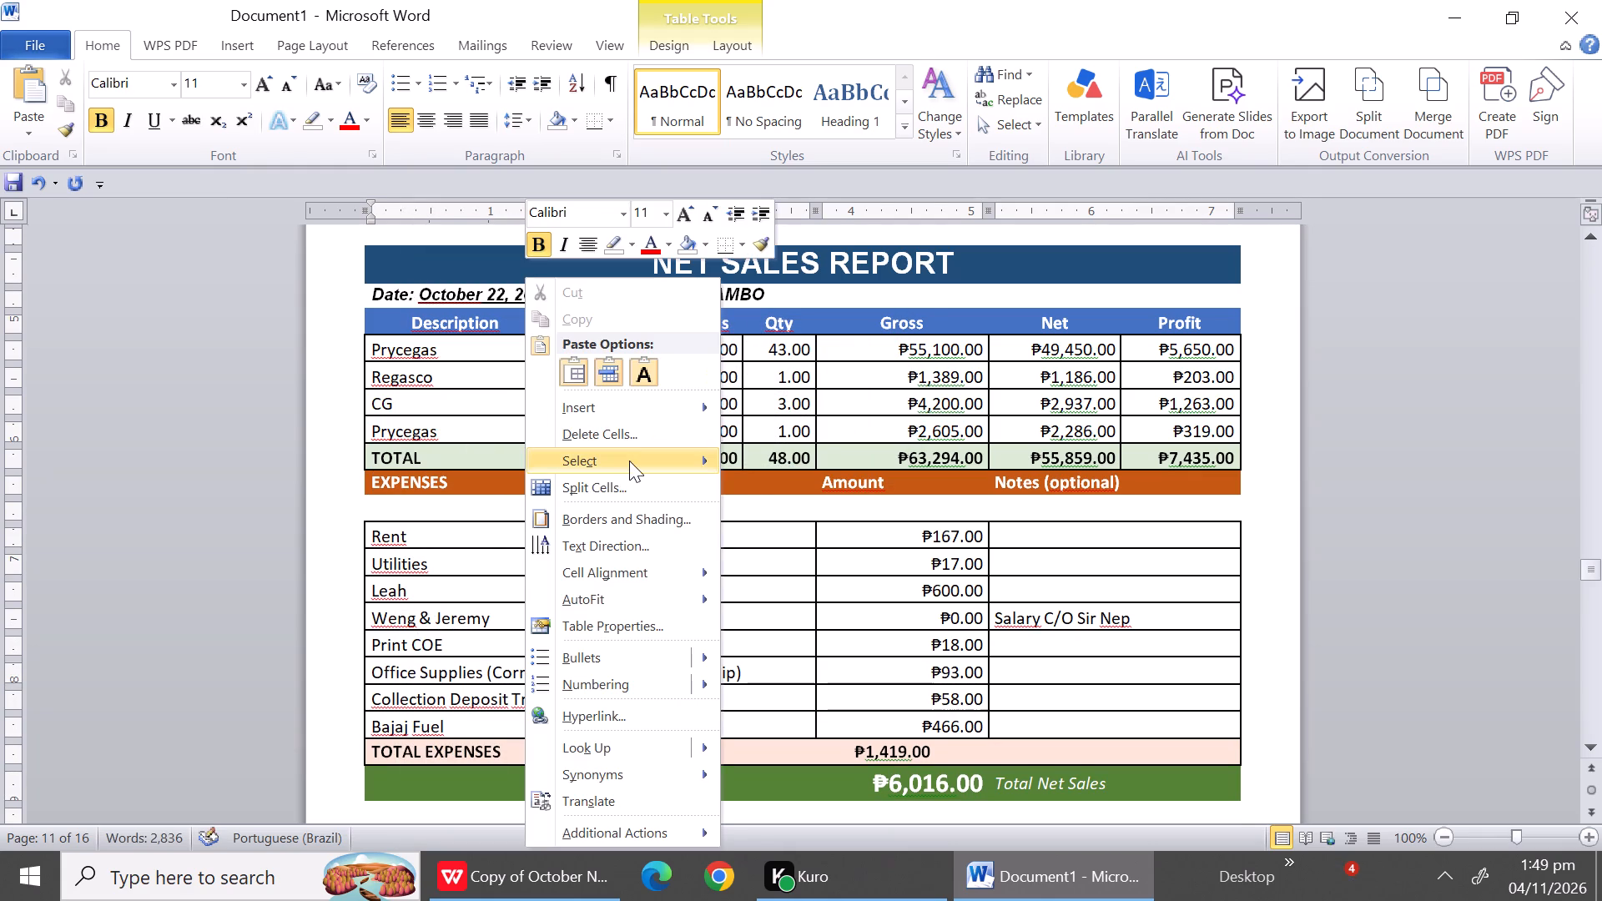
left_click(622, 435)
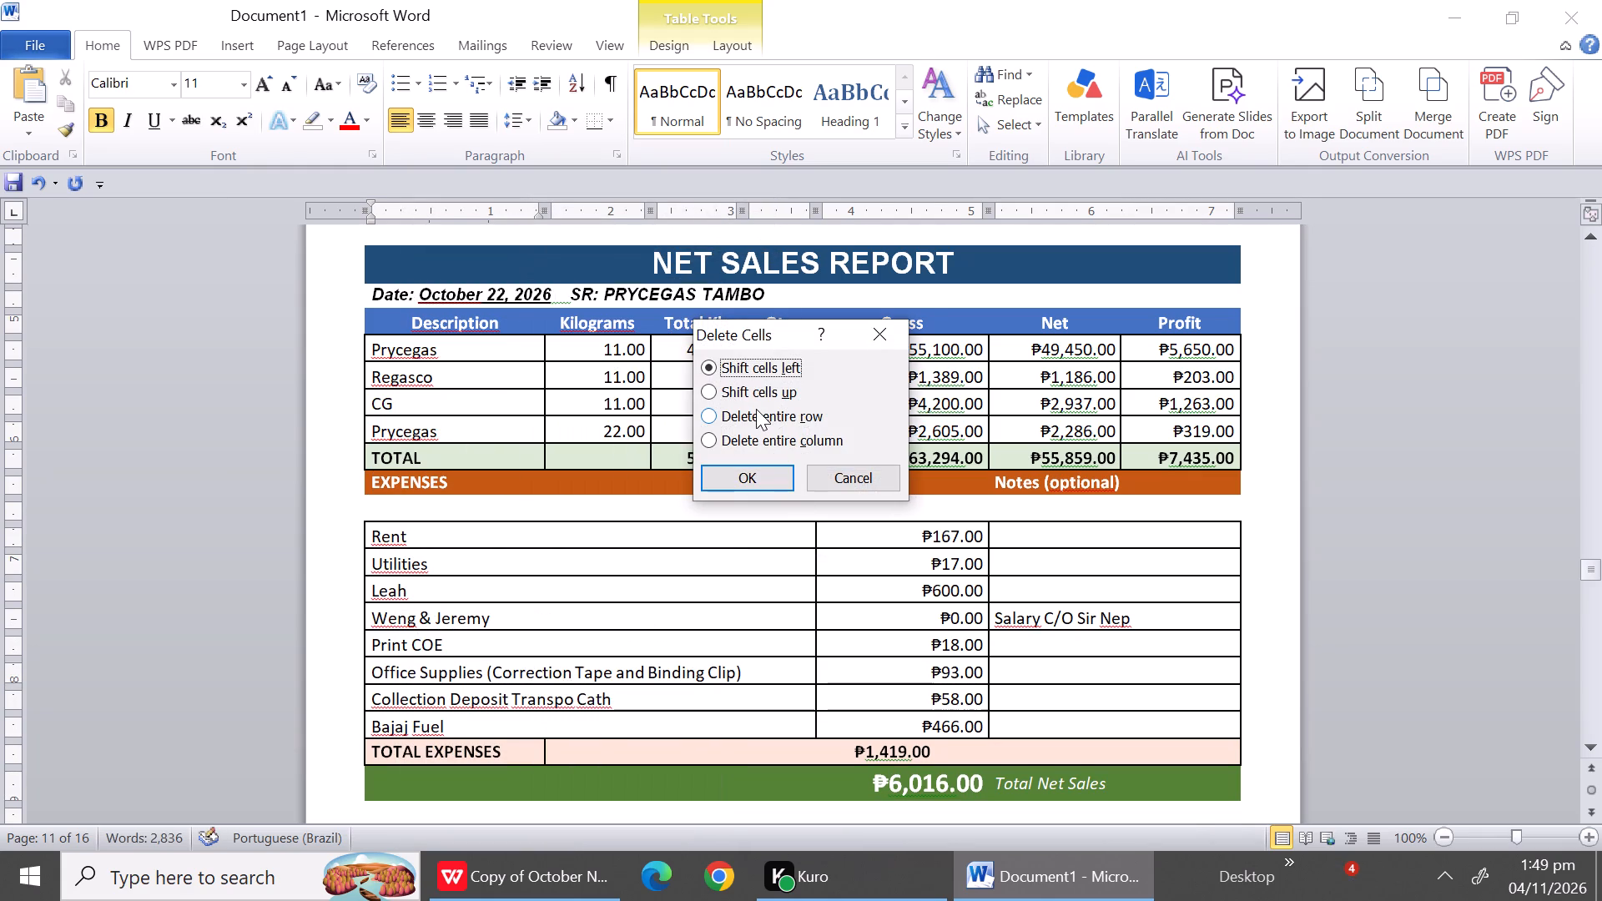
left_click(756, 409)
left_click(760, 486)
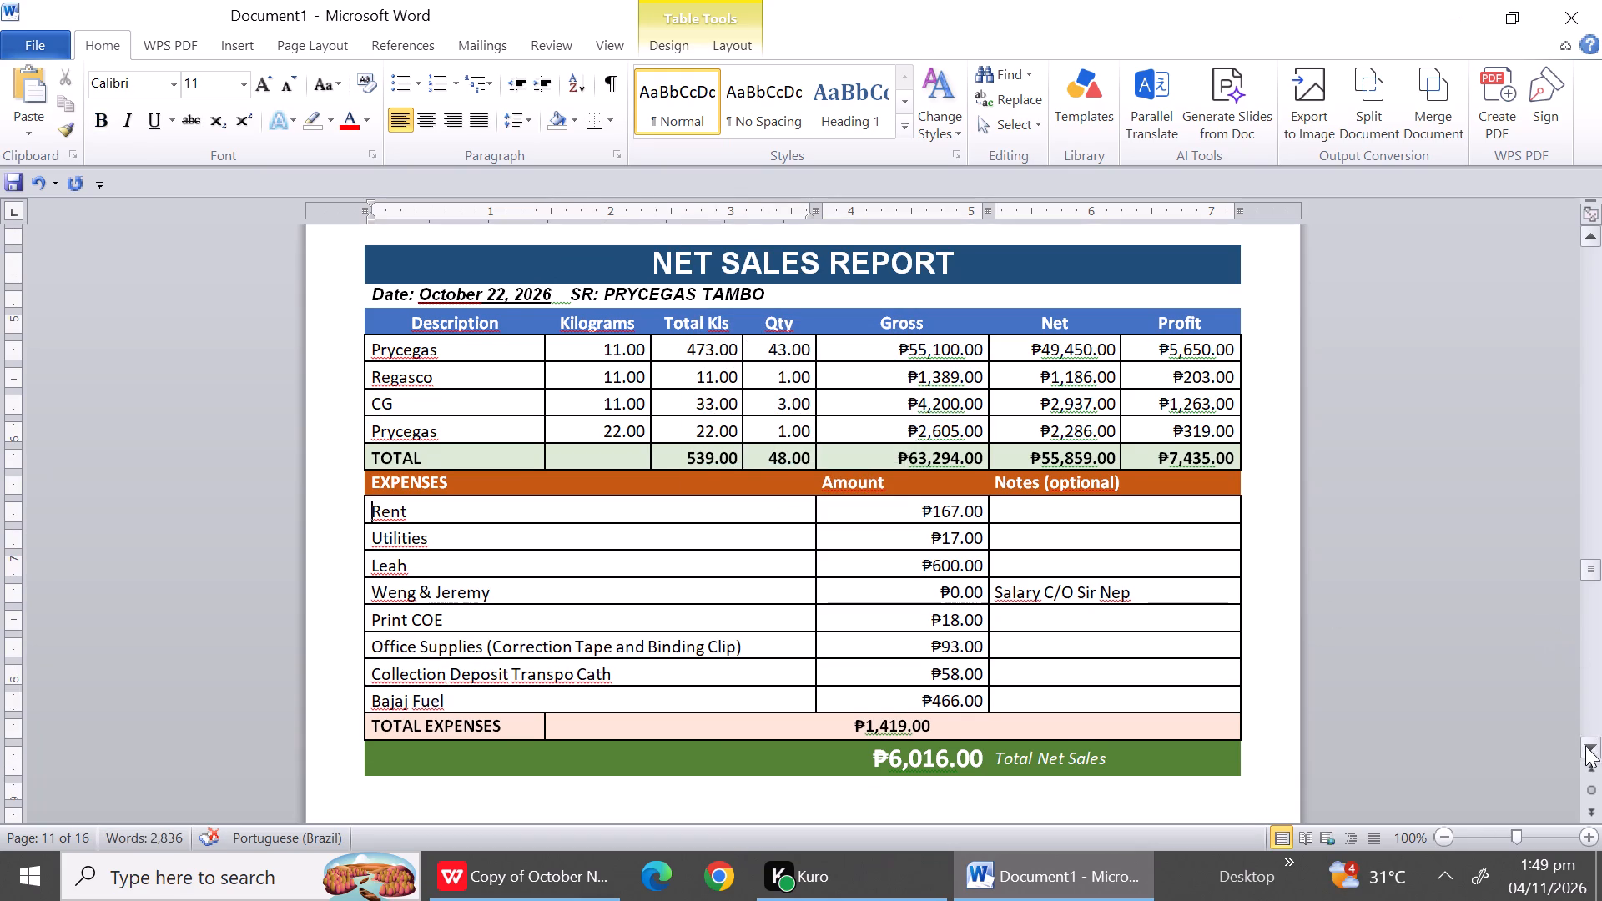
Delete one entire blank row between the October 22 Total Net Sales row and the October 23 report title.
triple_click(1589, 744)
triple_click(1589, 744)
triple_click(1589, 744)
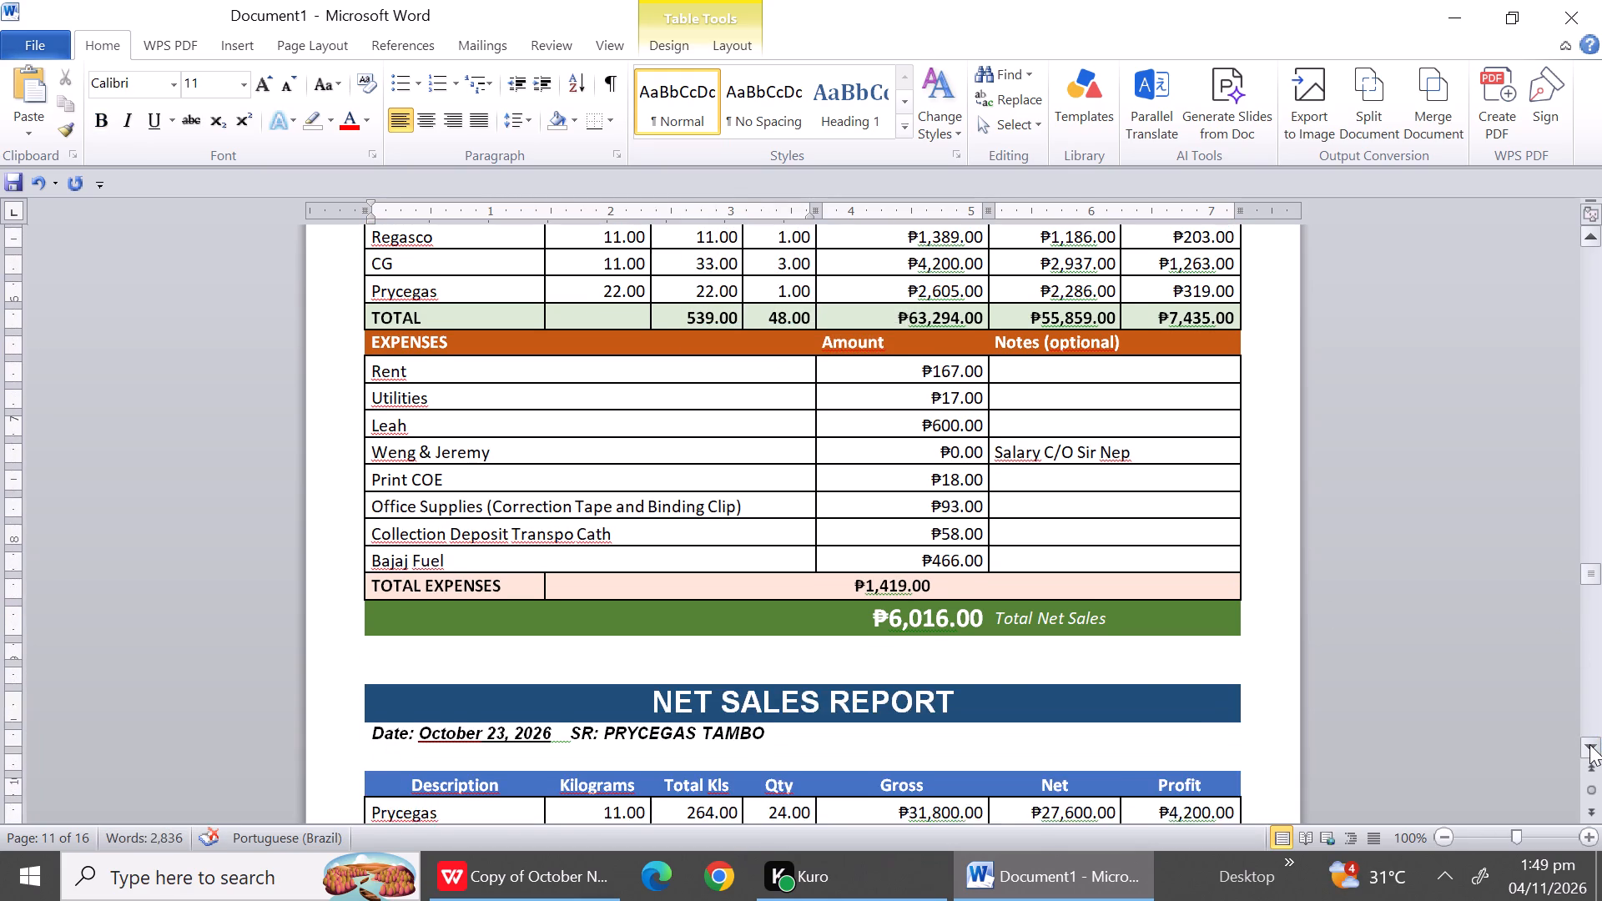
triple_click(1589, 744)
double_click(1589, 744)
left_click_drag(1589, 744, 737, 650)
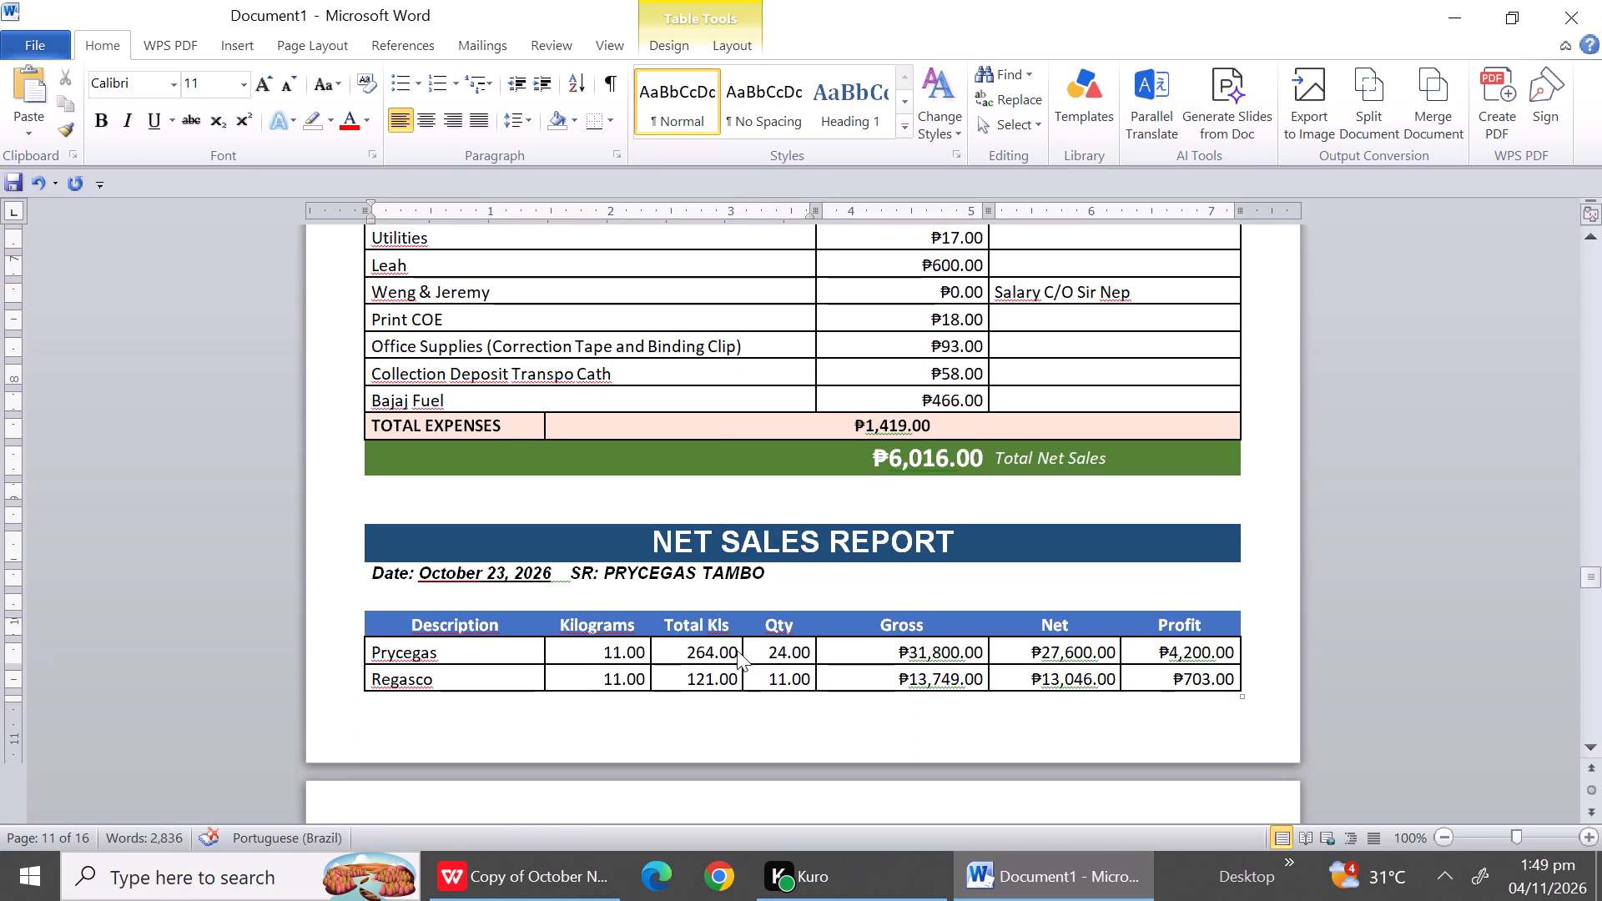
left_click_drag(737, 650, 602, 507)
left_click(602, 507)
key("BackSpace")
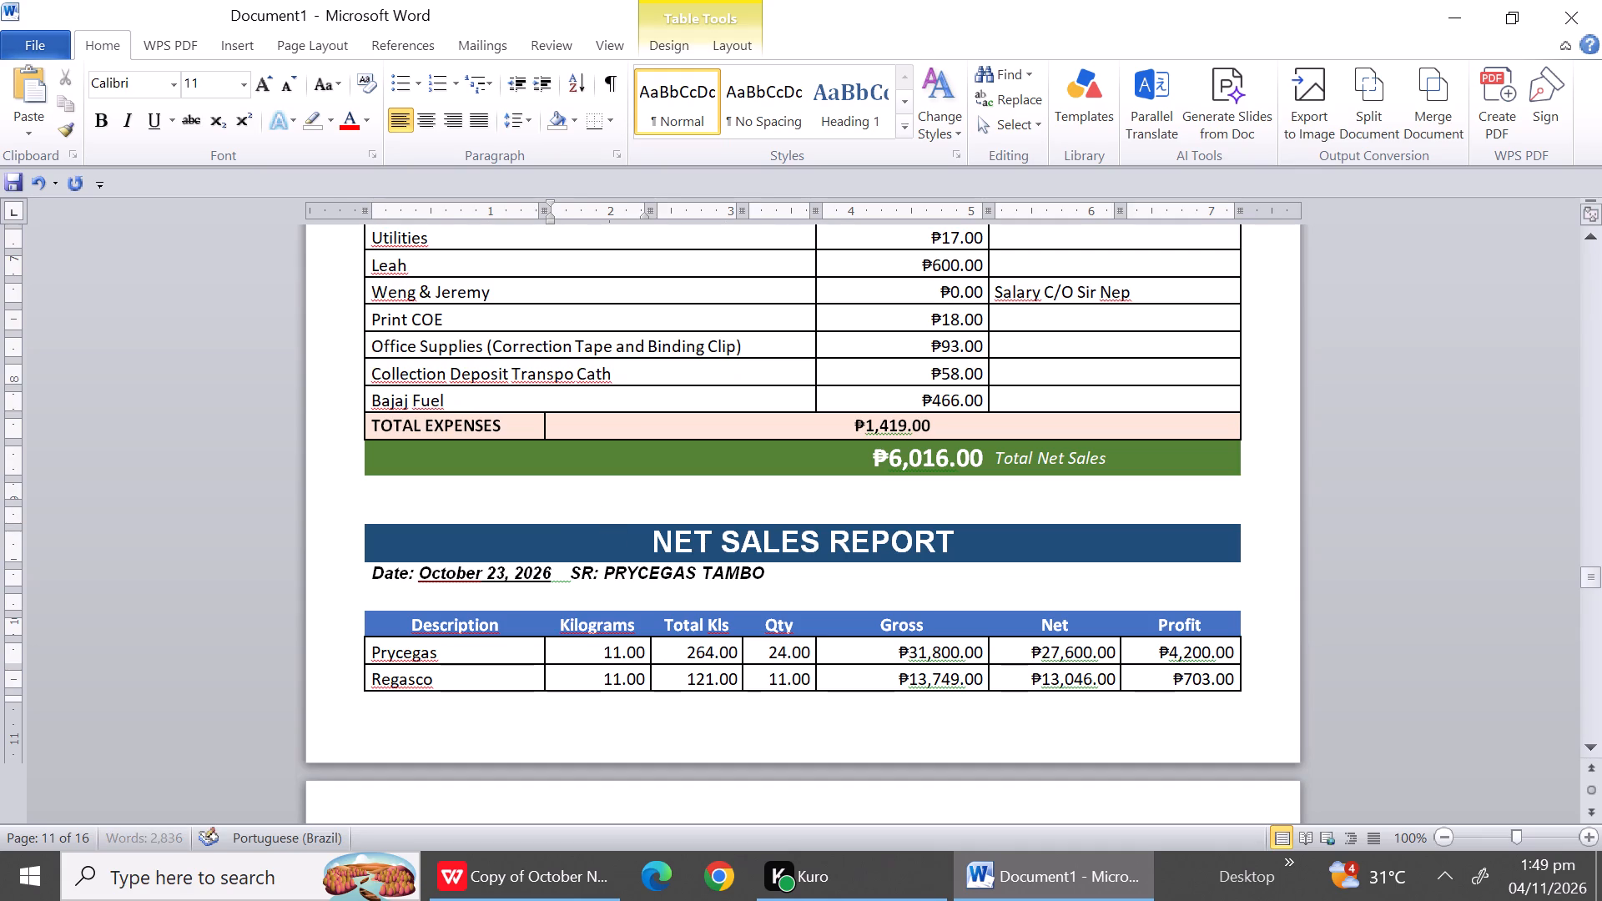
key("BackSpace")
key("BackSpace")
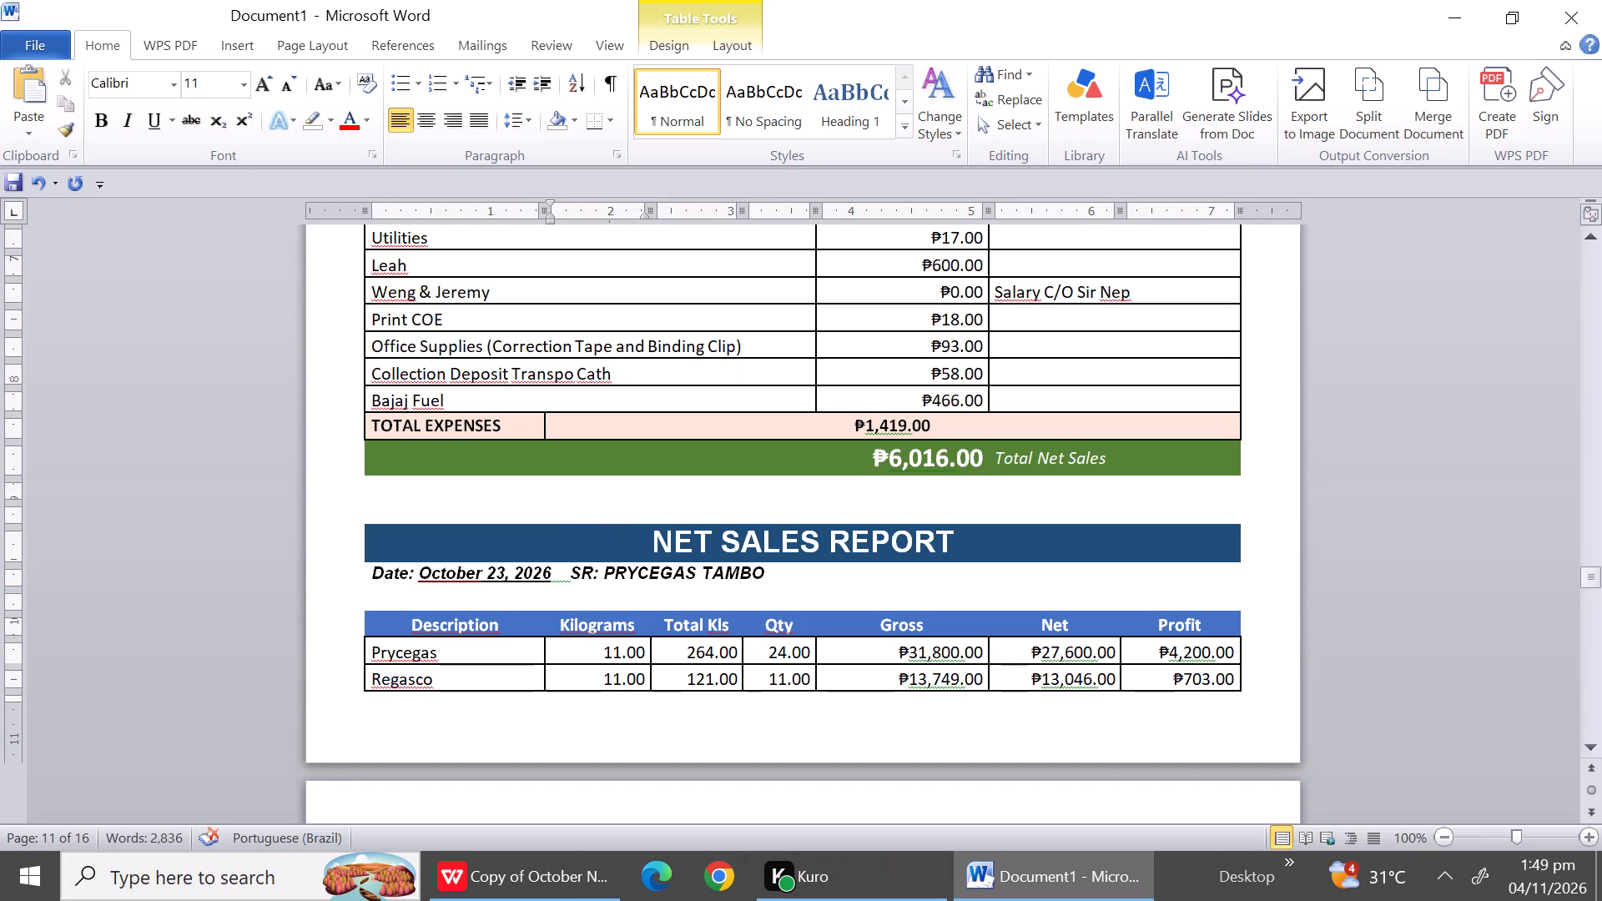
left_click(602, 507)
right_click(602, 507)
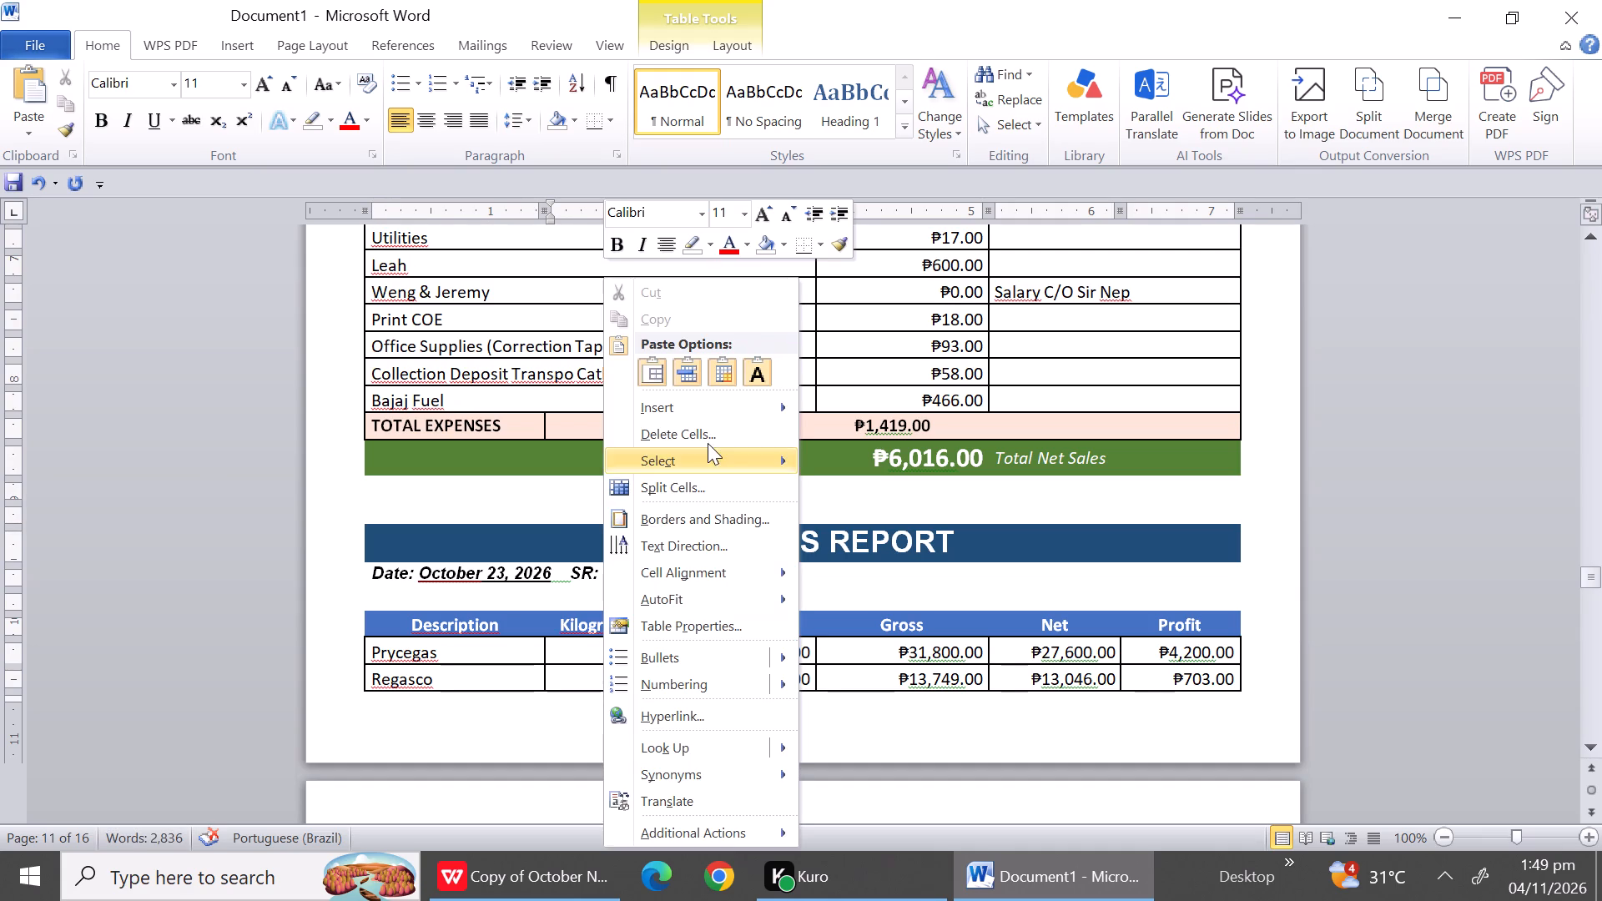
left_click(701, 436)
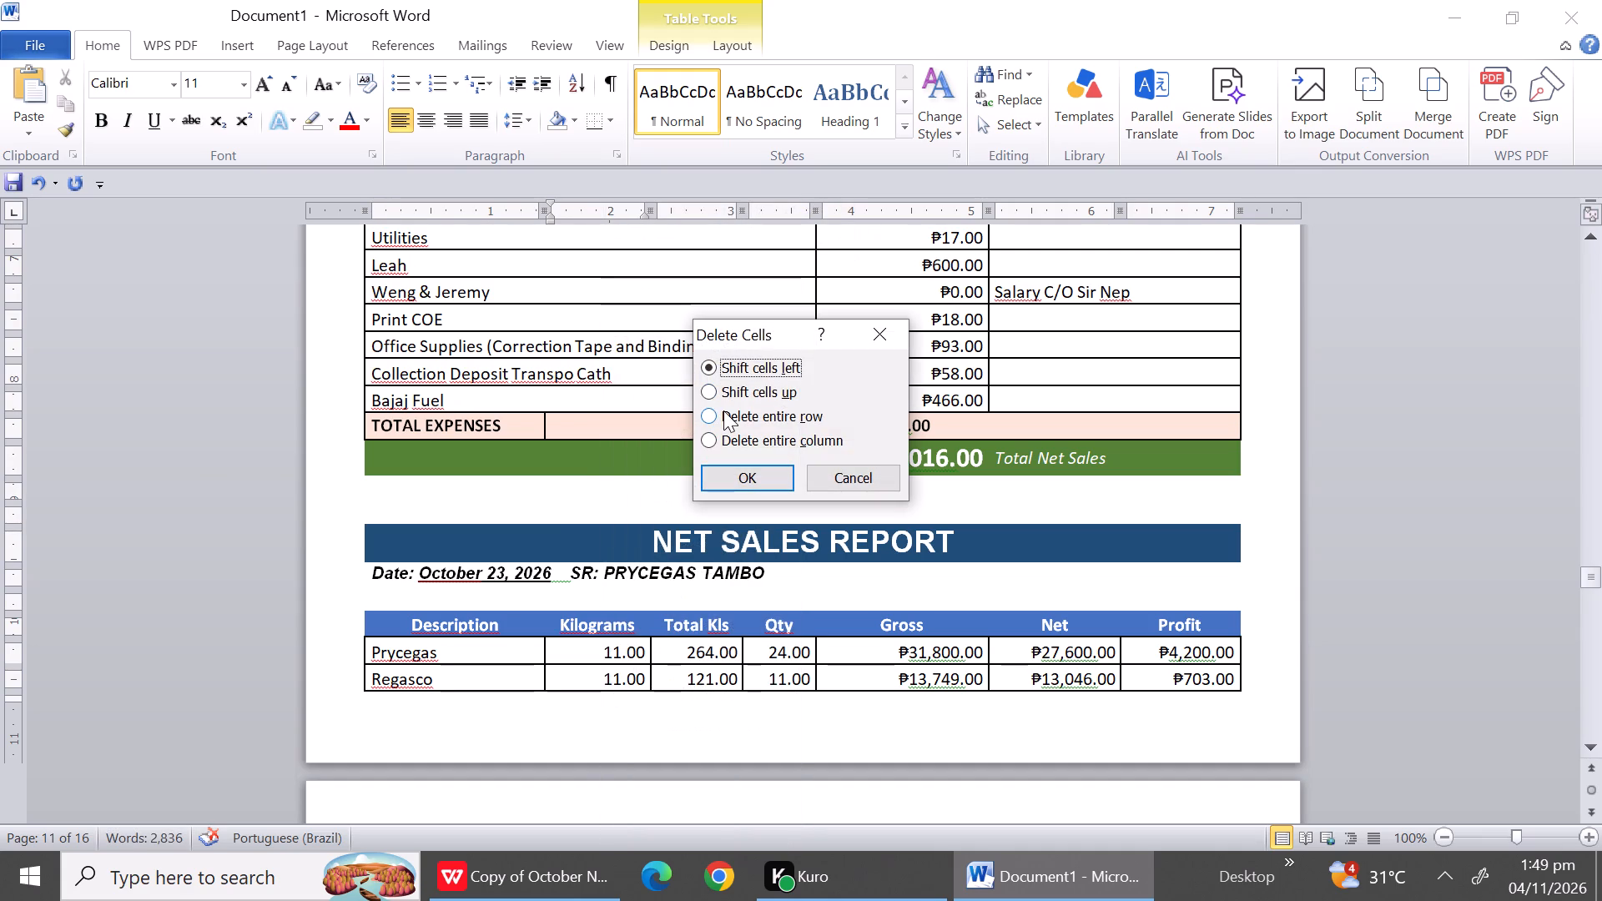
left_click(723, 410)
left_click(733, 477)
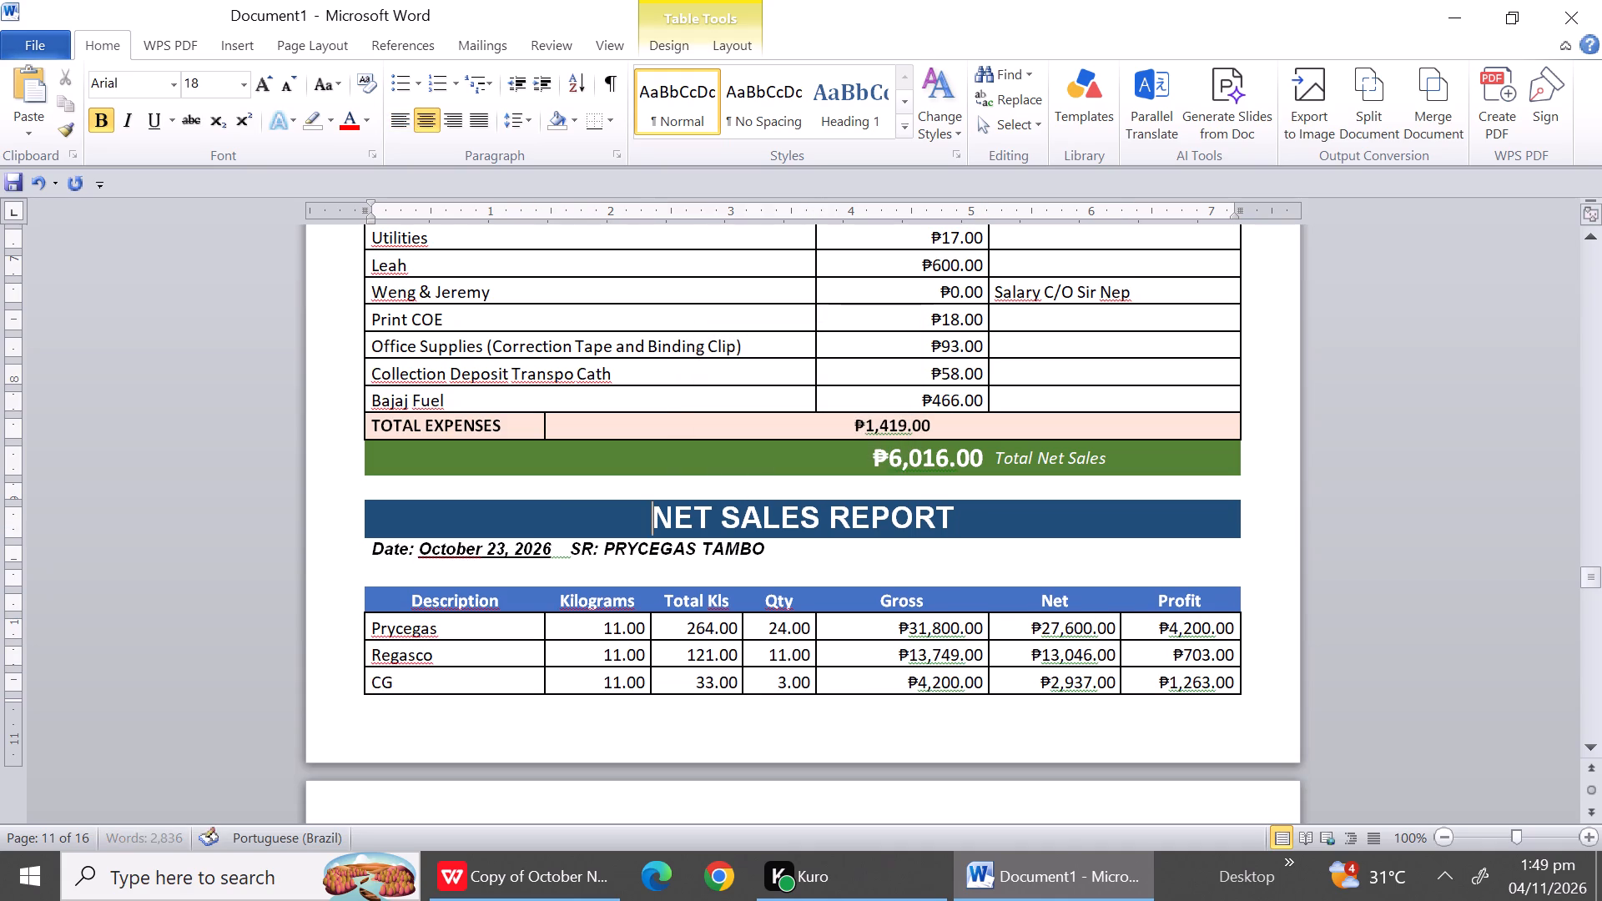
Delete the entire blank row between the date line and the column headings in the October 23 report.
left_click(468, 569)
right_click(468, 569)
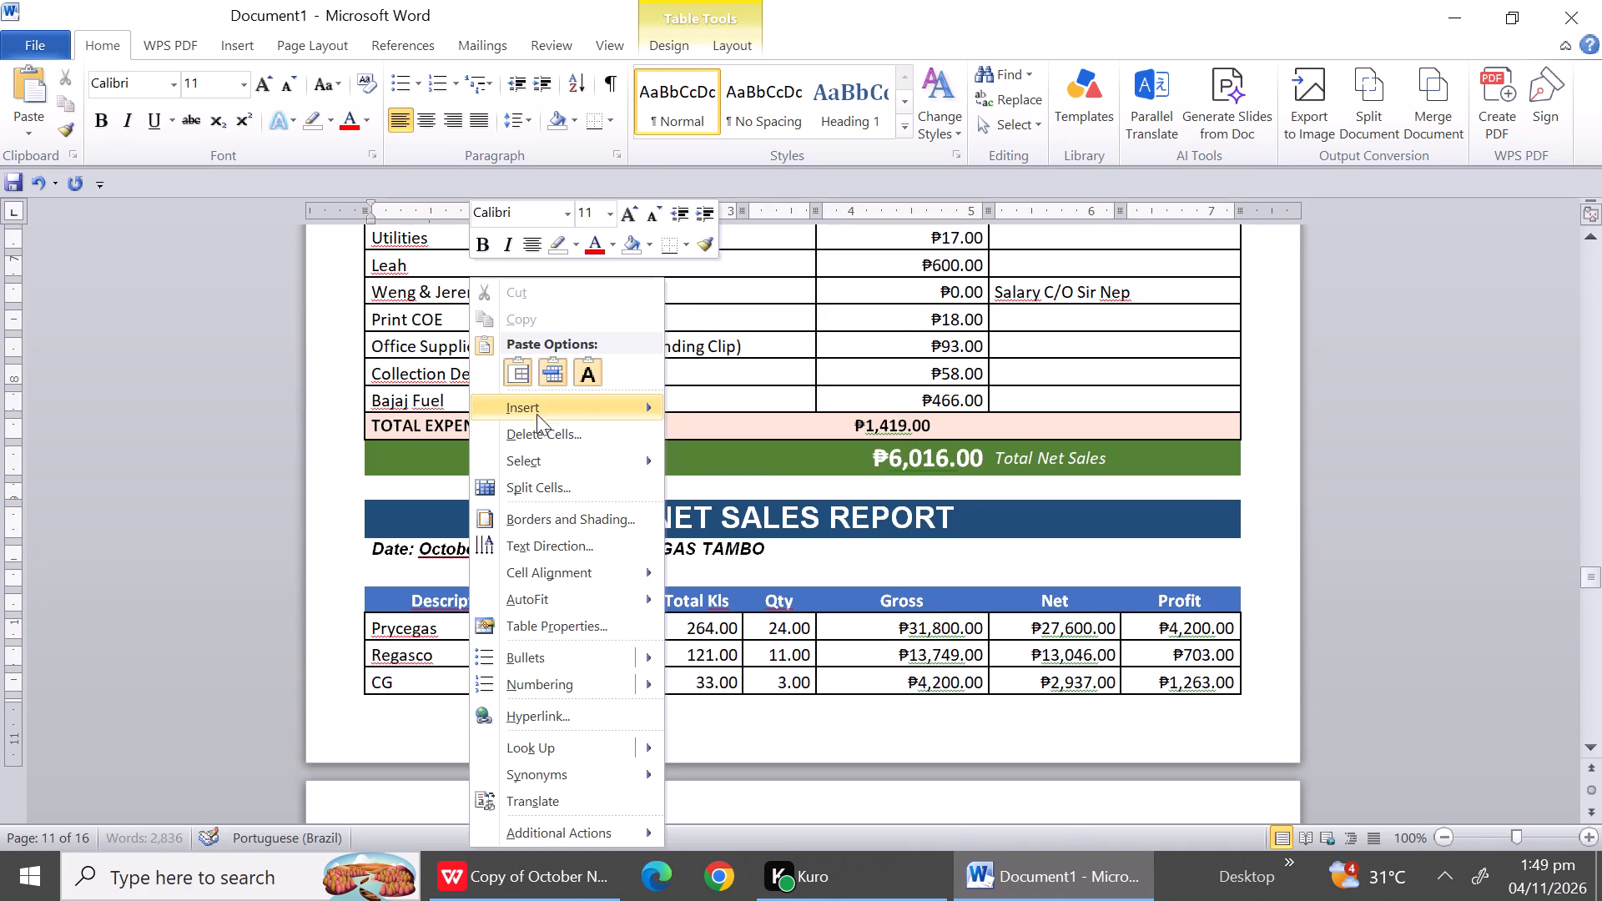
left_click(537, 427)
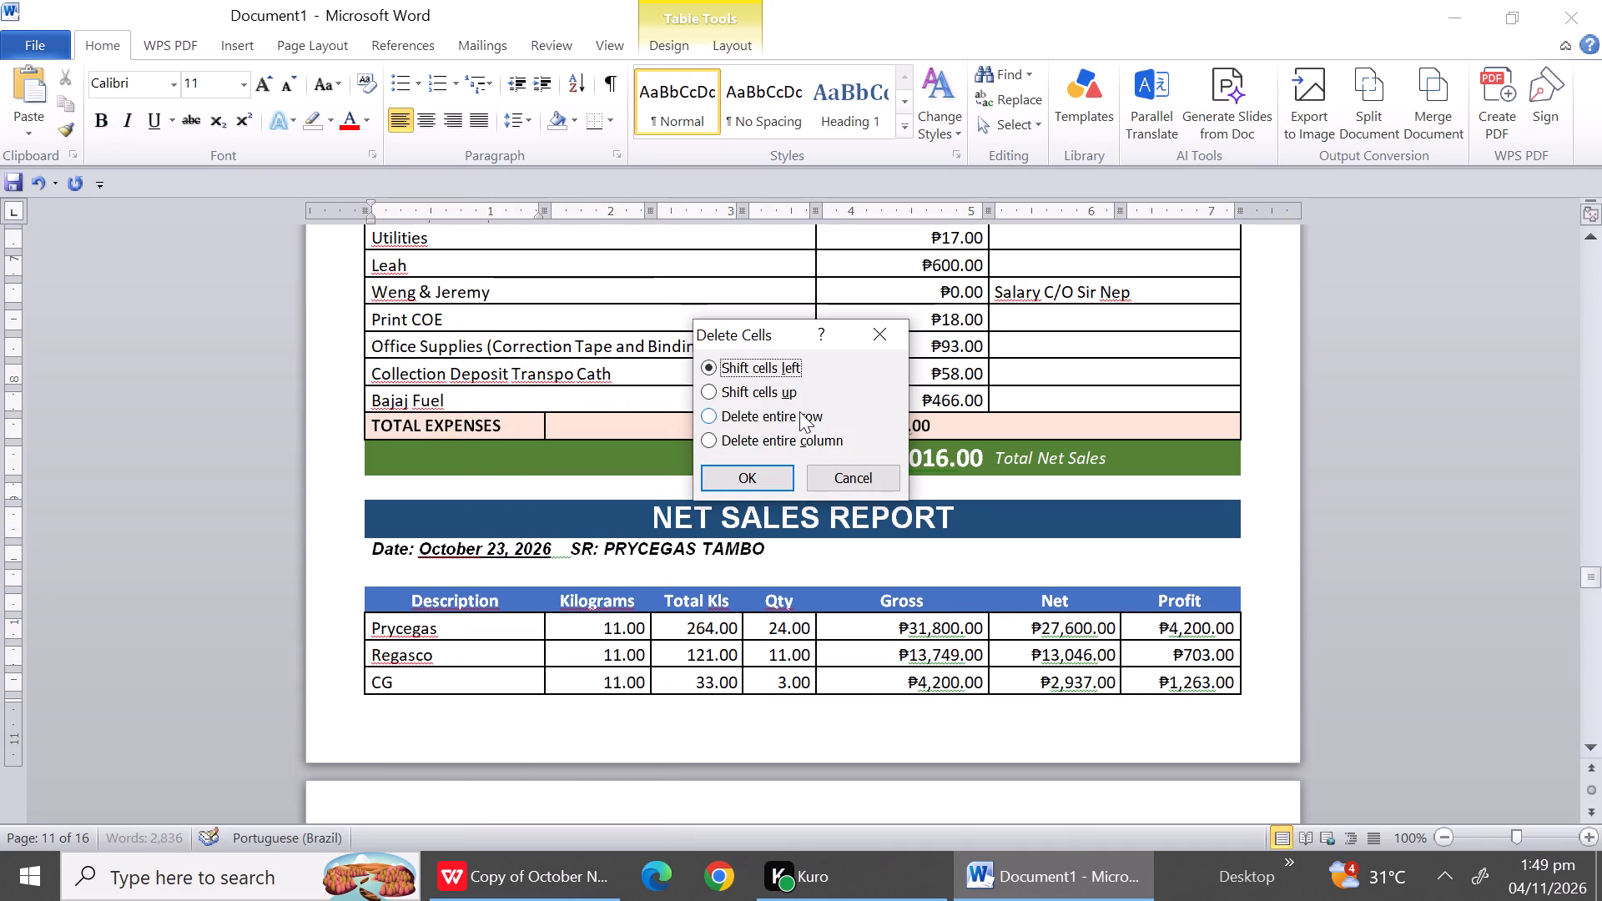
left_click(799, 411)
left_click(772, 479)
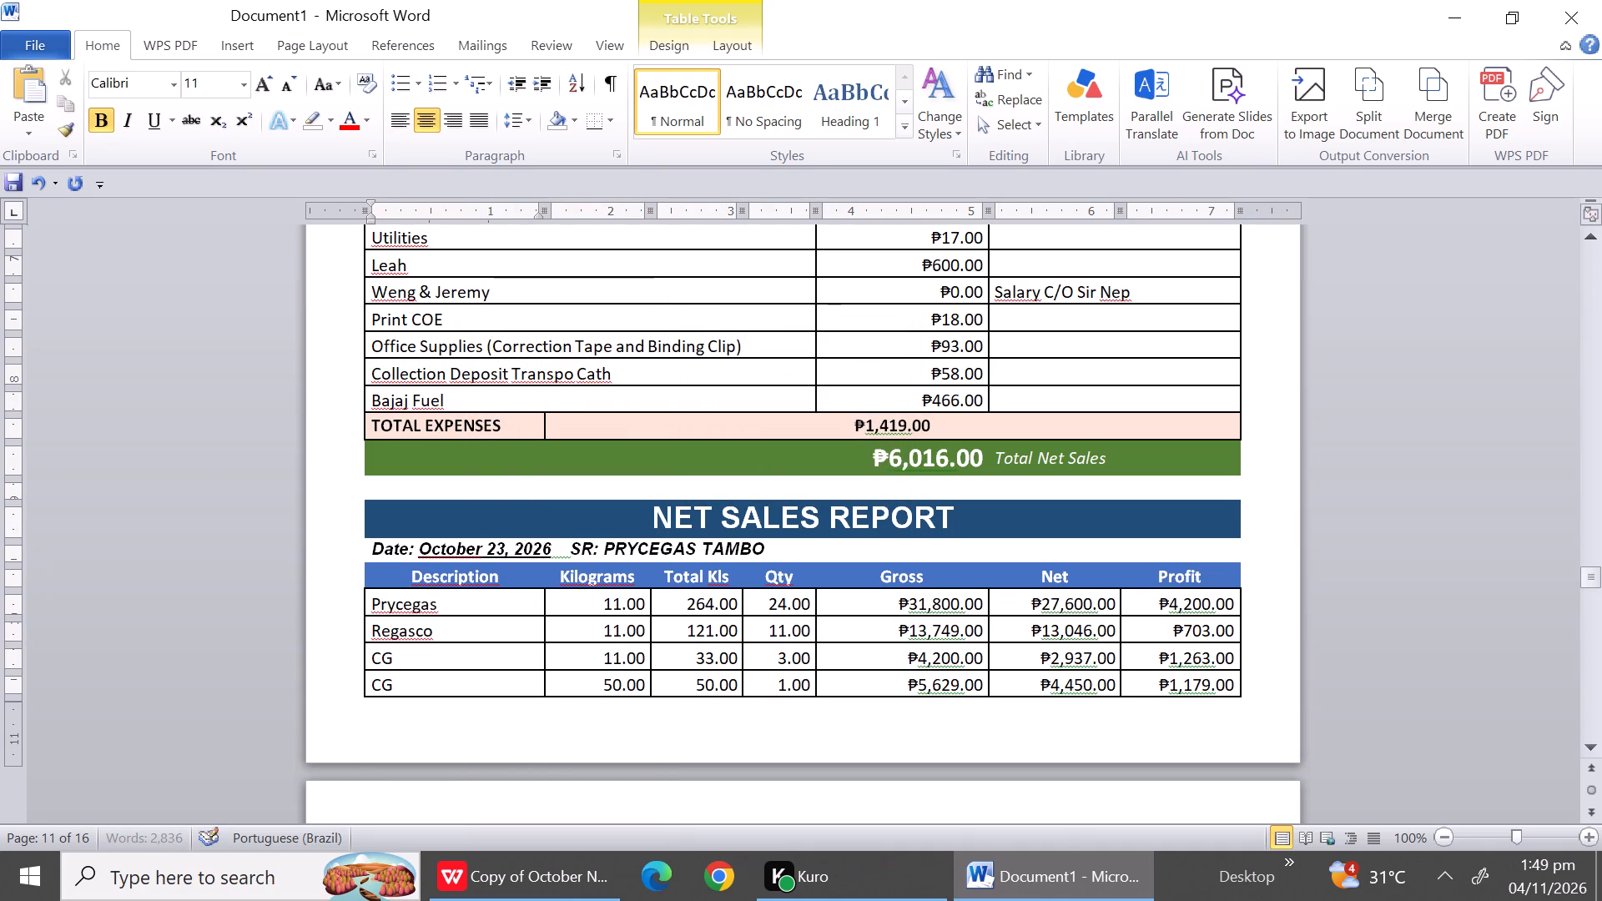
Add eight line breaks in the blank row above the October 23 report title to push that report onto the following page.
triple_click(1599, 743)
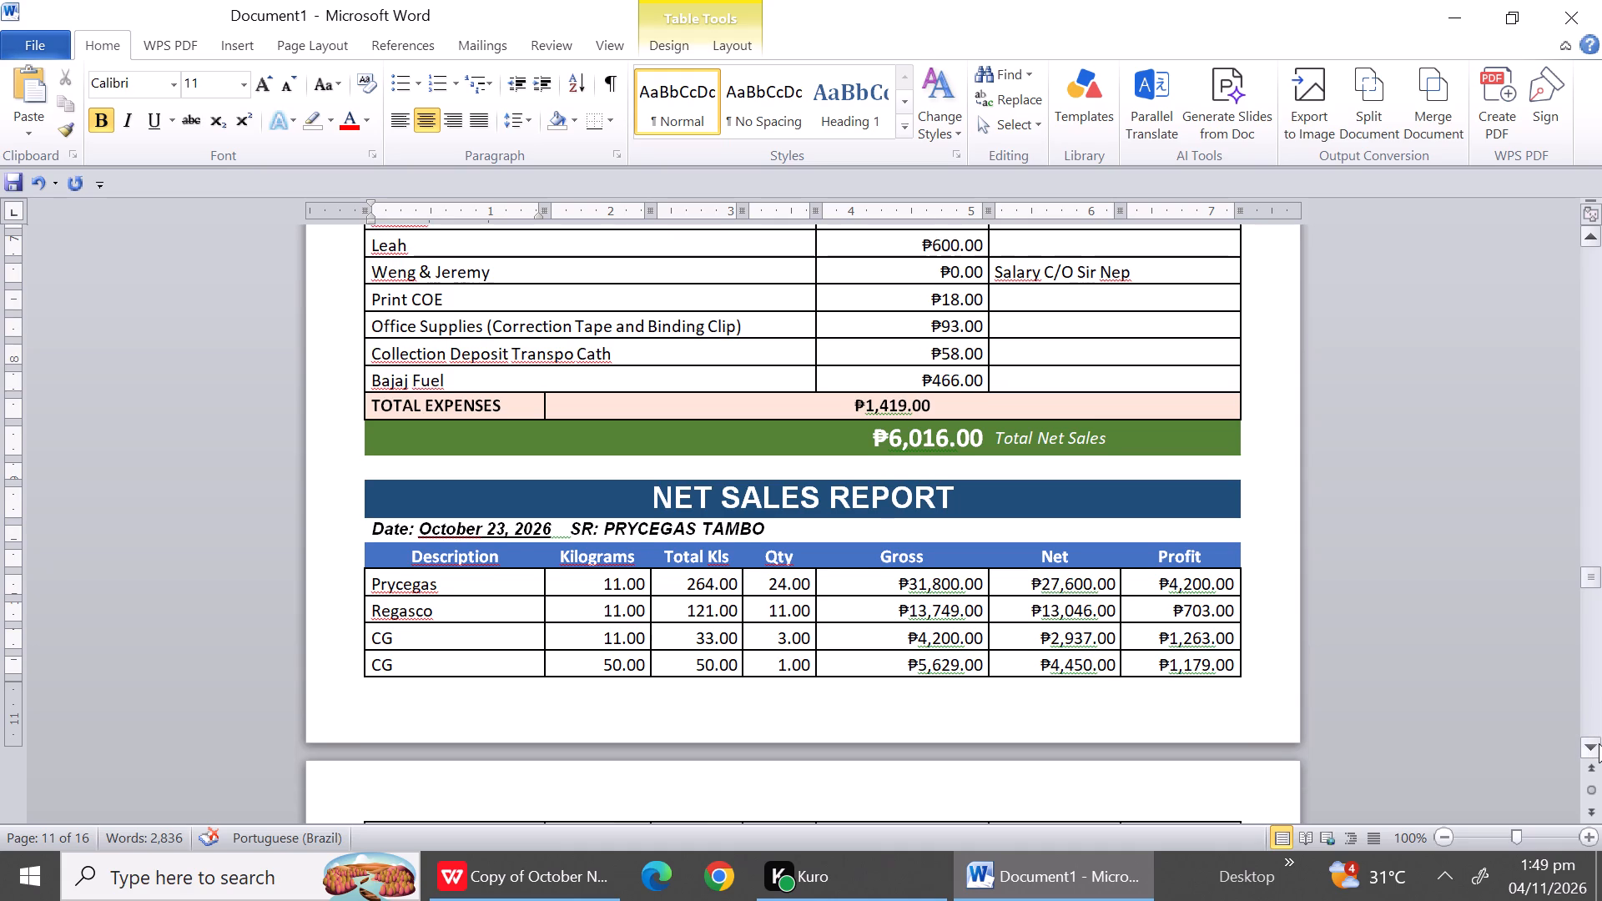
left_click(1599, 743)
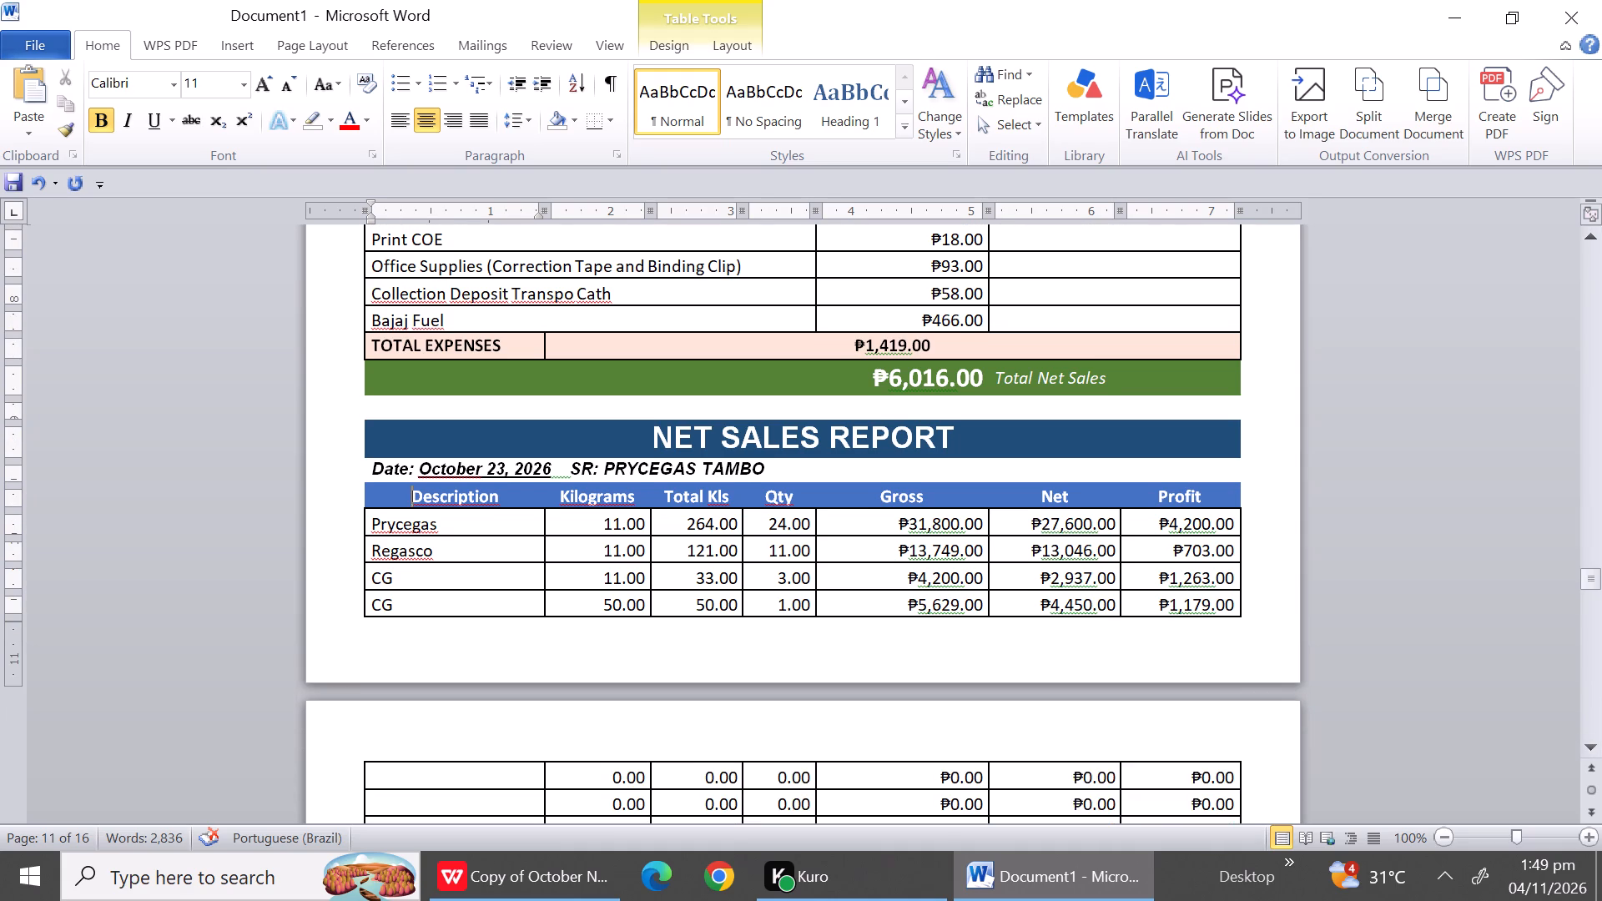
left_click(1236, 415)
key("Return")
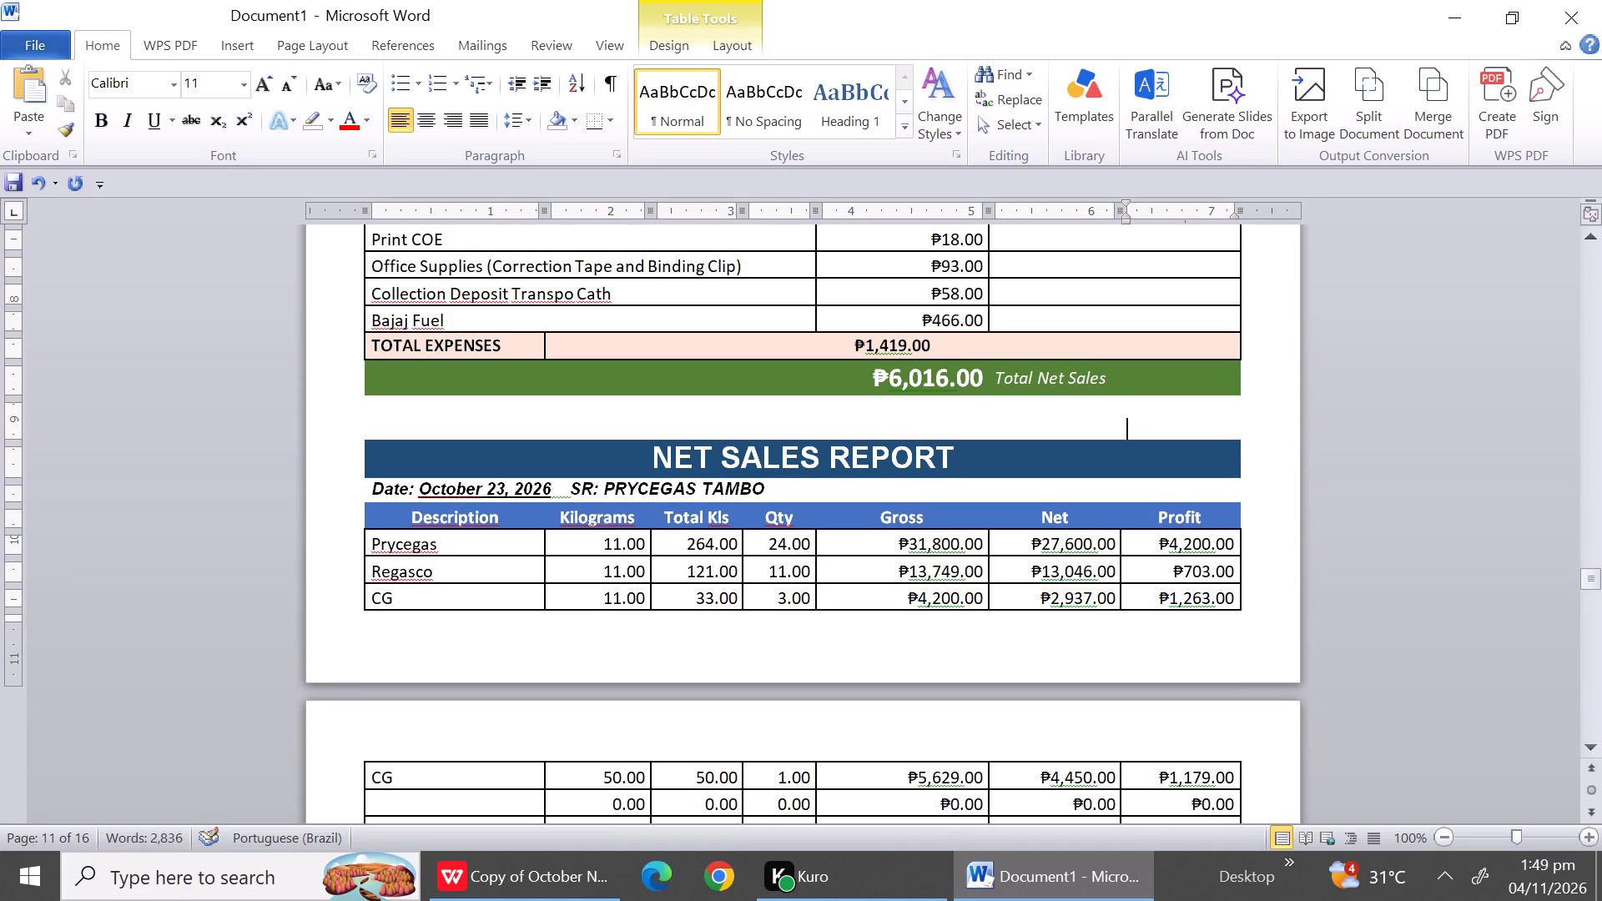
key("Return")
key("Return")
key("Return")
key("Return")
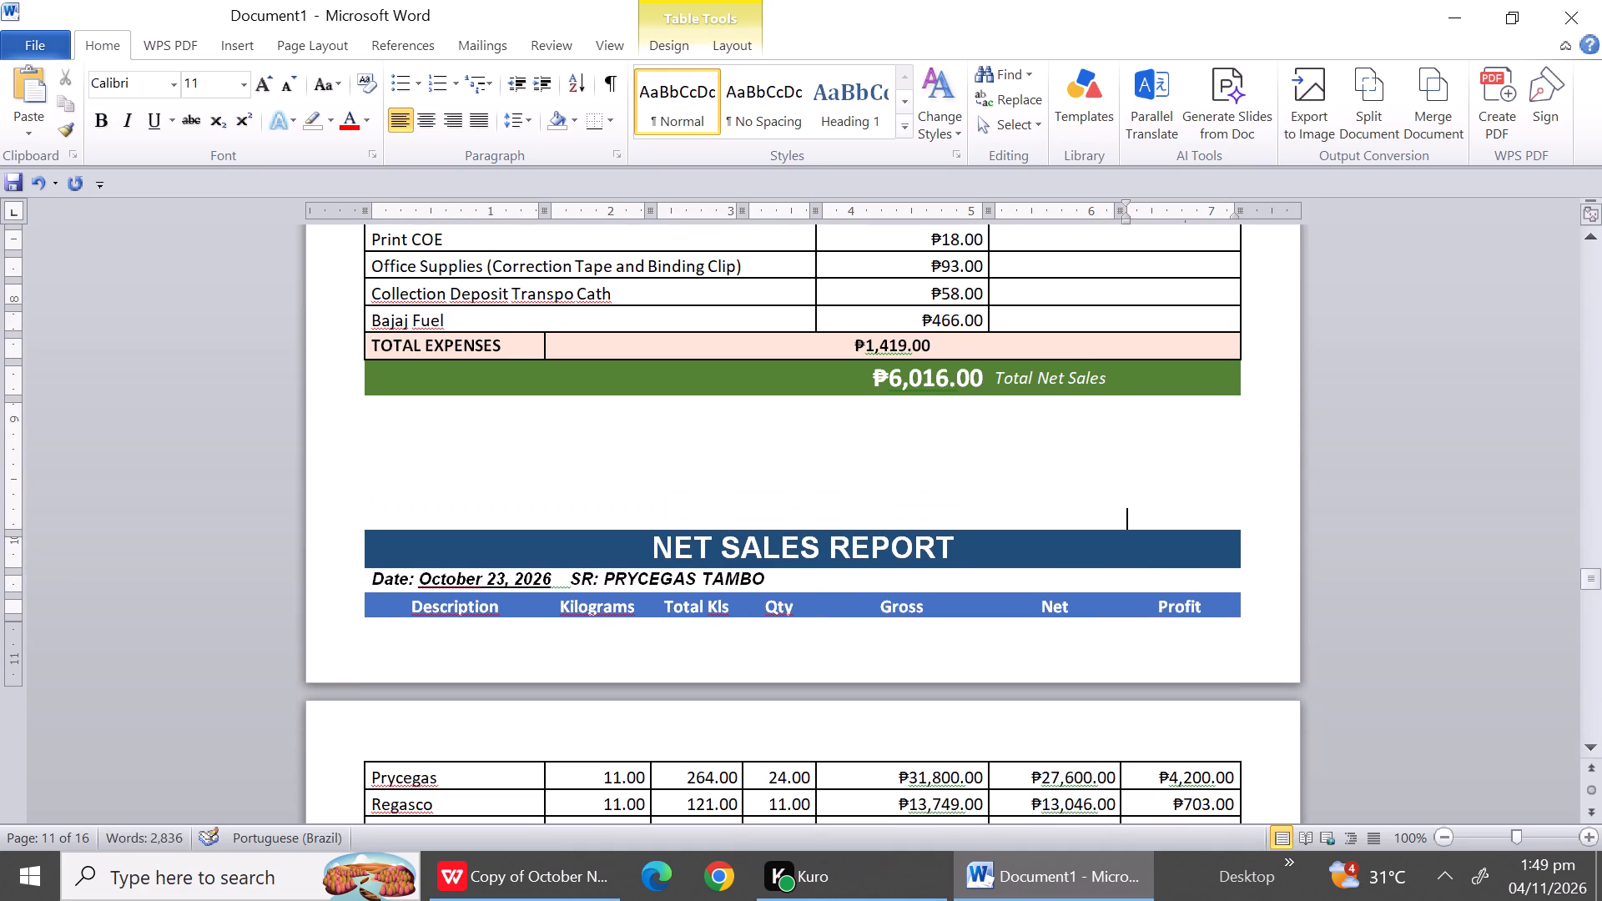
key("Return")
key("Return")
key("Return")
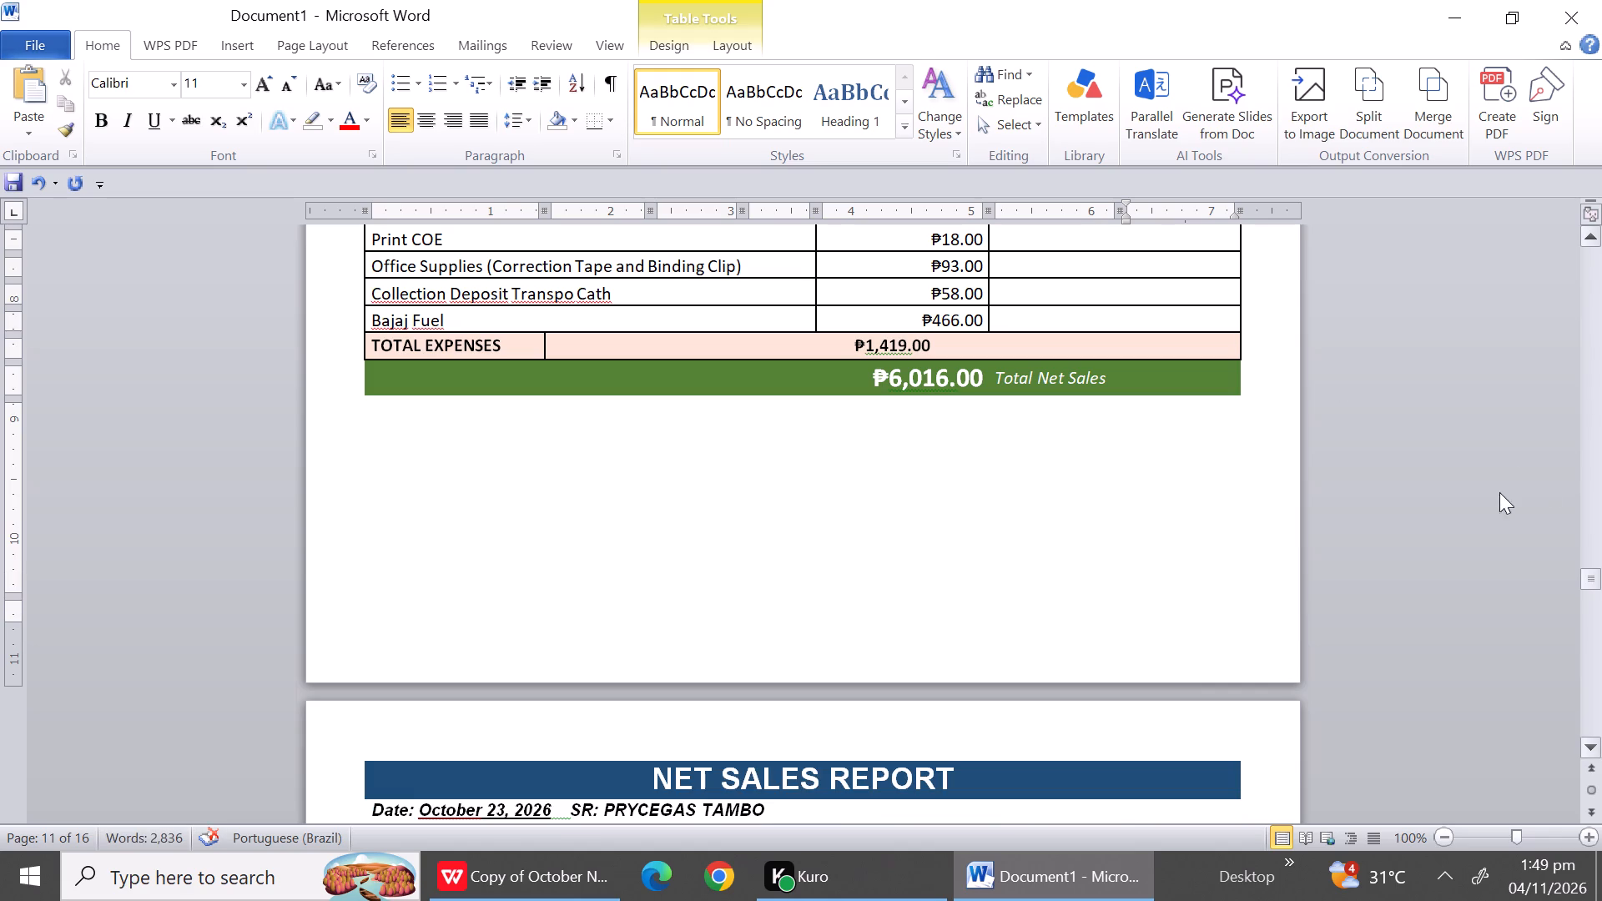
Delete the six unused product rows and the blank row above TOTAL in the October 23 report.
triple_click(1586, 742)
triple_click(1586, 742)
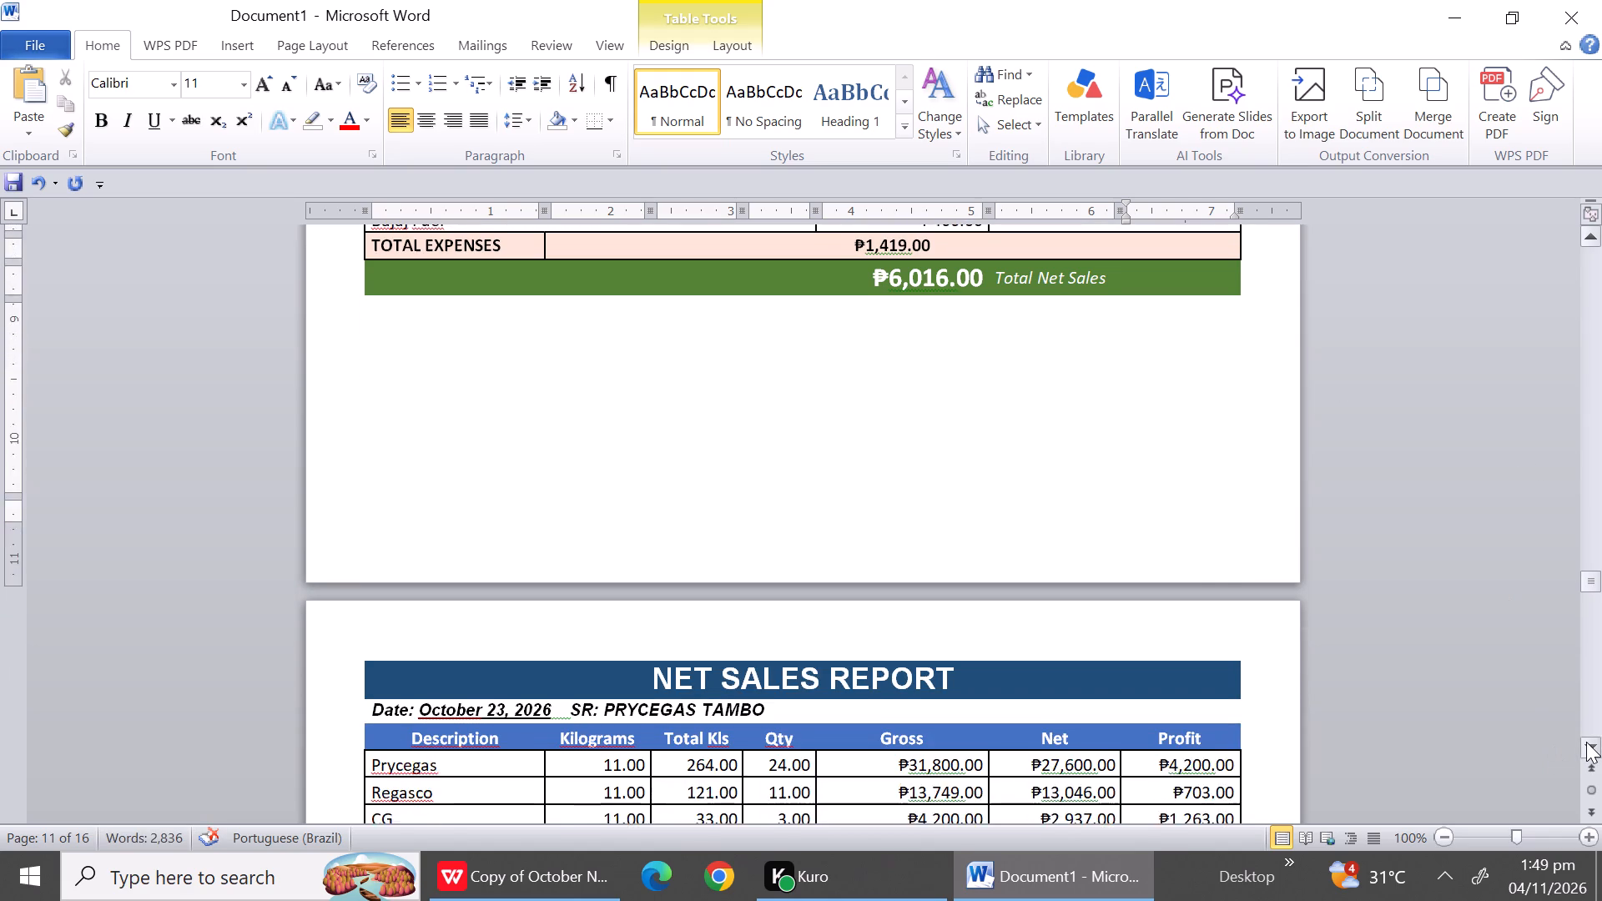
triple_click(1586, 742)
triple_click(1586, 742)
triple_click(1586, 742)
triple_click(1586, 742)
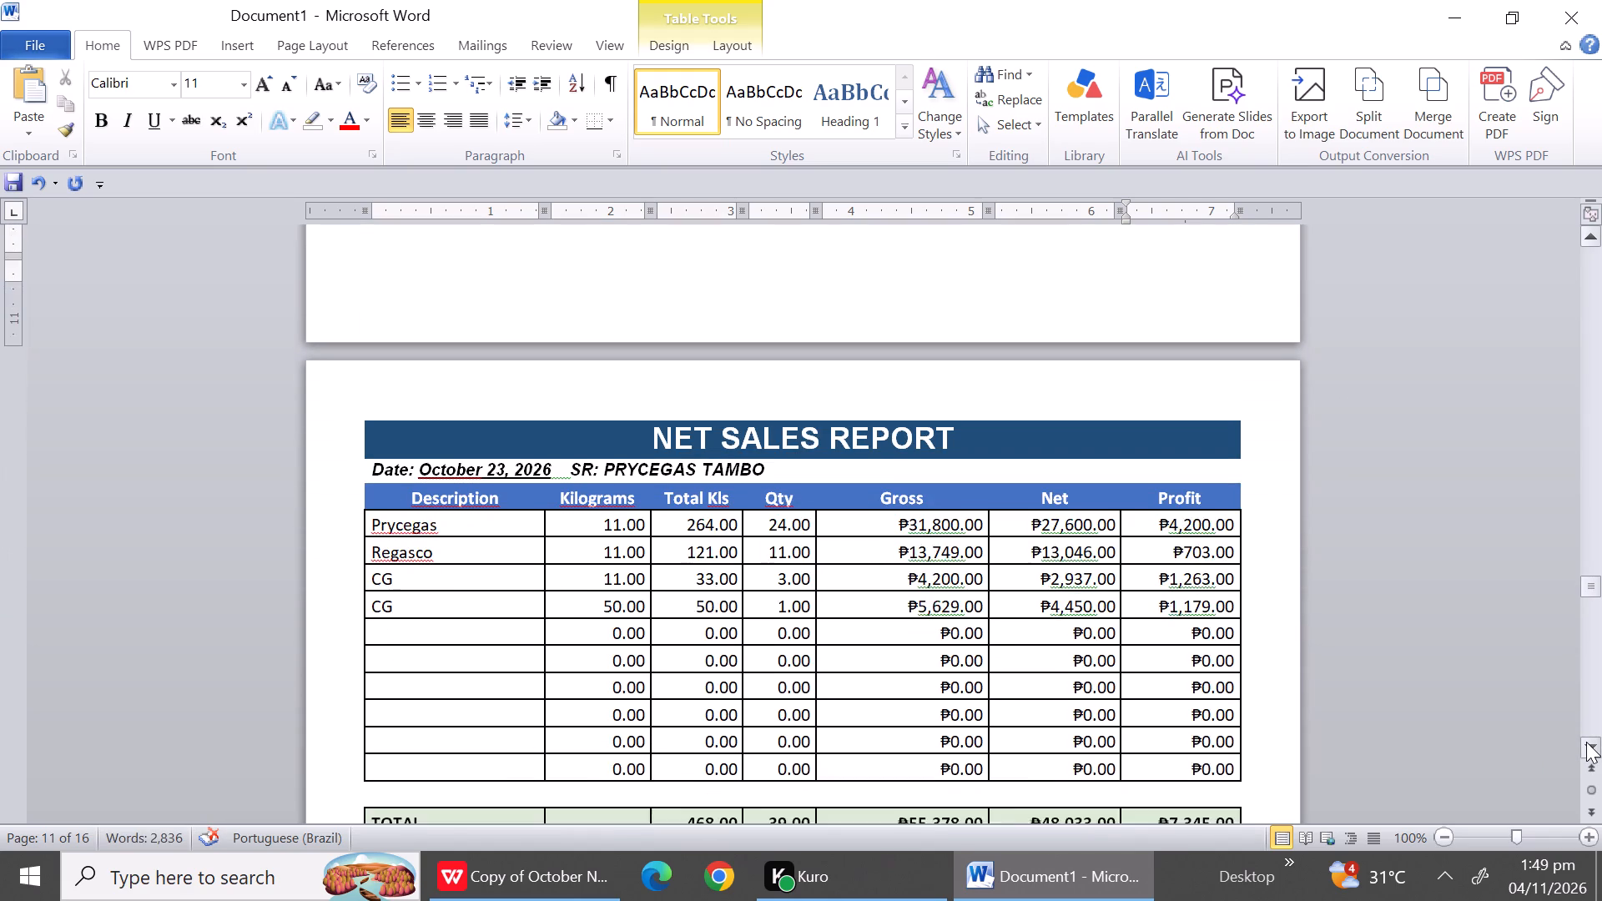
triple_click(1586, 742)
triple_click(1586, 742)
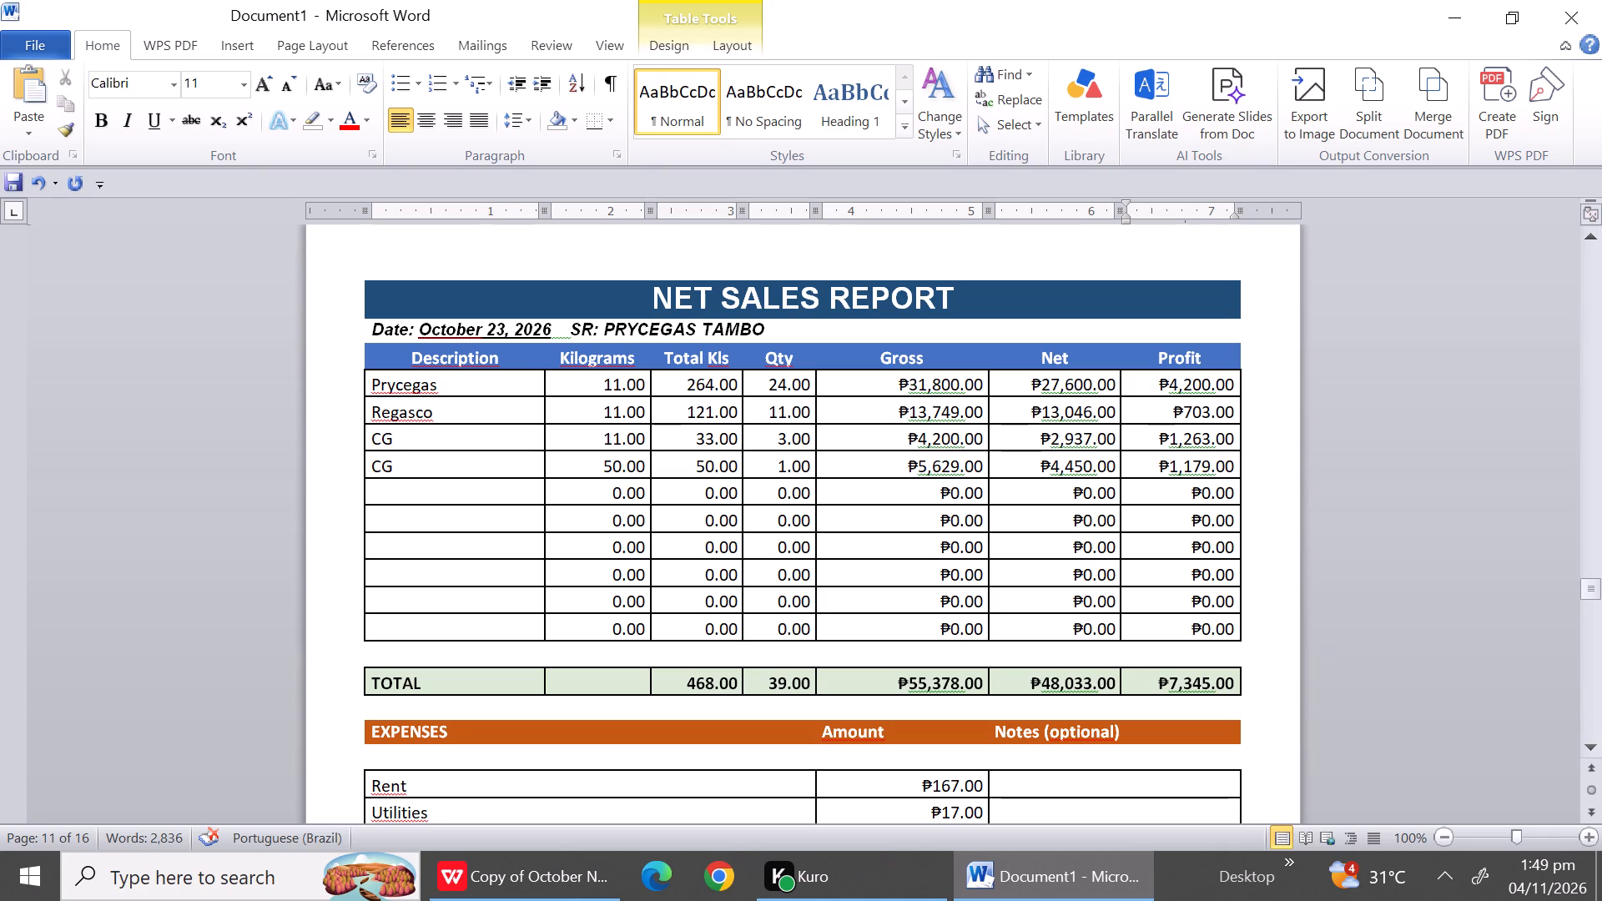
left_click_drag(440, 491, 429, 649)
right_click(429, 649)
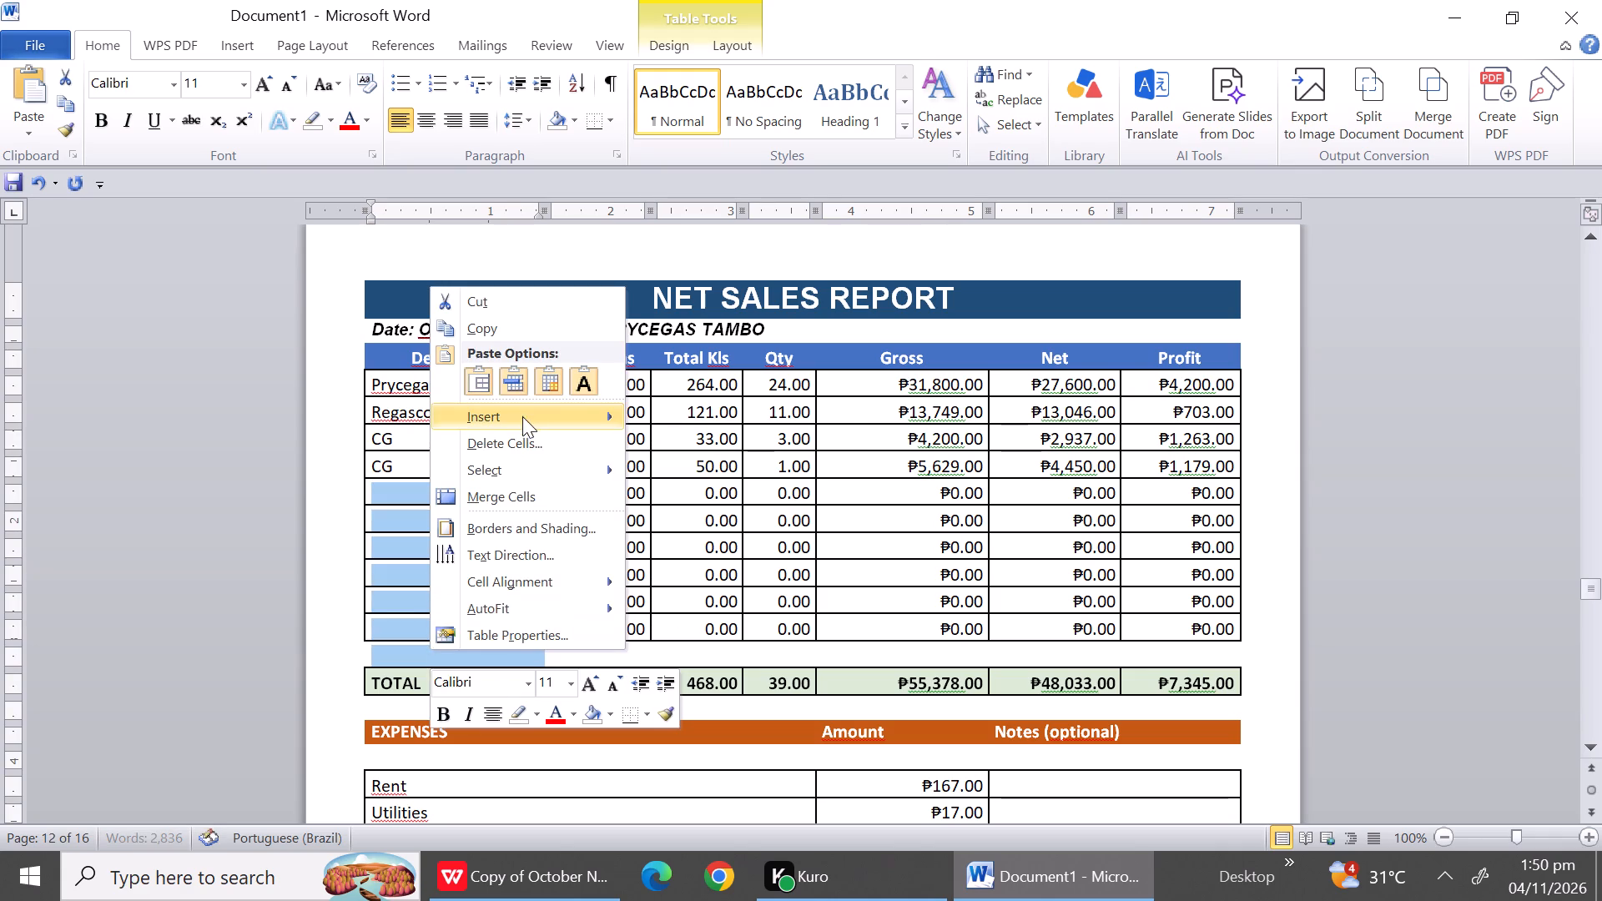
left_click(528, 444)
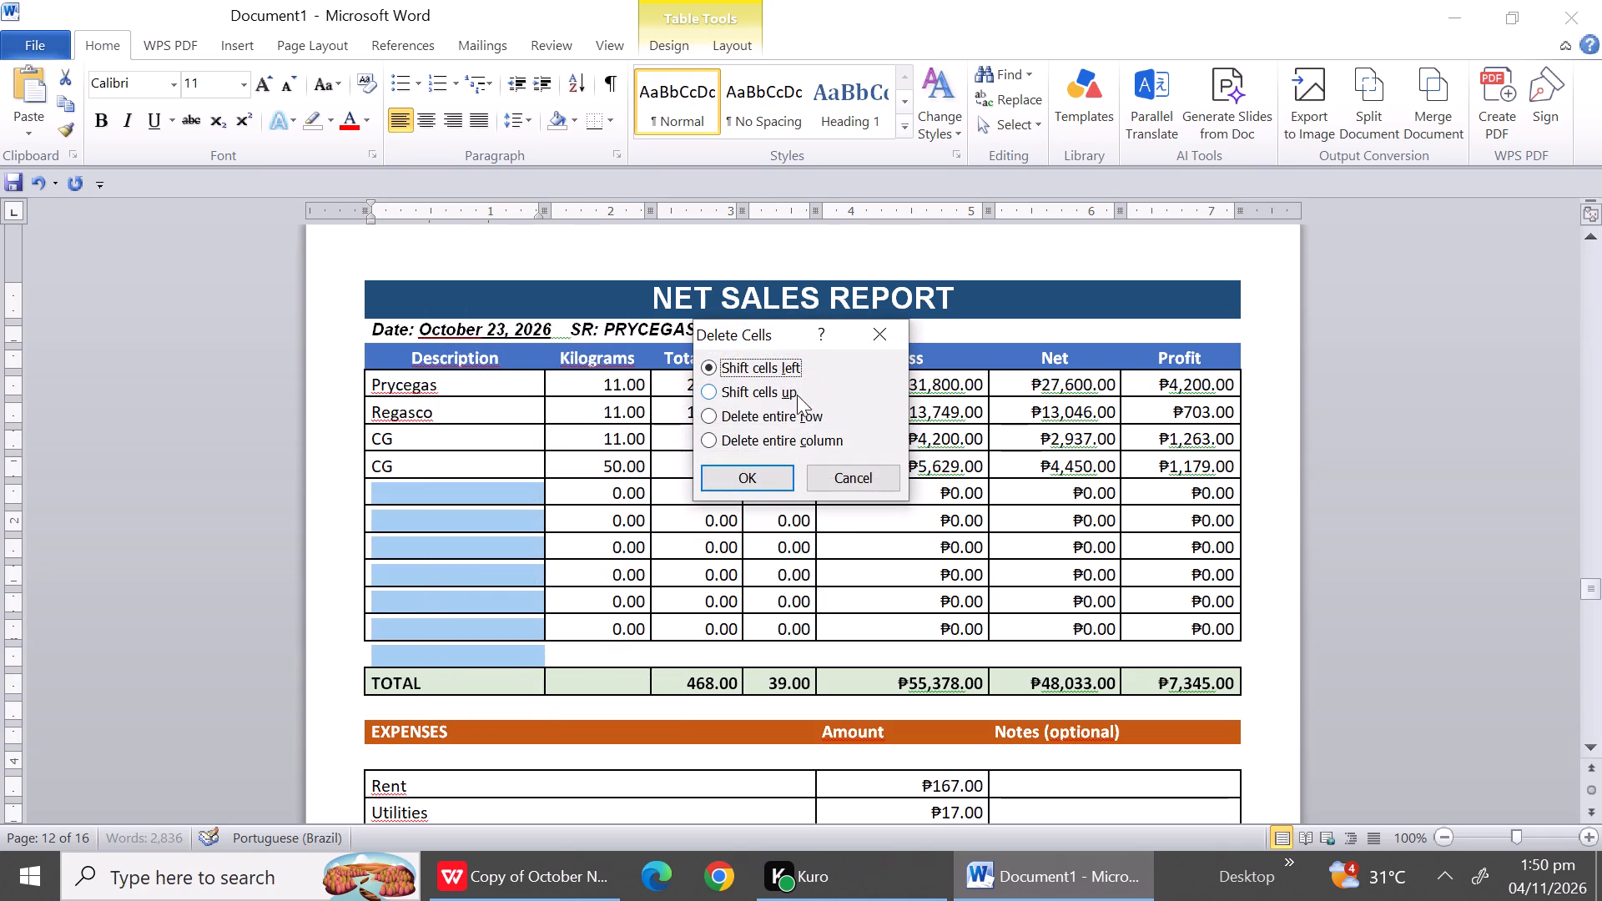
left_click(805, 416)
left_click(765, 480)
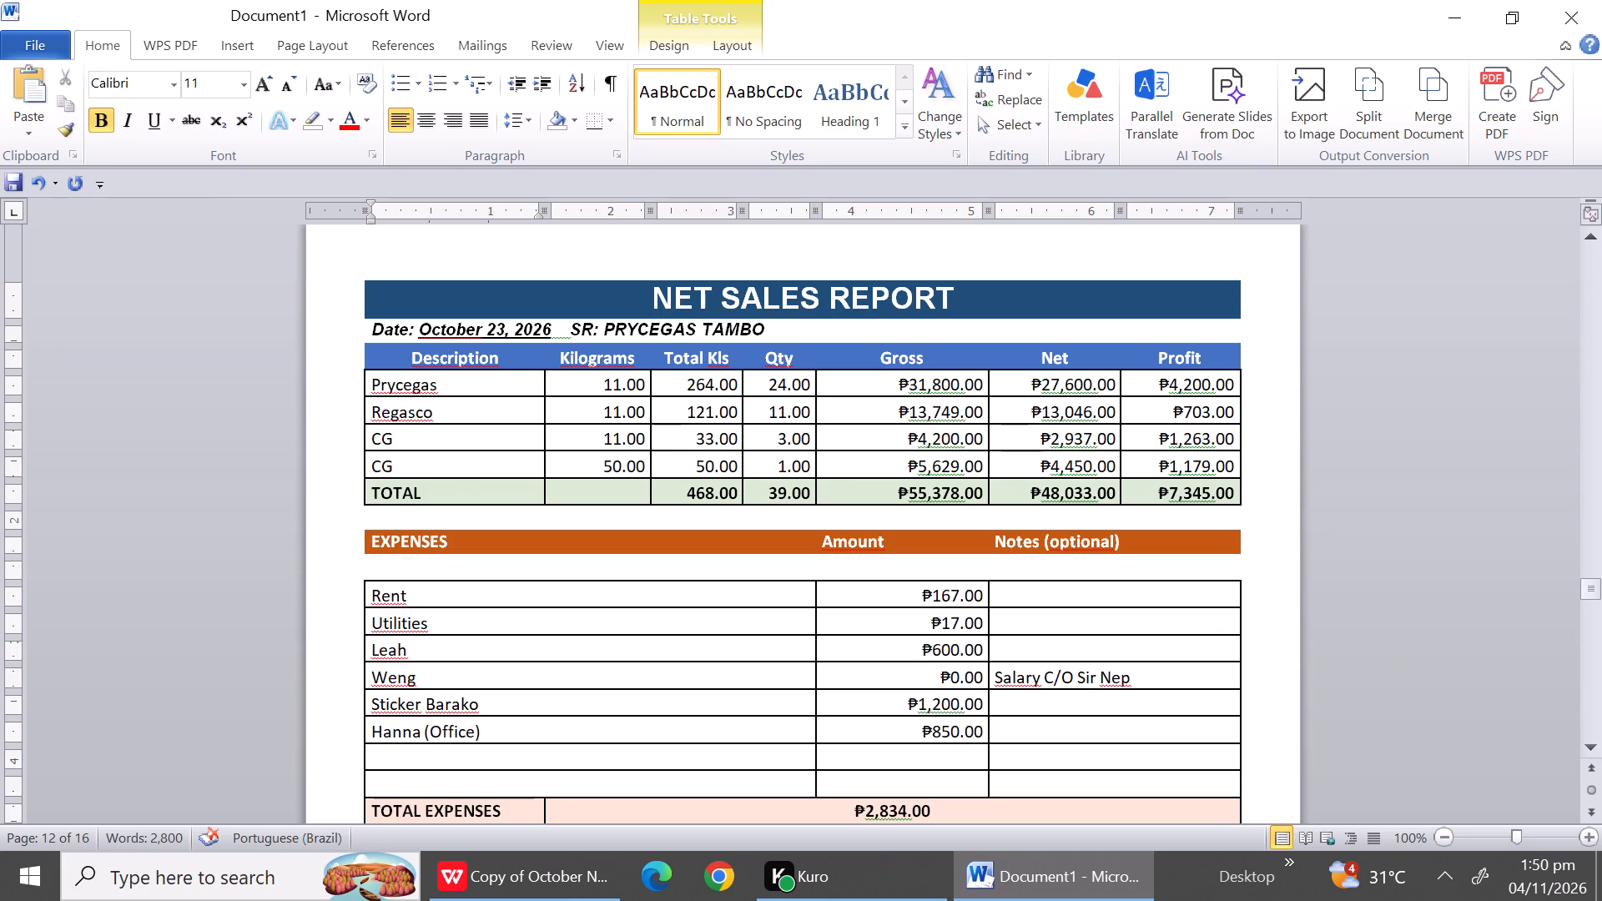
Delete the entire blank row between TOTAL and the EXPENSES heading in the October 23 report.
left_click(385, 516)
right_click(385, 516)
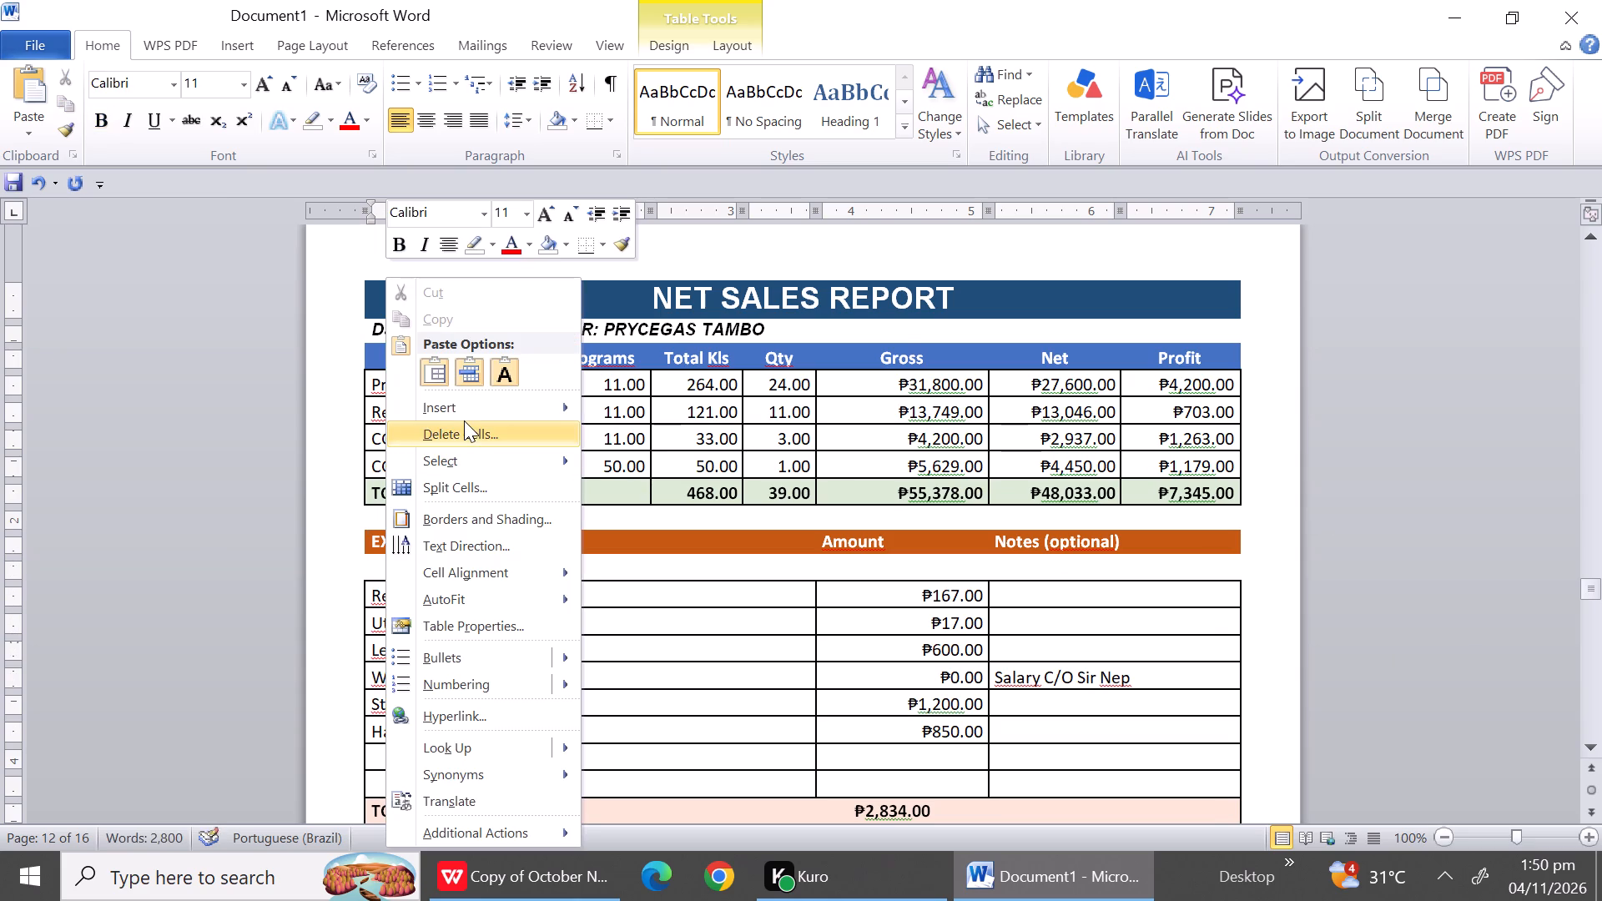
left_click(464, 420)
left_click(804, 405)
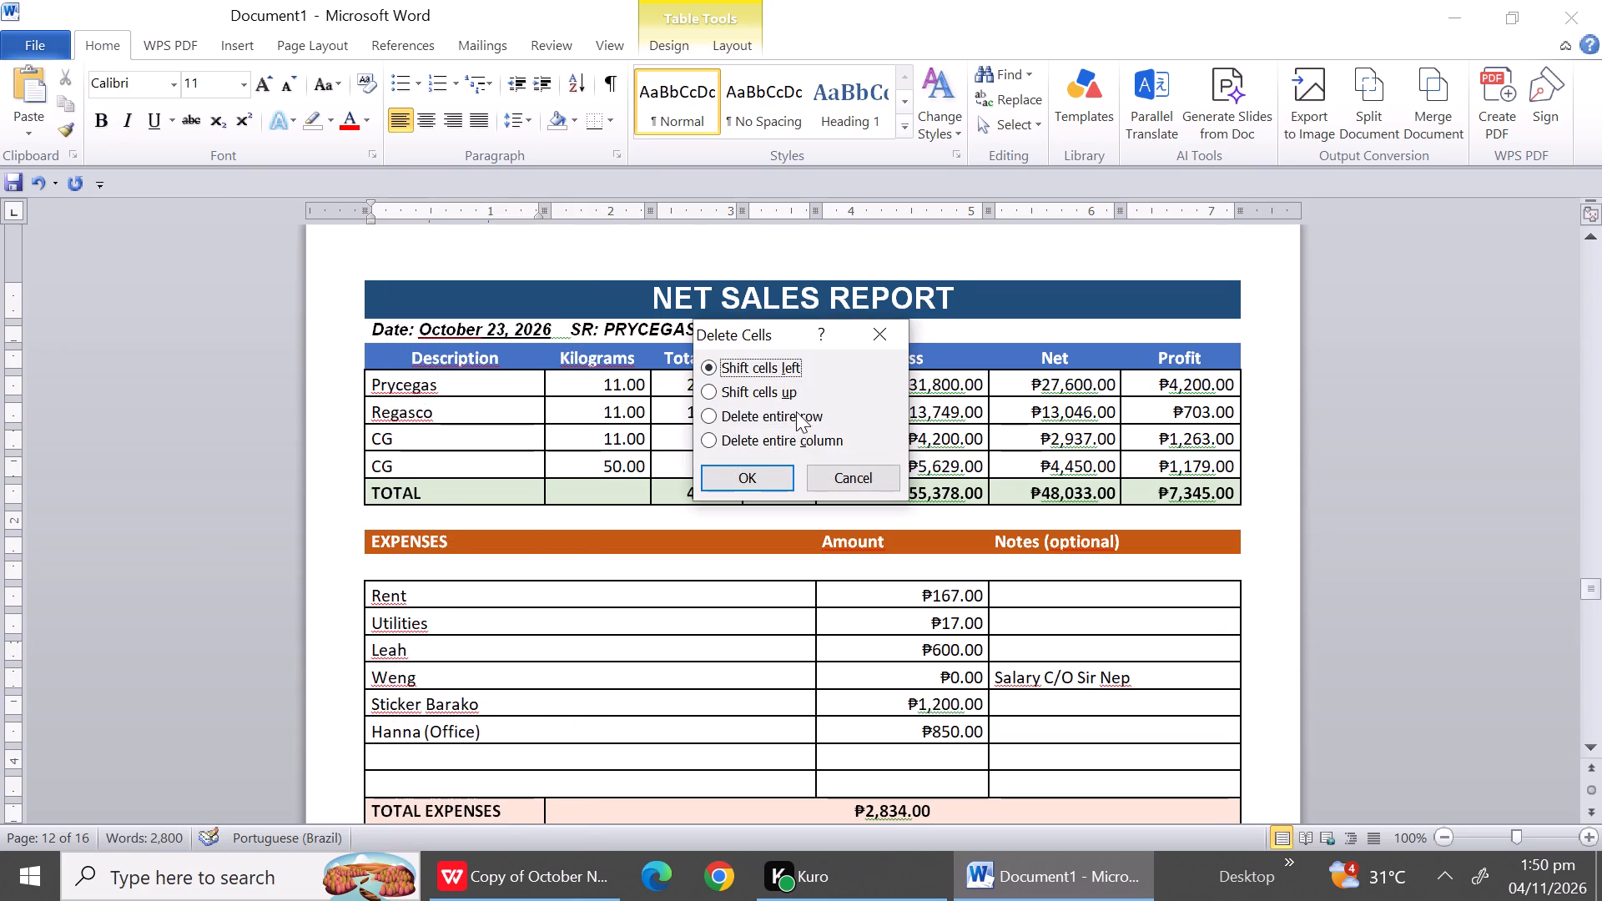
left_click(795, 413)
left_click(758, 487)
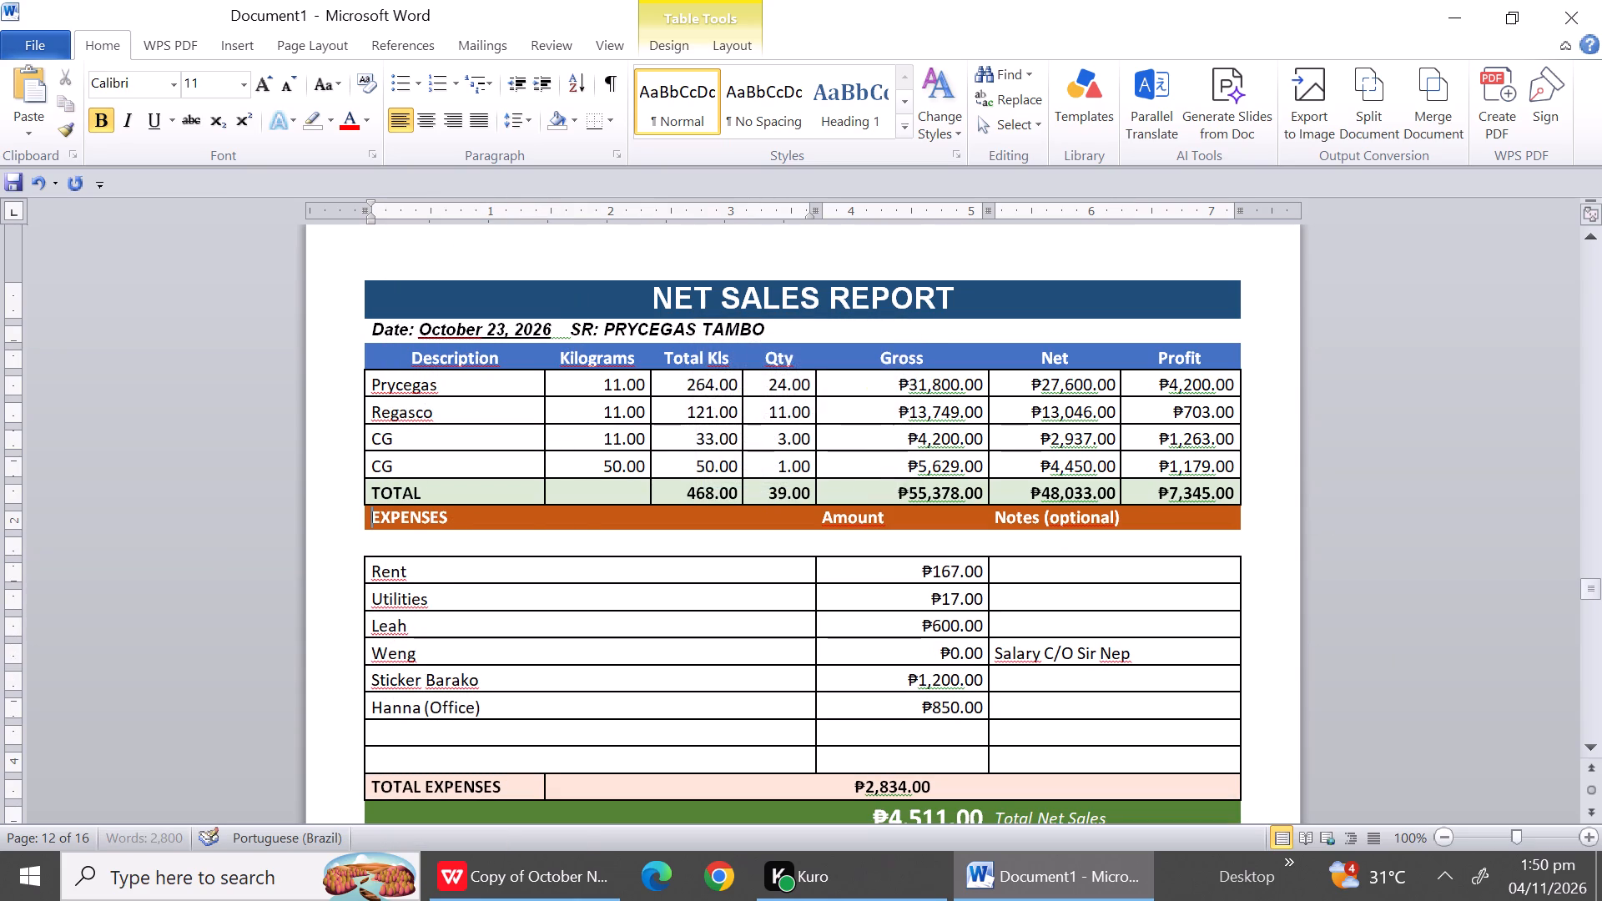
Delete the entire blank row between the EXPENSES heading and Rent in the October 23 report.
left_click(380, 547)
right_click(380, 547)
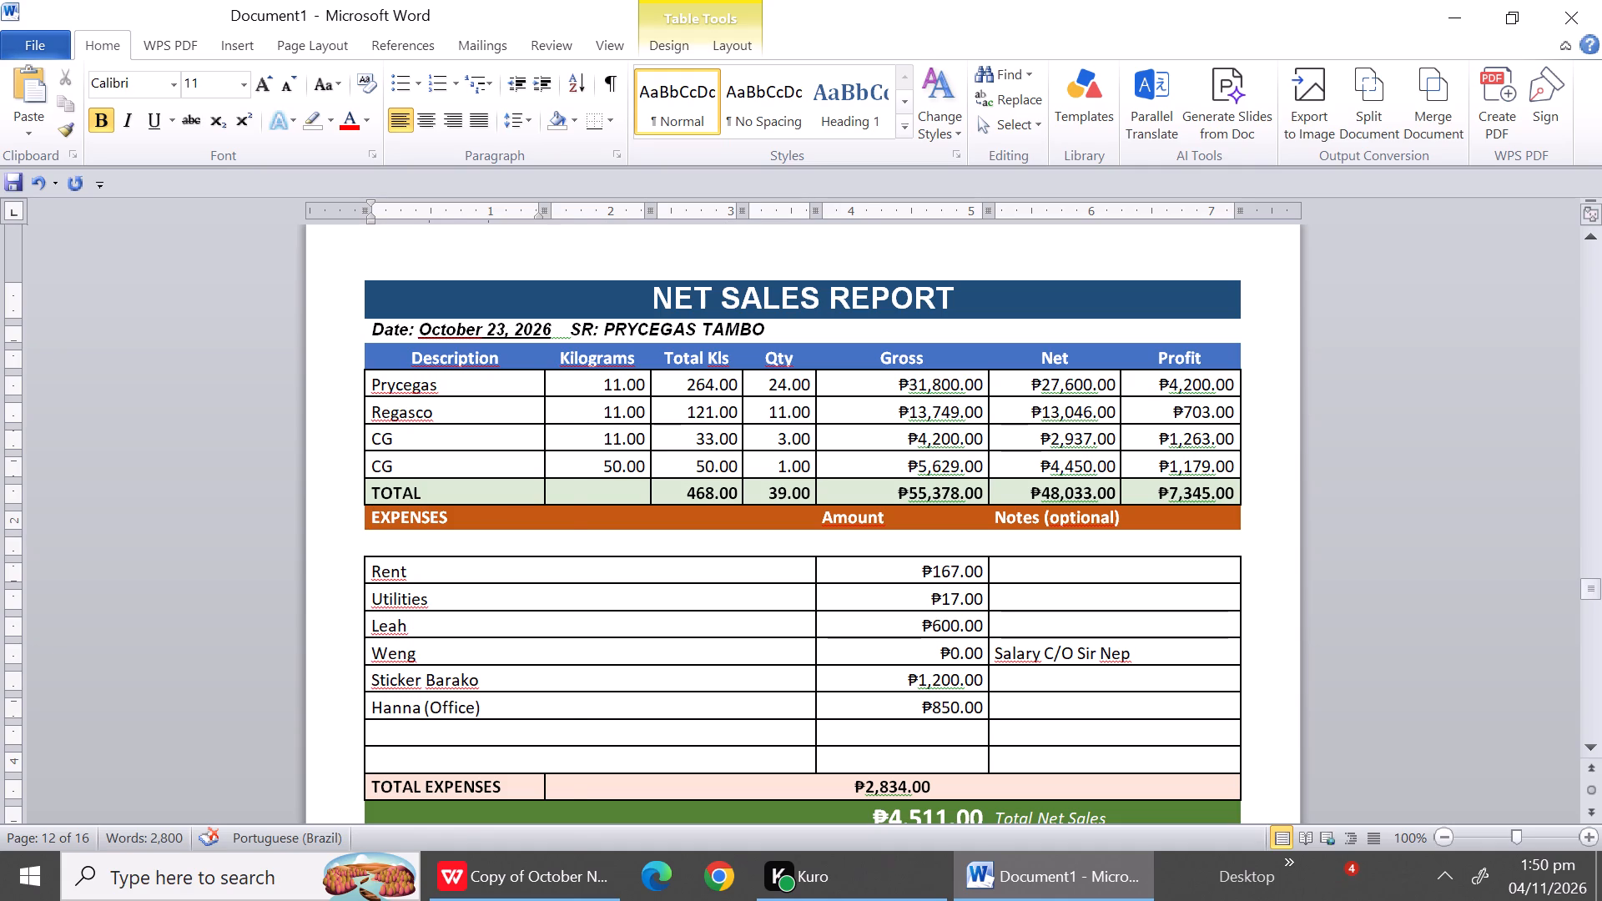
left_click(465, 441)
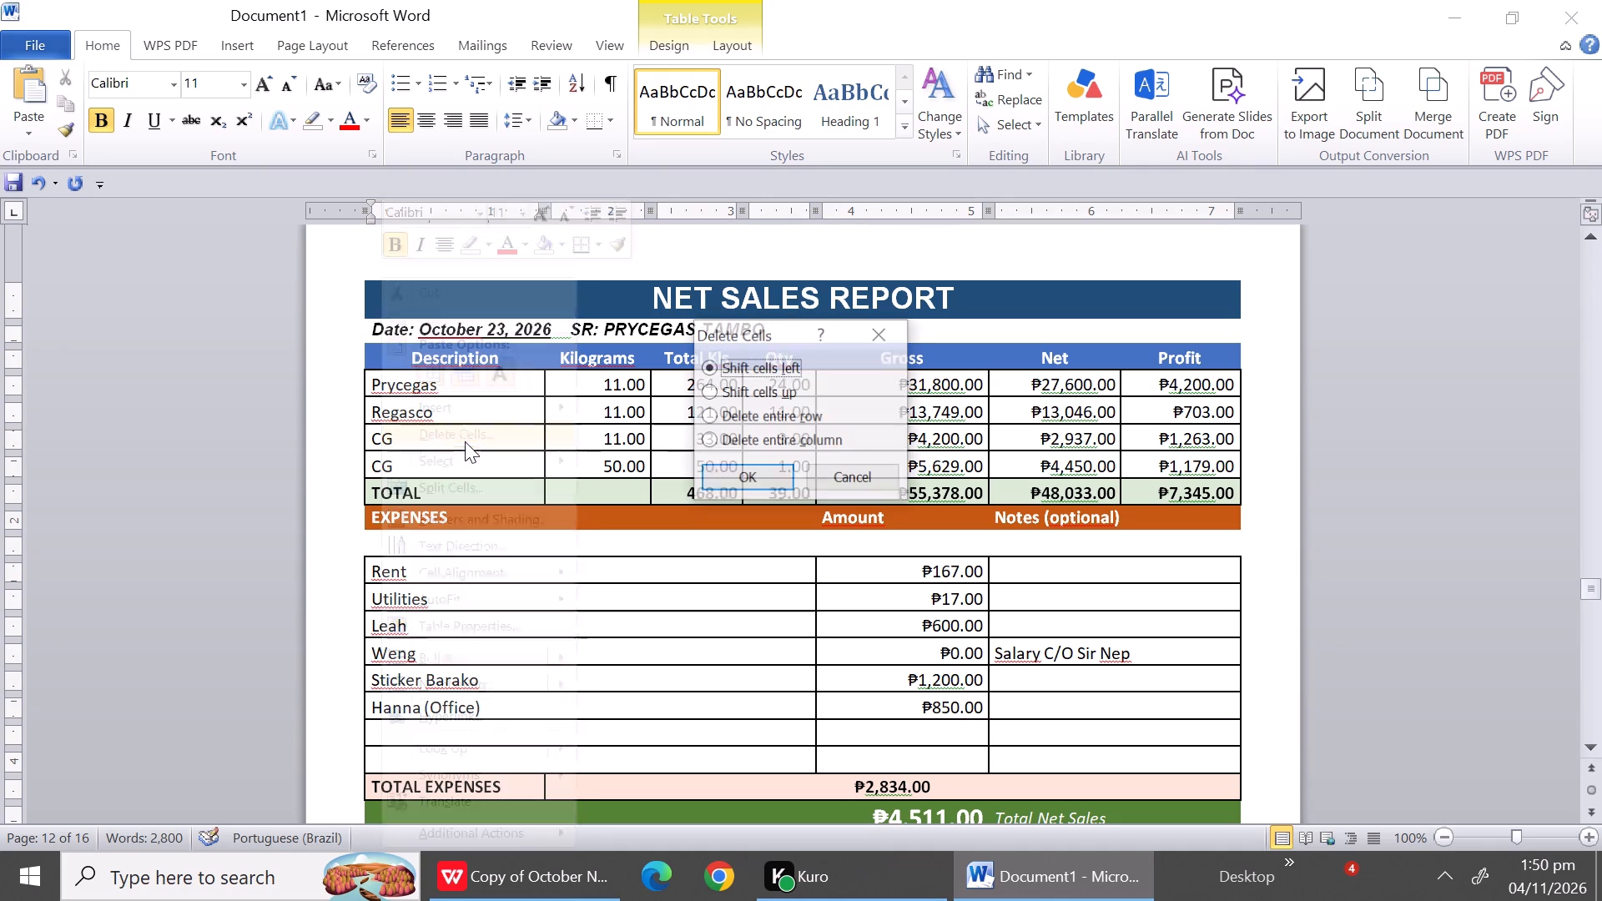
left_click(791, 426)
left_click(779, 414)
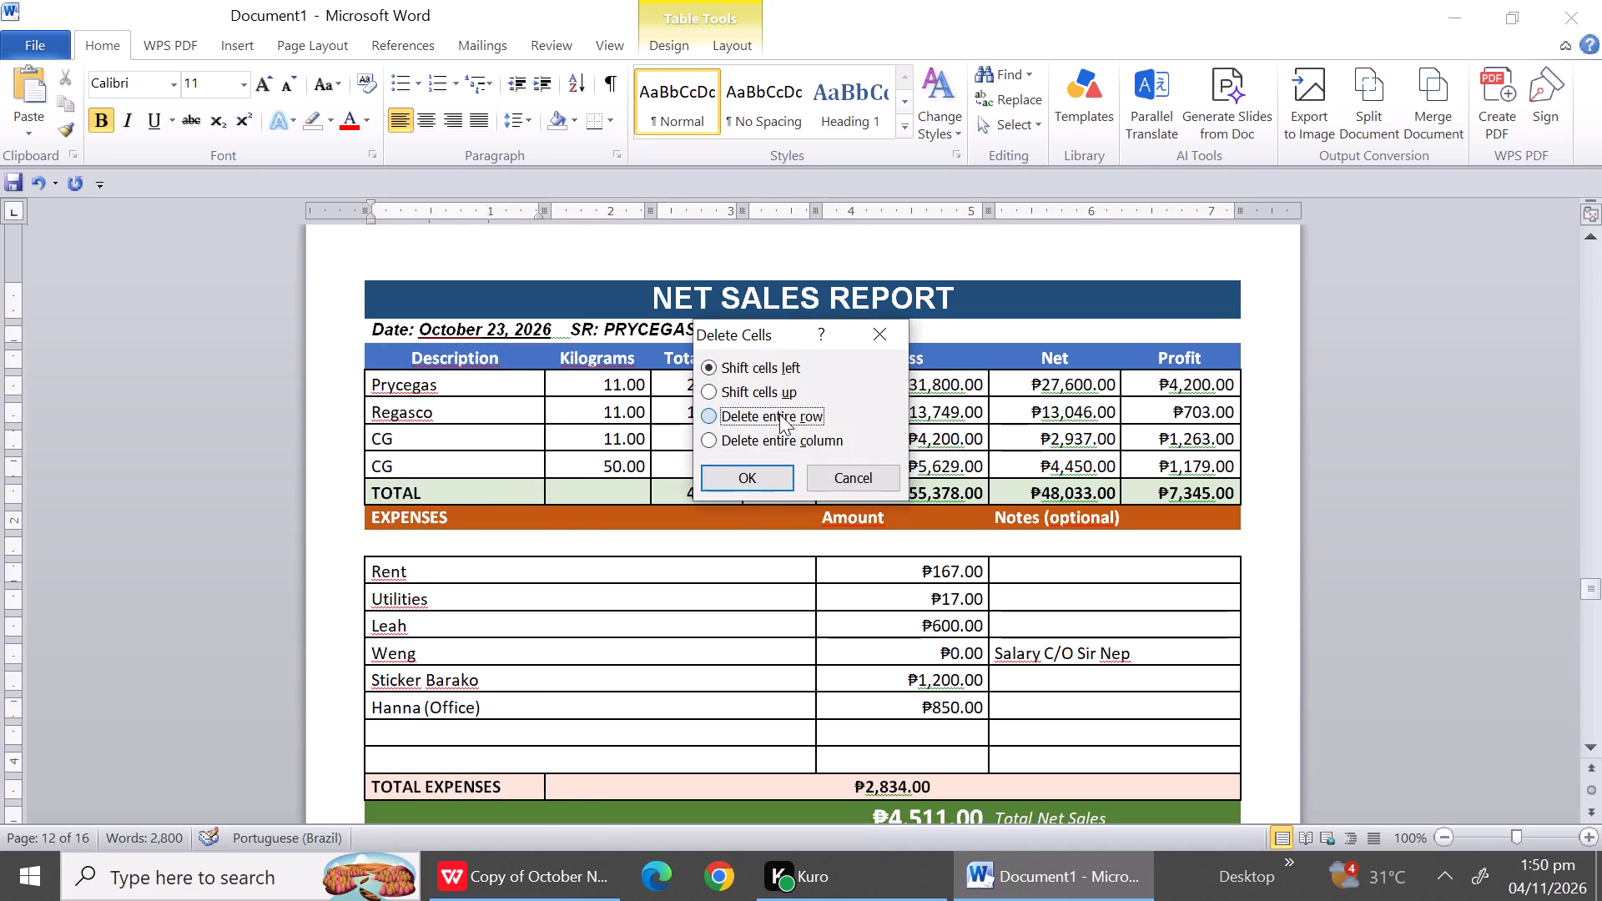
left_click(749, 485)
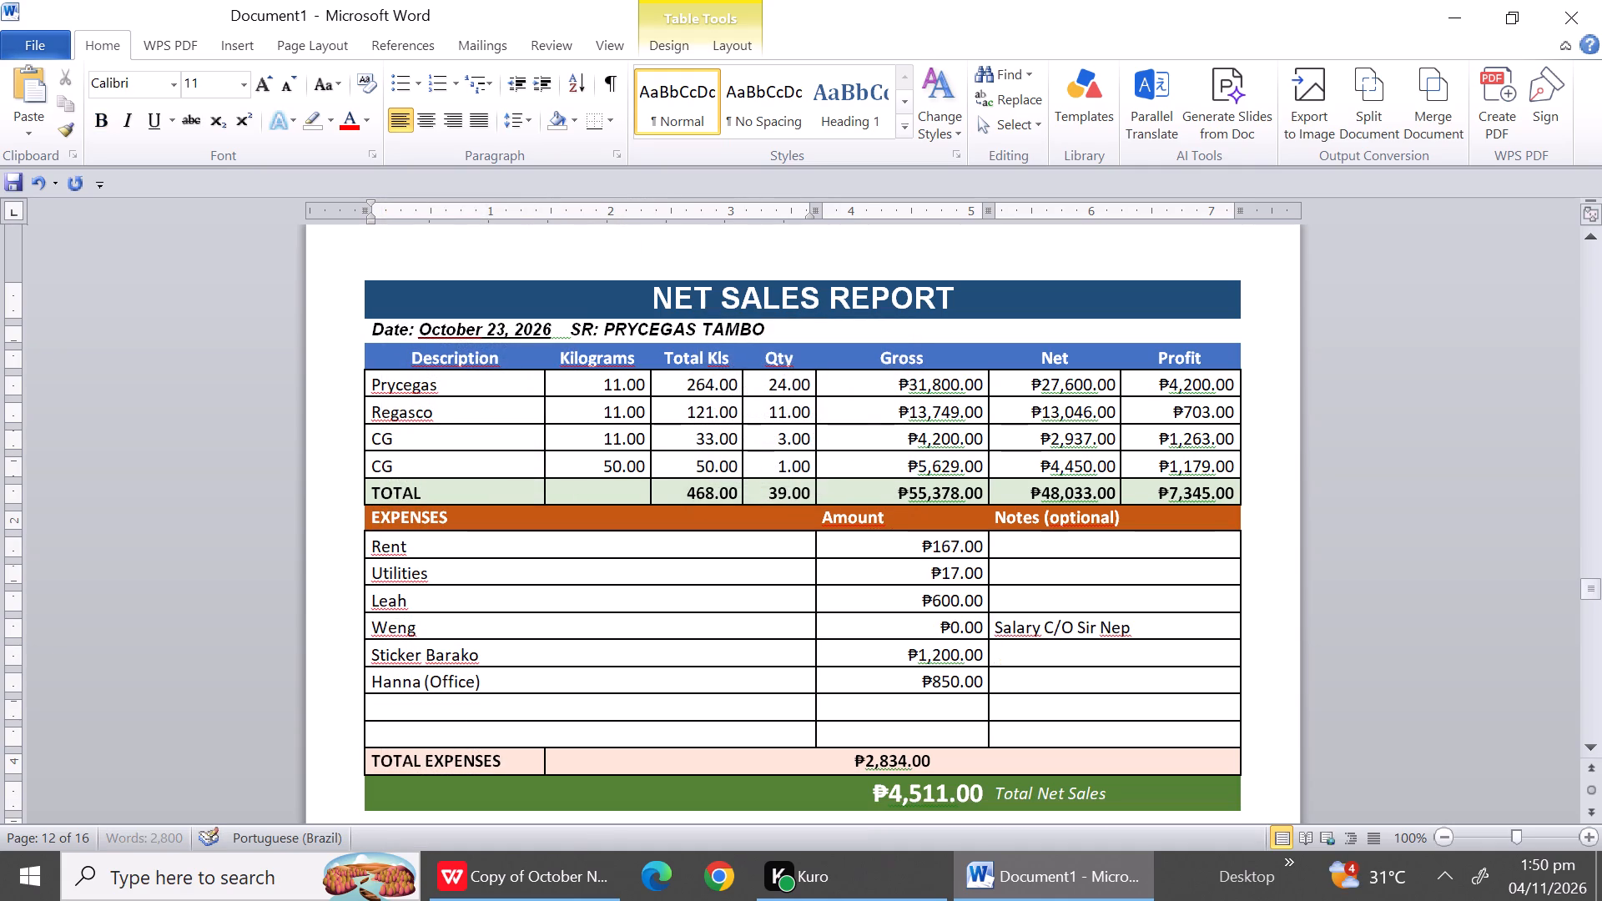
Delete the two entire blank expense rows between Hanna (Office) and TOTAL EXPENSES in the October 23 report.
left_click_drag(446, 707, 442, 712)
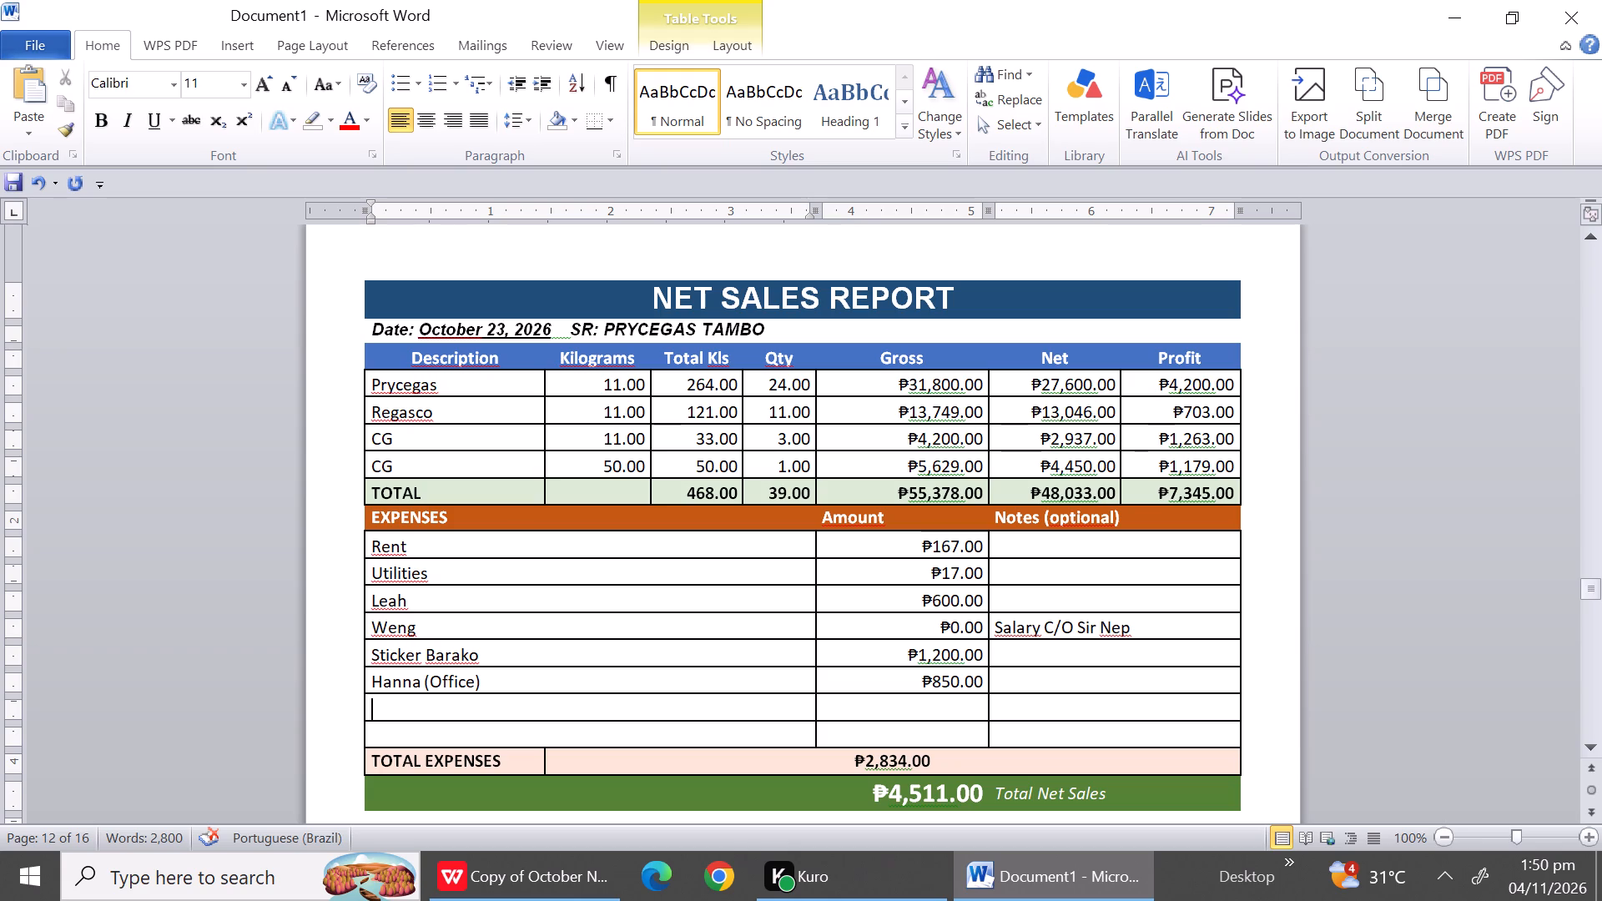
left_click_drag(442, 712, 437, 730)
right_click(437, 730)
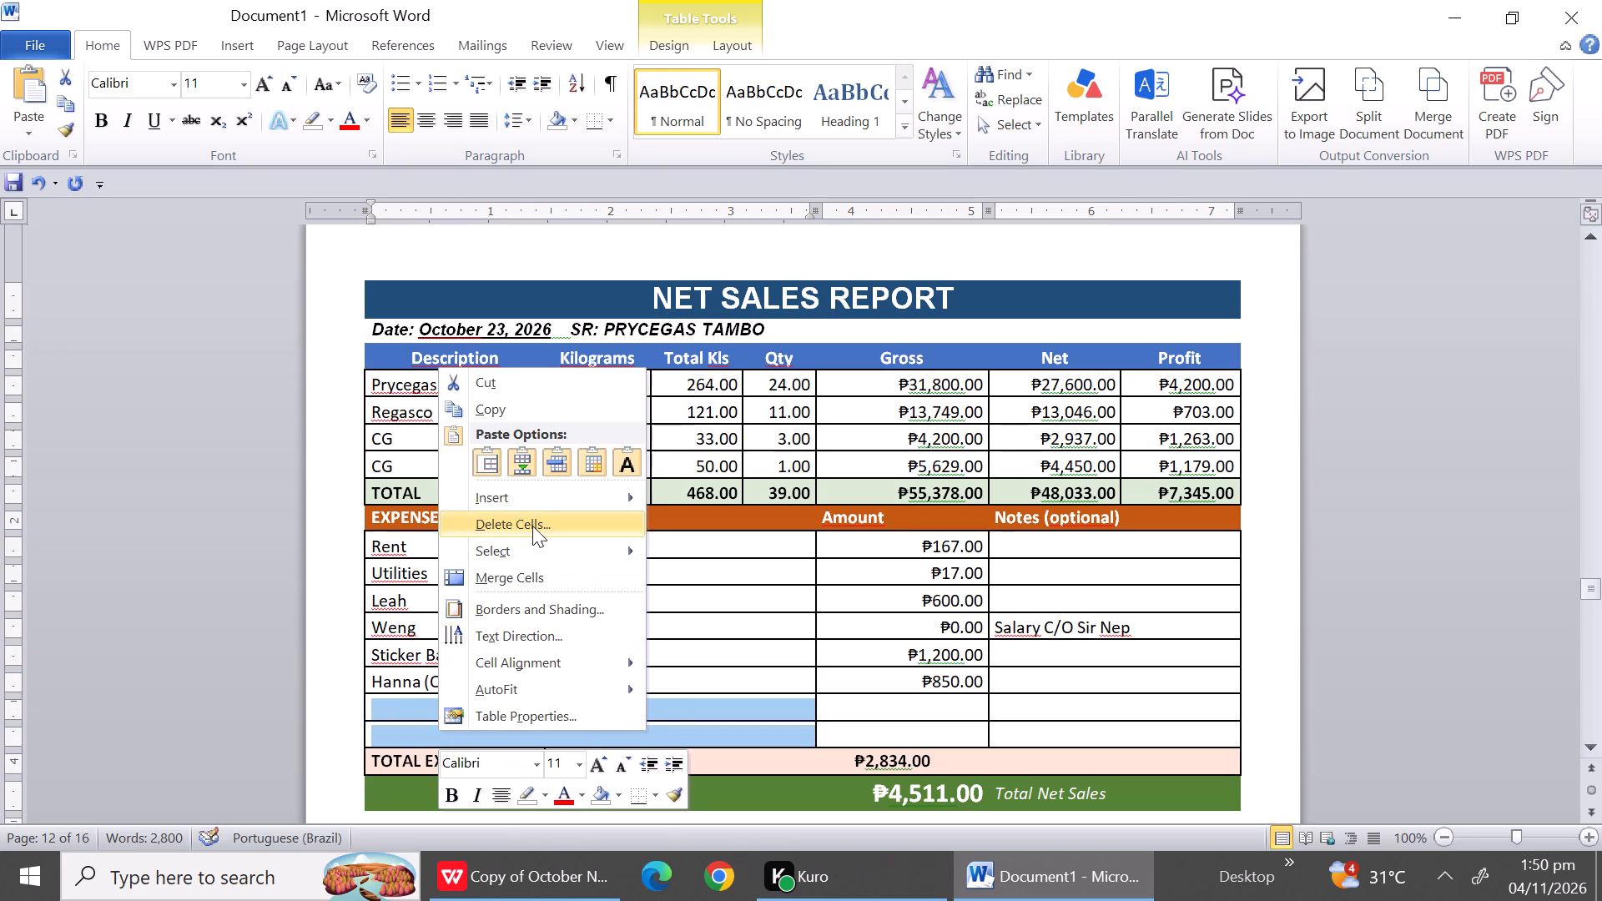
left_click(531, 526)
left_click(845, 417)
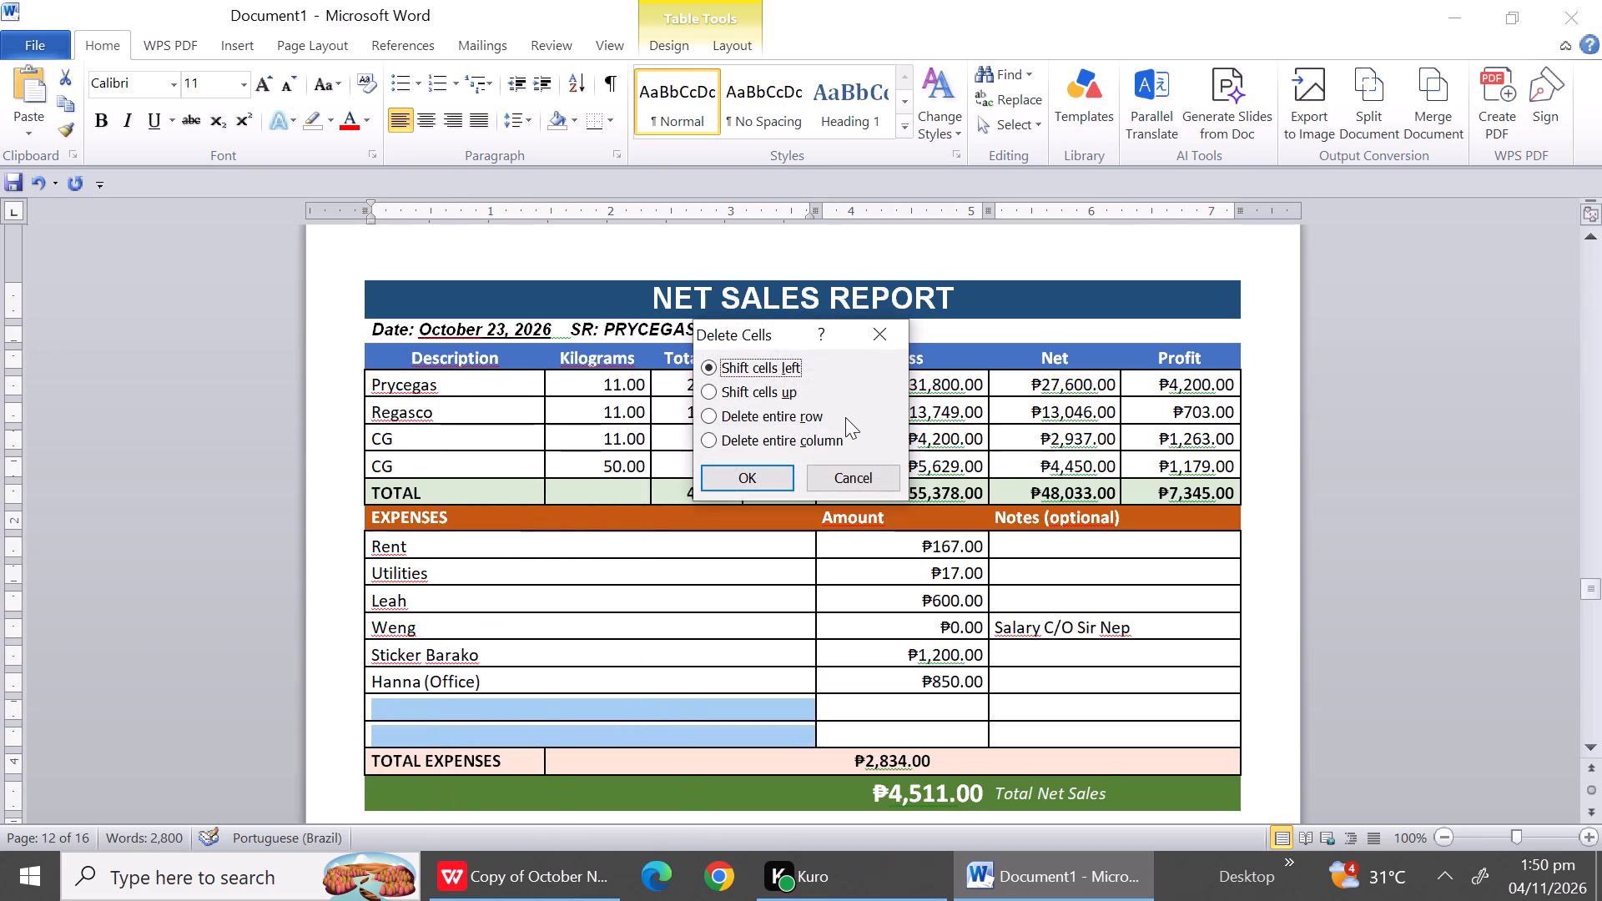
left_click_drag(813, 415, 769, 485)
left_click(769, 485)
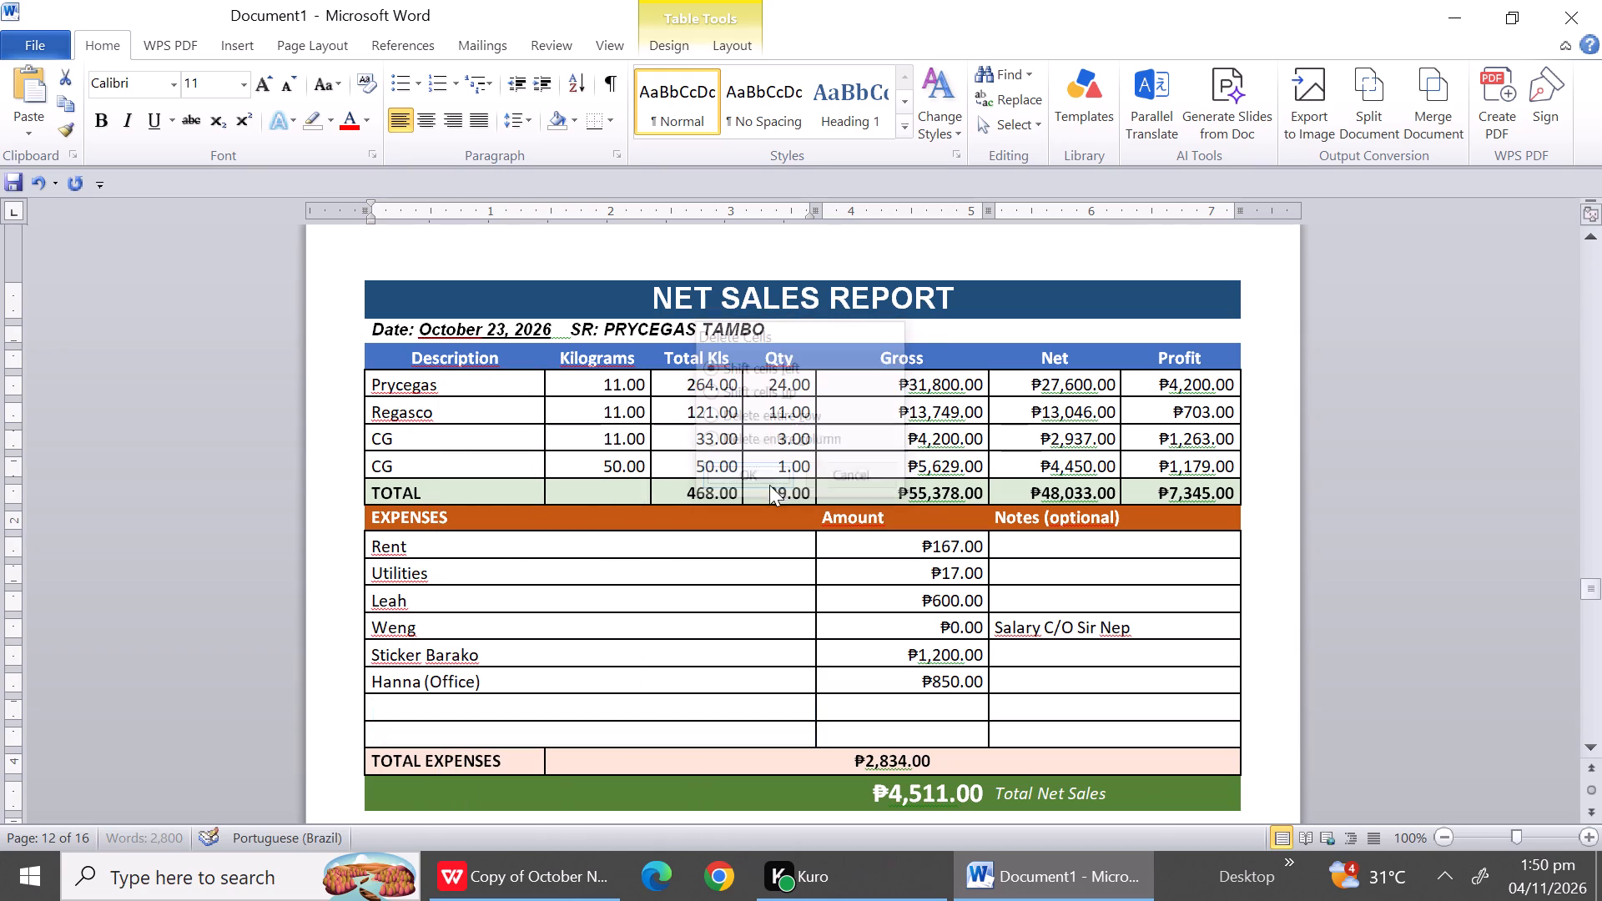
key("ctrl+z")
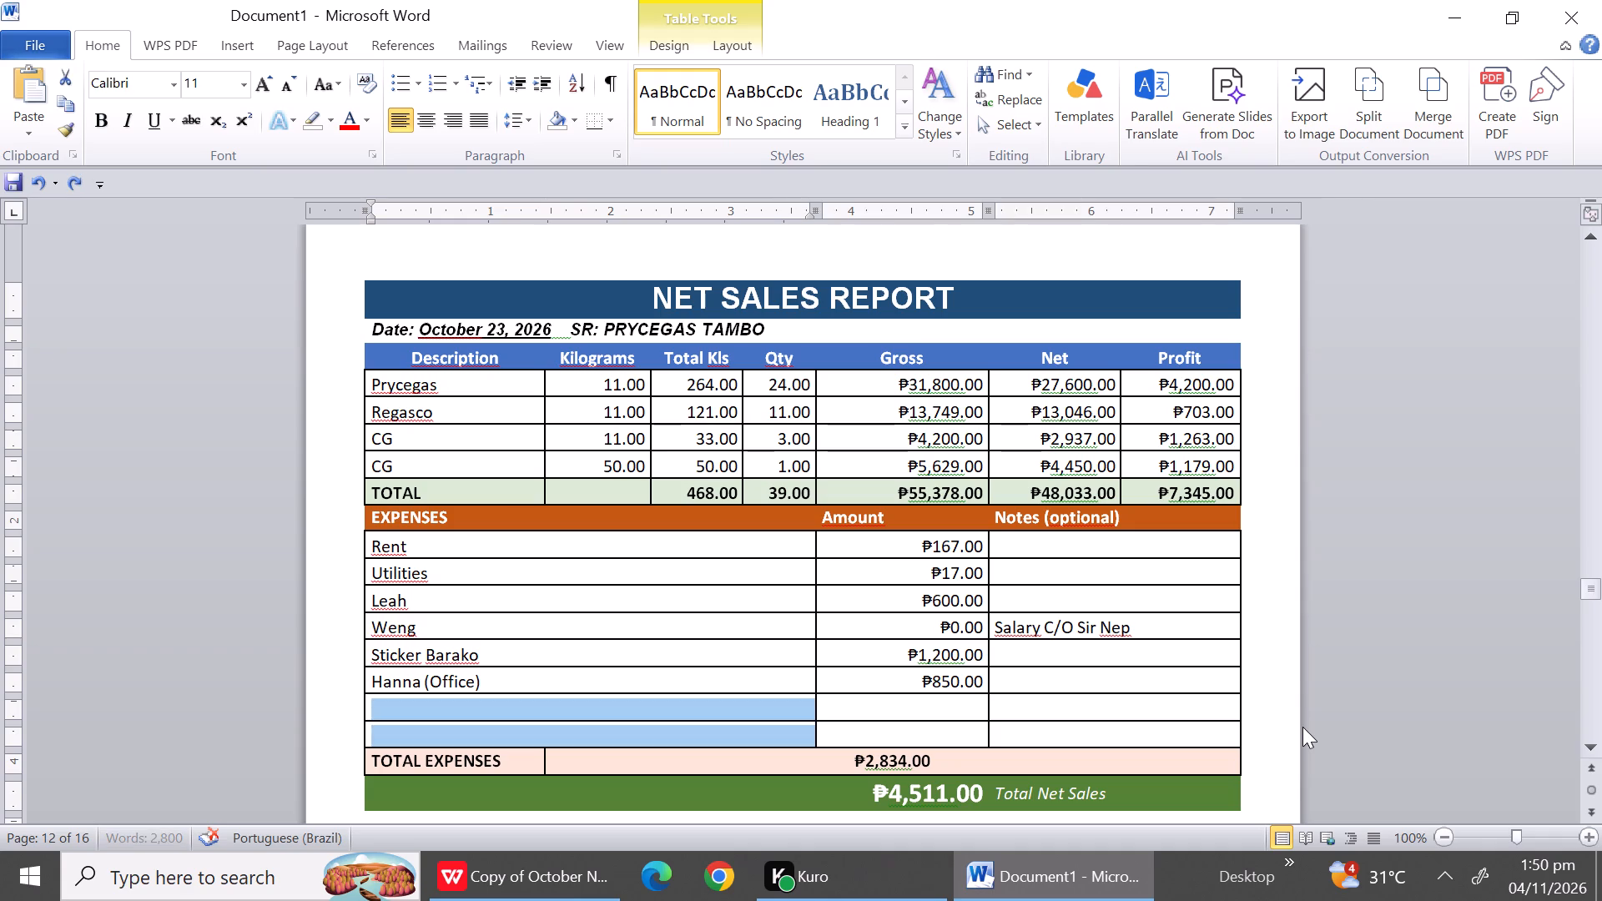
right_click(514, 703)
left_click(599, 491)
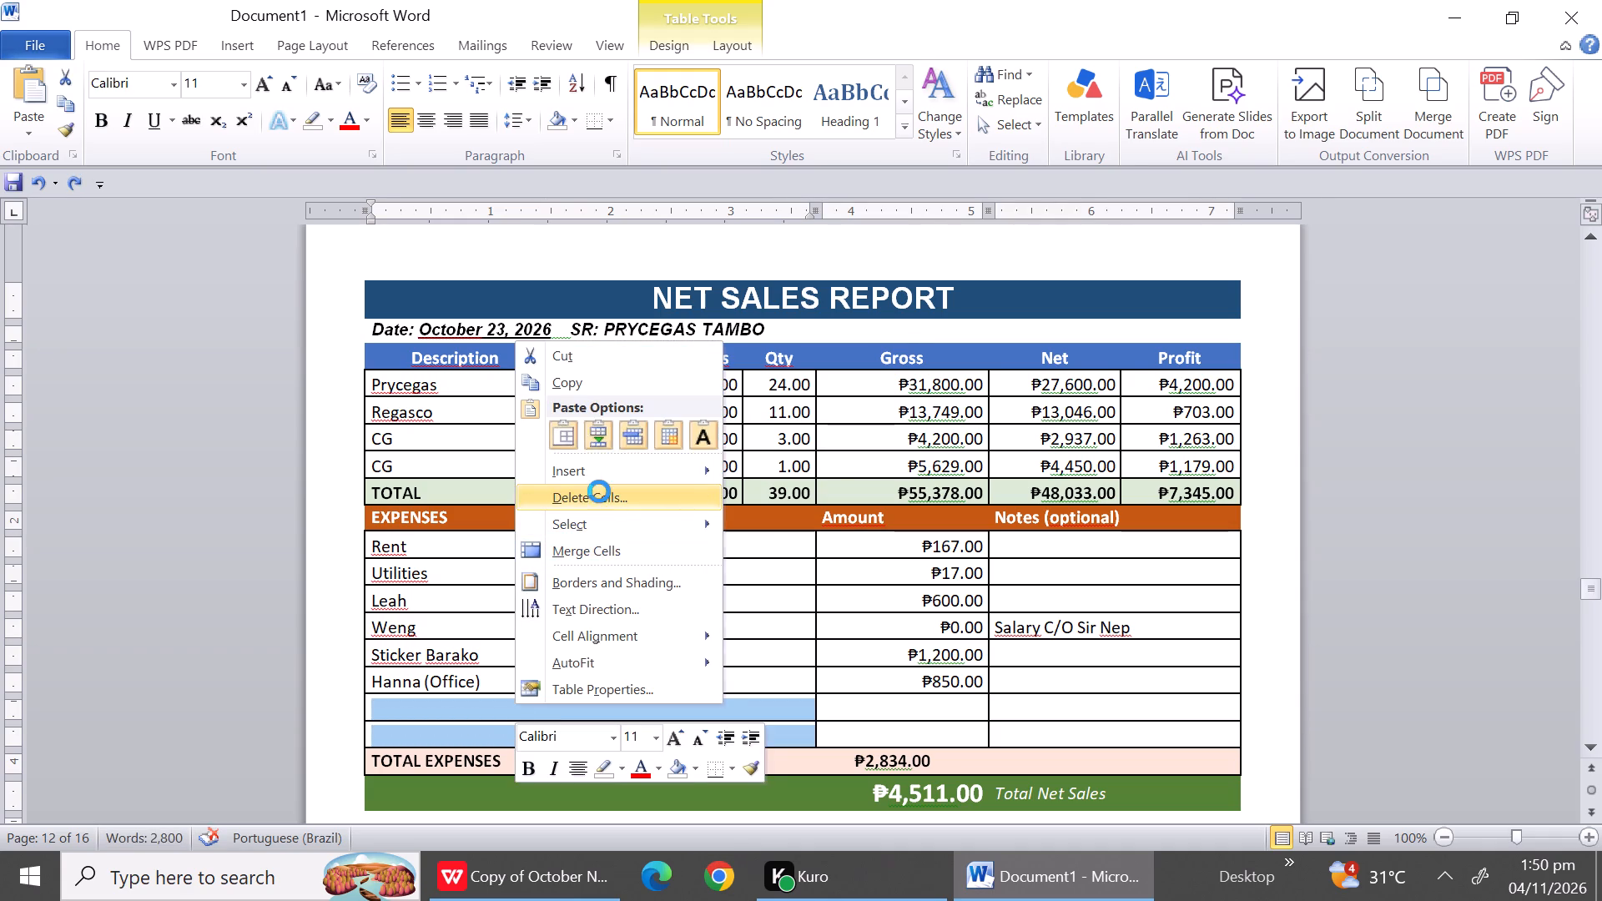
left_click(762, 410)
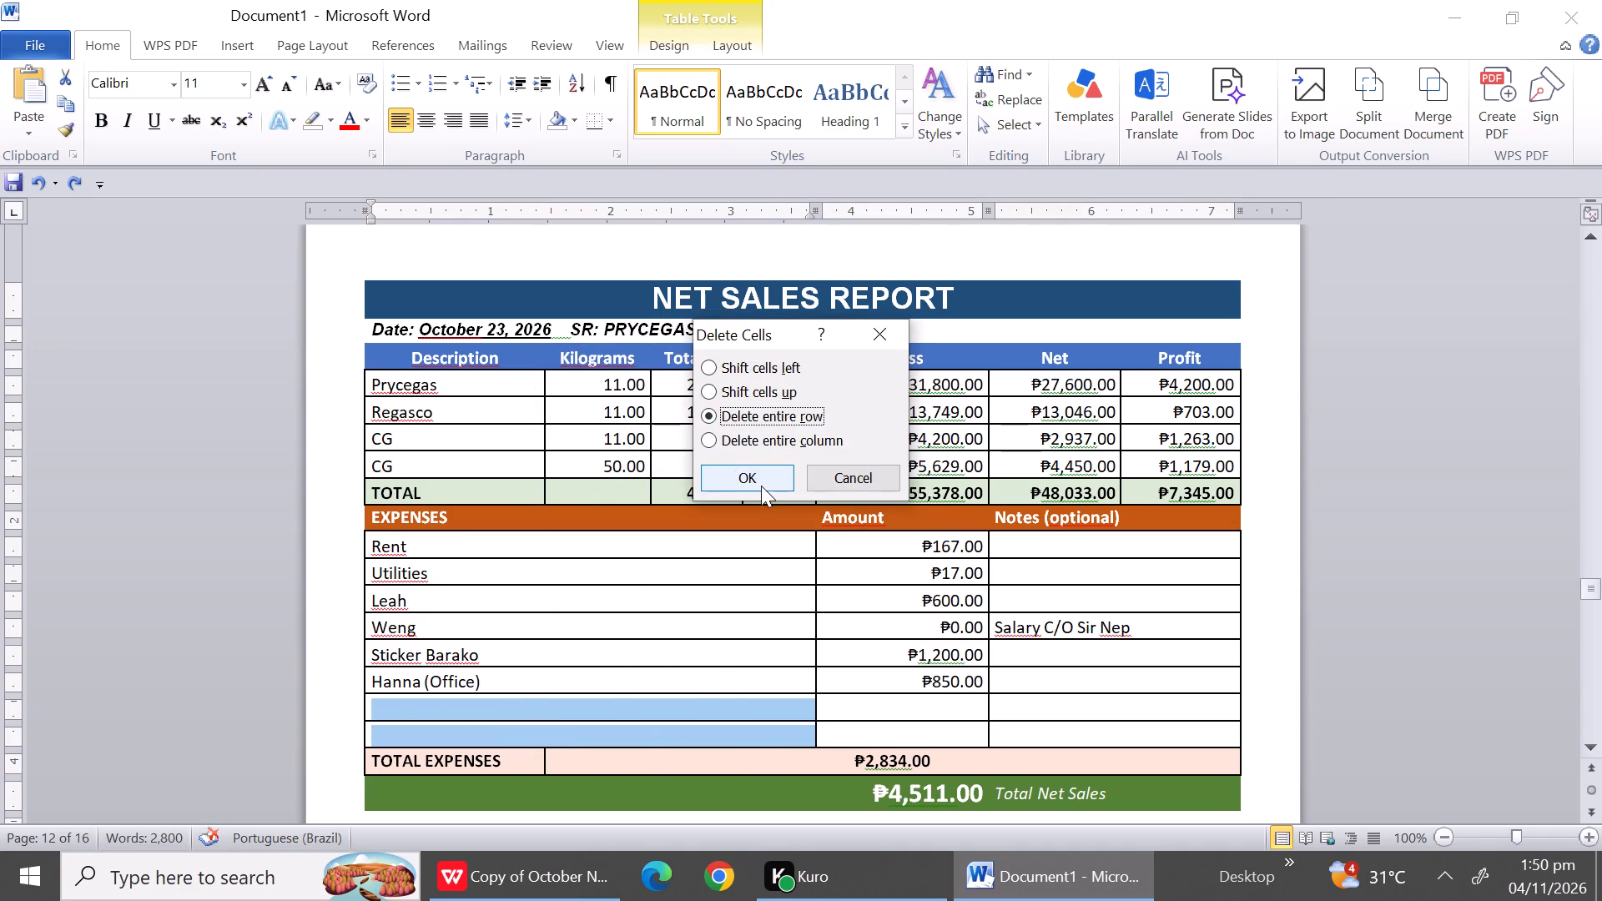
left_click(761, 483)
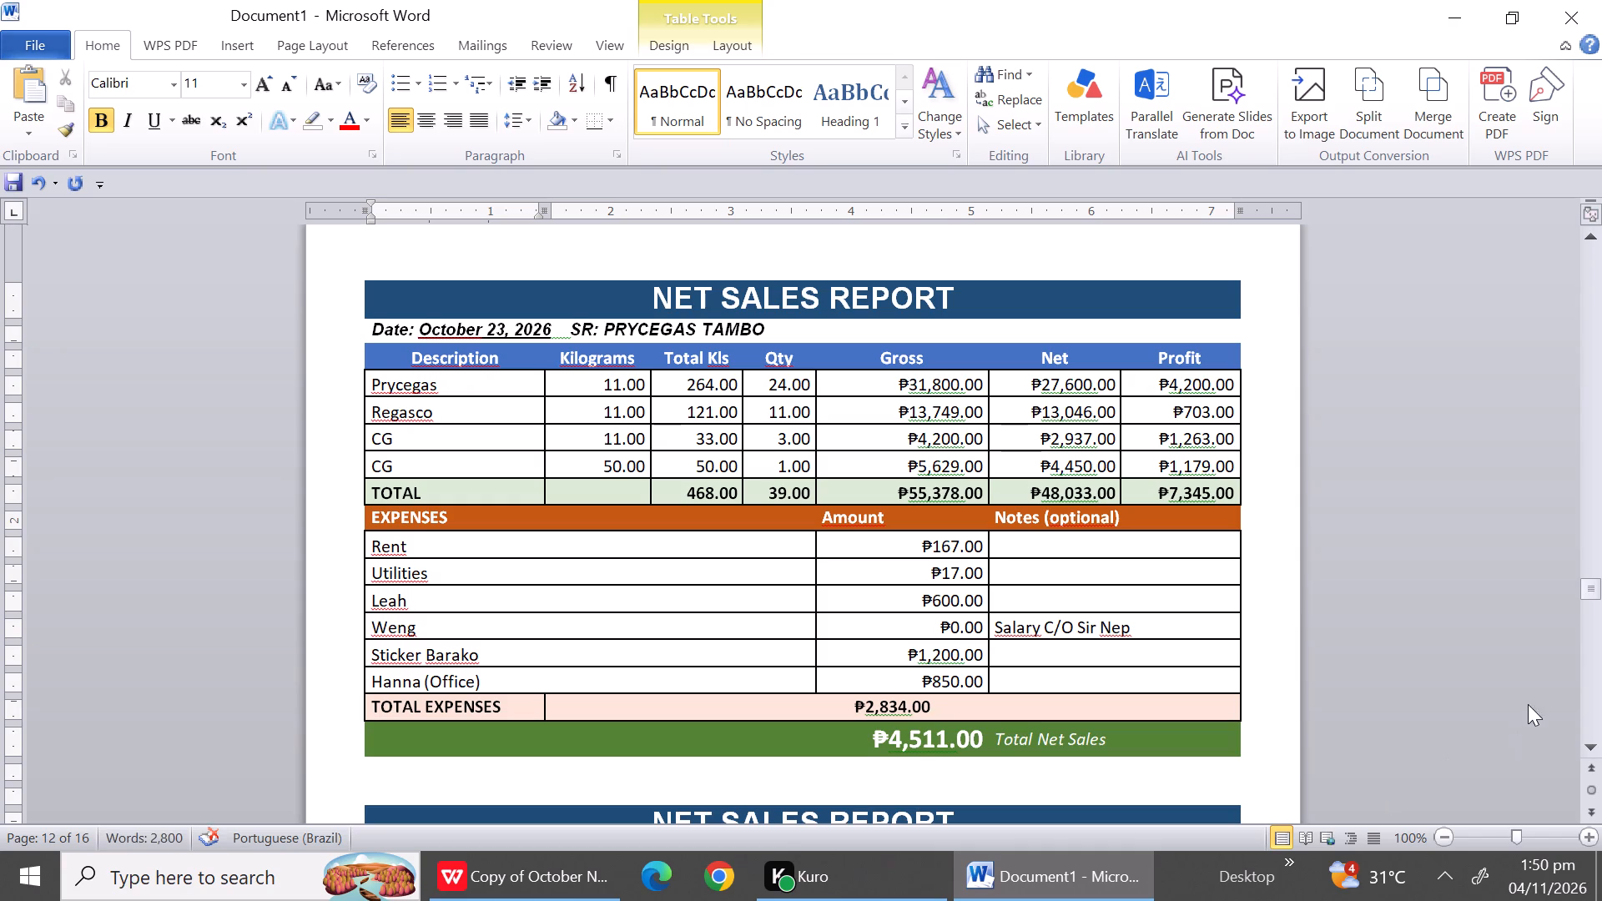
Delete the entire blank row between the date line and the column headings in the October 24 report.
triple_click(1601, 743)
triple_click(1601, 743)
triple_click(1601, 743)
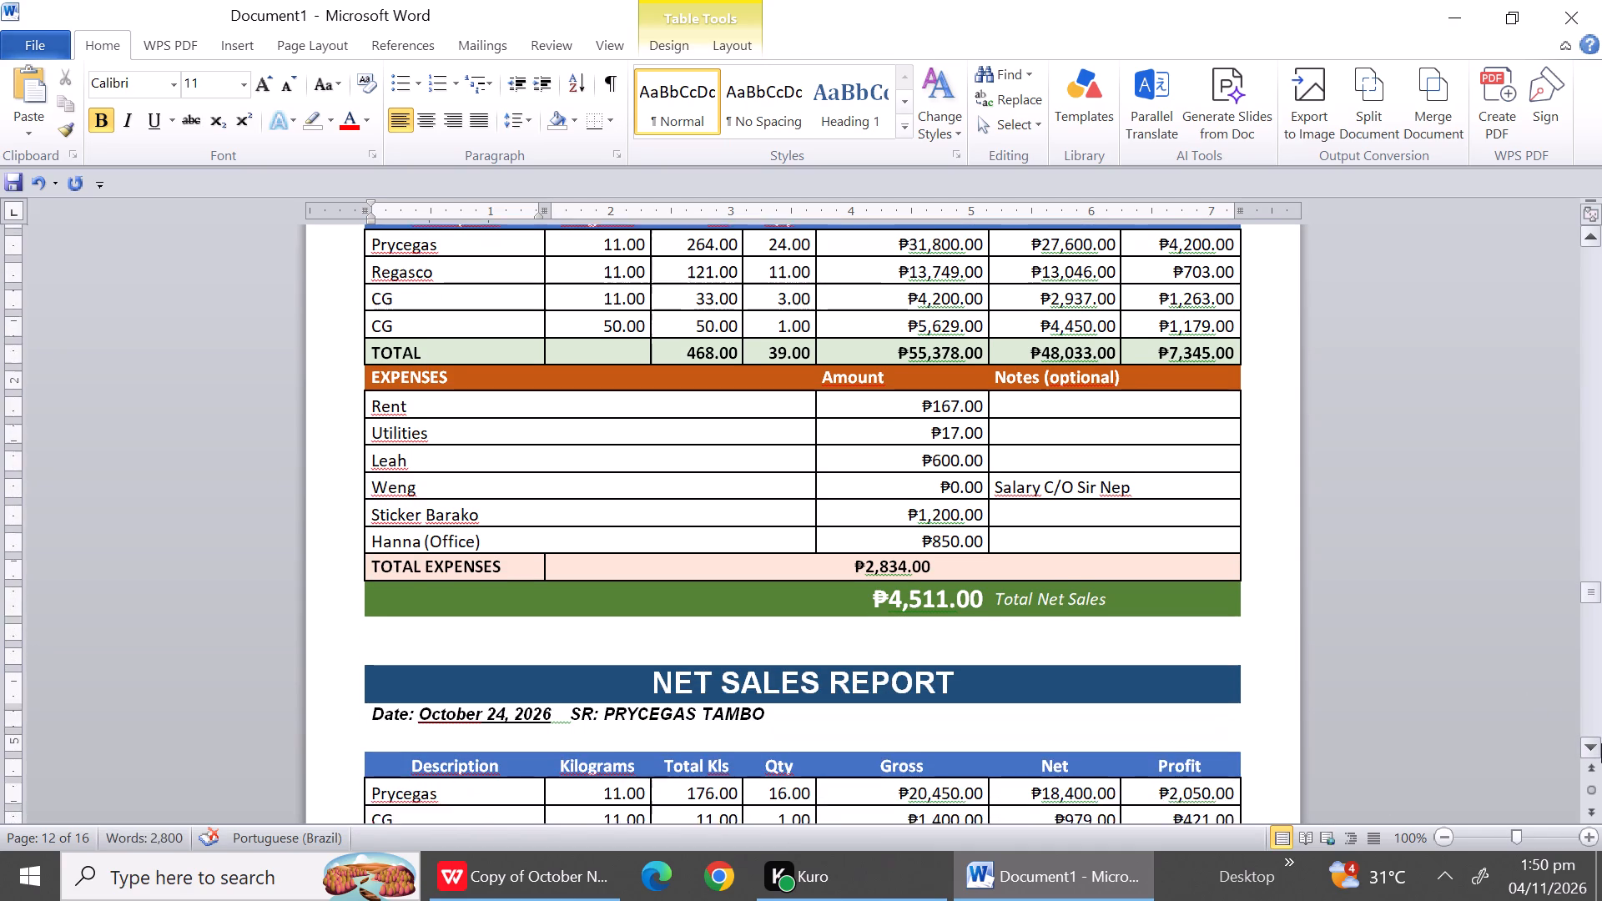
triple_click(1601, 743)
double_click(1601, 743)
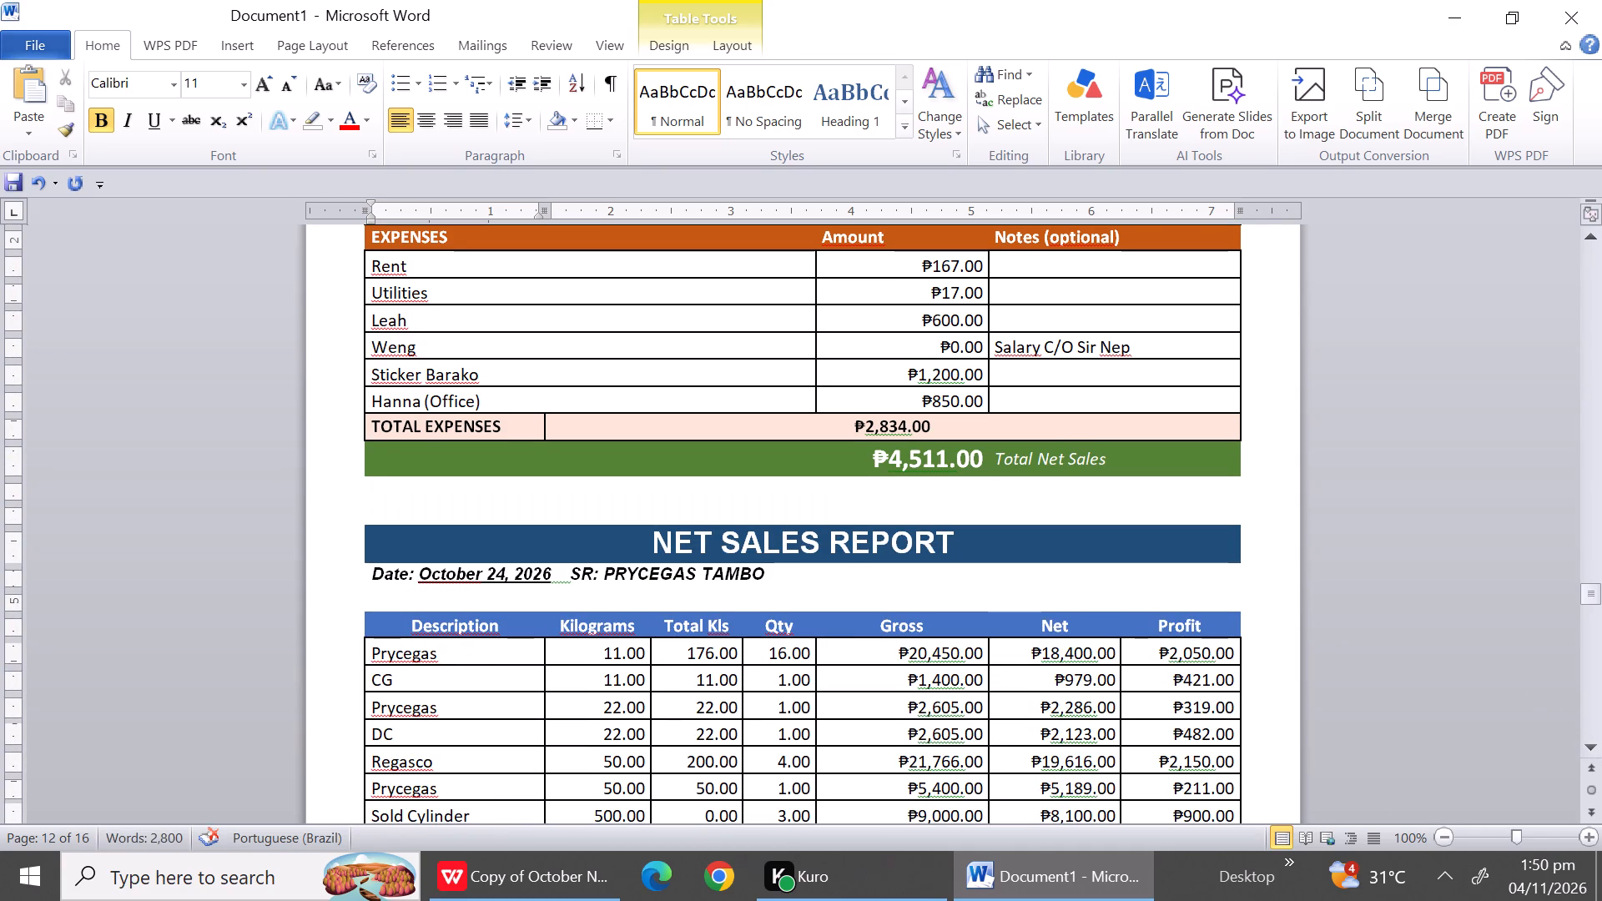
left_click(495, 603)
right_click(495, 603)
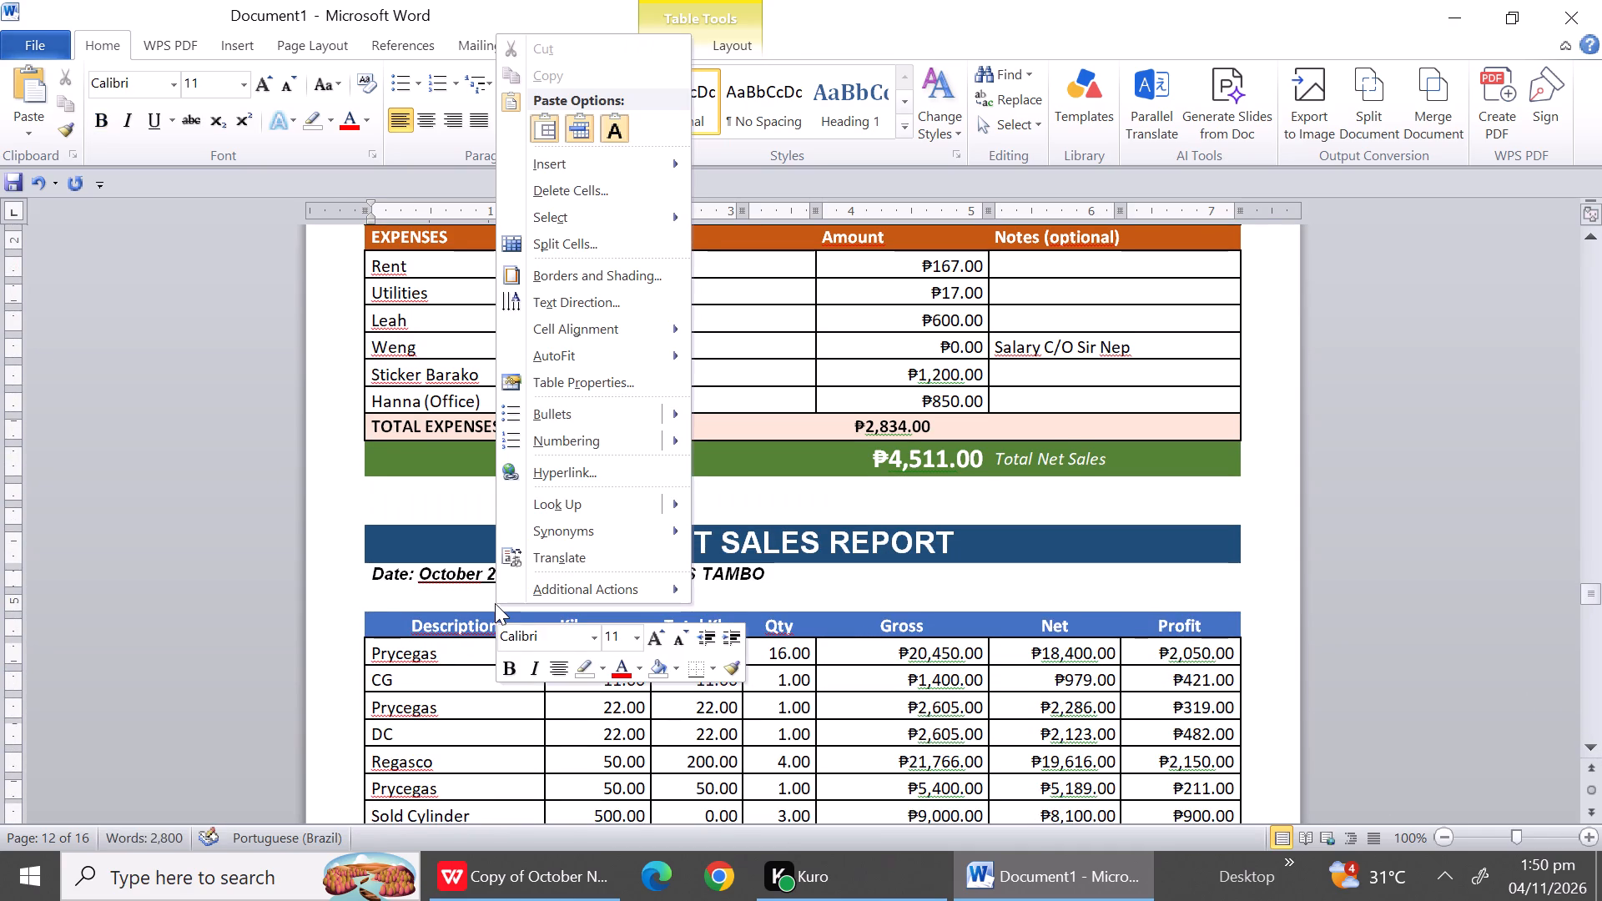
left_click(552, 194)
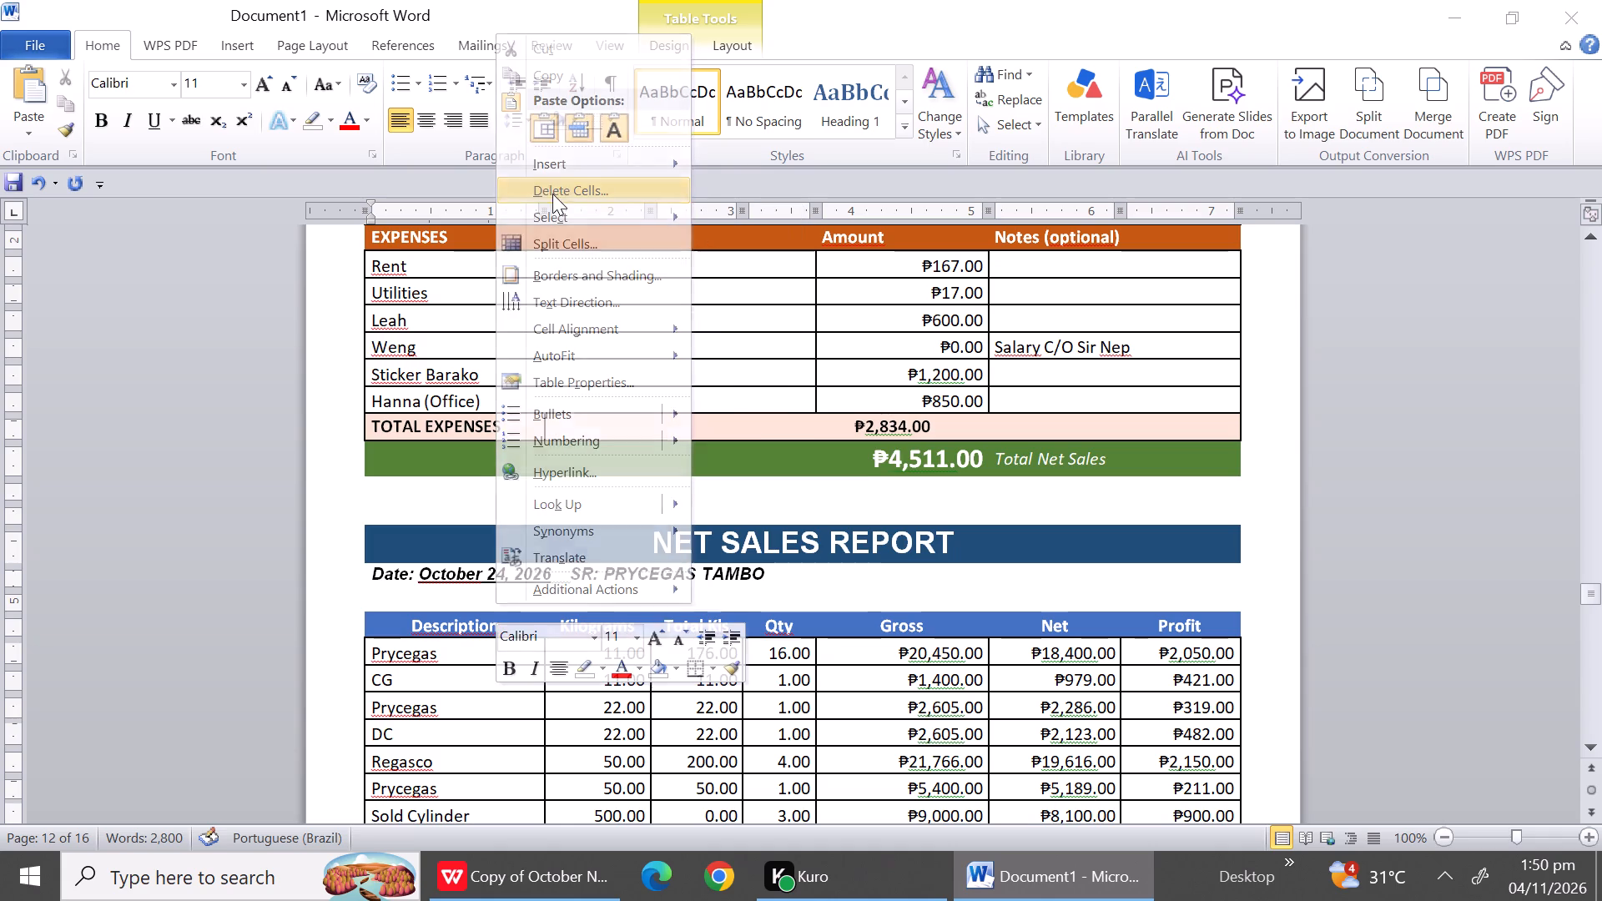
left_click(776, 413)
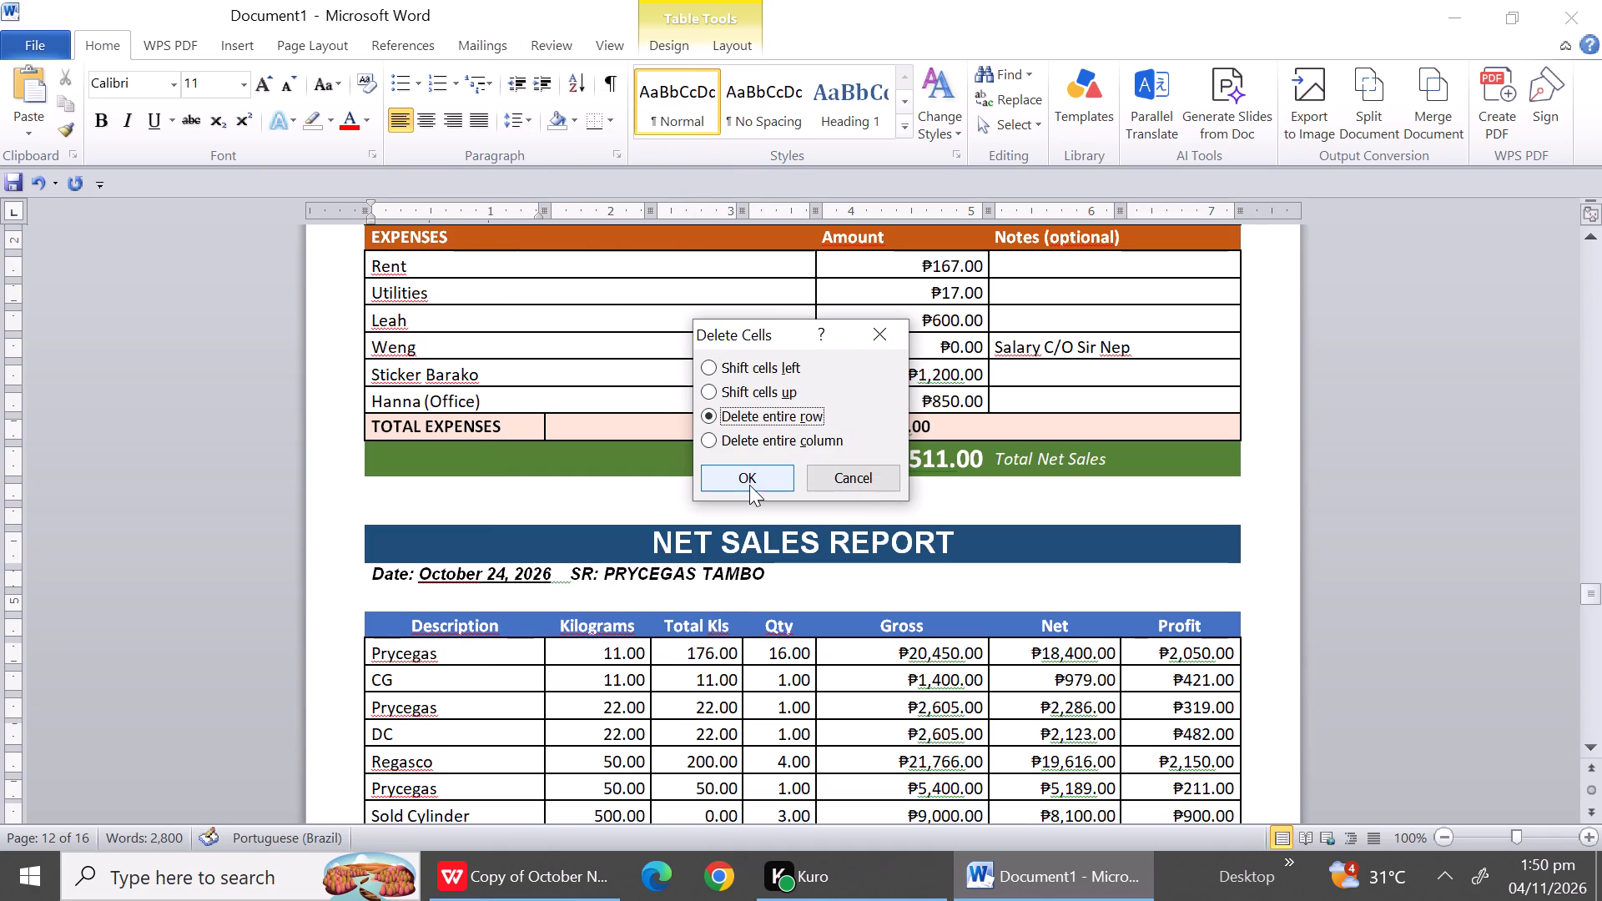
left_click(748, 486)
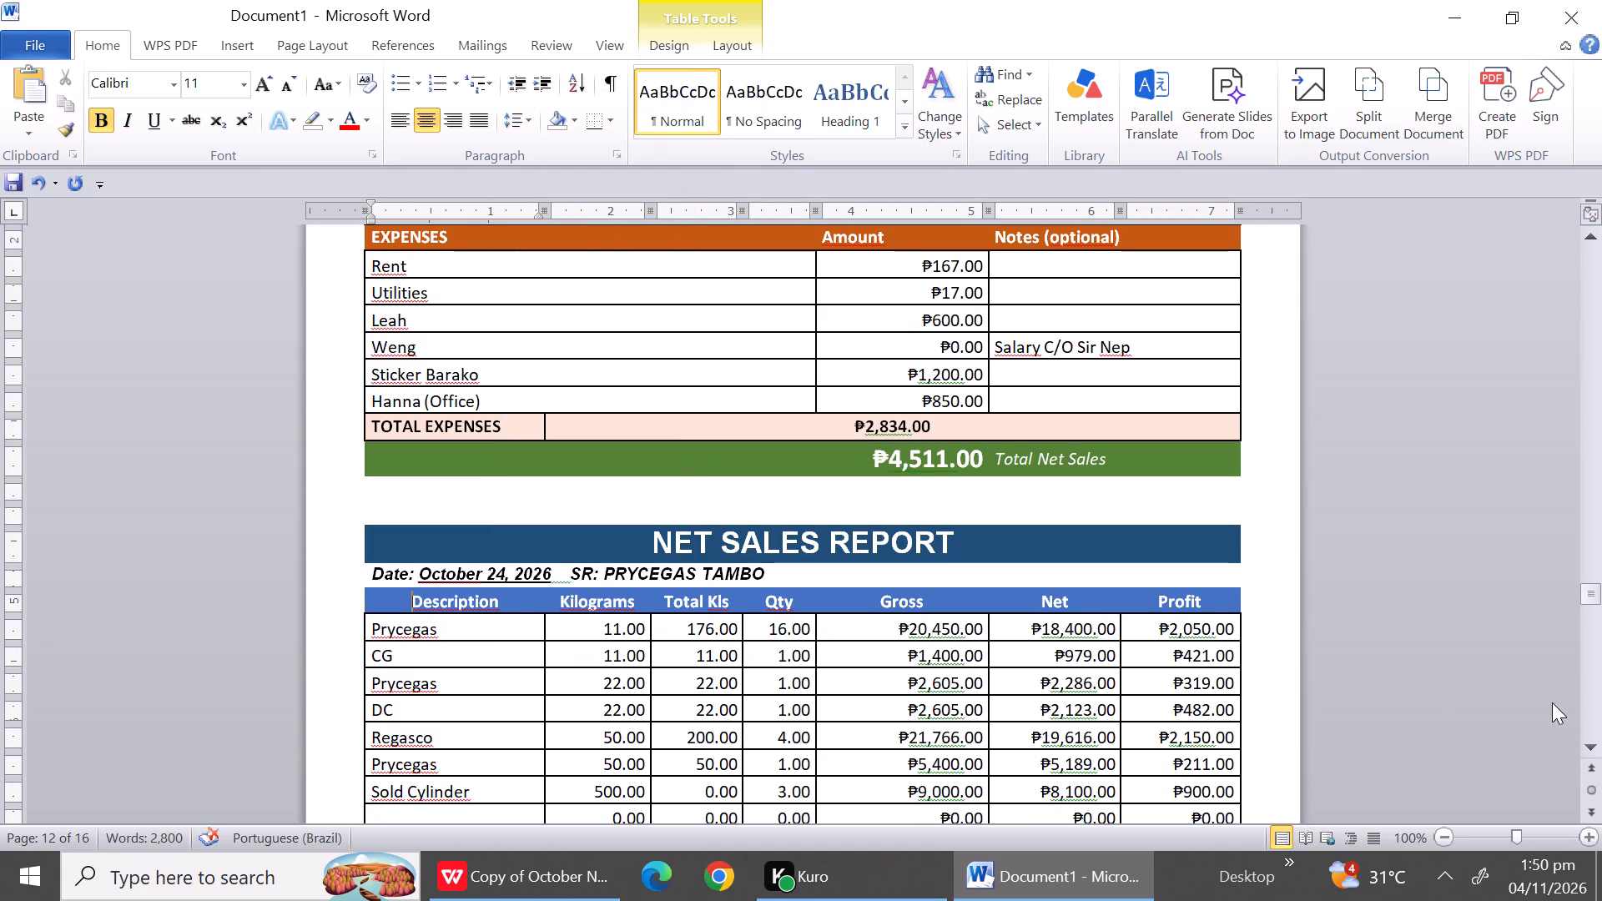
Delete the three unused product rows and the blank row above TOTAL in the October 24 report.
triple_click(1583, 743)
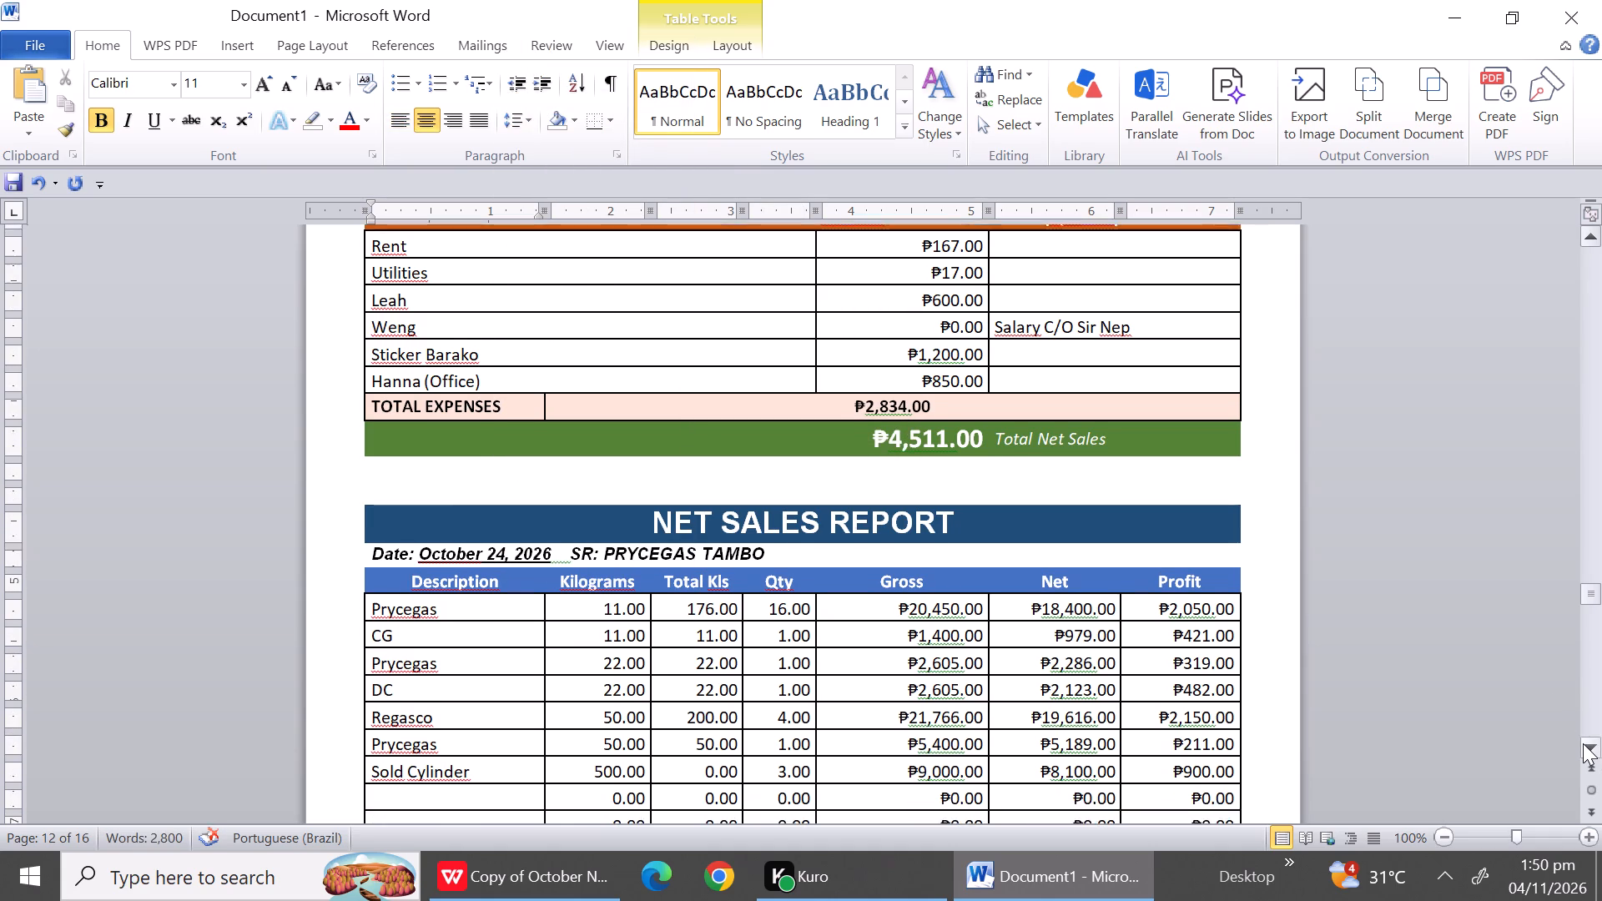
triple_click(1583, 743)
triple_click(1583, 743)
triple_click(1583, 743)
triple_click(1583, 743)
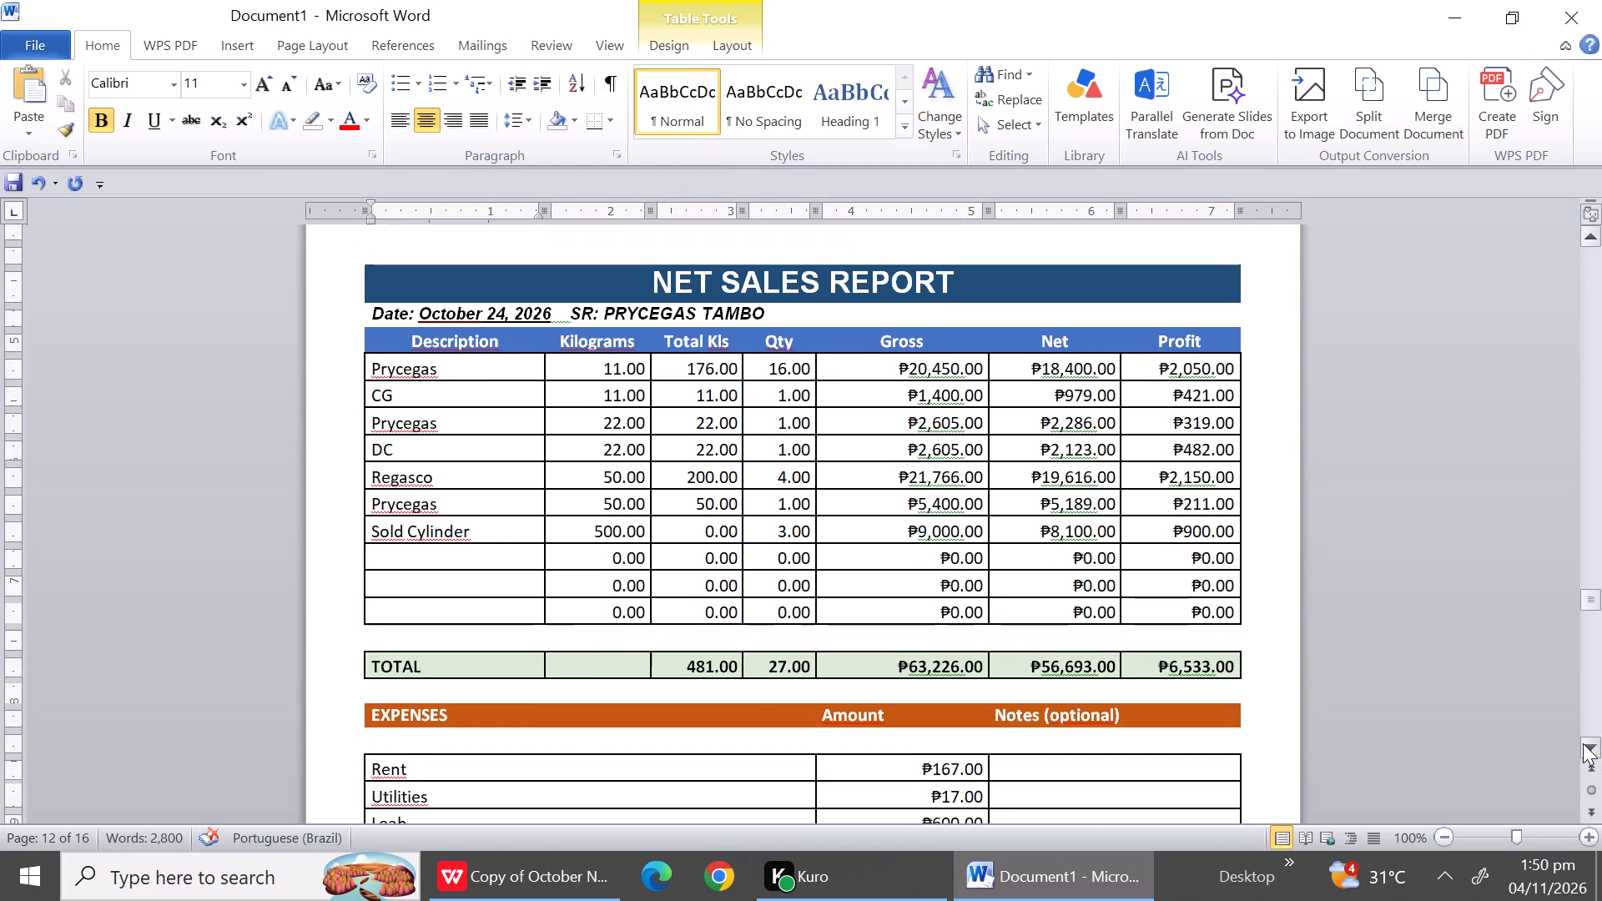
double_click(1583, 743)
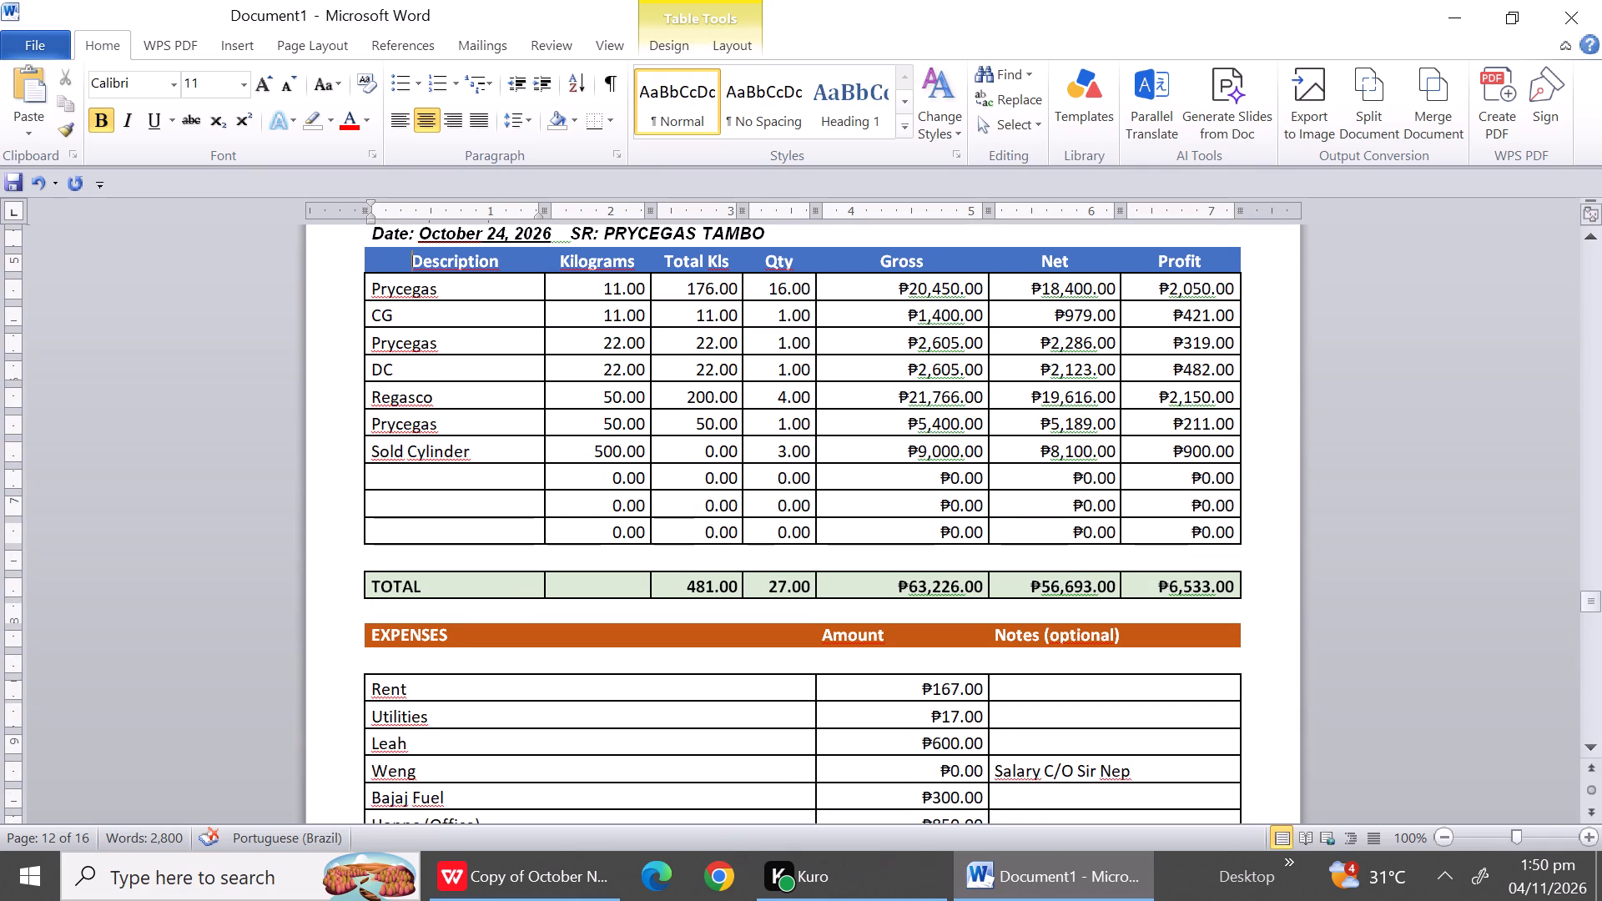
left_click_drag(488, 479, 478, 561)
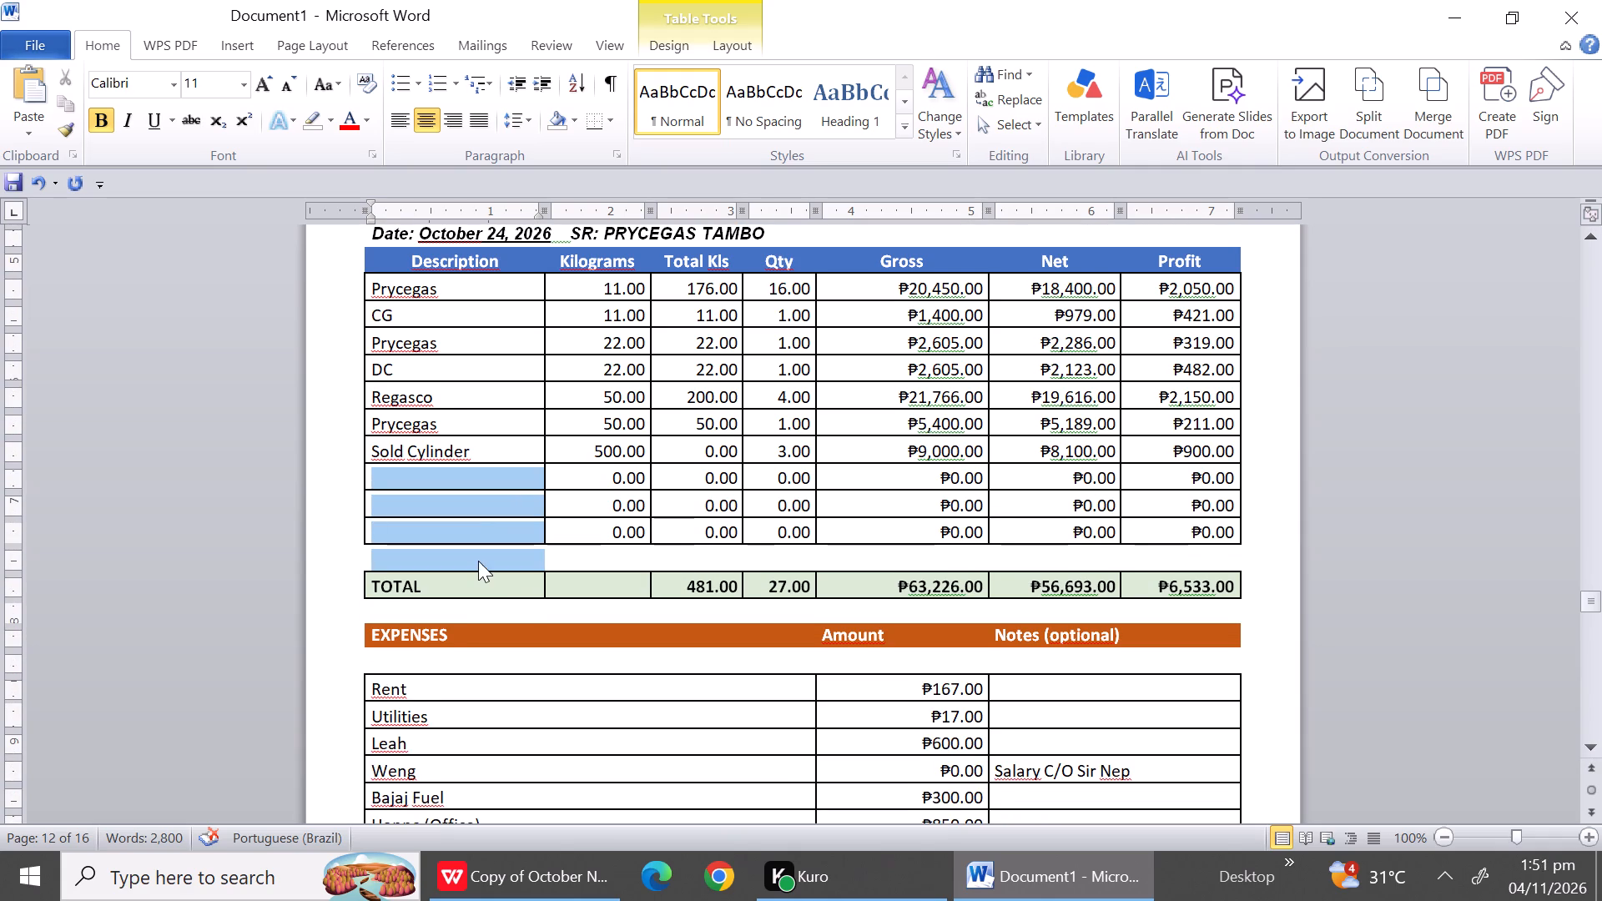
right_click(478, 561)
left_click(557, 363)
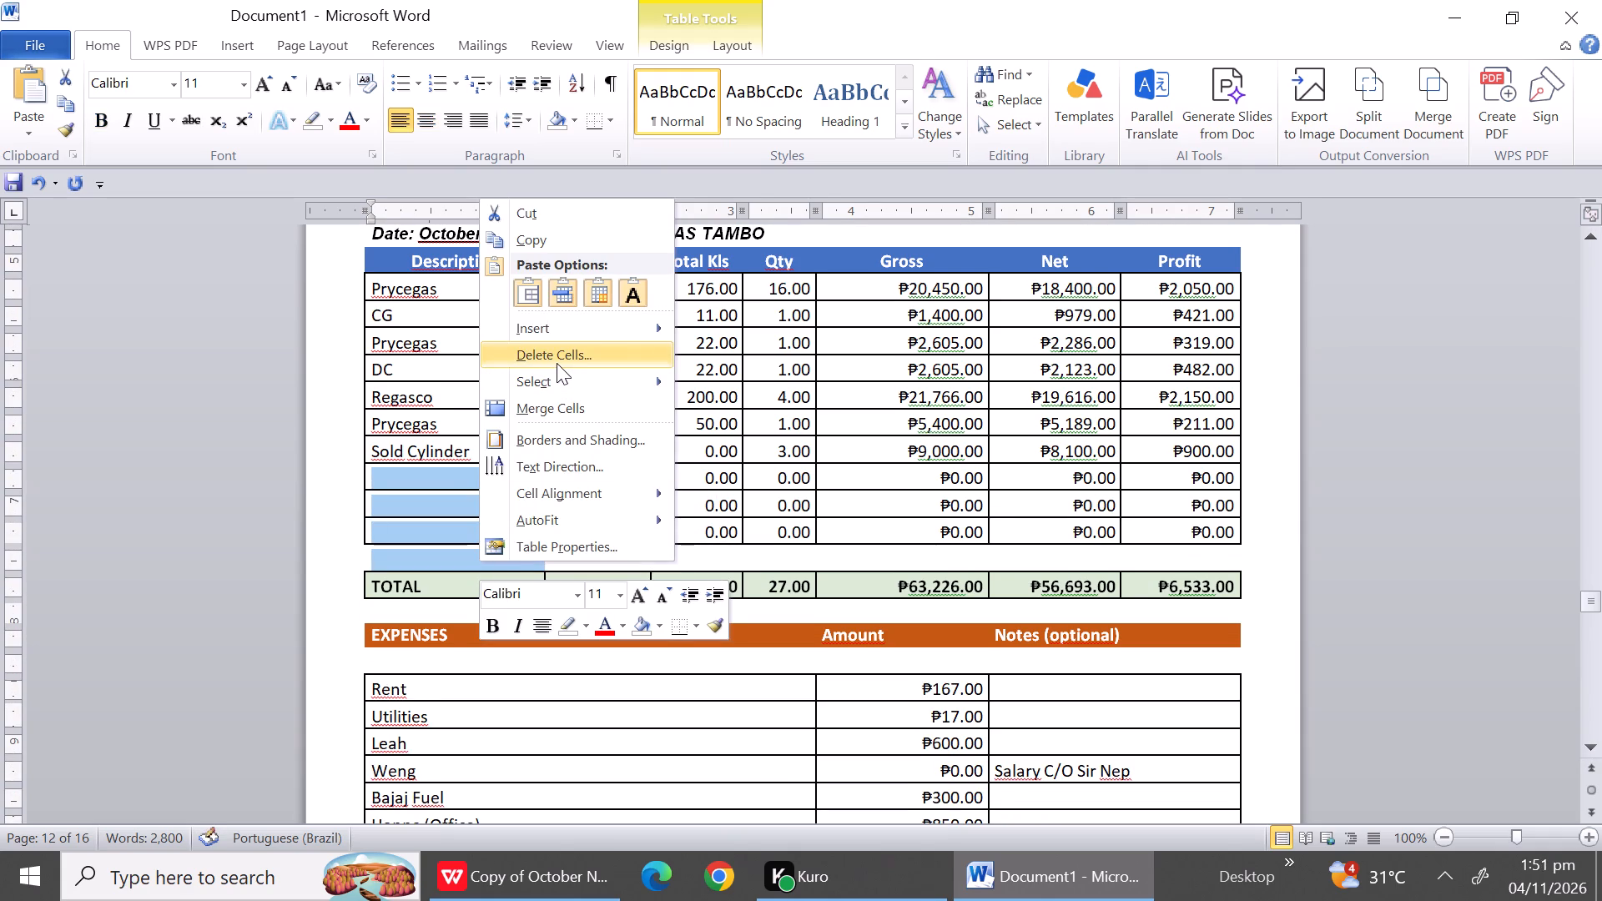
left_click(777, 417)
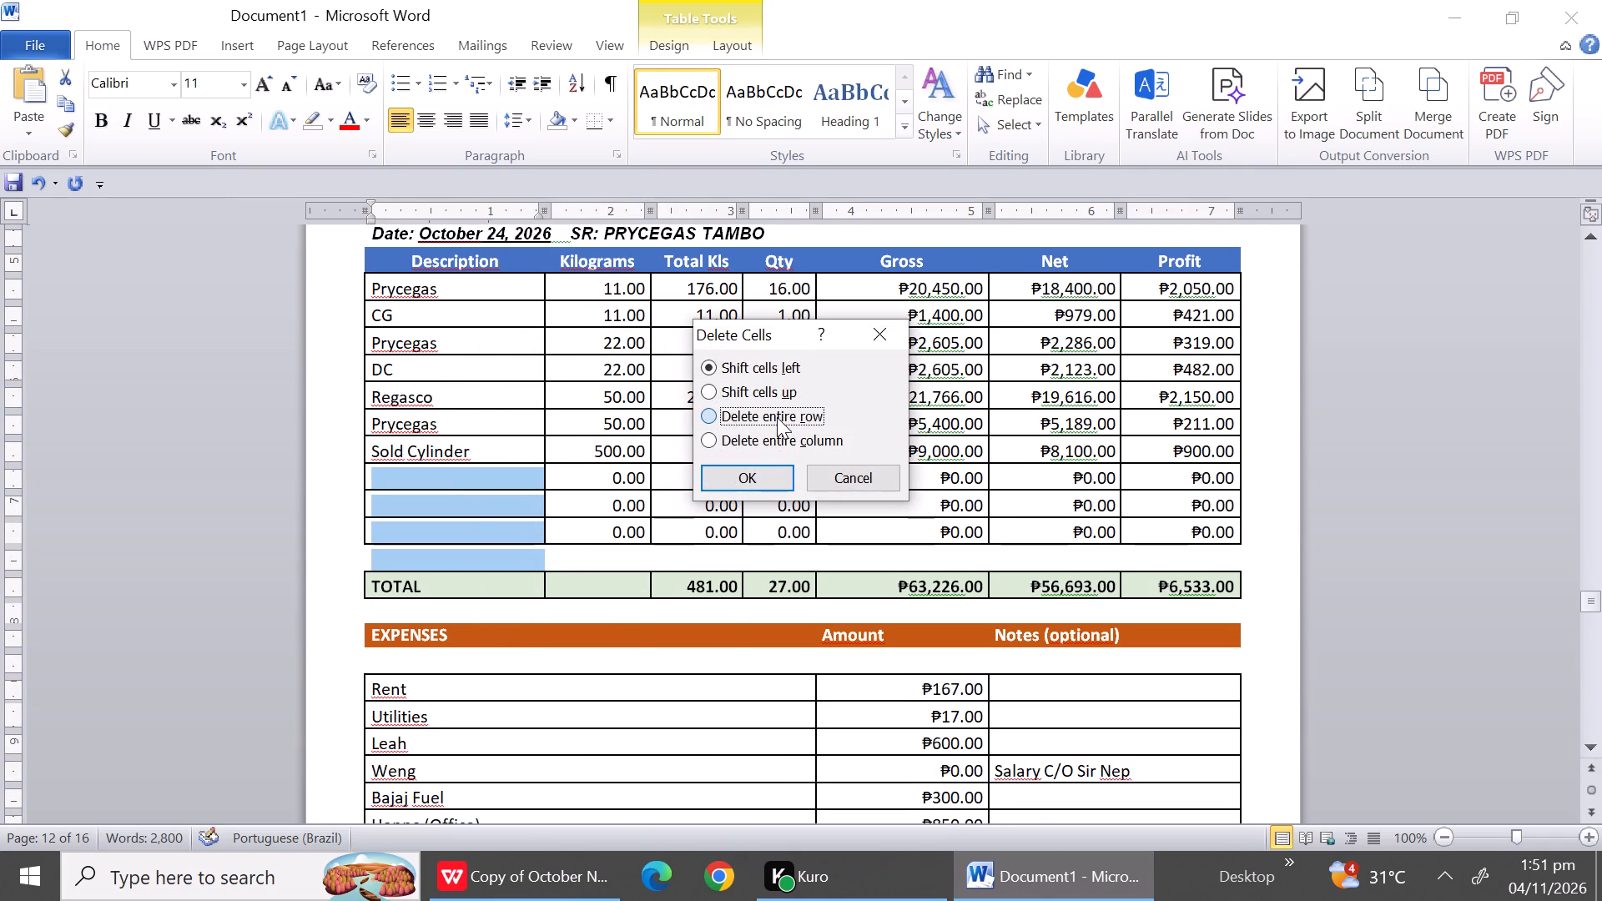
left_click(757, 466)
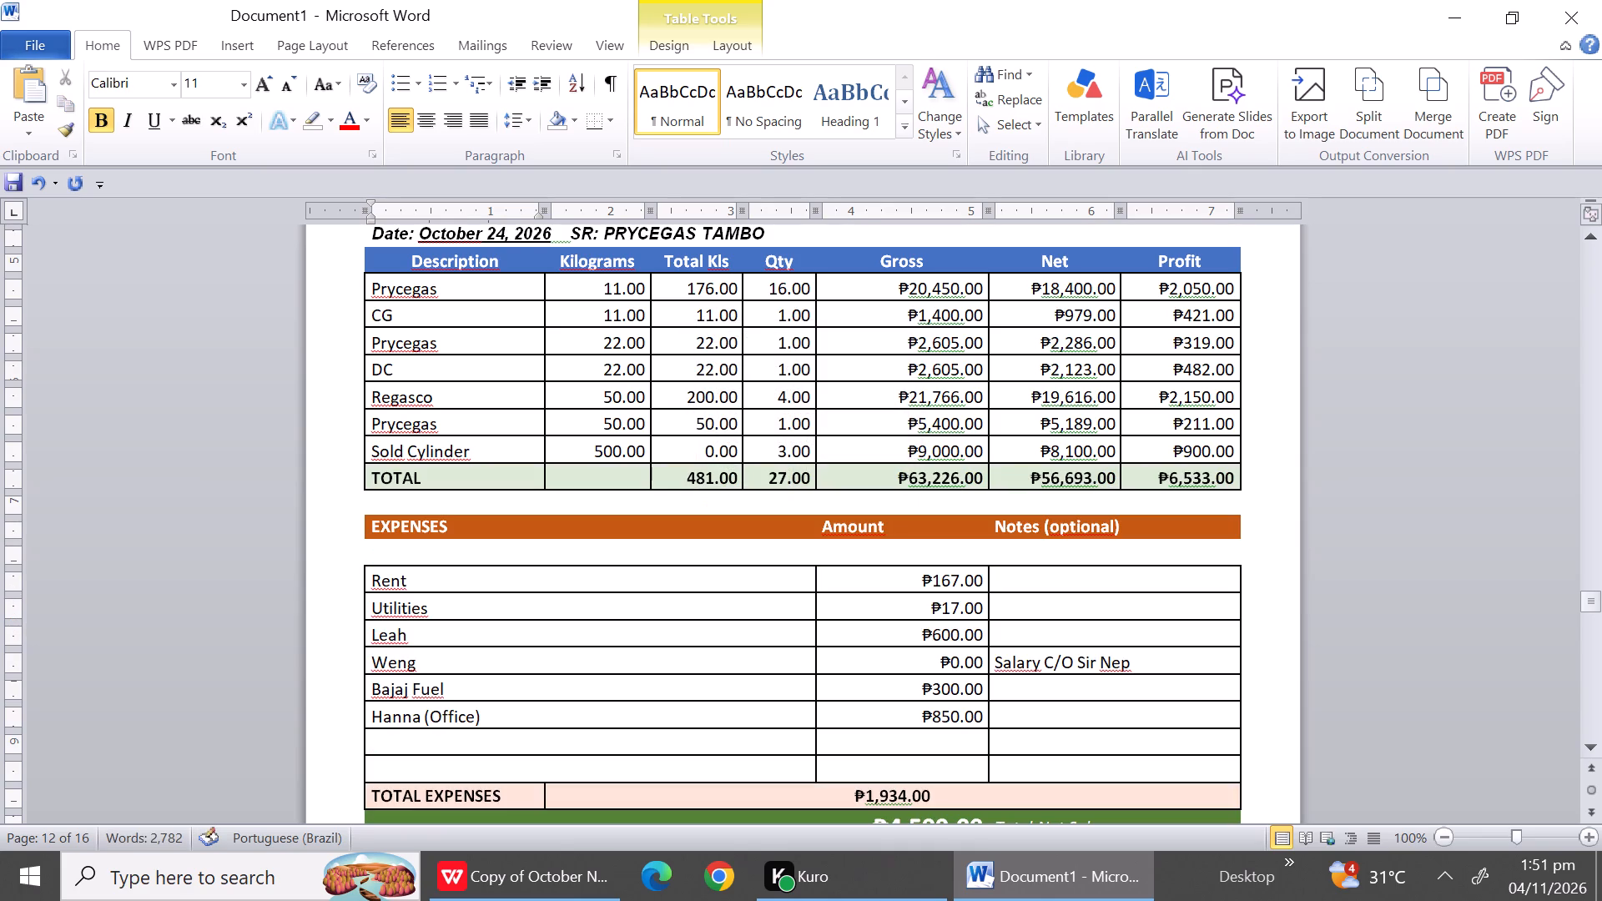
Delete the entire blank row between the EXPENSES heading and Rent in the October 24 report.
left_click(443, 564)
right_click(443, 564)
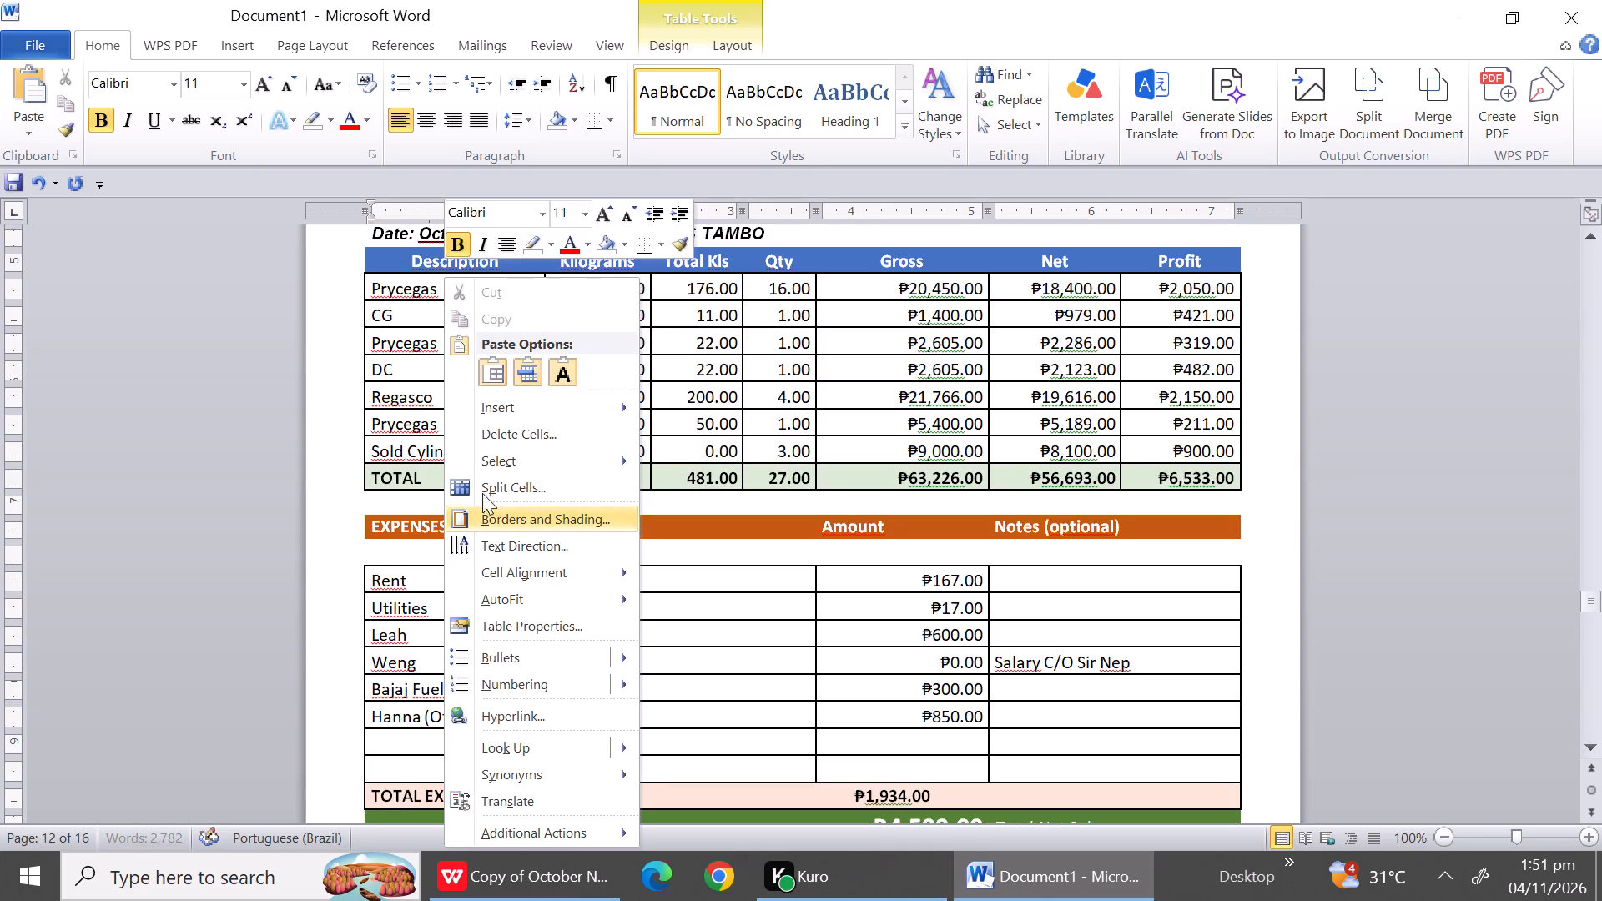
left_click(496, 439)
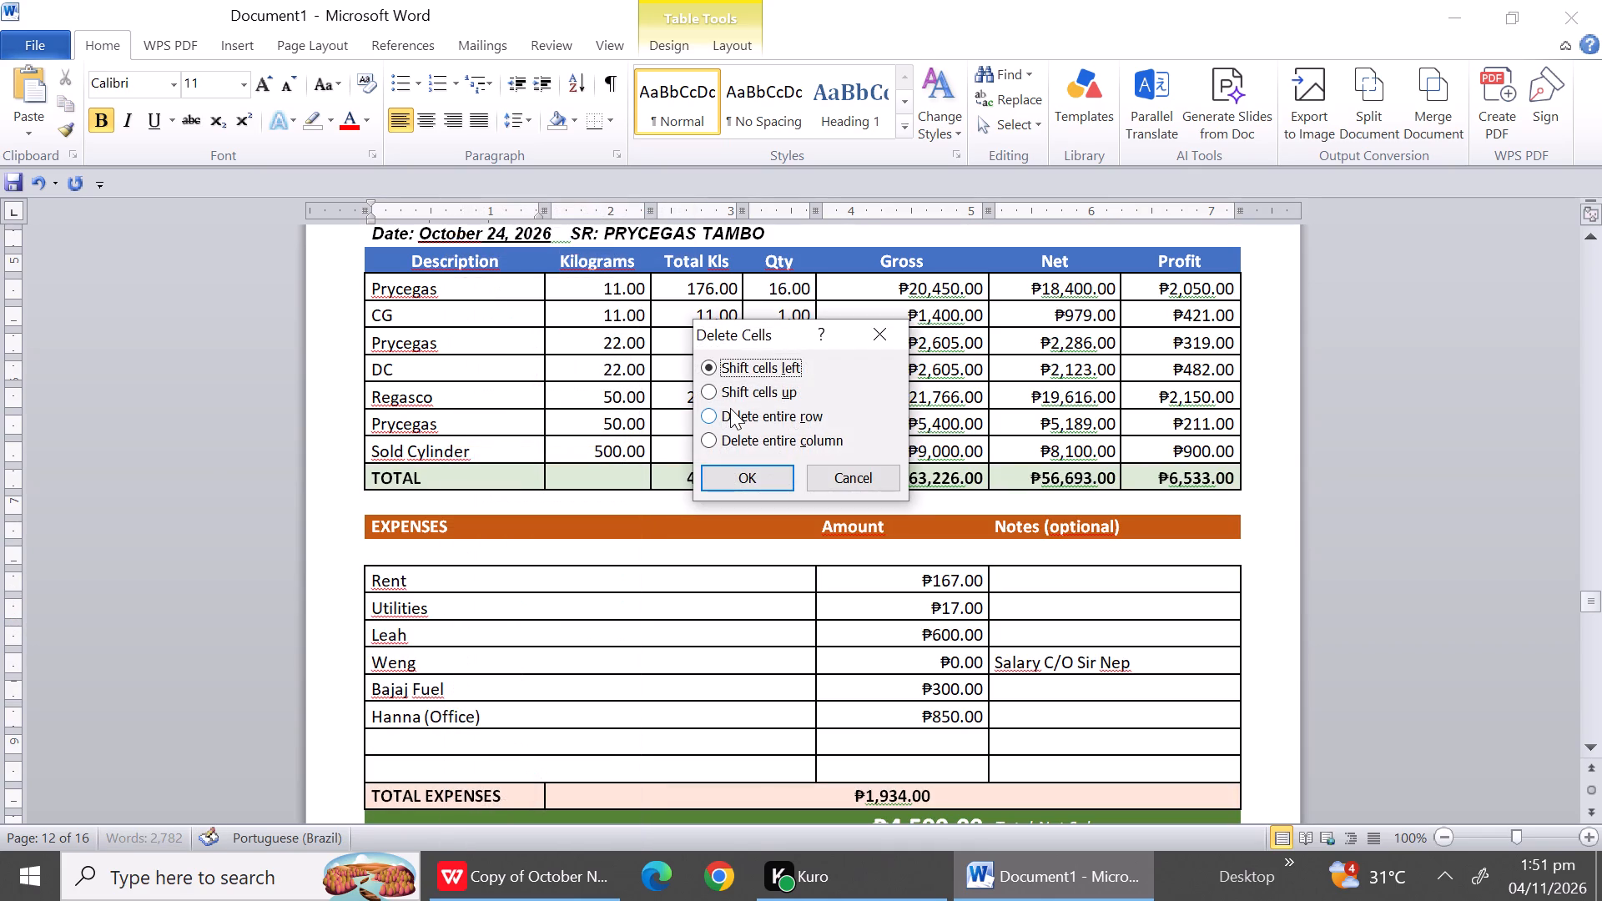
left_click(730, 409)
left_click(728, 474)
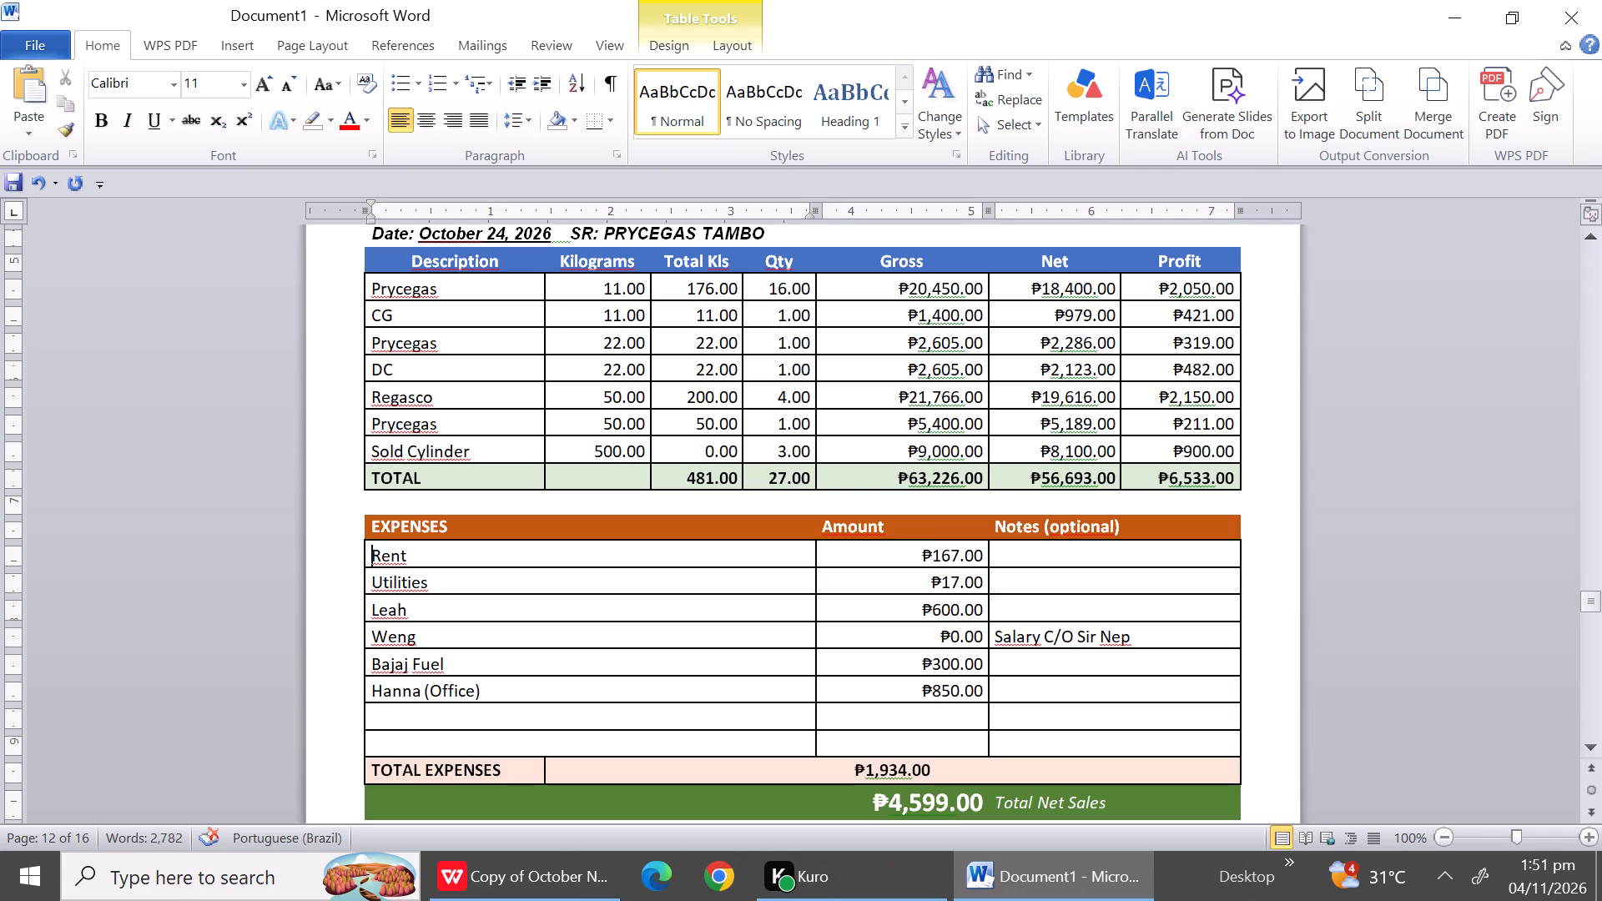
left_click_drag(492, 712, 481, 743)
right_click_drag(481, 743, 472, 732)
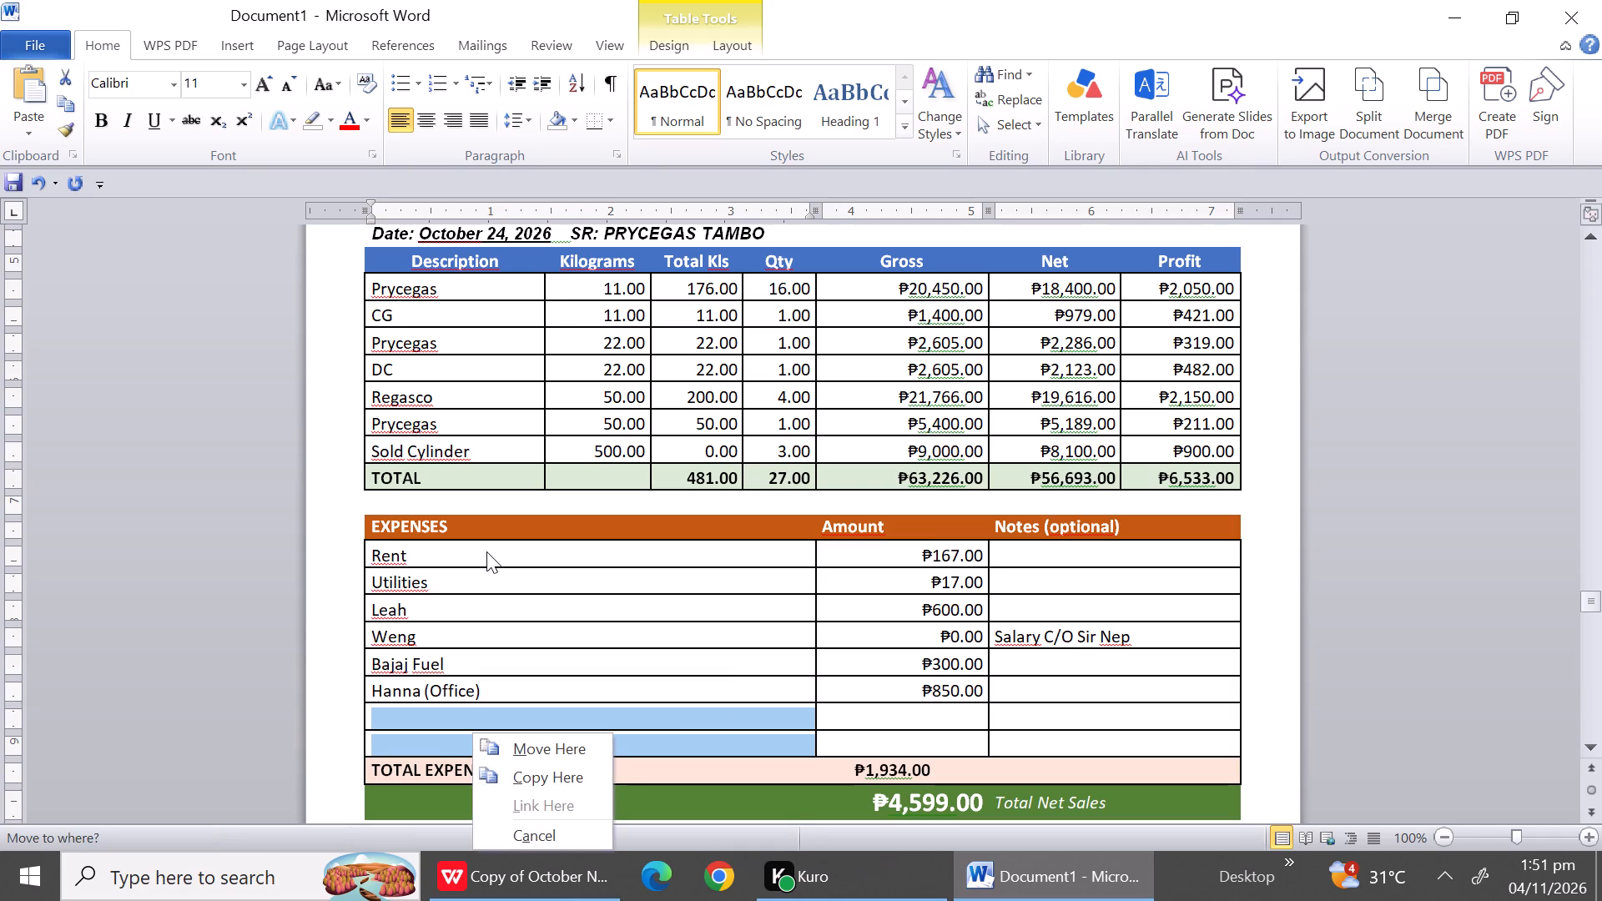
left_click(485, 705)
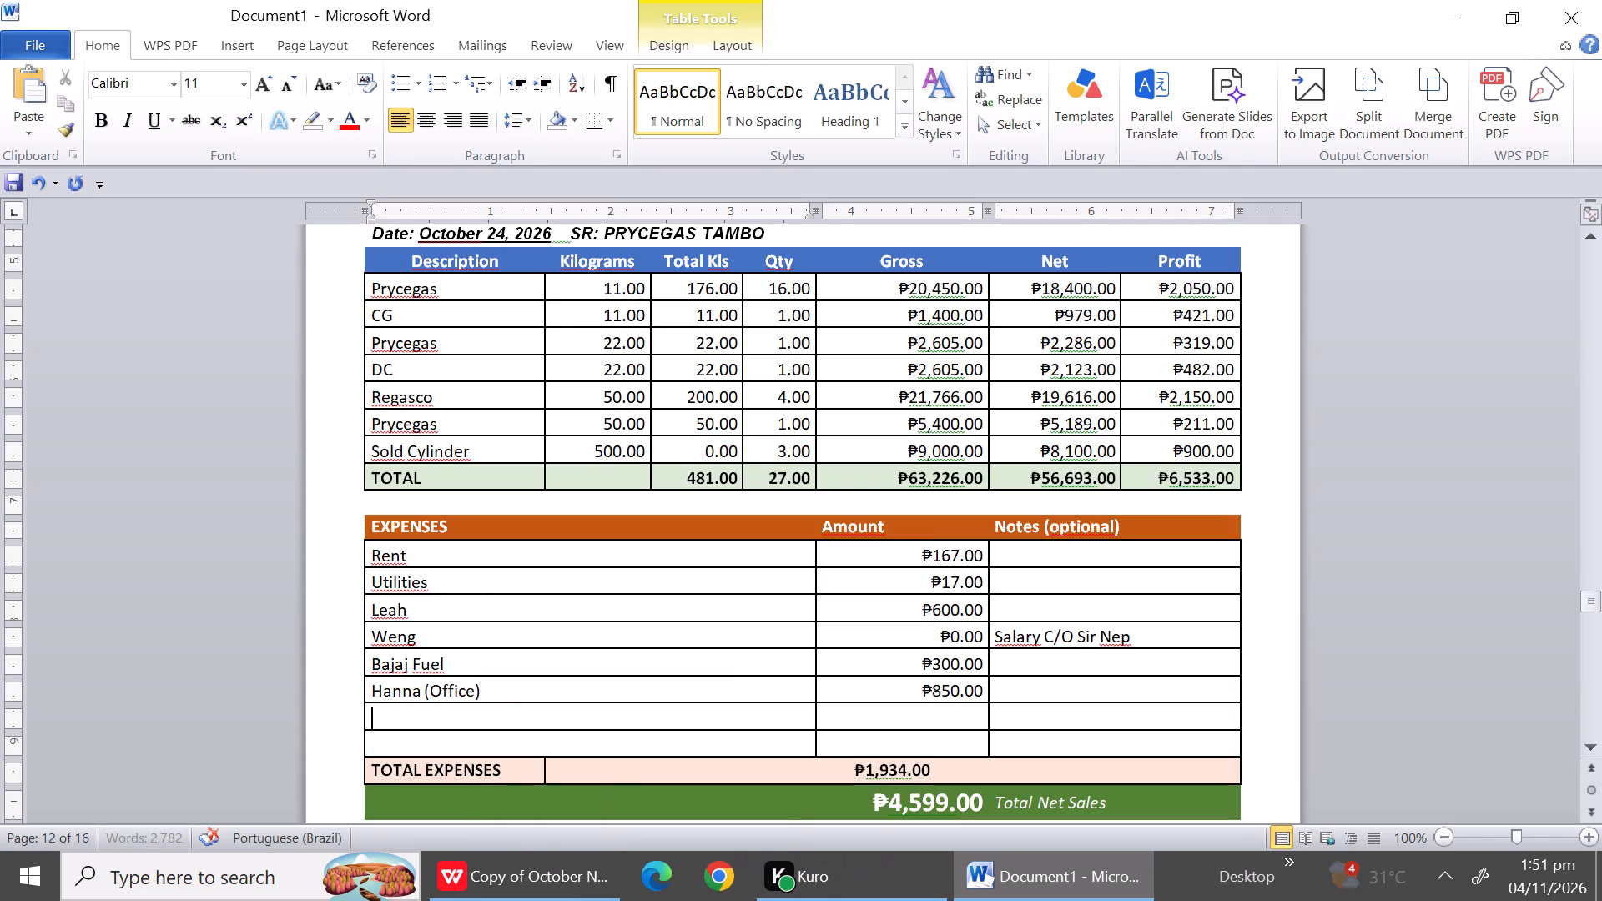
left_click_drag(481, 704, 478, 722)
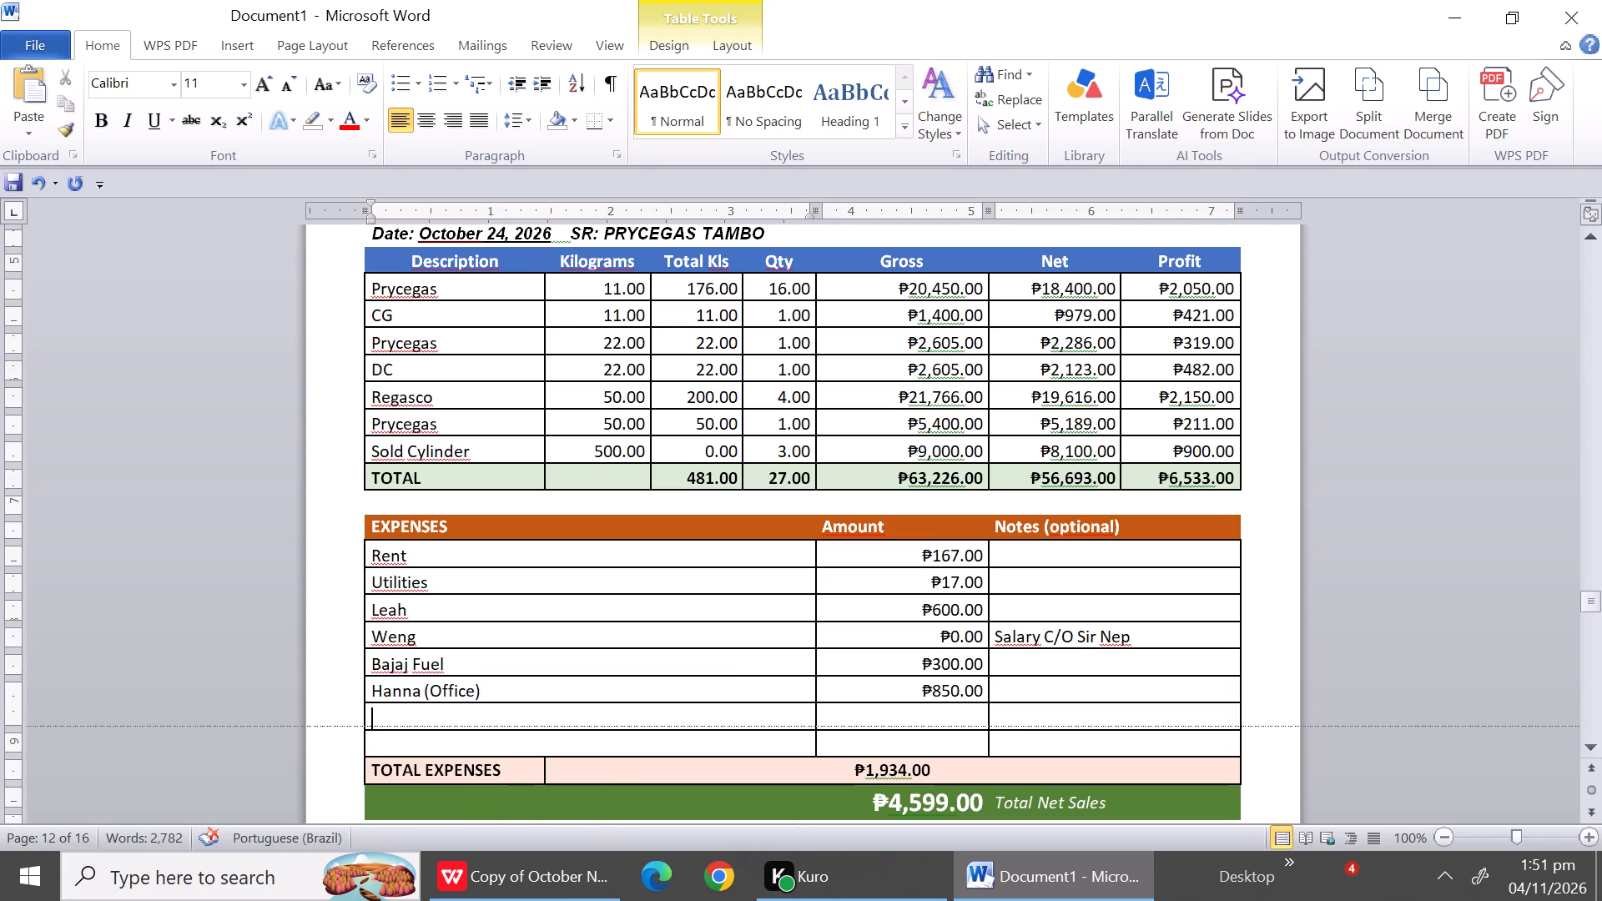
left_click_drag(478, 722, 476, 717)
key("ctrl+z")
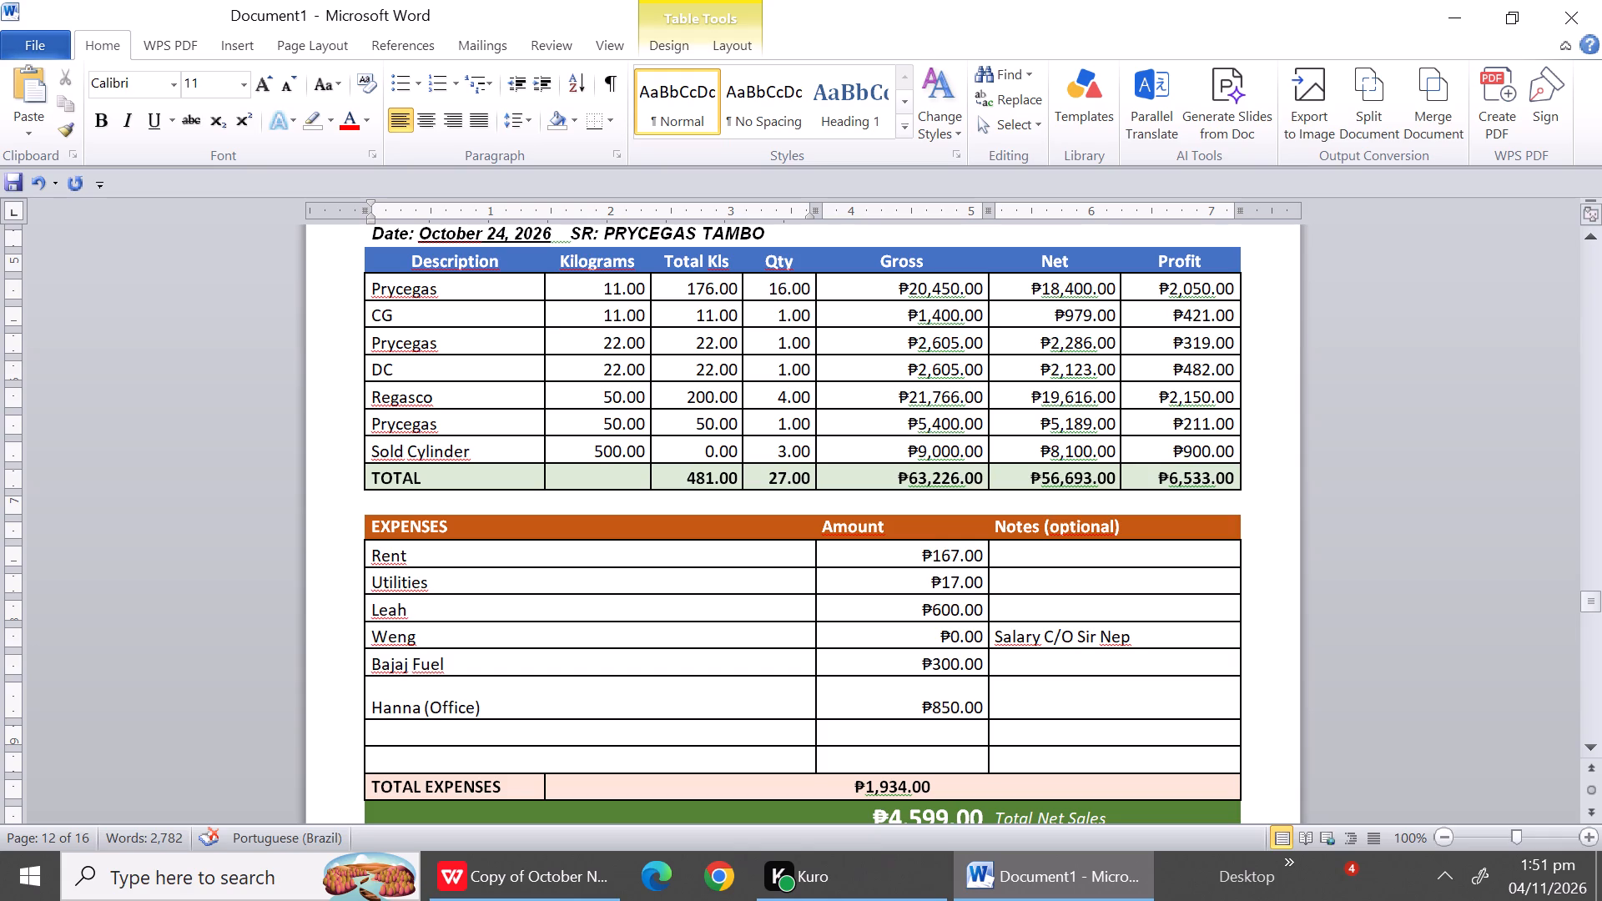
Delete the two entire blank expense rows between Hanna (Office) and TOTAL EXPENSES in the October 24 report.
left_click(476, 725)
left_click_drag(464, 722, 461, 731)
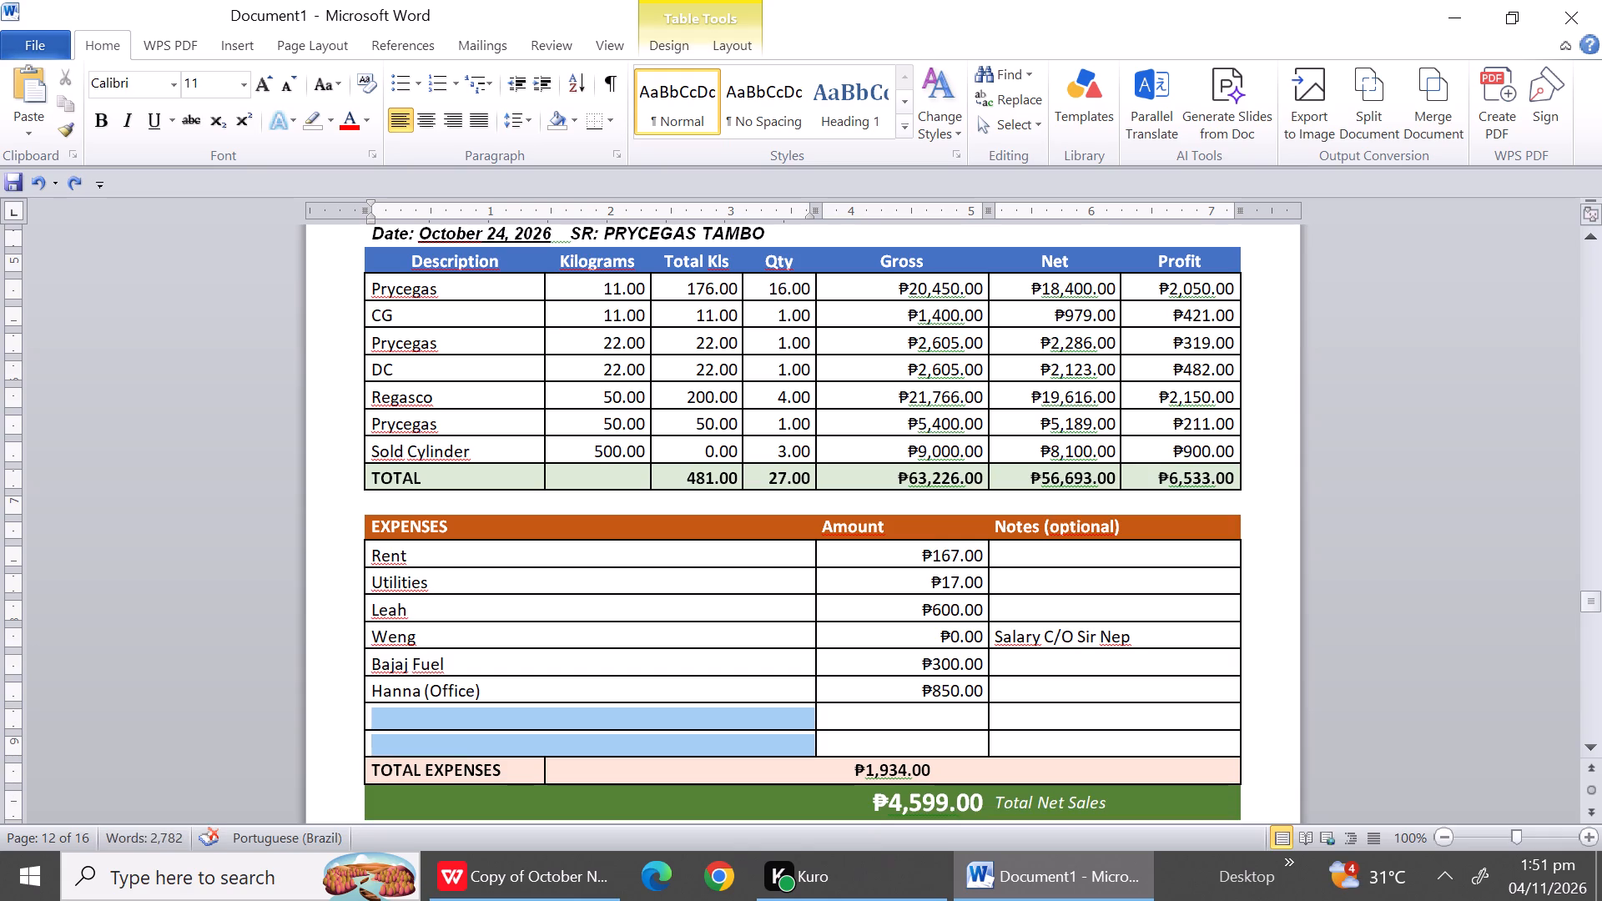
left_click_drag(461, 731, 461, 741)
right_click(461, 741)
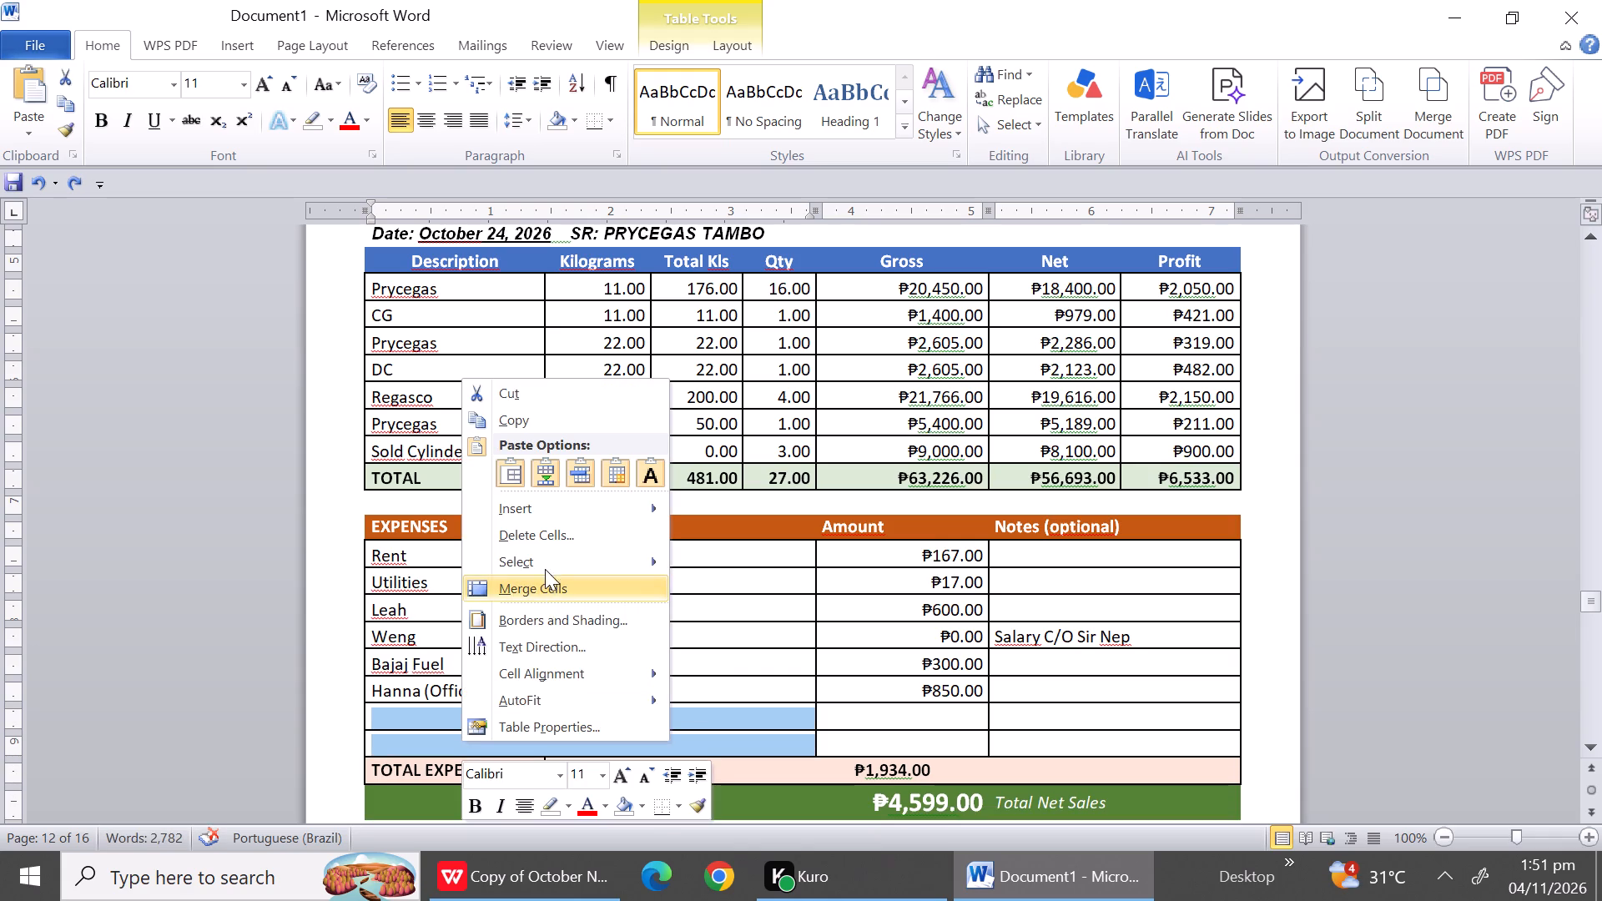
left_click(535, 536)
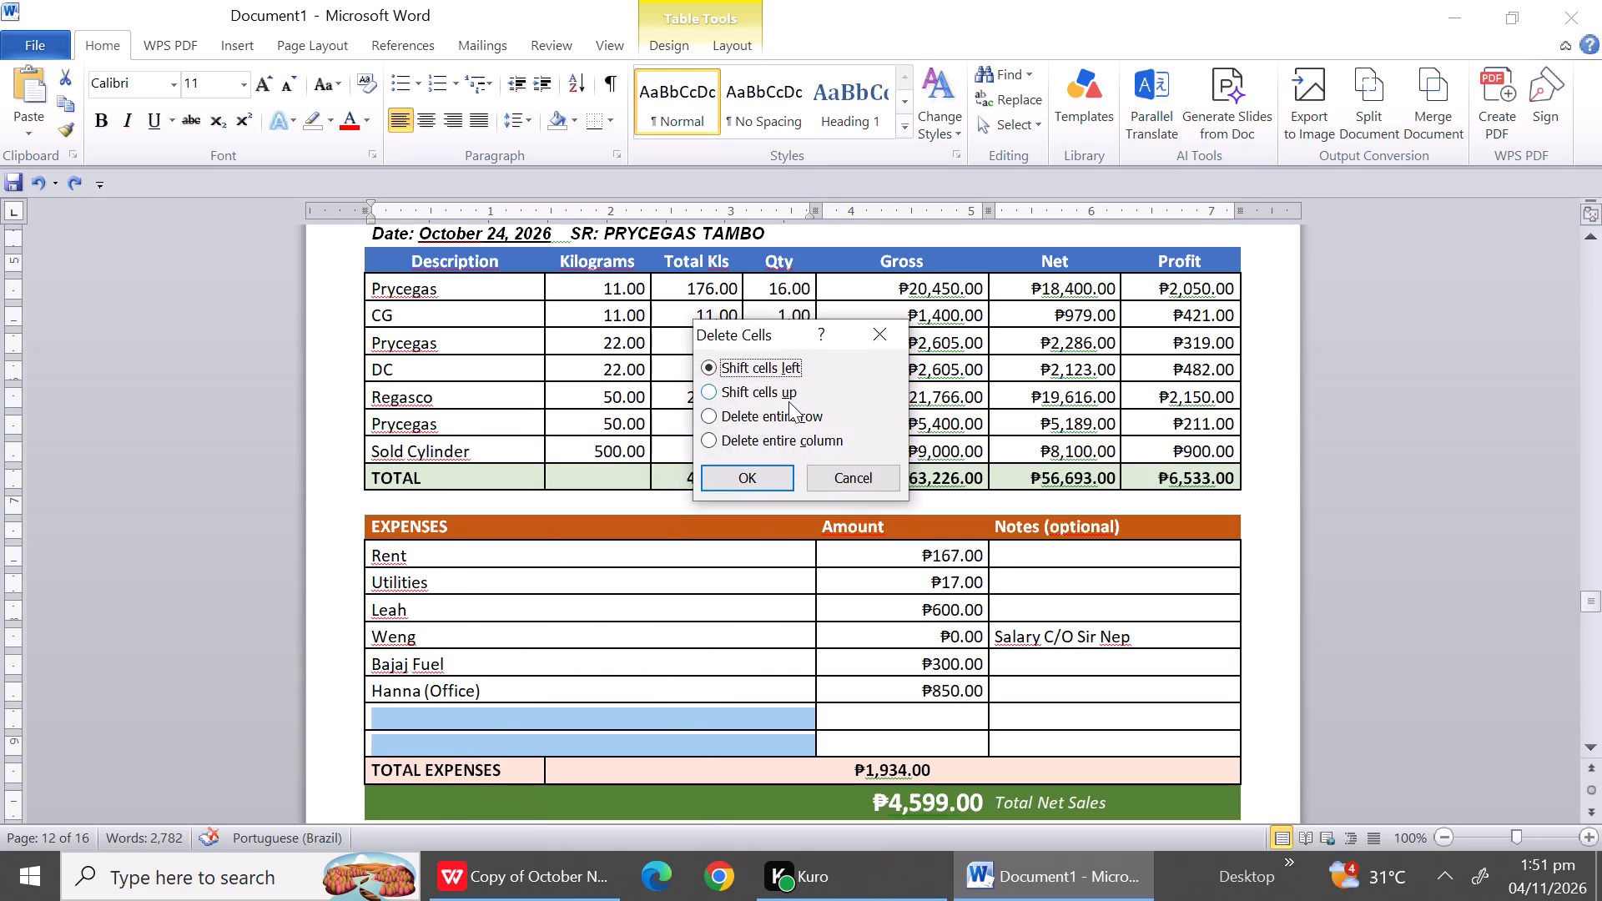
left_click(788, 401)
left_click(788, 412)
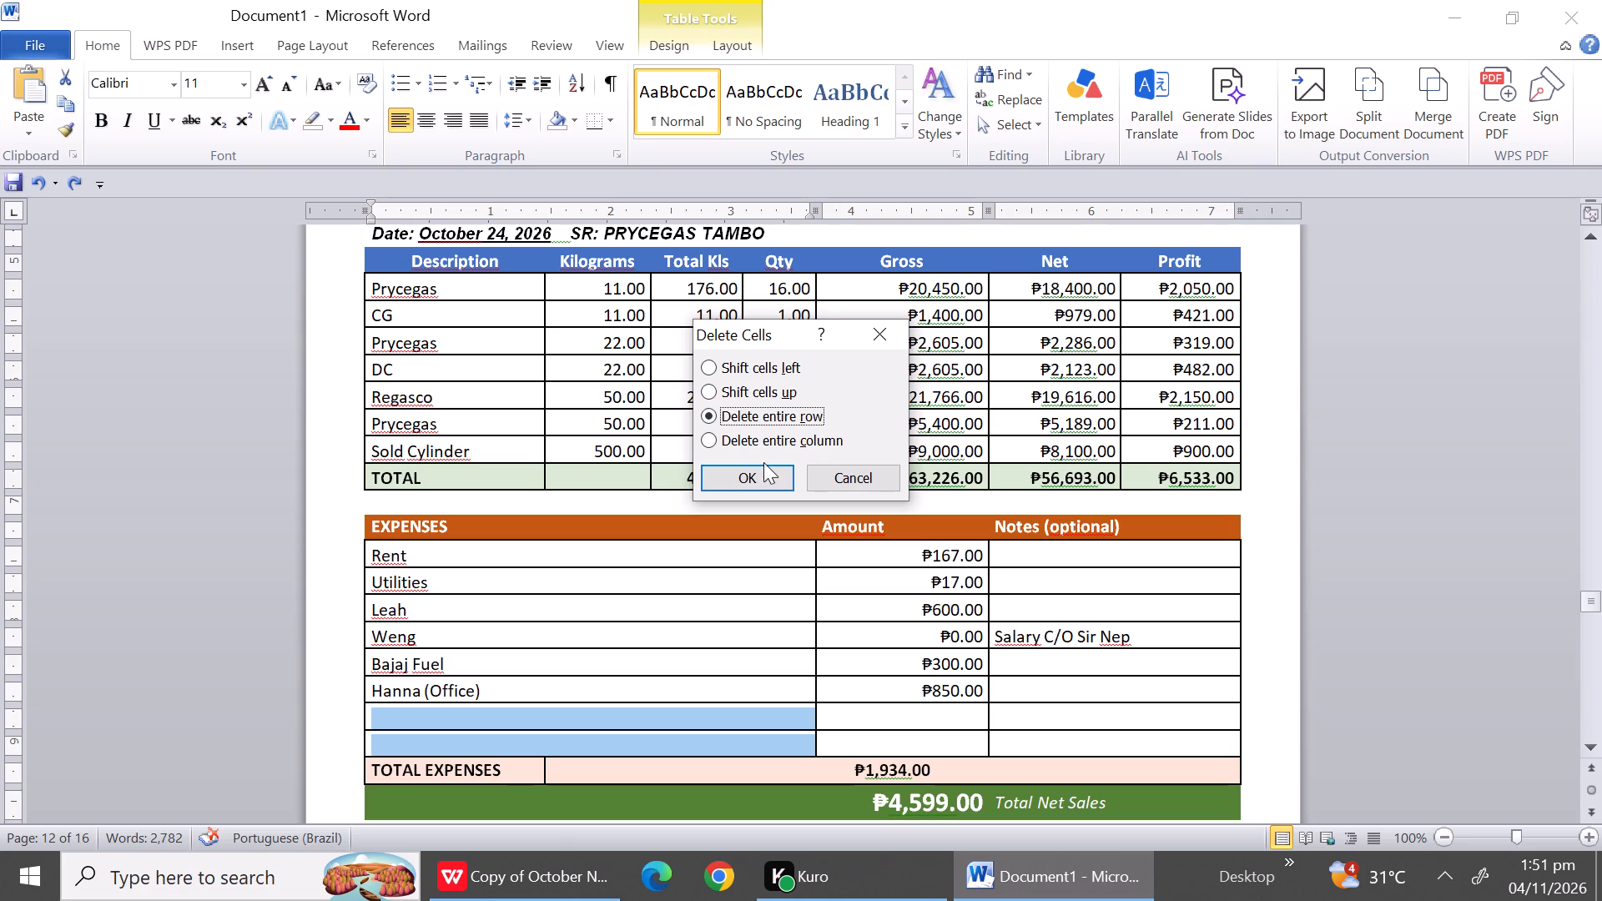
left_click(763, 462)
left_click(763, 474)
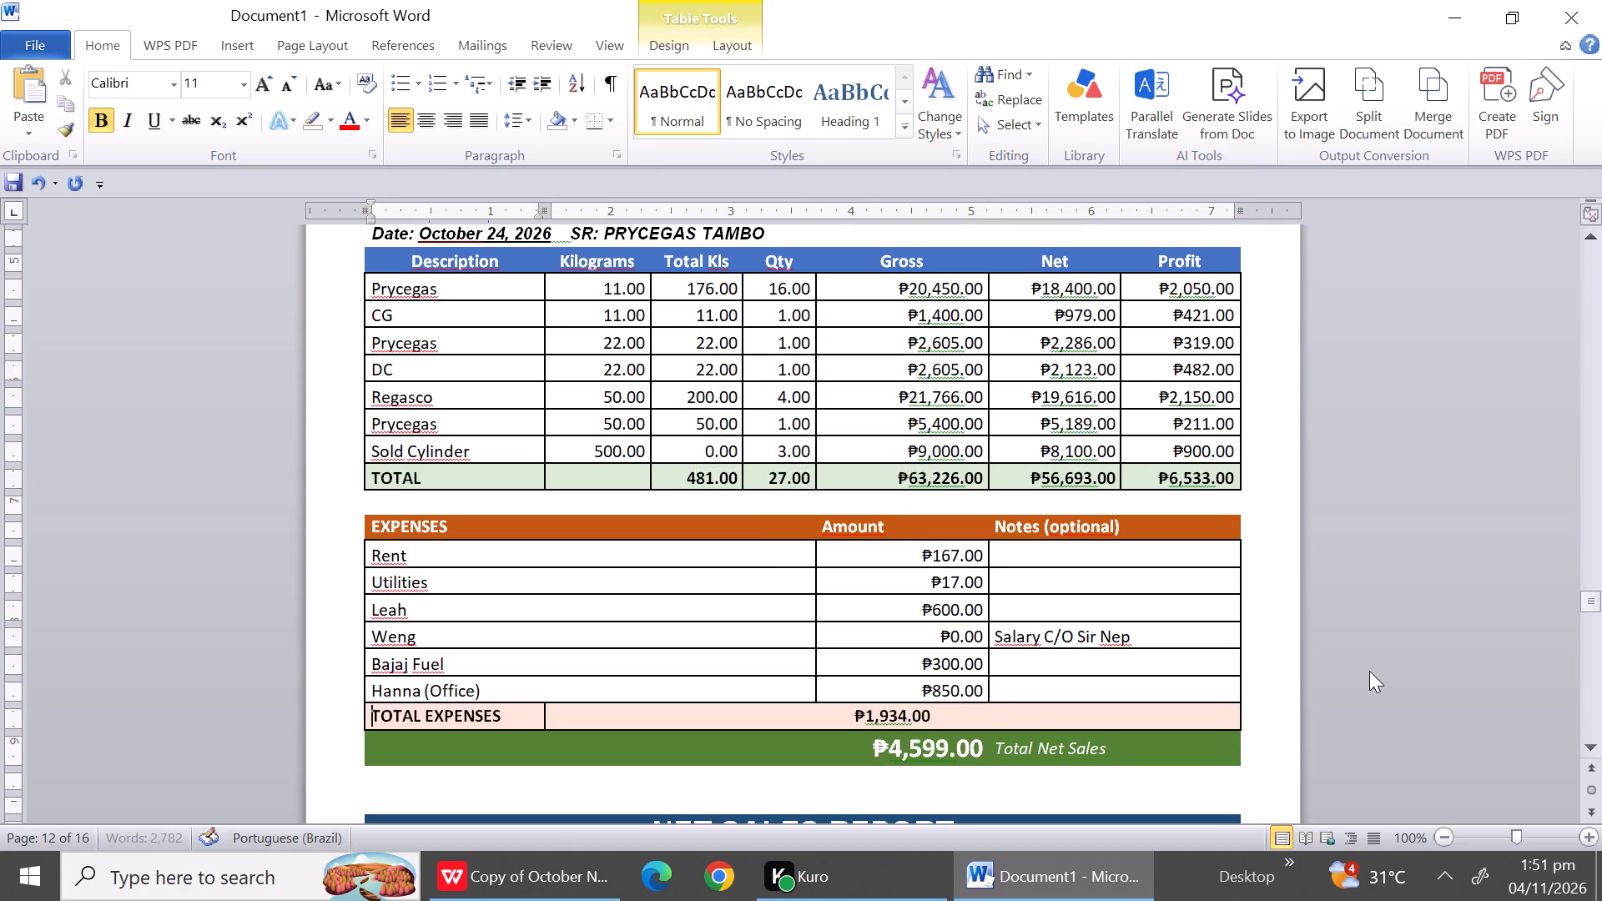
Delete the entire blank row between TOTAL and the EXPENSES heading in the October 24 report.
triple_click(1594, 741)
triple_click(1594, 741)
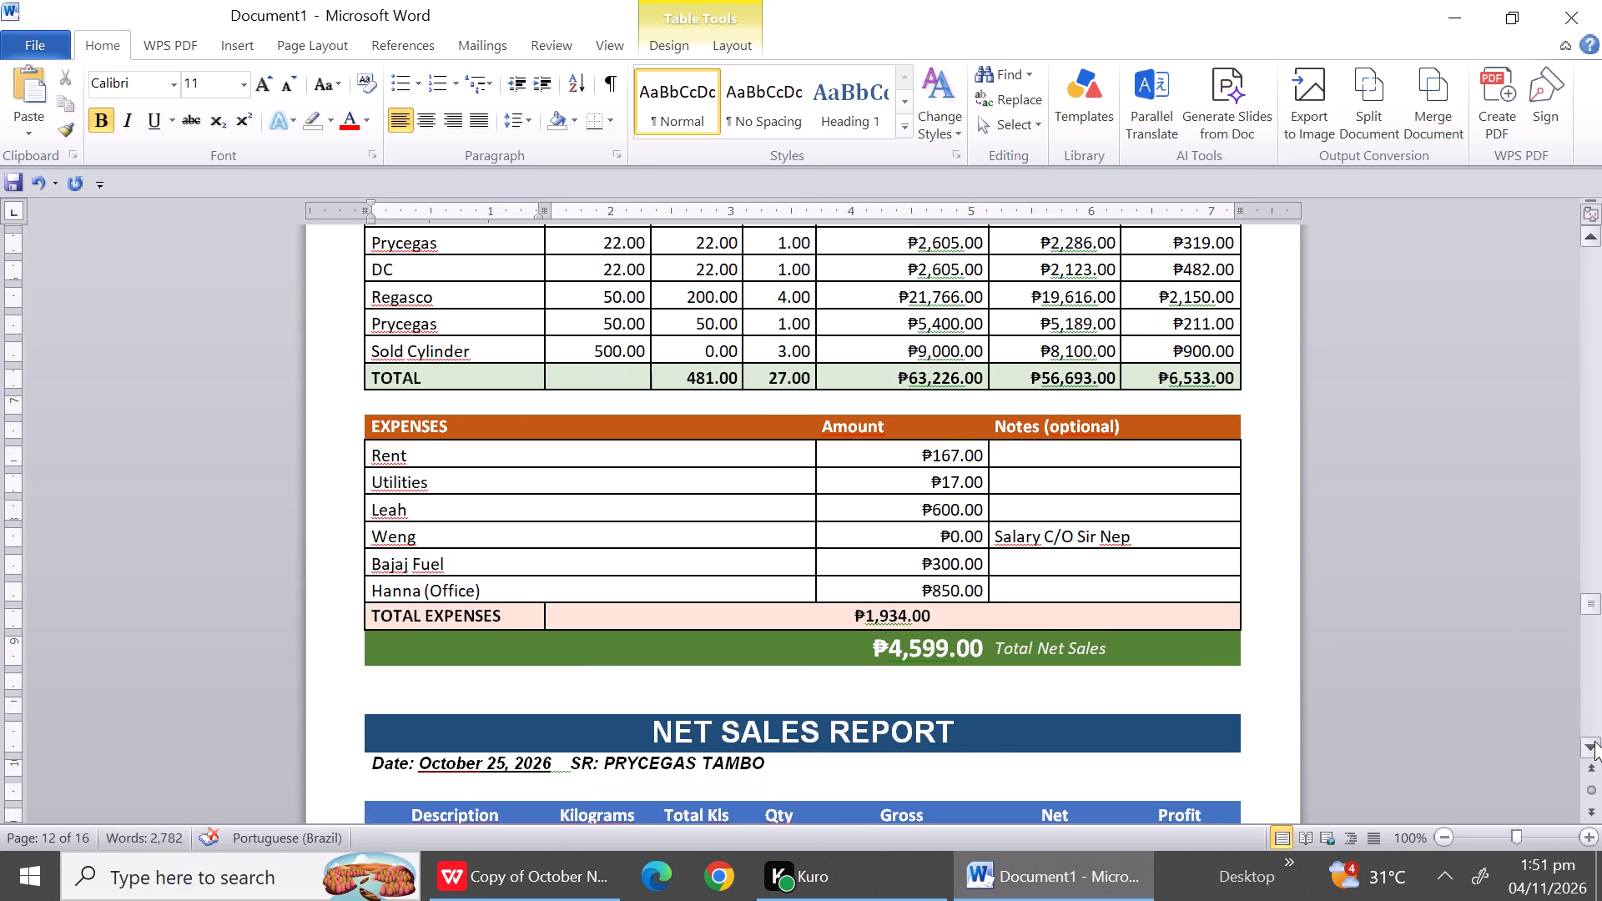
triple_click(1594, 741)
double_click(1594, 741)
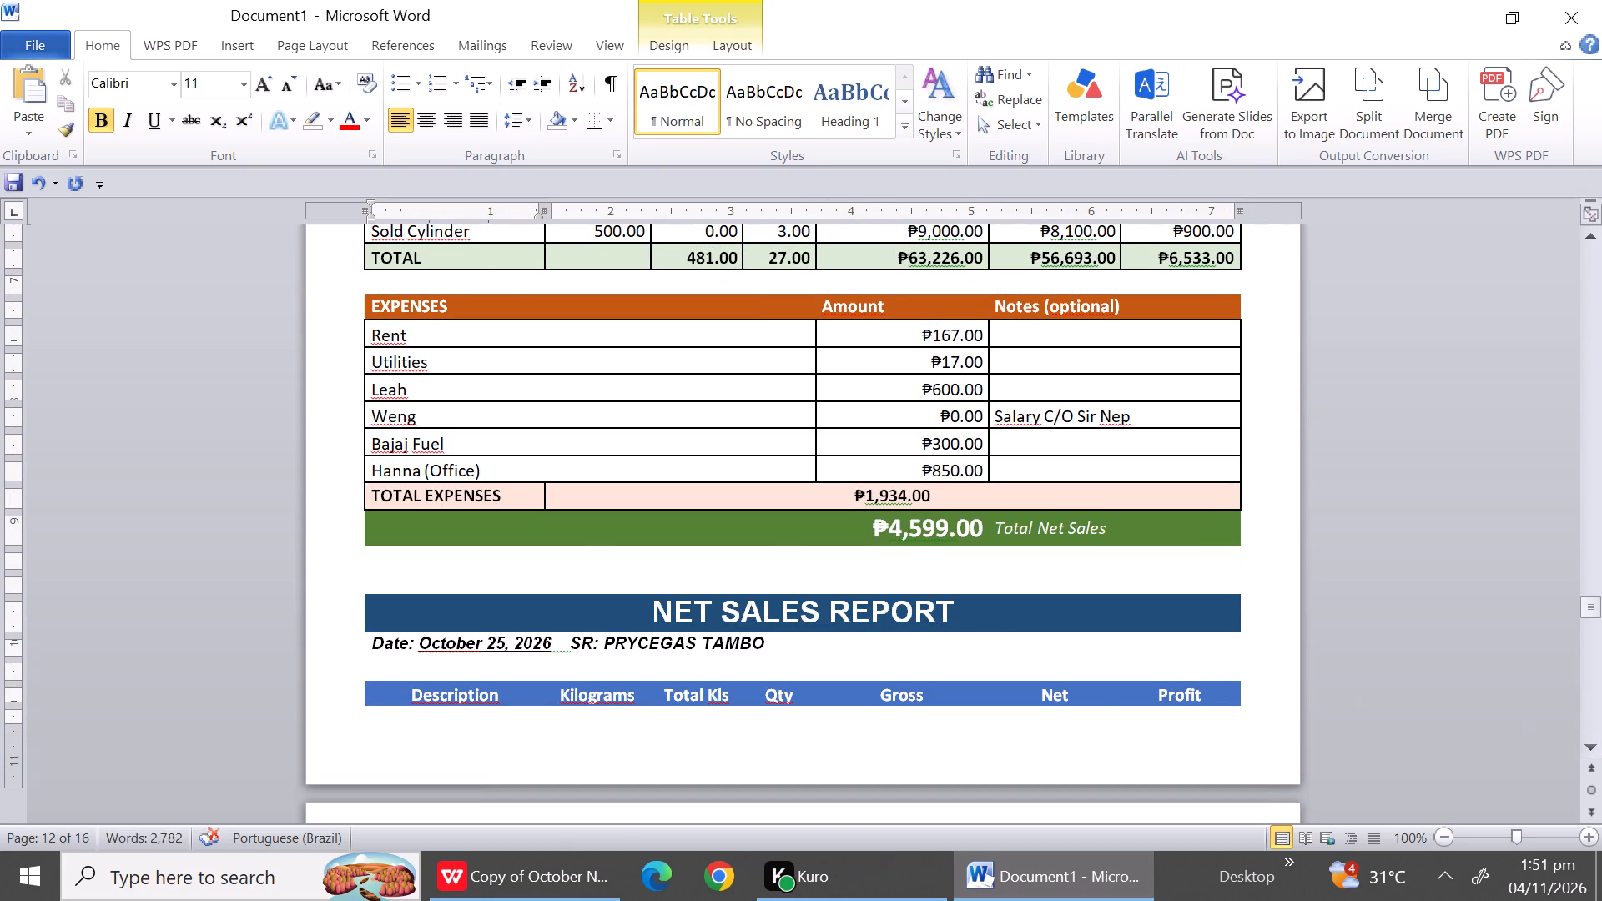
left_click(1241, 574)
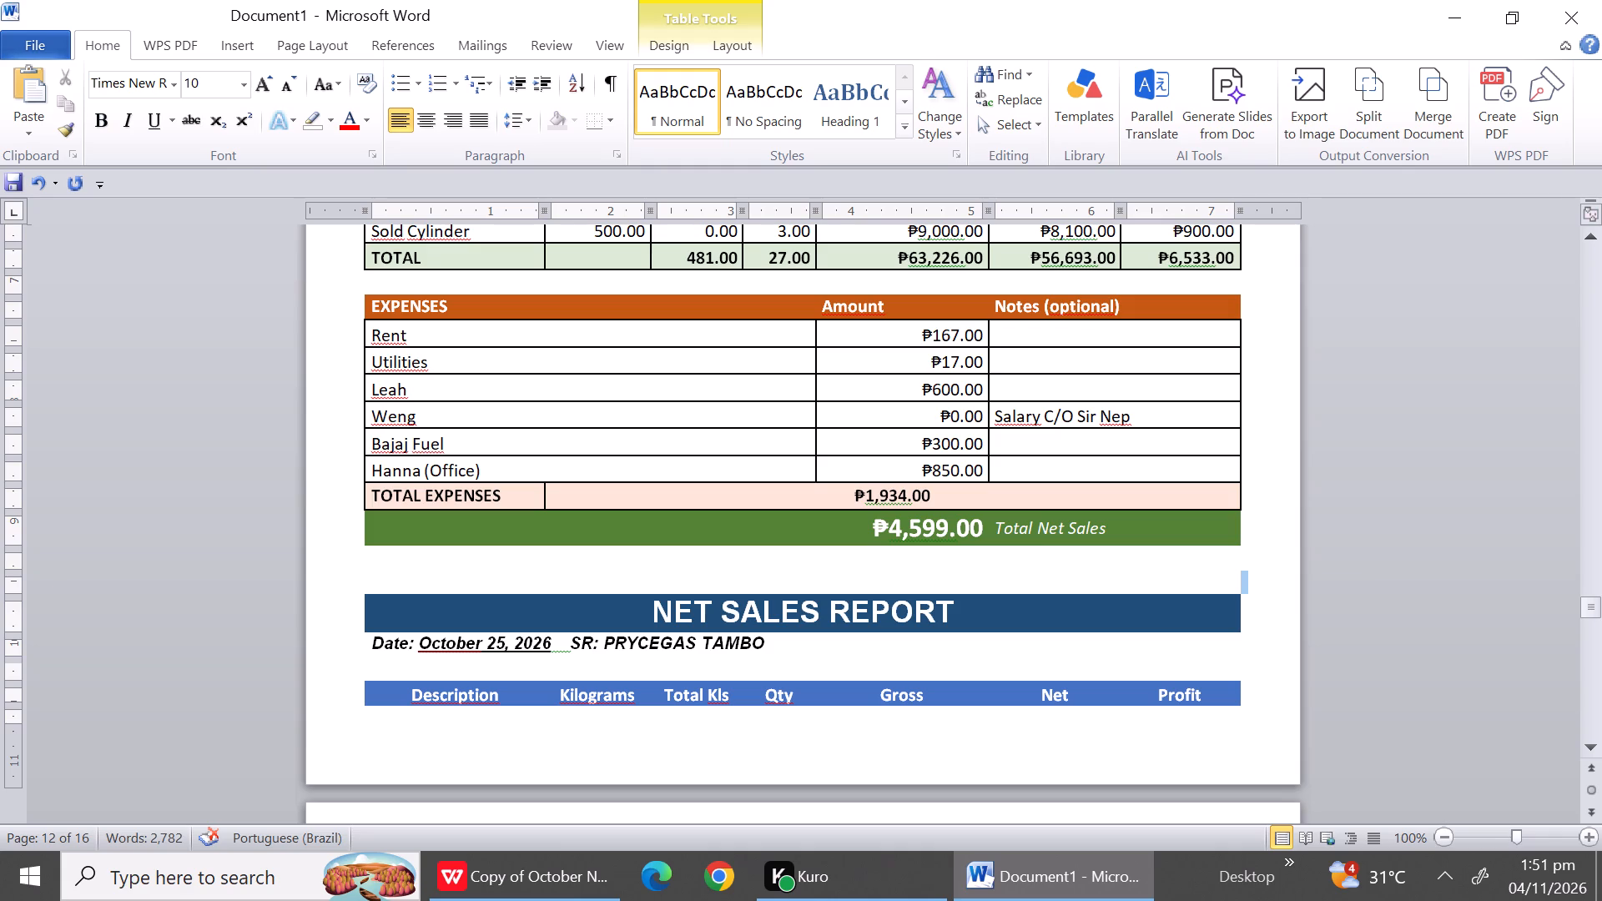
left_click(510, 279)
right_click(510, 279)
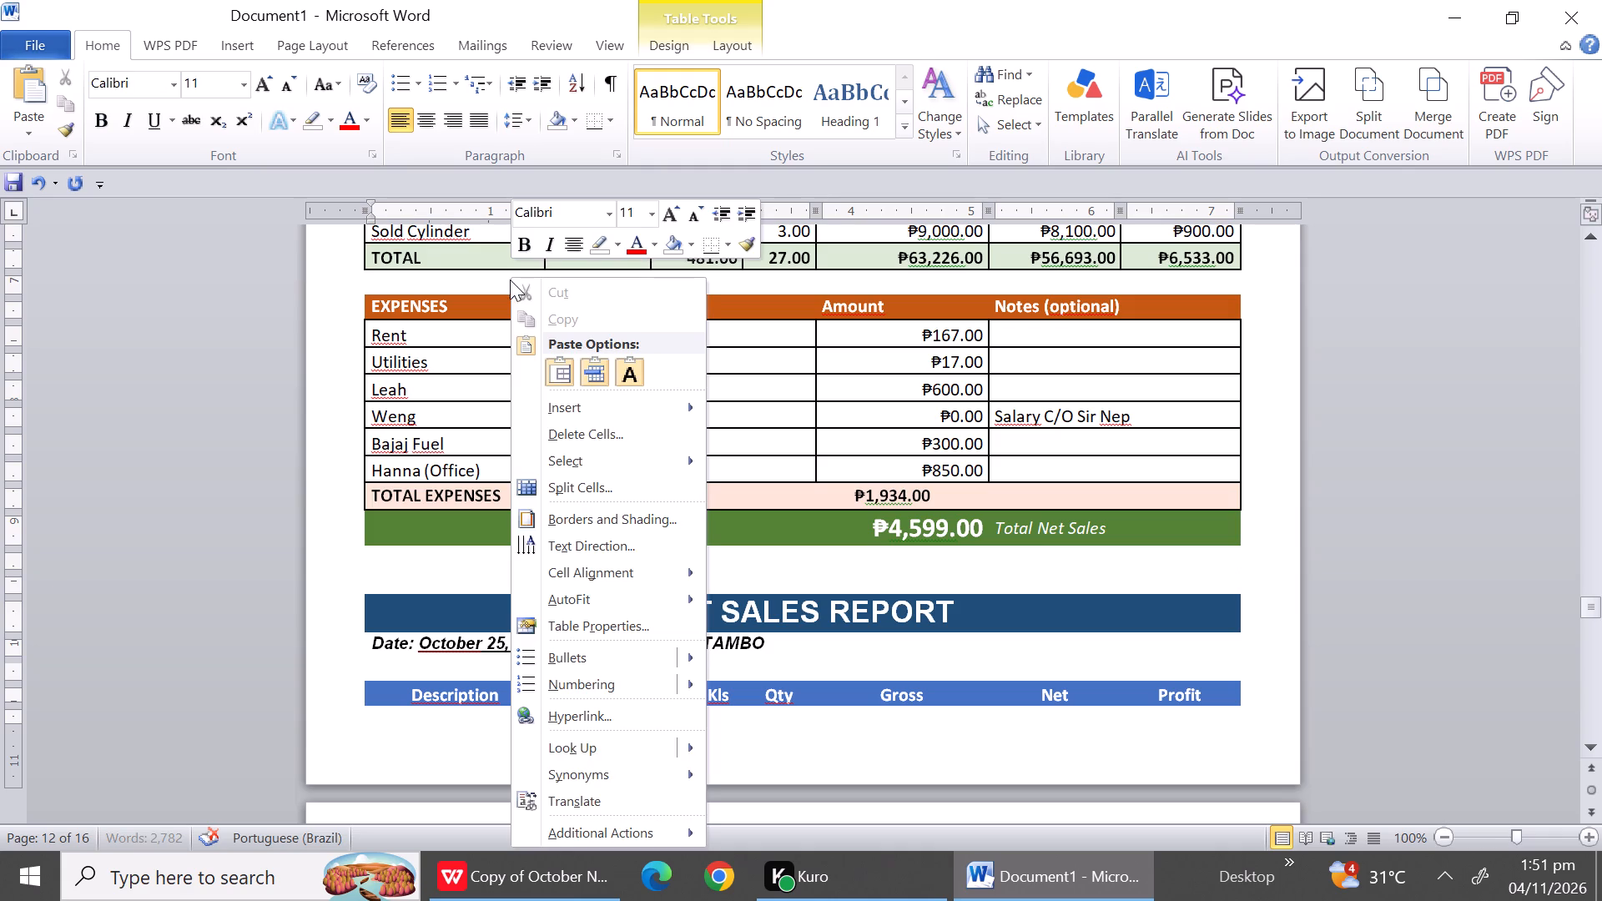
left_click(569, 434)
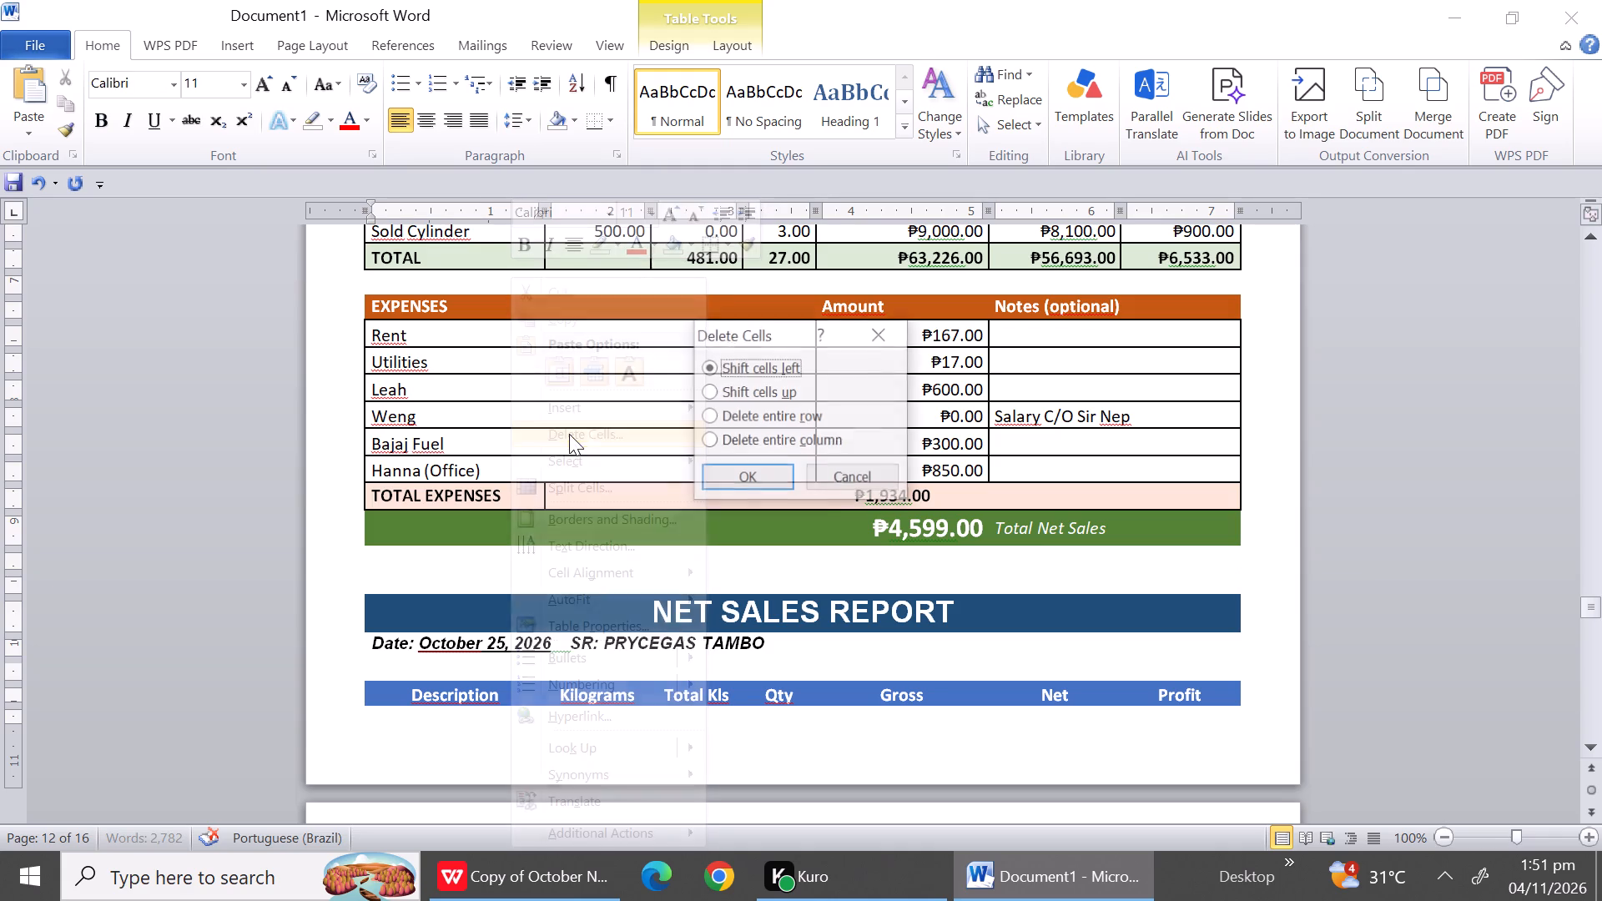
left_click(734, 416)
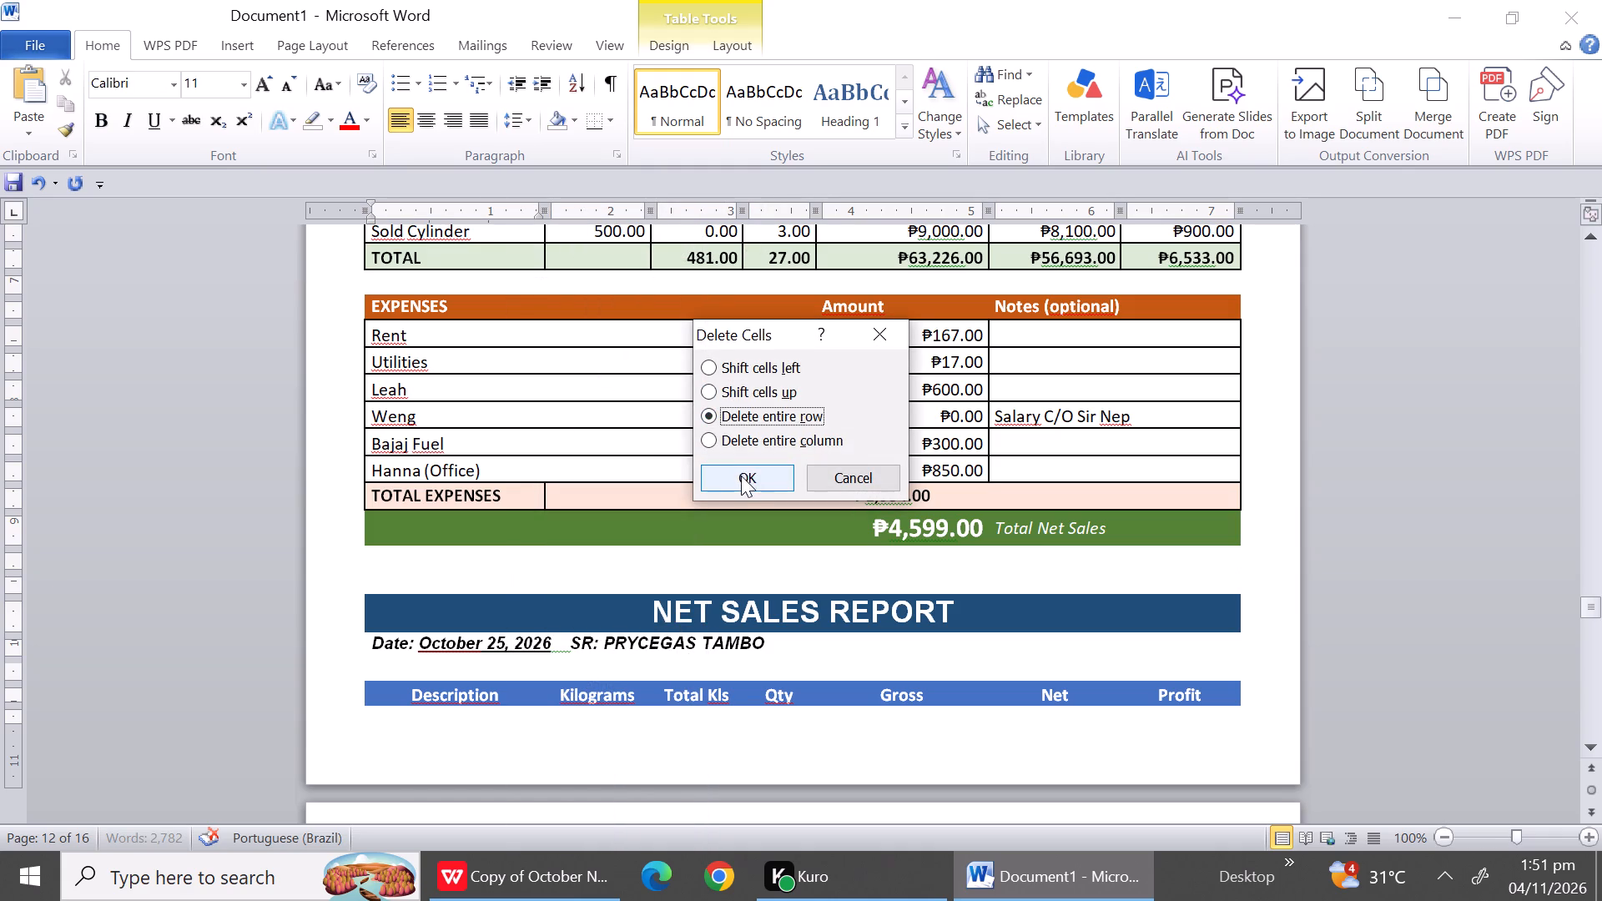
left_click(741, 475)
Insert six blank lines below the October 24 Total Net Sales row to push the October 25 report onto the next page.
left_click(1117, 542)
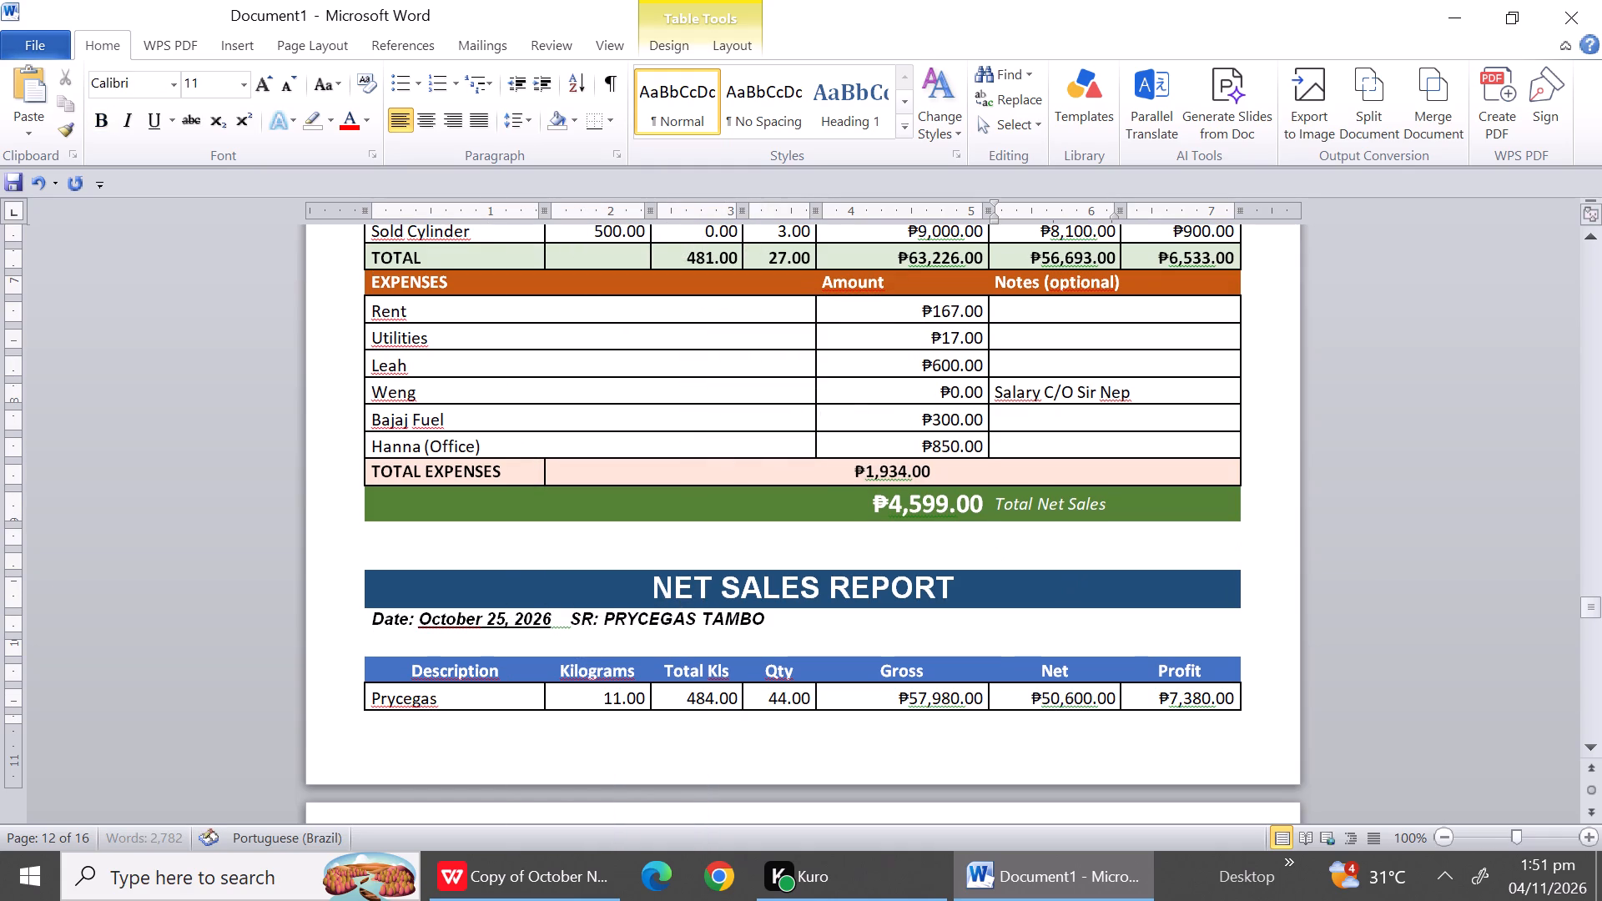
key("Return")
key("Return")
key("Return")
key("Return")
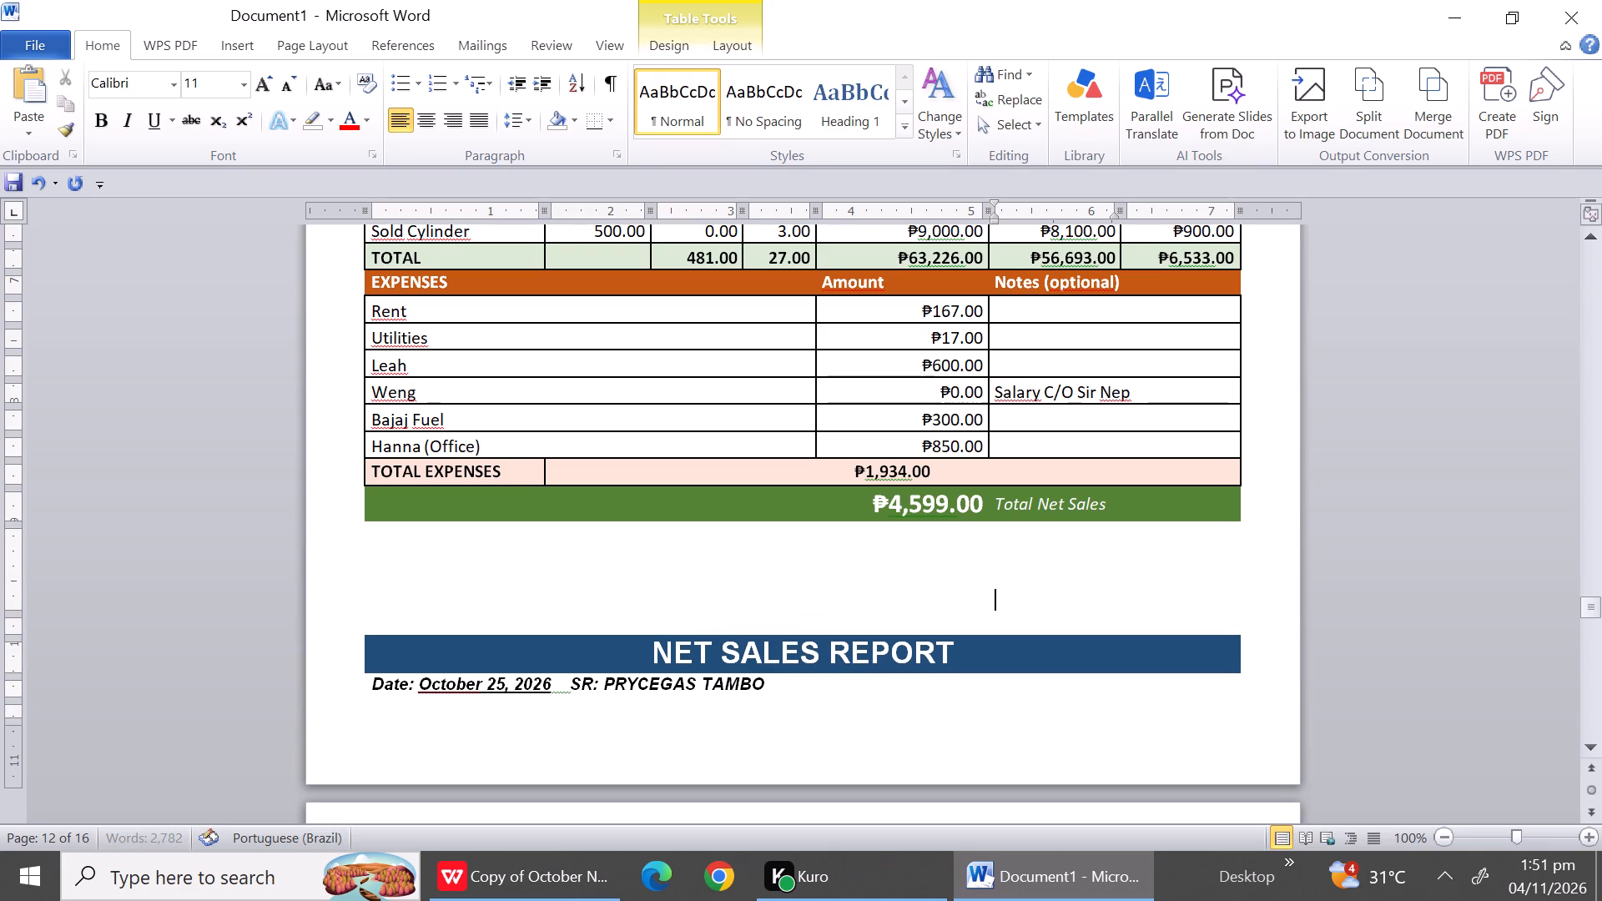
key("Return")
key("Return")
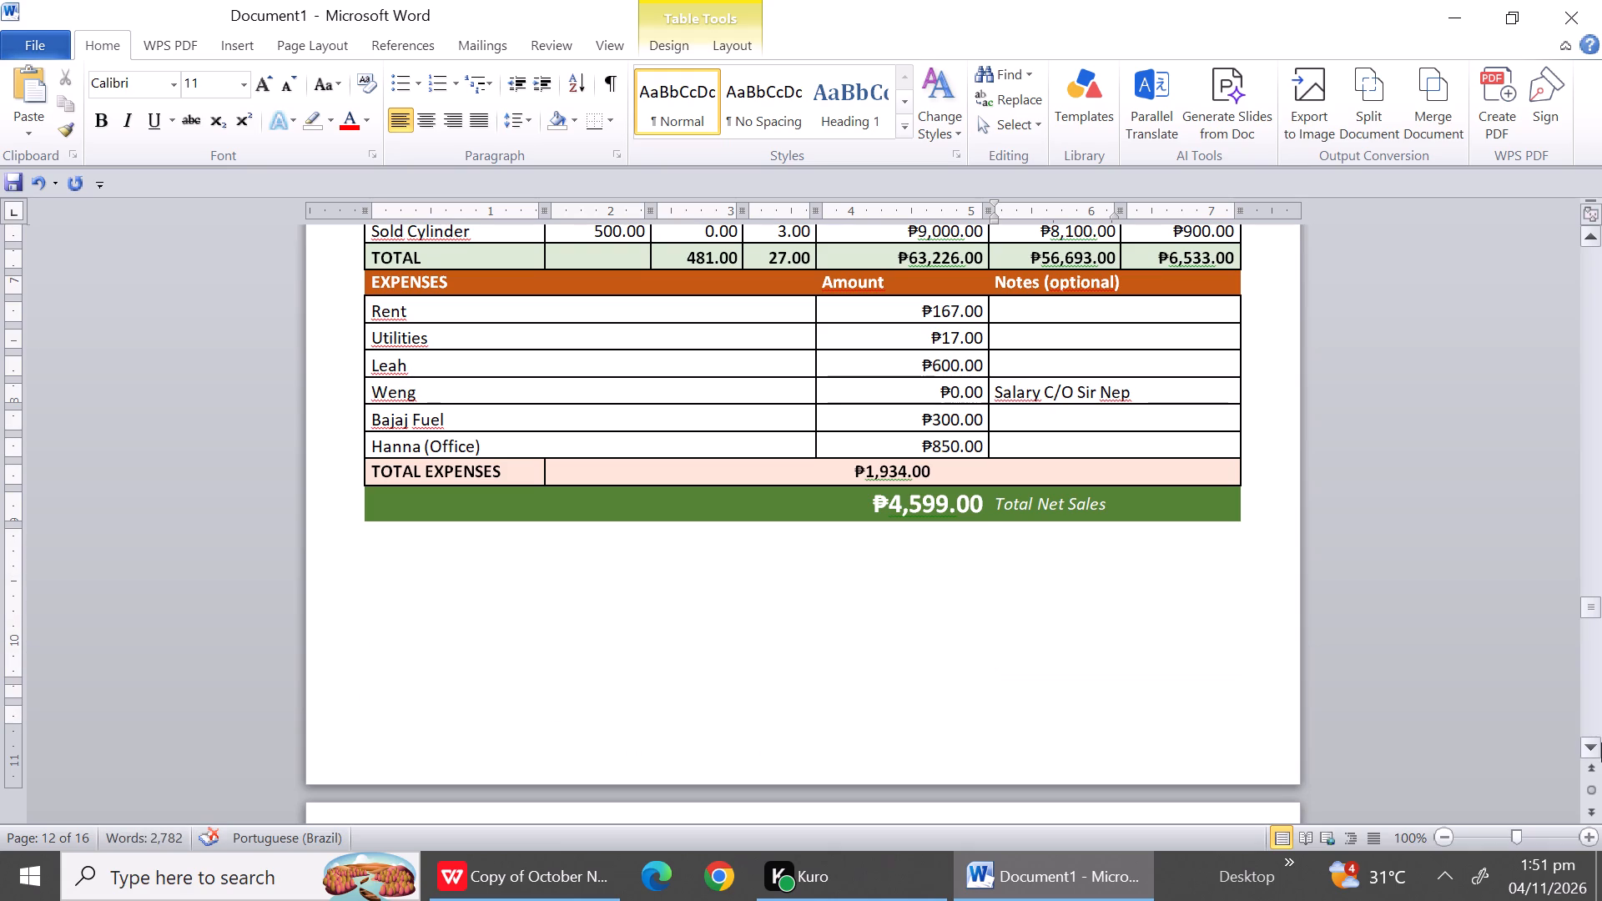
Delete the entire blank row between the date line and the column headings in the October 25 report.
triple_click(1592, 743)
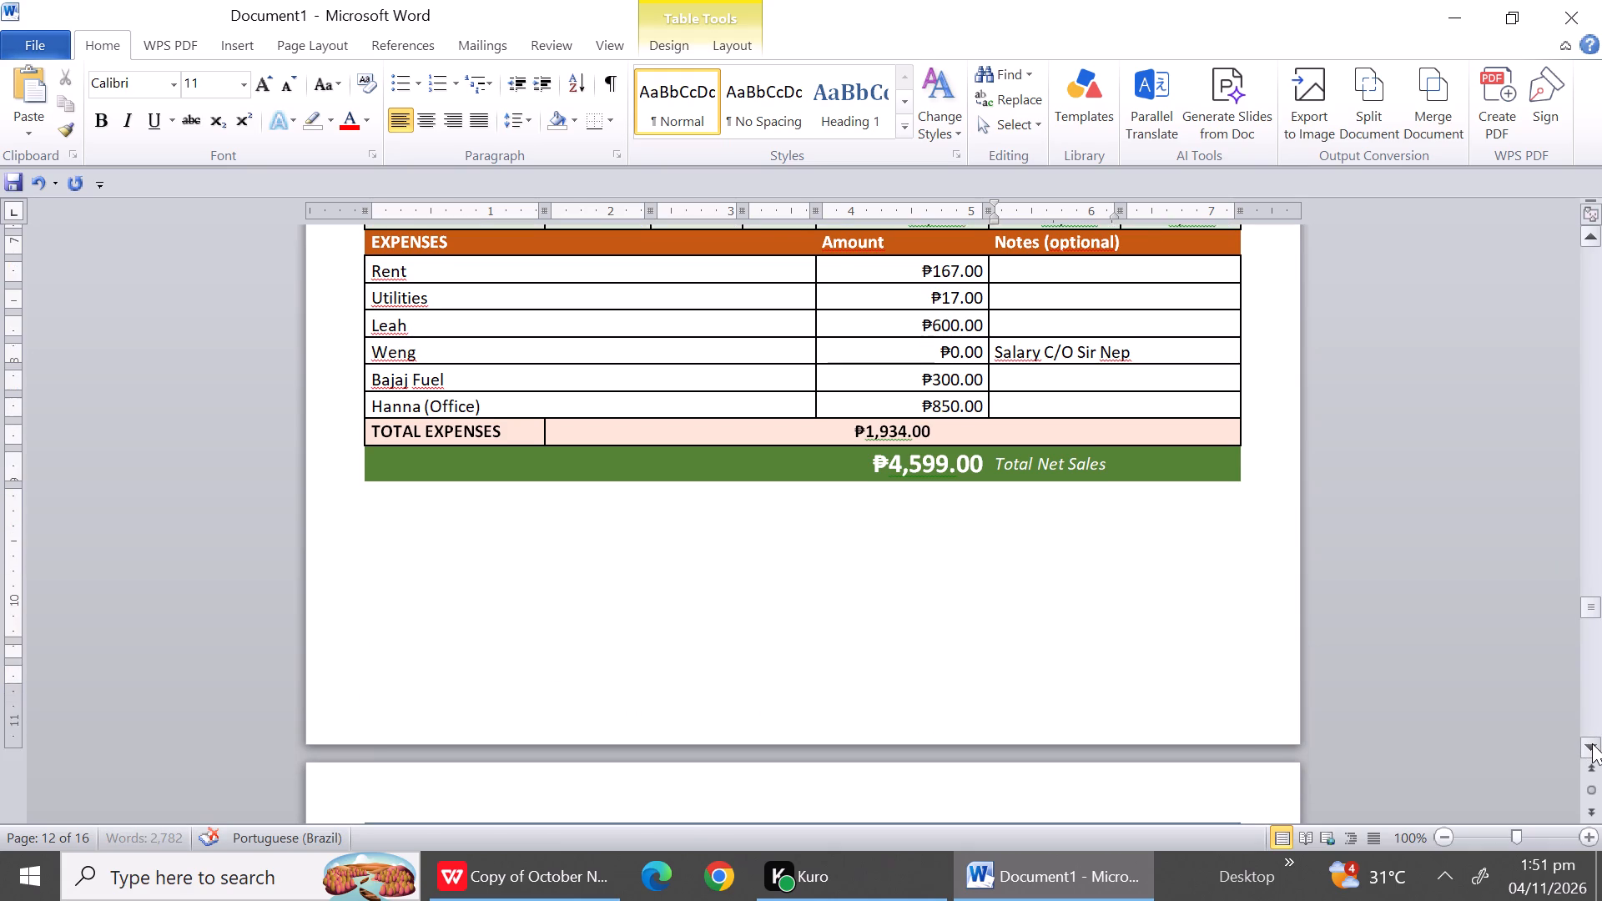
triple_click(1592, 743)
triple_click(1592, 743)
triple_click(1592, 743)
triple_click(1592, 743)
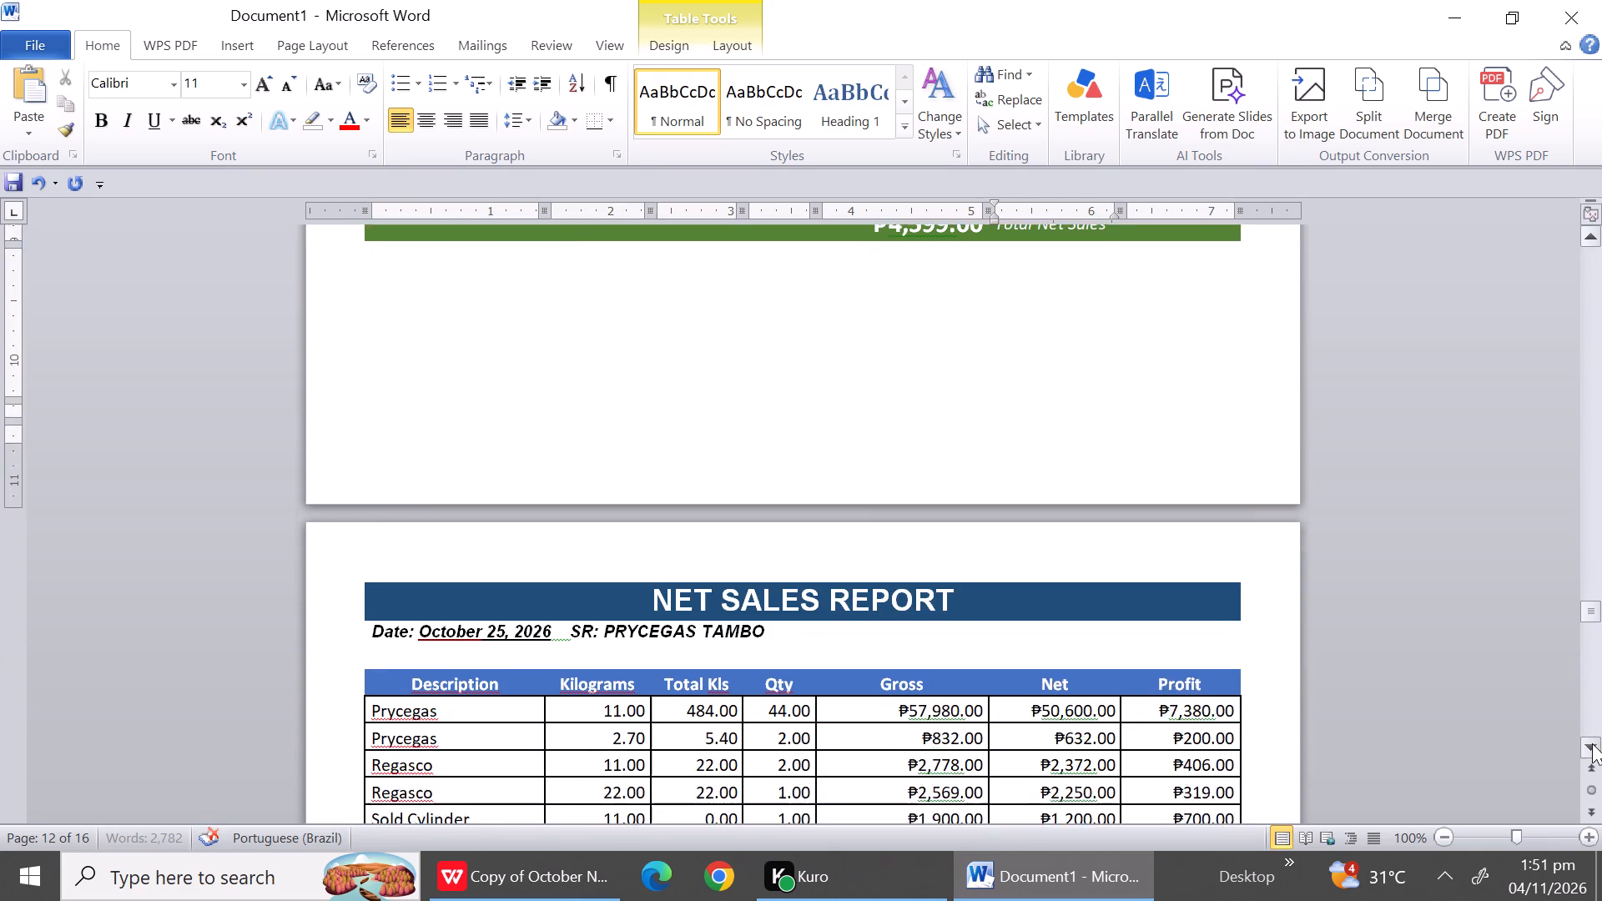
triple_click(1592, 743)
triple_click(1592, 743)
triple_click(1592, 743)
left_click(1592, 743)
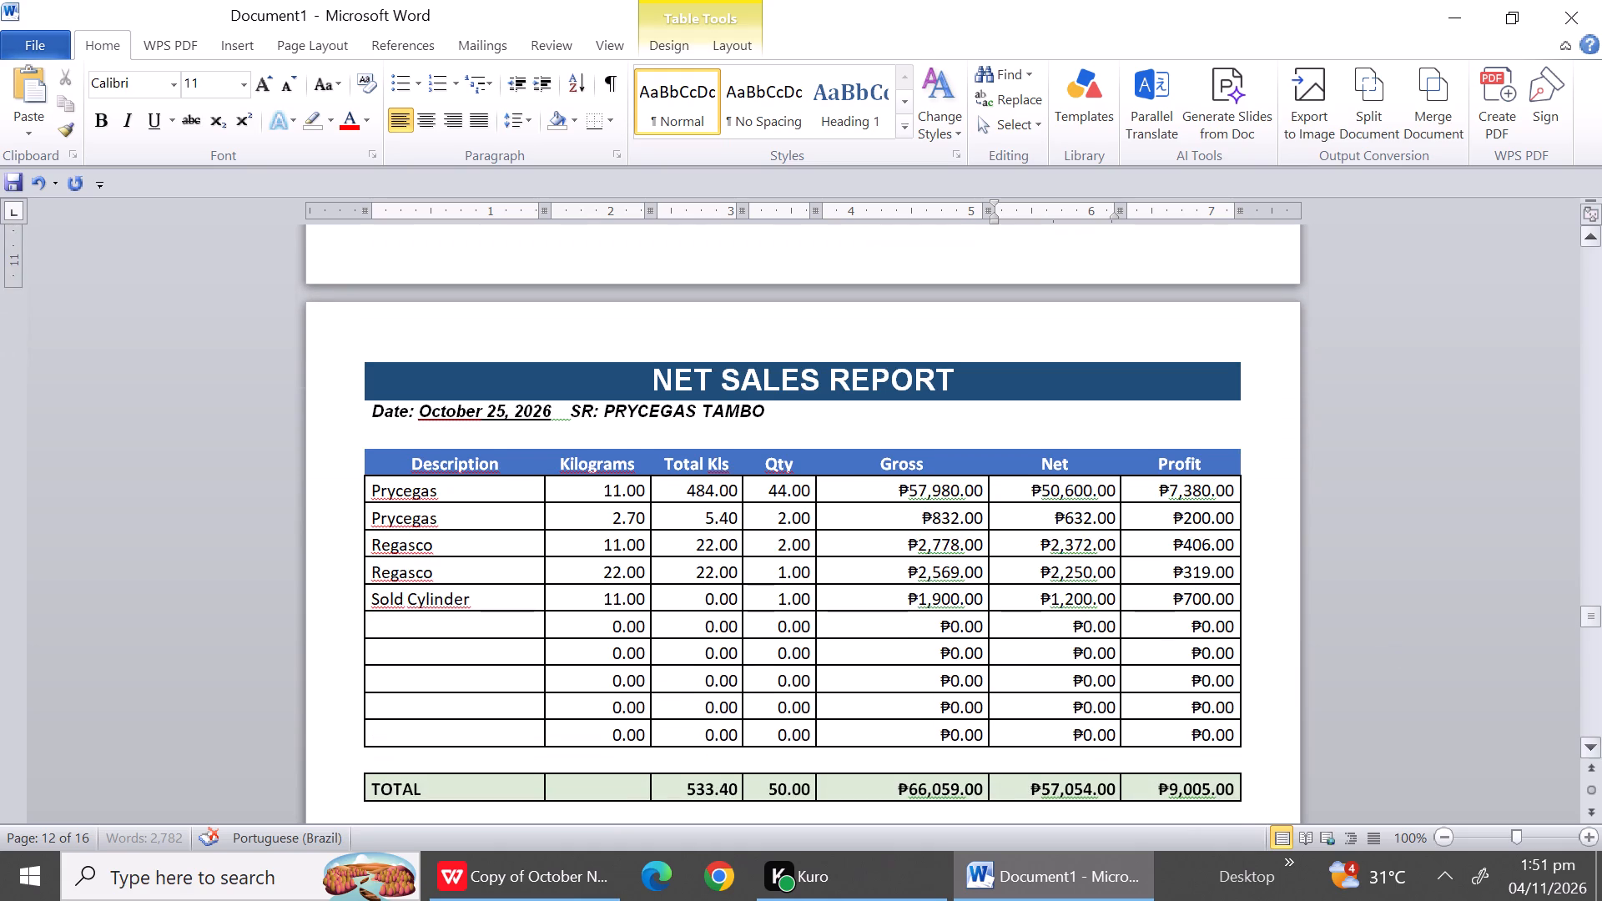
left_click(527, 441)
right_click(527, 441)
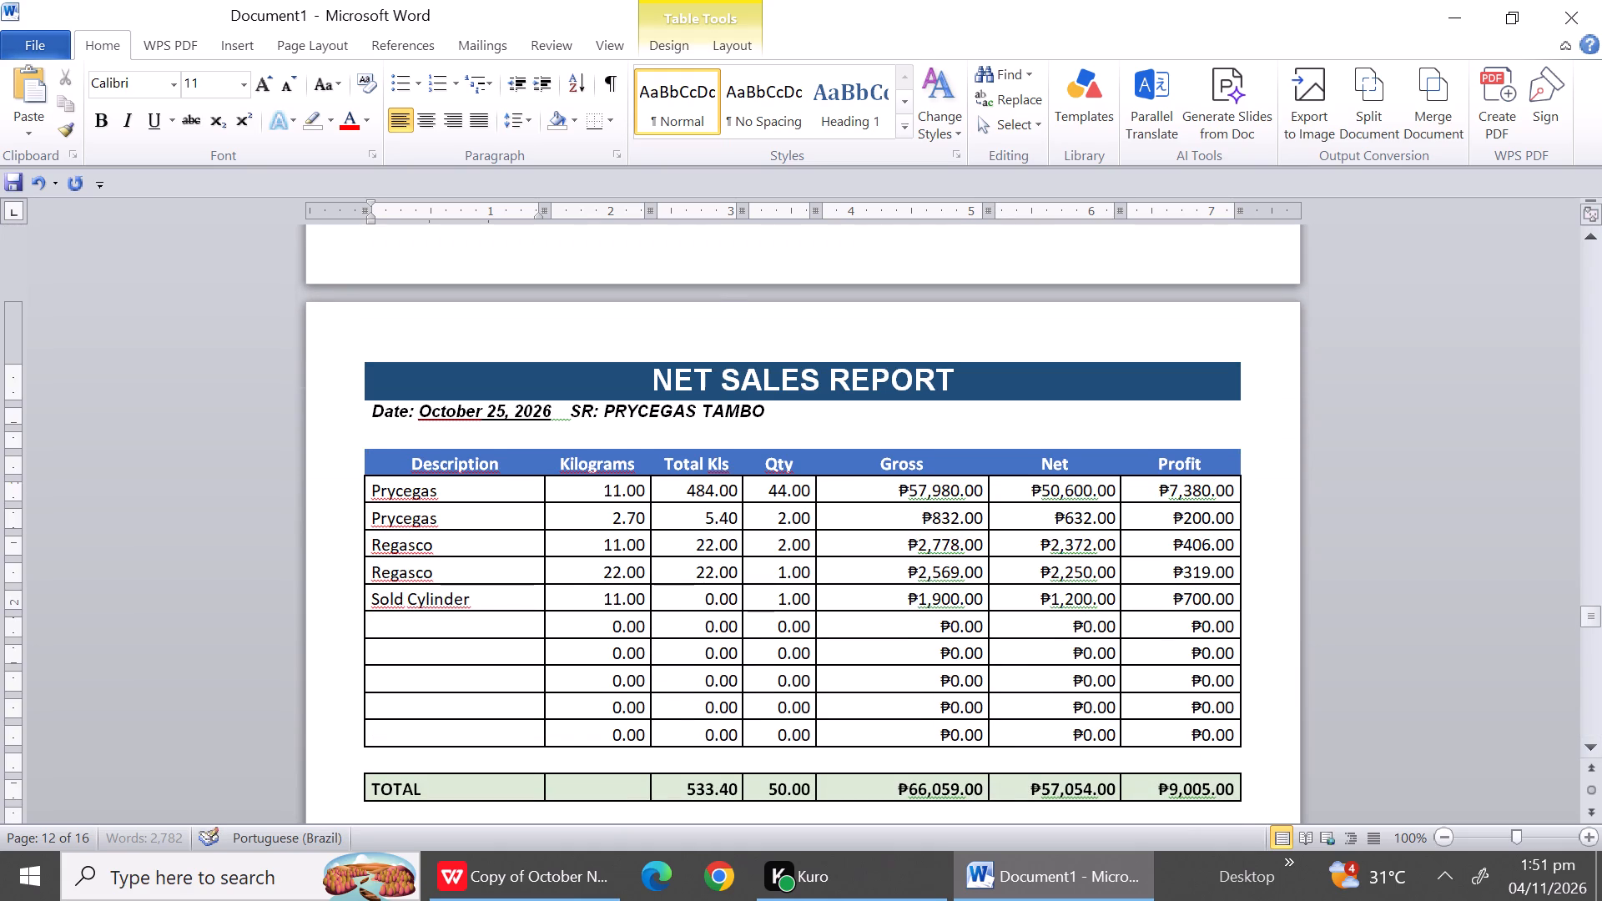
left_click(606, 439)
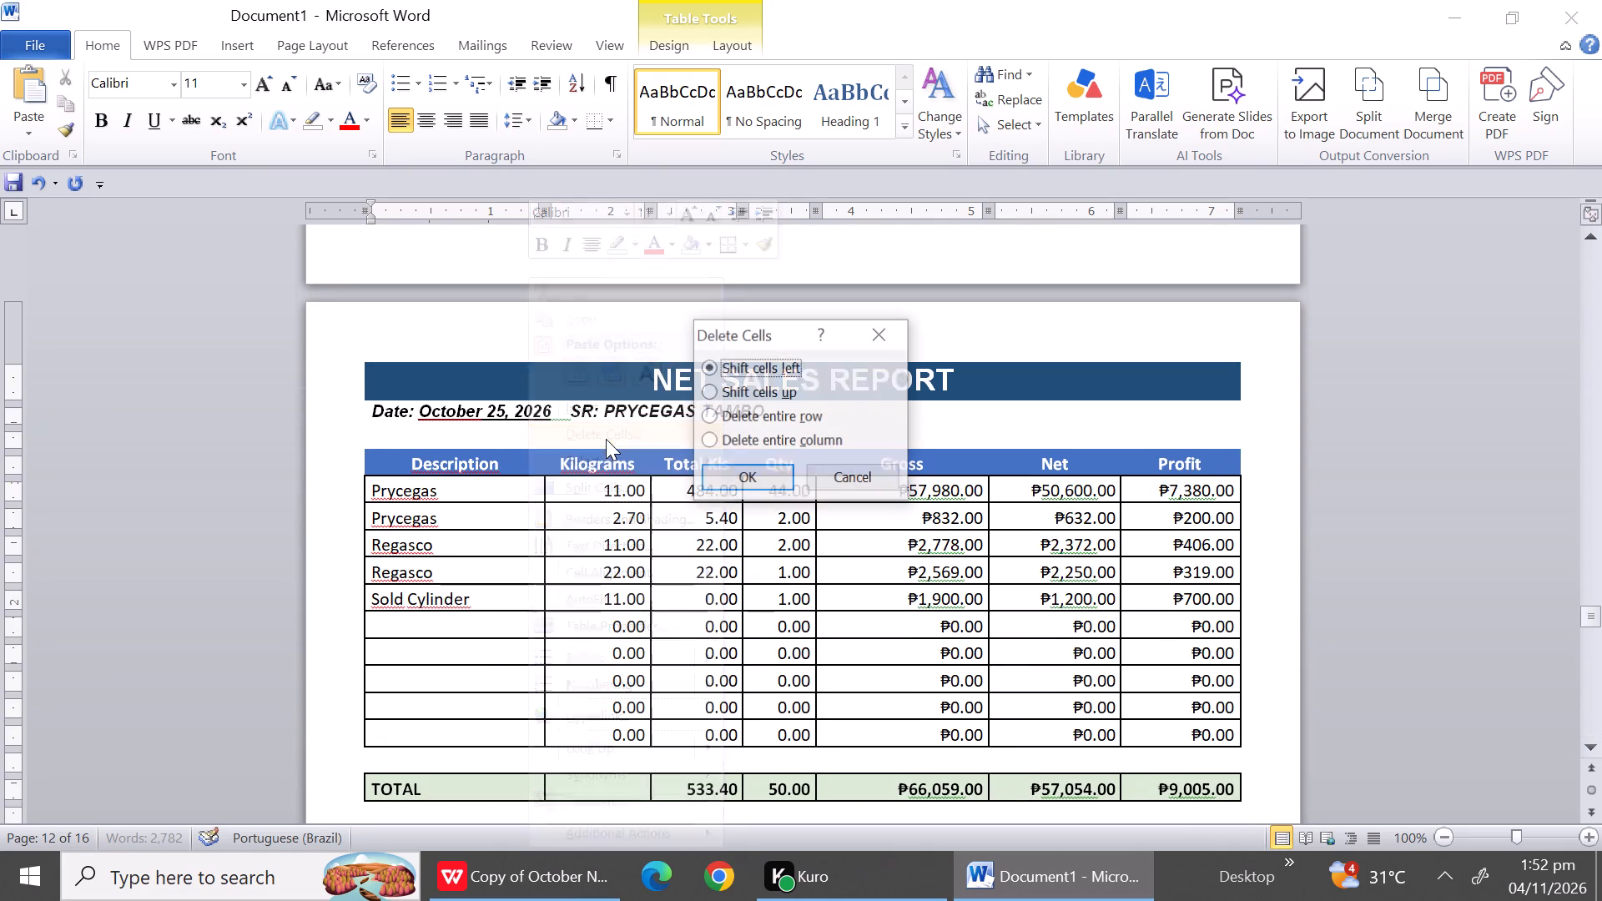
left_click(733, 419)
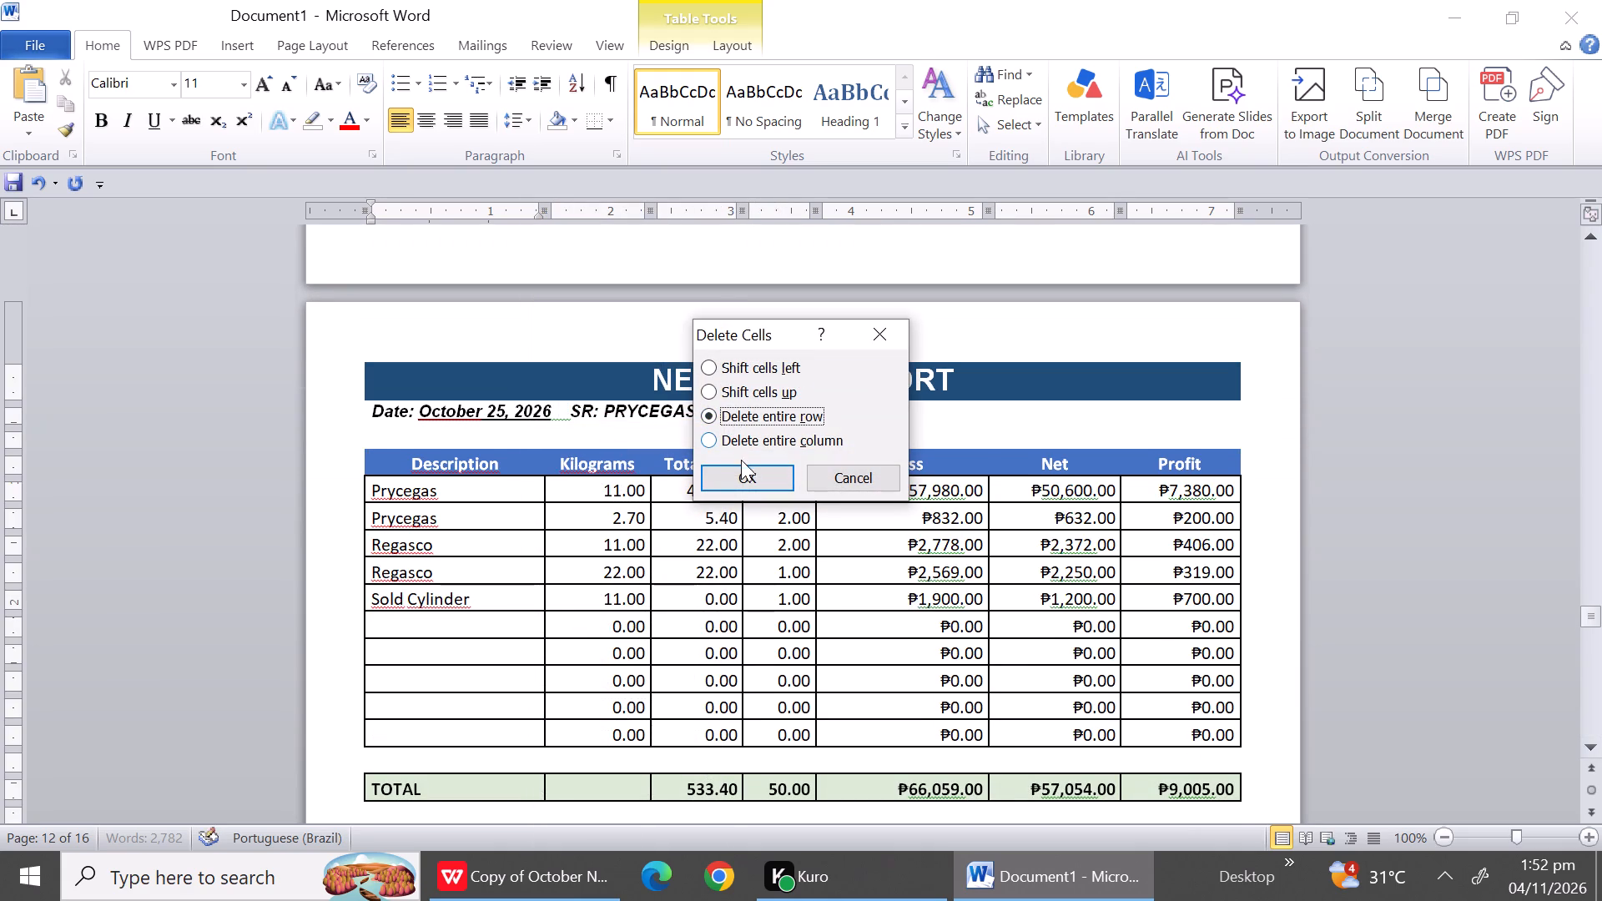
left_click(743, 475)
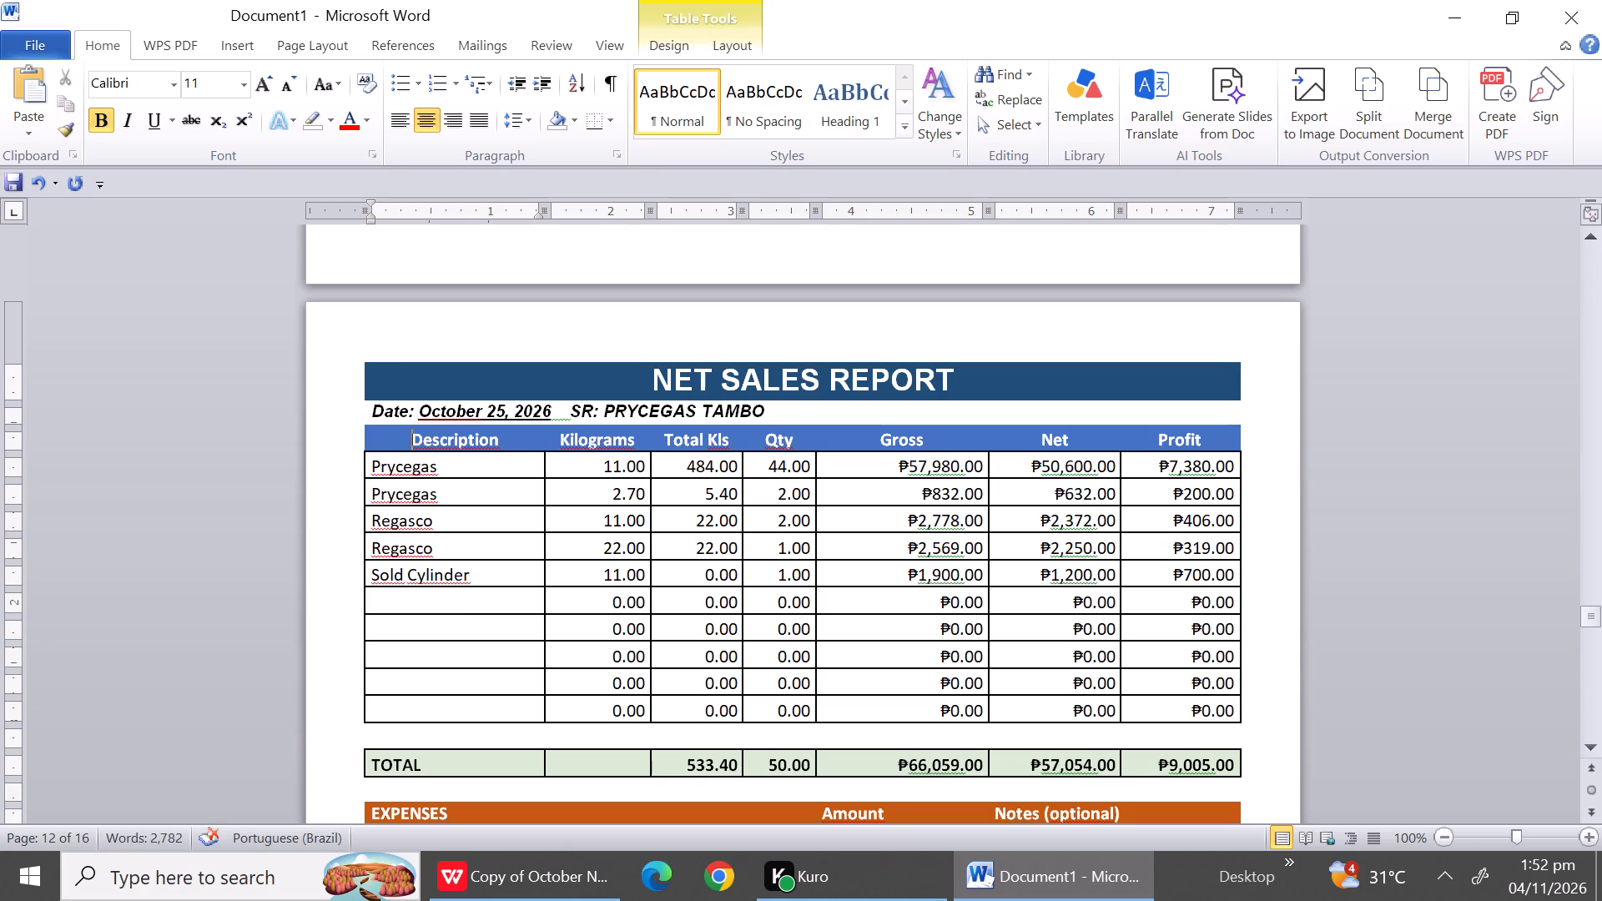
Delete the five unused product rows and the blank row above TOTAL in the October 25 report.
left_click_drag(428, 607, 437, 734)
right_click(437, 734)
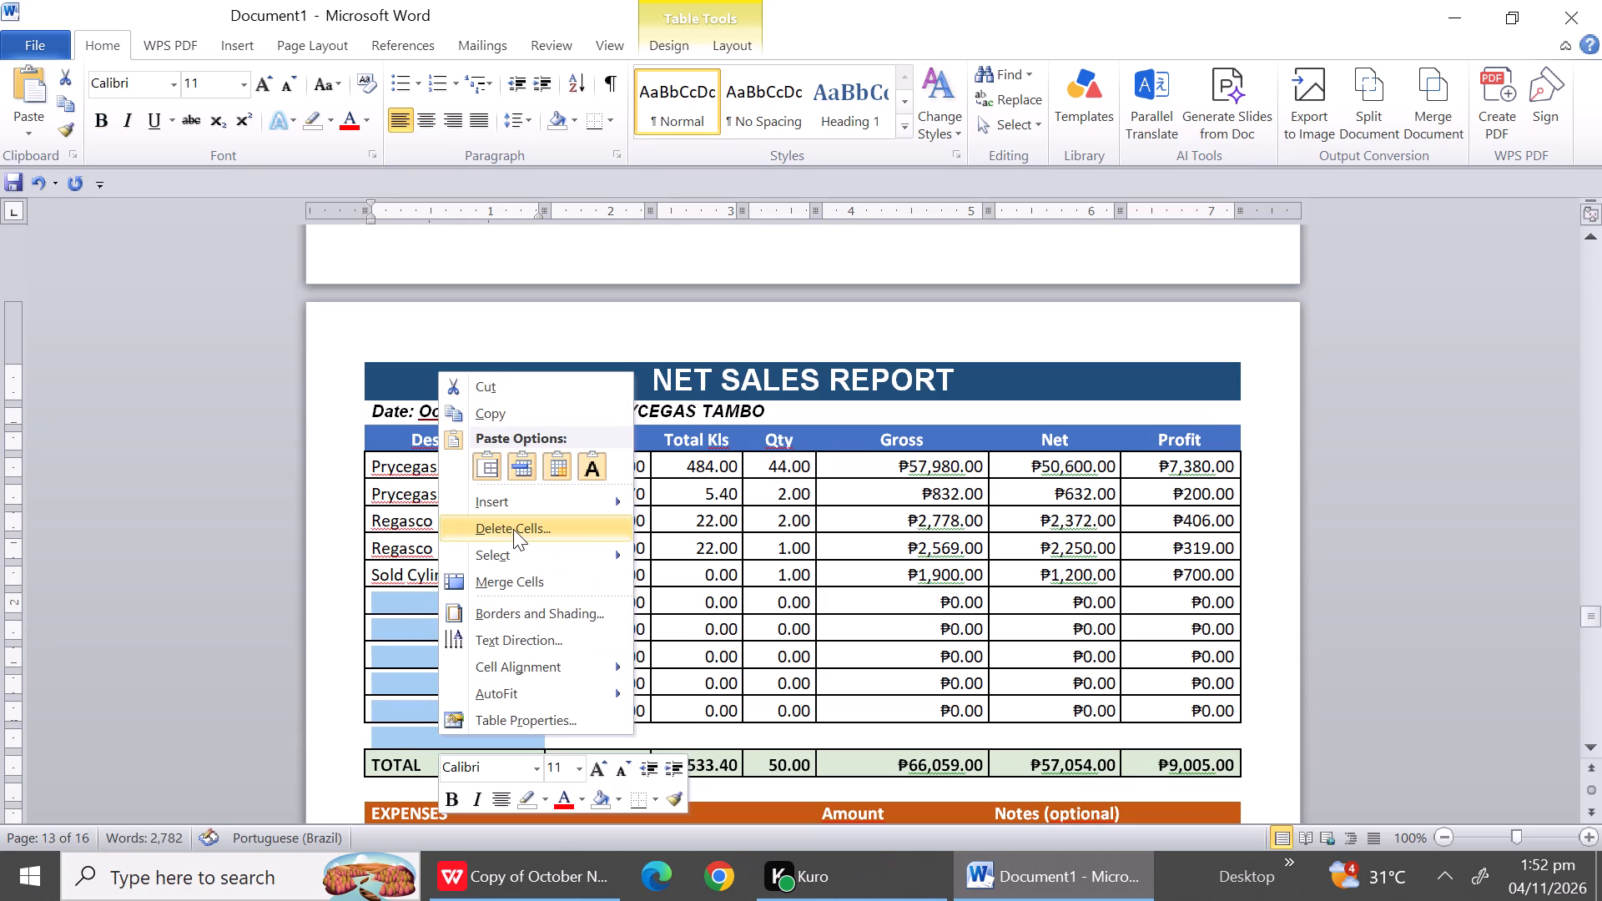
left_click(513, 529)
left_click(788, 405)
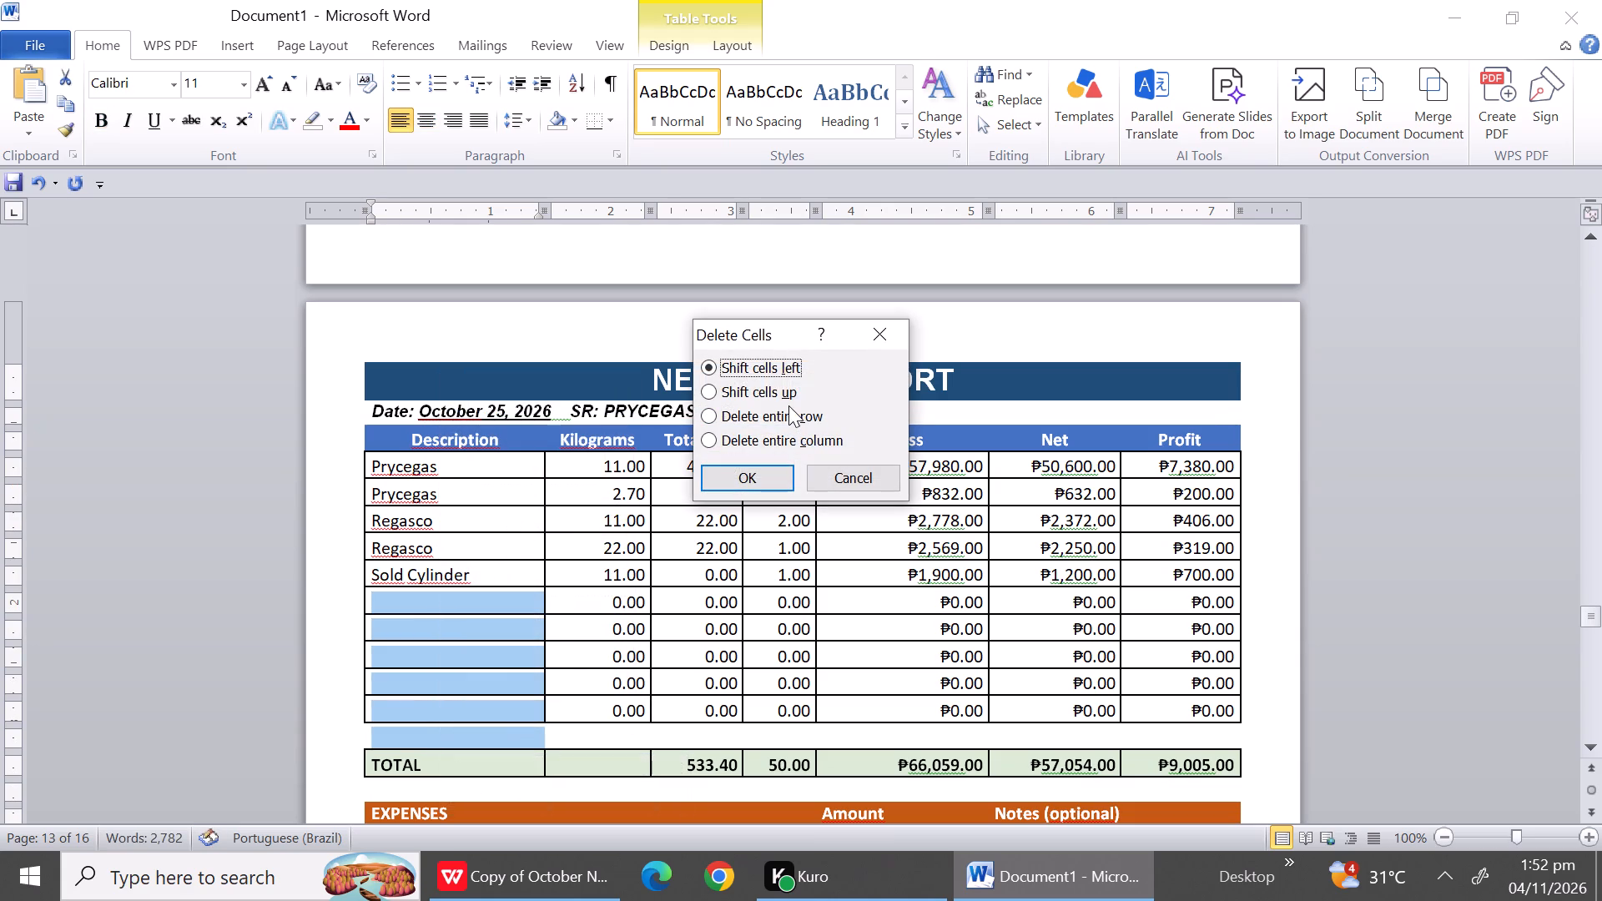
left_click(787, 414)
left_click(760, 474)
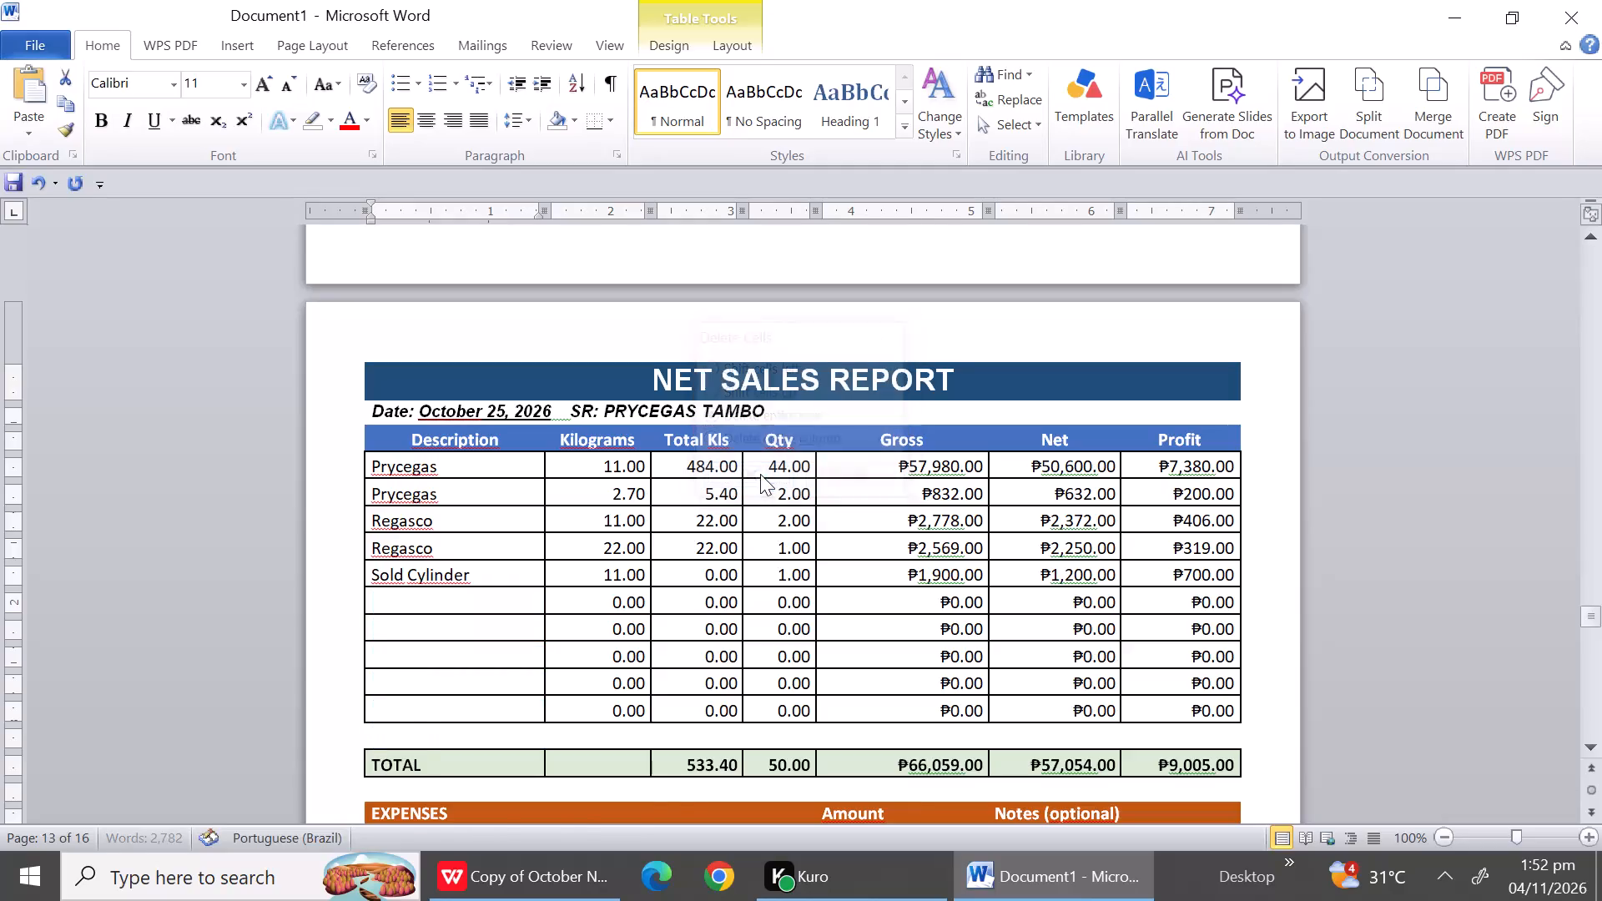
Delete the entire blank row between TOTAL and the EXPENSES heading in the October 25 report.
left_click(436, 627)
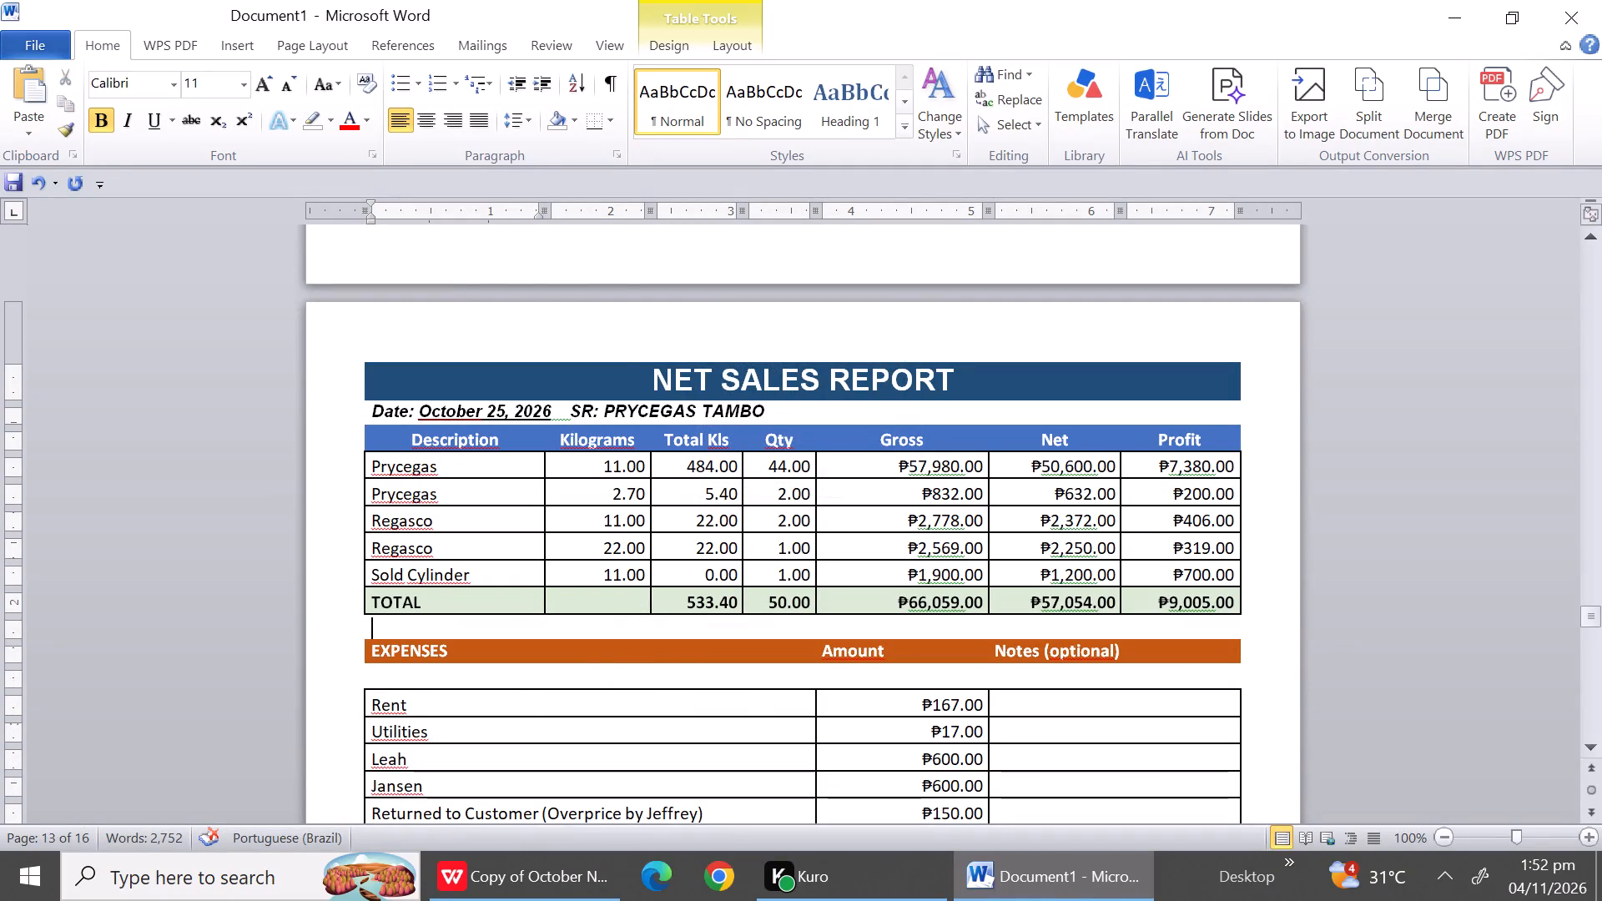
right_click(436, 627)
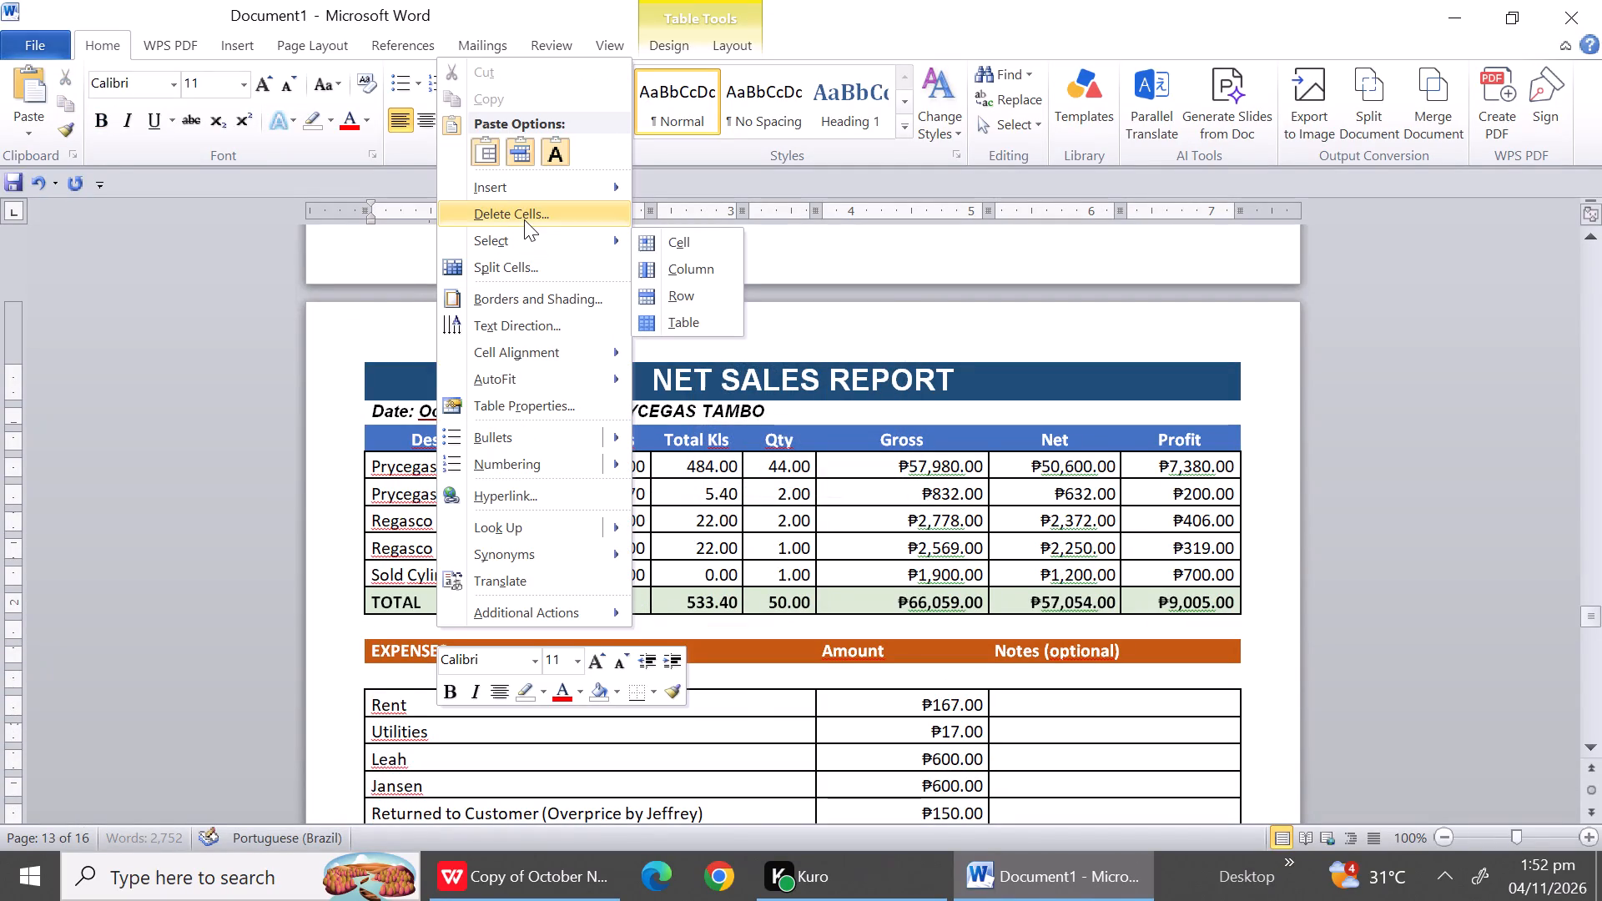
left_click(524, 219)
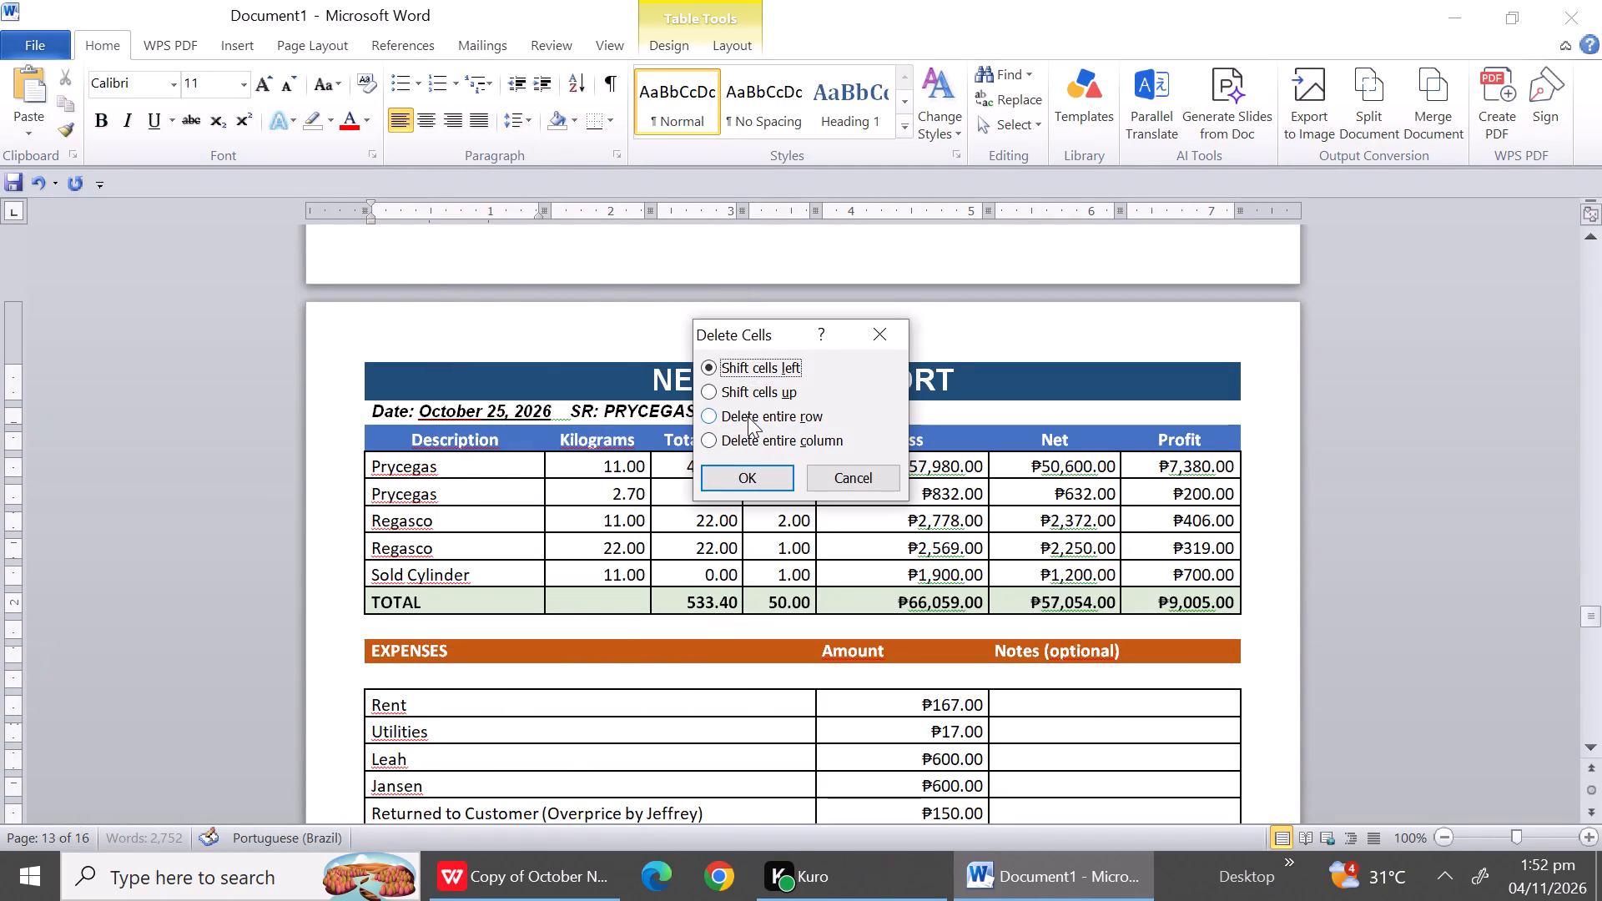
left_click(748, 416)
left_click(753, 473)
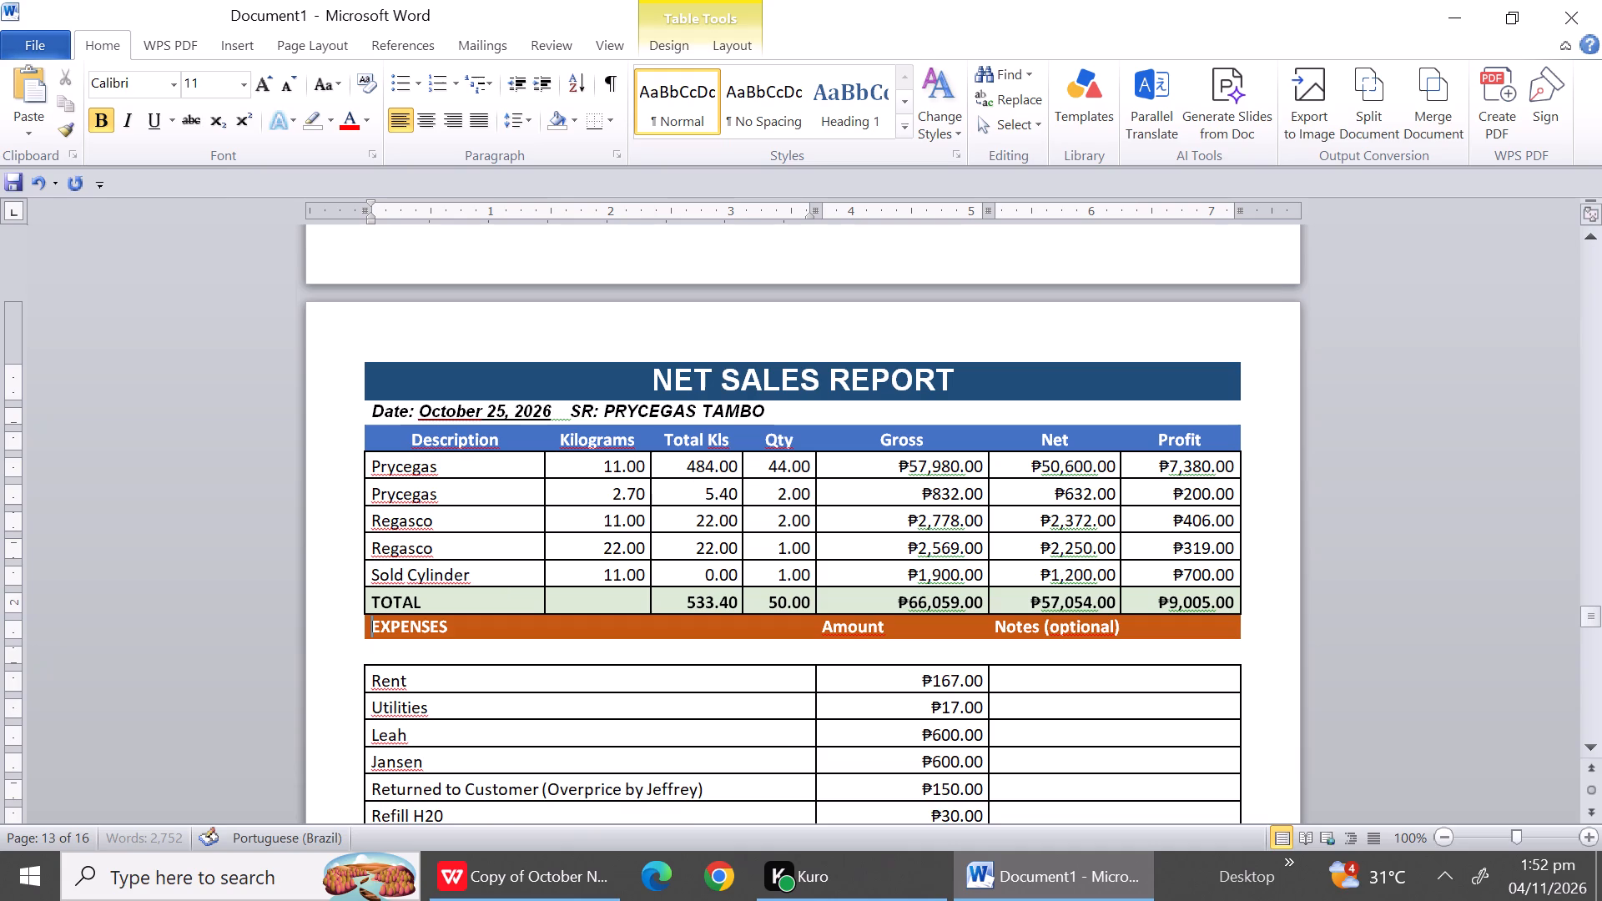
Delete the entire blank row between the EXPENSES heading and Rent in the October 25 report.
left_click(481, 646)
right_click(481, 646)
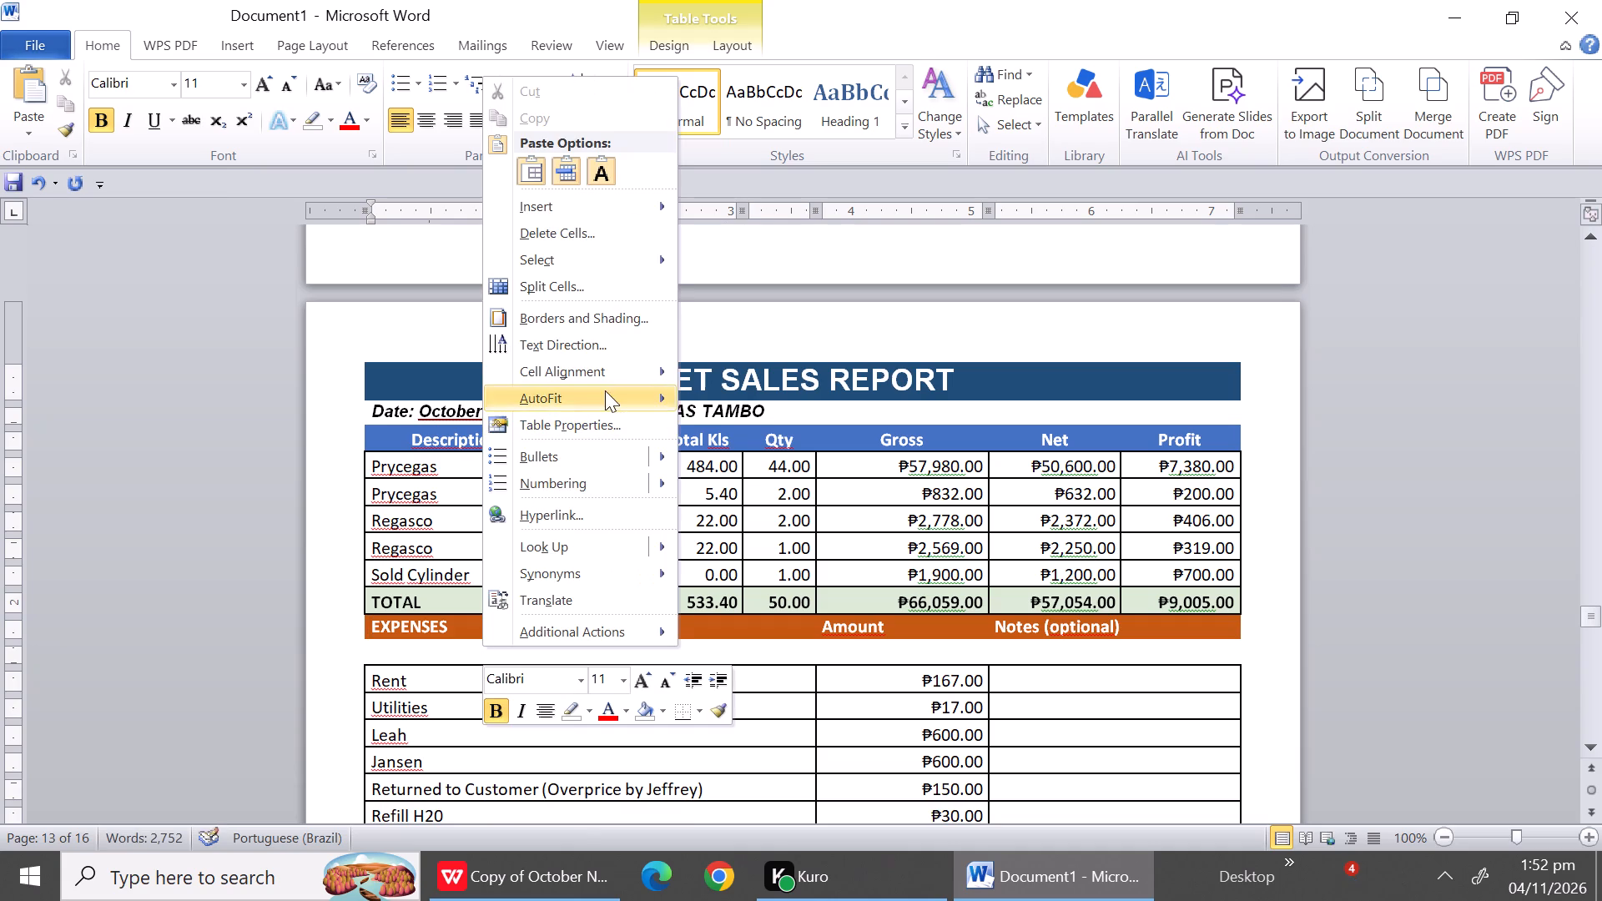
left_click(563, 240)
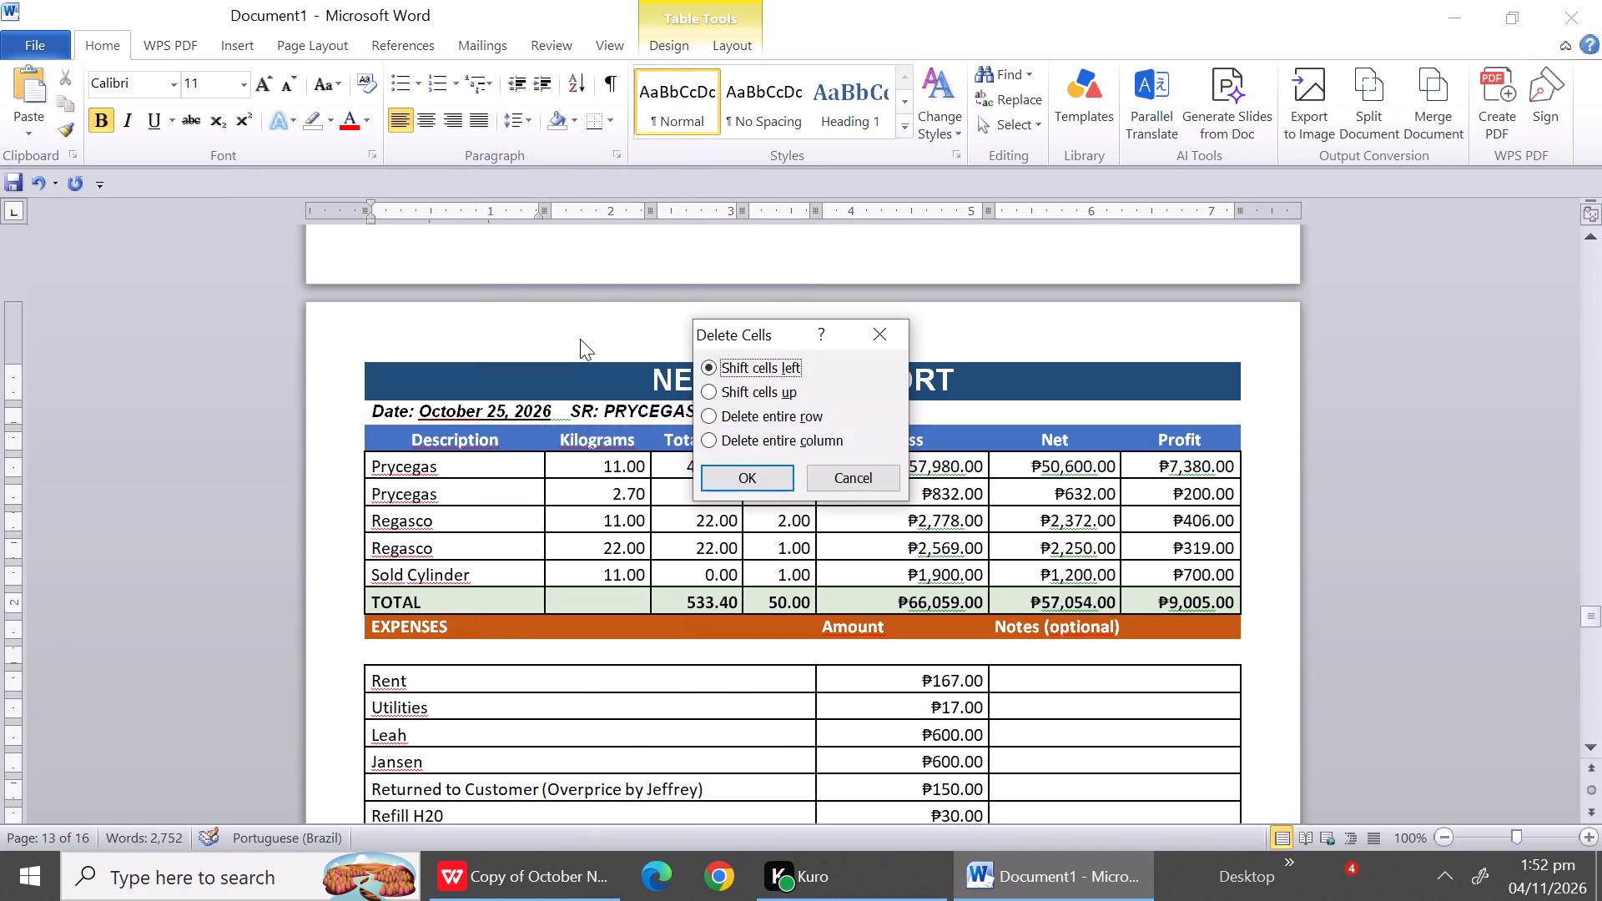
left_click(727, 415)
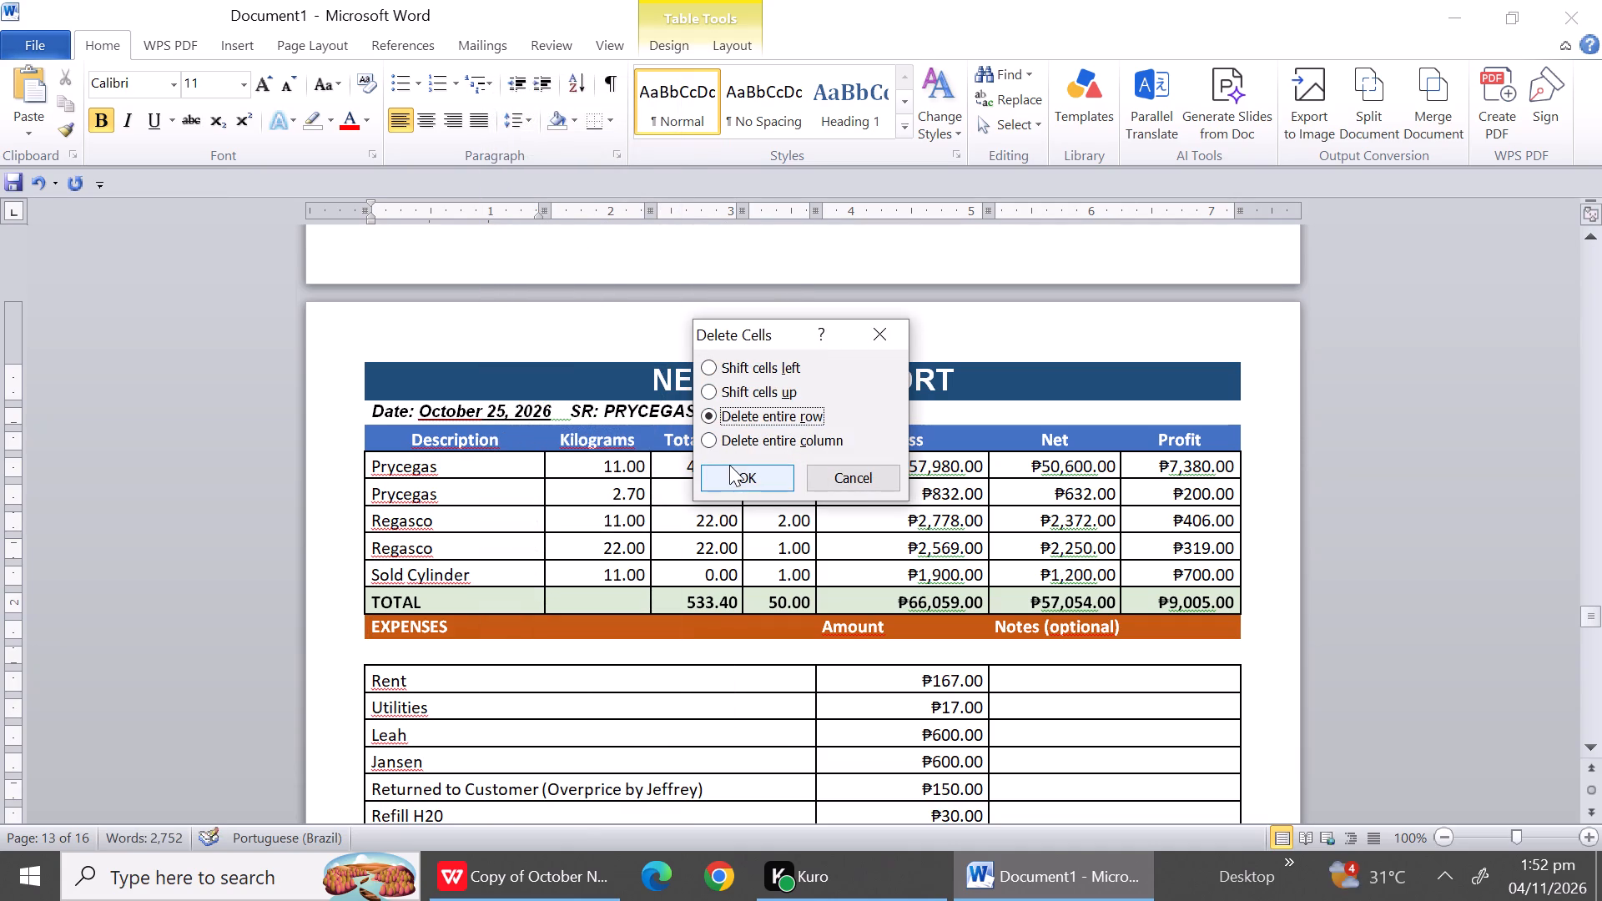
left_click(729, 465)
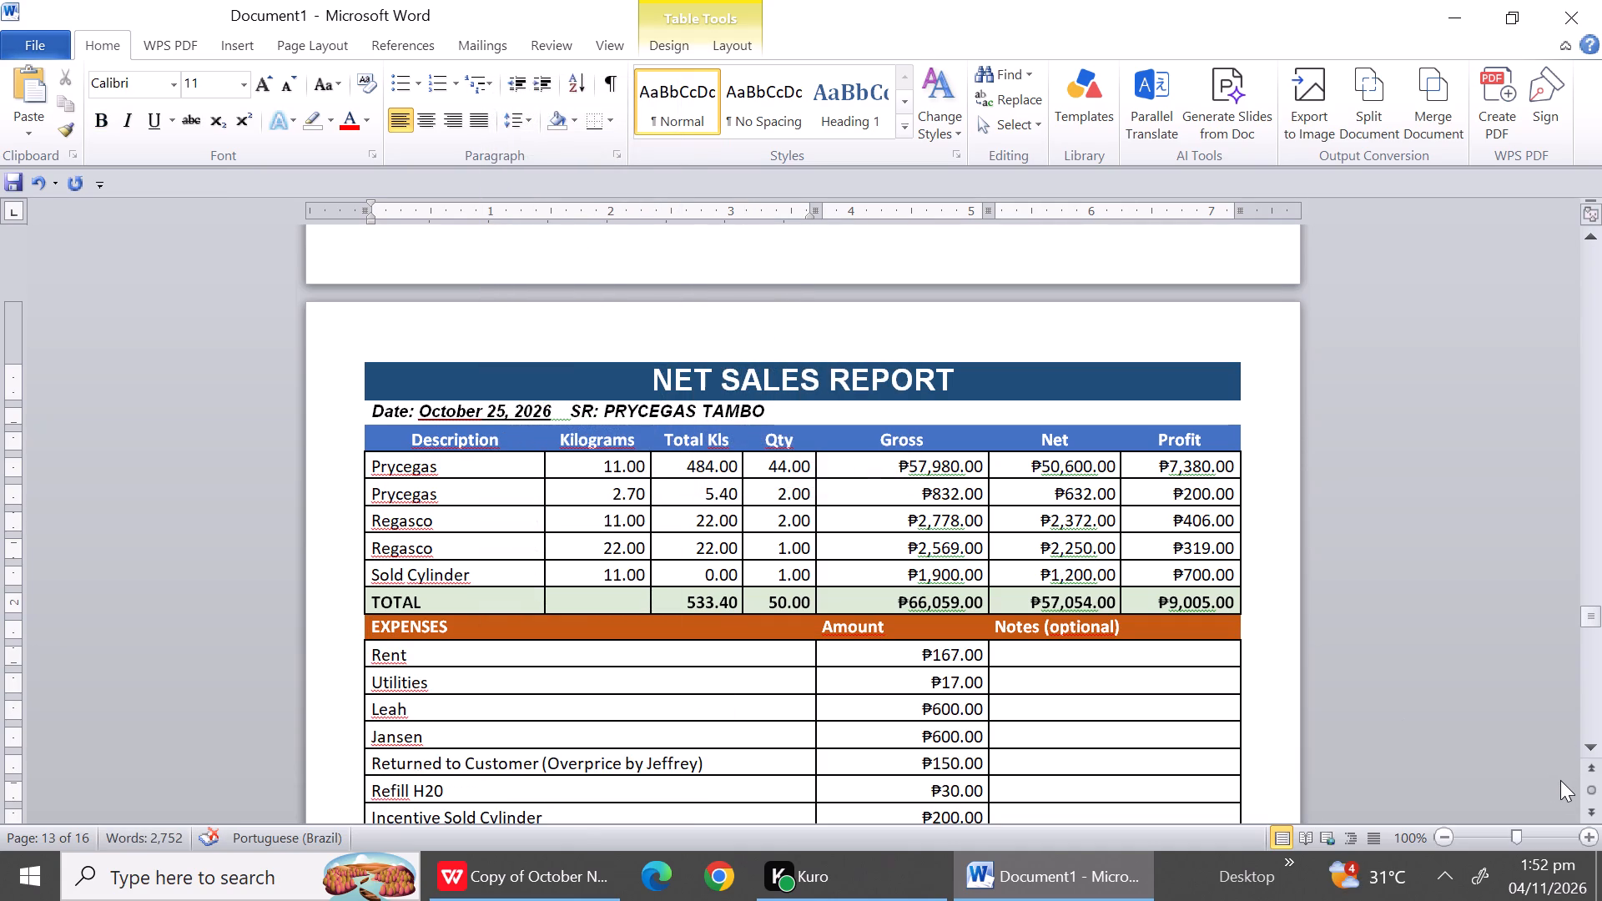
Delete the entire blank row between the date line and the column headings in the October 26 report.
triple_click(1589, 743)
triple_click(1589, 743)
triple_click(1589, 743)
triple_click(1589, 743)
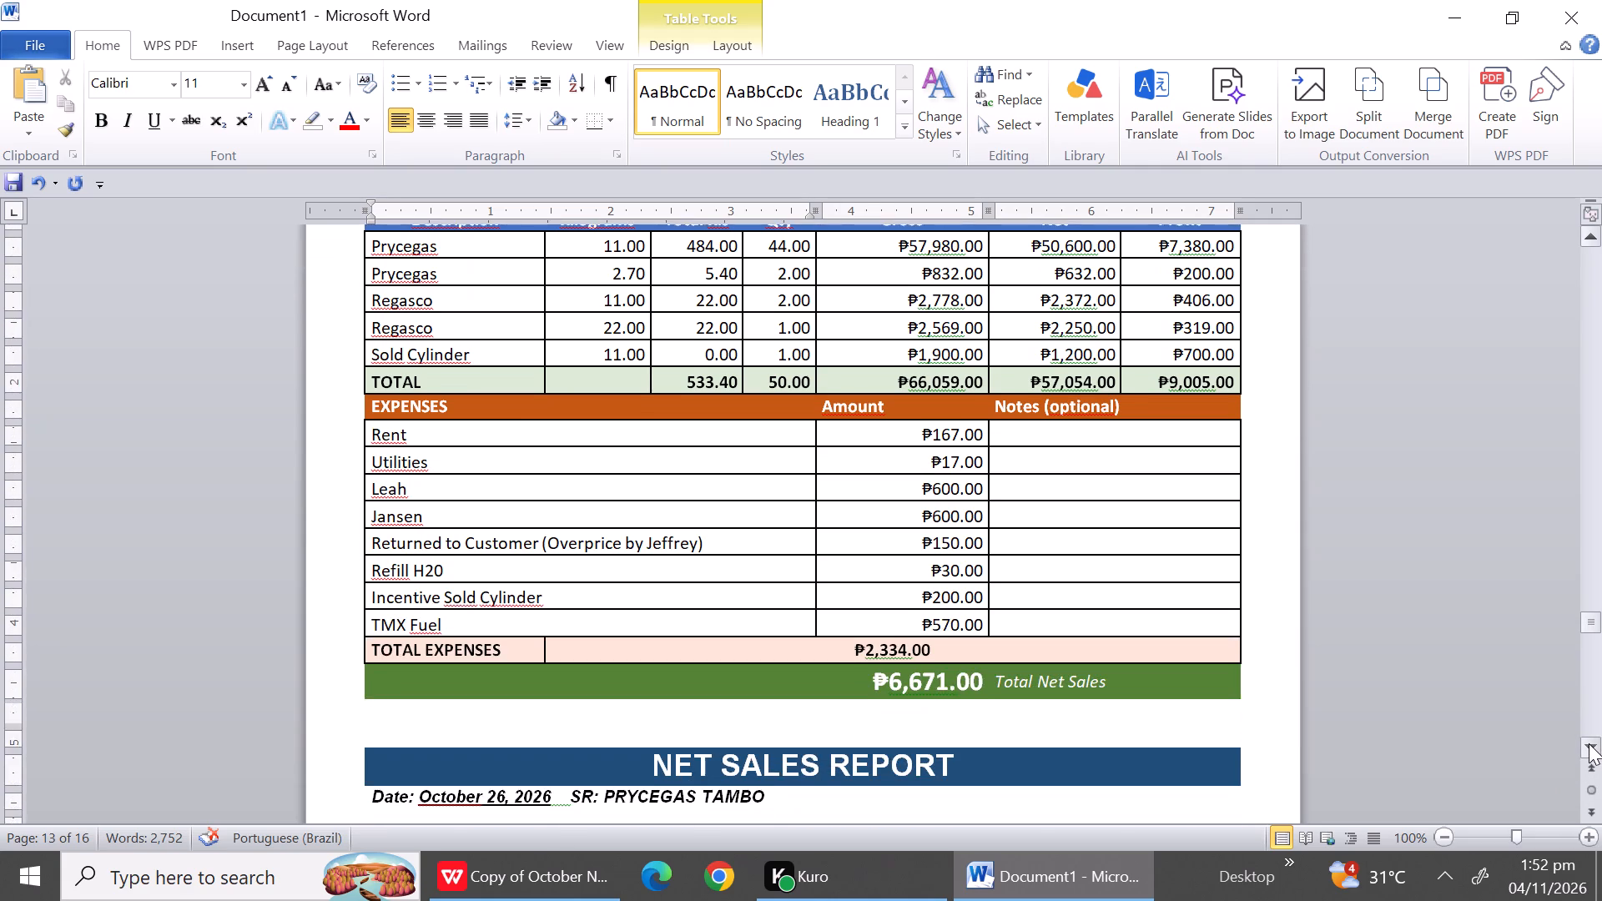
triple_click(1589, 743)
triple_click(1589, 743)
triple_click(1589, 743)
triple_click(1589, 743)
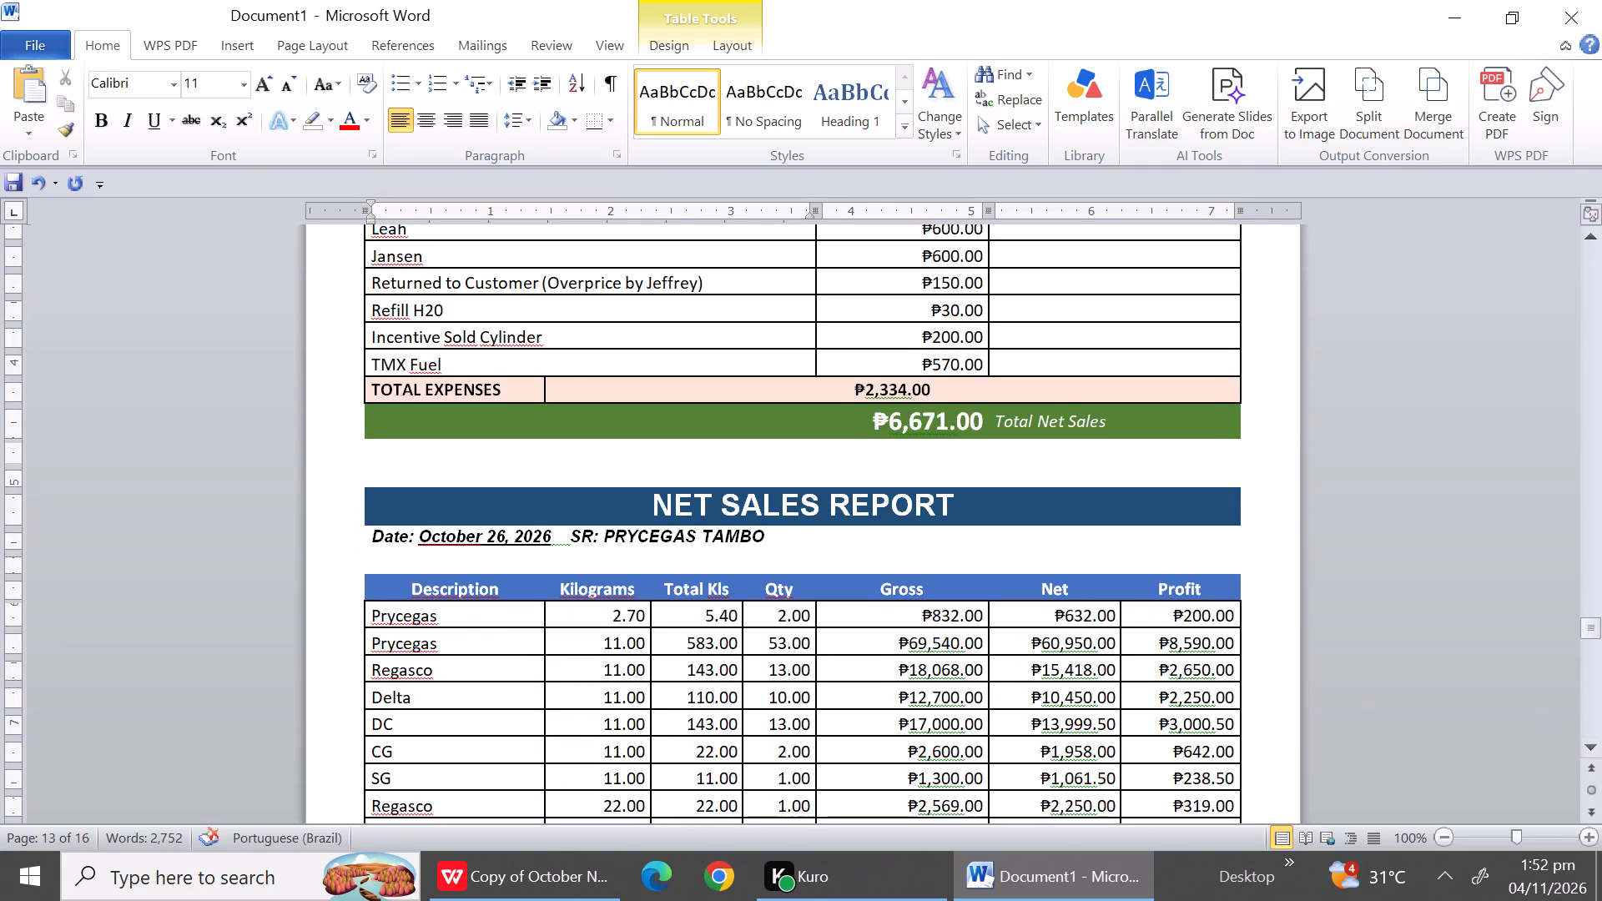
left_click(408, 563)
right_click(408, 563)
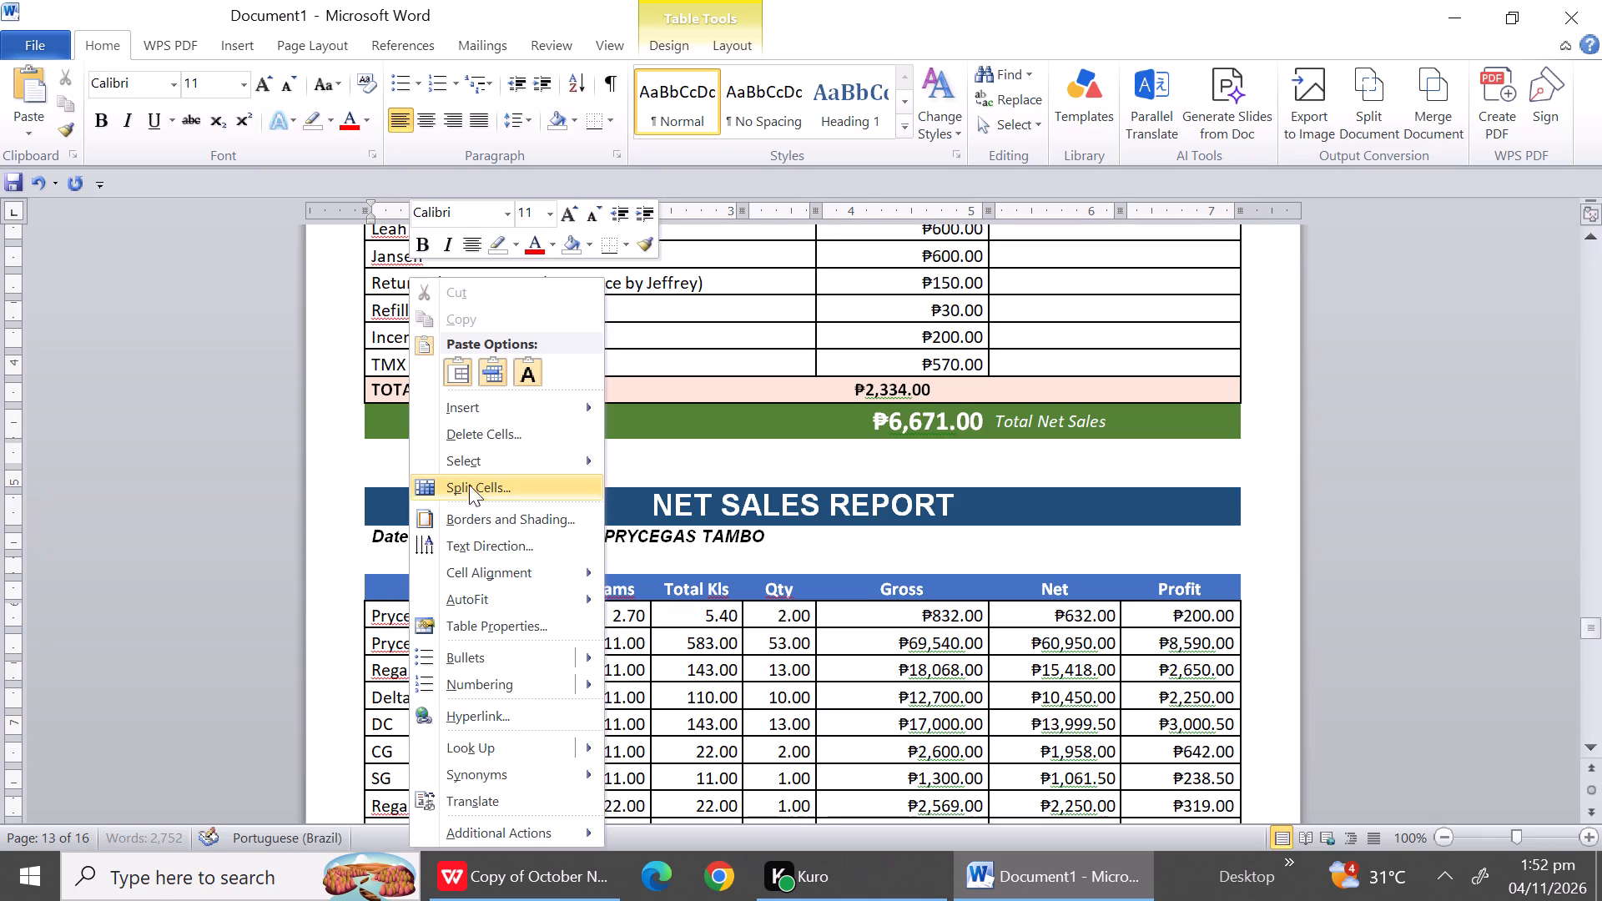
left_click(482, 437)
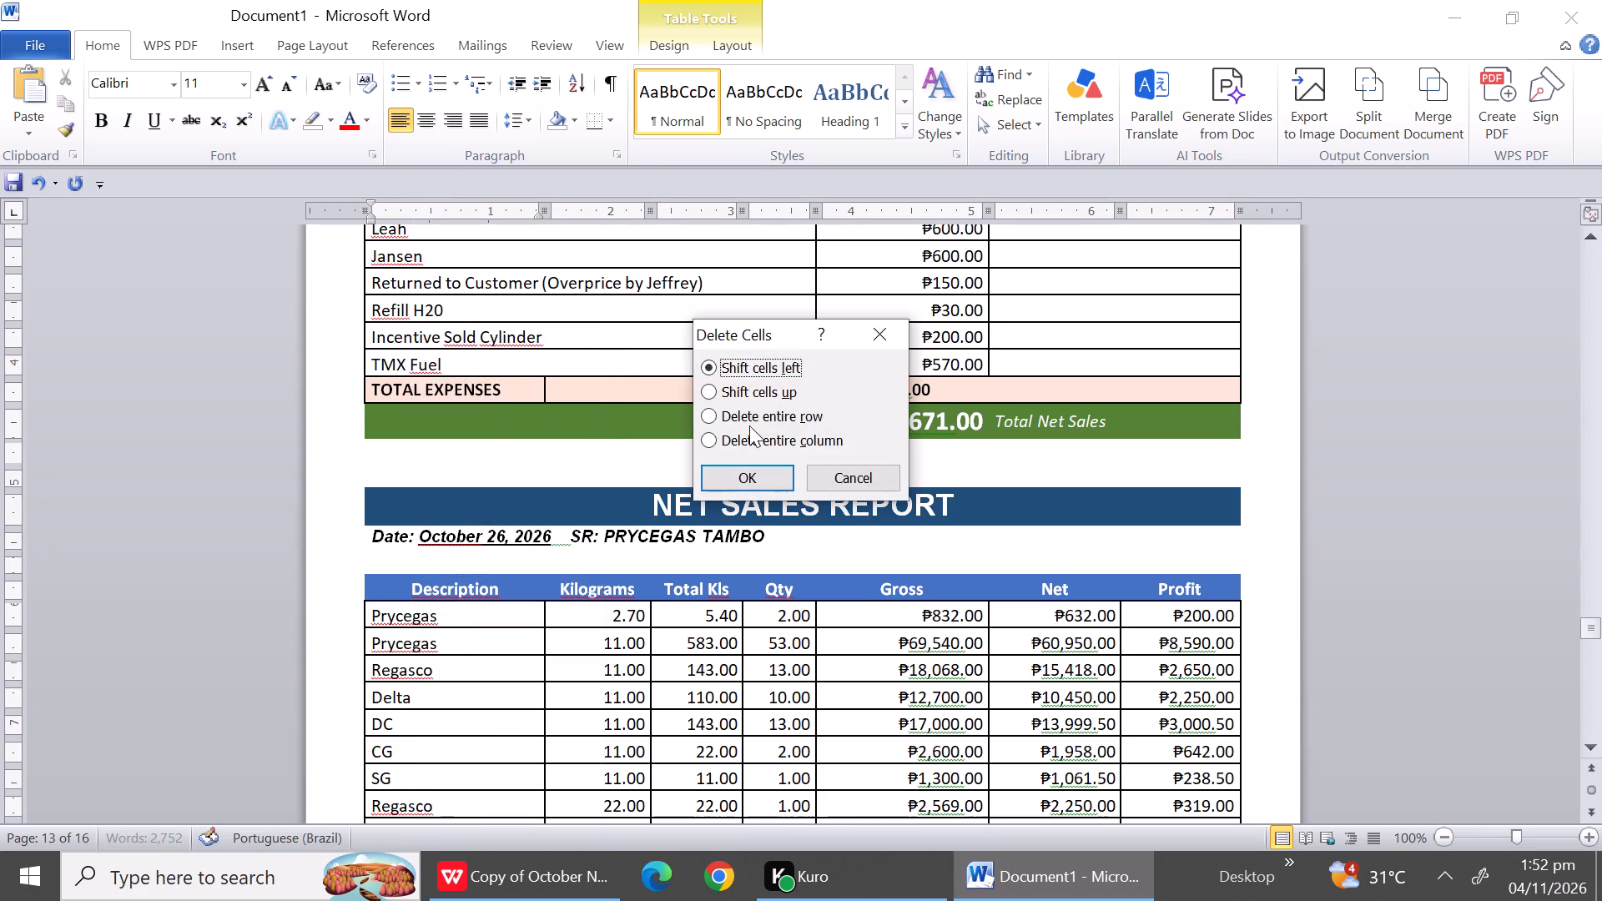
left_click(751, 417)
left_click(746, 475)
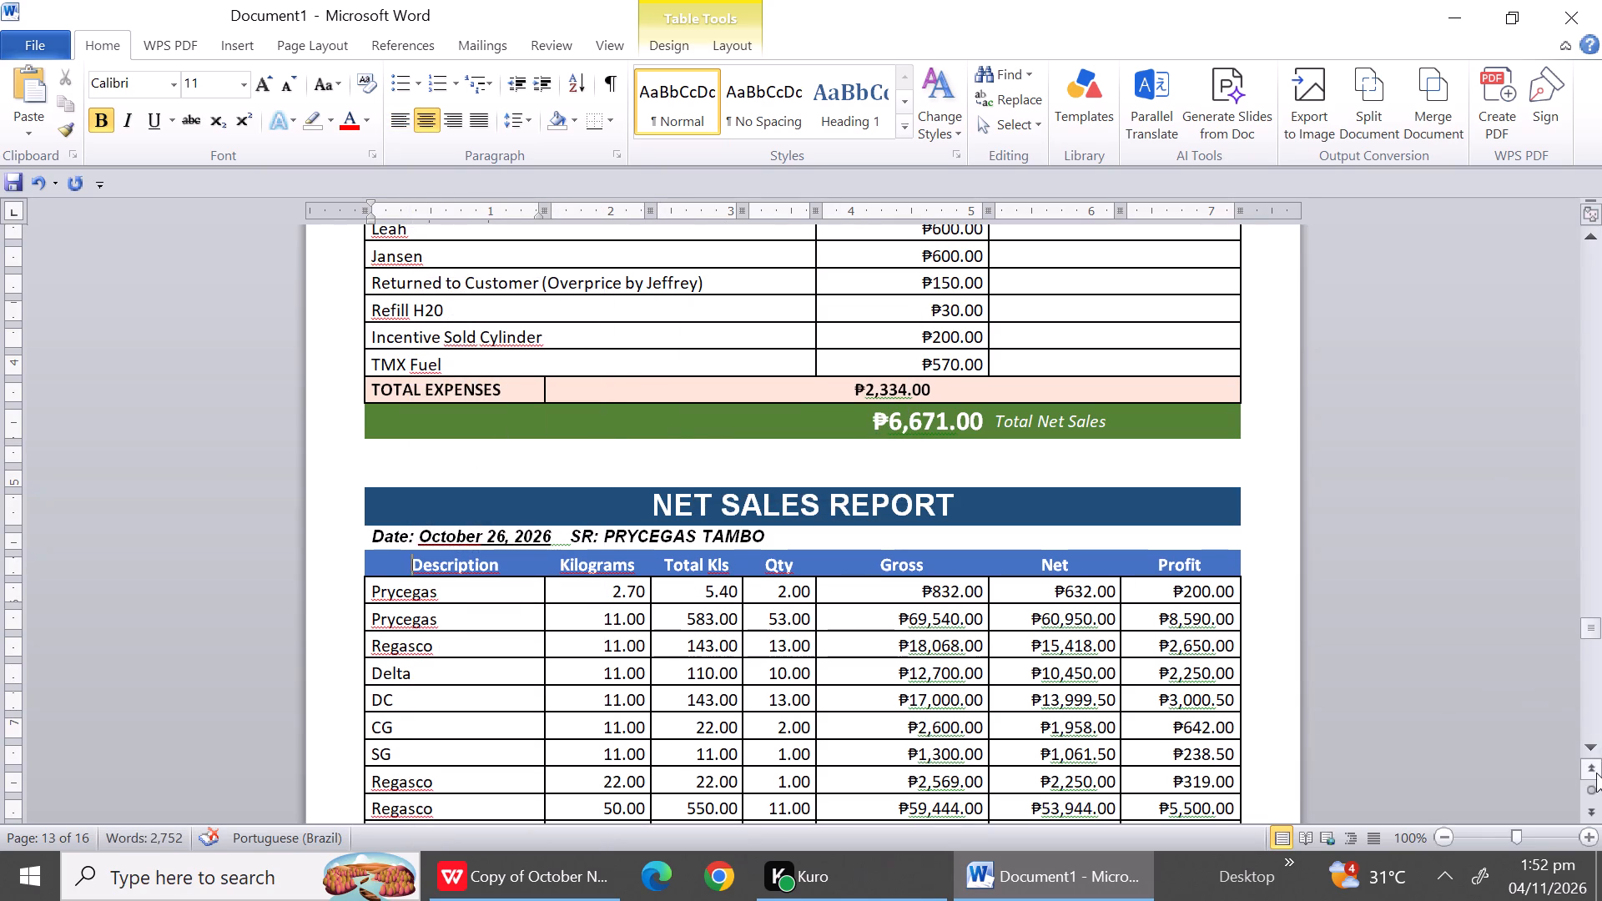
Delete the entire blank row between the last Regasco product row and TOTAL in the October 26 report.
triple_click(1589, 751)
triple_click(1589, 751)
triple_click(1589, 751)
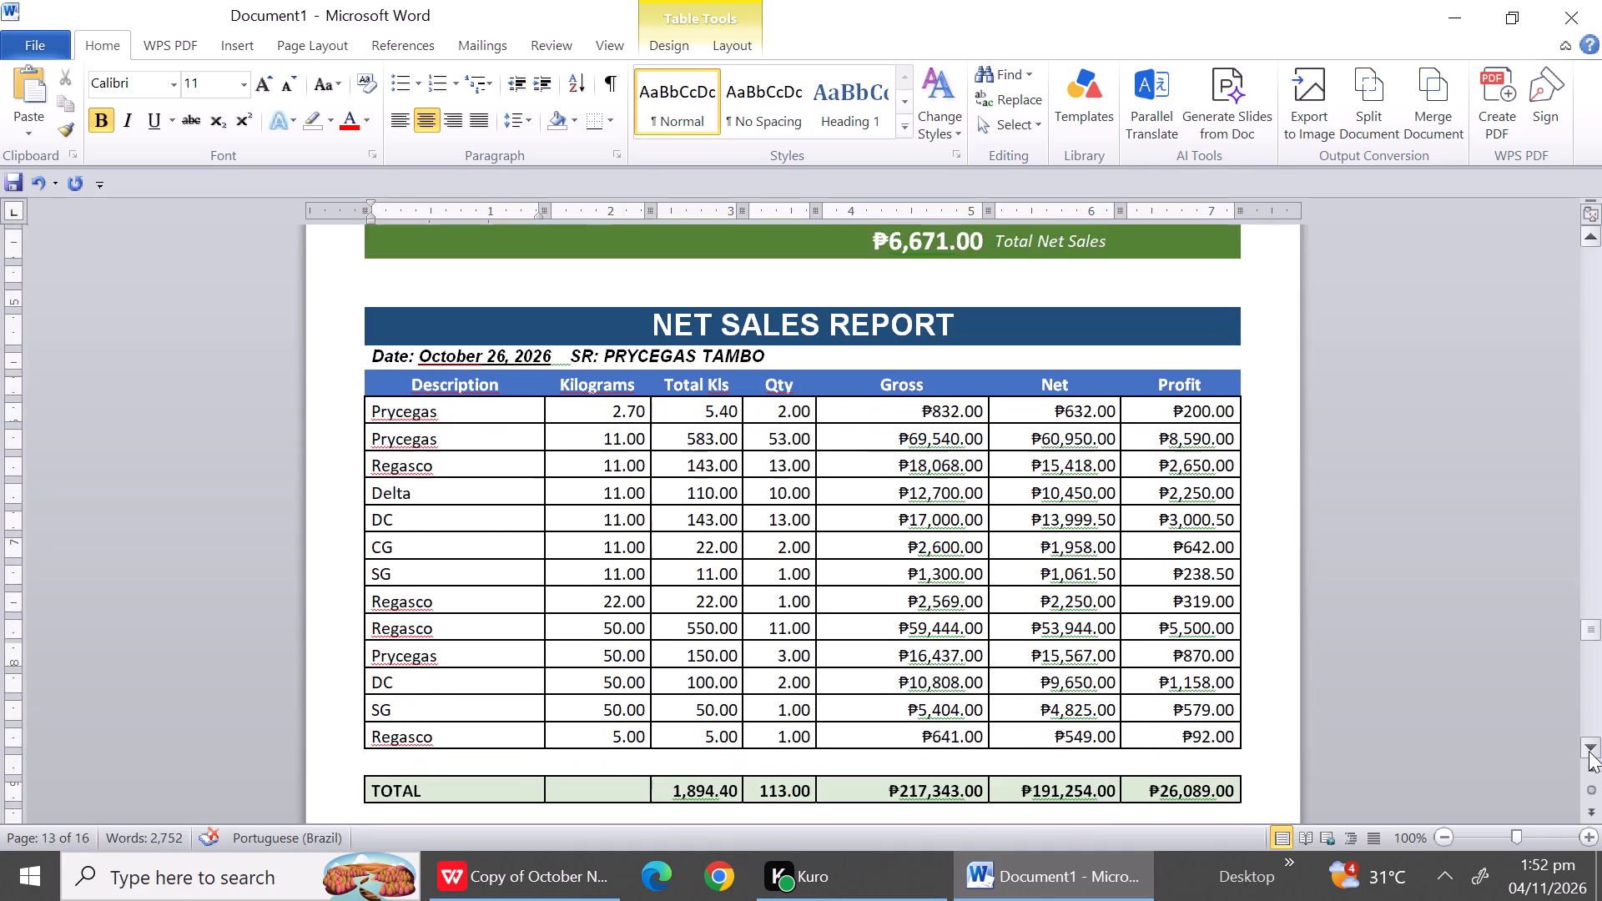
triple_click(1589, 751)
triple_click(1589, 751)
triple_click(1589, 751)
triple_click(1589, 751)
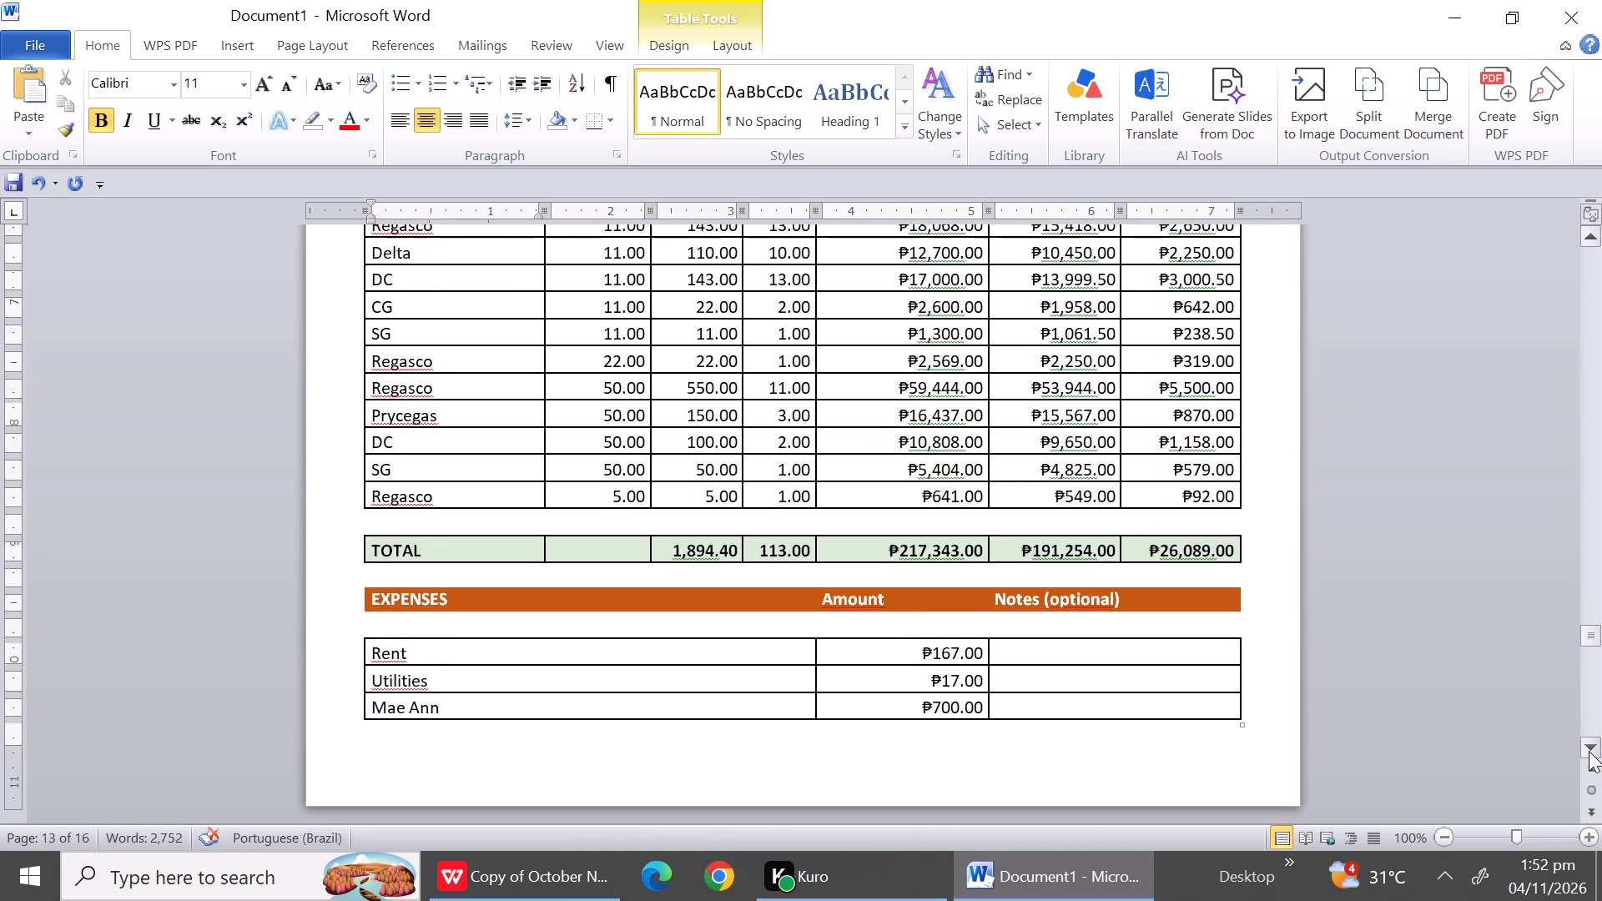
left_click(430, 521)
right_click(430, 521)
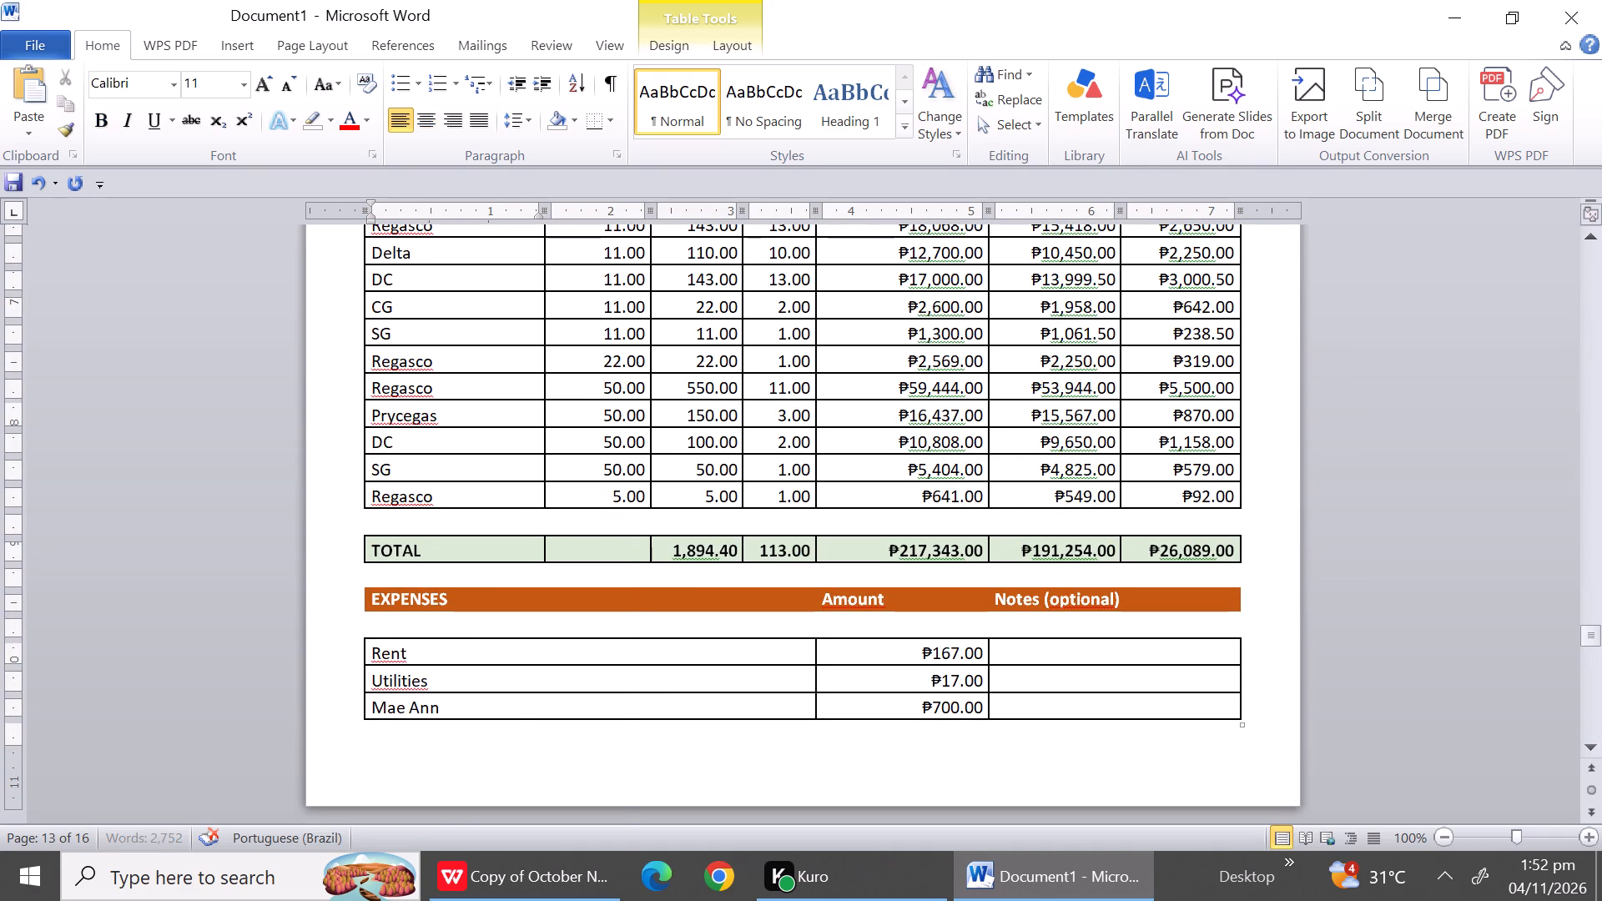
left_click(476, 435)
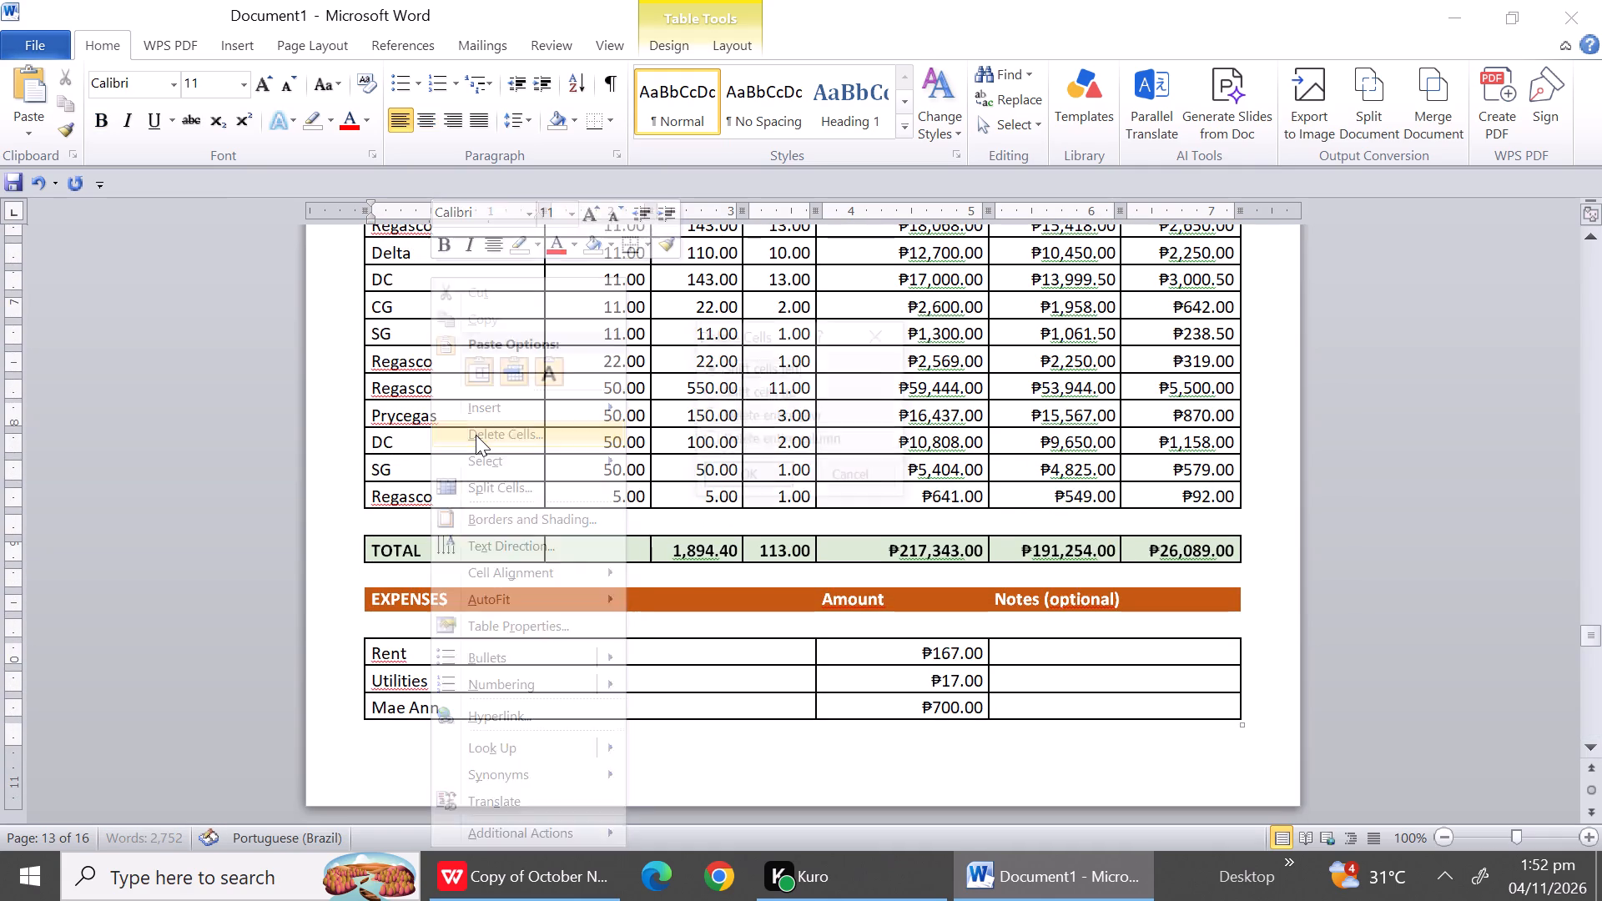
left_click(765, 421)
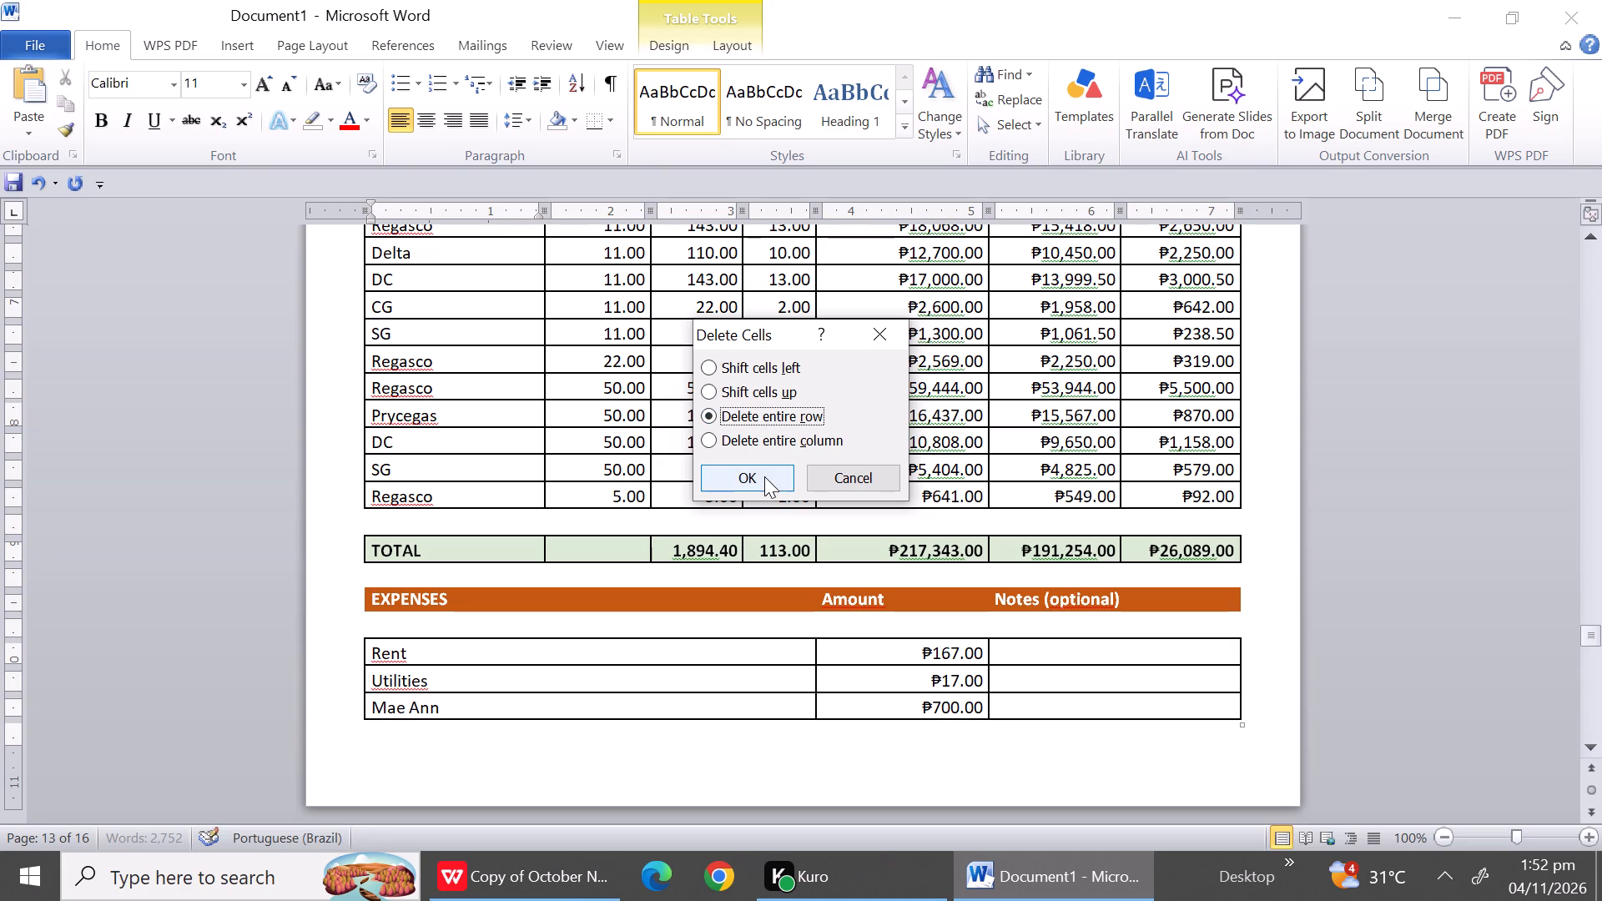
left_click(764, 480)
Delete the entire blank row between TOTAL and the EXPENSES heading in the October 26 report.
left_click(583, 537)
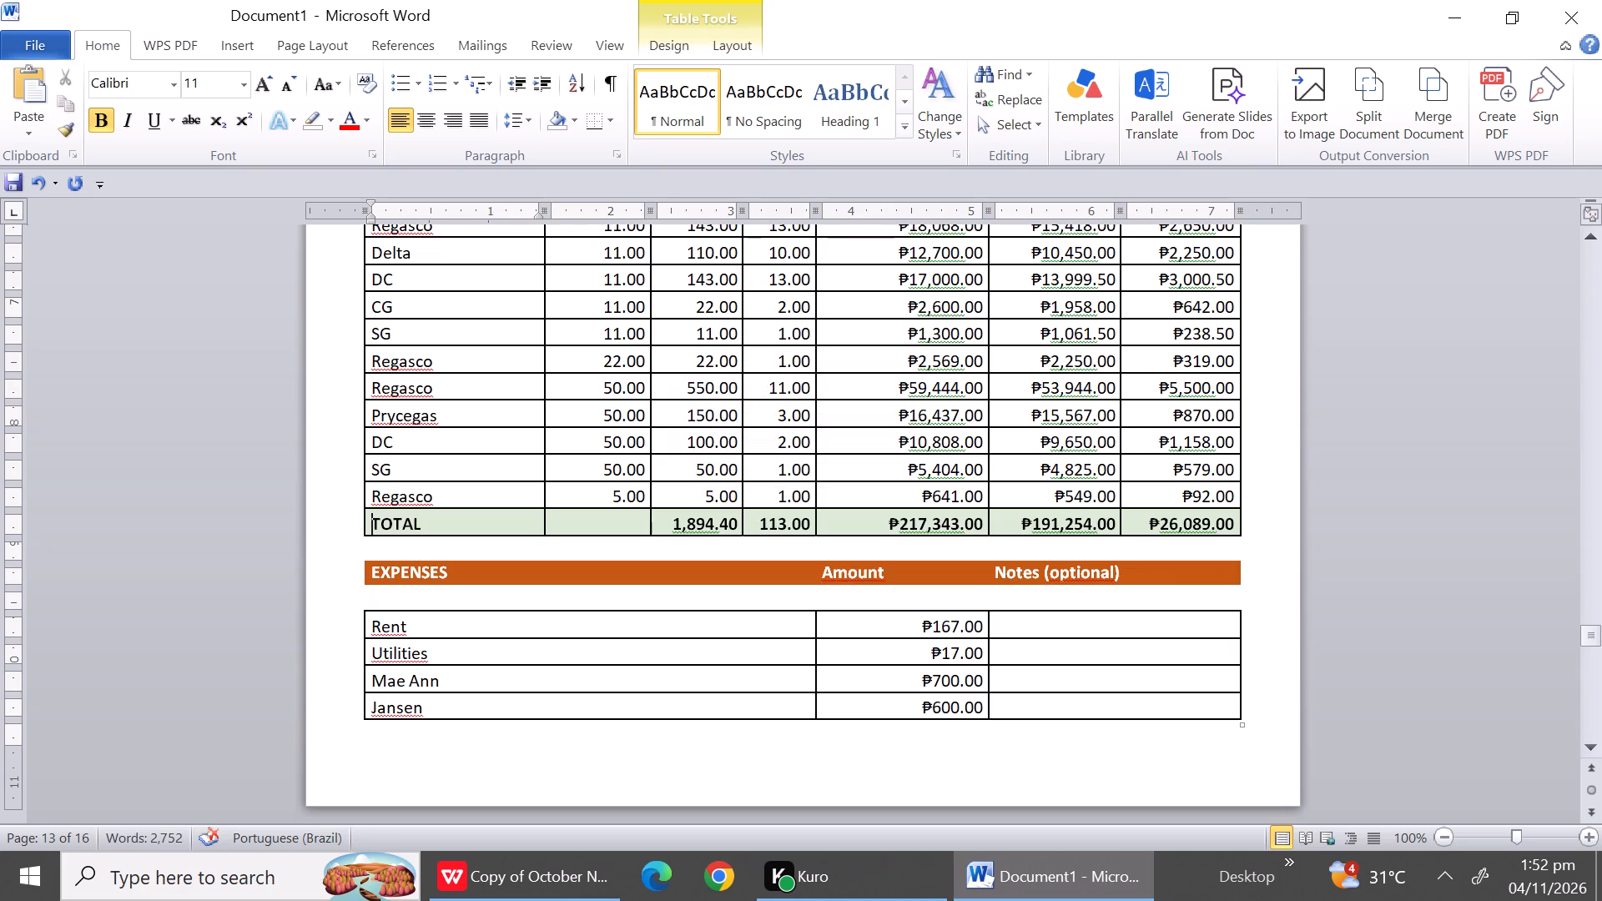
left_click(583, 546)
right_click(583, 546)
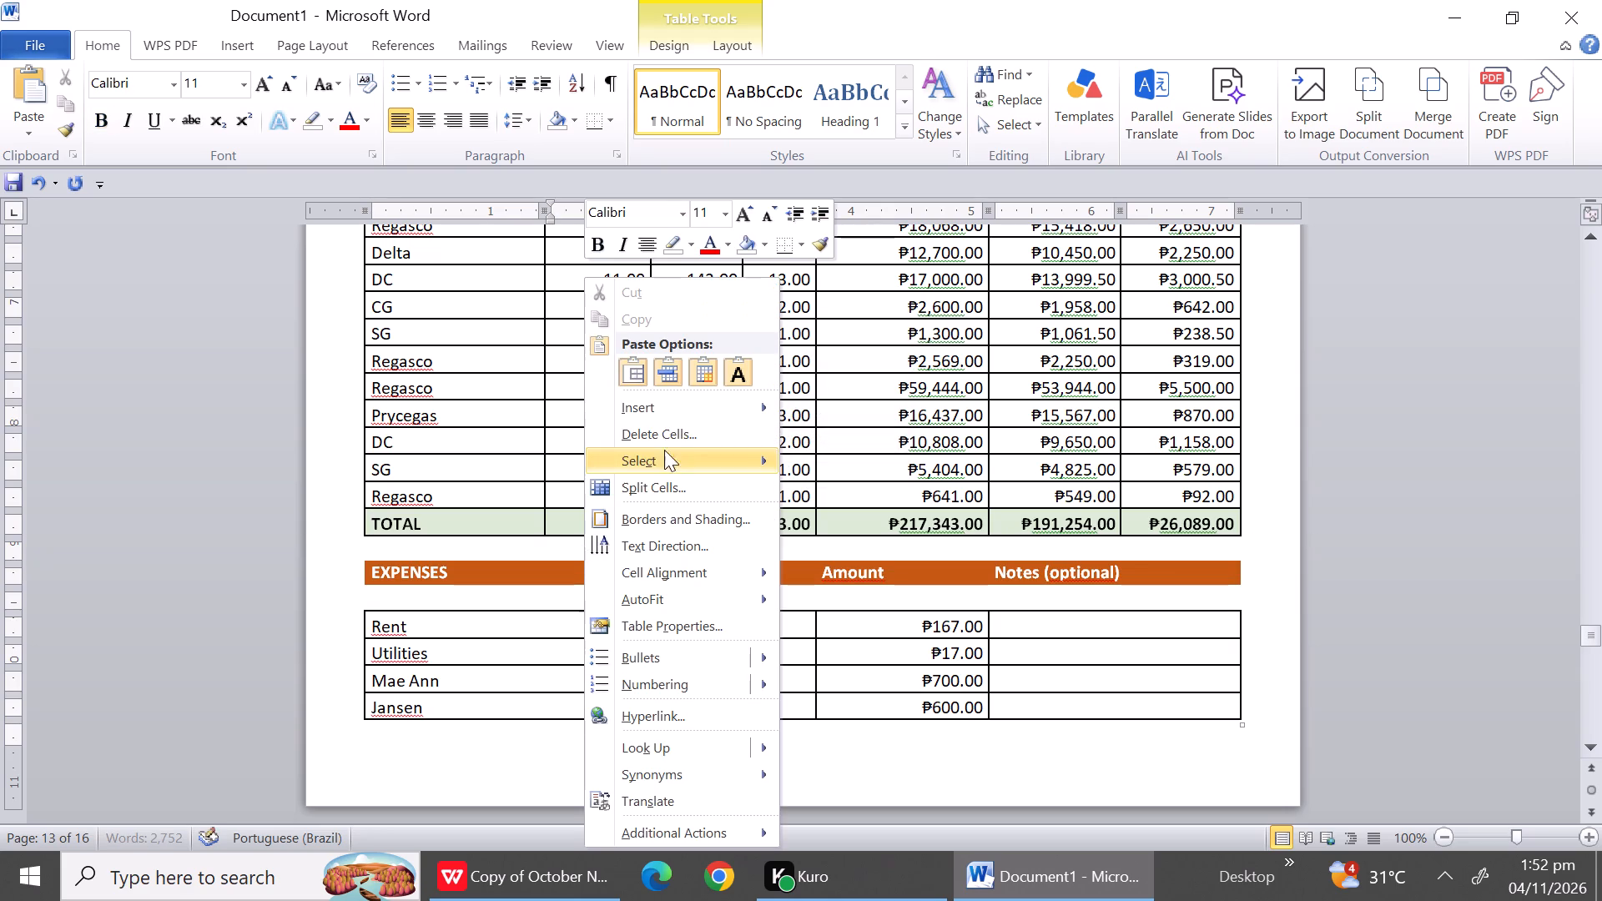
left_click(677, 435)
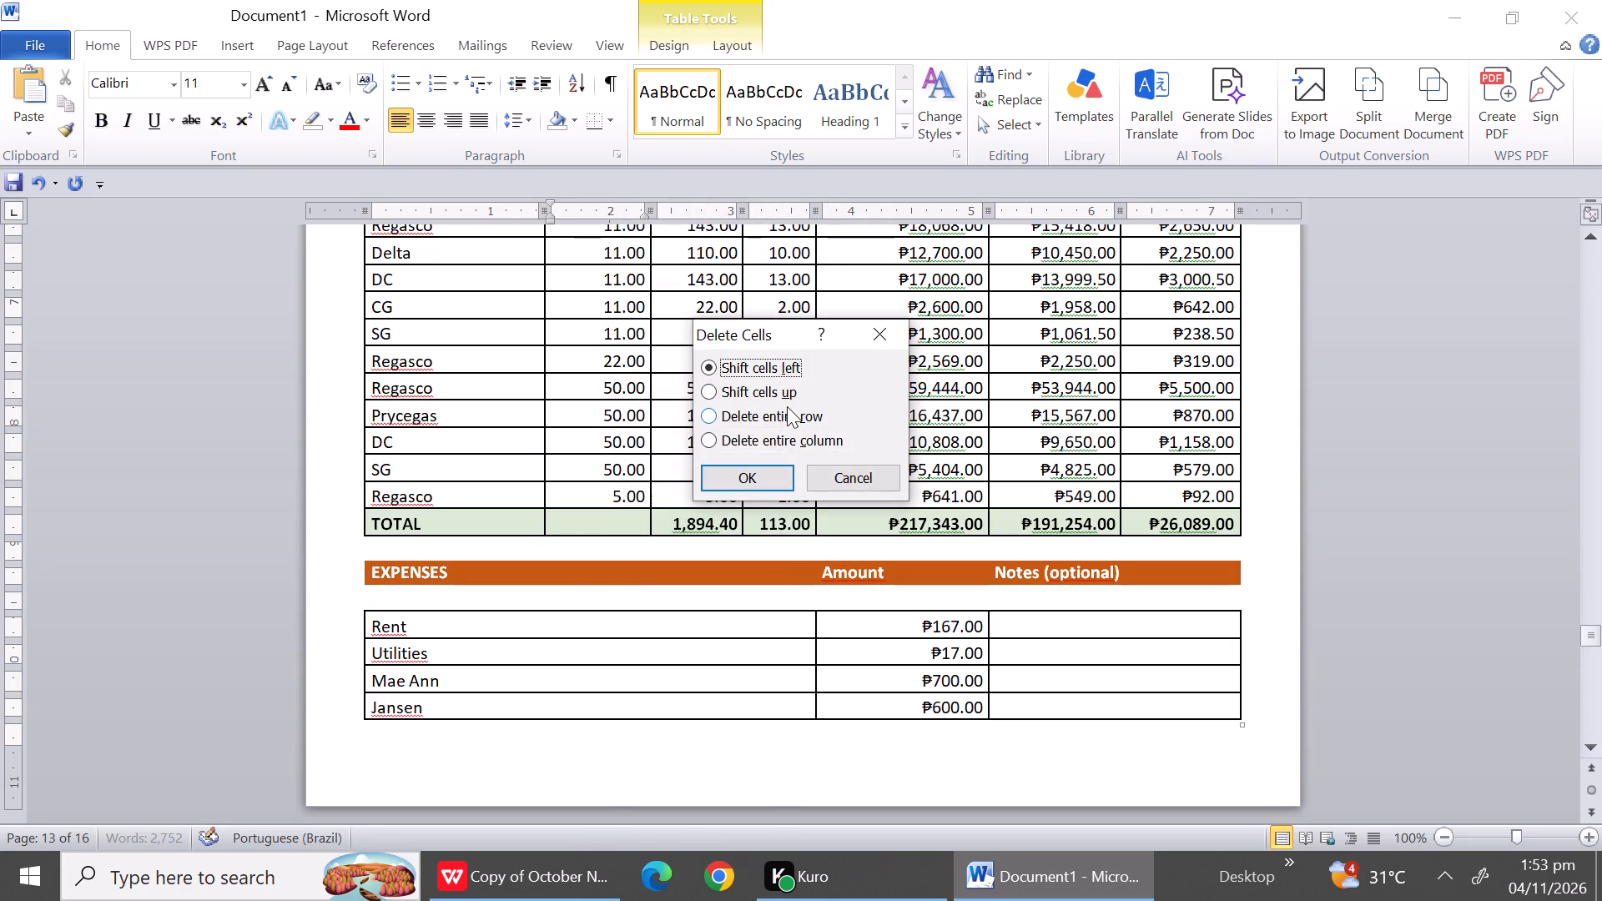
left_click(787, 406)
left_click(788, 484)
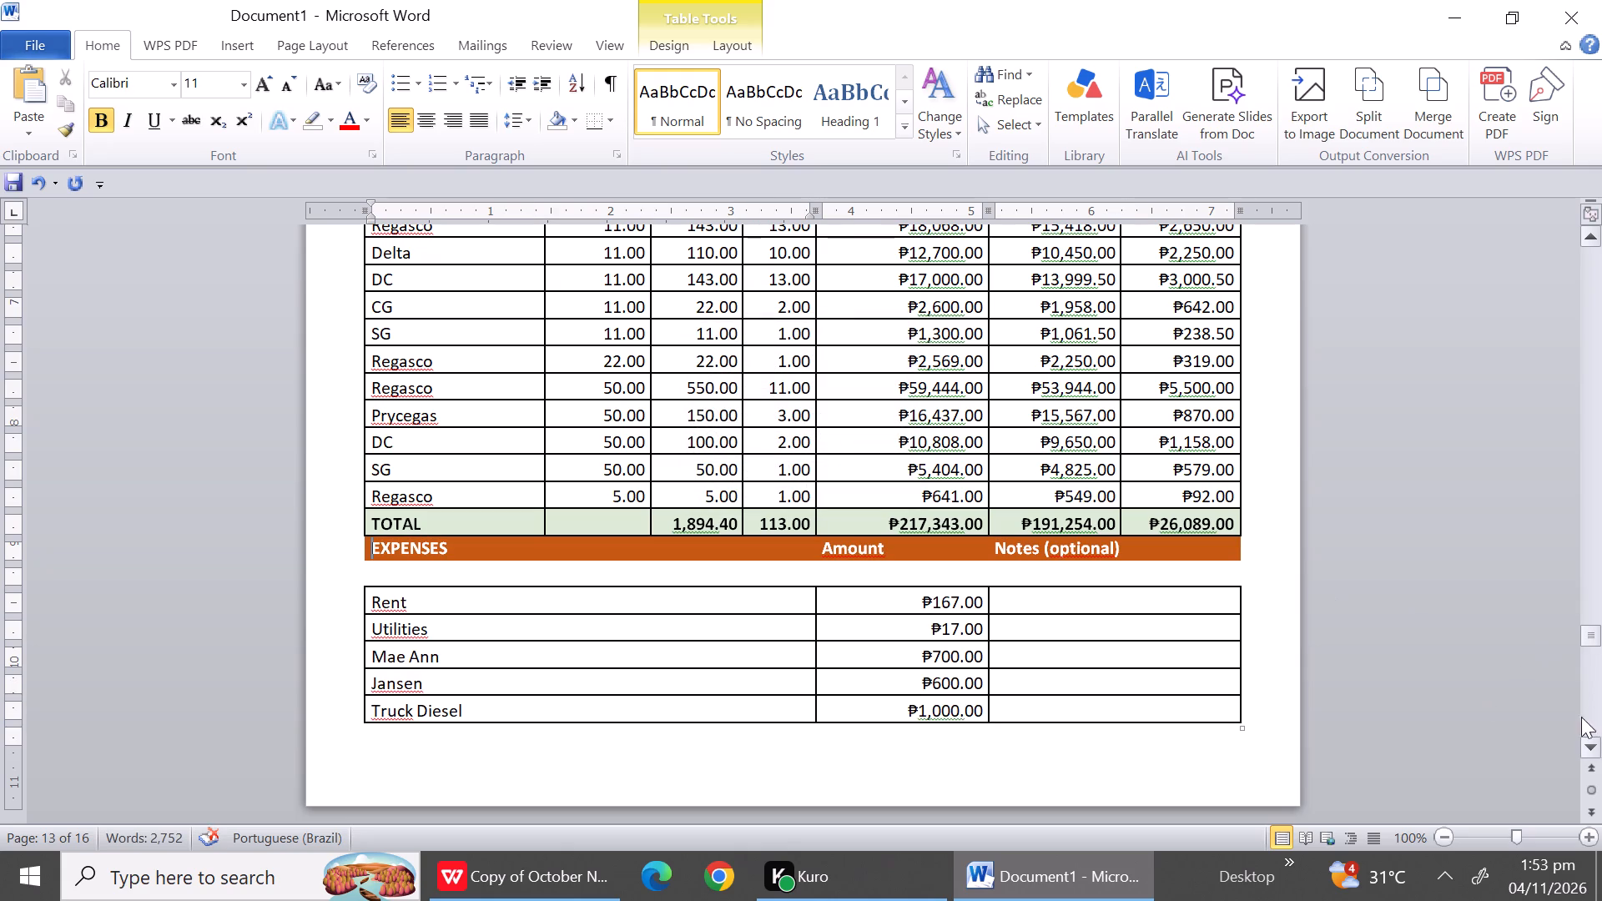
Delete the entire blank row between Hanna (Office) and TOTAL EXPENSES in the October 26 report.
triple_click(1594, 752)
triple_click(1594, 752)
triple_click(1594, 752)
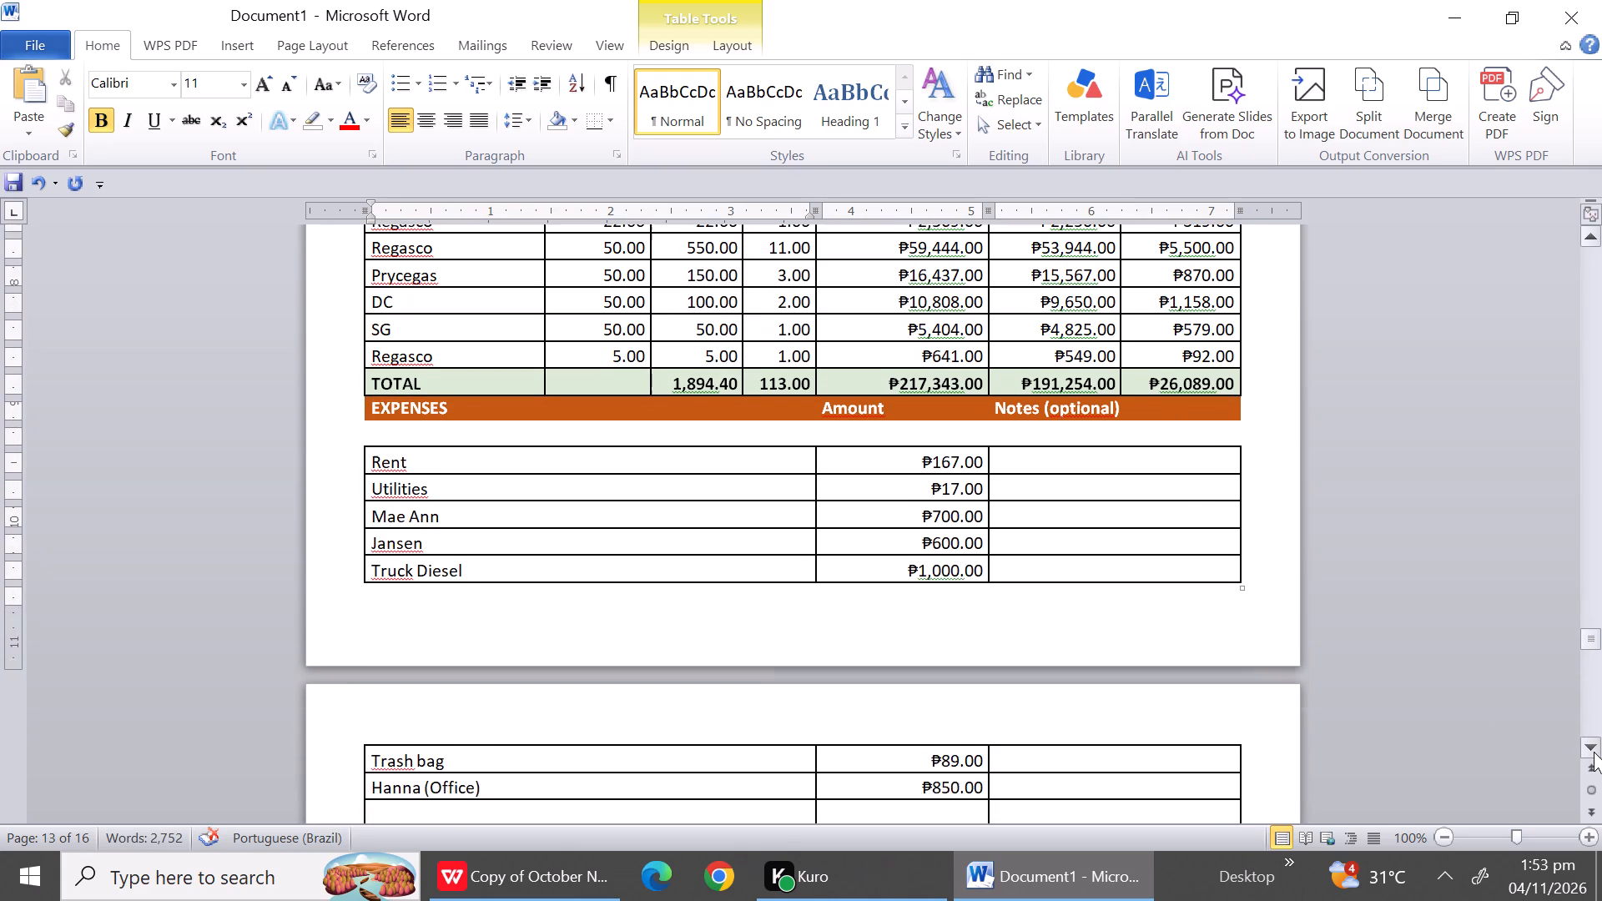
double_click(1594, 752)
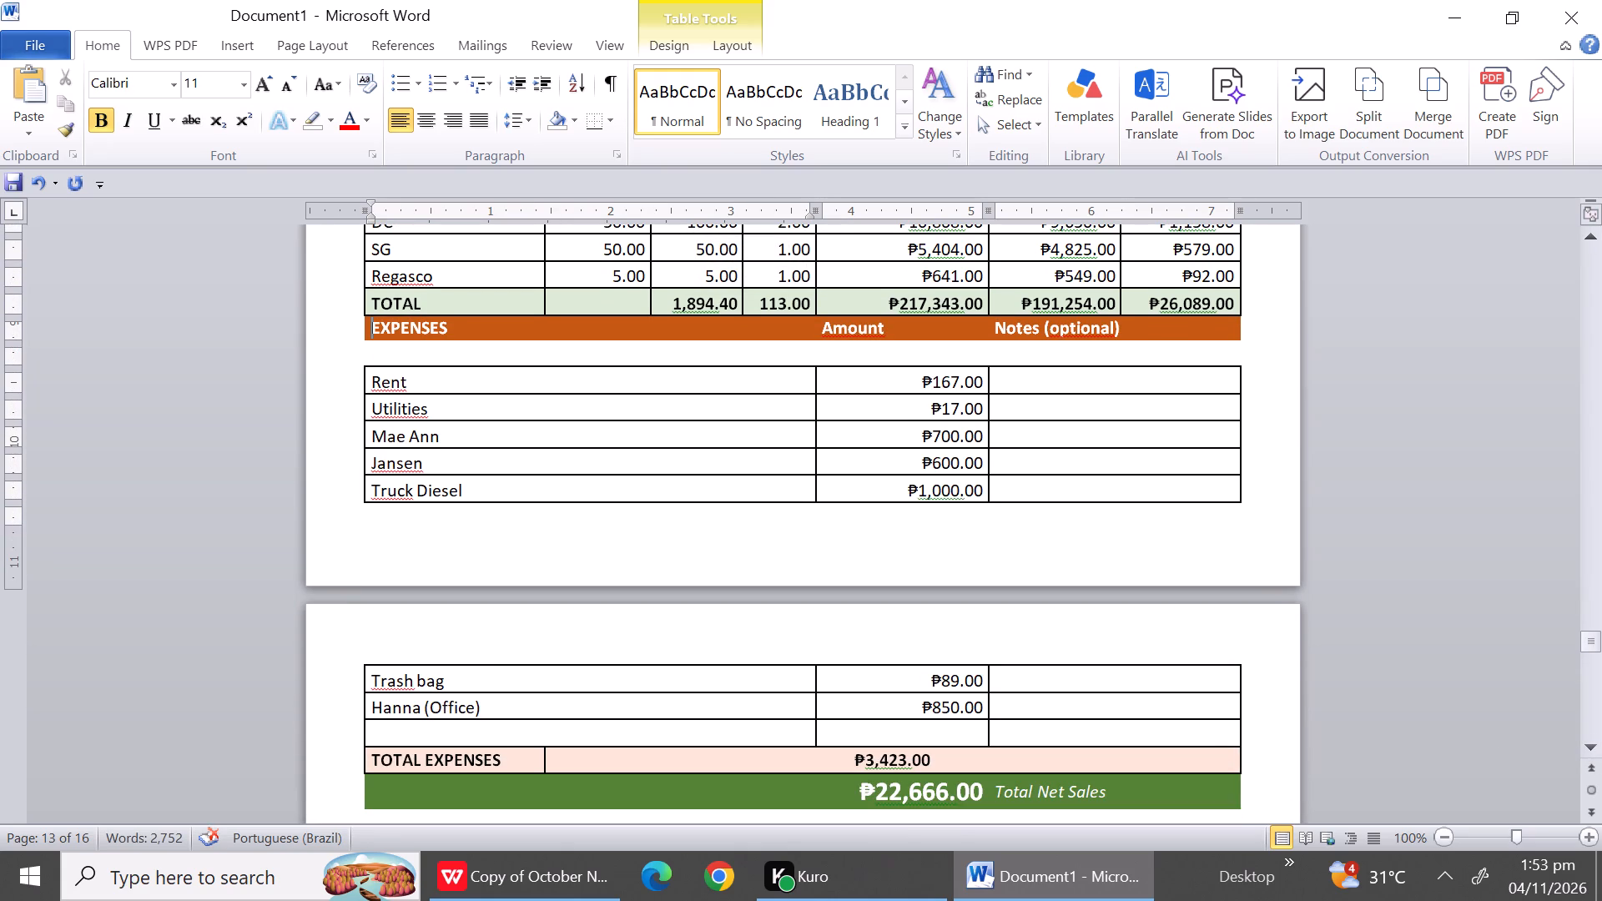
left_click(608, 736)
right_click(608, 736)
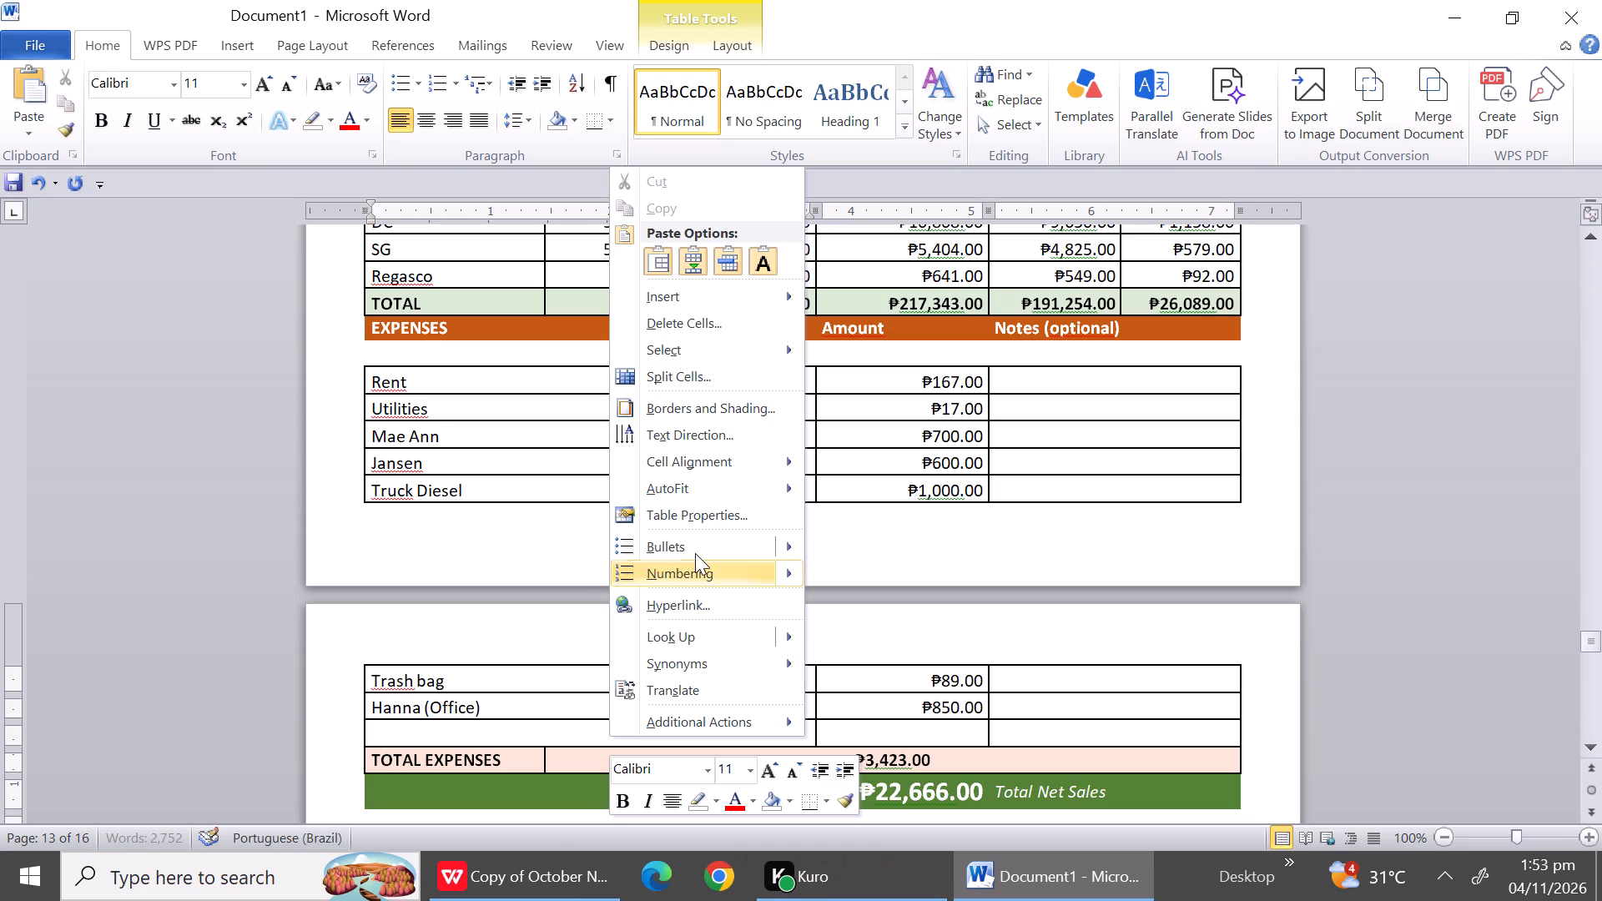
left_click(701, 324)
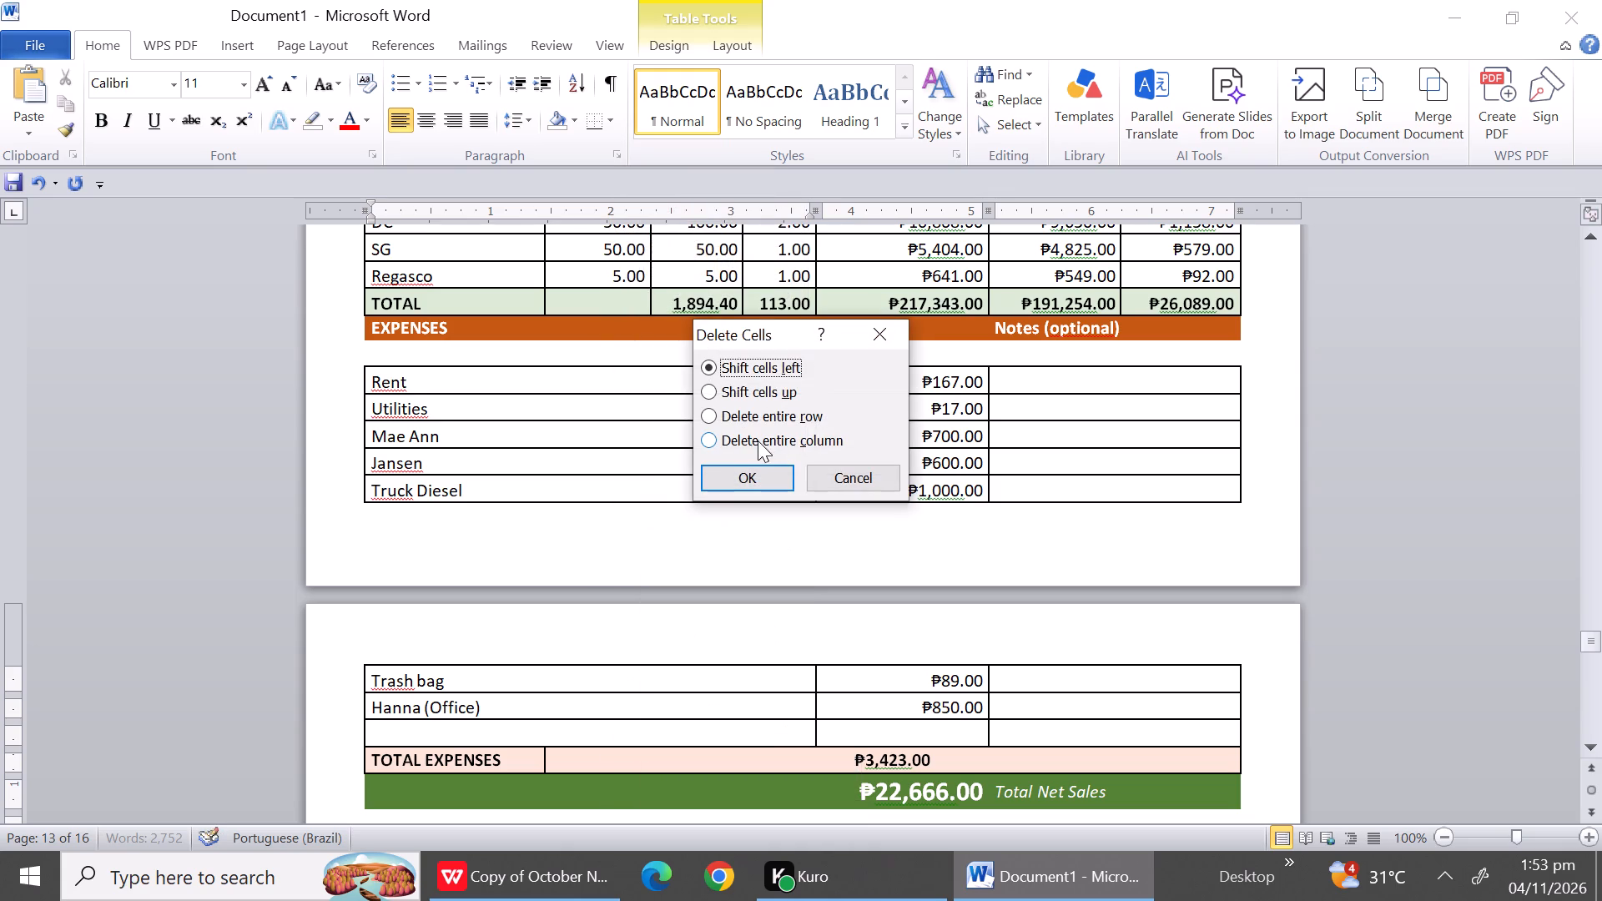
left_click(744, 418)
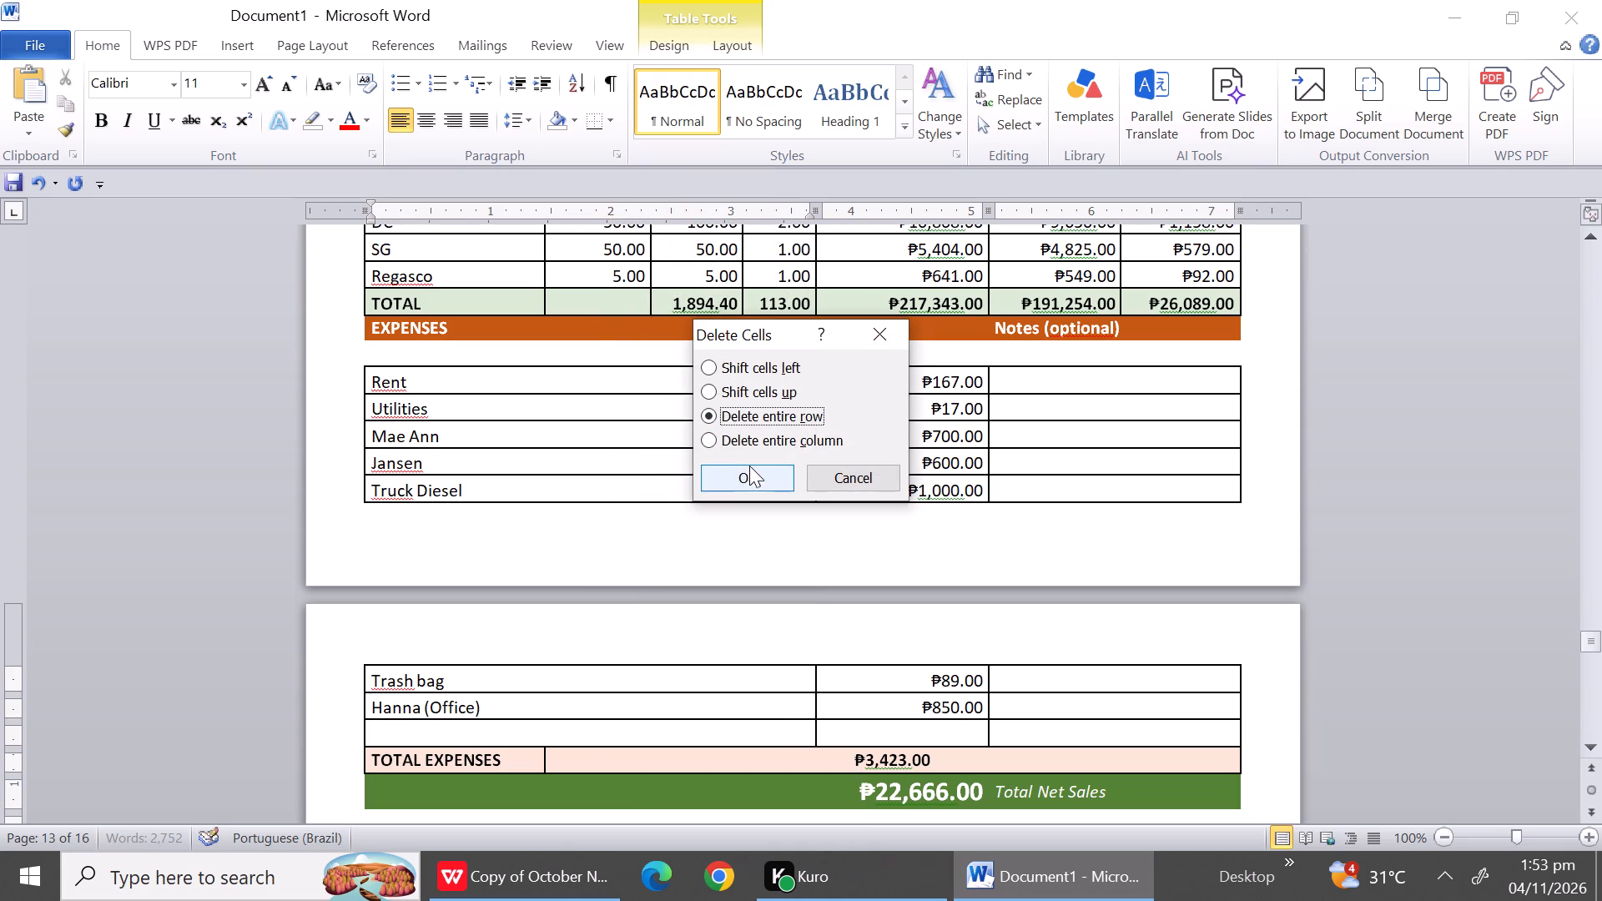
left_click(751, 471)
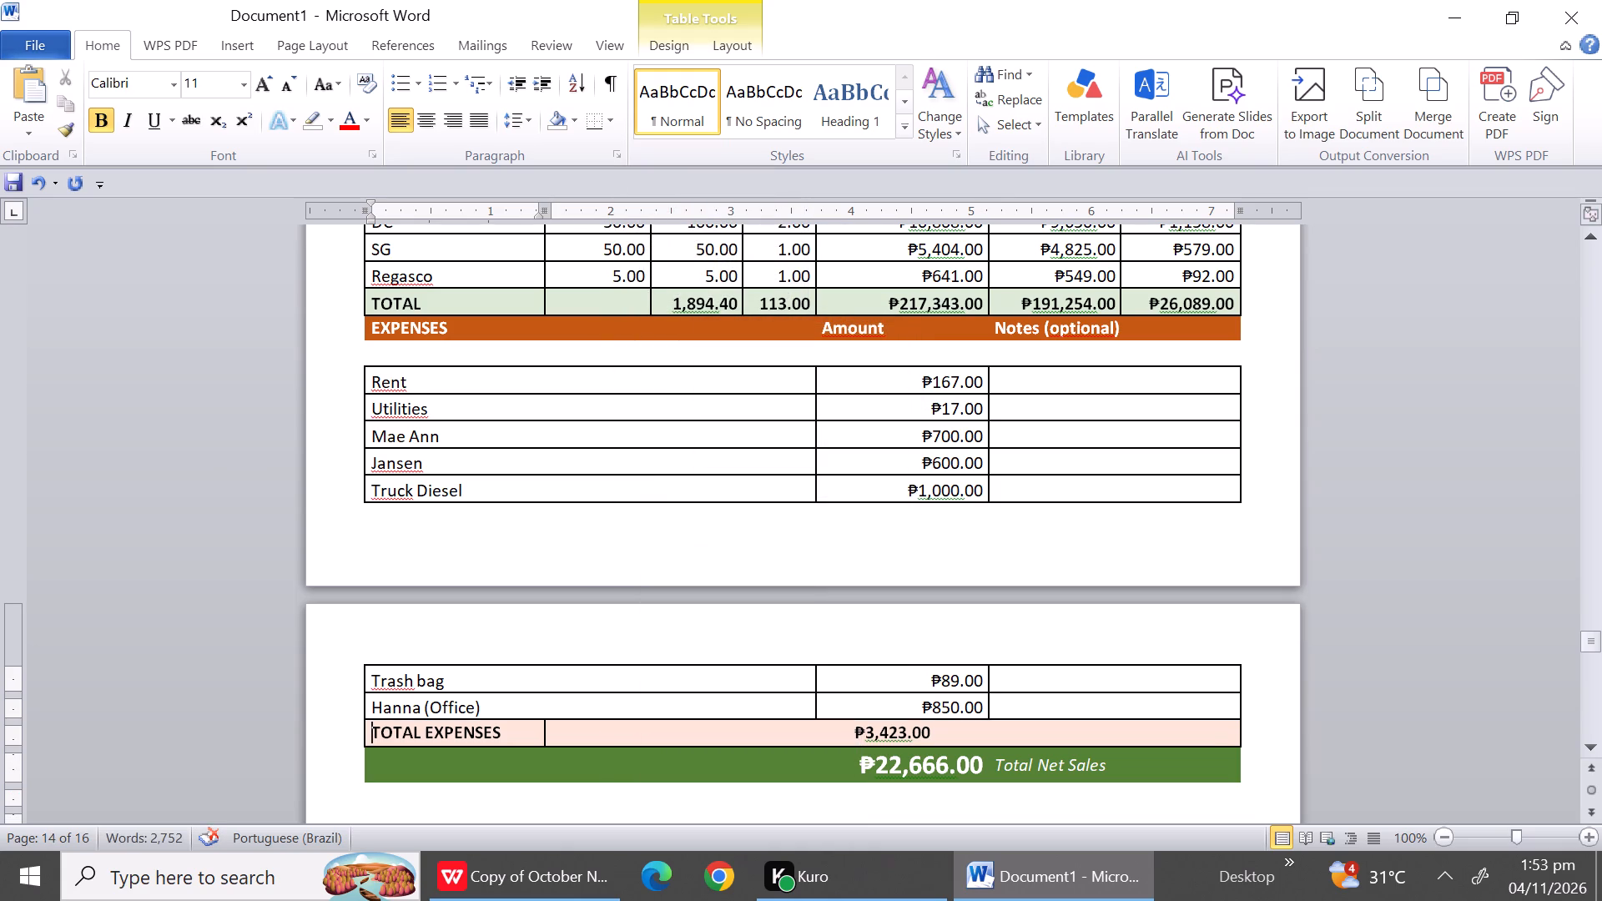
Delete the entire blank row between the EXPENSES heading and Rent in the October 26 report.
left_click(601, 350)
right_click(601, 350)
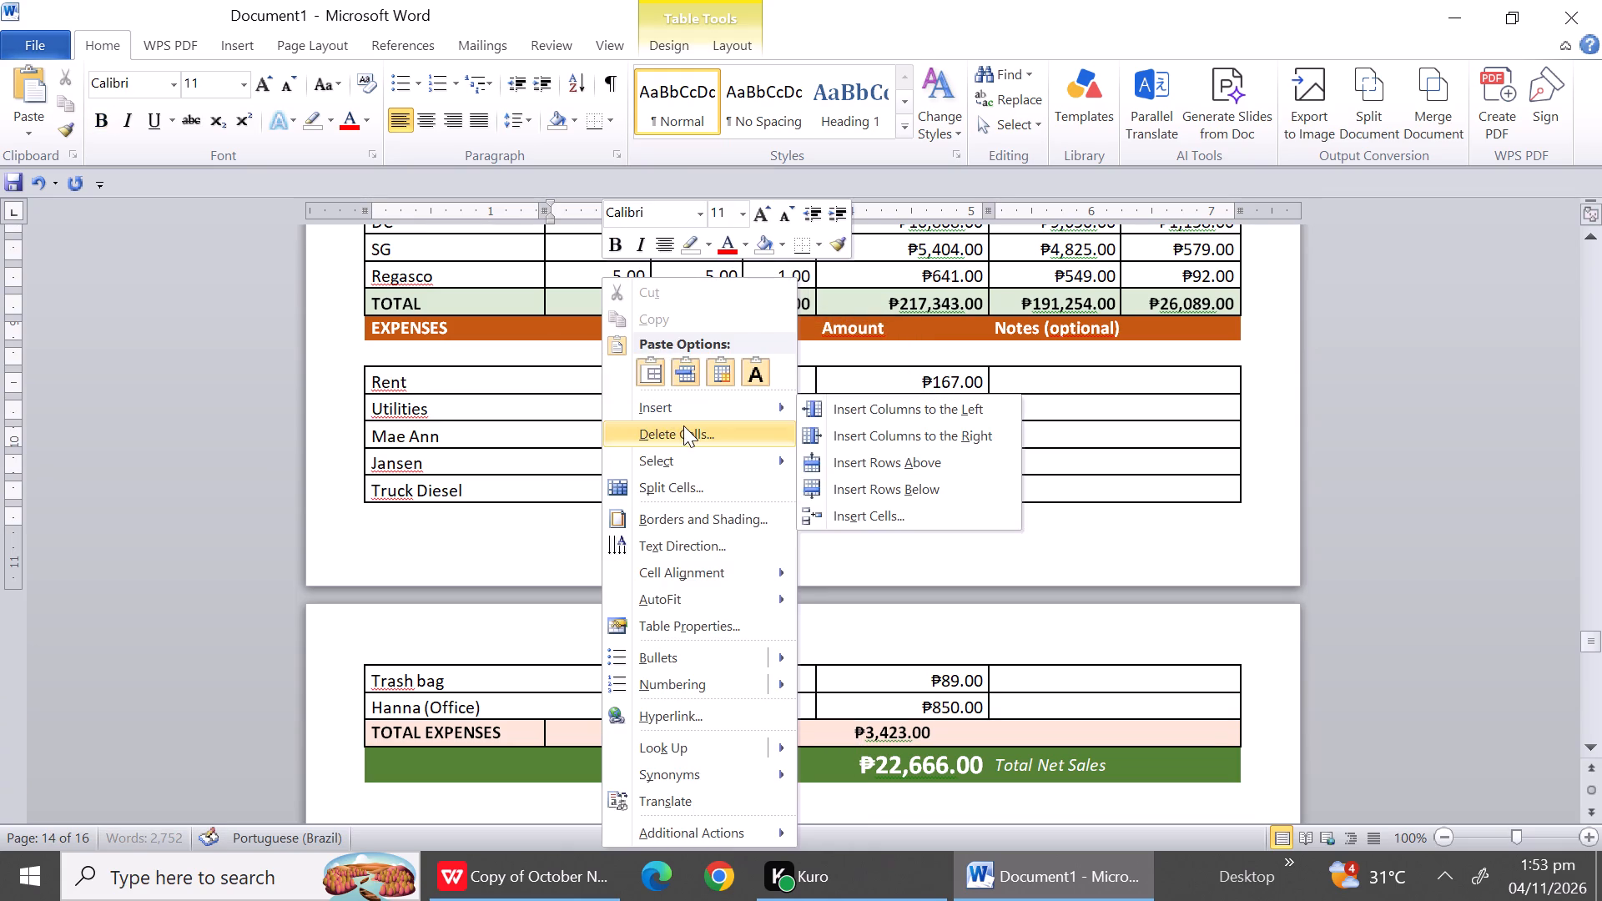
left_click(683, 425)
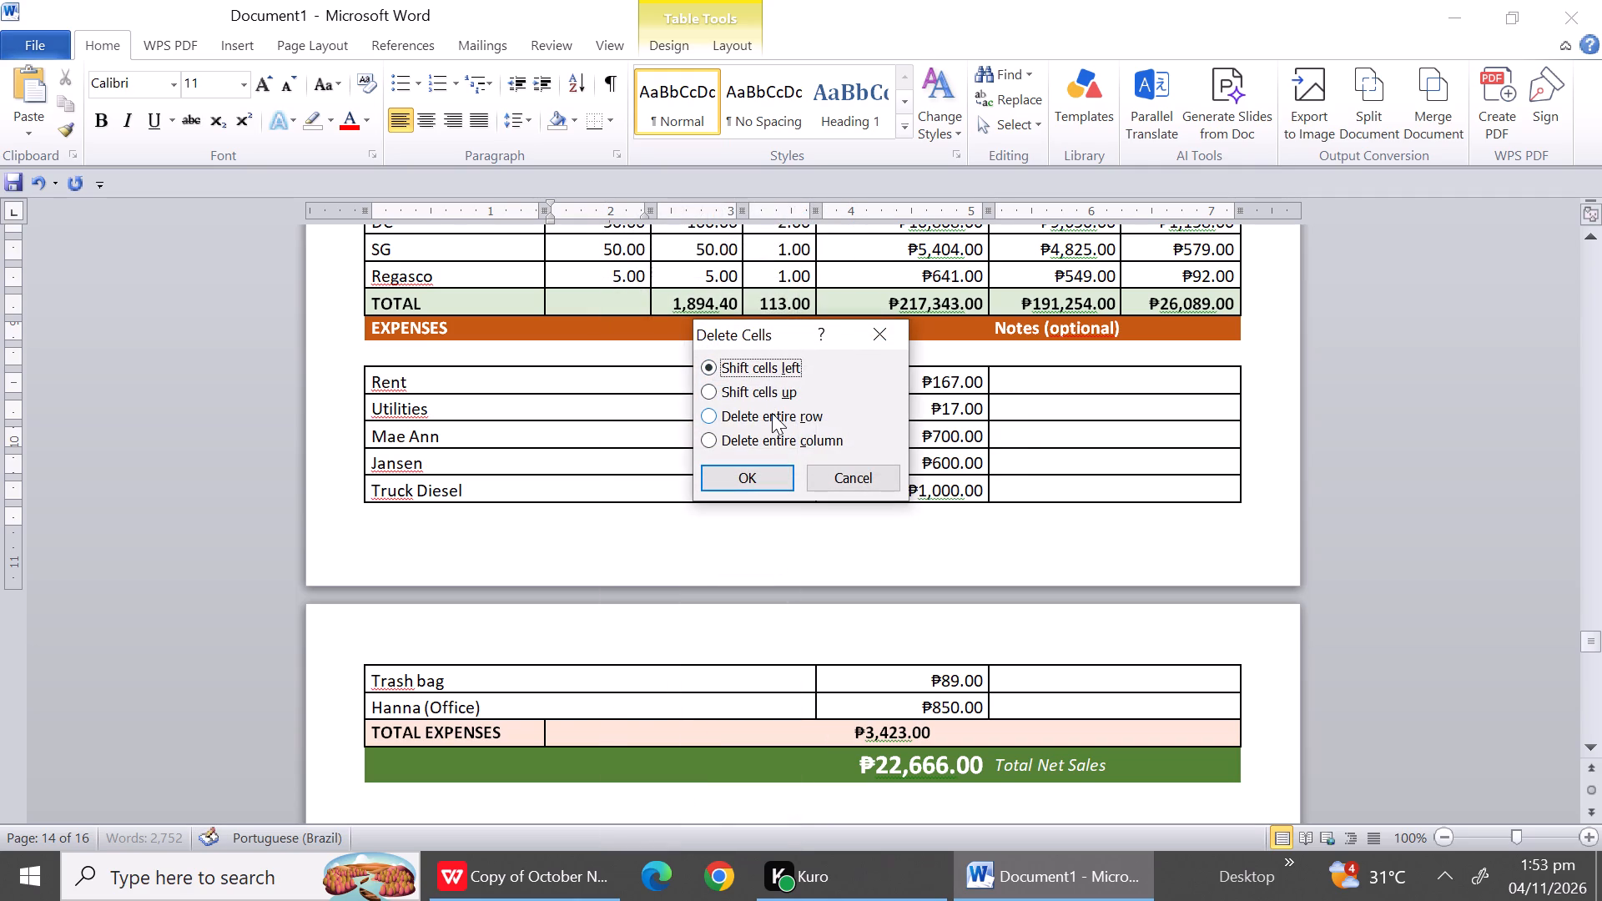
left_click(767, 416)
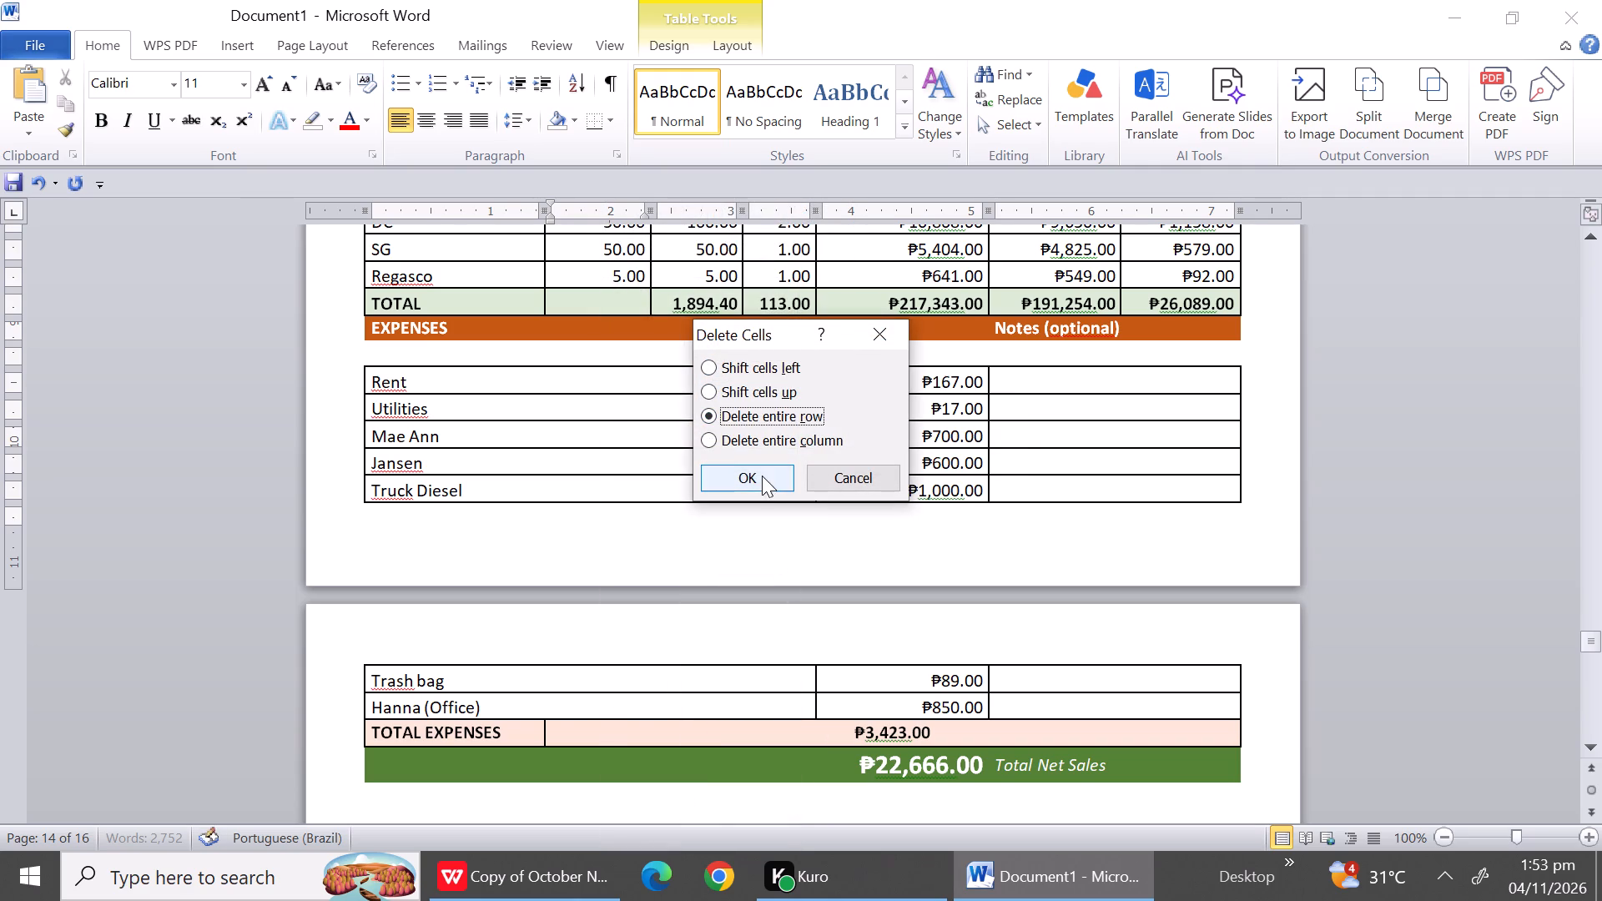
left_click(762, 481)
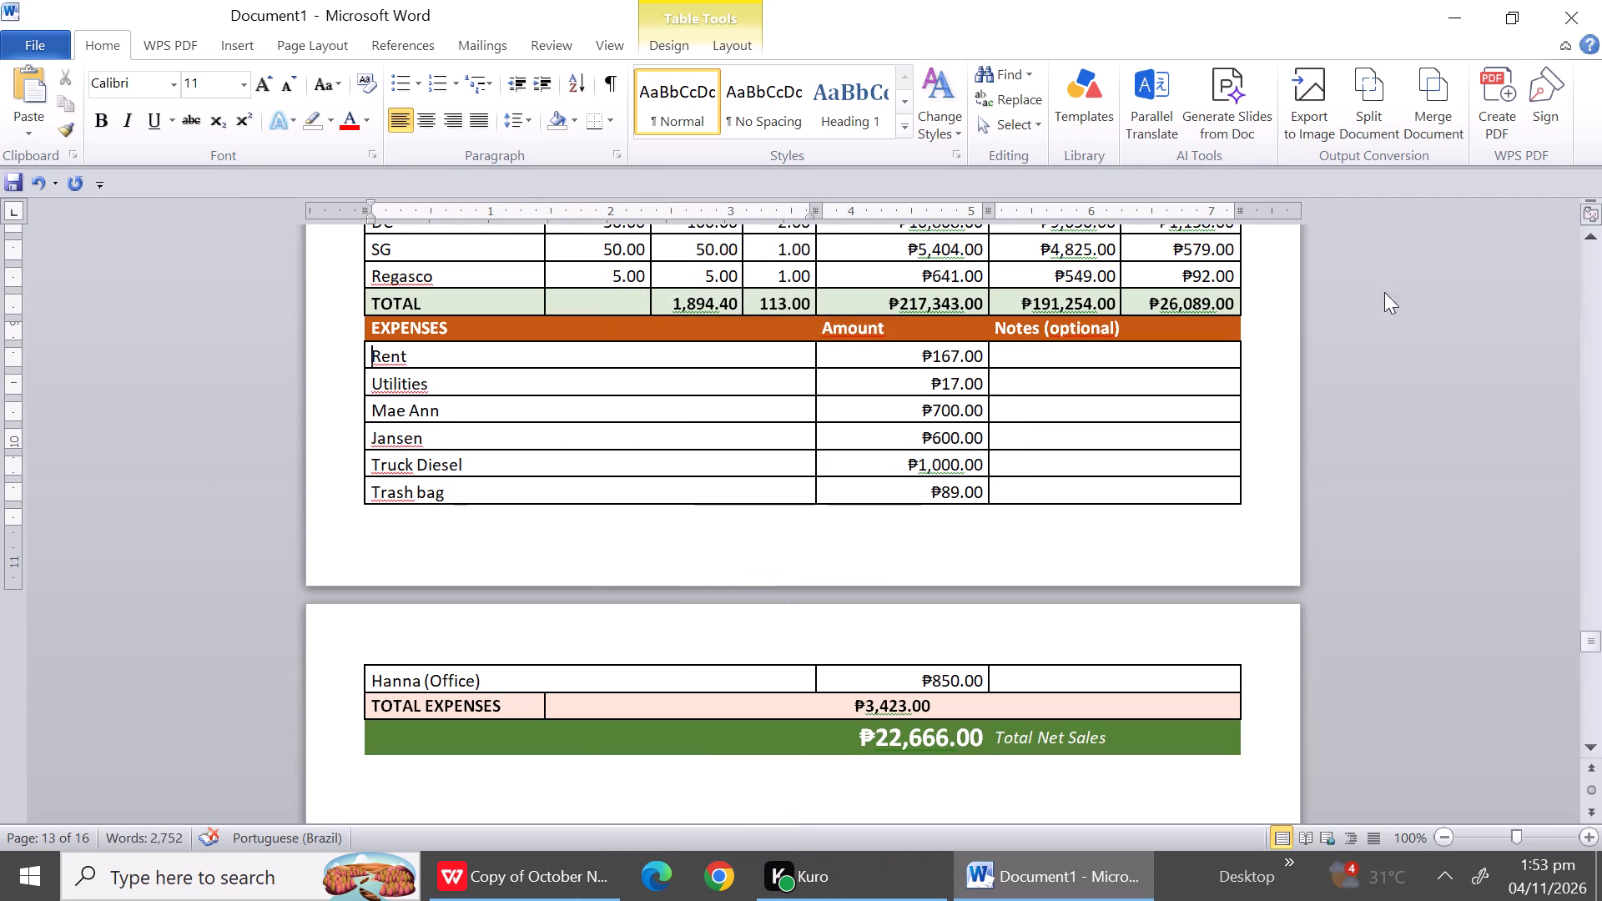
Review the cleaned October 24 and October 25 reports, including their spacing and page breaks.
triple_click(1587, 252)
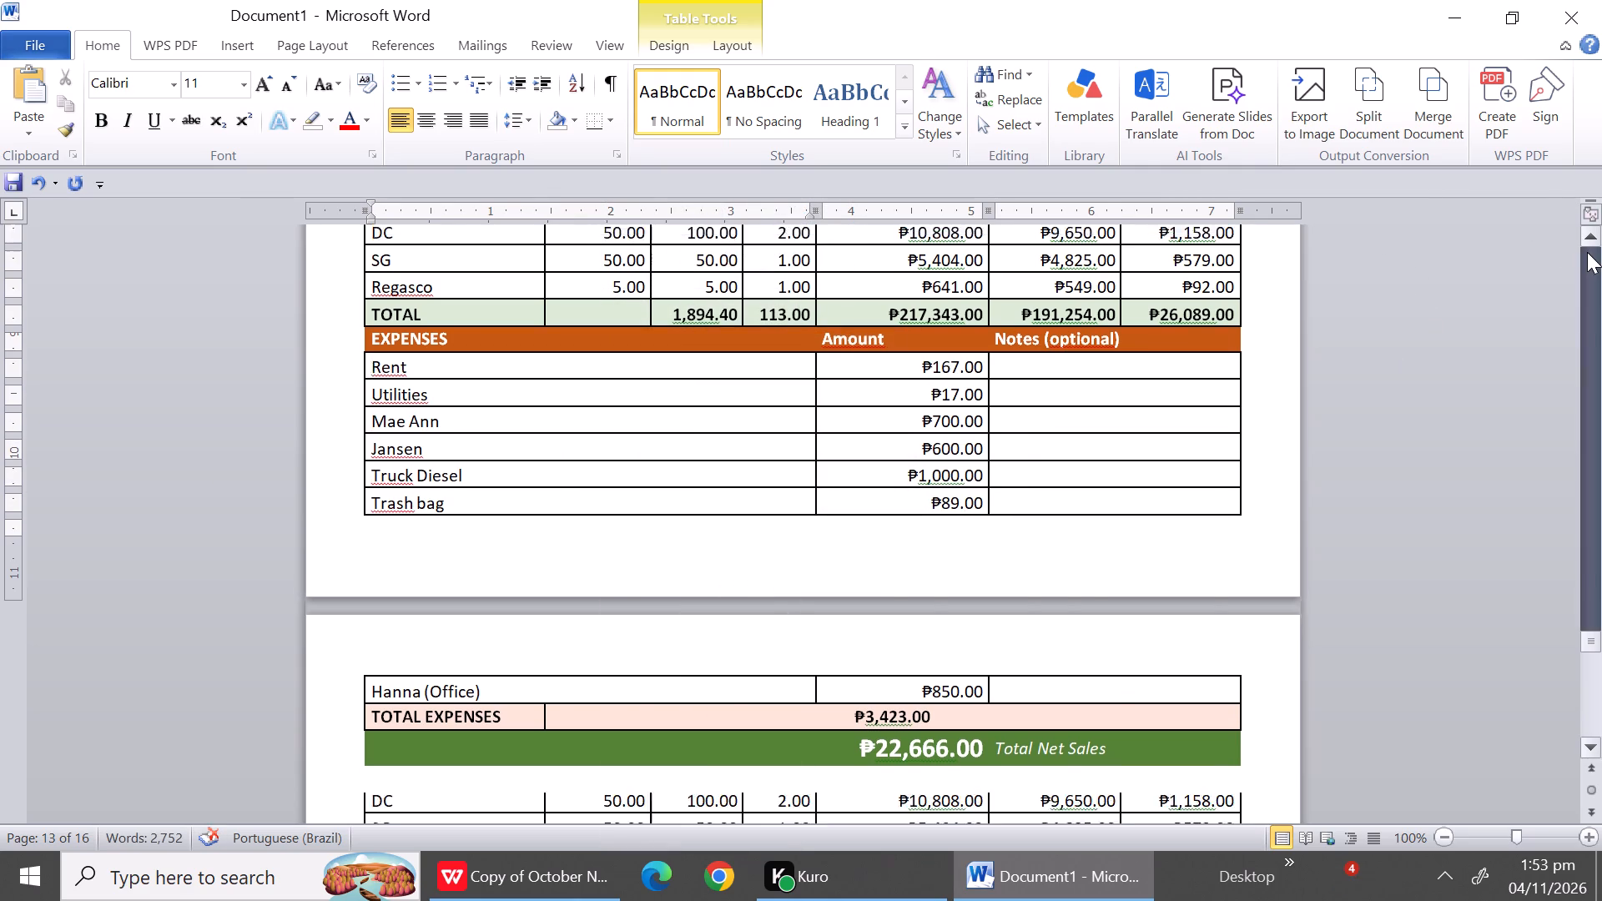
left_click(1587, 252)
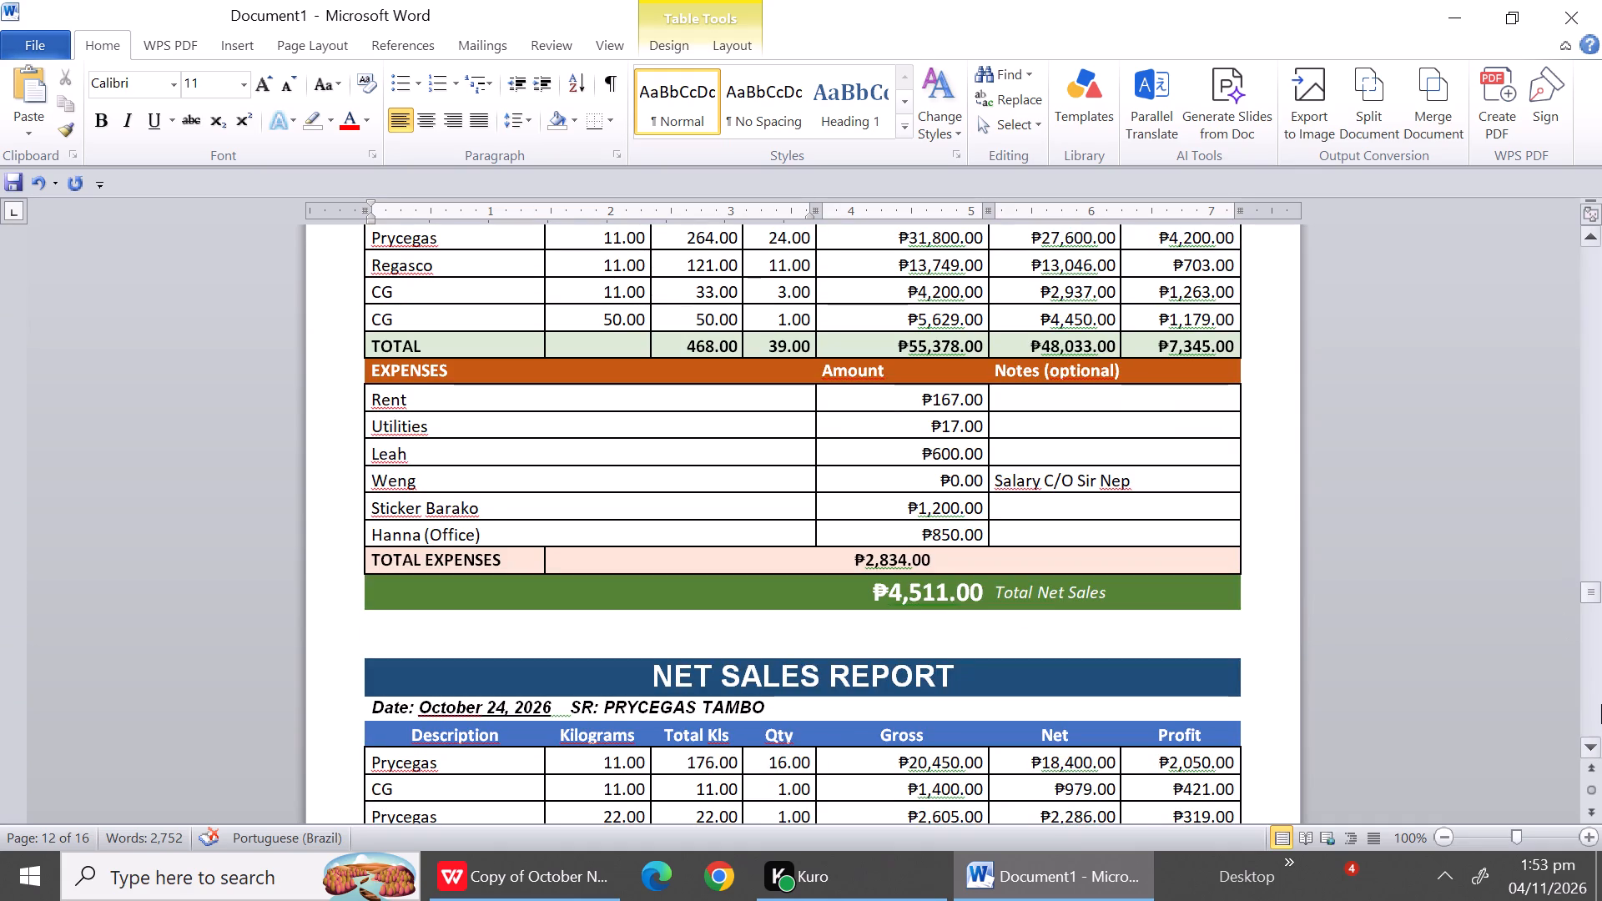
triple_click(1594, 753)
triple_click(1594, 753)
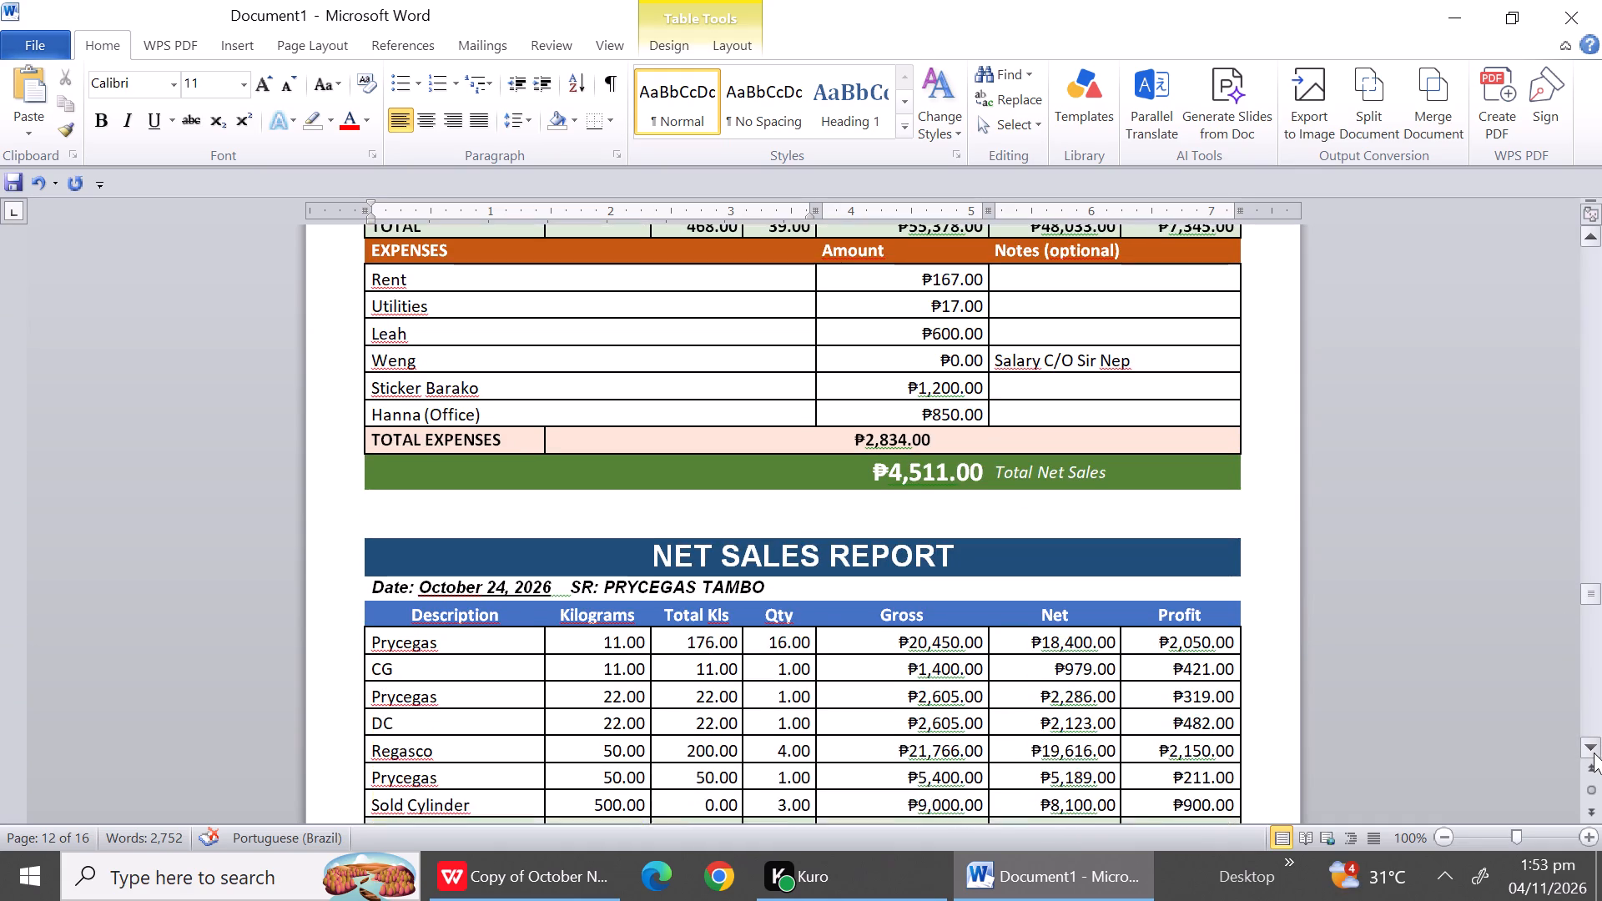
triple_click(1594, 753)
triple_click(1594, 753)
triple_click(1594, 753)
triple_click(1594, 753)
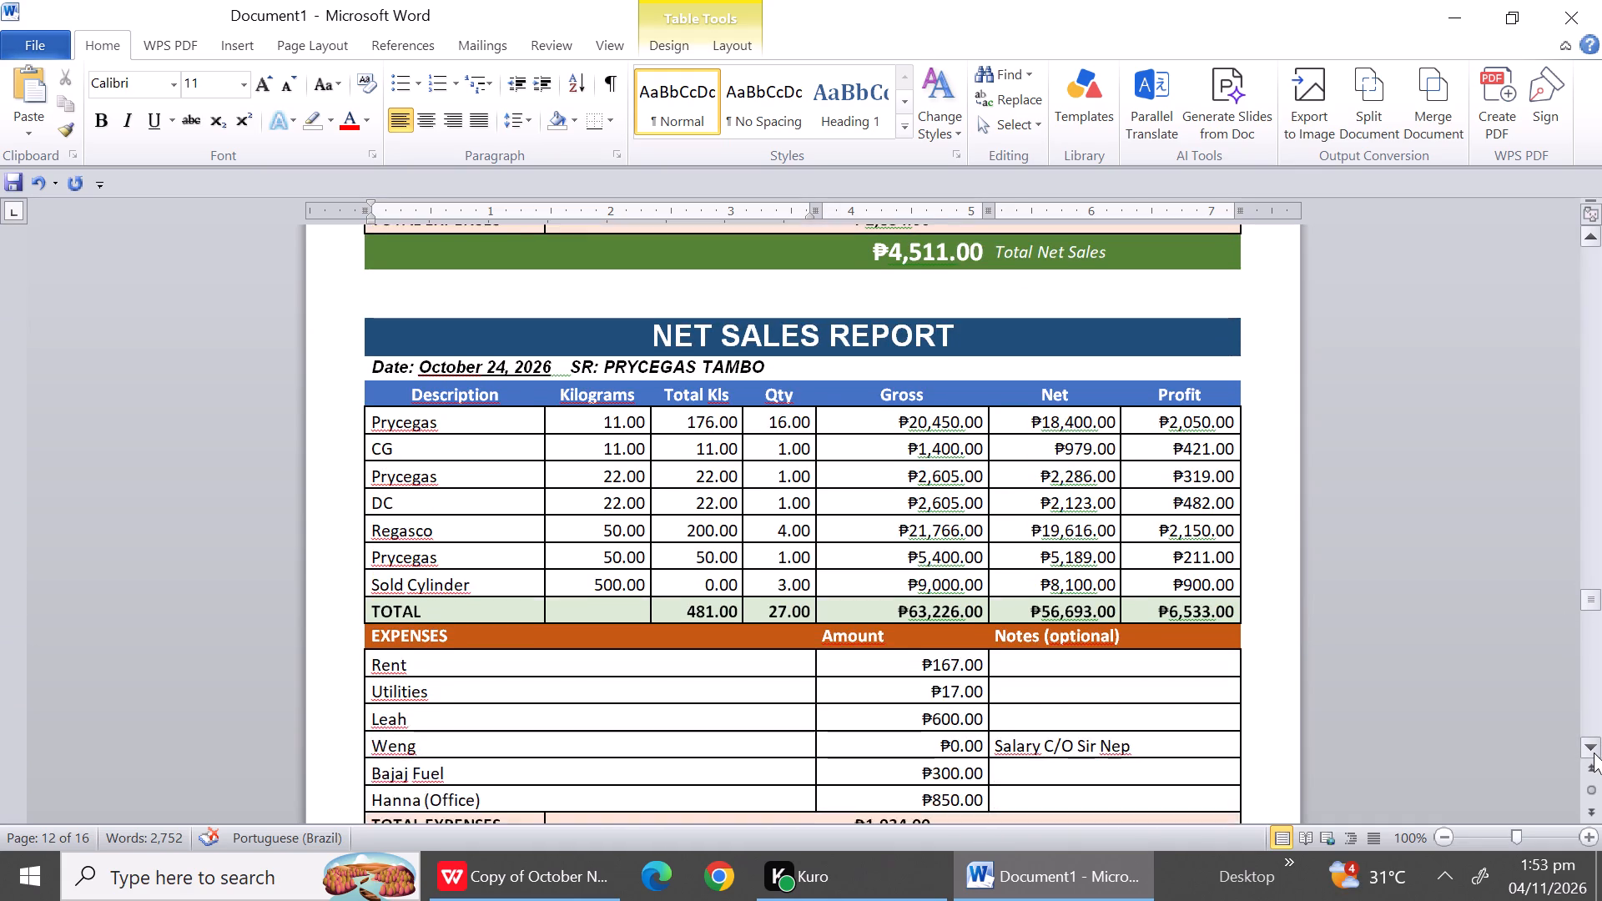
triple_click(1594, 753)
triple_click(1594, 753)
triple_click(1594, 753)
triple_click(1594, 753)
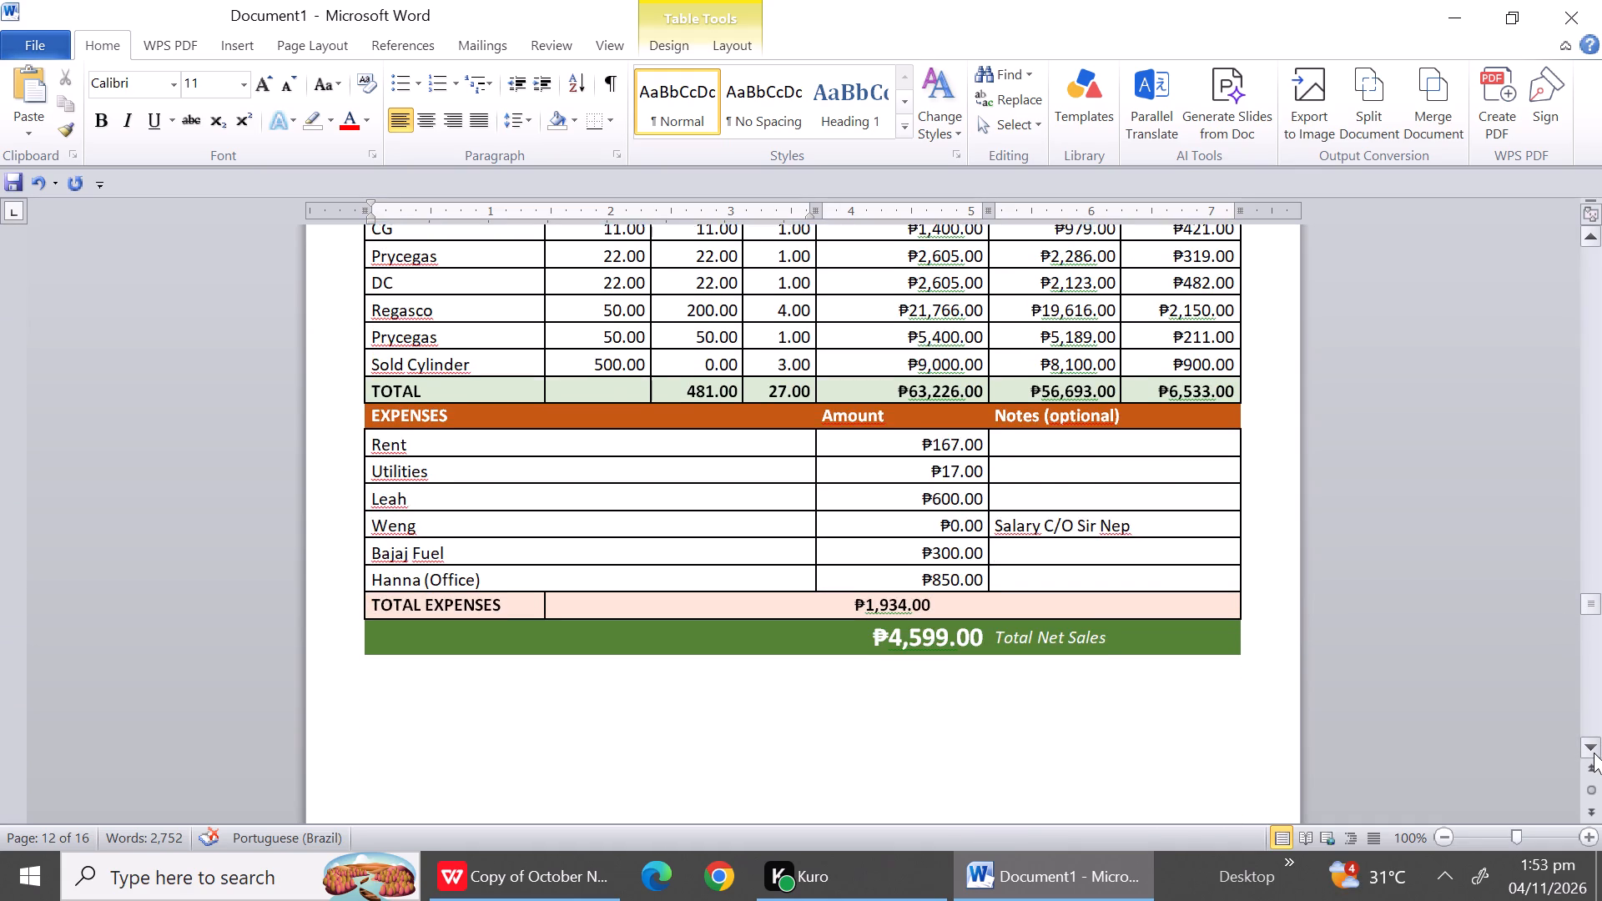
triple_click(1594, 753)
triple_click(1594, 753)
triple_click(1594, 753)
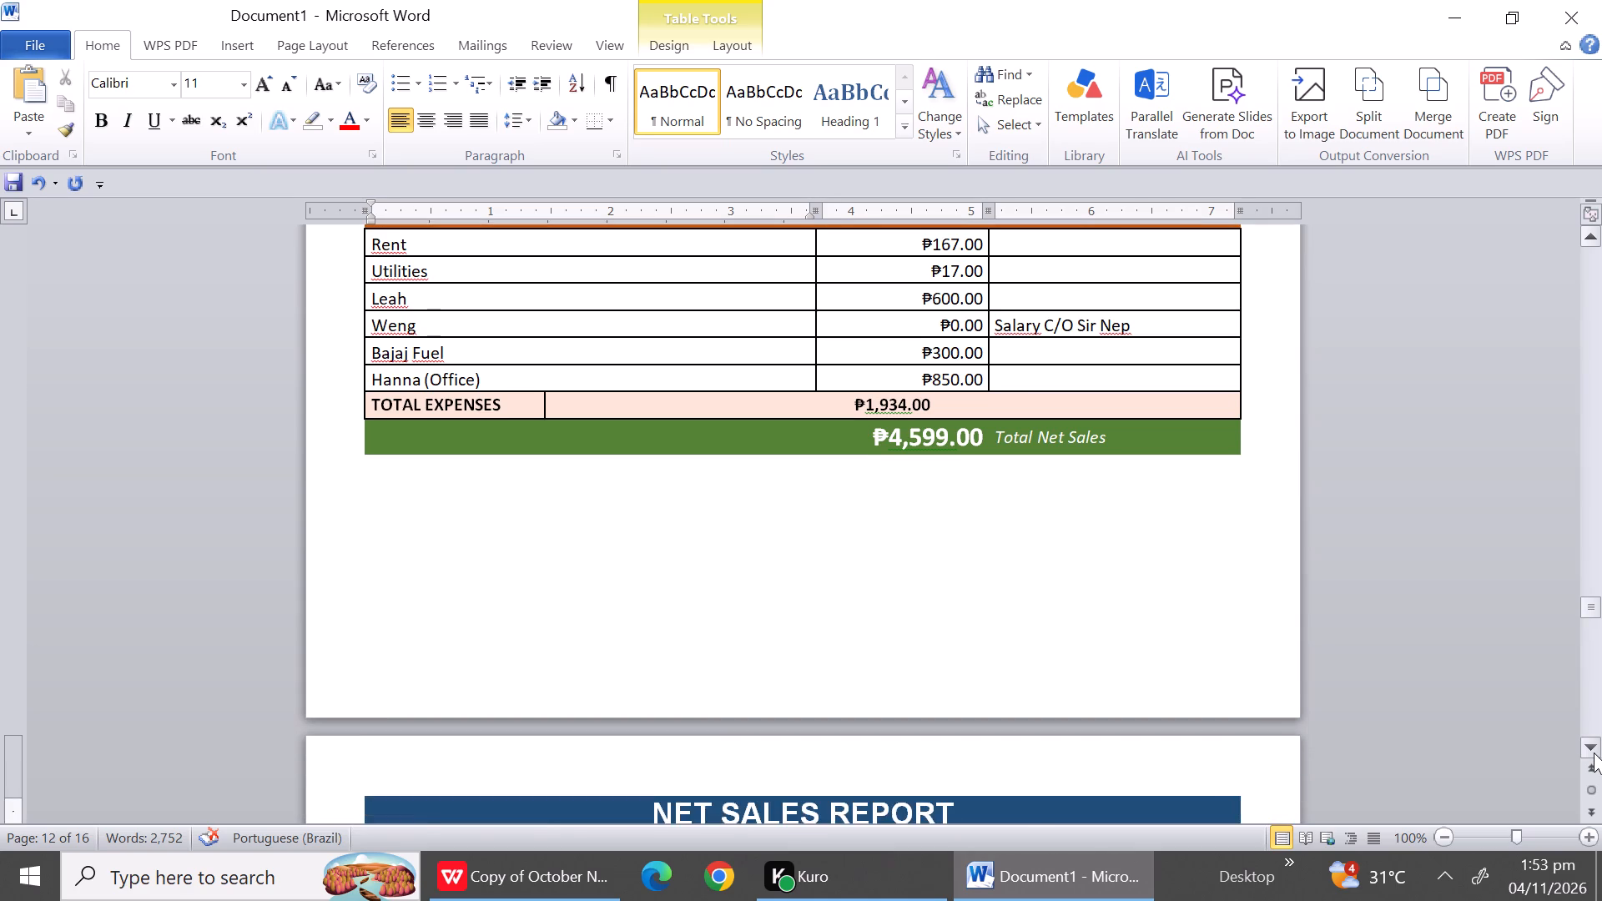
triple_click(1594, 753)
triple_click(1594, 753)
triple_click(1594, 753)
triple_click(1594, 753)
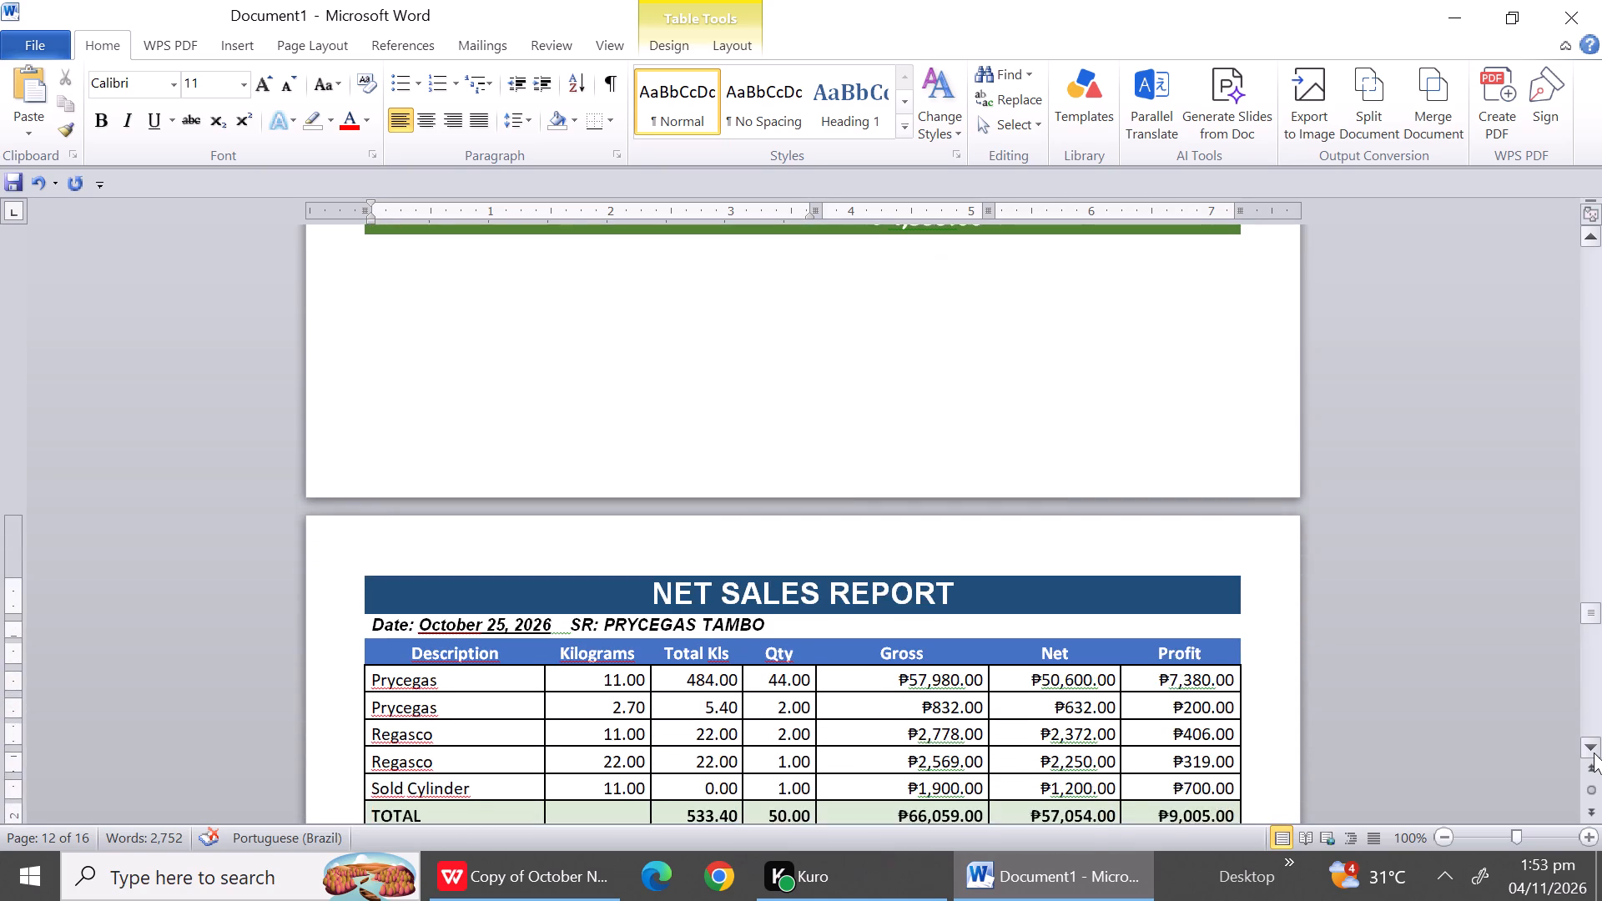
left_click(1594, 753)
triple_click(1594, 753)
triple_click(1594, 753)
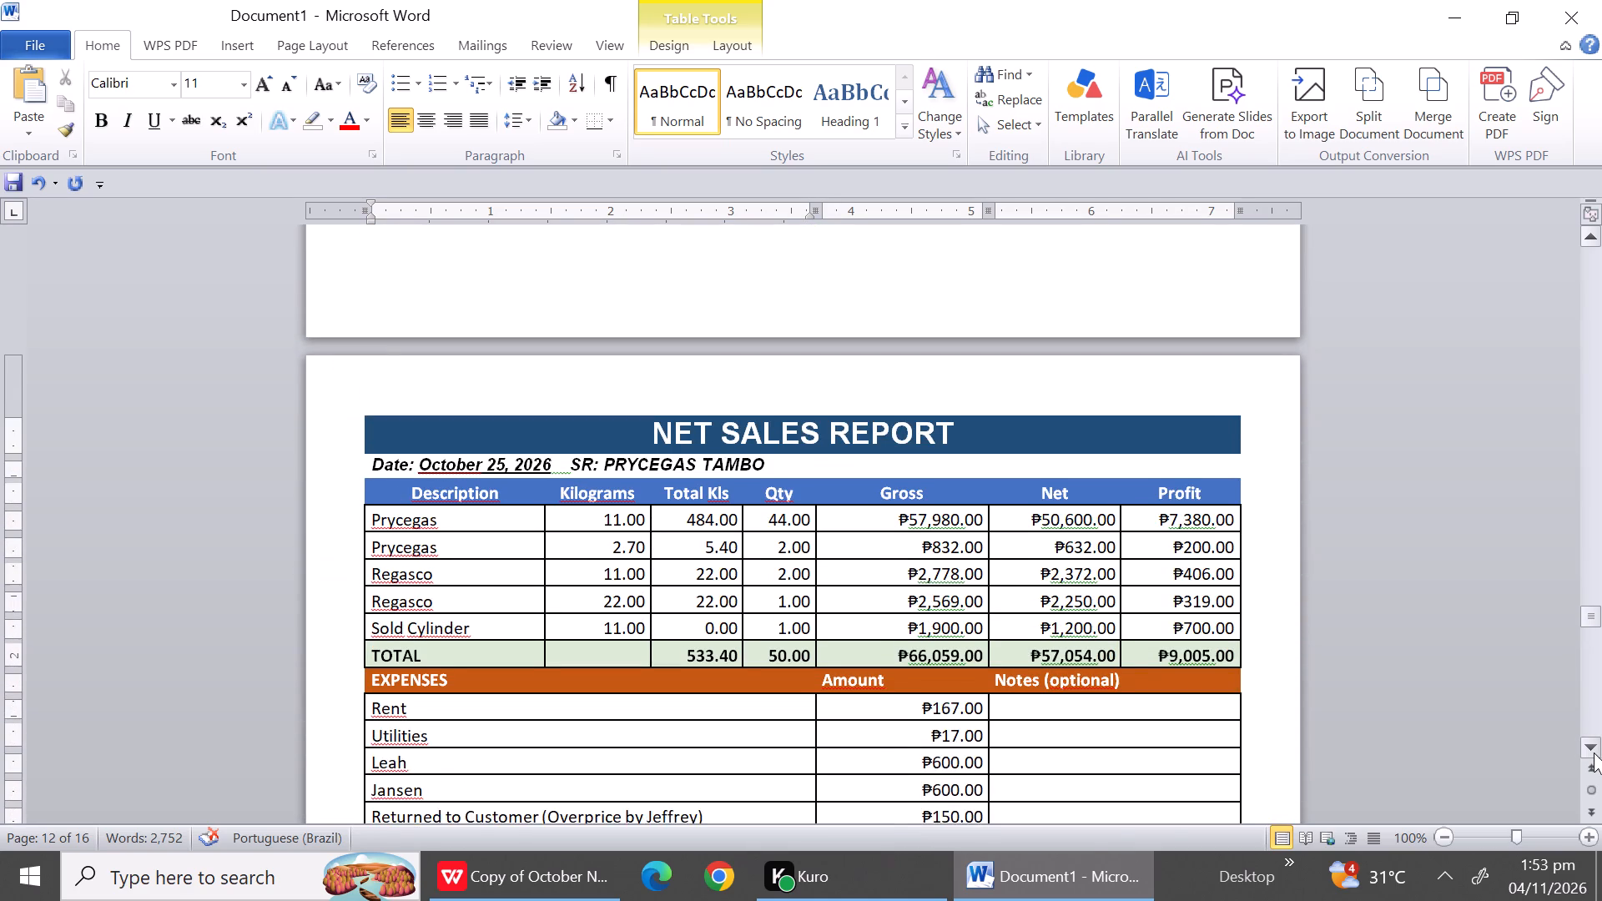
triple_click(1594, 753)
triple_click(1594, 753)
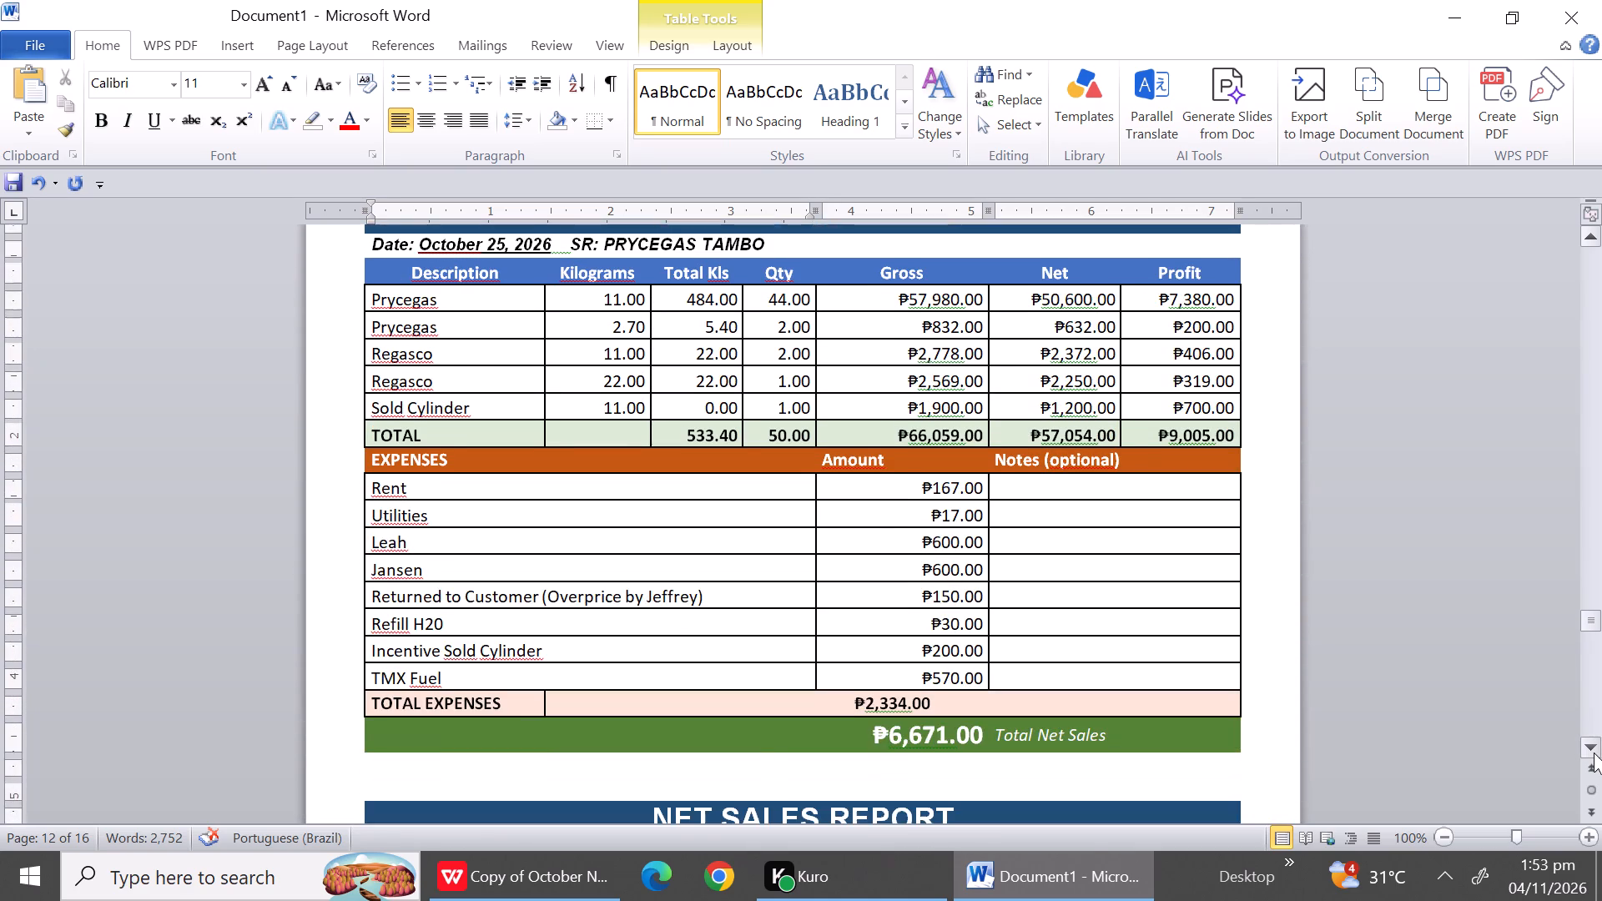
Delete one entire blank row between the October 25 Total Net Sales line and the October 26 NET SALES REPORT title.
triple_click(1594, 753)
triple_click(1594, 753)
left_click(1594, 753)
left_click_drag(1594, 753, 719, 617)
left_click(562, 631)
right_click(562, 631)
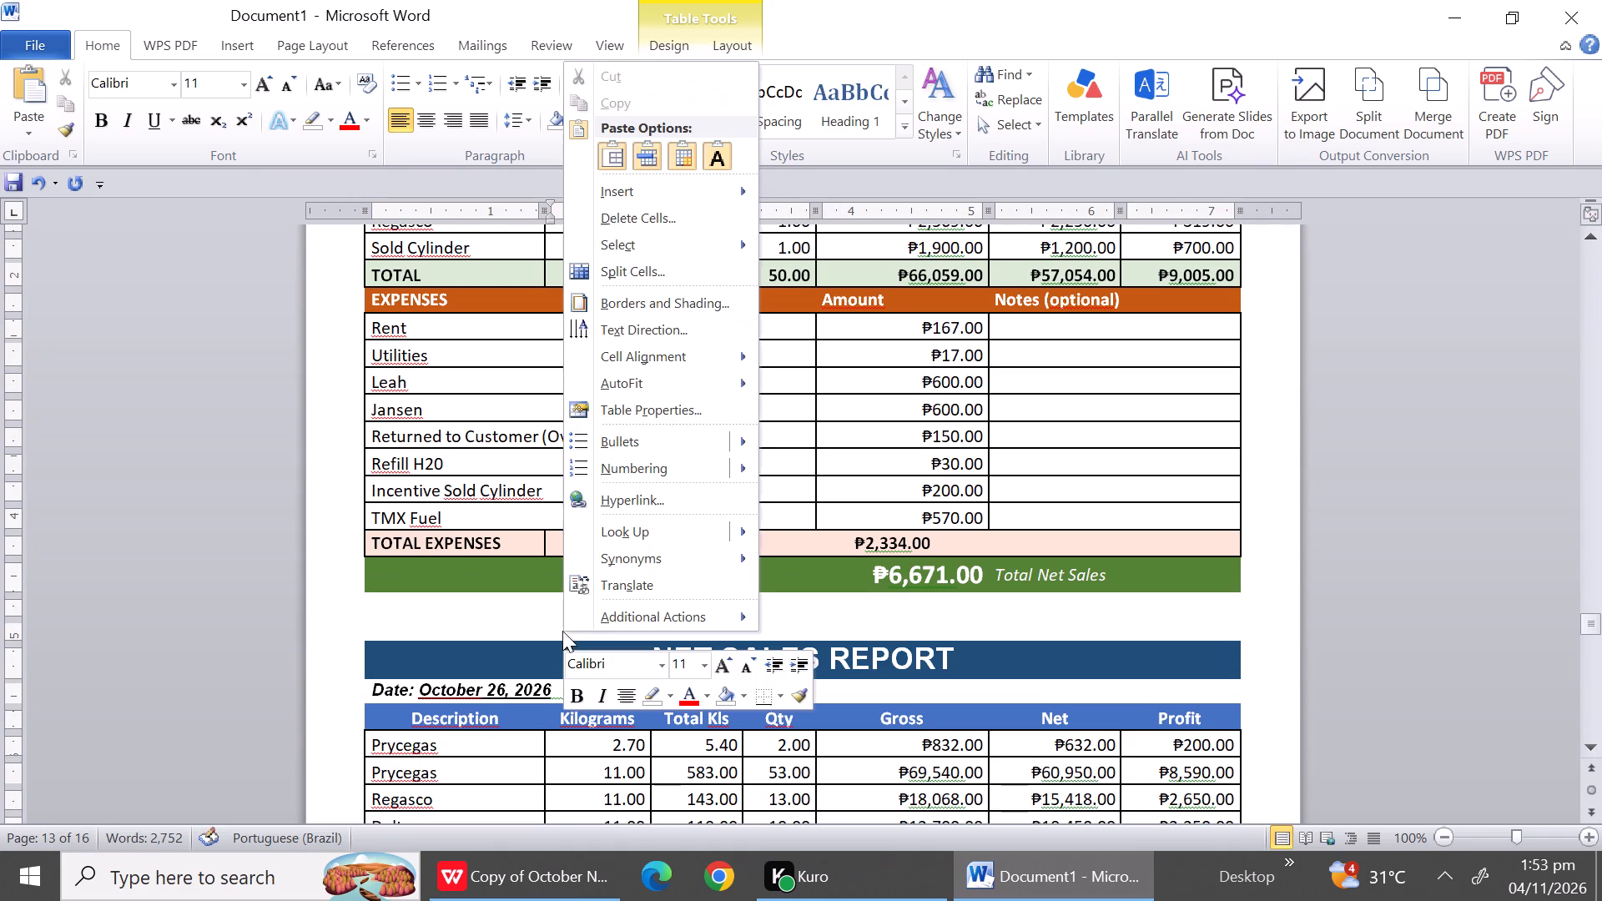
left_click(627, 219)
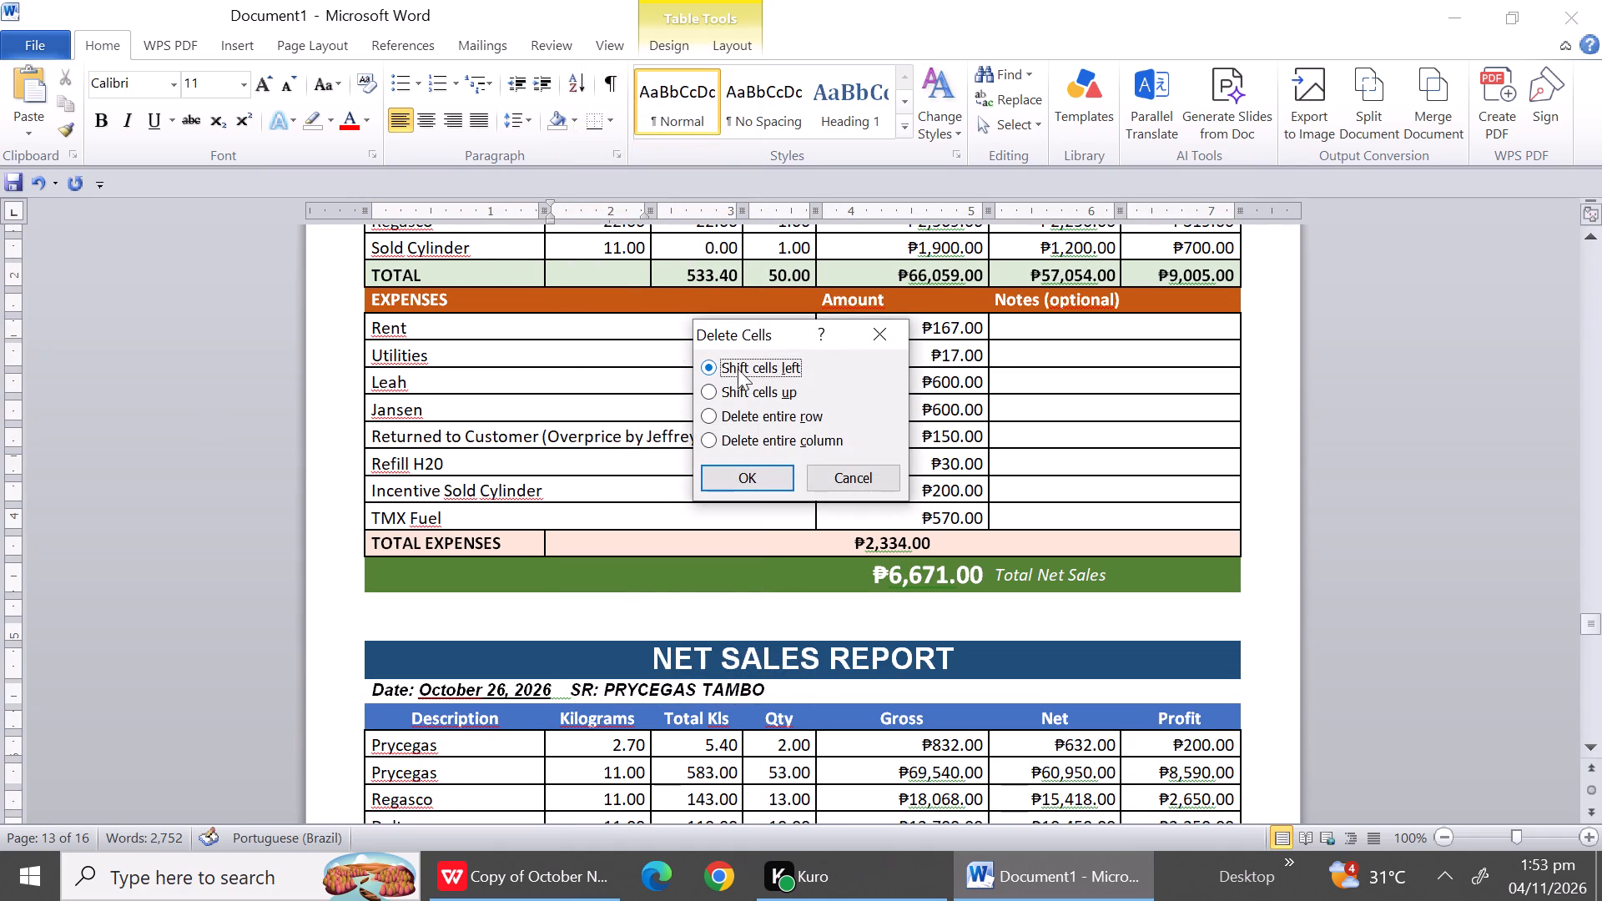
left_click(749, 428)
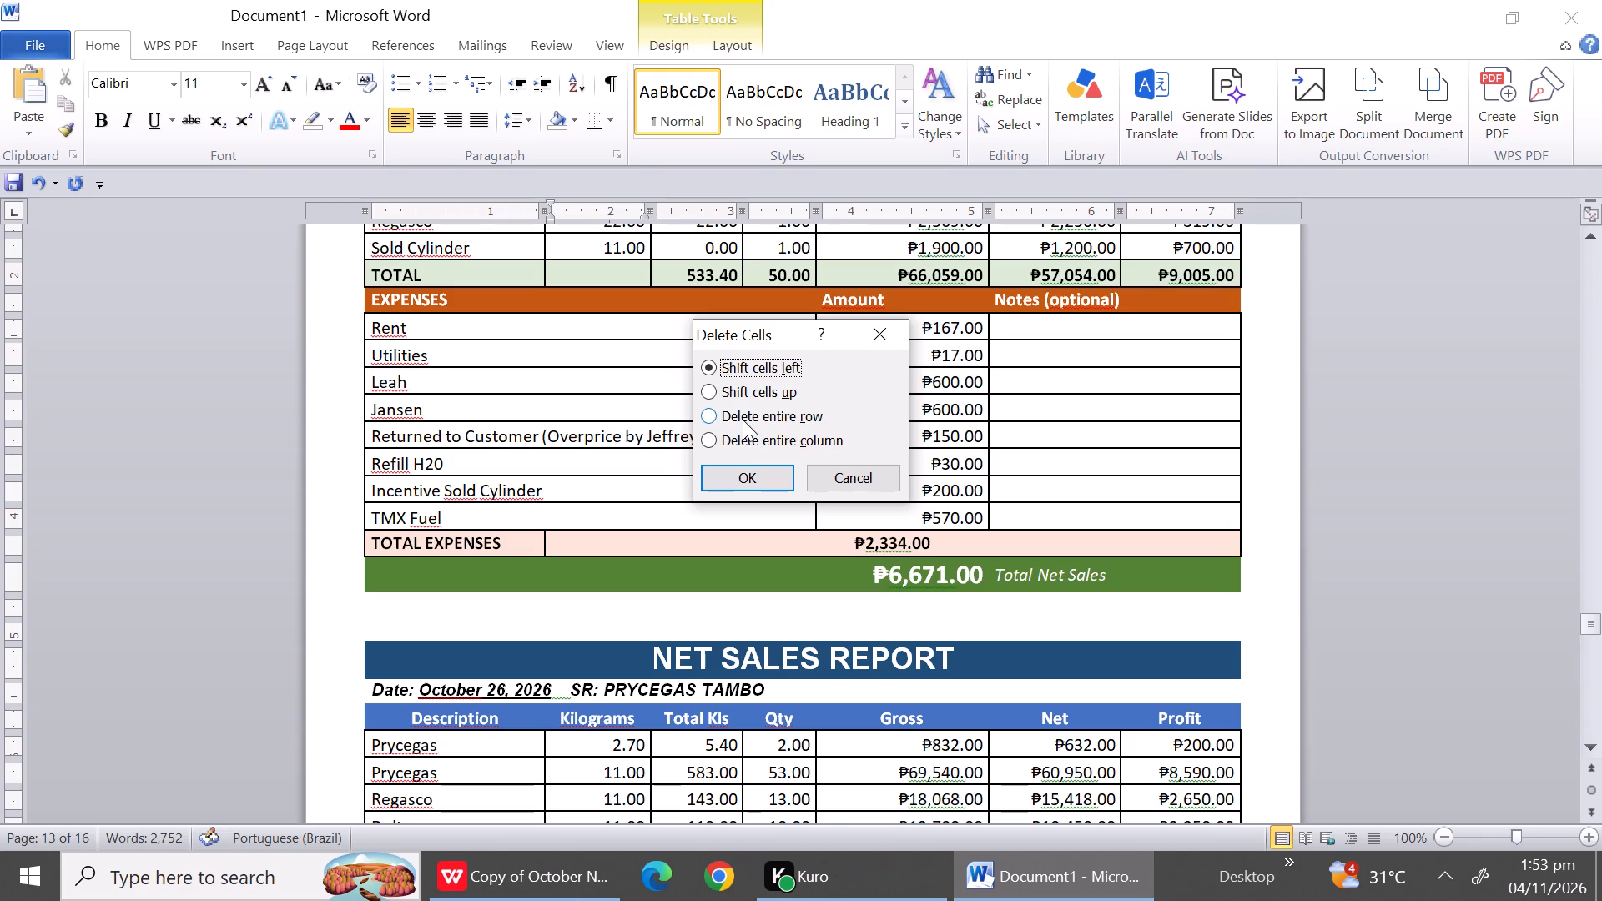
left_click(743, 420)
left_click(730, 476)
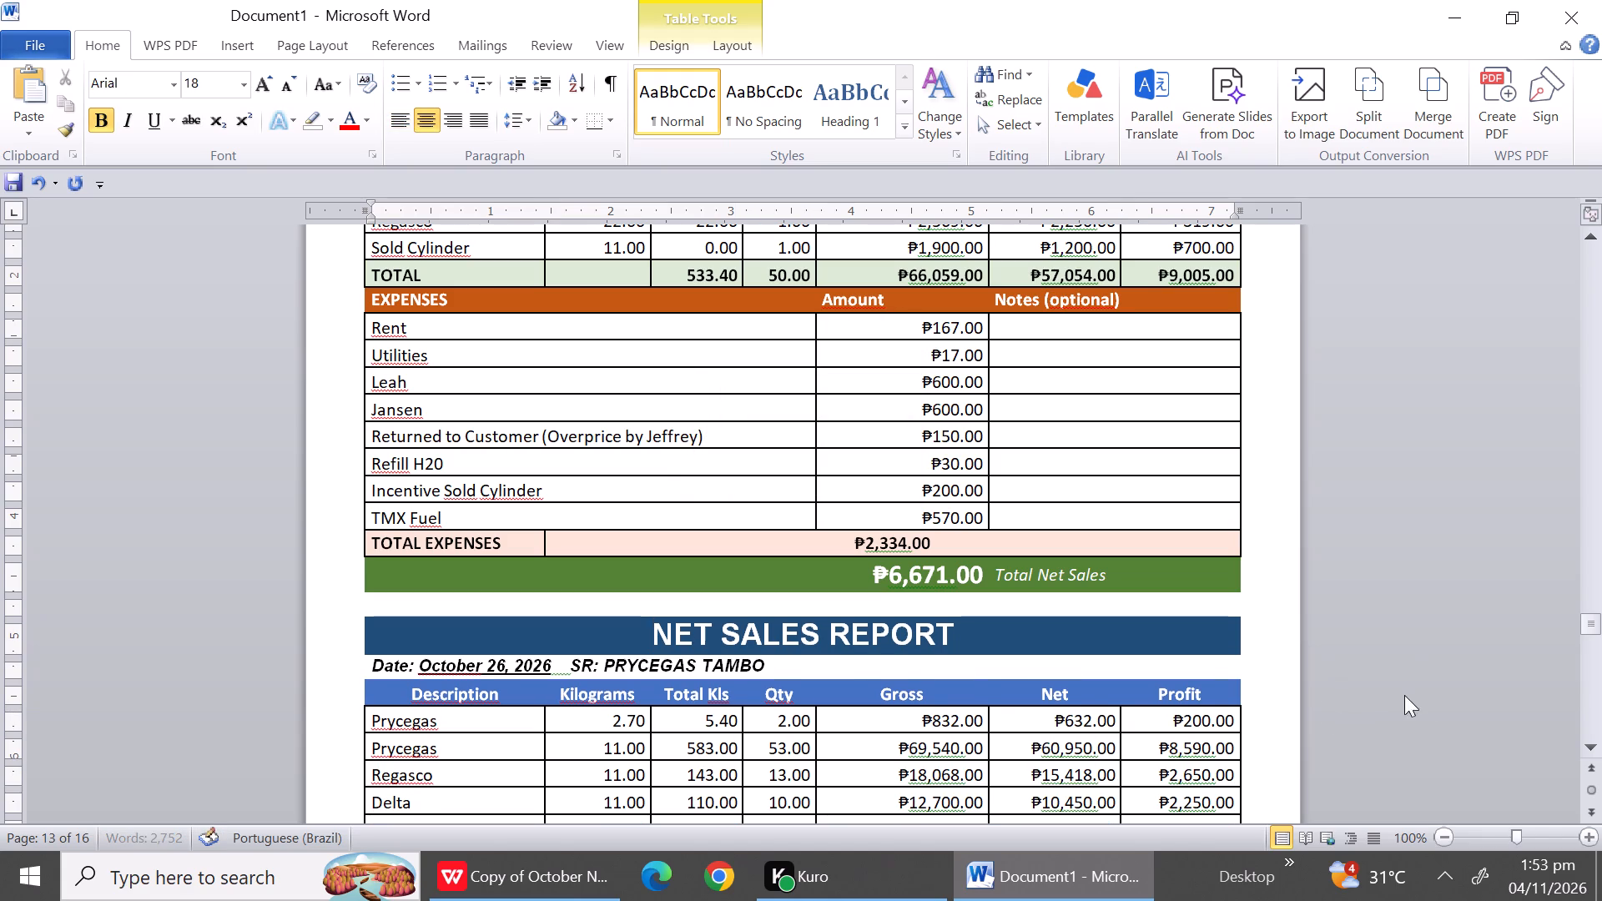
Examine the October 26 report from its title to its Total Net Sales line, checking where it breaks across pages.
triple_click(1594, 737)
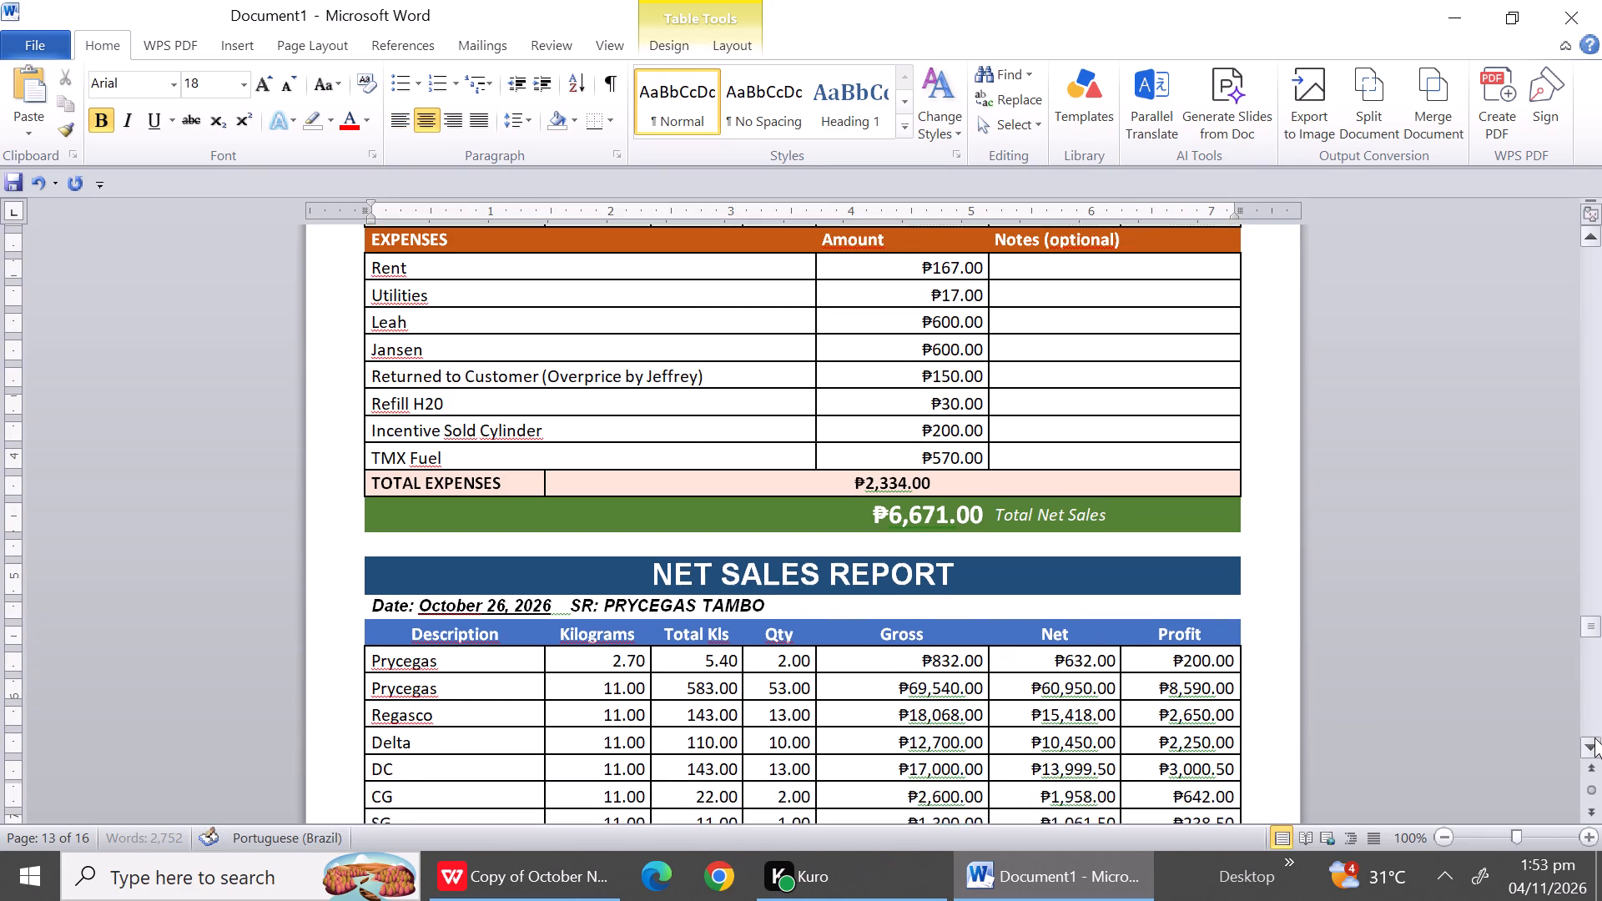
triple_click(1594, 737)
triple_click(1594, 737)
triple_click(1594, 737)
triple_click(1594, 737)
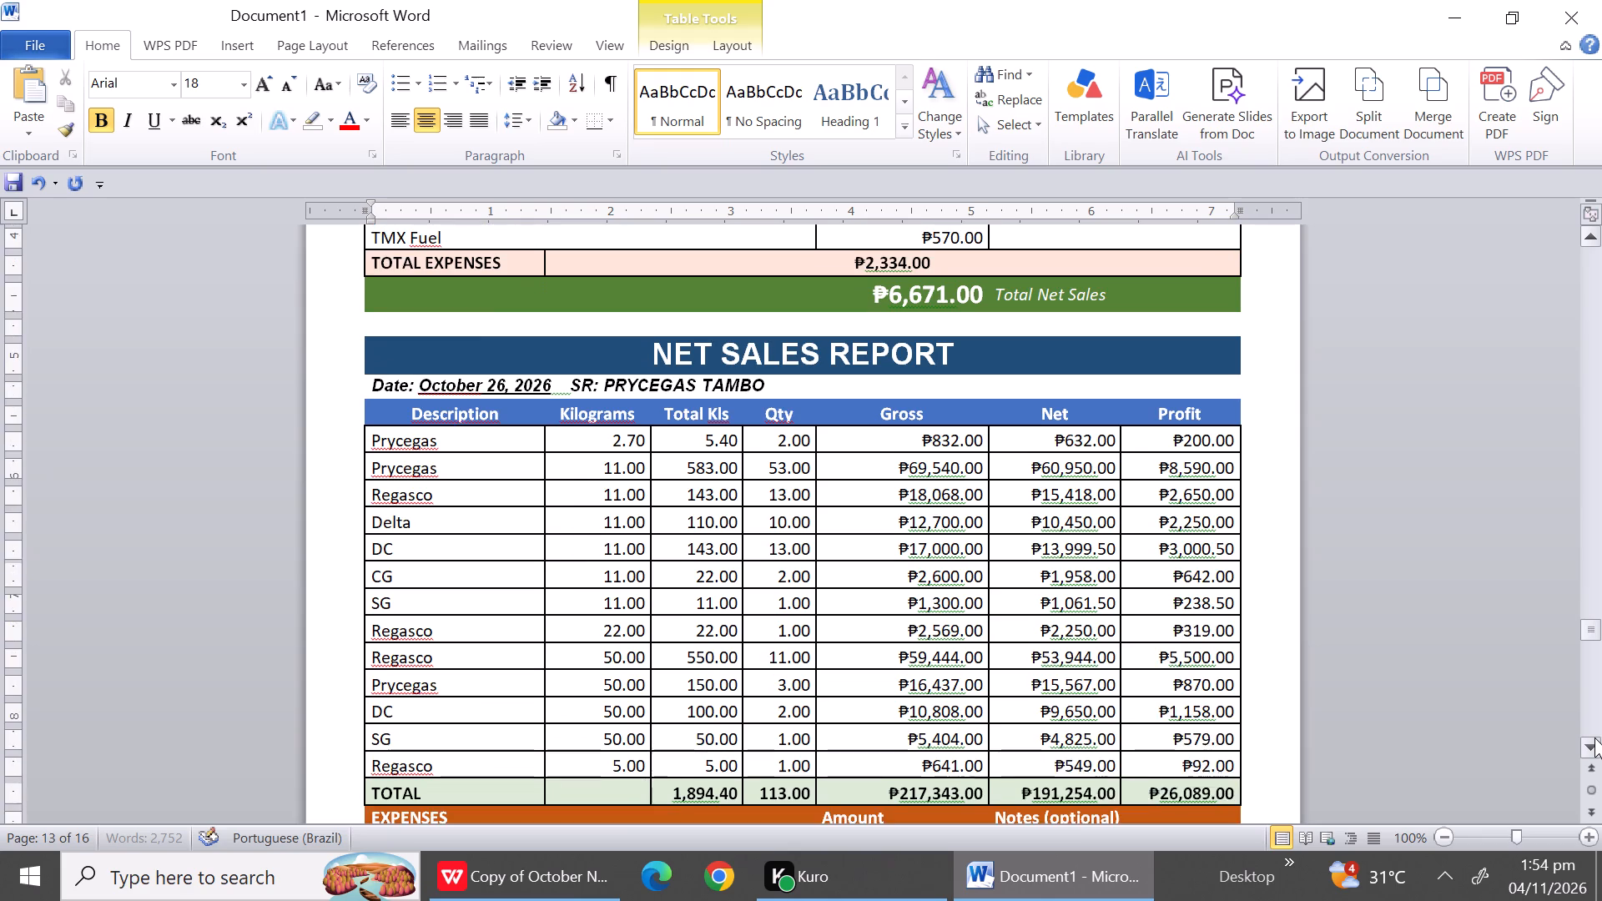
triple_click(1594, 737)
triple_click(1594, 737)
triple_click(1594, 737)
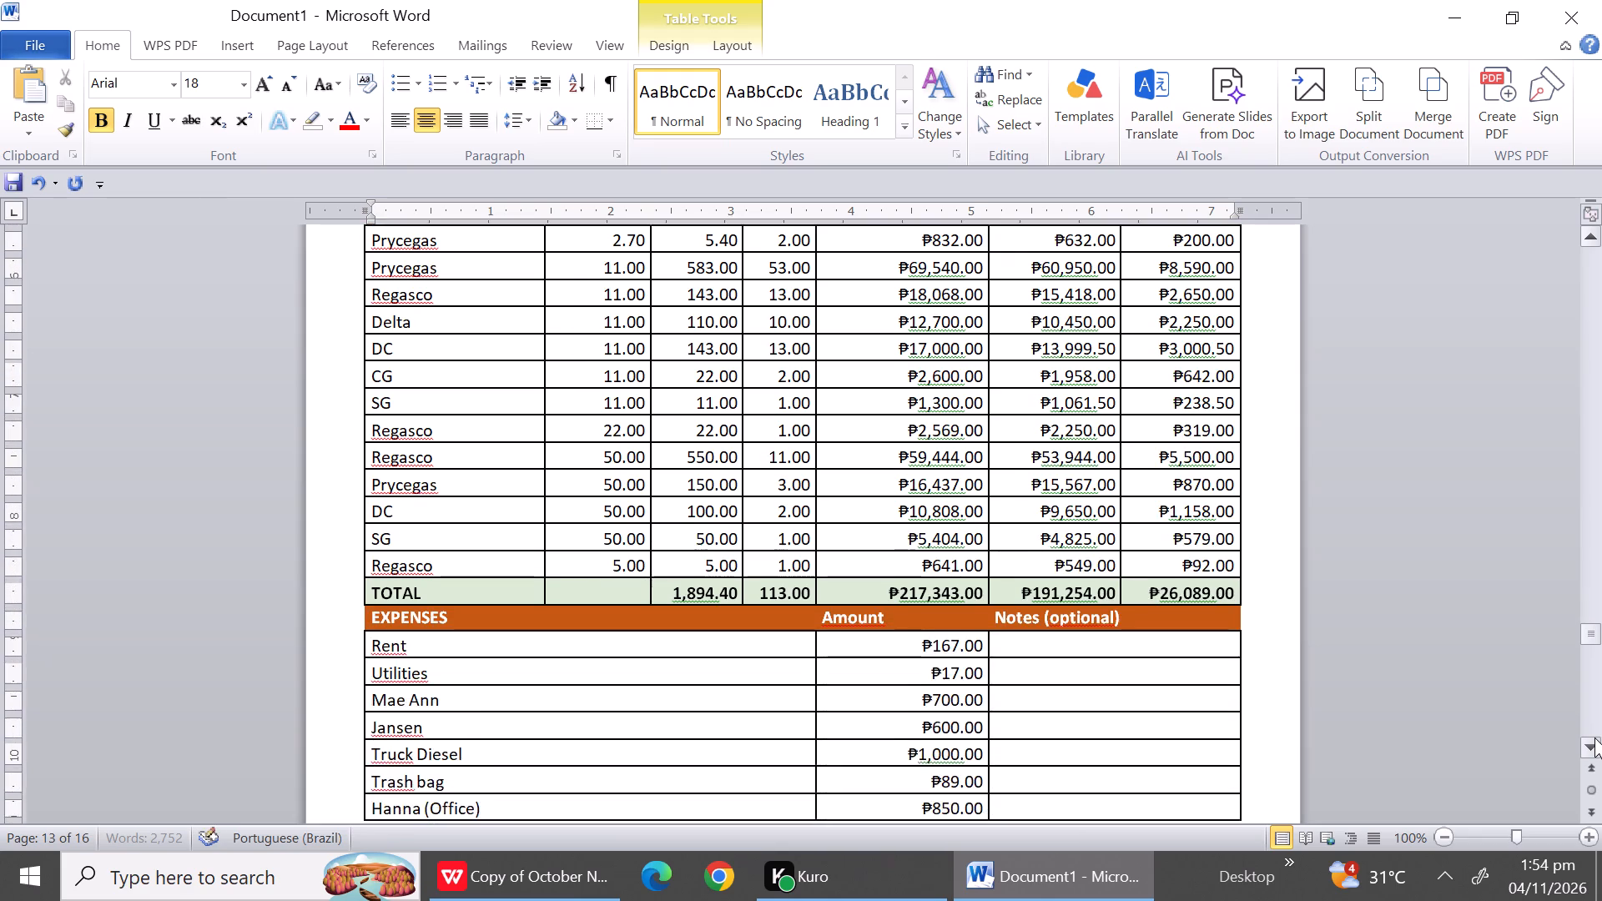
triple_click(1594, 737)
triple_click(1594, 737)
triple_click(1594, 737)
triple_click(1594, 737)
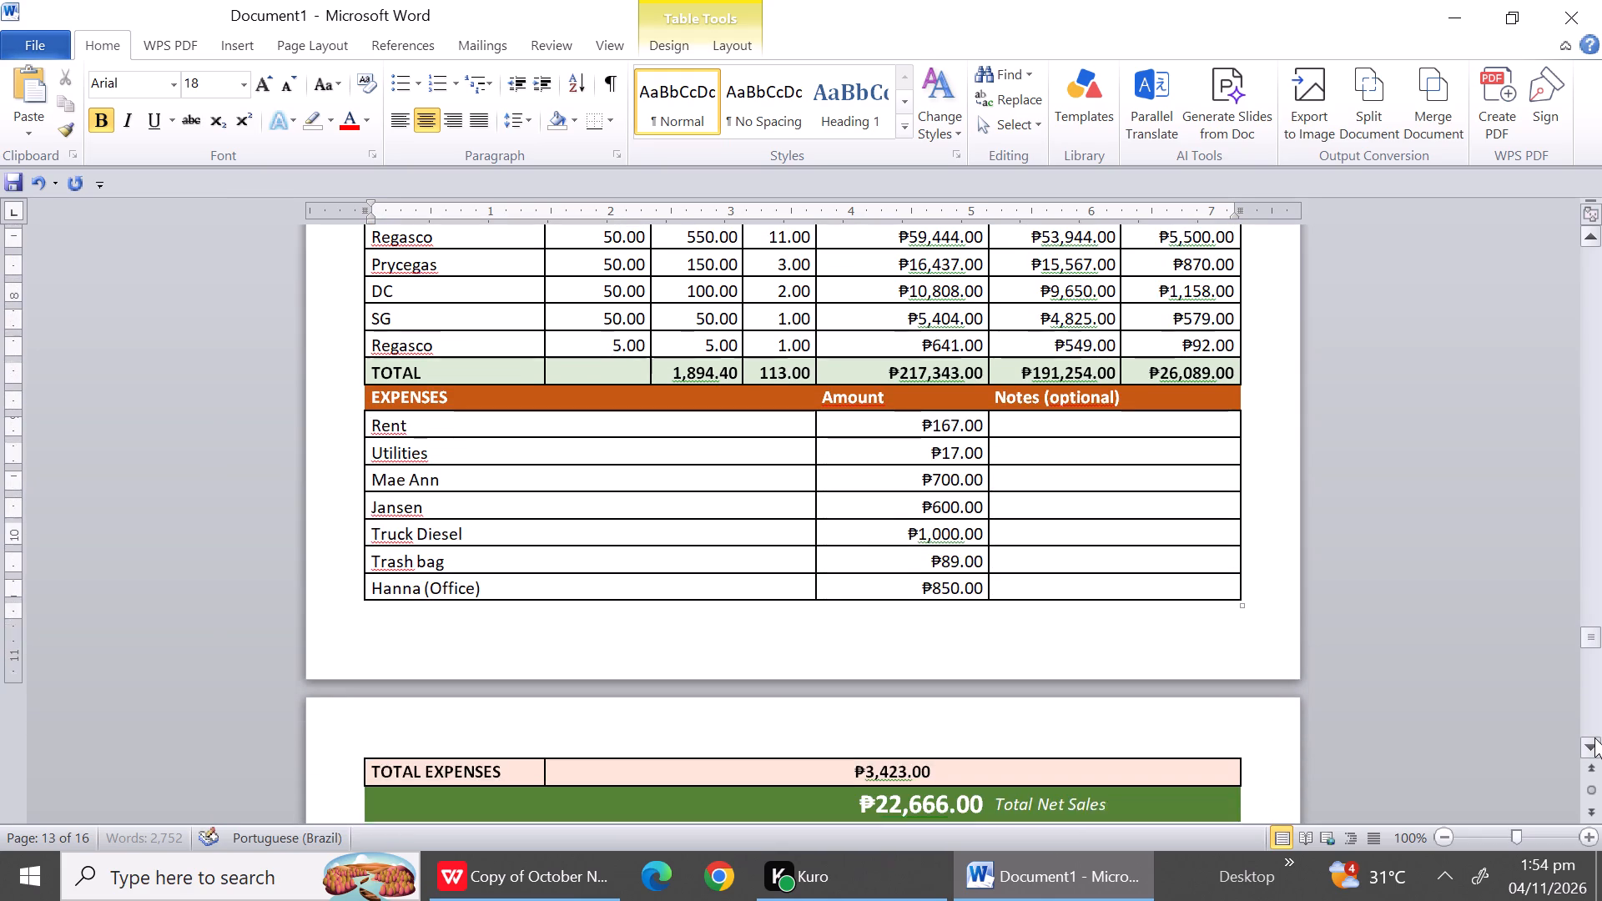
left_click(1594, 737)
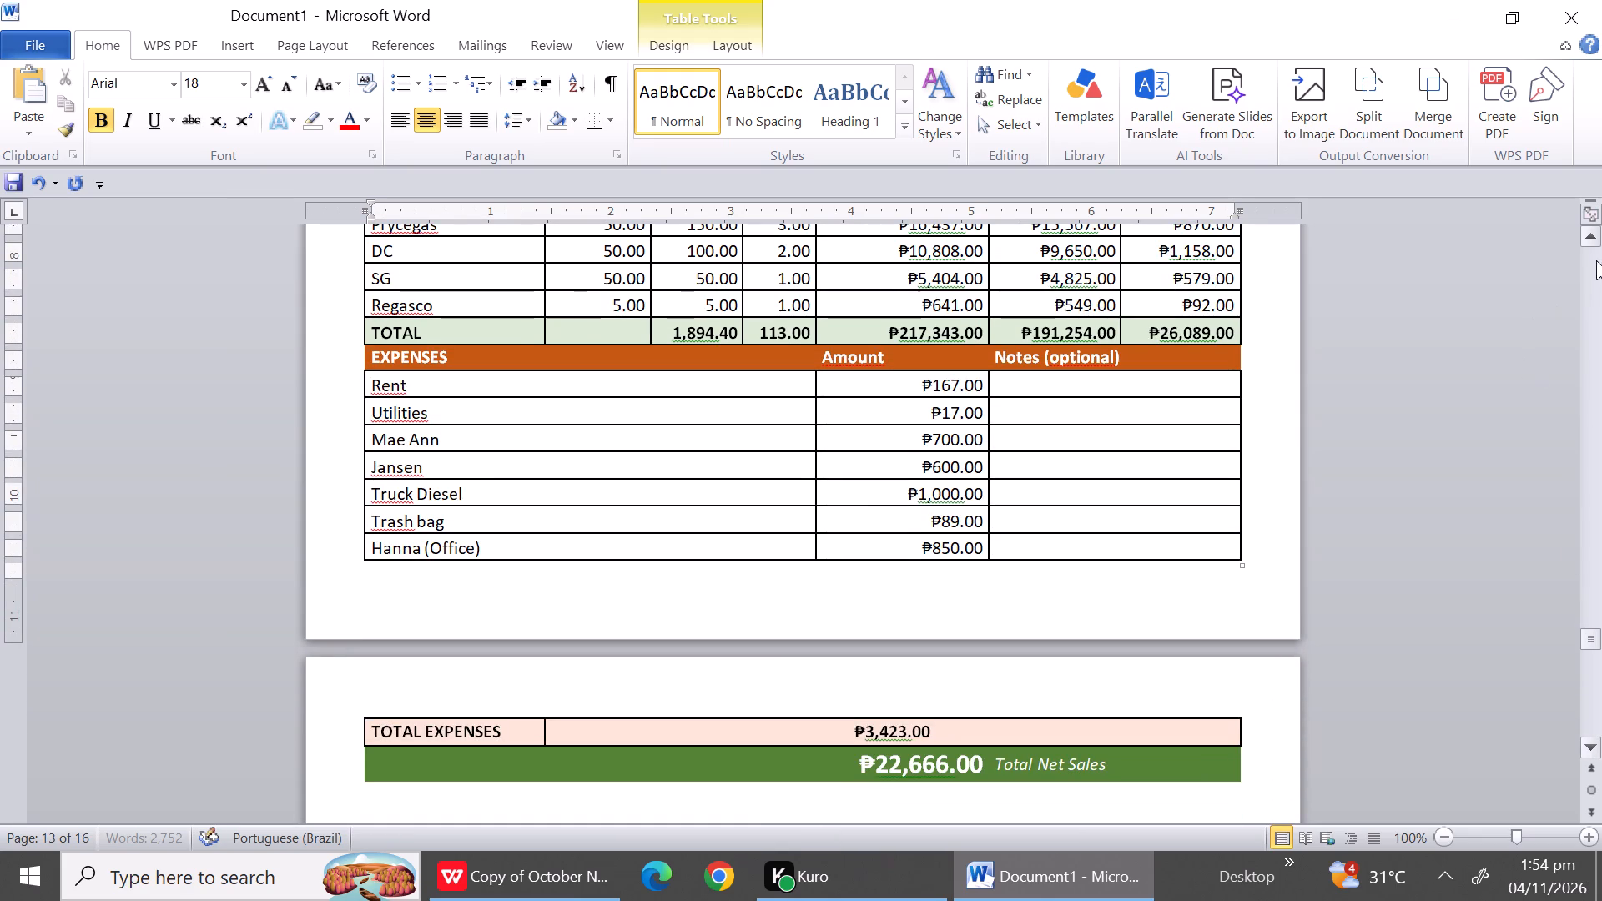
Delete the entire remaining blank row between the October 25 Total Net Sales line and the October 26 NET SALES REPORT title.
left_click(1592, 241)
left_click(1592, 241)
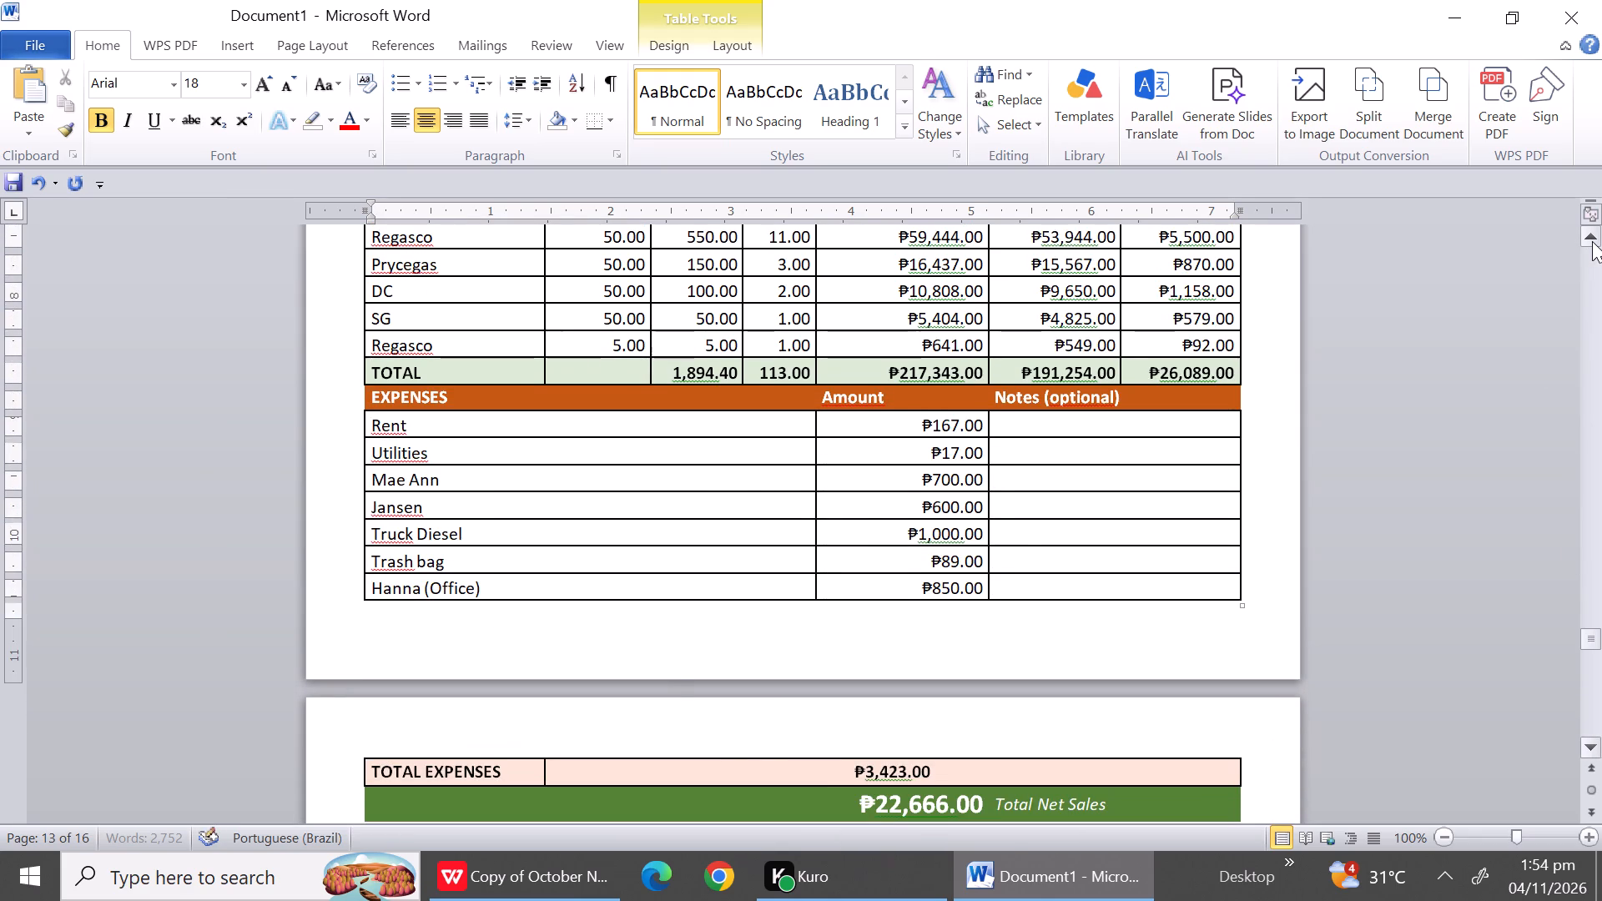
triple_click(1592, 241)
triple_click(1592, 241)
triple_click(1592, 241)
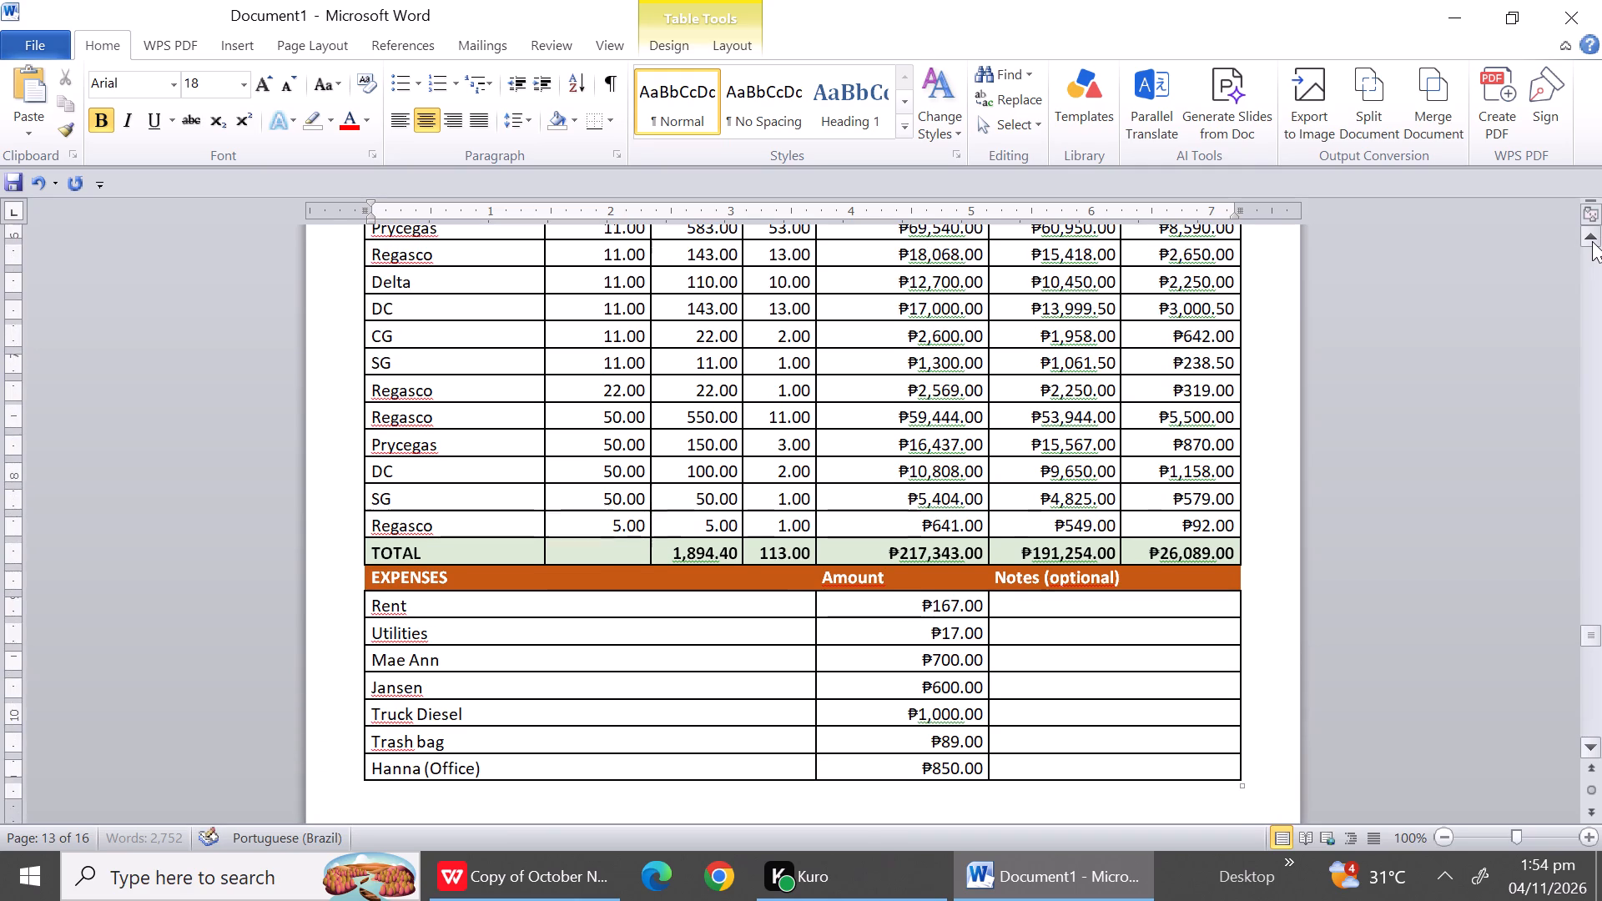
triple_click(1592, 241)
triple_click(1592, 241)
double_click(1592, 241)
triple_click(1592, 241)
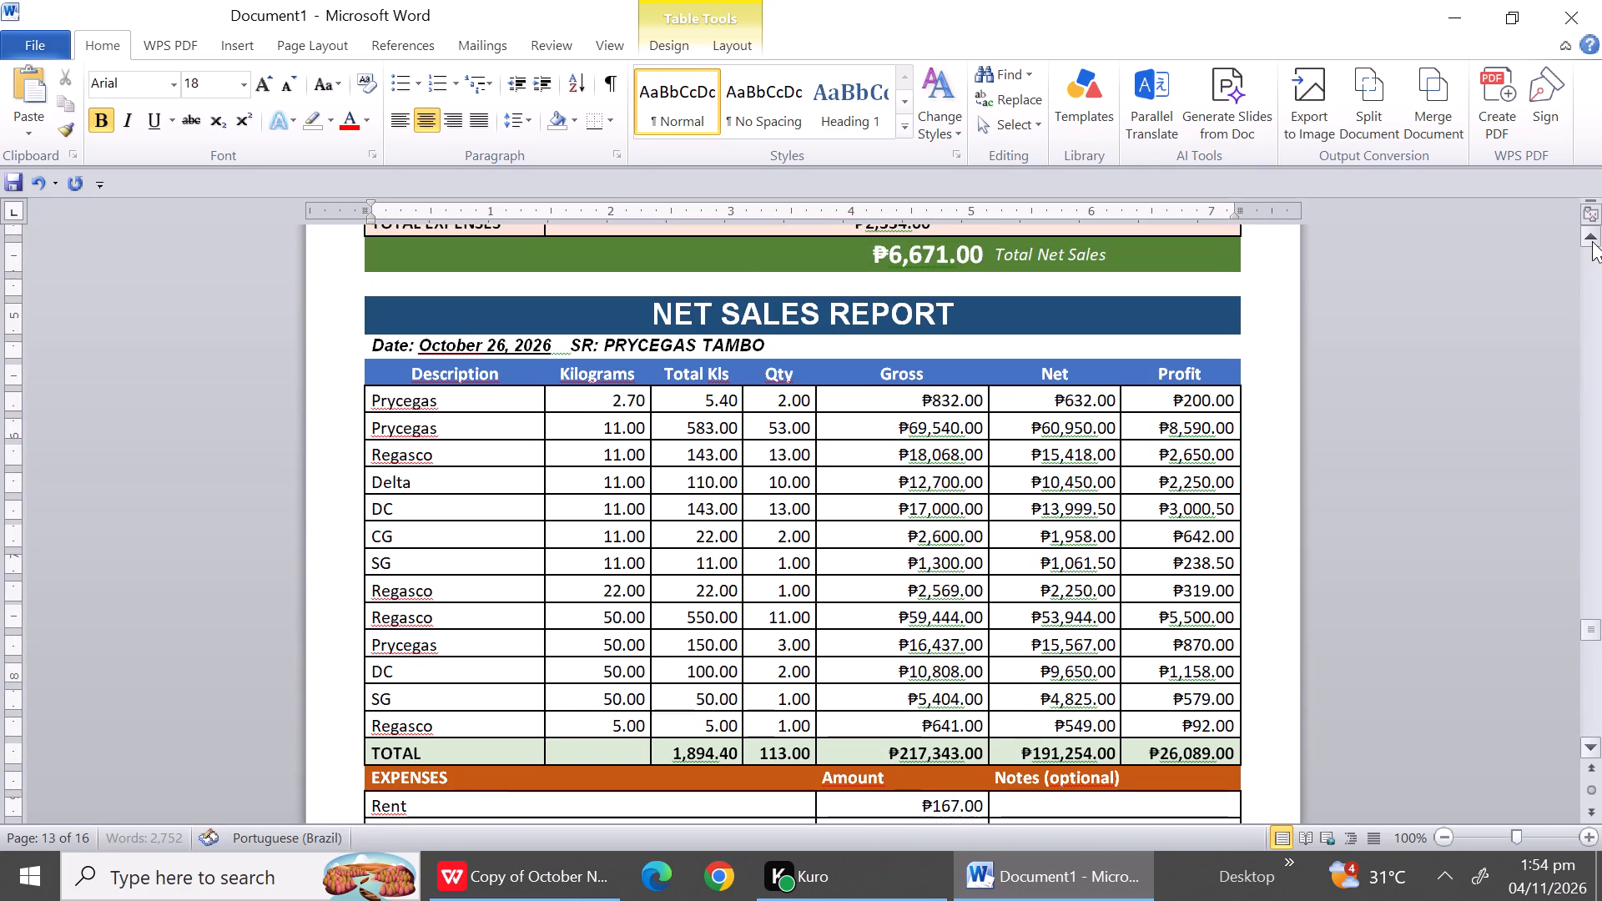
left_click(564, 310)
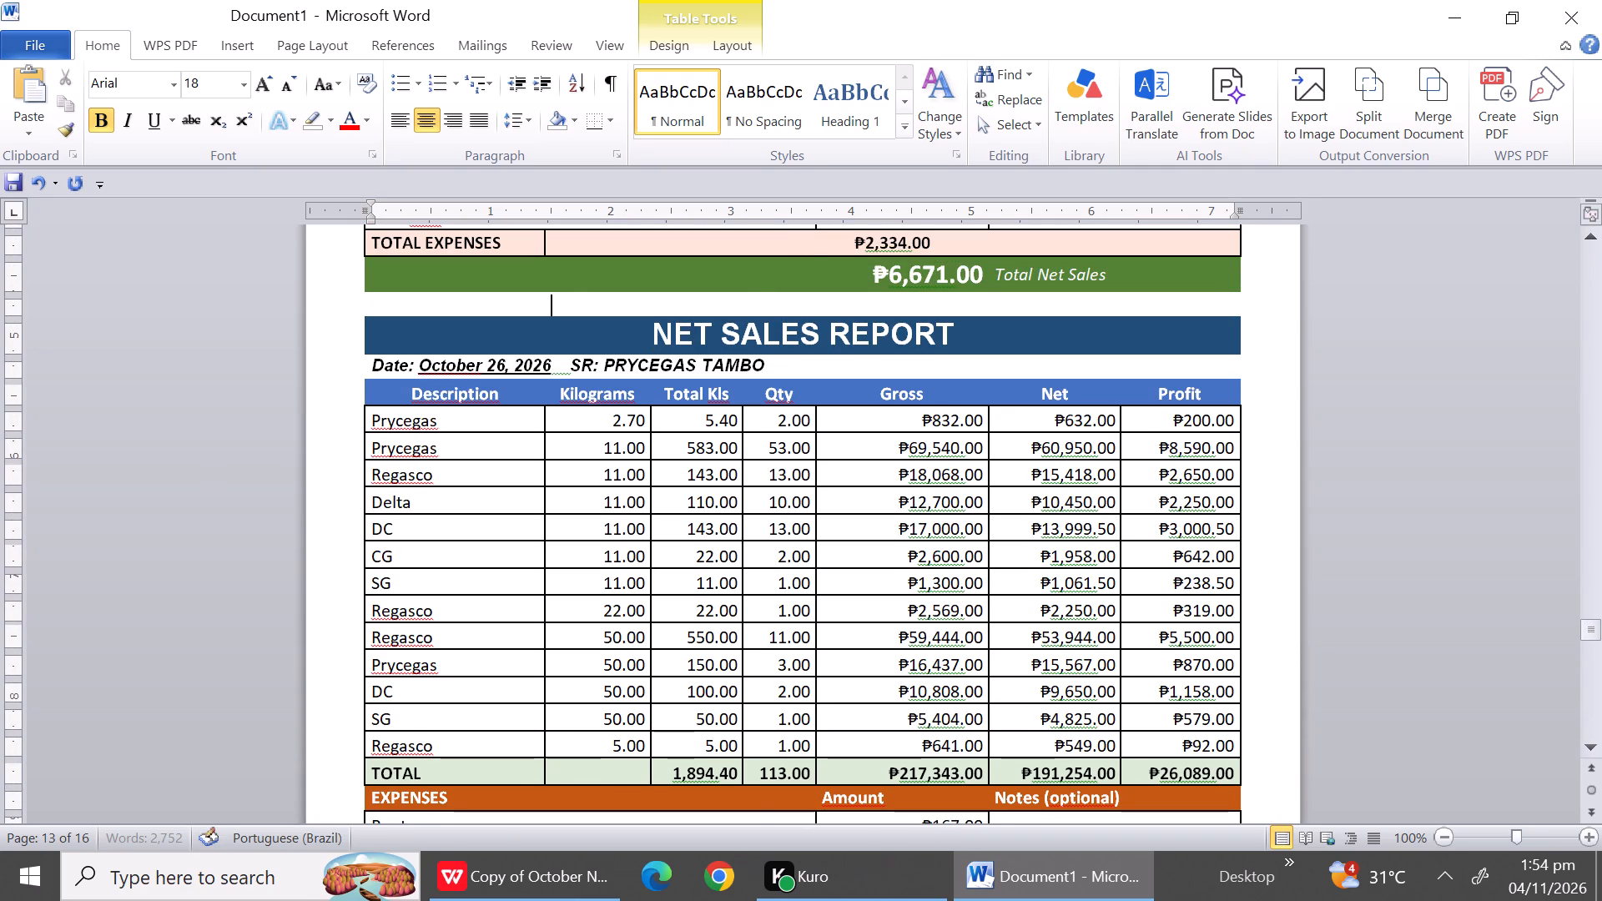
right_click(564, 310)
left_click(662, 436)
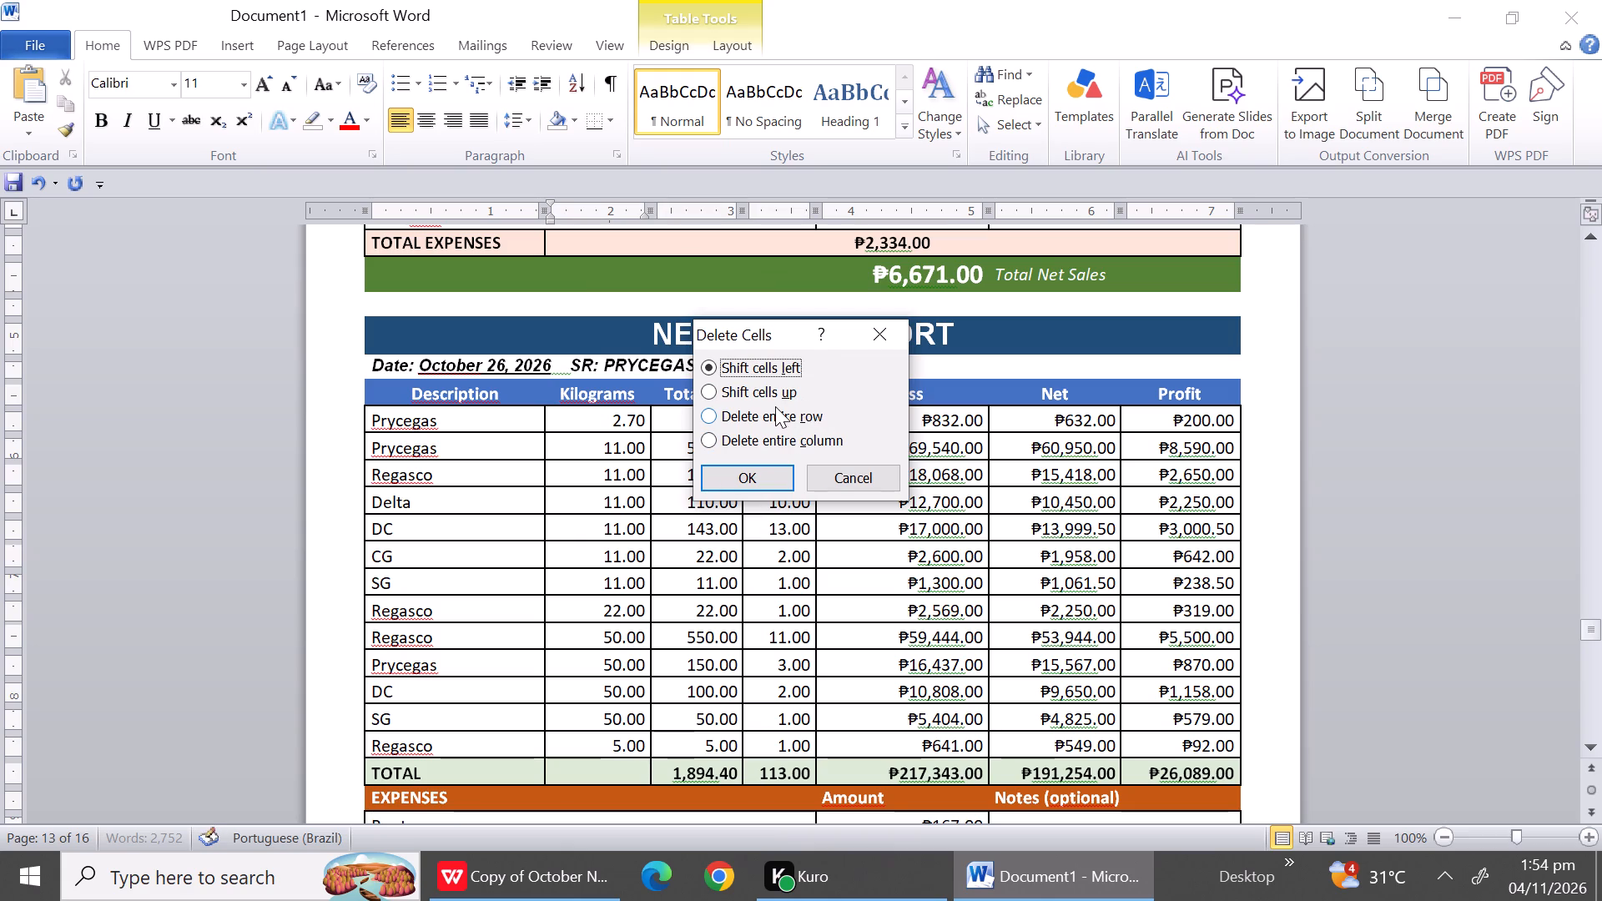
left_click(775, 406)
left_click(763, 485)
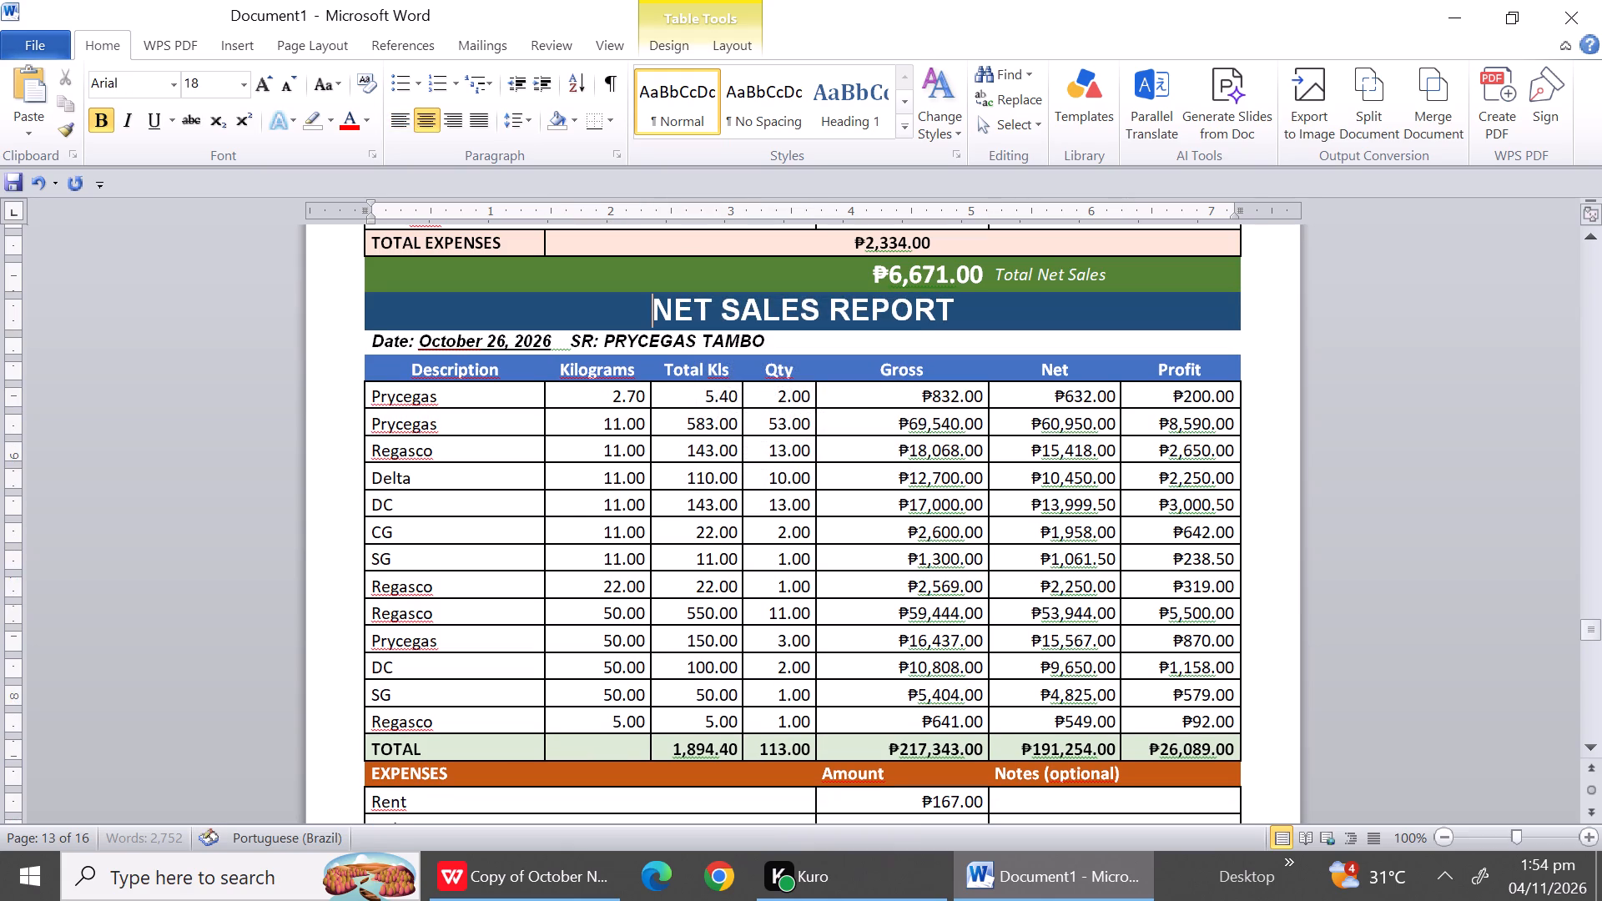
Check the page break at the end of the October 26 report and the spacing above the October 25 report.
left_click(1583, 682)
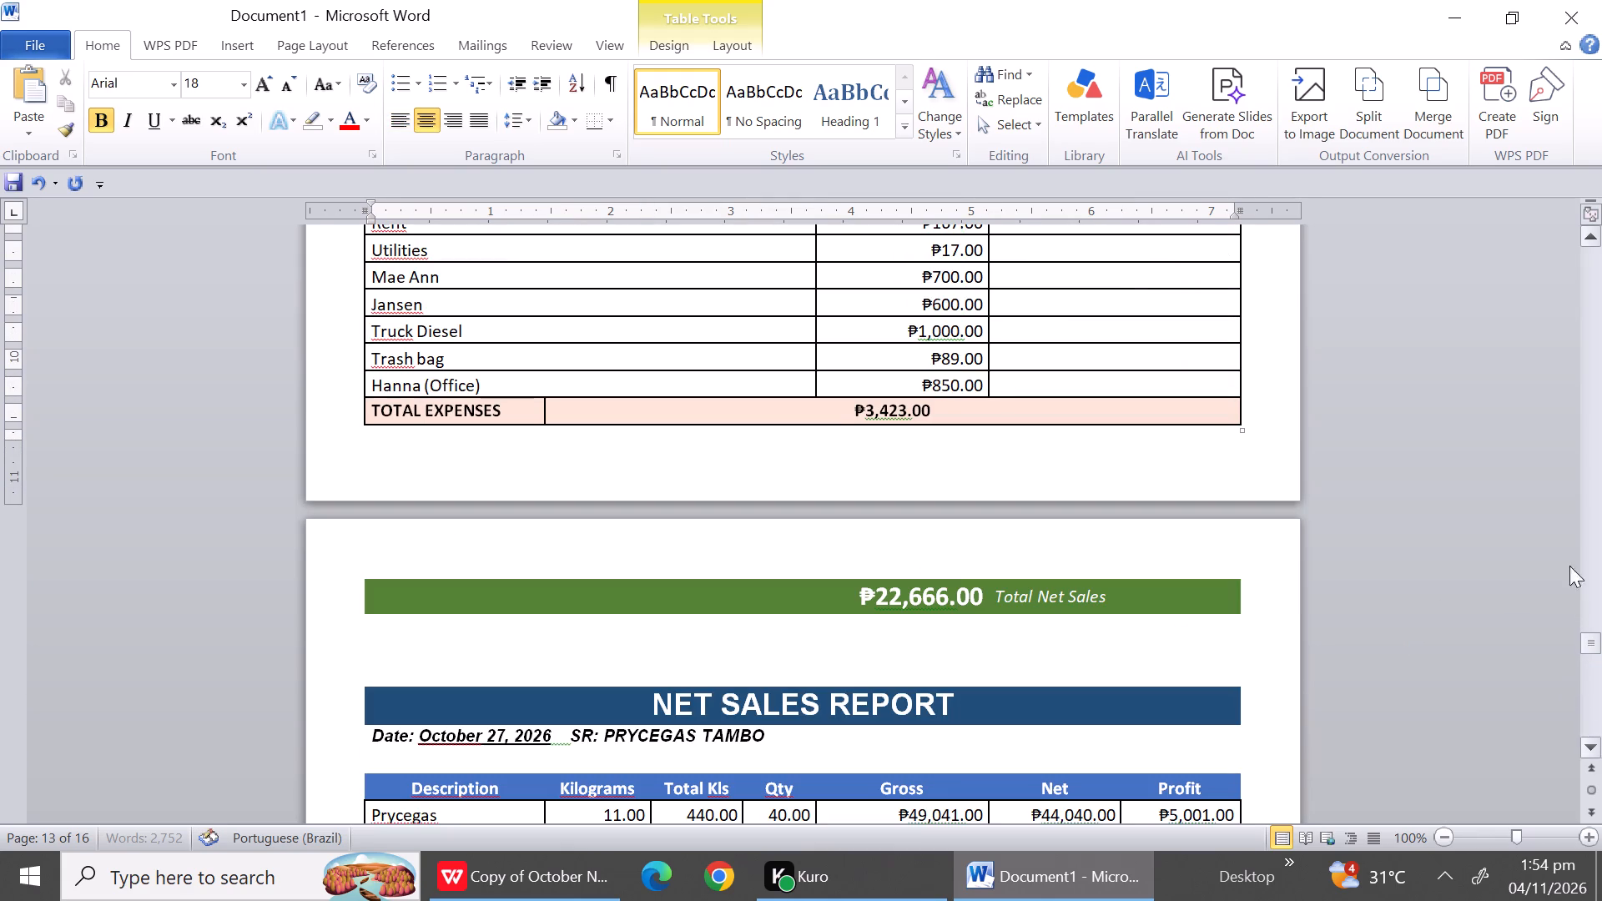
left_click(1591, 401)
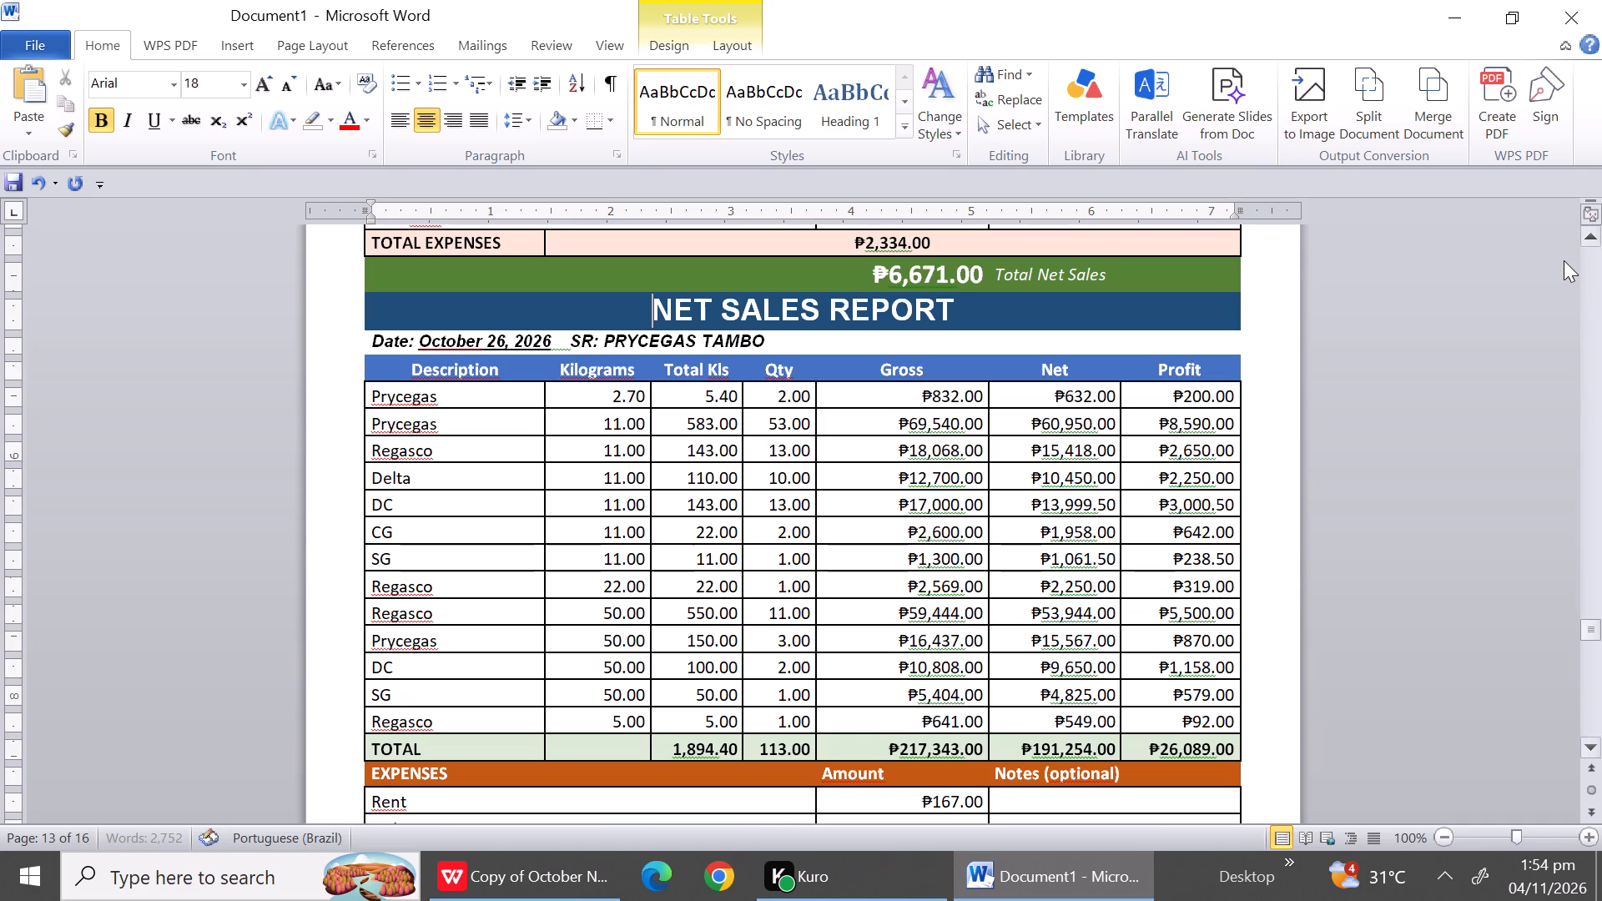
triple_click(1579, 239)
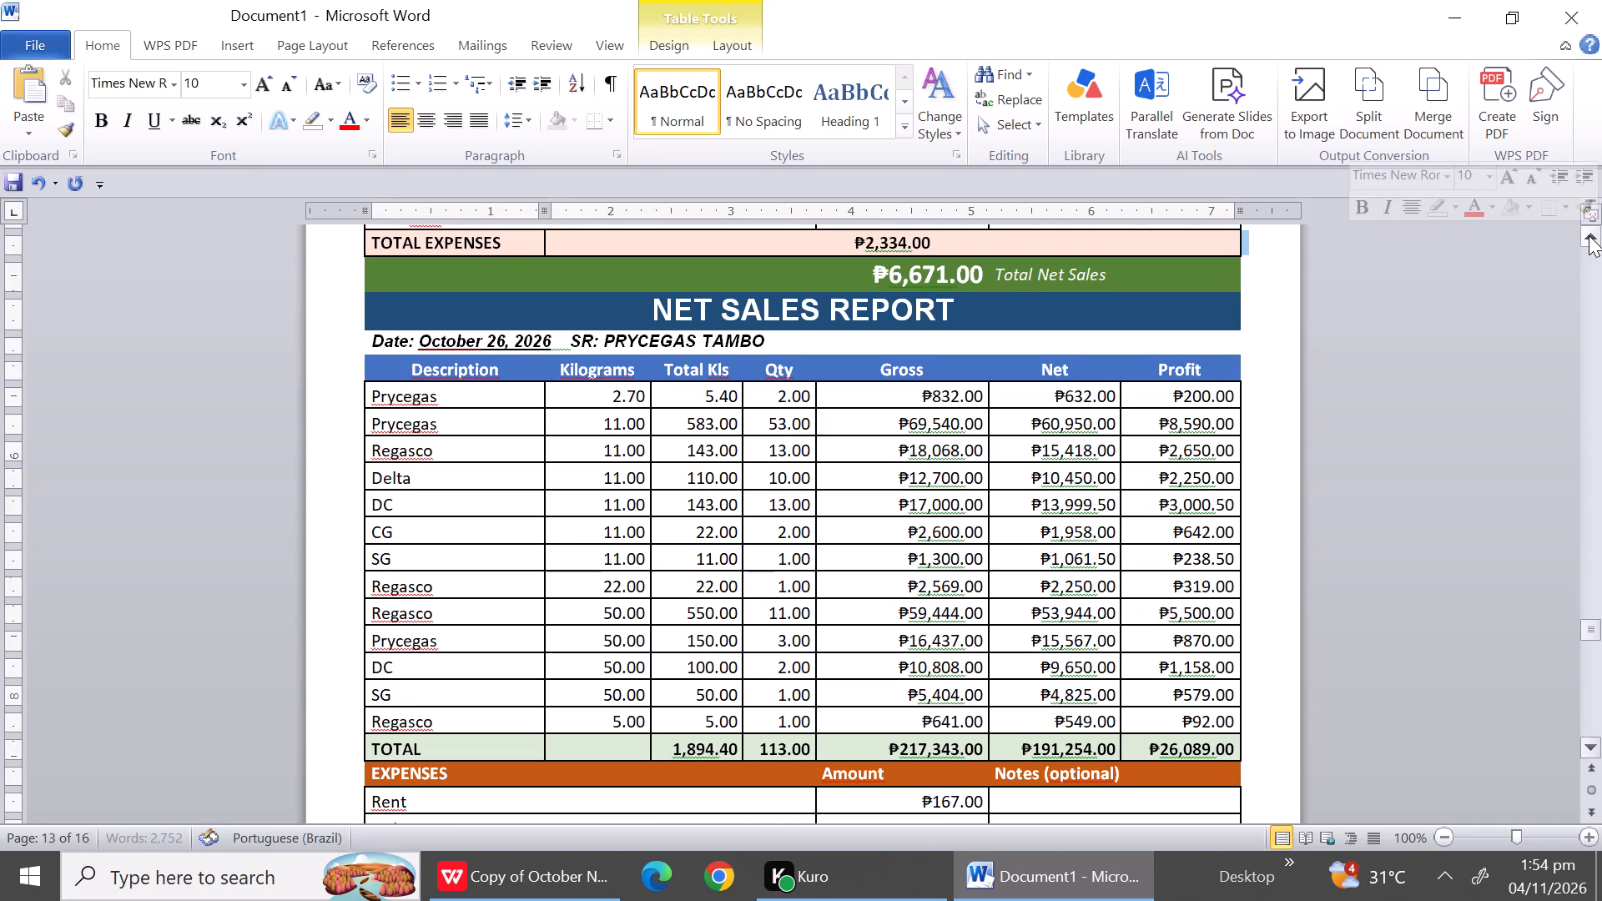
triple_click(1589, 235)
triple_click(1589, 235)
triple_click(1589, 235)
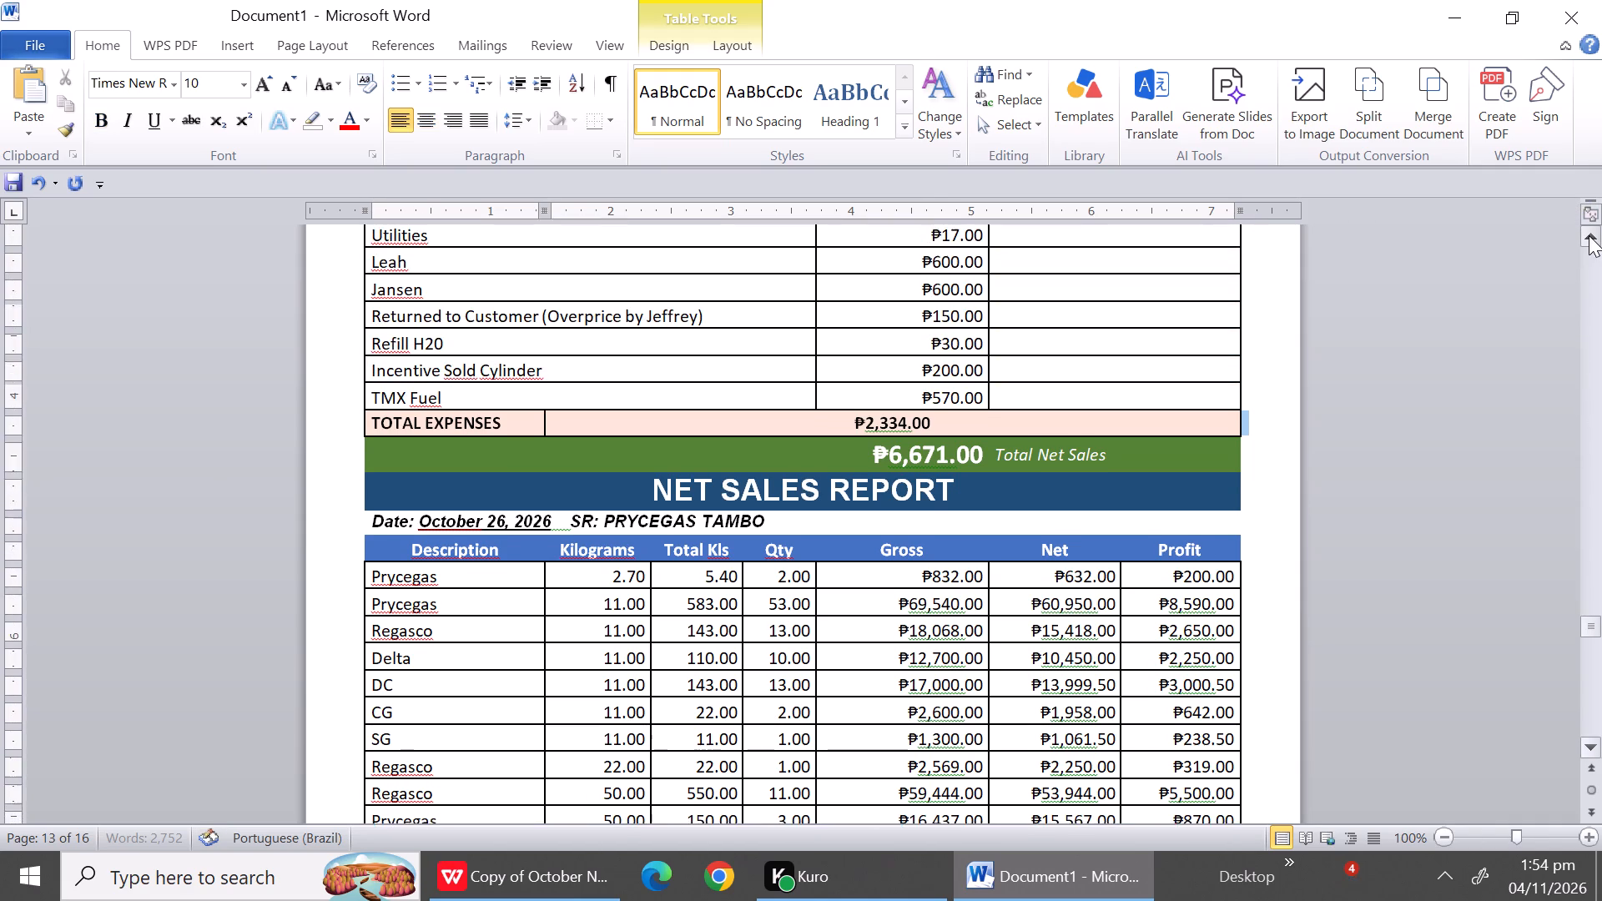
triple_click(1589, 235)
triple_click(1589, 235)
triple_click(1589, 235)
triple_click(1589, 235)
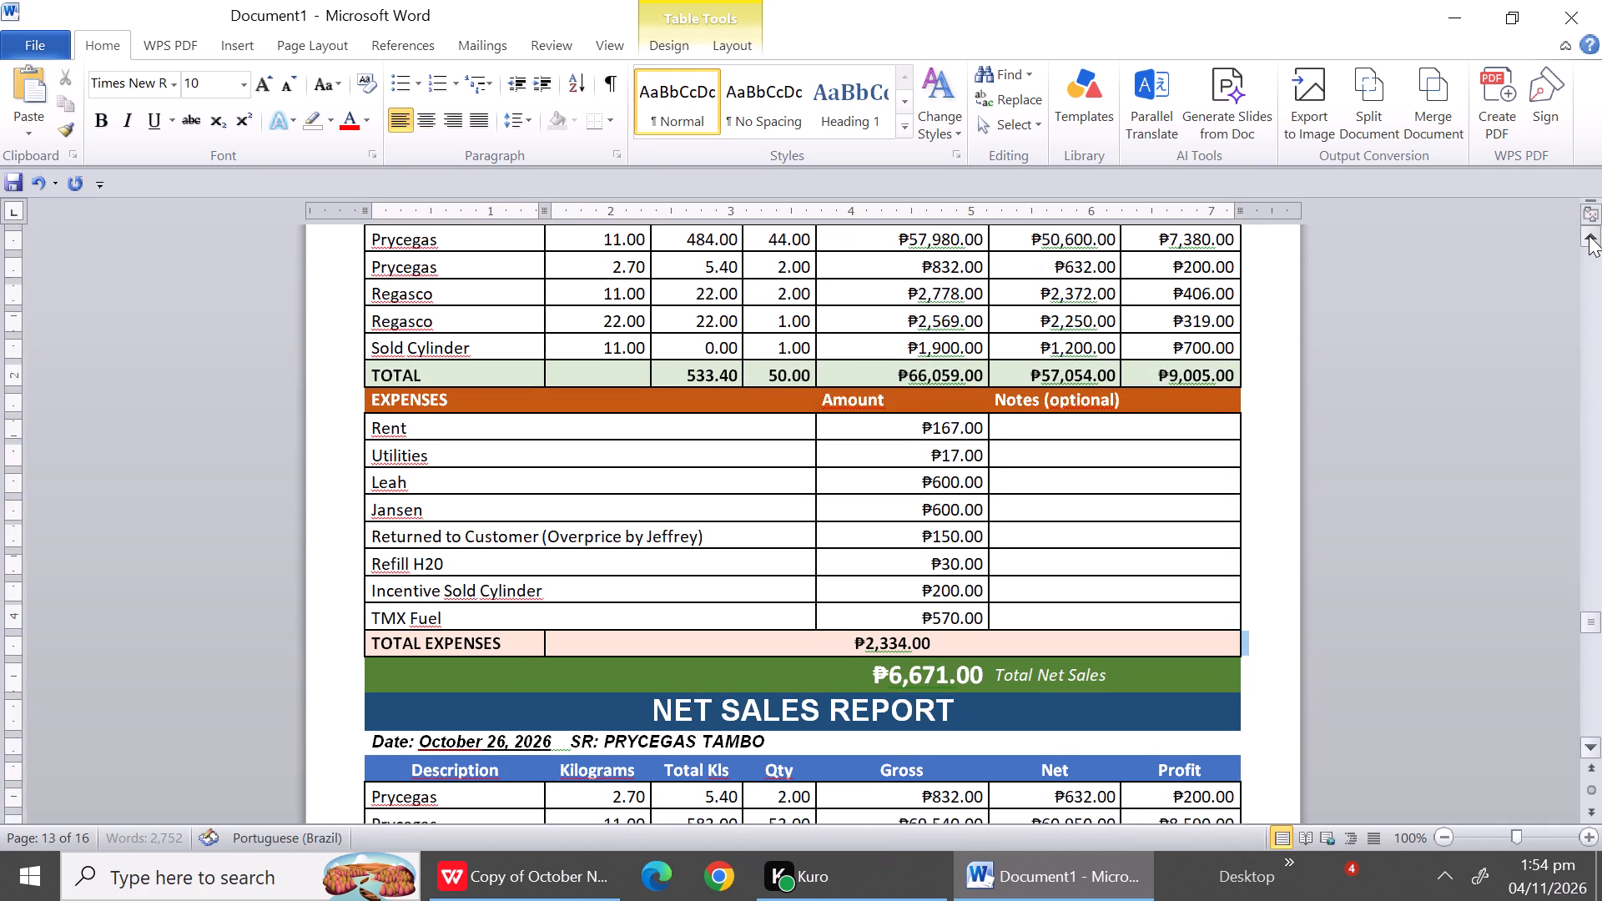
triple_click(1589, 235)
triple_click(1589, 235)
triple_click(1589, 235)
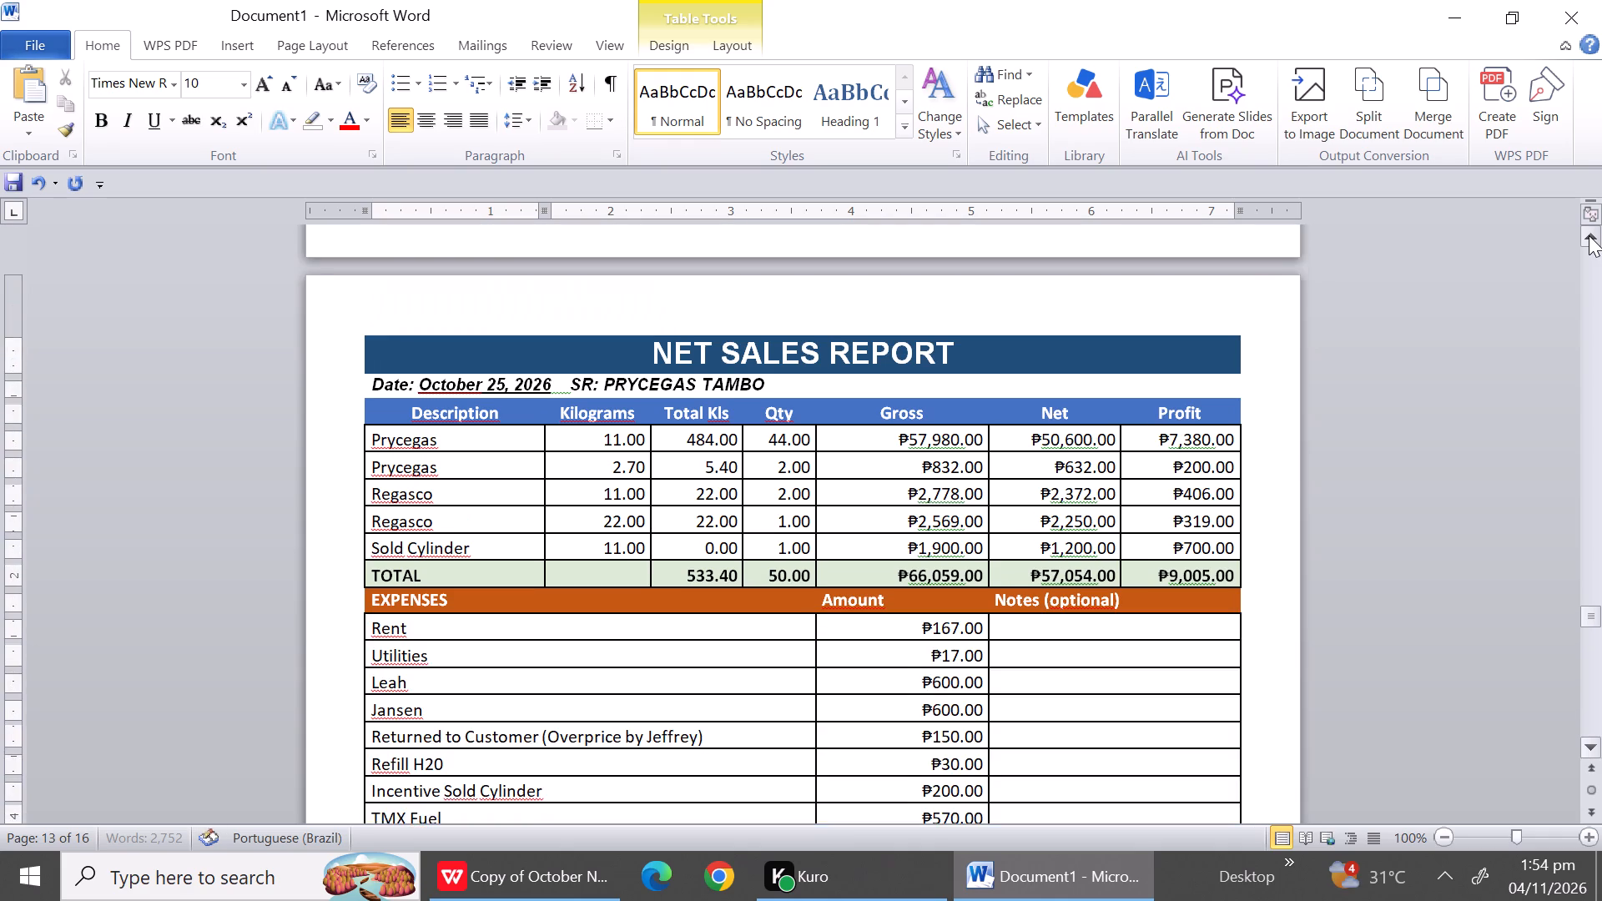
left_click(1589, 235)
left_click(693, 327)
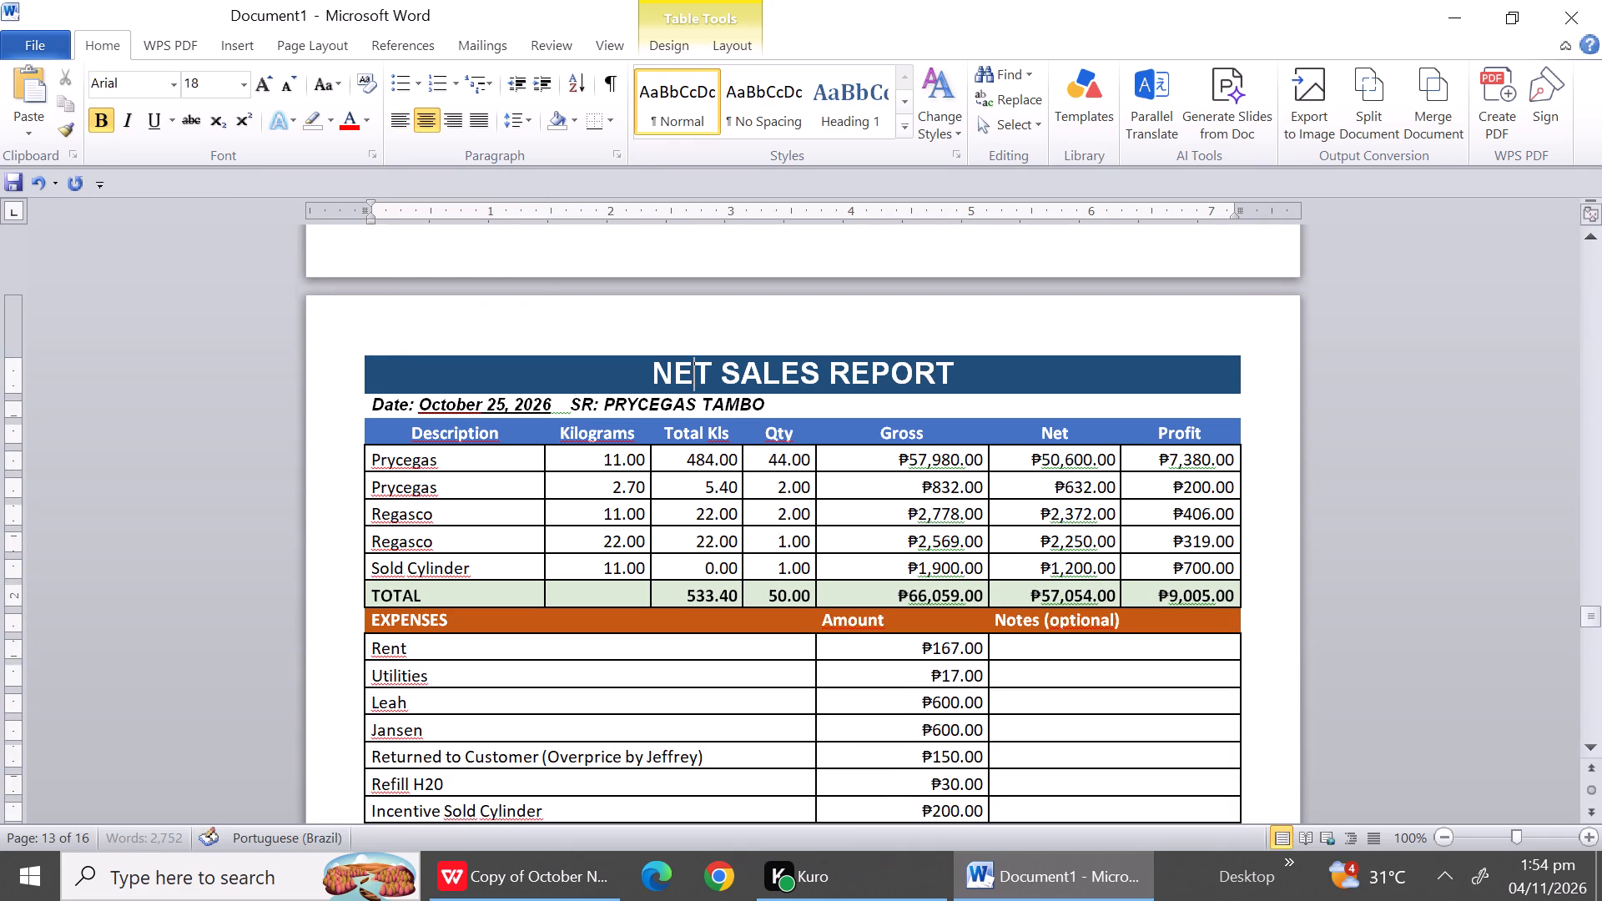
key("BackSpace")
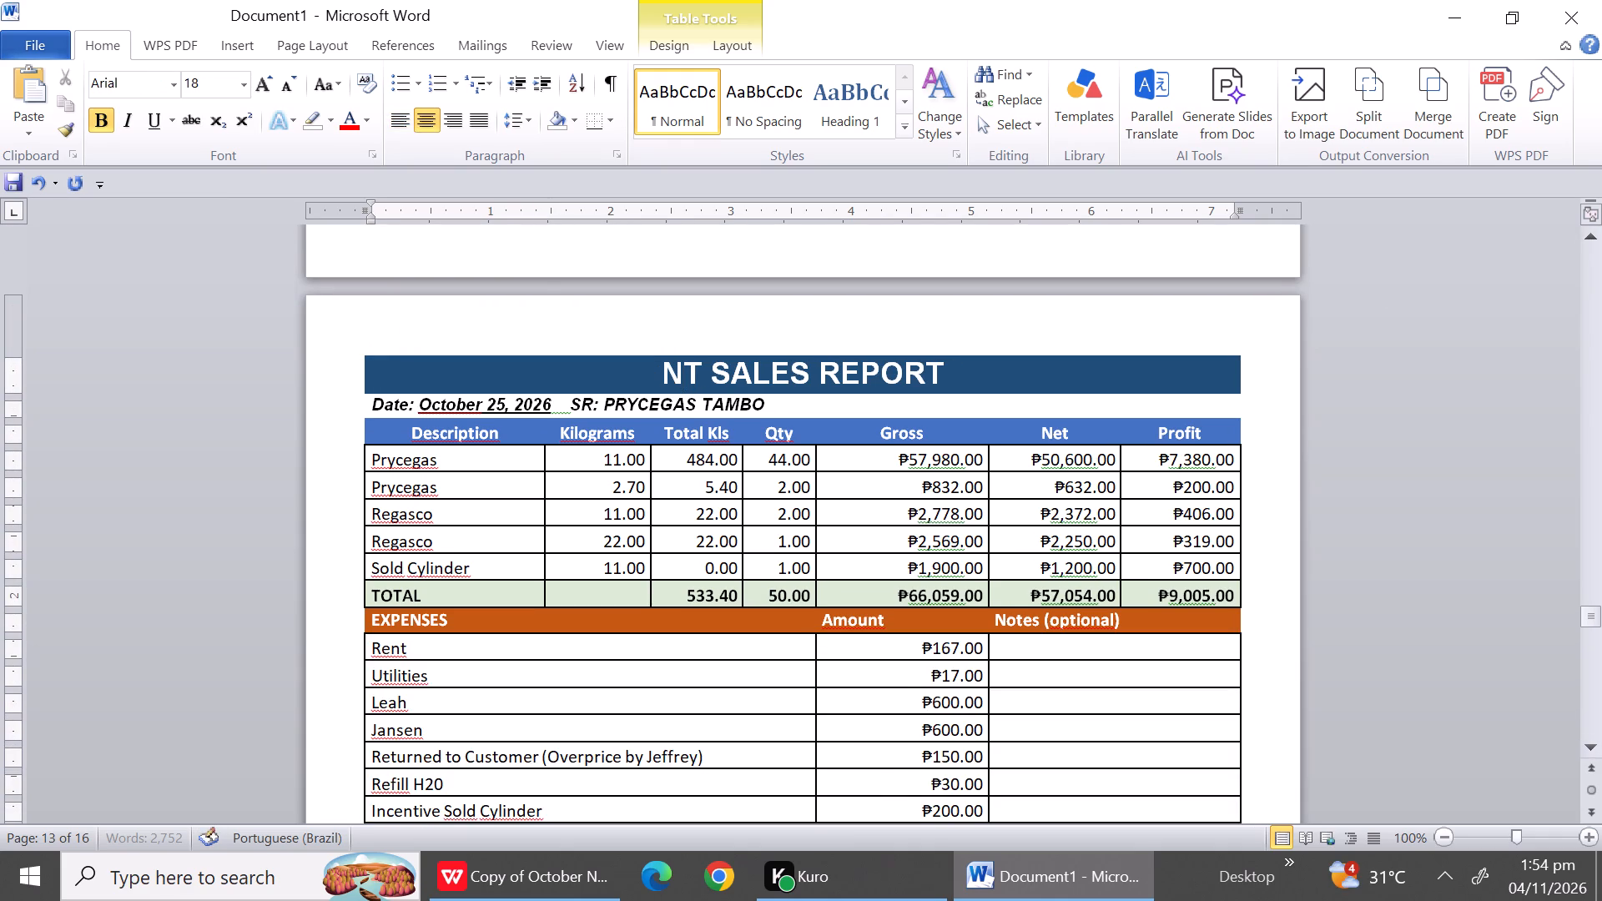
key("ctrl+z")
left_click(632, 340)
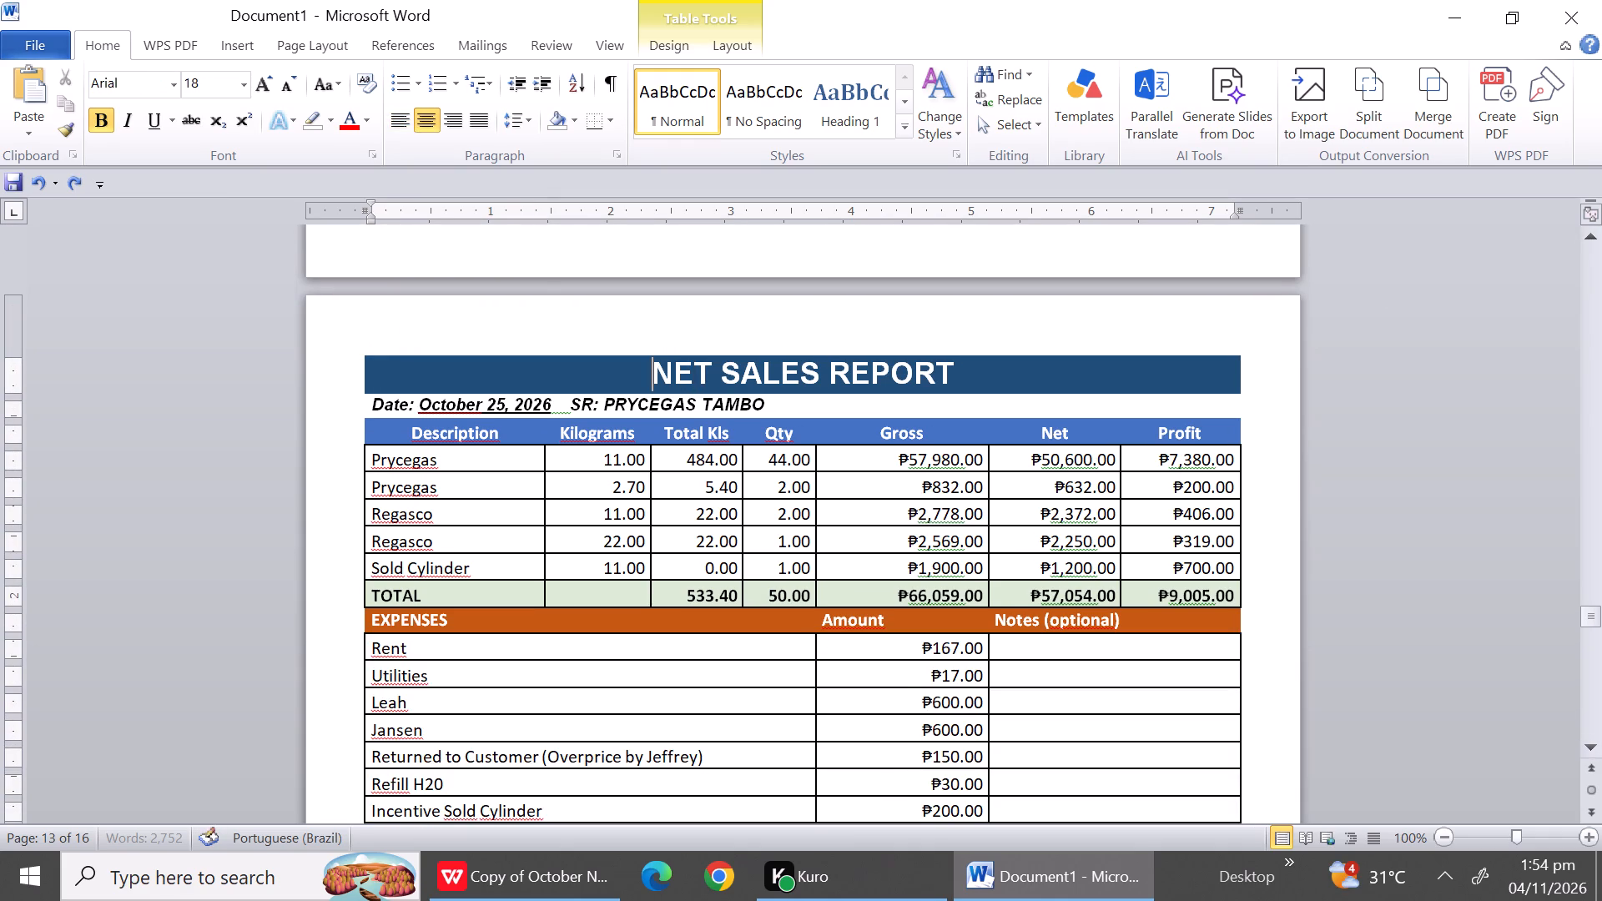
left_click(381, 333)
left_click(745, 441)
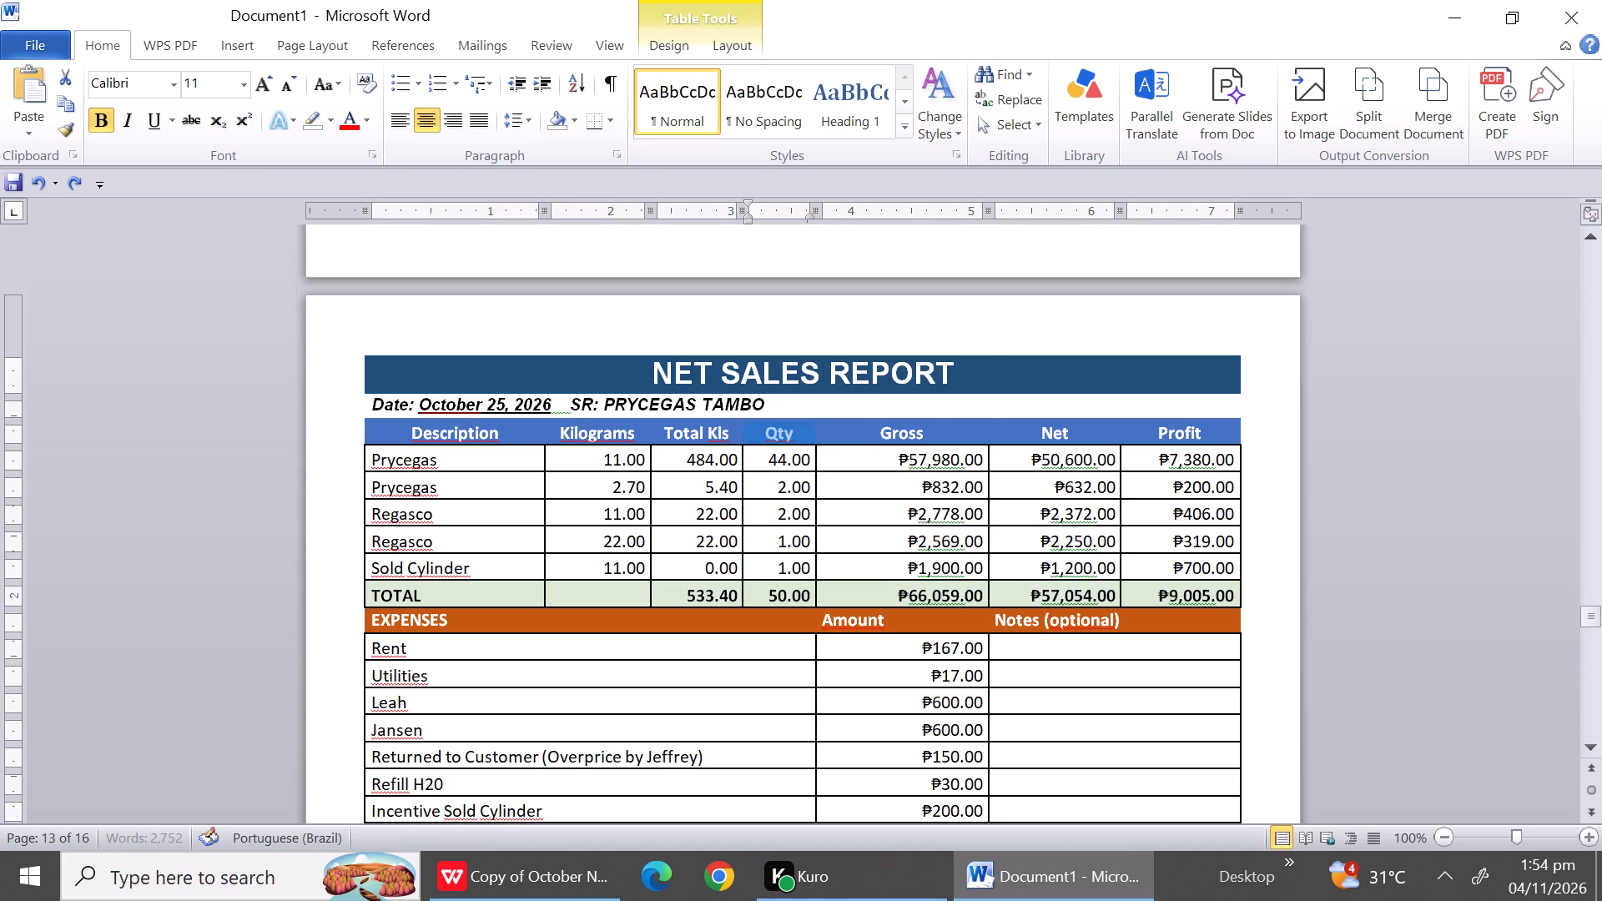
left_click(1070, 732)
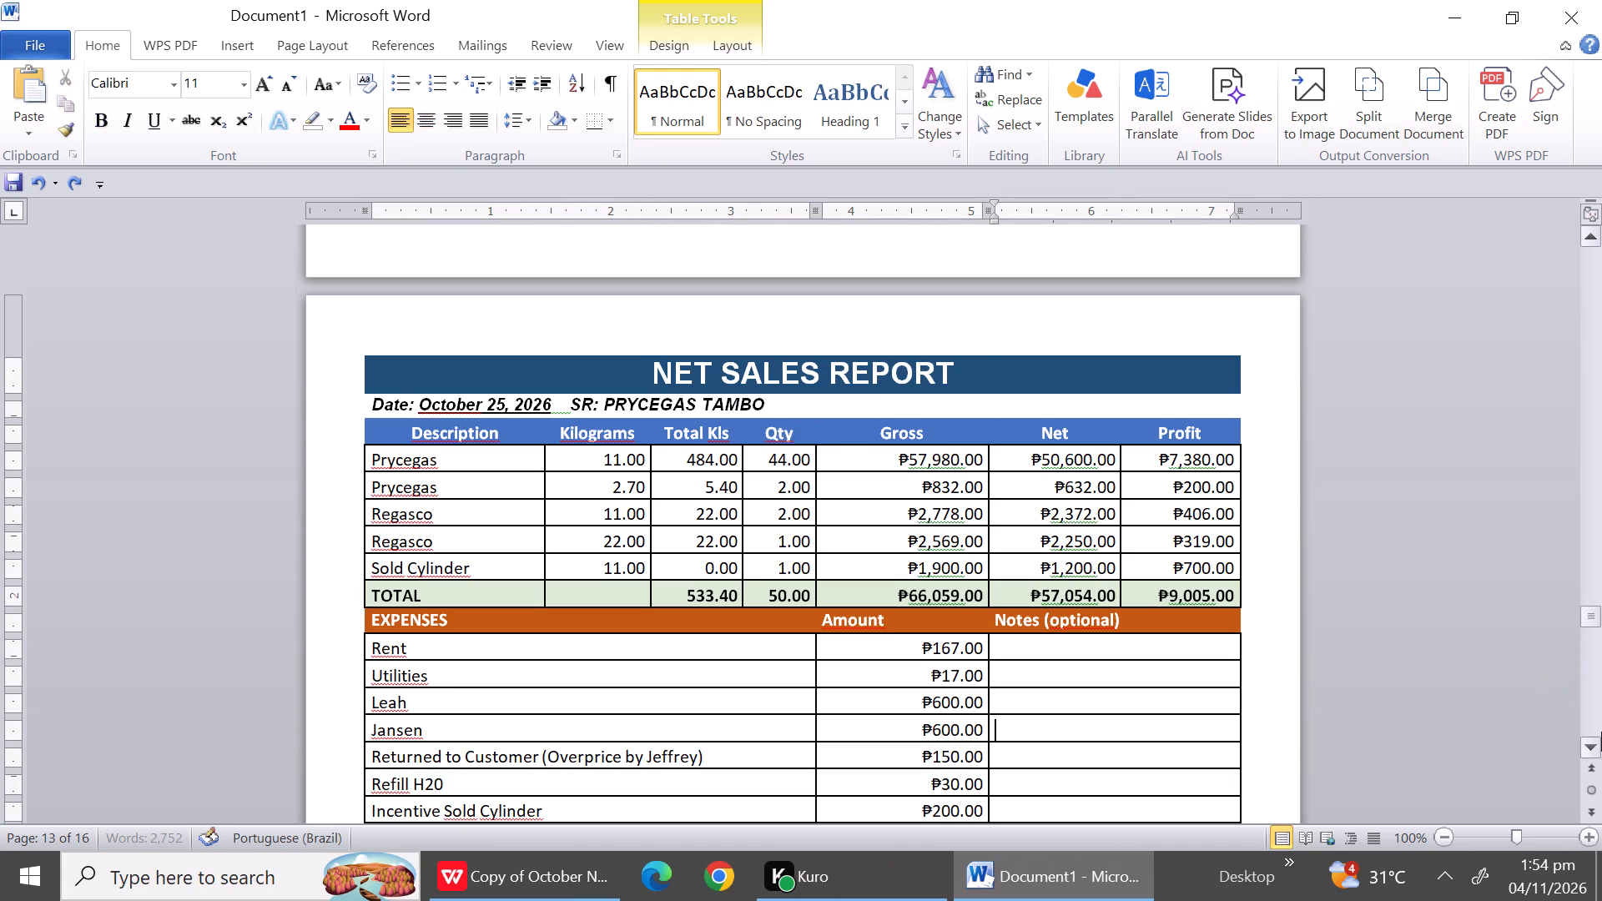
Move the Trash bag label into the Truck Diesel row of the October 26 expenses so it reads "Truck Diesel + Trash bag".
left_click(1601, 735)
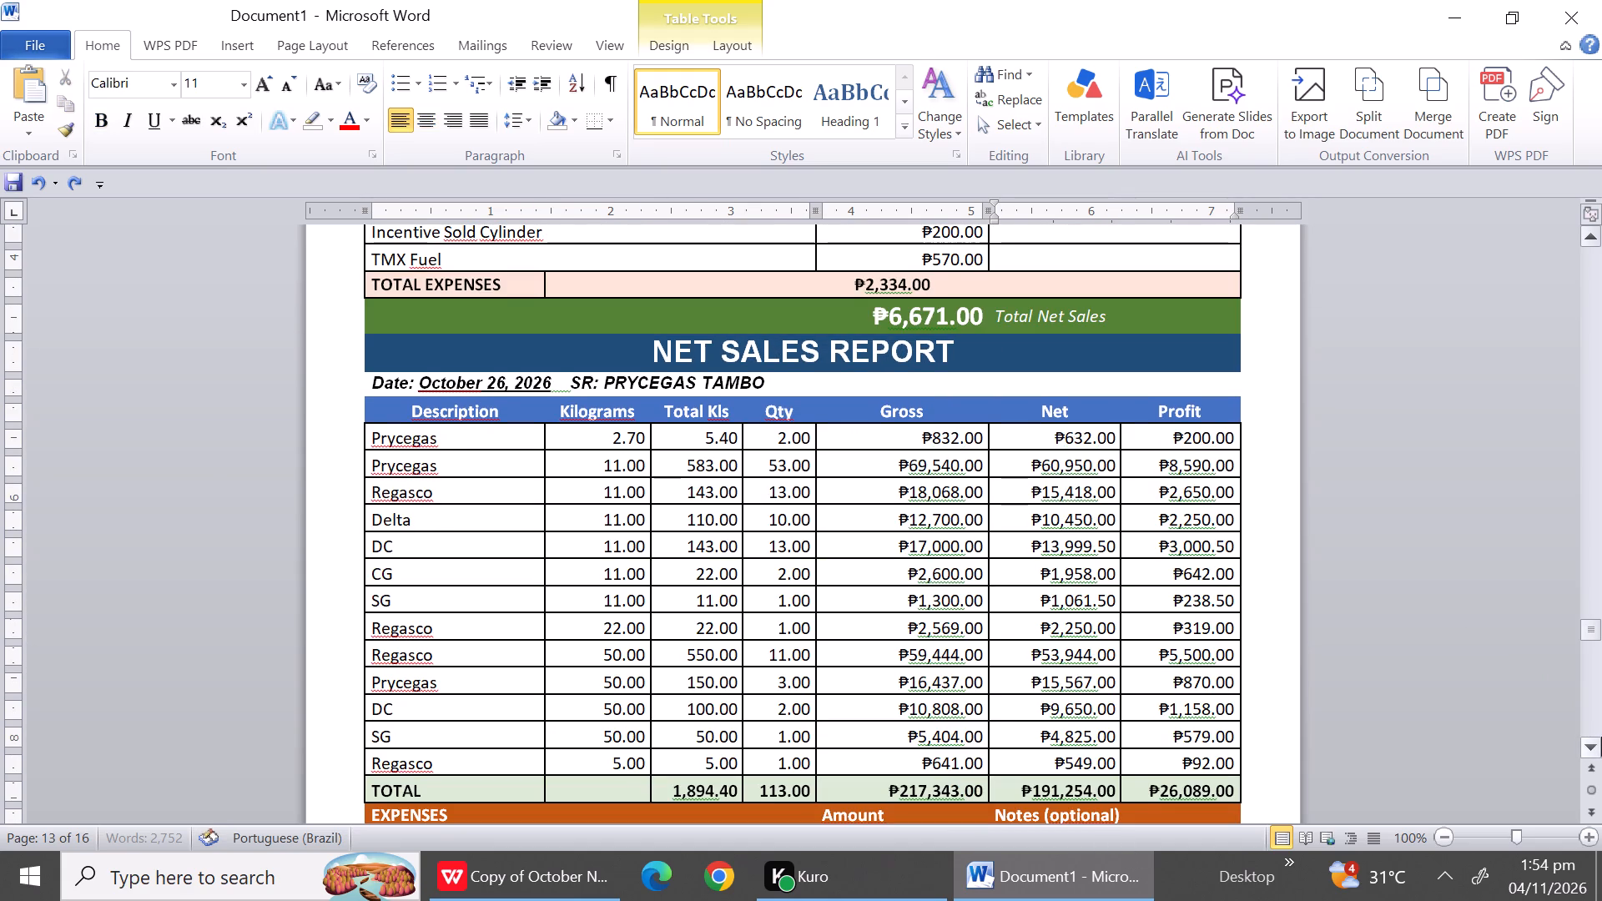
left_click(1599, 741)
triple_click(1599, 741)
triple_click(1599, 741)
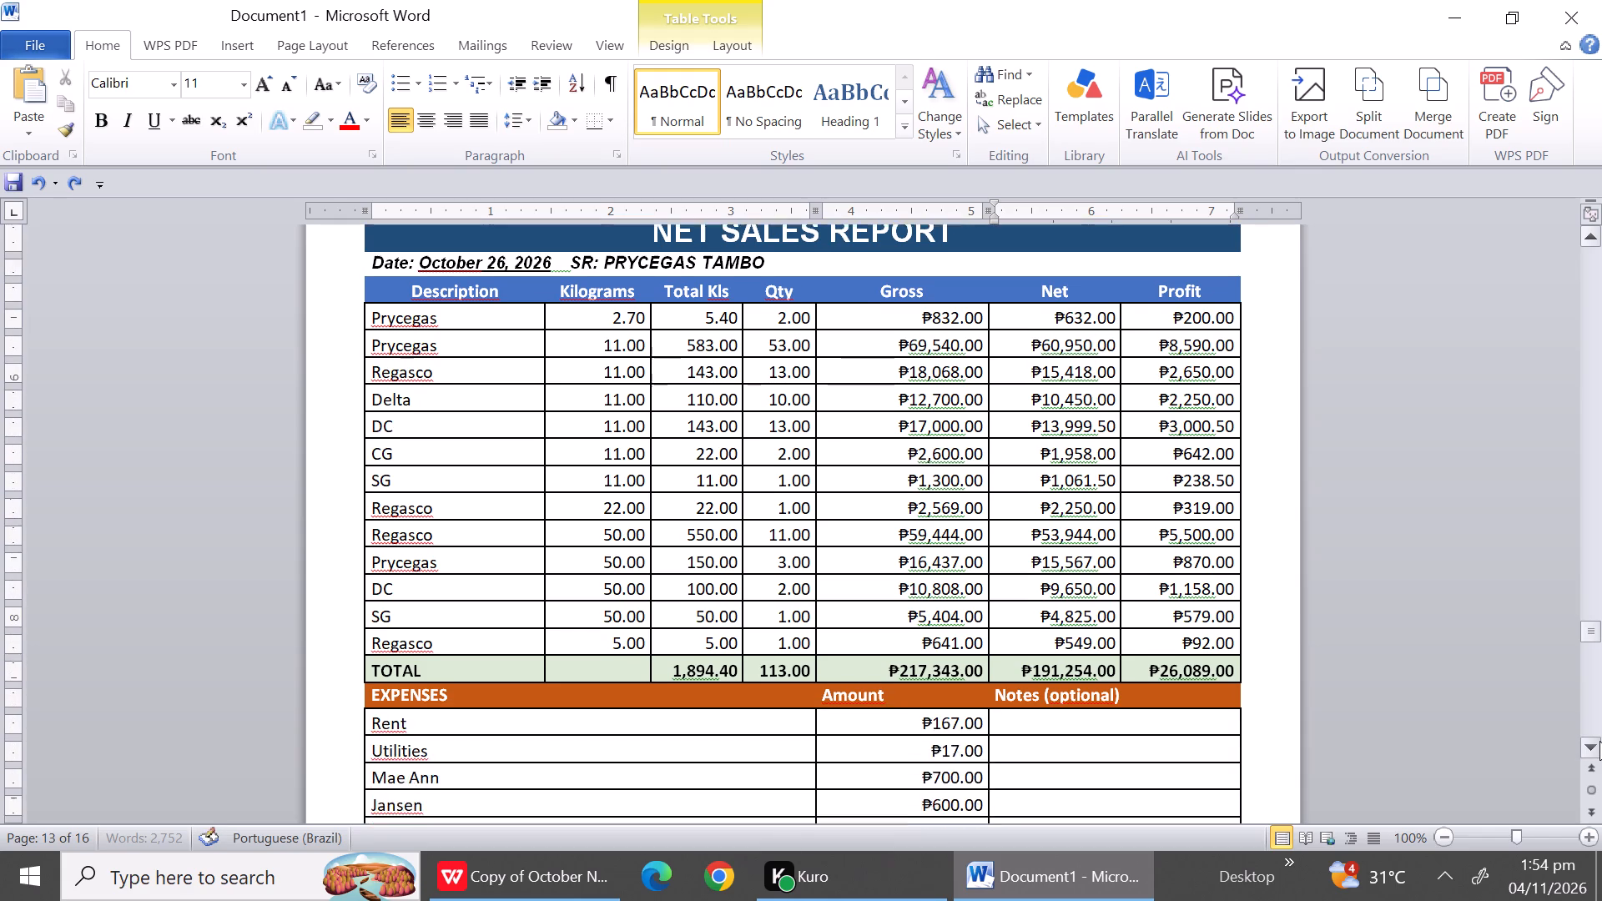
triple_click(1599, 741)
triple_click(1599, 741)
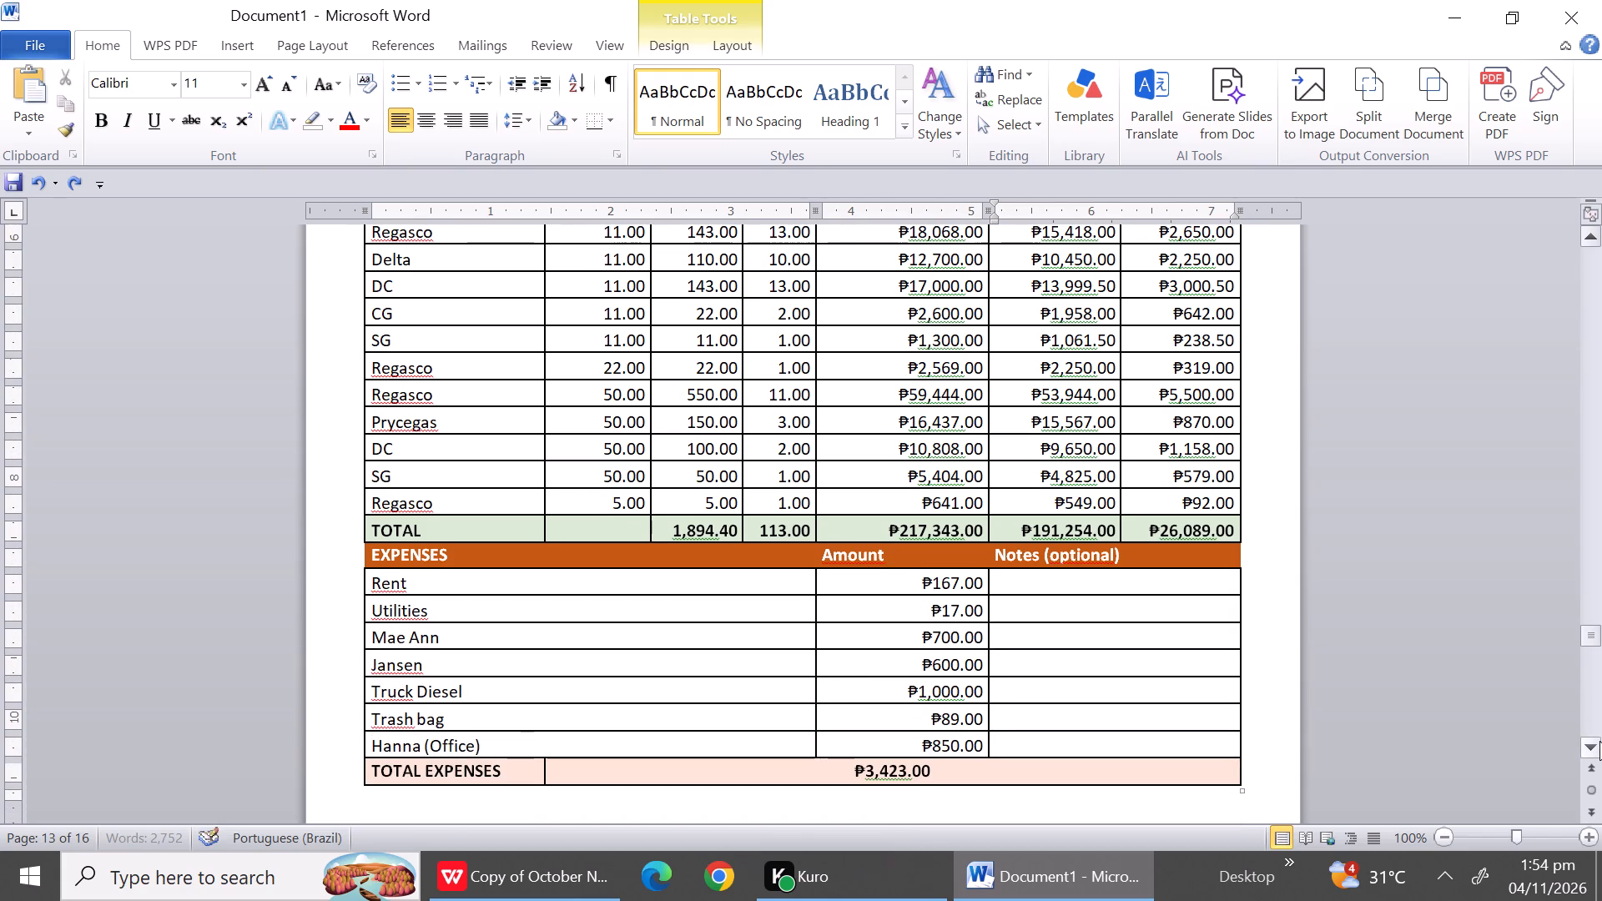
left_click(1599, 741)
left_click(1599, 741)
left_click(1599, 741)
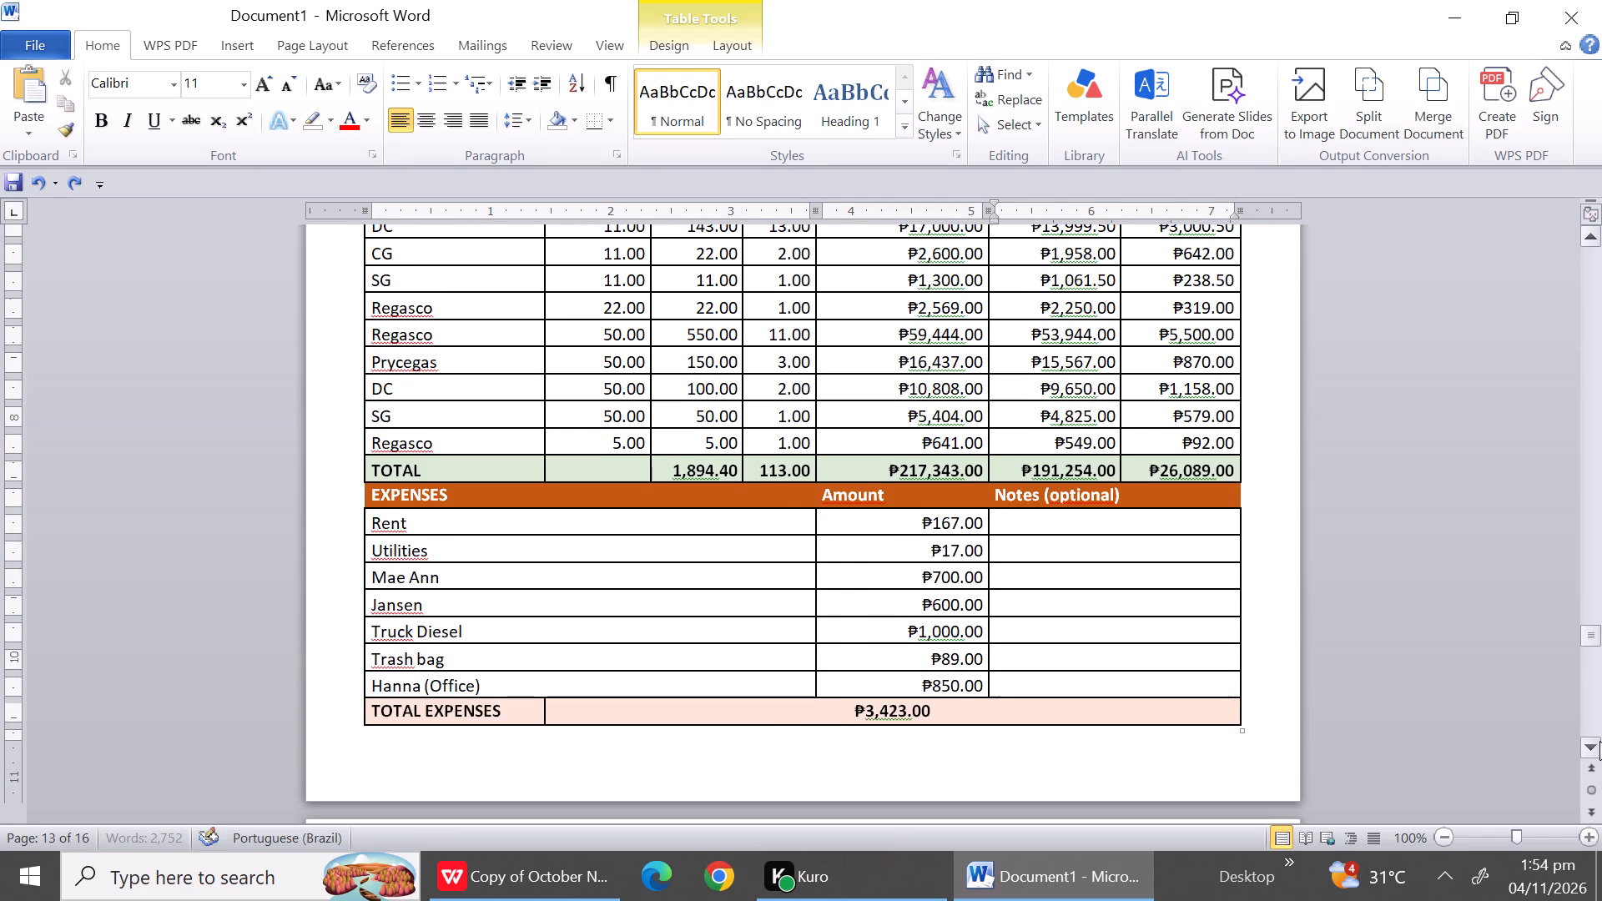
left_click(1599, 741)
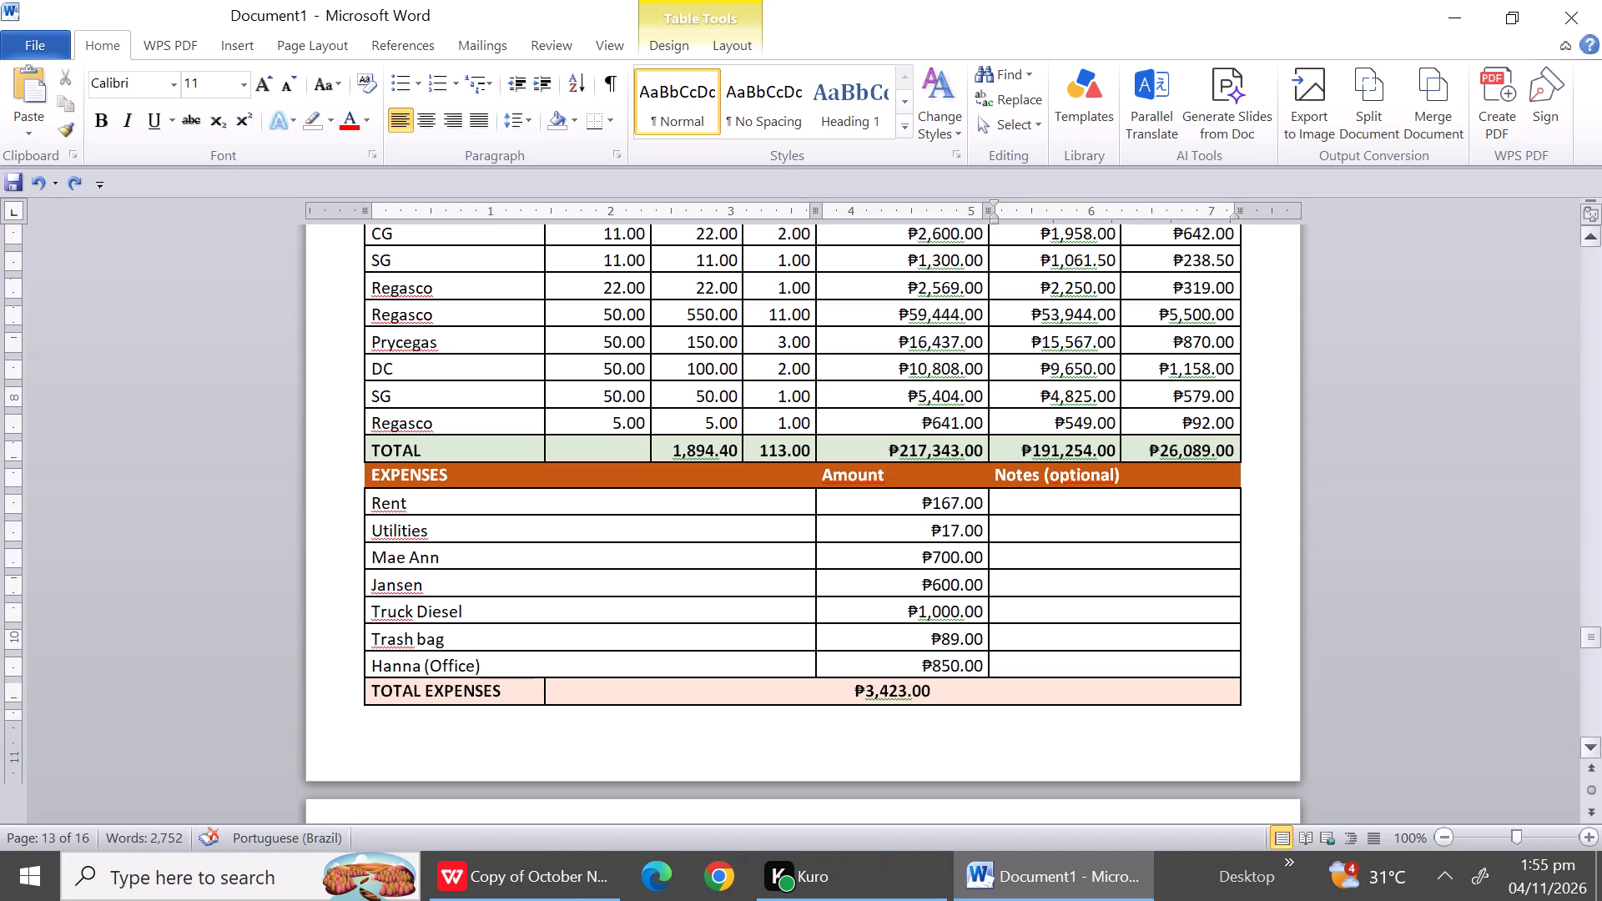
left_click(455, 644)
left_click(554, 649)
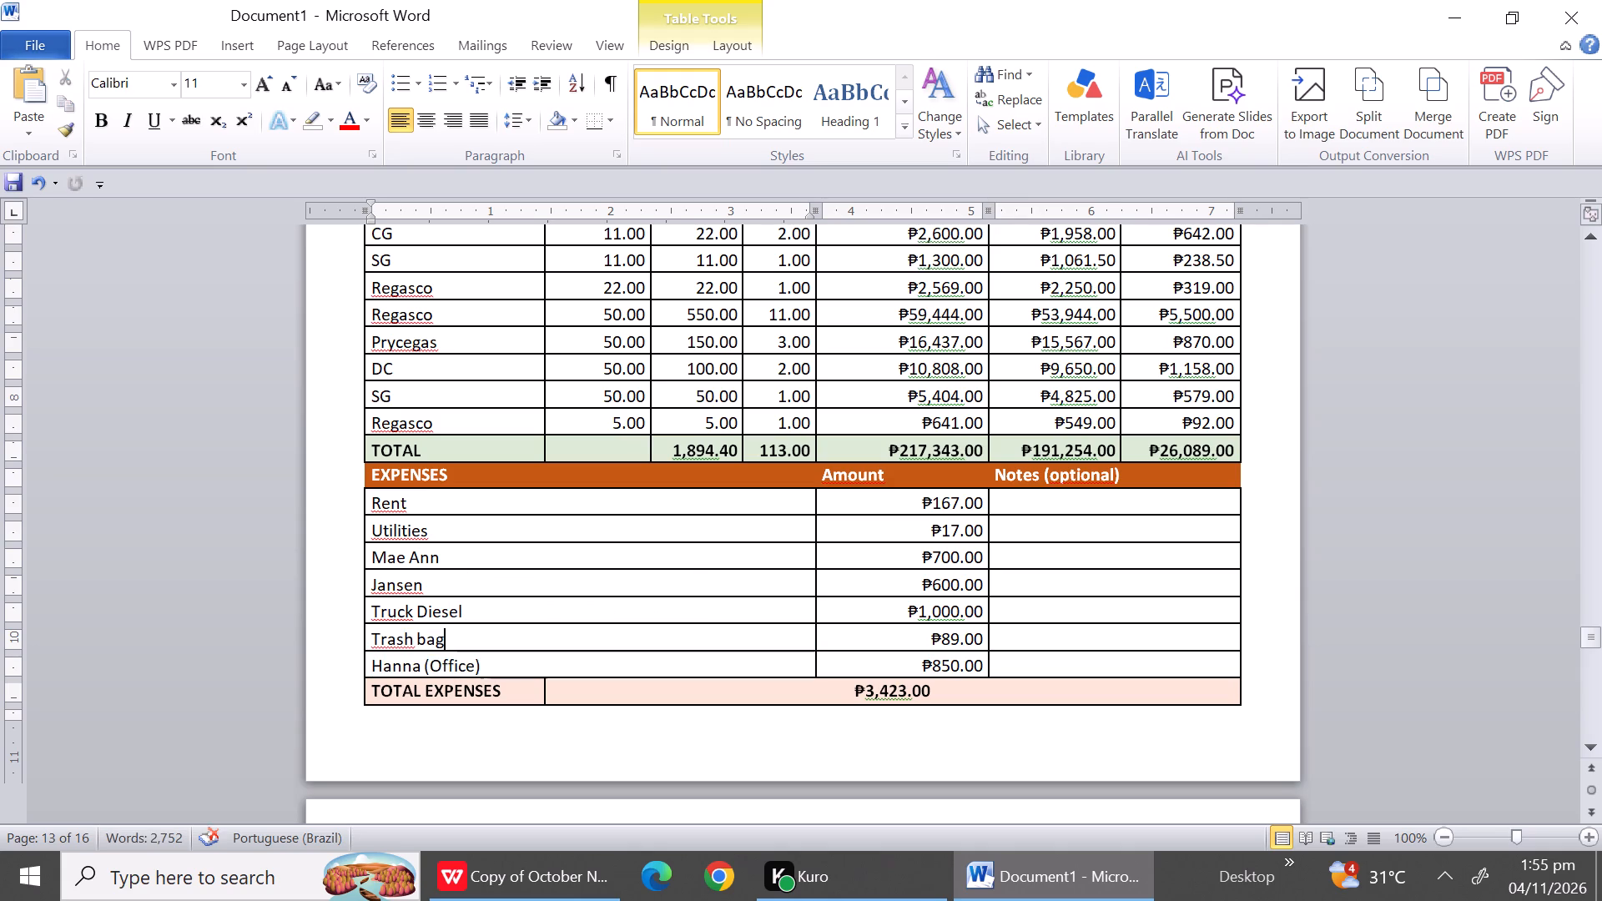
left_click_drag(460, 642, 356, 640)
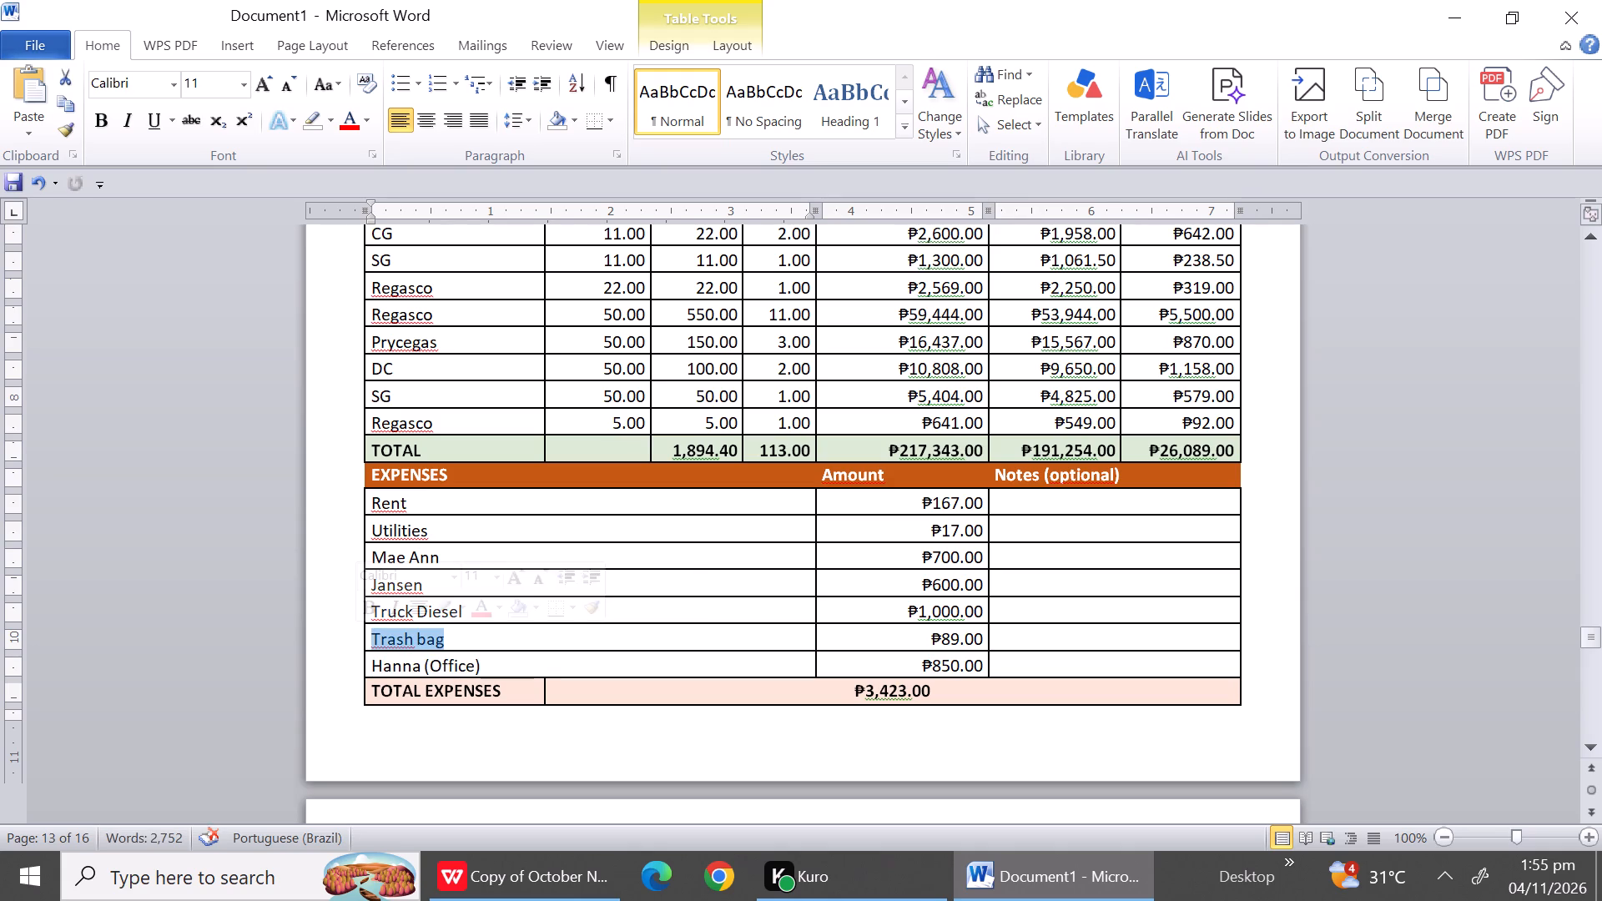
key("ctrl+x")
left_click(570, 605)
key("space")
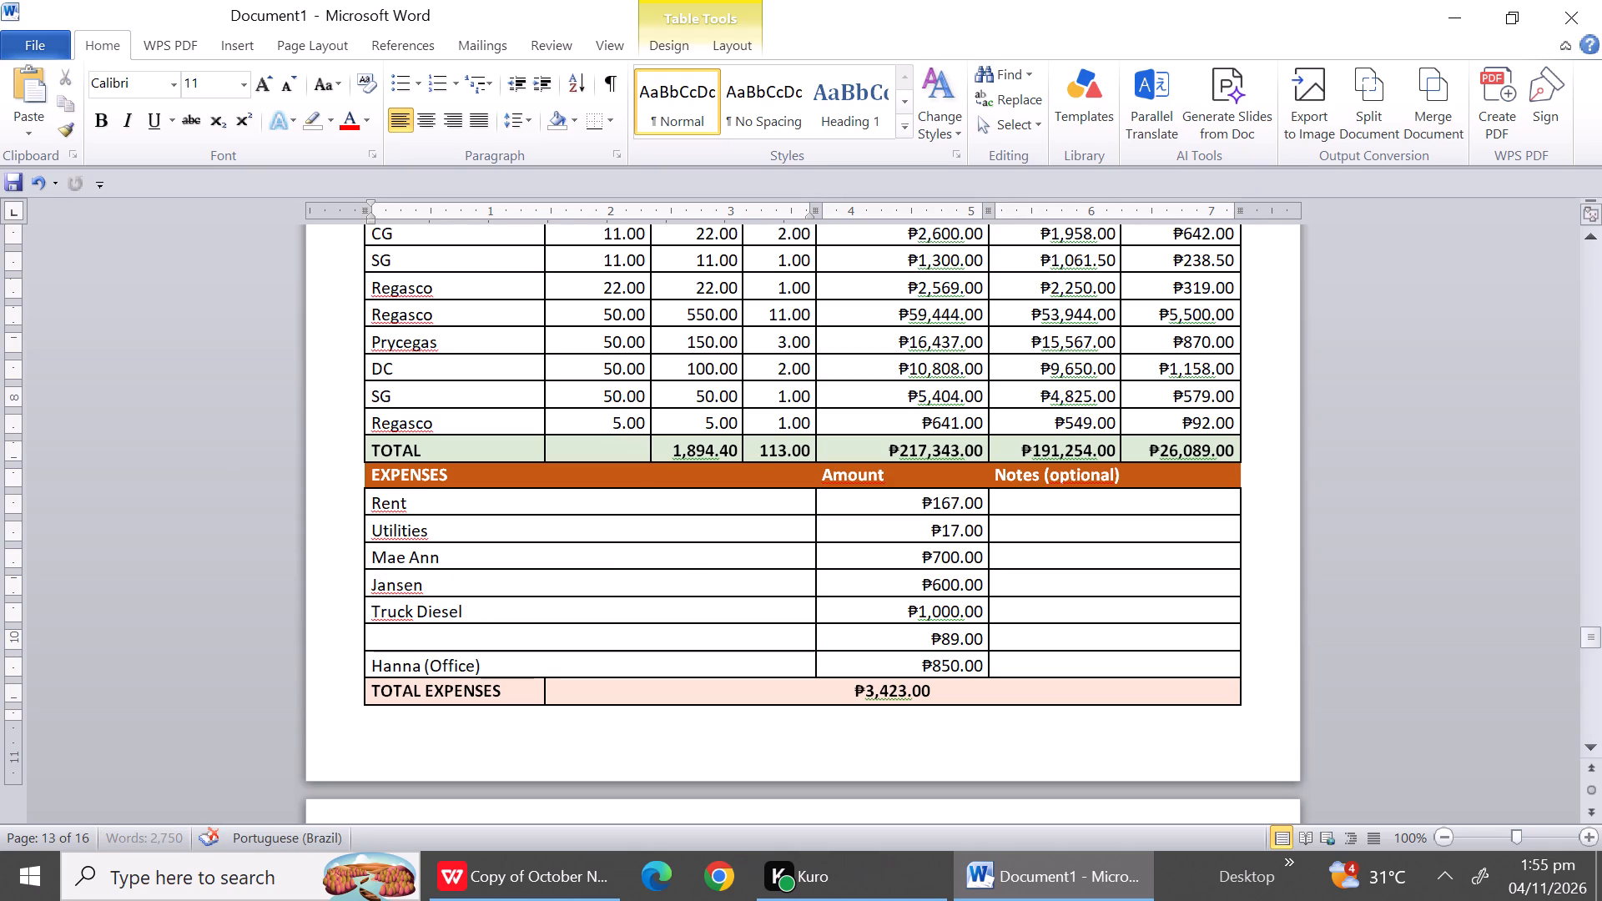
key("shift+plus")
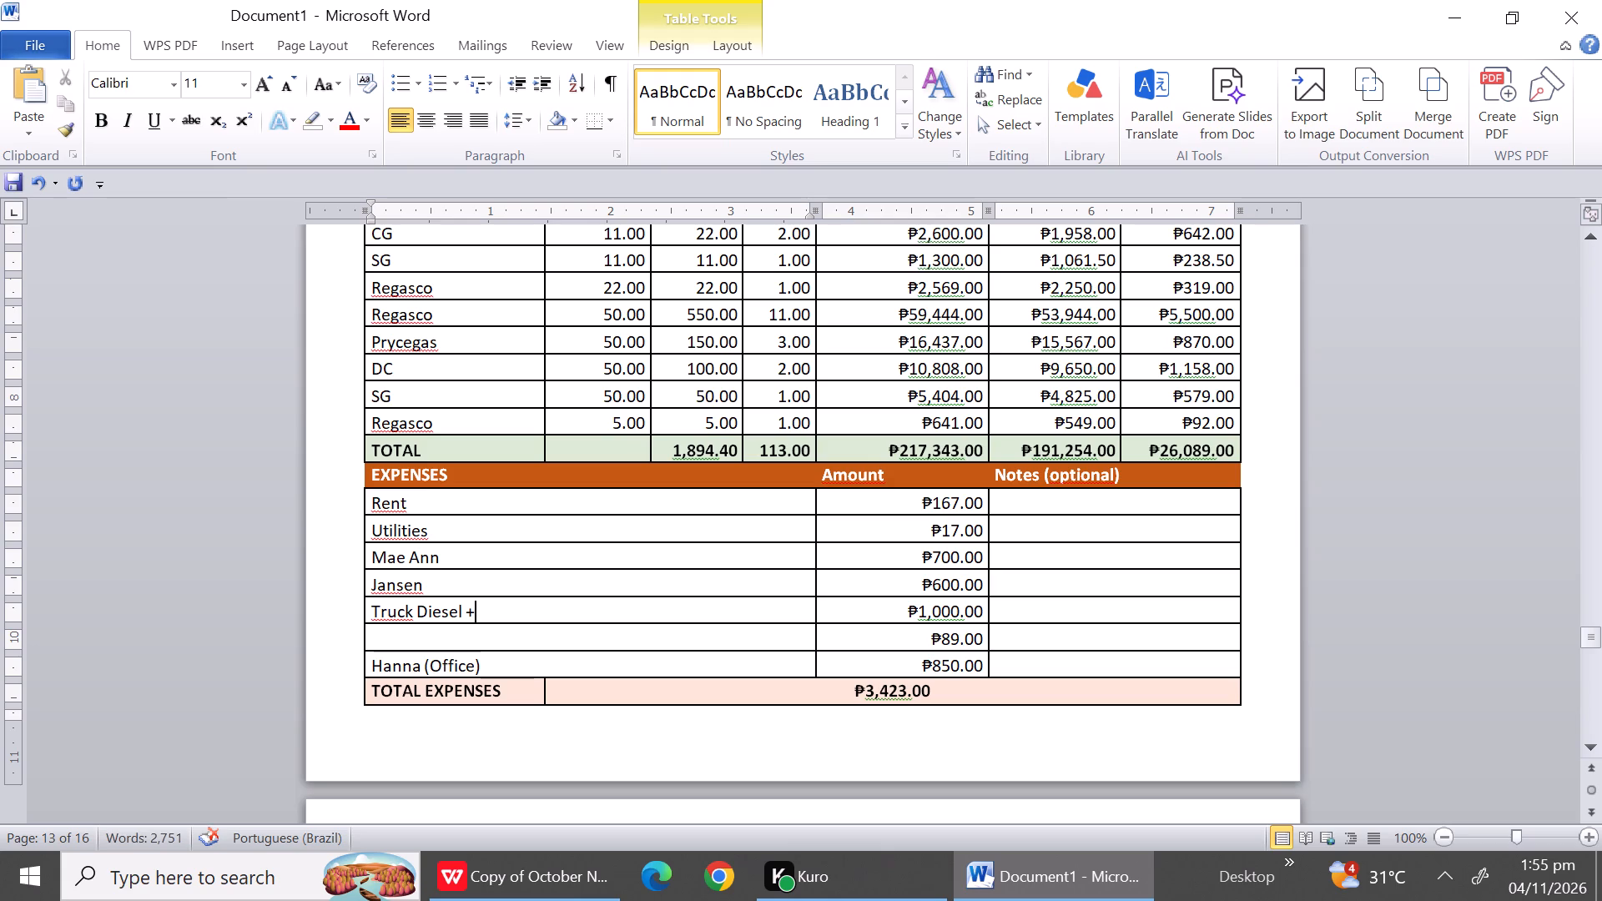
key("space")
key("ctrl+v")
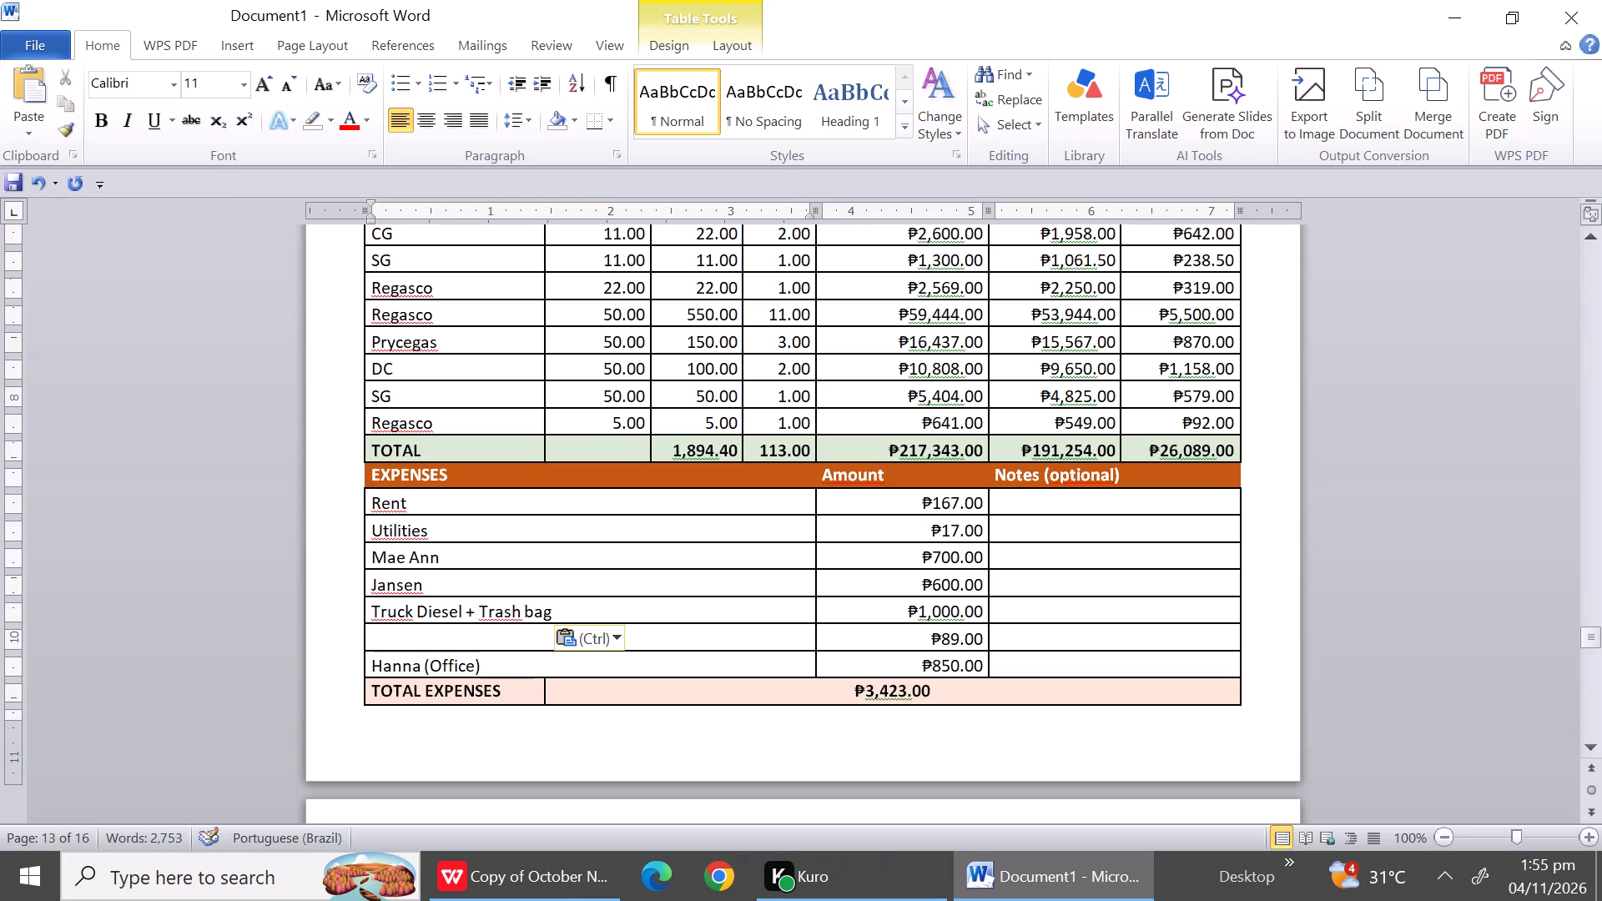
Set the amount of the Truck Diesel + Trash bag row in the October 26 expenses to ₱1,089.
left_click(980, 609)
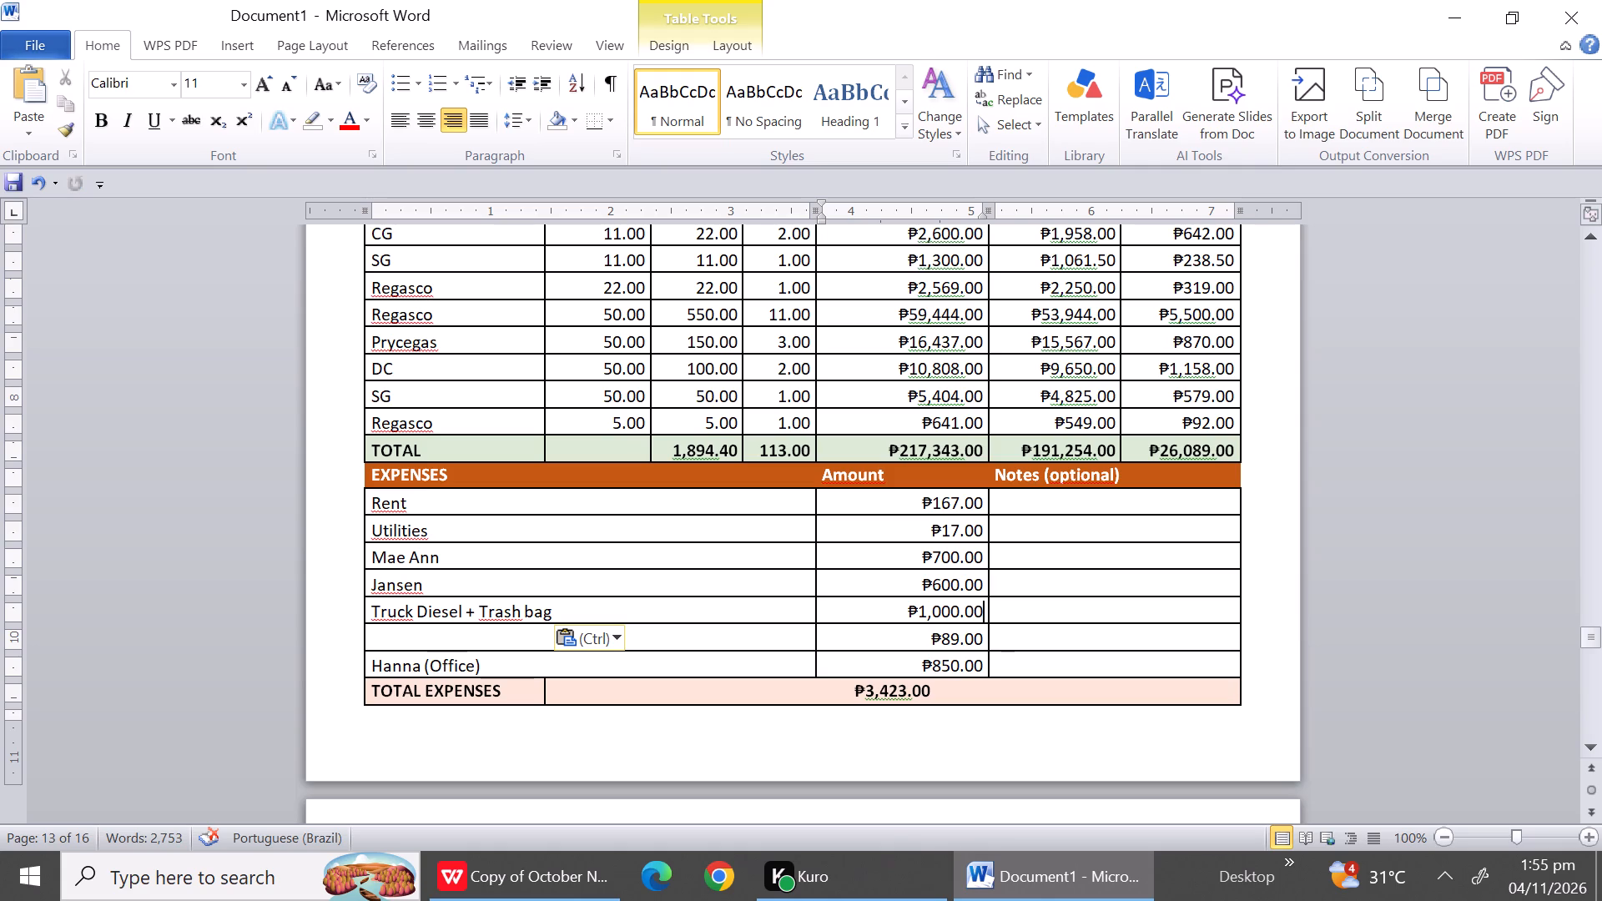
key("BackSpace")
key("BackSpace")
key("BackSpace")
key("BackSpace")
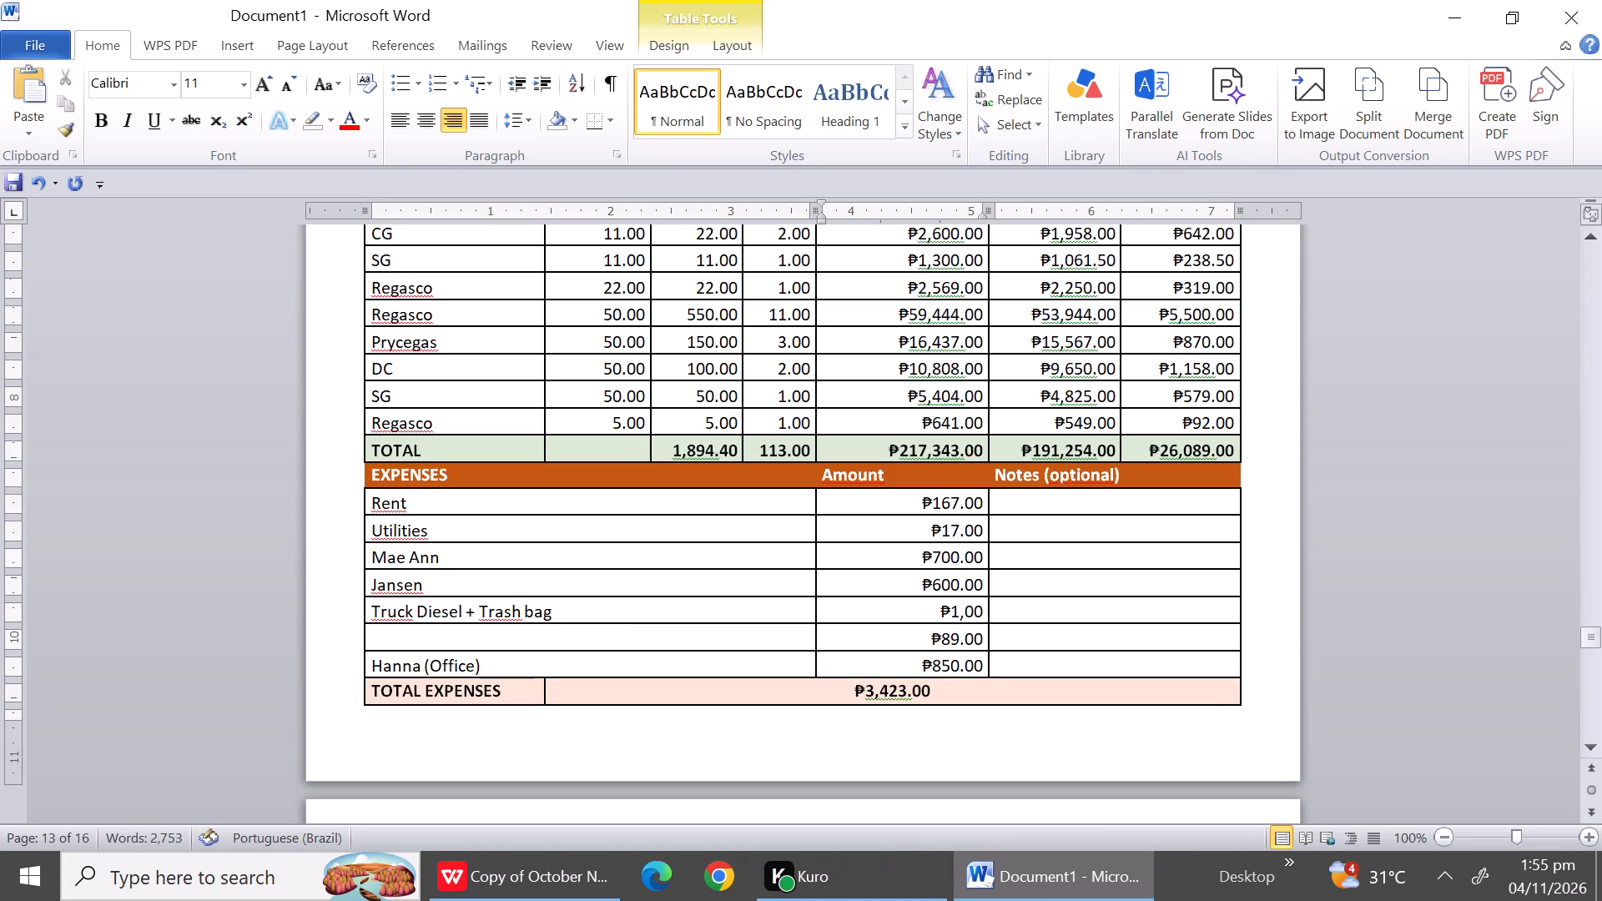
key("BackSpace")
type("89")
Delete the entire unlabelled ₱89.00 row from the October 26 expenses.
left_click(1151, 659)
left_click(1140, 632)
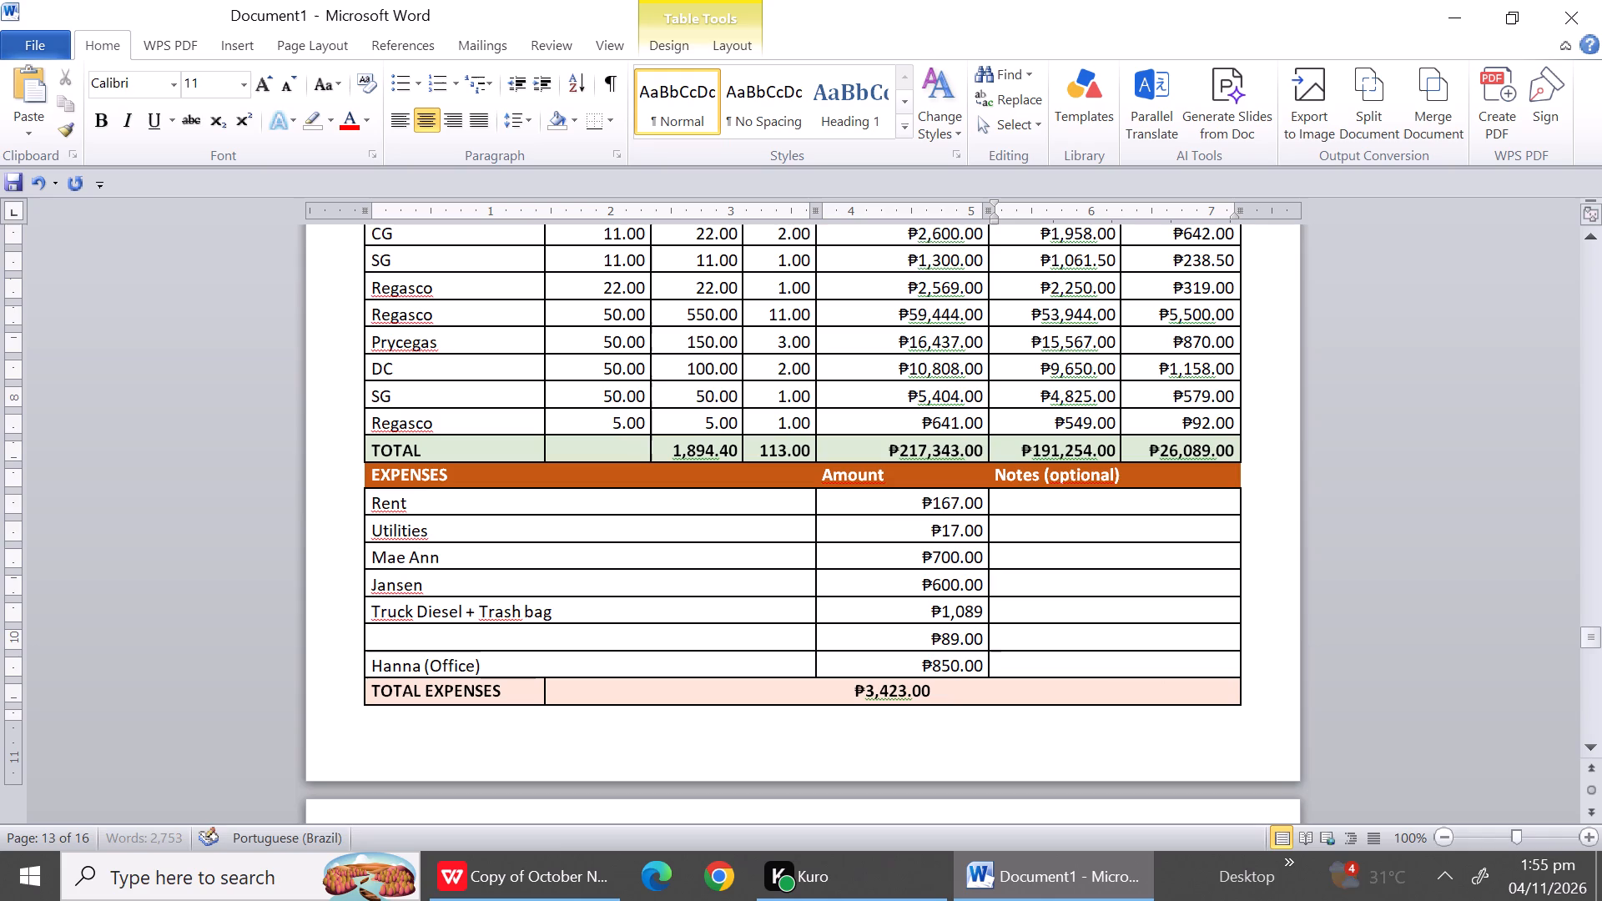
right_click(402, 650)
left_click(375, 636)
right_click(375, 636)
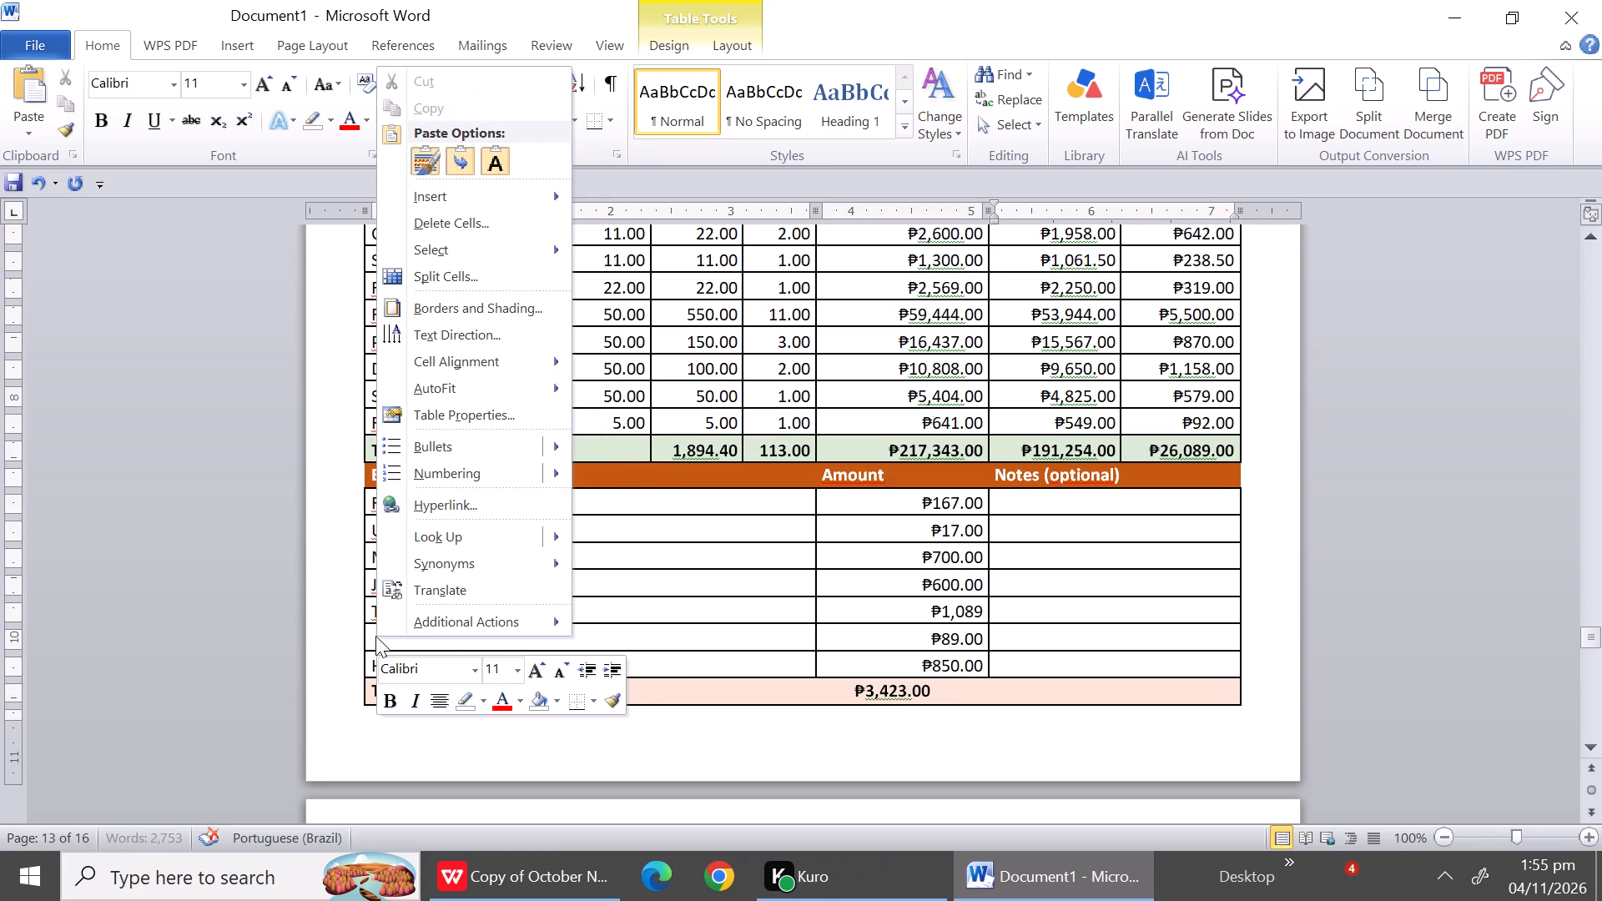
left_click(452, 222)
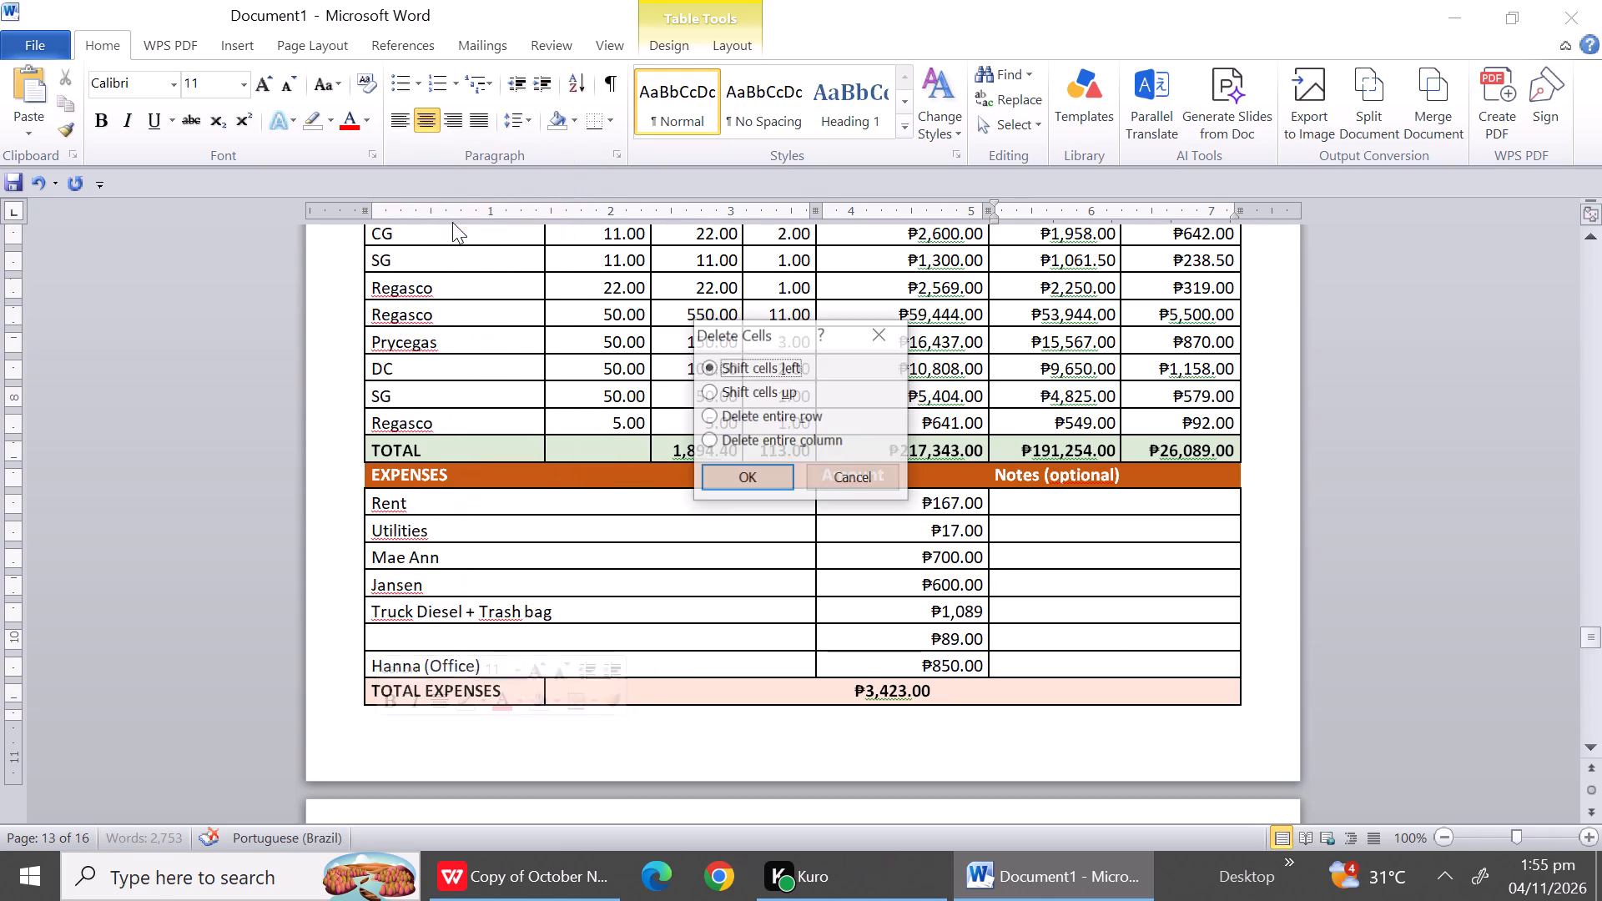
left_click(752, 415)
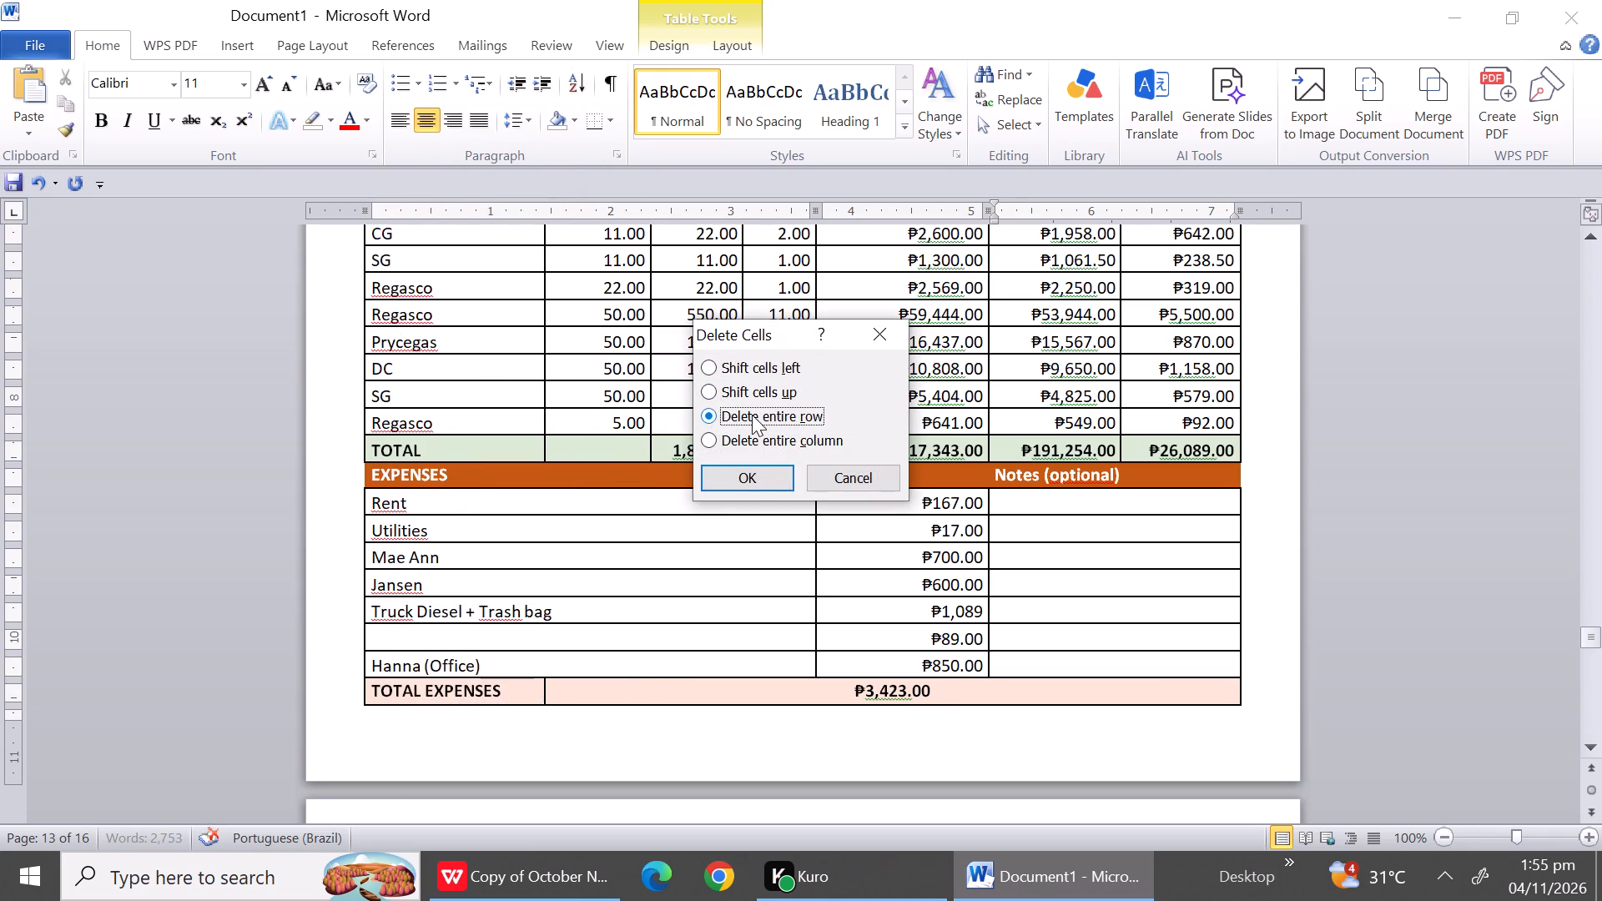
left_click(752, 476)
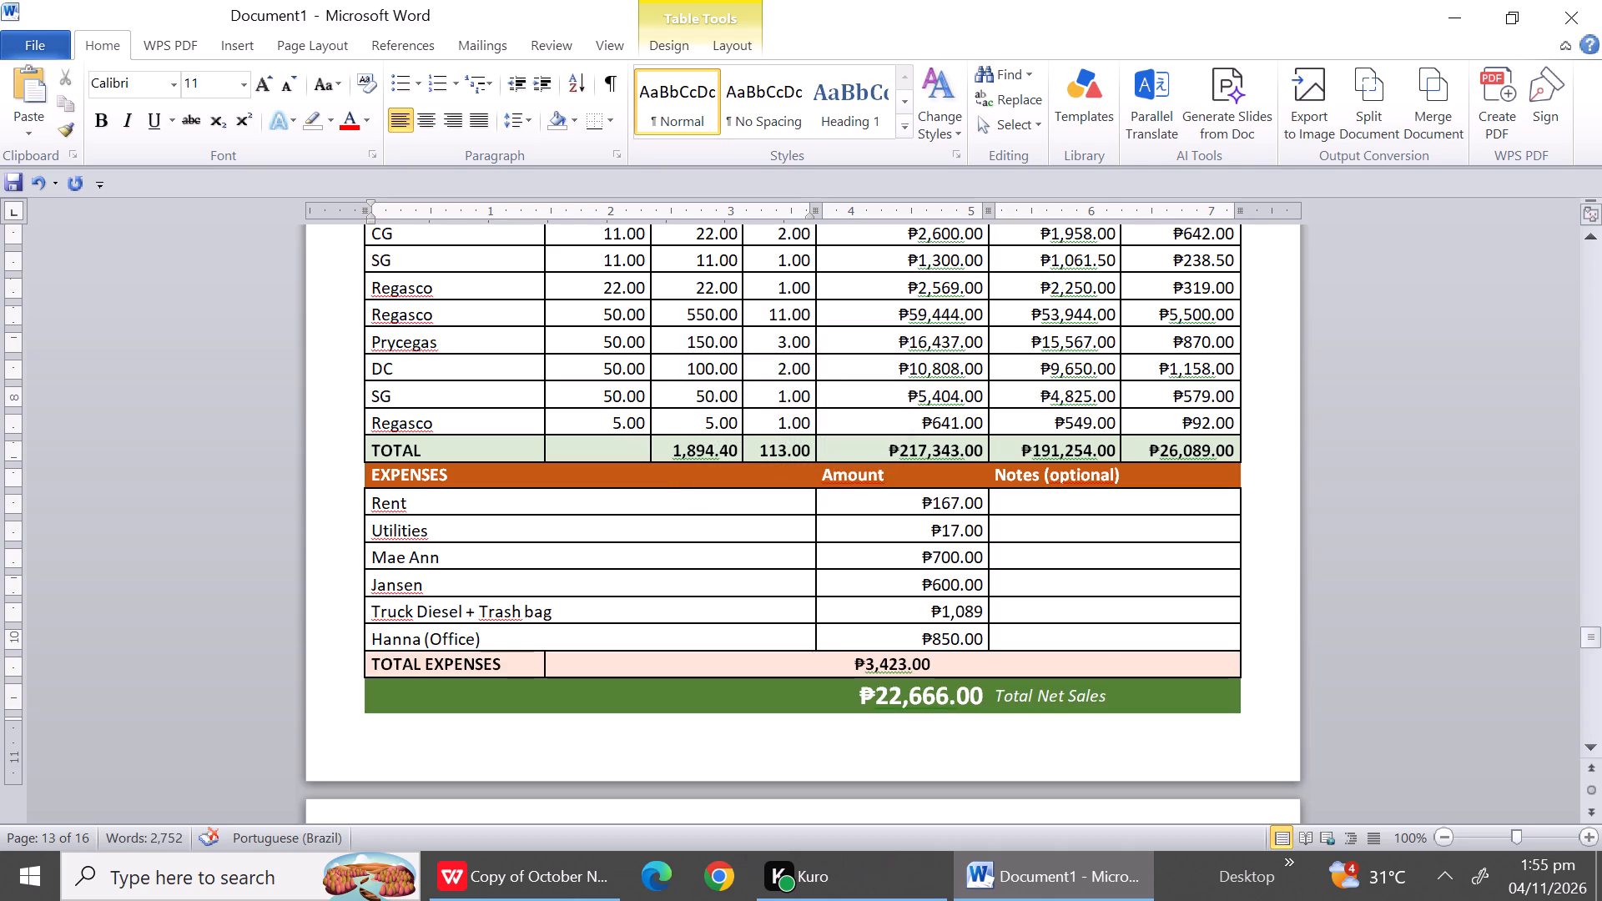
Reword the combined October 26 expense label as "Truck Diesel (1000) | Trash bag(89)".
left_click(688, 611)
key("shift+parenleft")
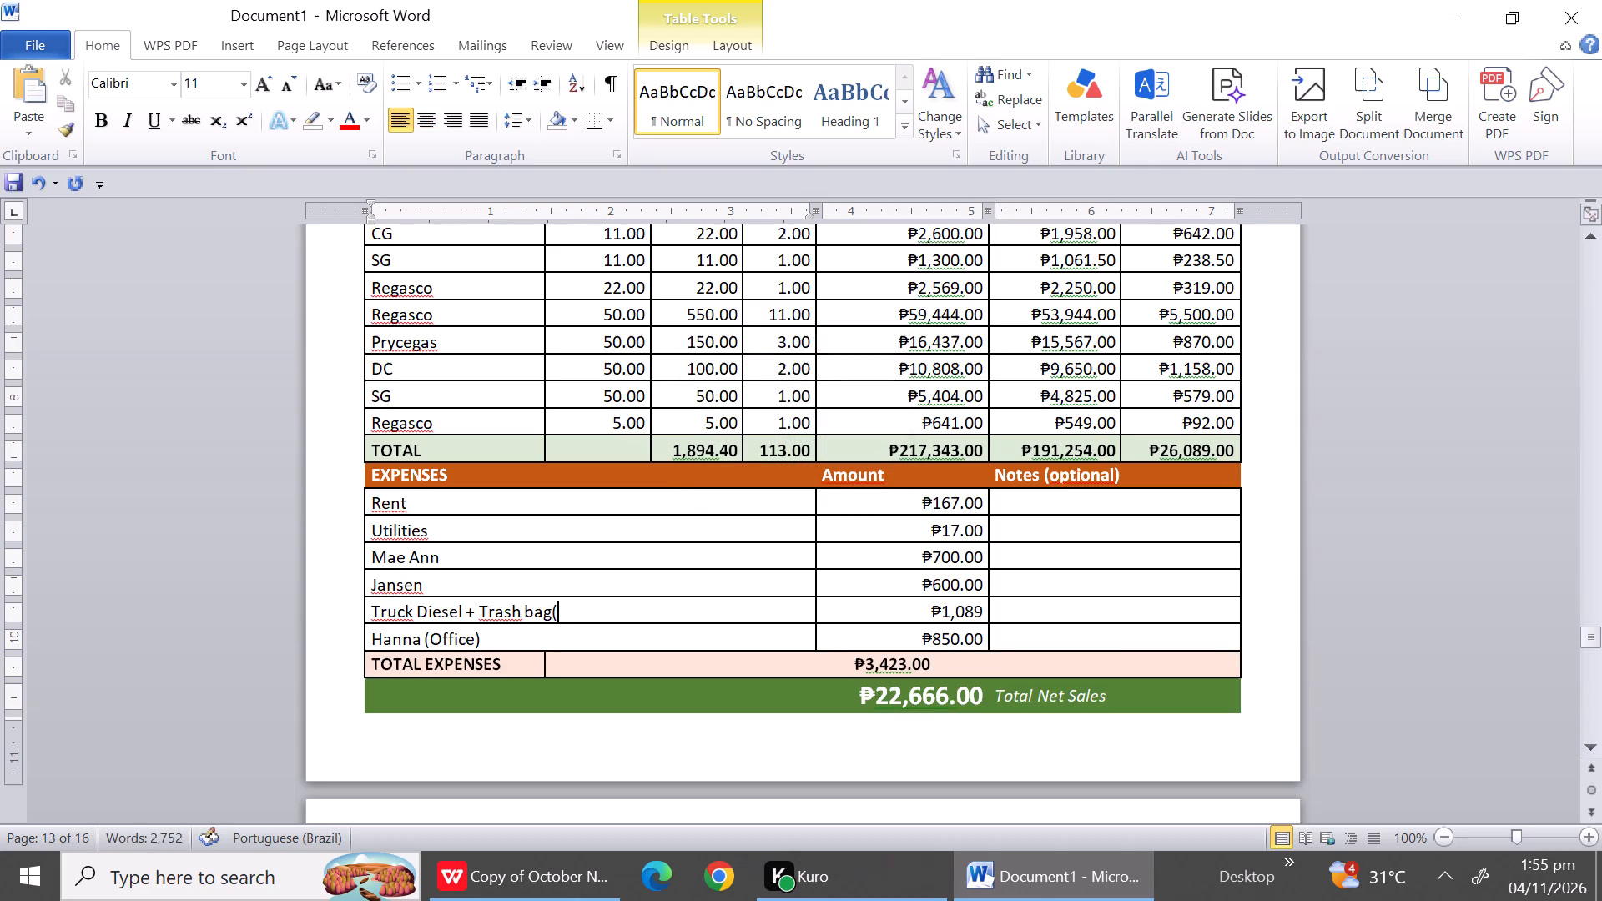
type("89")
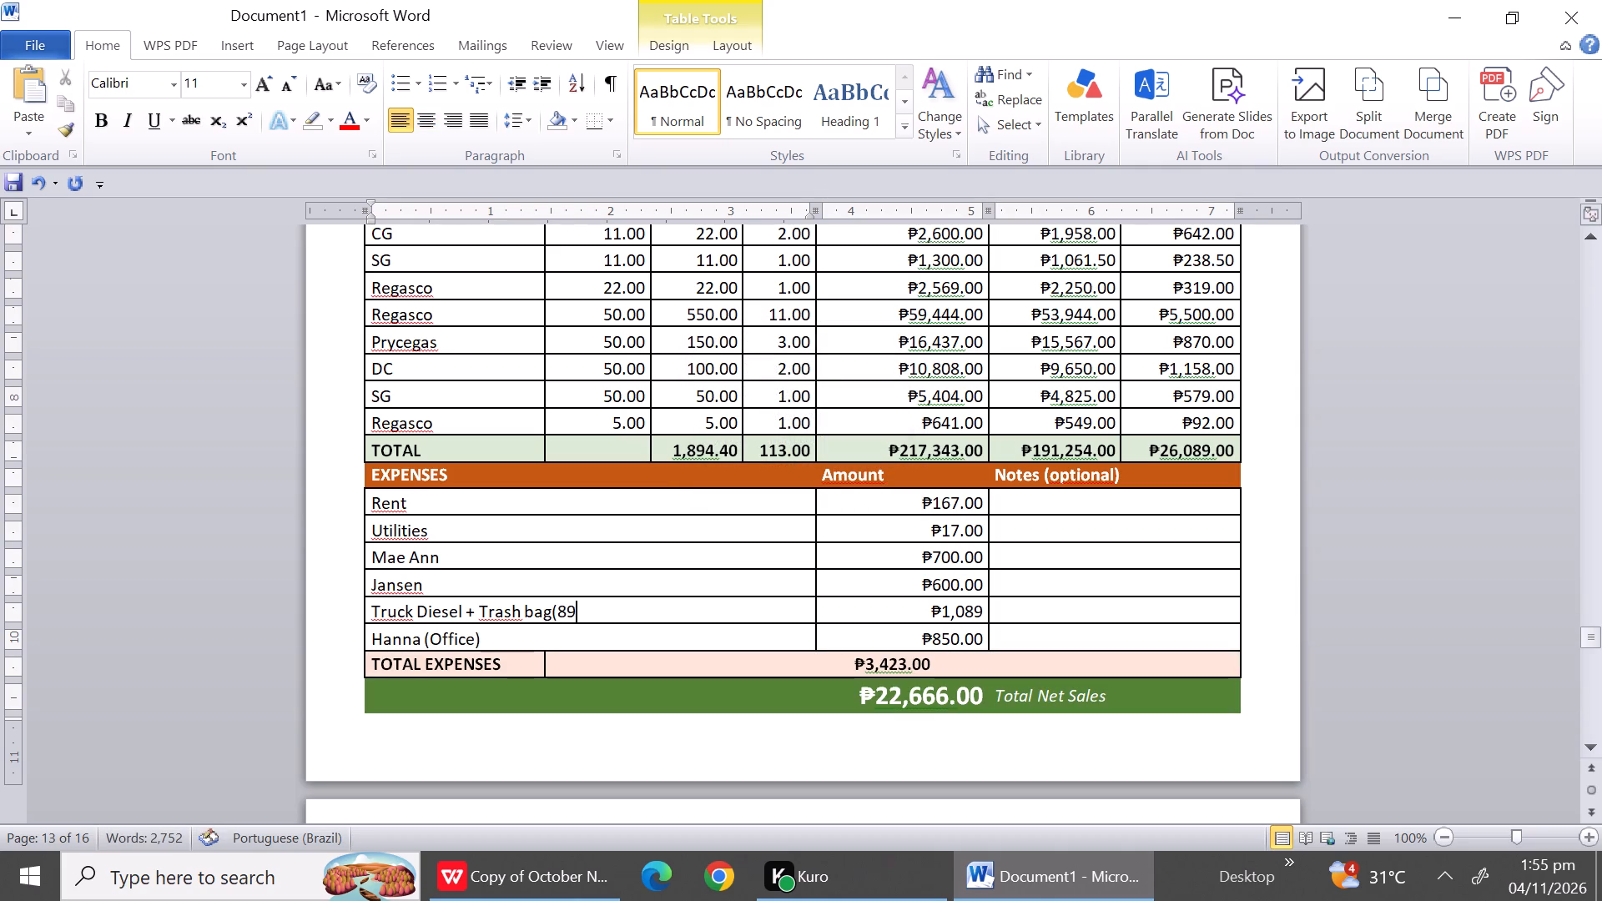
key("shift+parenright")
left_click(475, 615)
key("Insert")
key("BackSpace")
key("shift+parenleft")
type("1000")
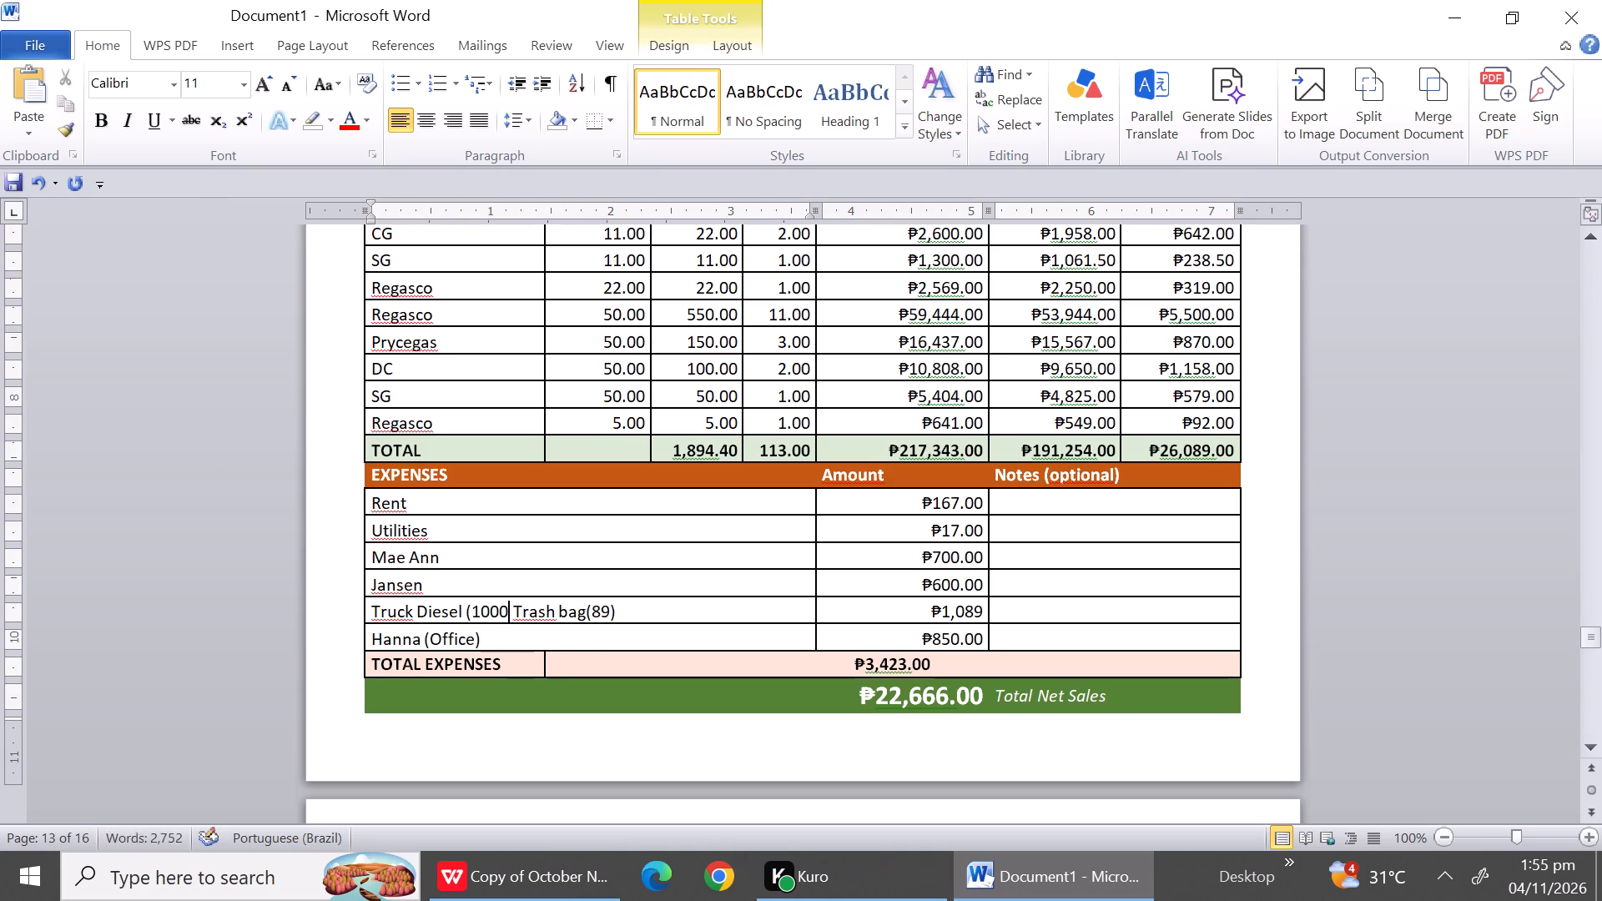
key("shift+parenright")
key("space")
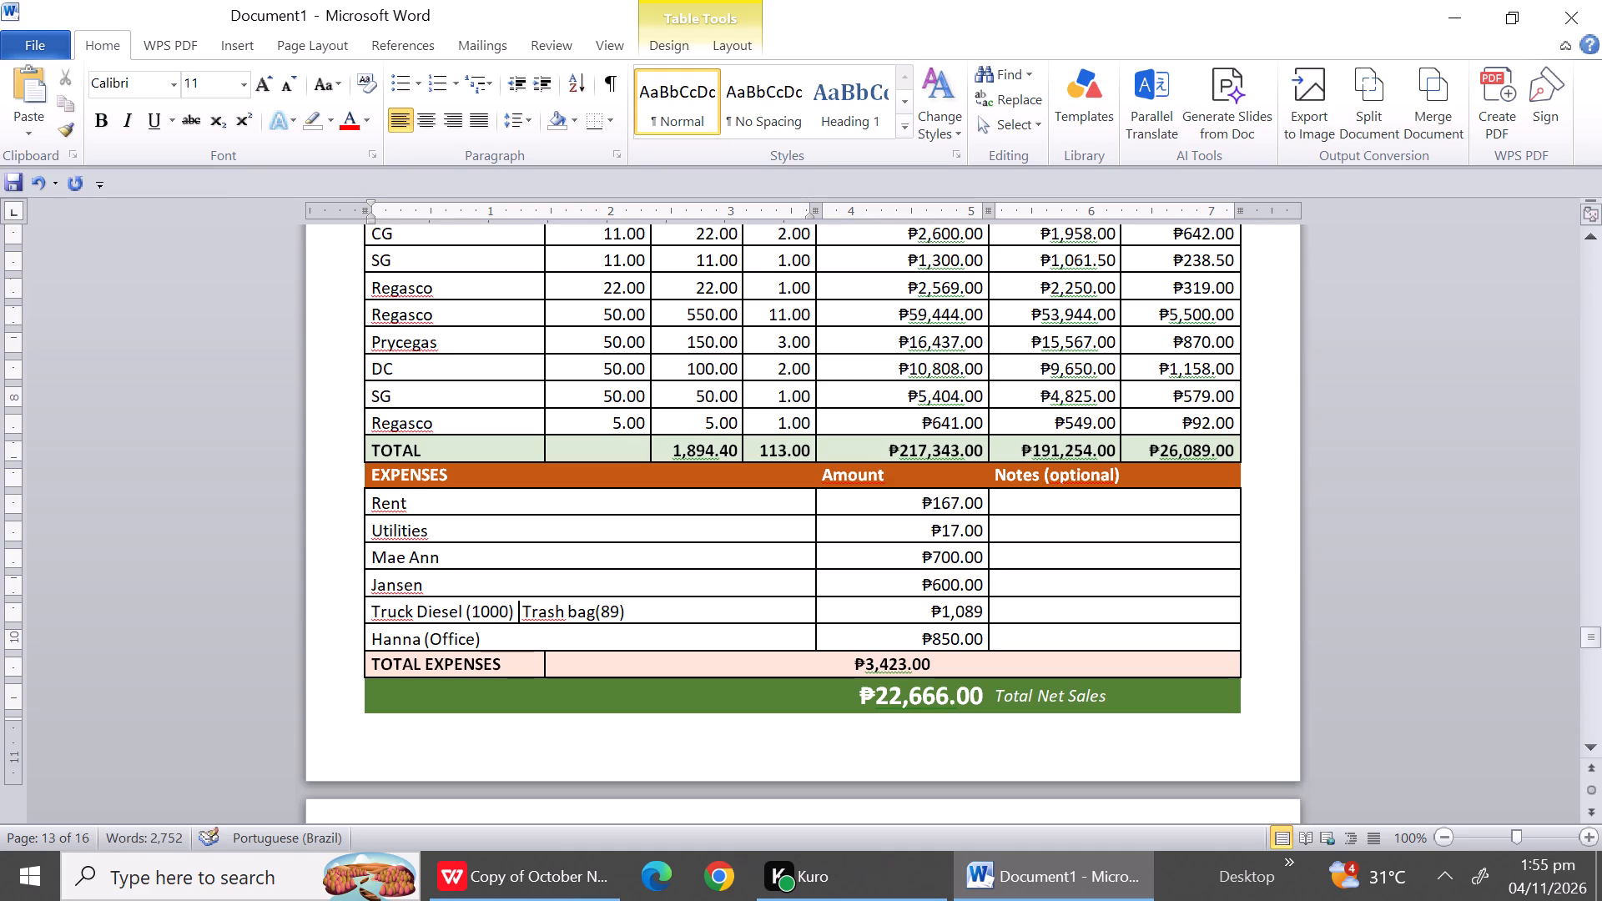
key("shift+bar")
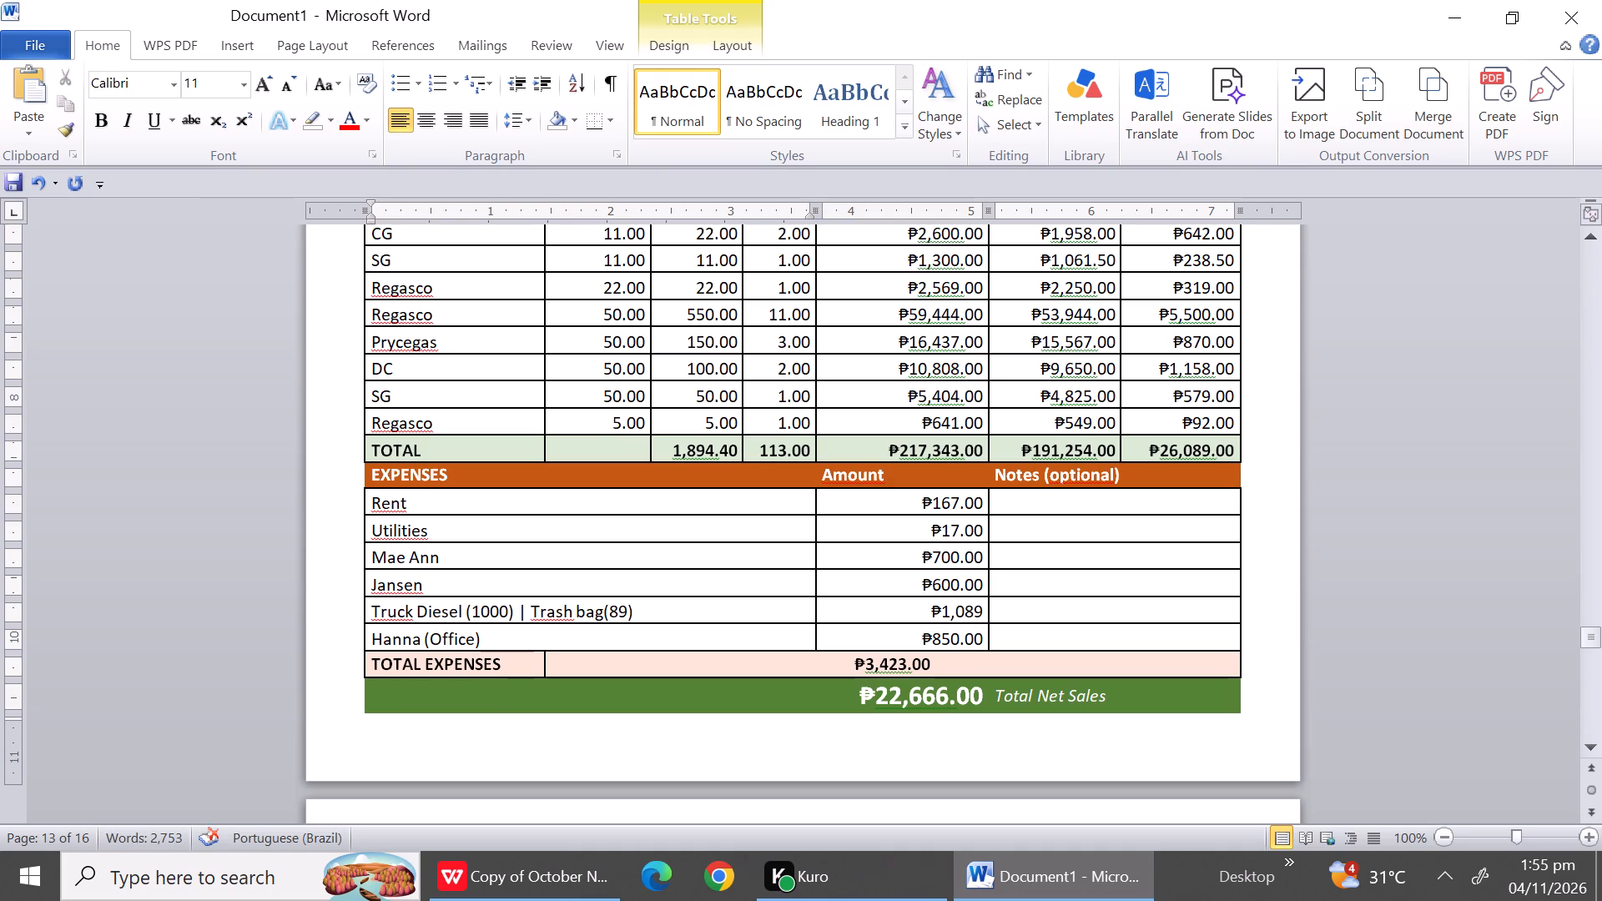
left_click(710, 641)
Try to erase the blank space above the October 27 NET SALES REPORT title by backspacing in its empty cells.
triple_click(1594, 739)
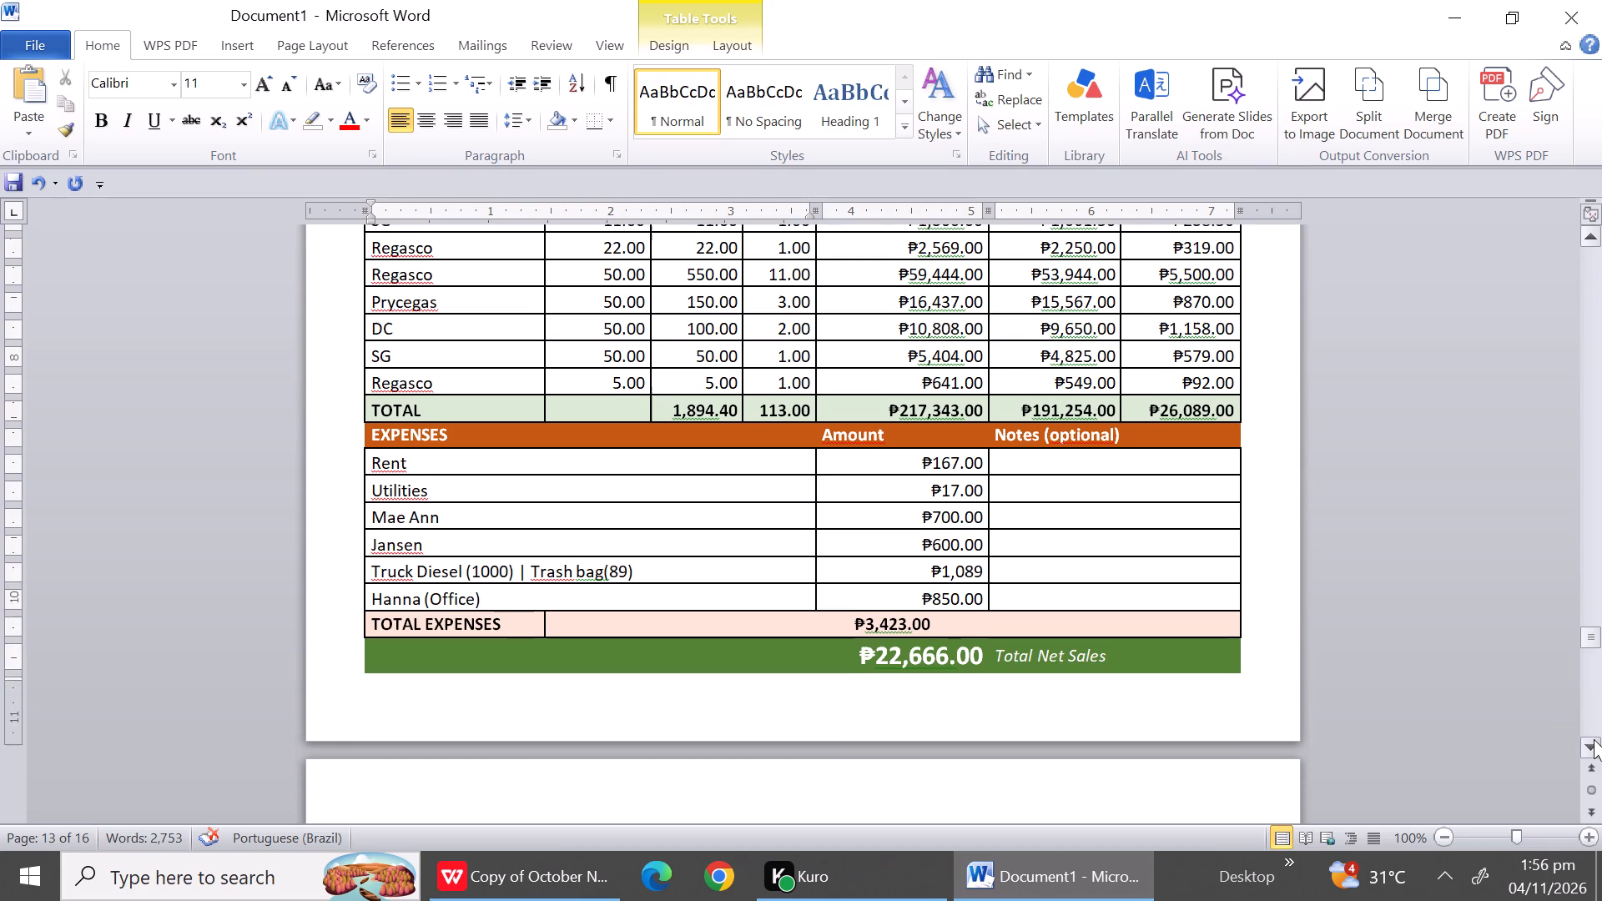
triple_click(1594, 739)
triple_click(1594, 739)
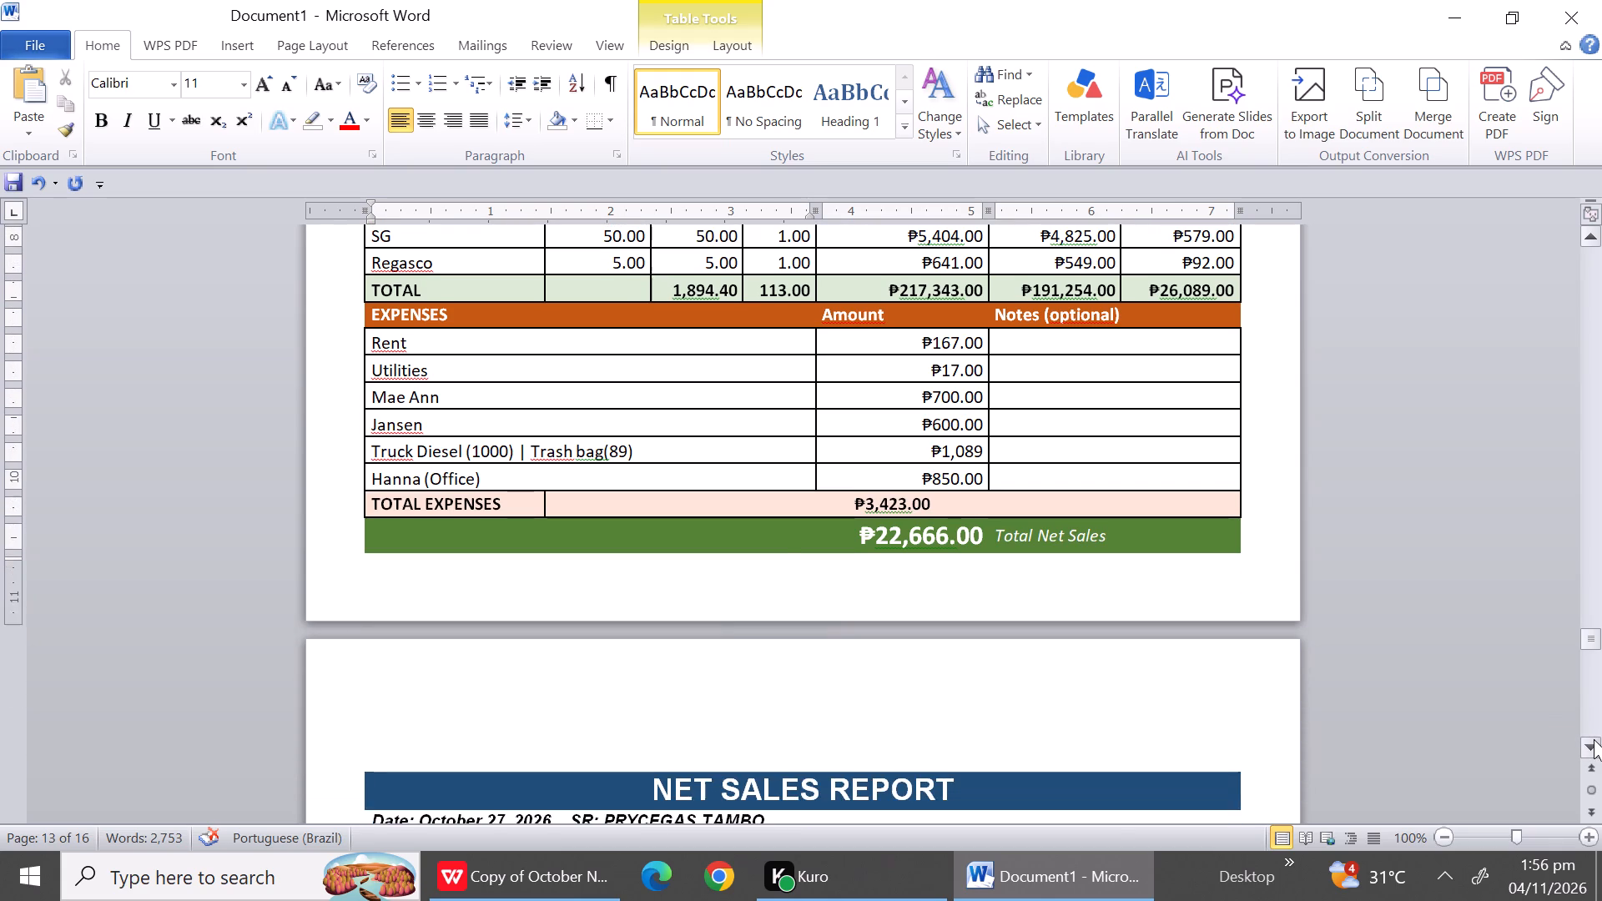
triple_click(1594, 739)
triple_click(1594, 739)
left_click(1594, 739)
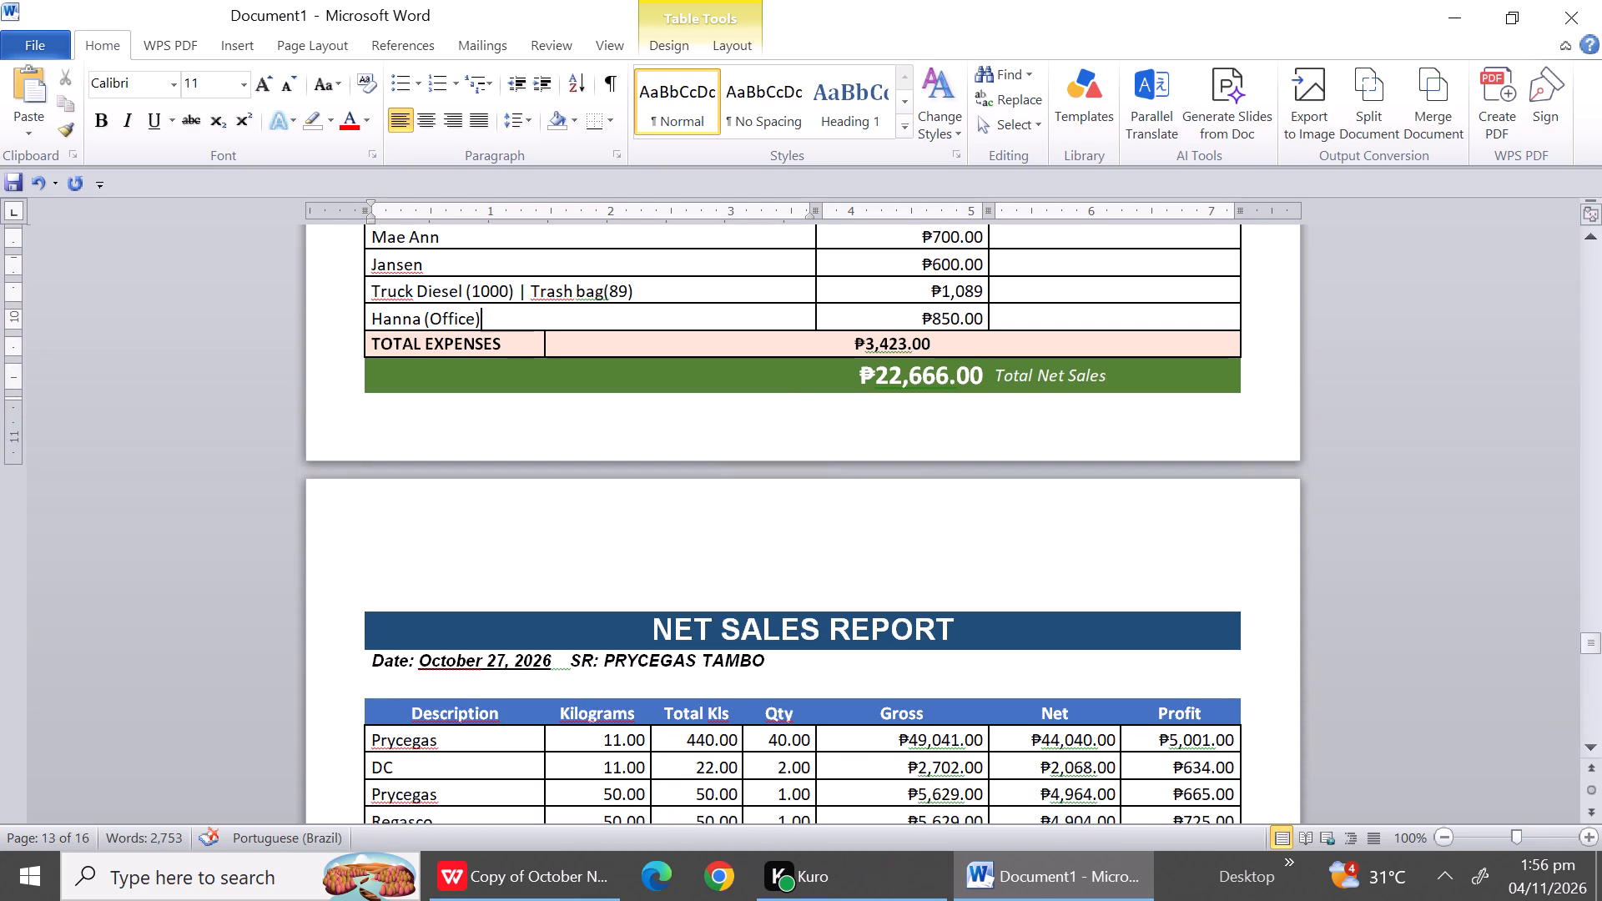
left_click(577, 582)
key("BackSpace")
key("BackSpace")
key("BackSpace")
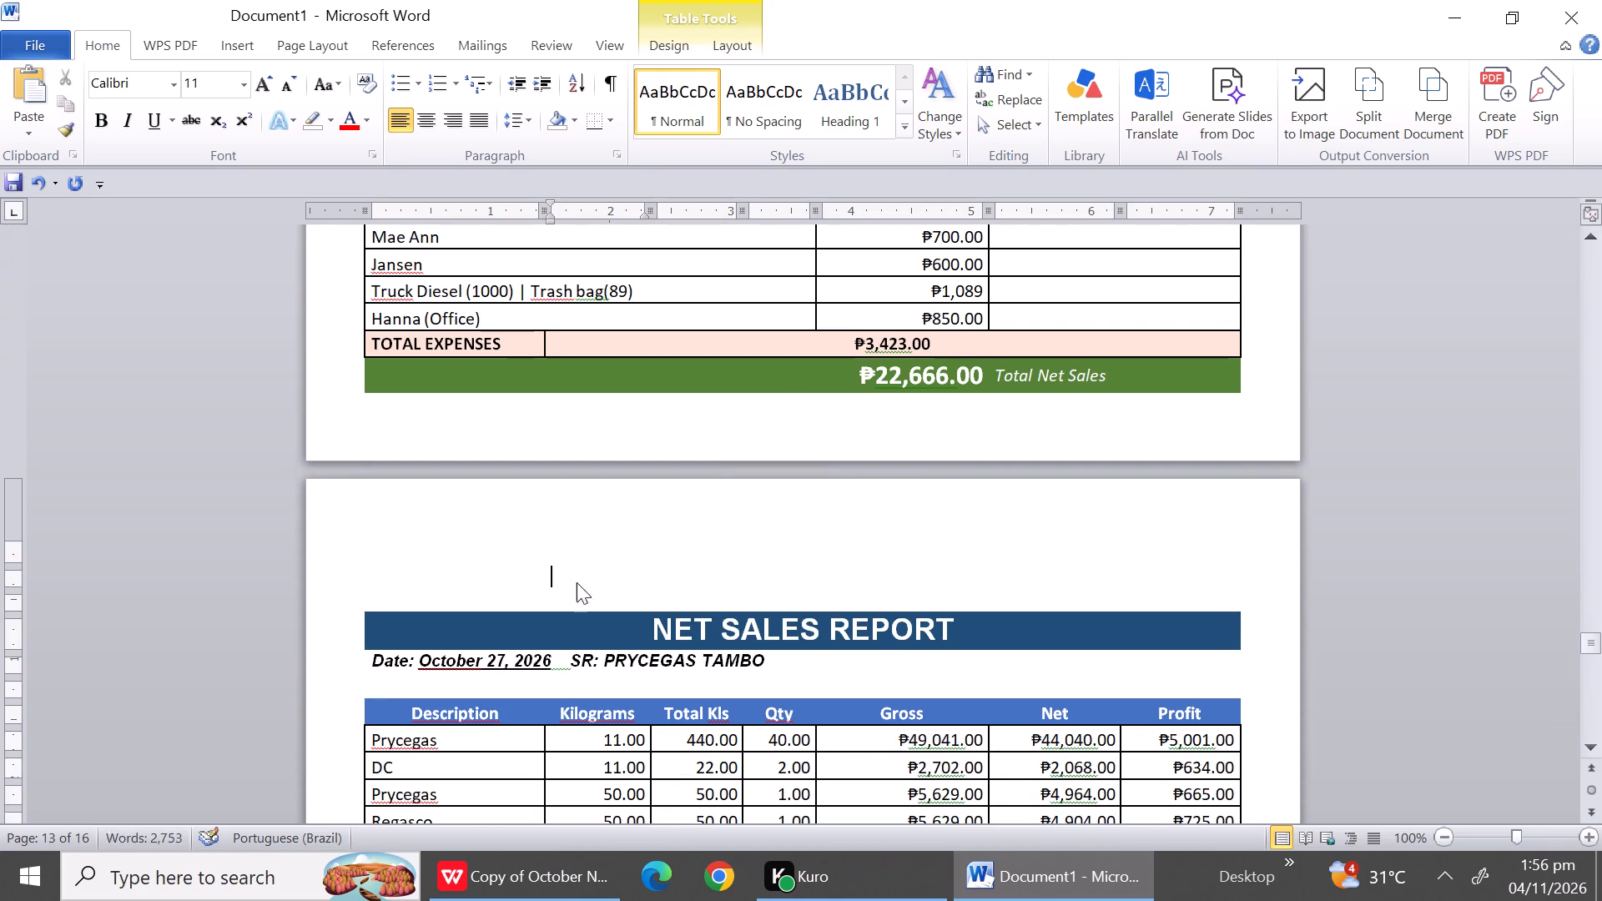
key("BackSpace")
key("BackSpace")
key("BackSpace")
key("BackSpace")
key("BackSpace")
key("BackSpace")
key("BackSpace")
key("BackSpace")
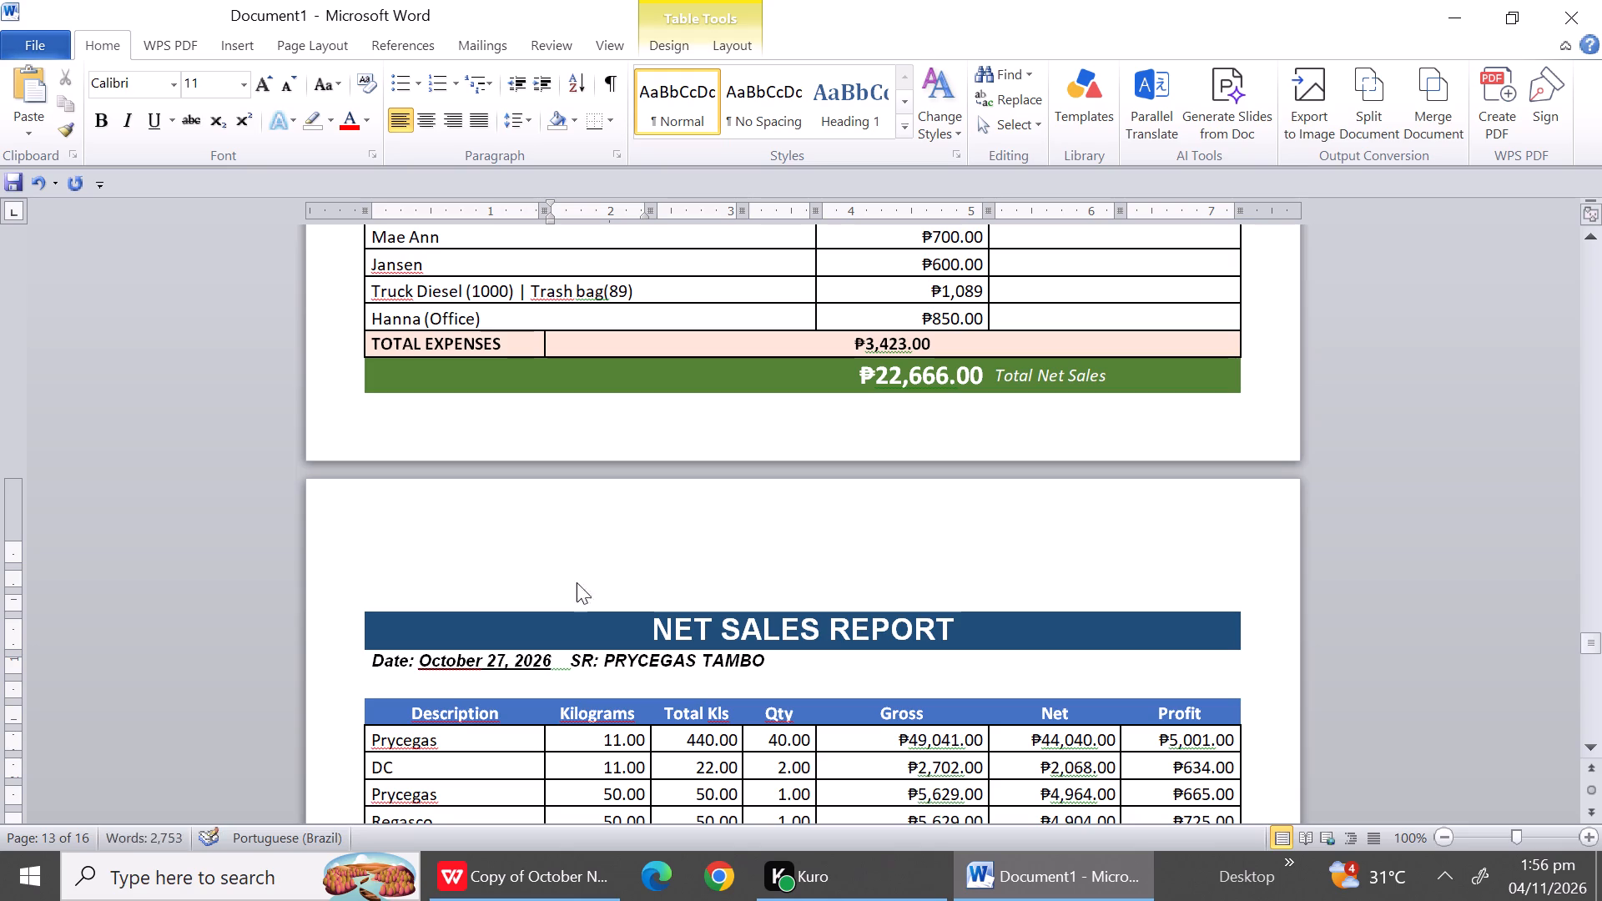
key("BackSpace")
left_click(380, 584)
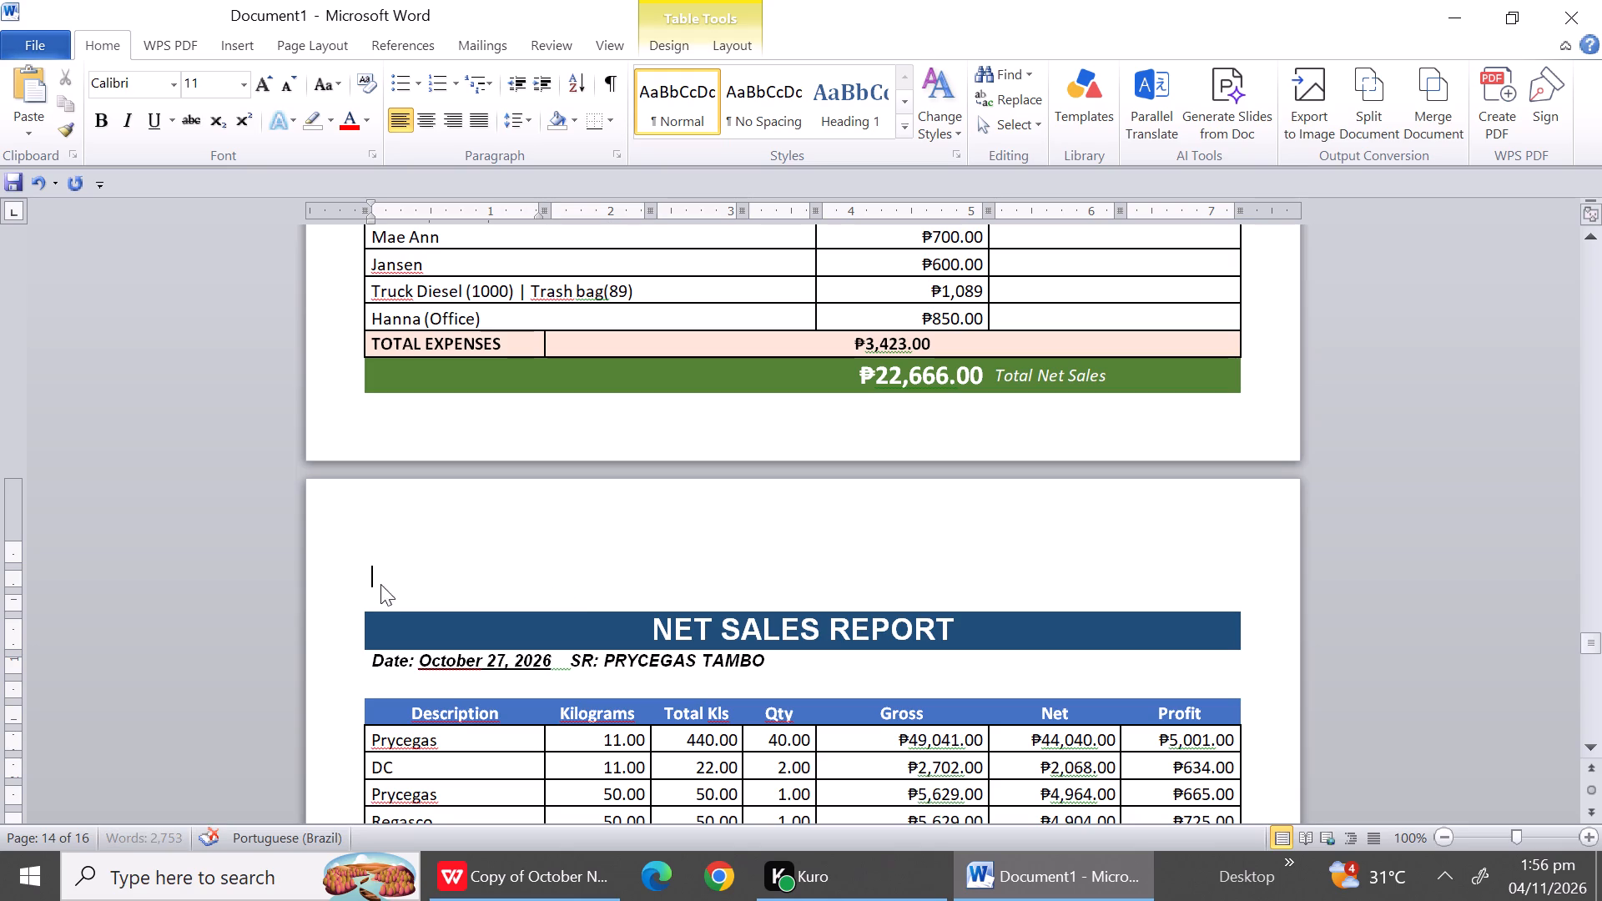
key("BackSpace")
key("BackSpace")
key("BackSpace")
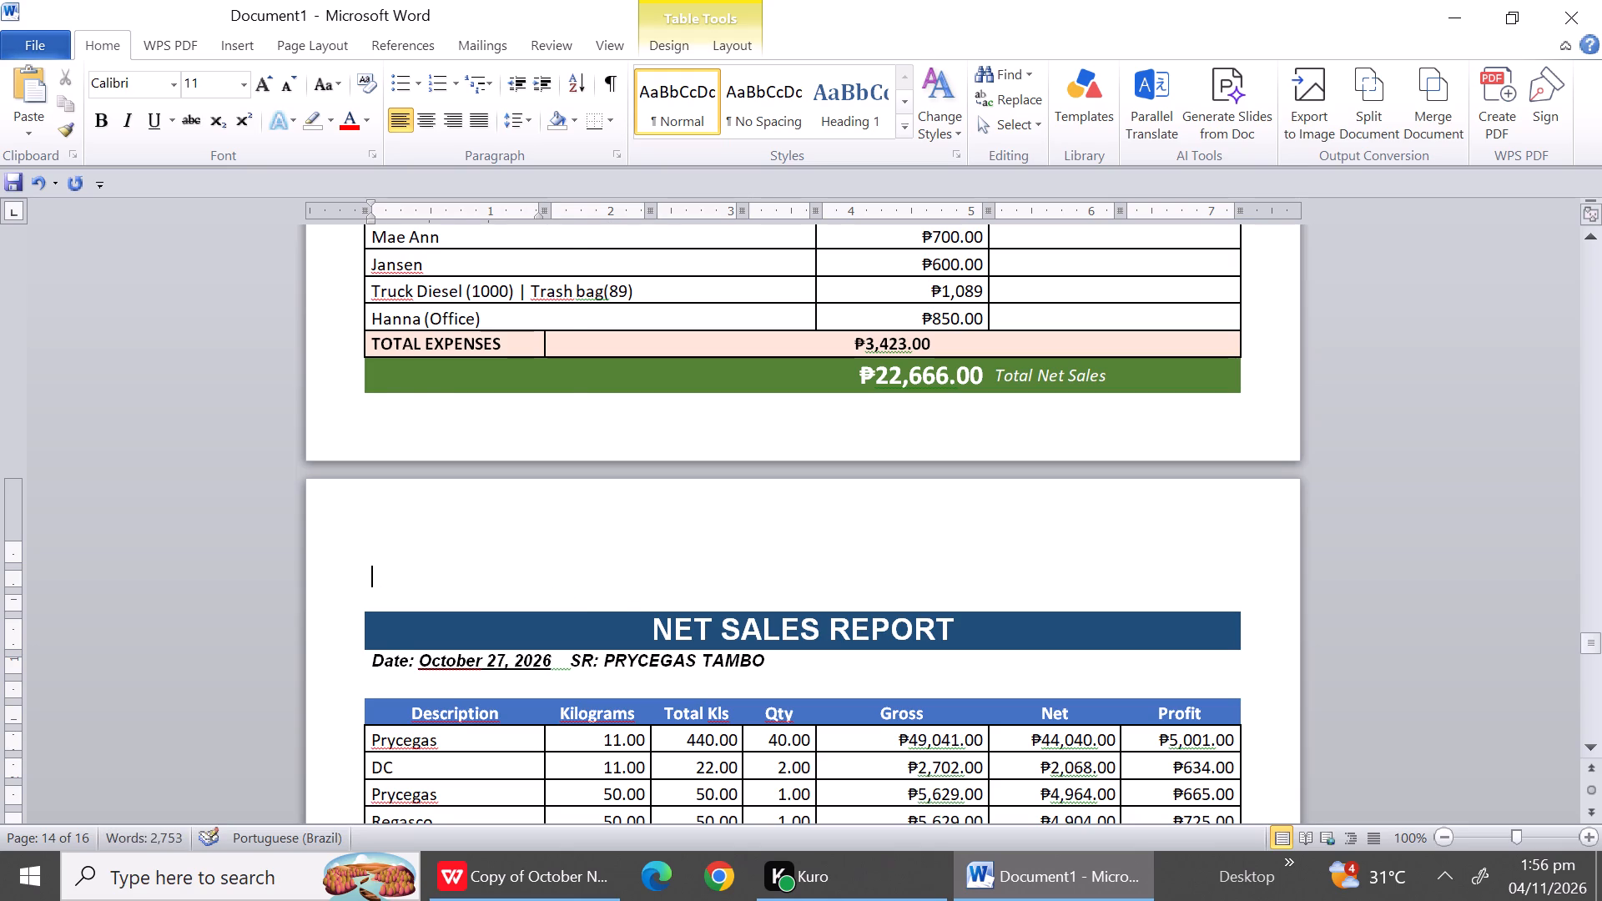
Delete the two entire blank rows above the October 27 NET SALES REPORT title.
right_click(380, 584)
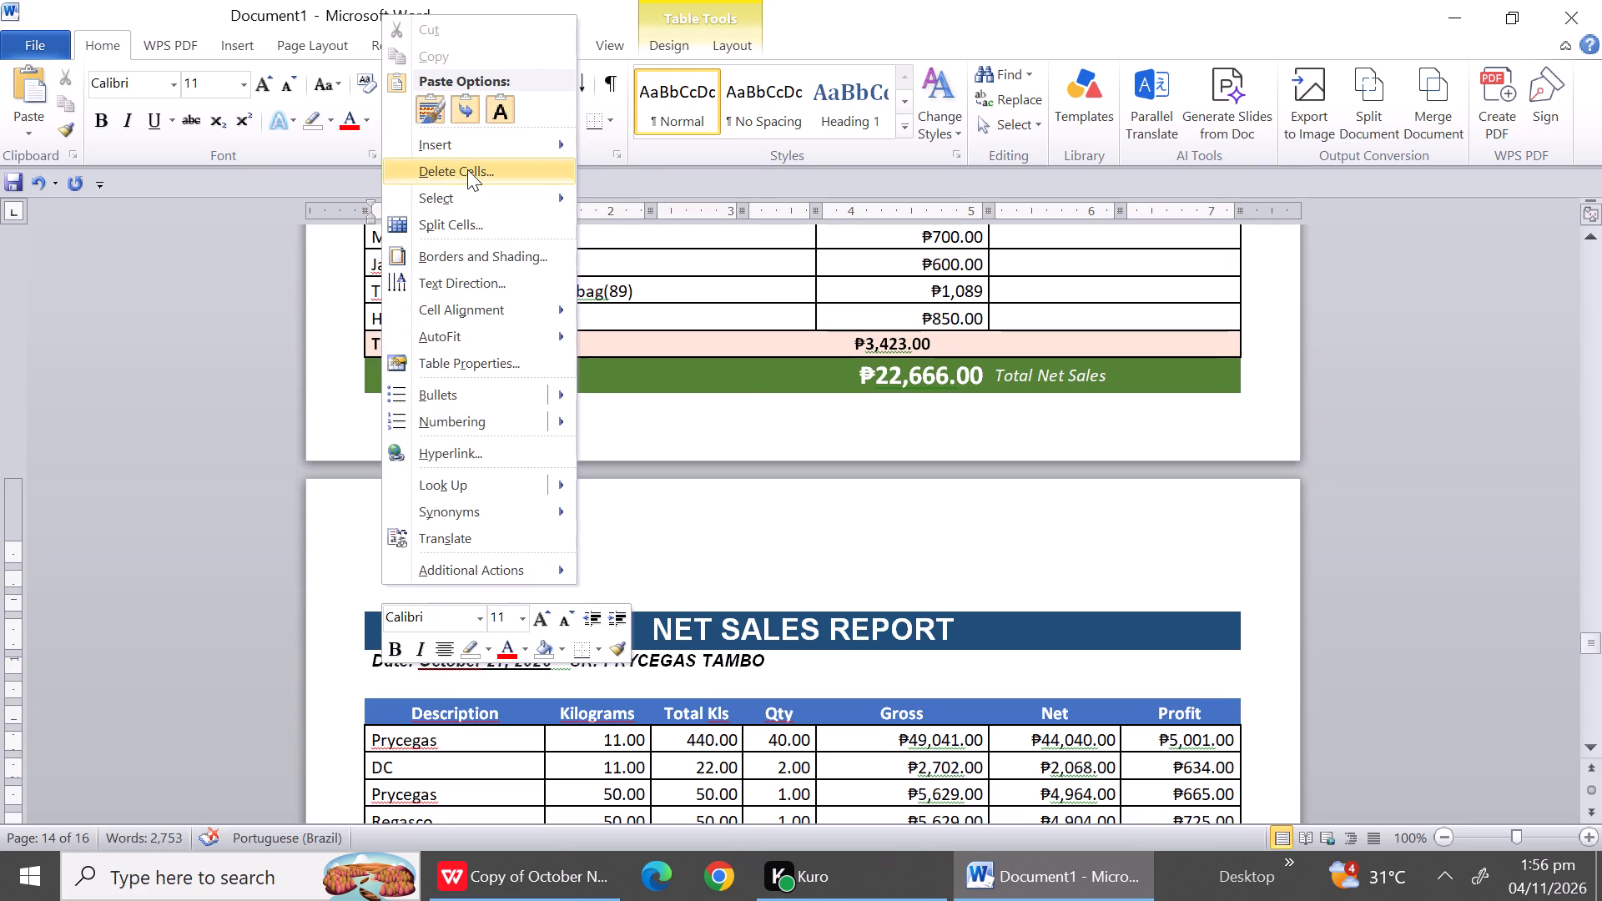
left_click(467, 169)
left_click(729, 420)
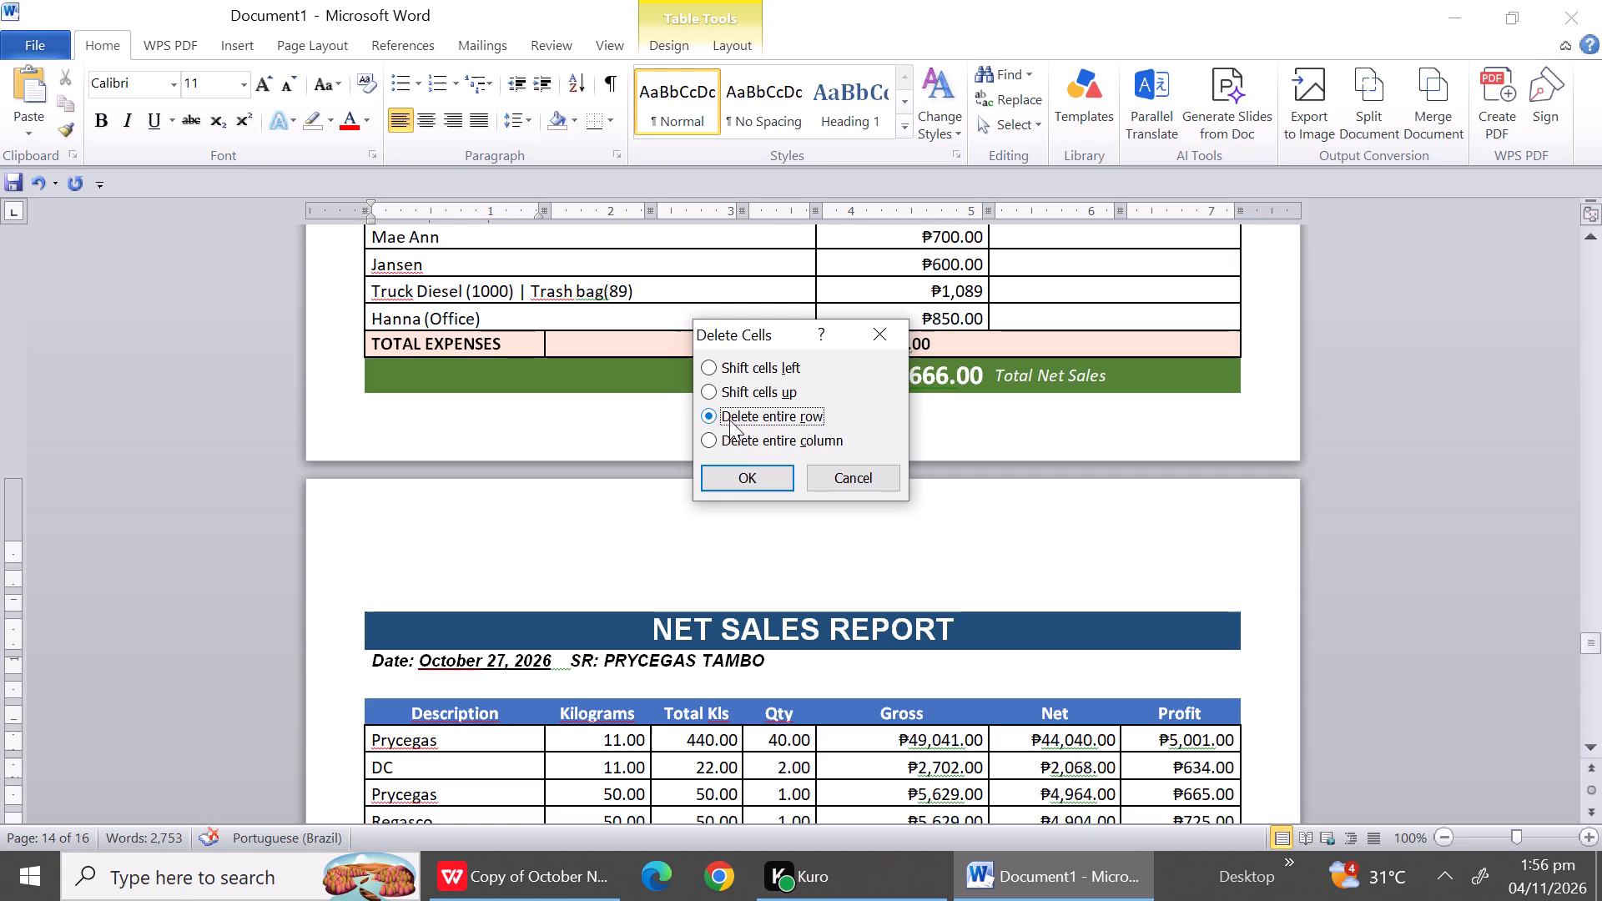
left_click(738, 471)
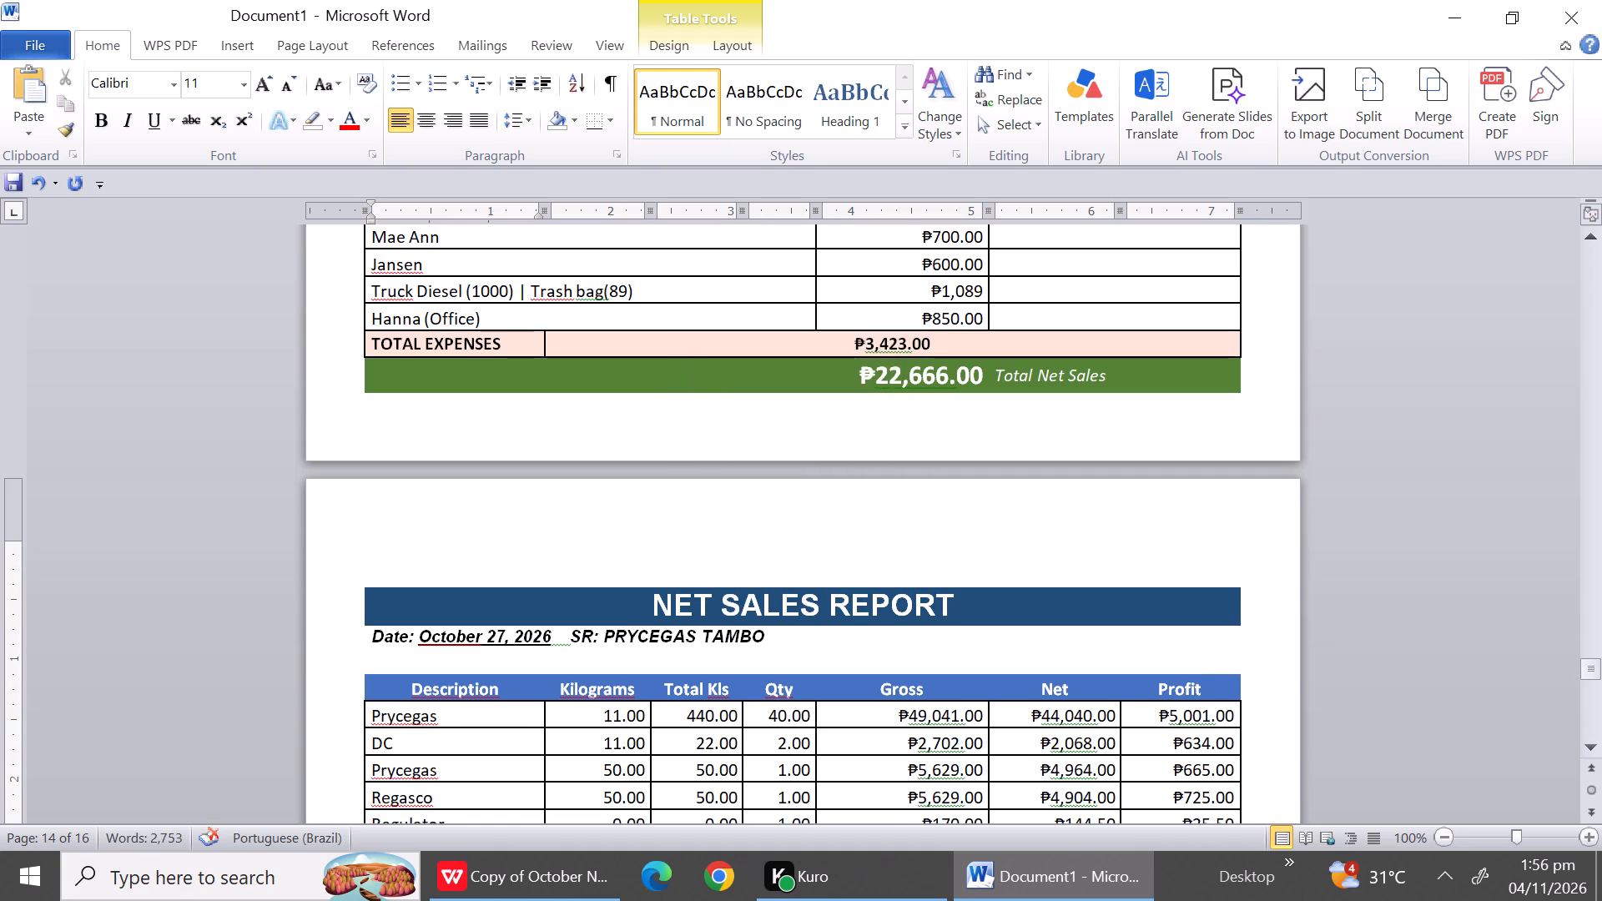
right_click(593, 525)
left_click(570, 549)
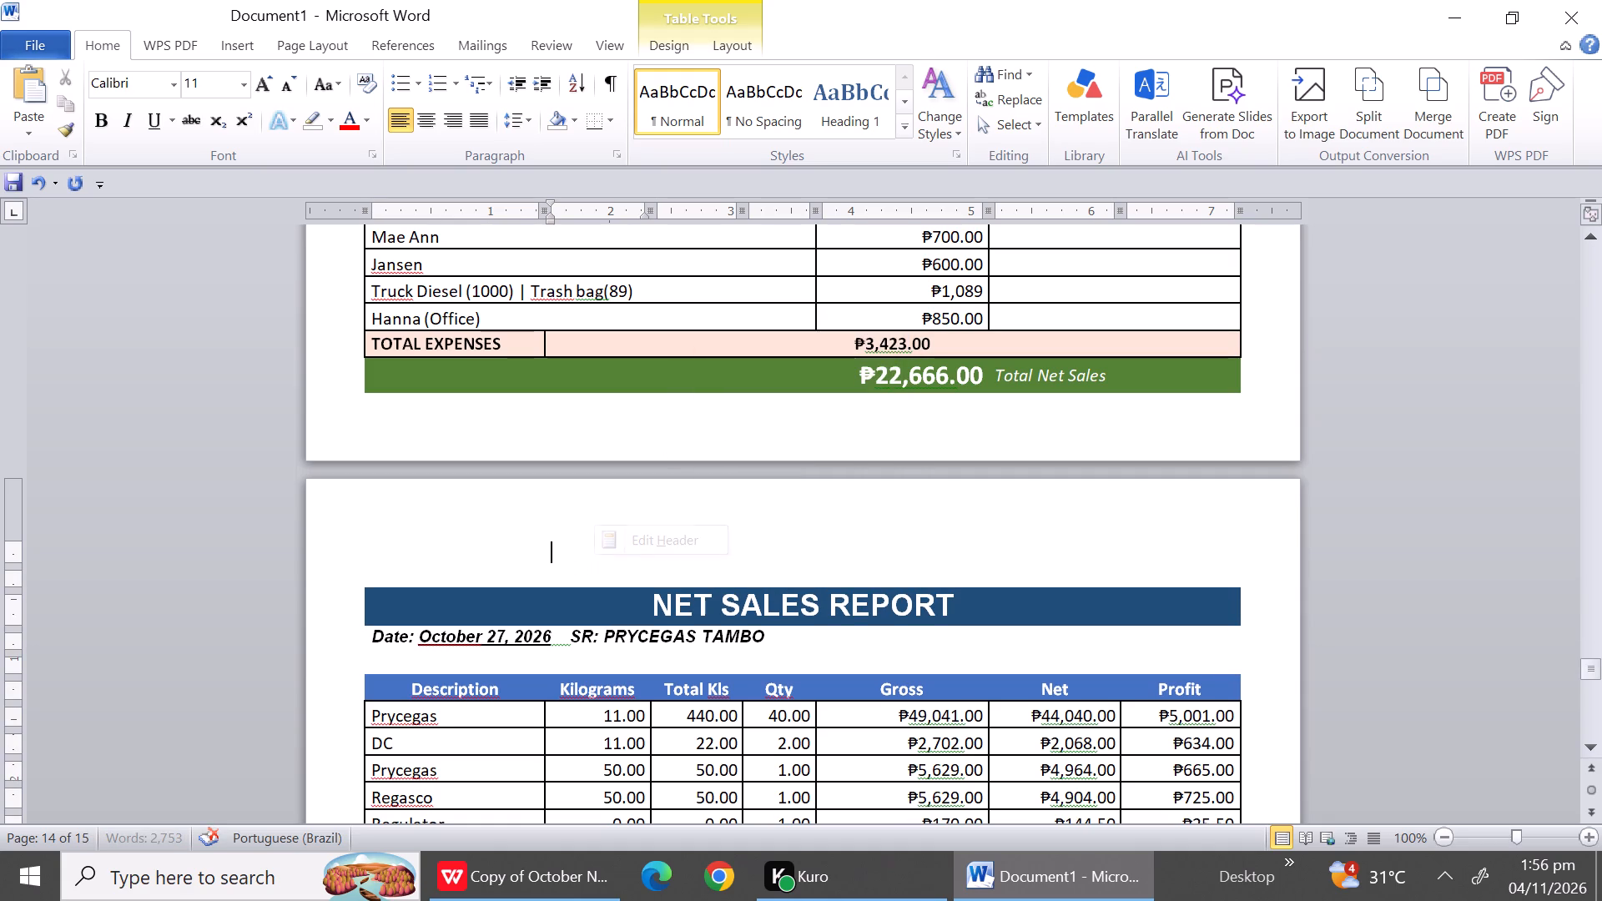
right_click(570, 549)
left_click(688, 431)
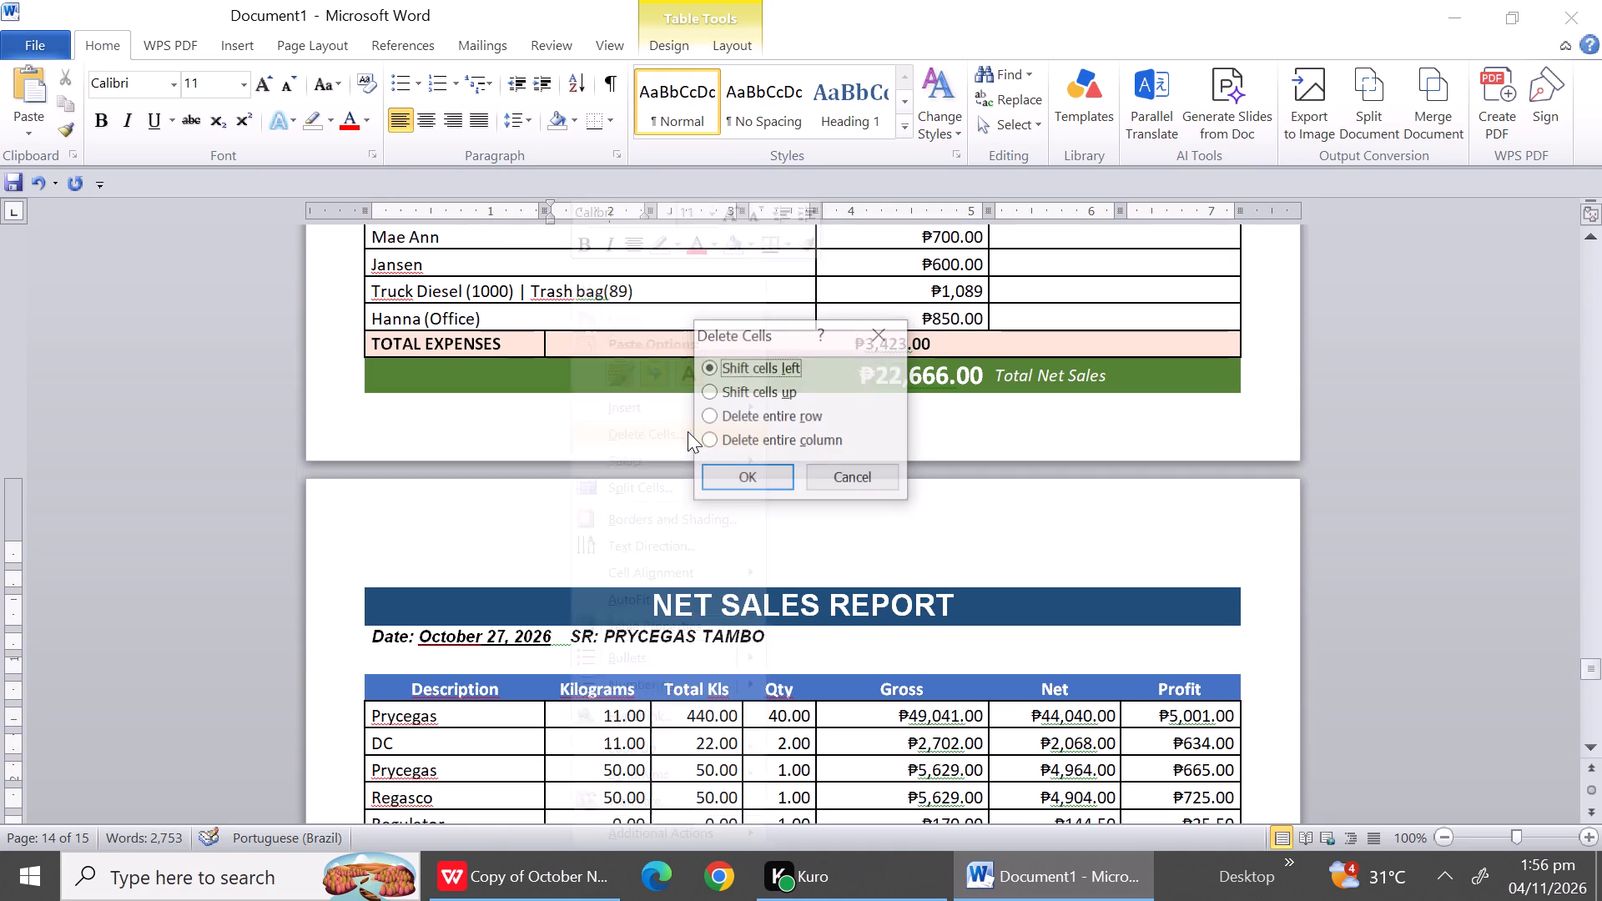
left_click(751, 420)
left_click(751, 472)
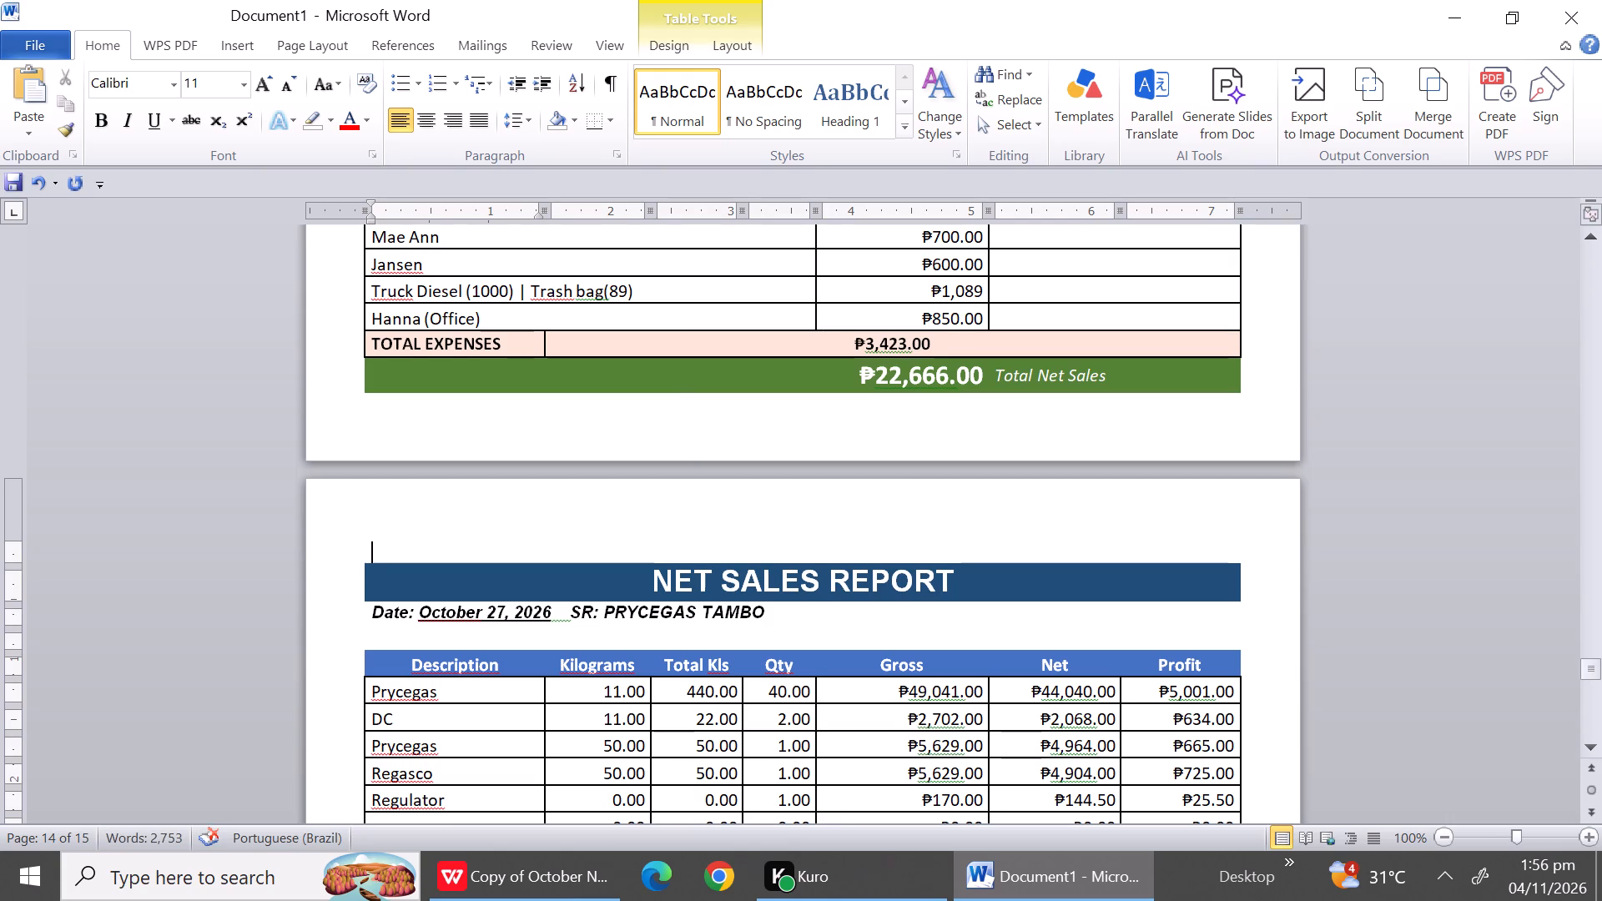
Delete the entire blank row between the October 27 date line and the Description header row.
left_click(655, 643)
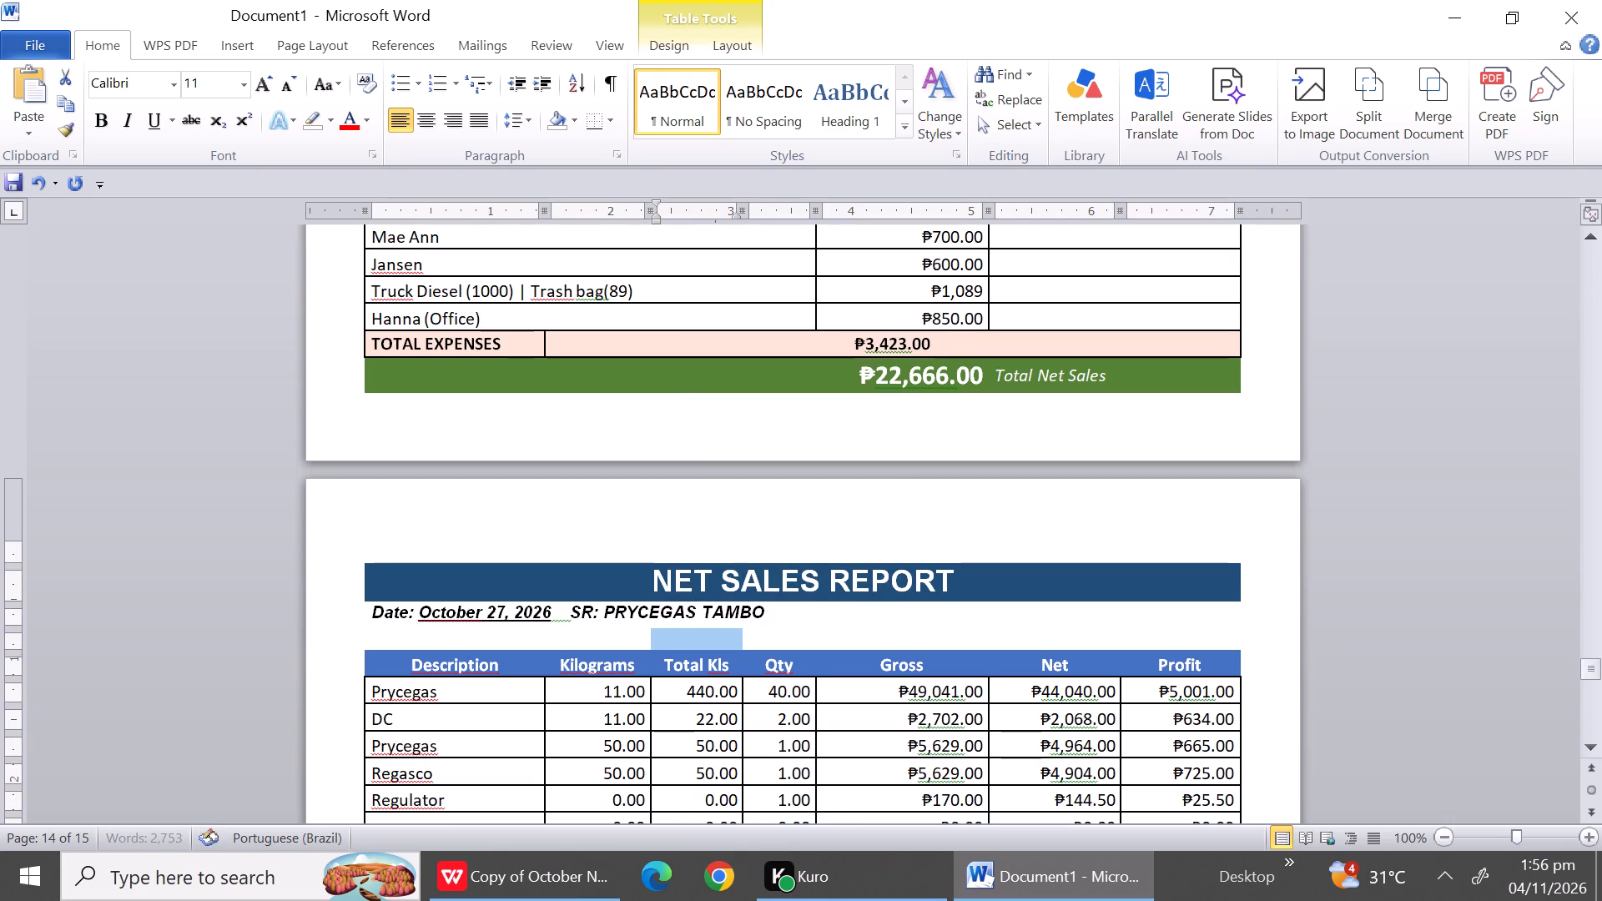
left_click(378, 639)
right_click(378, 639)
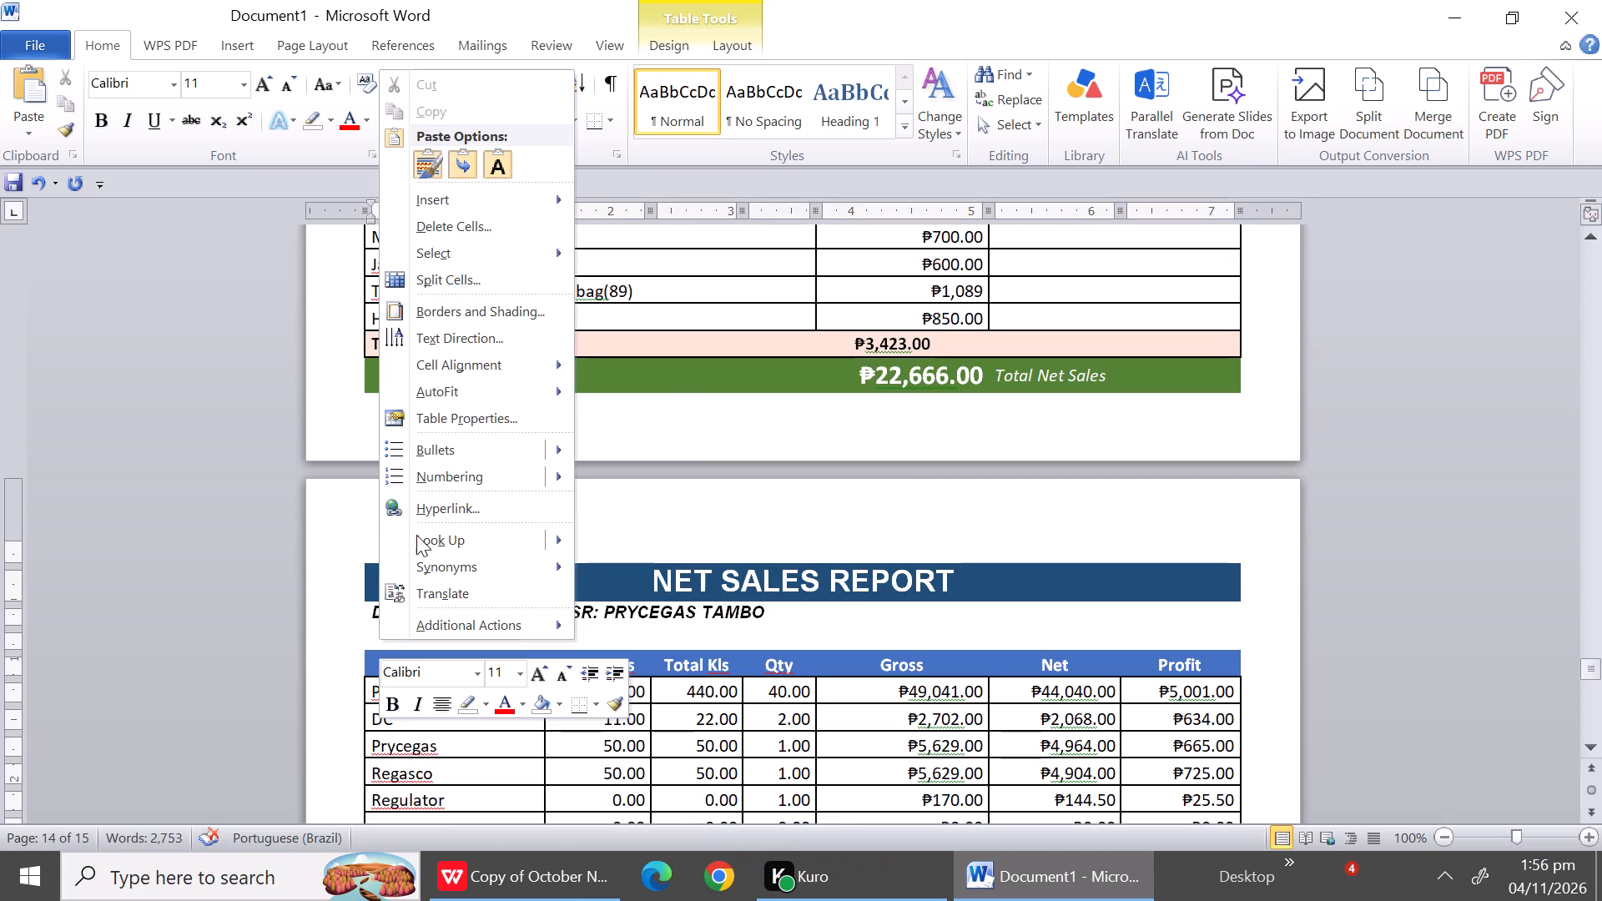
left_click(480, 212)
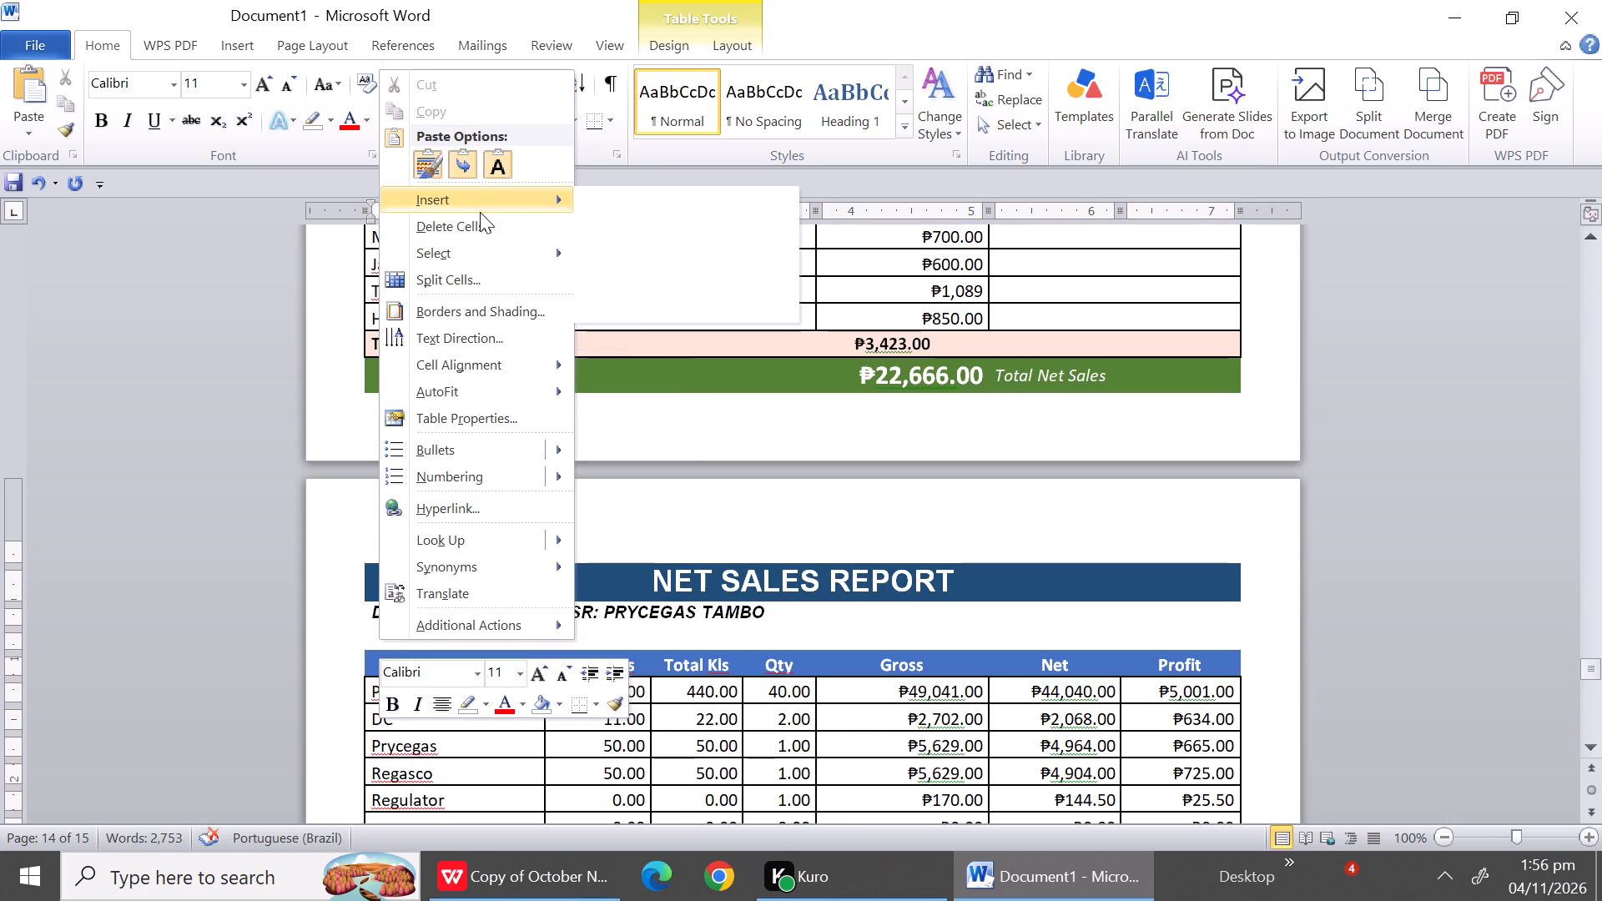
left_click(512, 219)
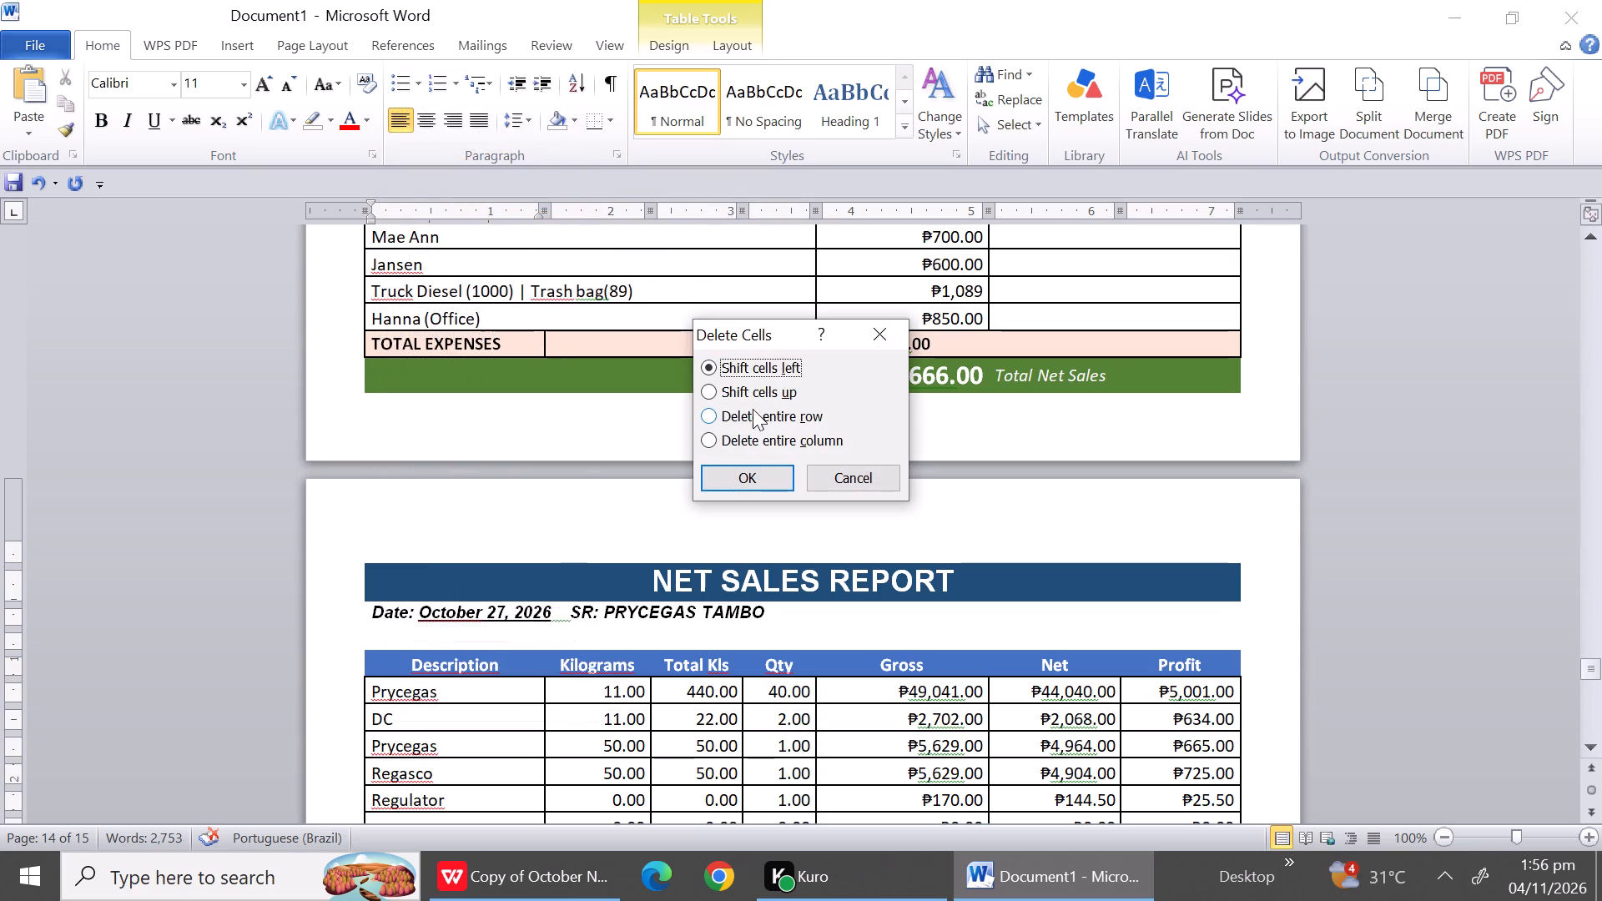
left_click(760, 421)
left_click(757, 480)
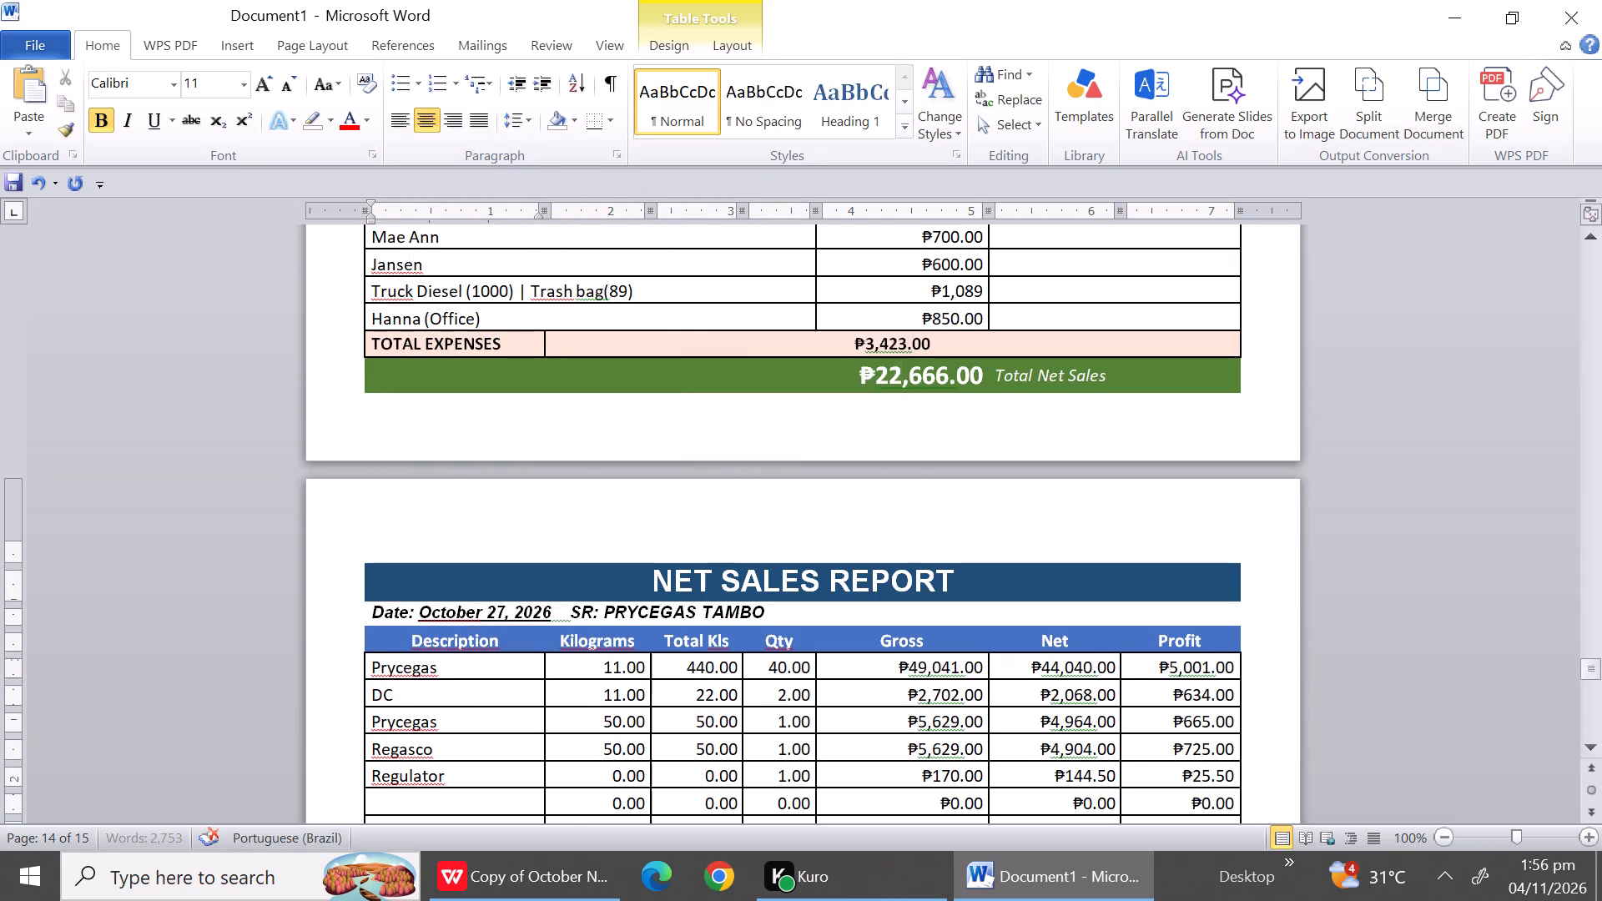
Delete the five unused zero-value item rows and the blank row above TOTAL in the October 27 report.
triple_click(1594, 754)
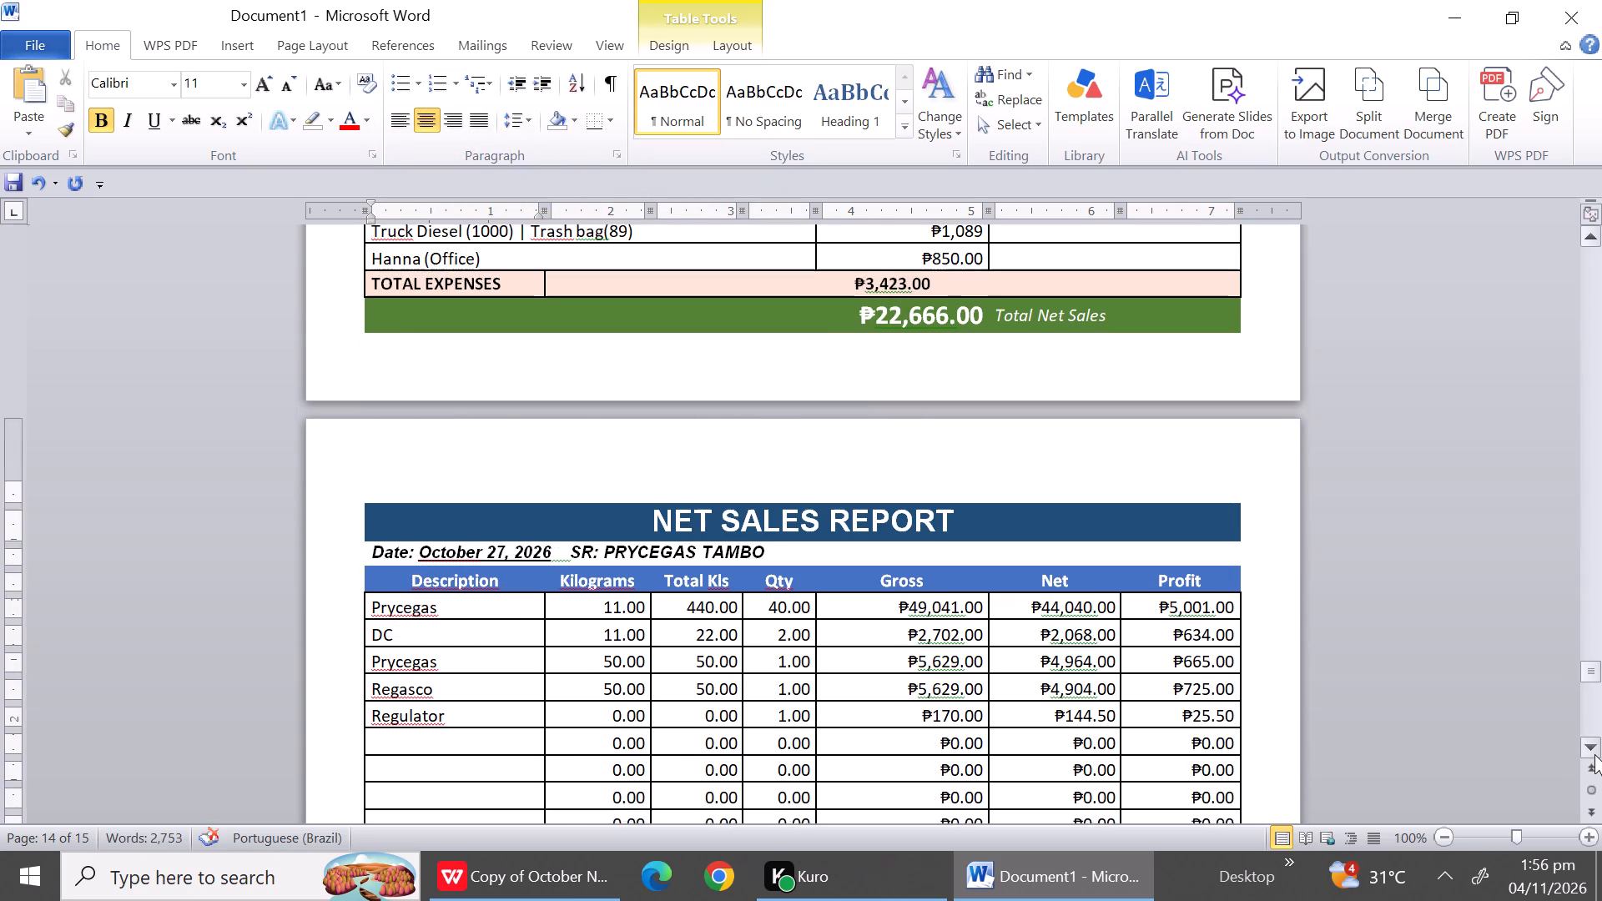
triple_click(1594, 754)
triple_click(1594, 754)
triple_click(1594, 754)
triple_click(1594, 754)
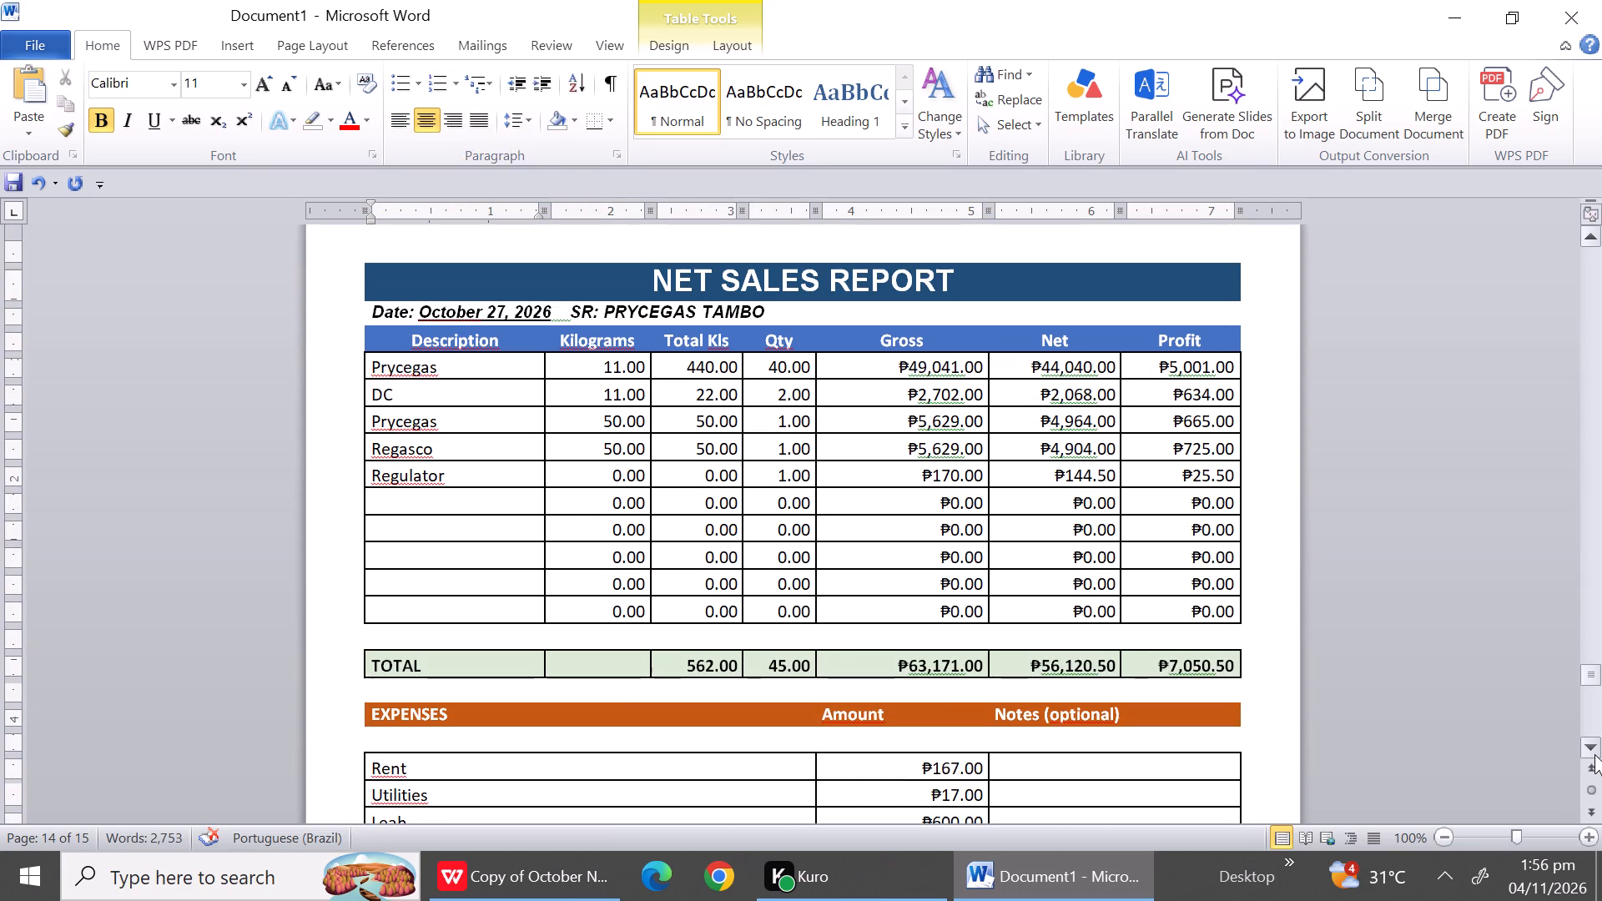
left_click_drag(411, 496, 411, 607)
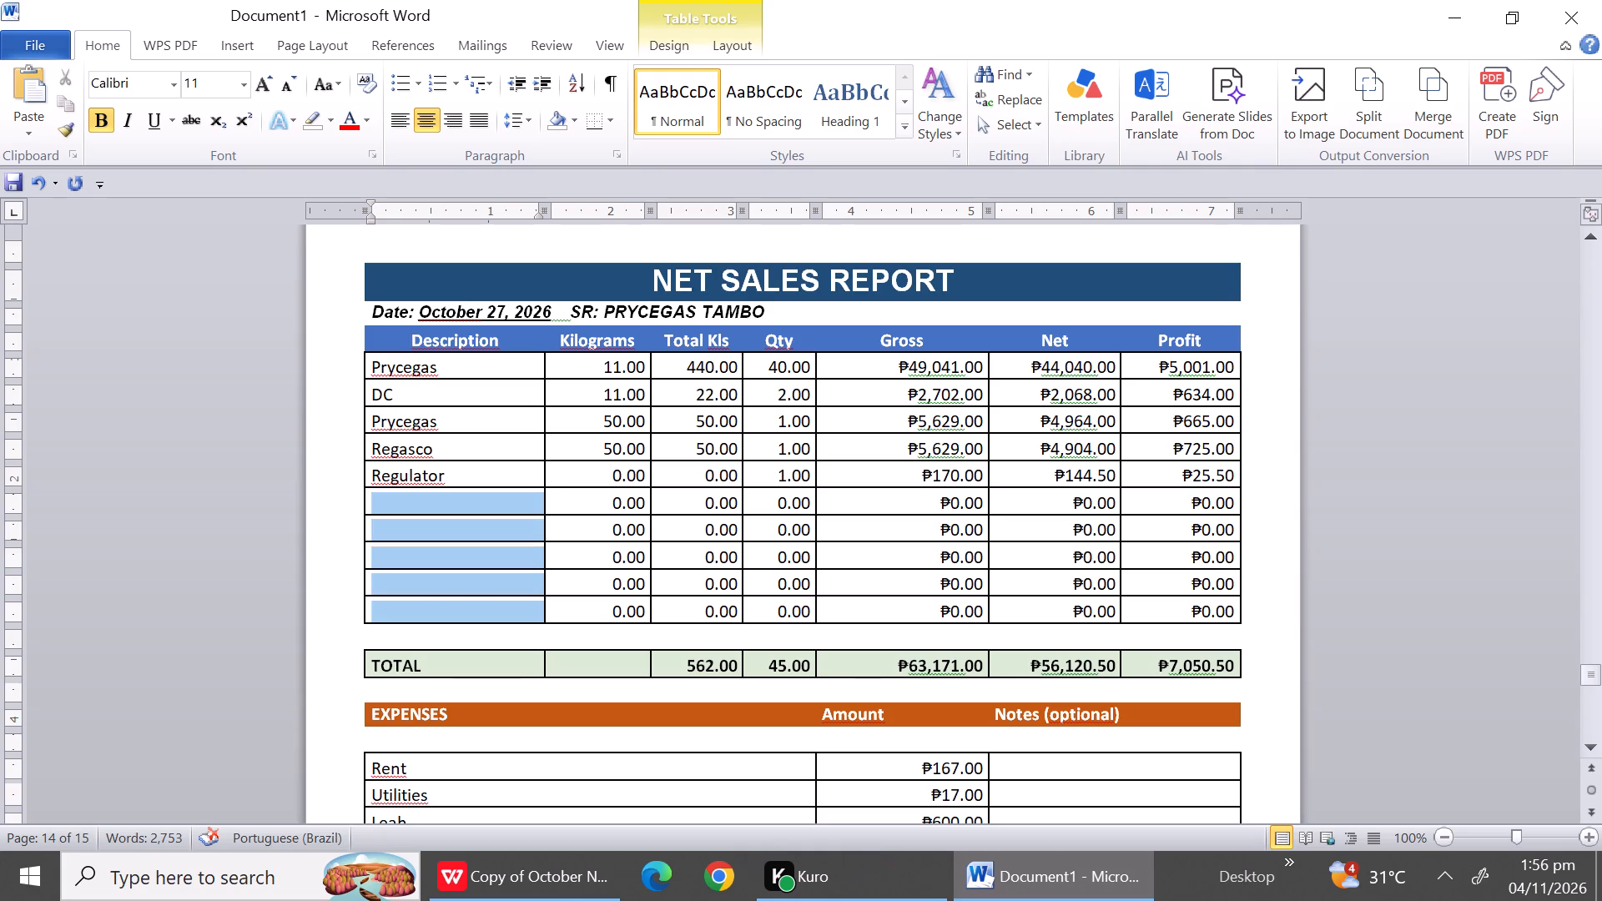
left_click_drag(411, 607, 411, 628)
right_click(411, 628)
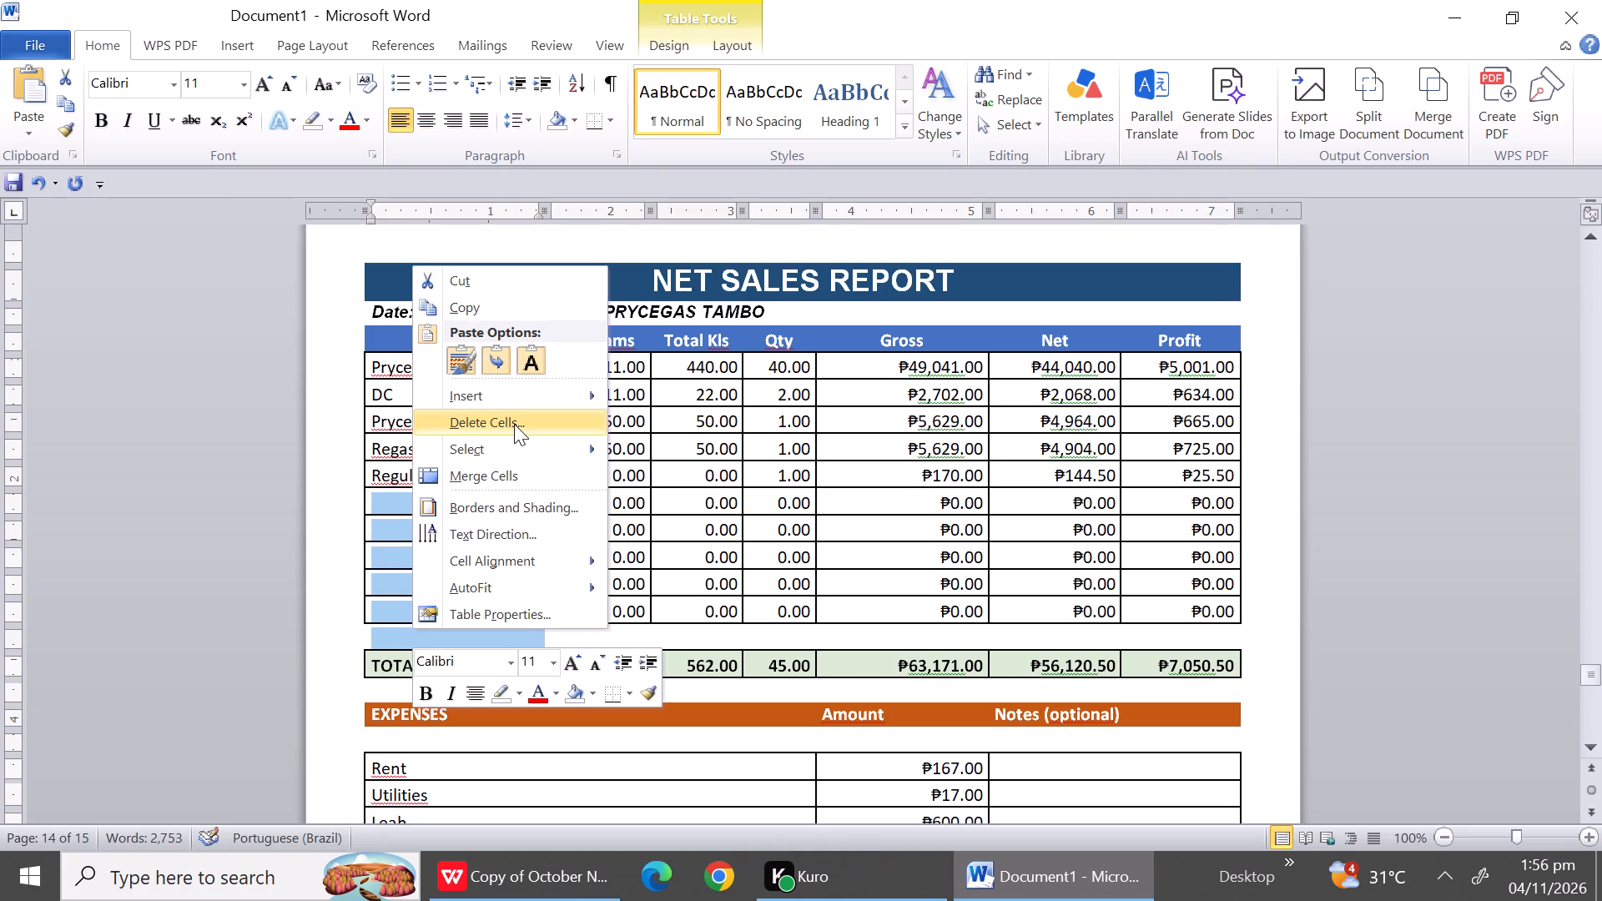
left_click(514, 424)
left_click(783, 410)
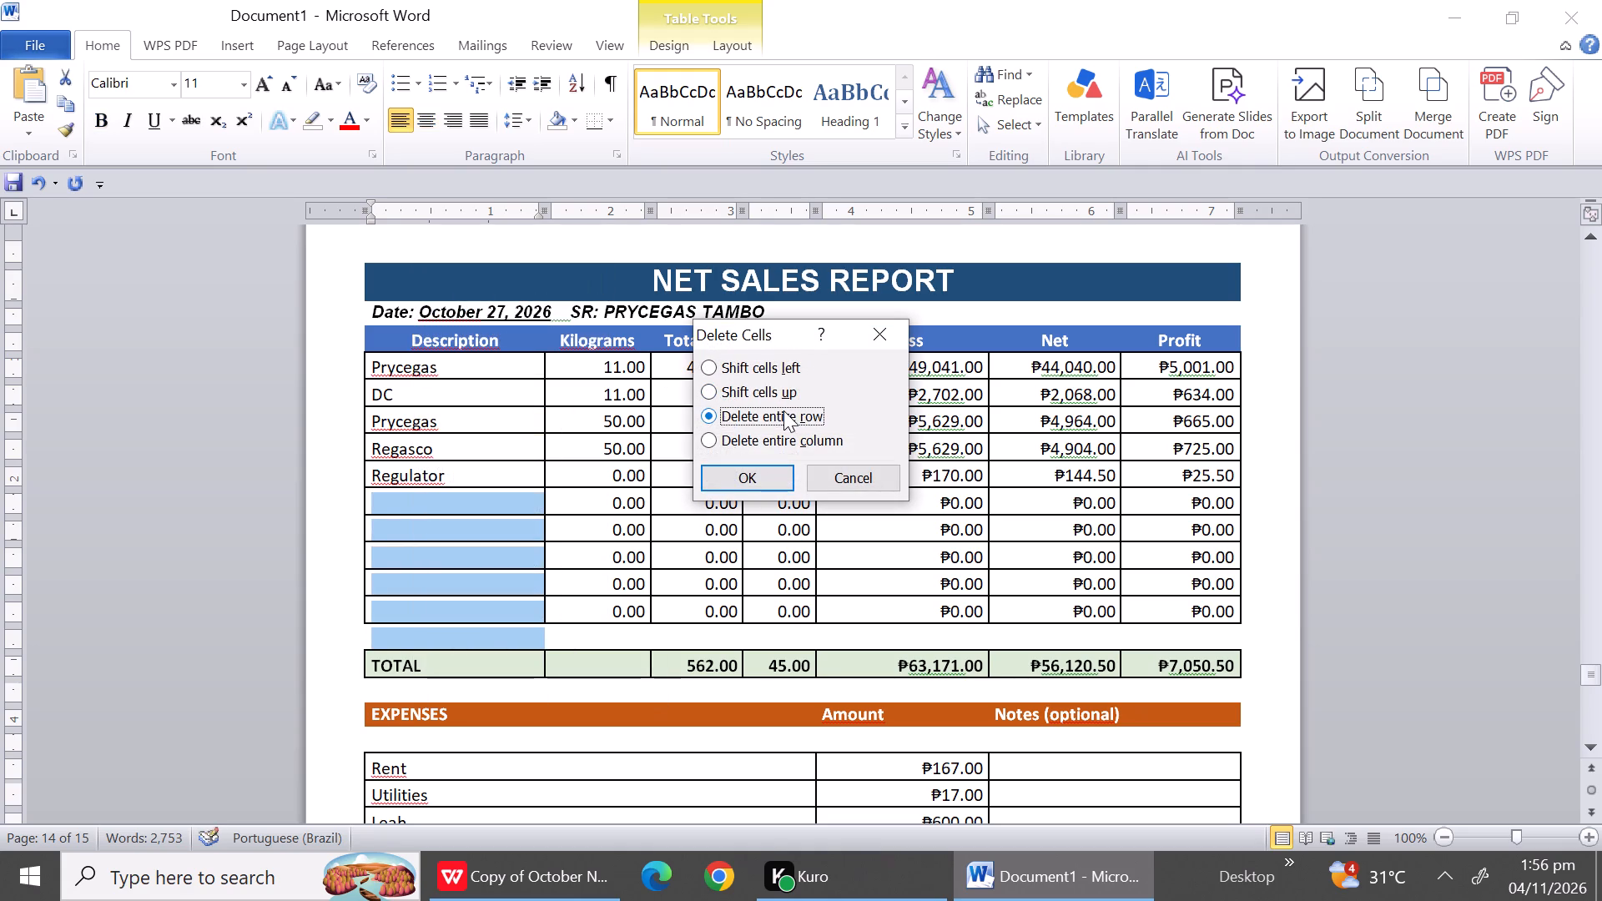
left_click(759, 479)
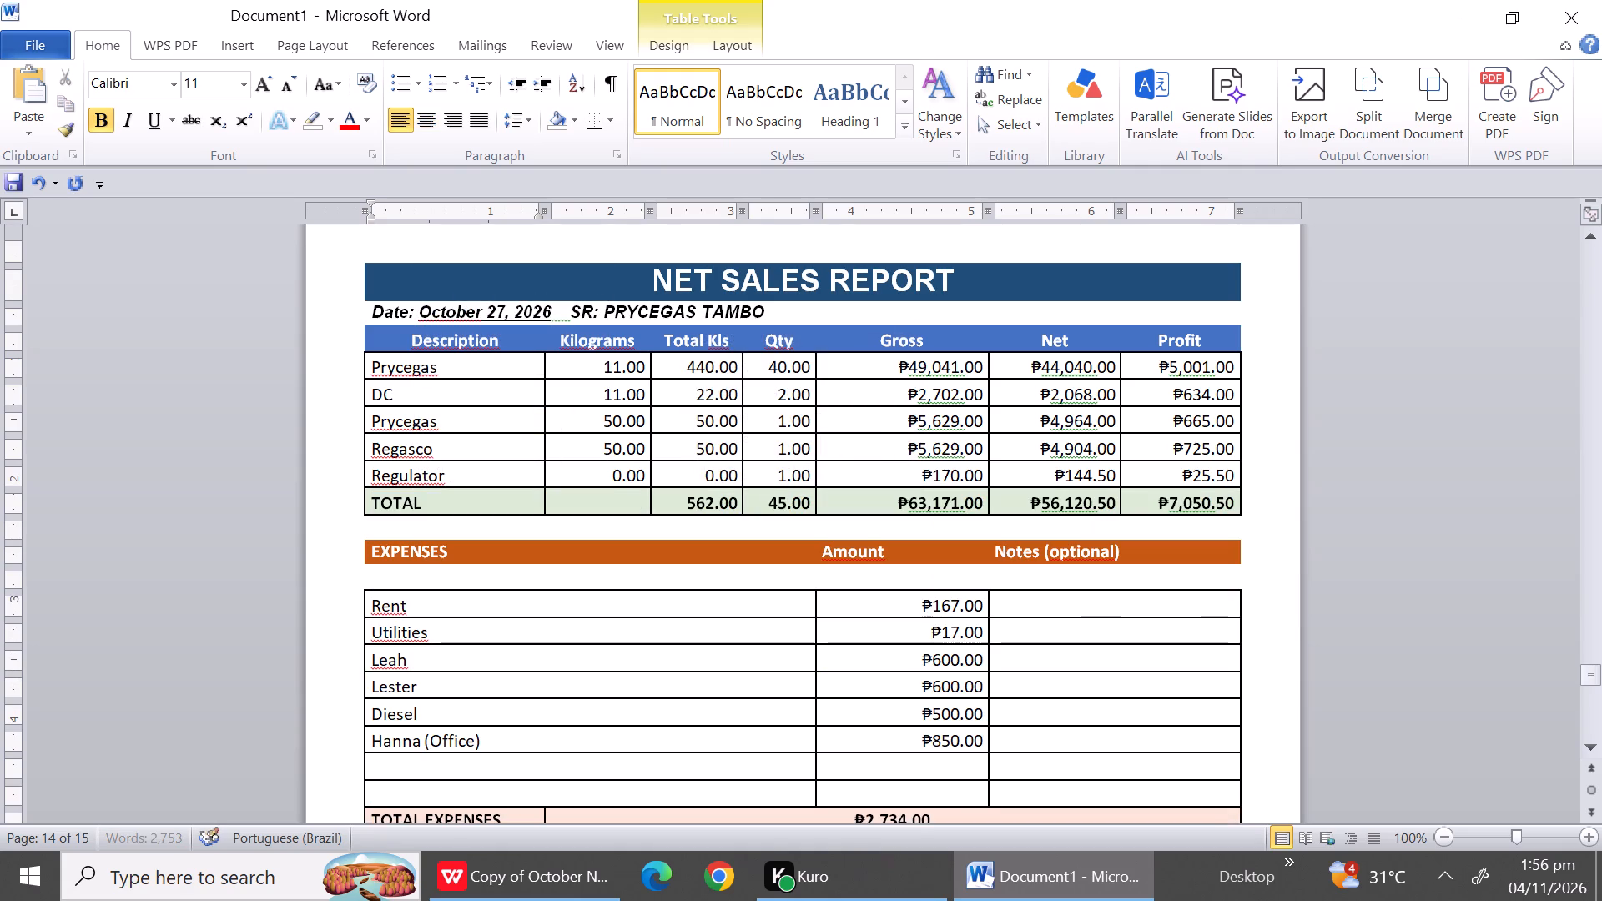
Delete the entire blank row between the TOTAL row and the EXPENSES header in the October 27 report.
left_click(545, 526)
left_click(384, 523)
right_click(384, 523)
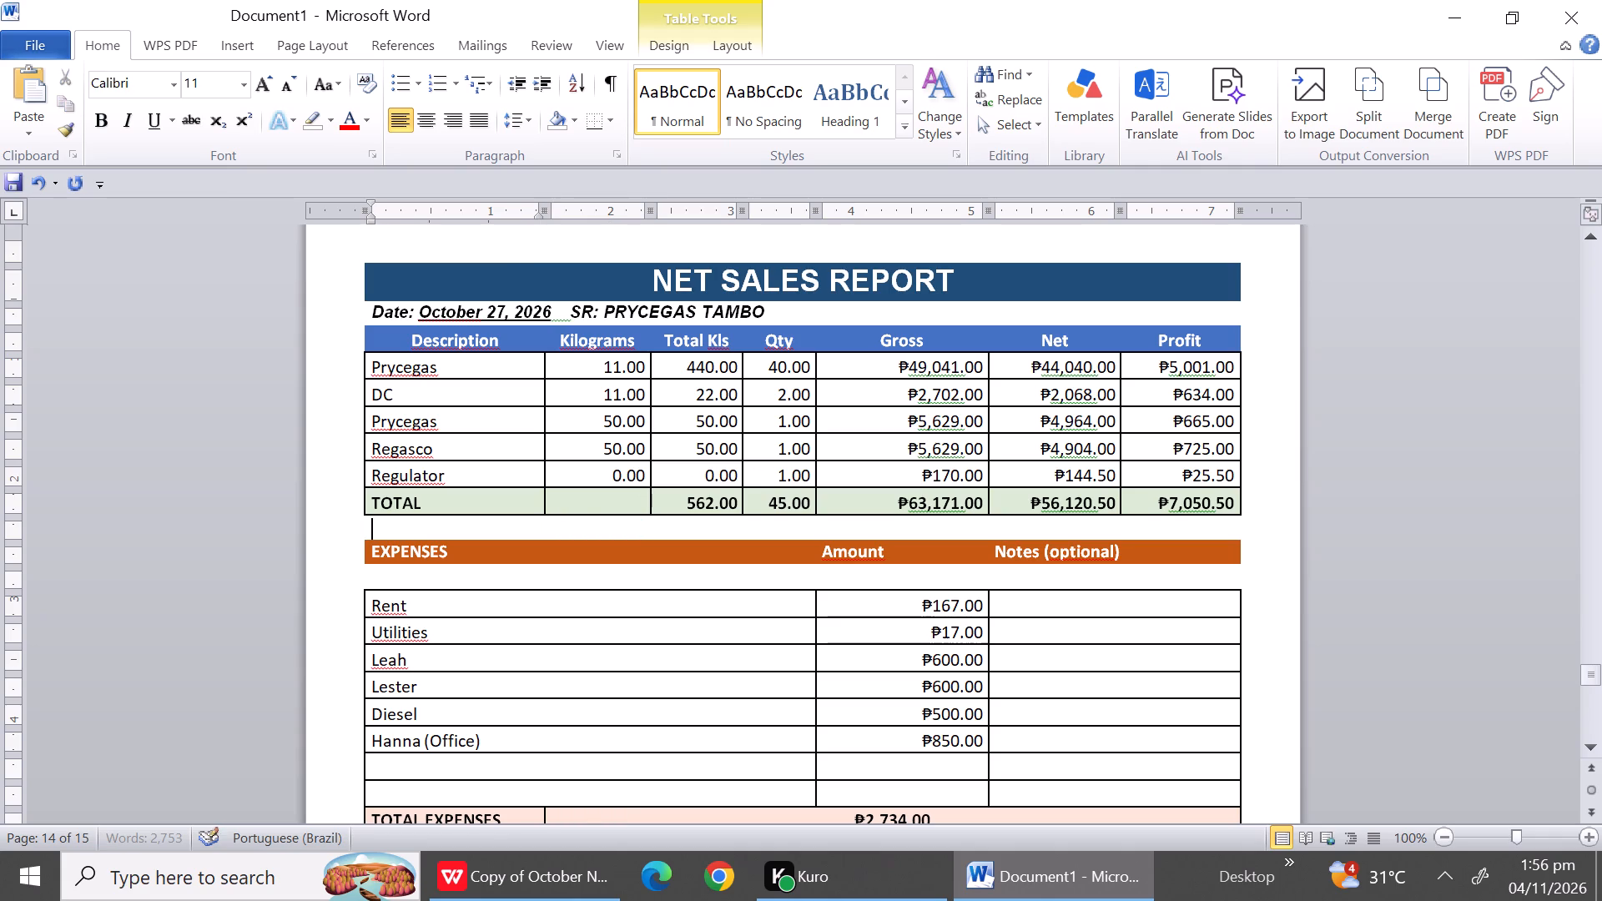
left_click(436, 435)
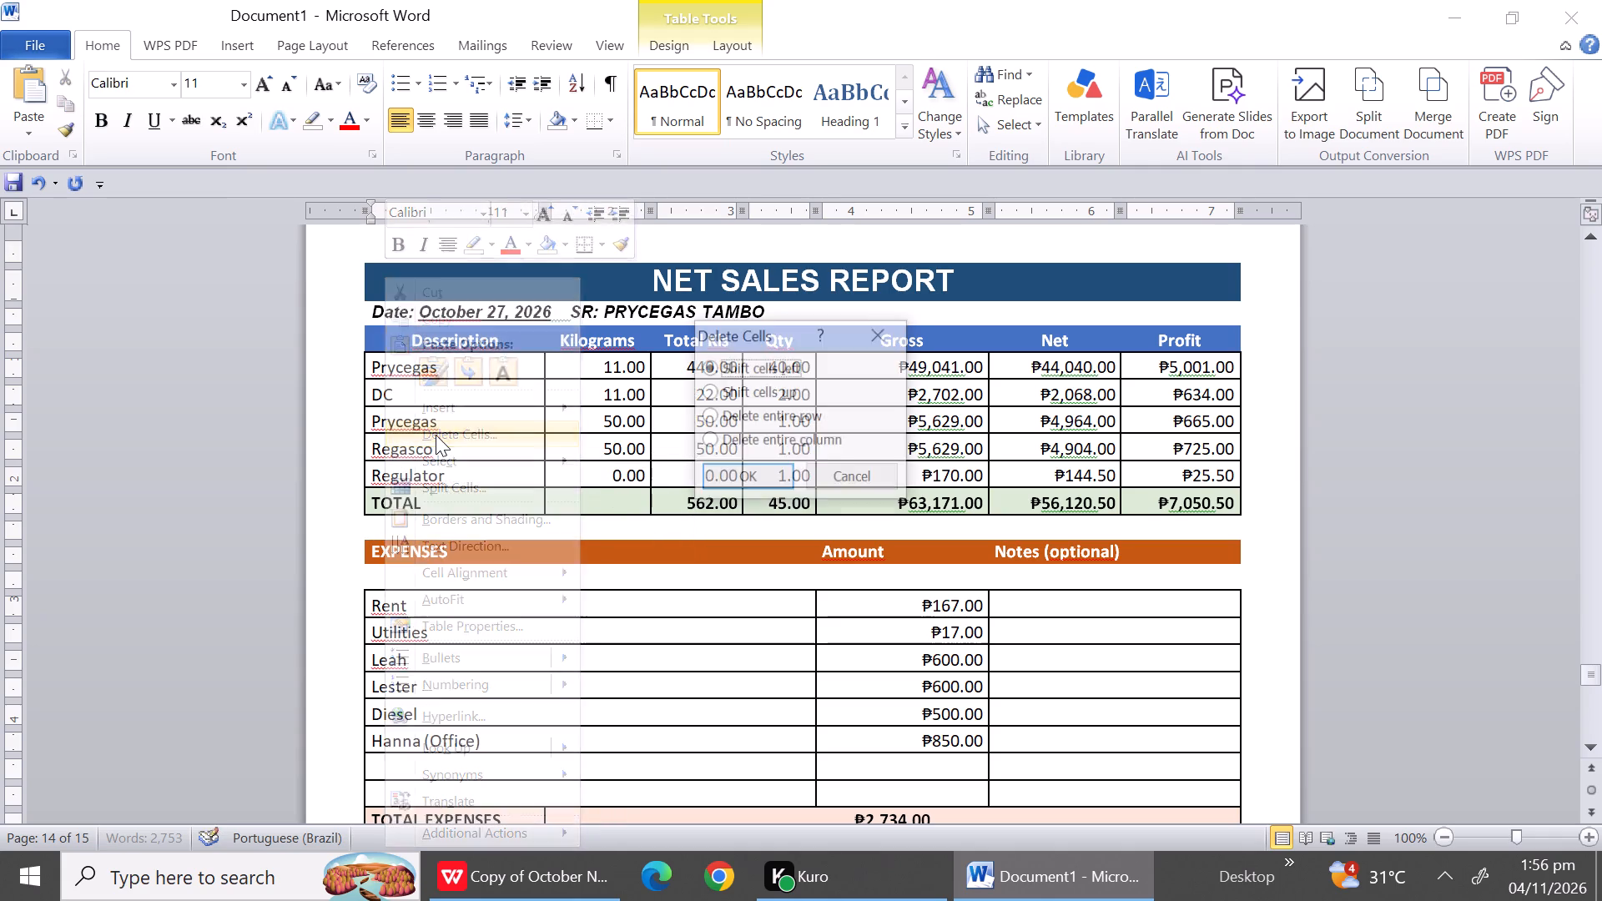
left_click(778, 418)
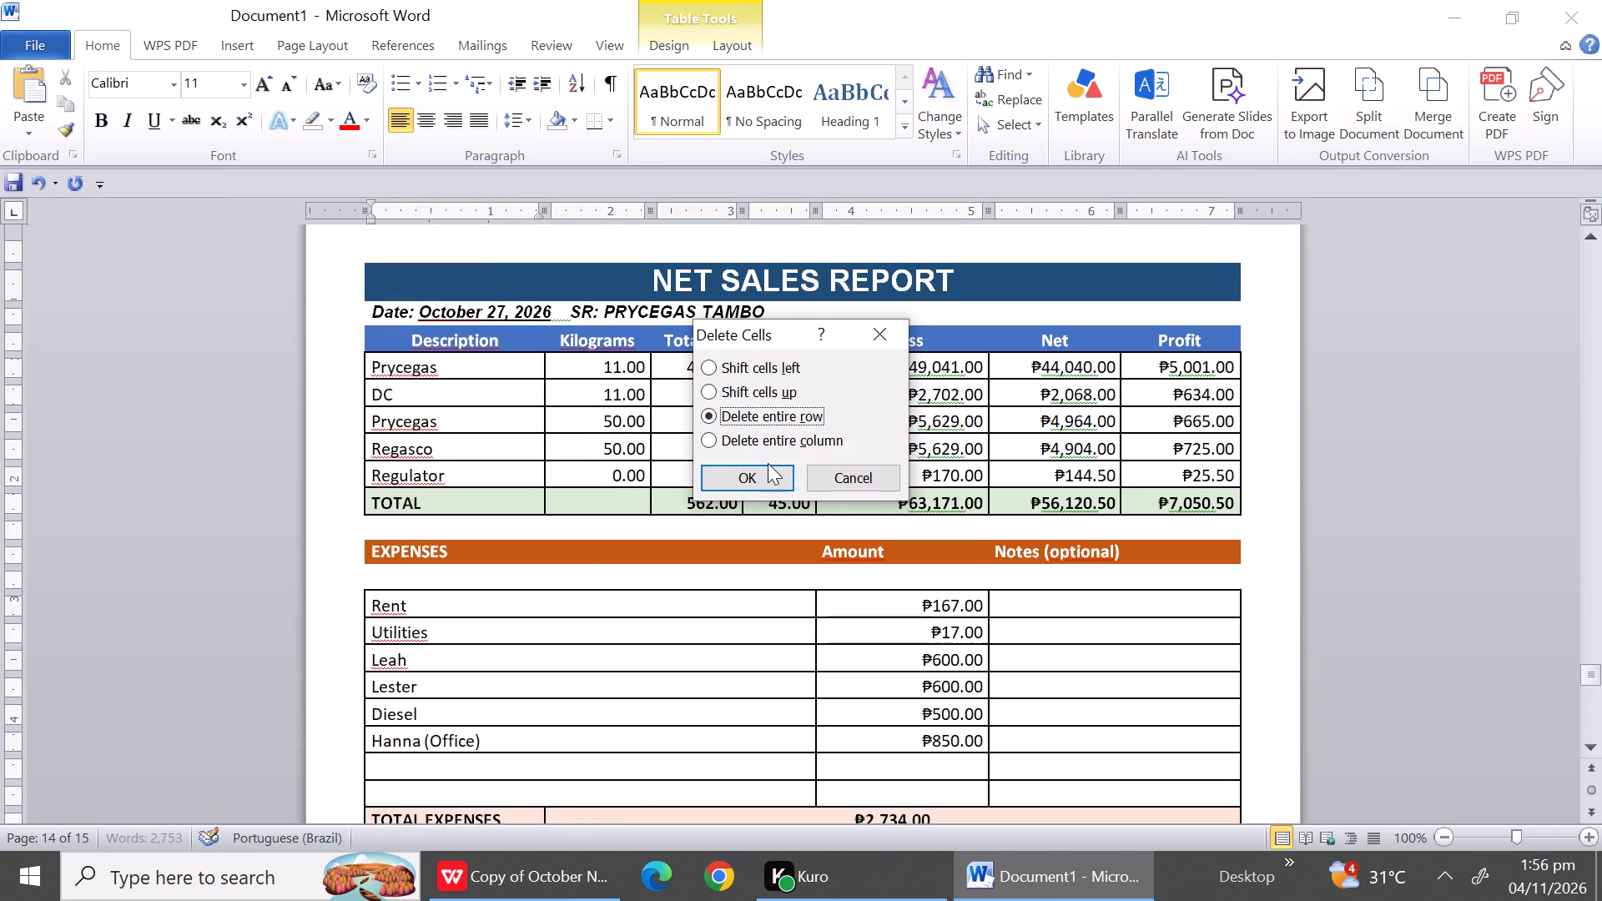
left_click(768, 481)
Delete the entire blank row between the EXPENSES header and the Rent row in the October 27 report.
left_click(466, 556)
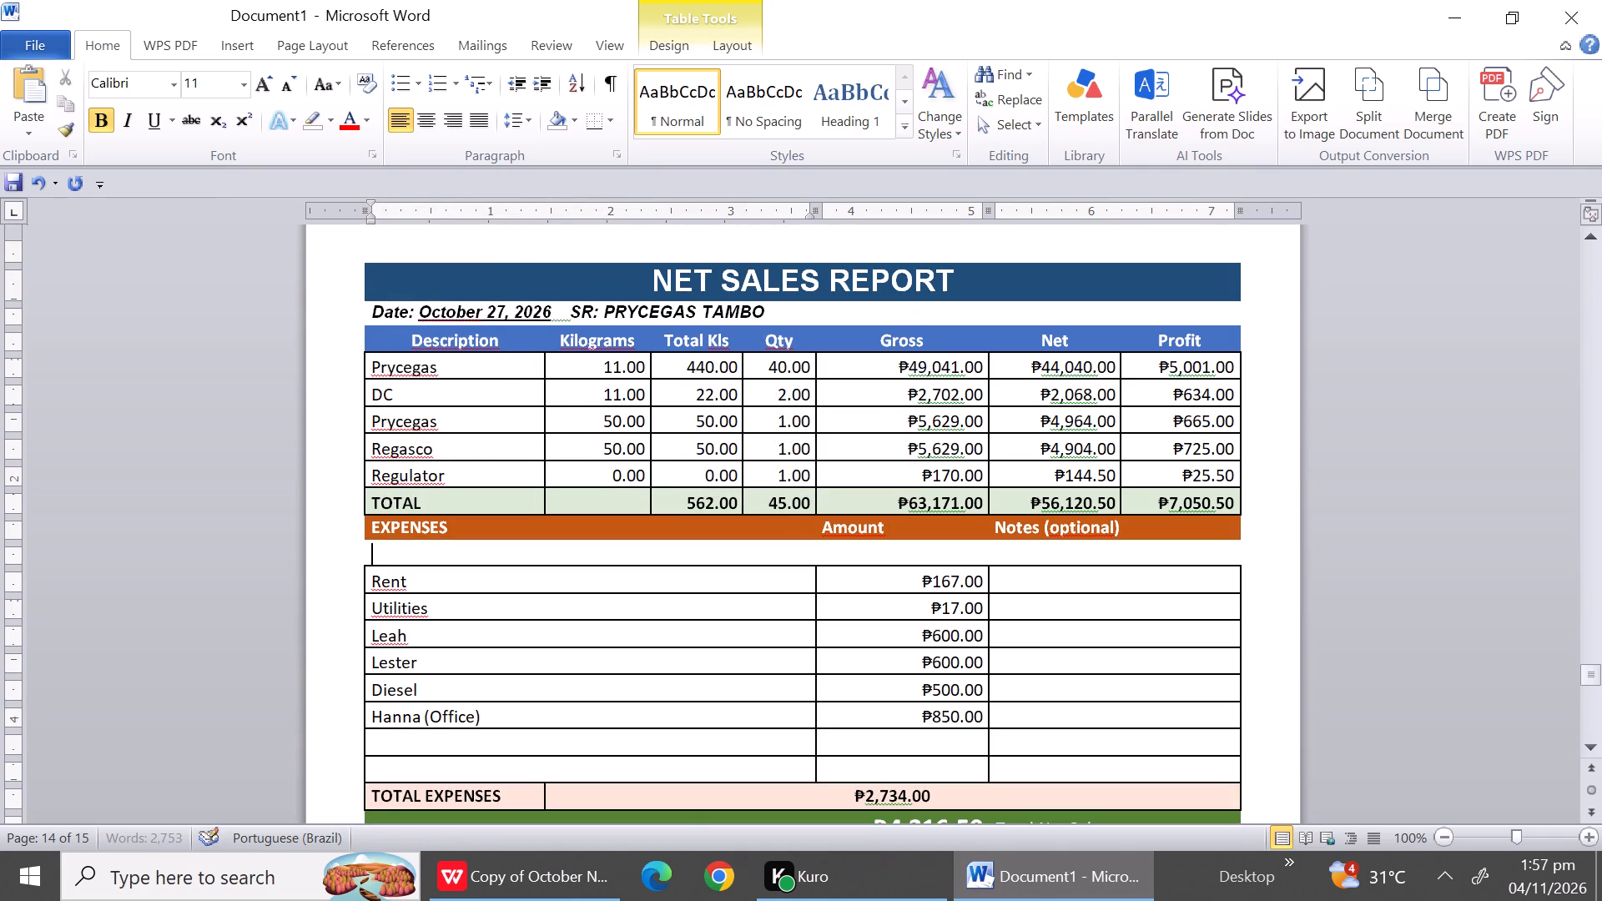
right_click(466, 556)
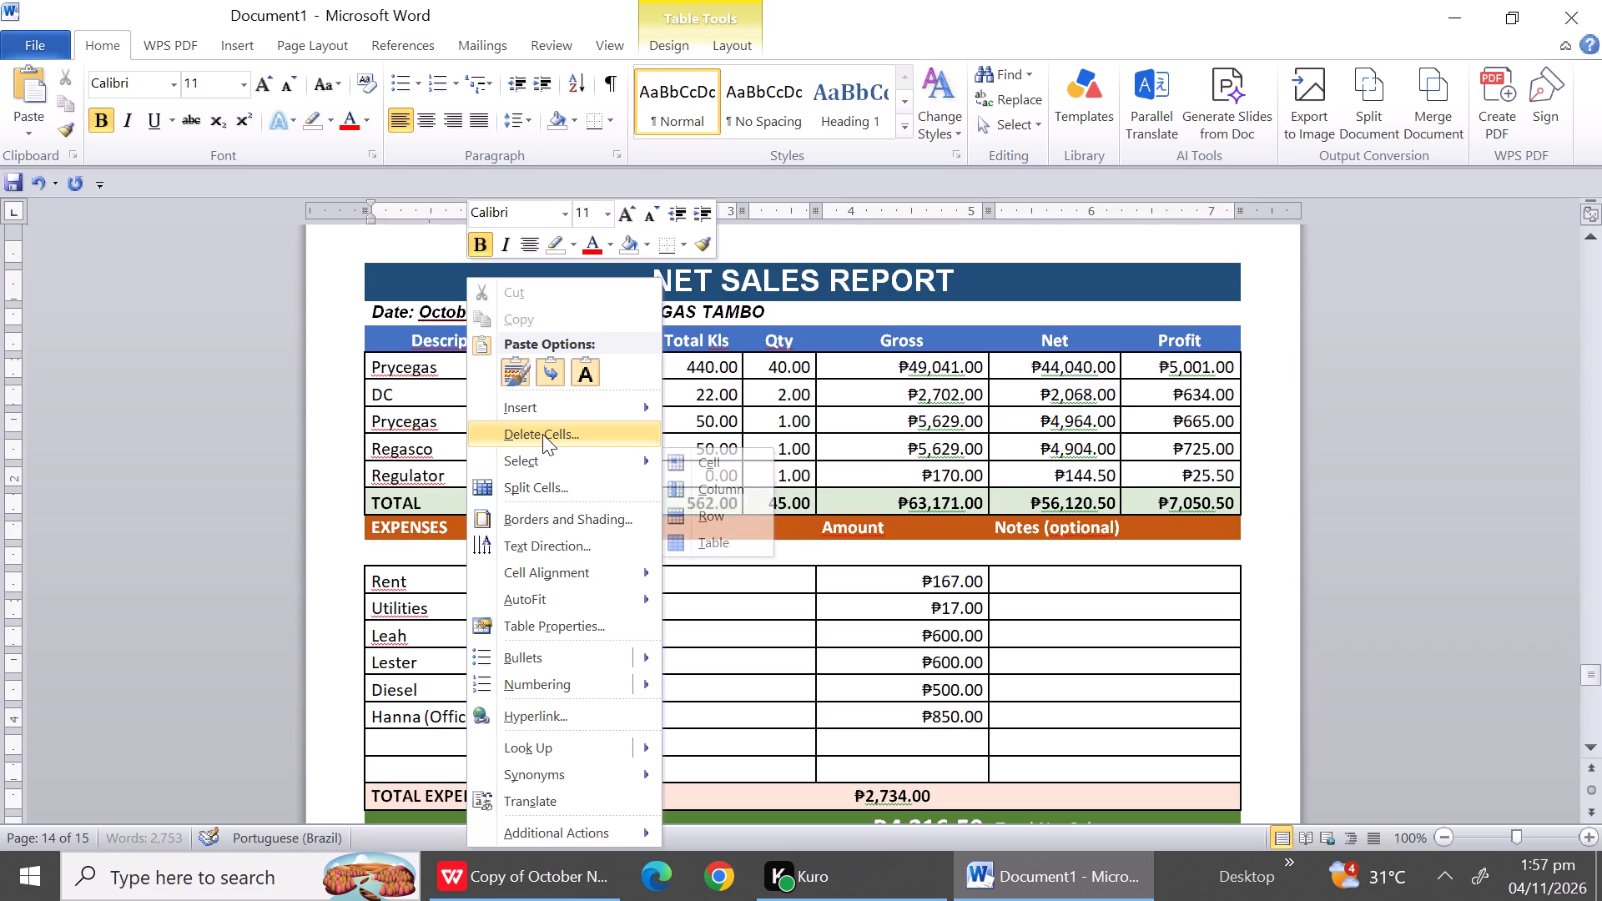
left_click(542, 434)
left_click(721, 402)
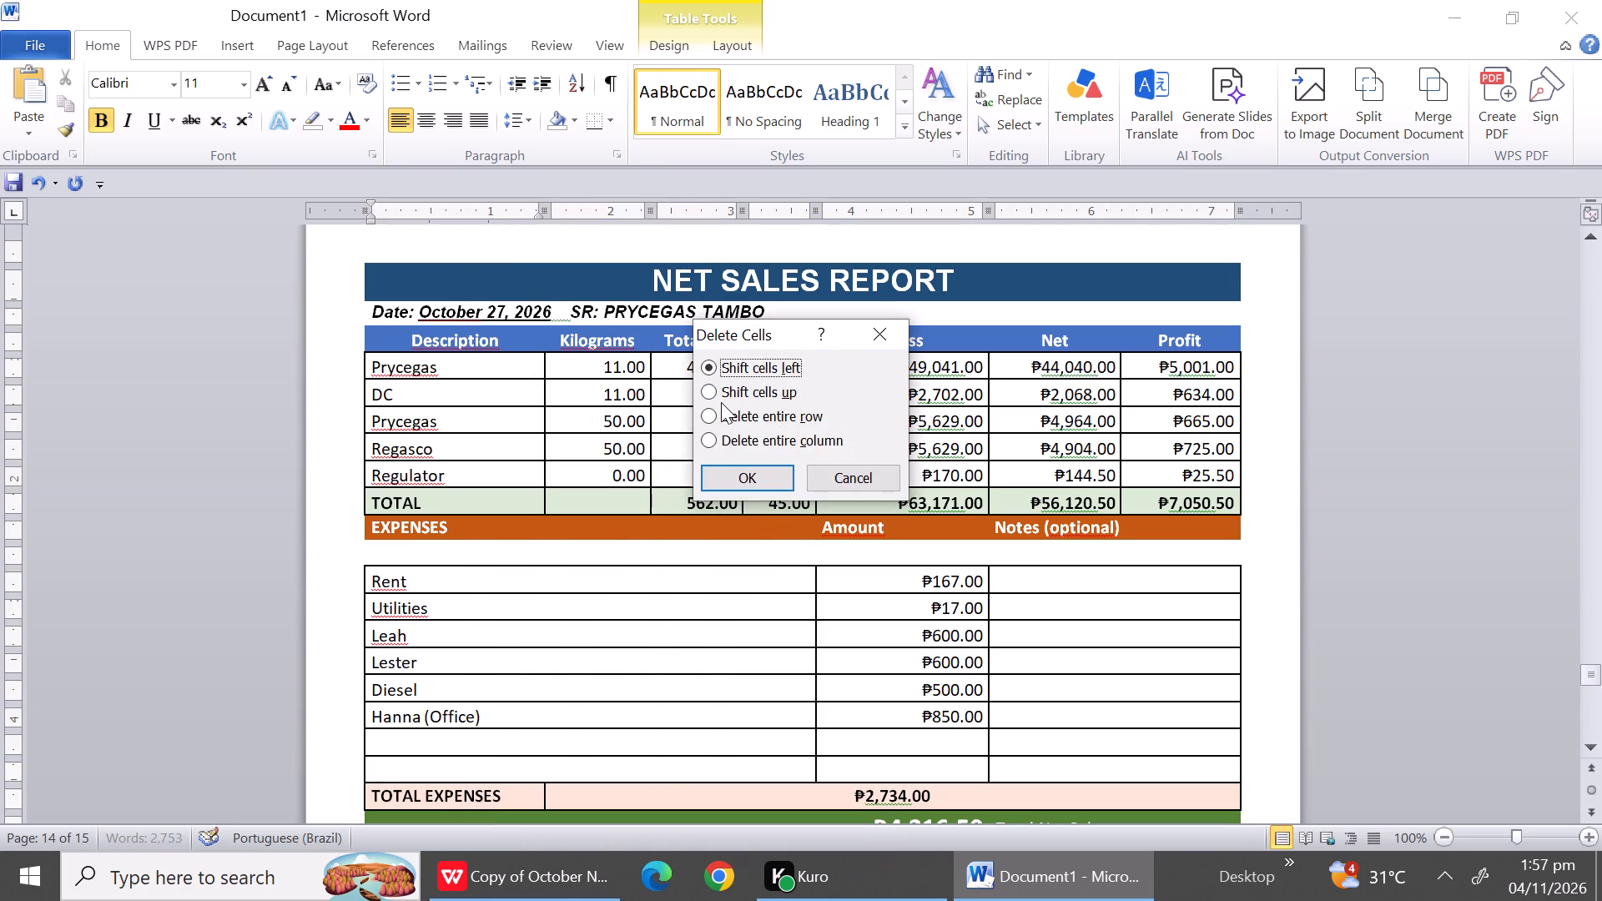
left_click(723, 406)
left_click(741, 476)
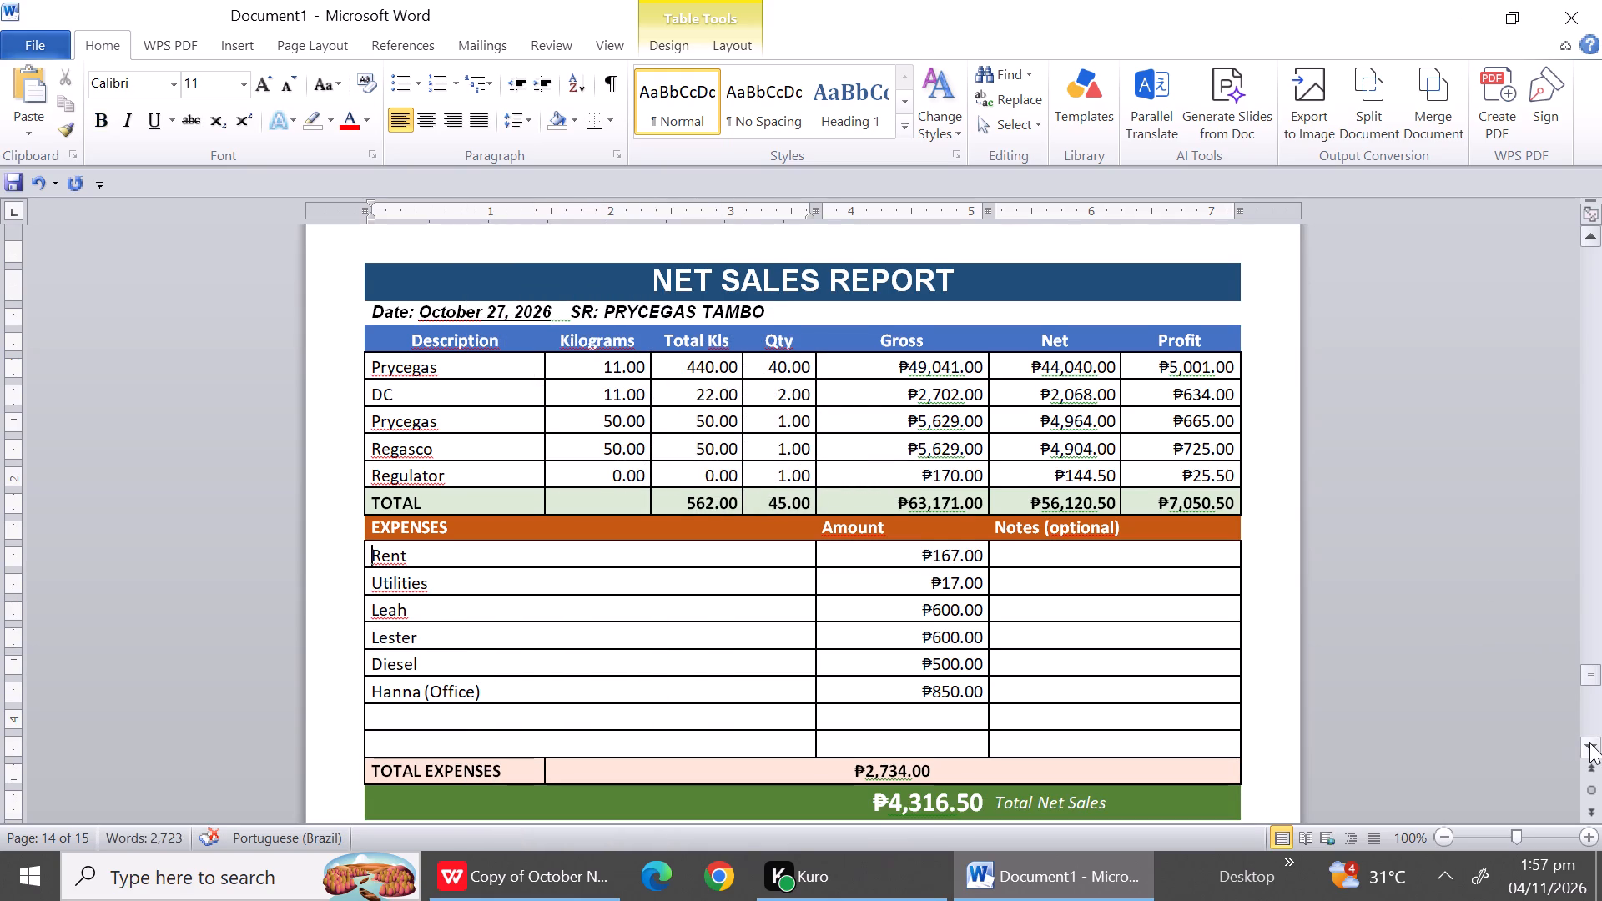
Delete the two empty expense rows between Hanna (Office) and TOTAL EXPENSES in the October 27 report.
triple_click(1589, 742)
triple_click(1589, 742)
triple_click(1589, 742)
double_click(1589, 742)
left_click_drag(1589, 742, 449, 703)
left_click_drag(416, 479, 416, 504)
right_click(416, 504)
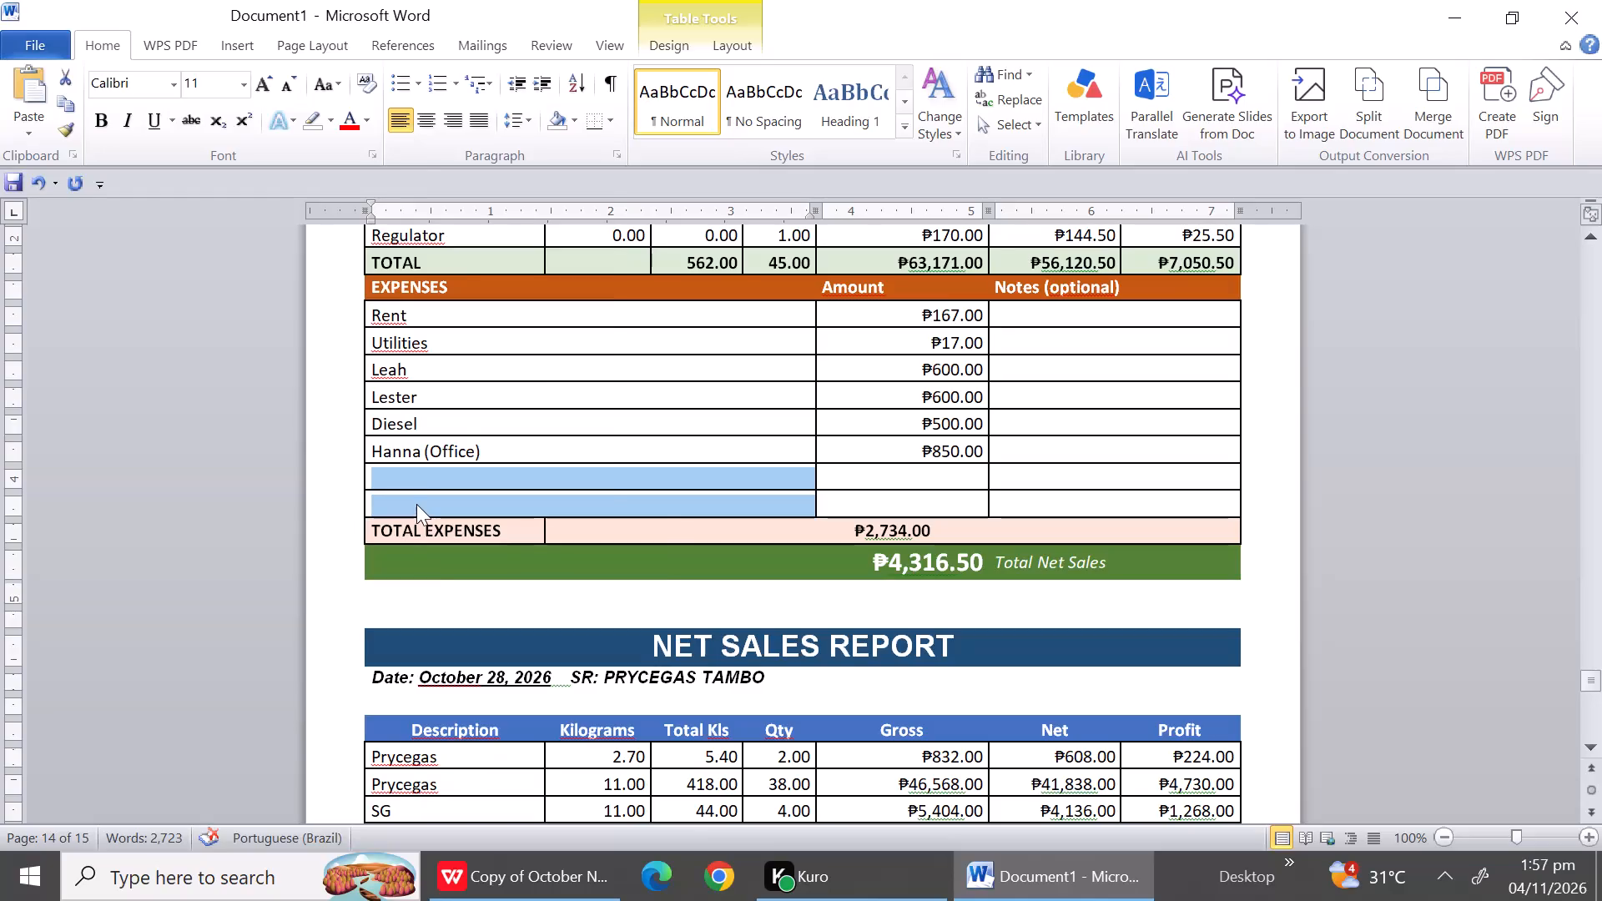
left_click(508, 292)
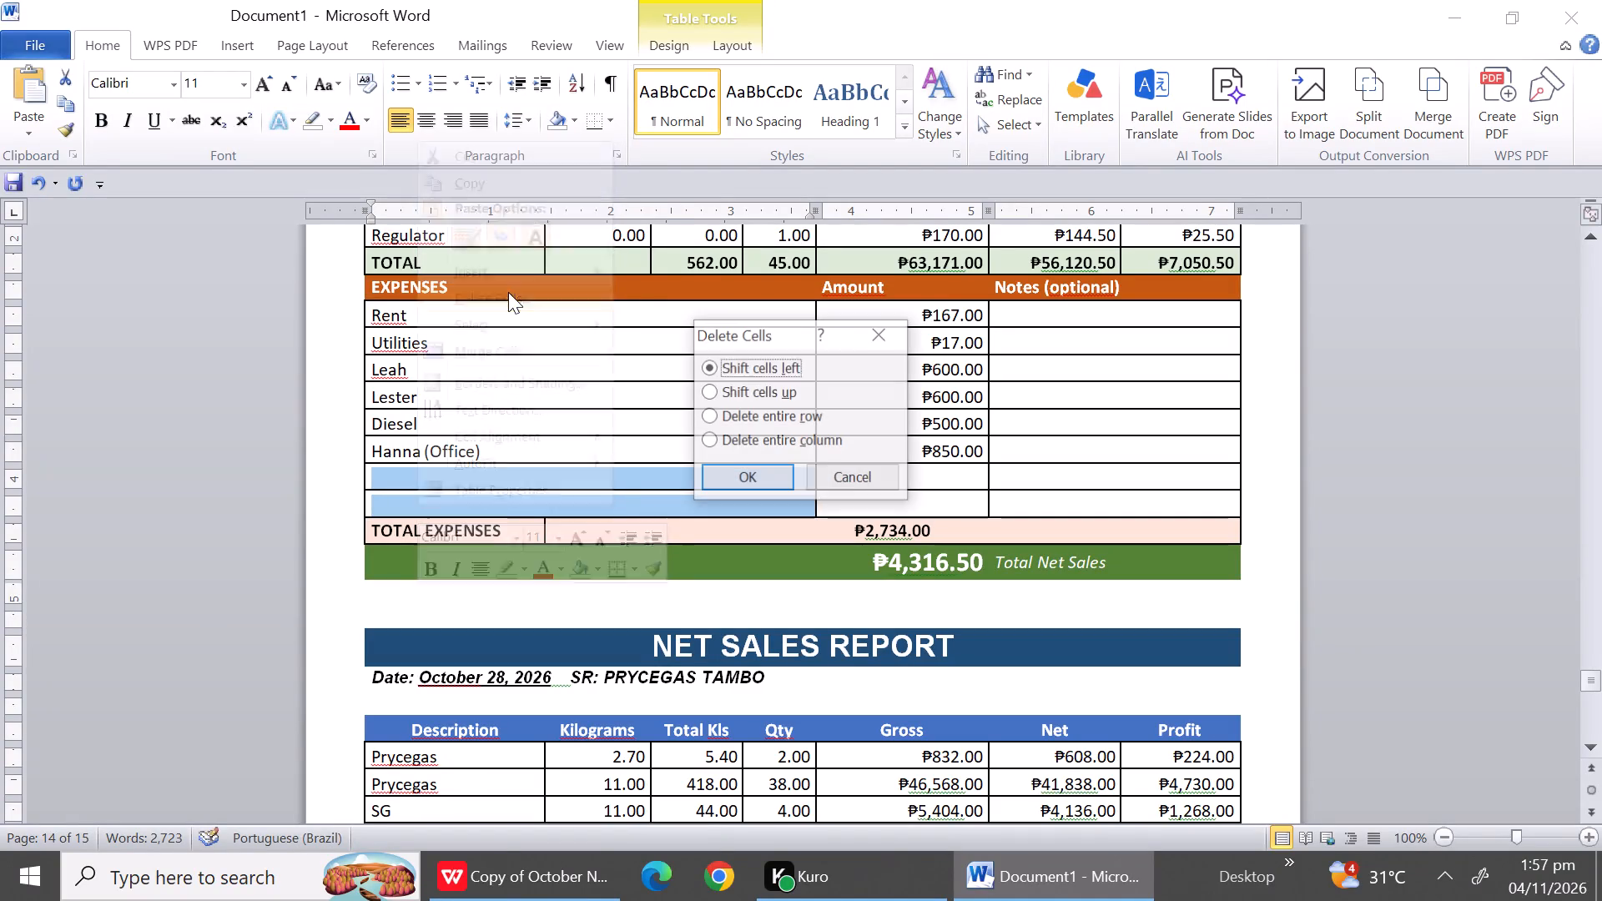
left_click(777, 425)
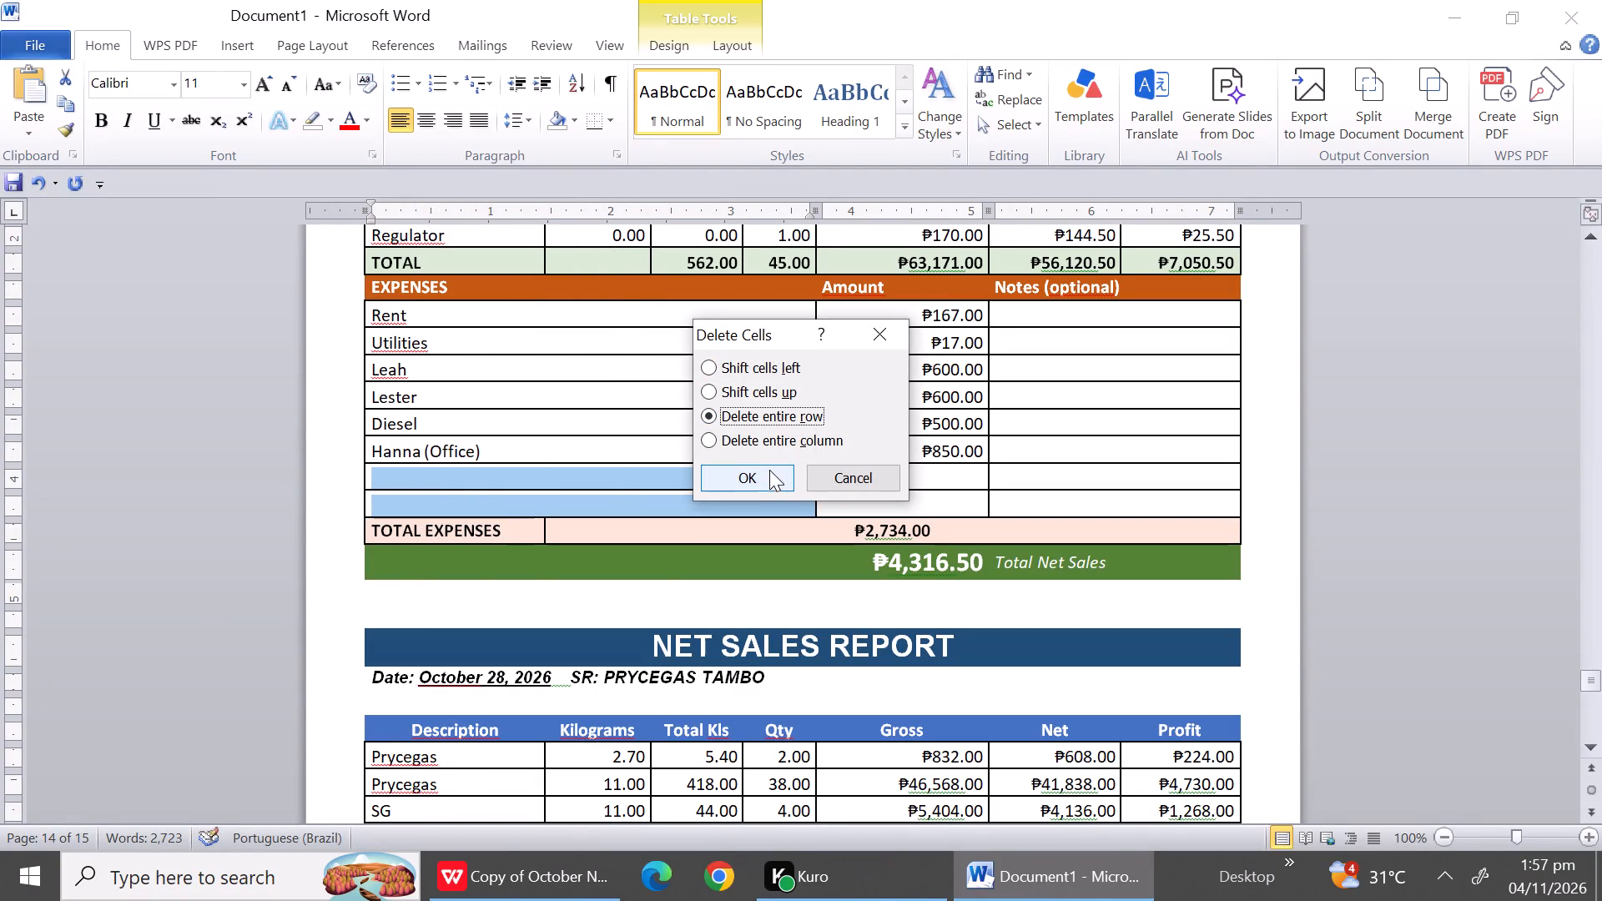
left_click(769, 478)
Delete one entire blank row between the October 27 Total Net Sales row and the October 28 NET SALES REPORT title.
left_click(552, 537)
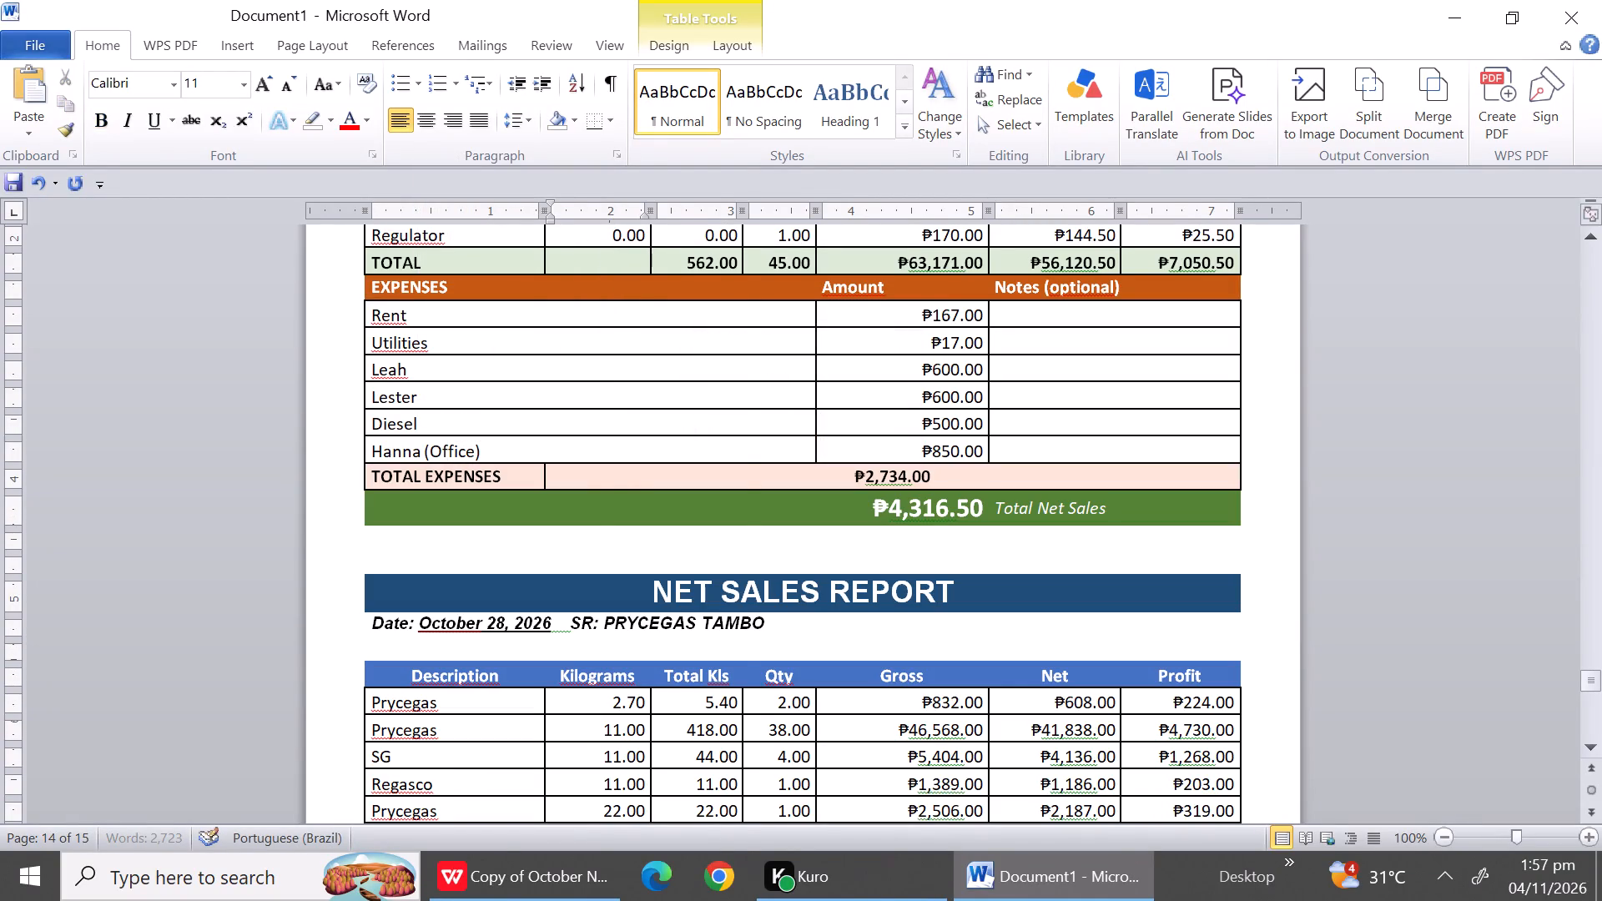
right_click(552, 537)
left_click(682, 433)
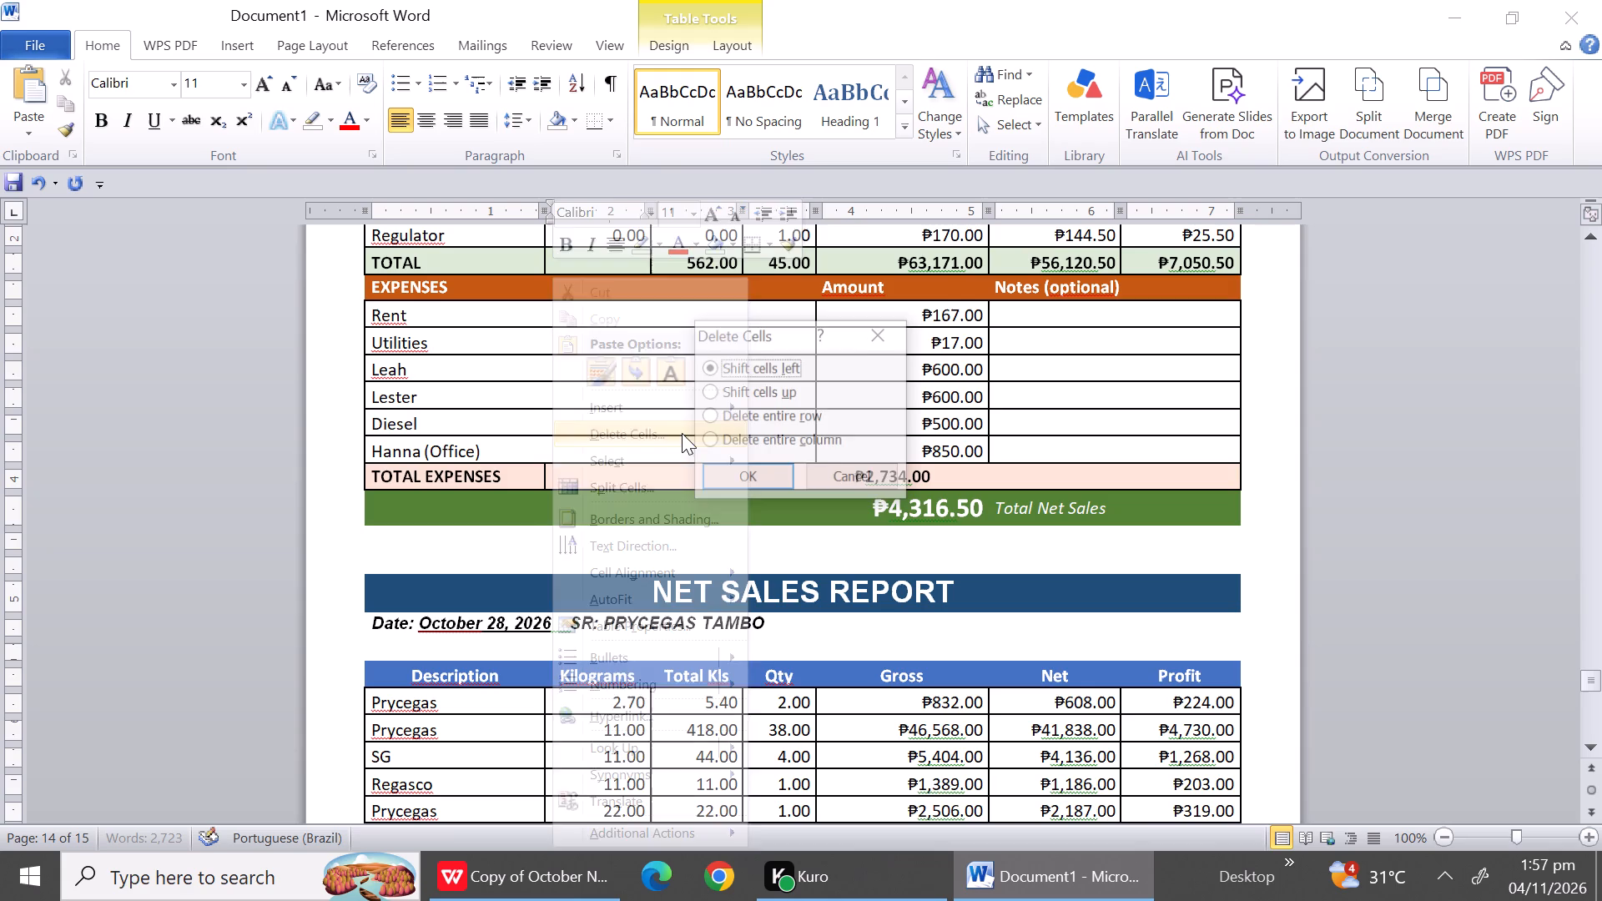
left_click(720, 414)
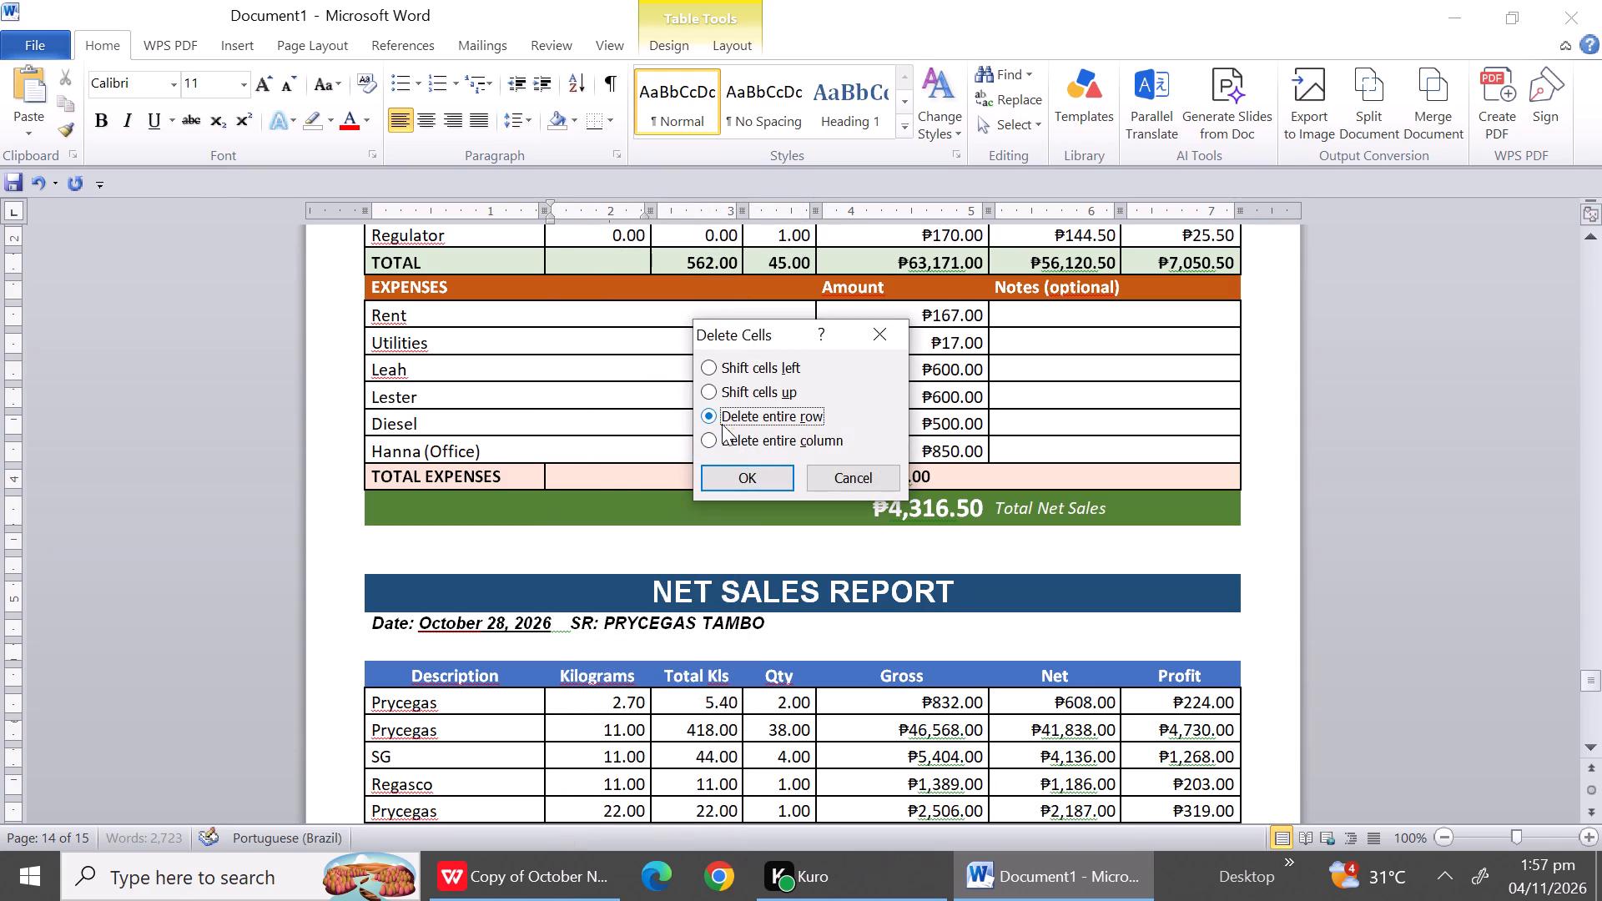
left_click(732, 474)
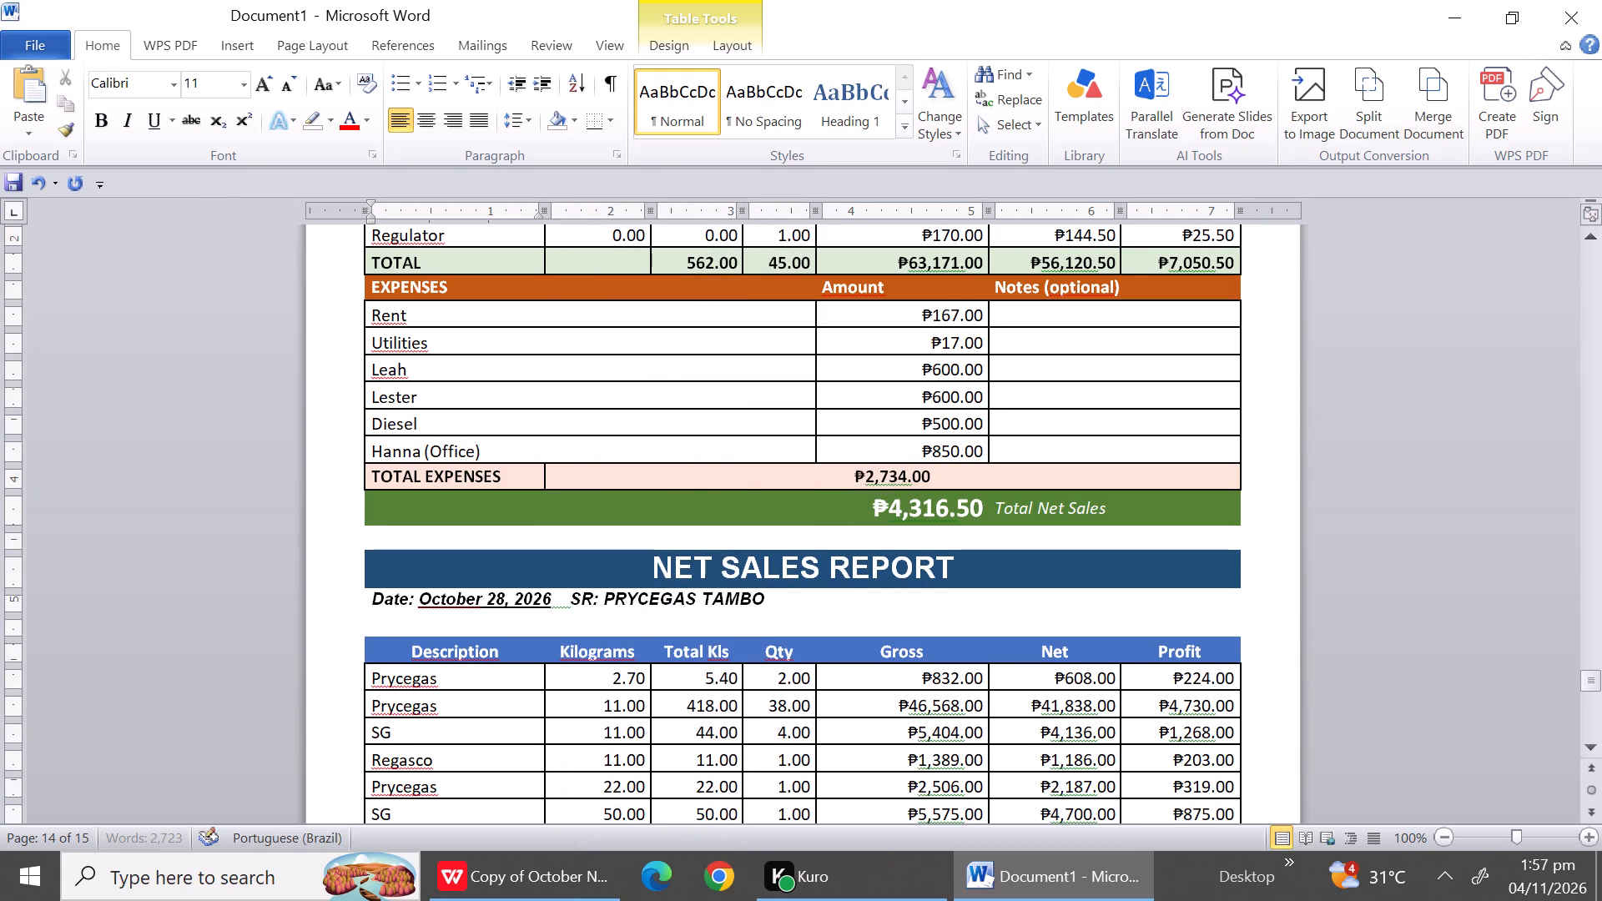
Delete the entire blank row between the October 28 date line and the Description header row.
left_click(475, 629)
right_click(475, 629)
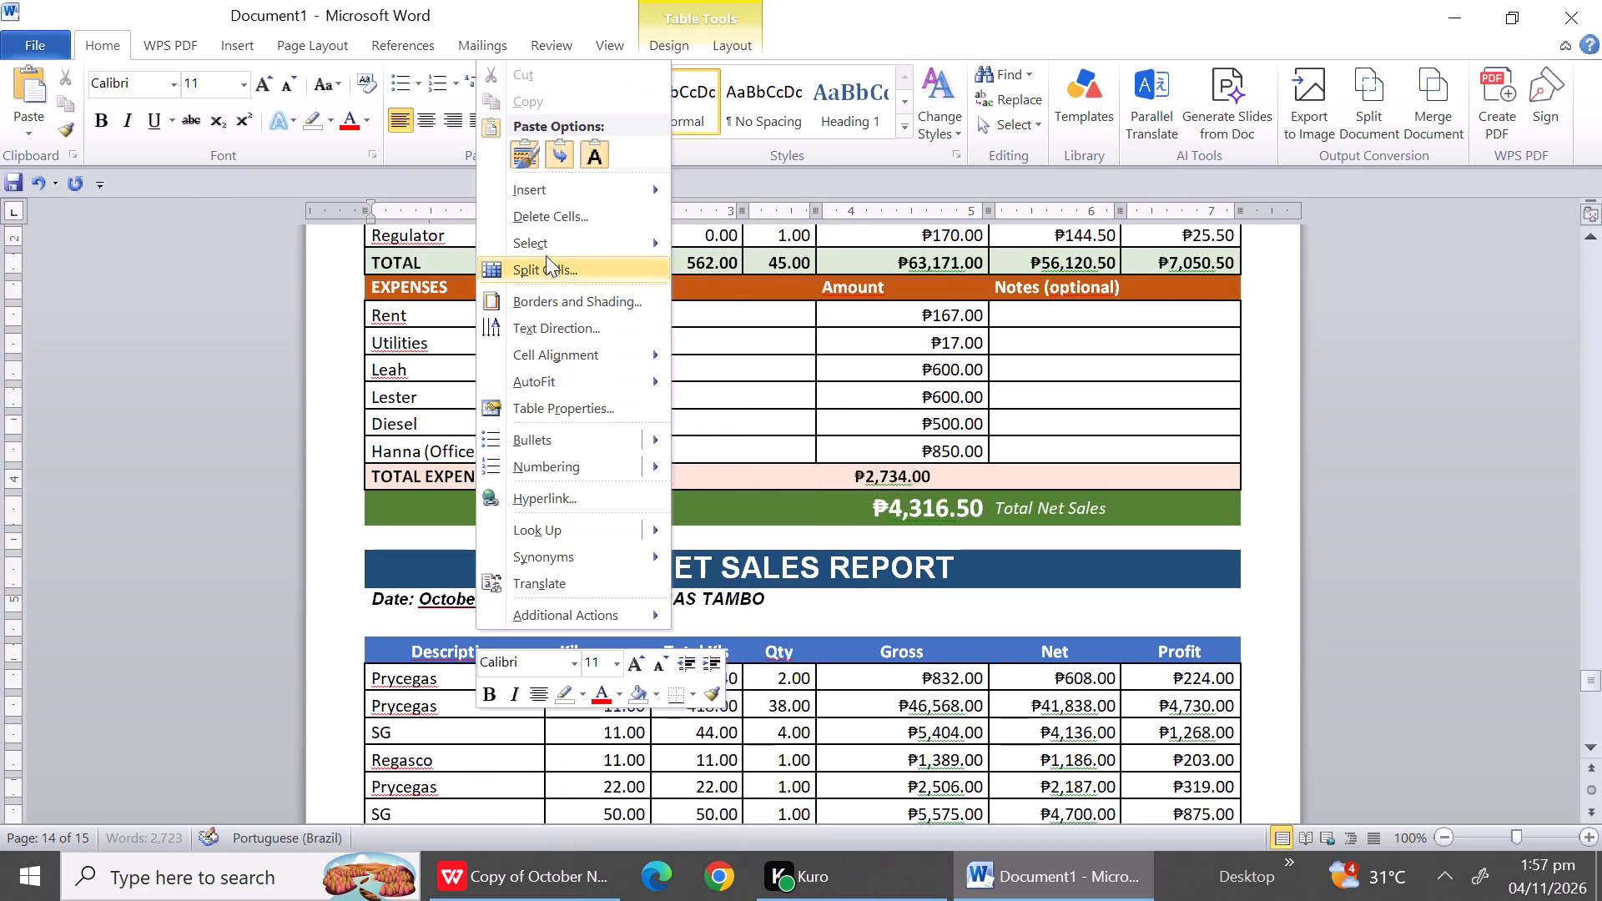
left_click(536, 214)
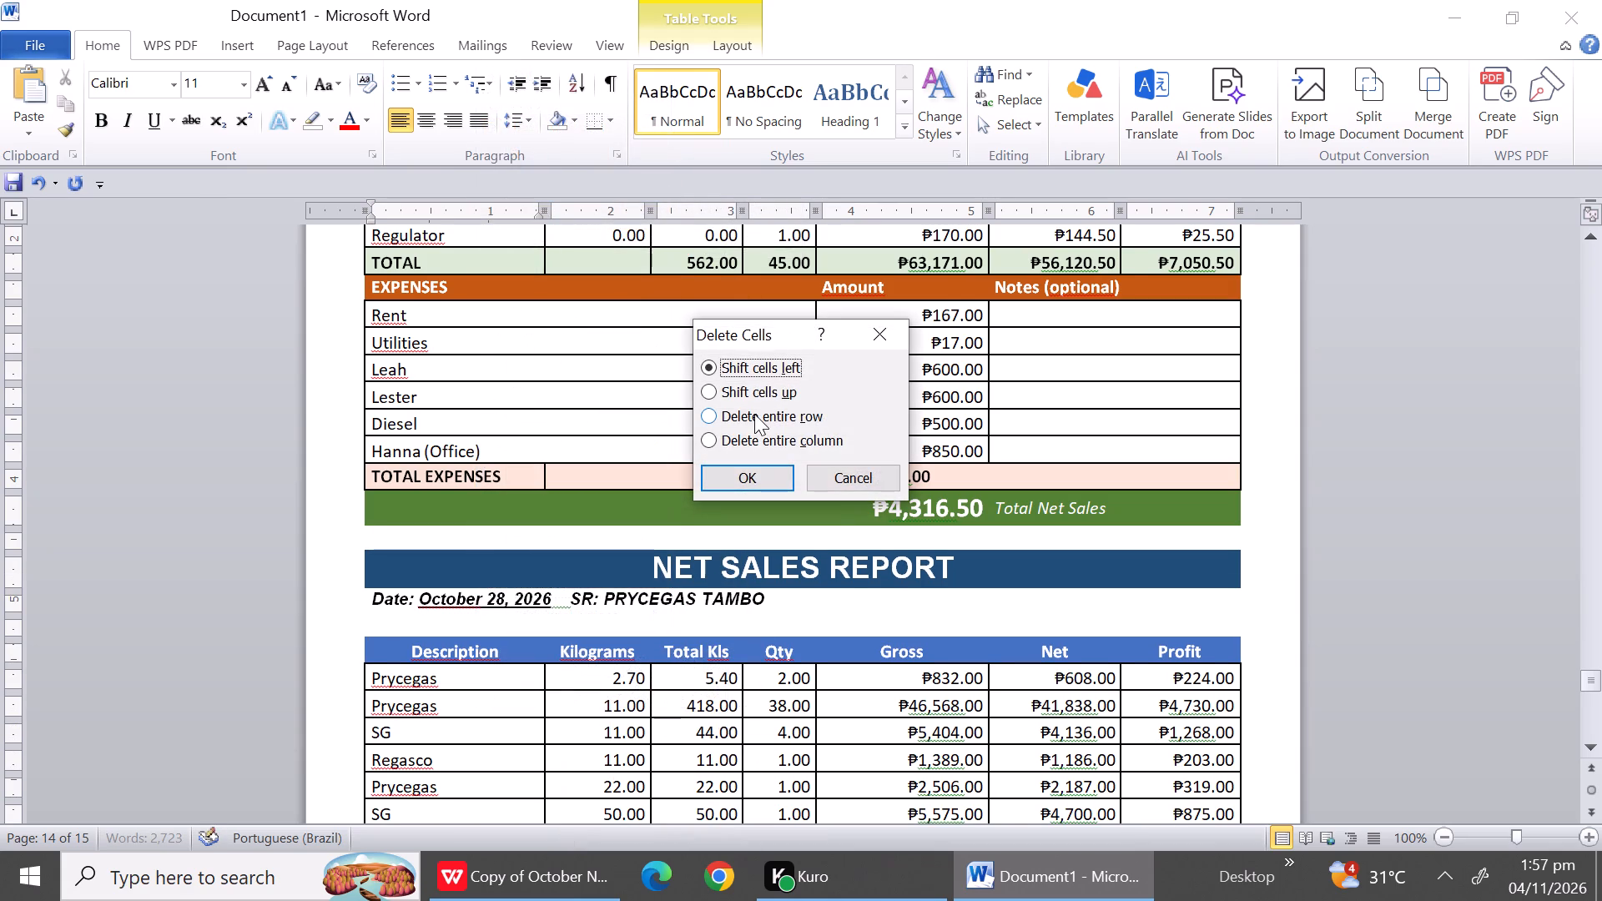
left_click(754, 414)
left_click(767, 480)
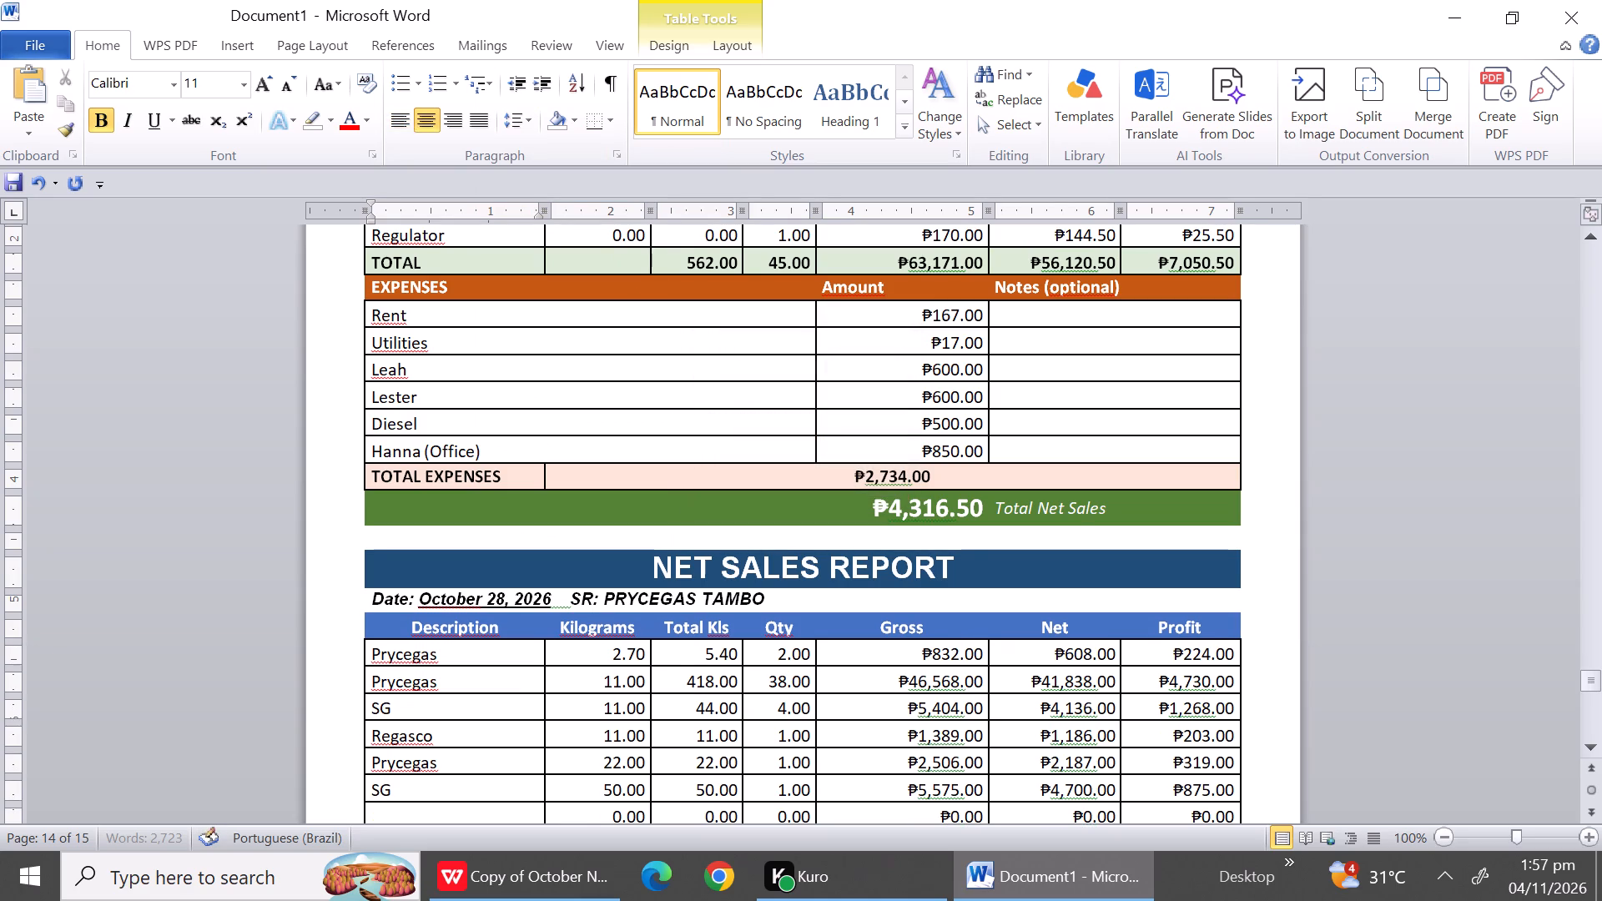
Delete the four unused zero-value item rows and the blank row above TOTAL in the October 28 report.
left_click(1582, 753)
triple_click(1582, 753)
triple_click(1582, 753)
triple_click(1582, 753)
triple_click(1582, 753)
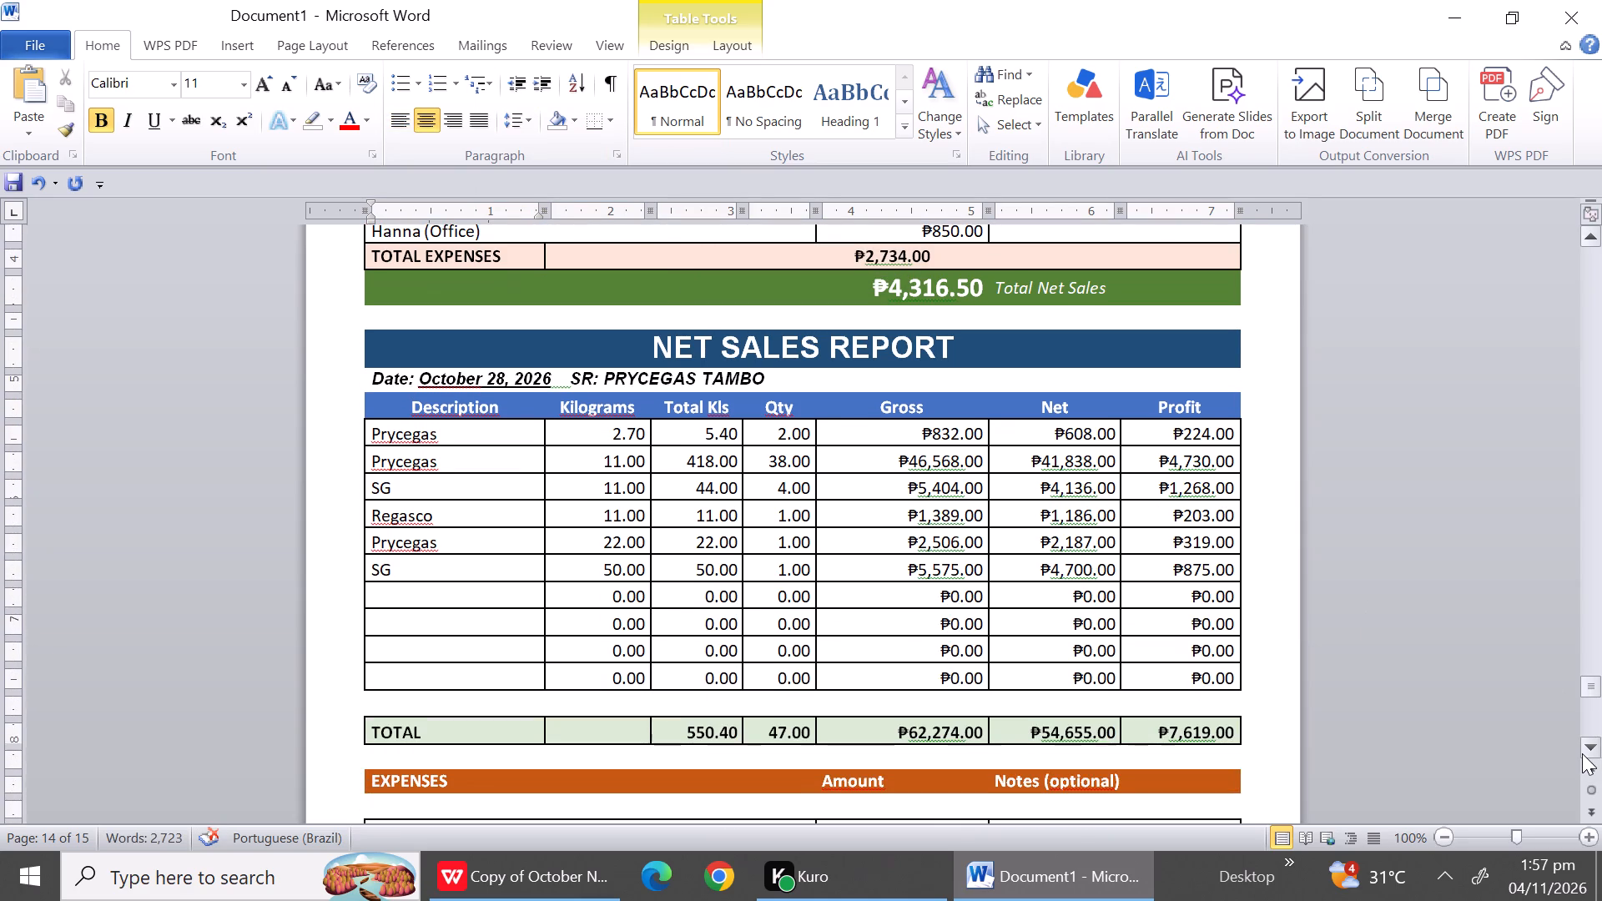
triple_click(1582, 753)
left_click(1582, 753)
left_click_drag(1582, 753, 599, 659)
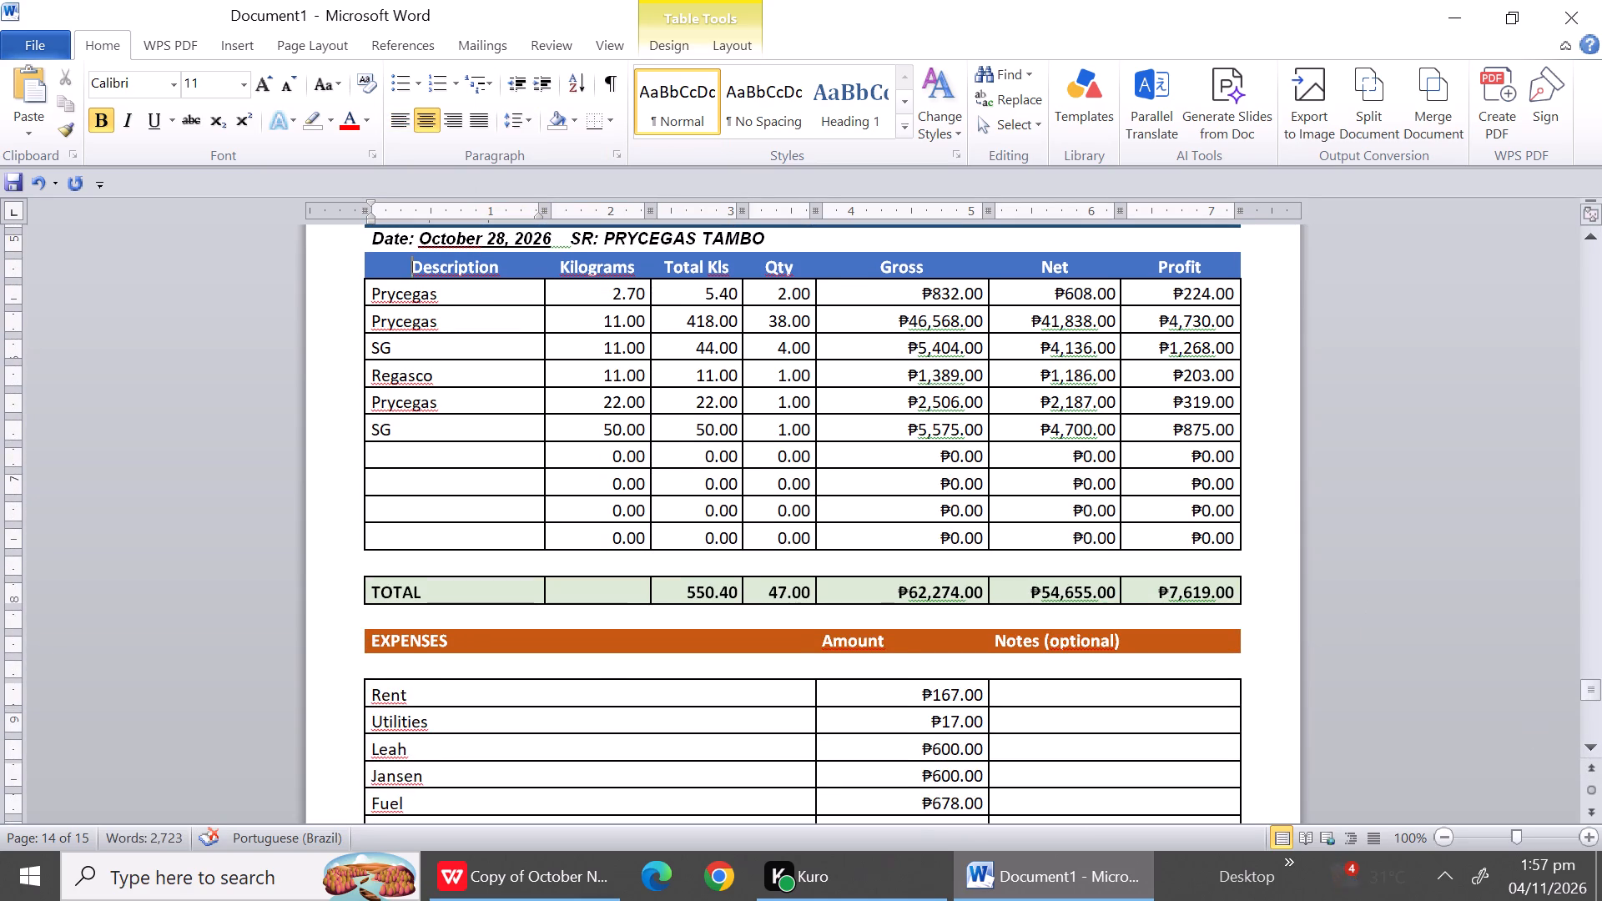
left_click_drag(406, 454, 405, 556)
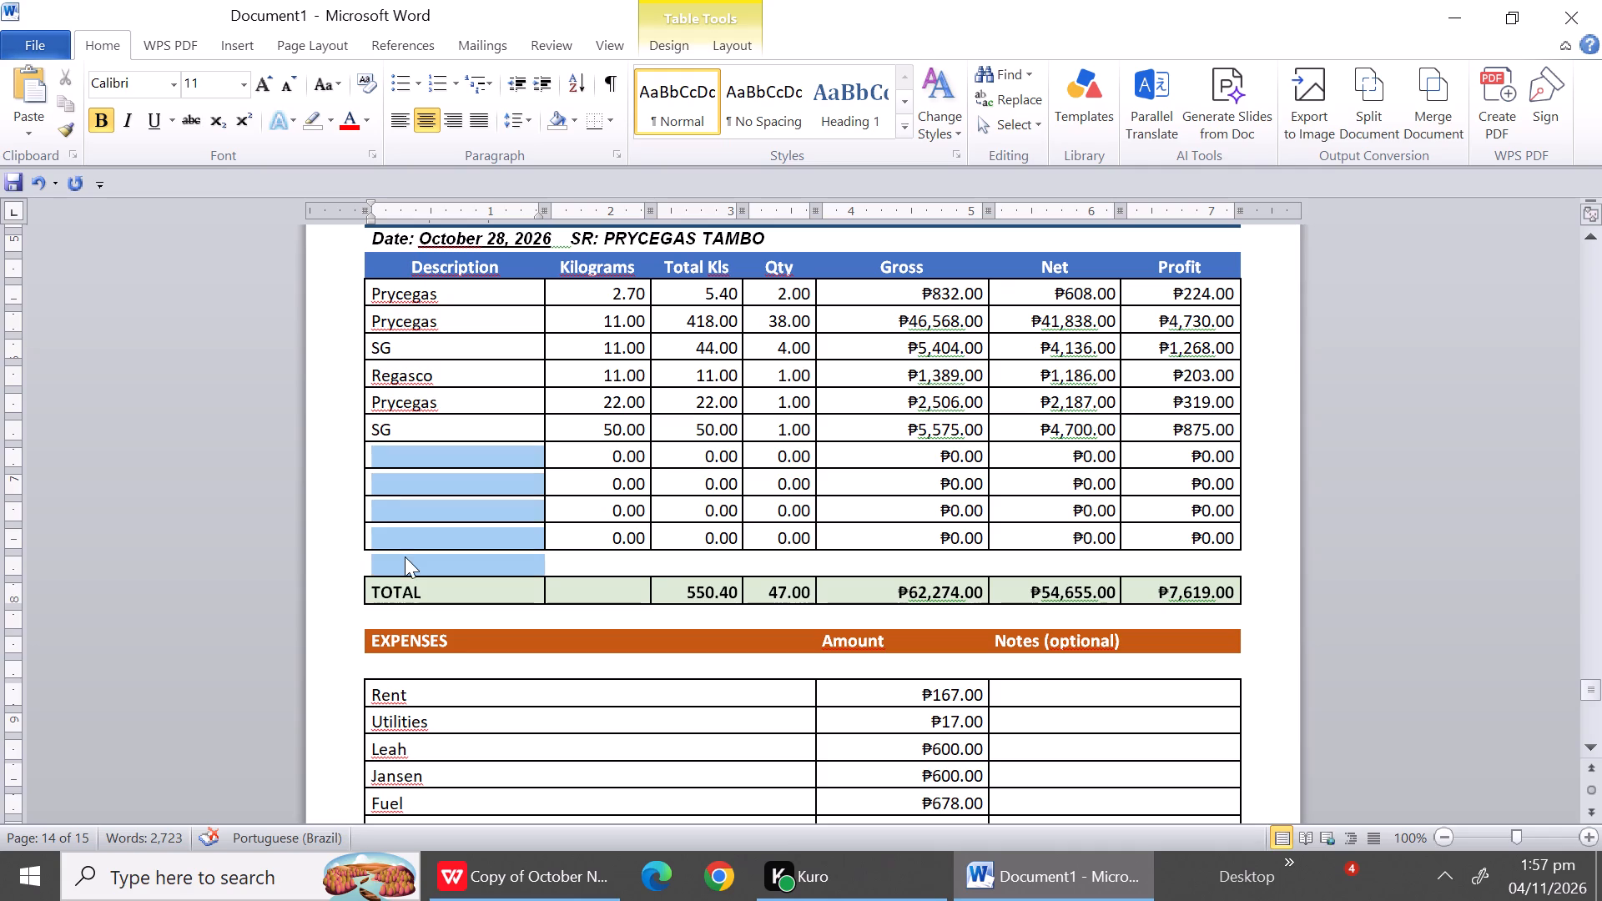
right_click(405, 556)
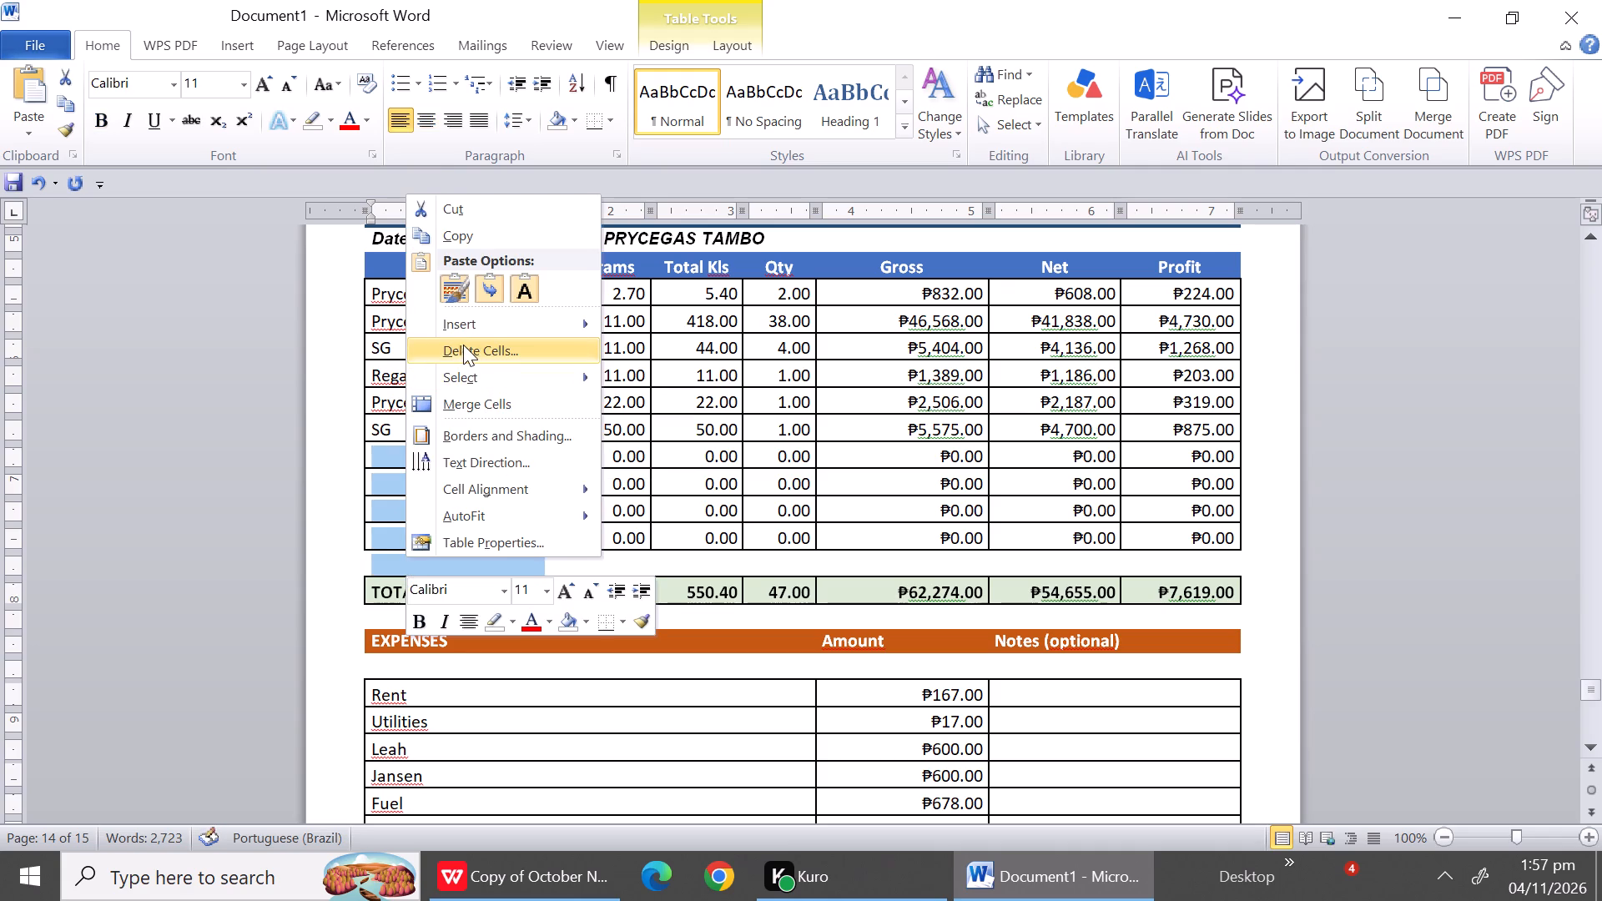
left_click(461, 345)
left_click(717, 420)
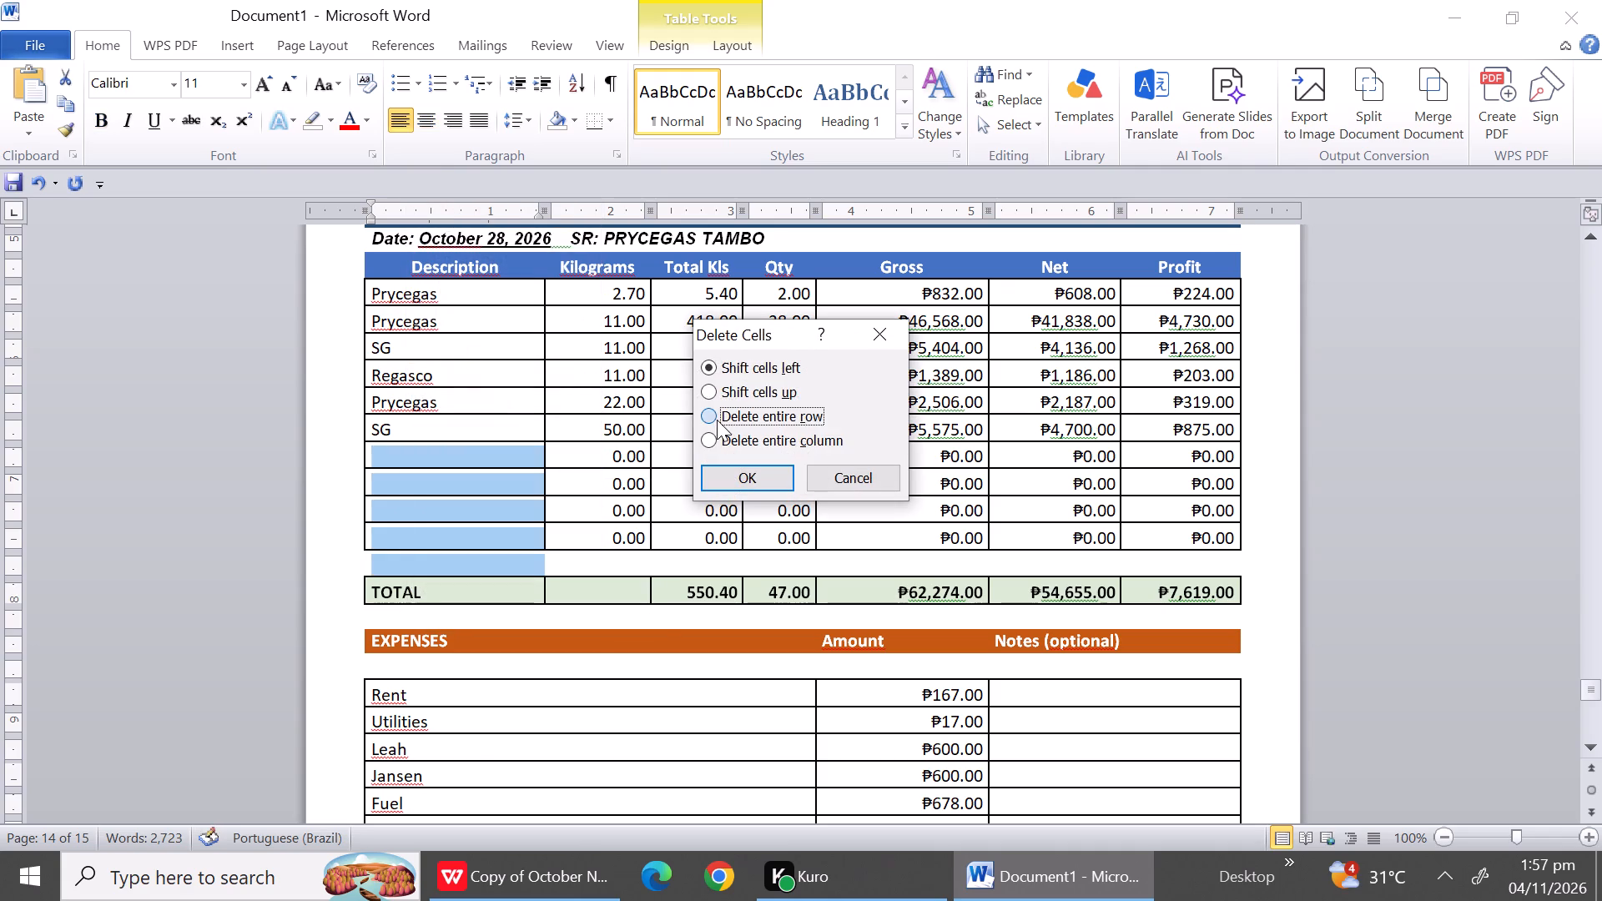
left_click(732, 473)
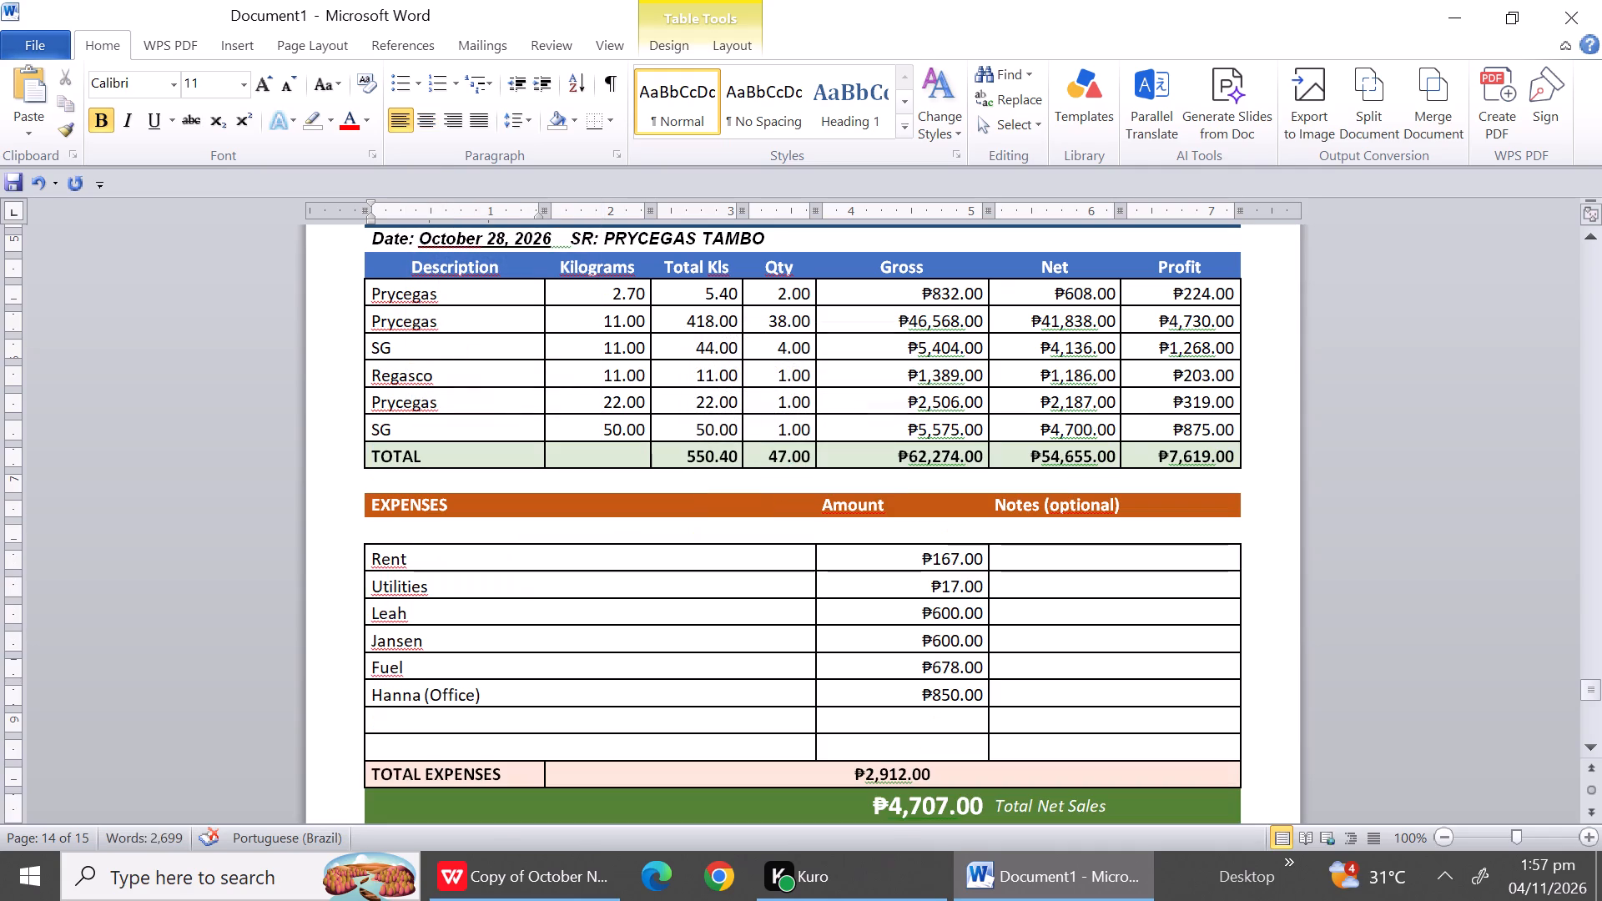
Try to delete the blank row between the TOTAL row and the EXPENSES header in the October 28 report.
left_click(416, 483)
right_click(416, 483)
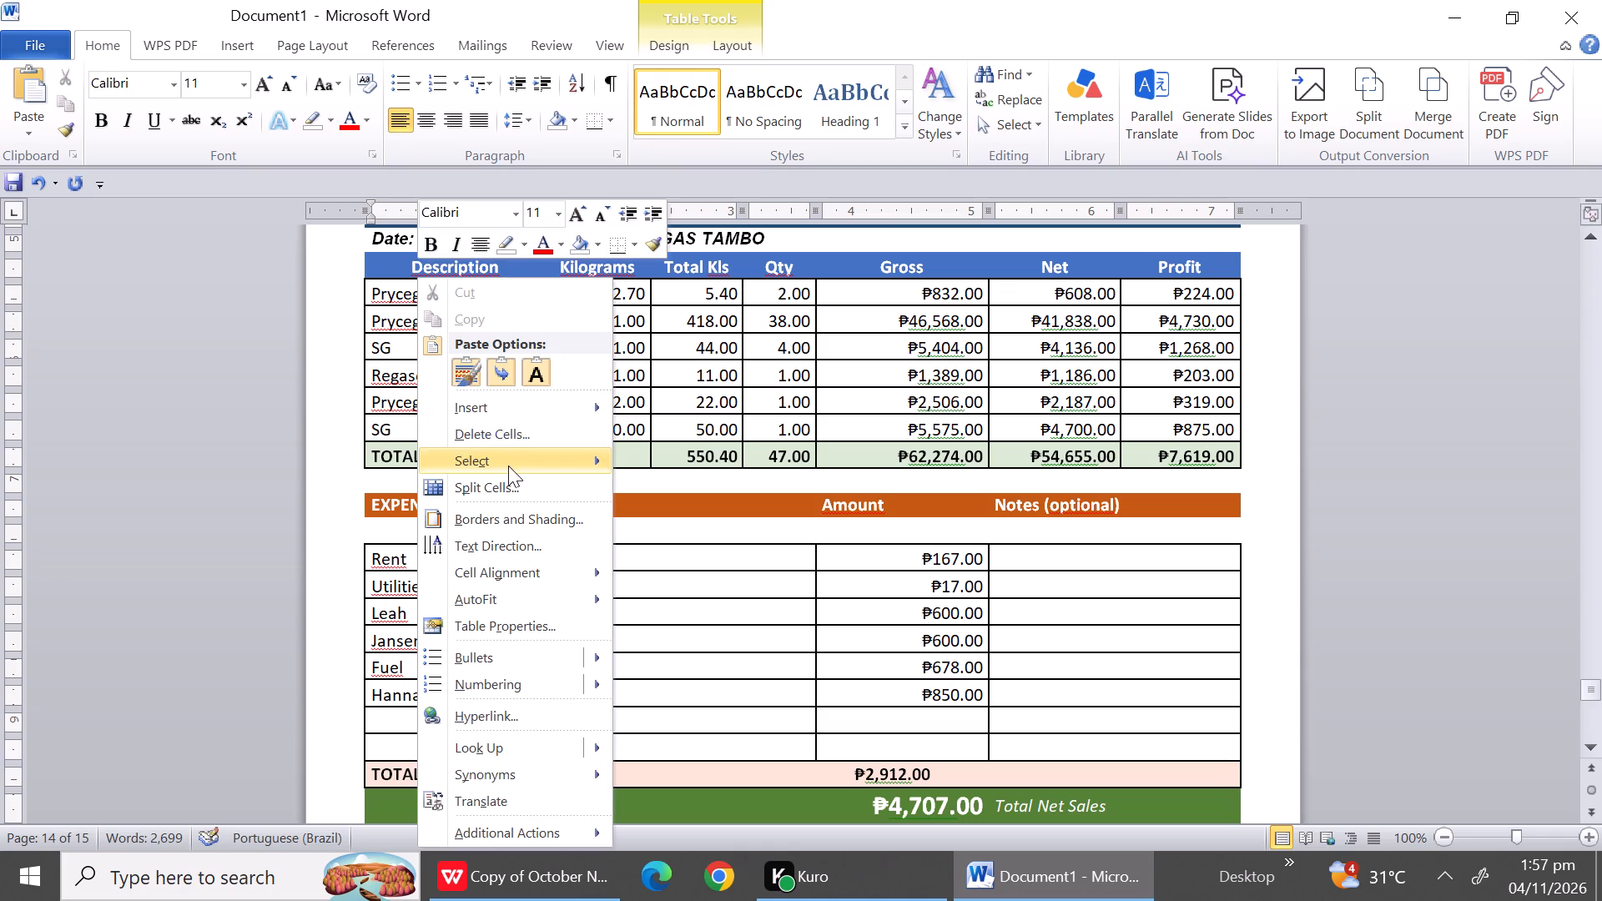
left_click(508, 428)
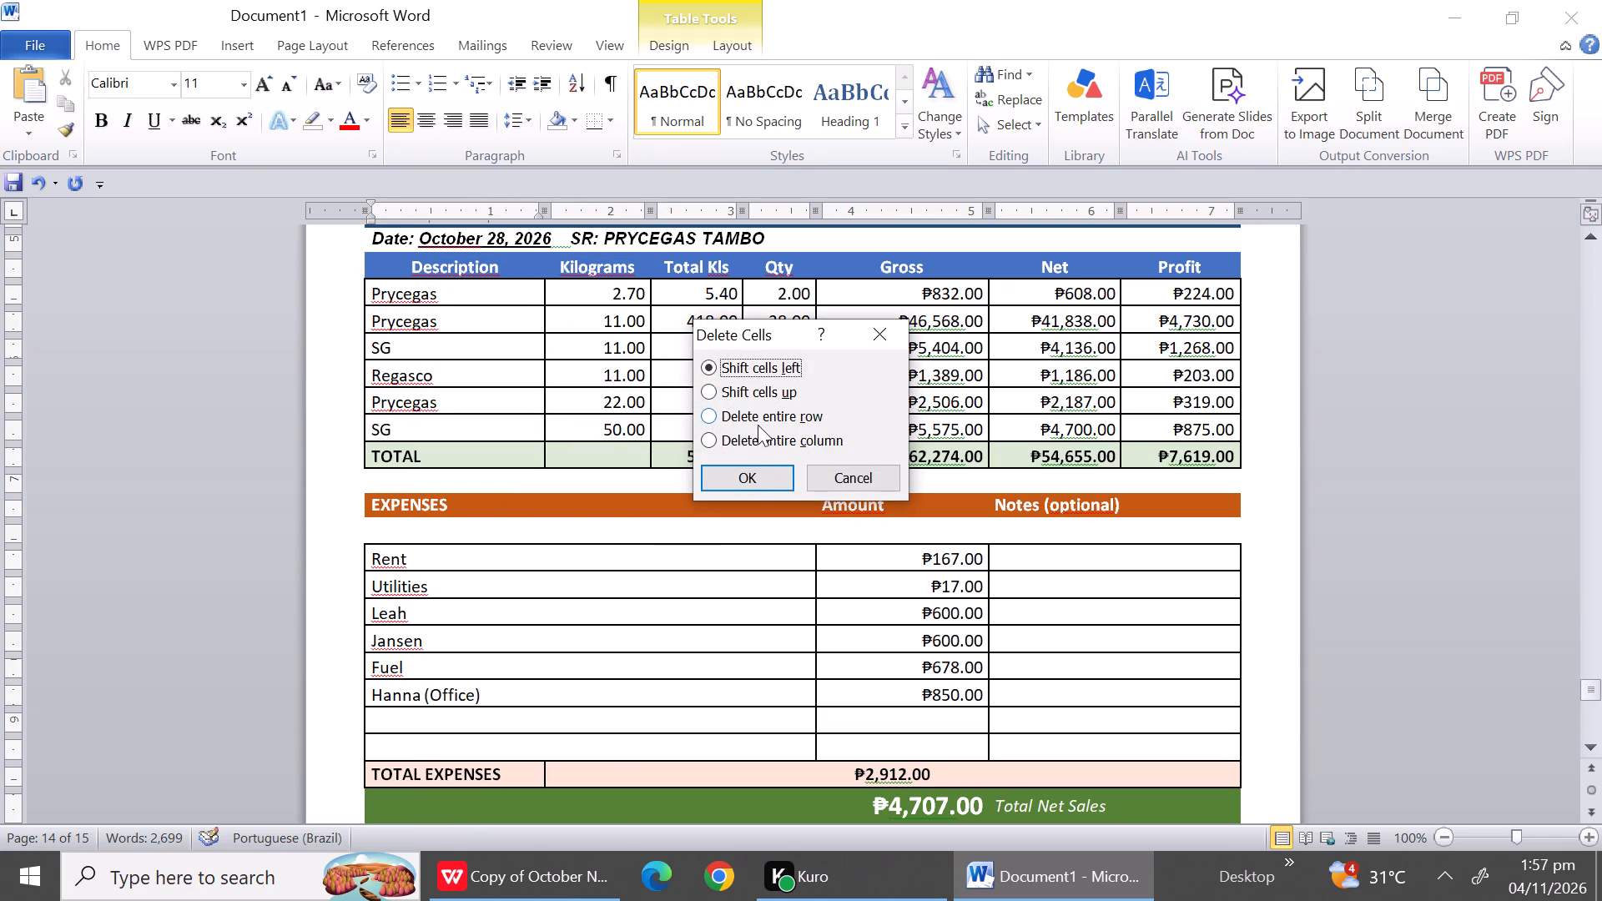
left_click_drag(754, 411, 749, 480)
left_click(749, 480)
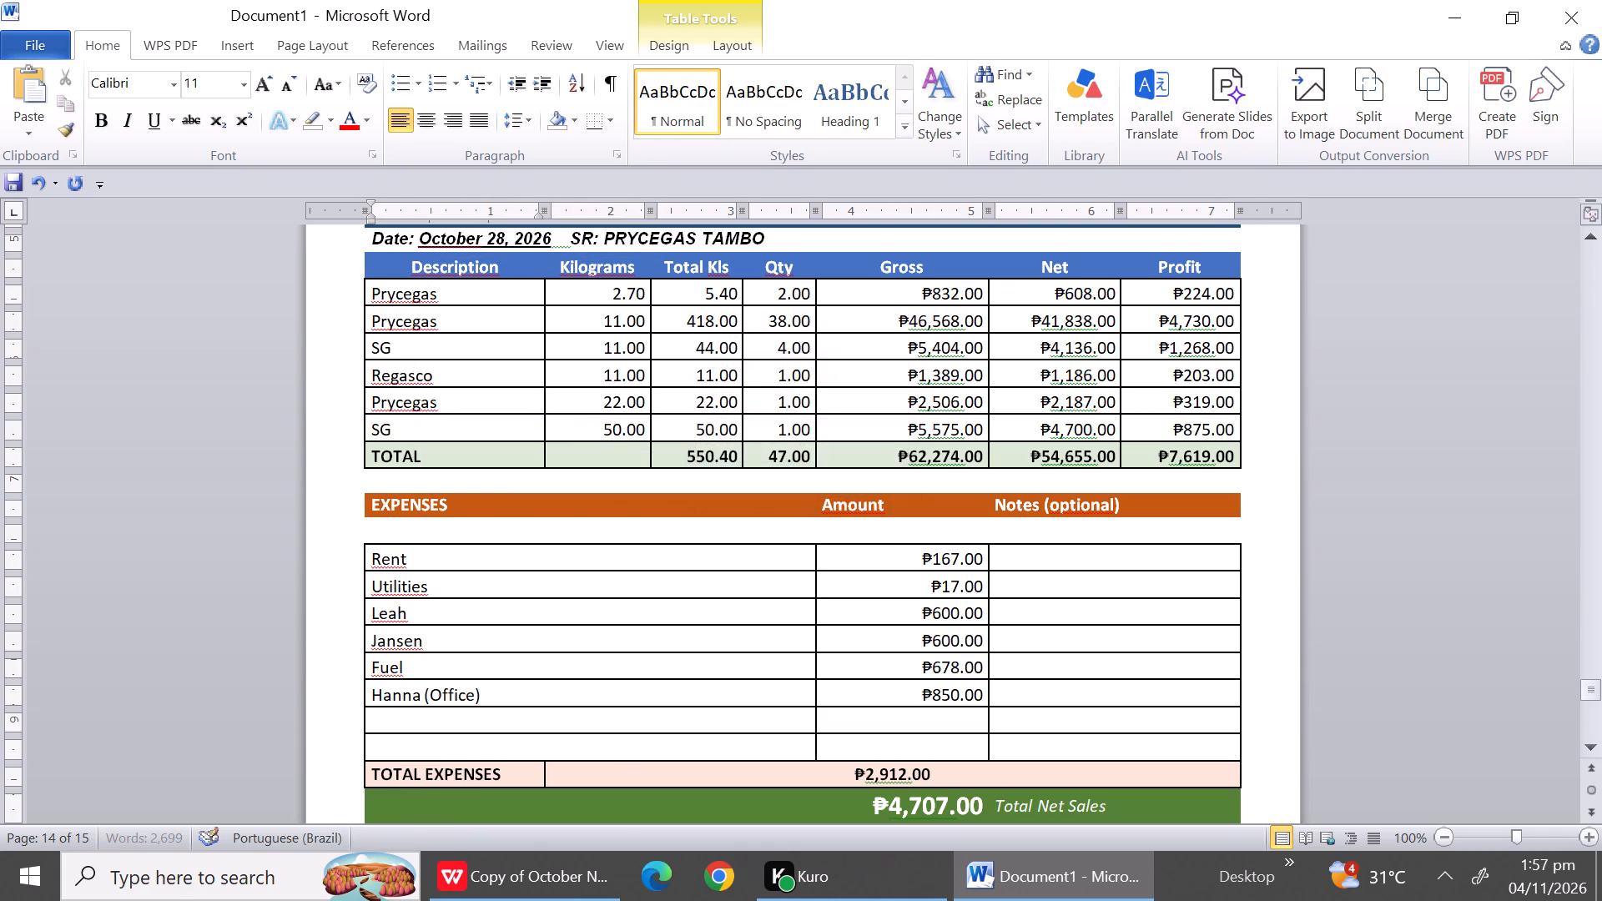
Delete the entire blank row between the TOTAL row and the EXPENSES header in the October 28 report.
left_click(501, 472)
right_click(501, 472)
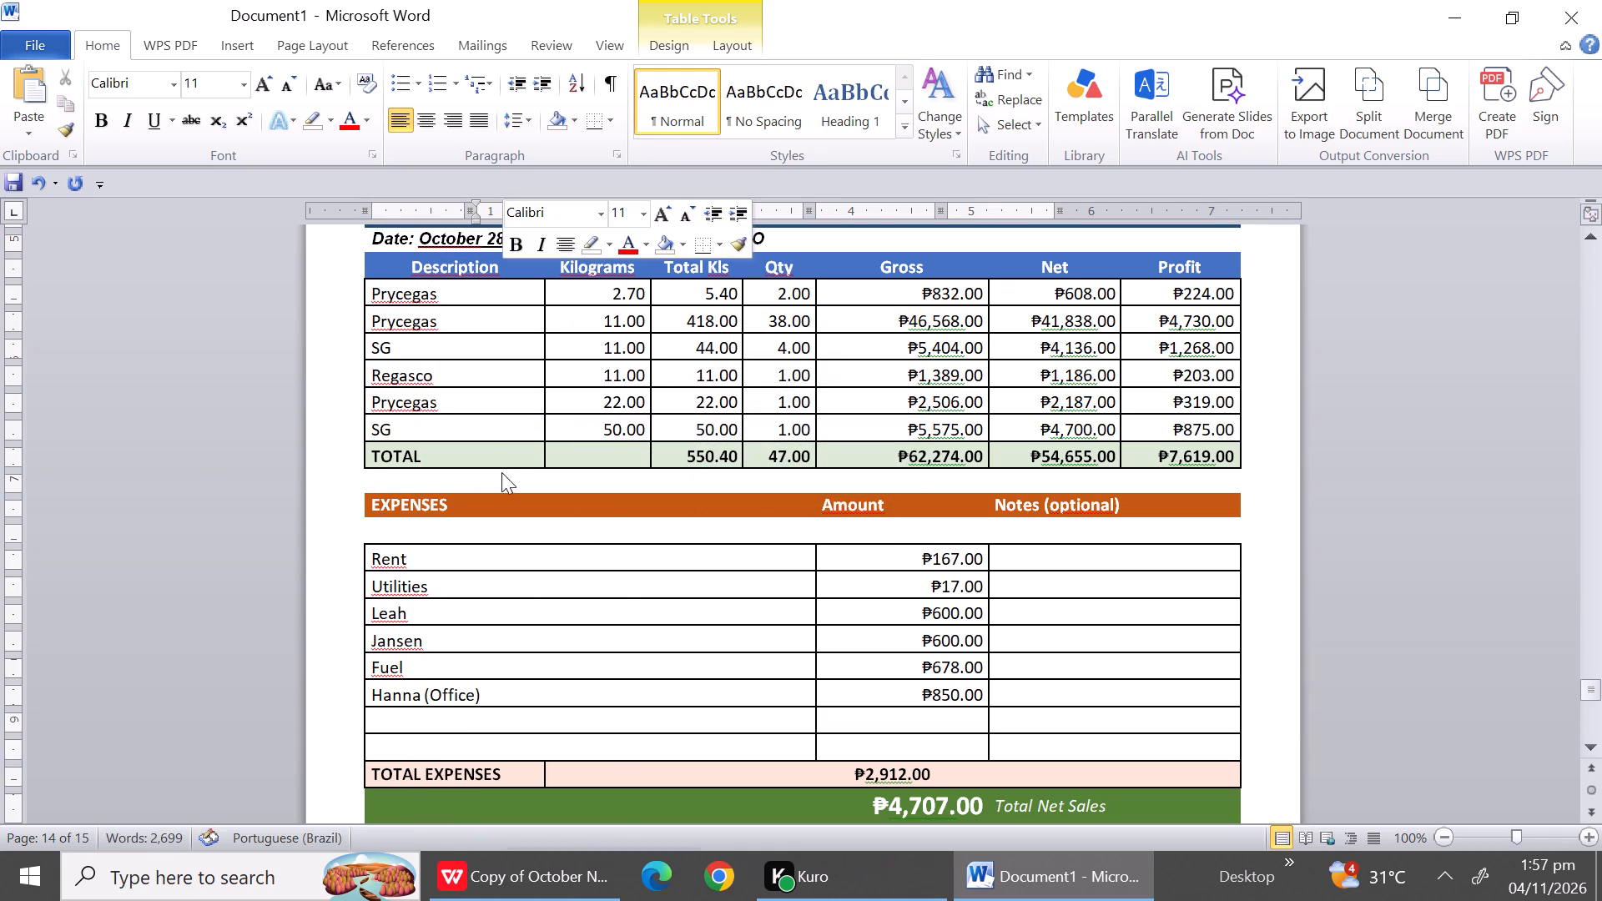
left_click(581, 432)
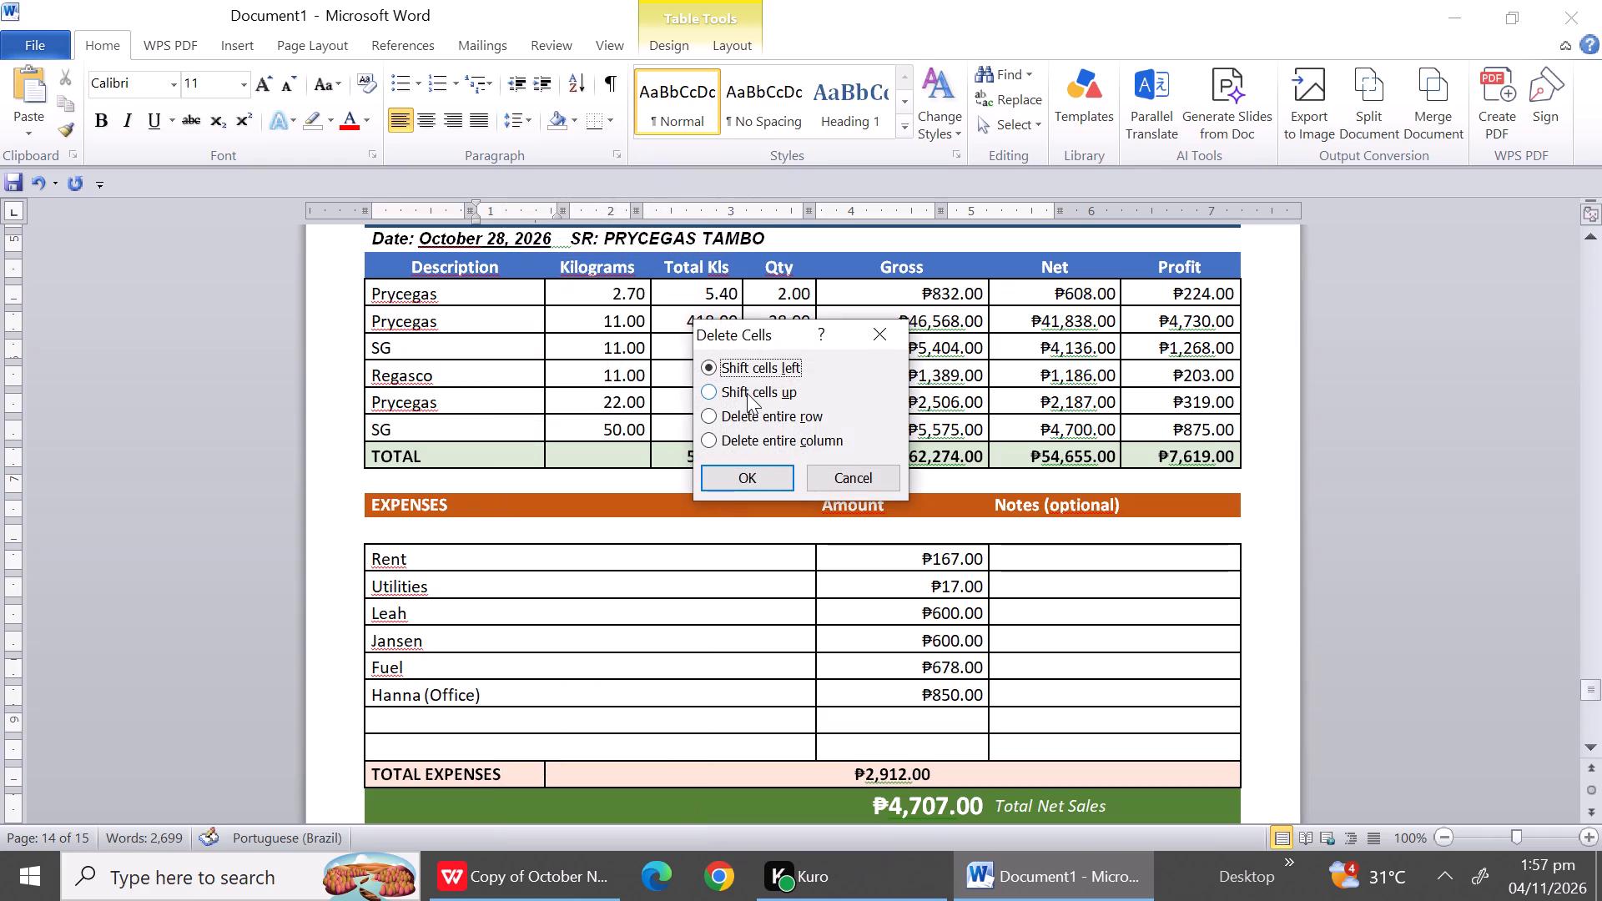
left_click(750, 419)
left_click(748, 476)
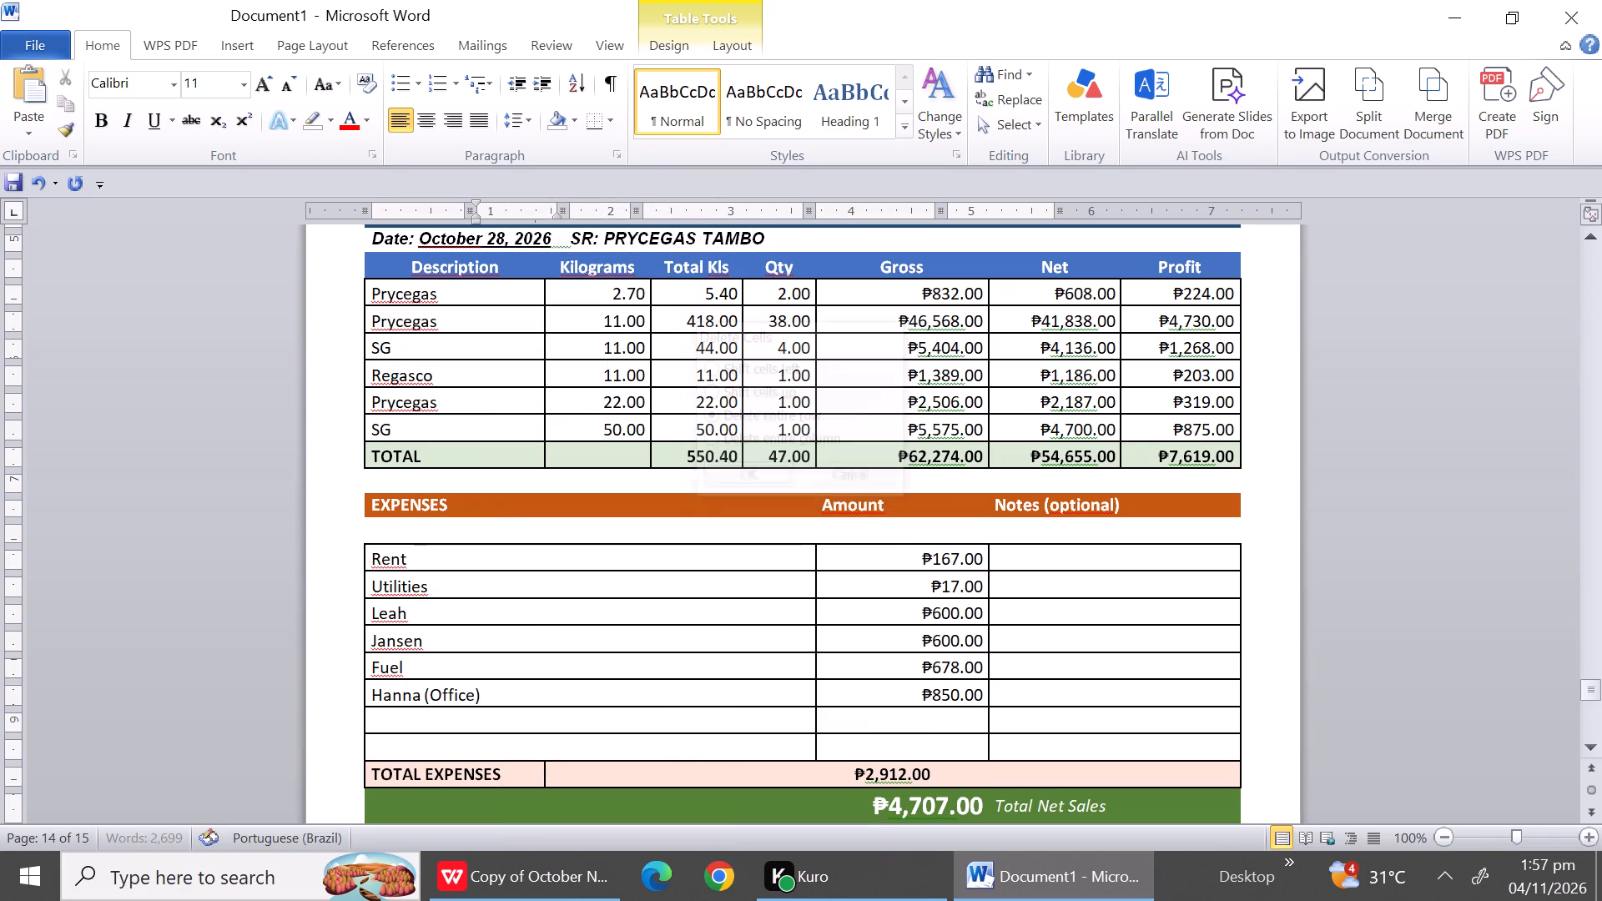
Delete the entire blank row between the EXPENSES header and the Rent row in the October 28 report.
left_click(431, 501)
right_click(431, 501)
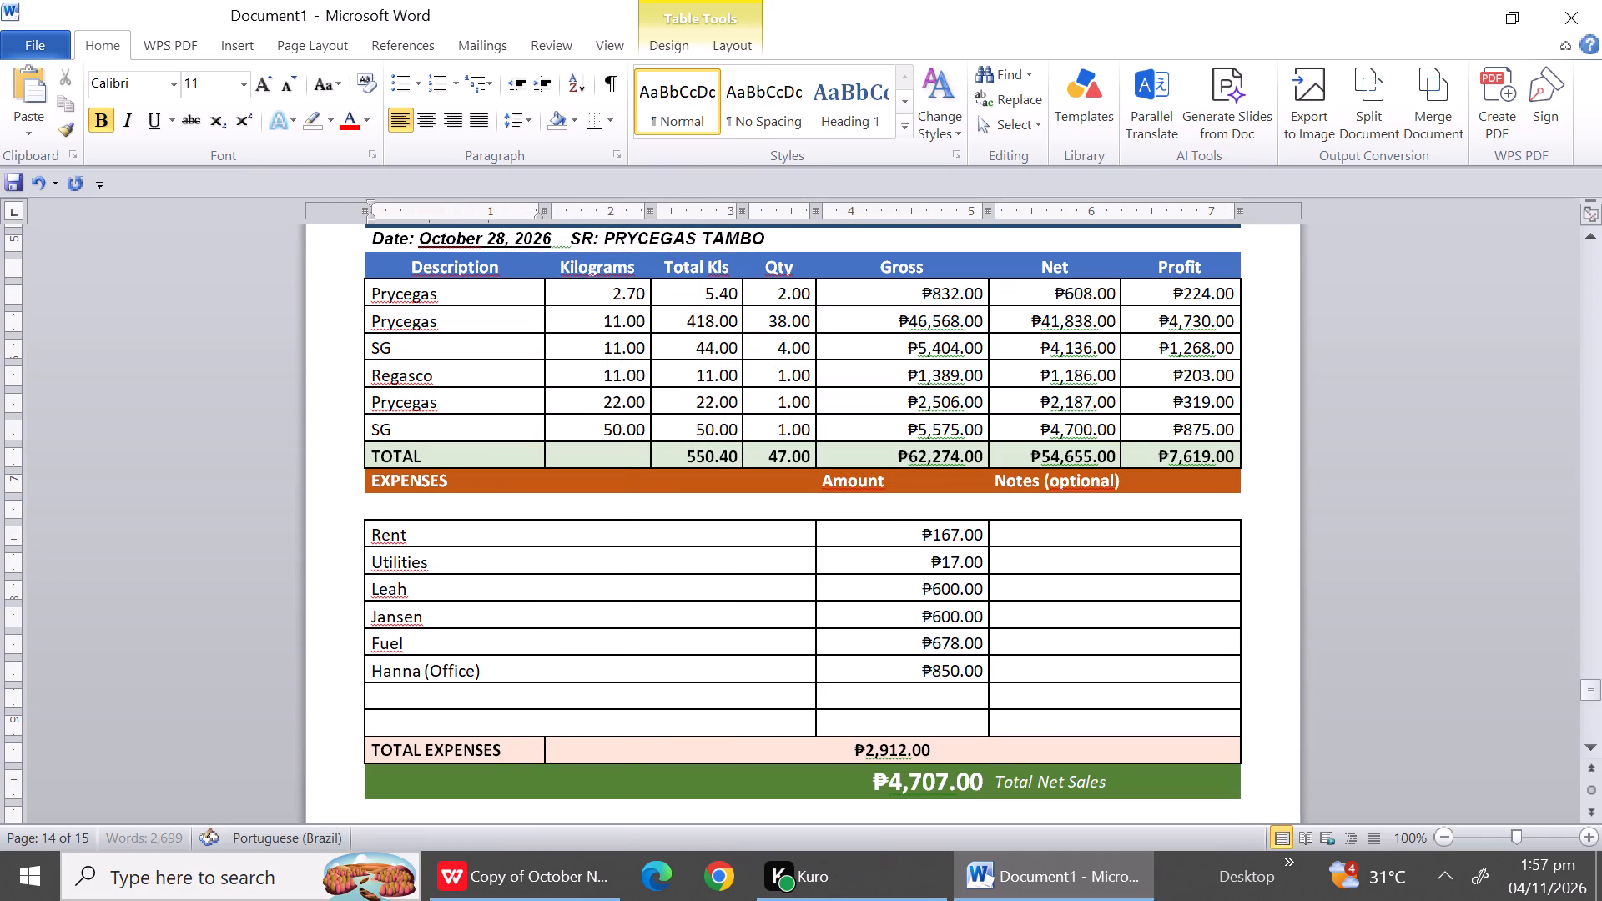
left_click(517, 445)
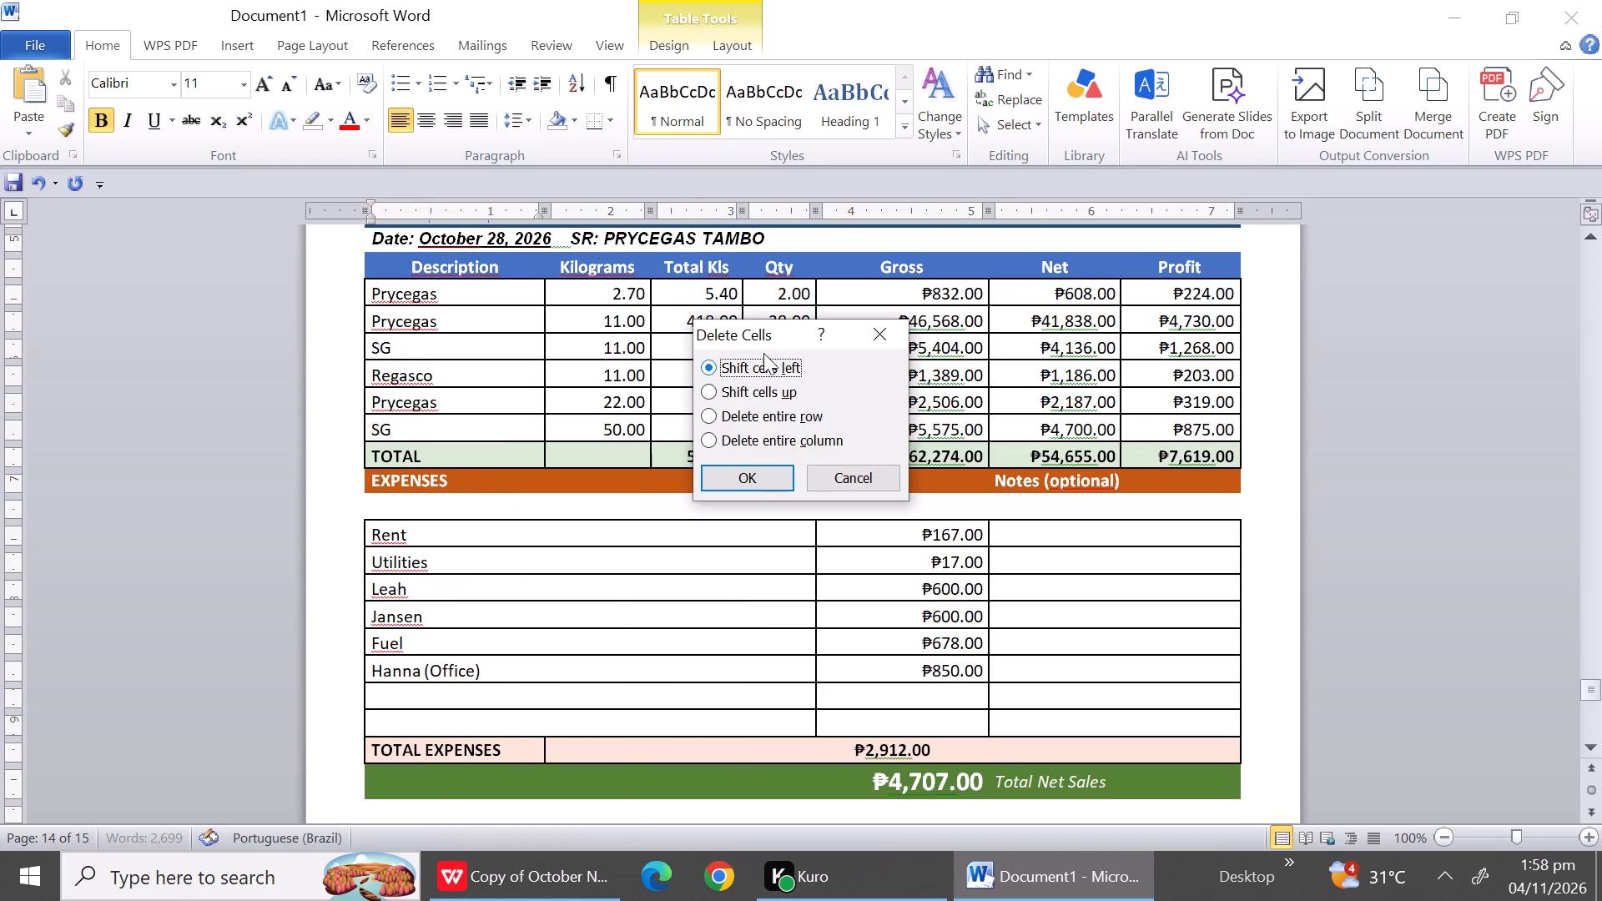
left_click(773, 406)
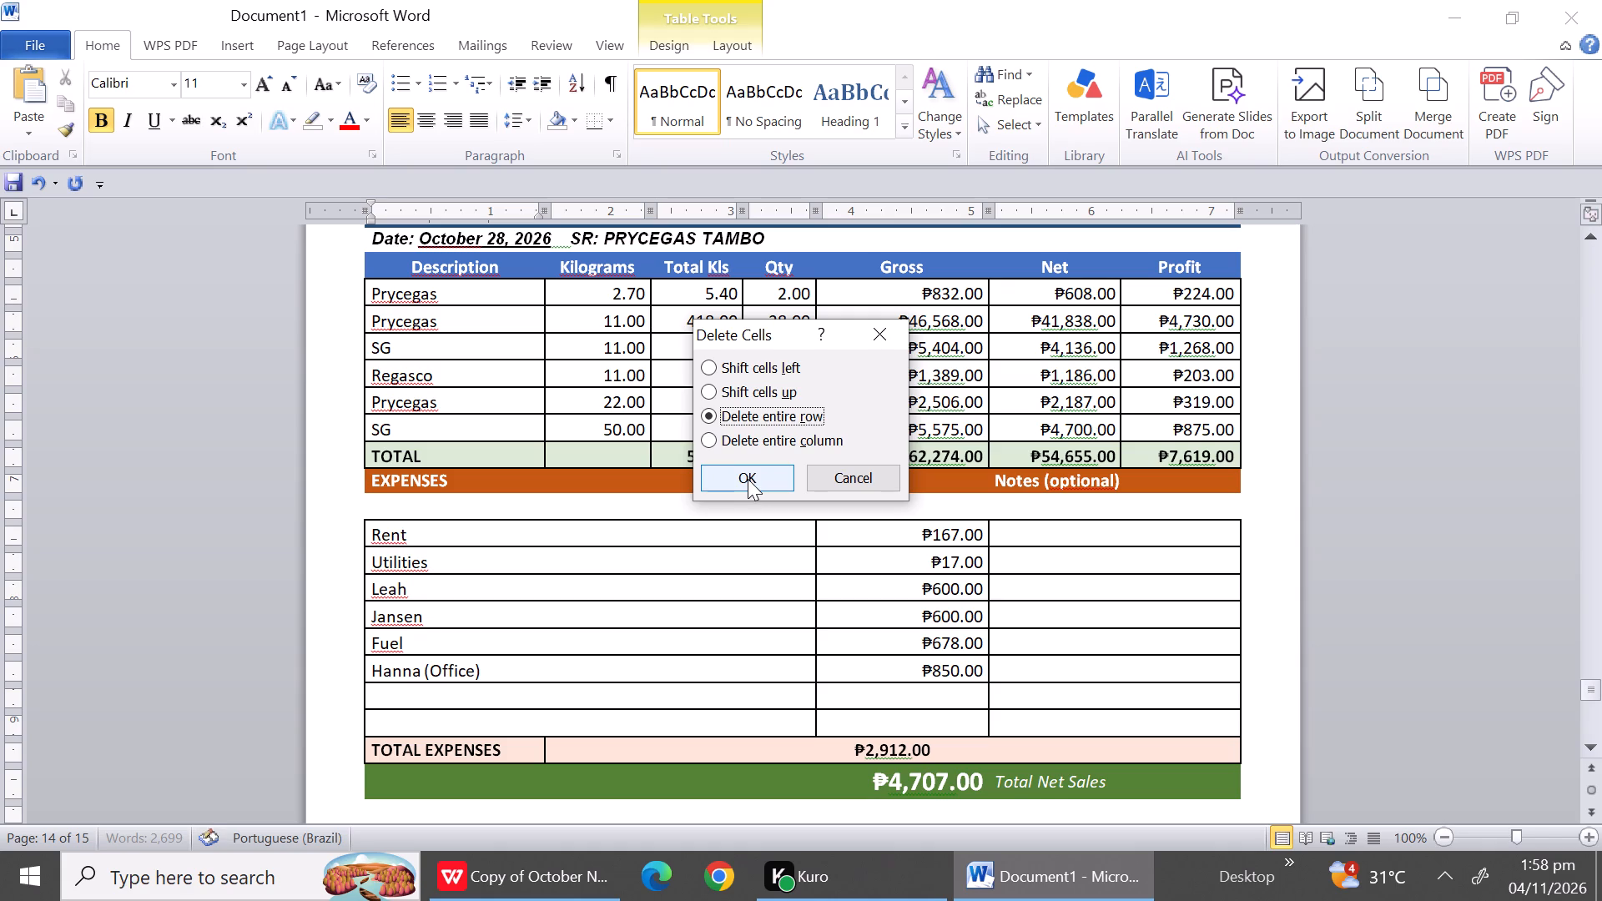
left_click(748, 479)
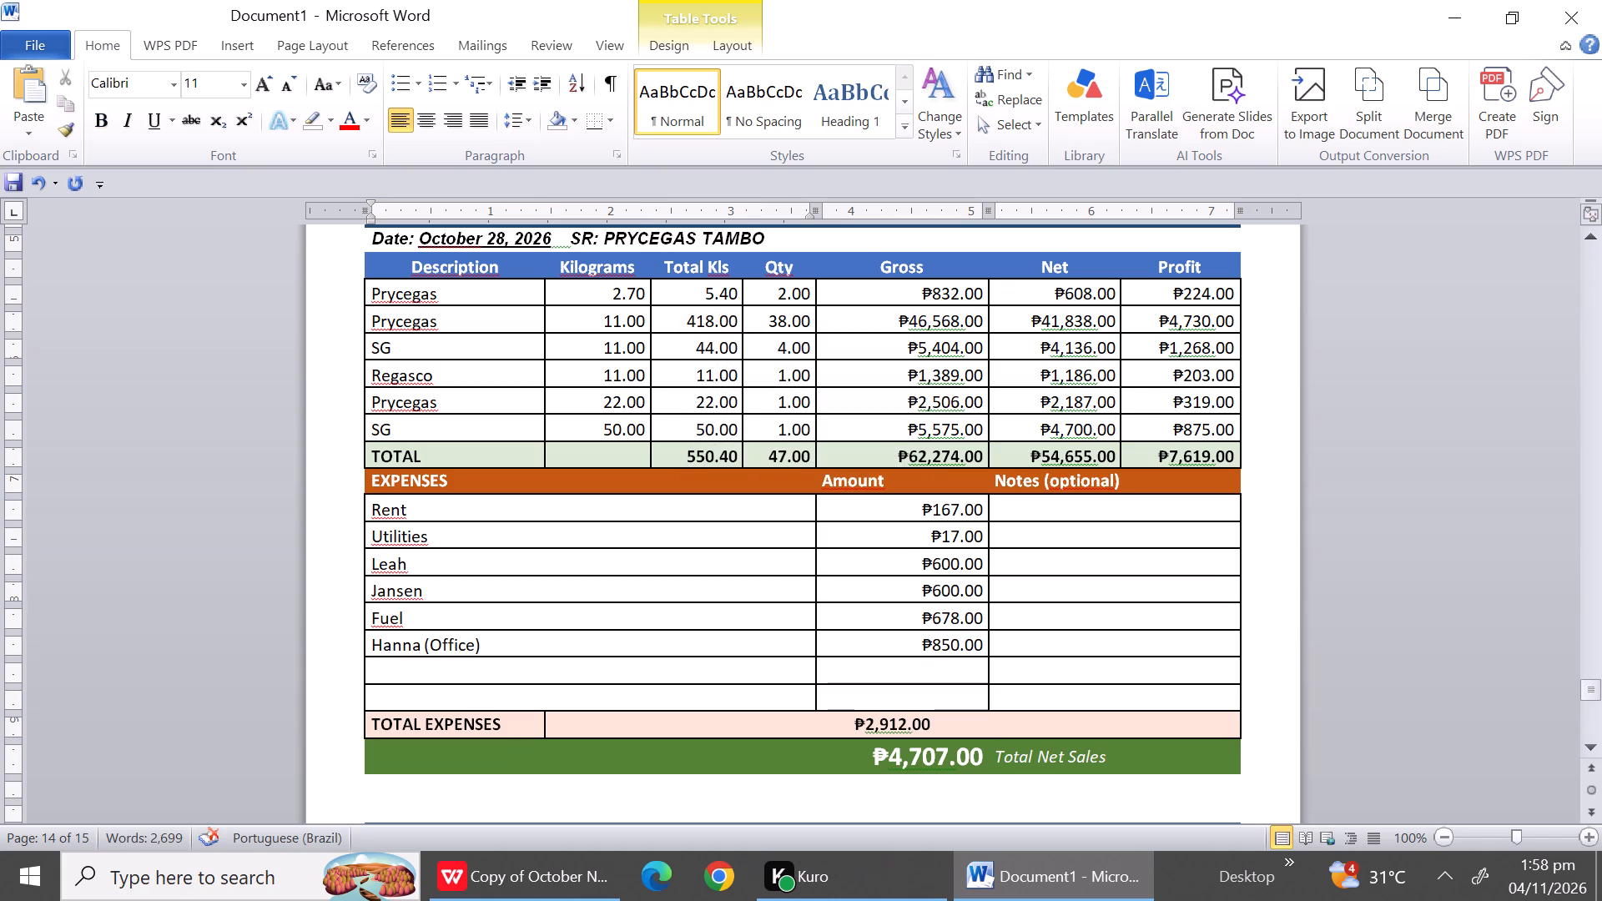
Delete the two empty expense rows above TOTAL EXPENSES in the October 28 report.
left_click_drag(500, 667, 506, 702)
right_click(506, 702)
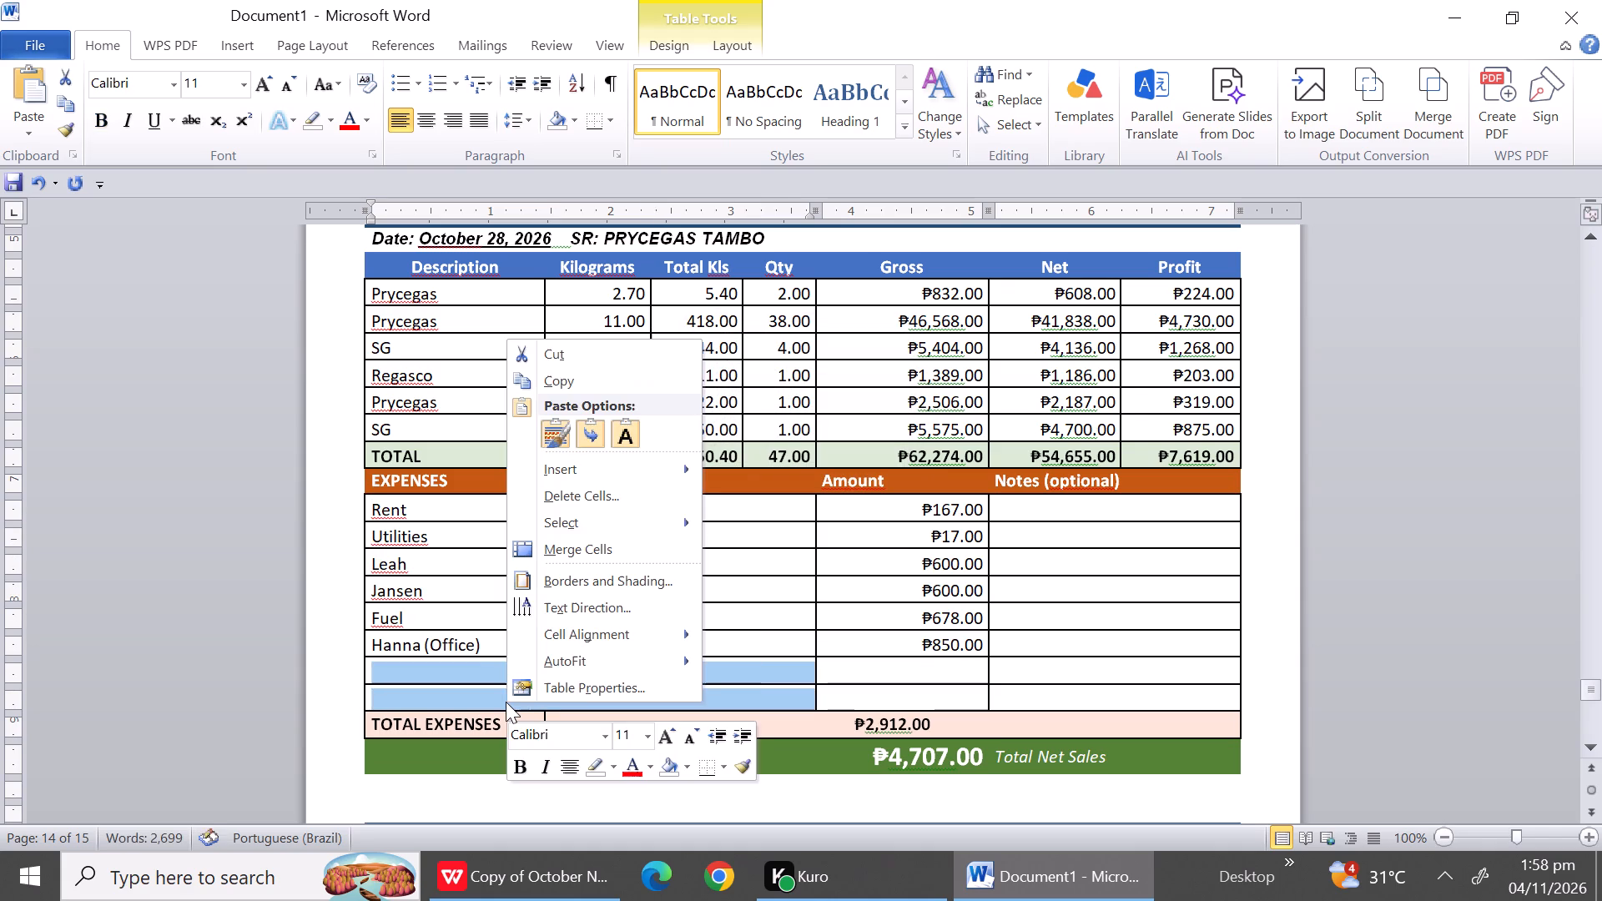
left_click(597, 500)
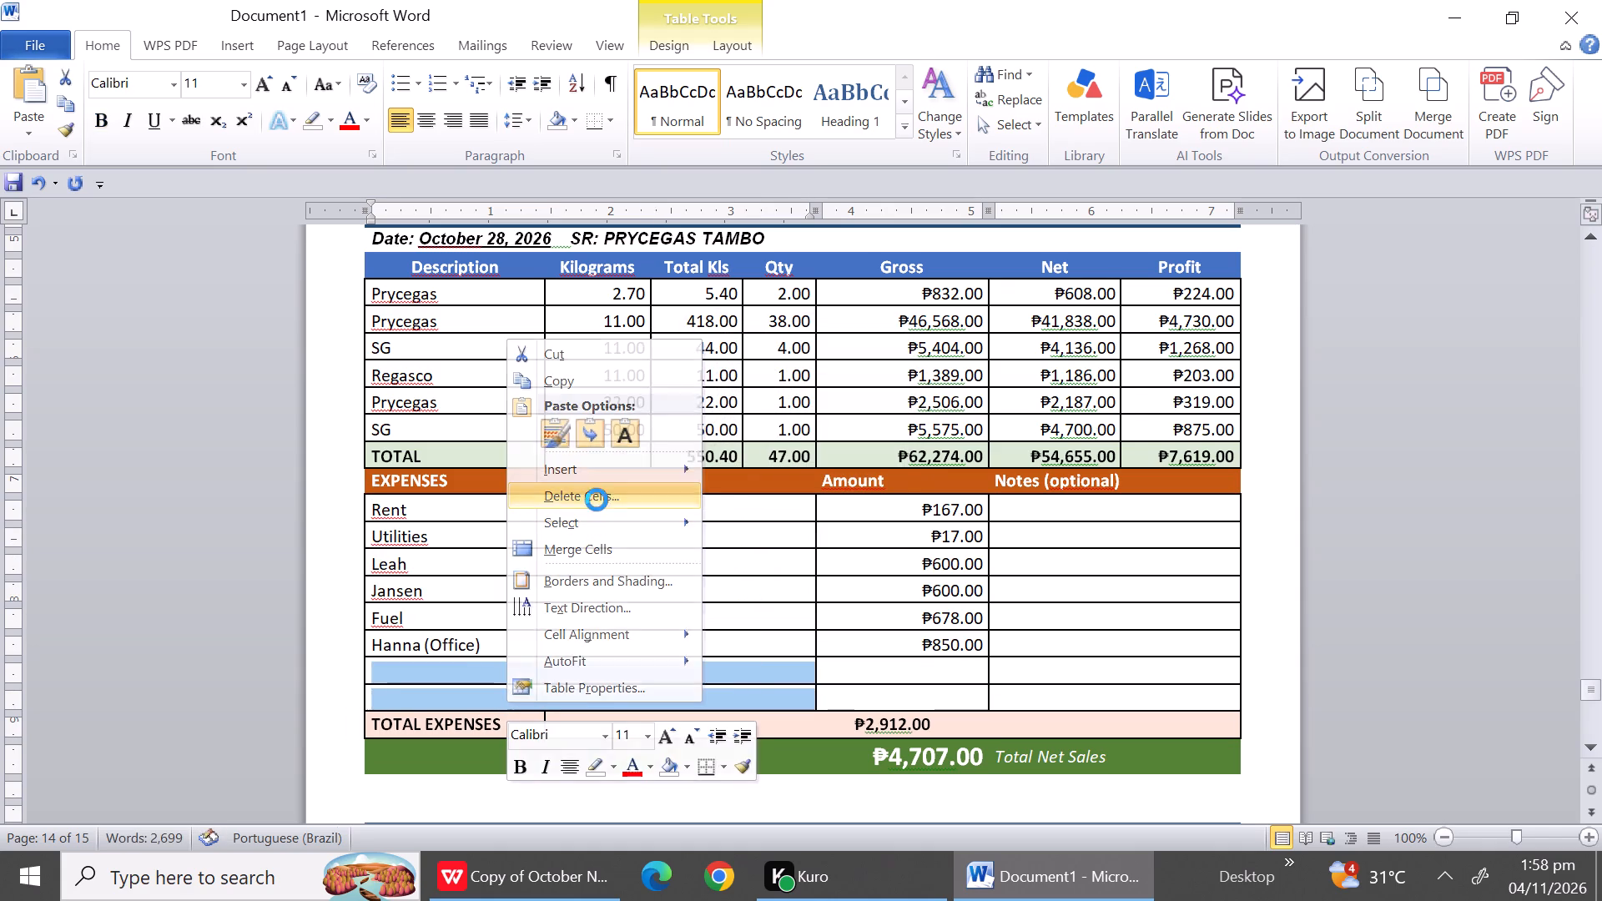
left_click(785, 414)
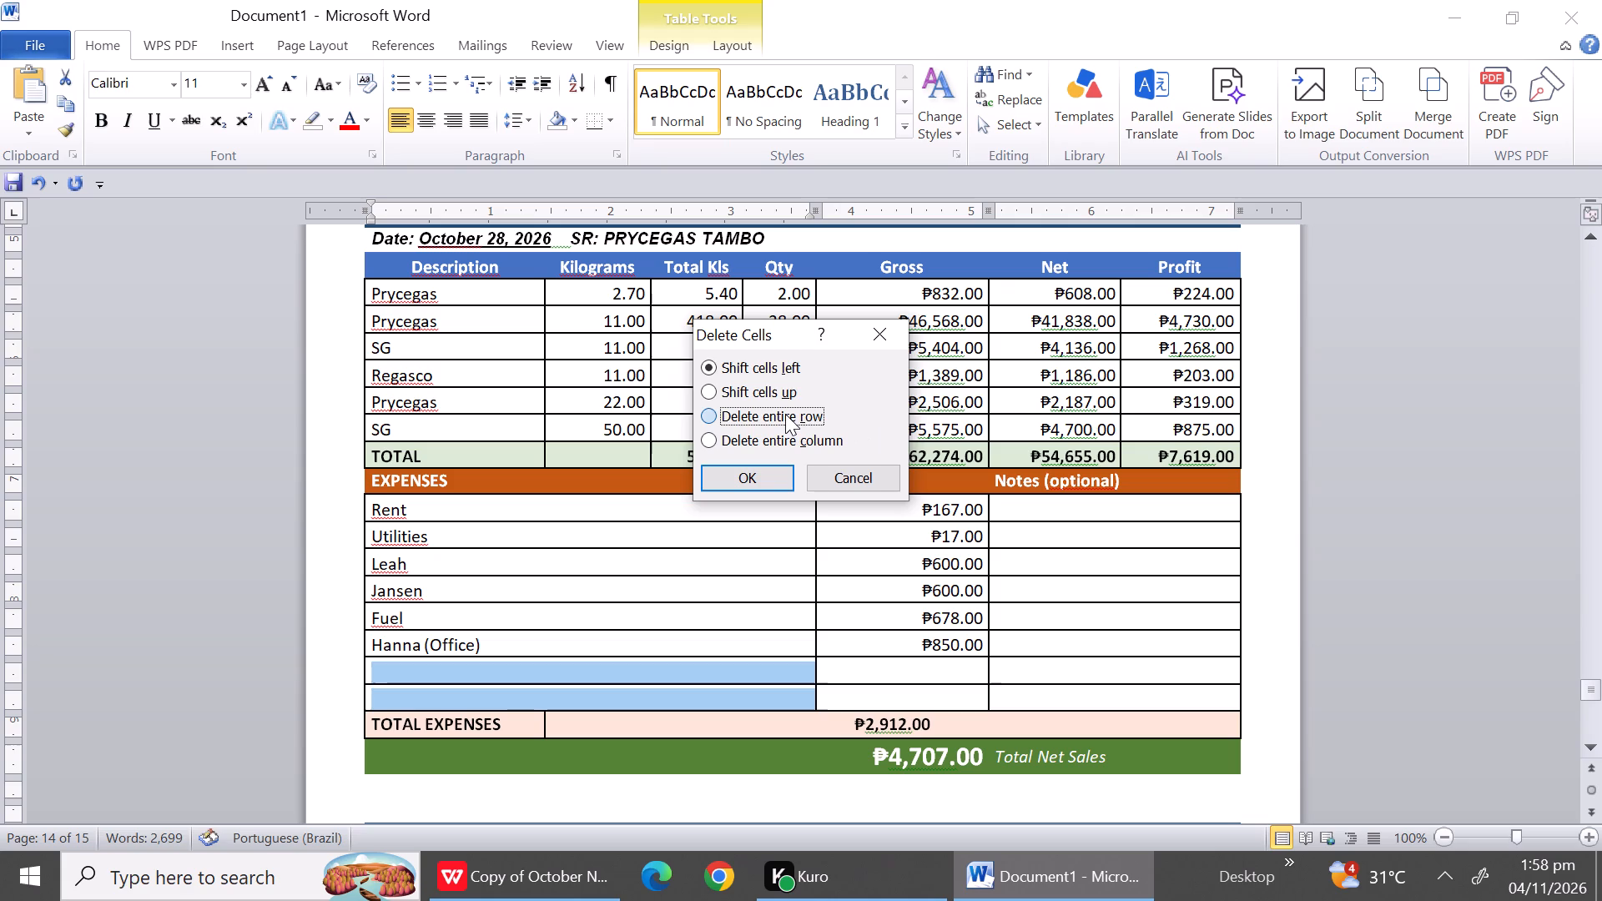
left_click(765, 466)
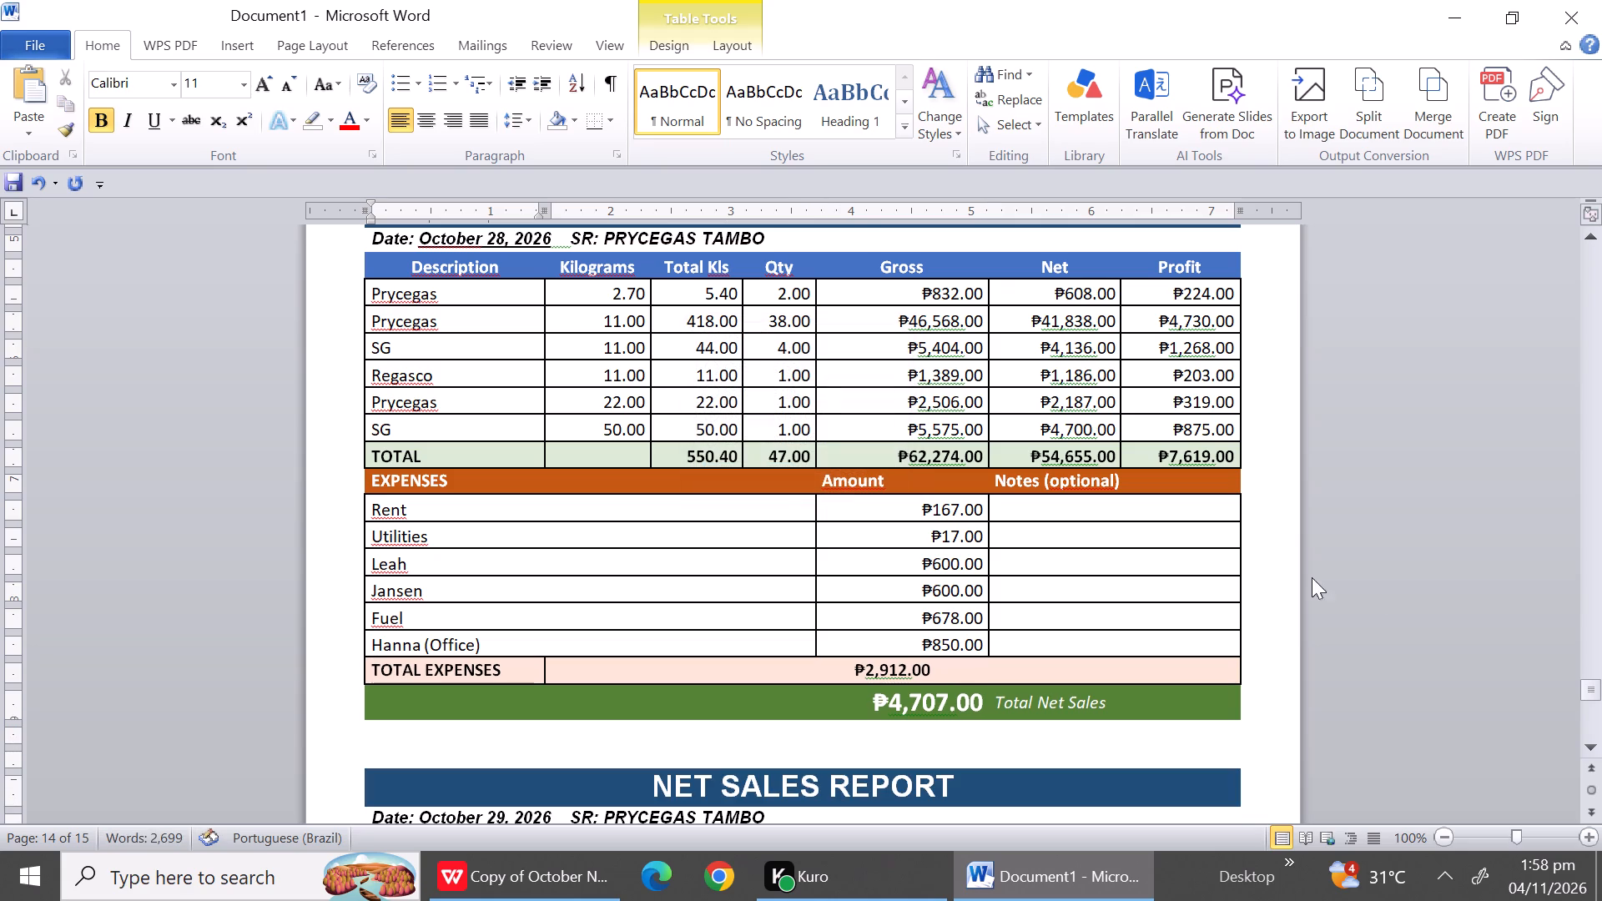
Insert six blank lines above the October 29 report so its NET SALES REPORT title starts on the following page.
triple_click(1599, 743)
triple_click(1599, 743)
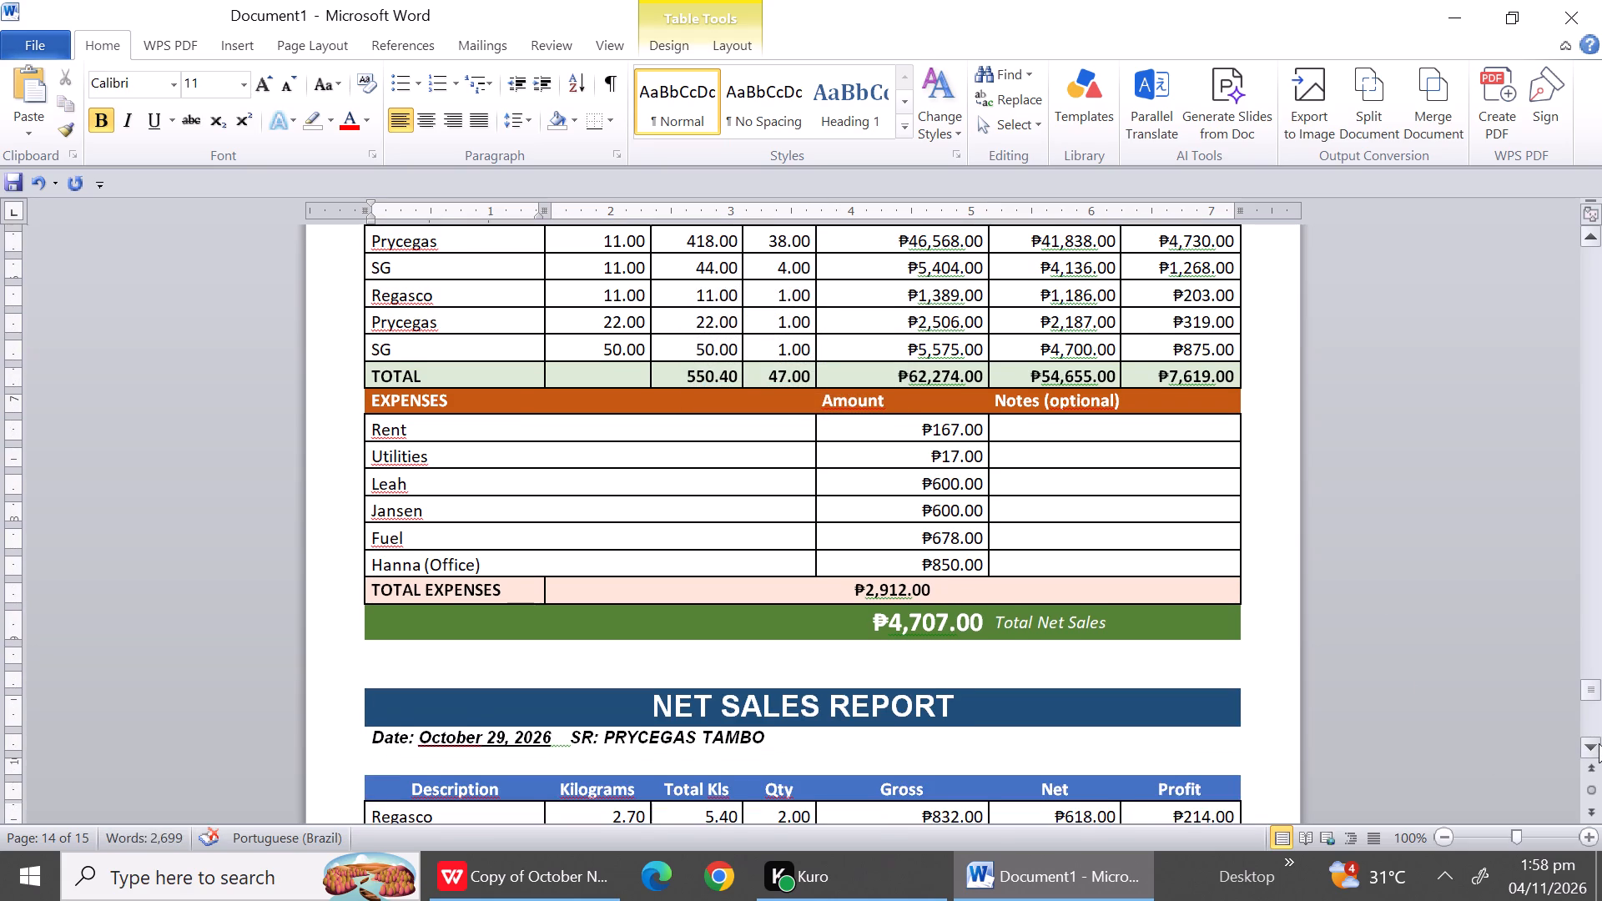
triple_click(1599, 743)
triple_click(1599, 743)
left_click(1599, 743)
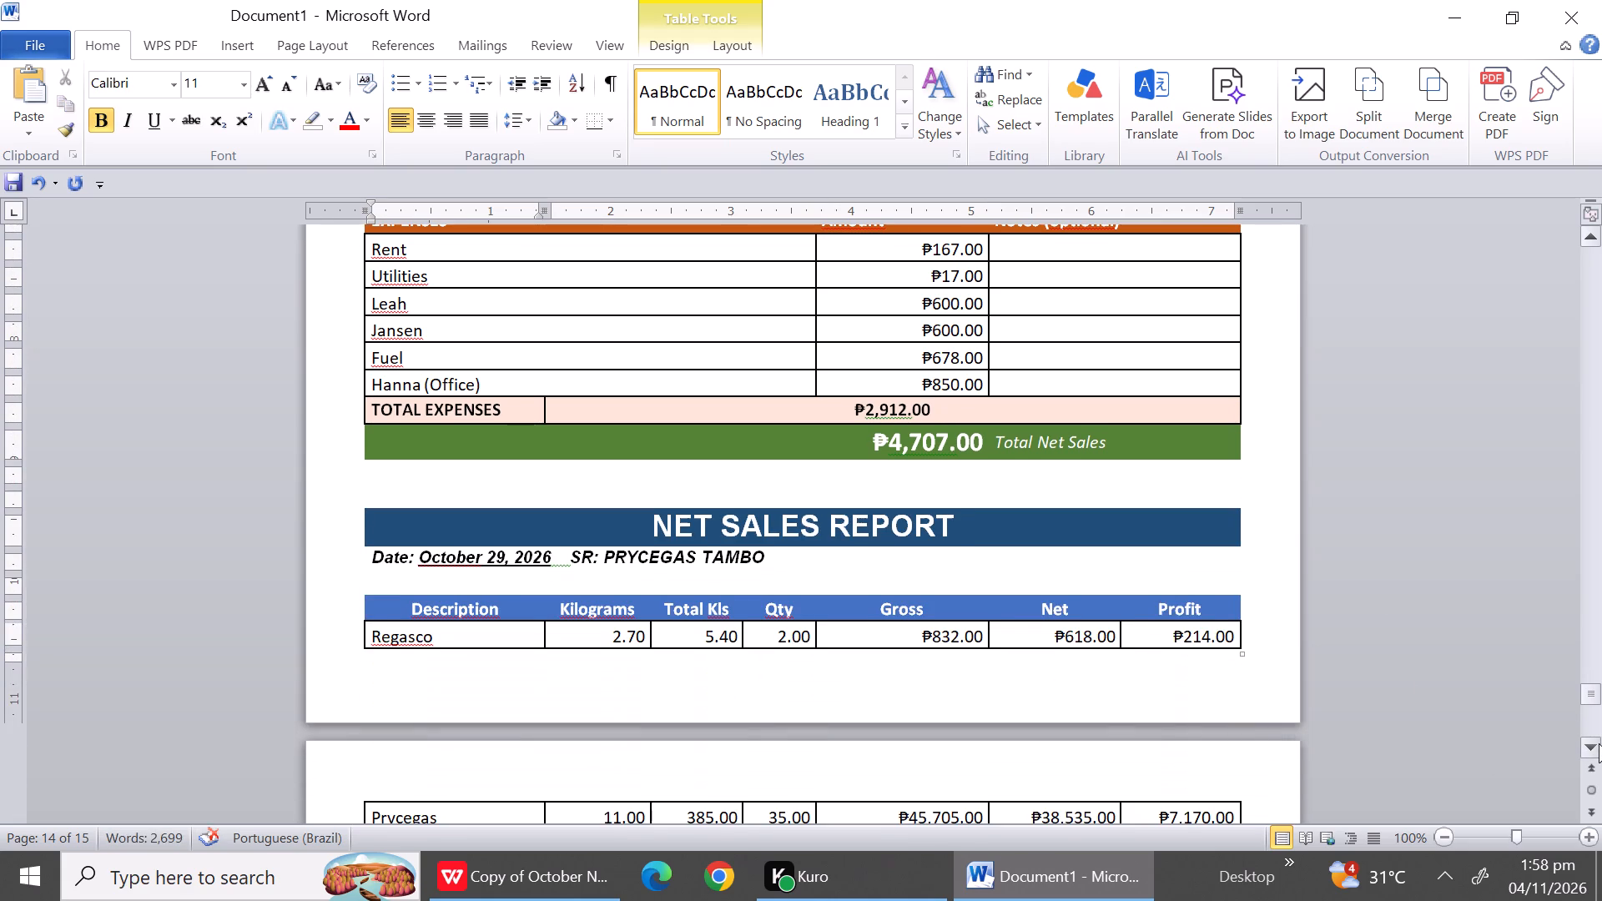
left_click(541, 501)
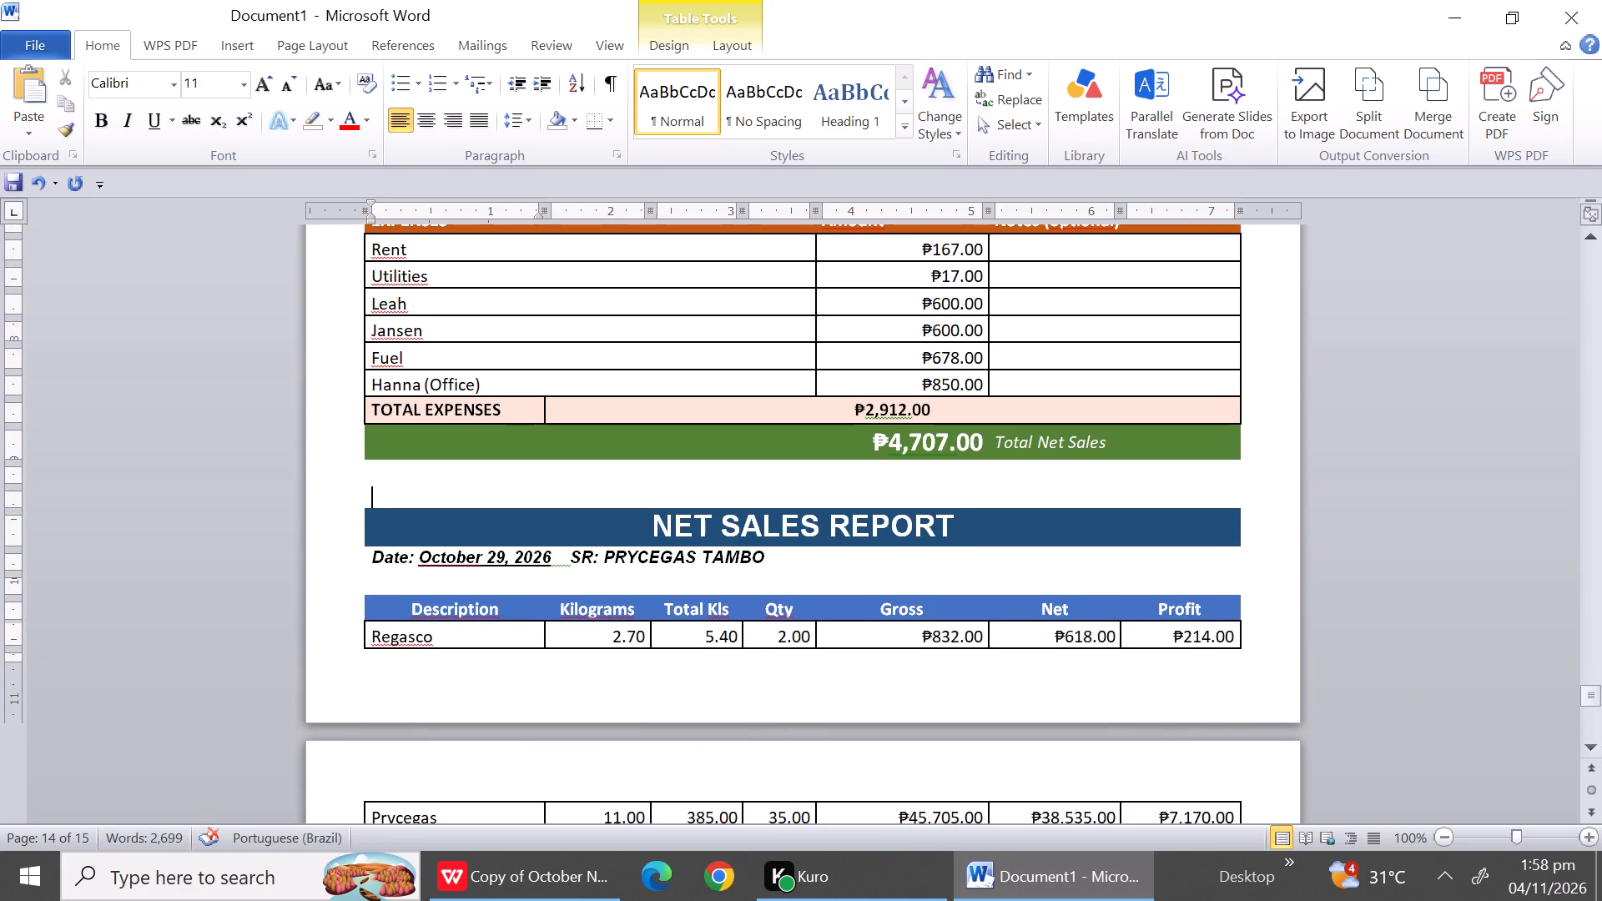
key("Return")
key("Return")
key("Return")
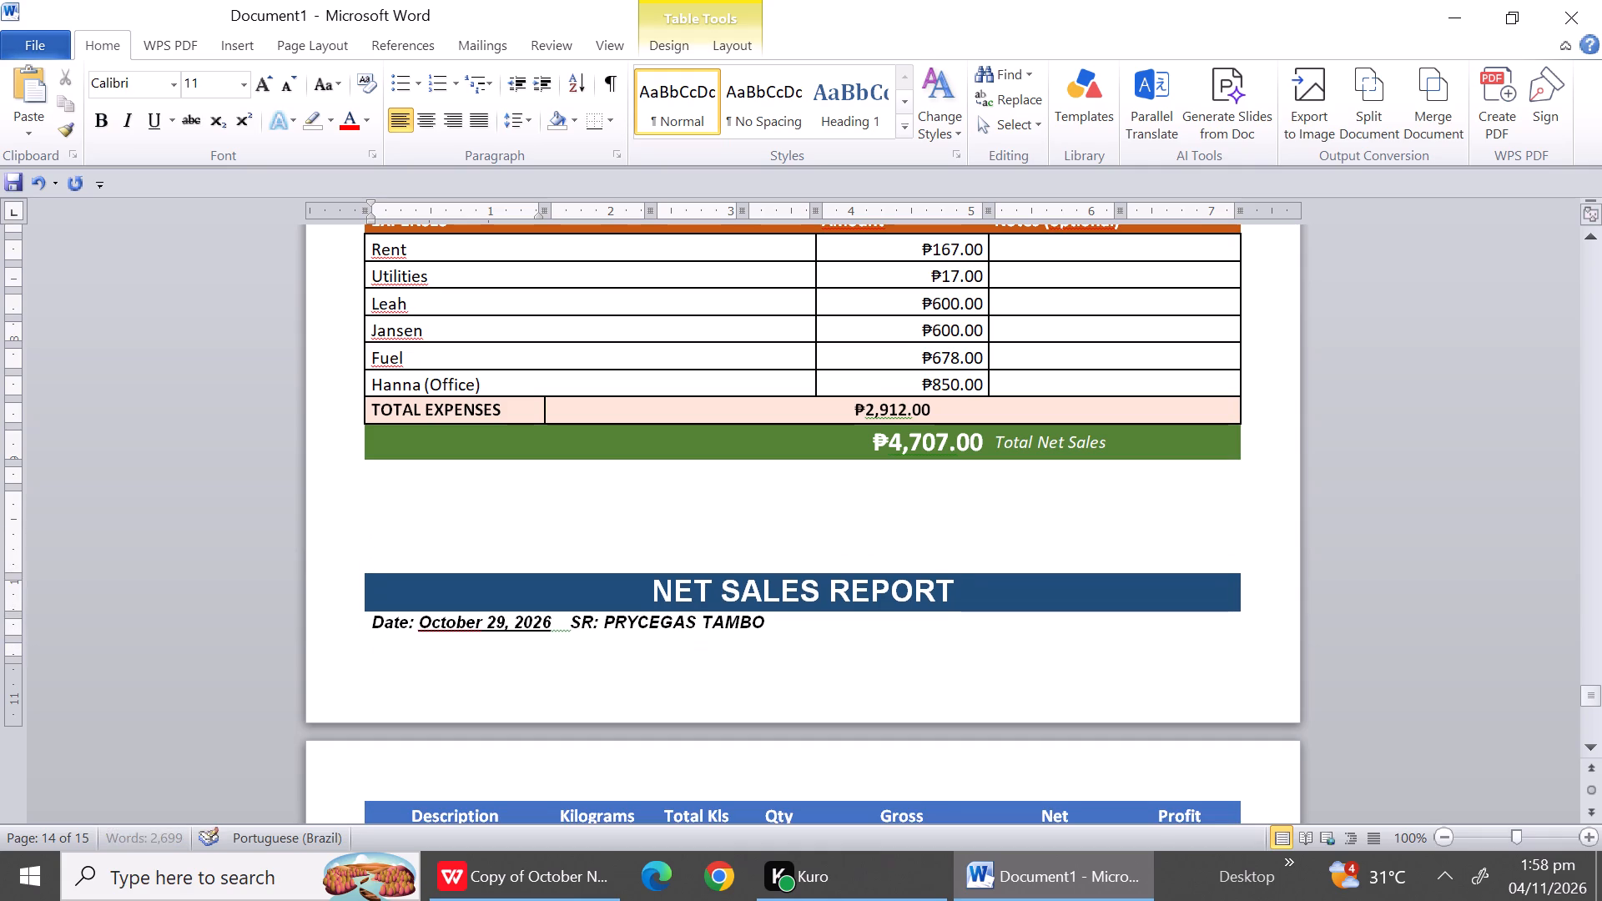
key("Return")
key("Return")
key("Return")
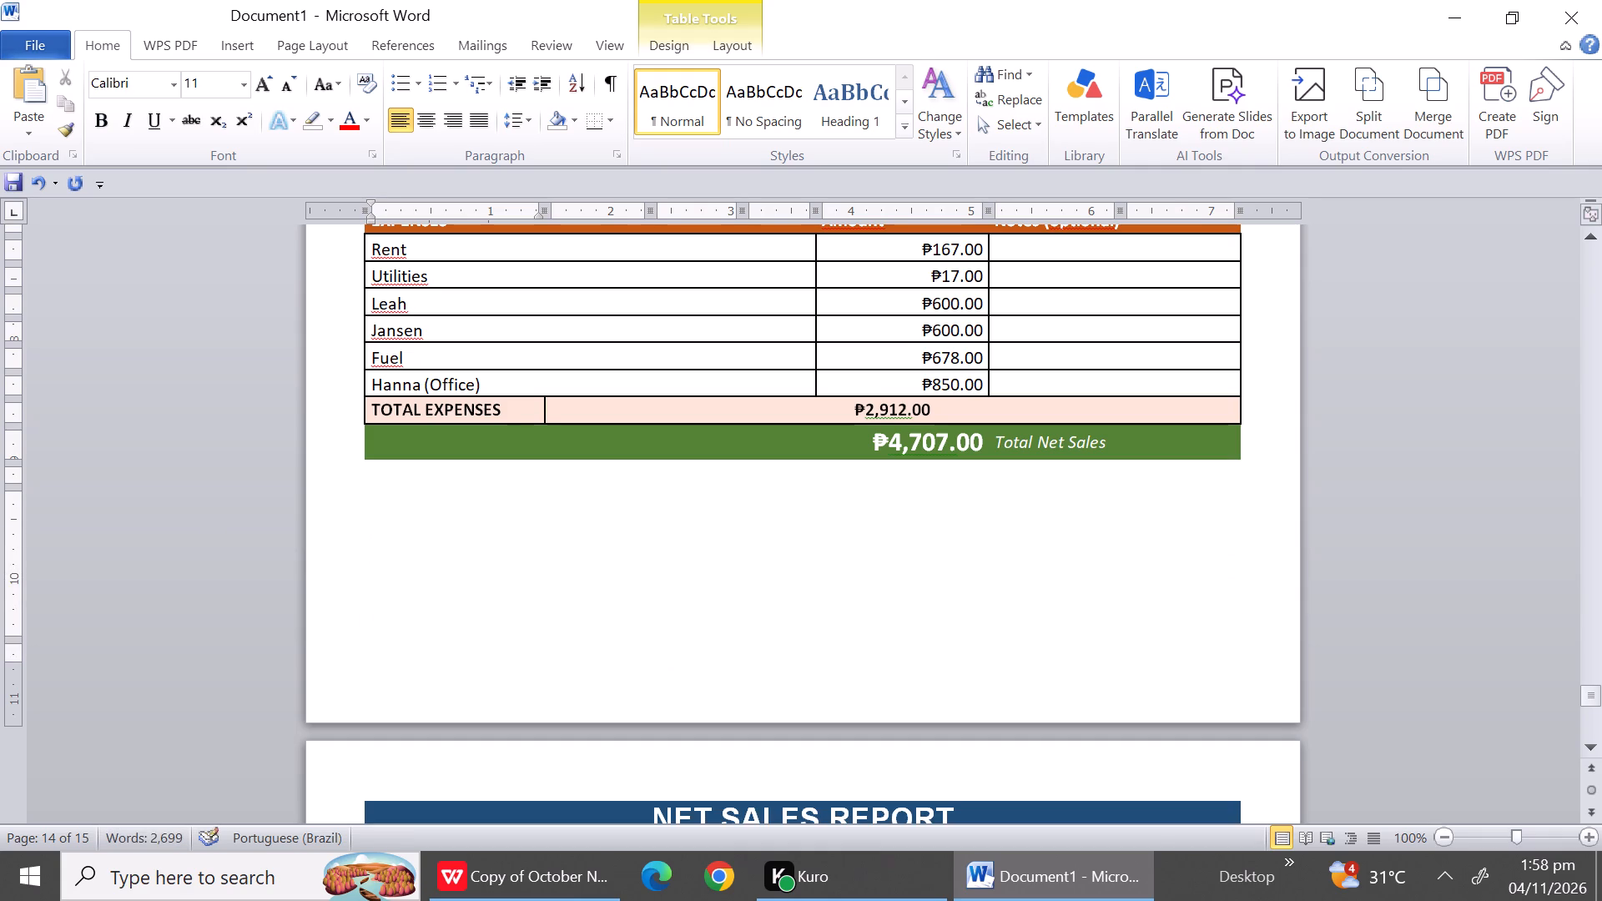
Delete the five unused zero-value item rows and the blank row above TOTAL in the October 29 report.
left_click(1593, 732)
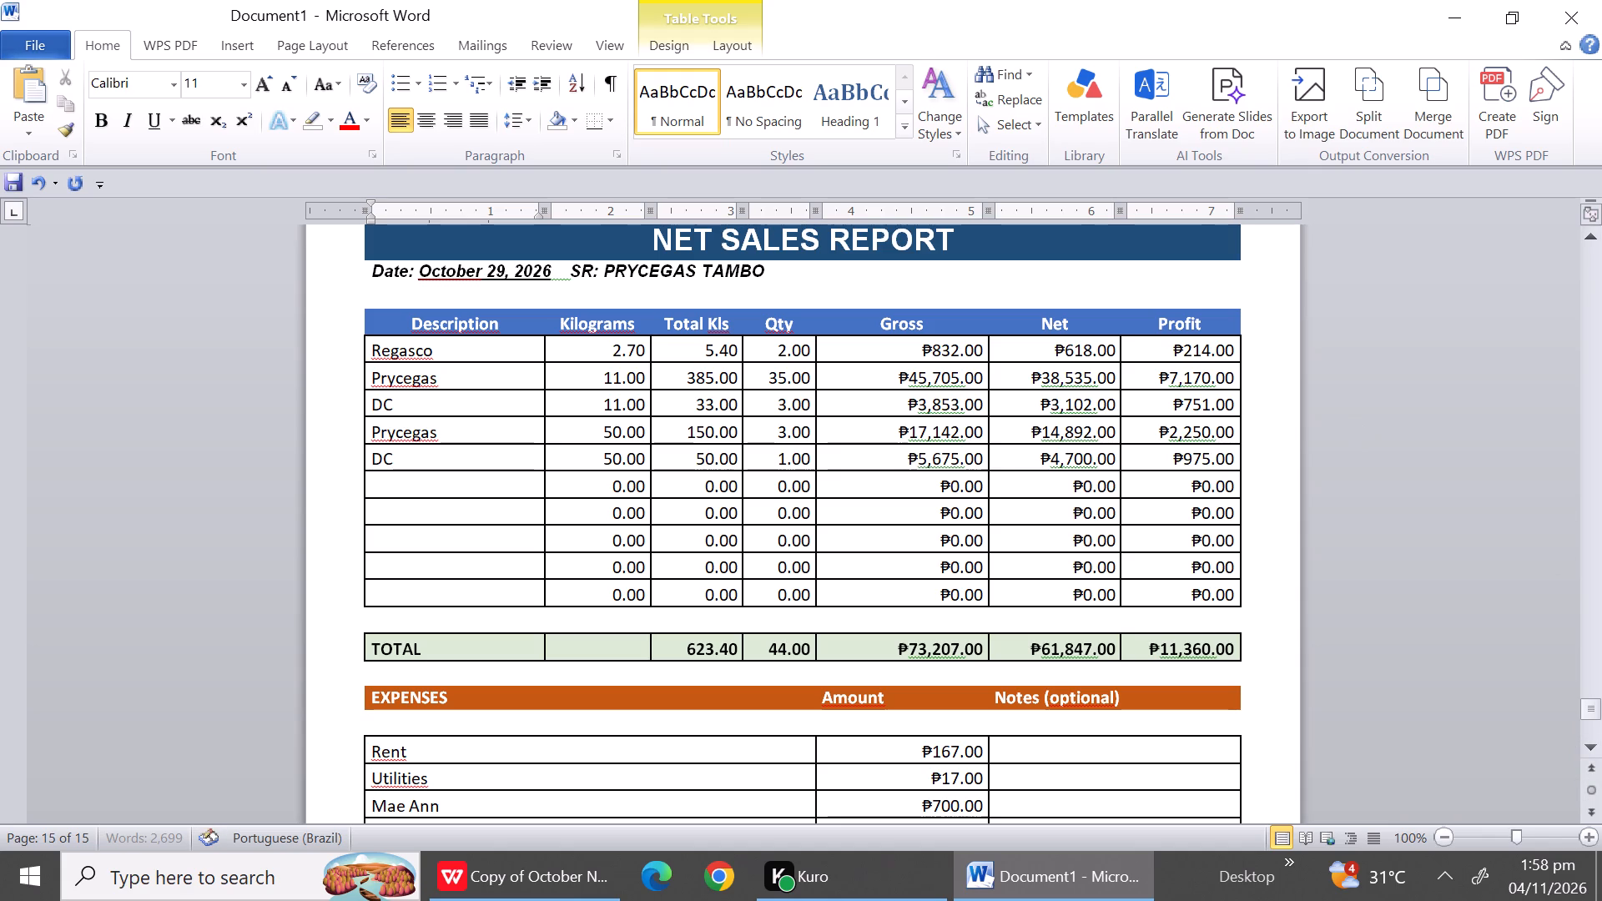
left_click_drag(397, 491, 396, 620)
right_click(396, 620)
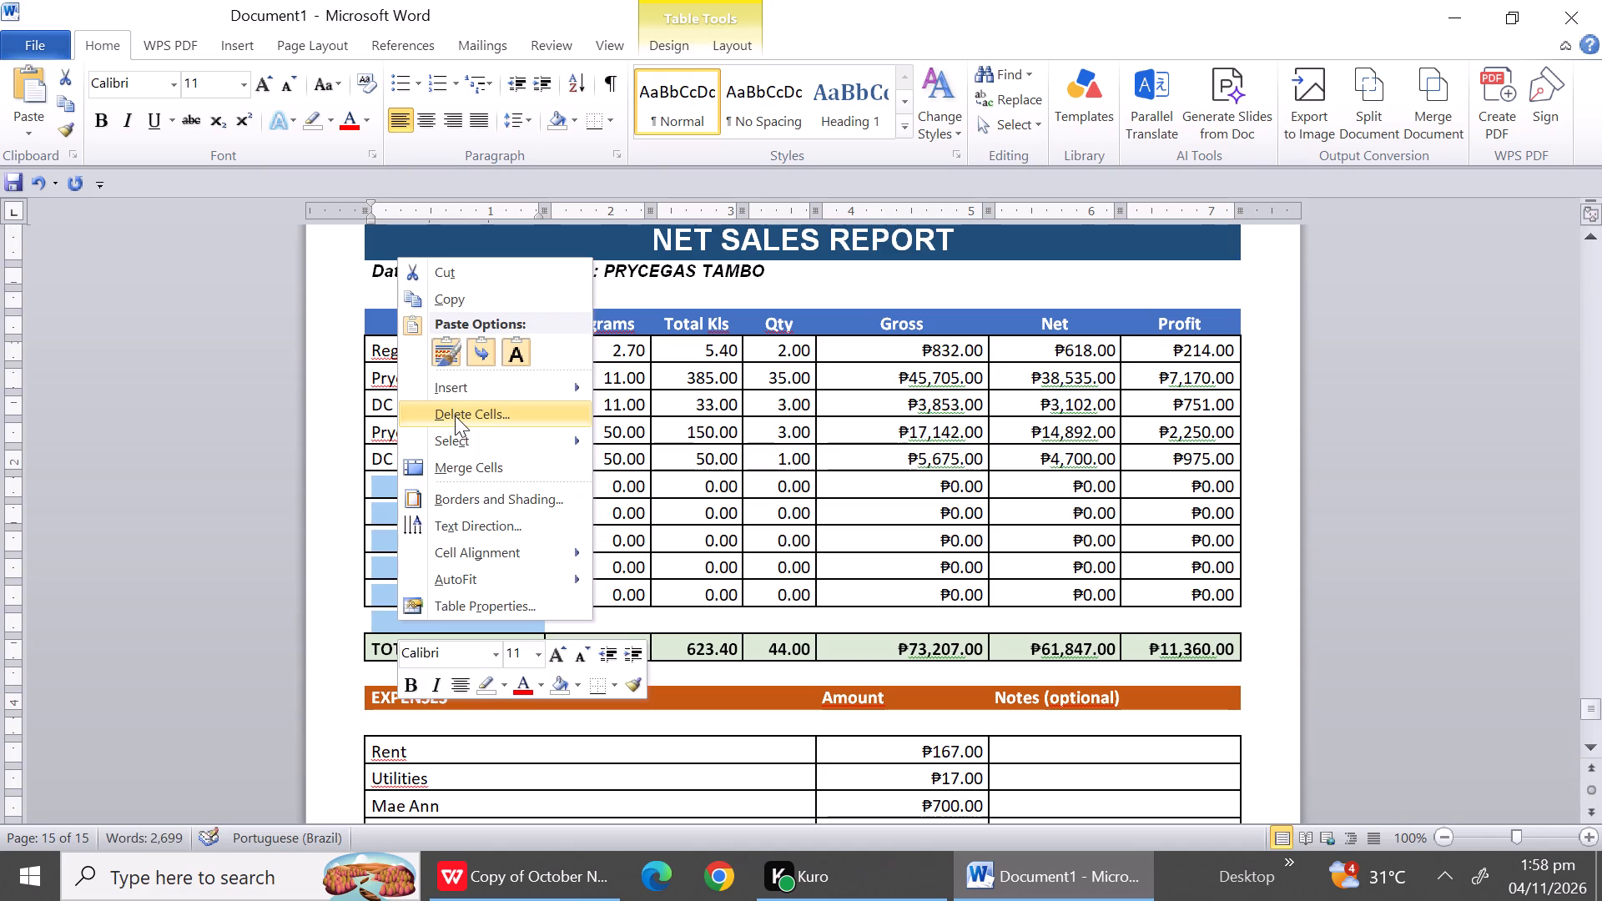
left_click(455, 415)
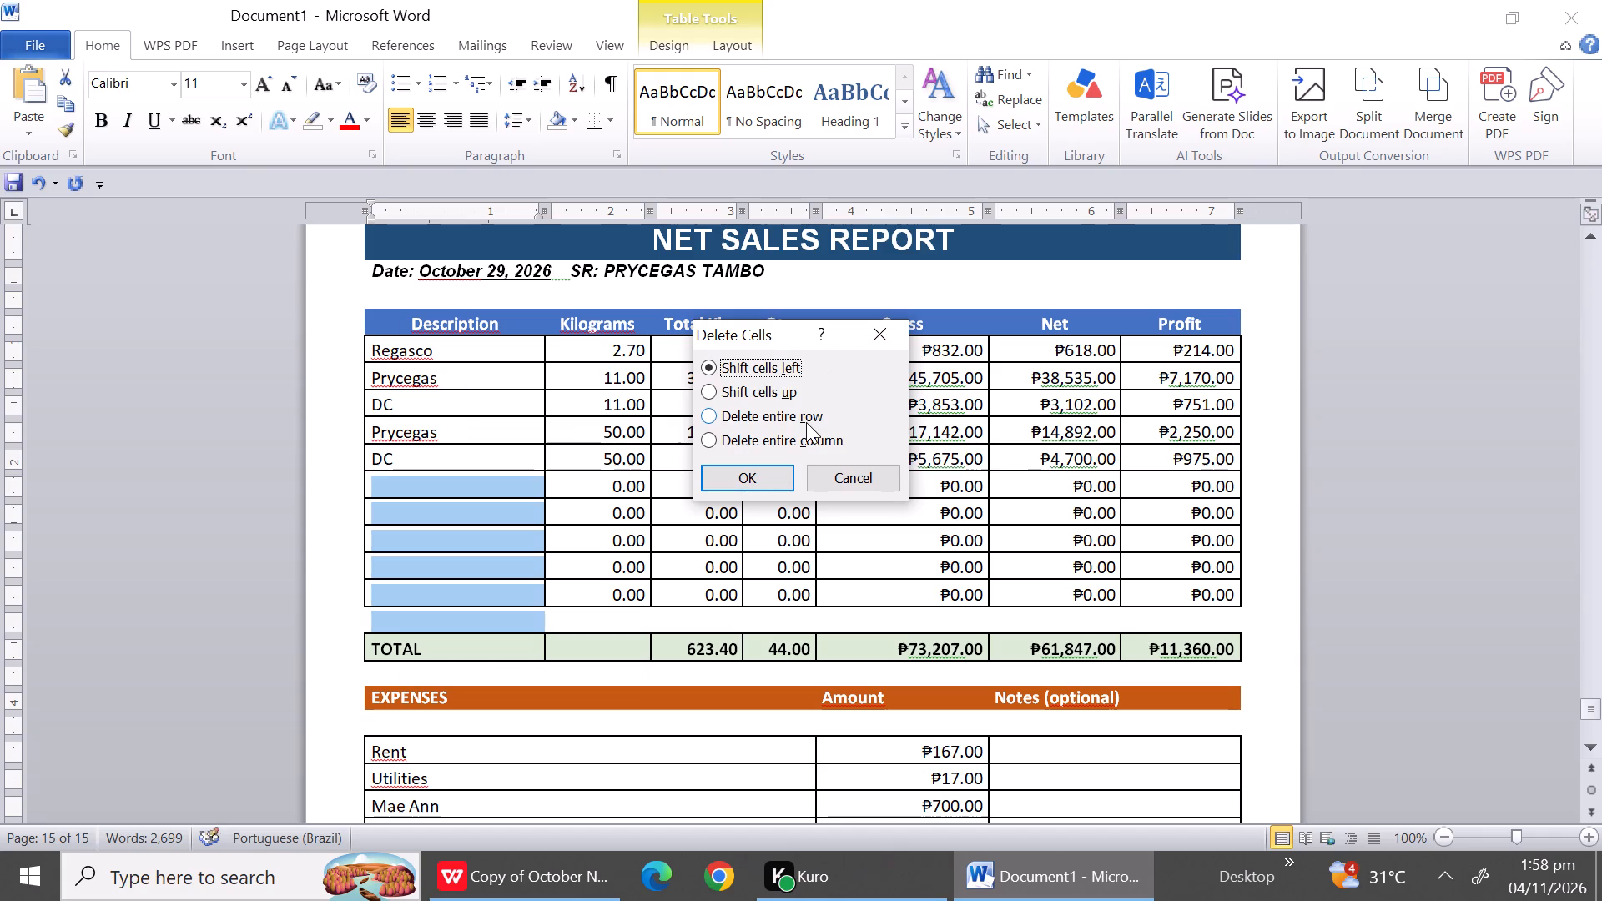
left_click(806, 422)
left_click(748, 483)
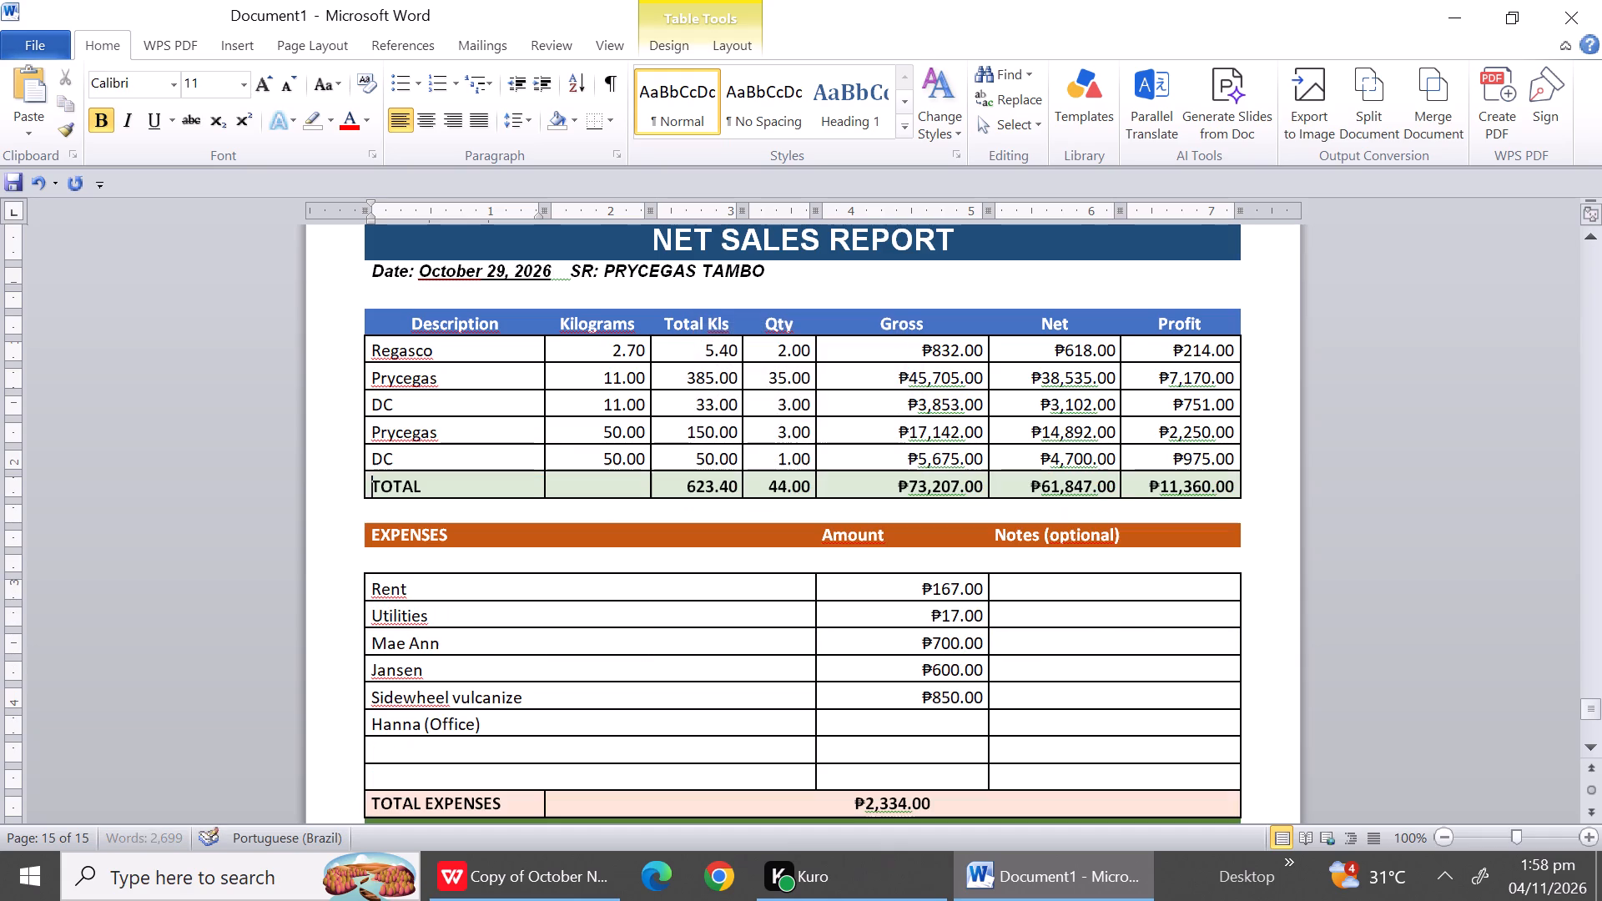
Delete the entire blank row between the TOTAL row and the EXPENSES header in the October 29 report.
left_click(511, 514)
right_click(511, 514)
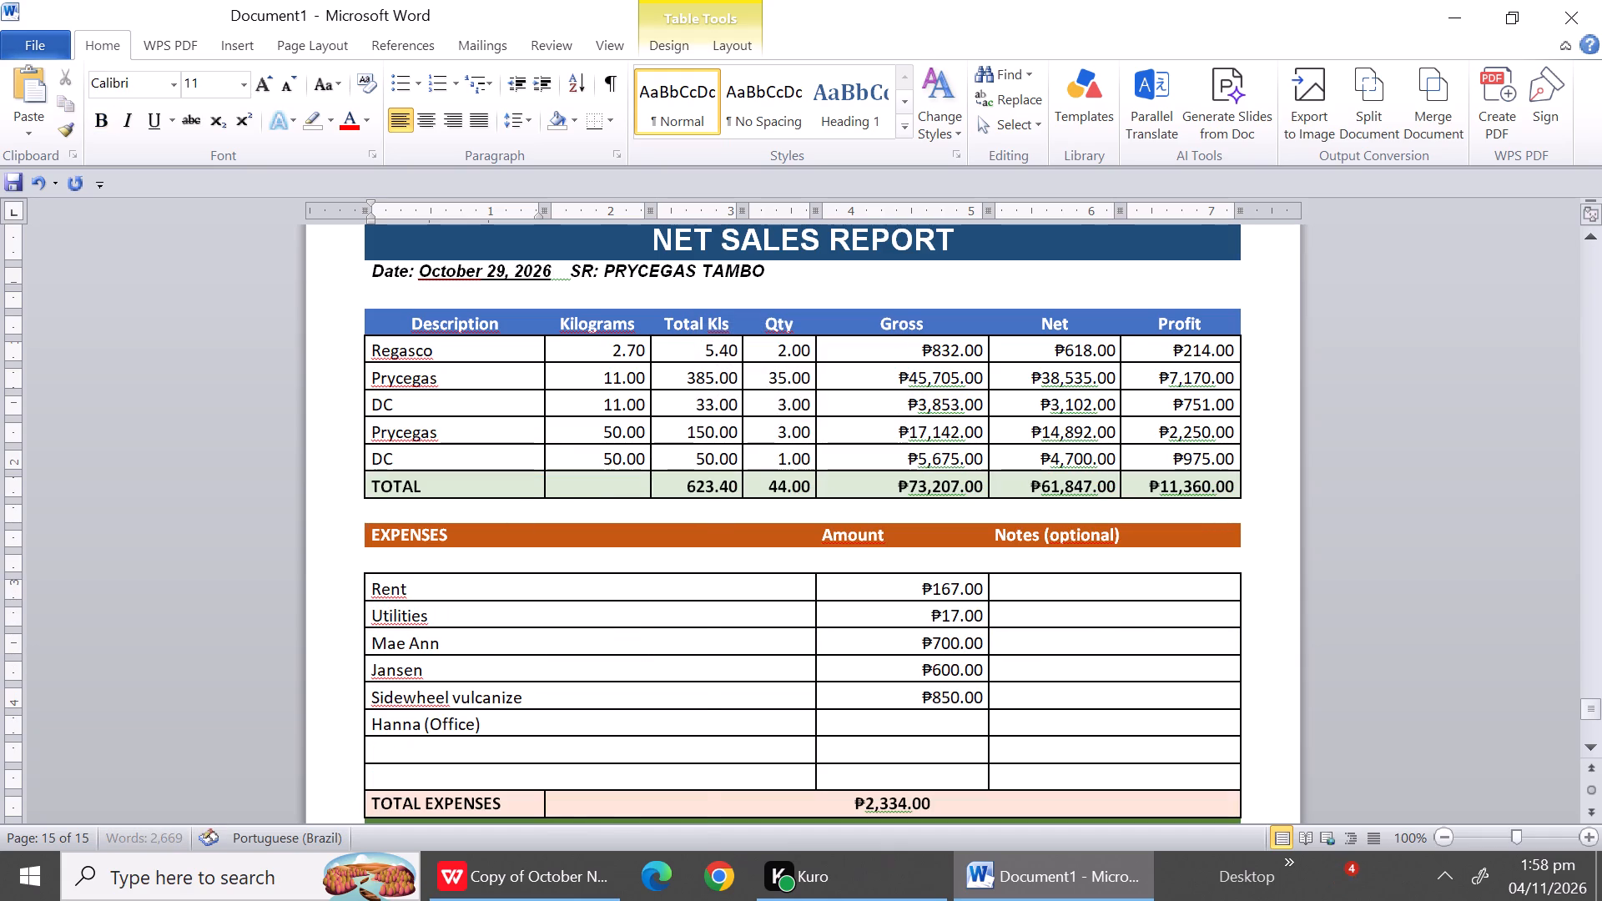
left_click(610, 444)
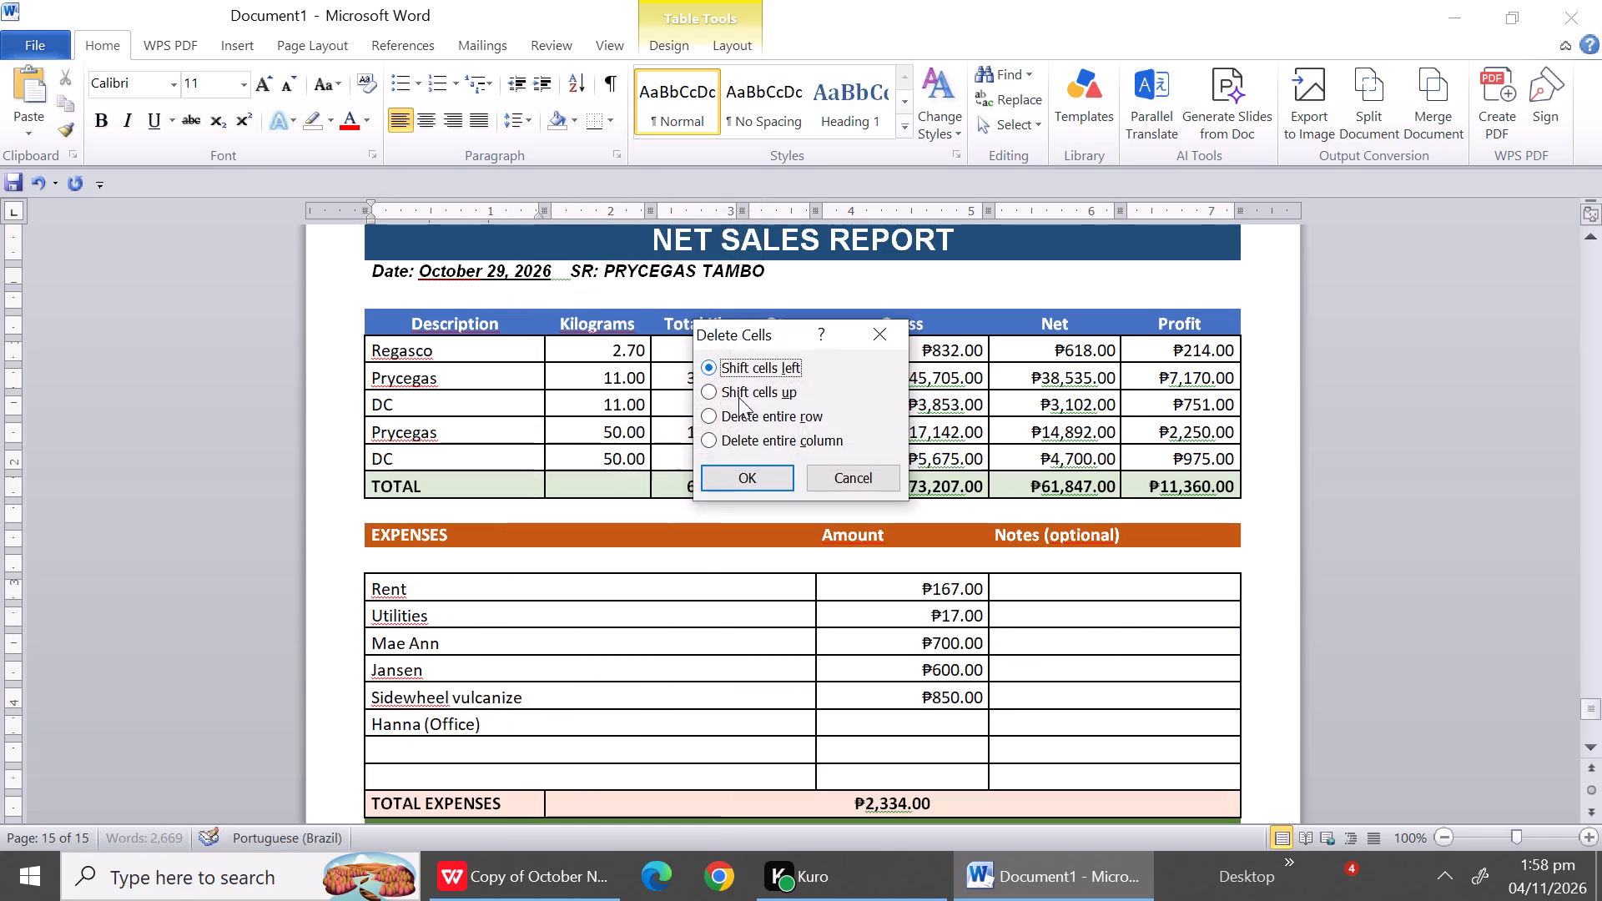
left_click(753, 413)
left_click(756, 471)
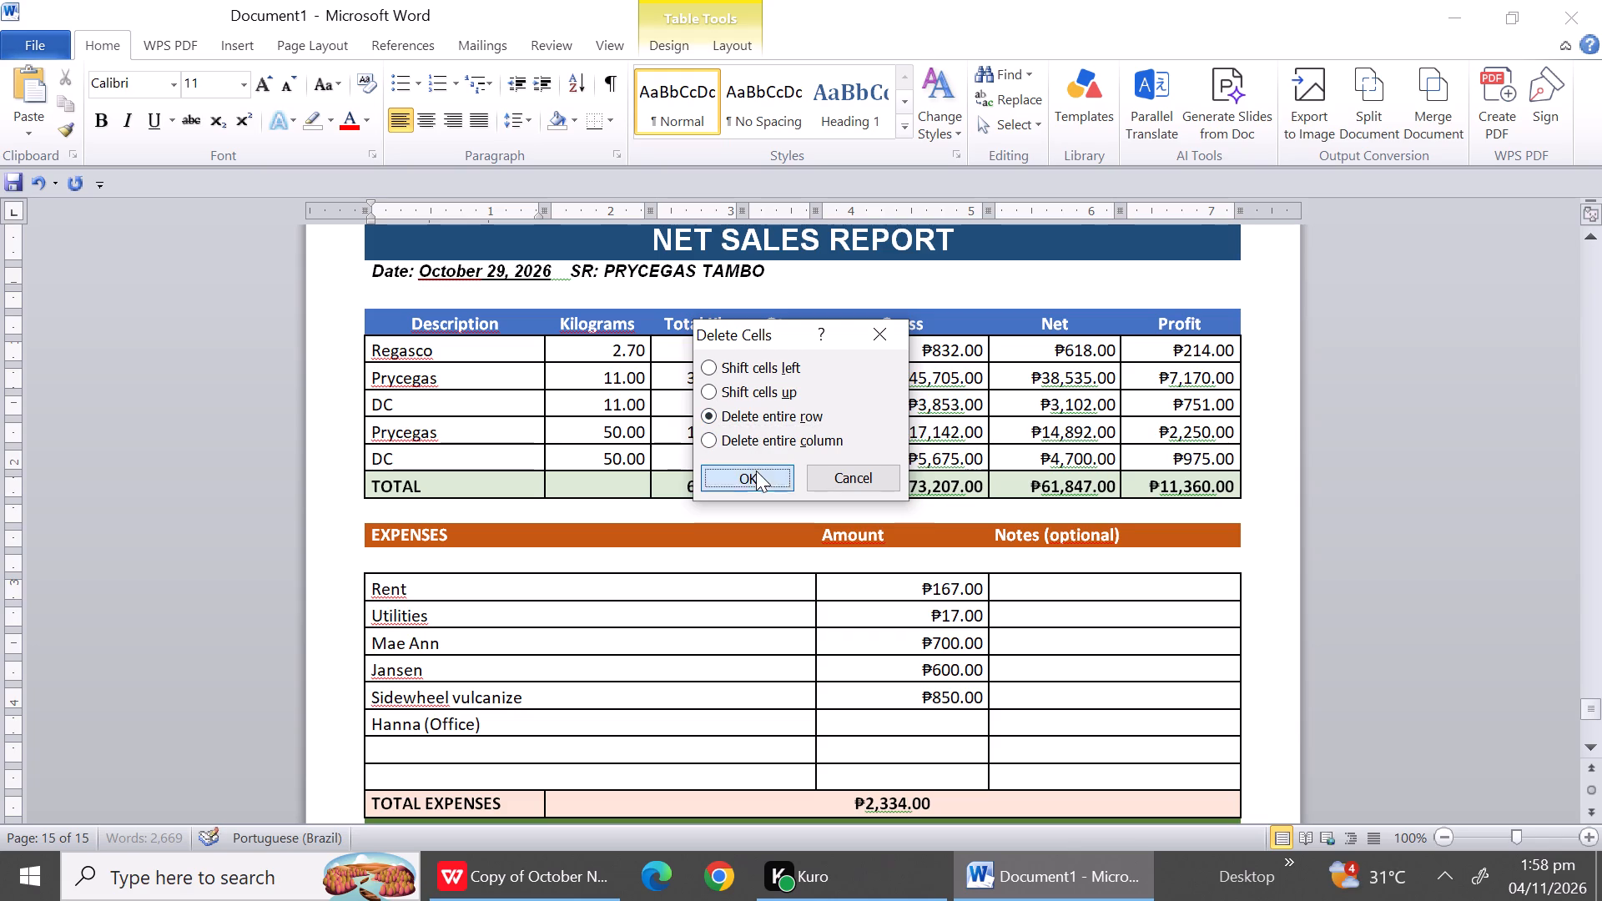
Delete the entire blank row between the EXPENSES header and the Rent row in the October 29 report.
left_click(558, 535)
right_click(558, 535)
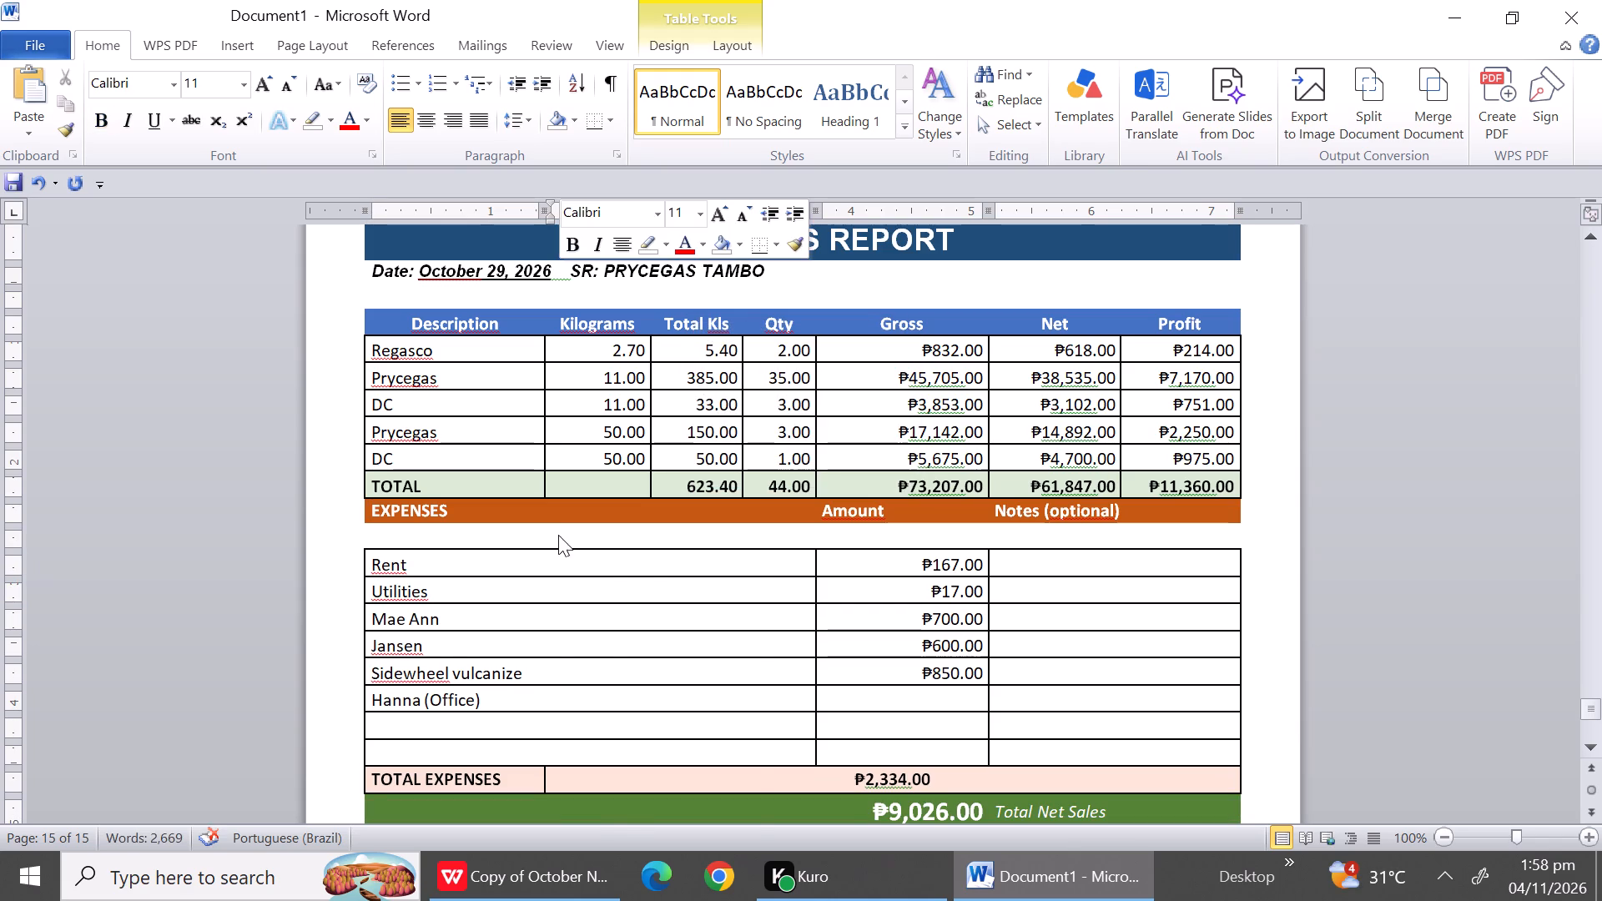
left_click(648, 431)
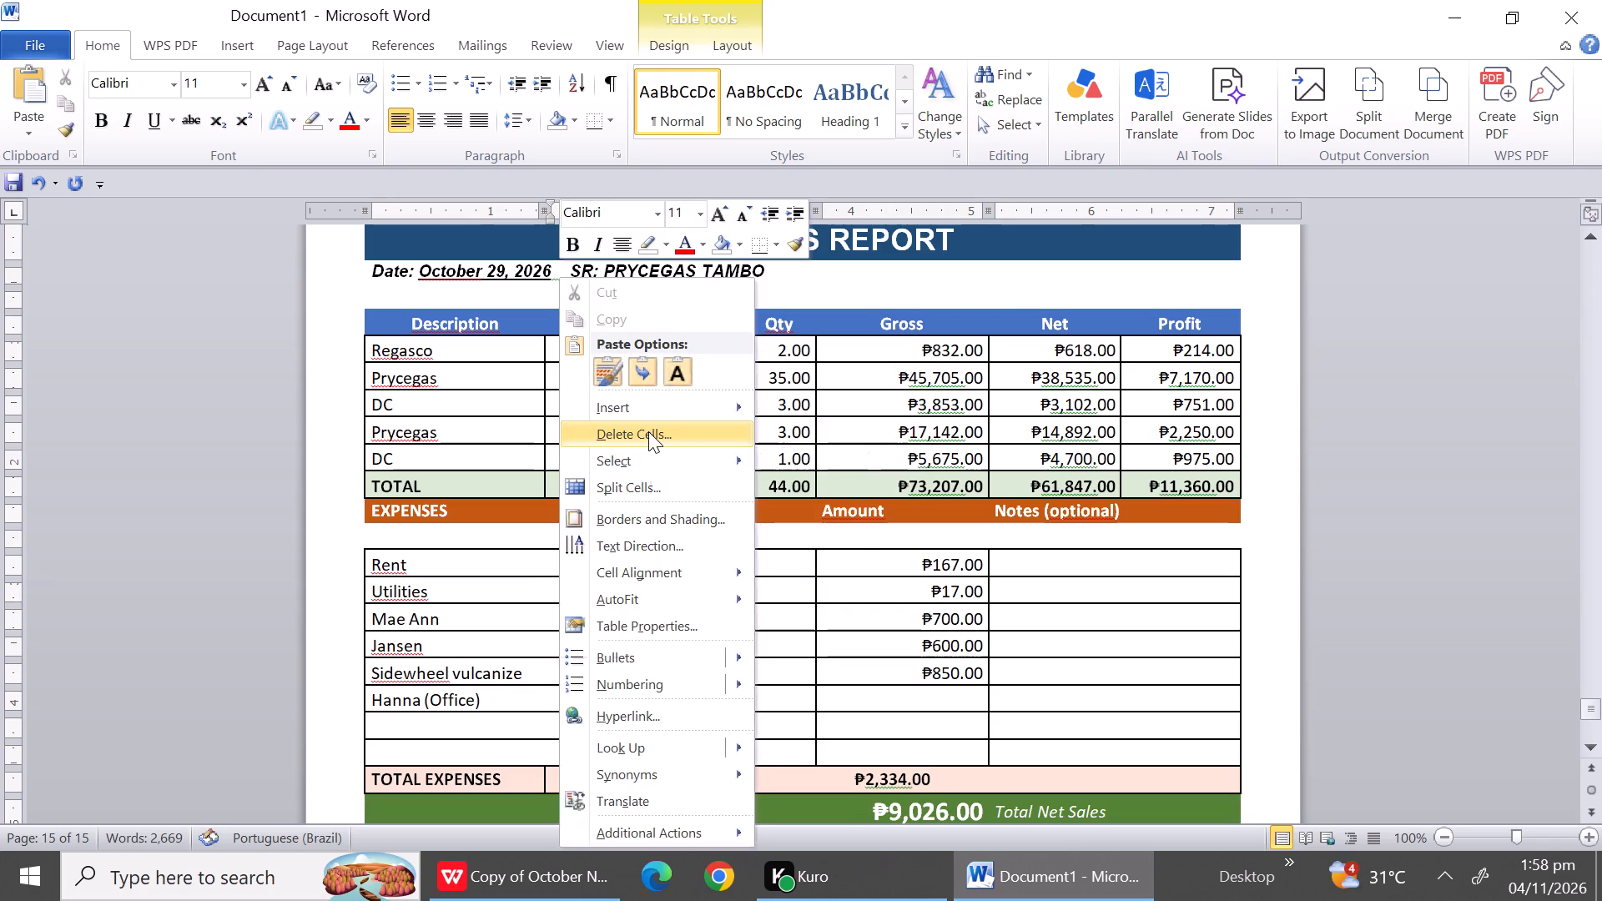
left_click(800, 416)
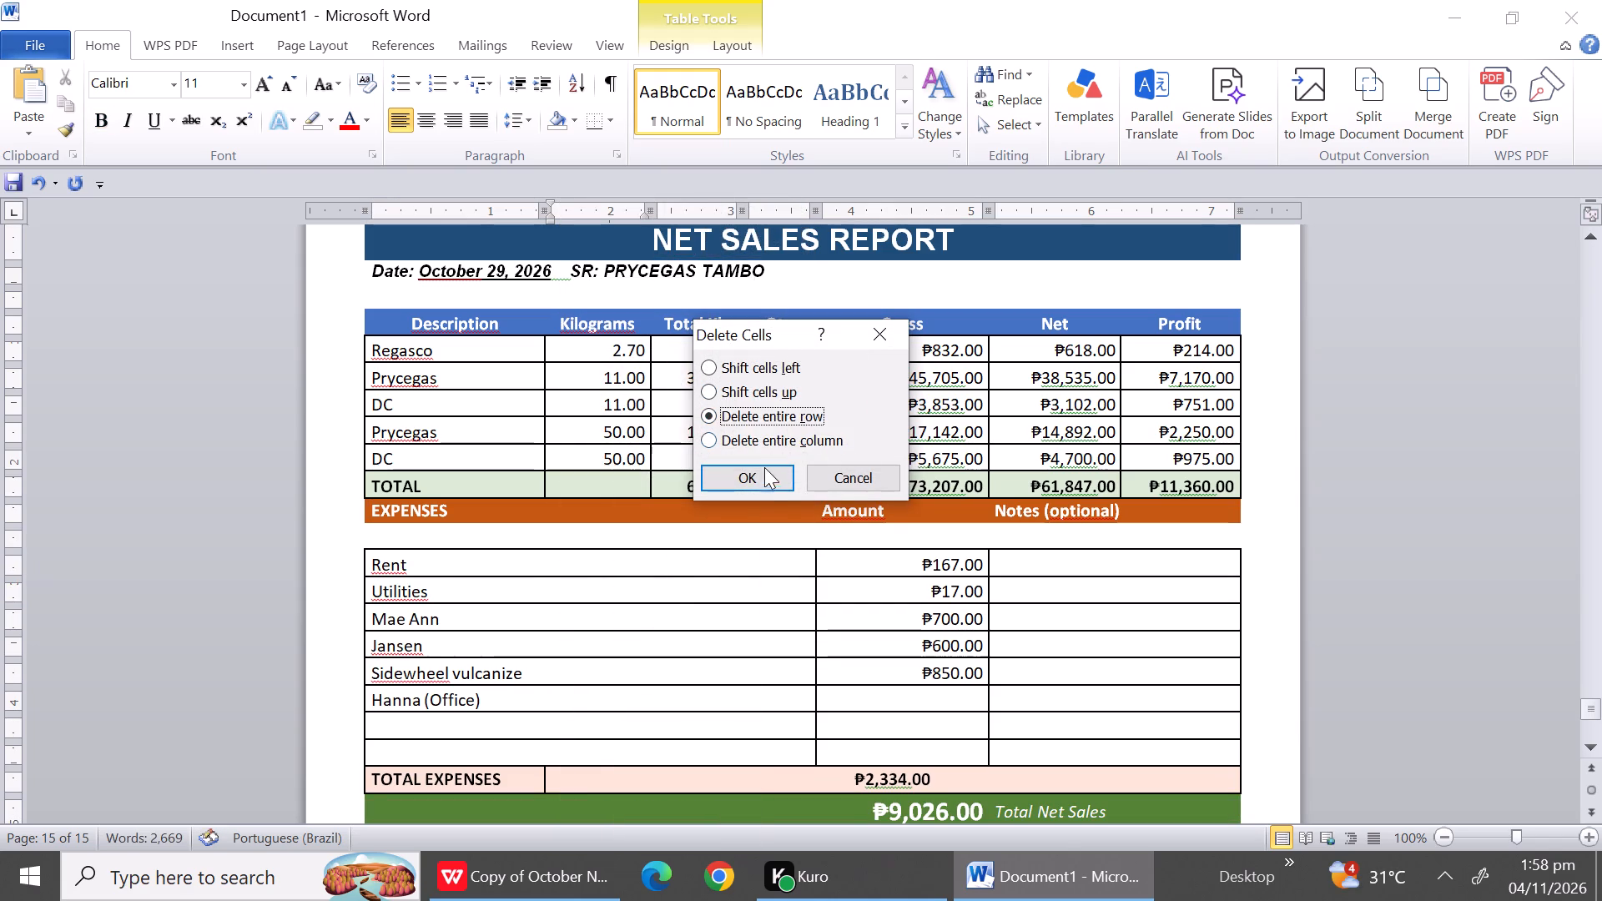
left_click(763, 473)
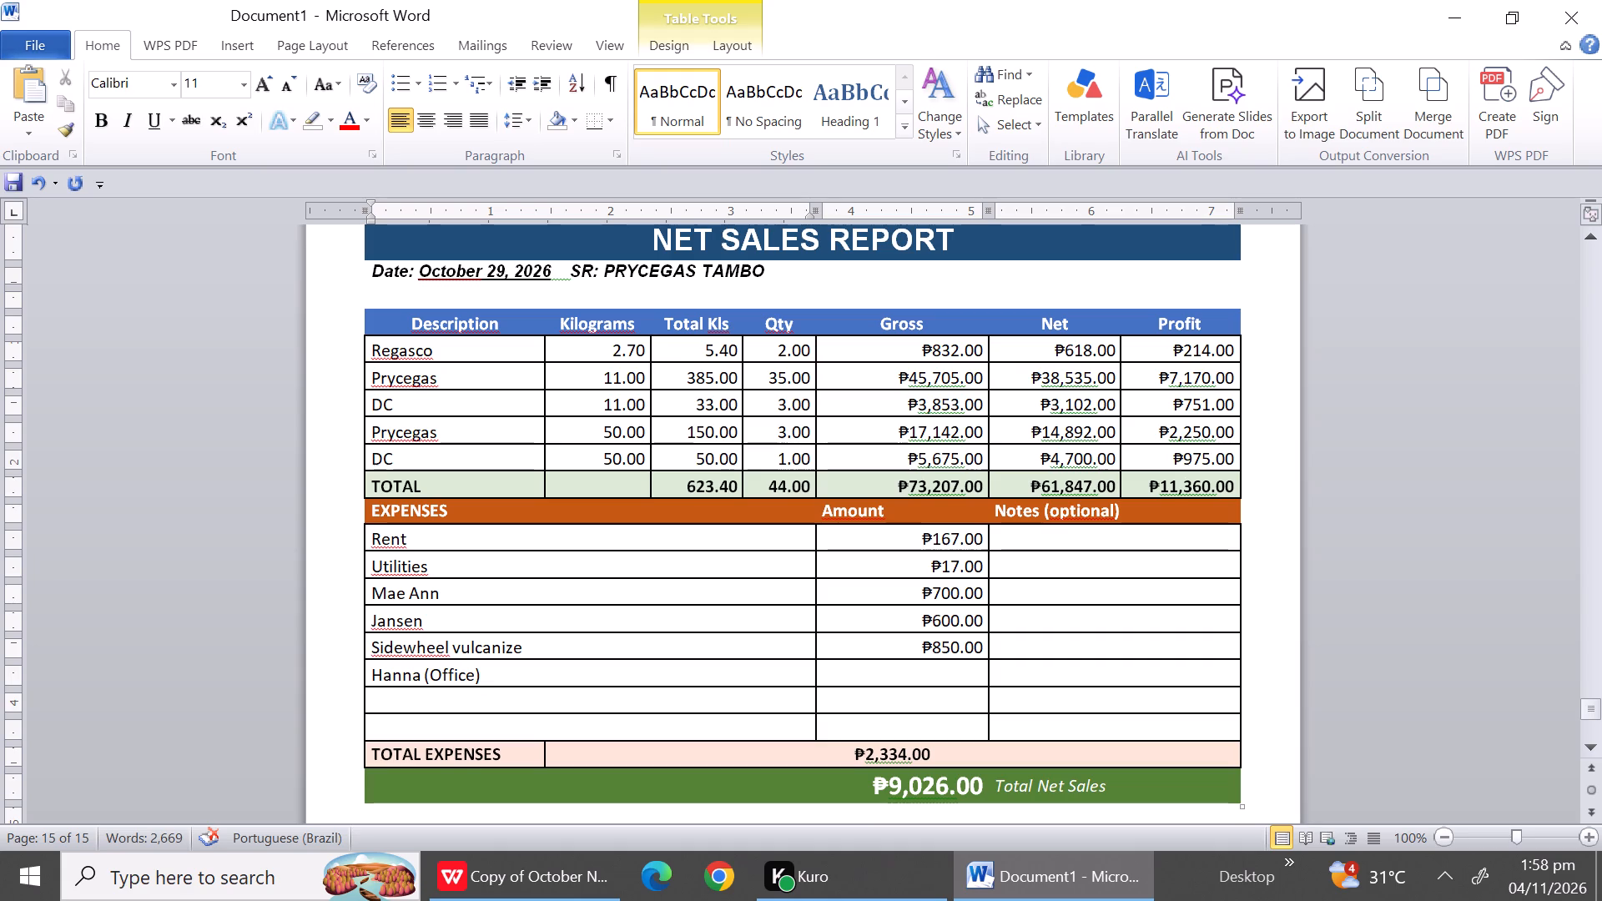
Delete the two empty expense rows above TOTAL EXPENSES in the October 29 report.
left_click_drag(467, 702, 447, 731)
right_click(447, 731)
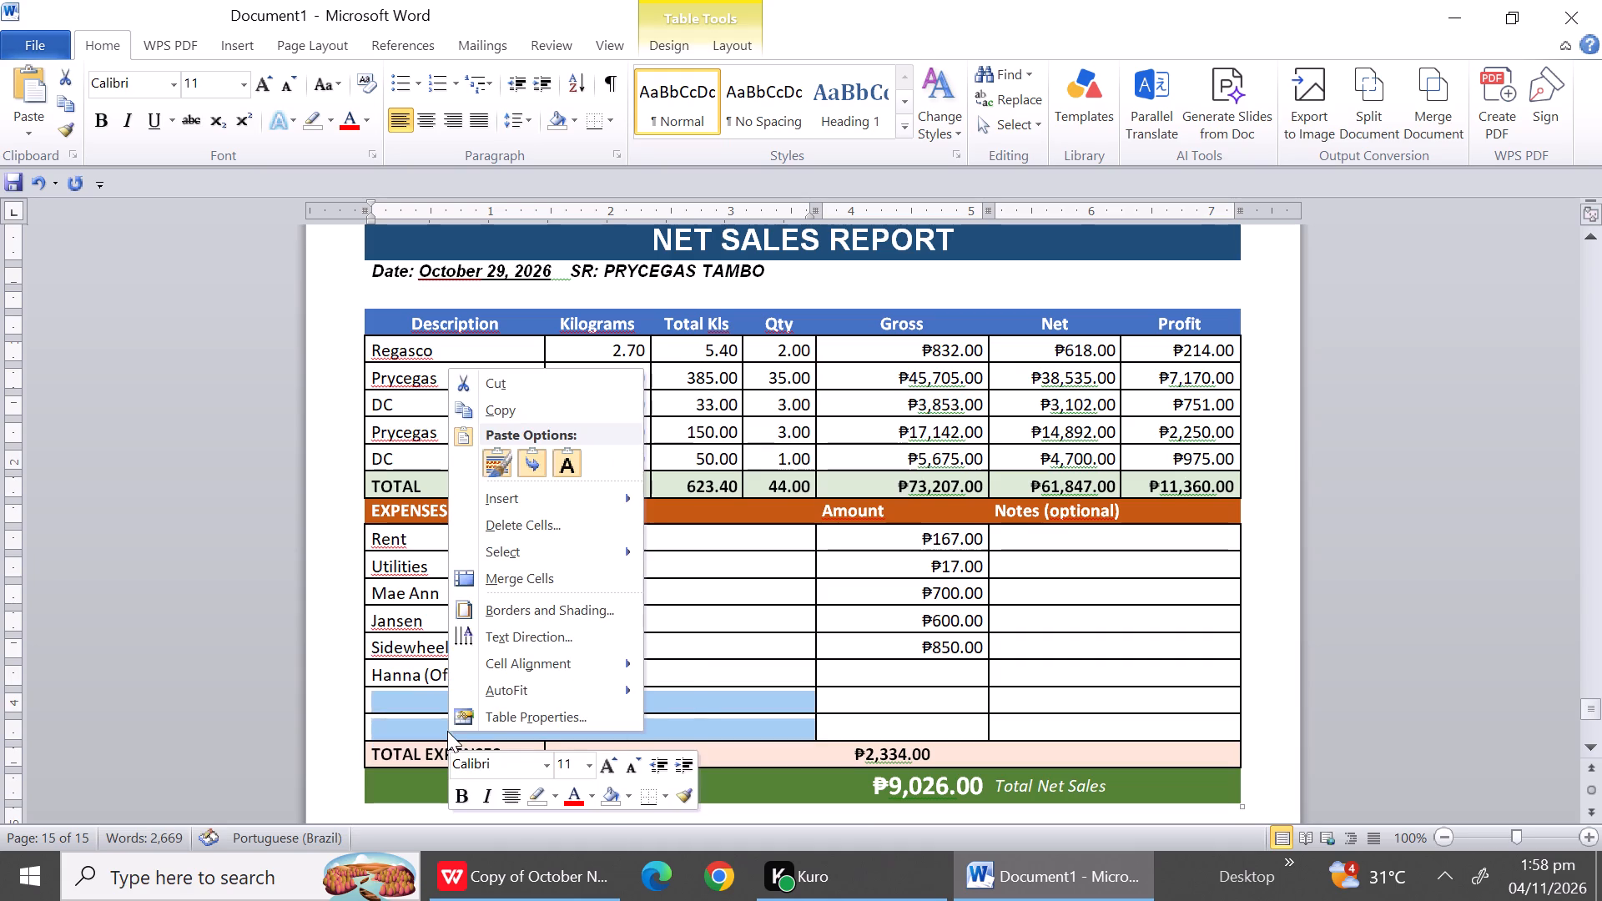
left_click(525, 523)
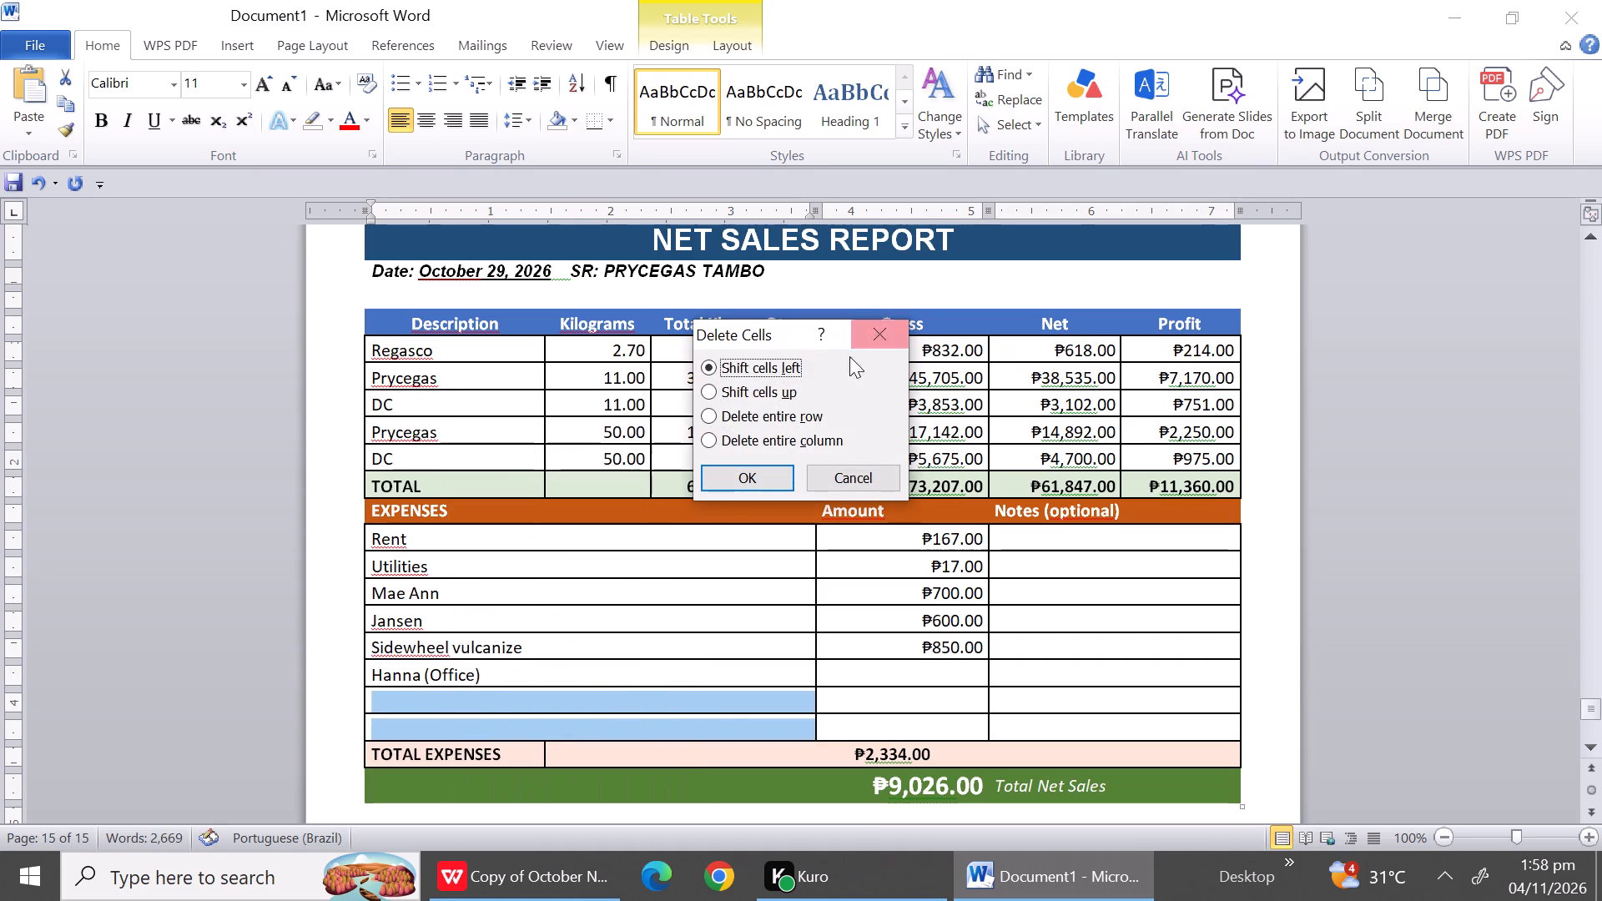
left_click(810, 403)
left_click(809, 410)
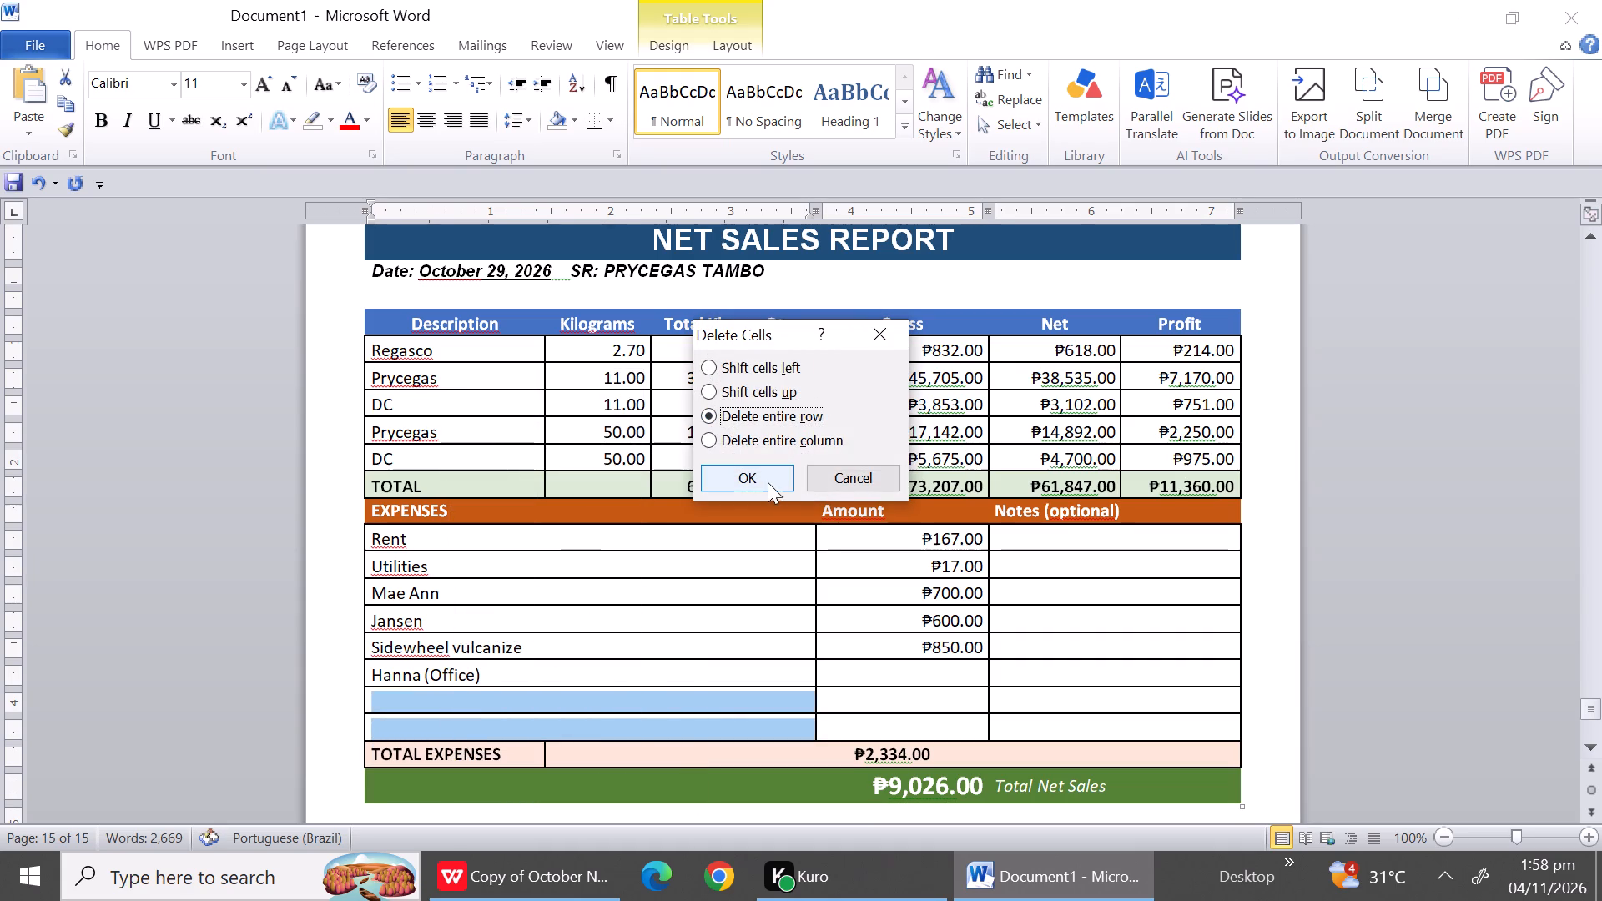
left_click(767, 484)
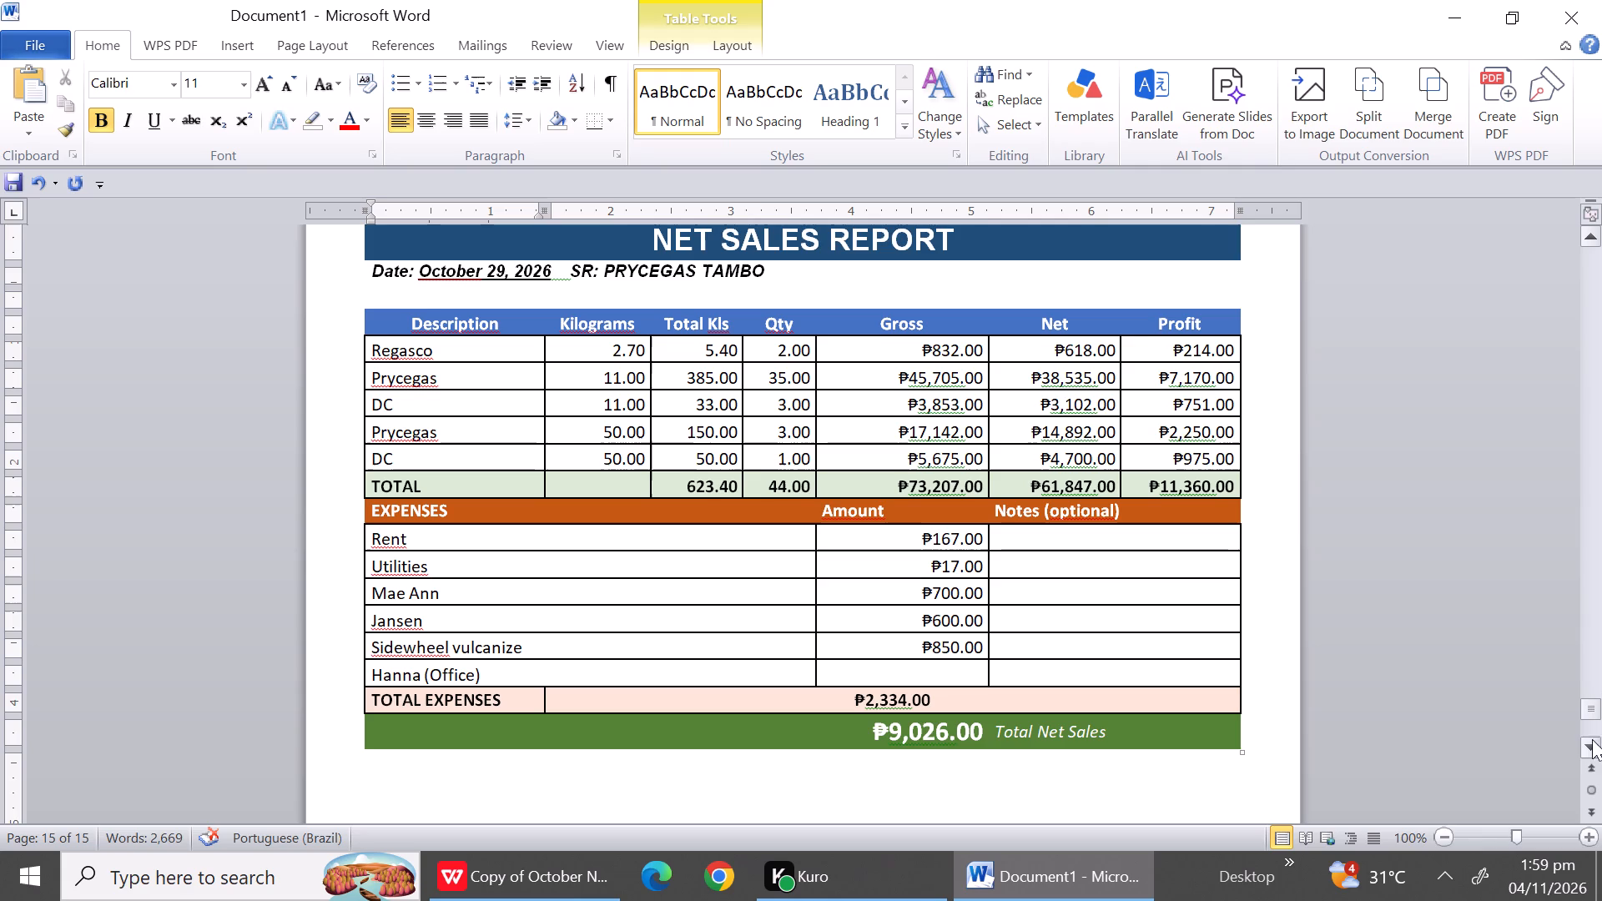
Save the document in the Documents folder as a Word Document named TAMBO NET SALES REPORT.
triple_click(1589, 751)
double_click(1589, 751)
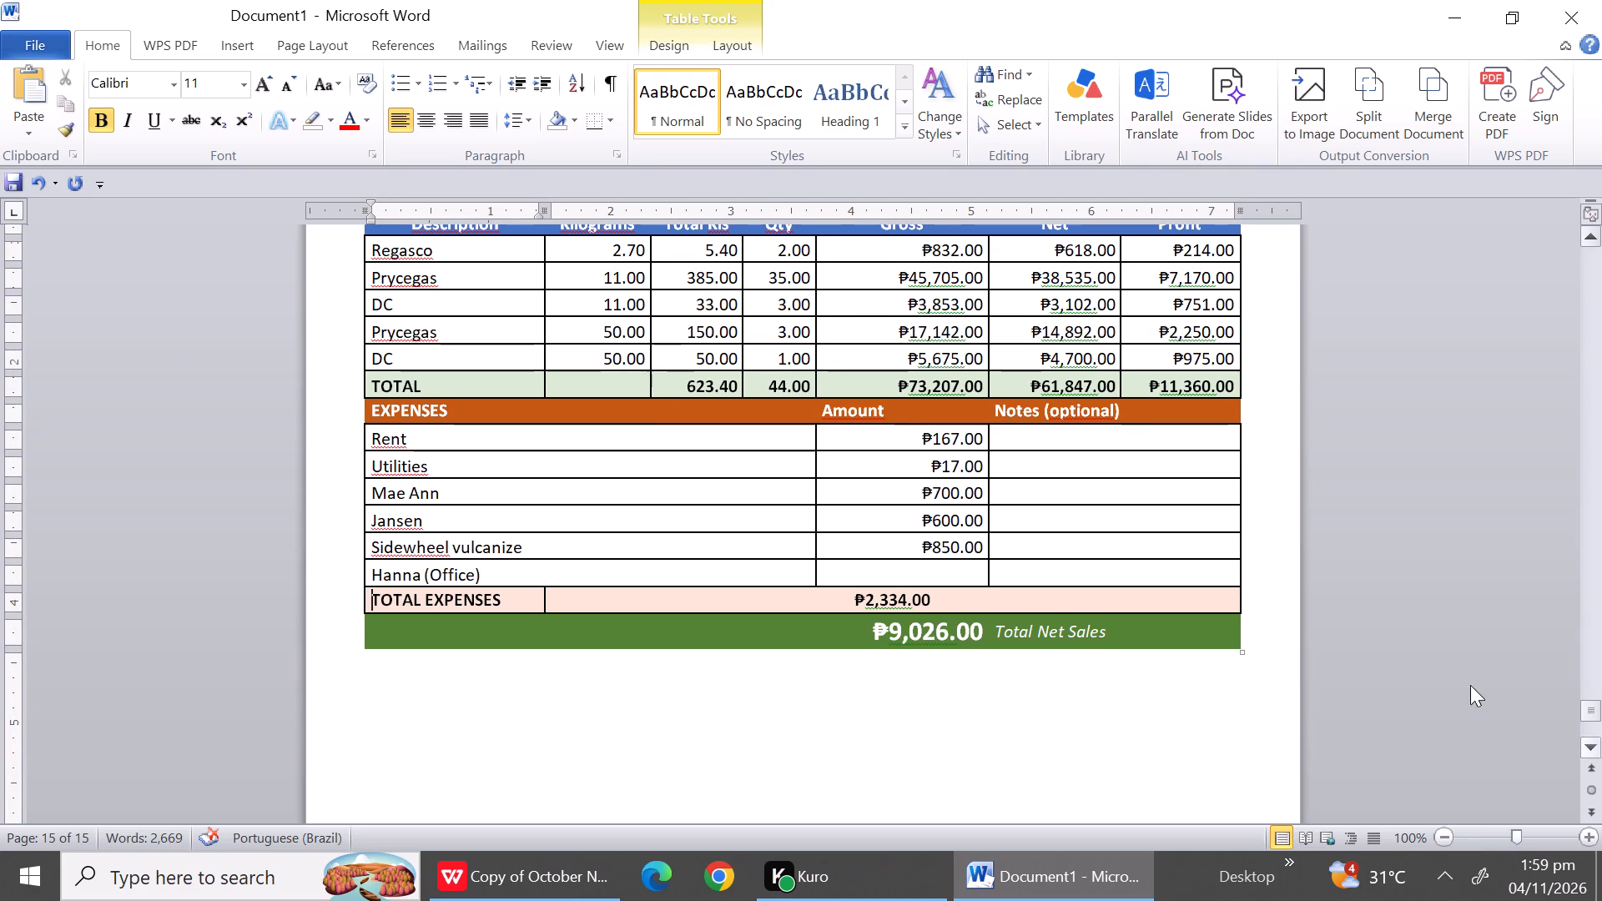
left_click(11, 36)
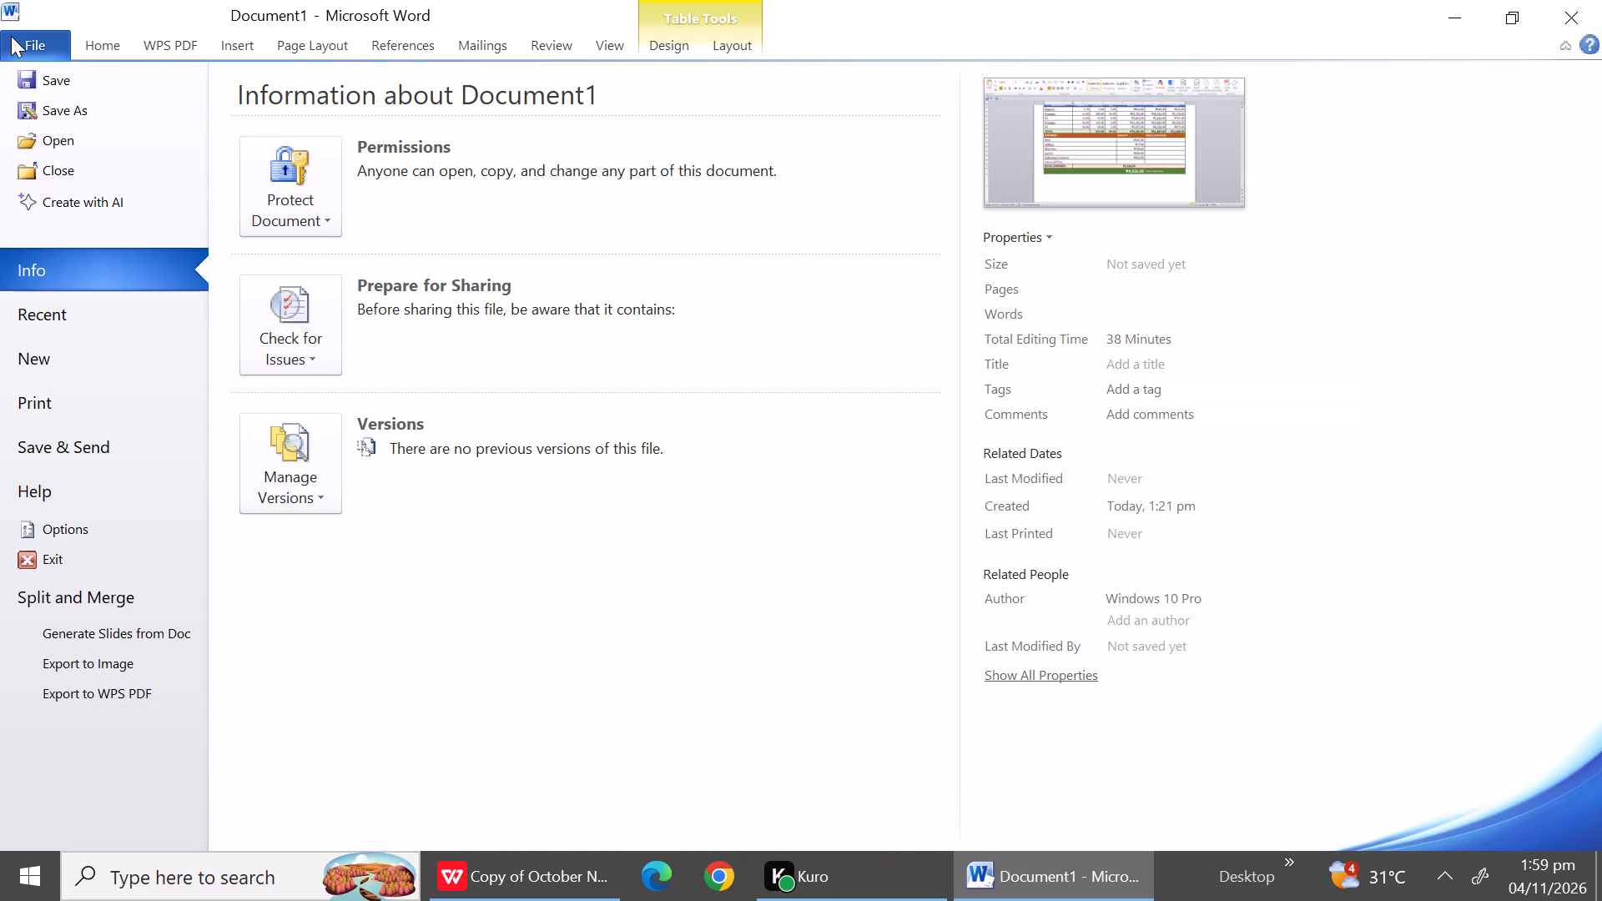
left_click(72, 89)
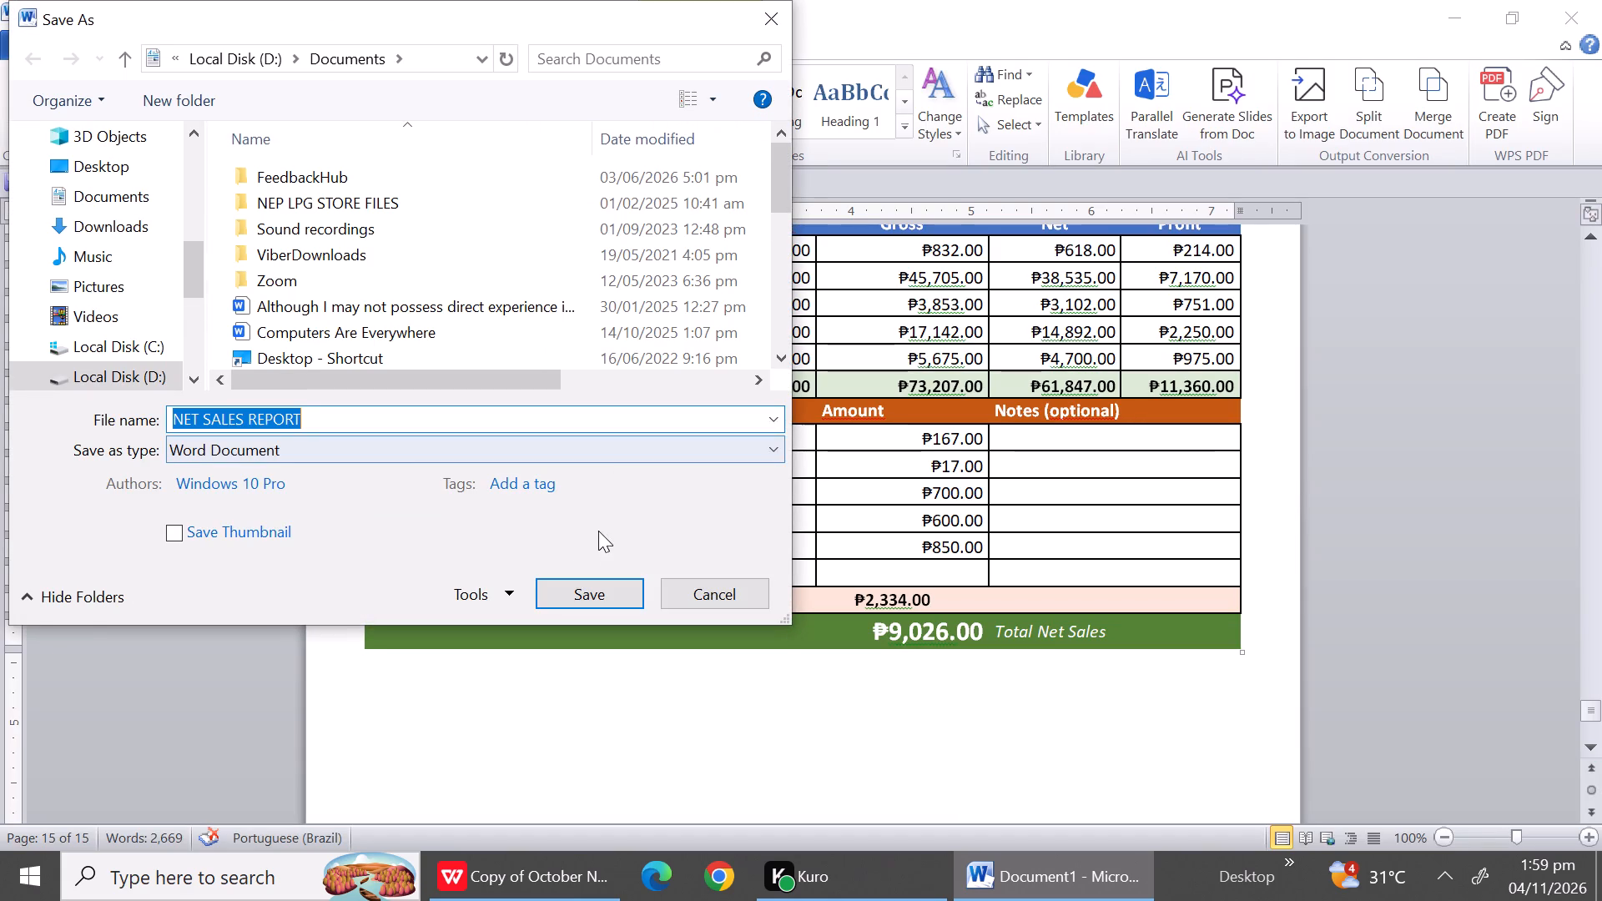
left_click(170, 410)
type("TA")
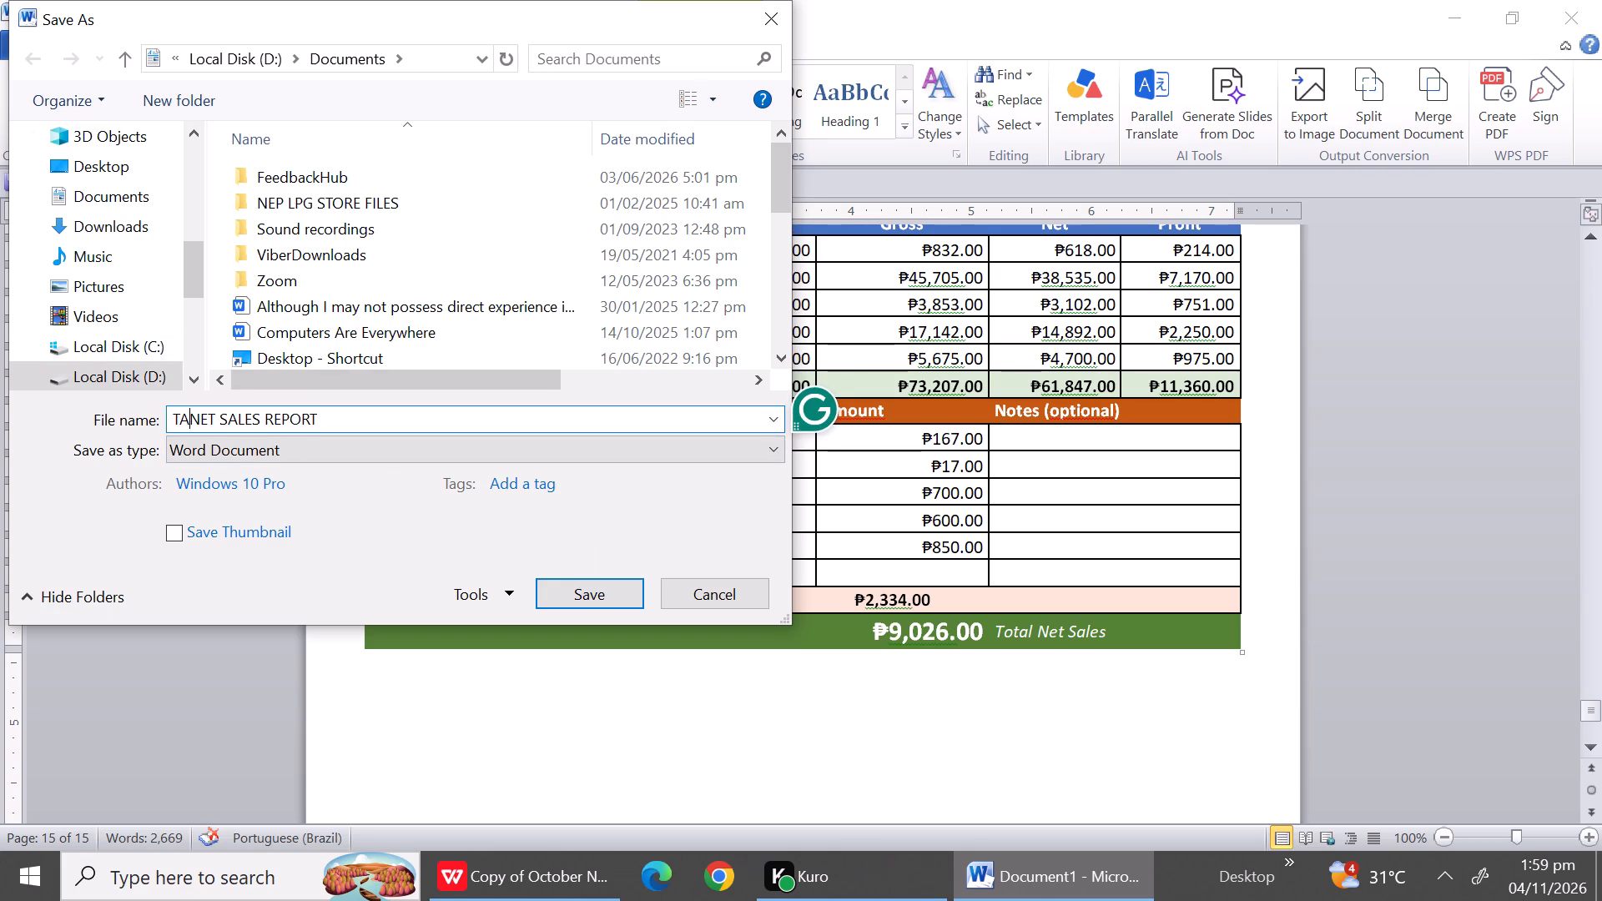
type("MBO")
key("shift+space")
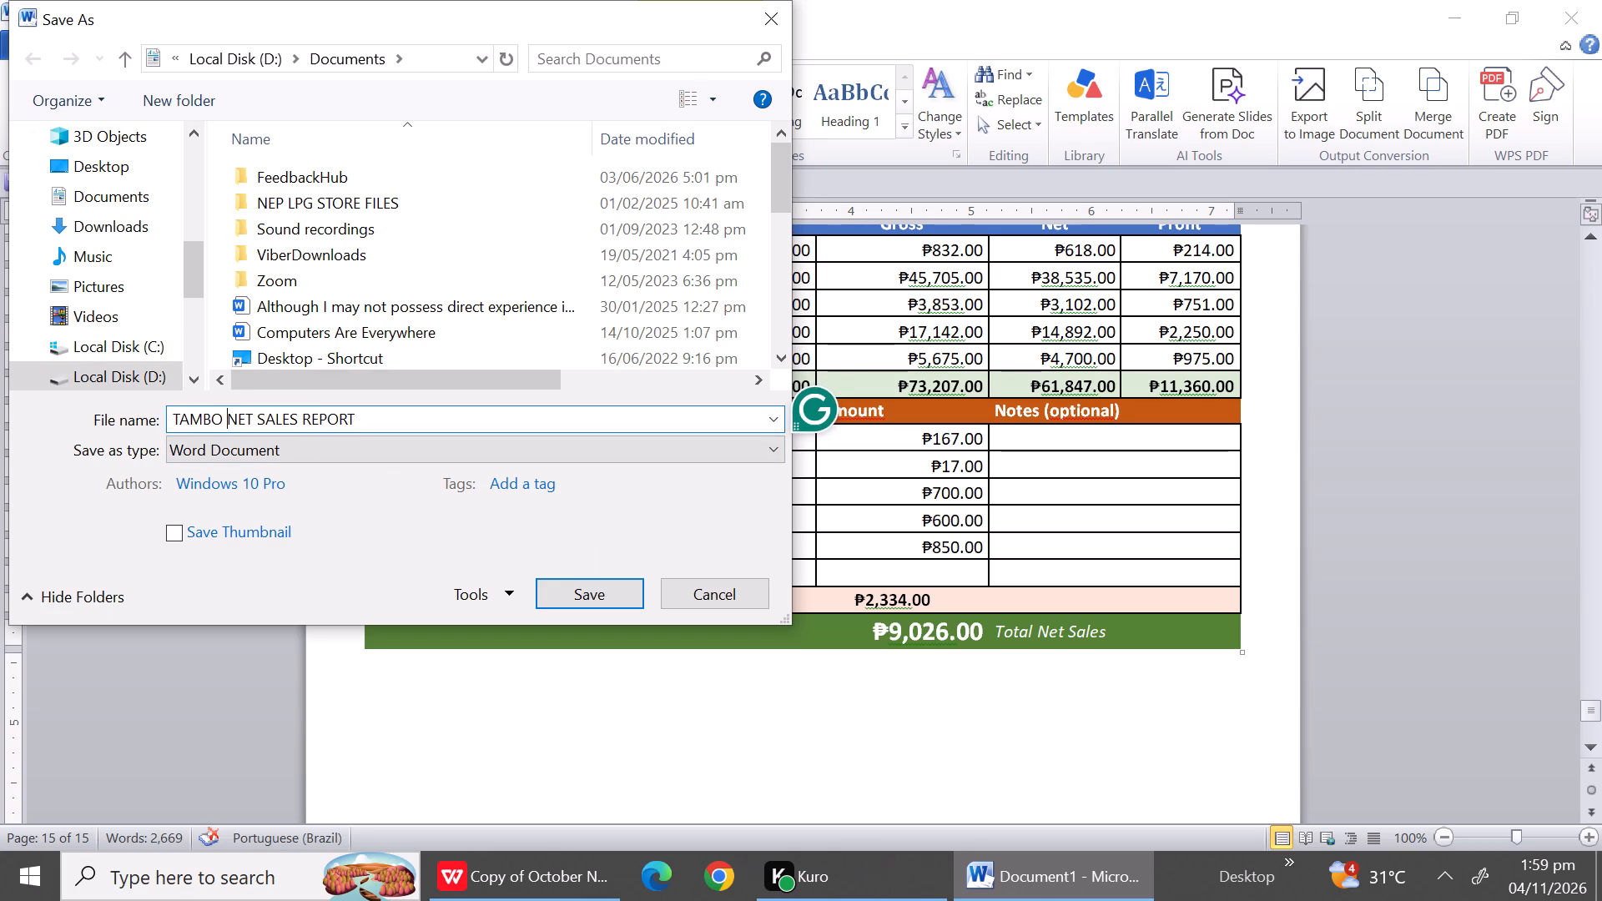
left_click(568, 595)
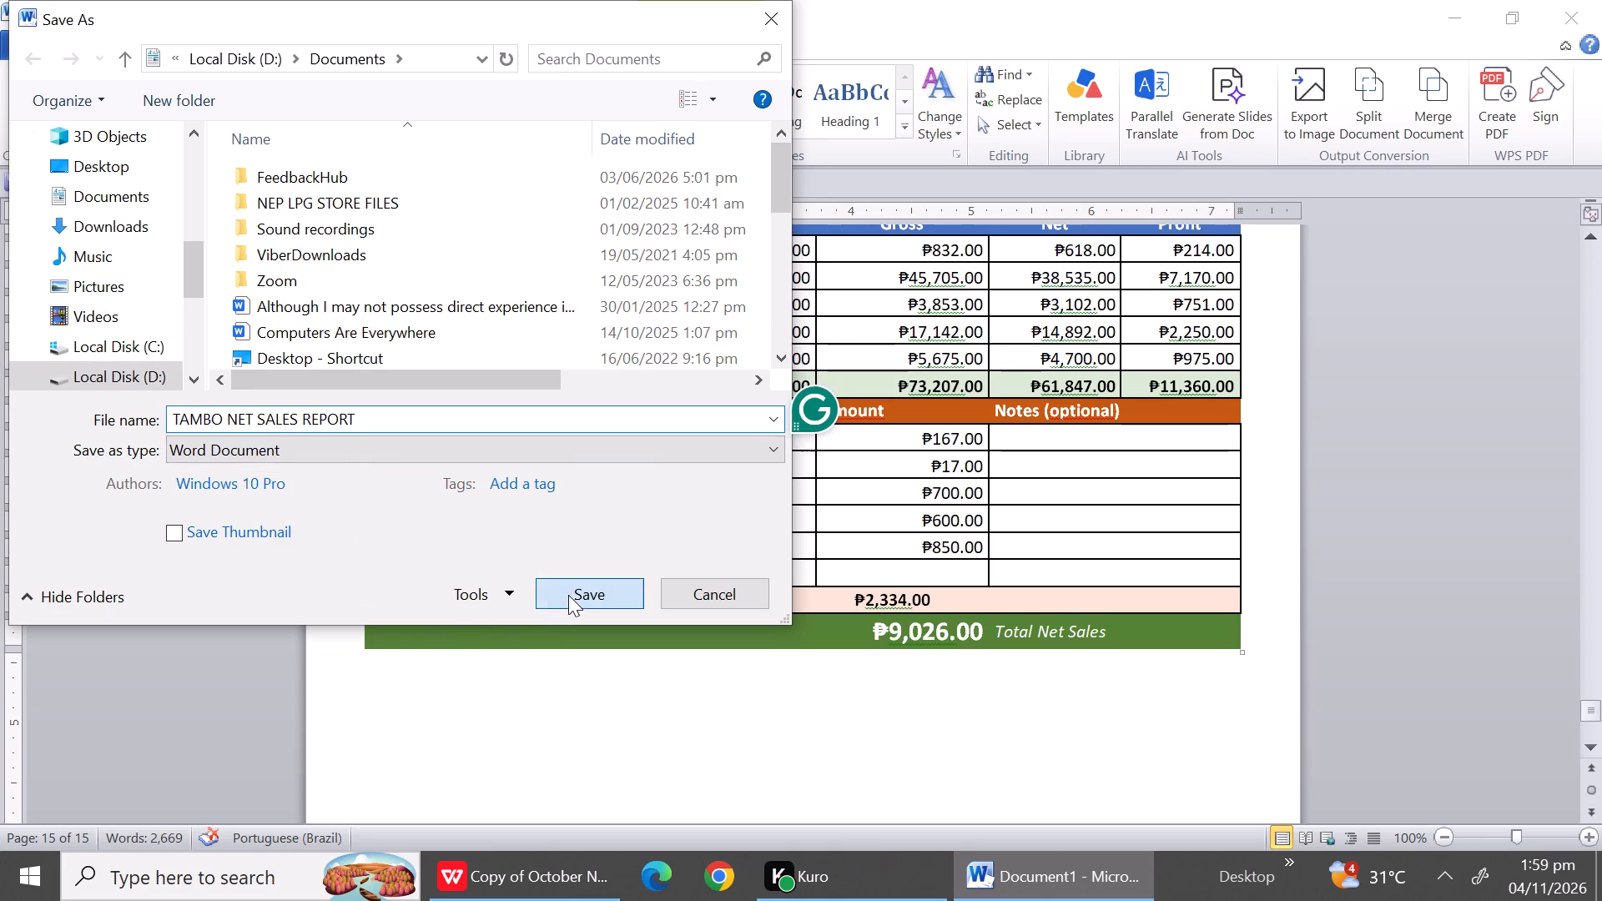
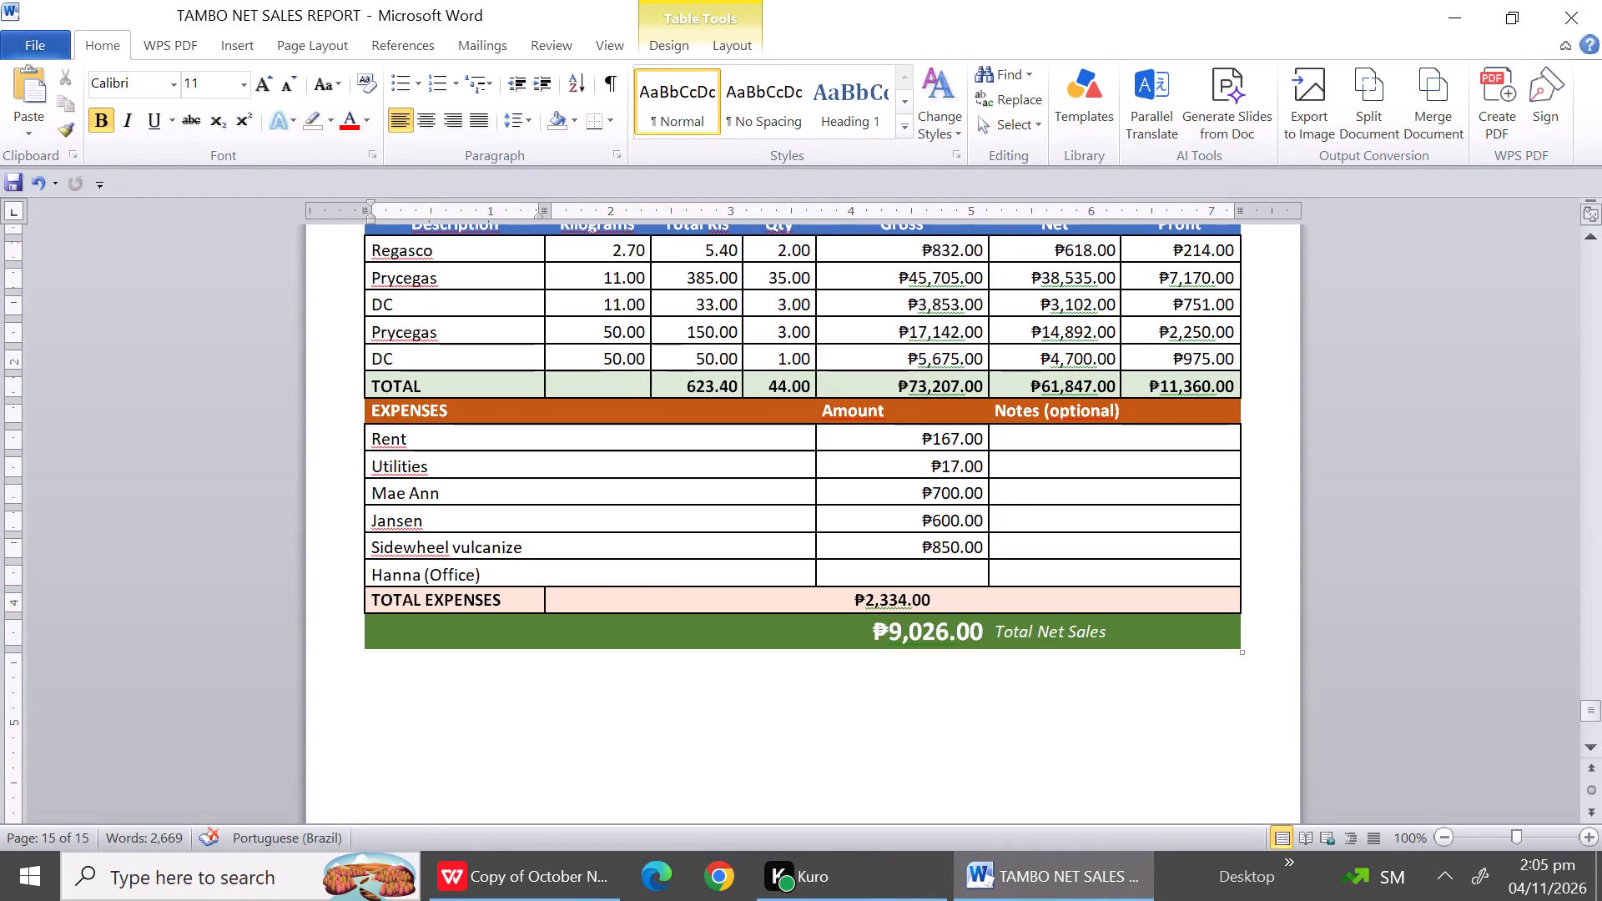
Review the last page of the sales report, from the expenses table and total net sales to the page's end.
double_click(1599, 753)
triple_click(1599, 753)
triple_click(1599, 753)
triple_click(1599, 753)
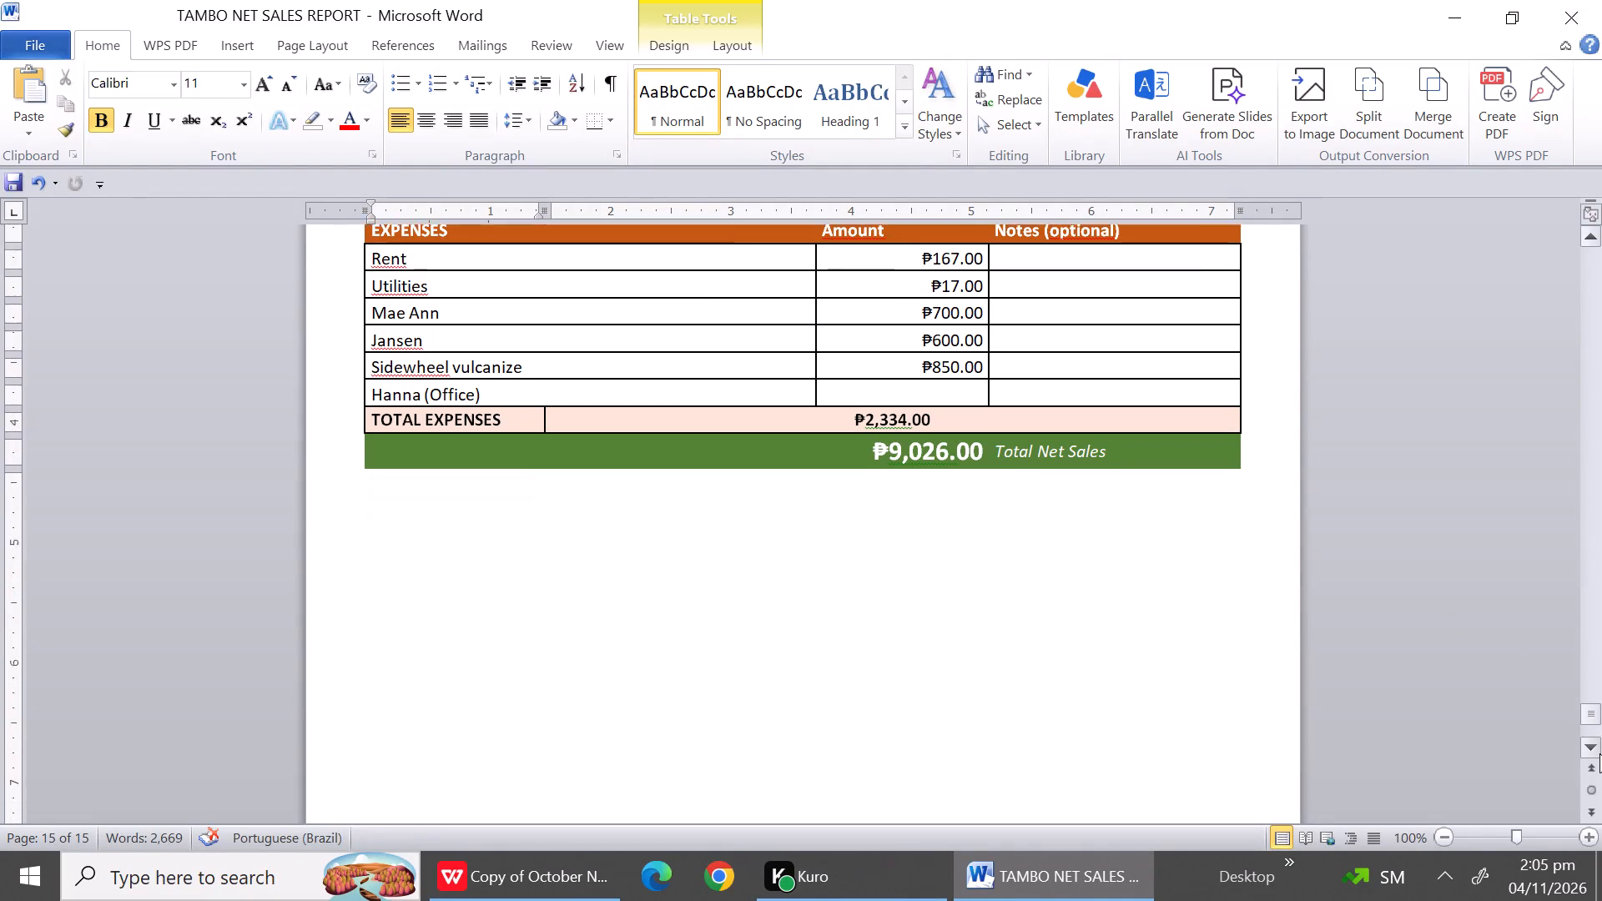
triple_click(1599, 753)
triple_click(1599, 753)
triple_click(1599, 753)
left_click(1599, 753)
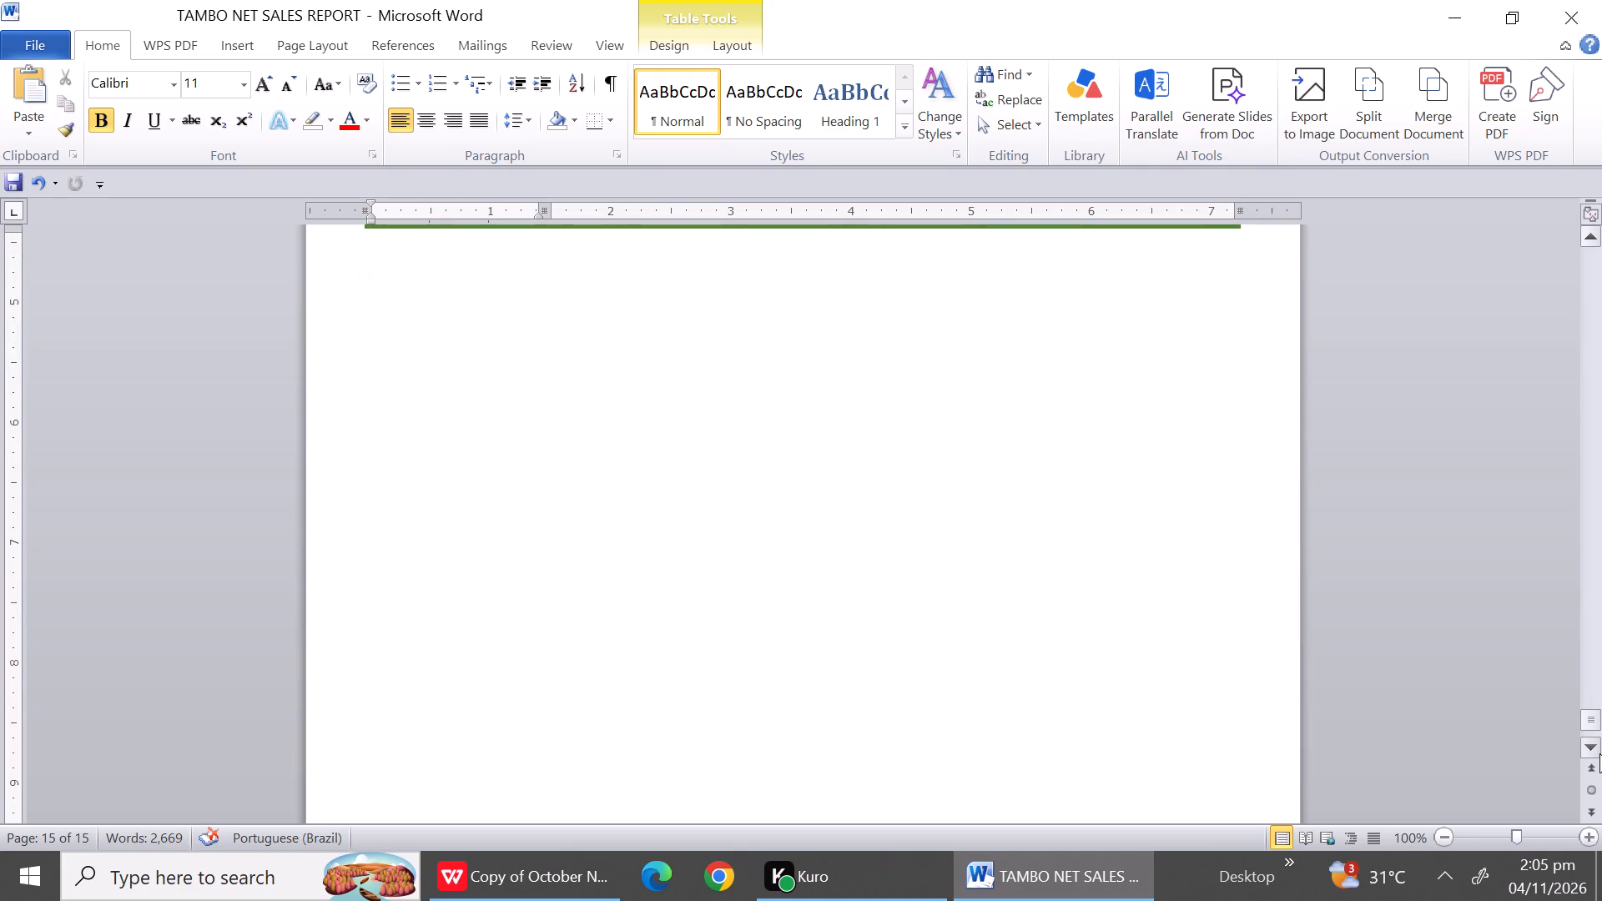
Close the TAMBO NET SALES REPORT document.
left_click(1579, 15)
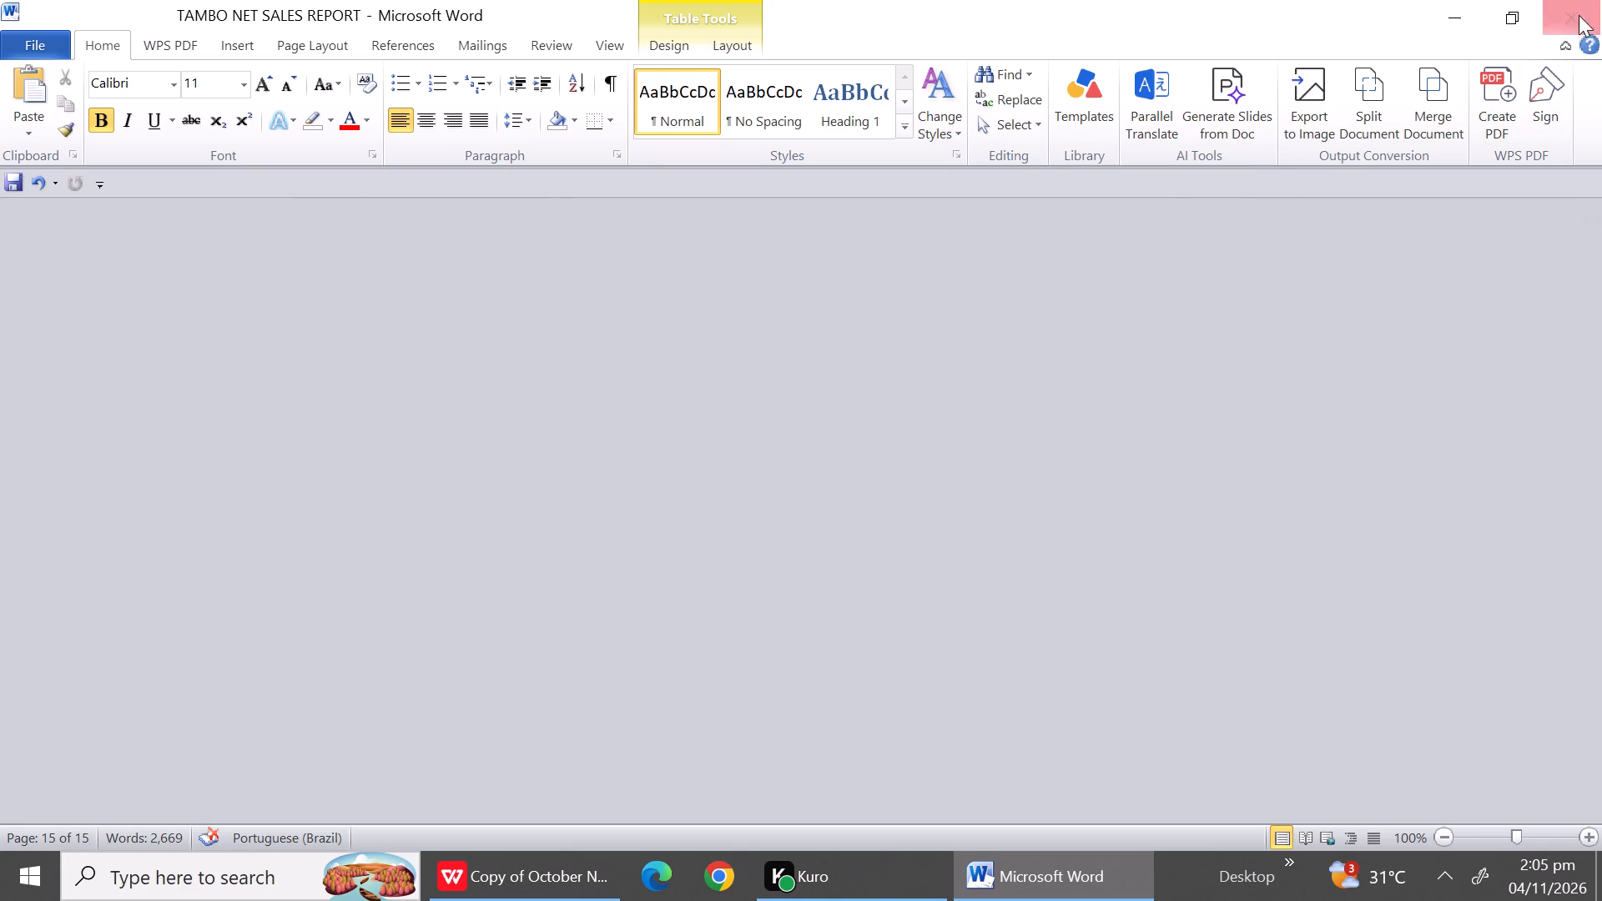